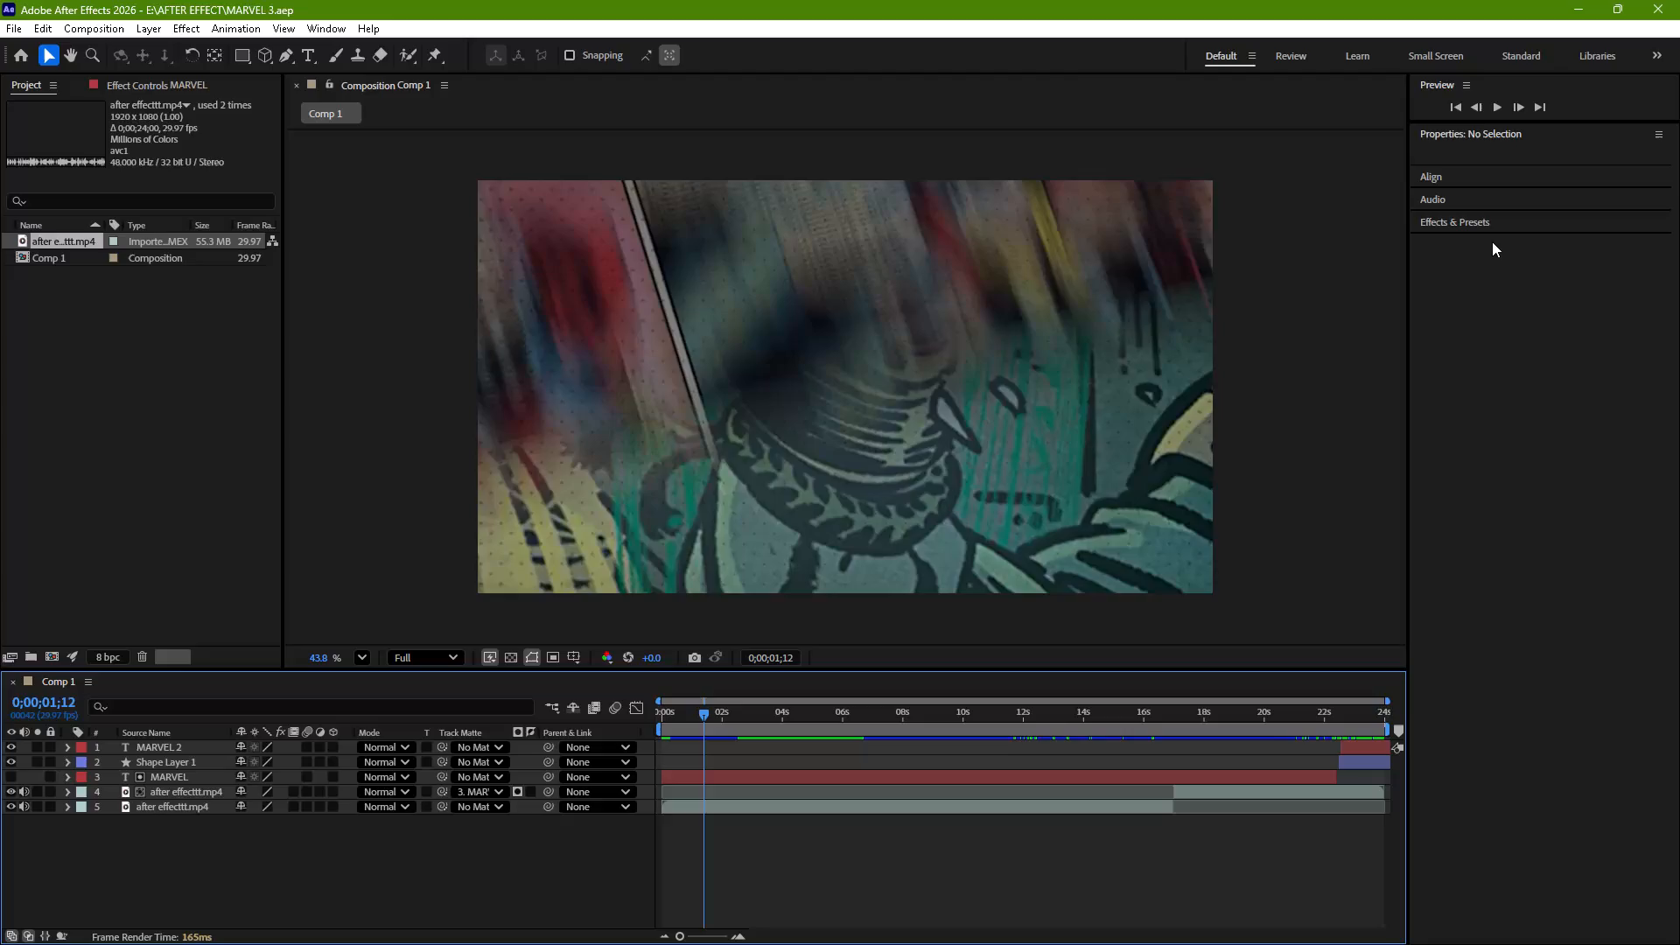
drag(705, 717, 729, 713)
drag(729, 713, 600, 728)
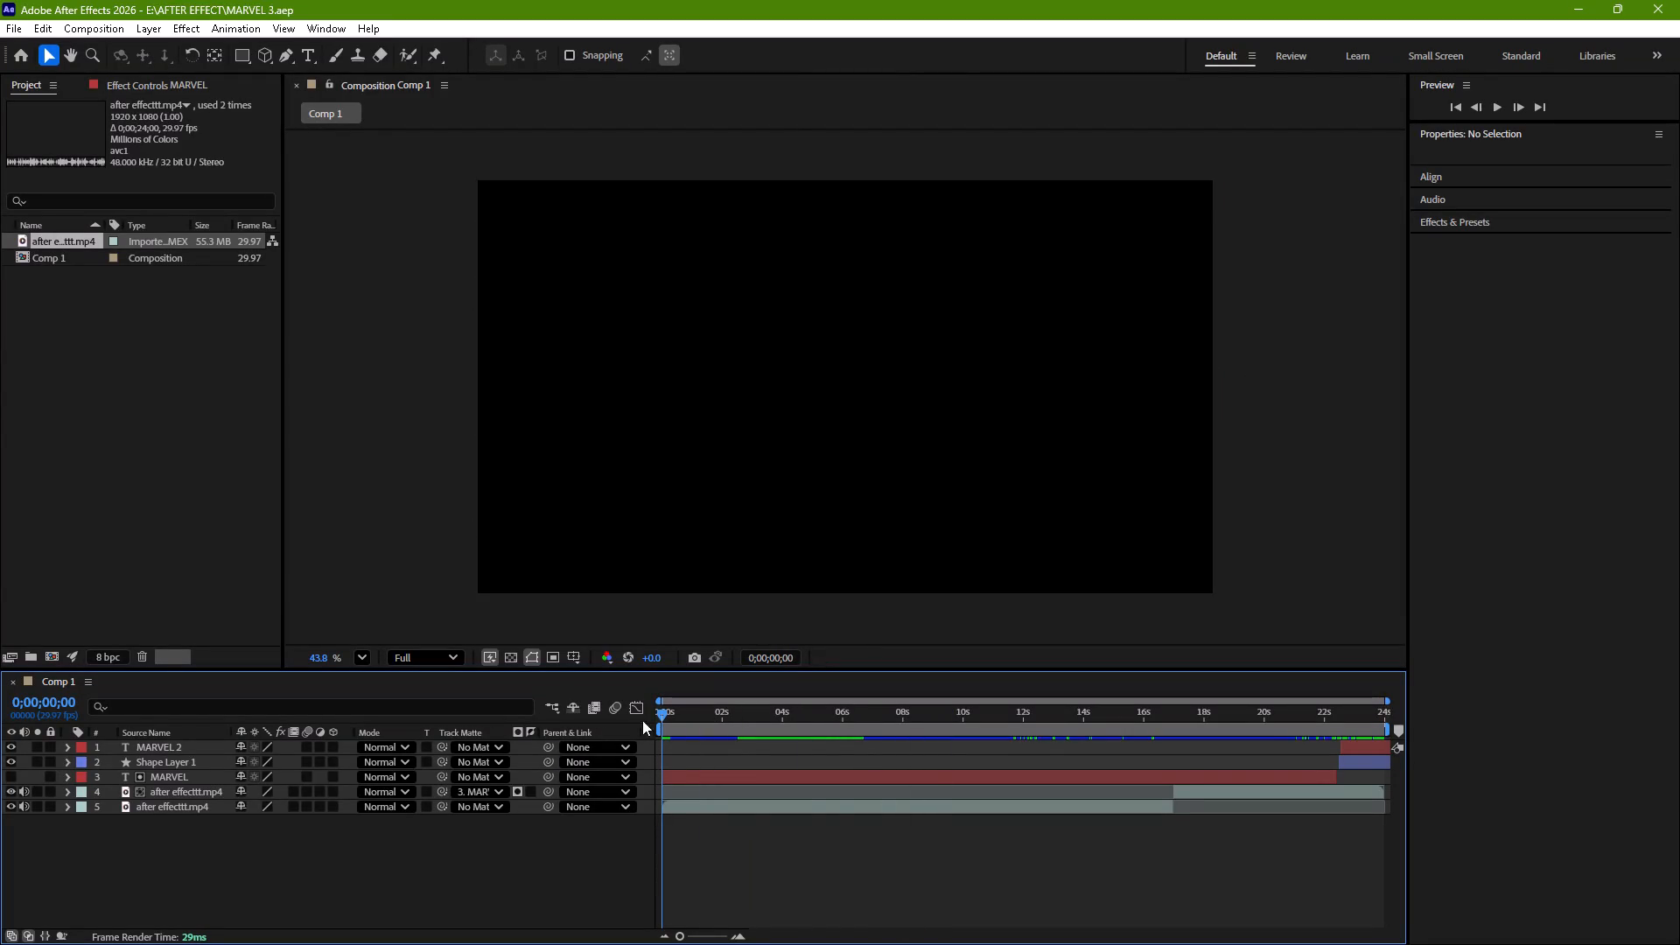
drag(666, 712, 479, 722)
Open the MARVEL 2 project, searching the AFTER EFFECT folder for "marvel".
click(15, 19)
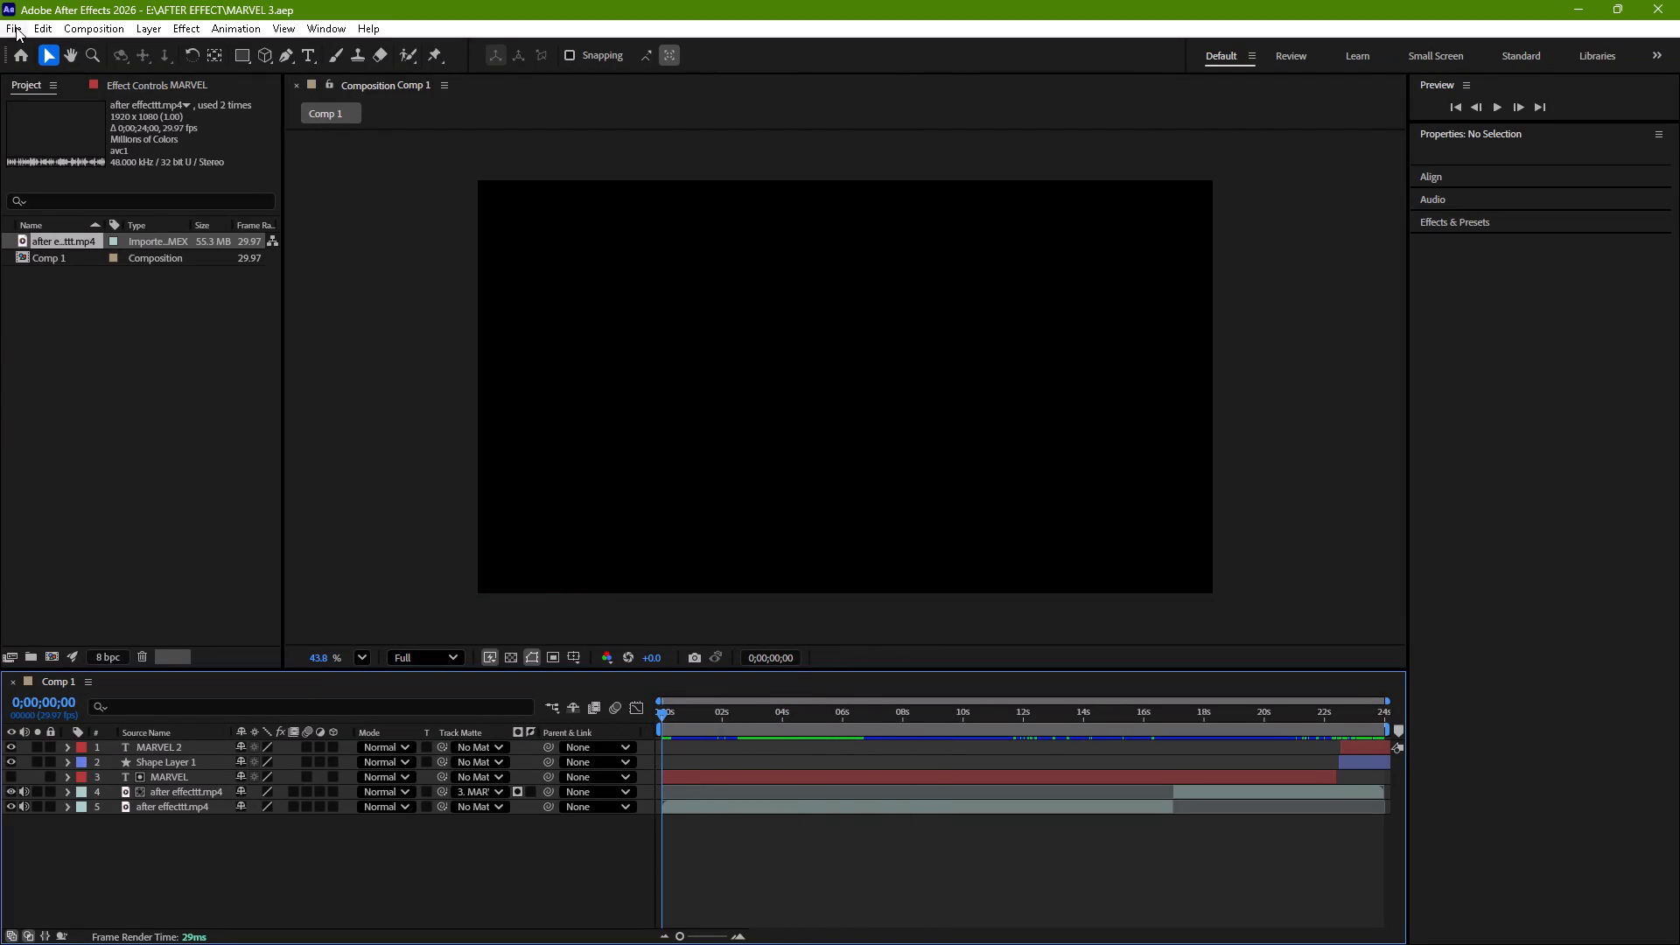
click(16, 27)
click(105, 60)
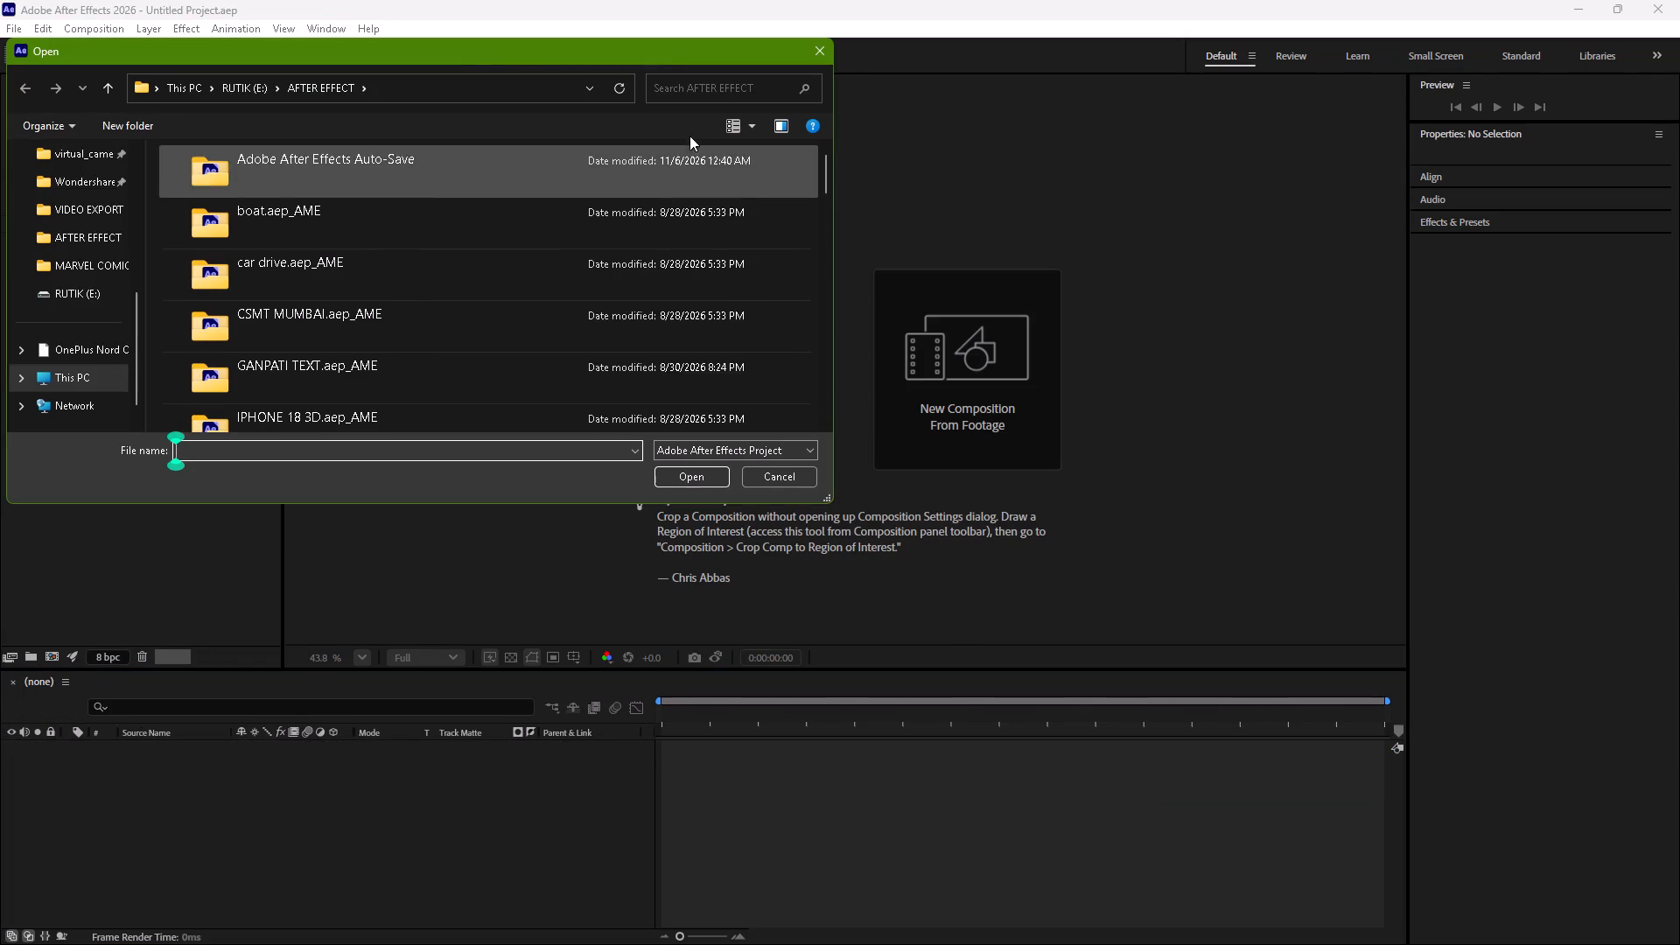
click(708, 82)
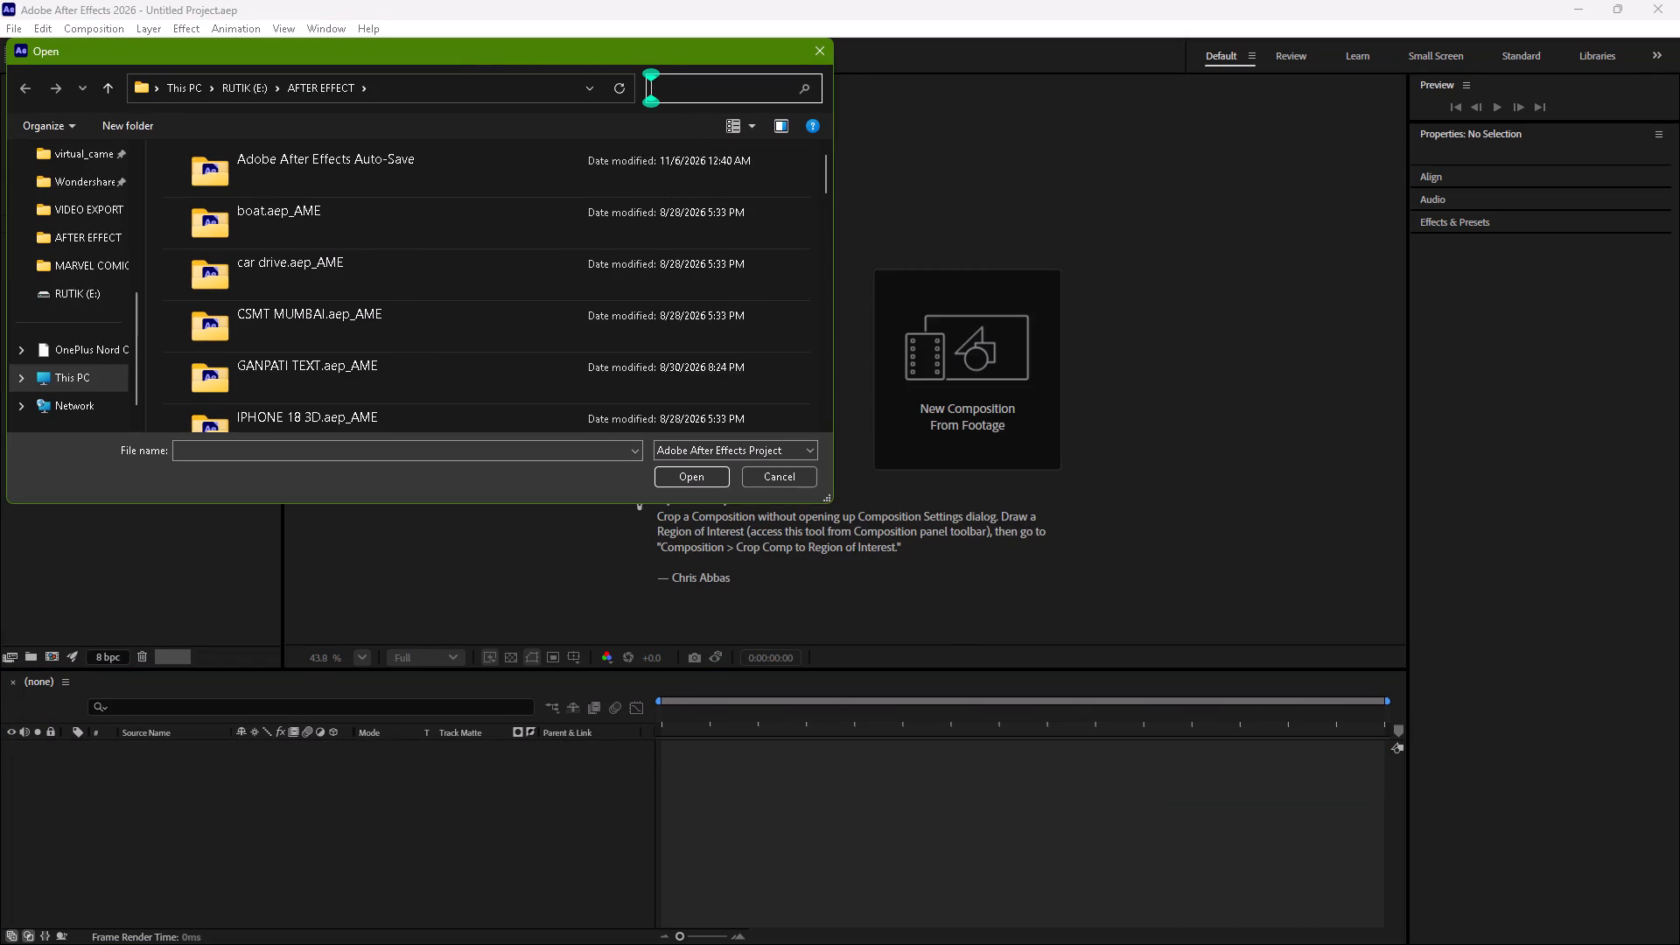
text(mar)
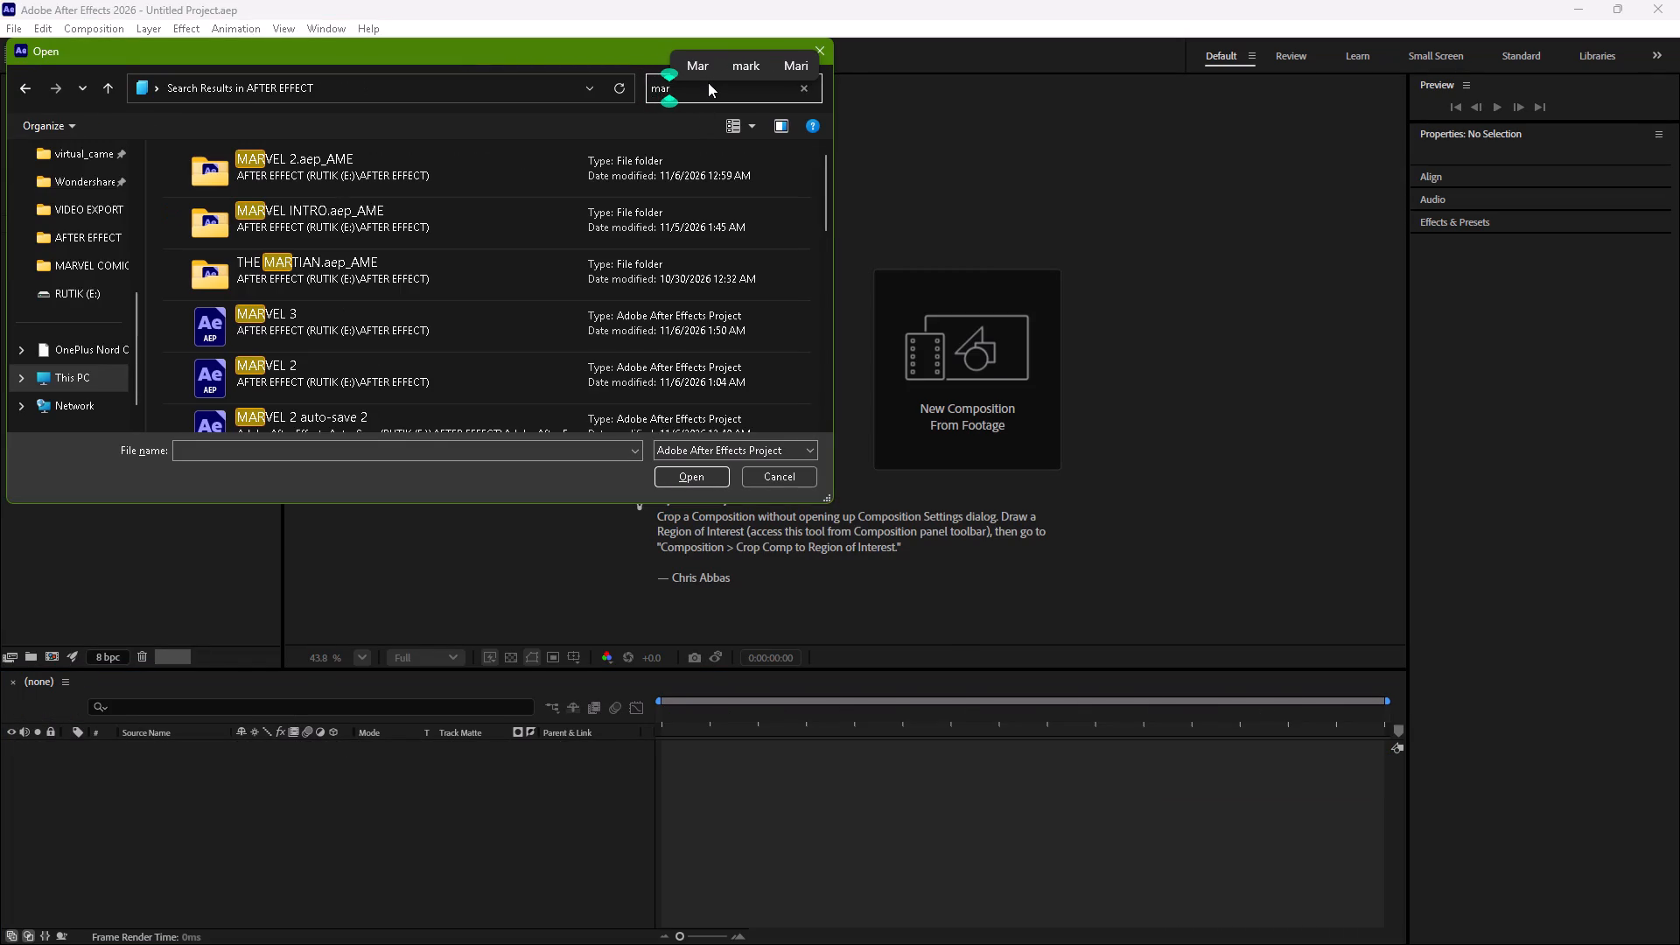
text(vel)
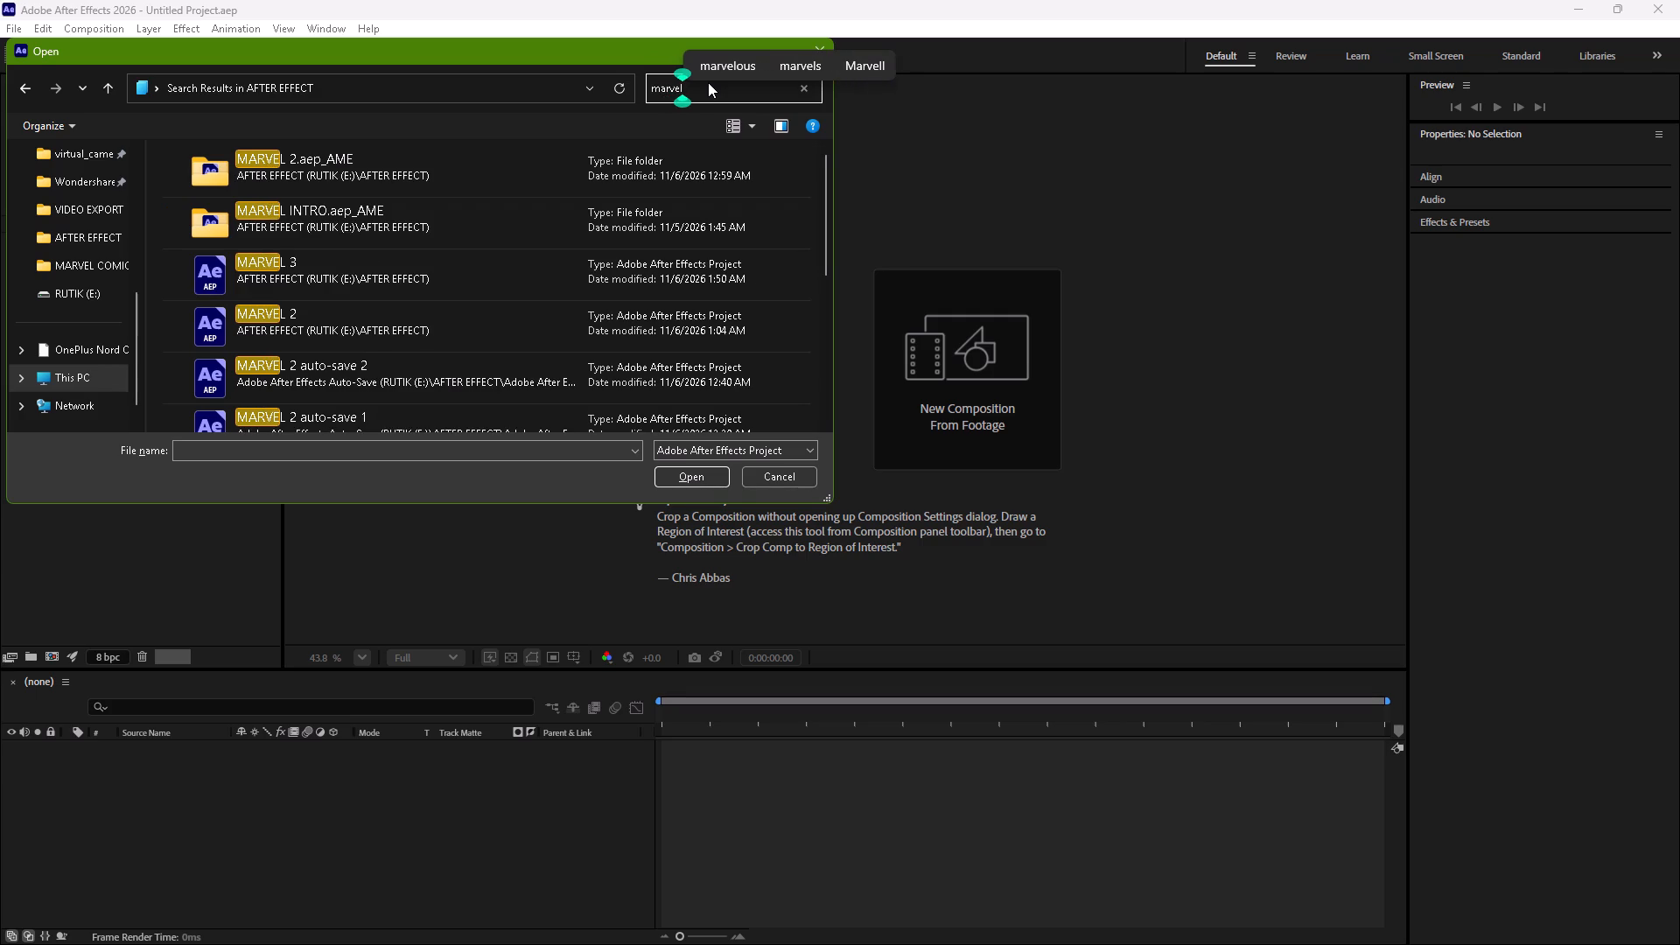
click(376, 319)
triple_click(505, 327)
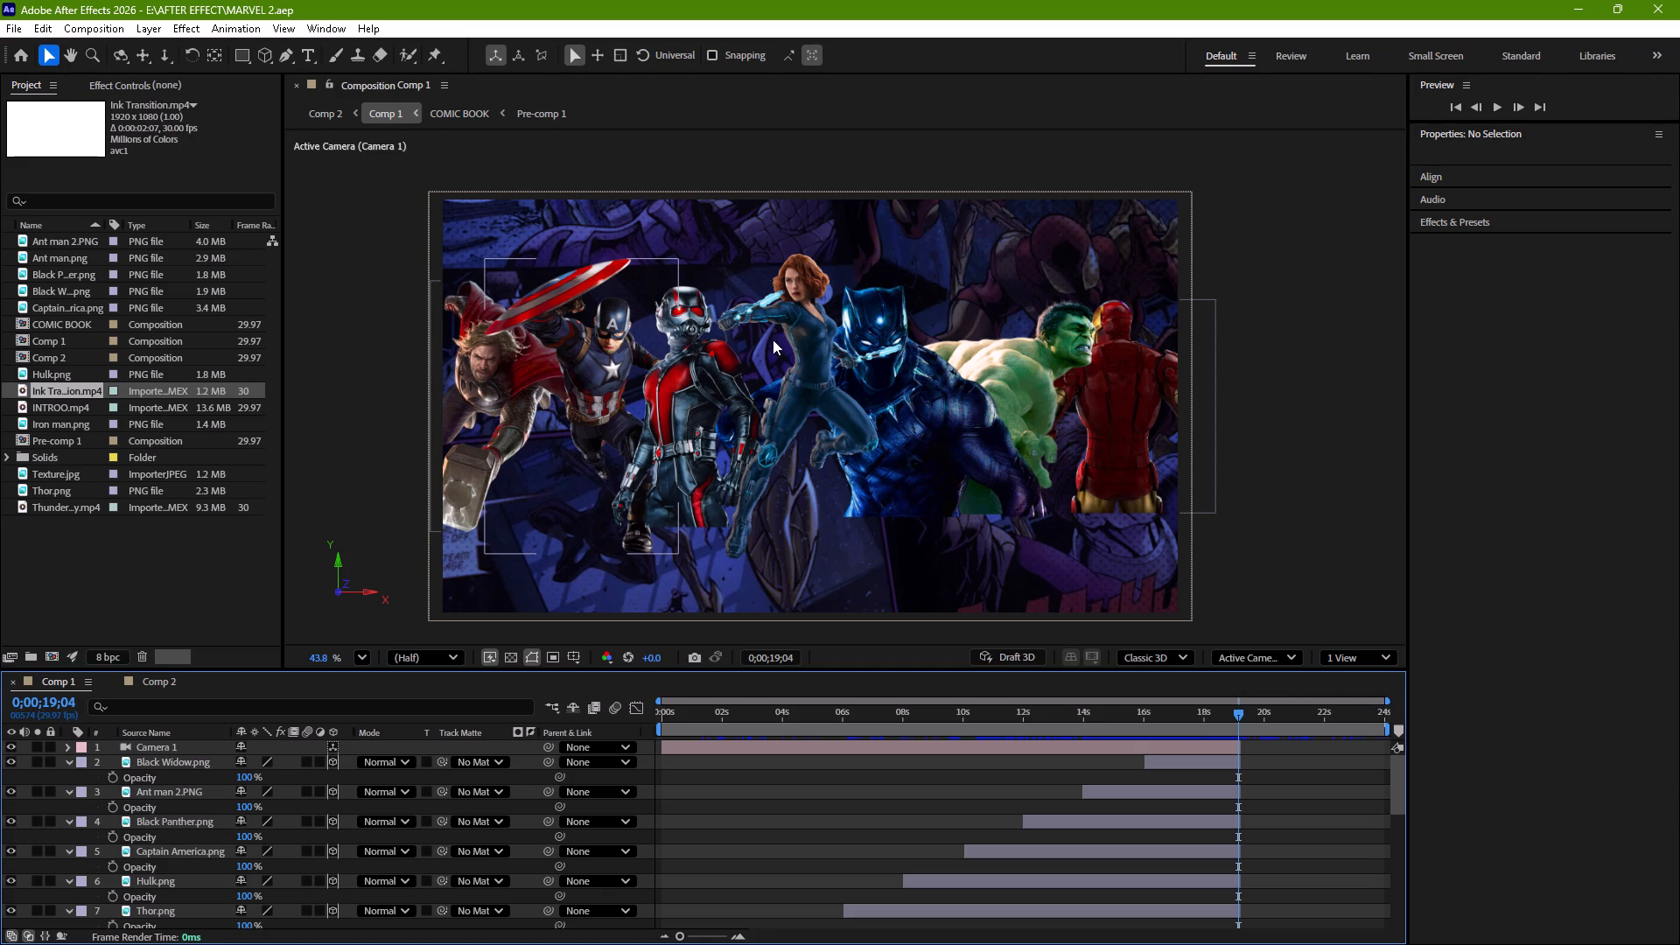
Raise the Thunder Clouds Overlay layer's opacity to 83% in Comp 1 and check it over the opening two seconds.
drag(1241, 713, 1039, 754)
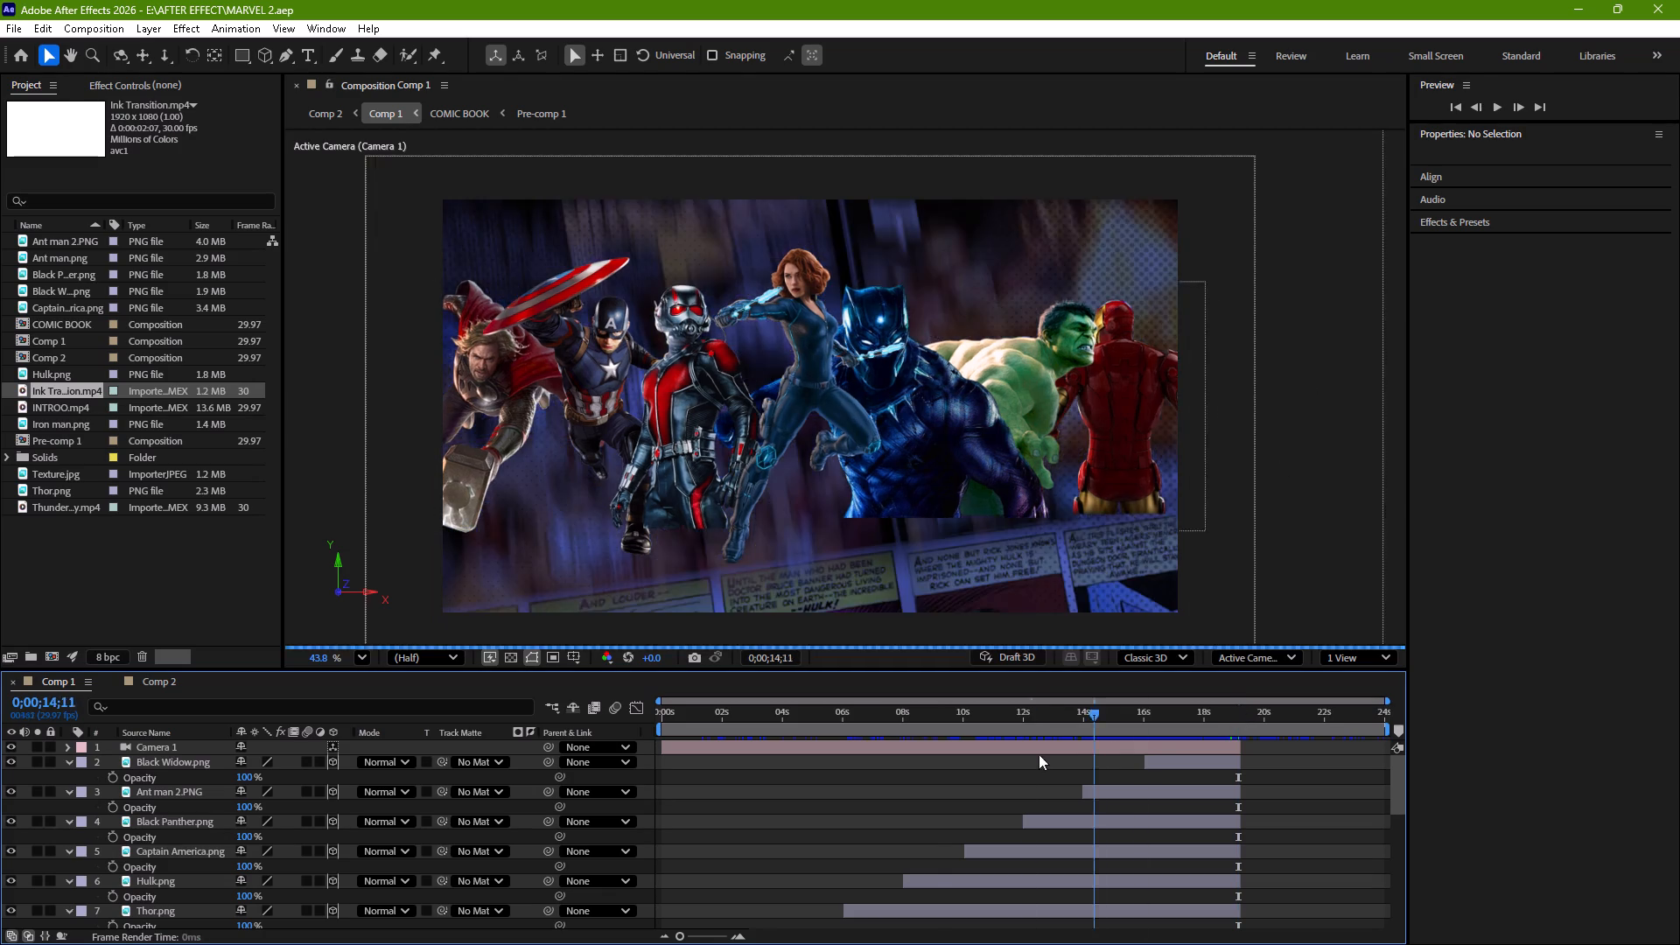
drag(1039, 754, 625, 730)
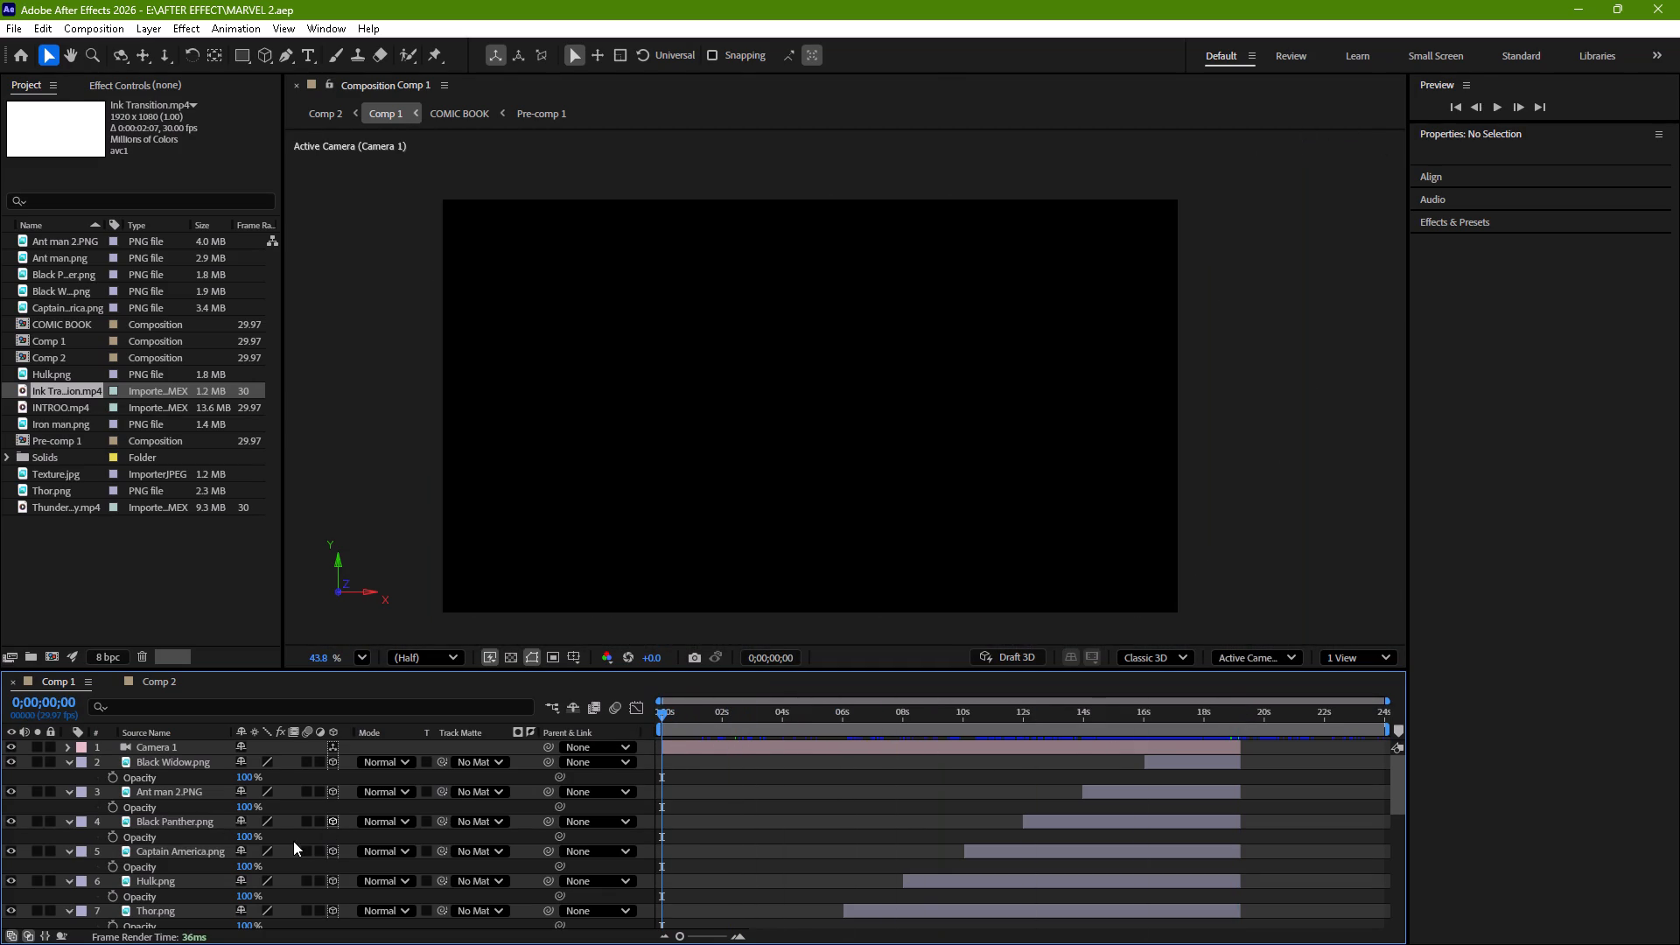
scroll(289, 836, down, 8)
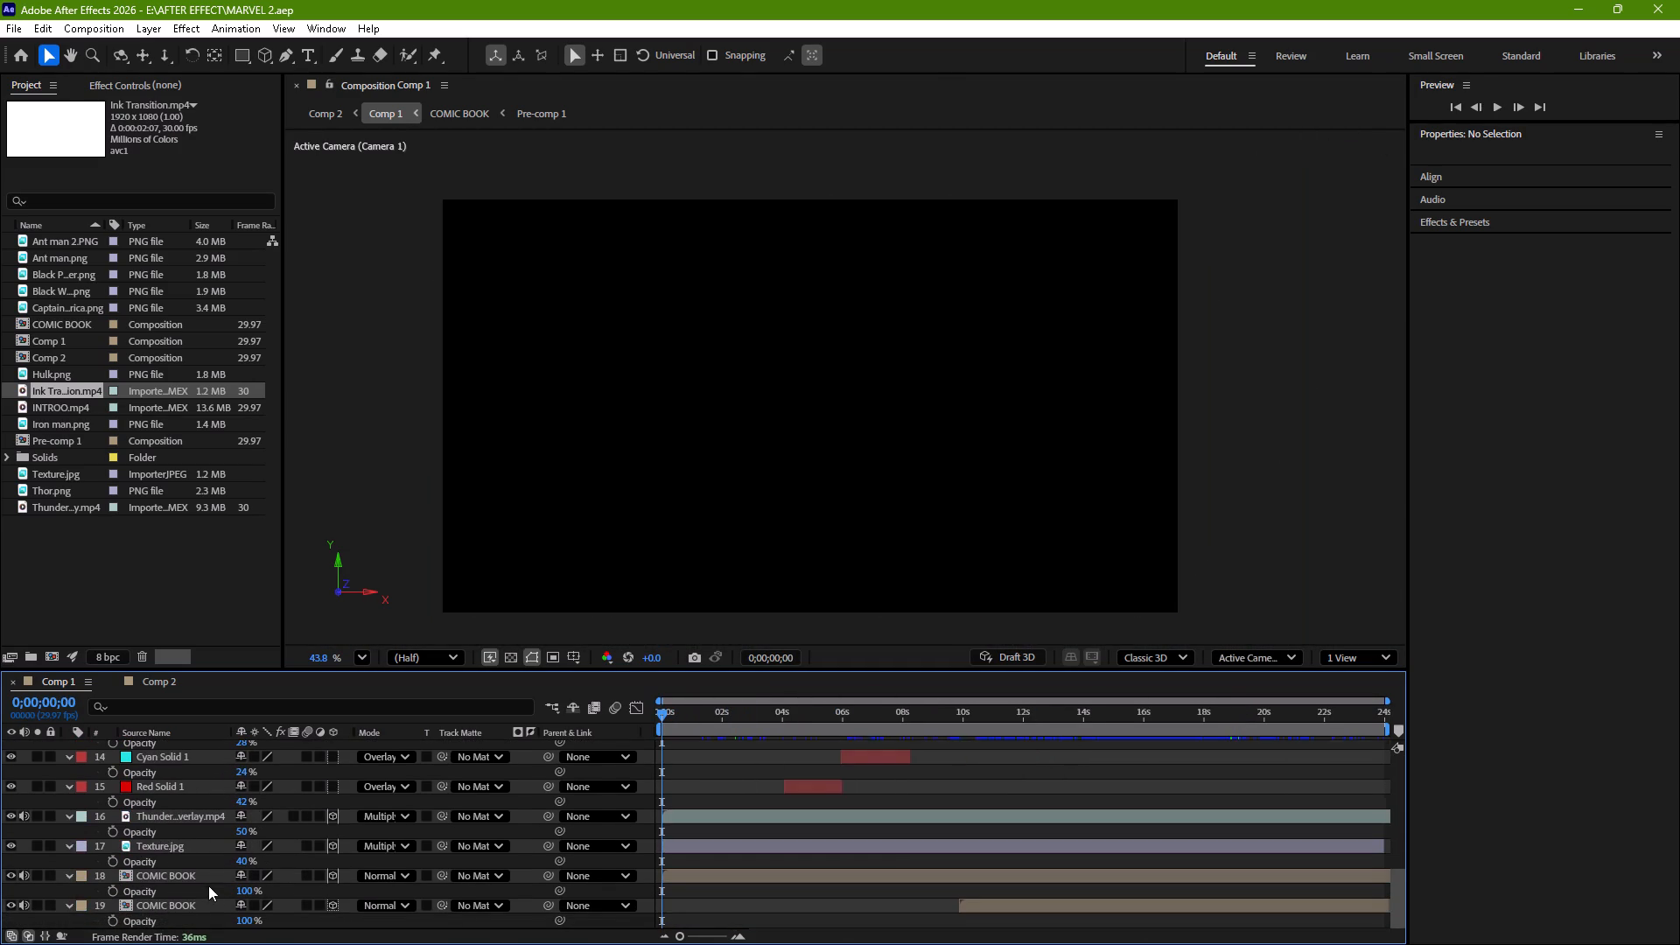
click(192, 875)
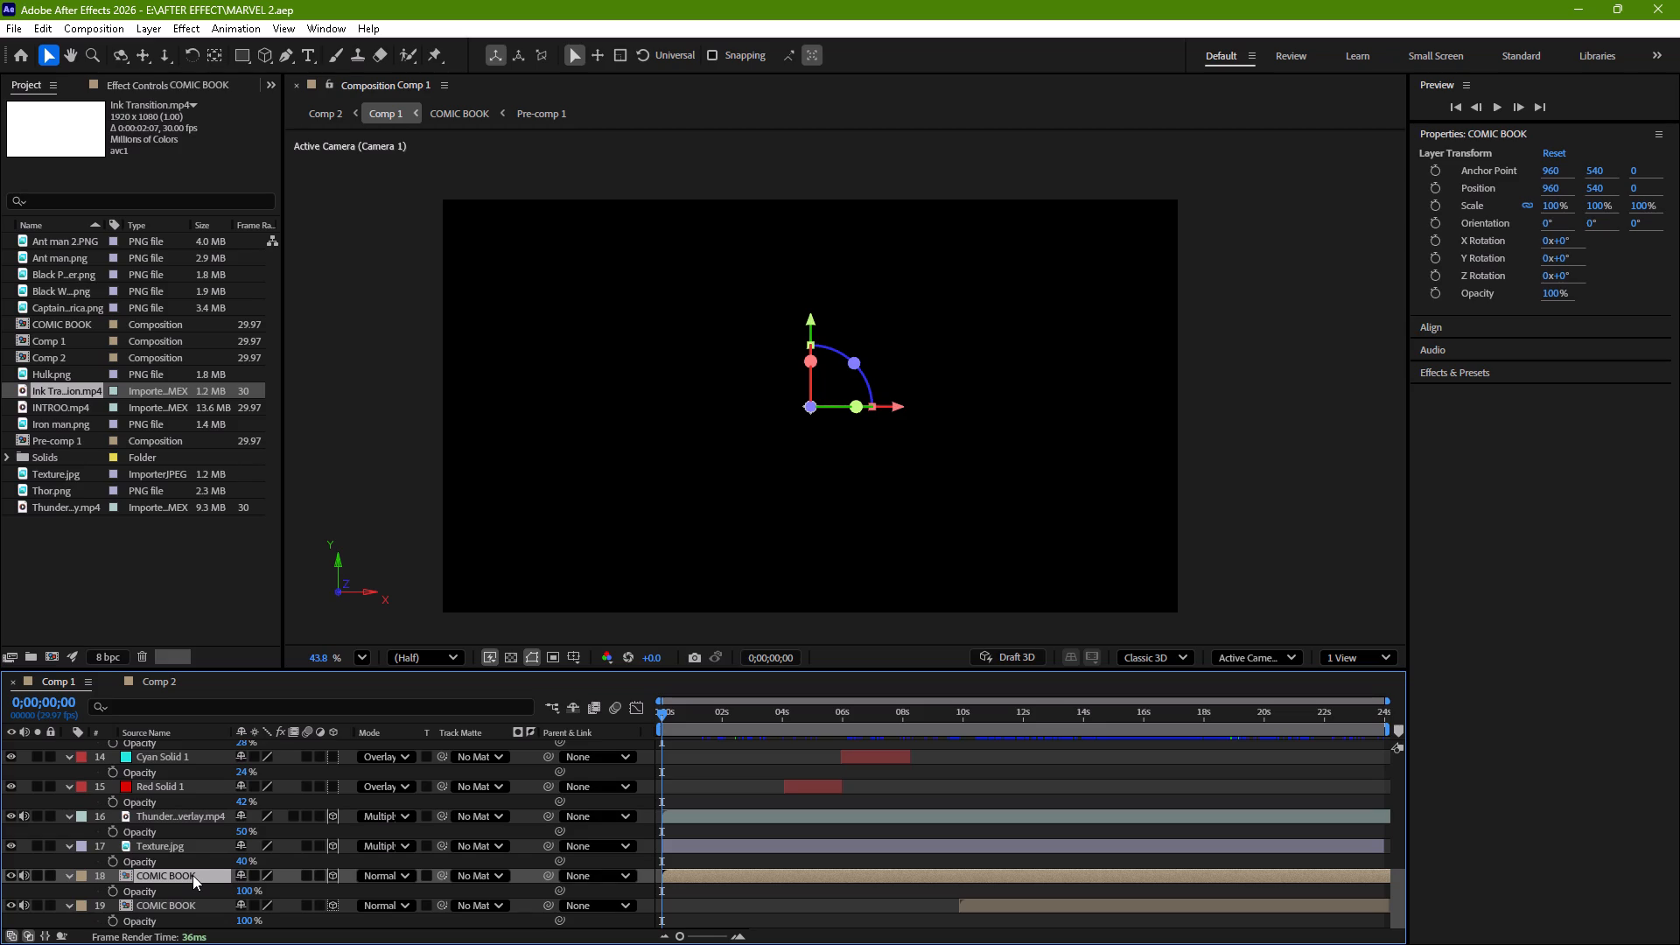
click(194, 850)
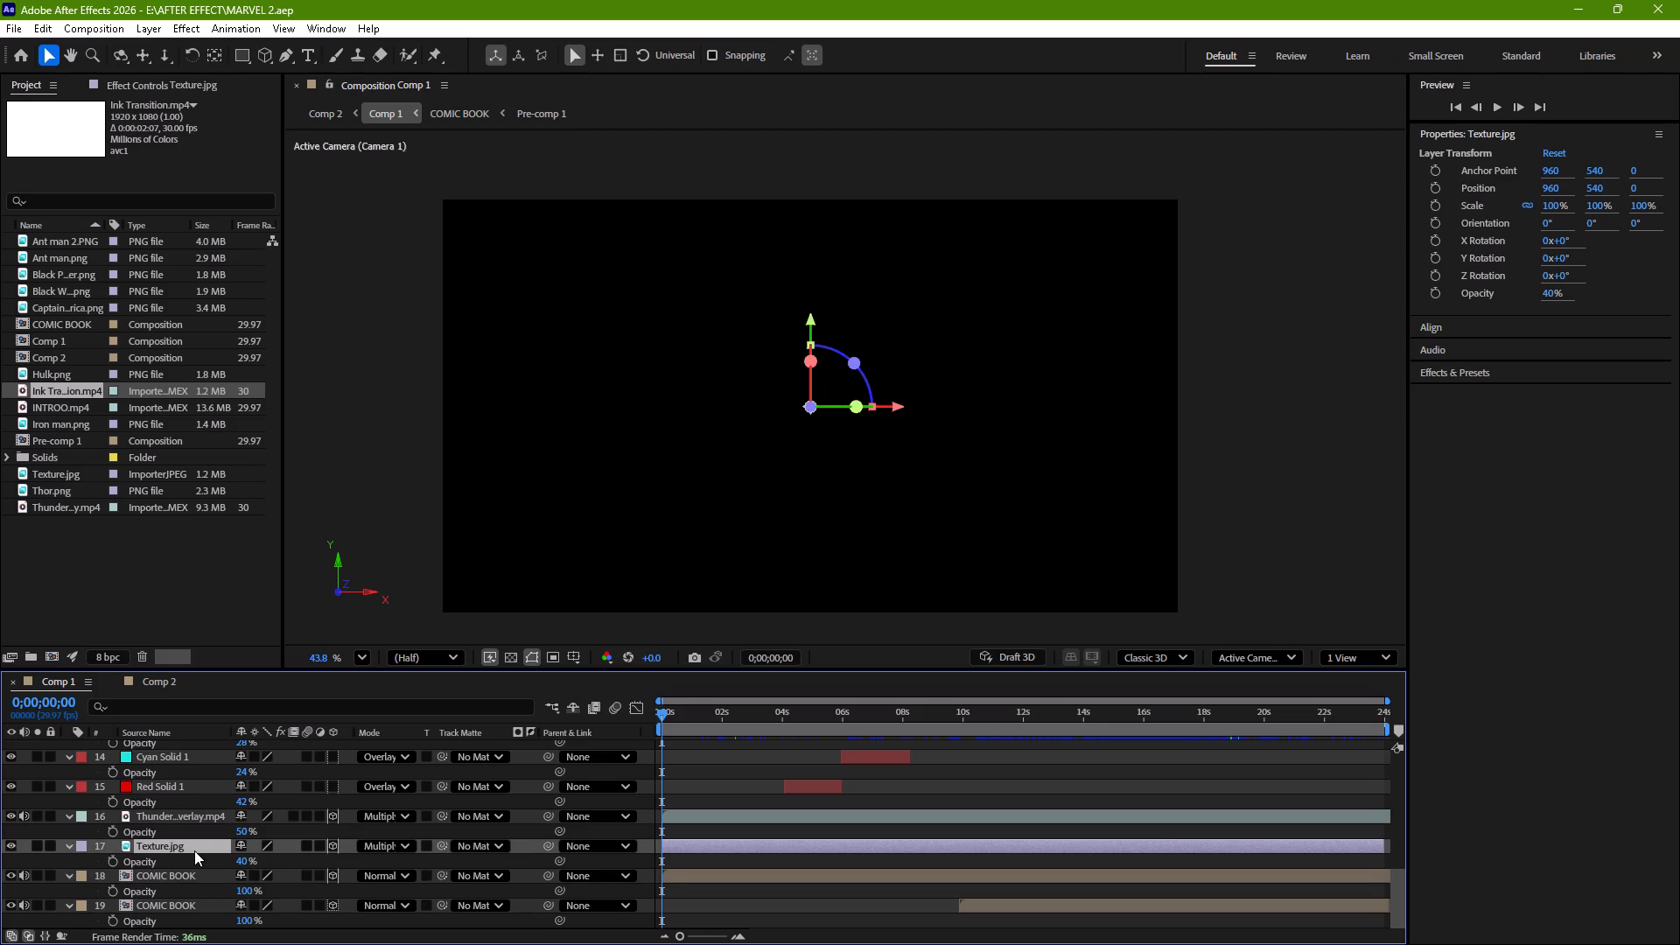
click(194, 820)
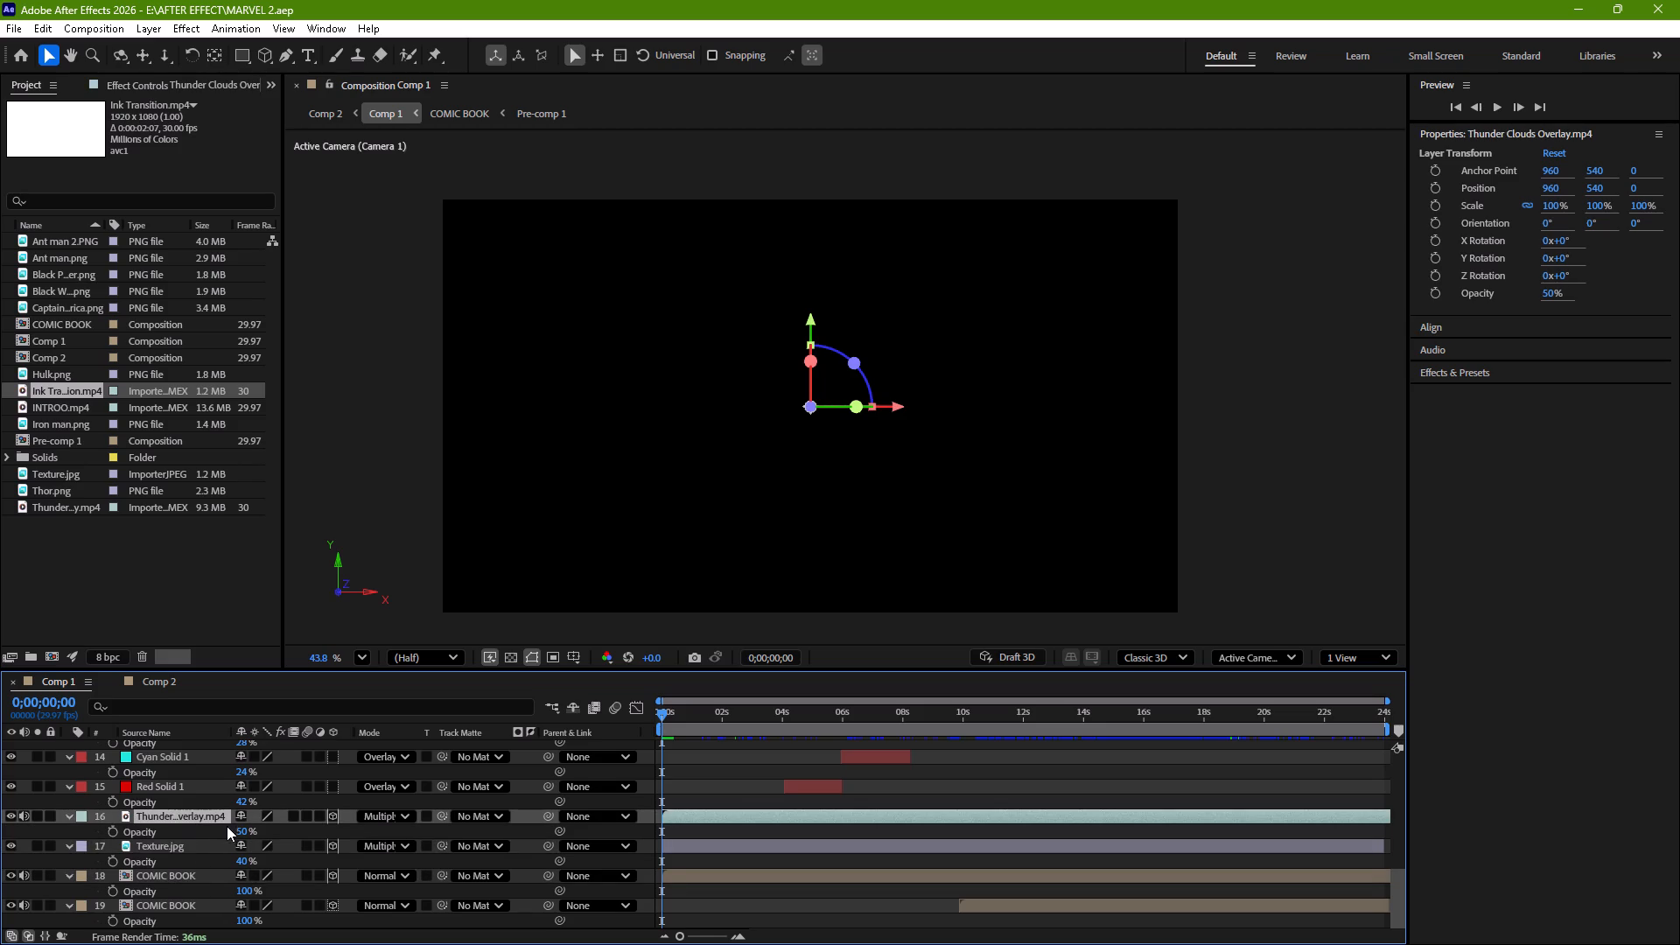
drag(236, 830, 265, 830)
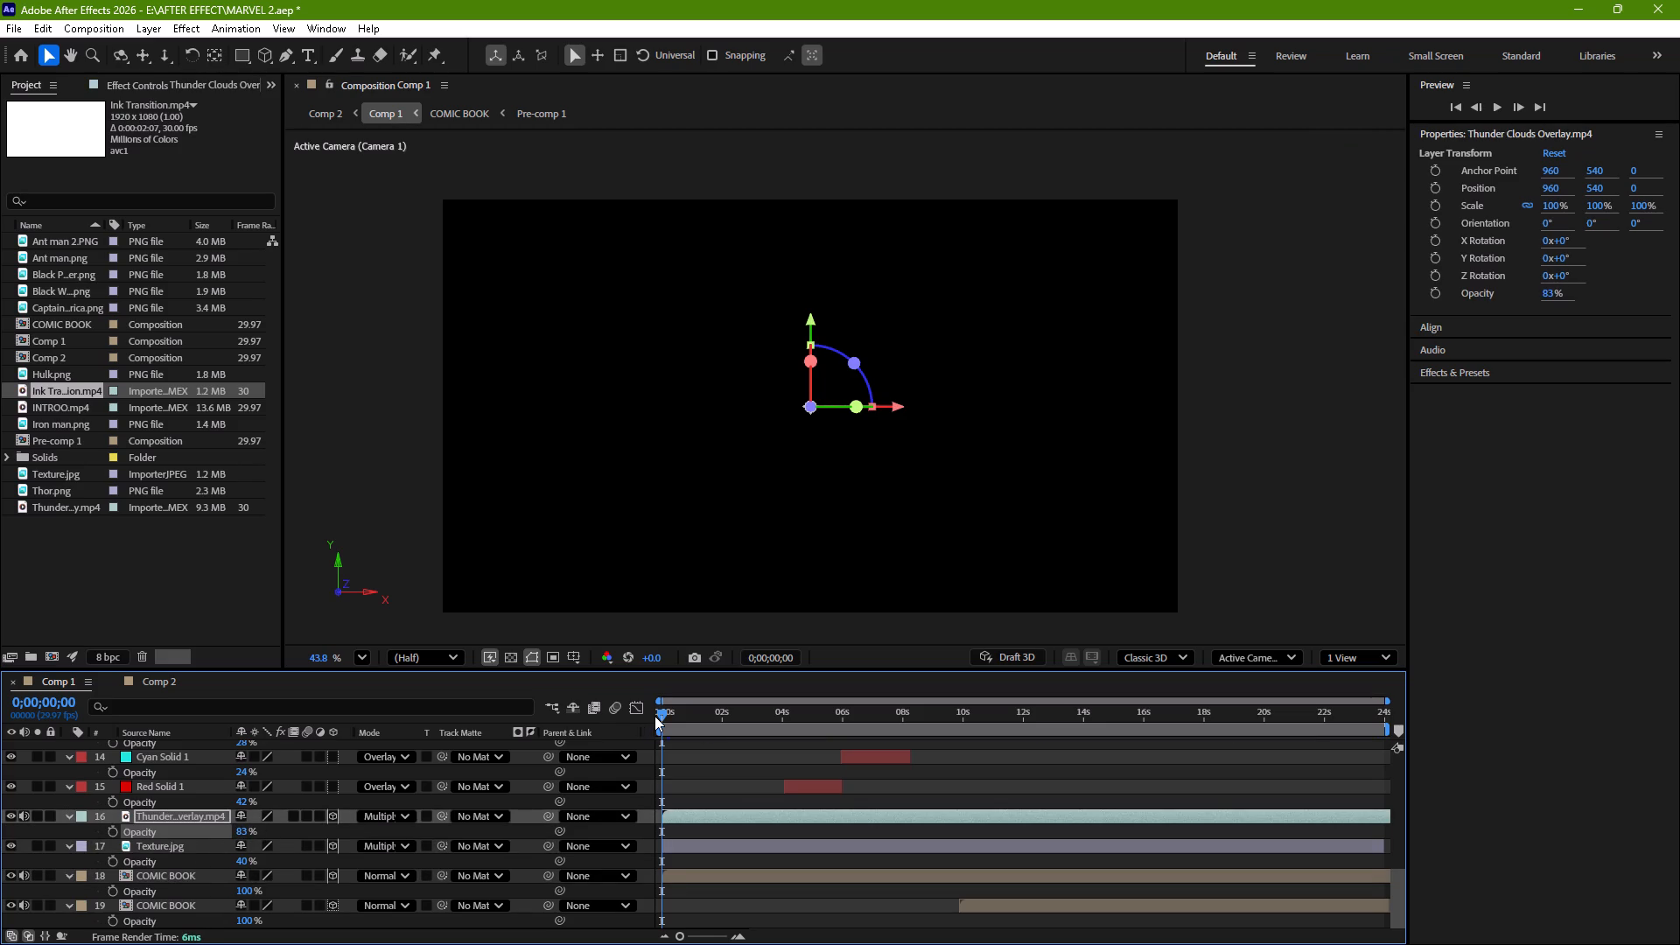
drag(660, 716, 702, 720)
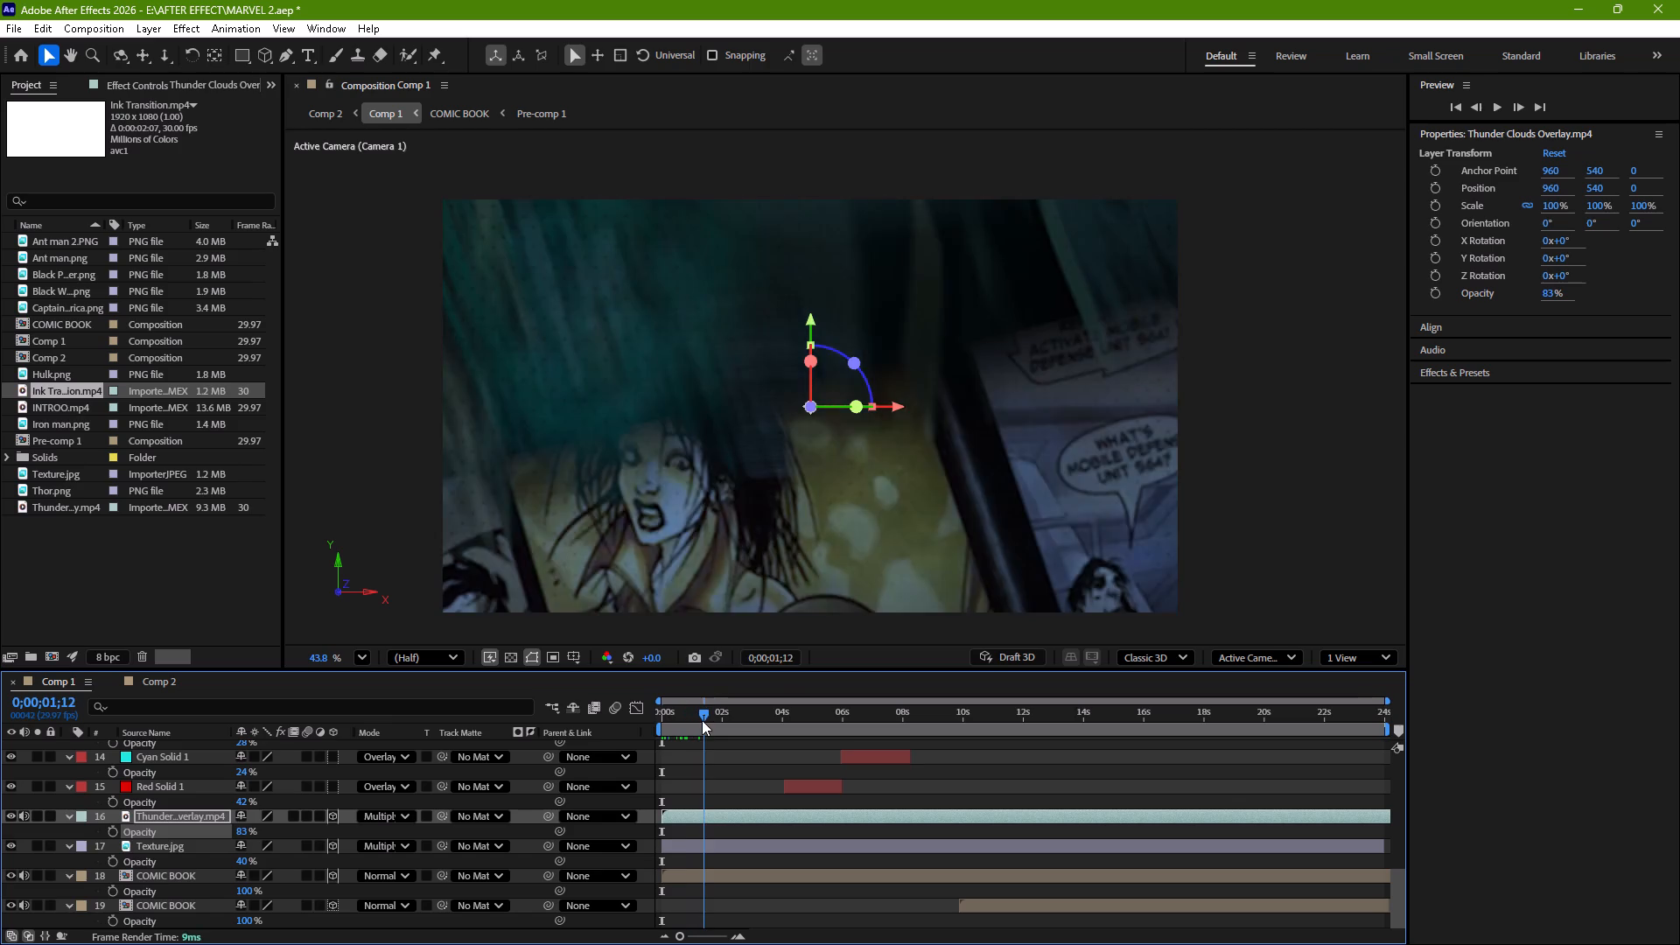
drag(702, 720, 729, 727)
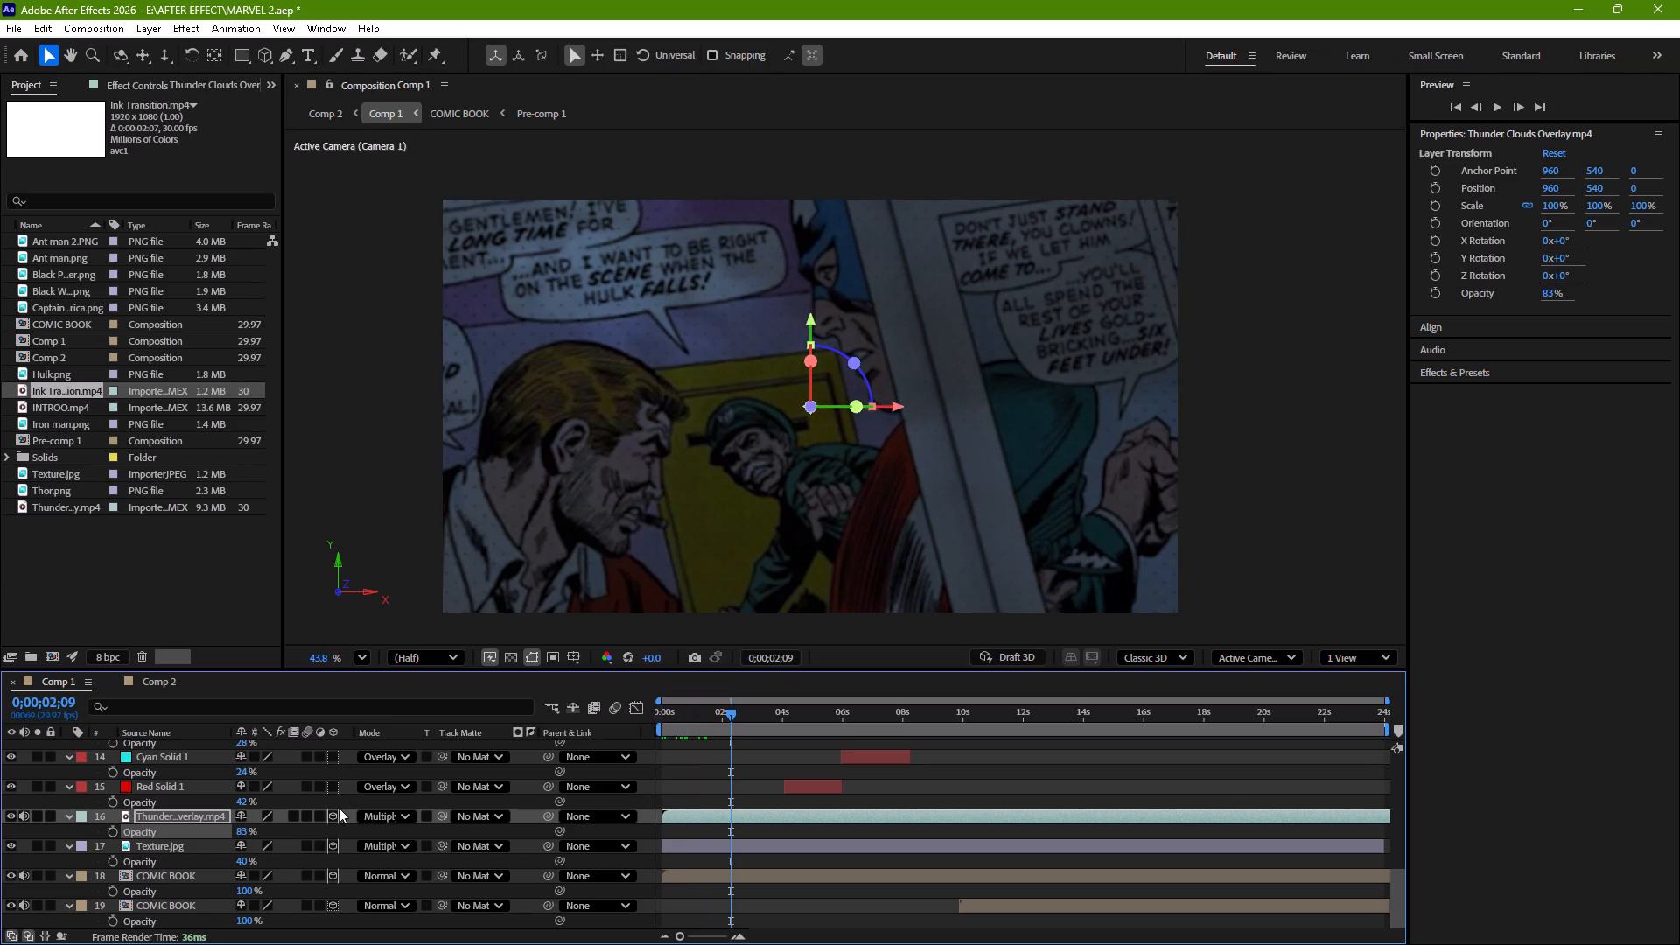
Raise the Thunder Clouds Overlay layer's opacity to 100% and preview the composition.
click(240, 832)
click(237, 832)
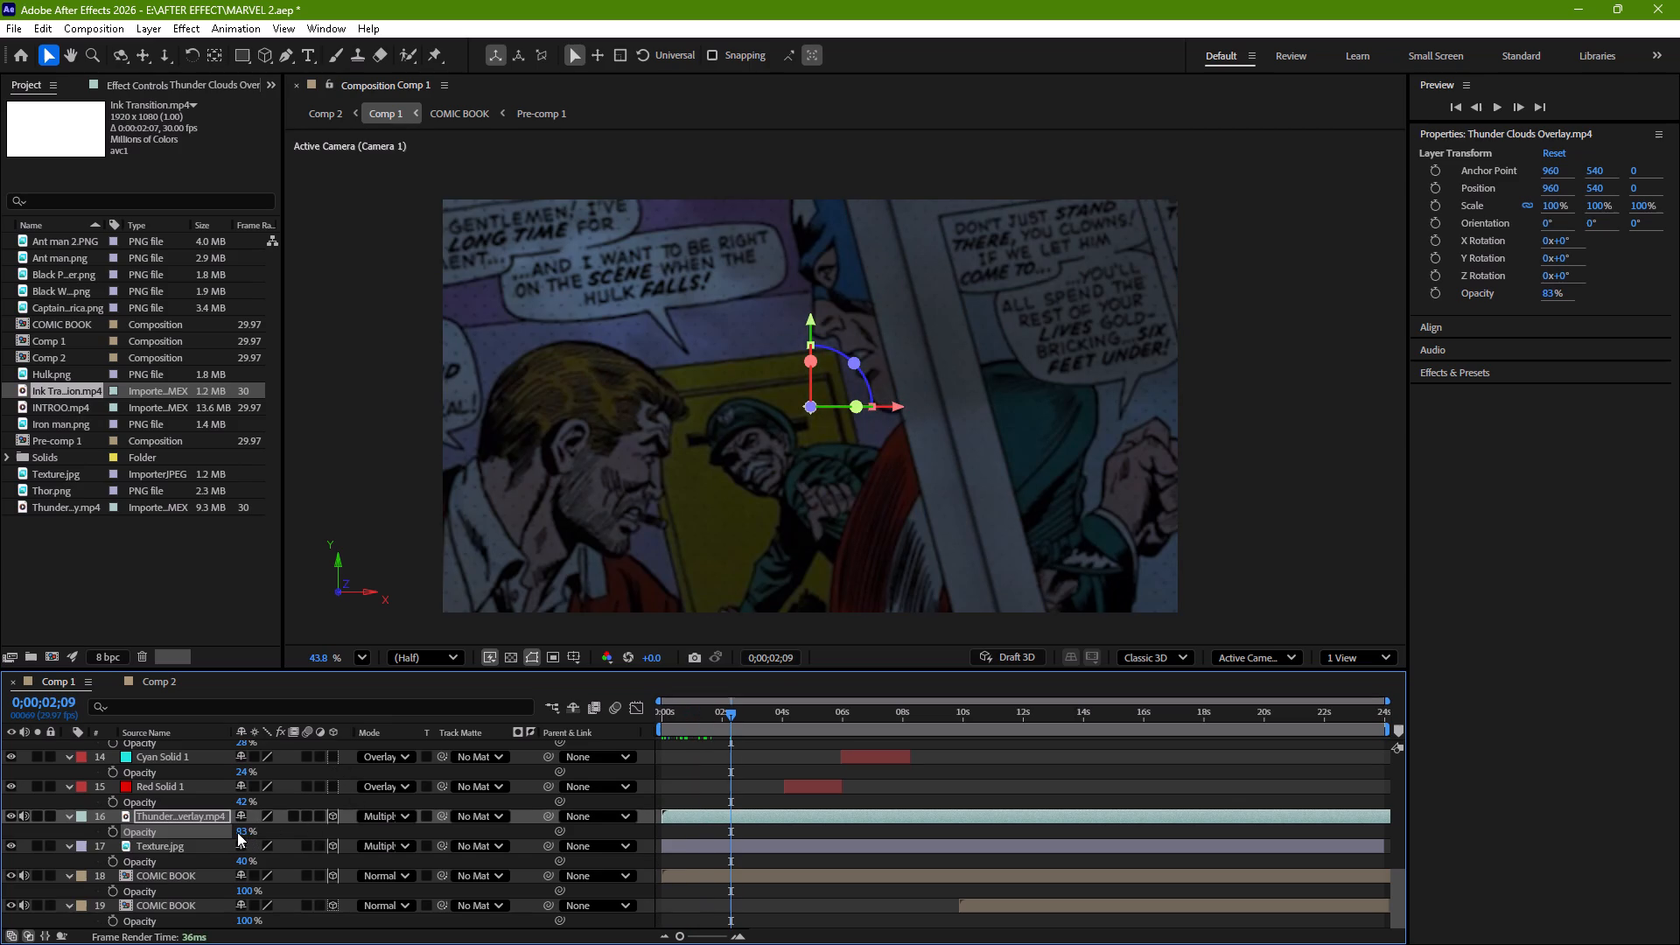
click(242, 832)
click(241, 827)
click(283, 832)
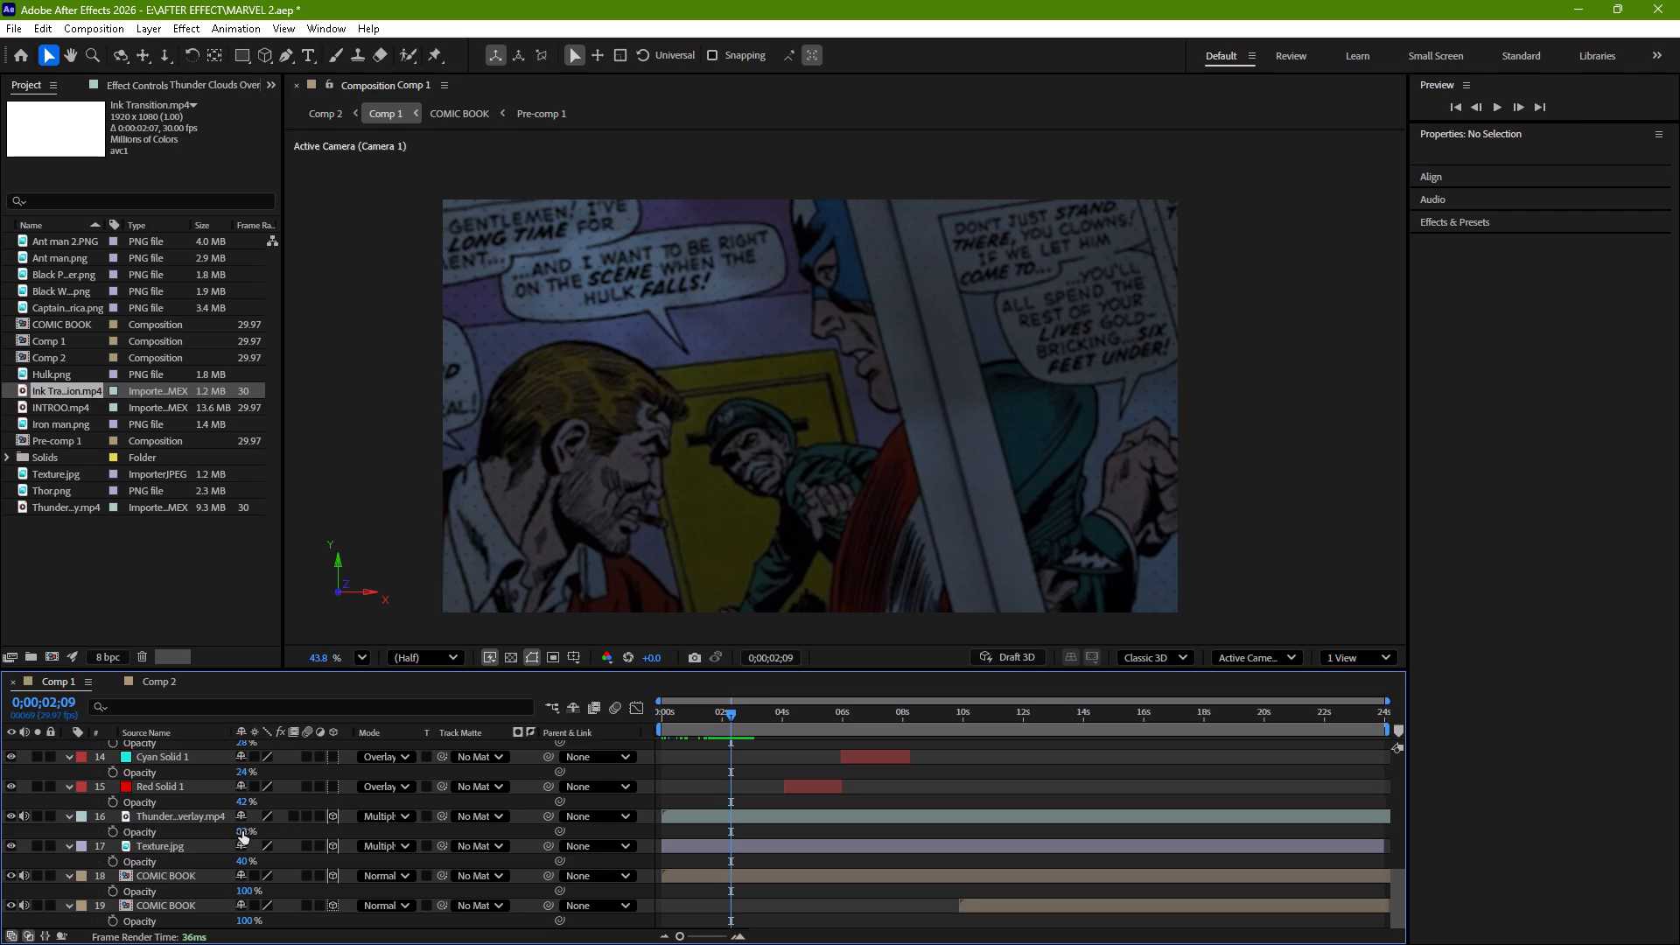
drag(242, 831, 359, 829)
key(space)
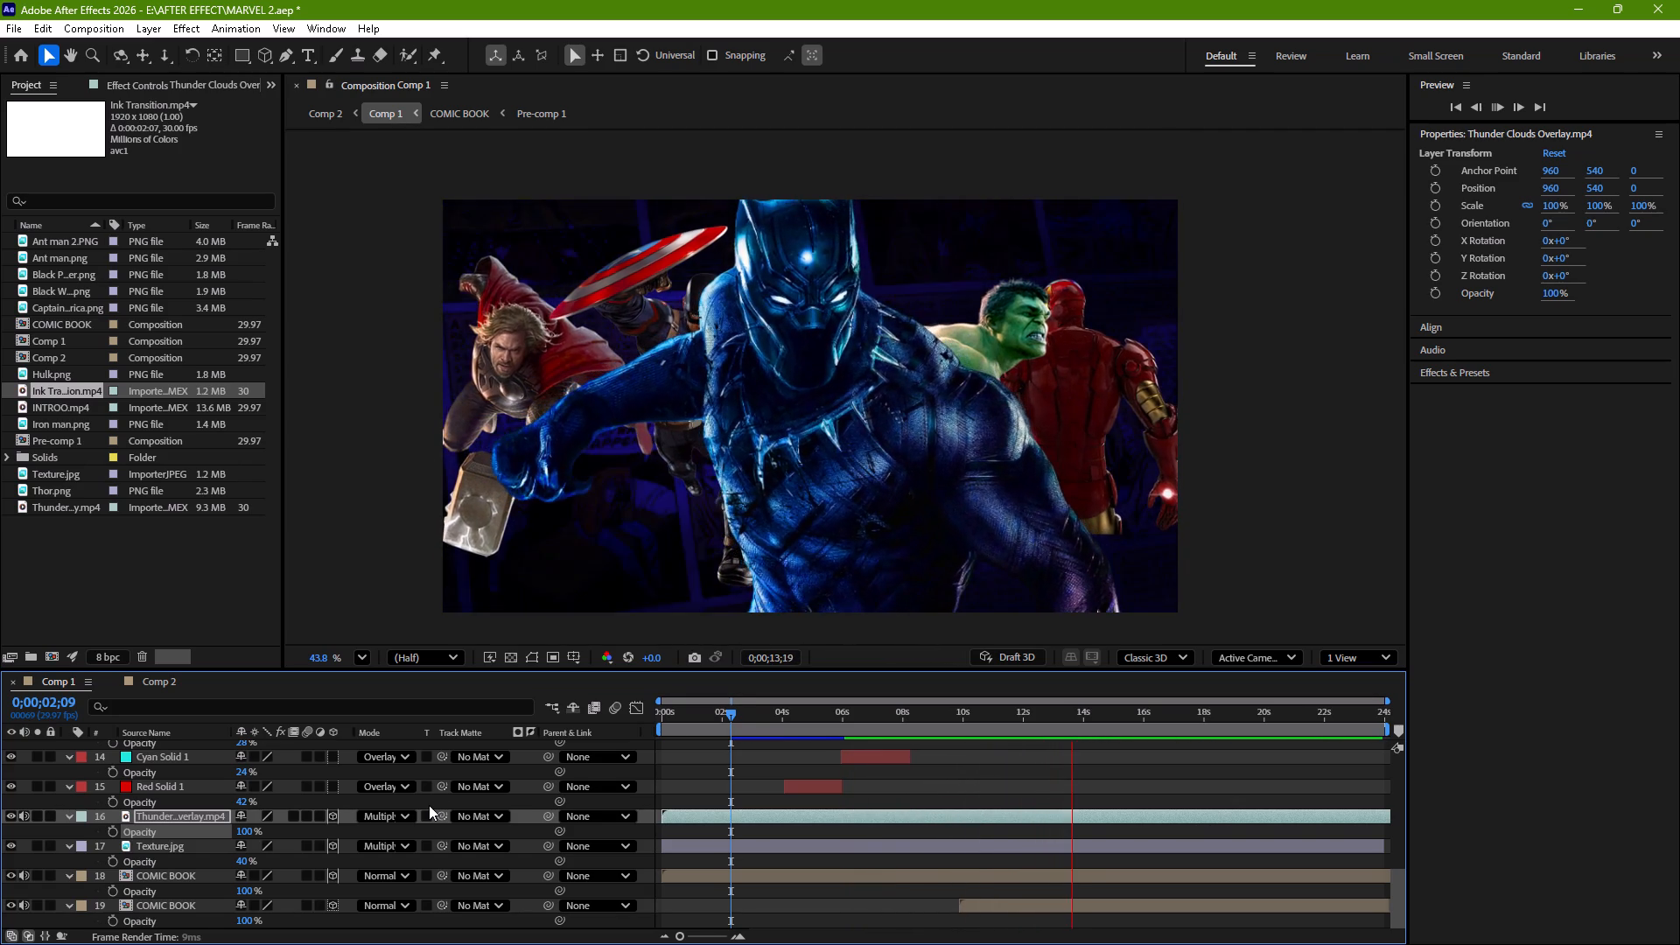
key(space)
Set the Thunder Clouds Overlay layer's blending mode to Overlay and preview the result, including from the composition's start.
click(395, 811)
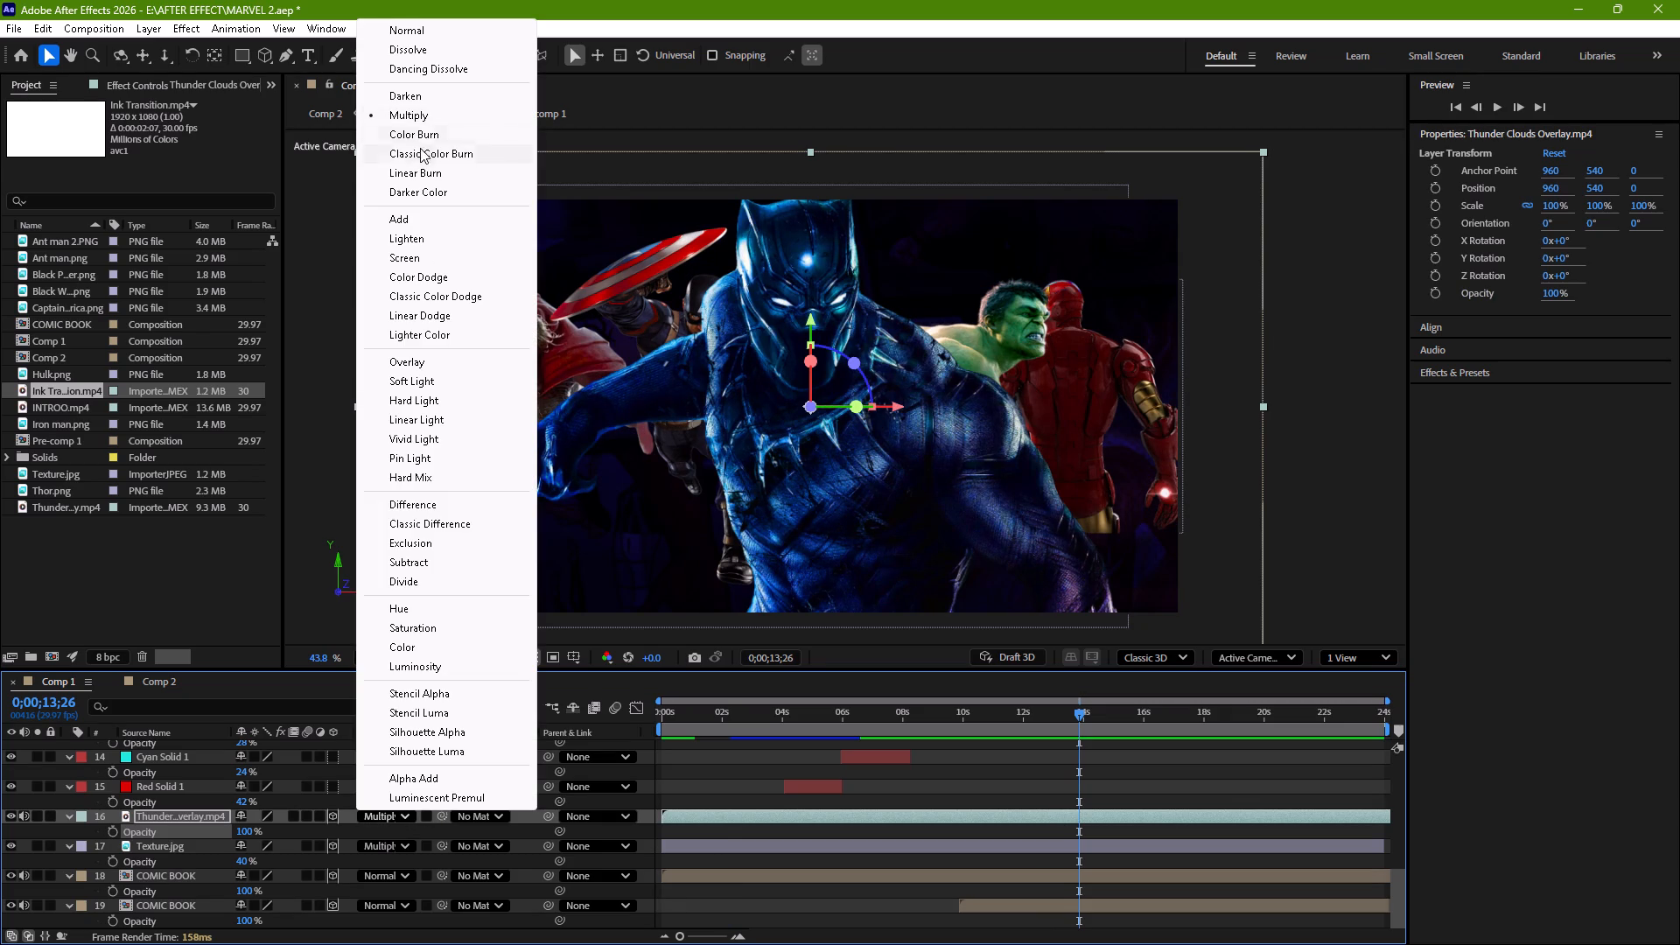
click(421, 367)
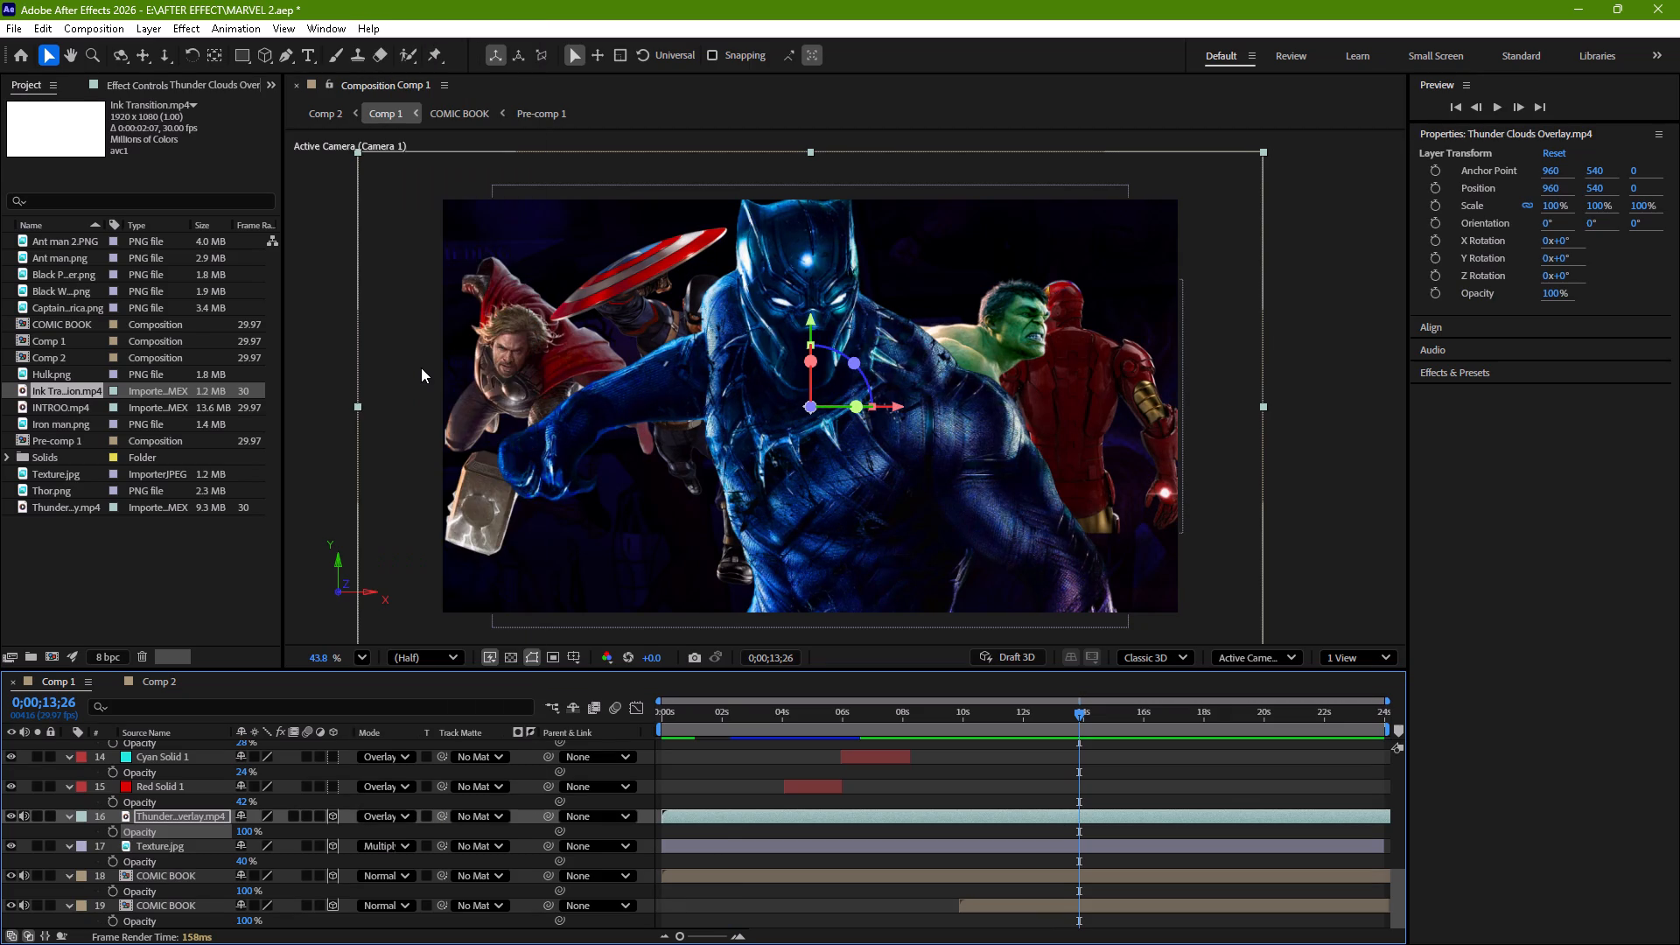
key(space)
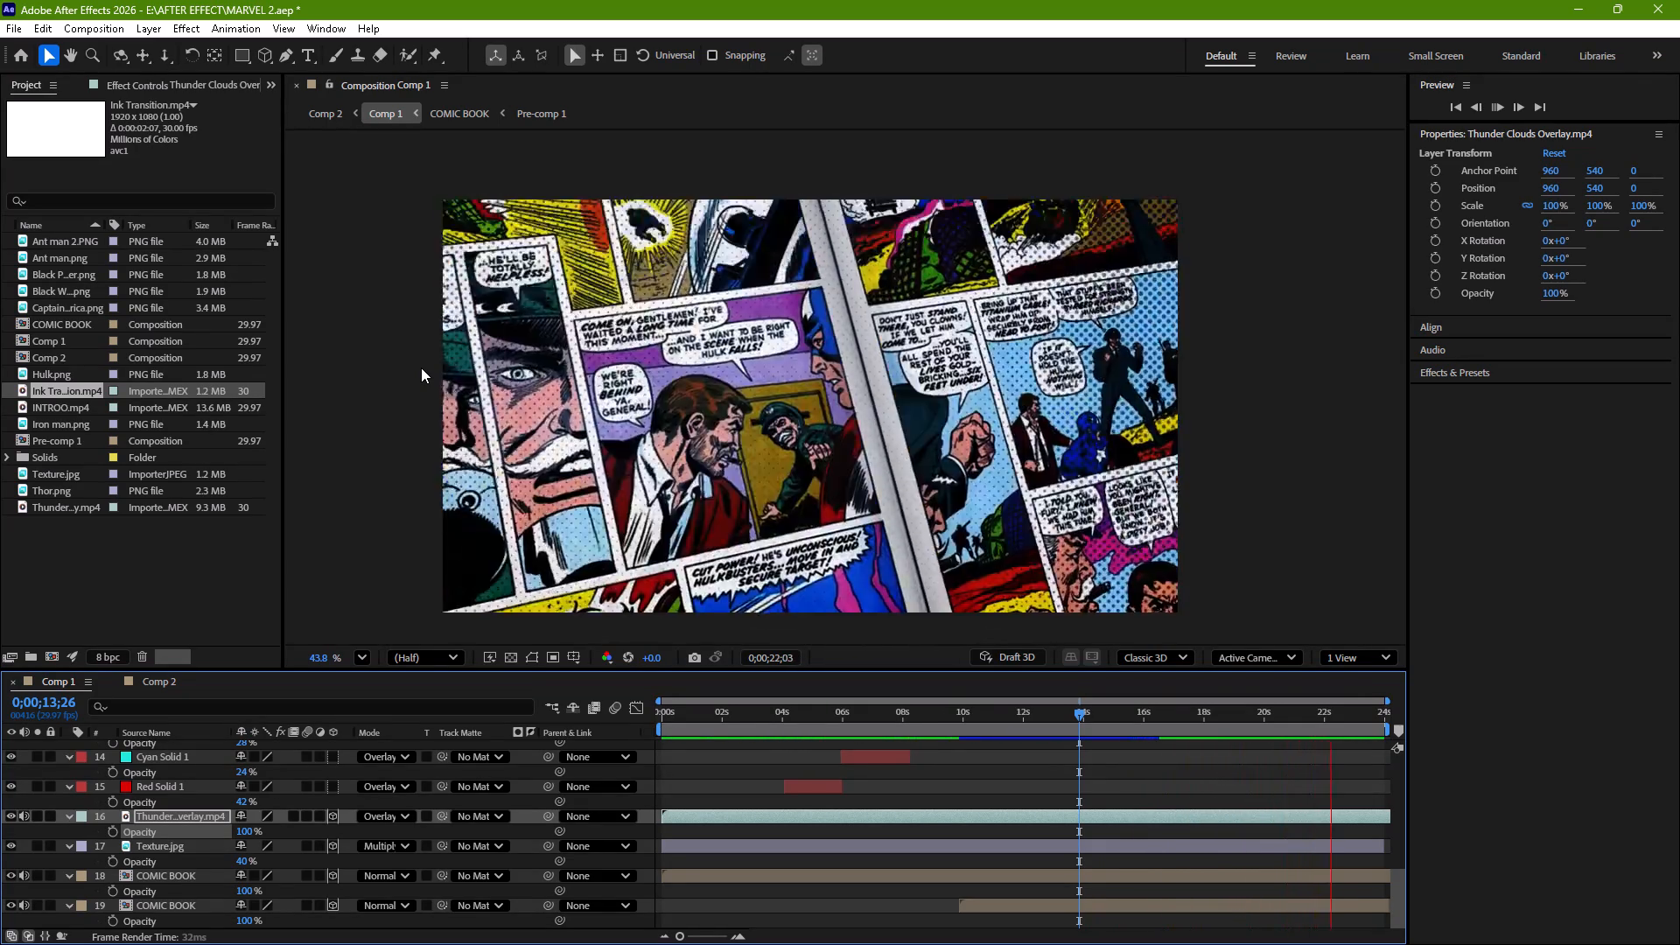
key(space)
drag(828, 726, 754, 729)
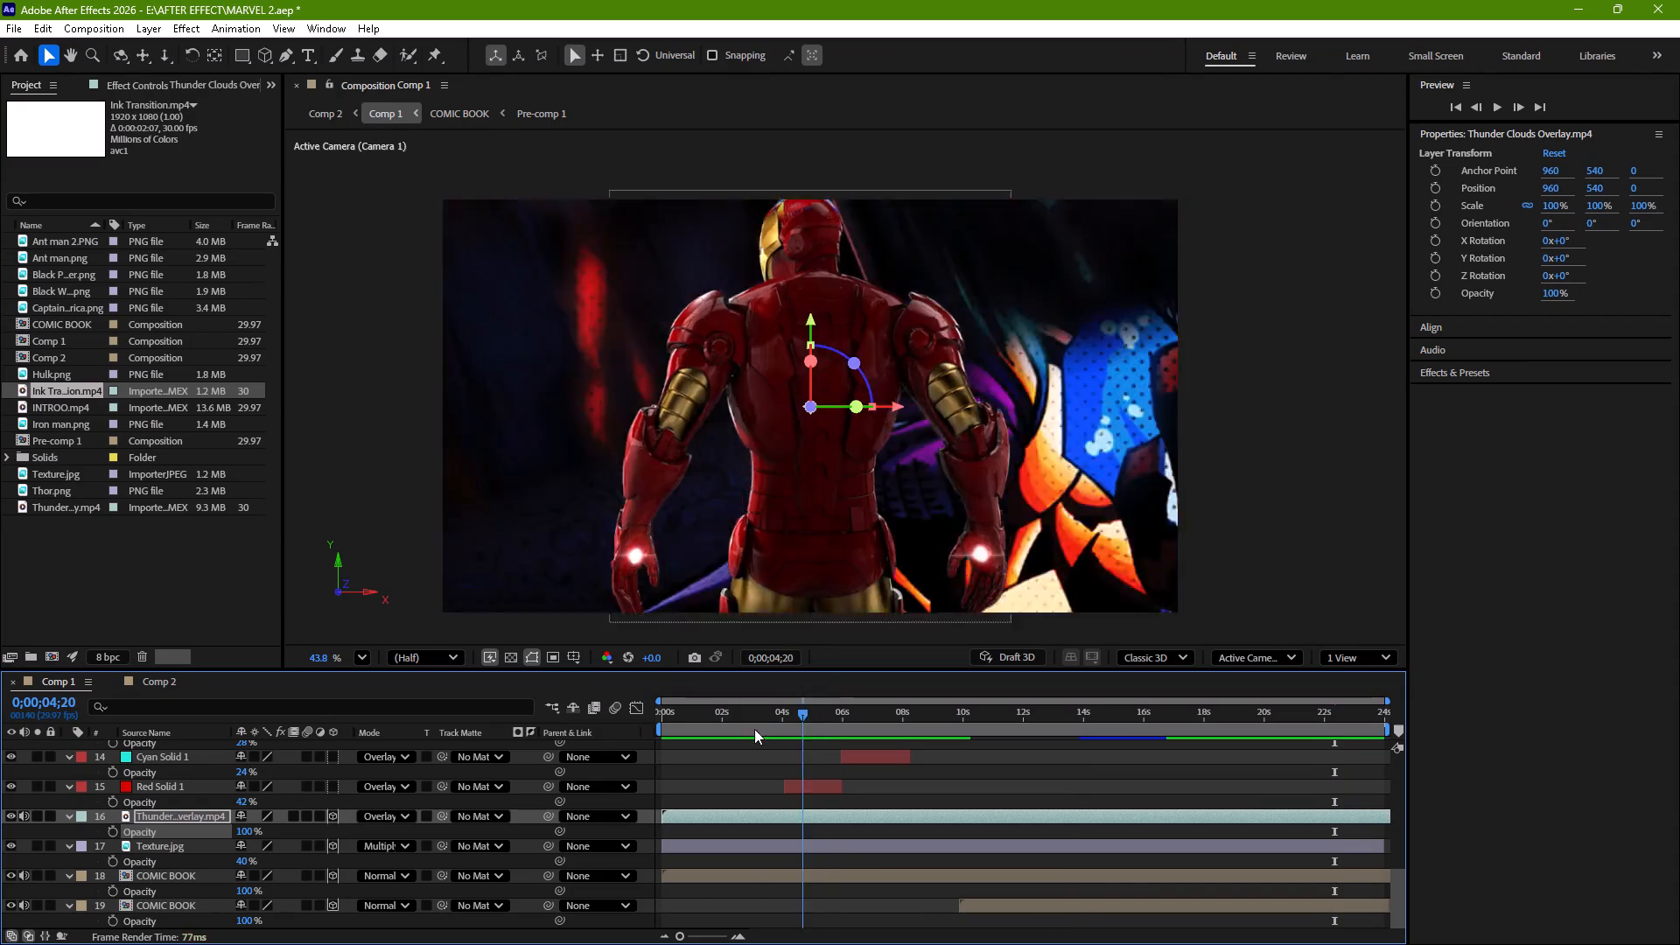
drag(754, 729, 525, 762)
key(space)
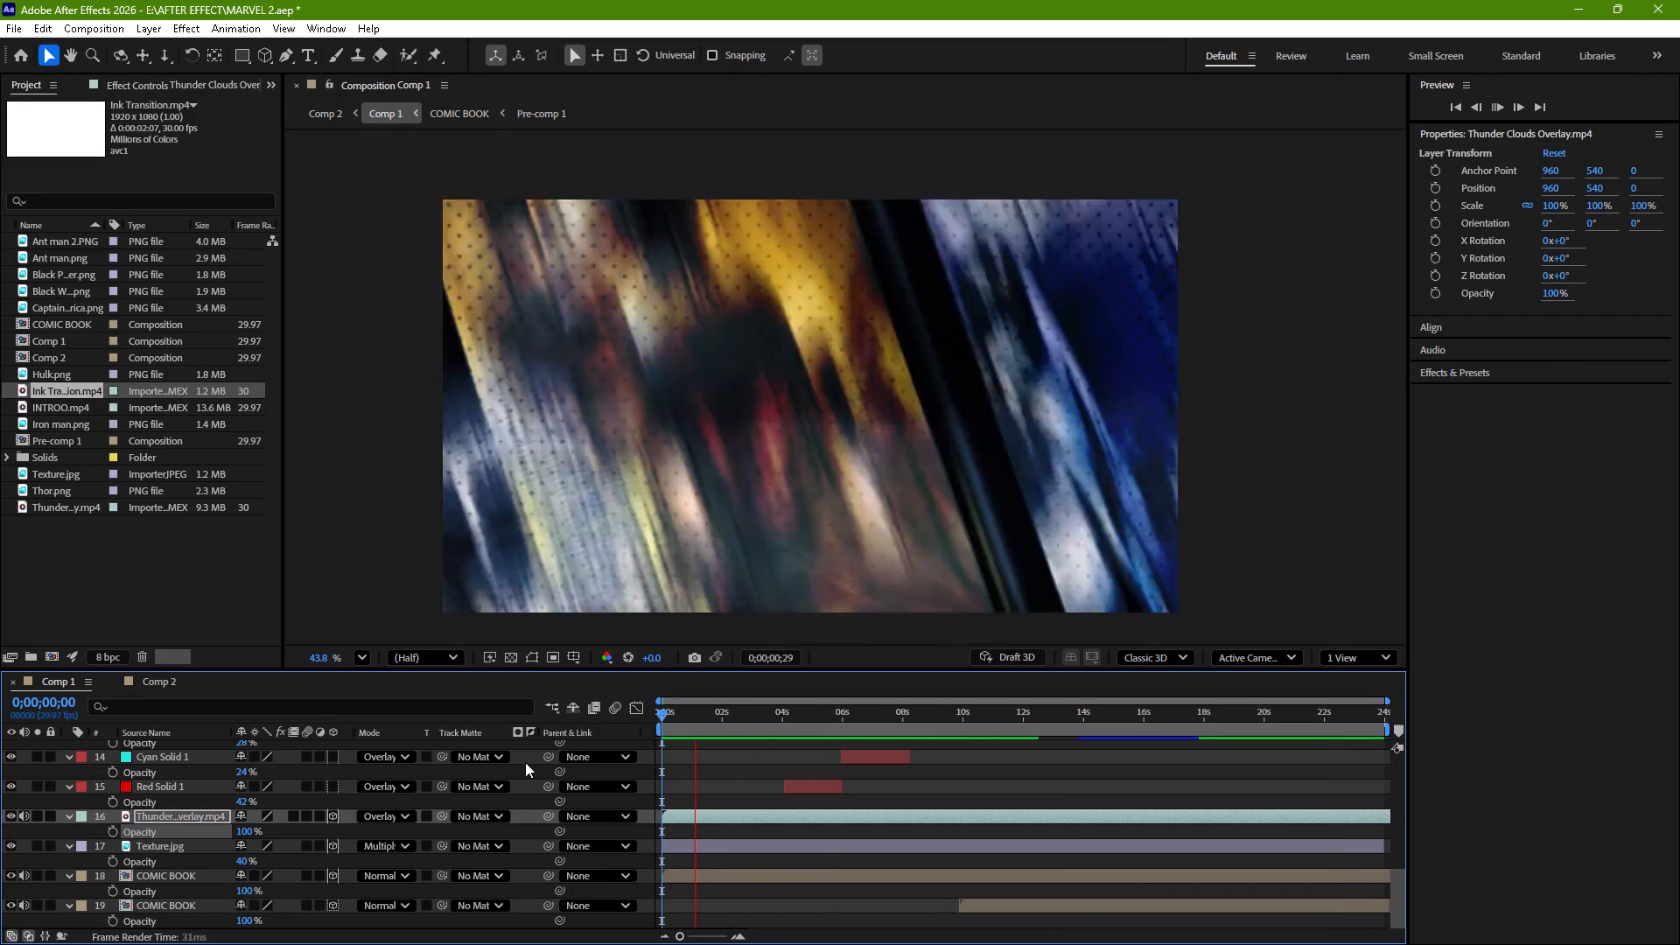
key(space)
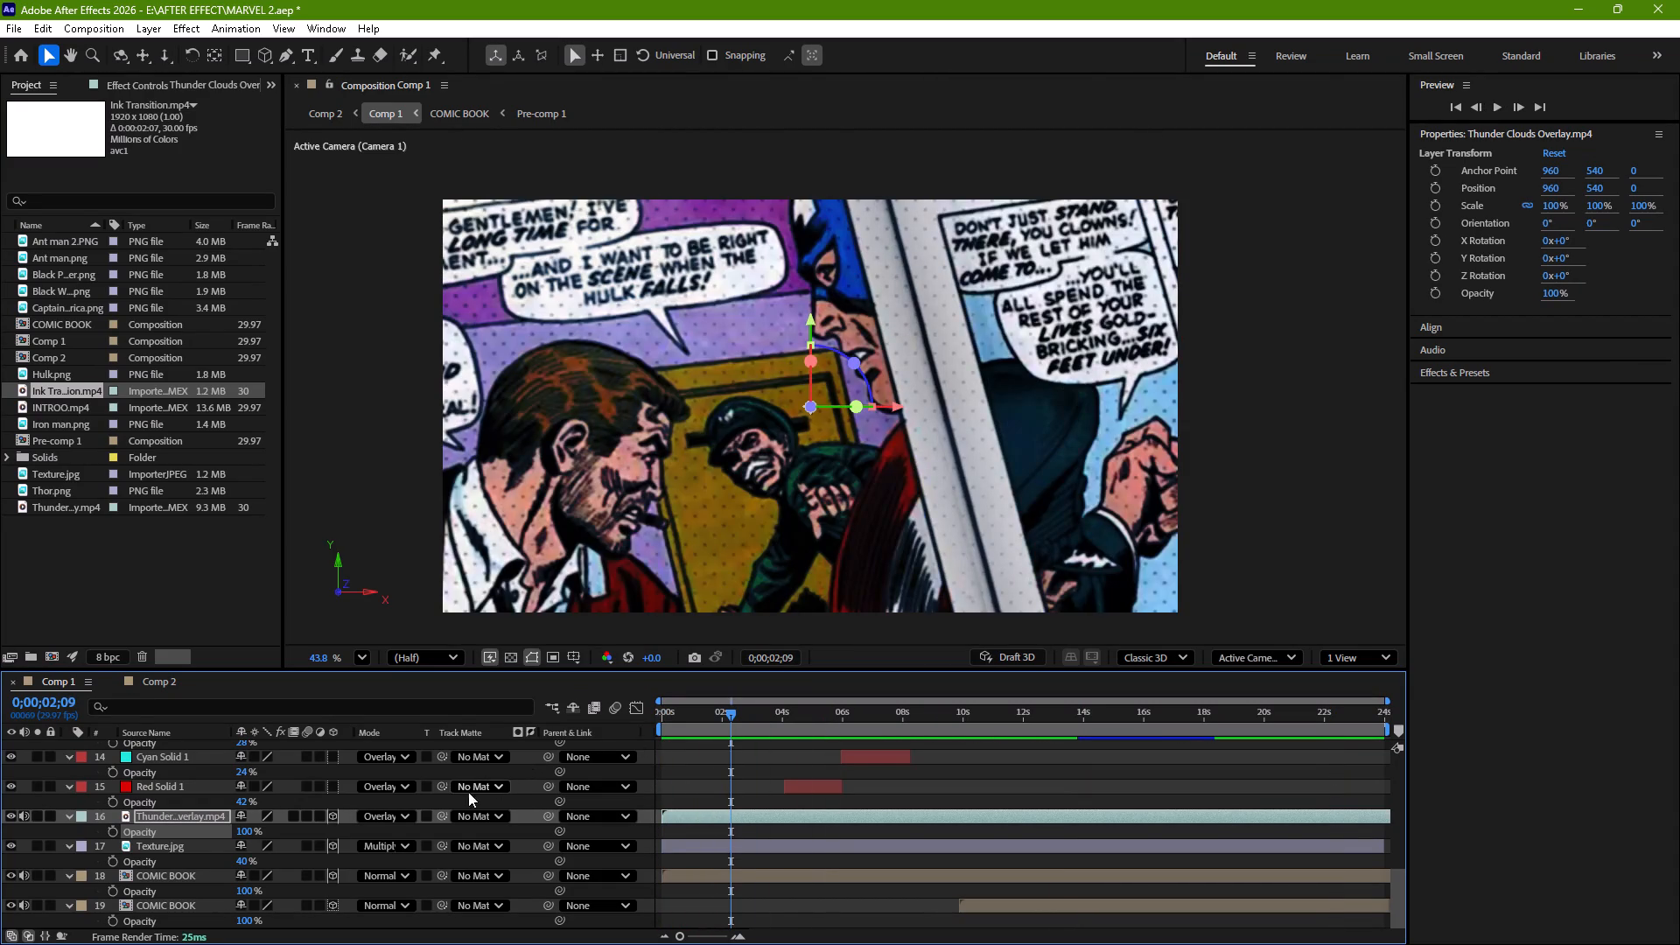
Lower the Thunder Clouds Overlay layer's opacity to 60% and preview the composition.
drag(245, 836, 214, 839)
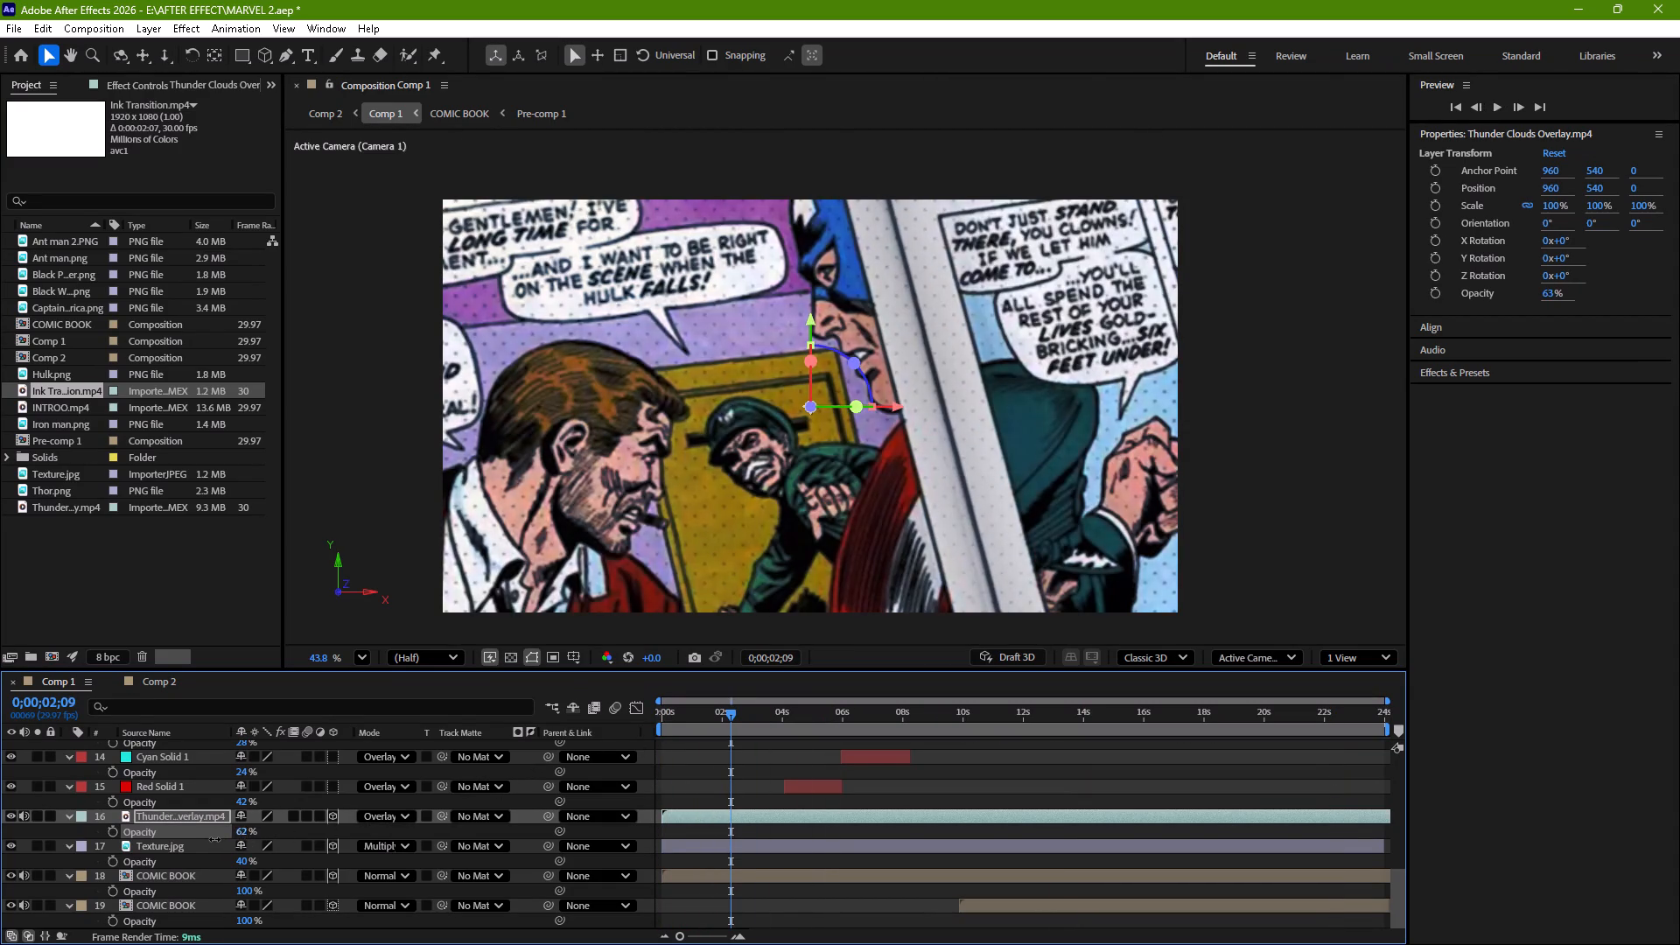
drag(214, 839, 215, 842)
key(space)
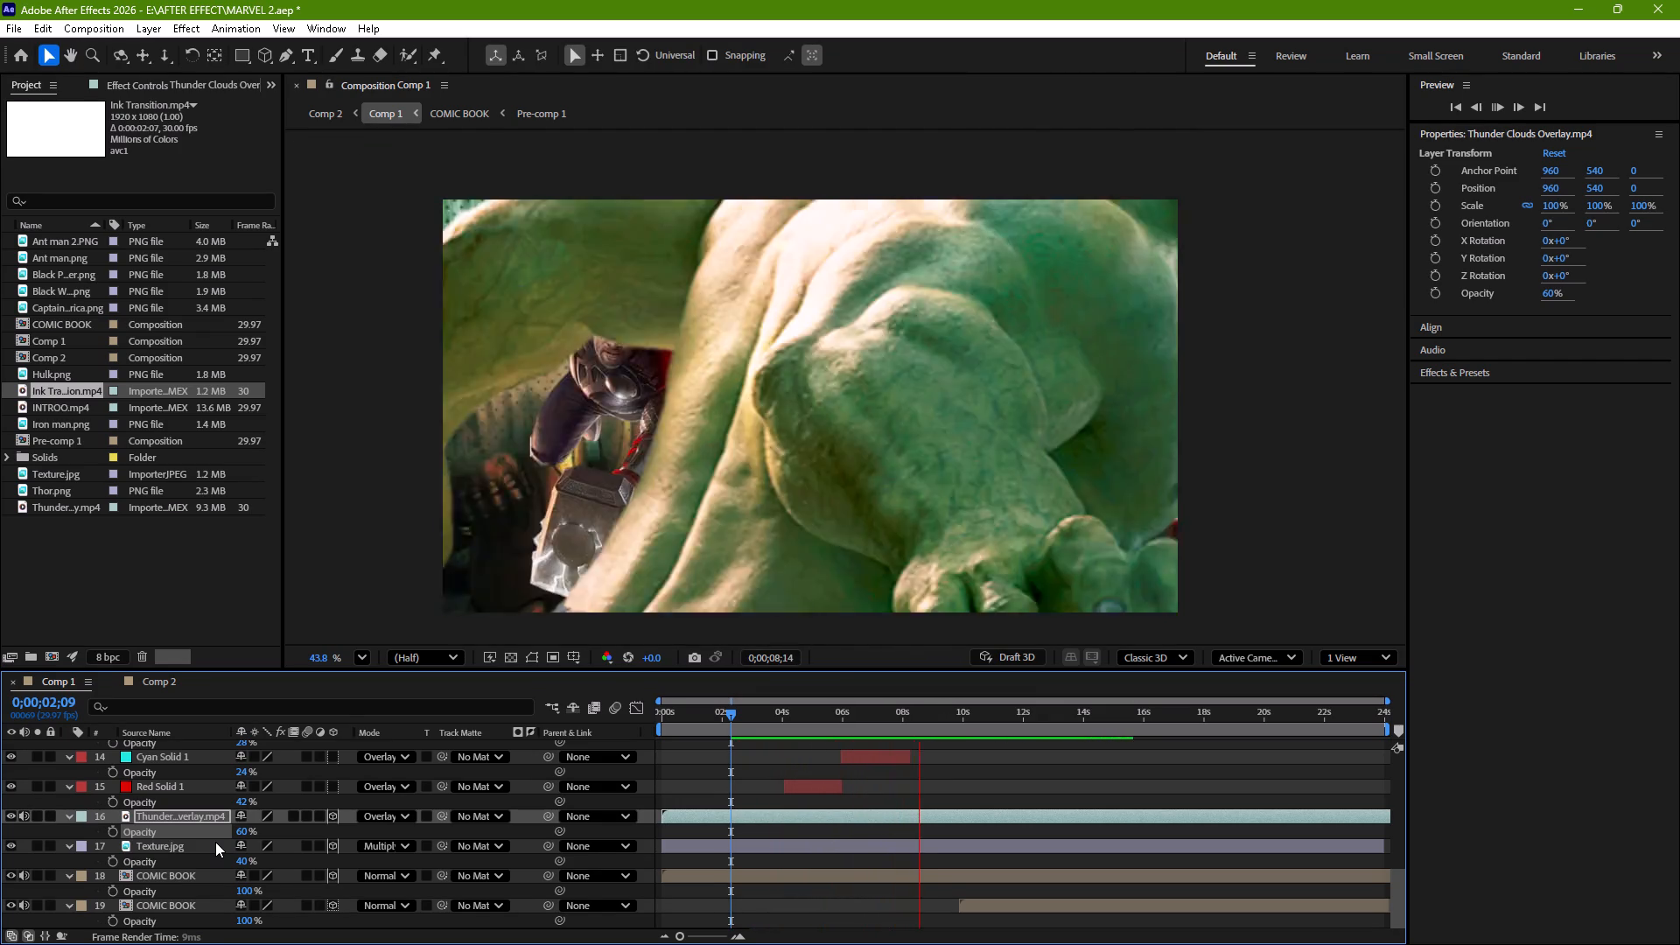
key(space)
Set the Thunder Clouds Overlay layer's blending mode to Multiply.
click(389, 818)
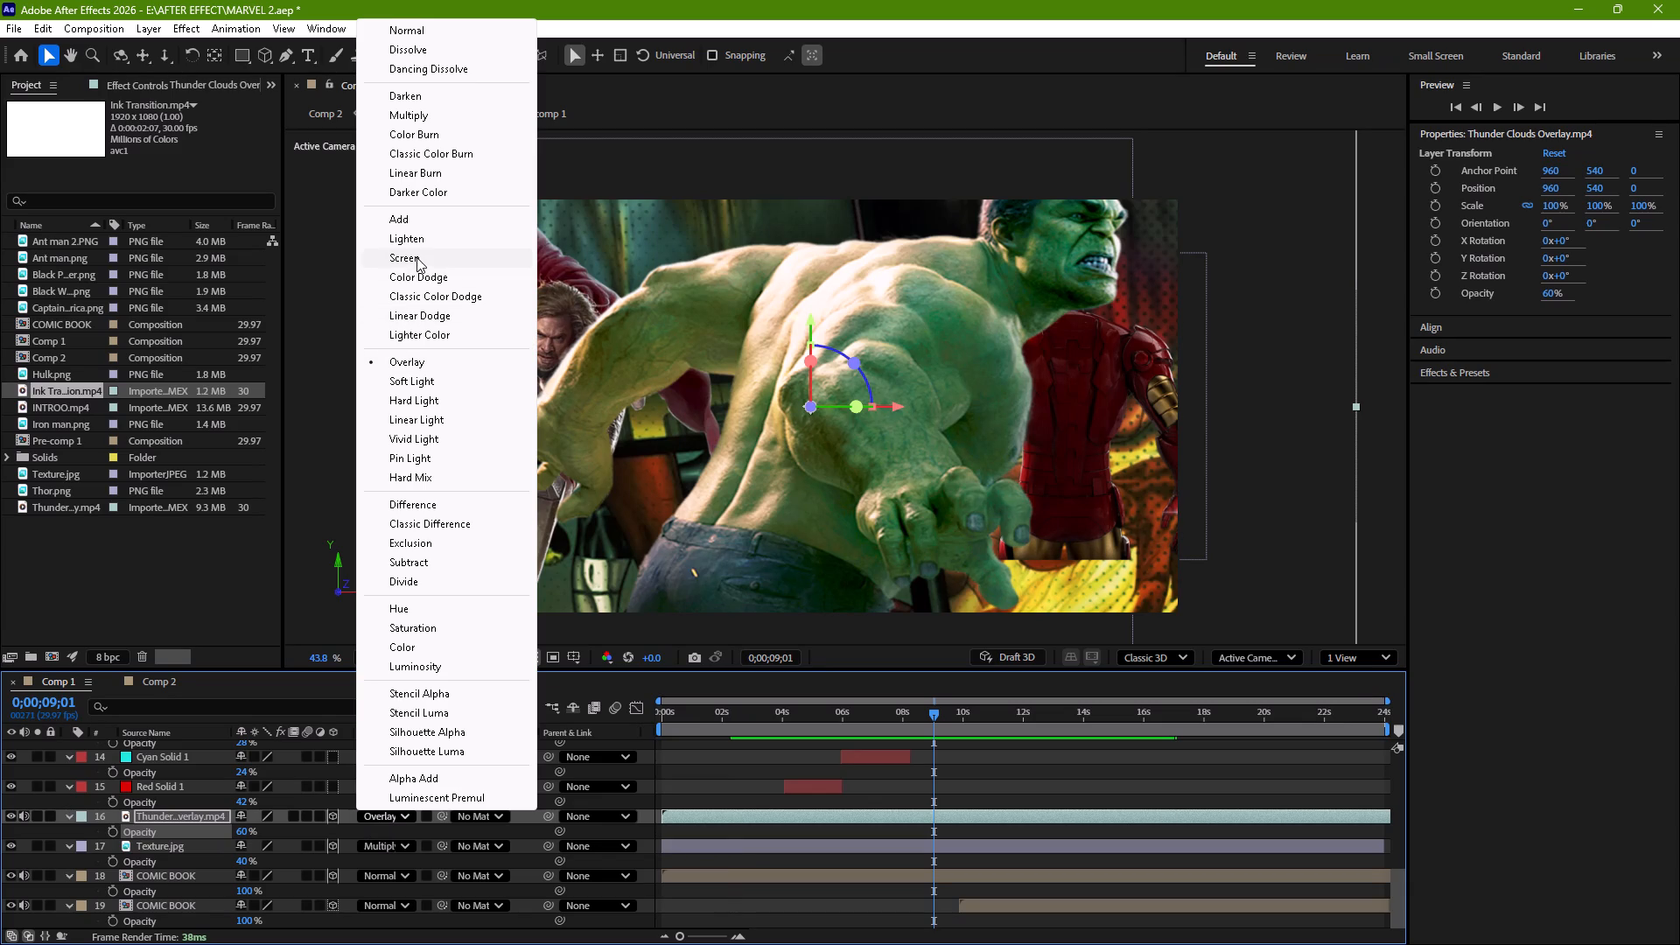
click(455, 112)
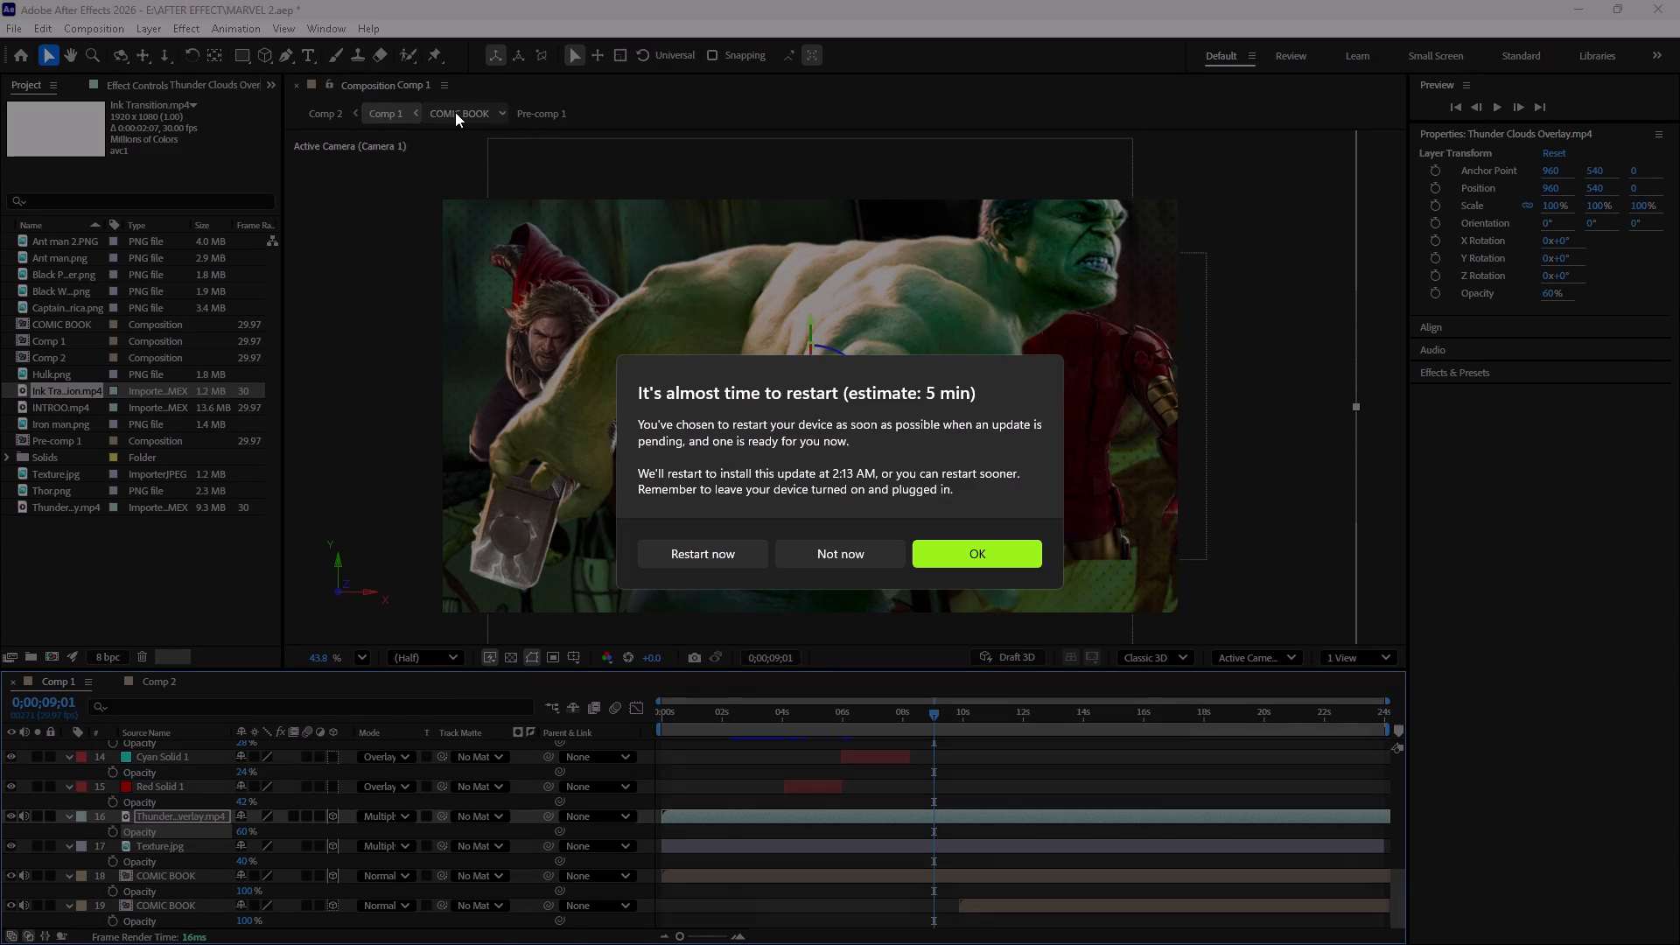
Postpone the pending device restart.
click(837, 551)
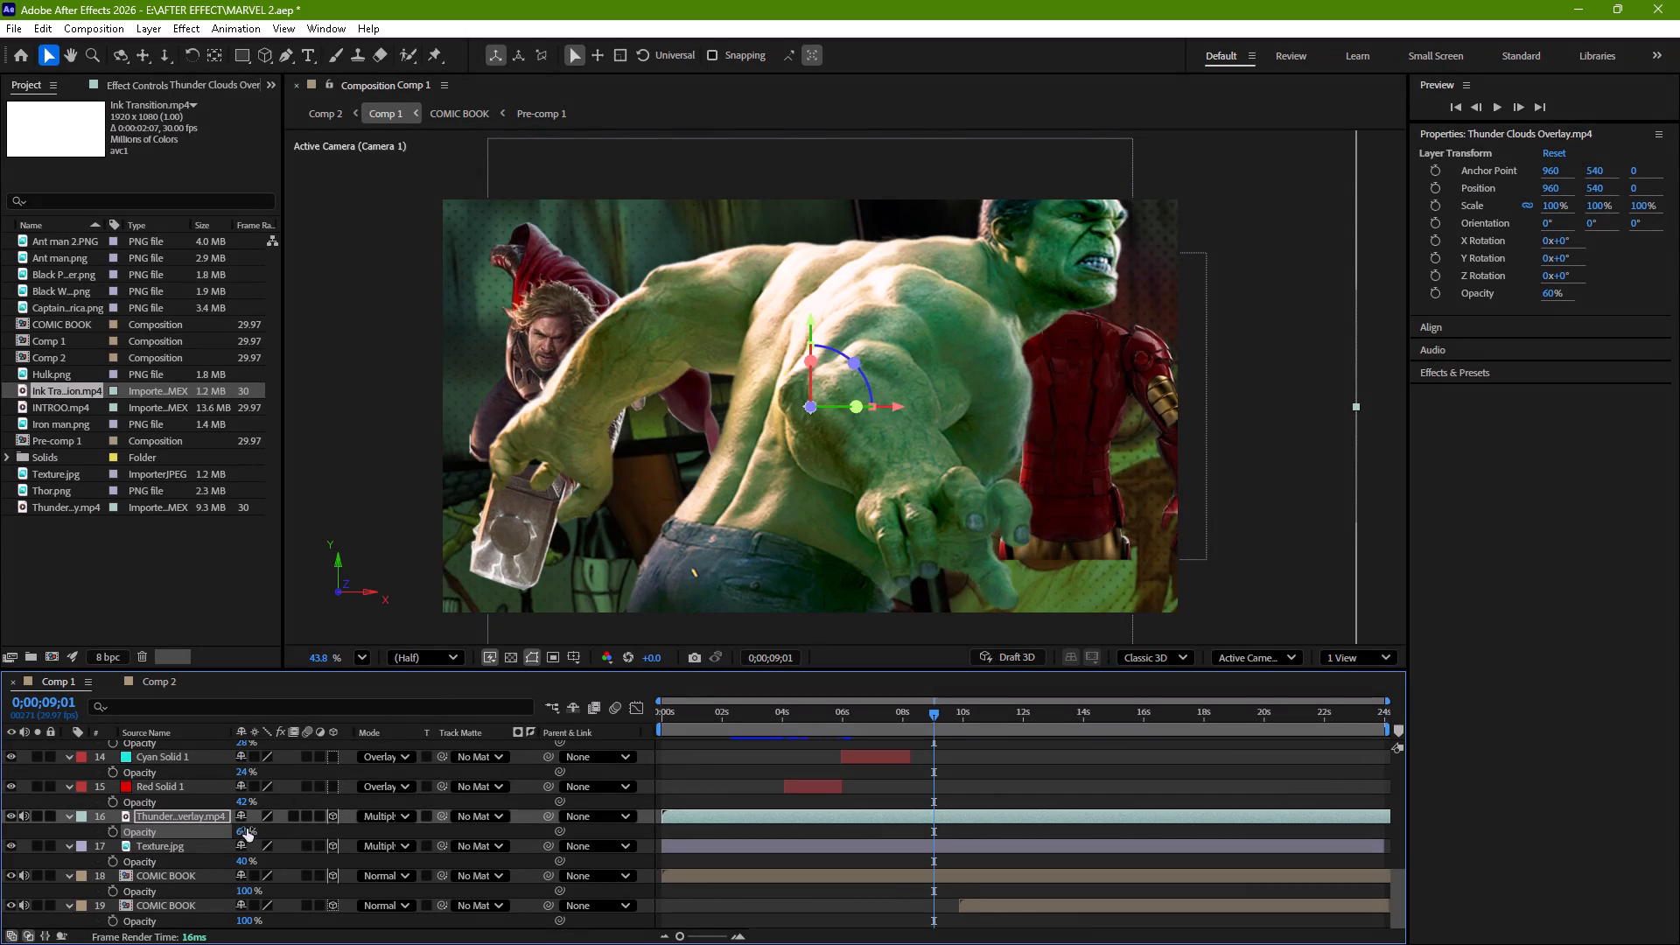
Save the MARVEL 2 project.
key(ctrl+s)
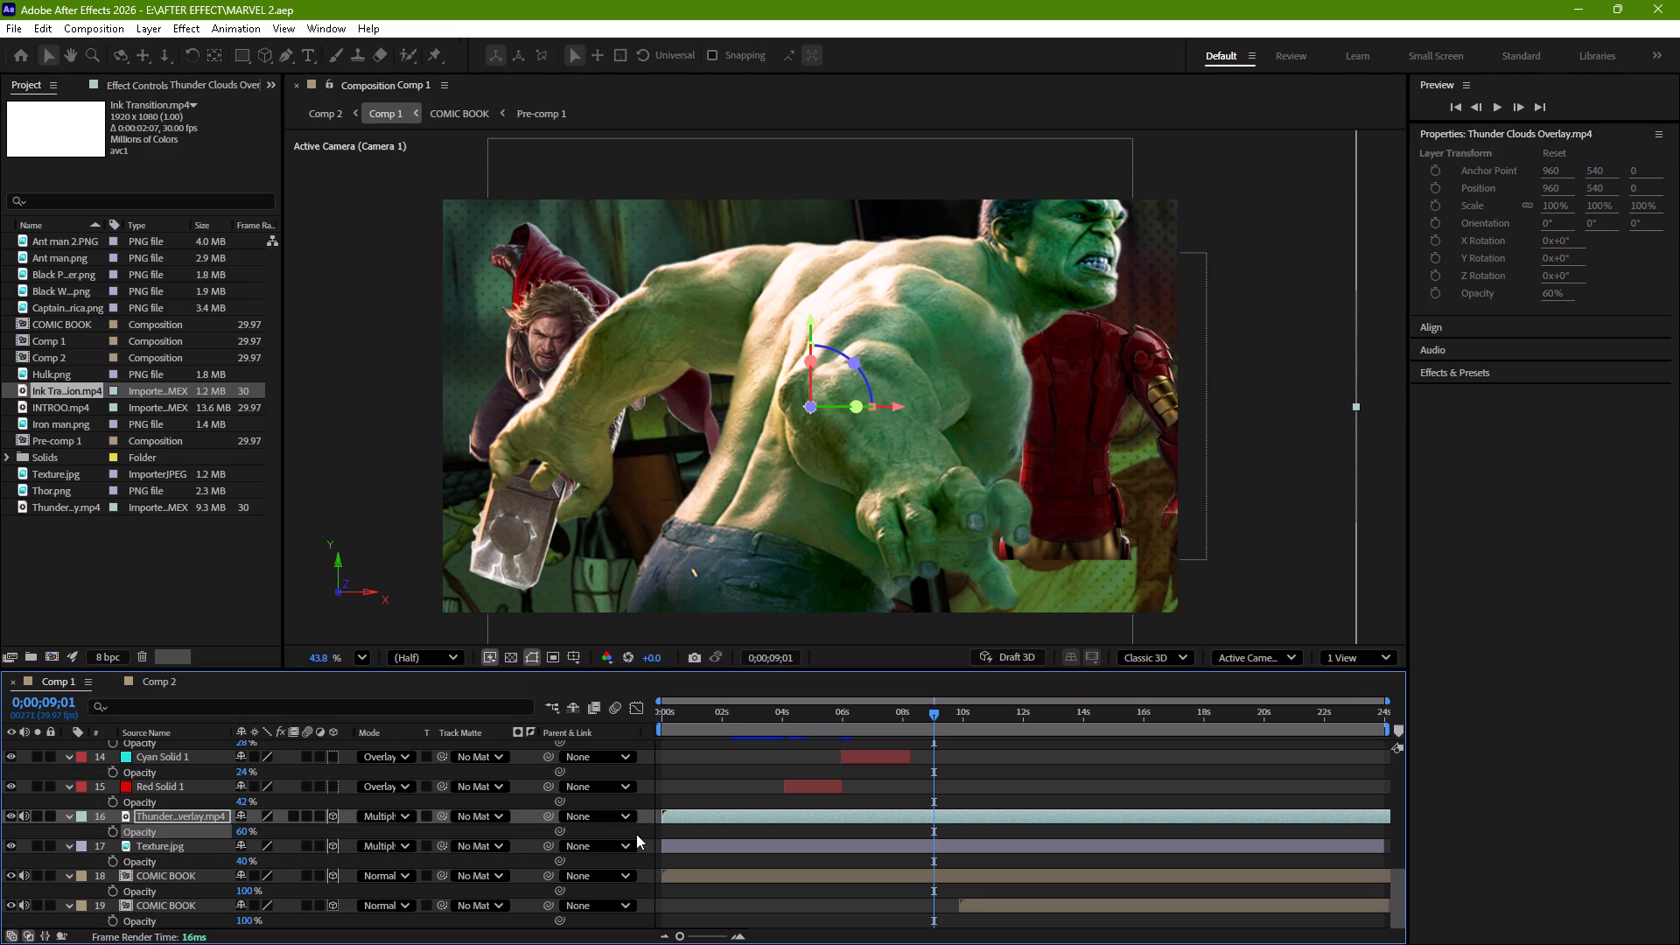
Open Comp 2 in the timeline.
click(156, 685)
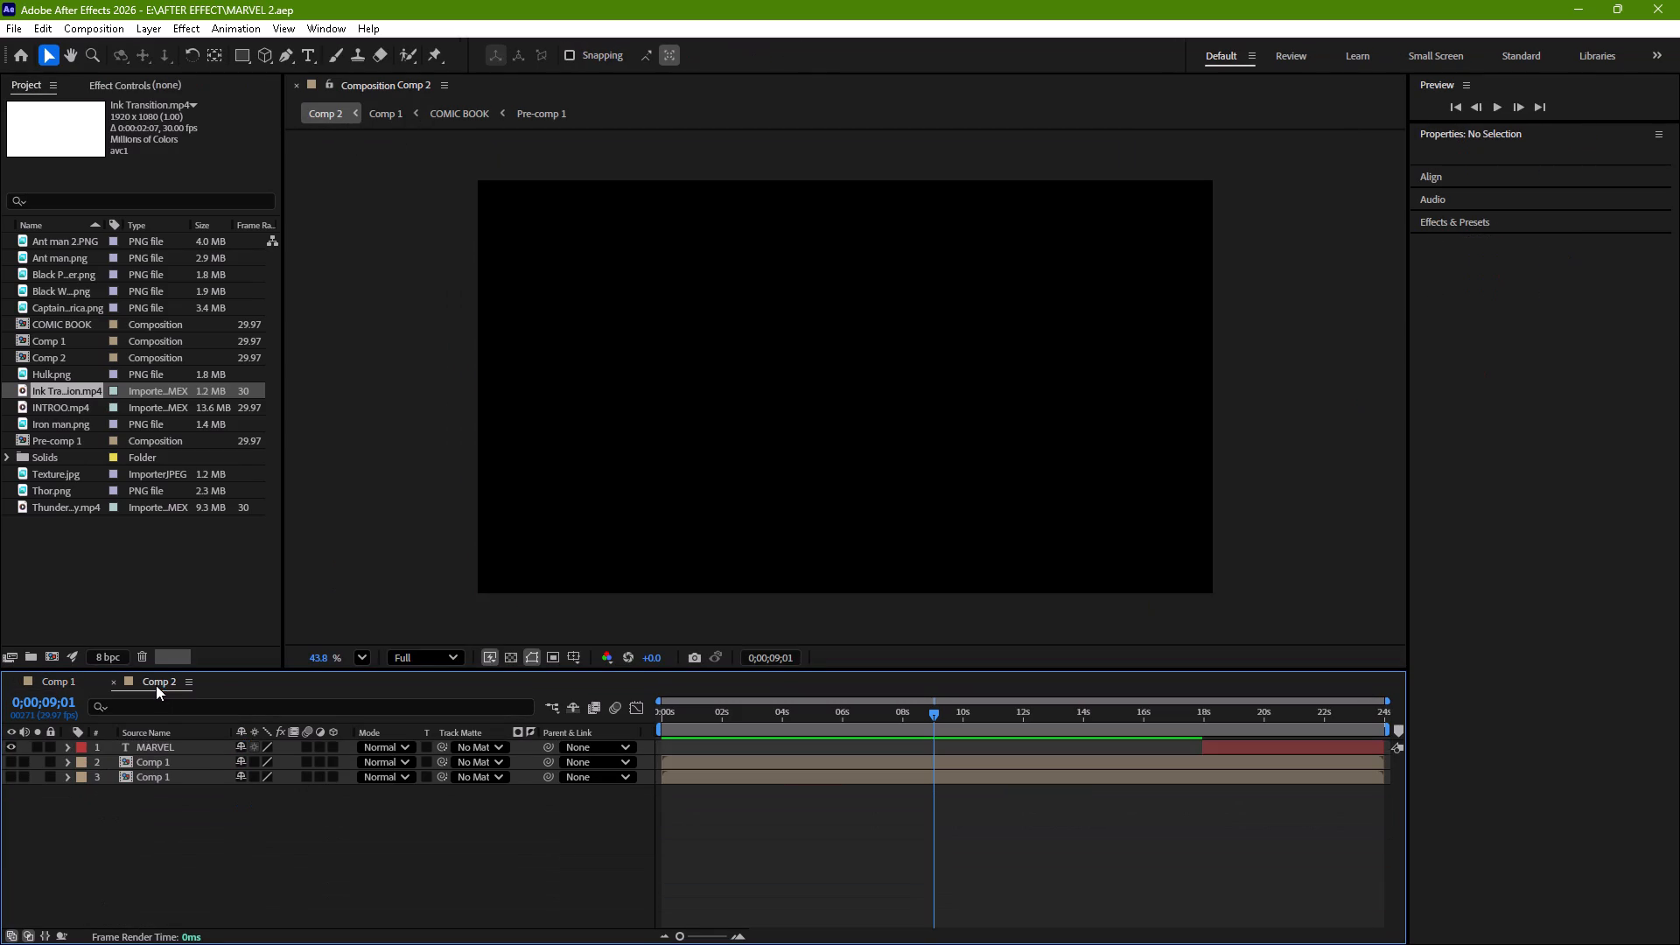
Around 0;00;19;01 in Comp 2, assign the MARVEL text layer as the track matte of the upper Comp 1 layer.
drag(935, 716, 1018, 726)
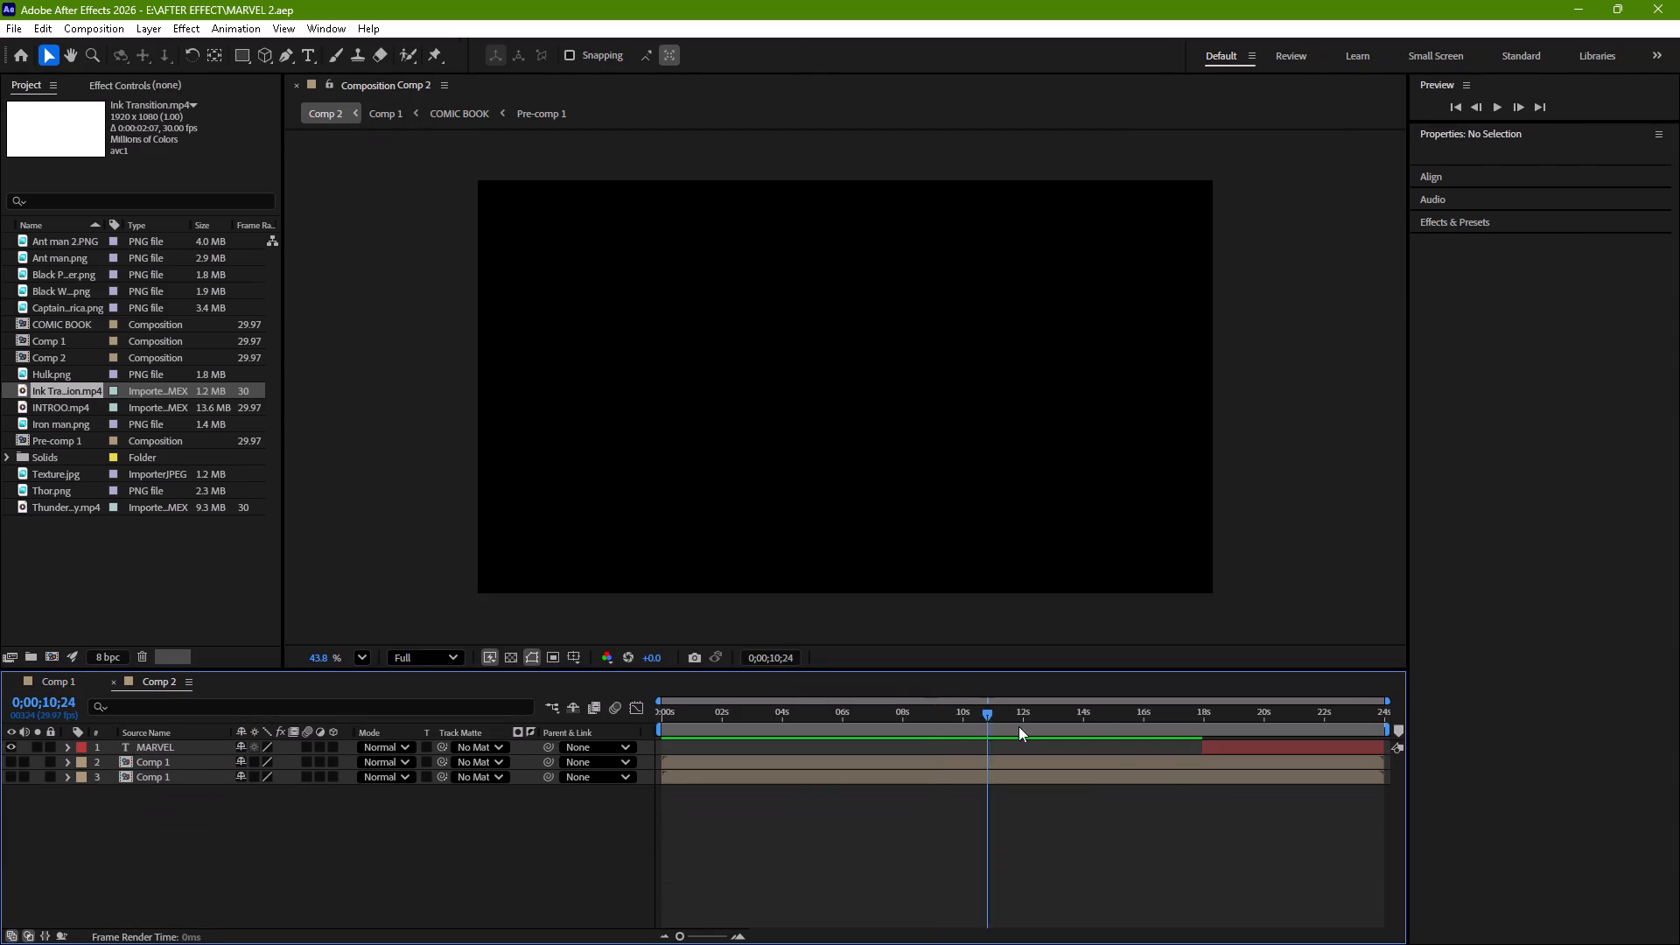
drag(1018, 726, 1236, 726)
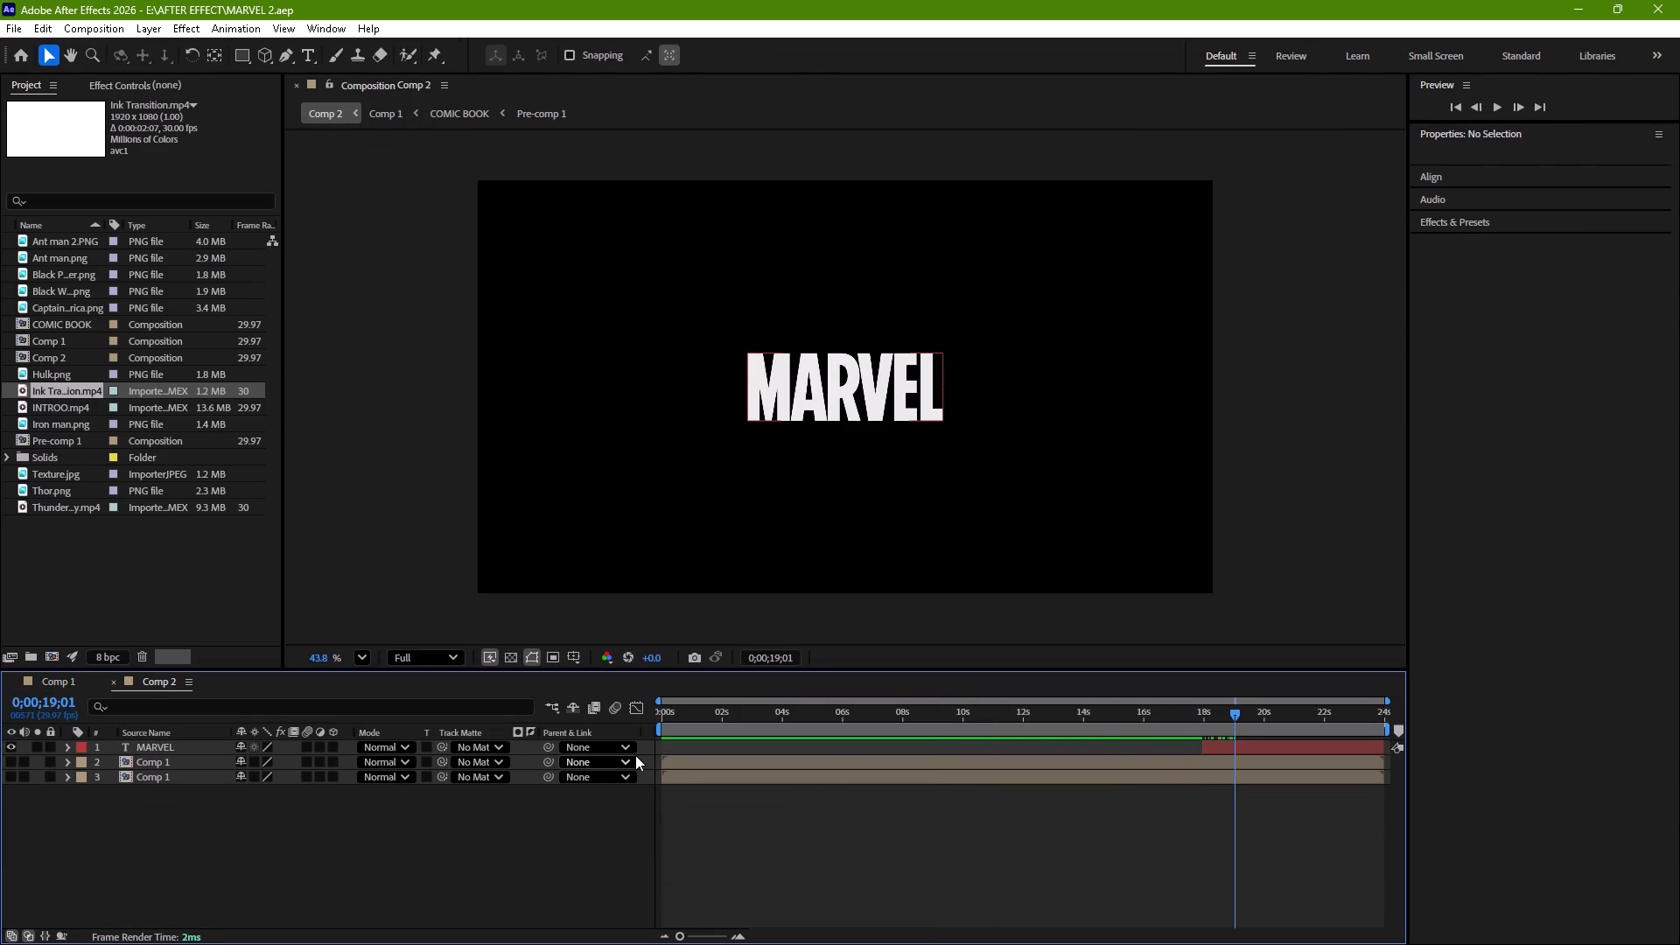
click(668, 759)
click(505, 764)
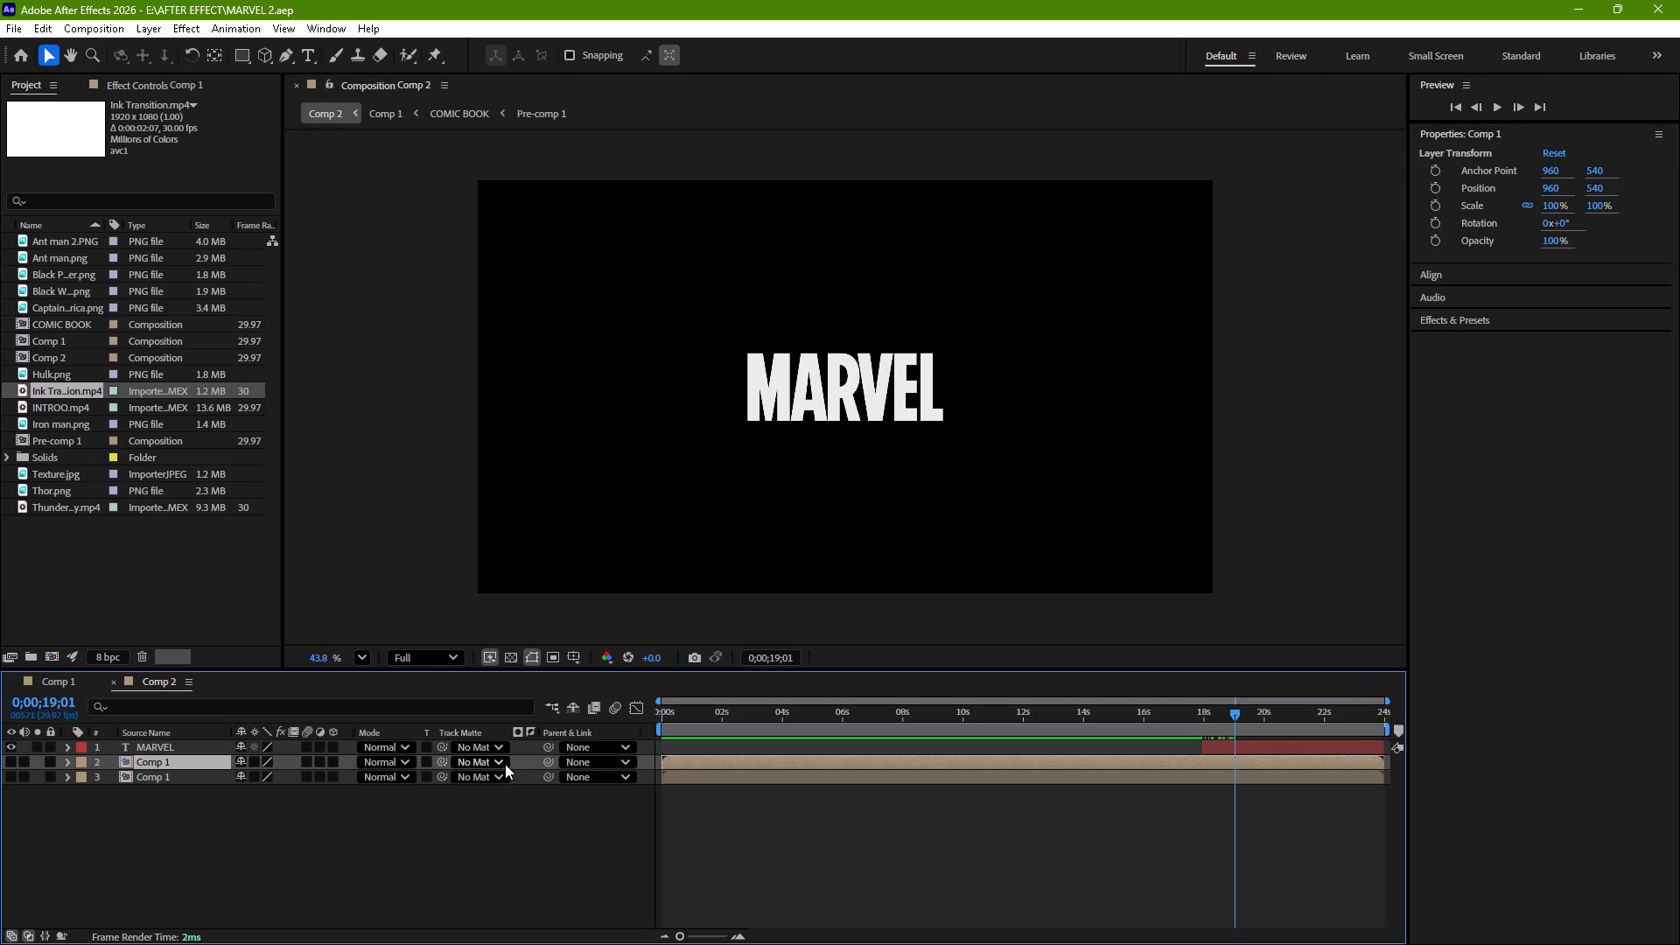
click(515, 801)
Preview Comp 2 from 0;00;19;01 and briefly toggle the MARVEL layer's visibility to check the matte.
key(space)
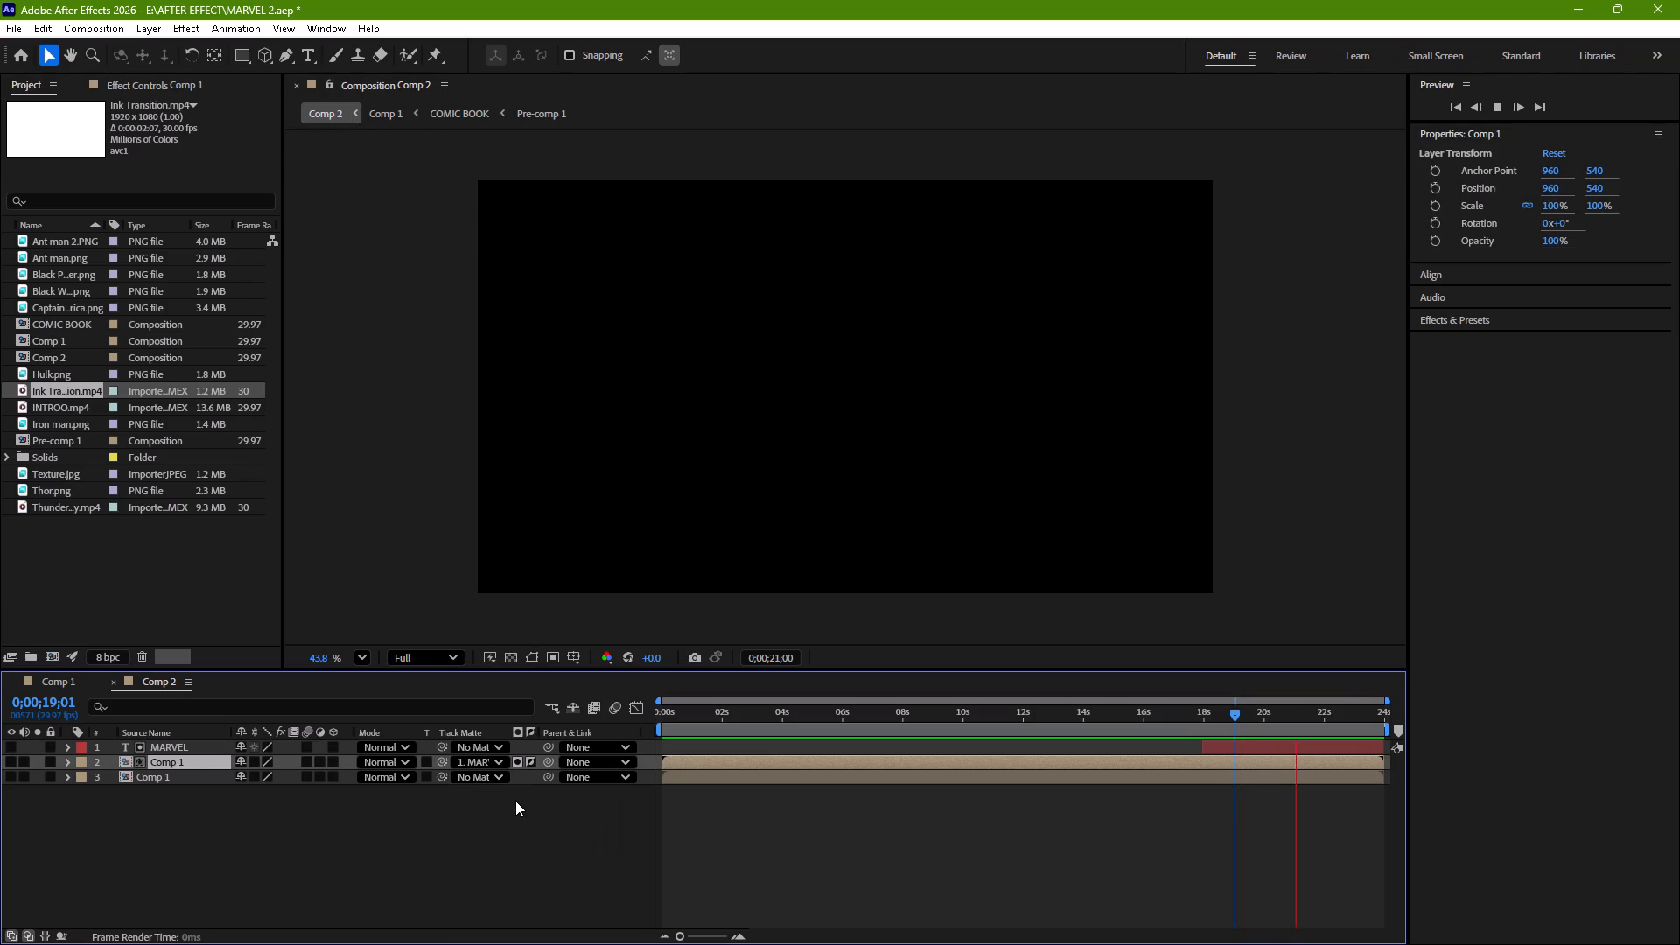
key(space)
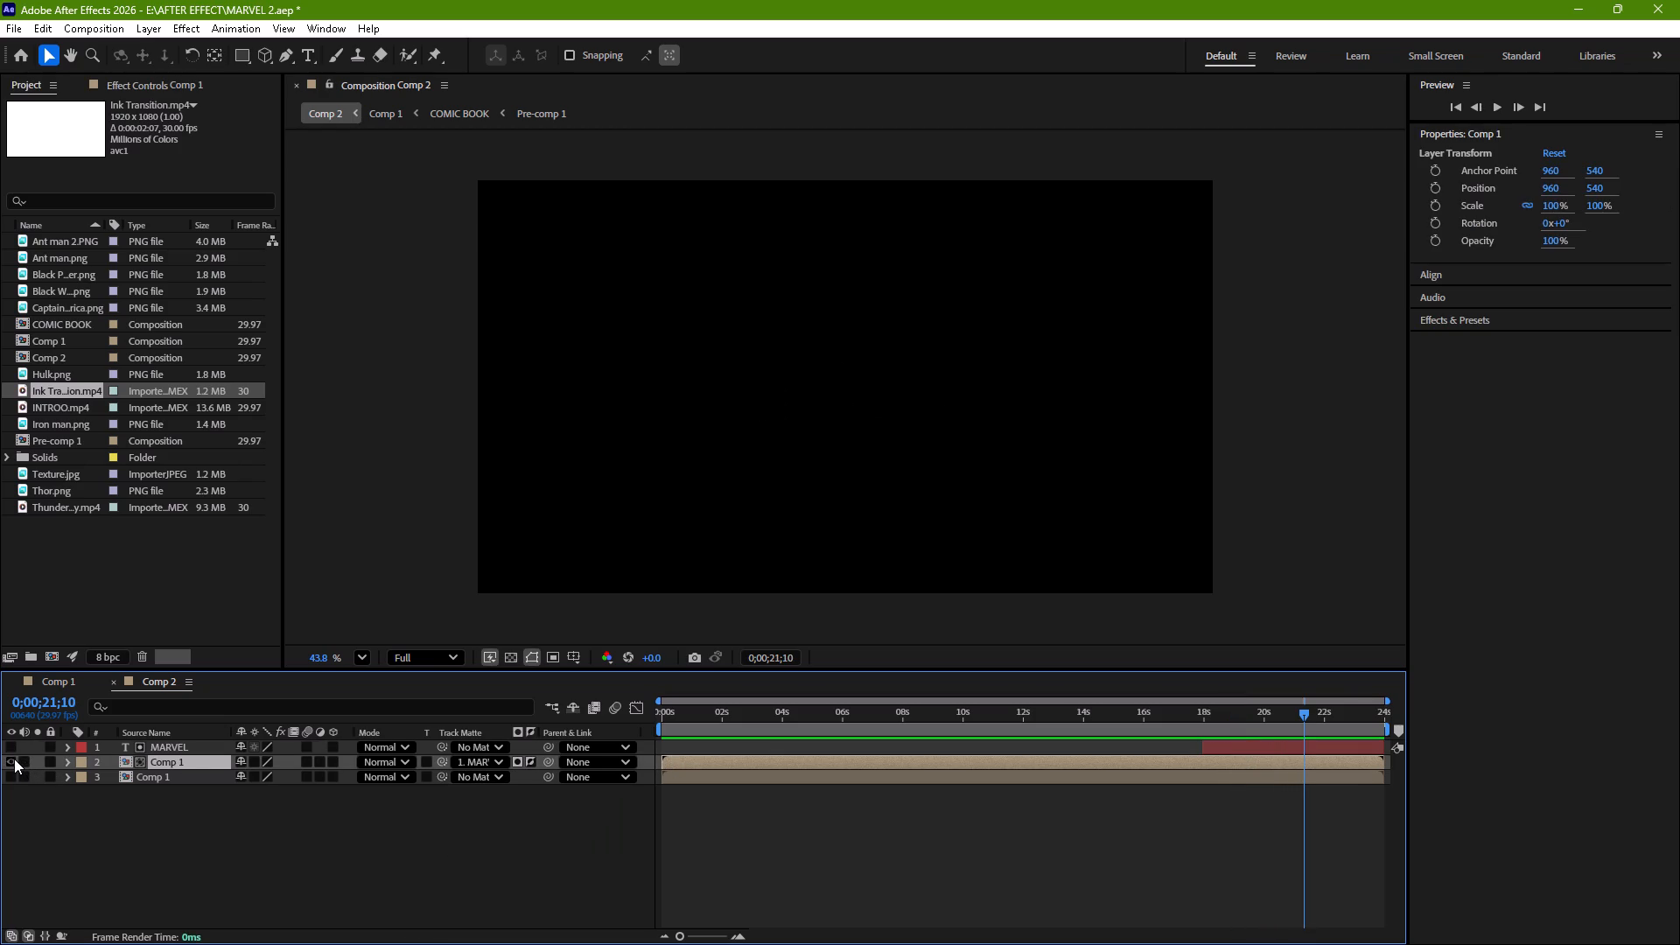
click(9, 746)
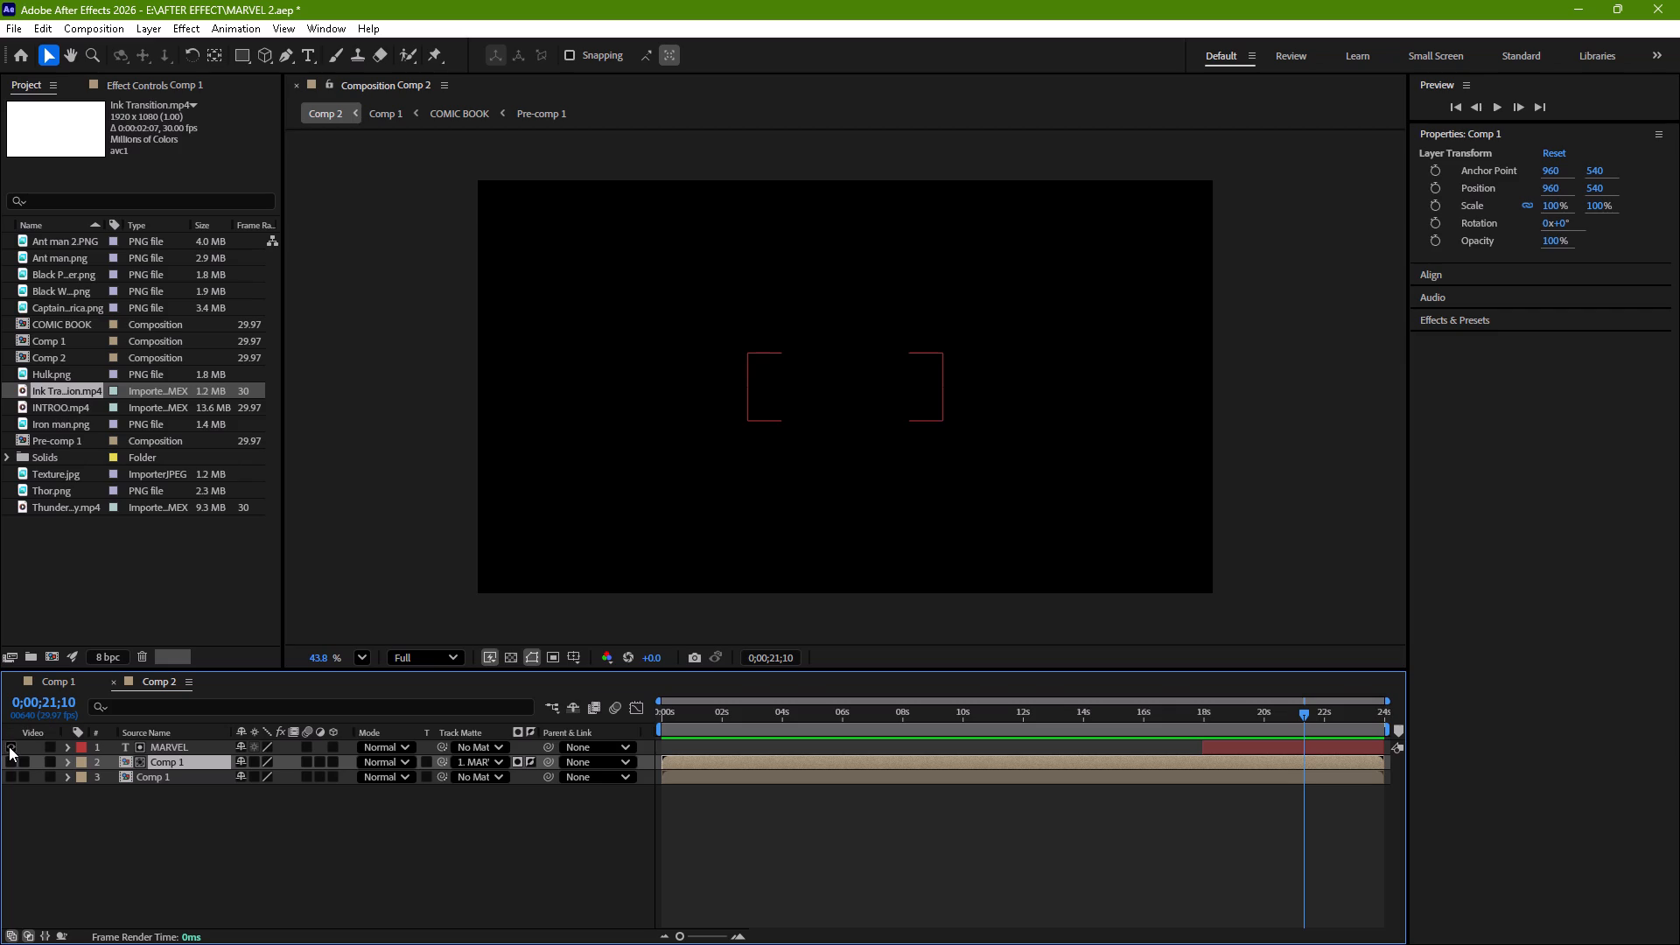
click(9, 746)
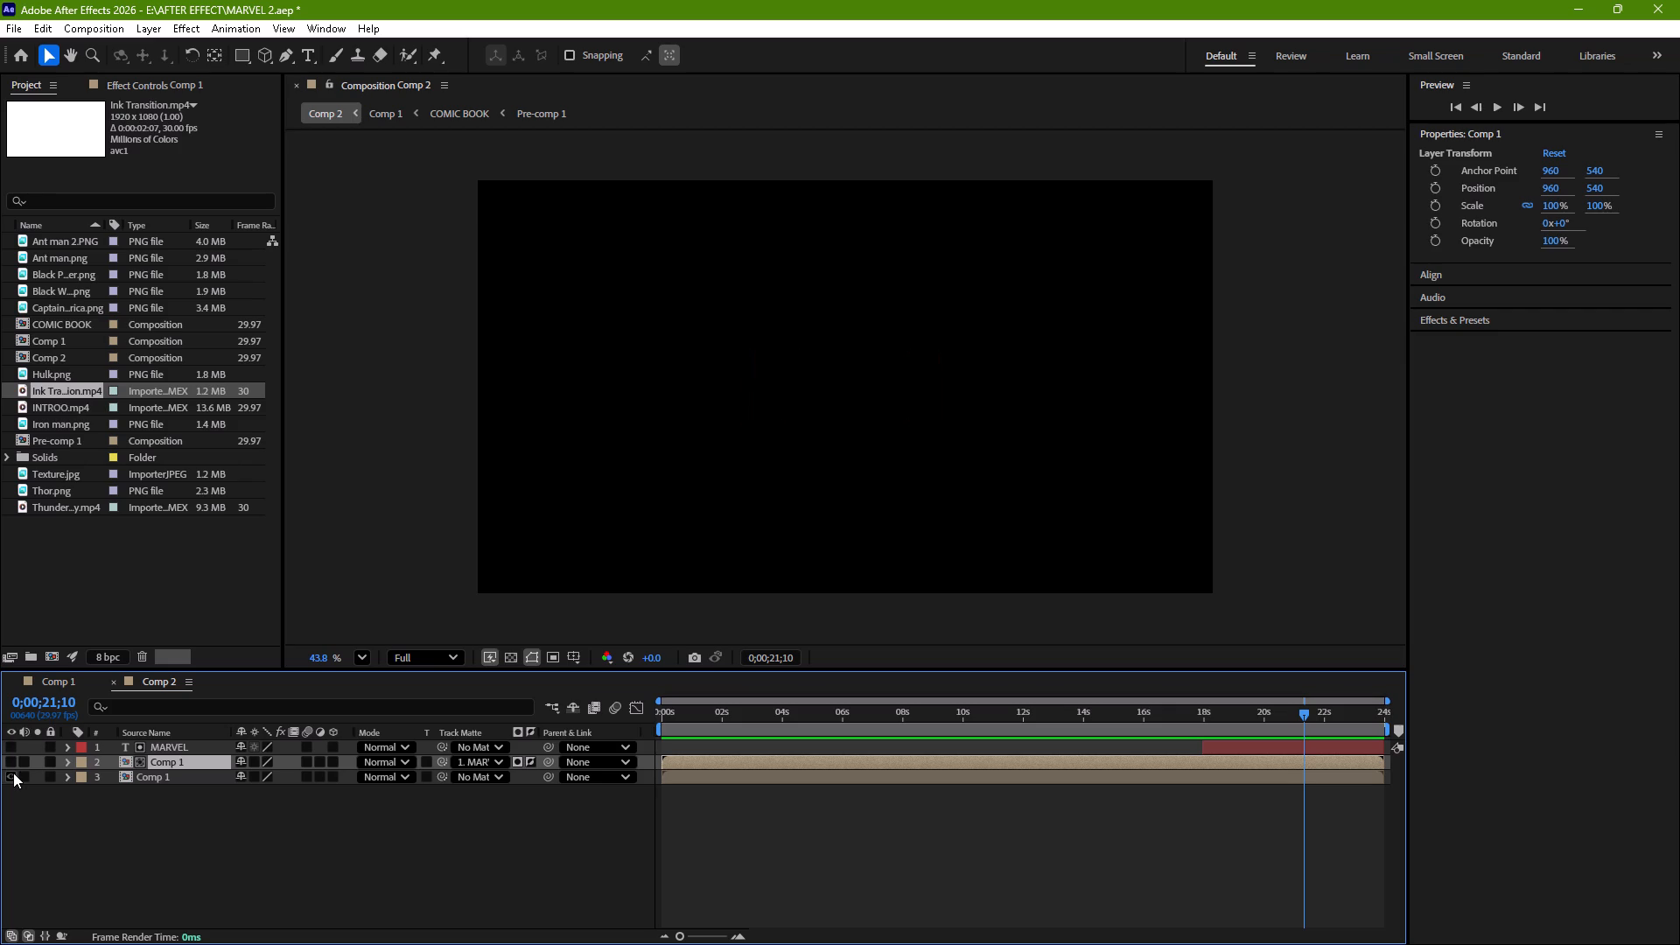
Turn on the visibility of the lower Comp 1 layer, the MARVEL text layer and the upper Comp 1 layer.
click(13, 773)
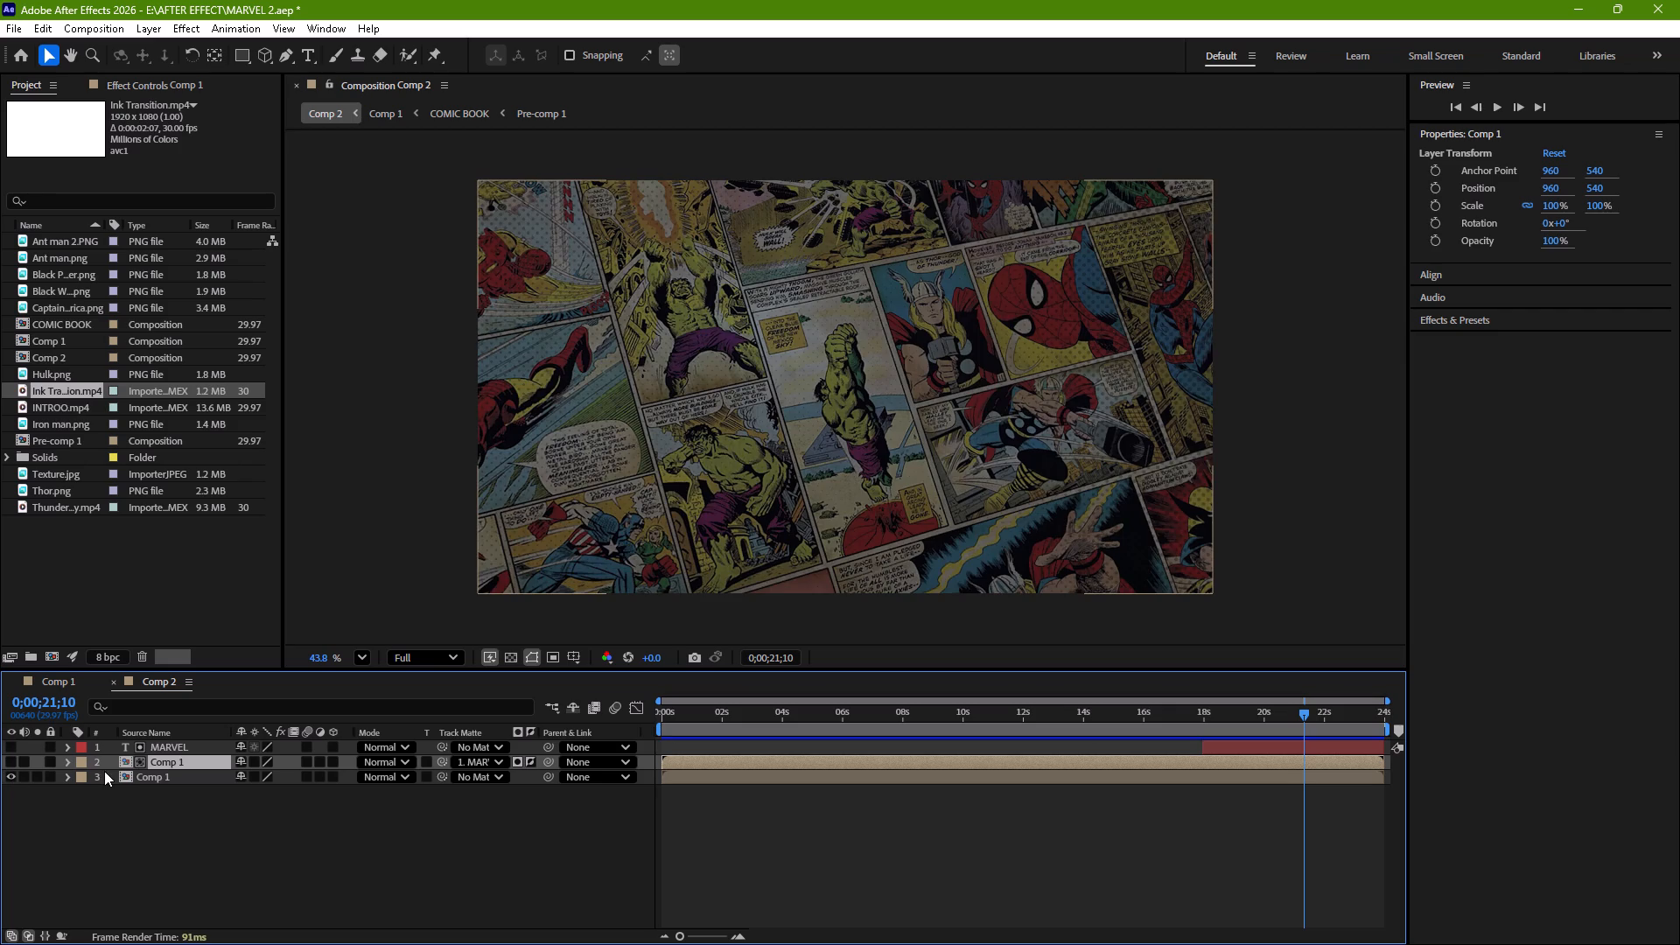
click(199, 760)
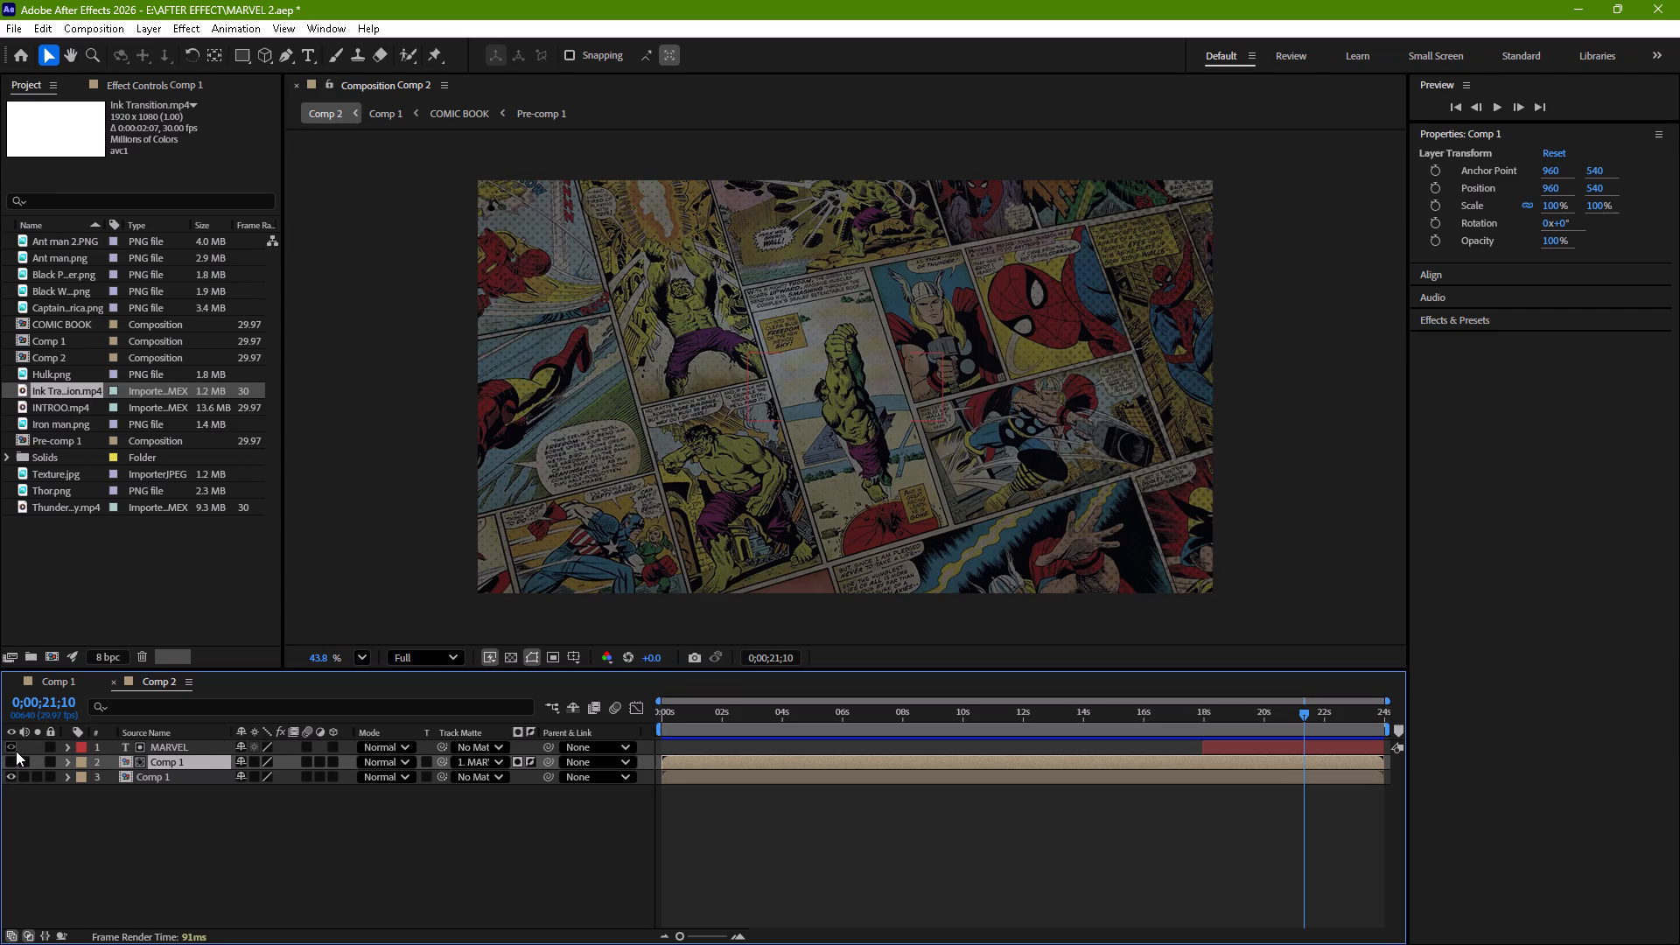
click(15, 751)
click(14, 758)
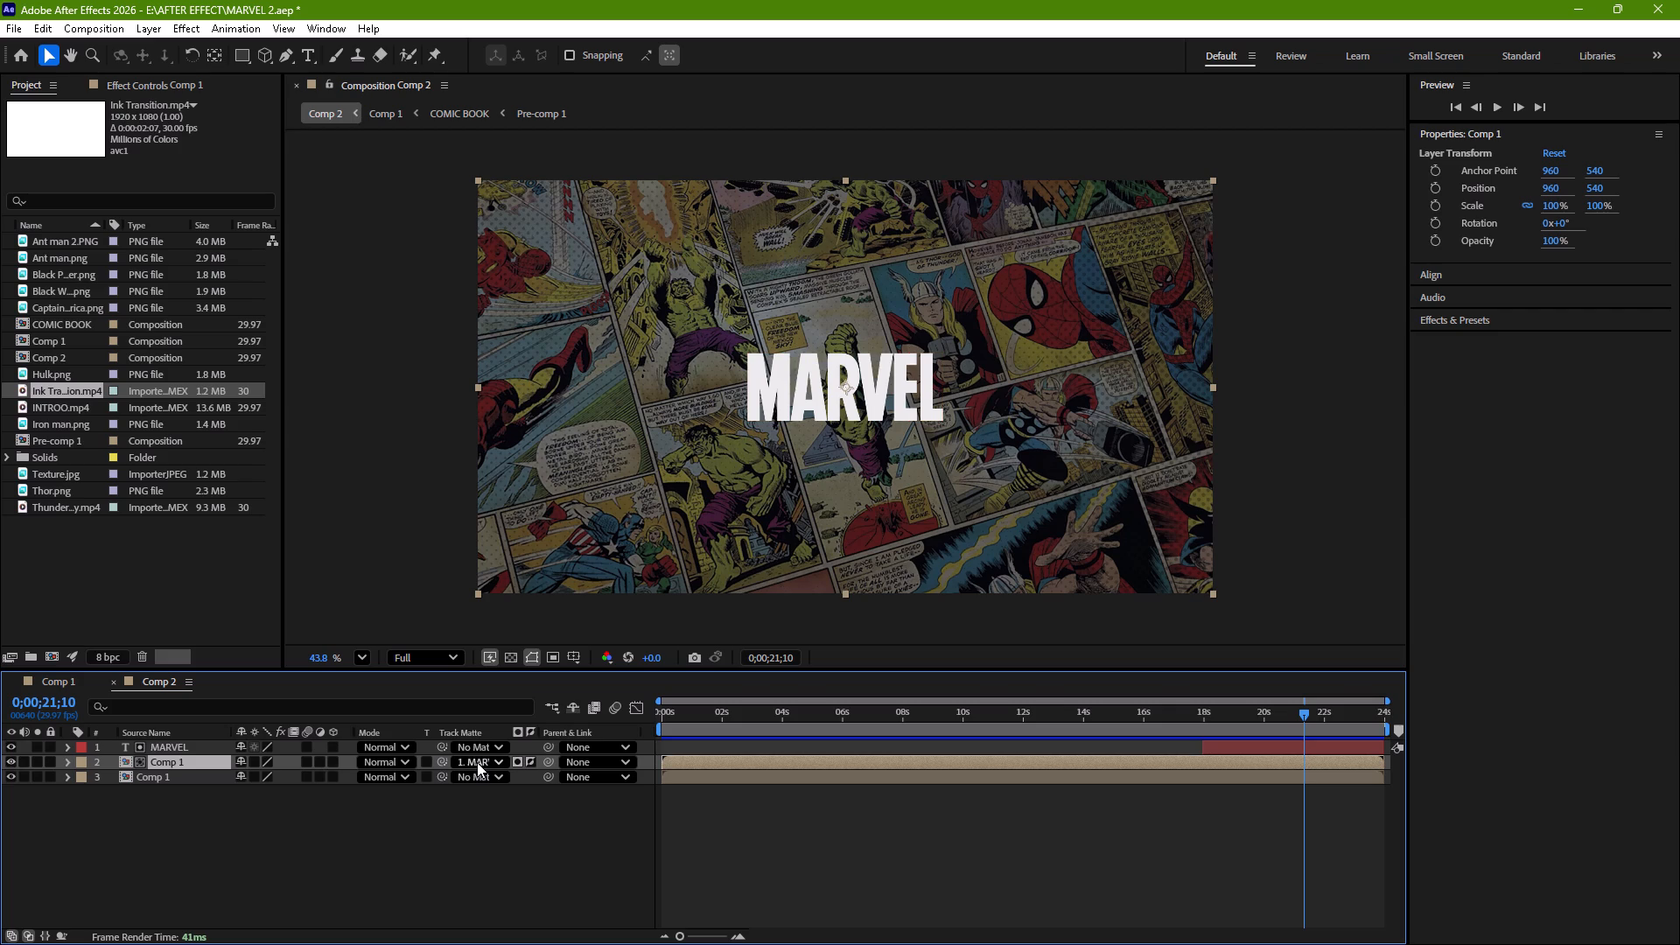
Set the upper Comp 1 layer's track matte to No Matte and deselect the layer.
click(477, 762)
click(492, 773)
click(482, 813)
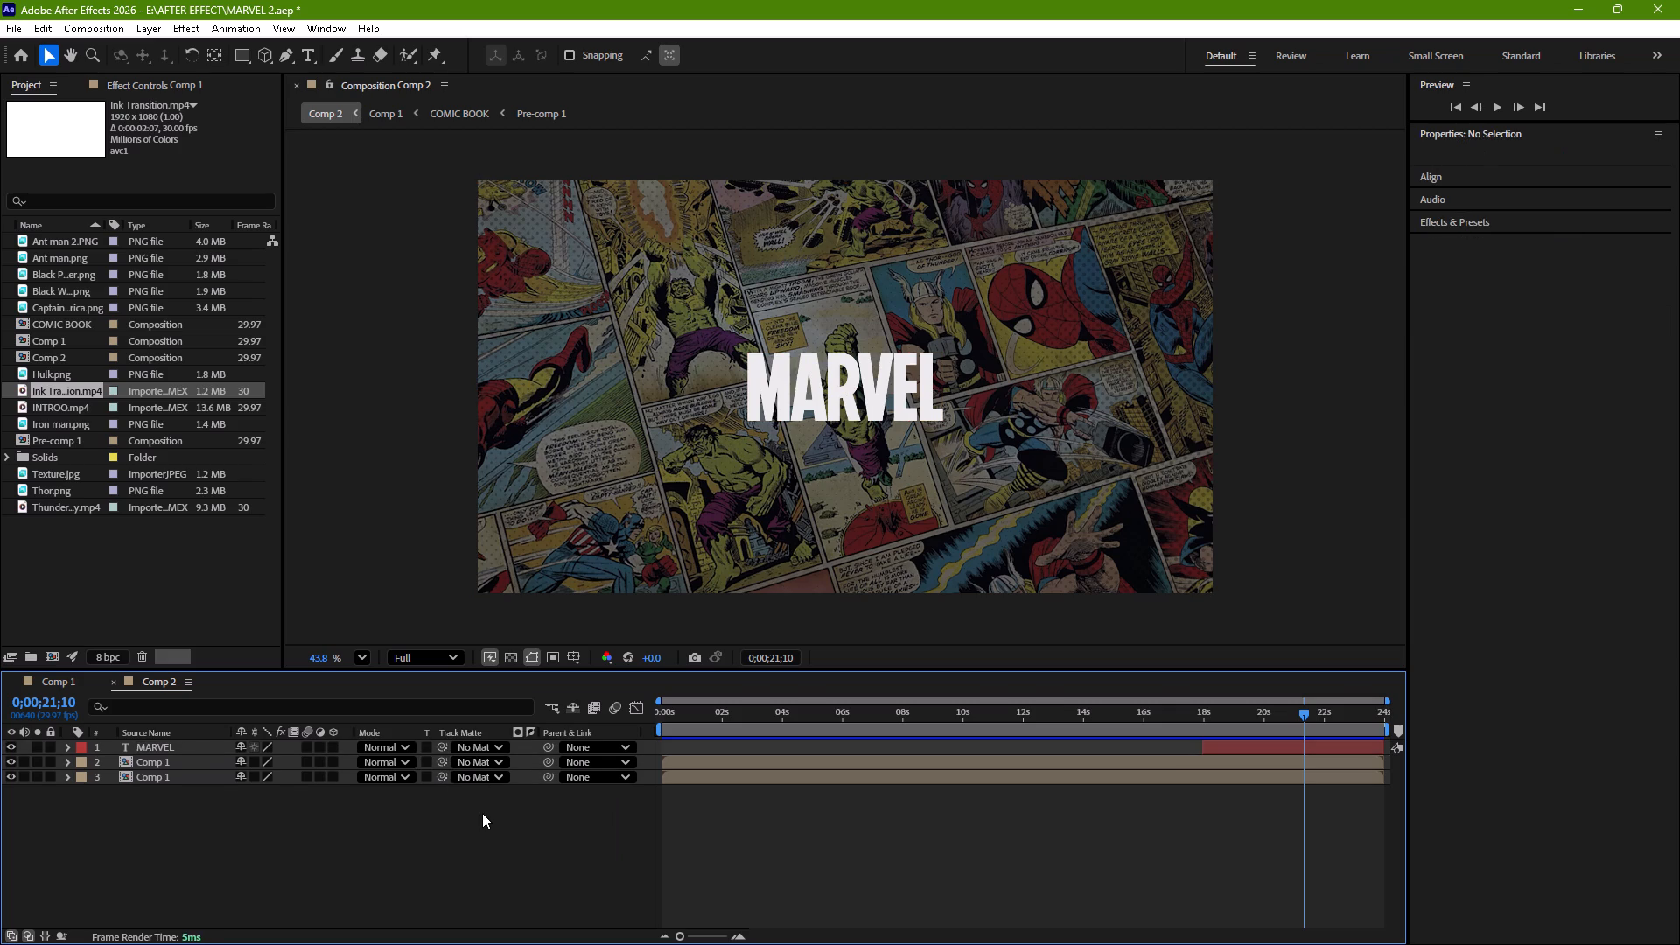
Set the upper Comp 1 layer's track matte to 1. MARVEL.
click(488, 761)
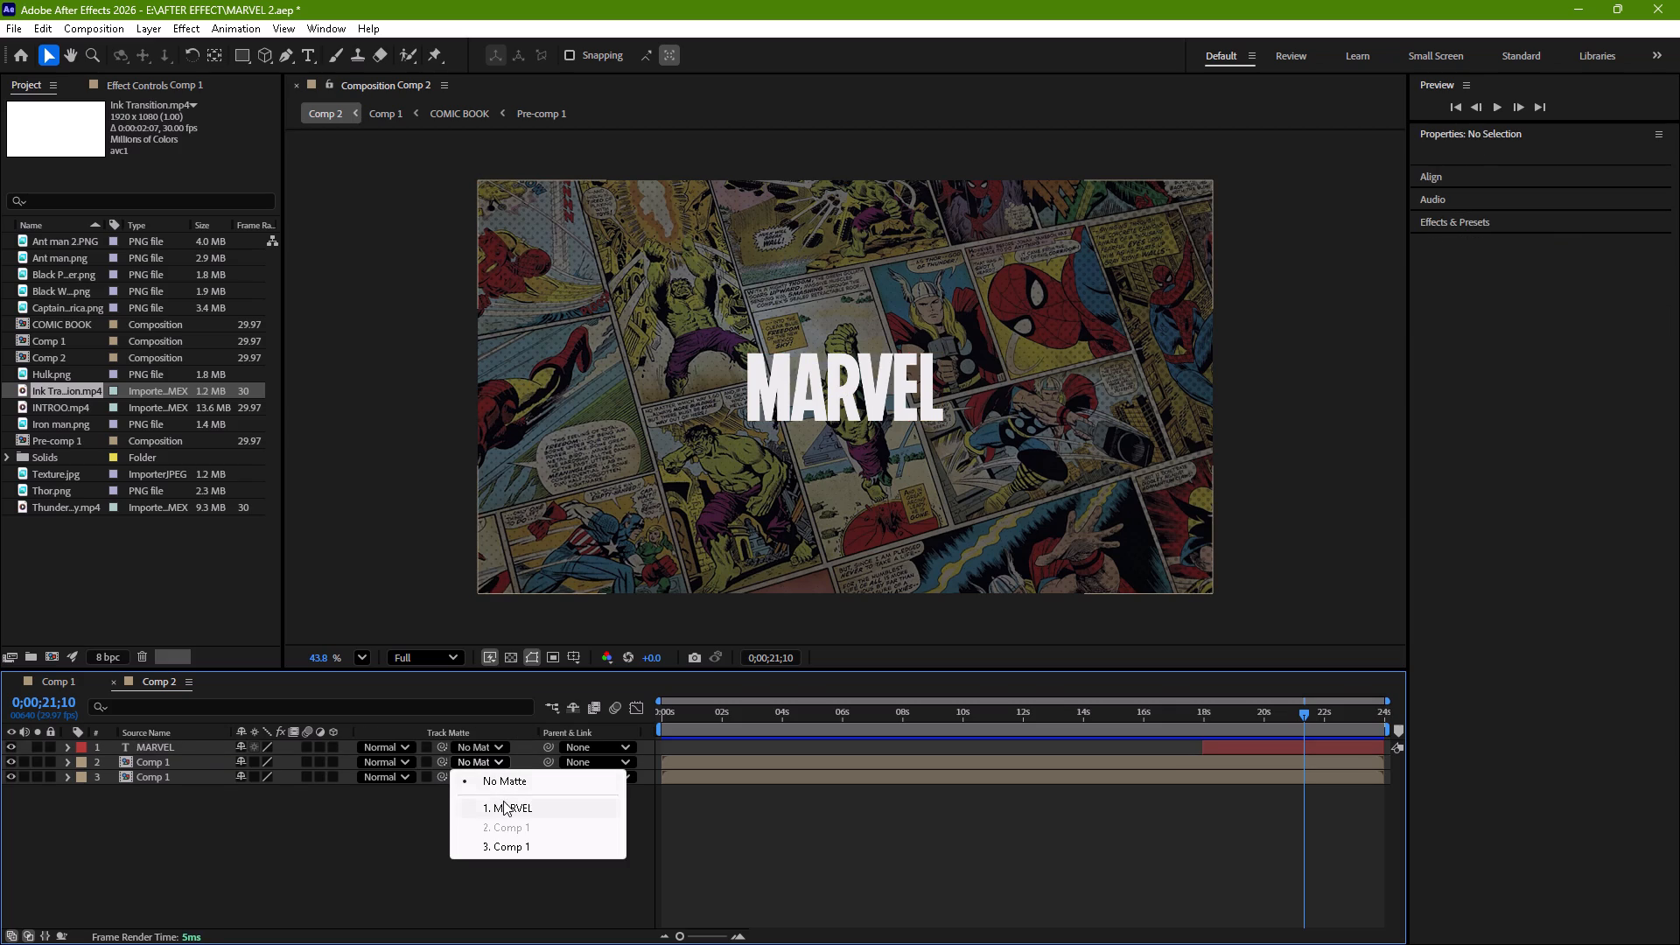
click(504, 801)
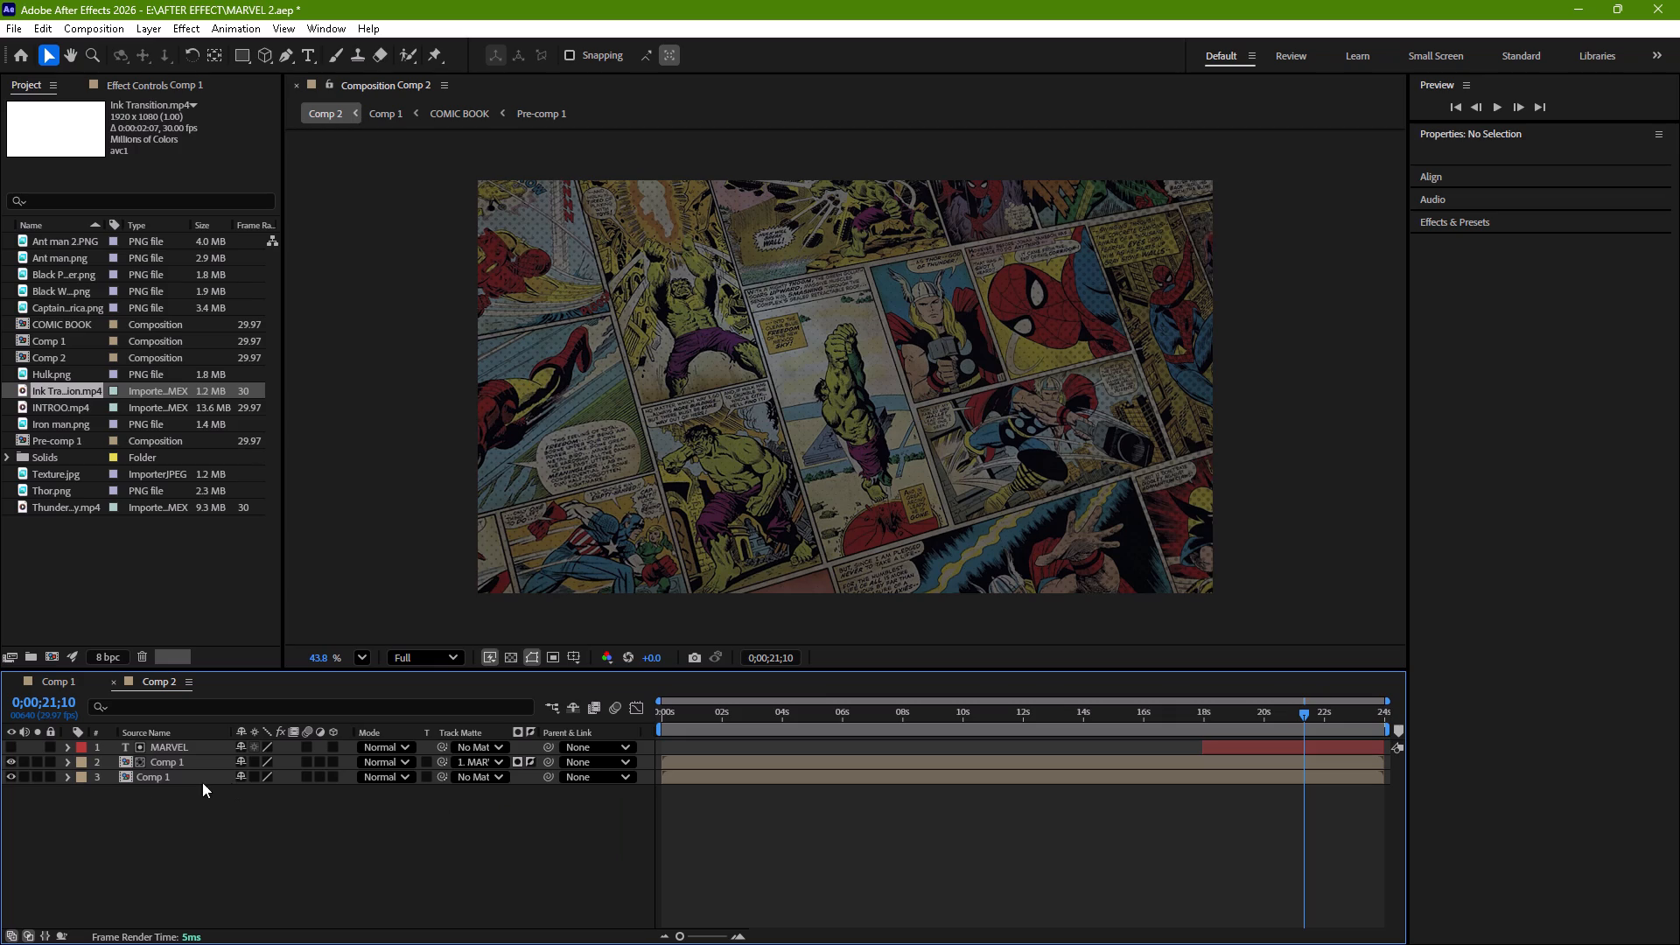
Hide the lower Comp 1 layer in Comp 2.
click(18, 780)
click(18, 780)
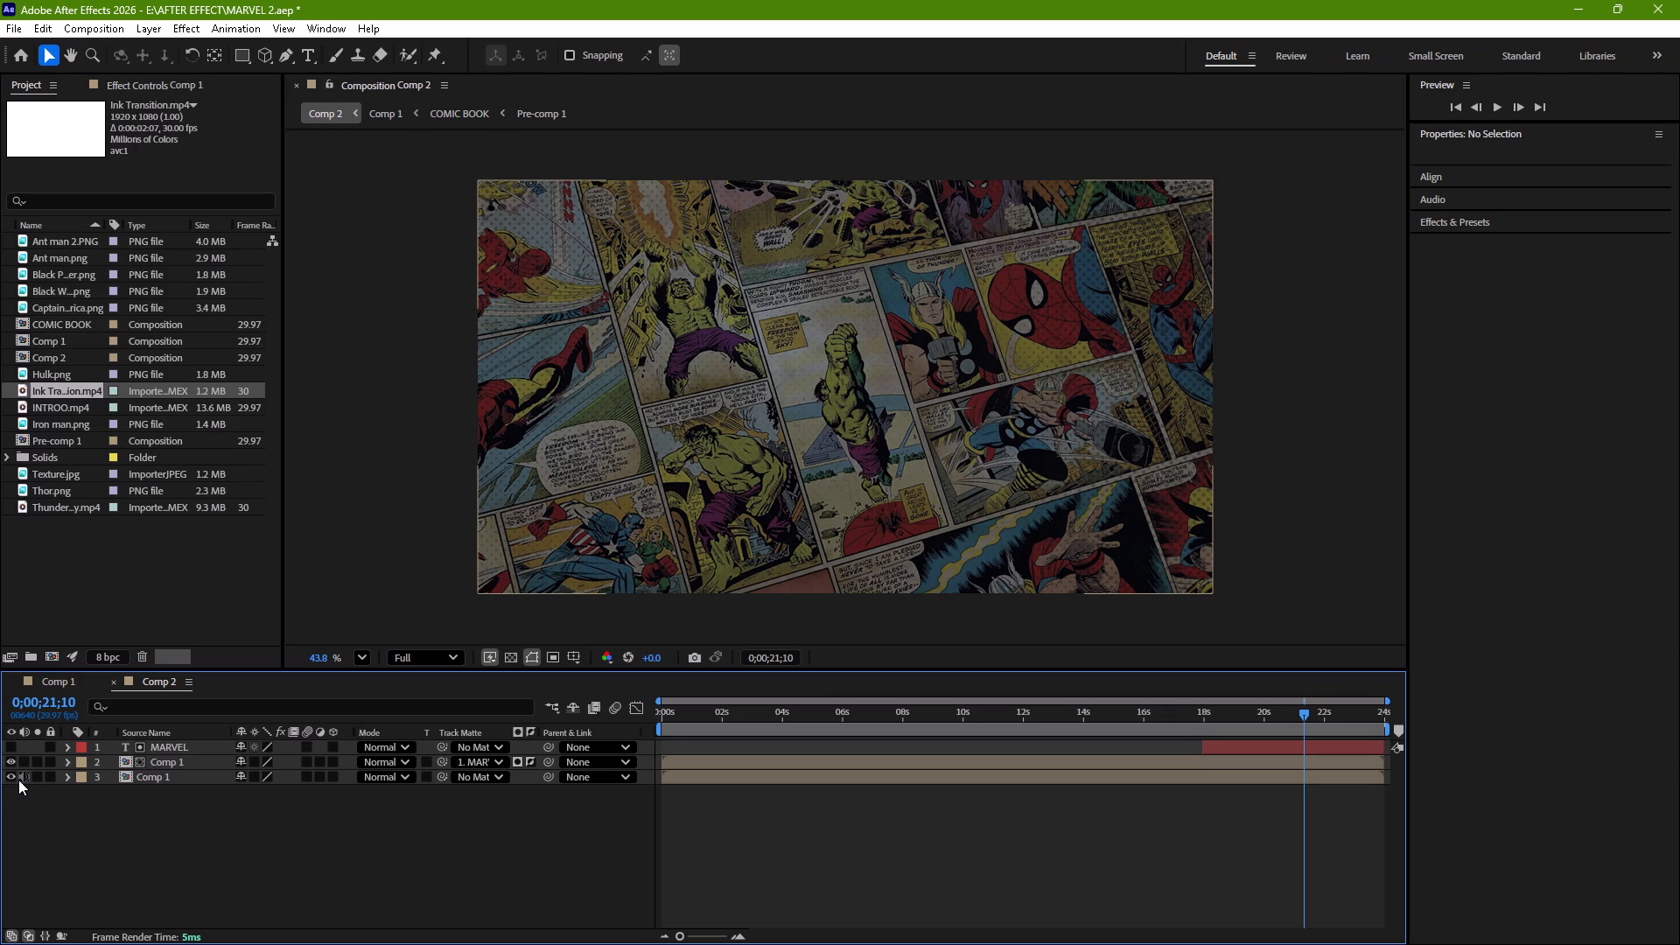
click(11, 777)
Preview Comp 2 from 0;00;21;10 to check the MARVEL text matte against the comic pages.
key(space)
key(space)
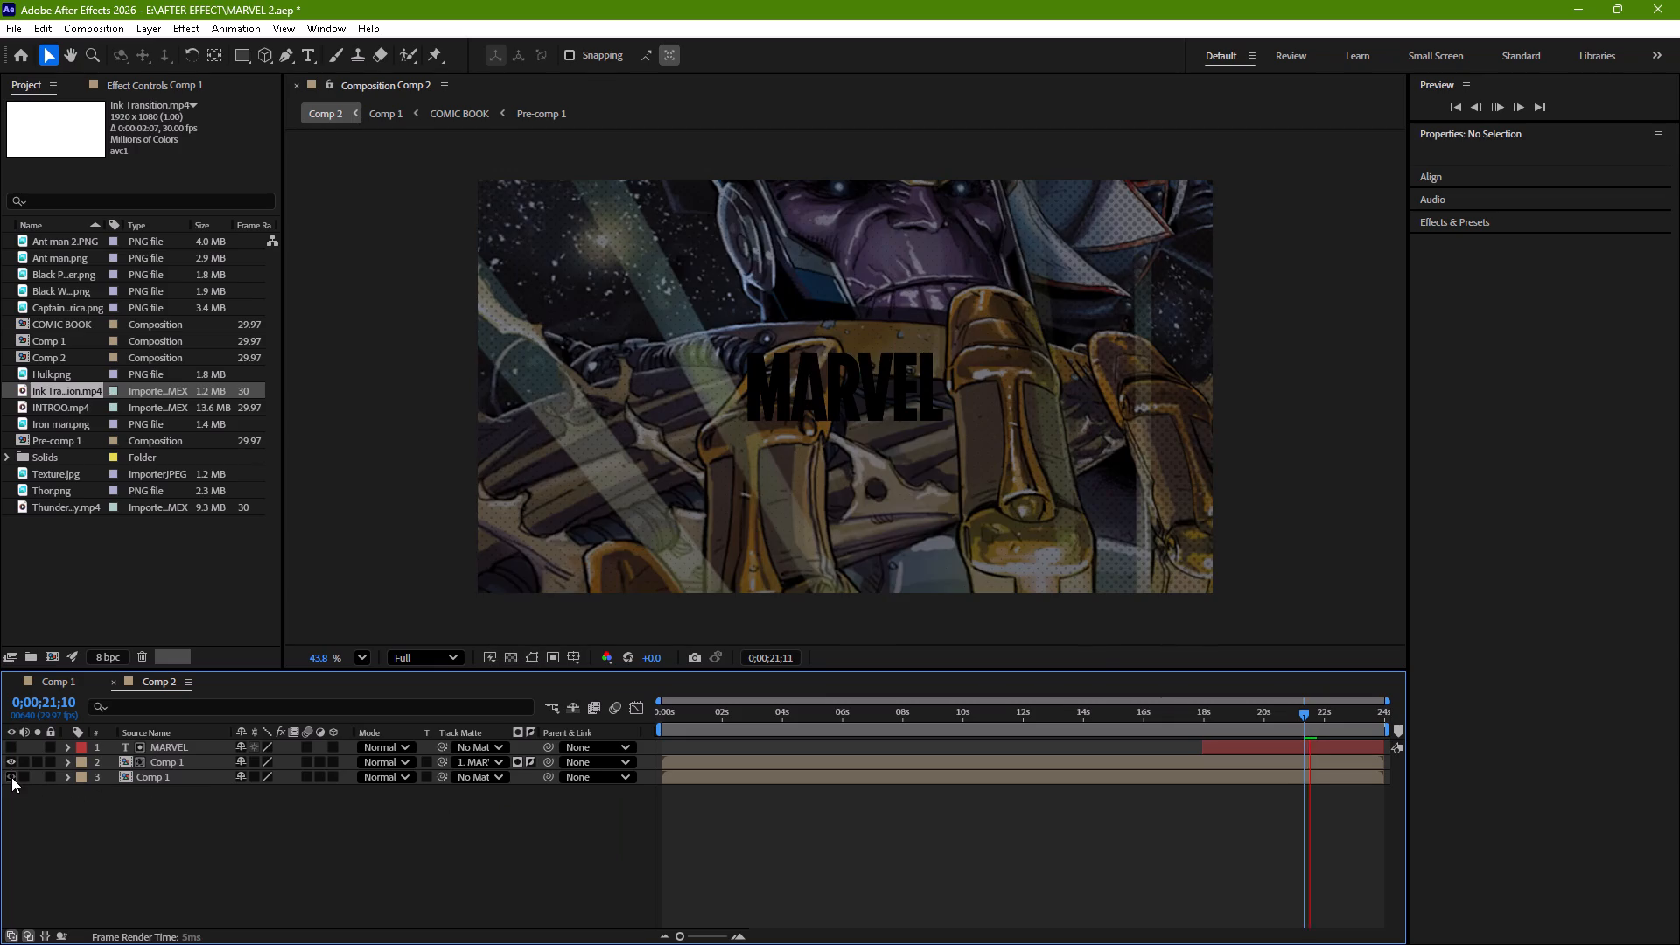
key(space)
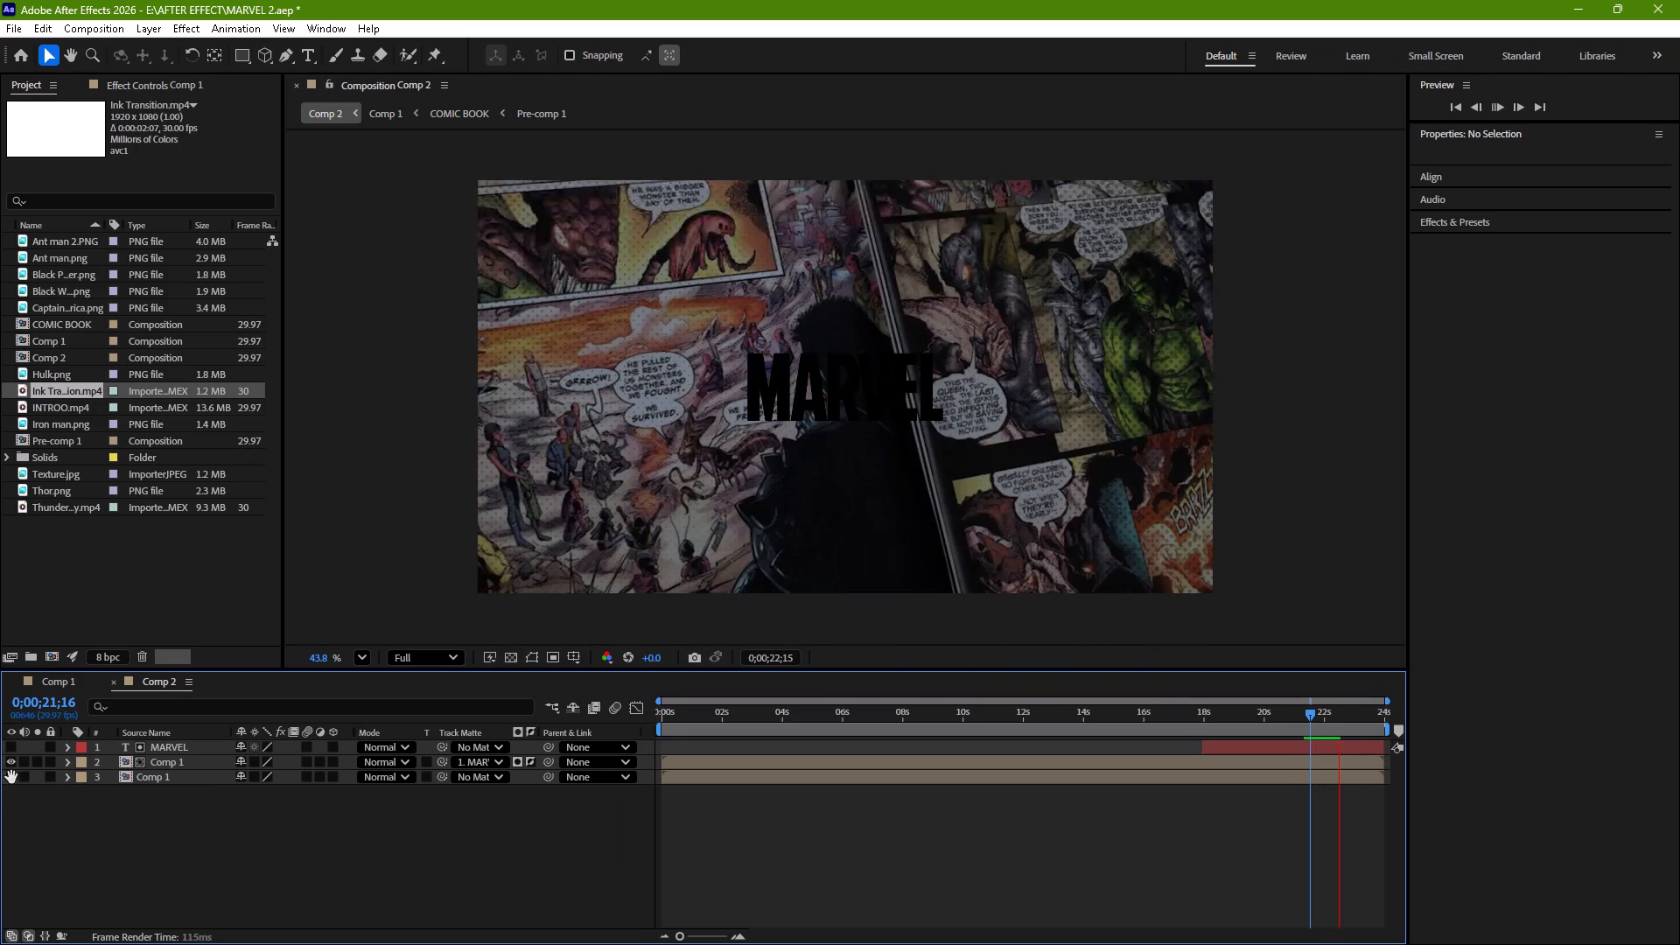
key(space)
Save the MARVEL 2 project.
key(ctrl+s)
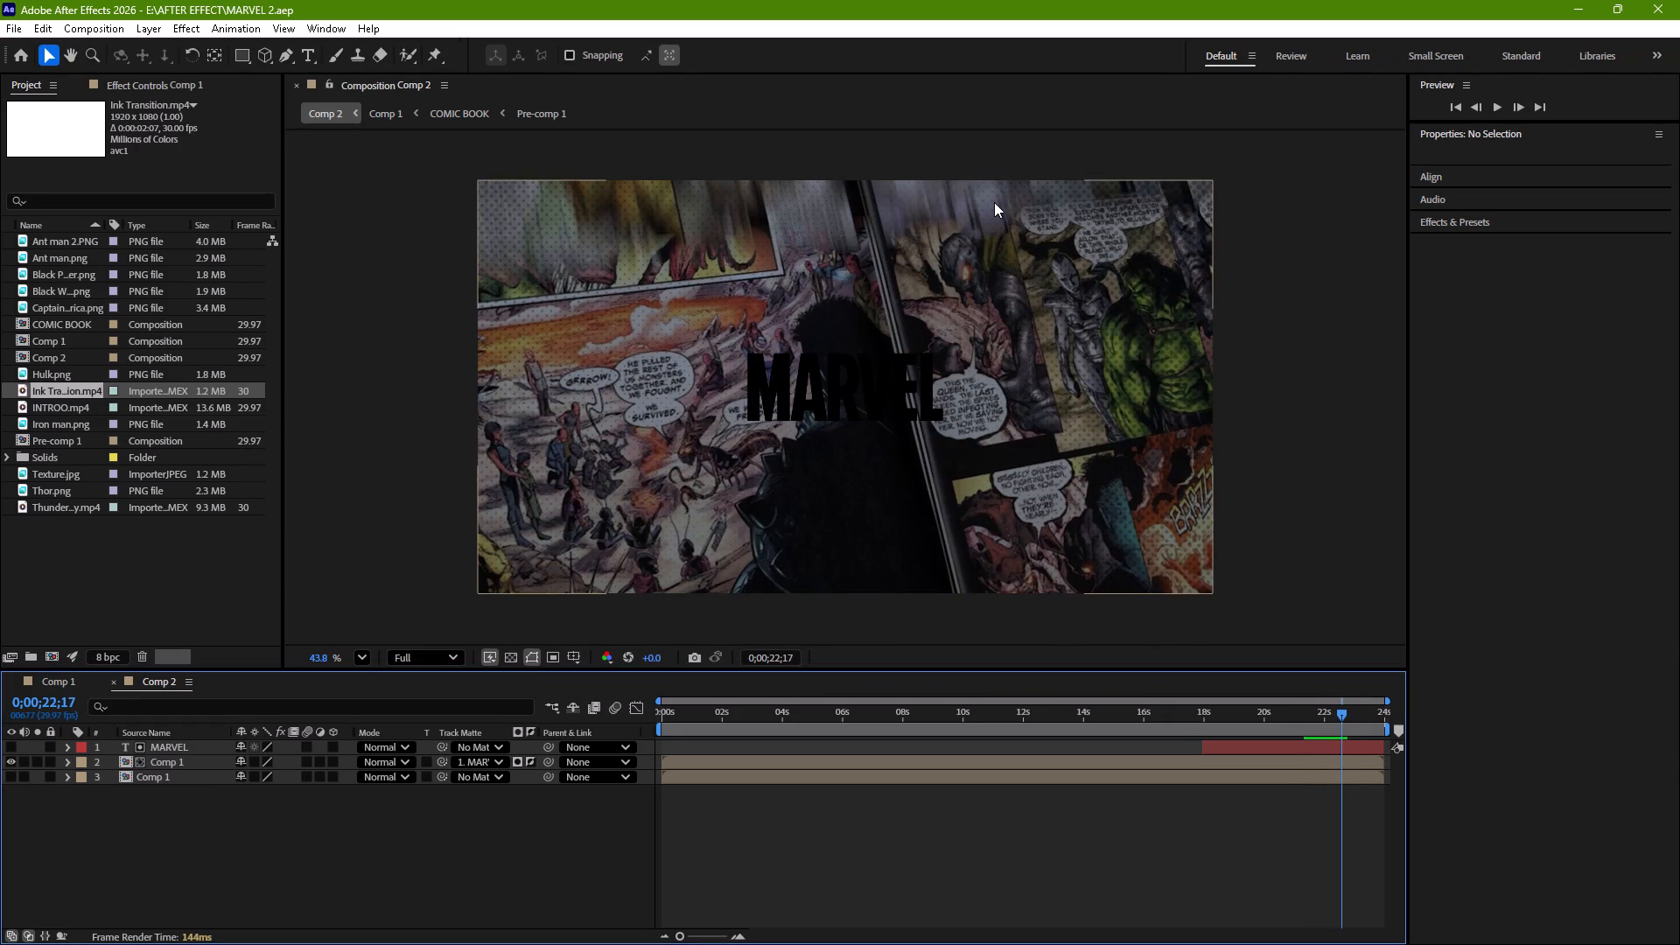
Close After Effects.
click(1665, 11)
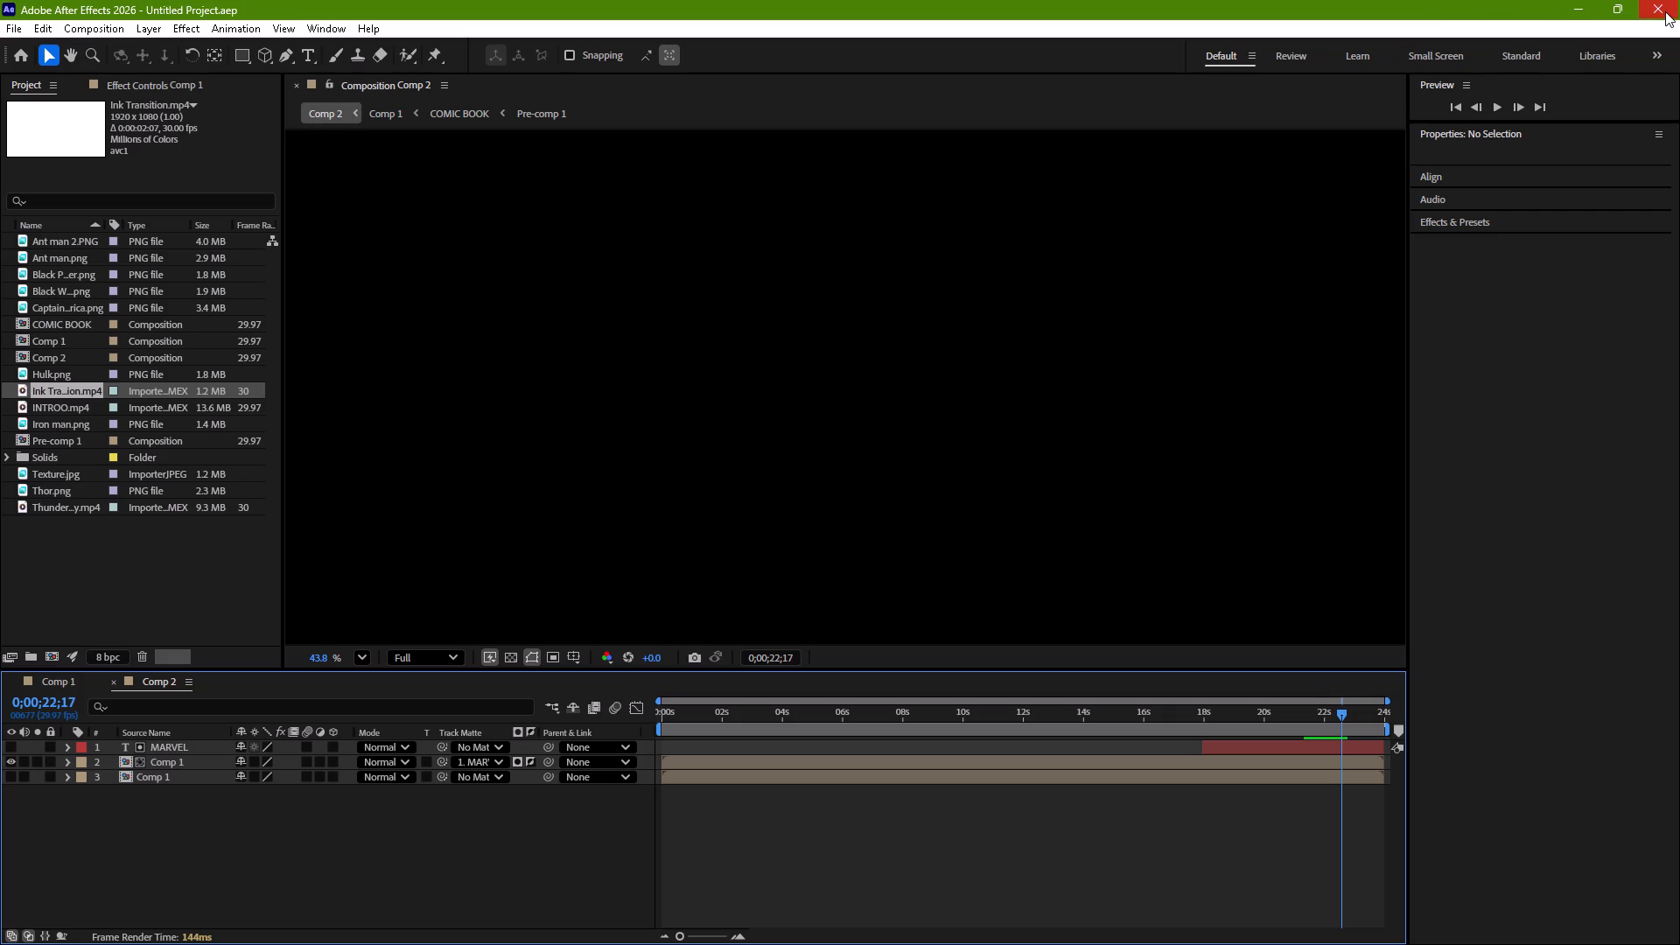
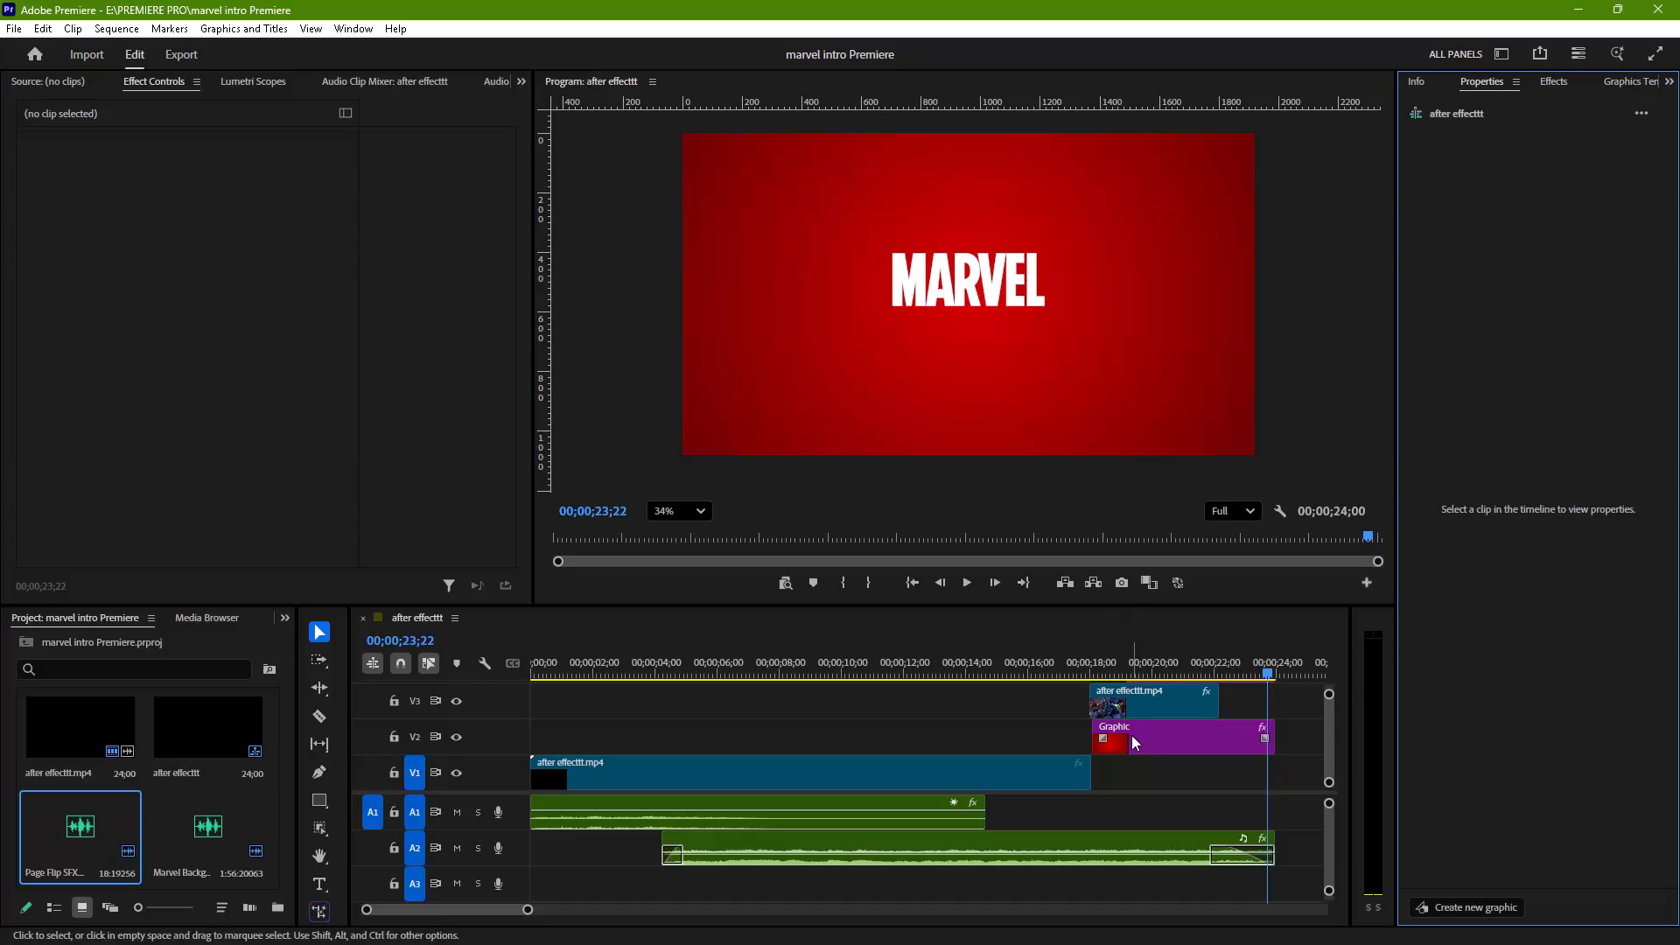
Preview the MARVEL title reveal over the red background from 00;00;18;13 to 00;00;20;06.
click(1131, 735)
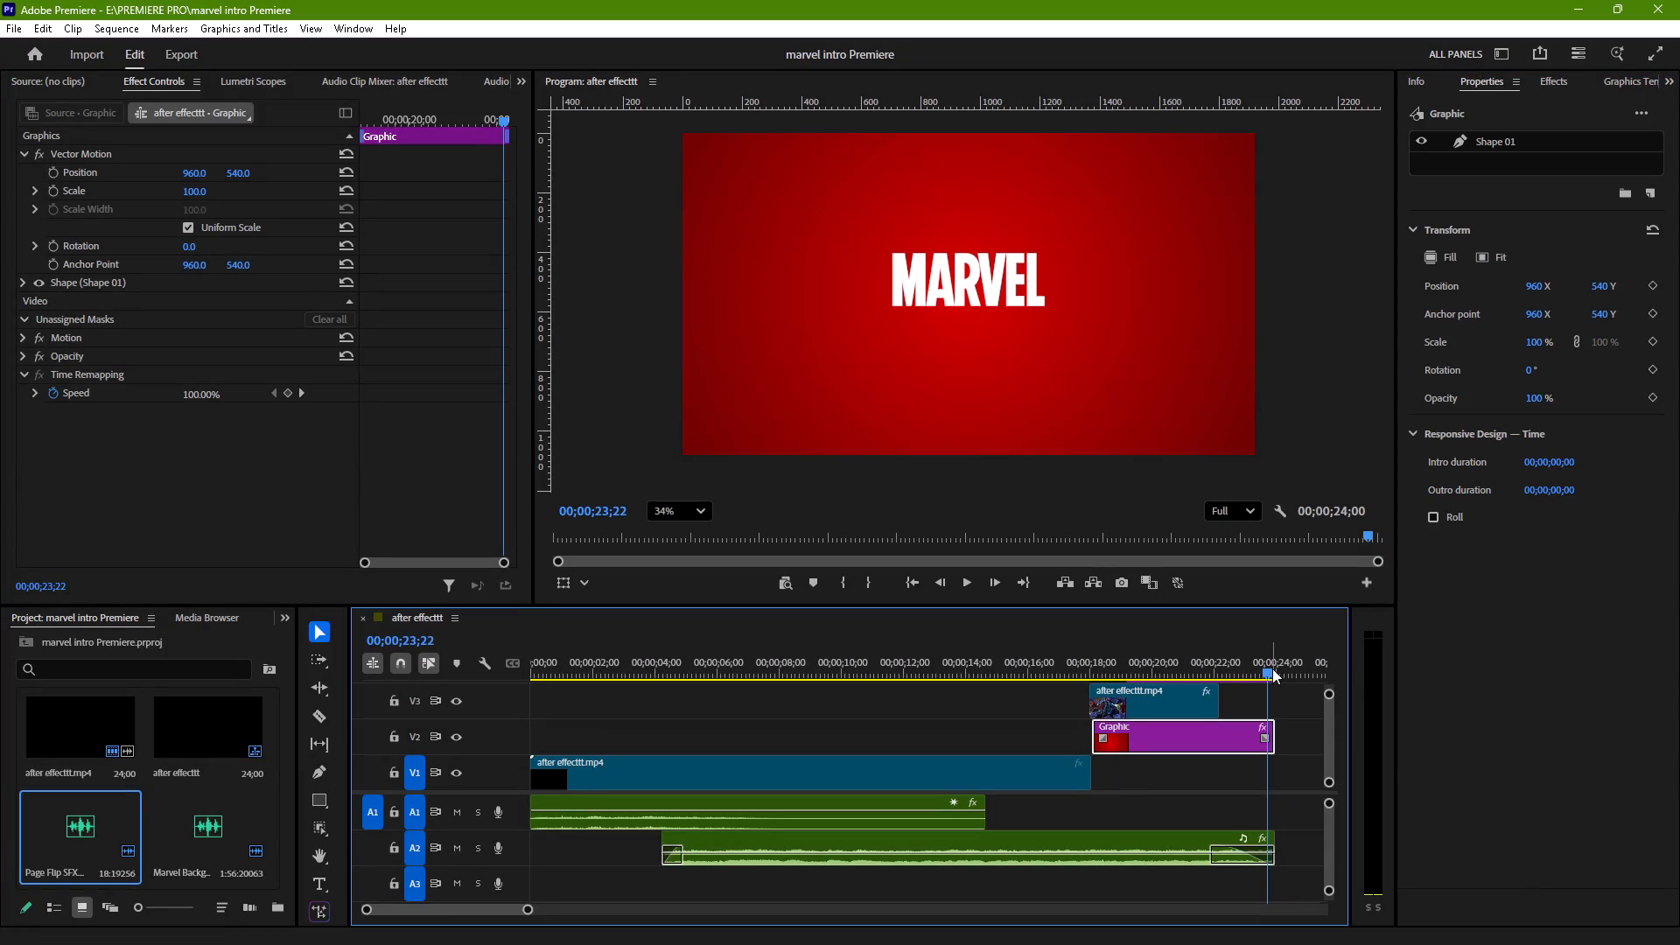
drag(1272, 668, 1121, 705)
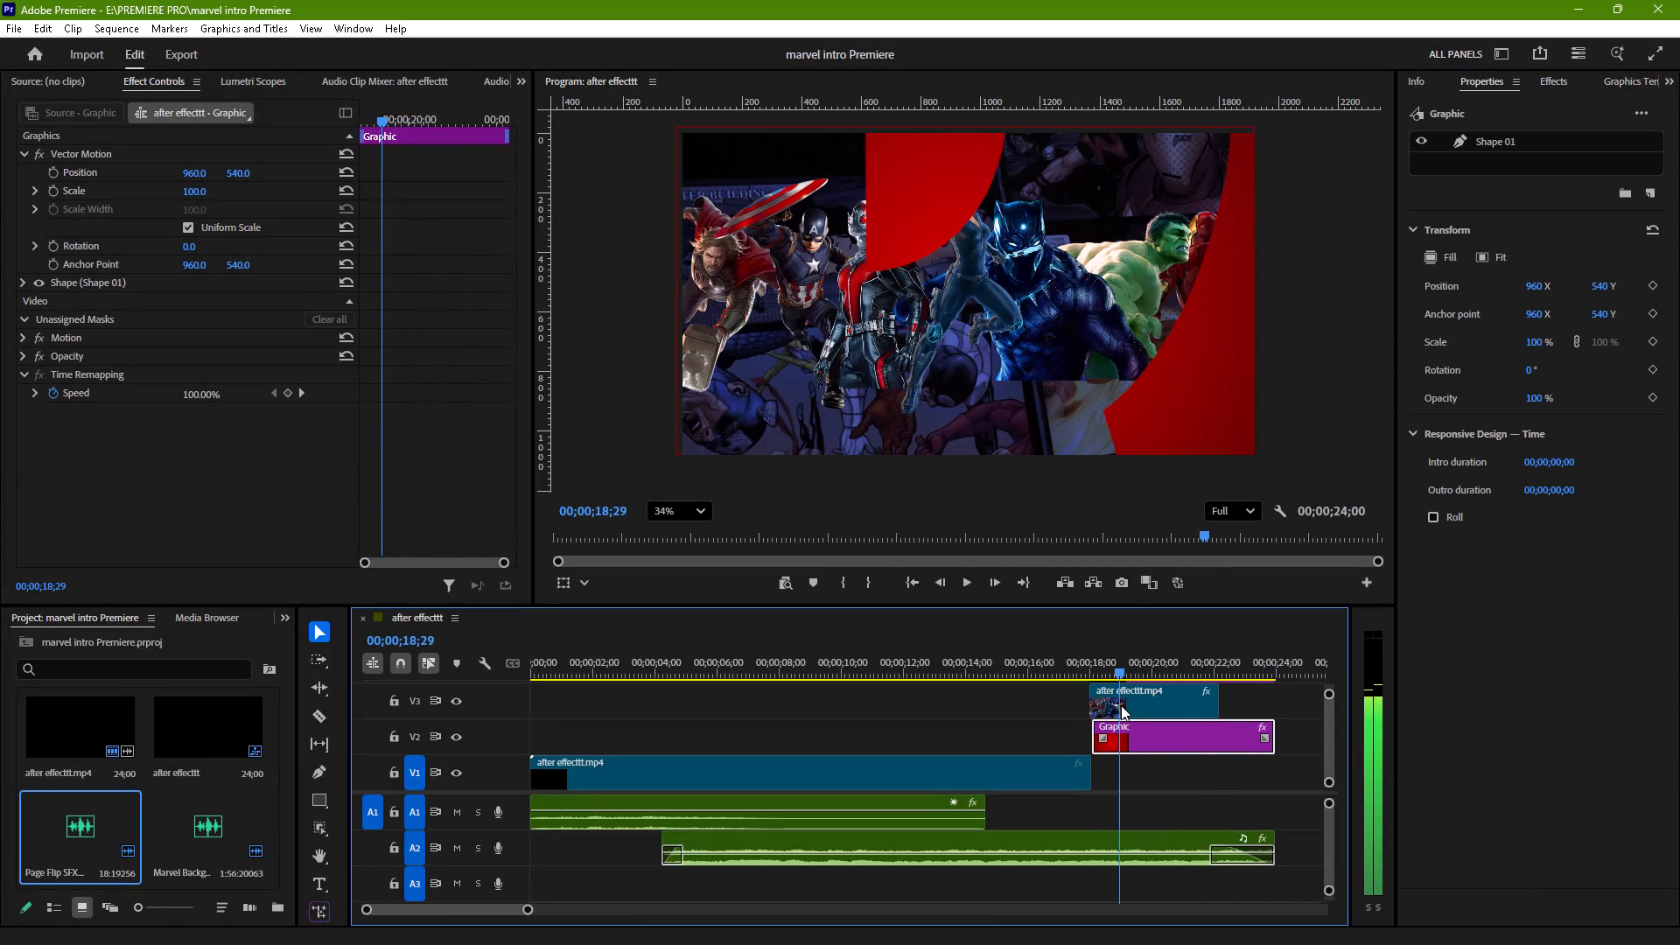
drag(1121, 705, 1105, 708)
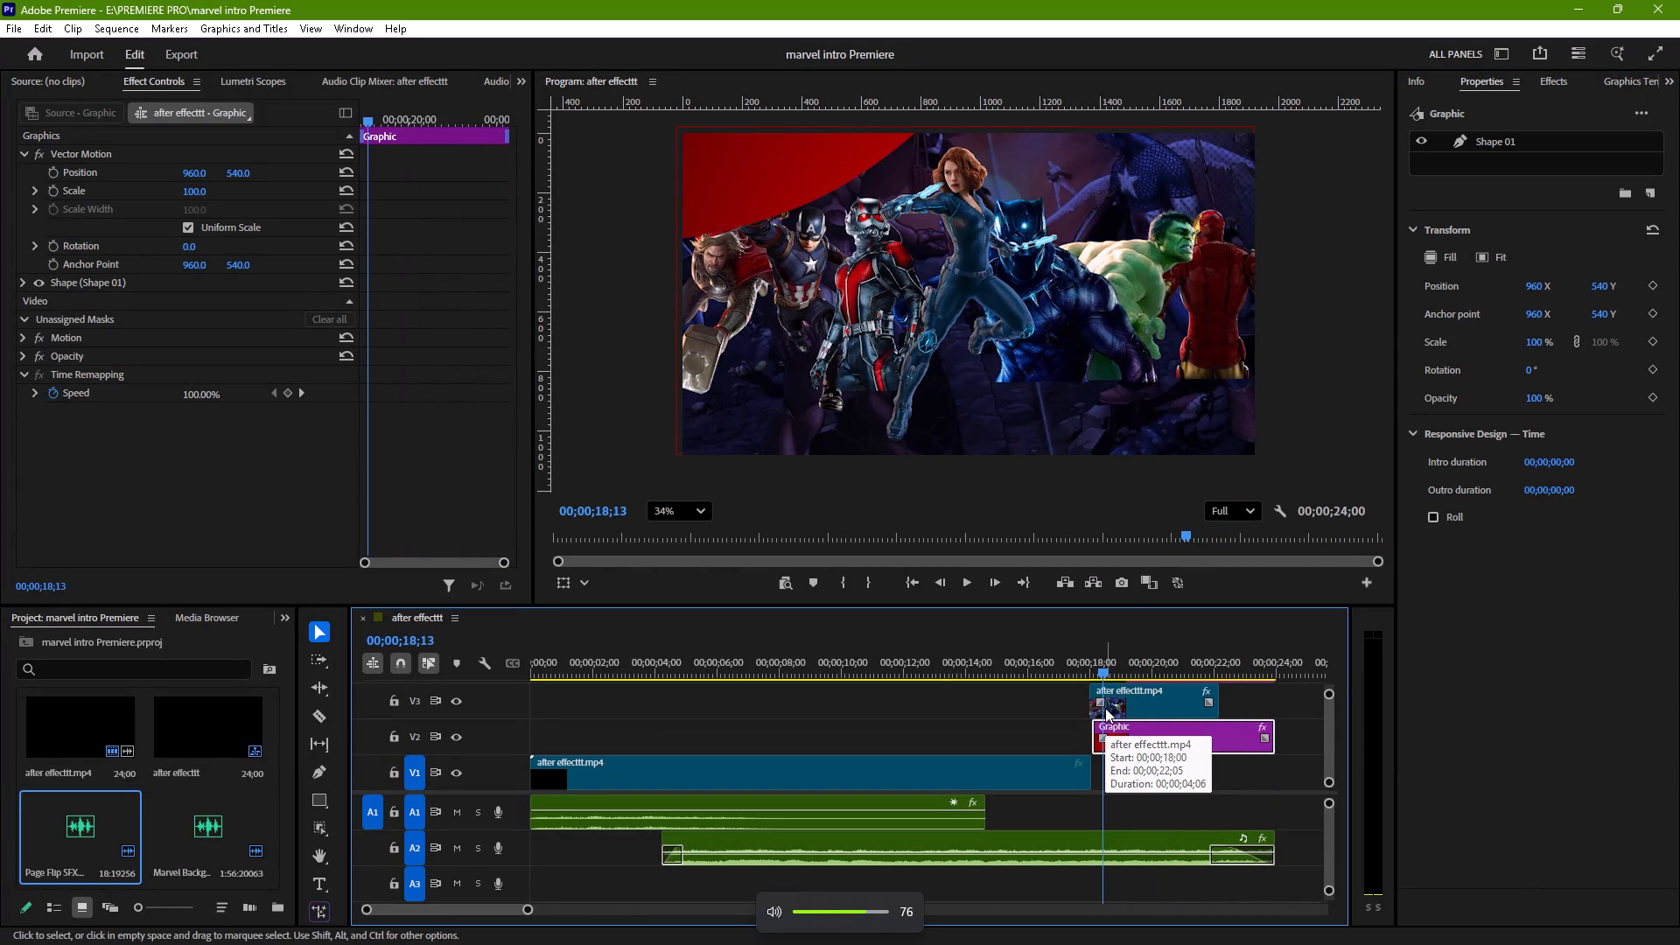
key(space)
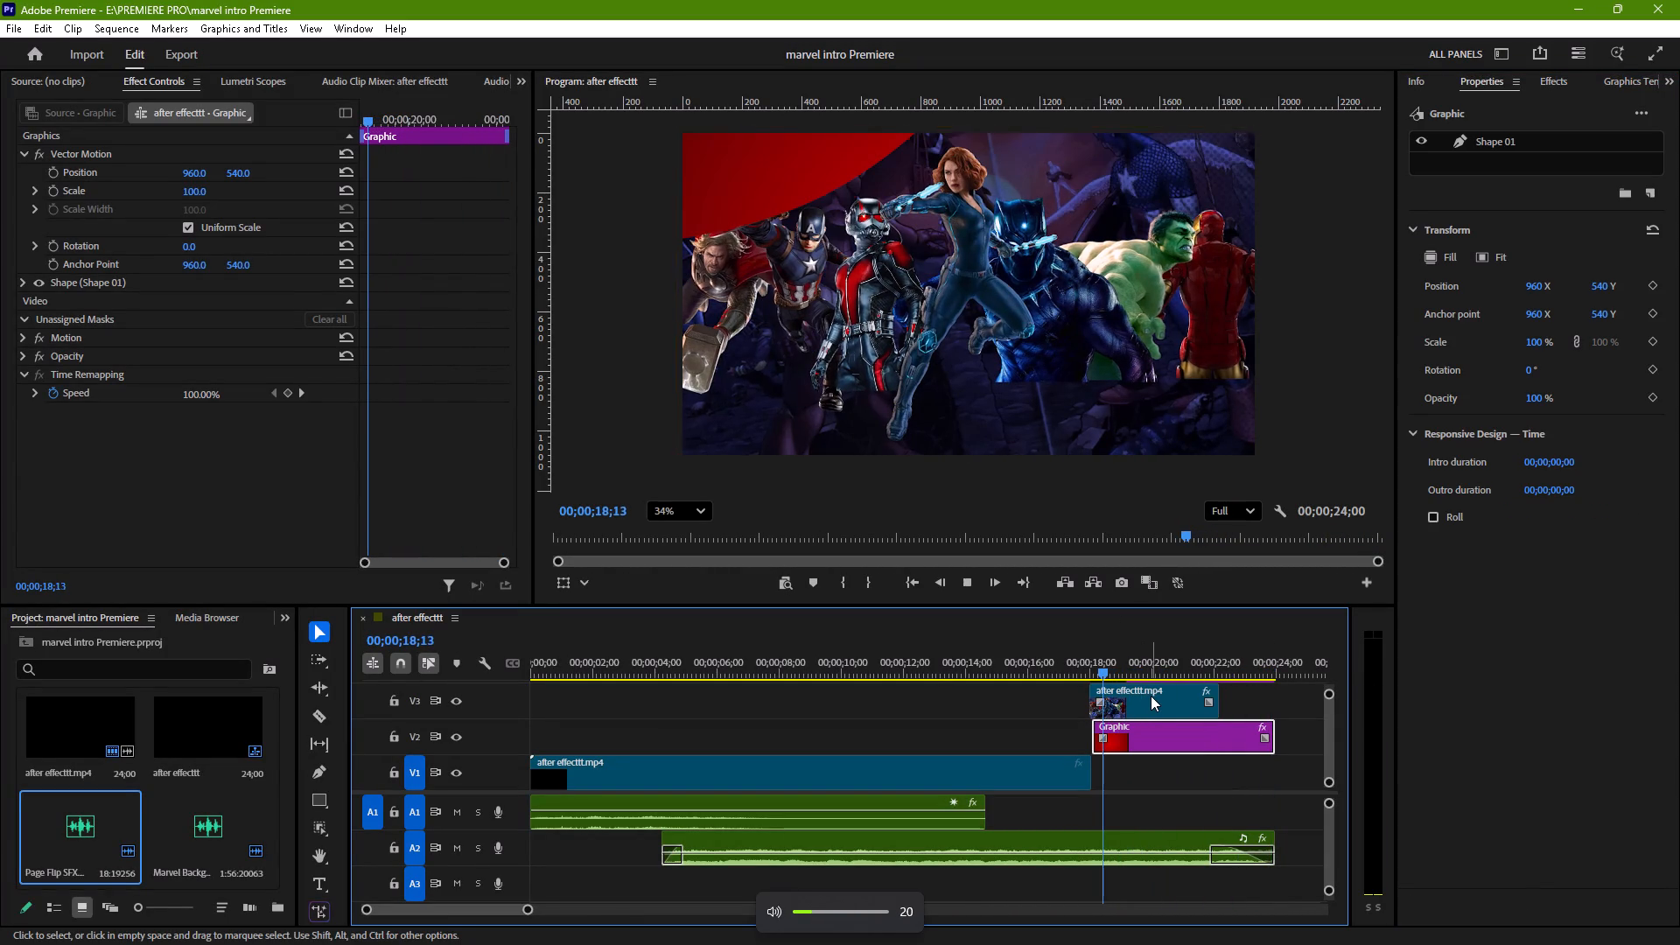
key(space)
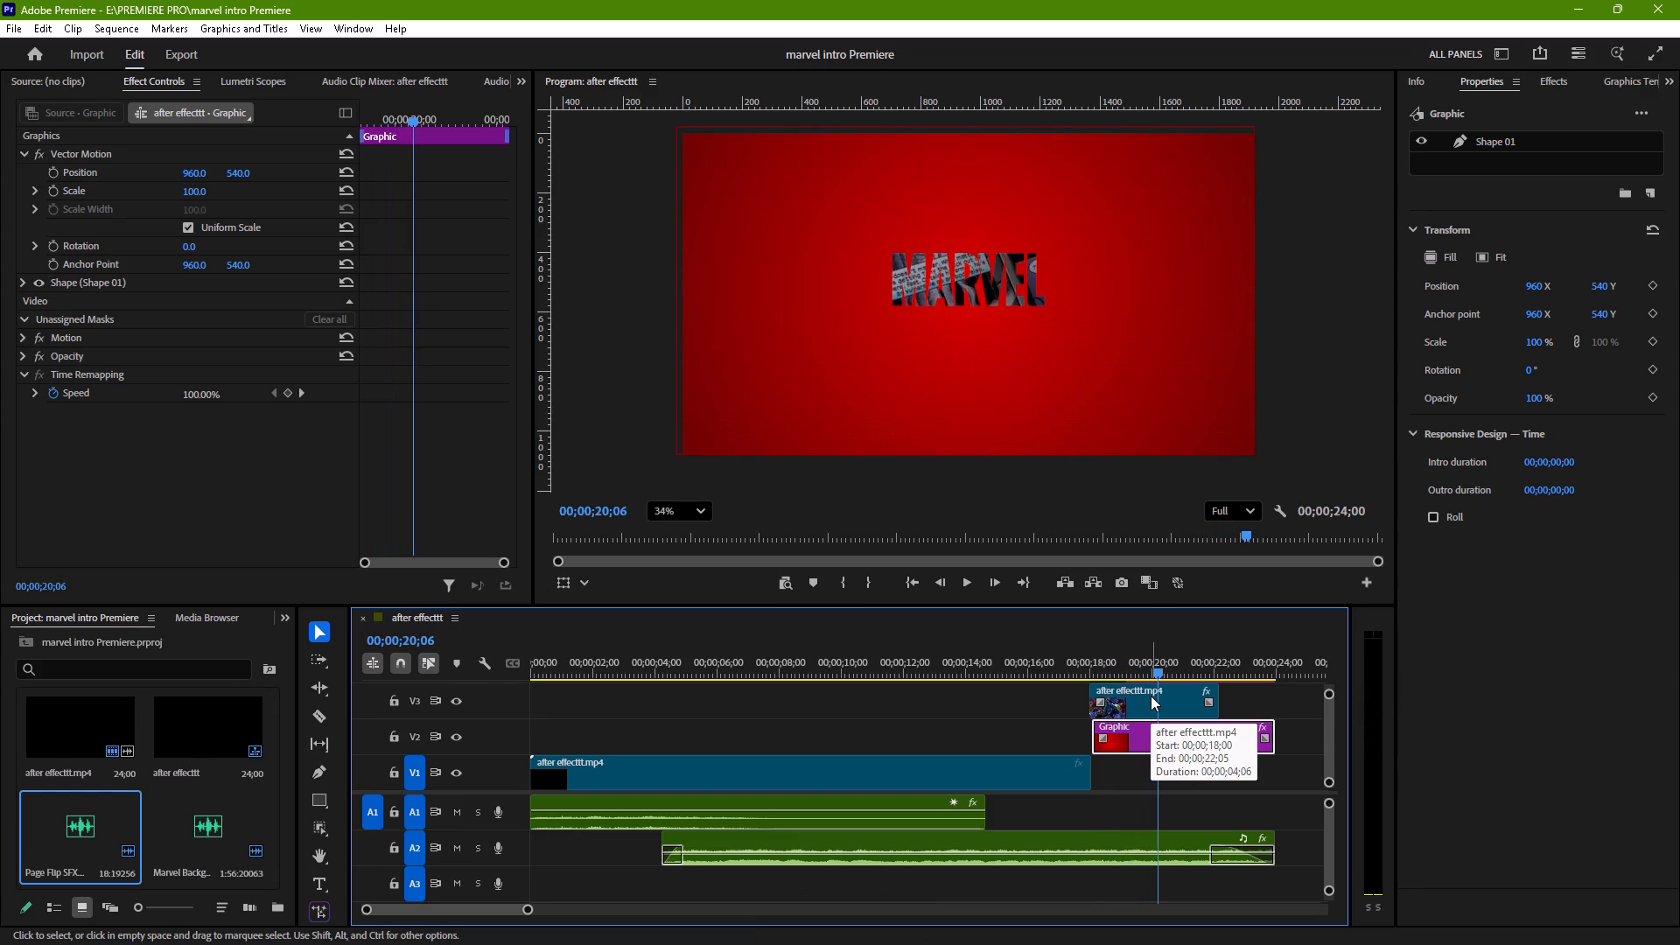
Show the centre guides over the program picture.
click(1154, 726)
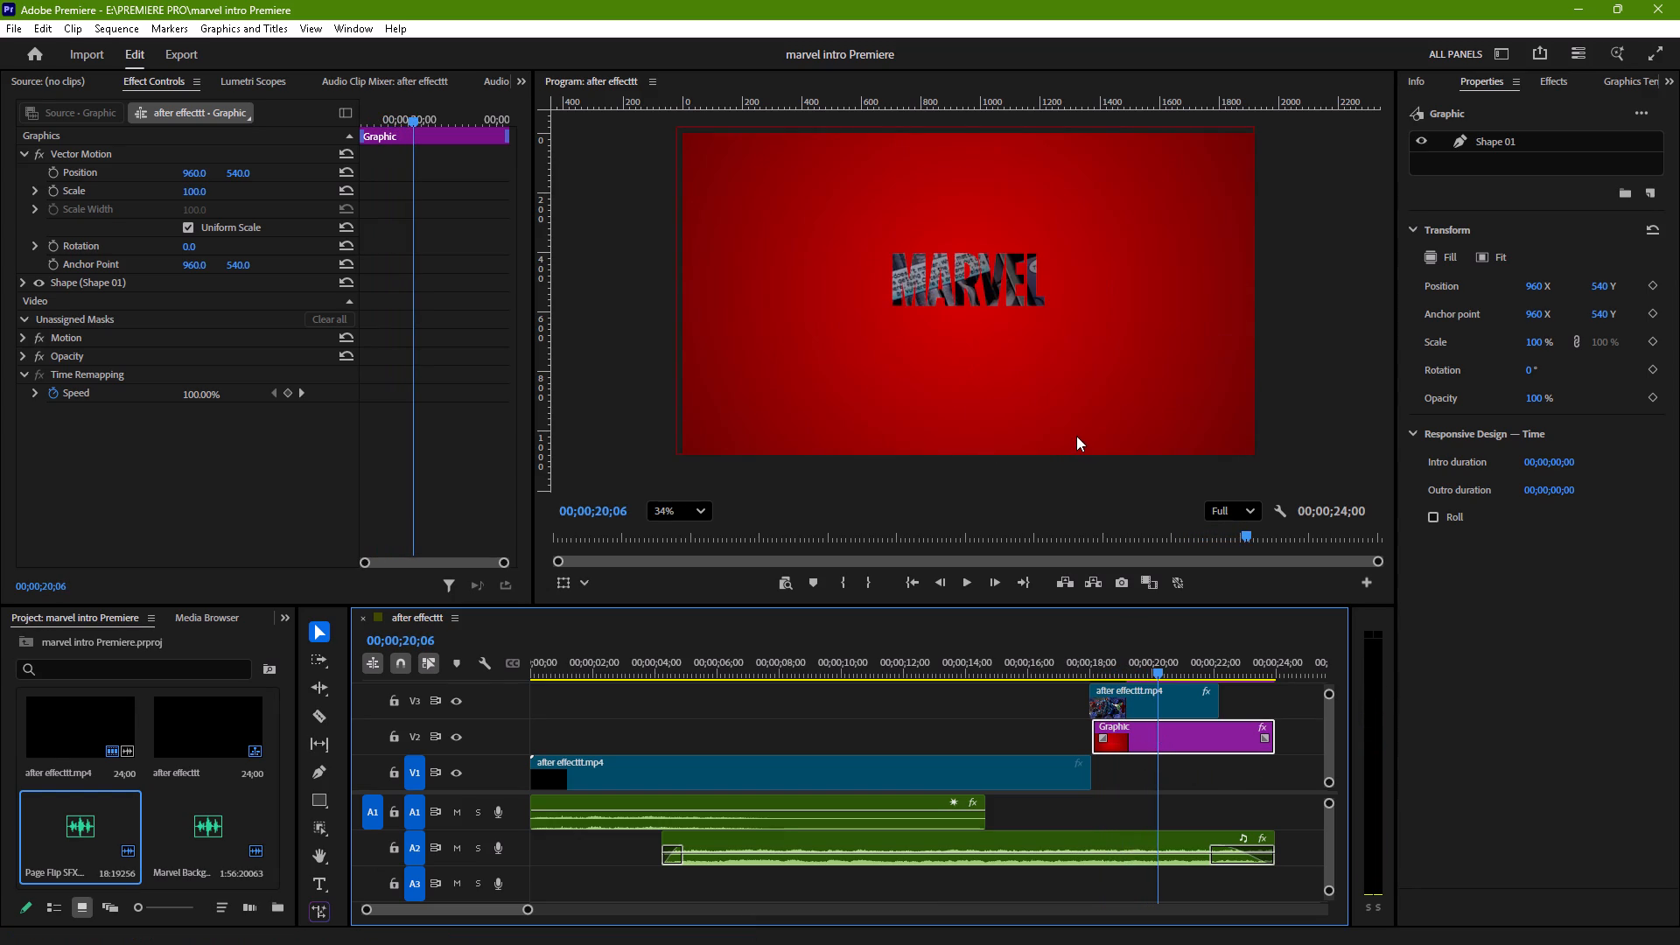
key(ctrl+semicolon)
key(ctrl+apostrophe)
click(324, 29)
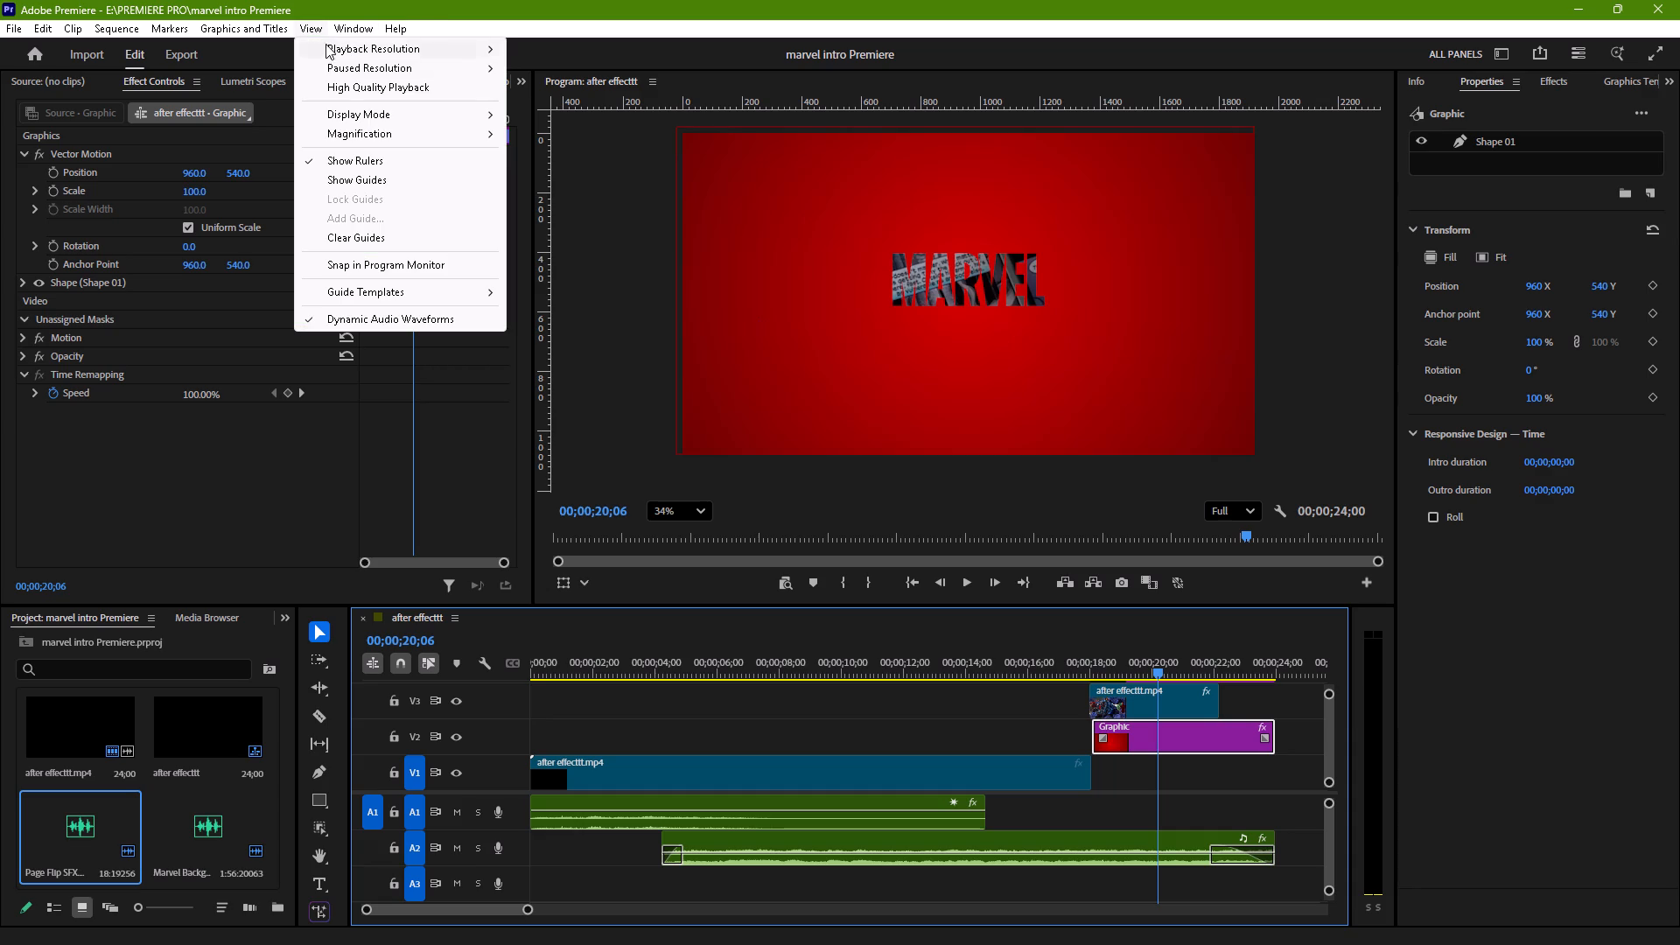
click(373, 173)
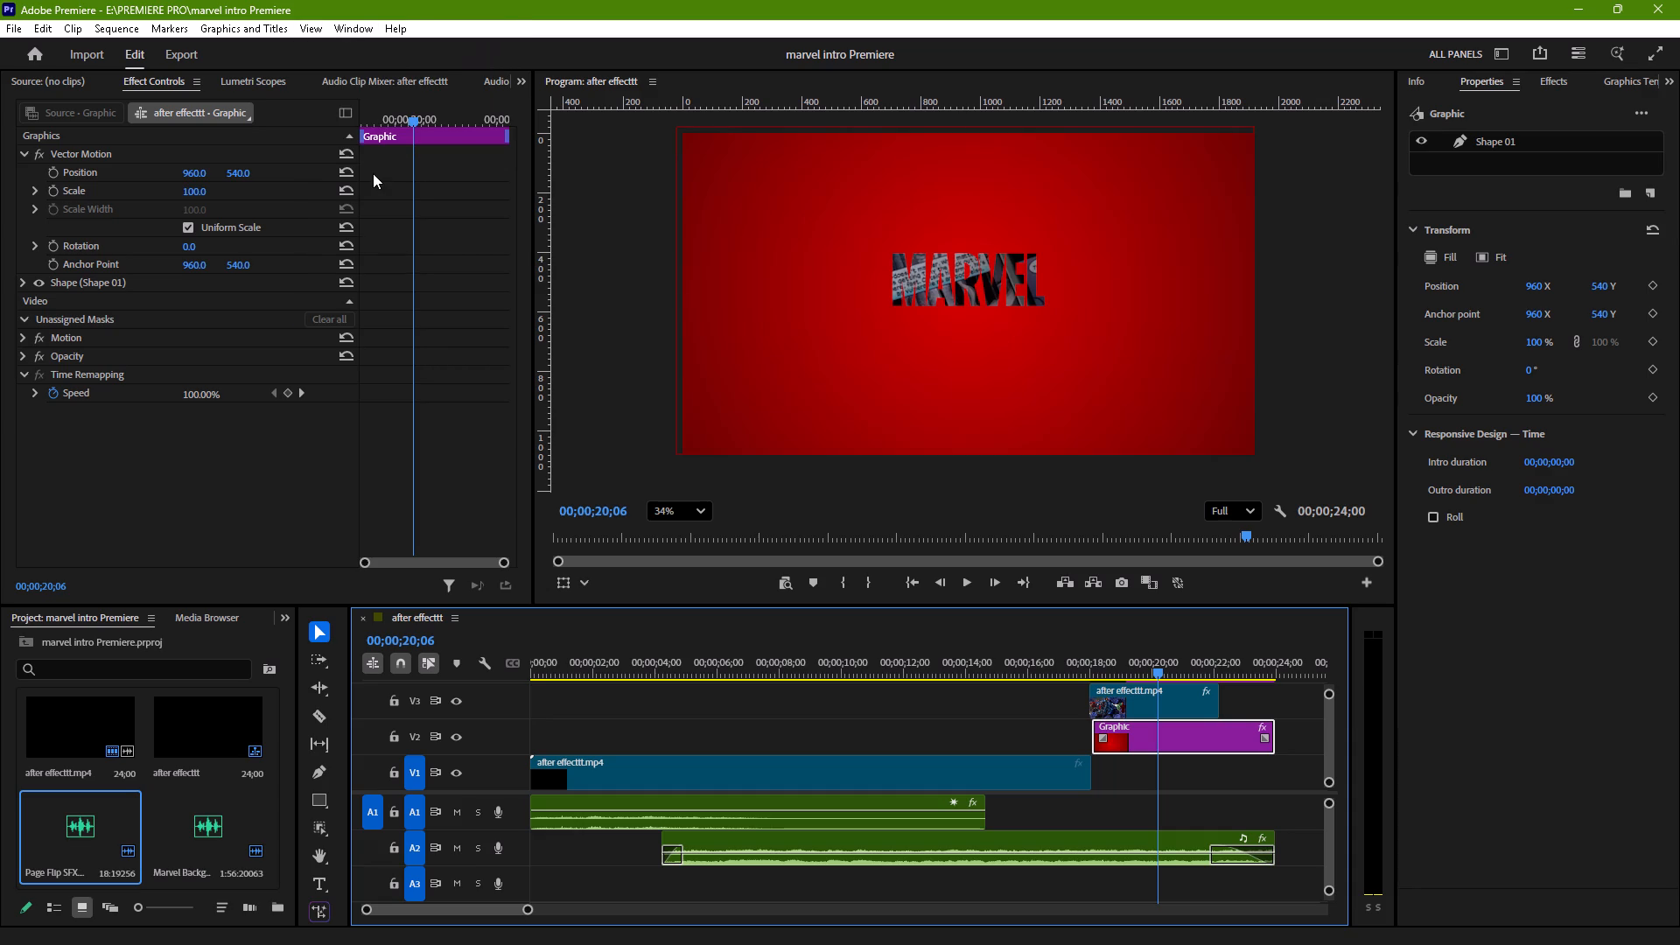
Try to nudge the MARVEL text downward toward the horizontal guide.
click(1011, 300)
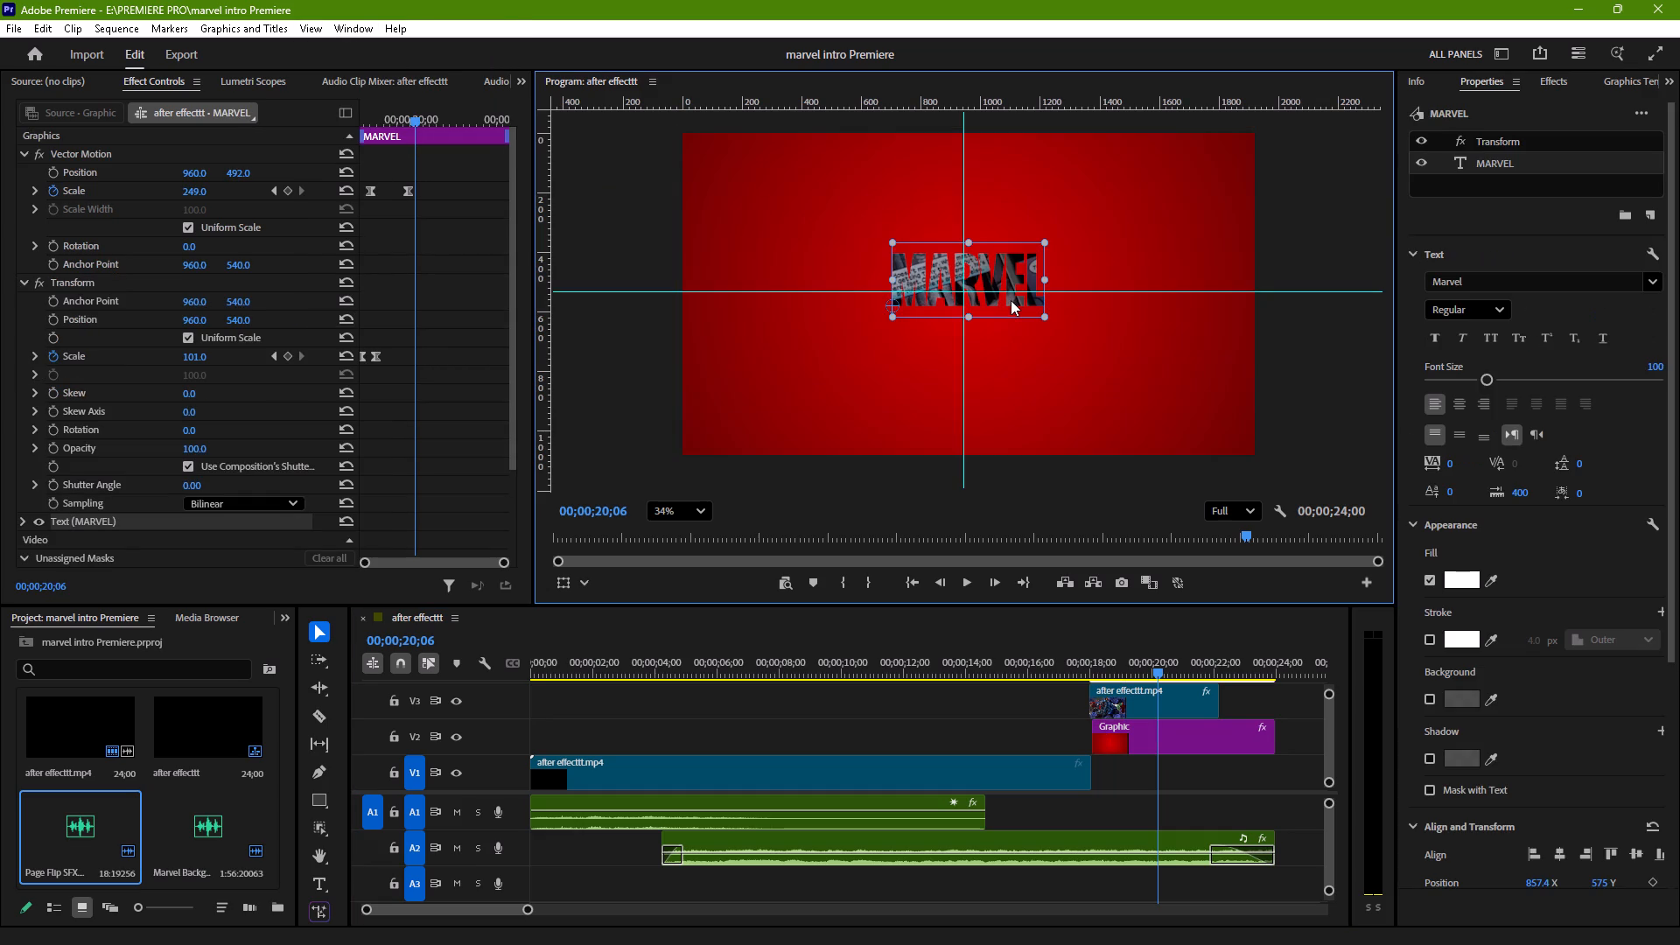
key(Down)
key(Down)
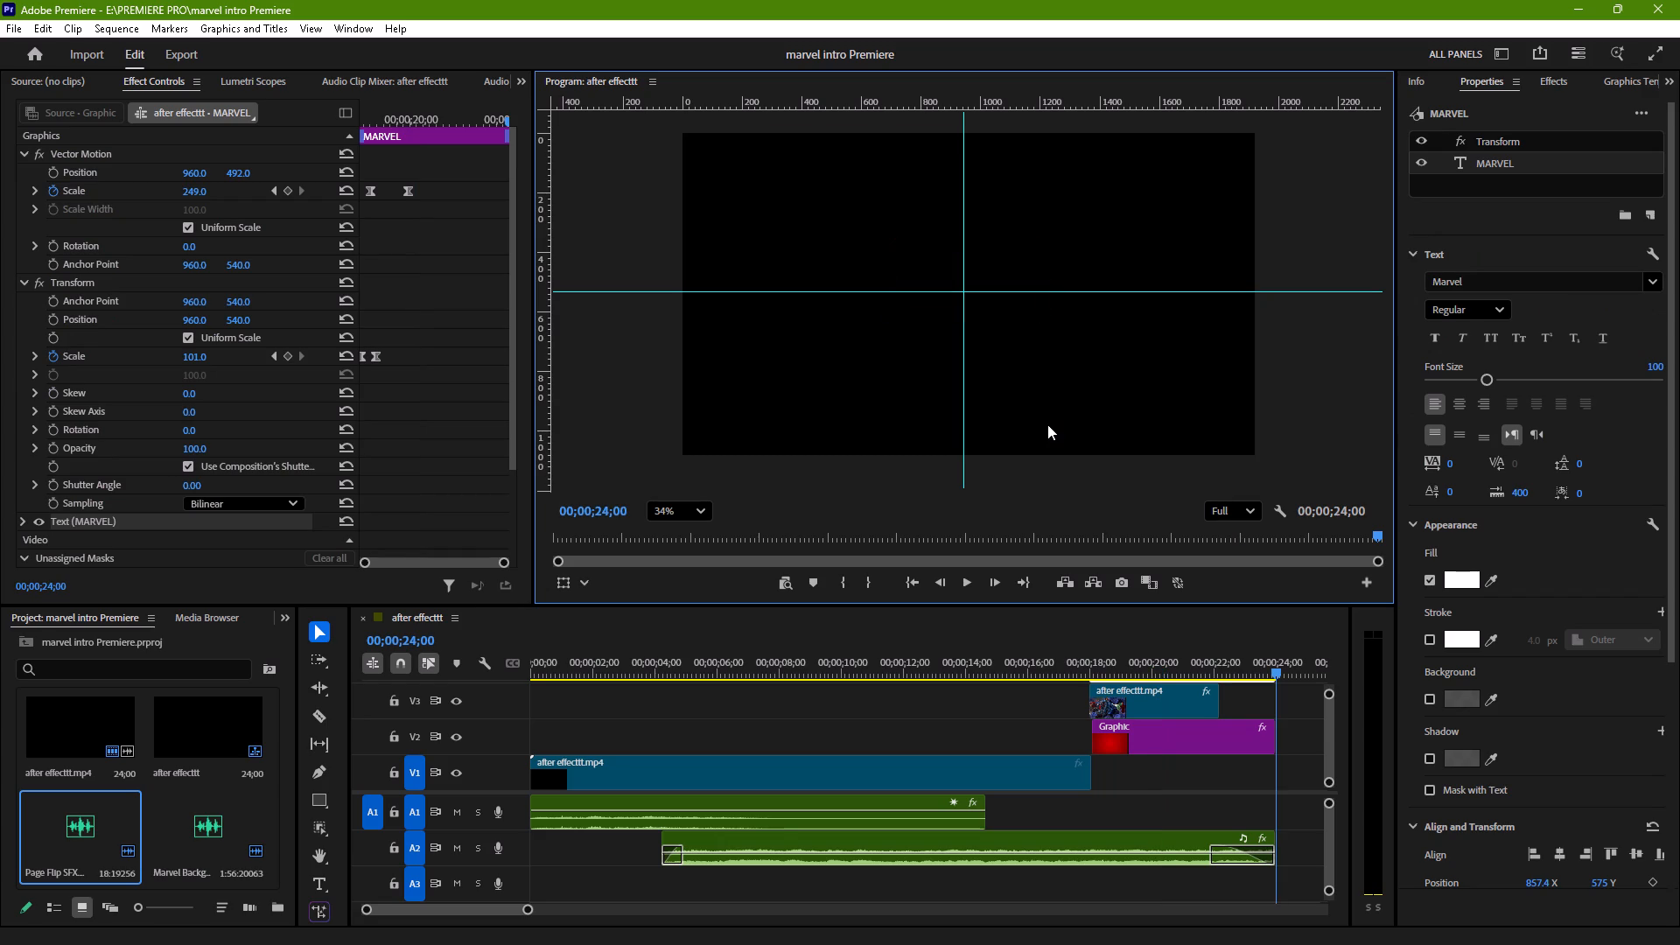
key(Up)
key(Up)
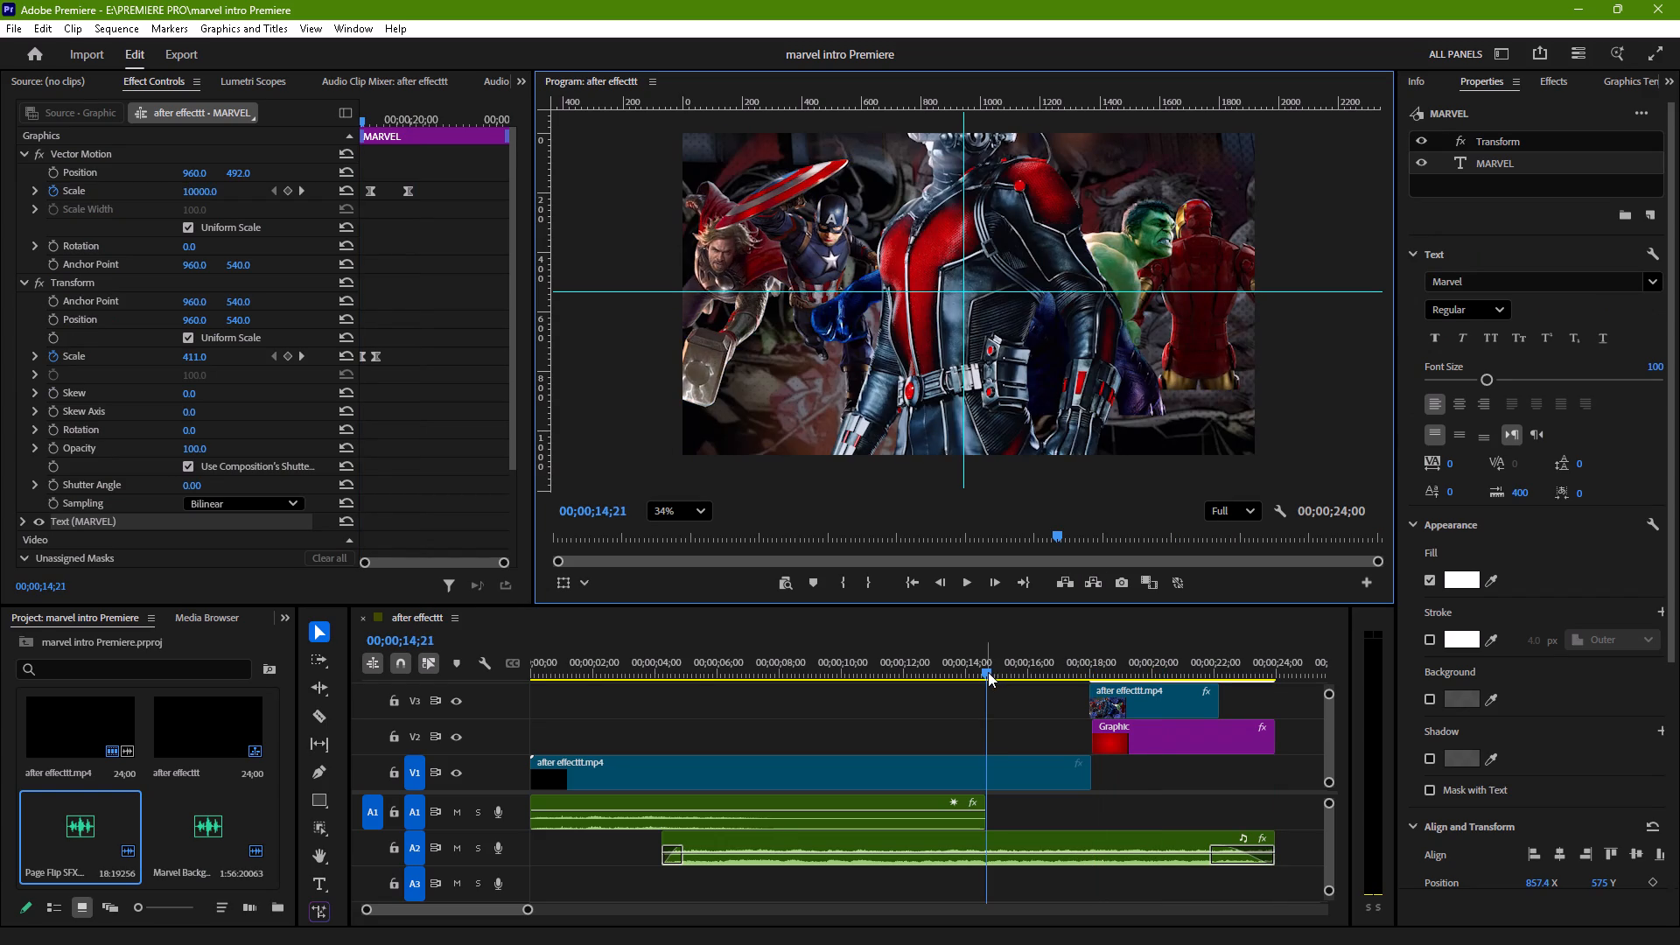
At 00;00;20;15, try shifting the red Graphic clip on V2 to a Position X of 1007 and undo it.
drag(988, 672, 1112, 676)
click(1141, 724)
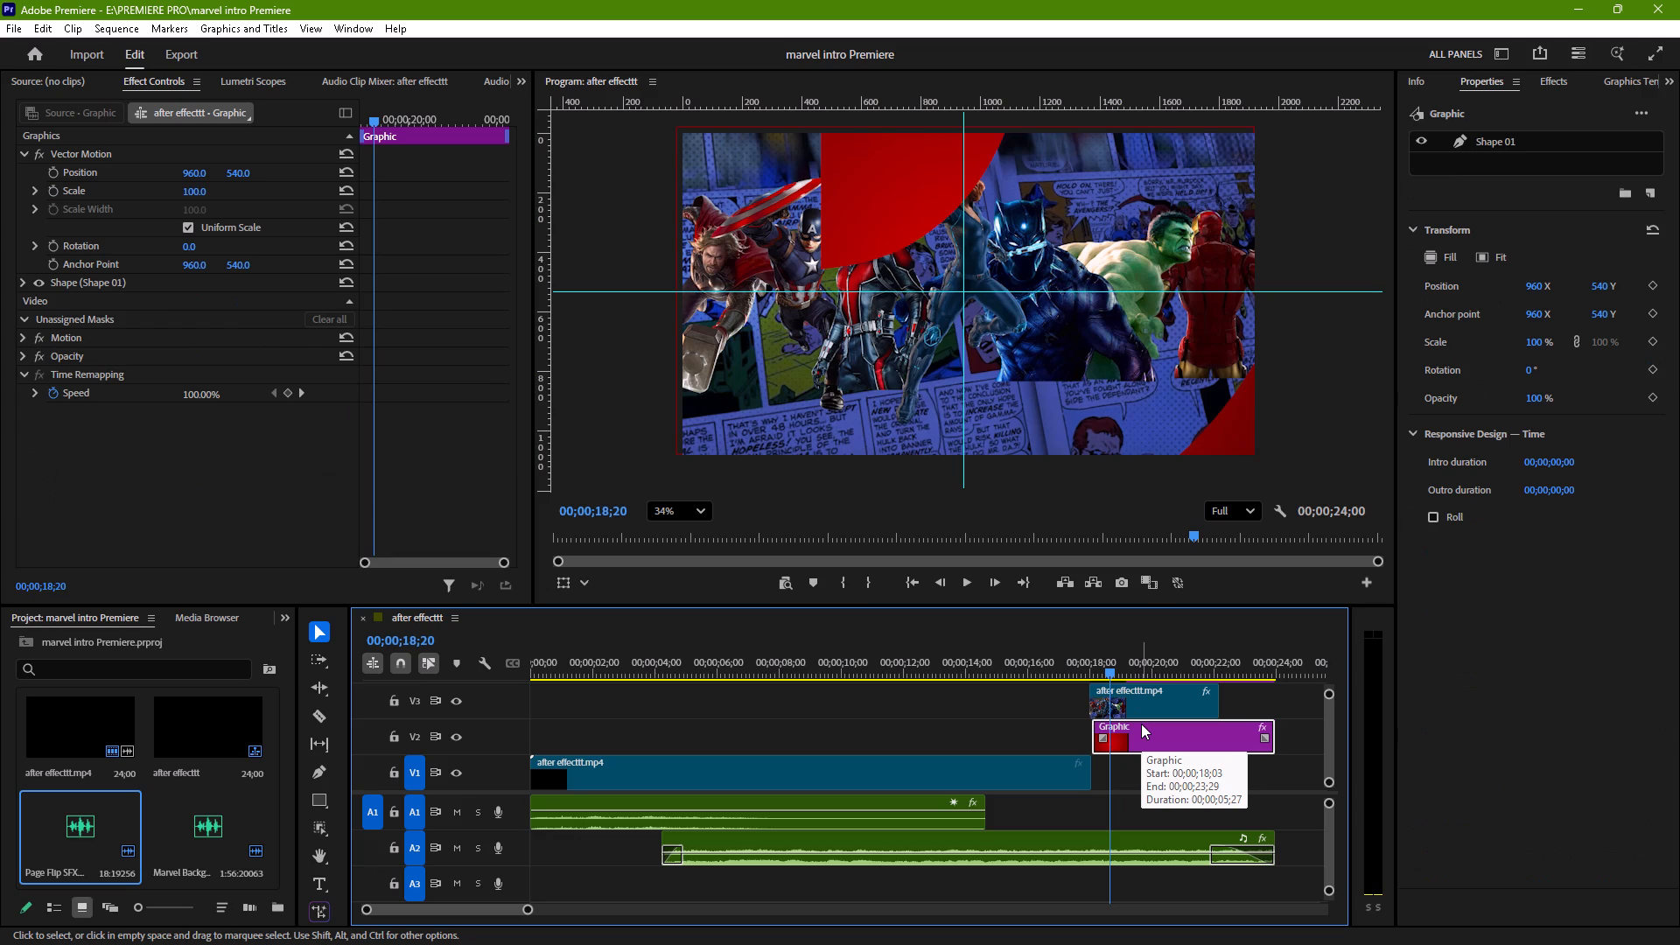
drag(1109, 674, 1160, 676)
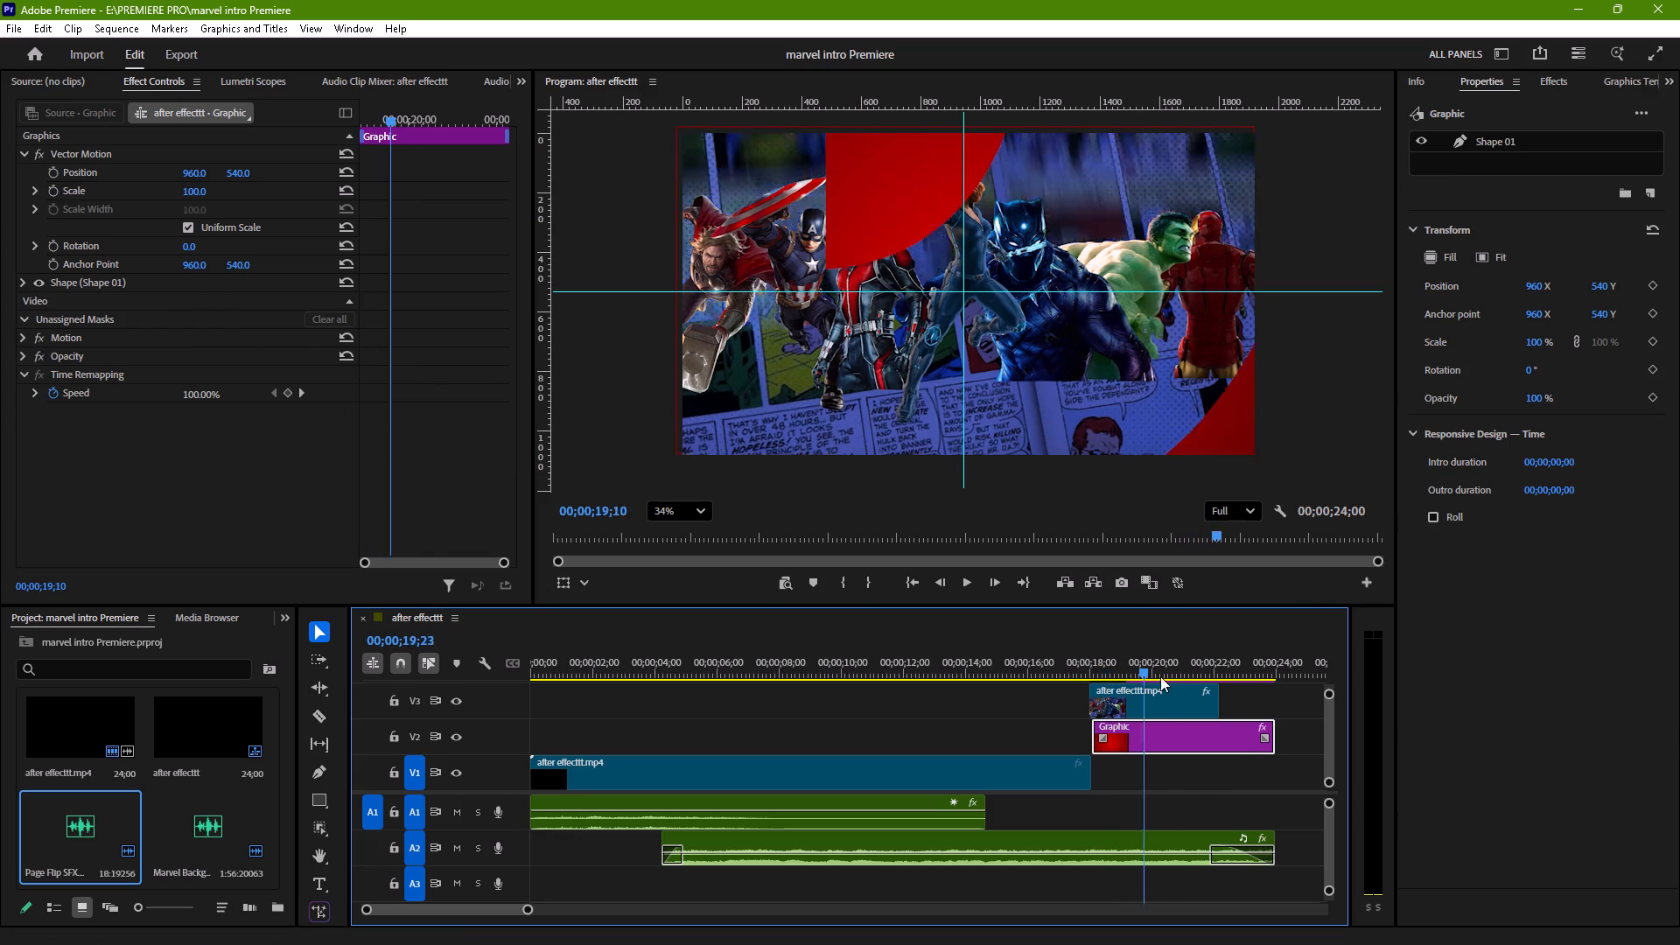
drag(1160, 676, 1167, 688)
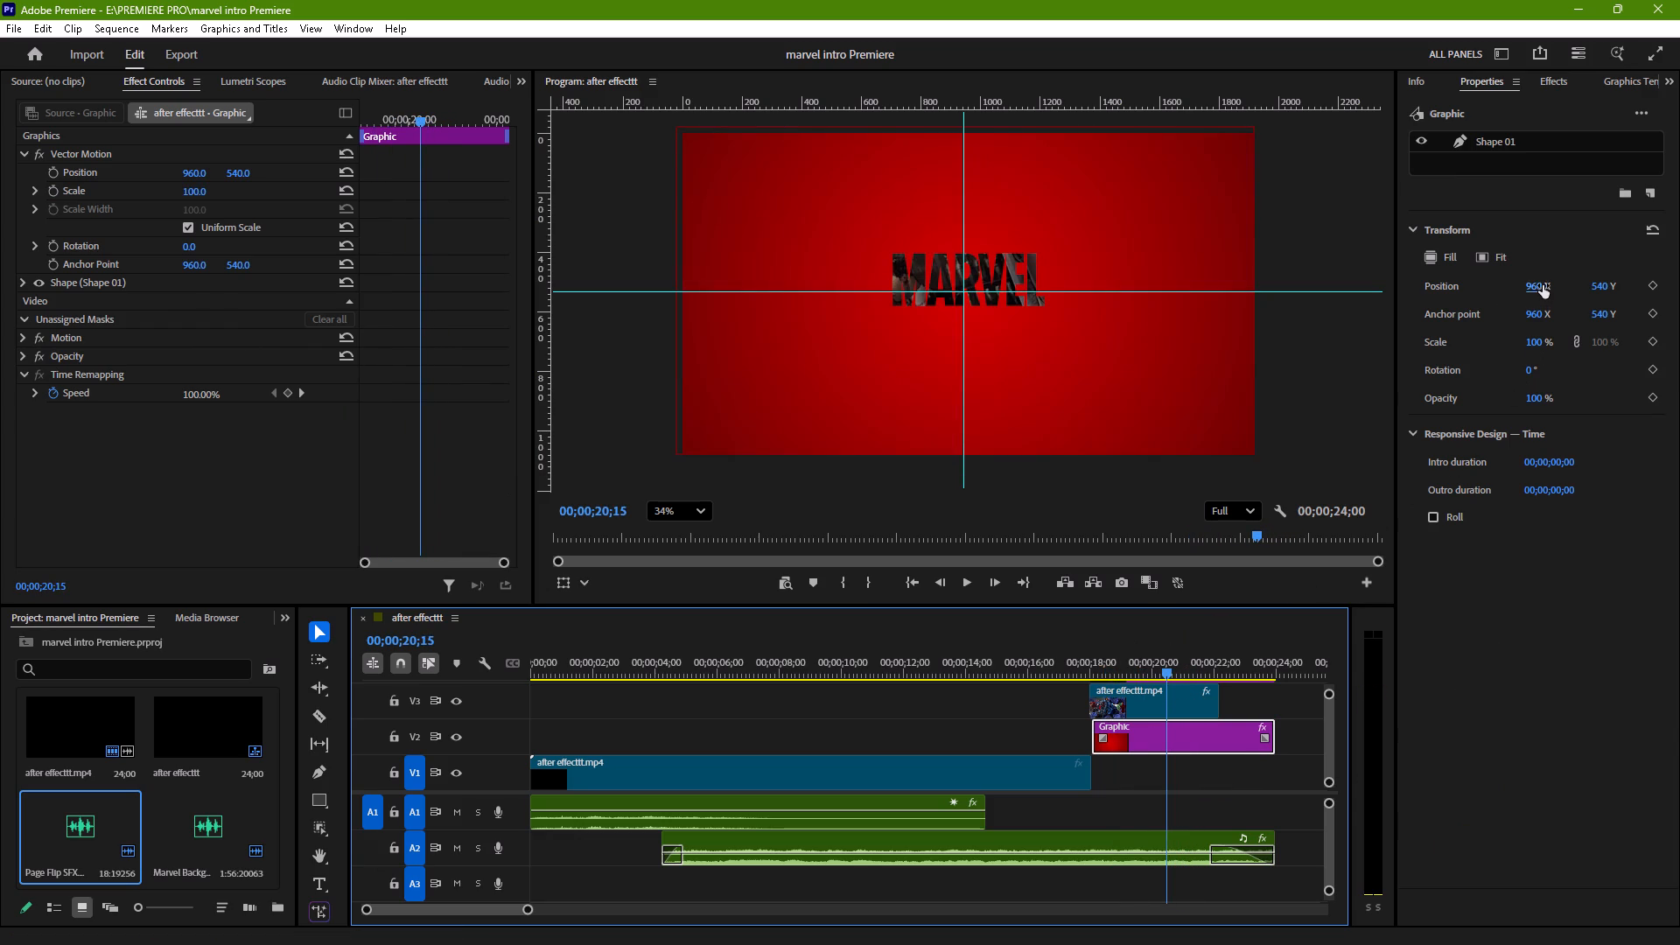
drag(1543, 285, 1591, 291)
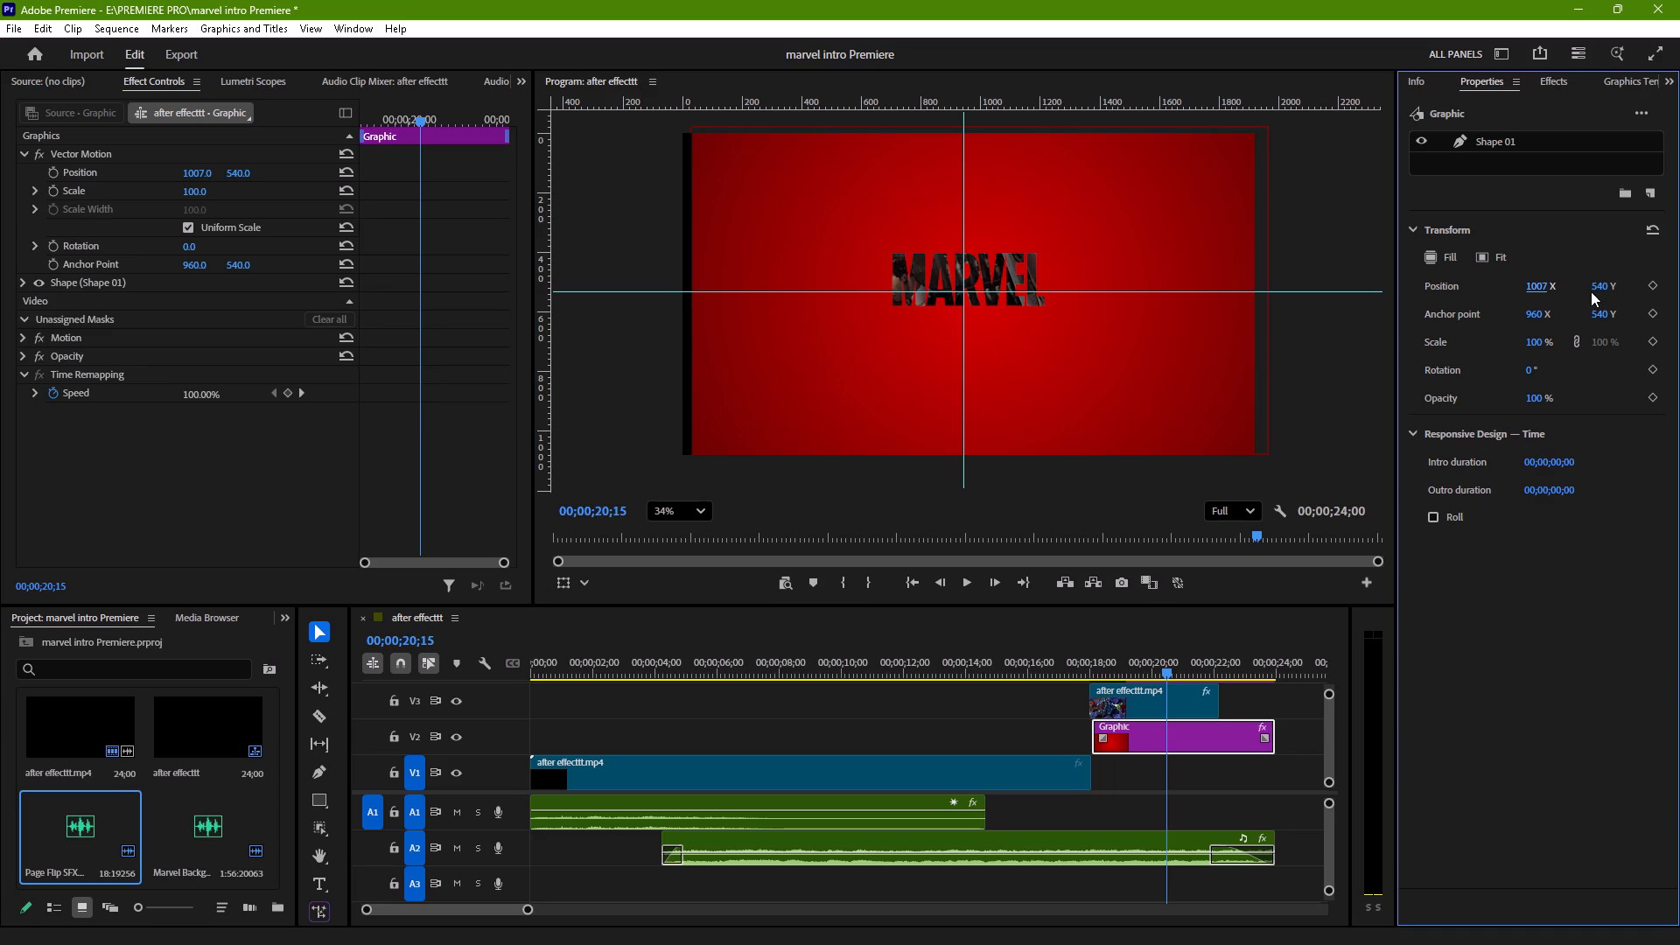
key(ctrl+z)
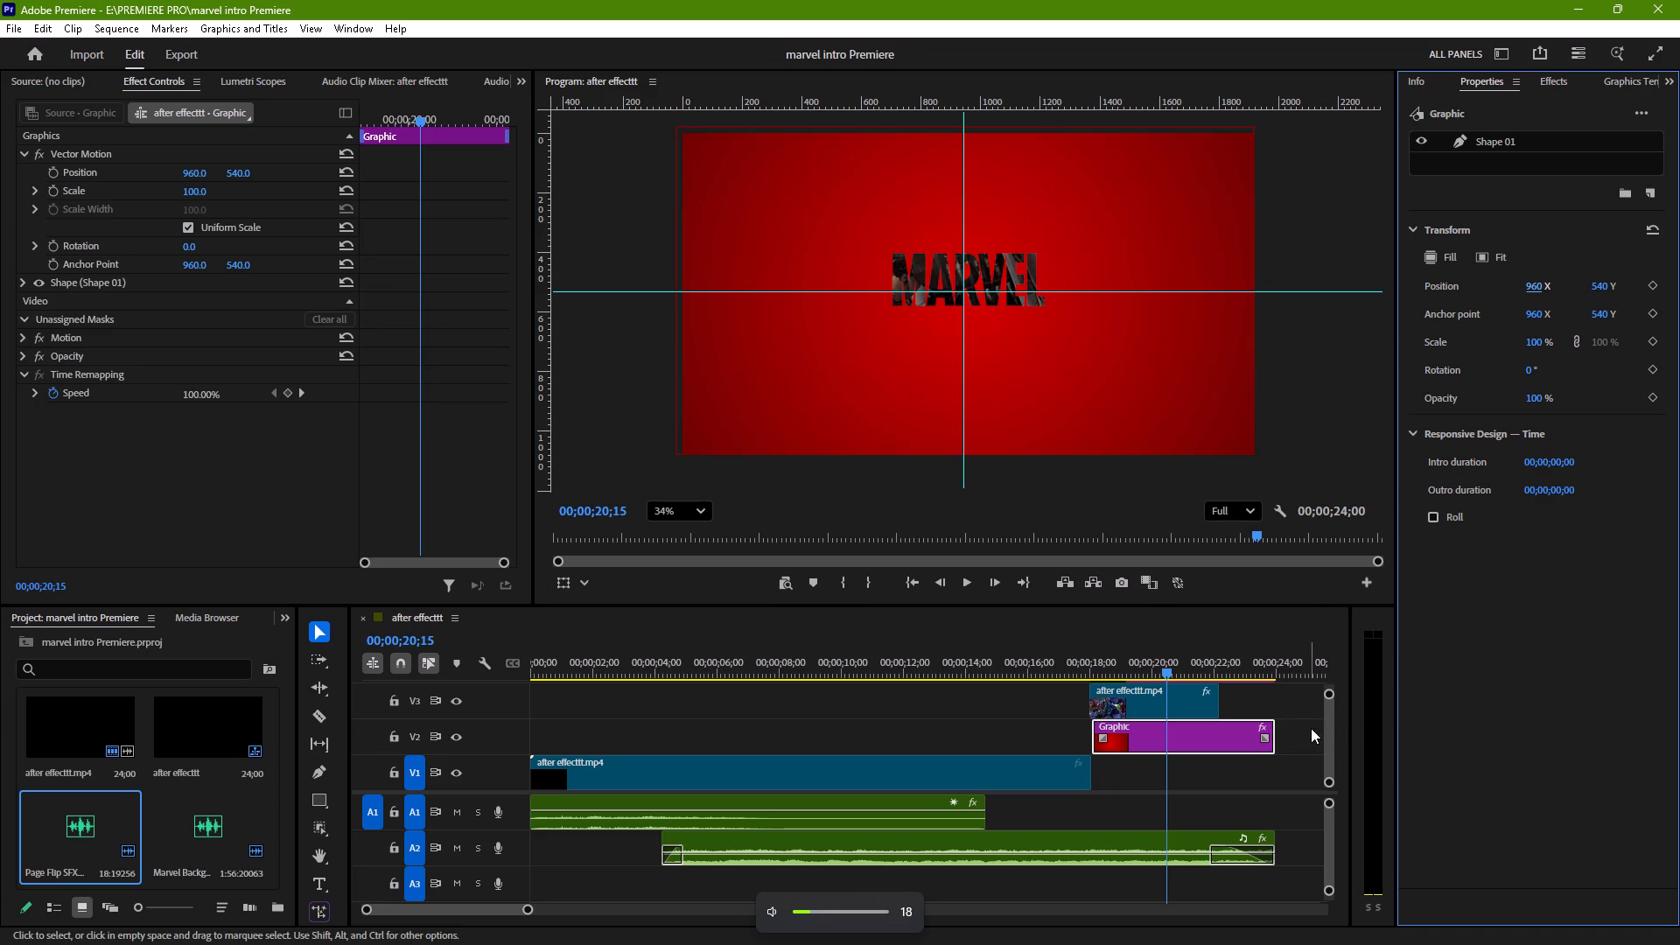
Lower the MARVEL title clip on V4 toward the horizontal guide by setting its Position Y to 526.
click(1331, 729)
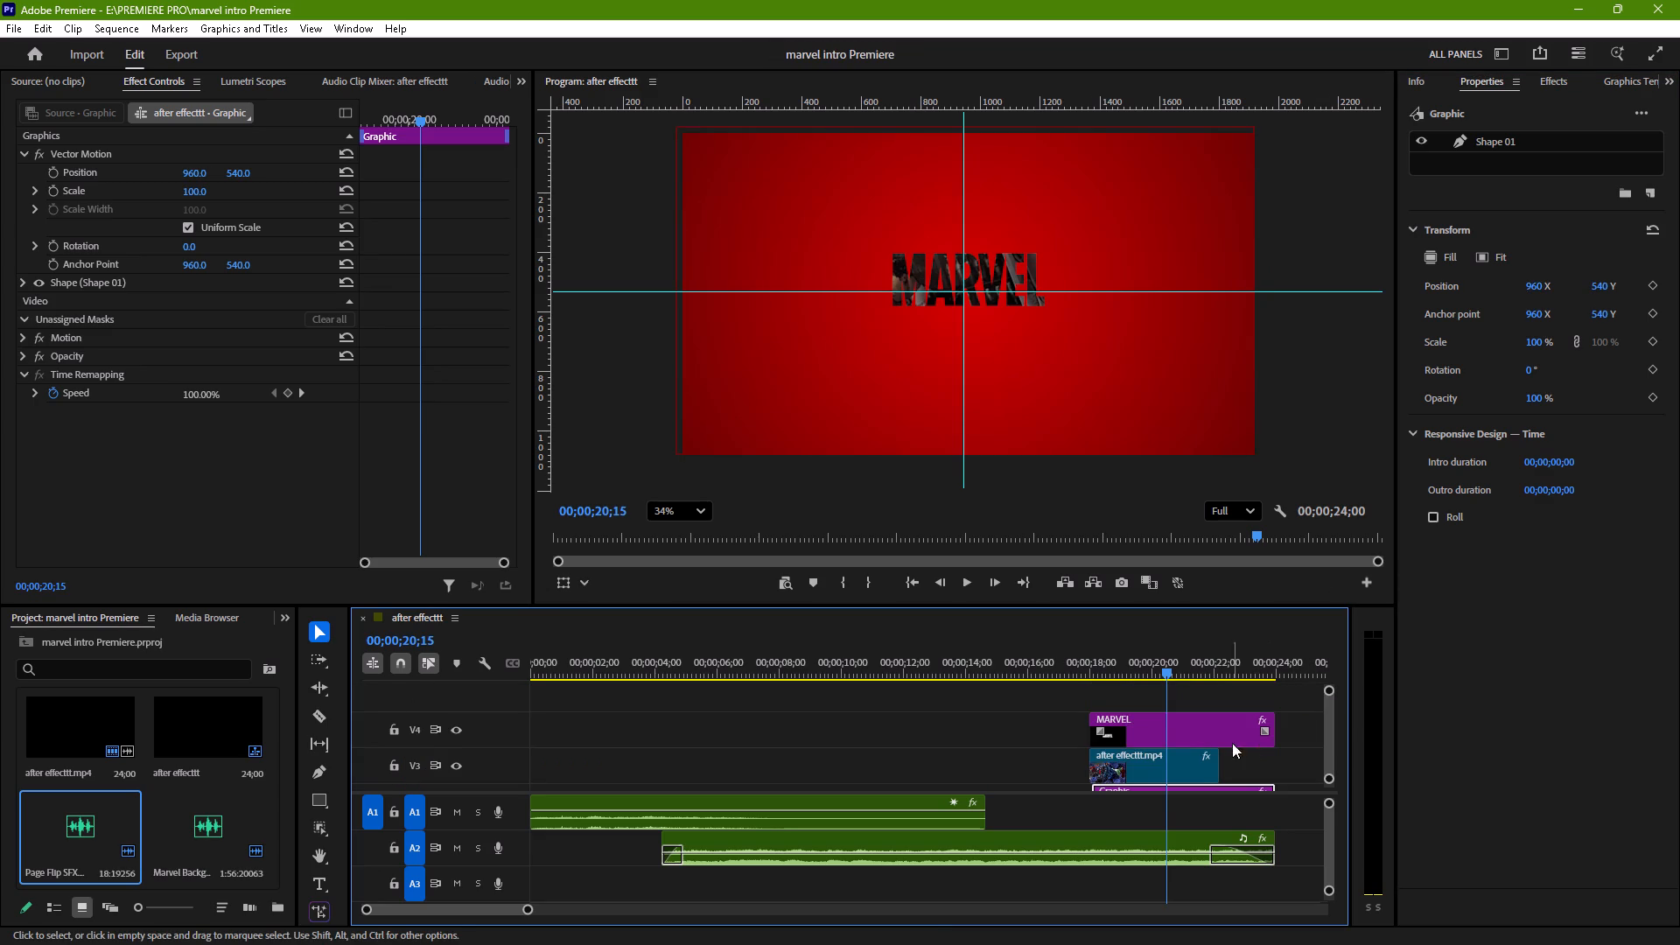
click(1221, 739)
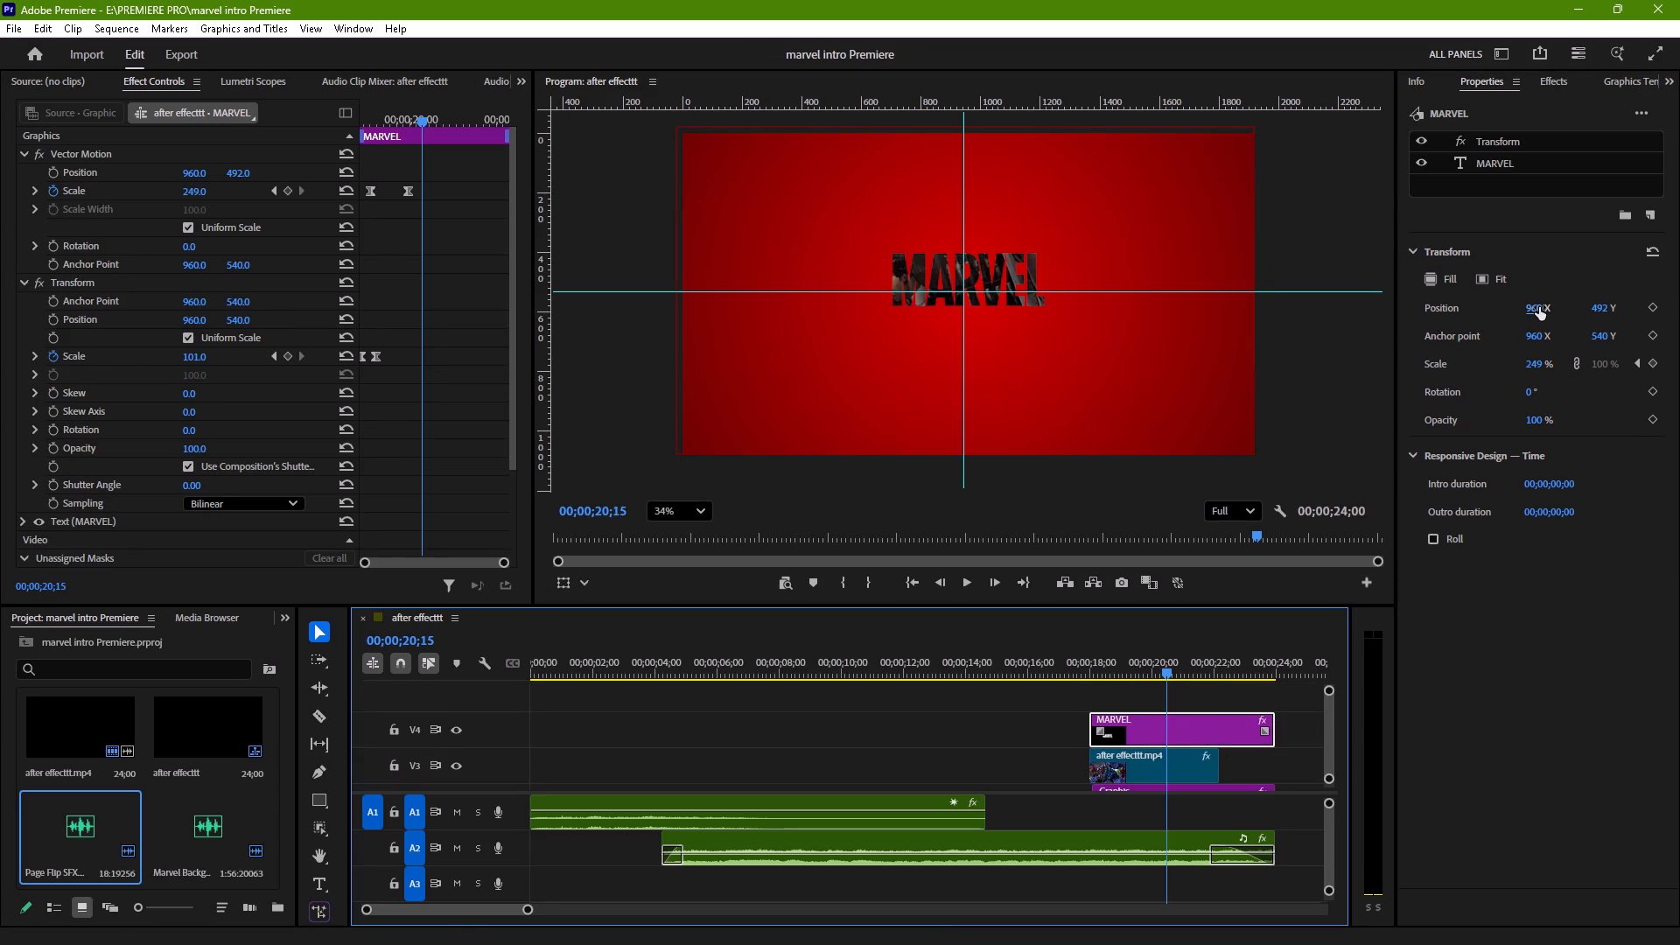
drag(1539, 307, 1588, 309)
key(ctrl+z)
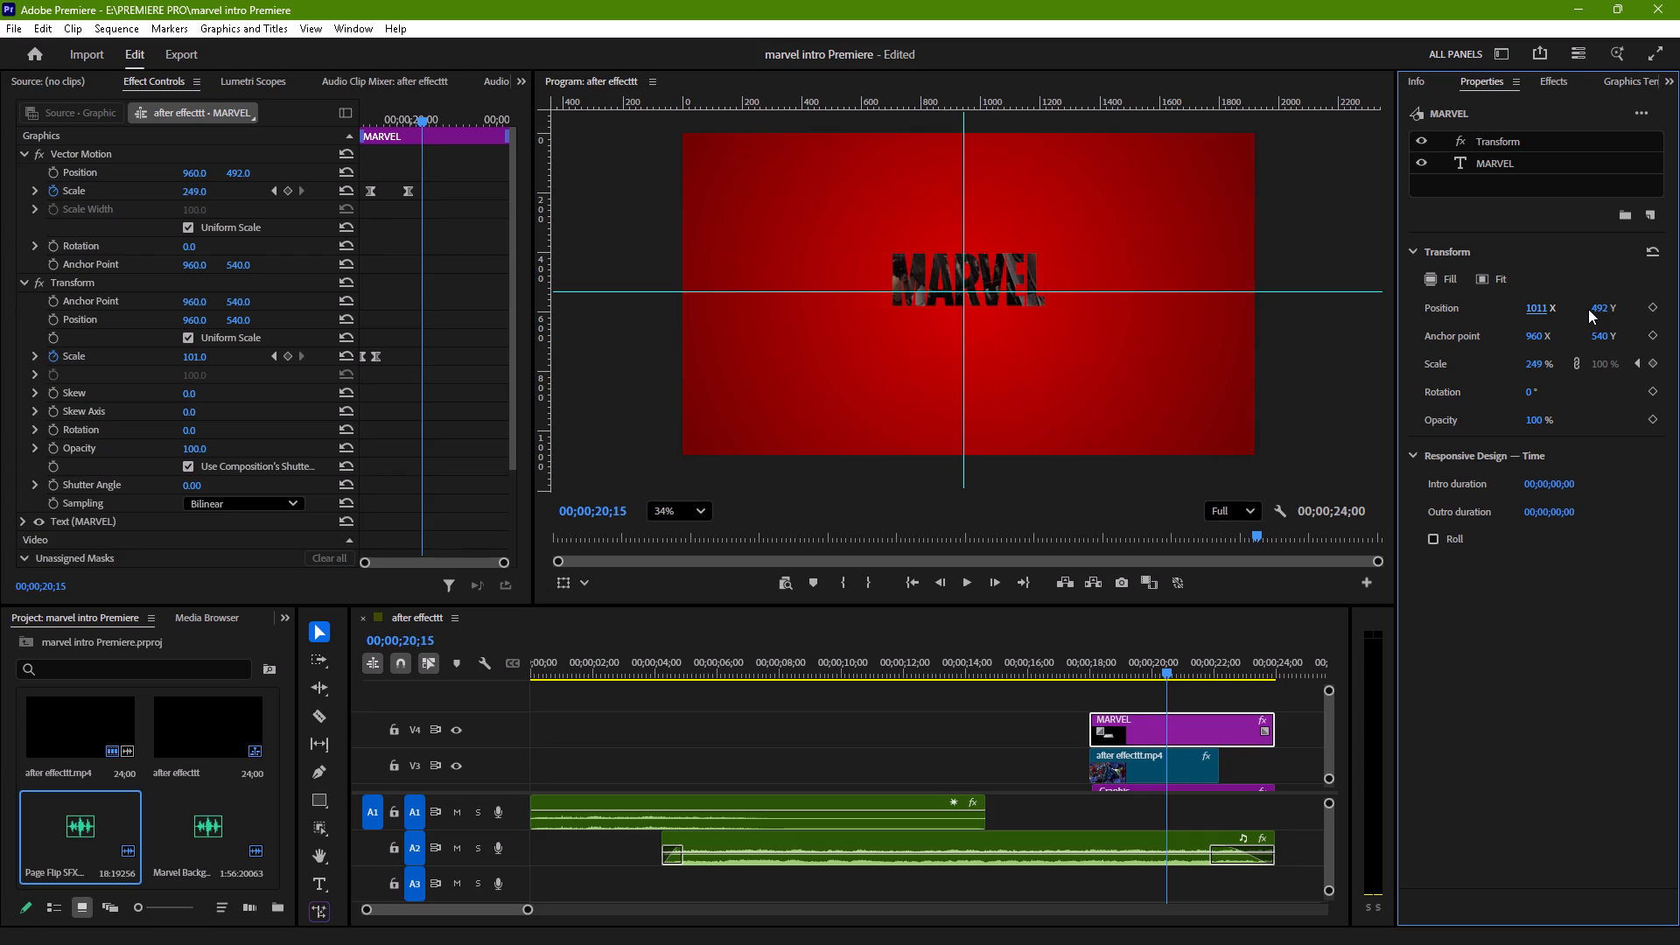
drag(1599, 309, 1612, 309)
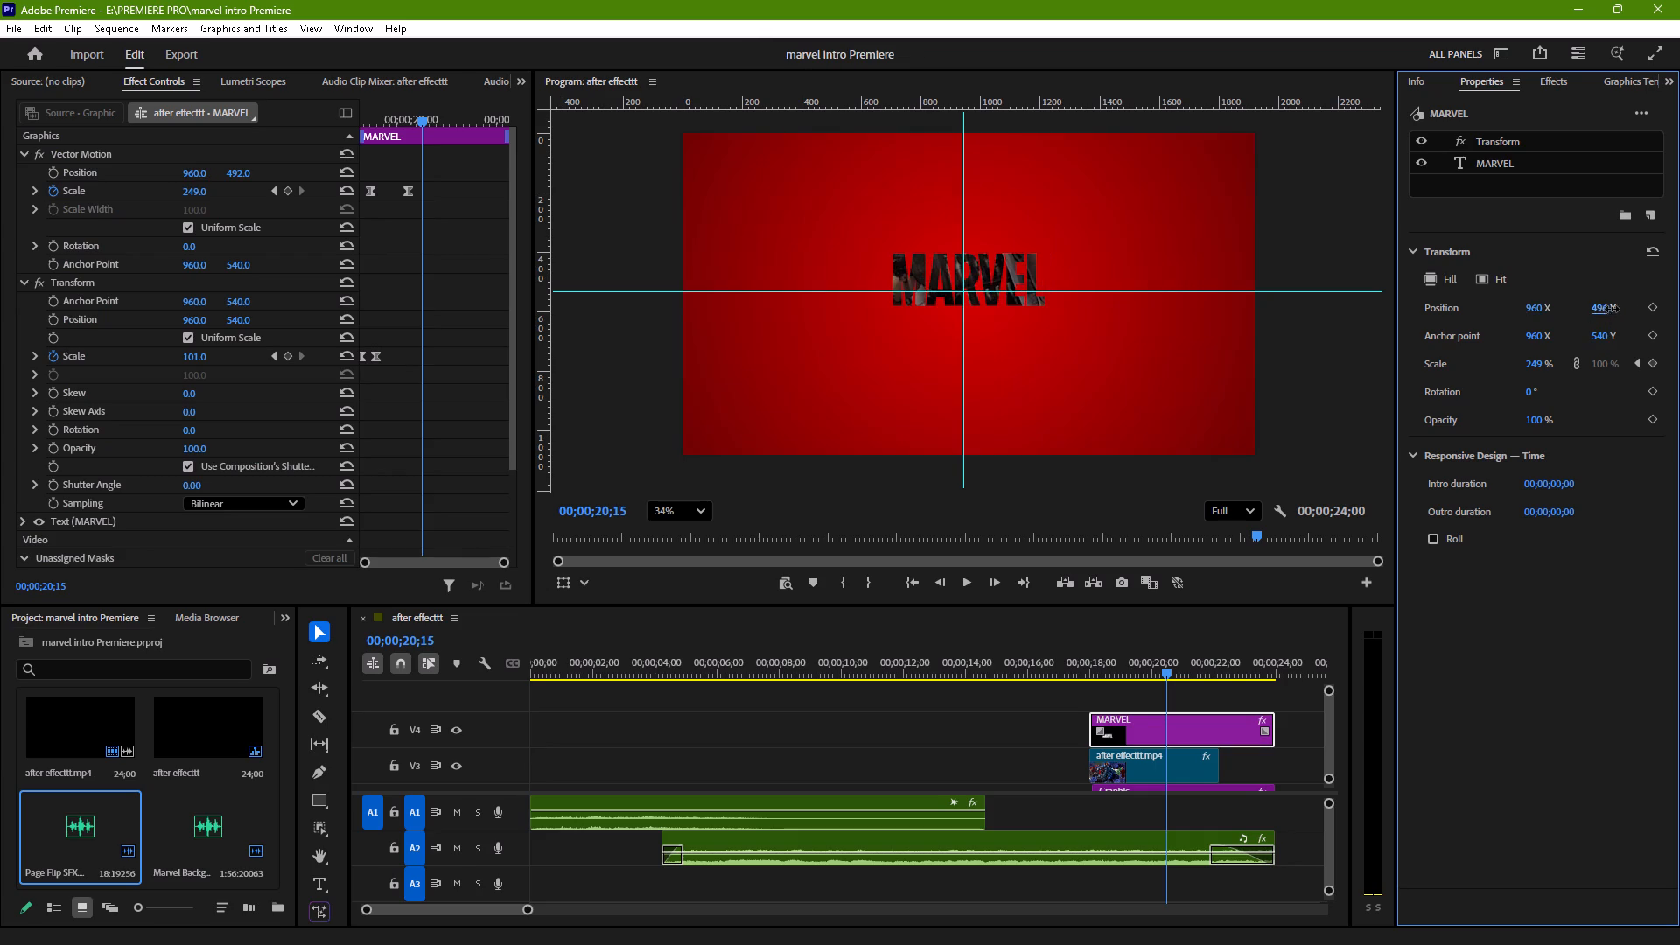
drag(1612, 309, 1628, 311)
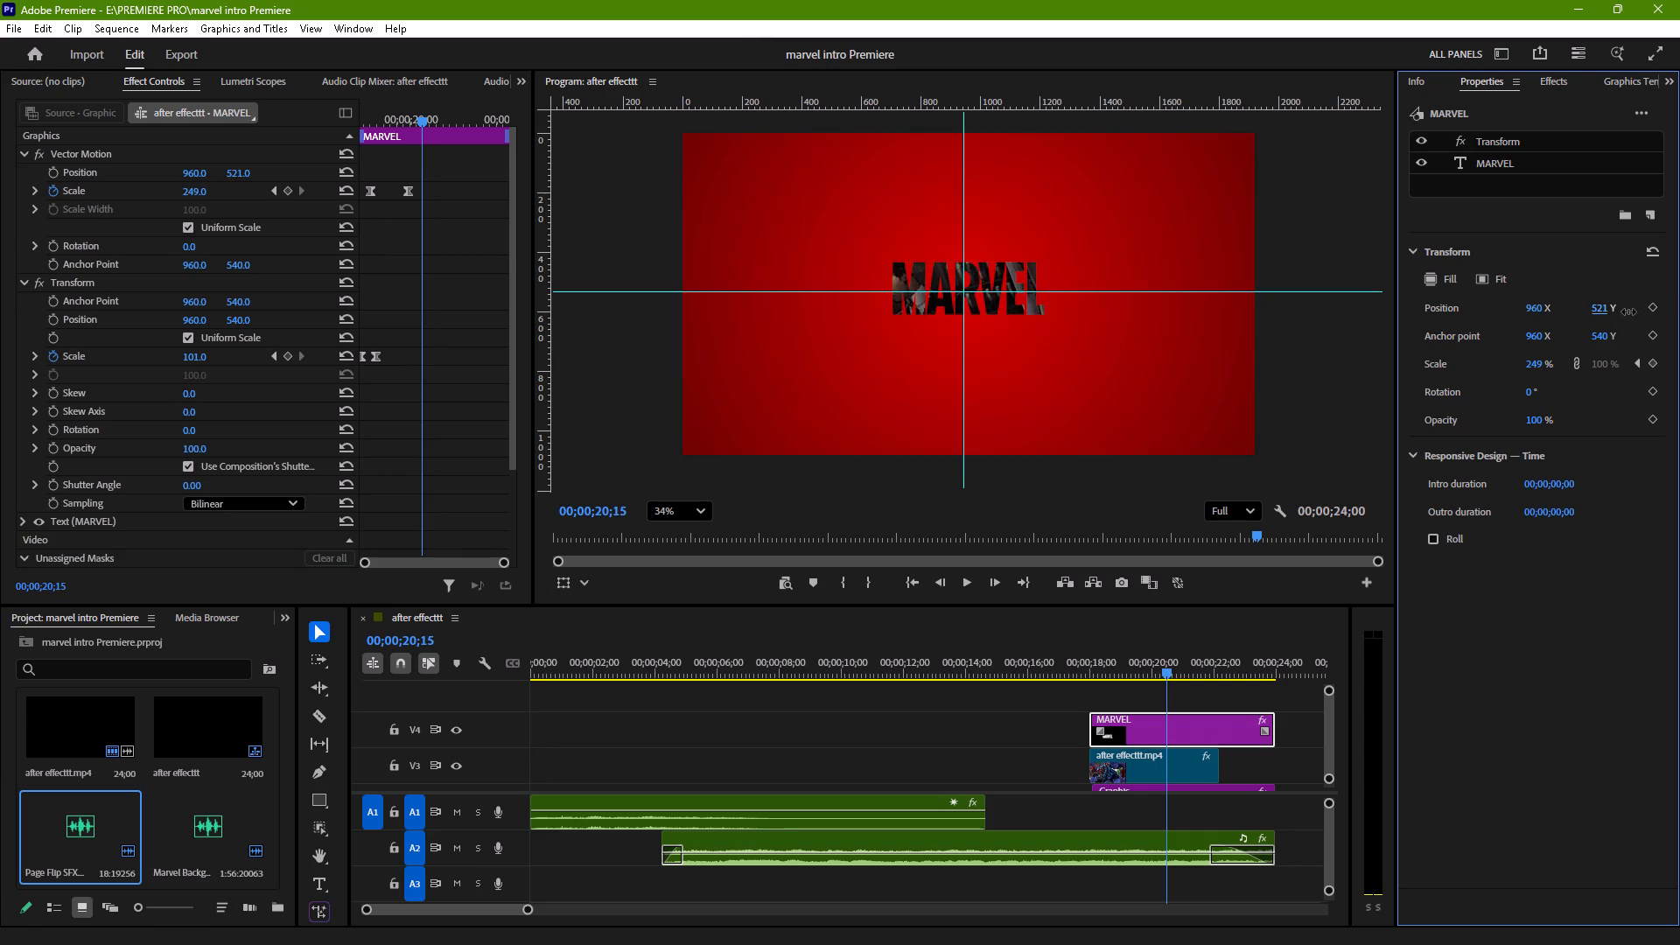
drag(1628, 311, 1631, 311)
drag(1631, 311, 1633, 311)
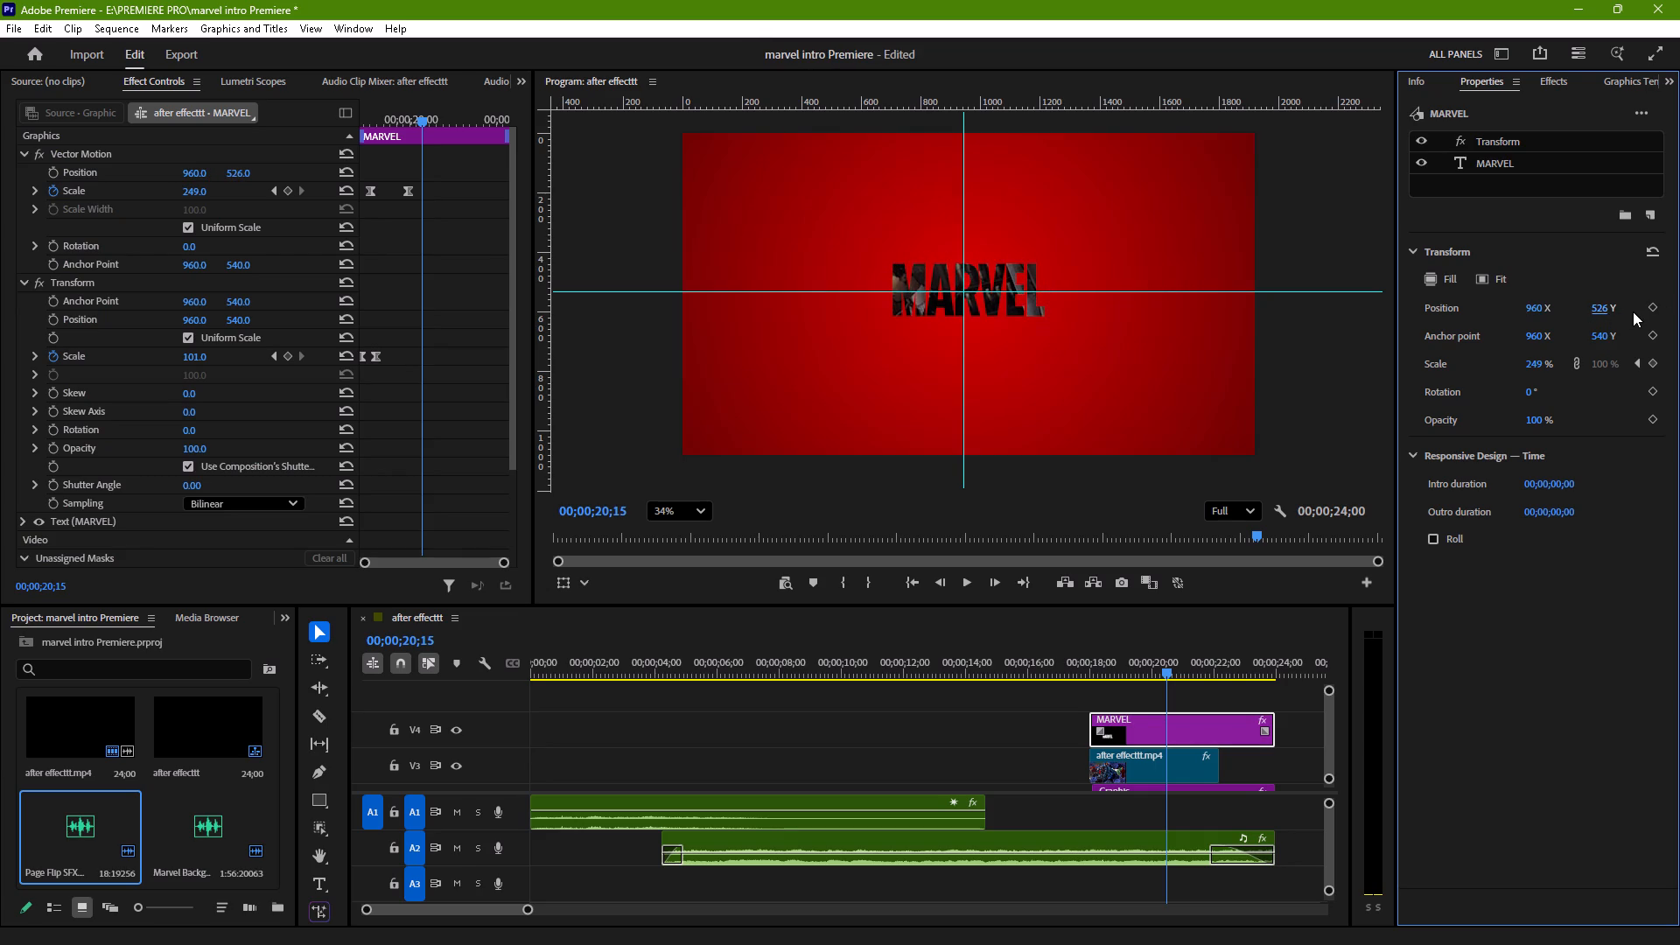
click(1600, 311)
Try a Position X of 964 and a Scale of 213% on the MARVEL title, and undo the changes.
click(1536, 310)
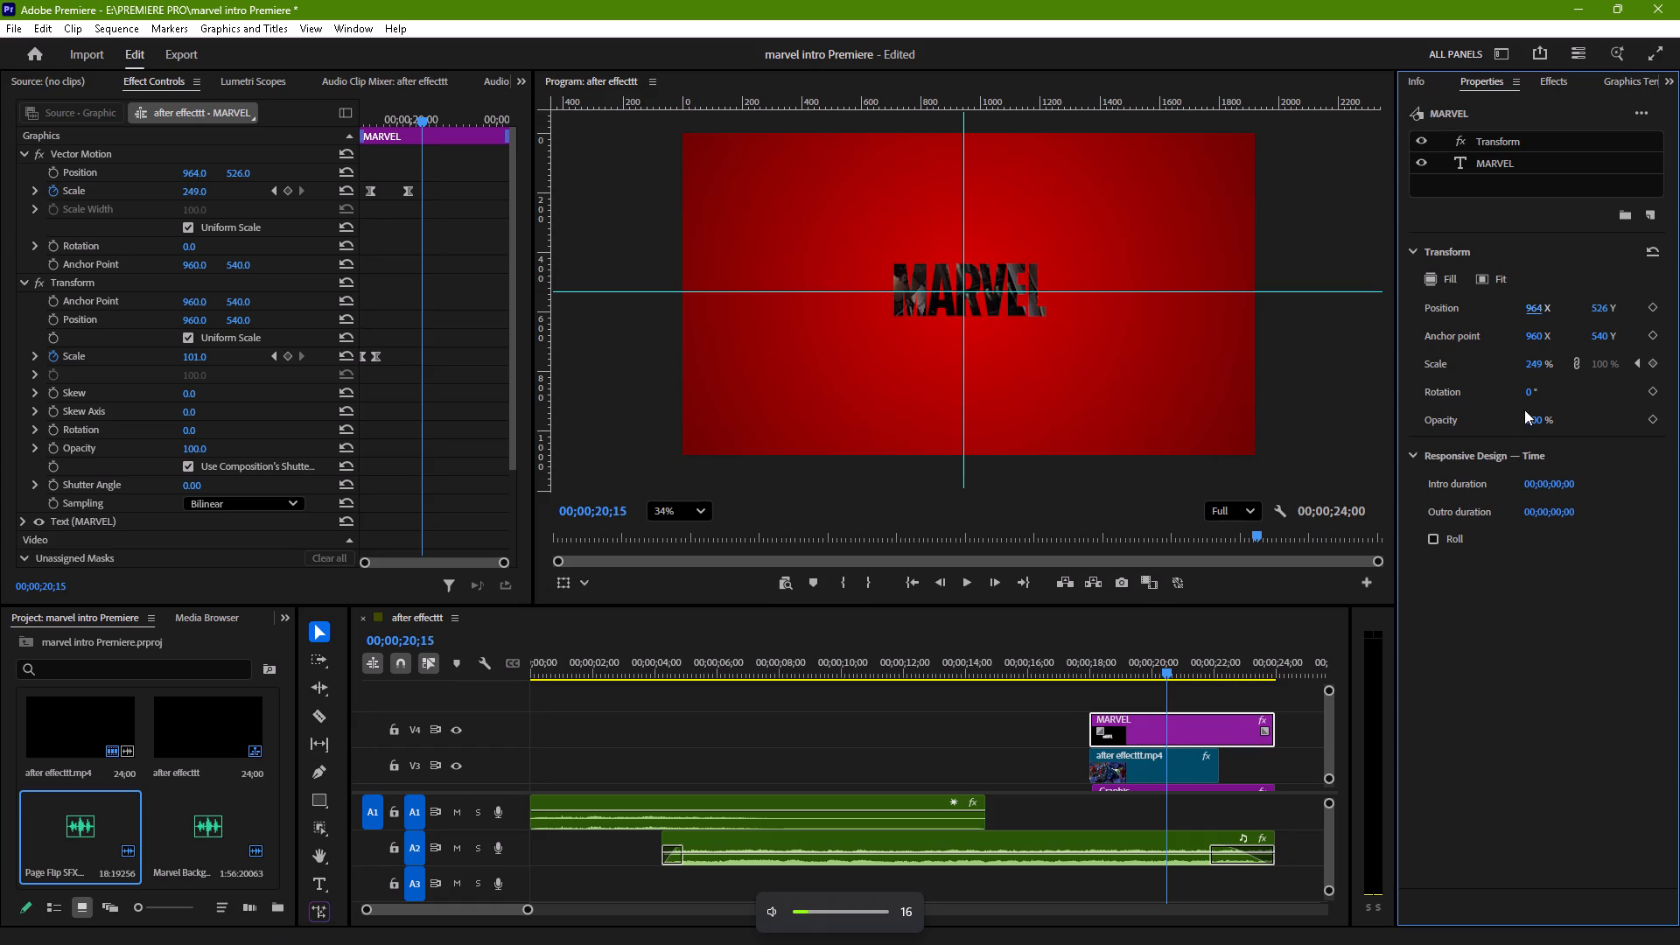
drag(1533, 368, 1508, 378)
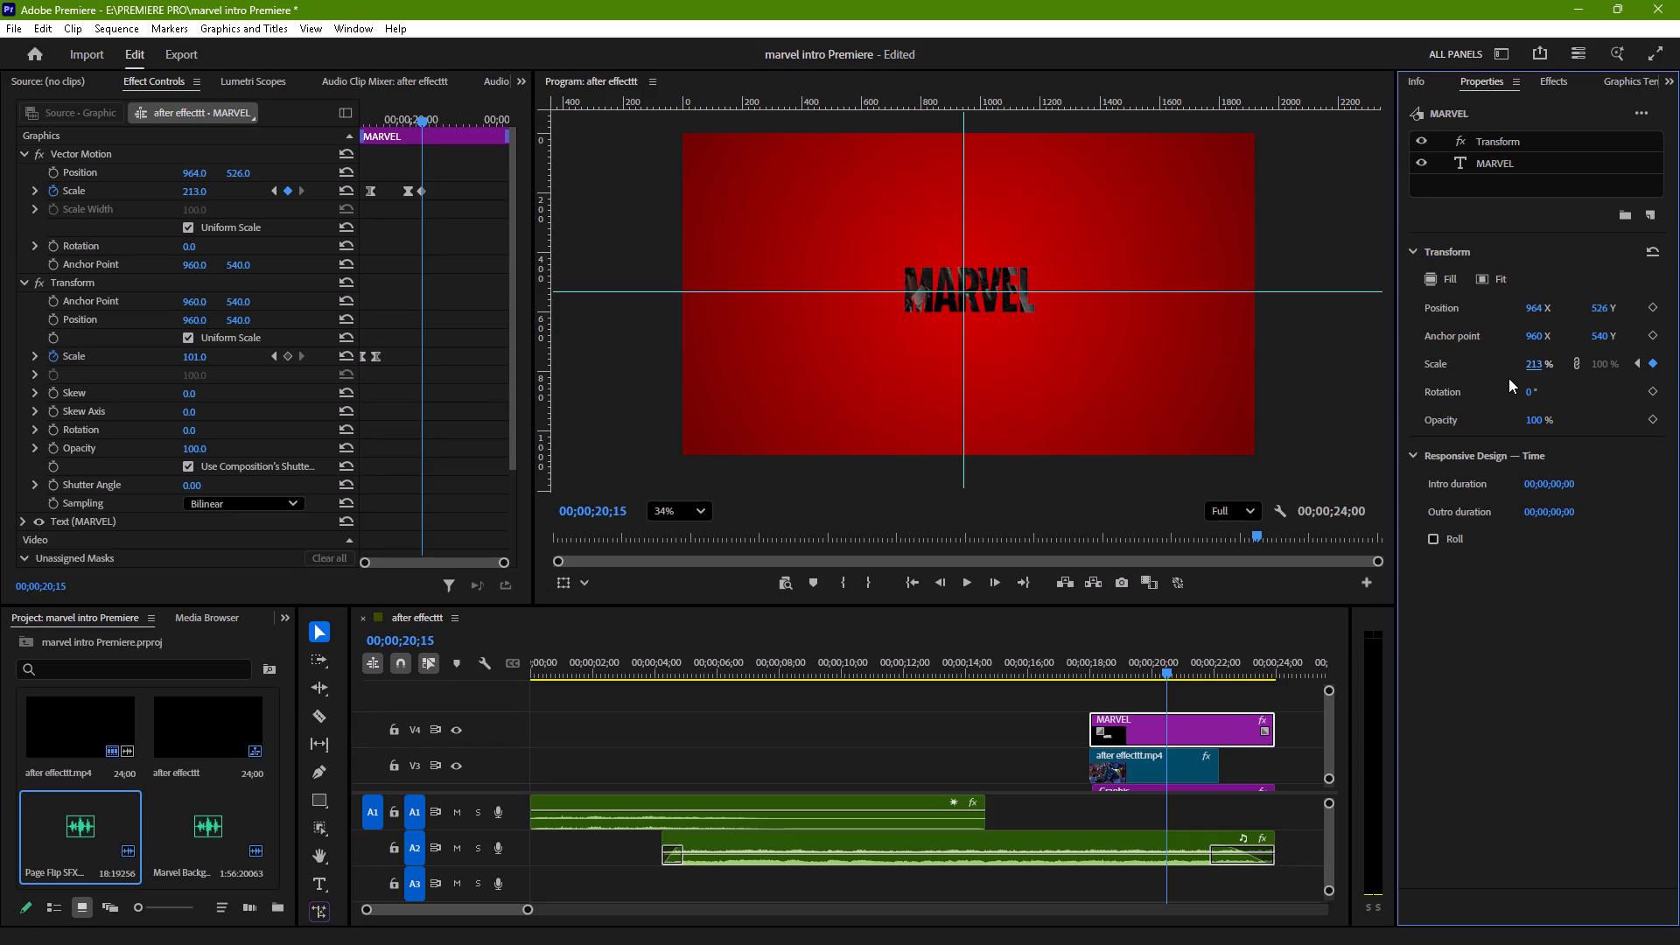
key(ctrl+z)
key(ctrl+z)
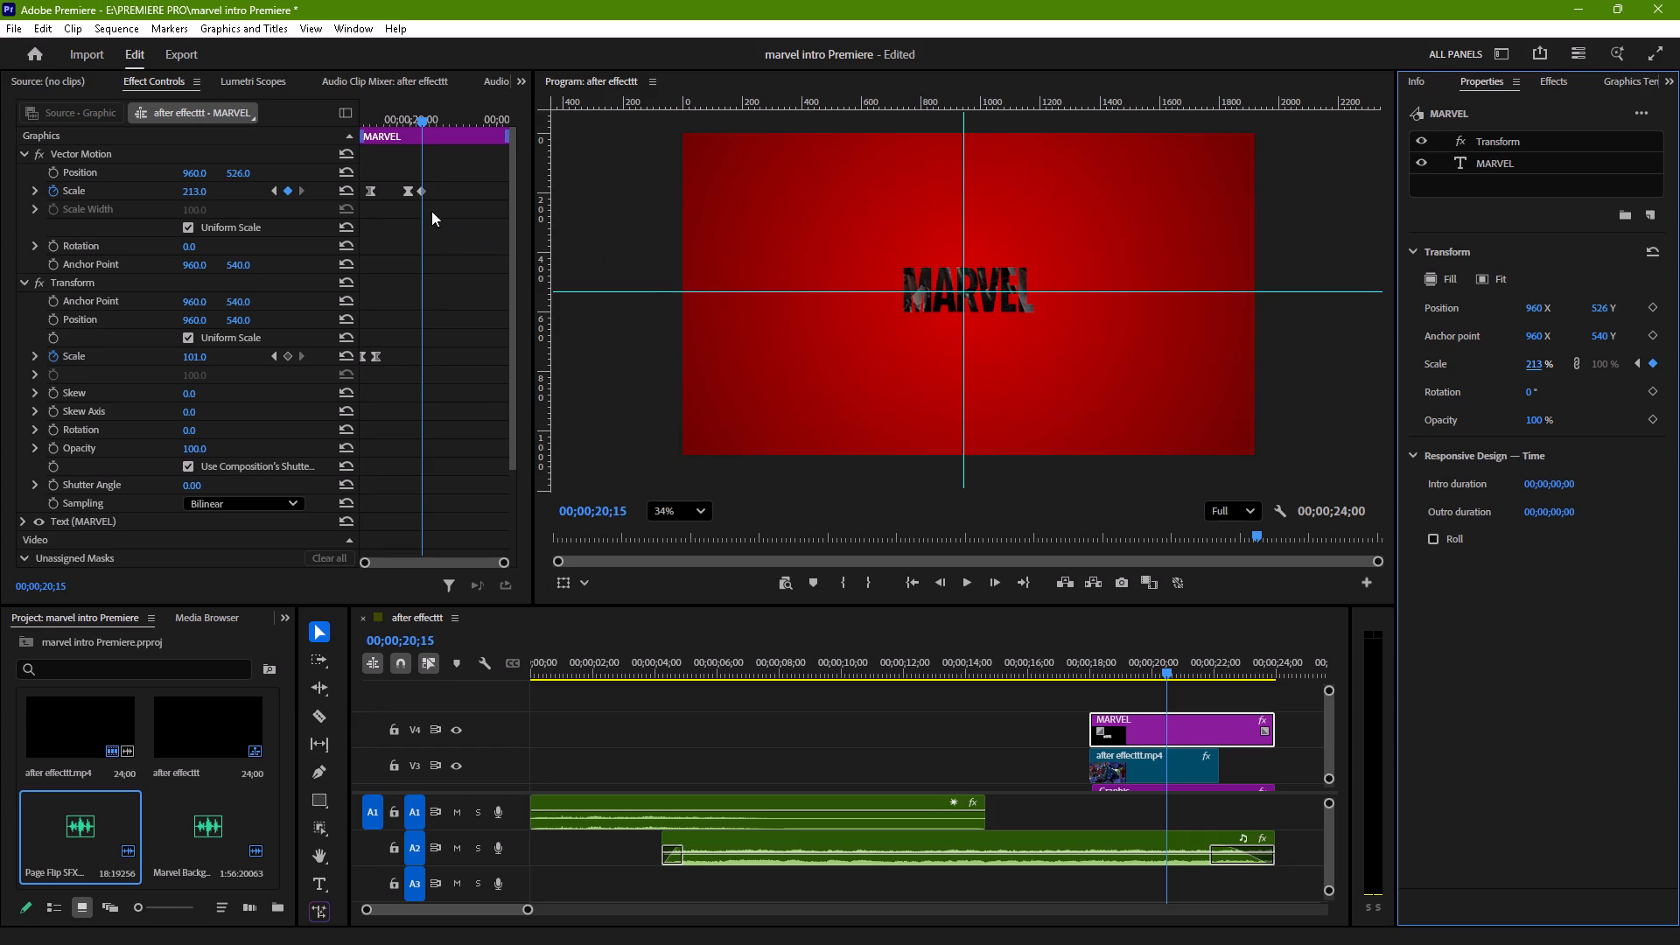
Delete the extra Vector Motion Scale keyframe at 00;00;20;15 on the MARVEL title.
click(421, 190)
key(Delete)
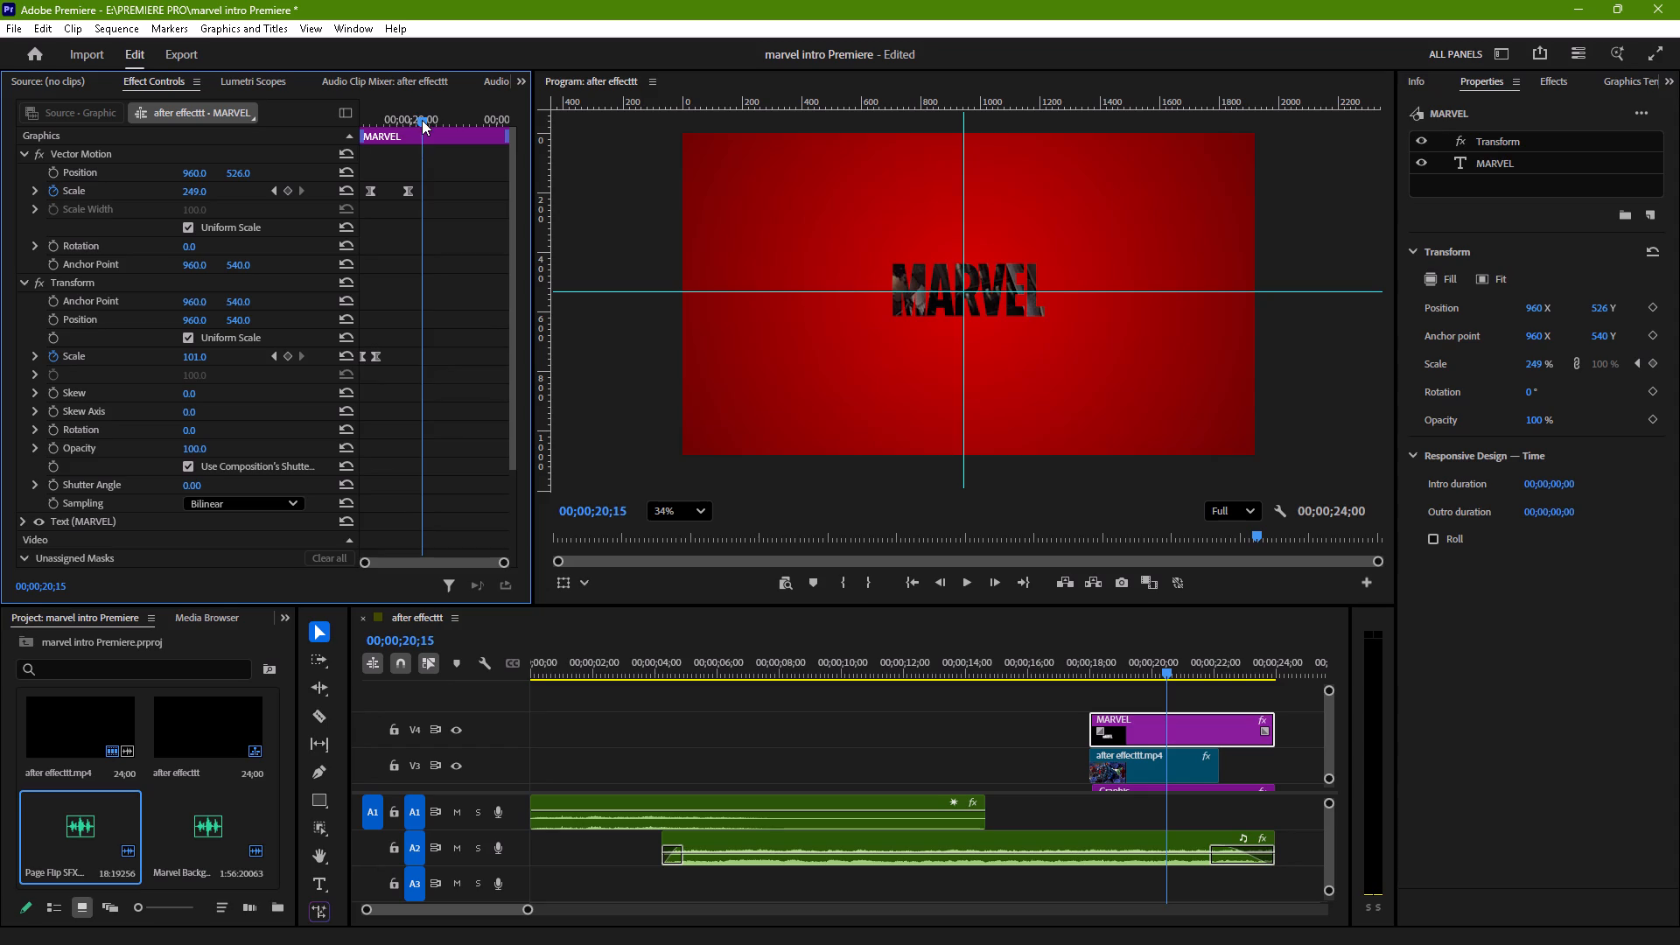
Reduce the MARVEL title's ending Vector Motion Scale to 184.9 at its second keyframe, at 00;00;19;28.
drag(422, 120, 408, 123)
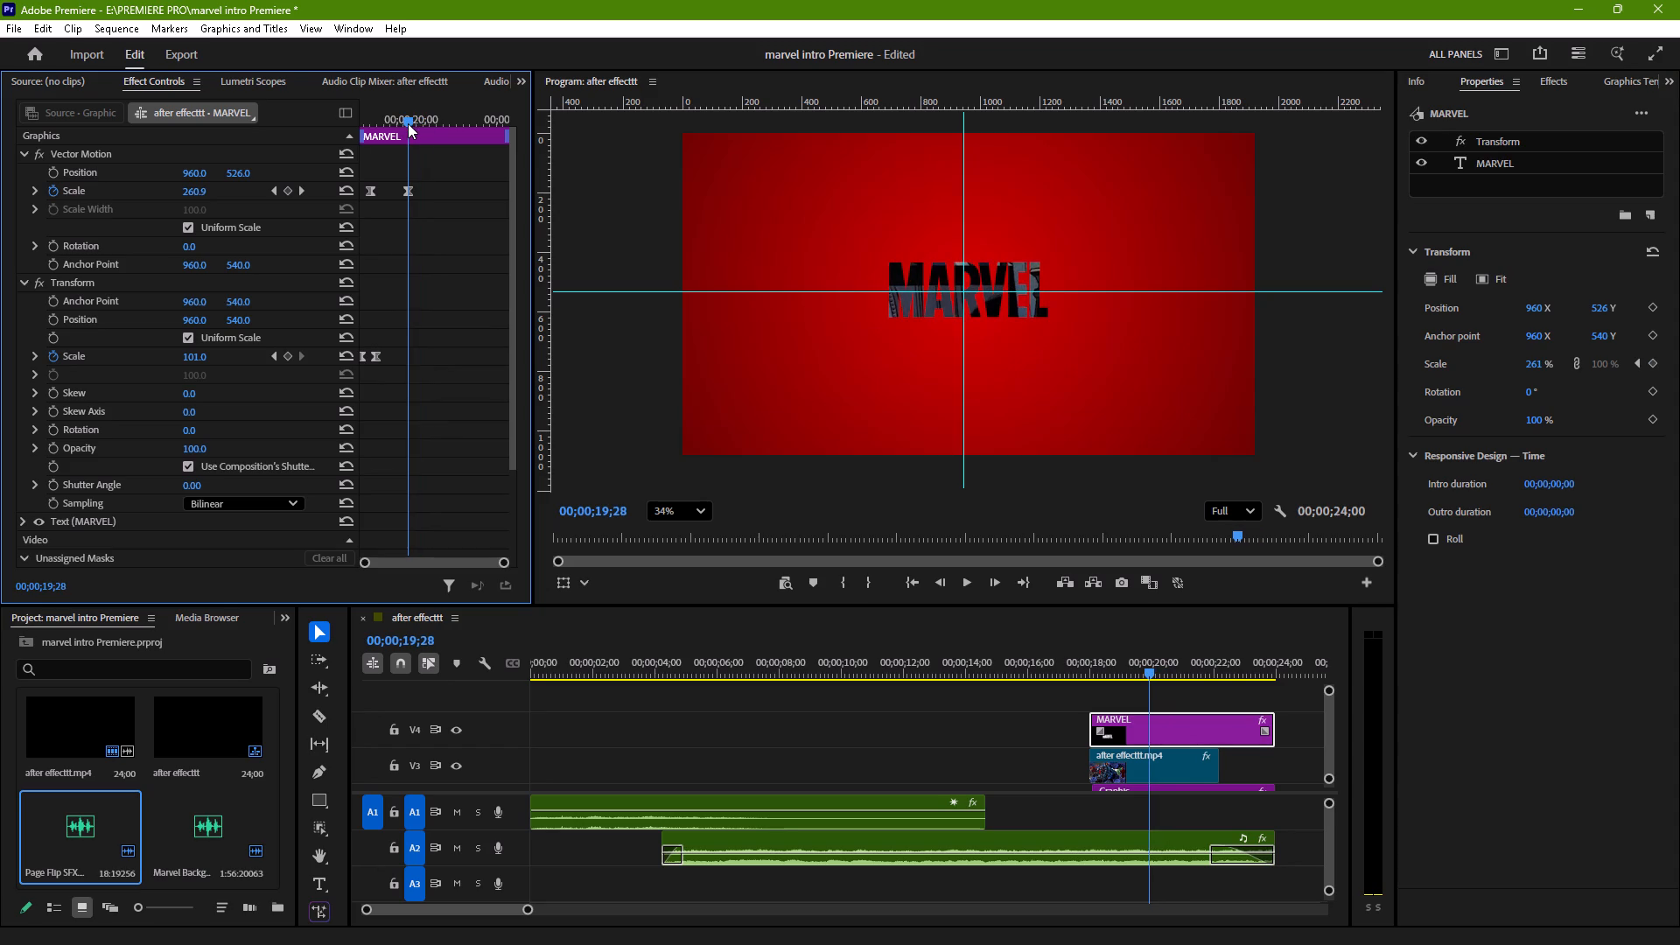
click(410, 190)
drag(195, 191, 142, 200)
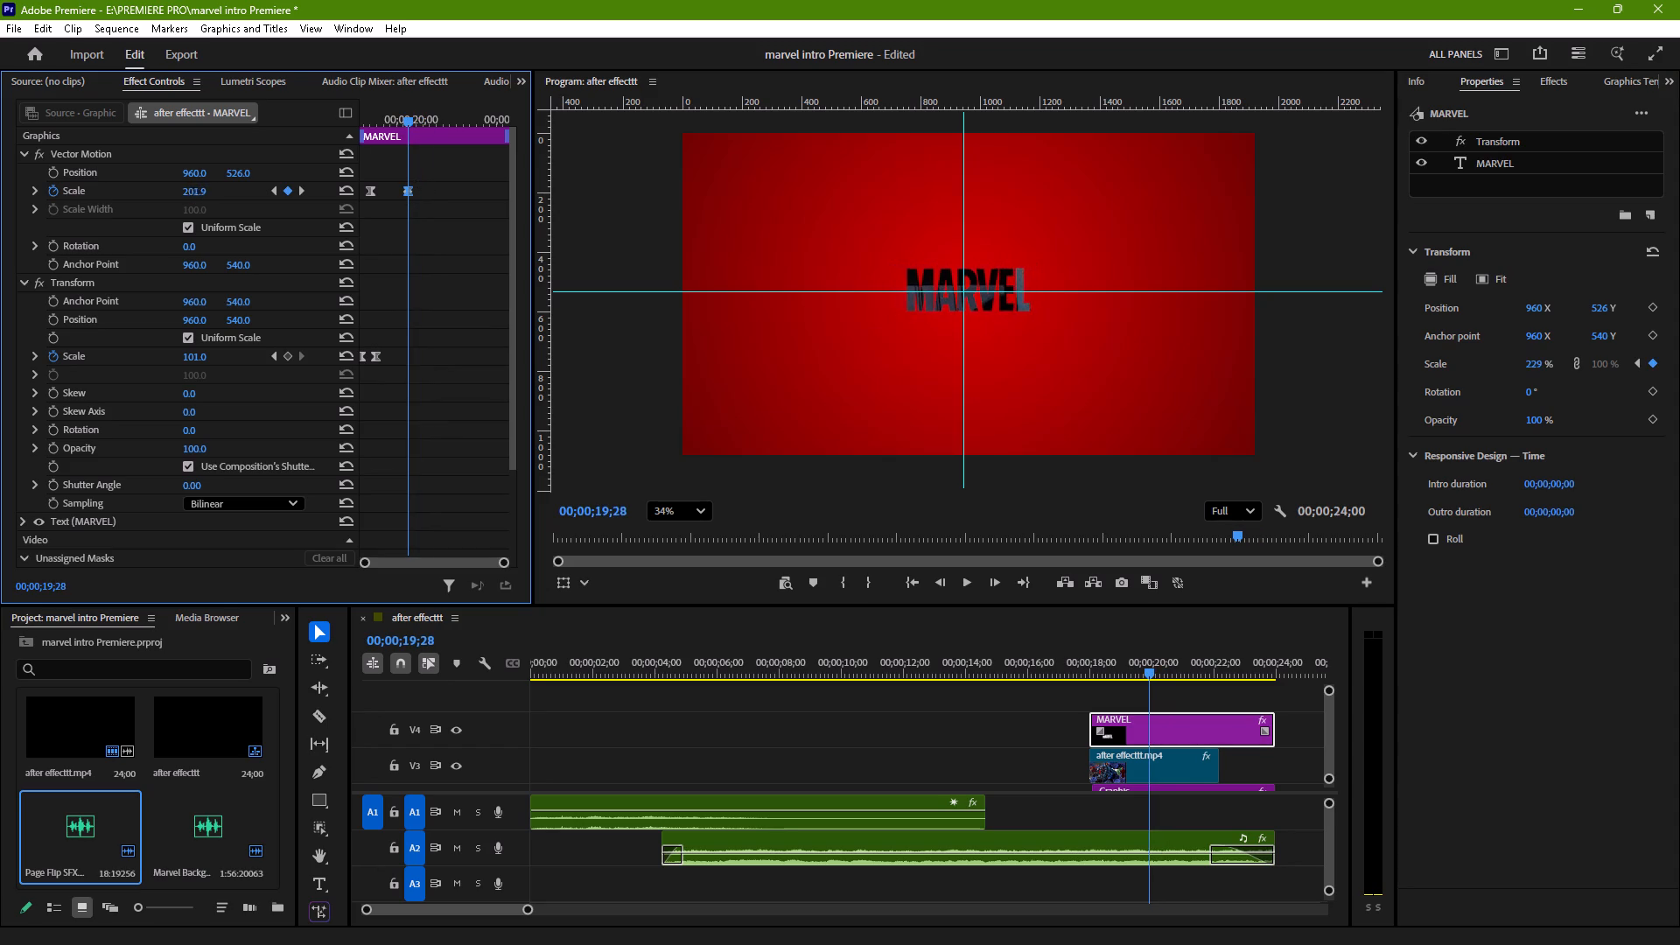
drag(142, 200, 129, 204)
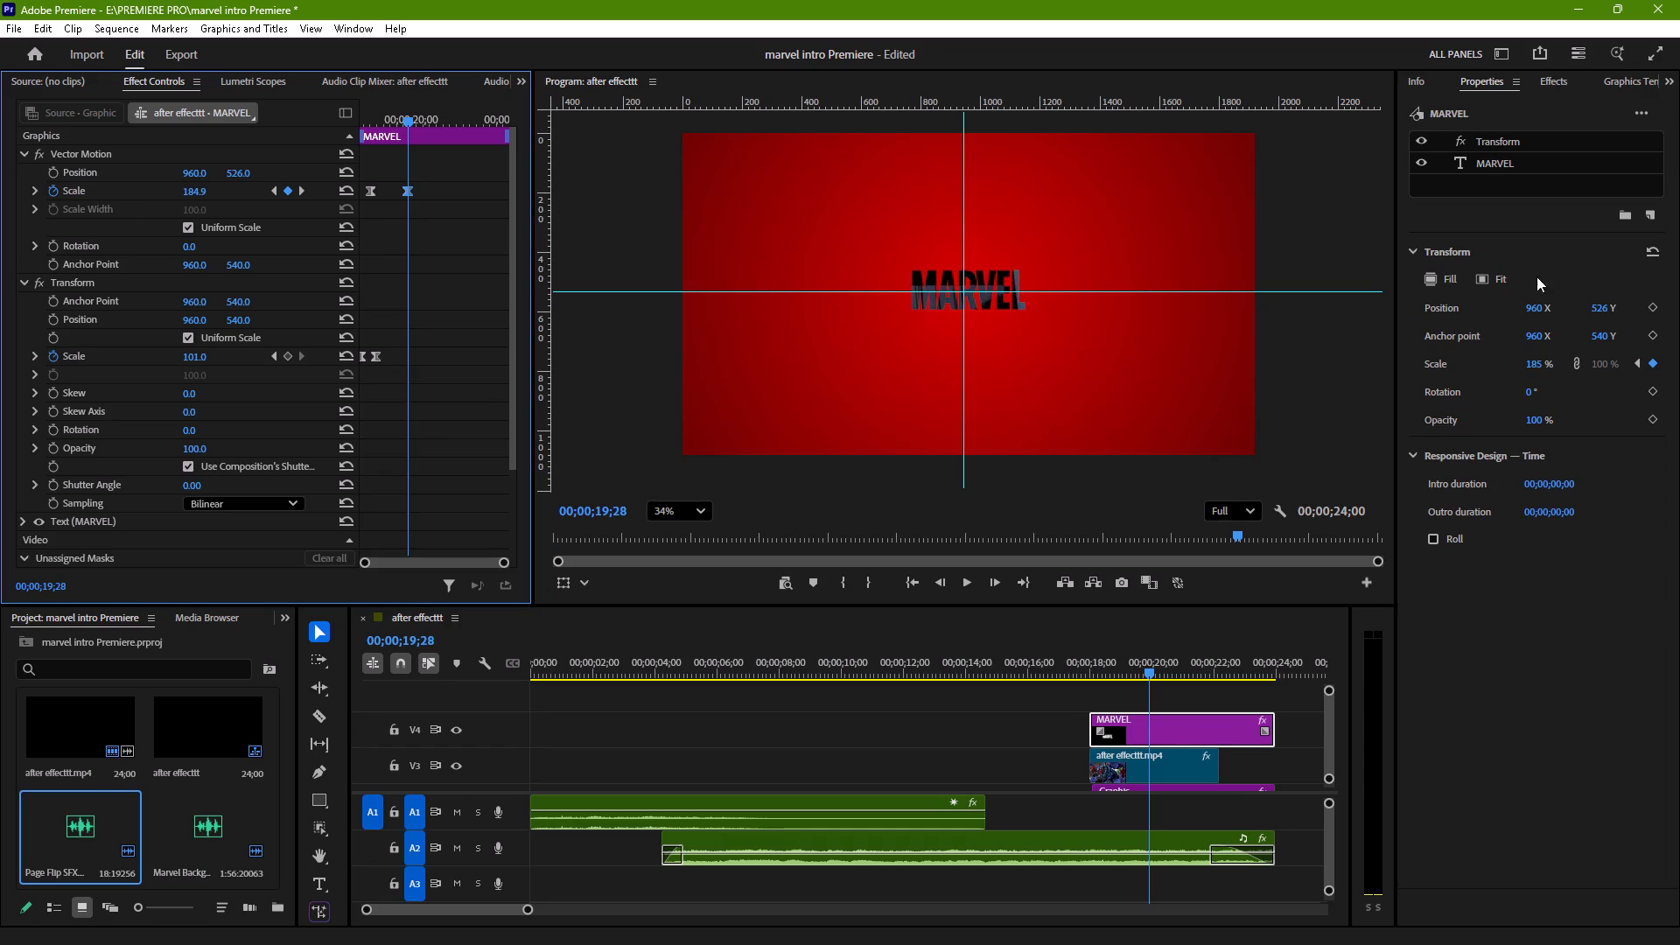
Set the MARVEL title's Position Y to 527.
click(1595, 306)
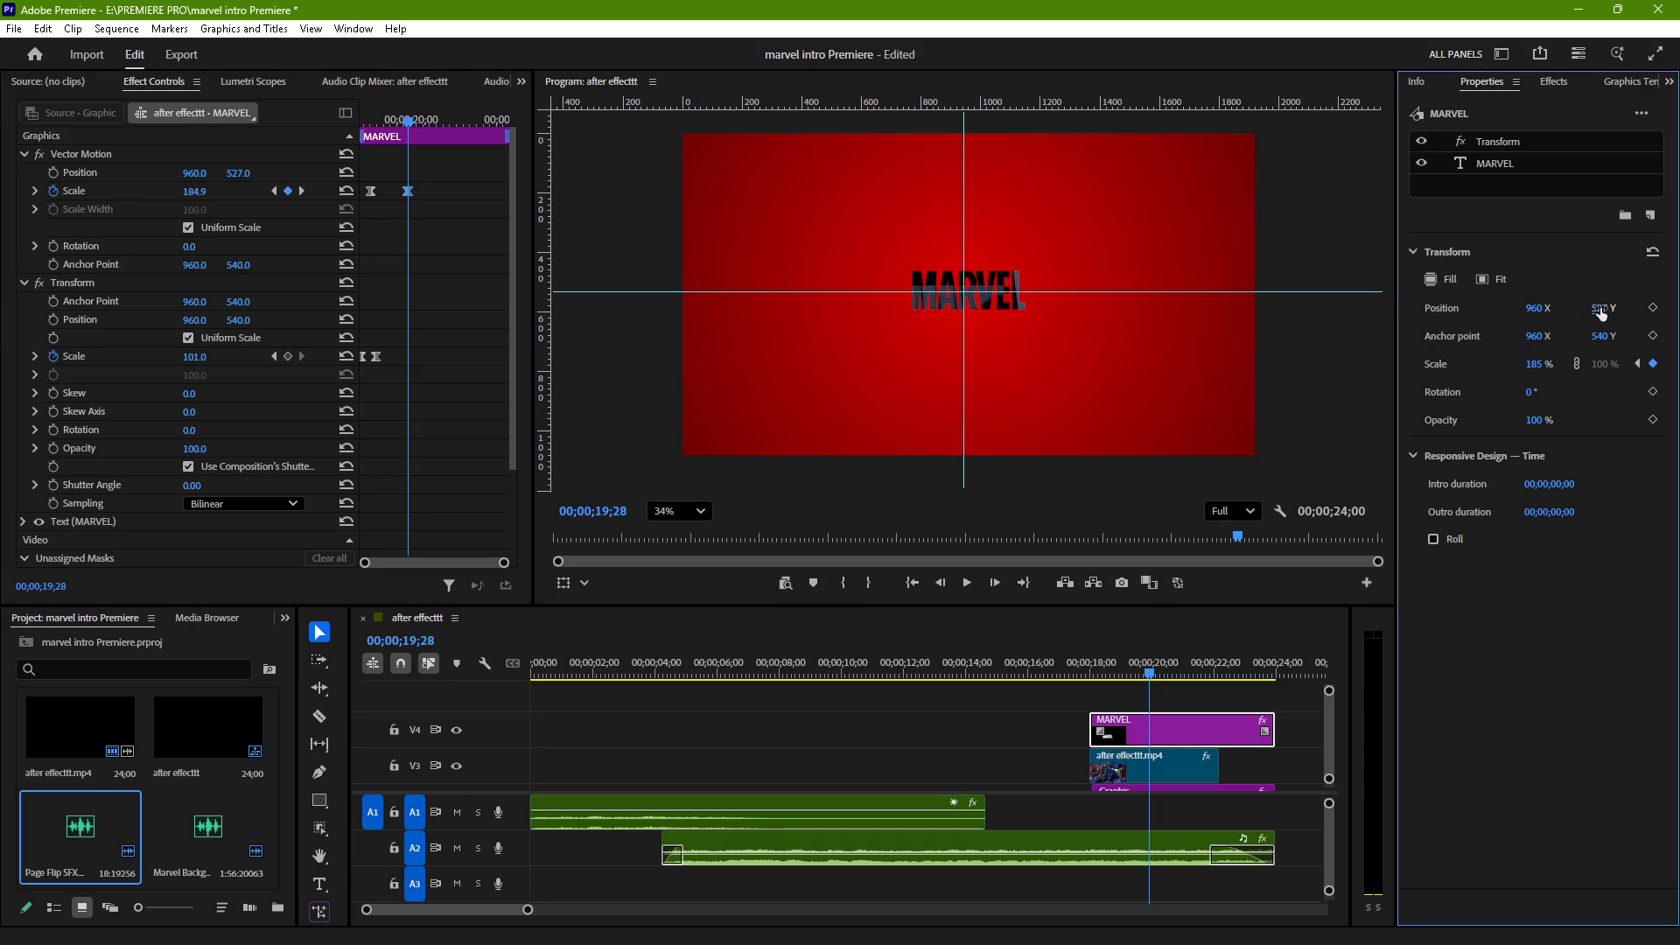
Play and scrub through the MARVEL title's zoom to examine its scale around the second Vector Motion keyframe.
key(space)
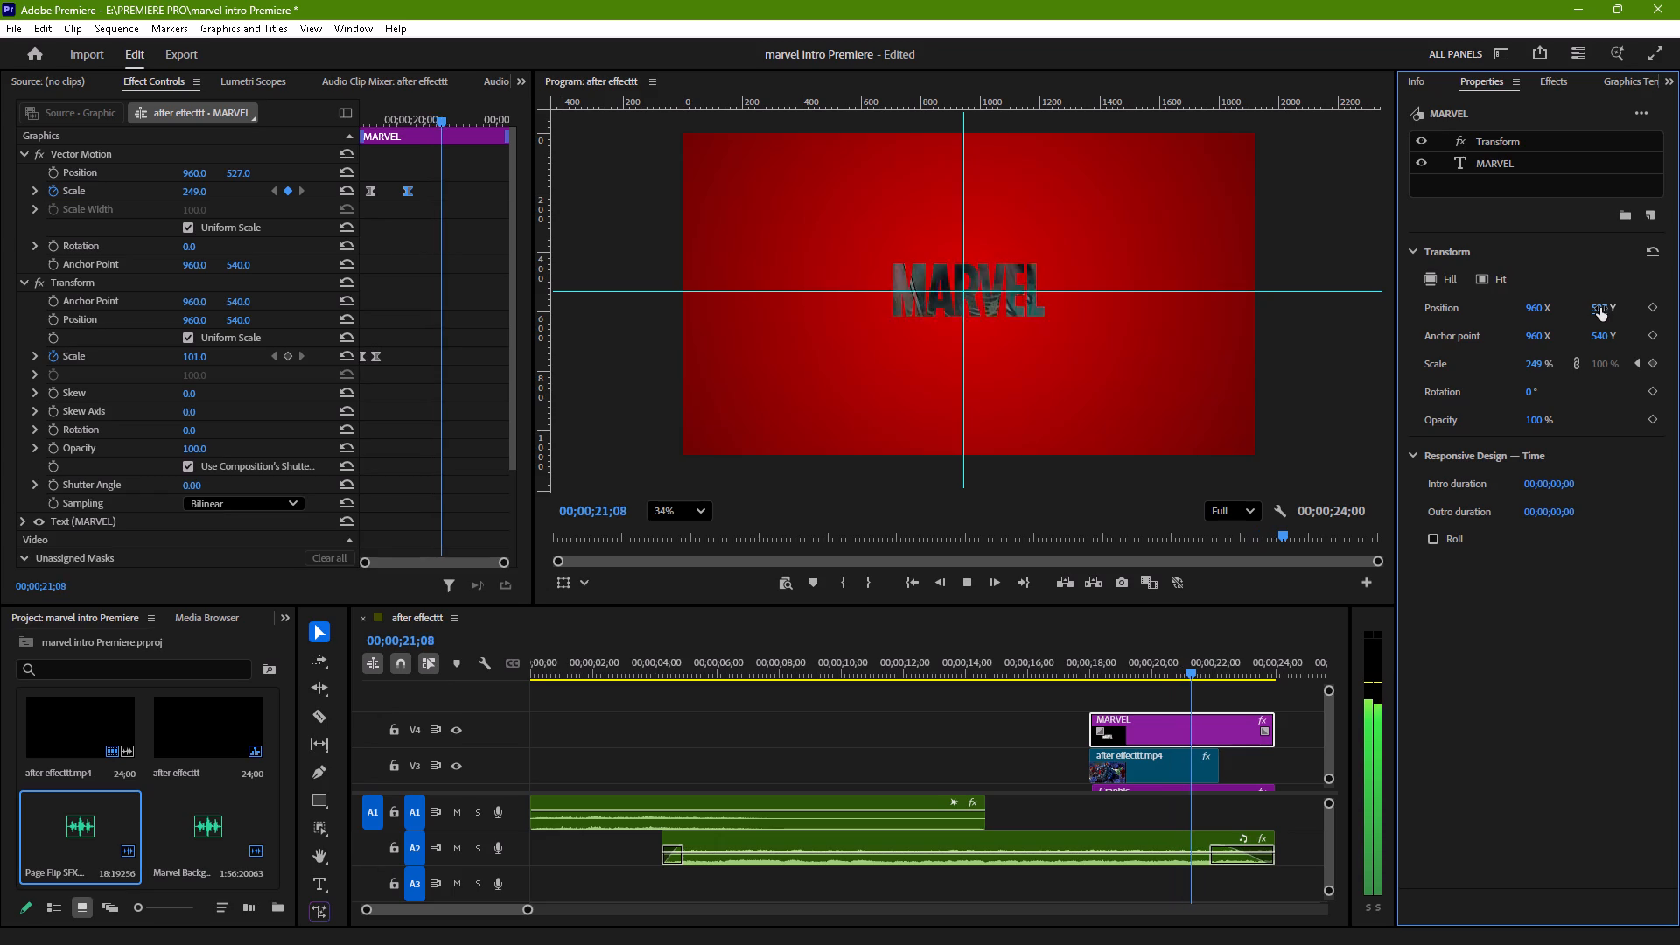
key(space)
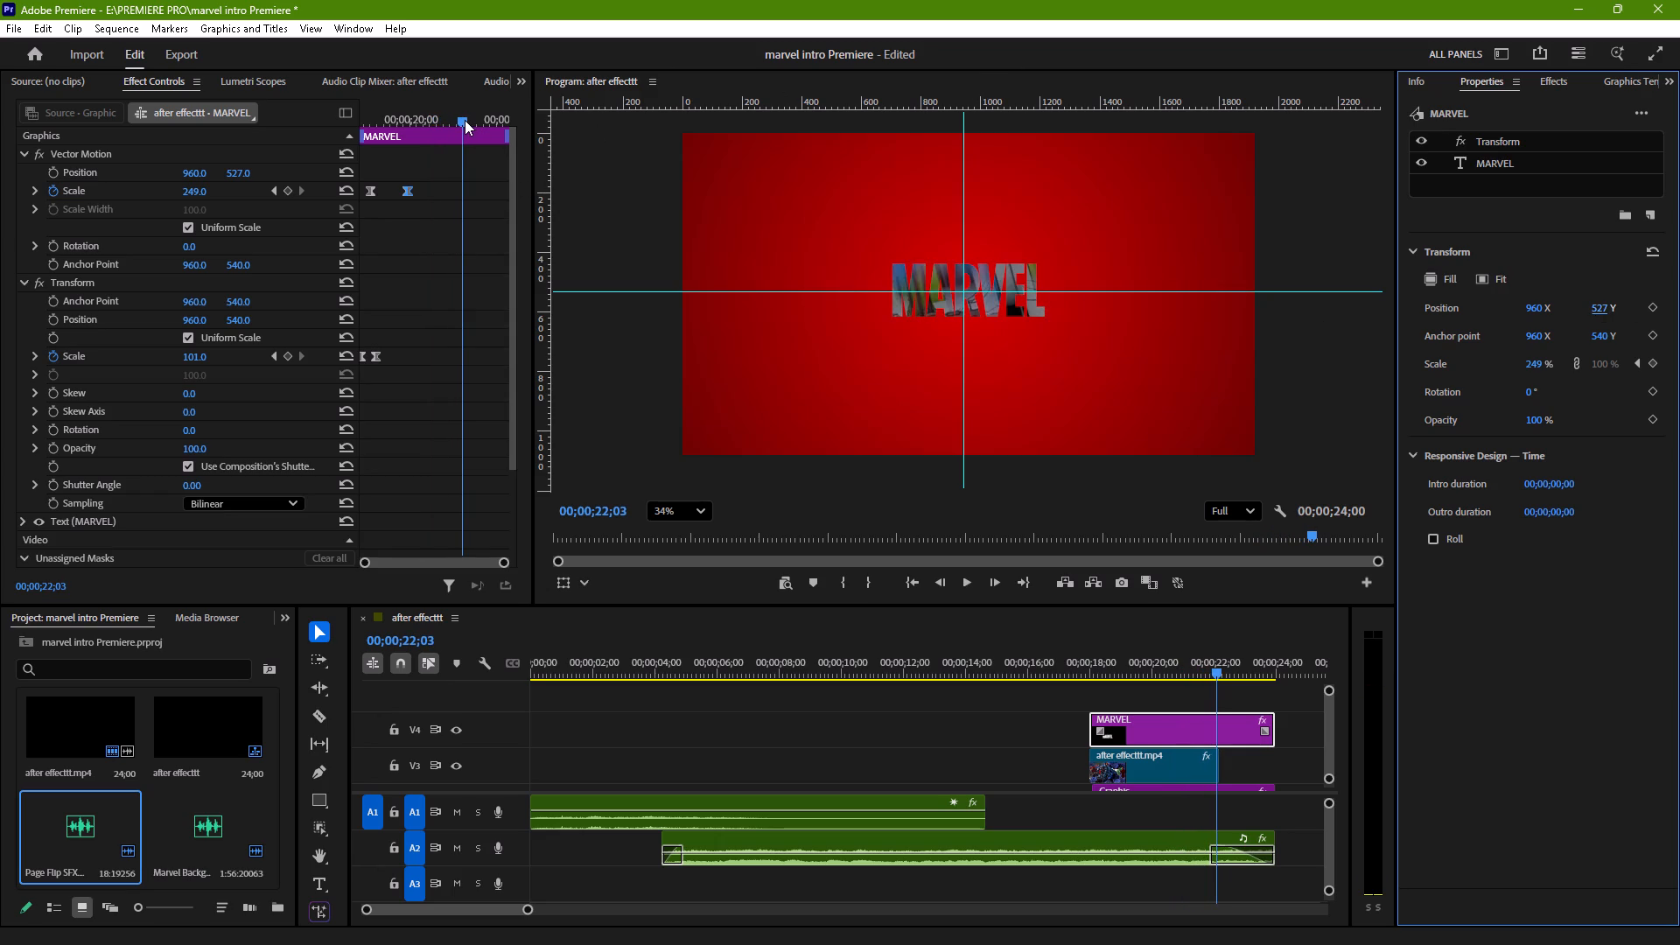
drag(465, 120, 338, 161)
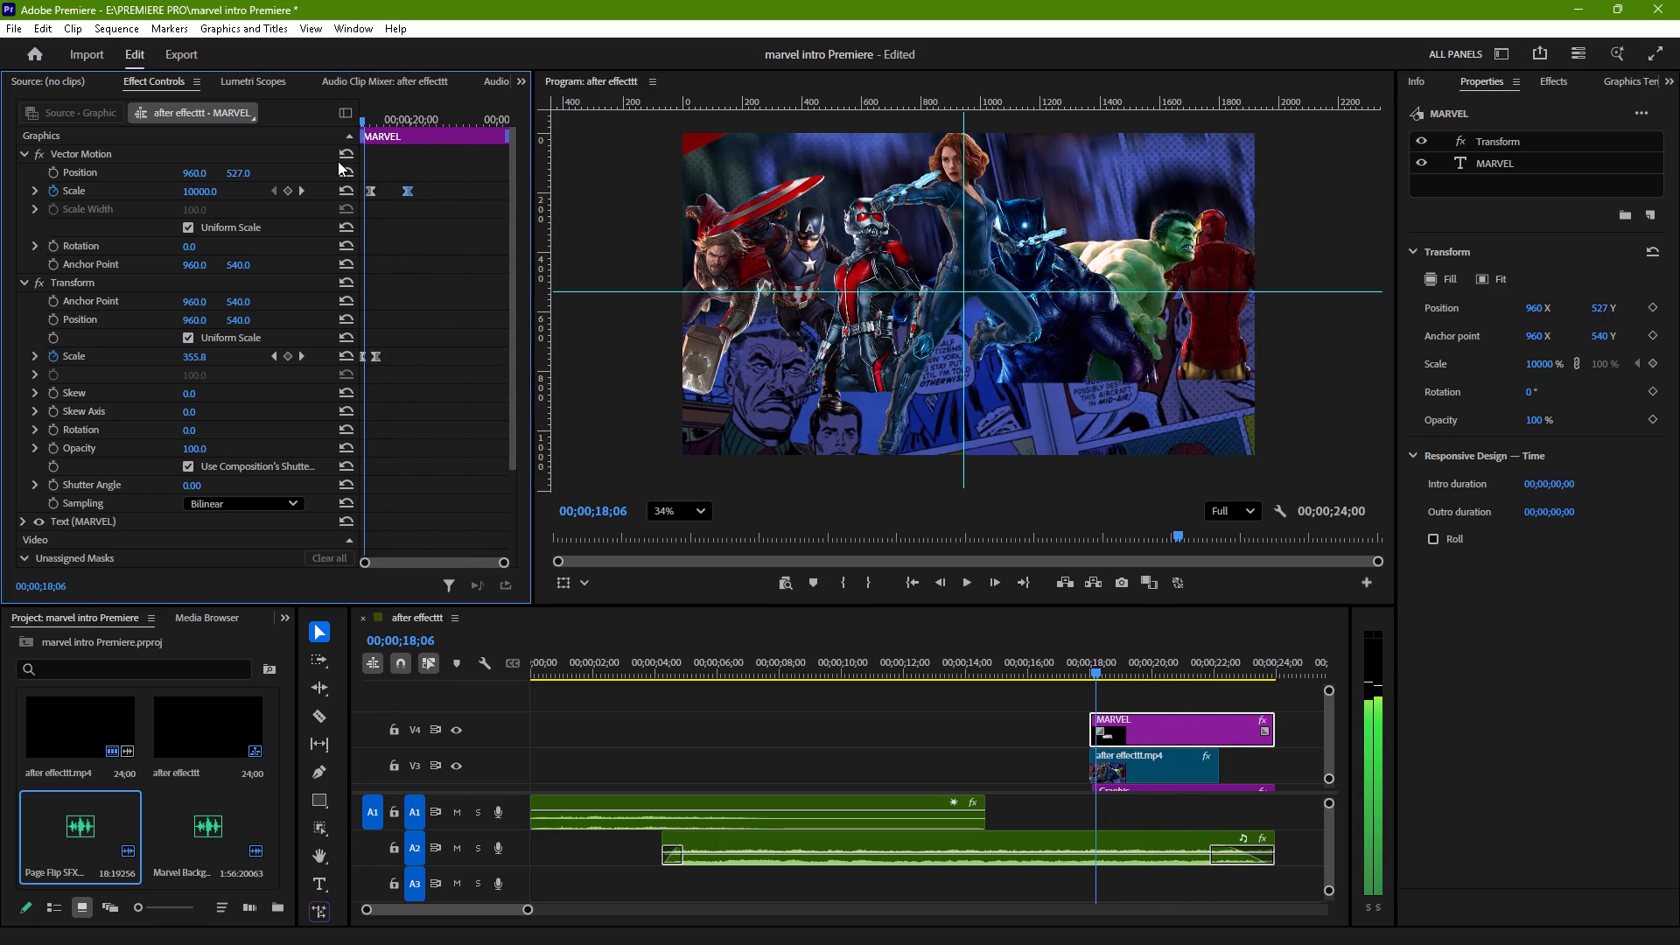
drag(338, 161, 423, 169)
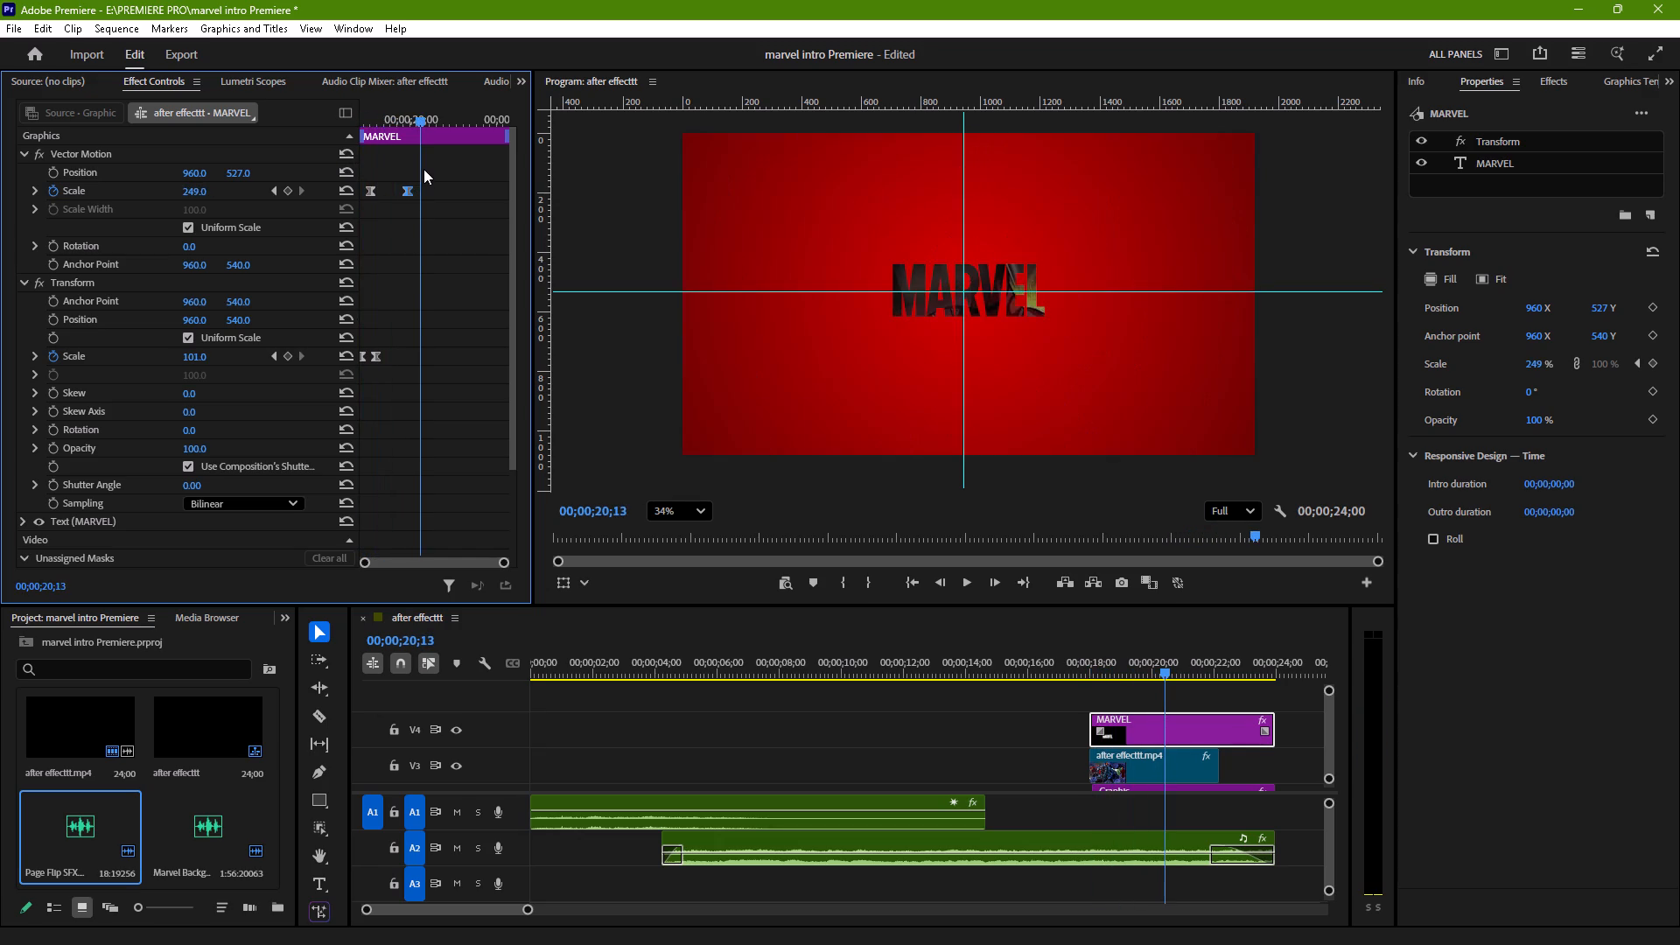
drag(421, 123, 412, 129)
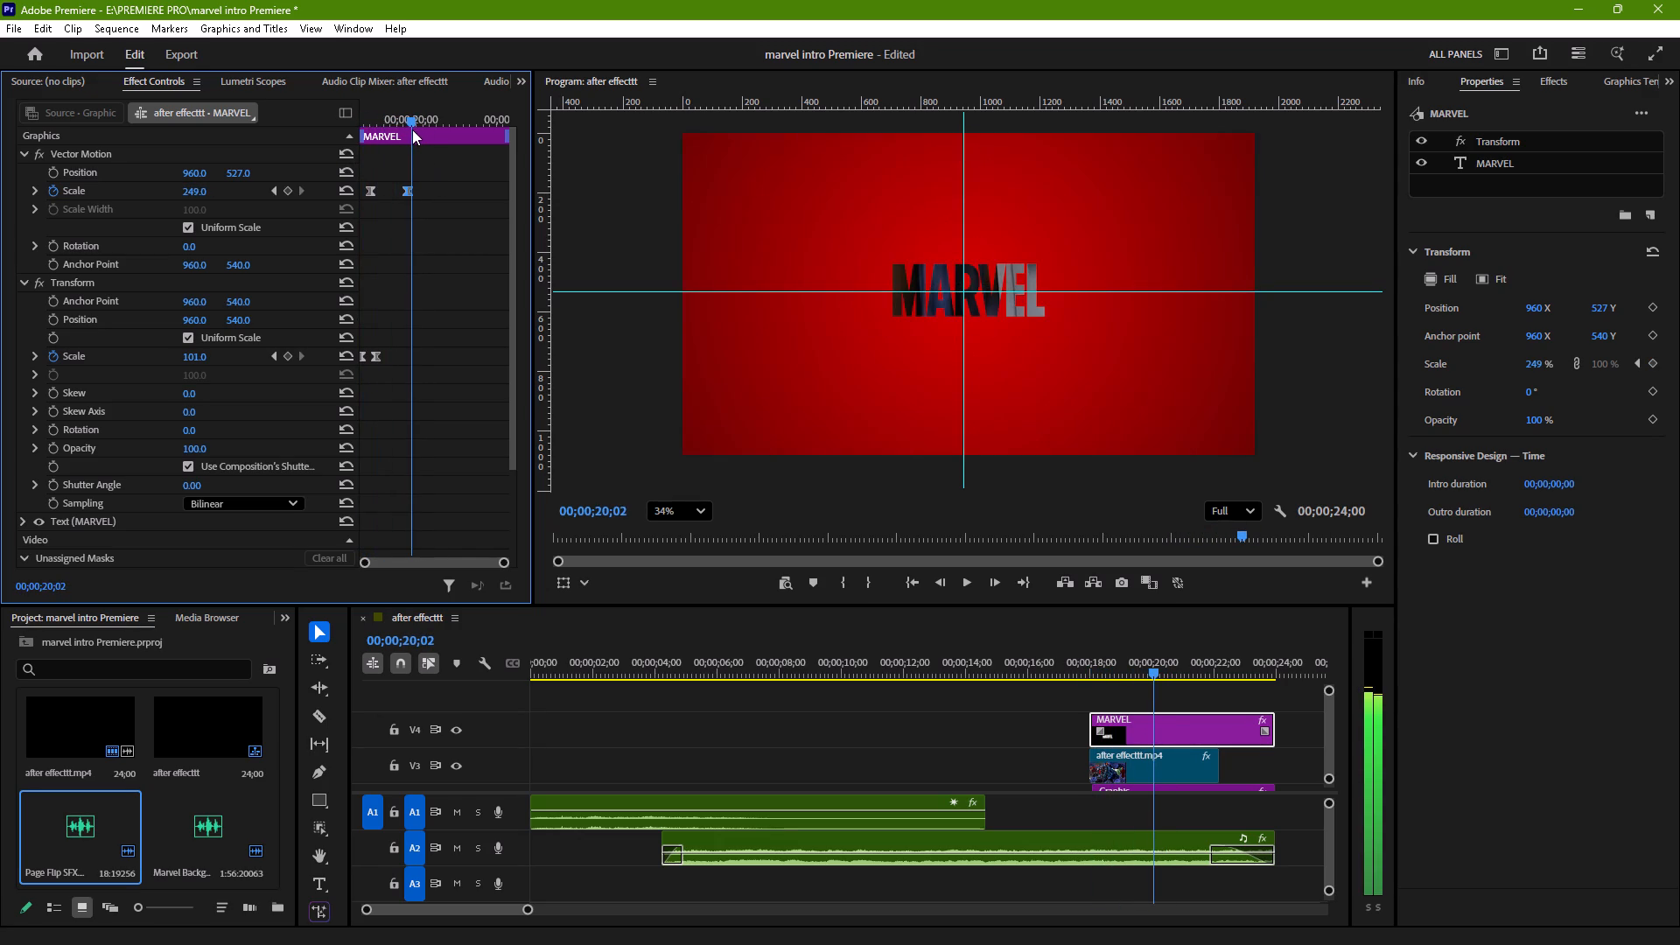
drag(412, 129, 409, 133)
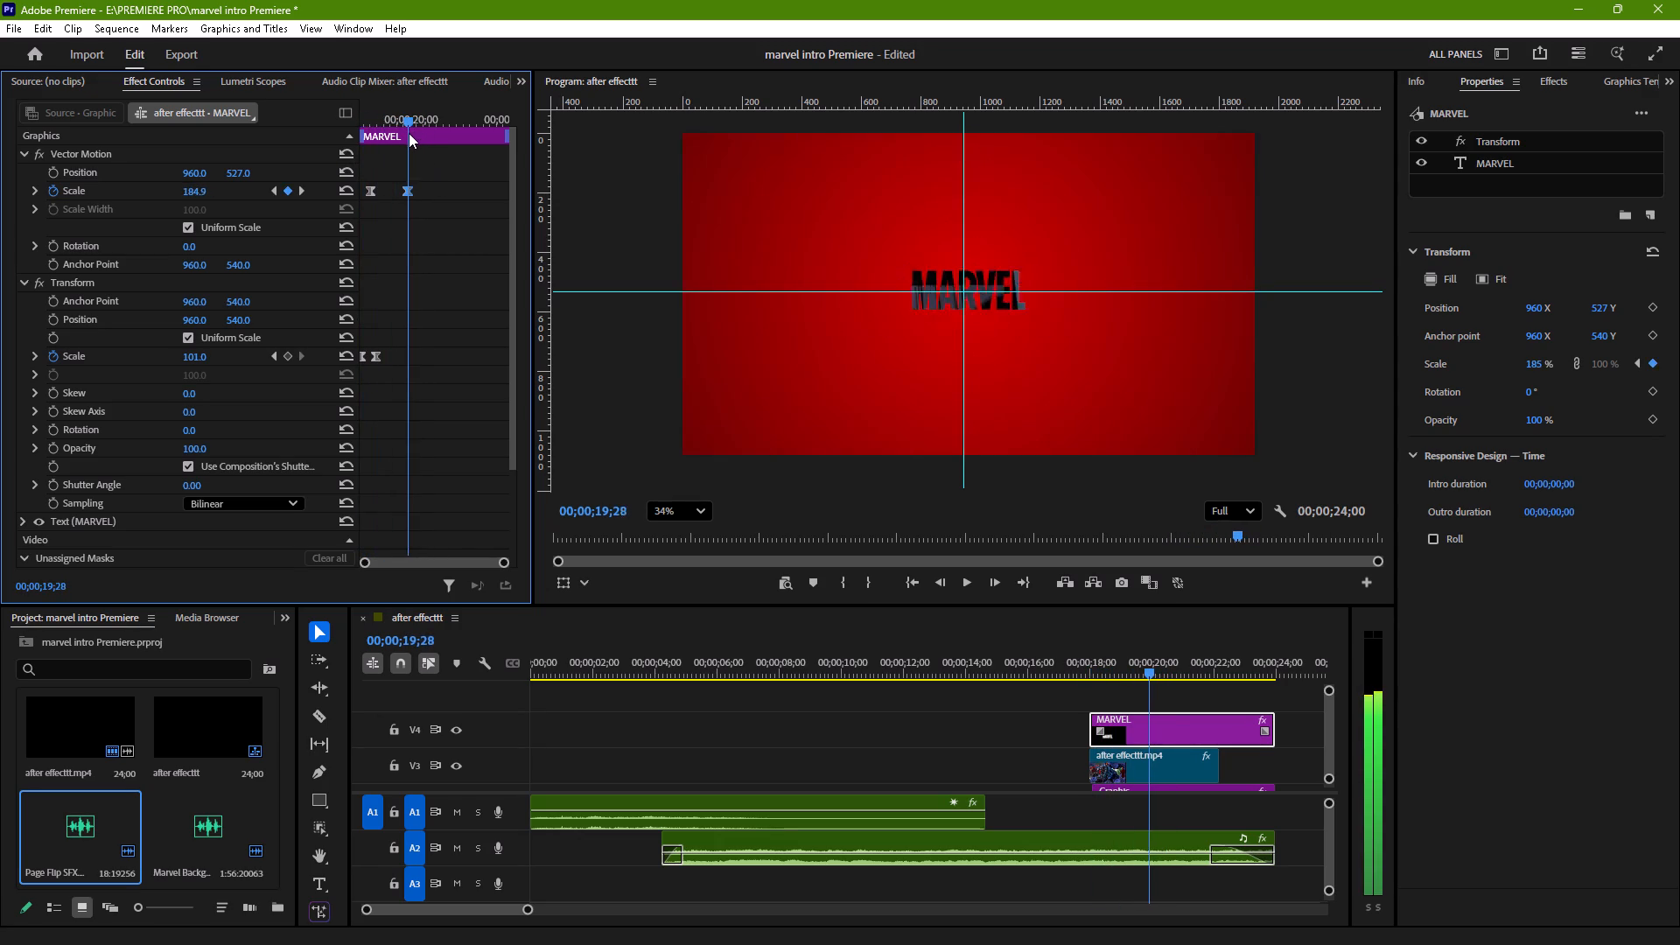
drag(409, 133, 409, 133)
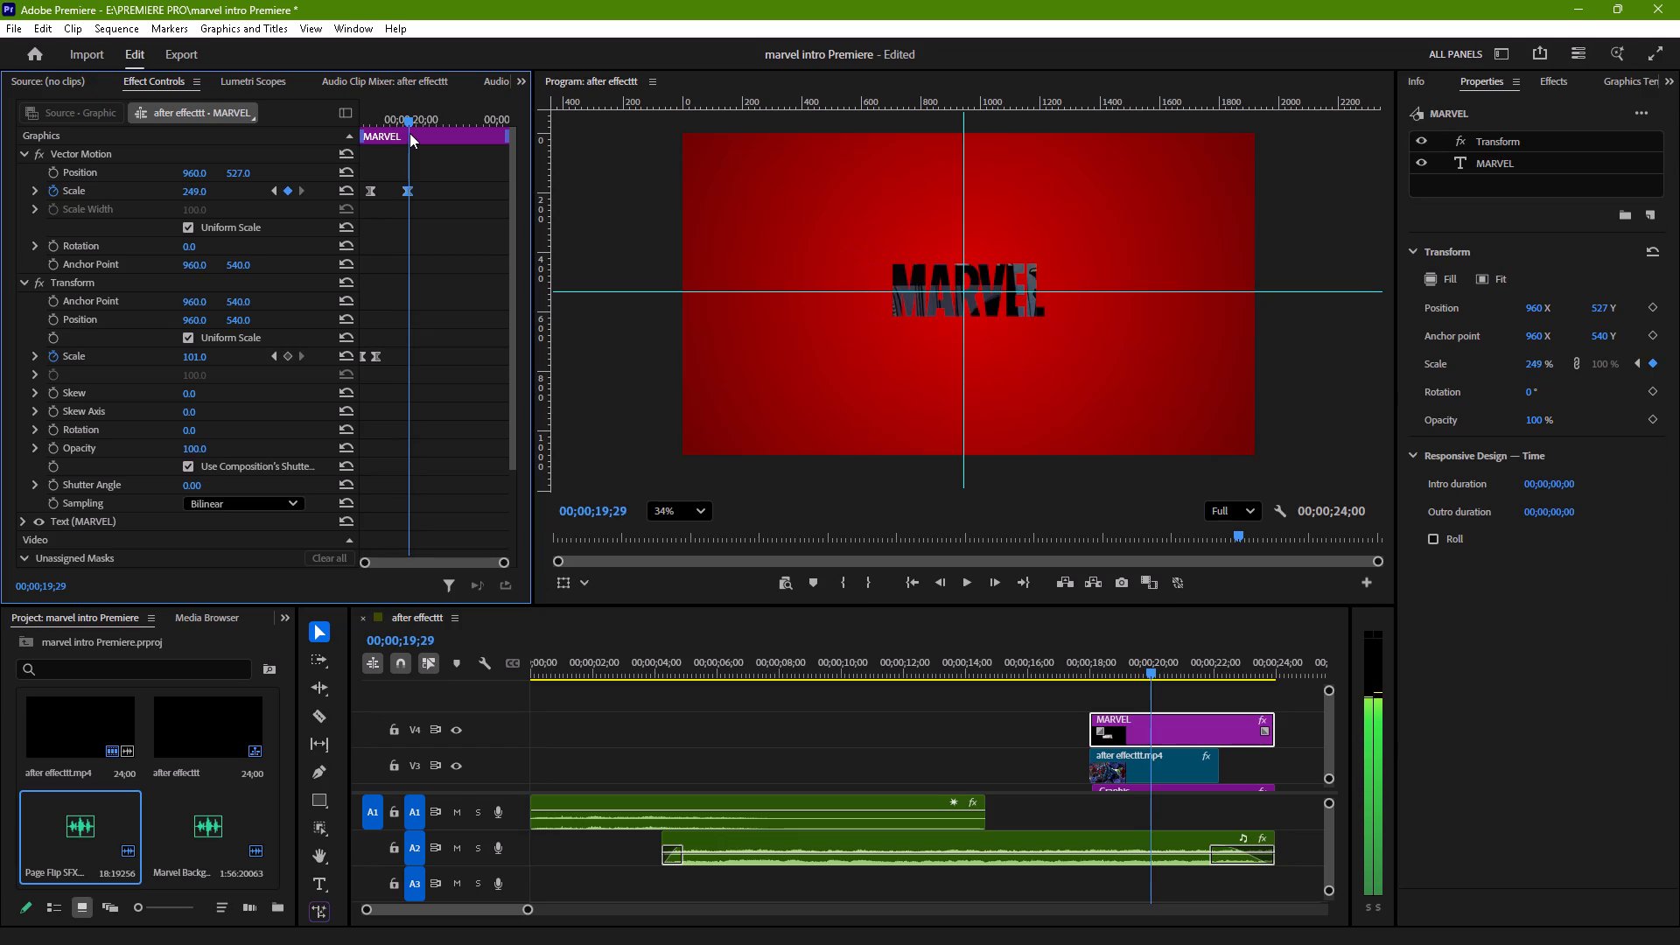
drag(409, 133, 409, 134)
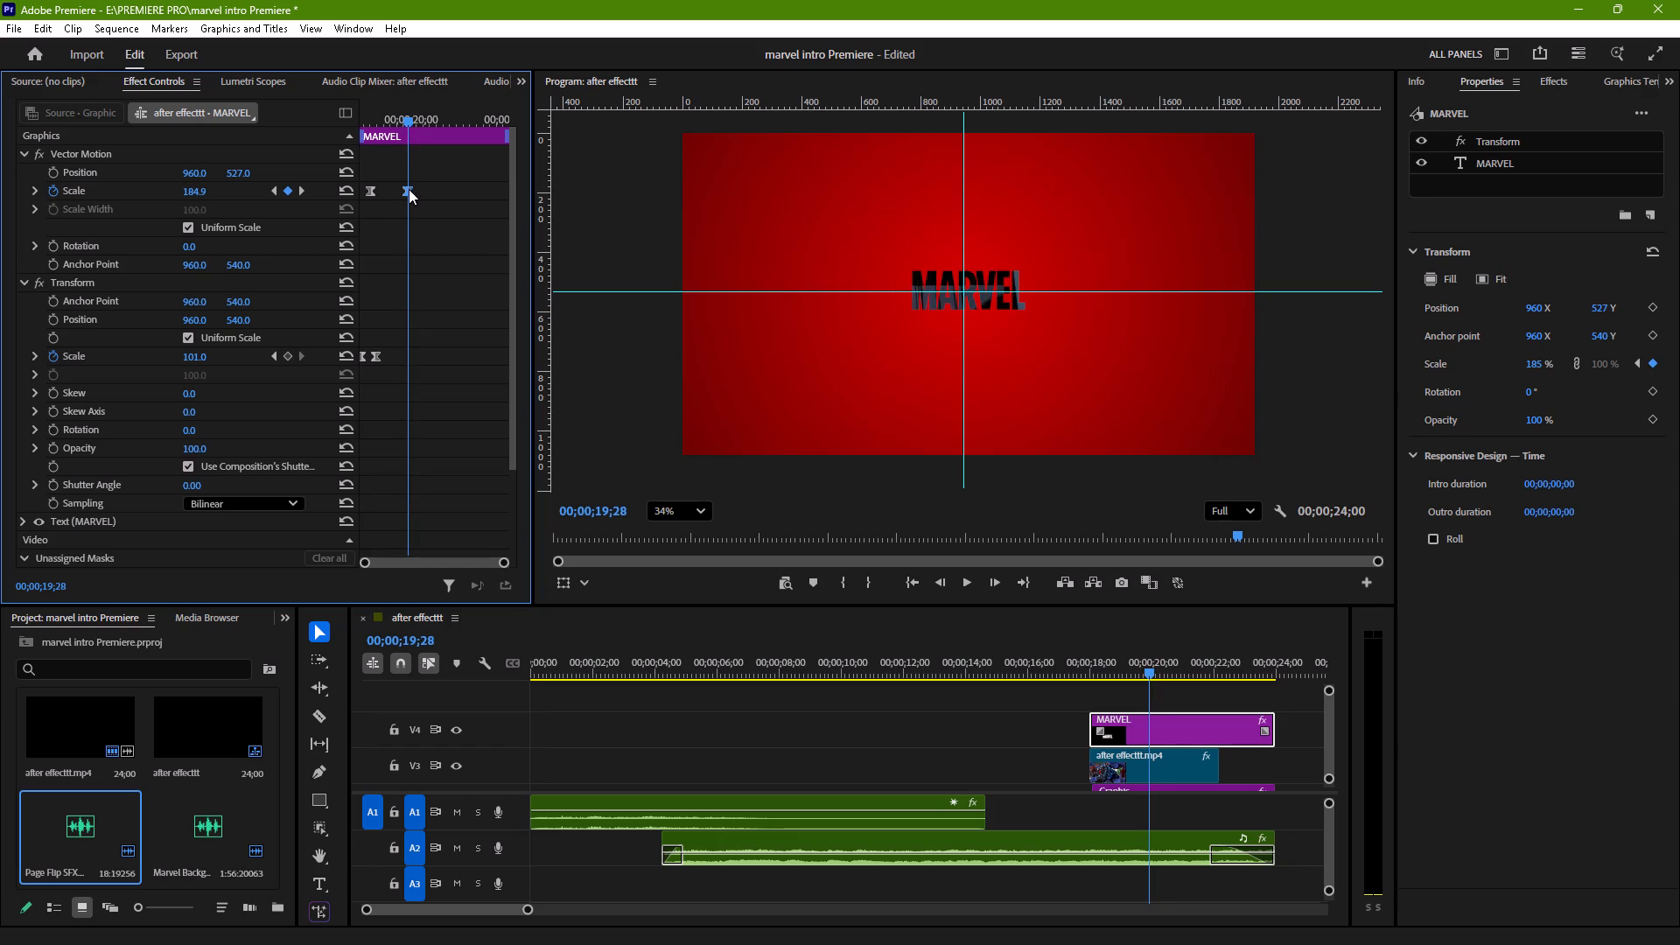
Delete the two adjacent Vector Motion Scale keyframes at 00;00;19;28 and 00;00;19;29 on the MARVEL title.
click(409, 189)
key(Delete)
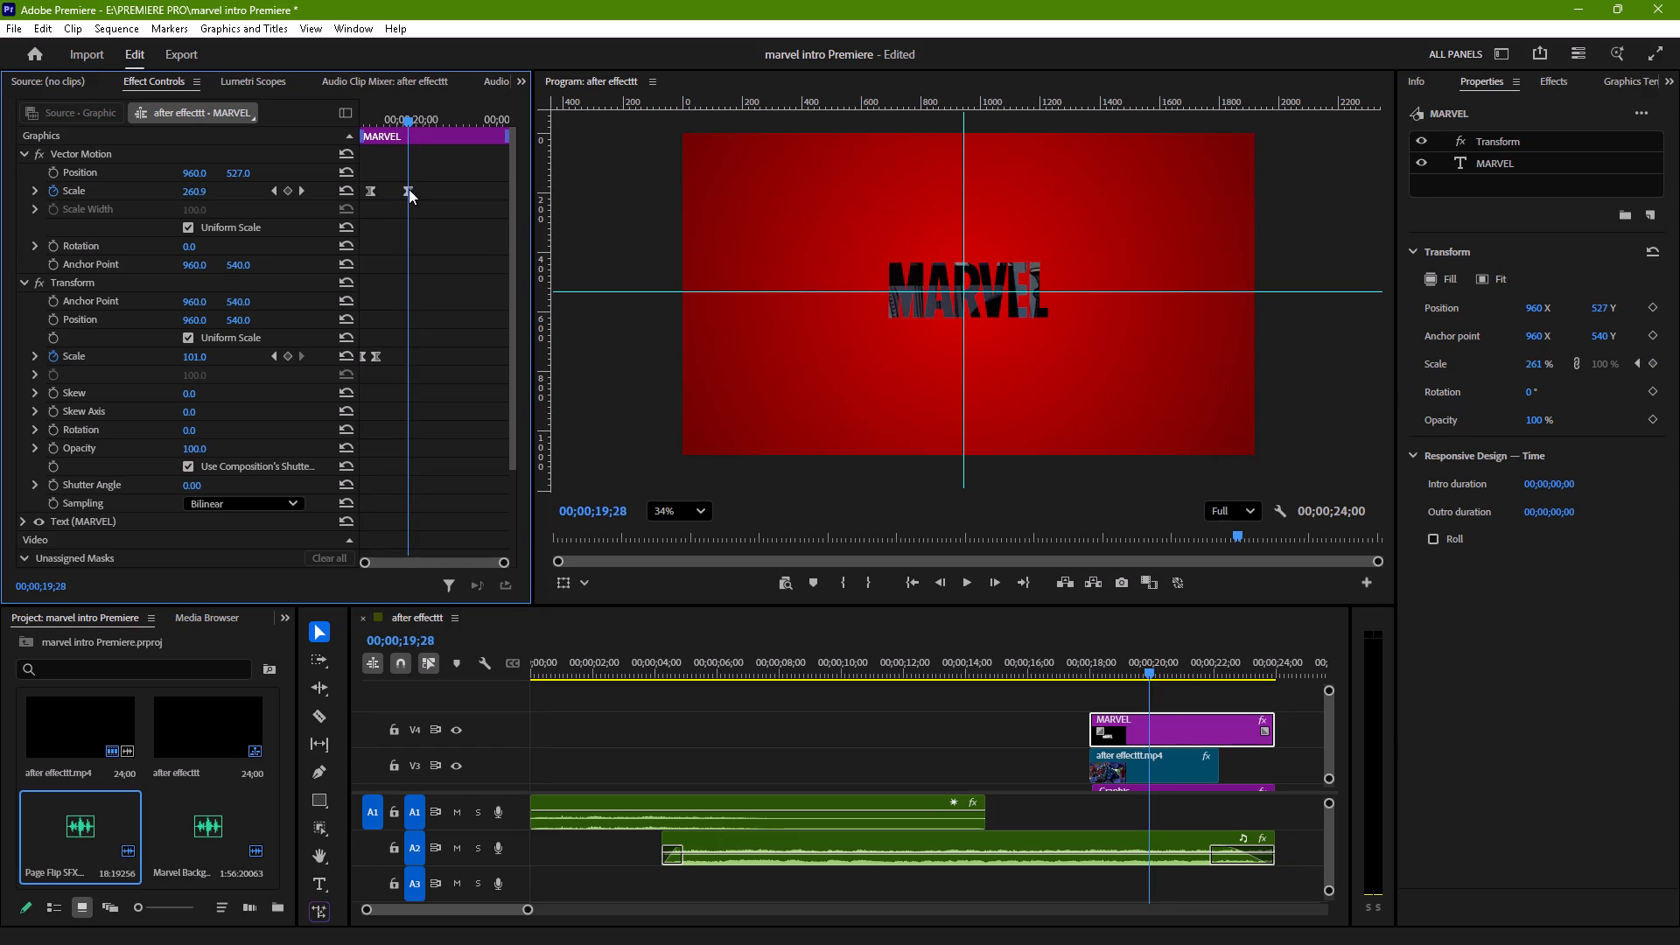
click(409, 189)
key(Delete)
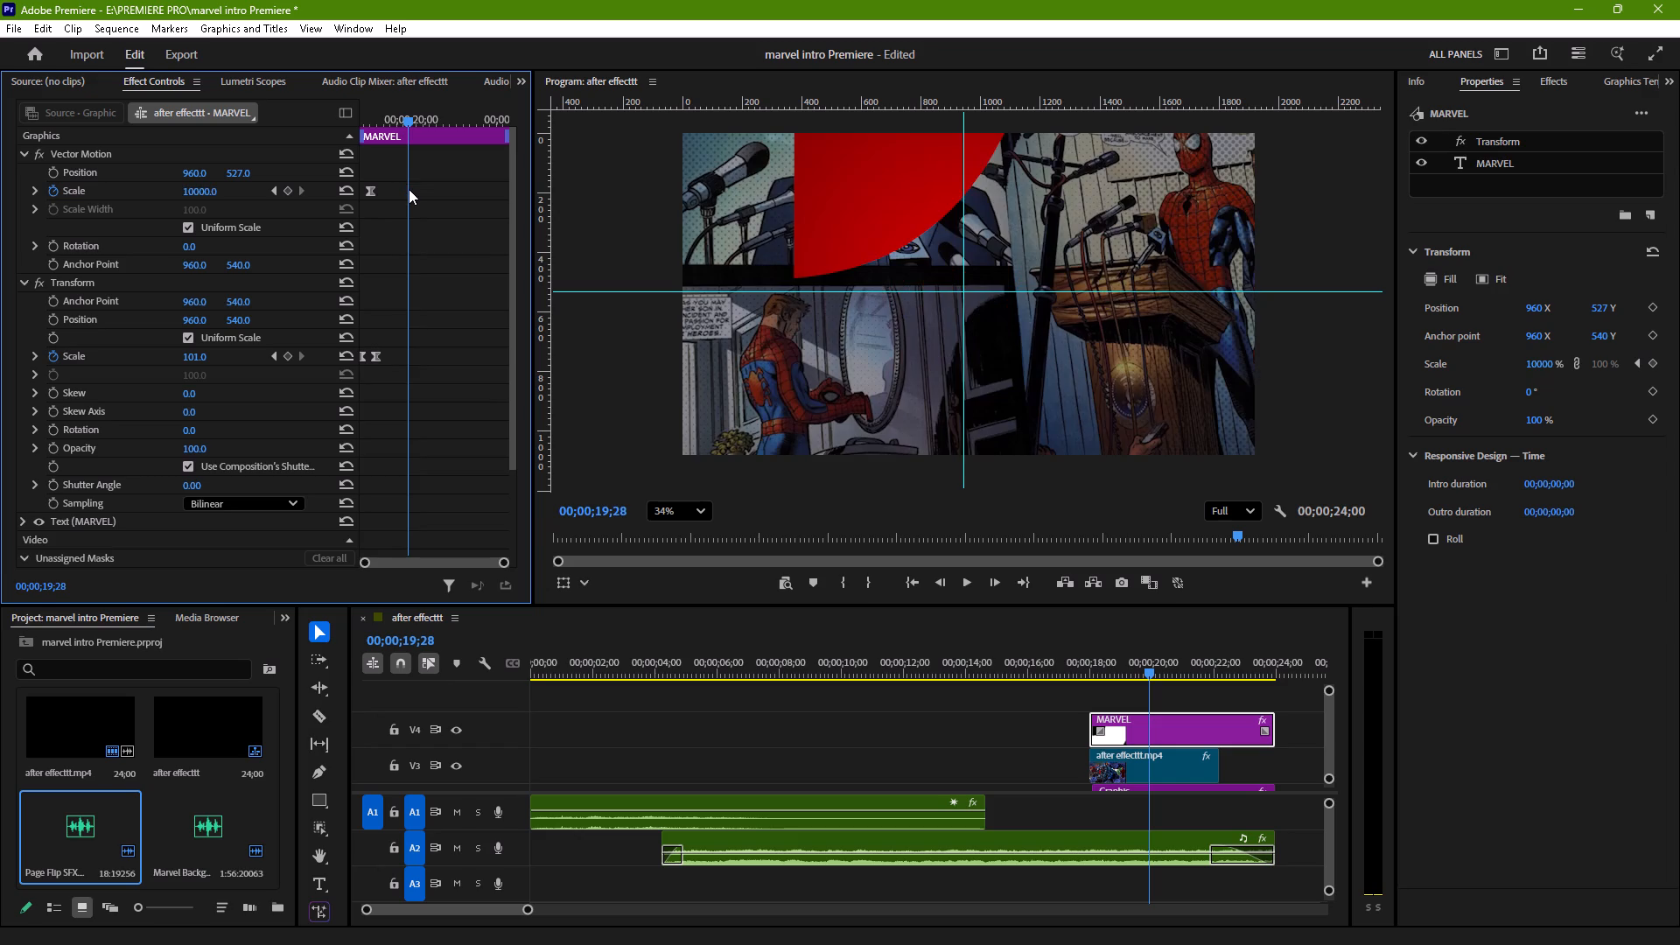
Set the MARVEL title's Vector Motion Scale to 185 at 00;00;19;28, creating a single ending keyframe.
click(199, 192)
key(1)
text(85)
key(Return)
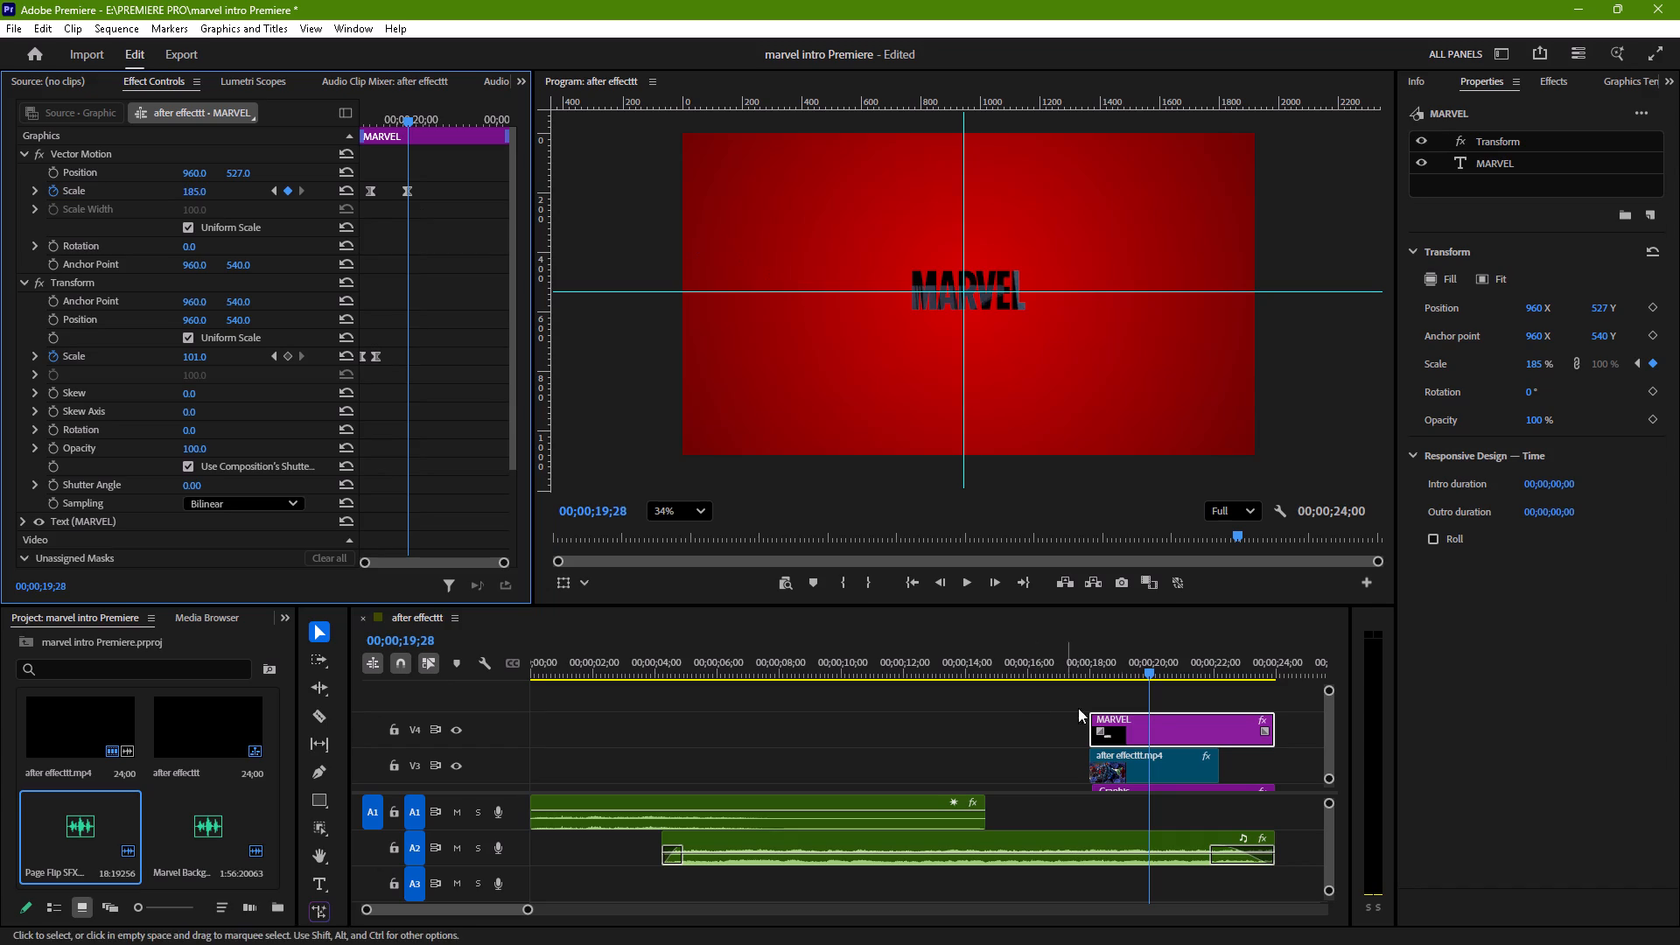
Preview the MARVEL title's zoom through the end of the sequence and save the project.
drag(1147, 674, 1103, 675)
key(space)
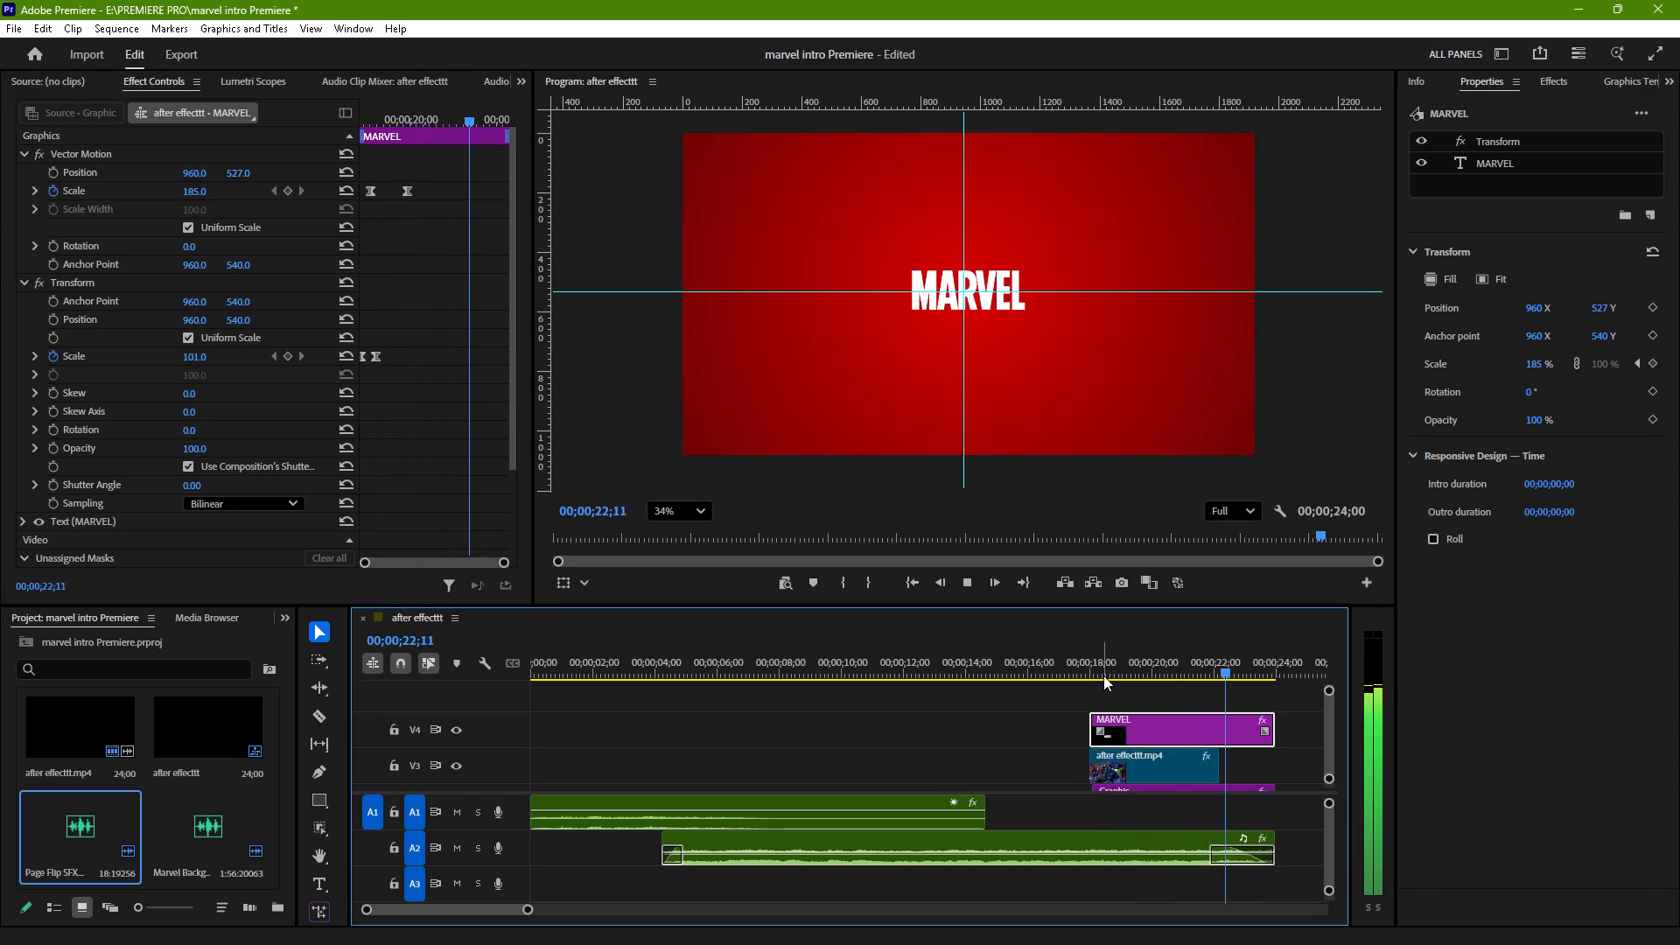
key(space)
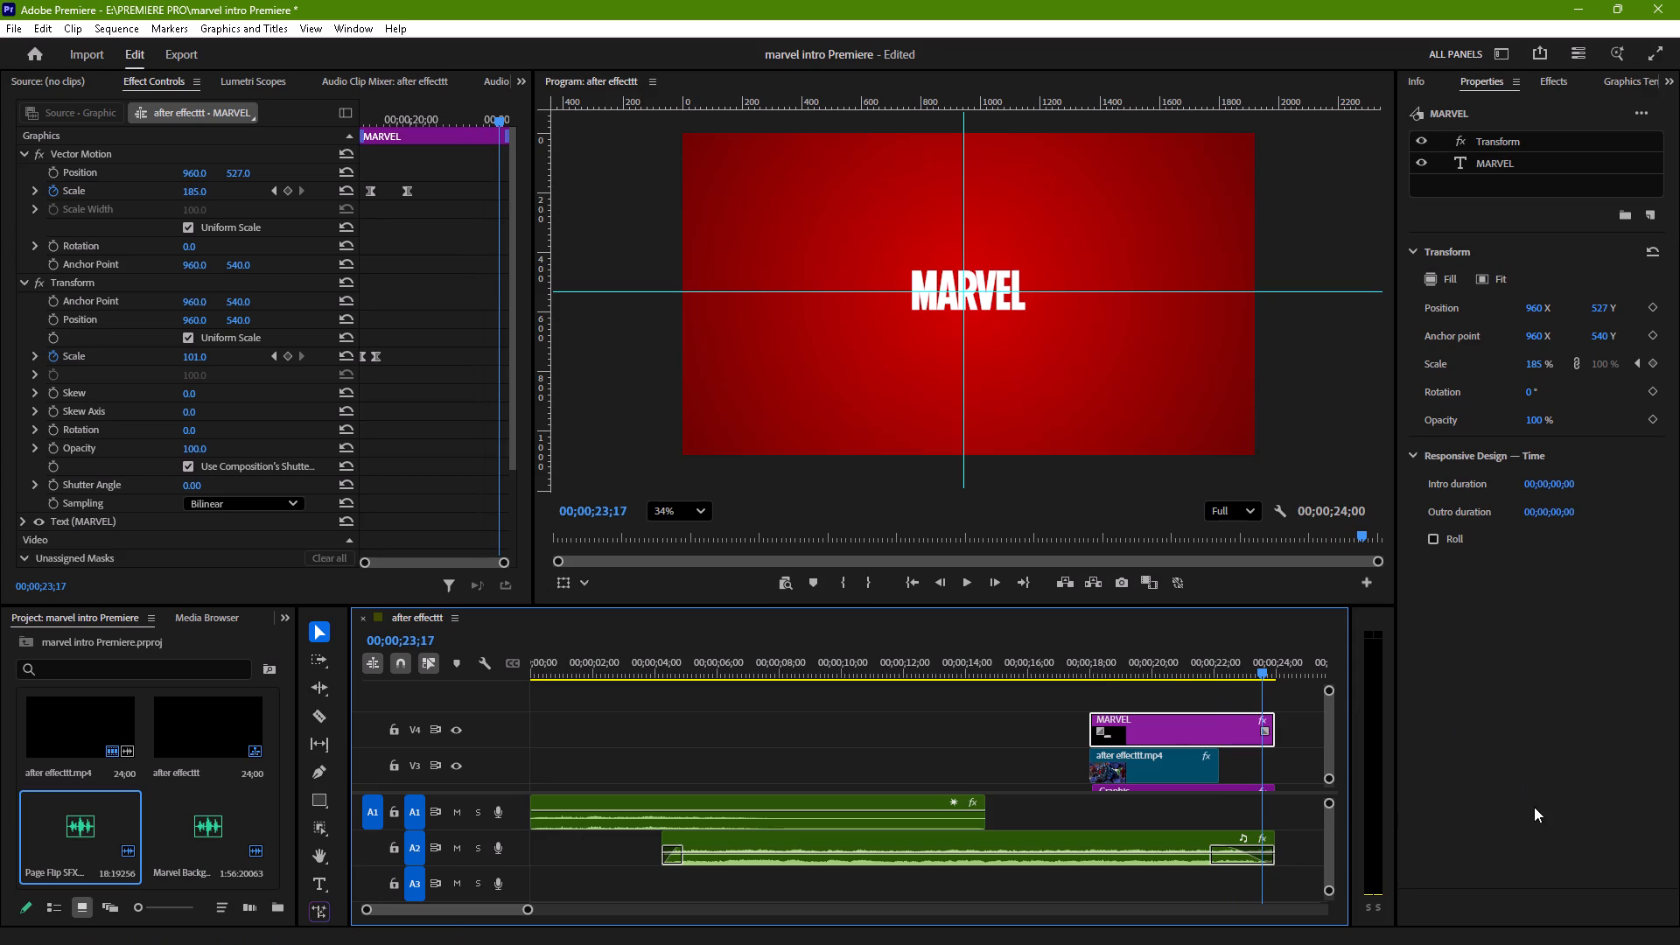
key(ctrl+s)
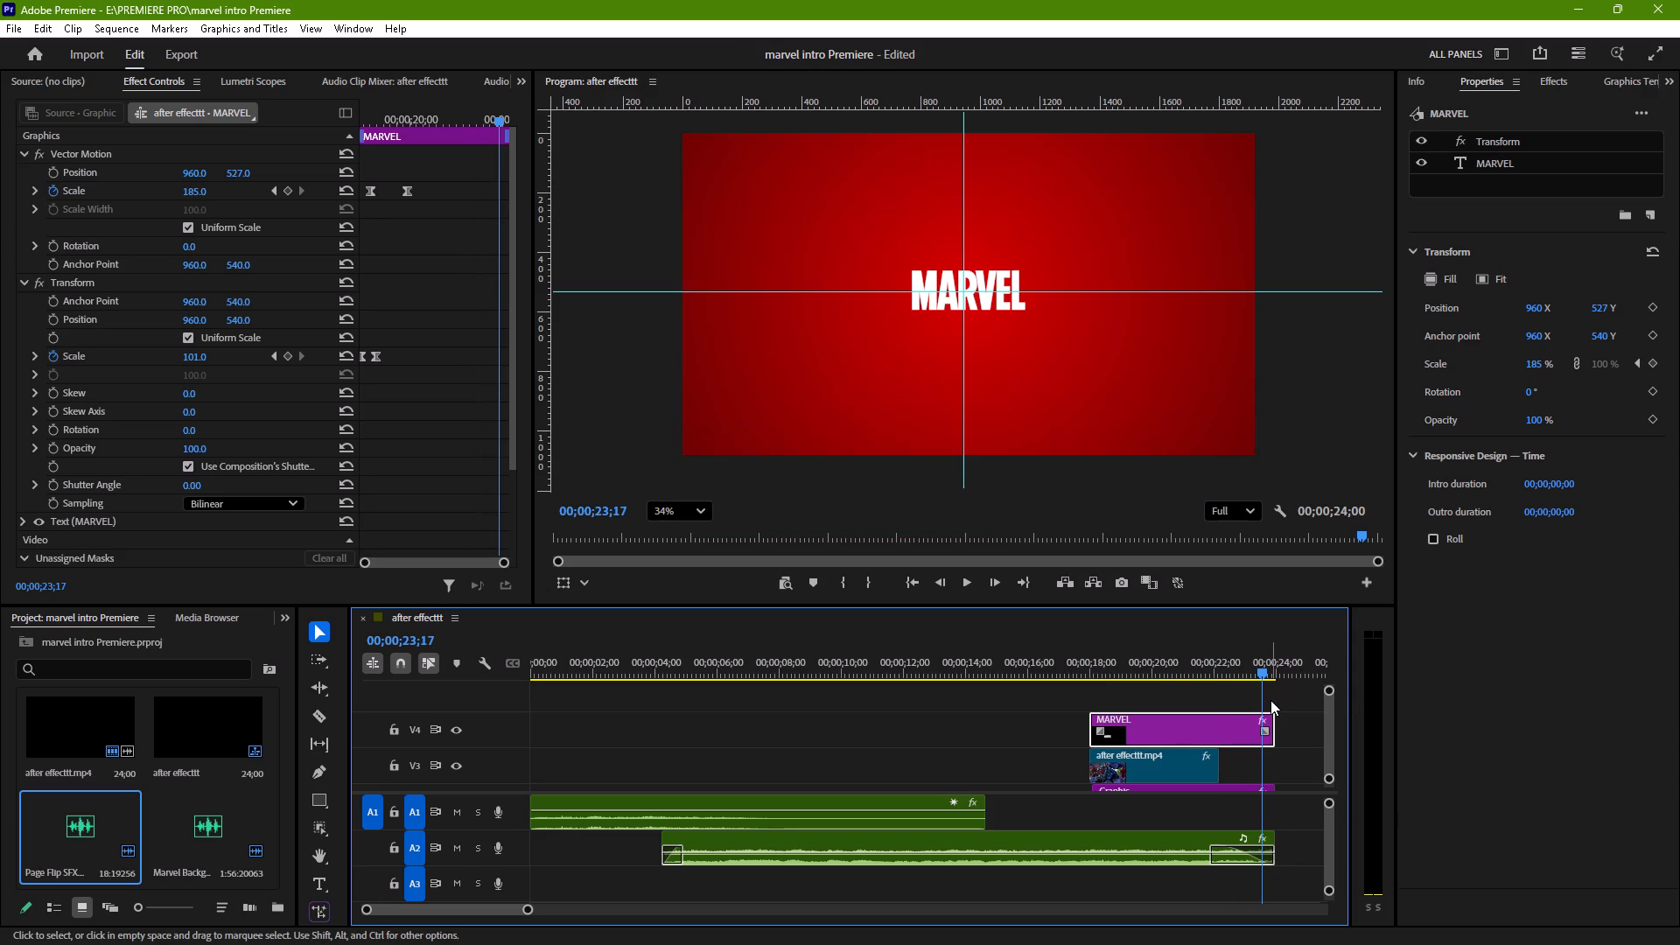
Return the playhead to the sequence start at 00;00;00;00 and clear the timeline selection.
drag(1262, 673, 1197, 673)
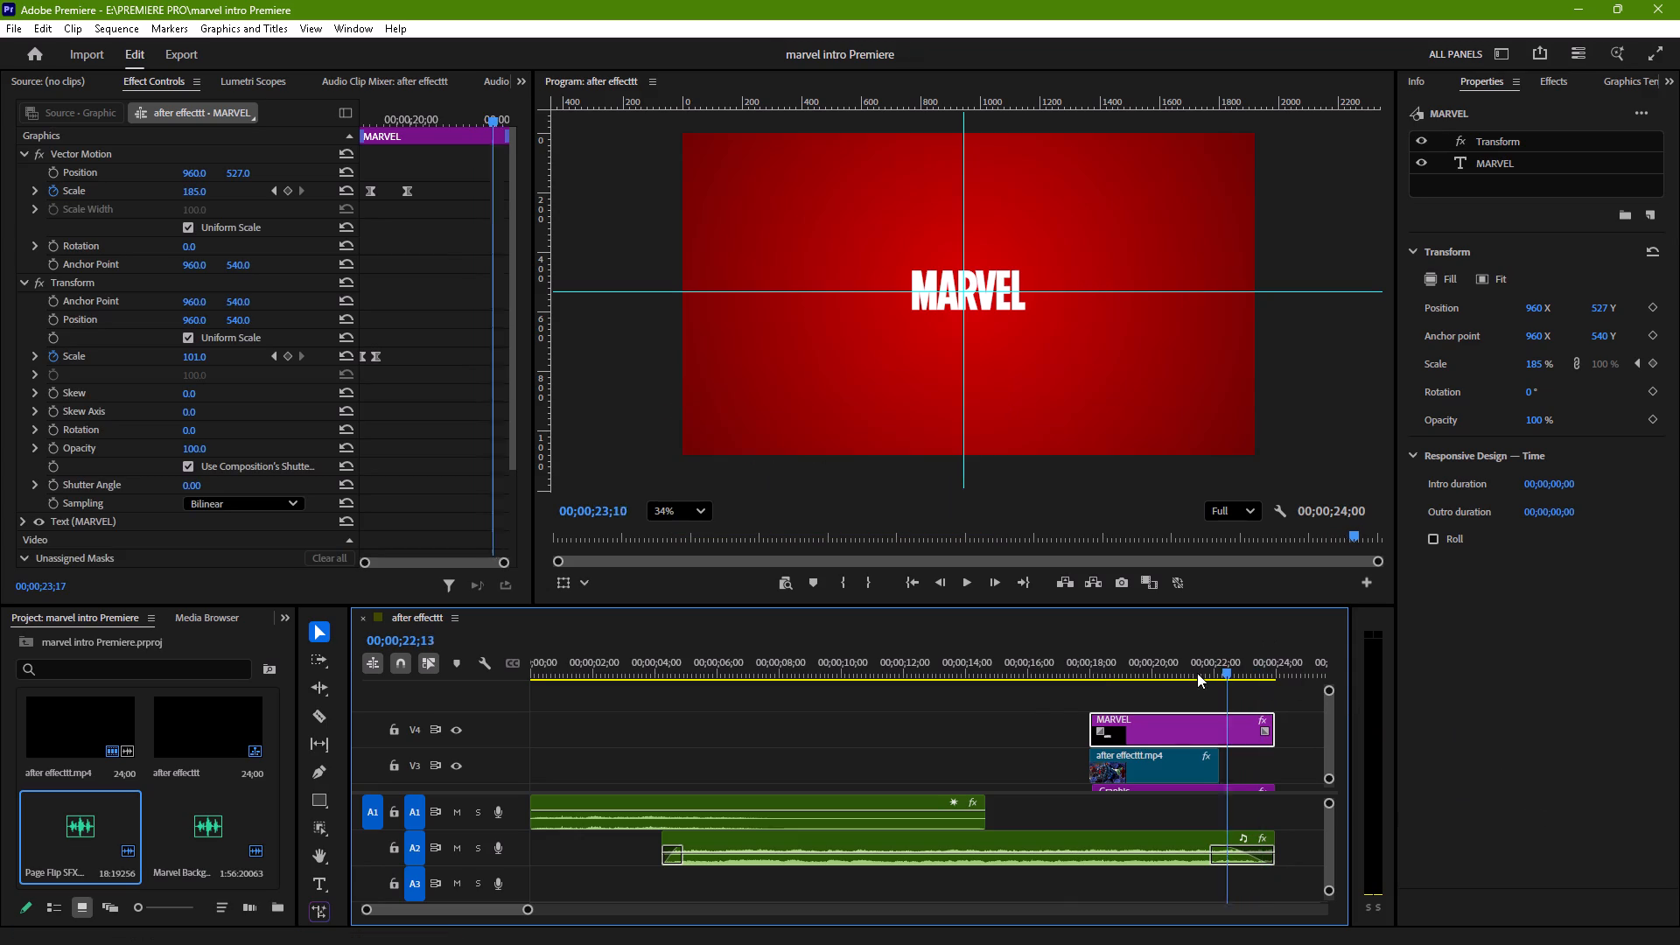
drag(1197, 673, 574, 801)
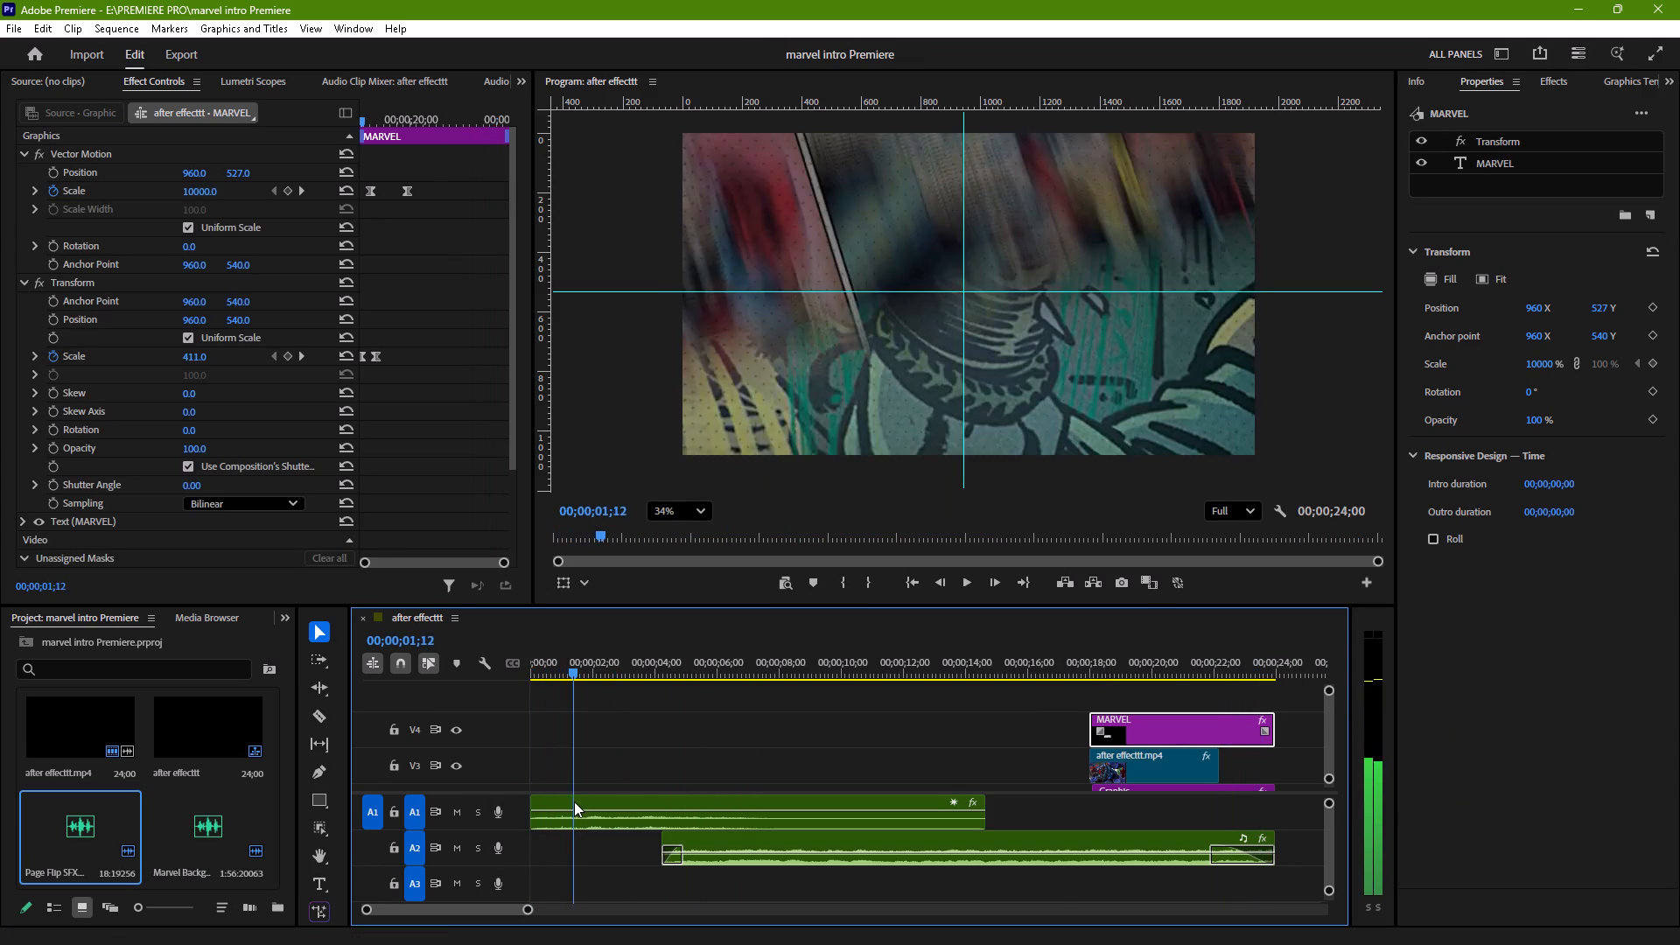
drag(574, 801, 488, 818)
drag(1326, 724, 1326, 725)
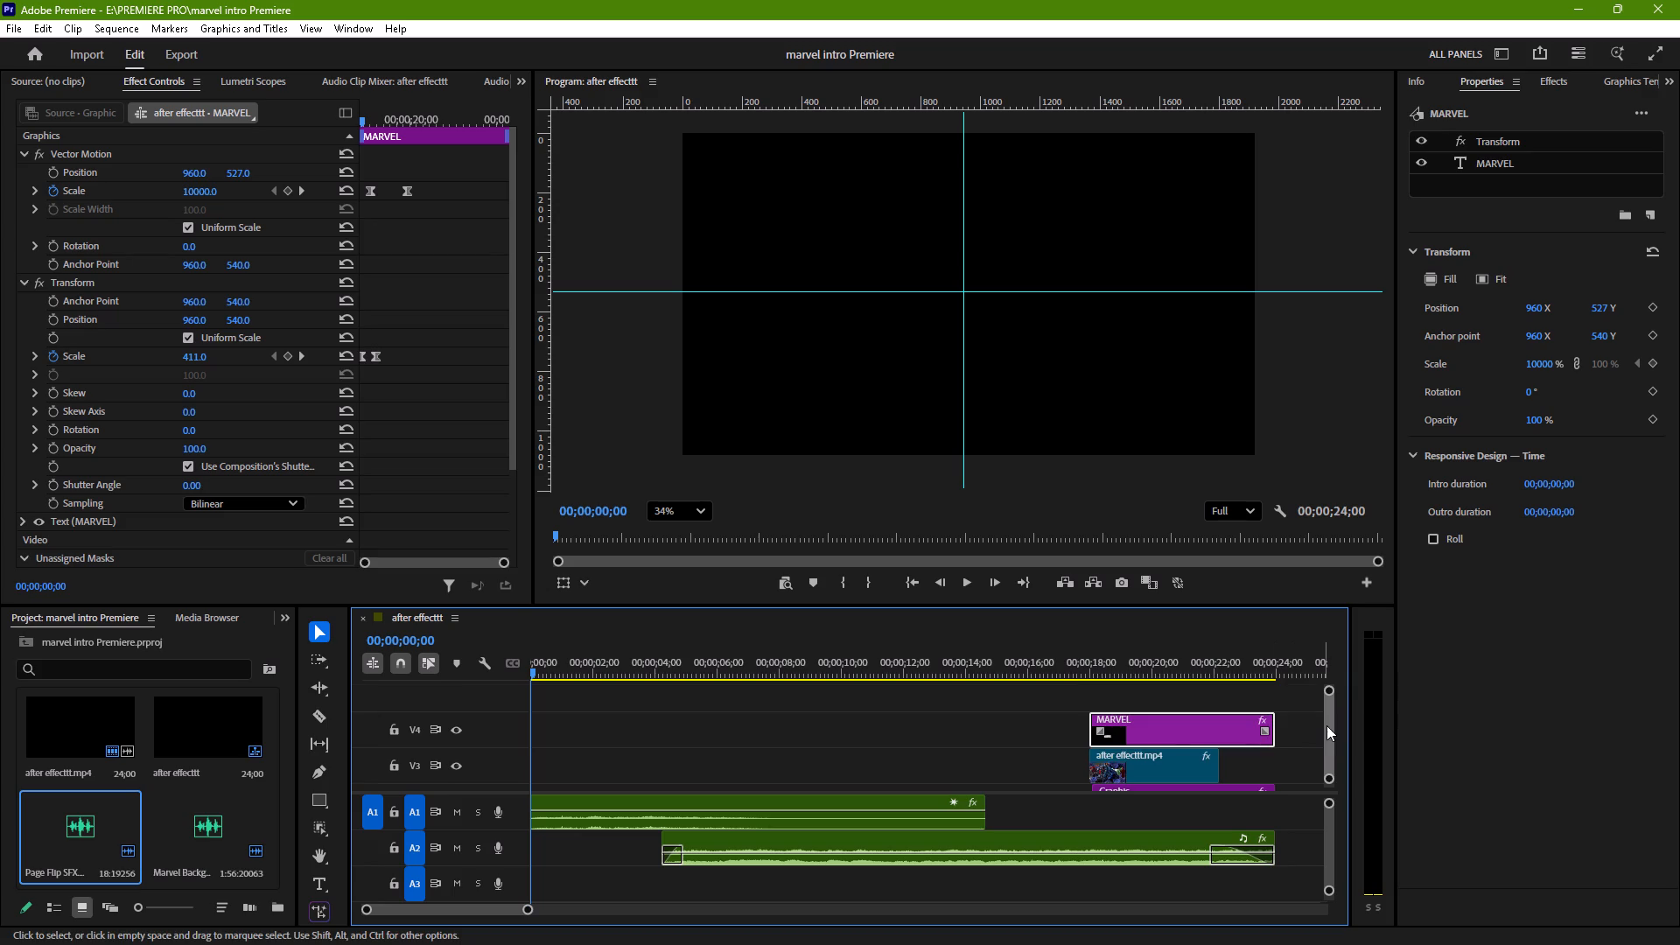
drag(1326, 725, 1333, 764)
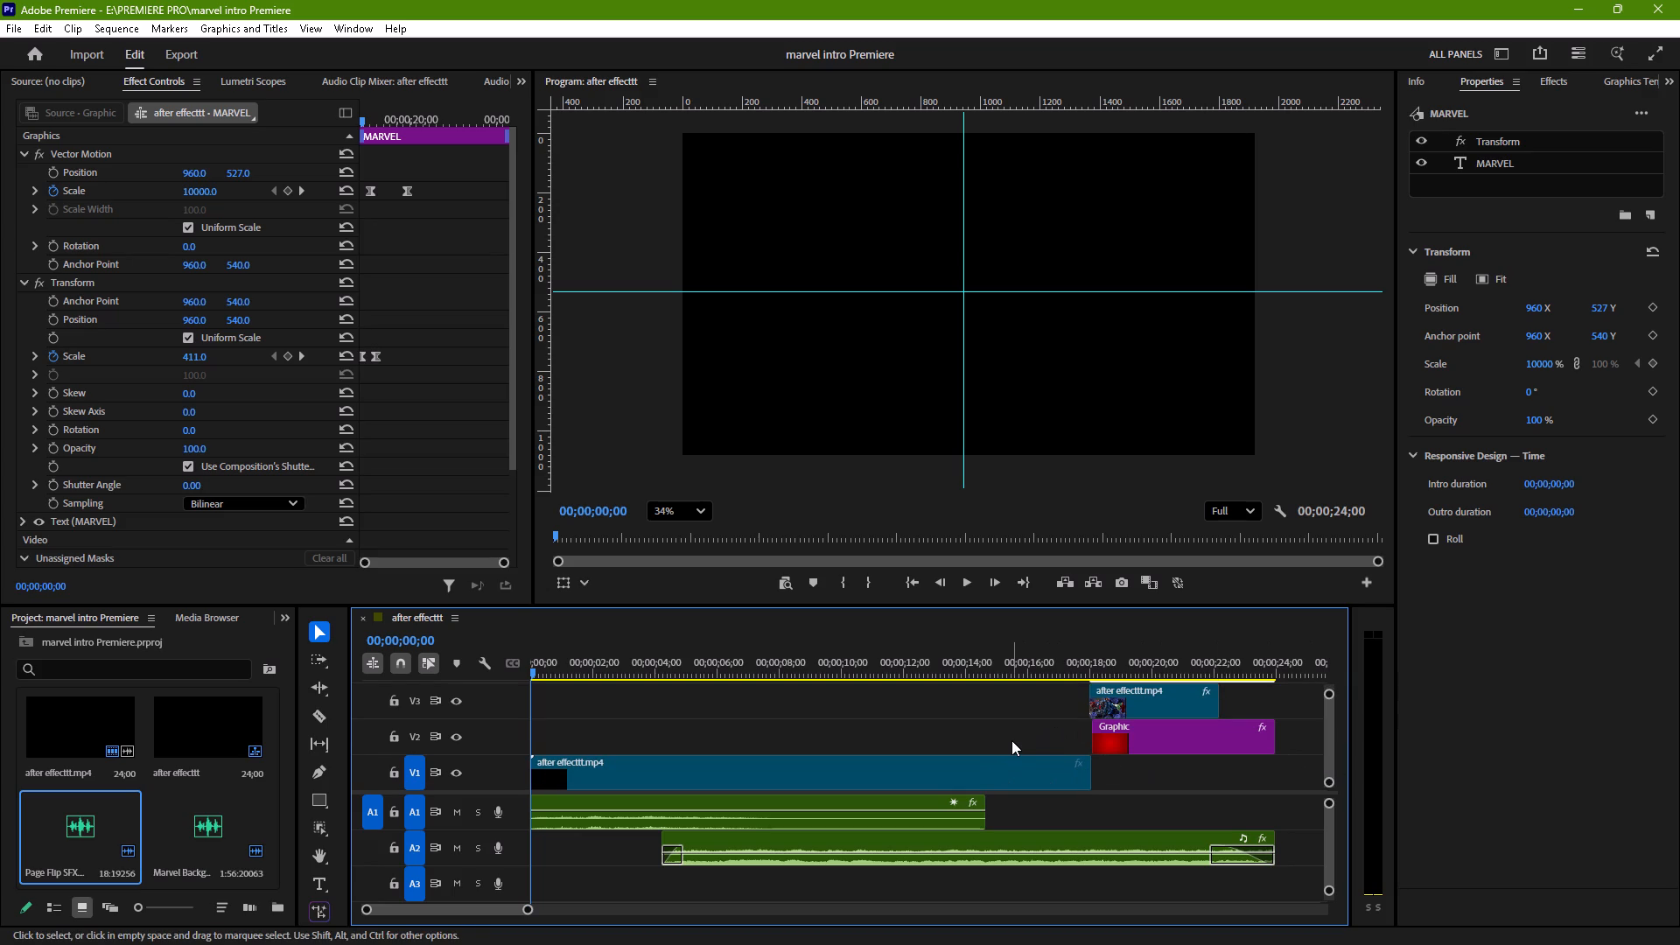
click(1011, 740)
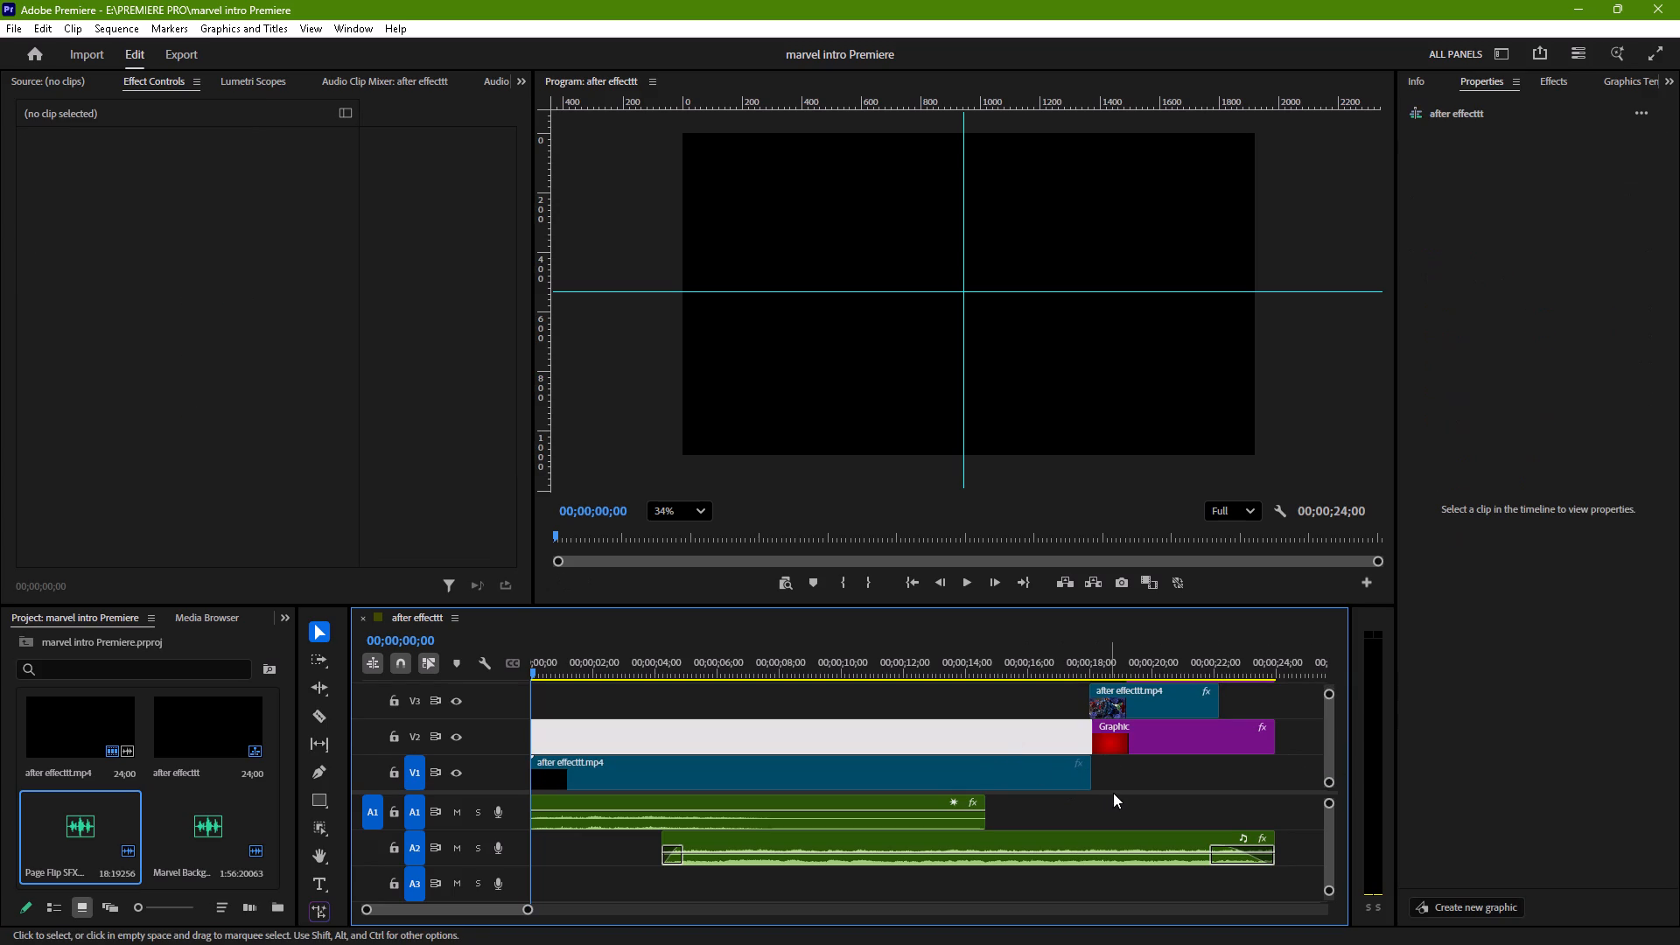
click(1113, 793)
click(1119, 797)
click(1126, 813)
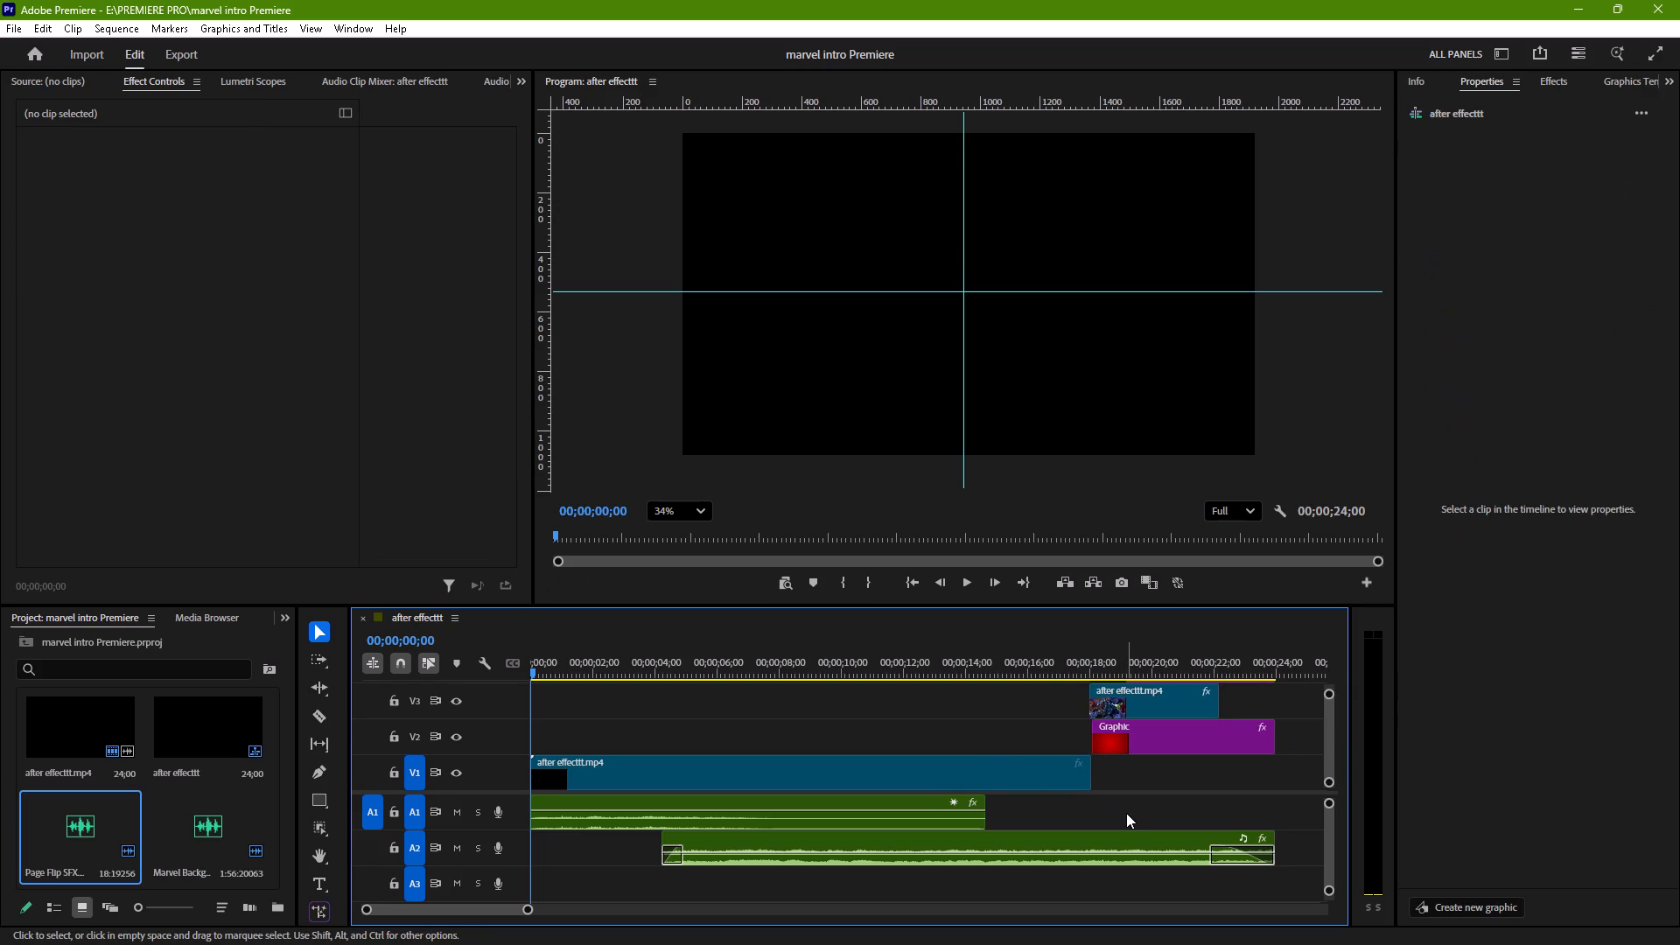
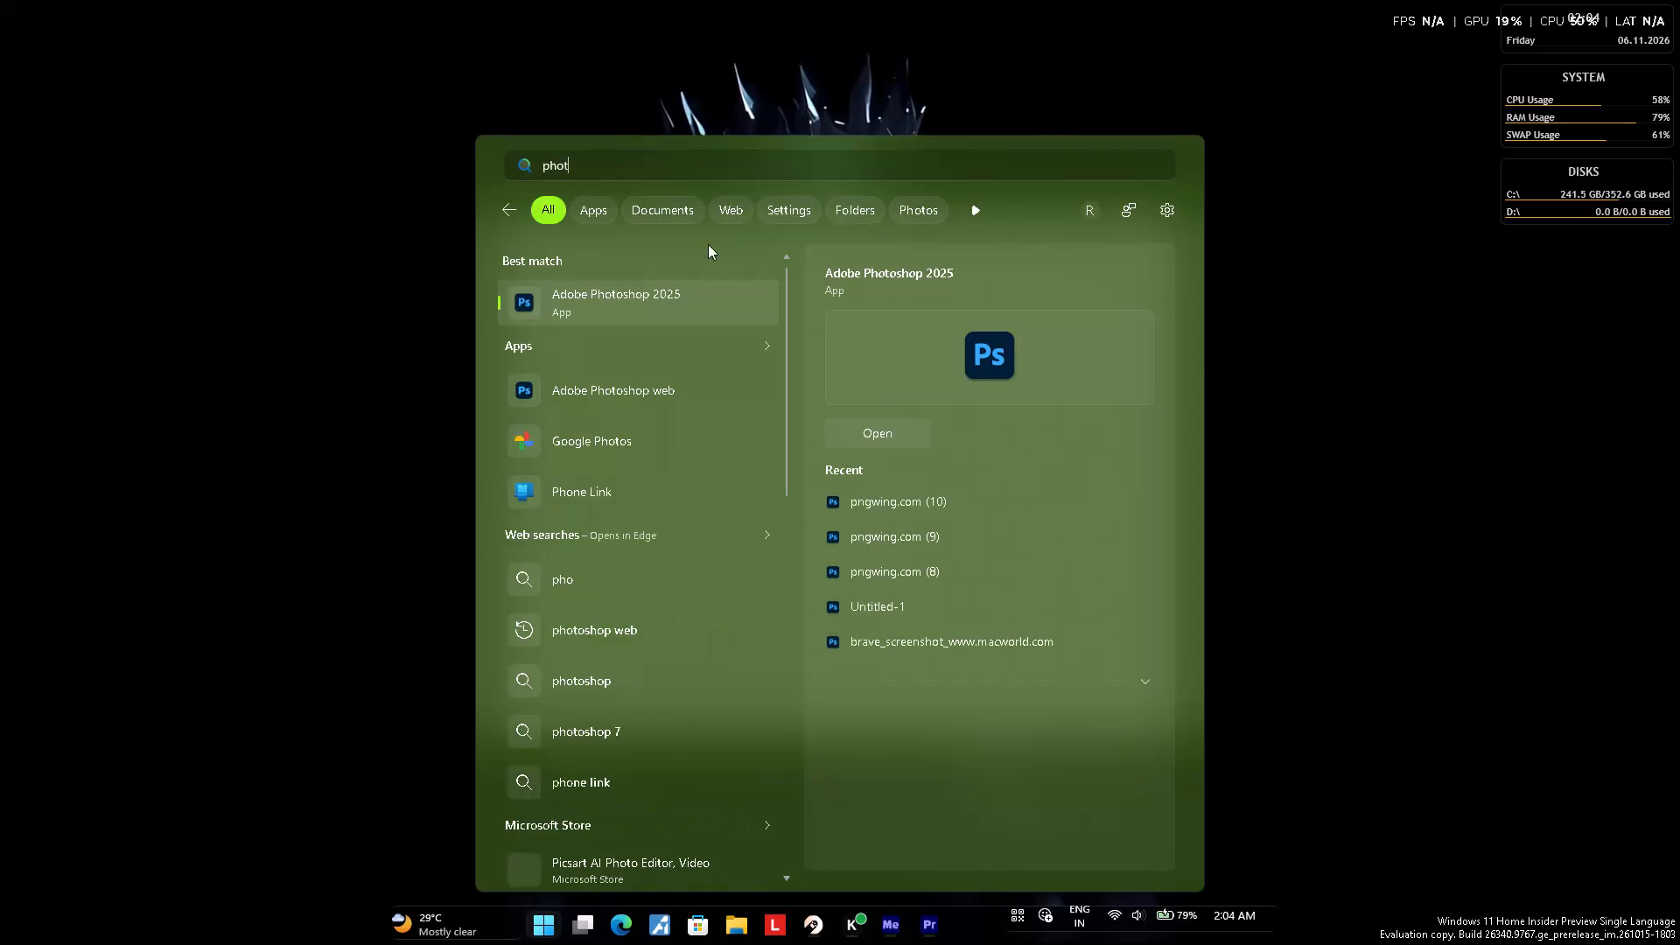
Launch Adobe Photoshop 2025 from the system search results.
click(668, 348)
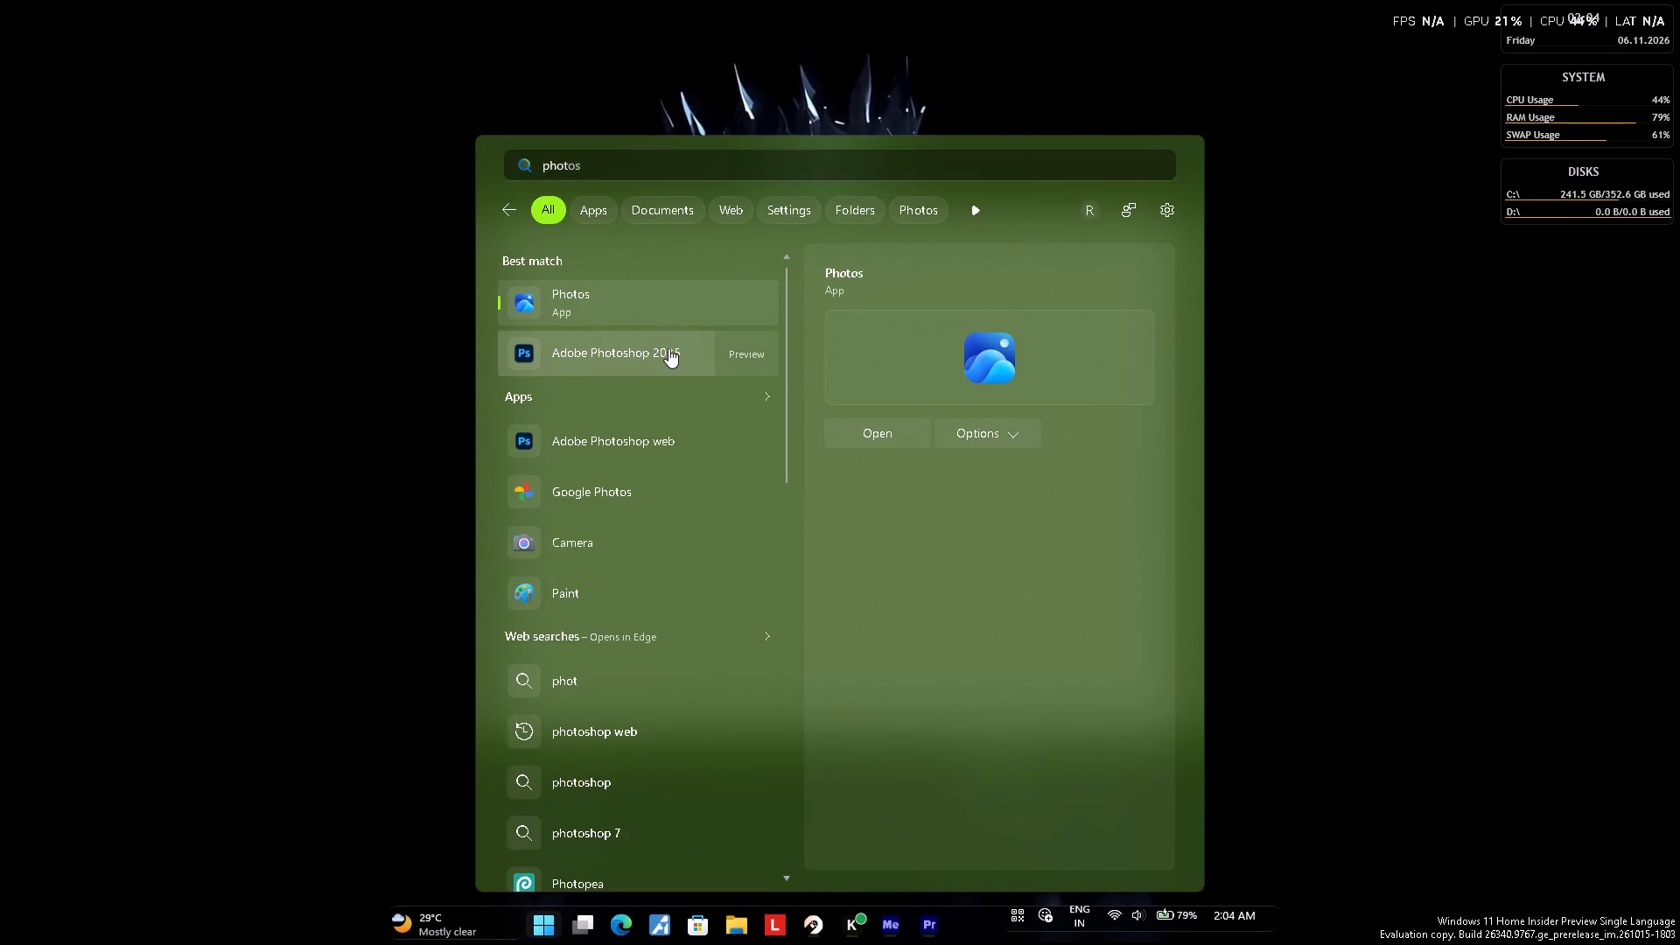
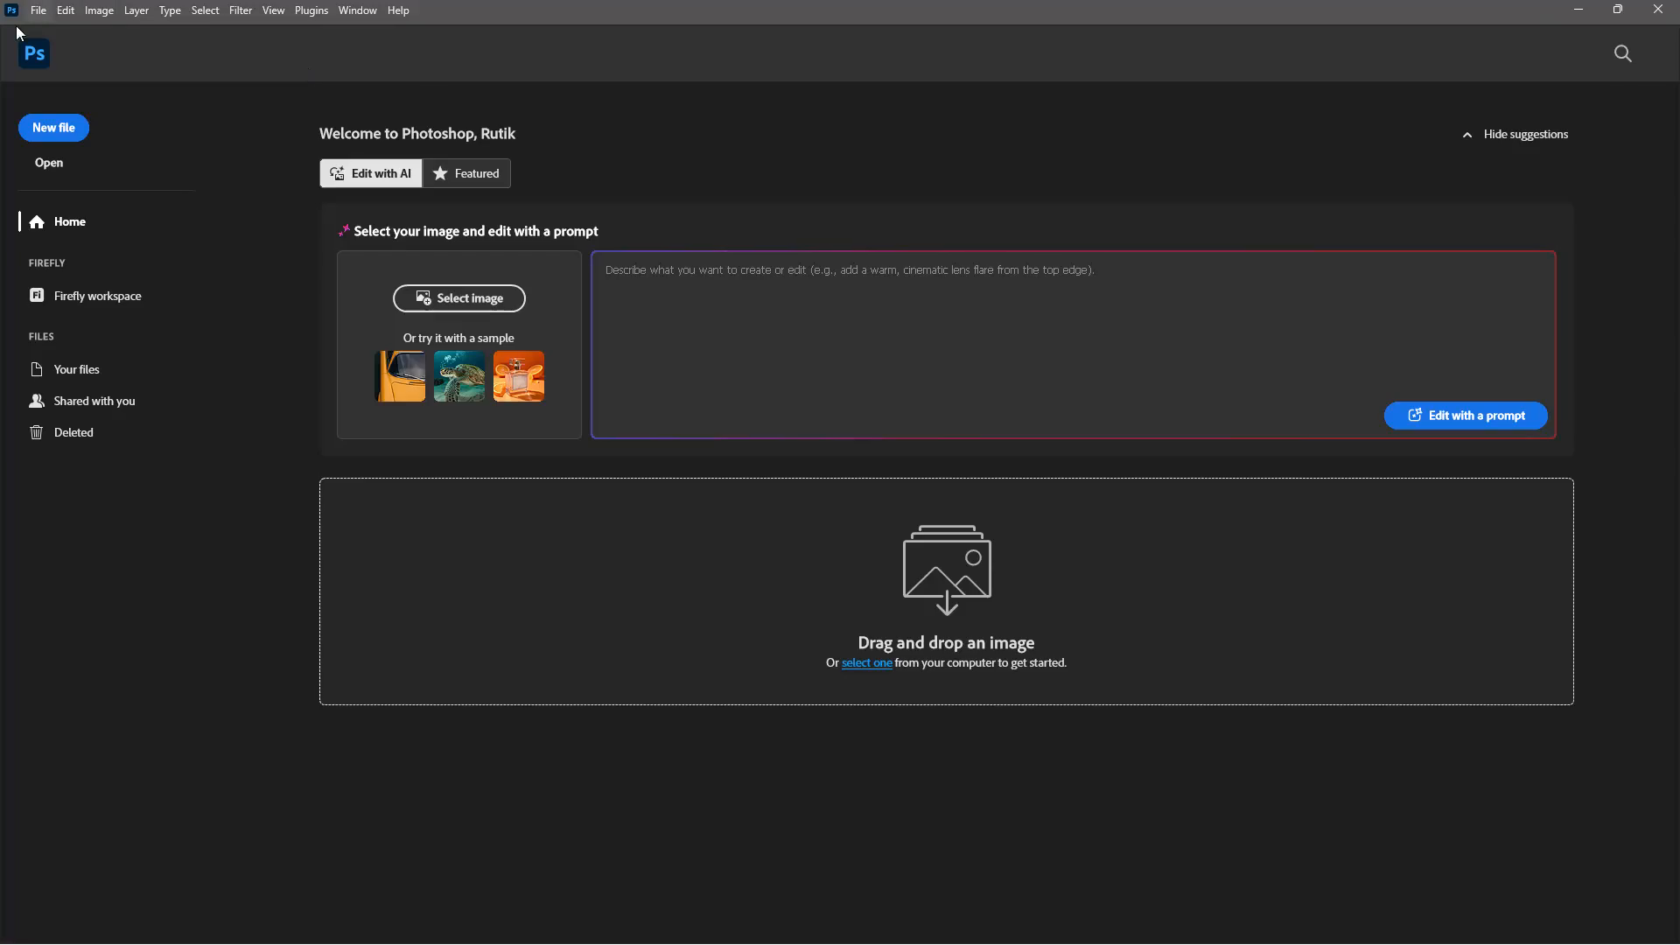
Open all the hero PNGs, Ant man 2 through Thor, from the 02. Heroes folder of the Marvel Studio Intro Assets in Downloads.
click(57, 162)
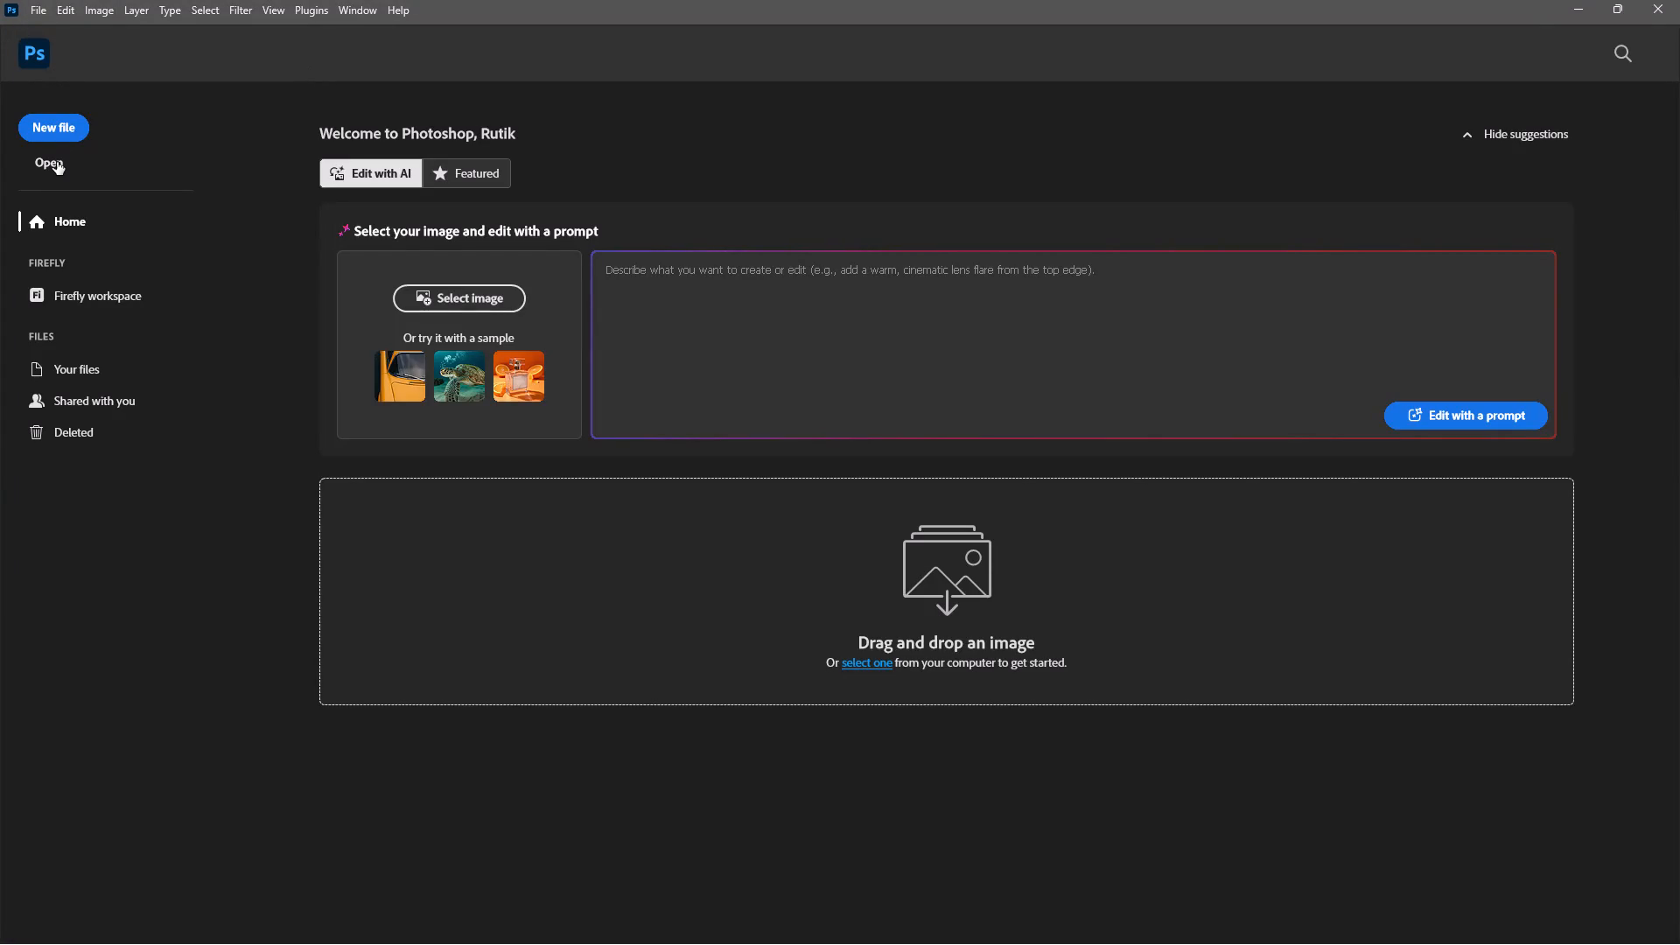
click(42, 164)
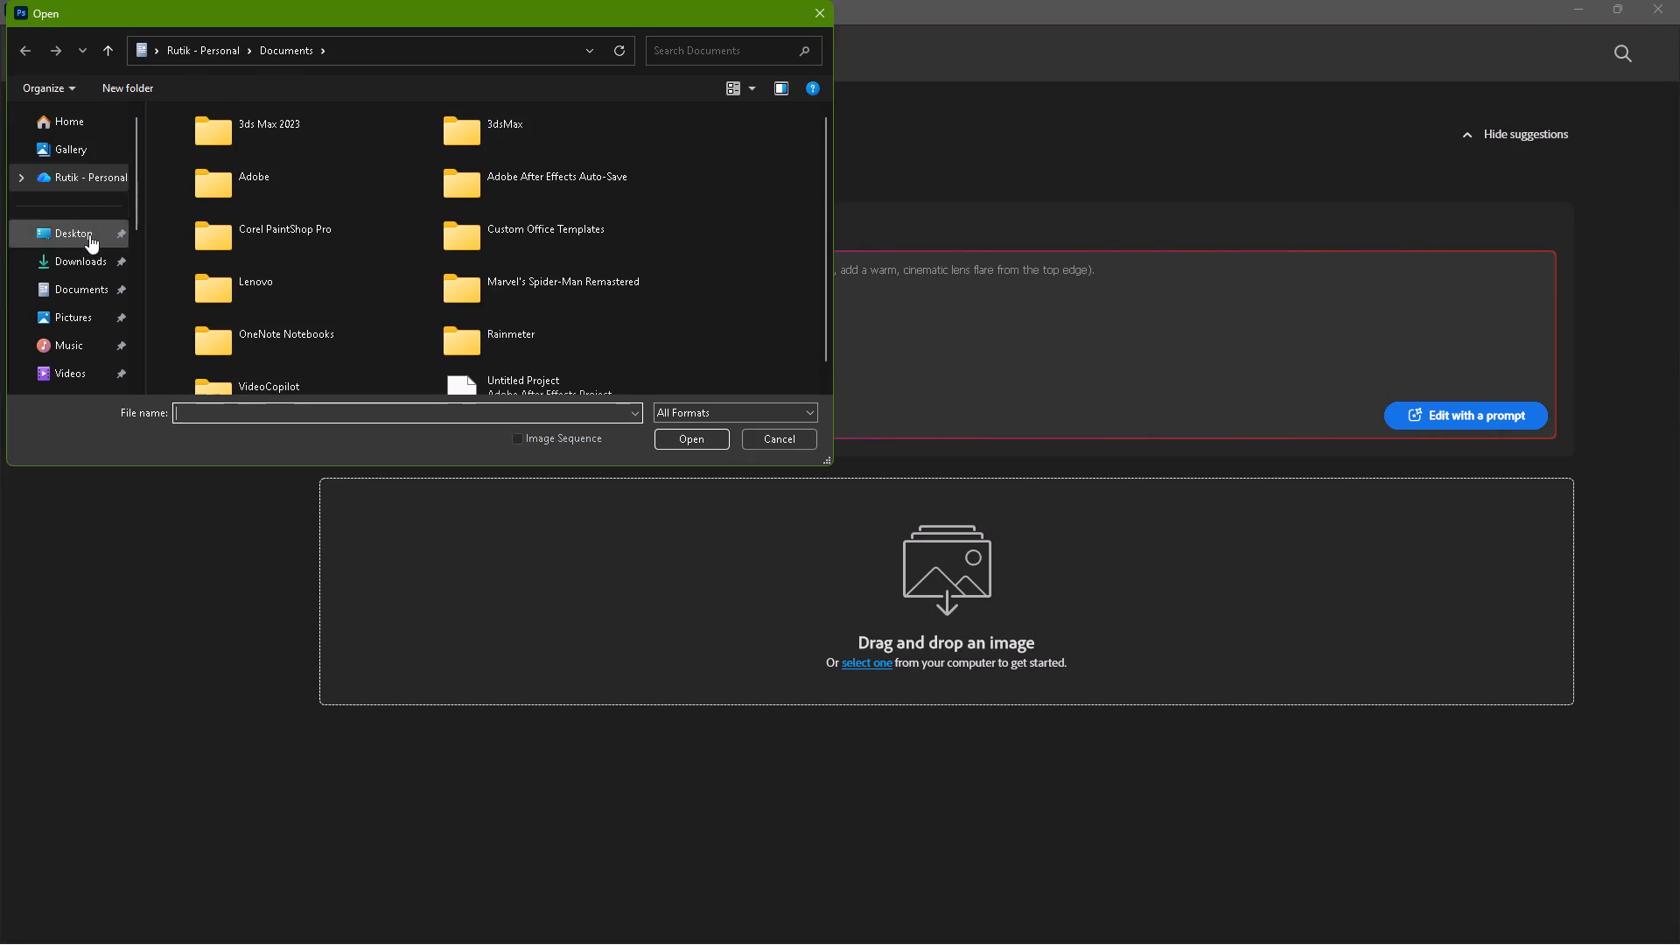
click(90, 249)
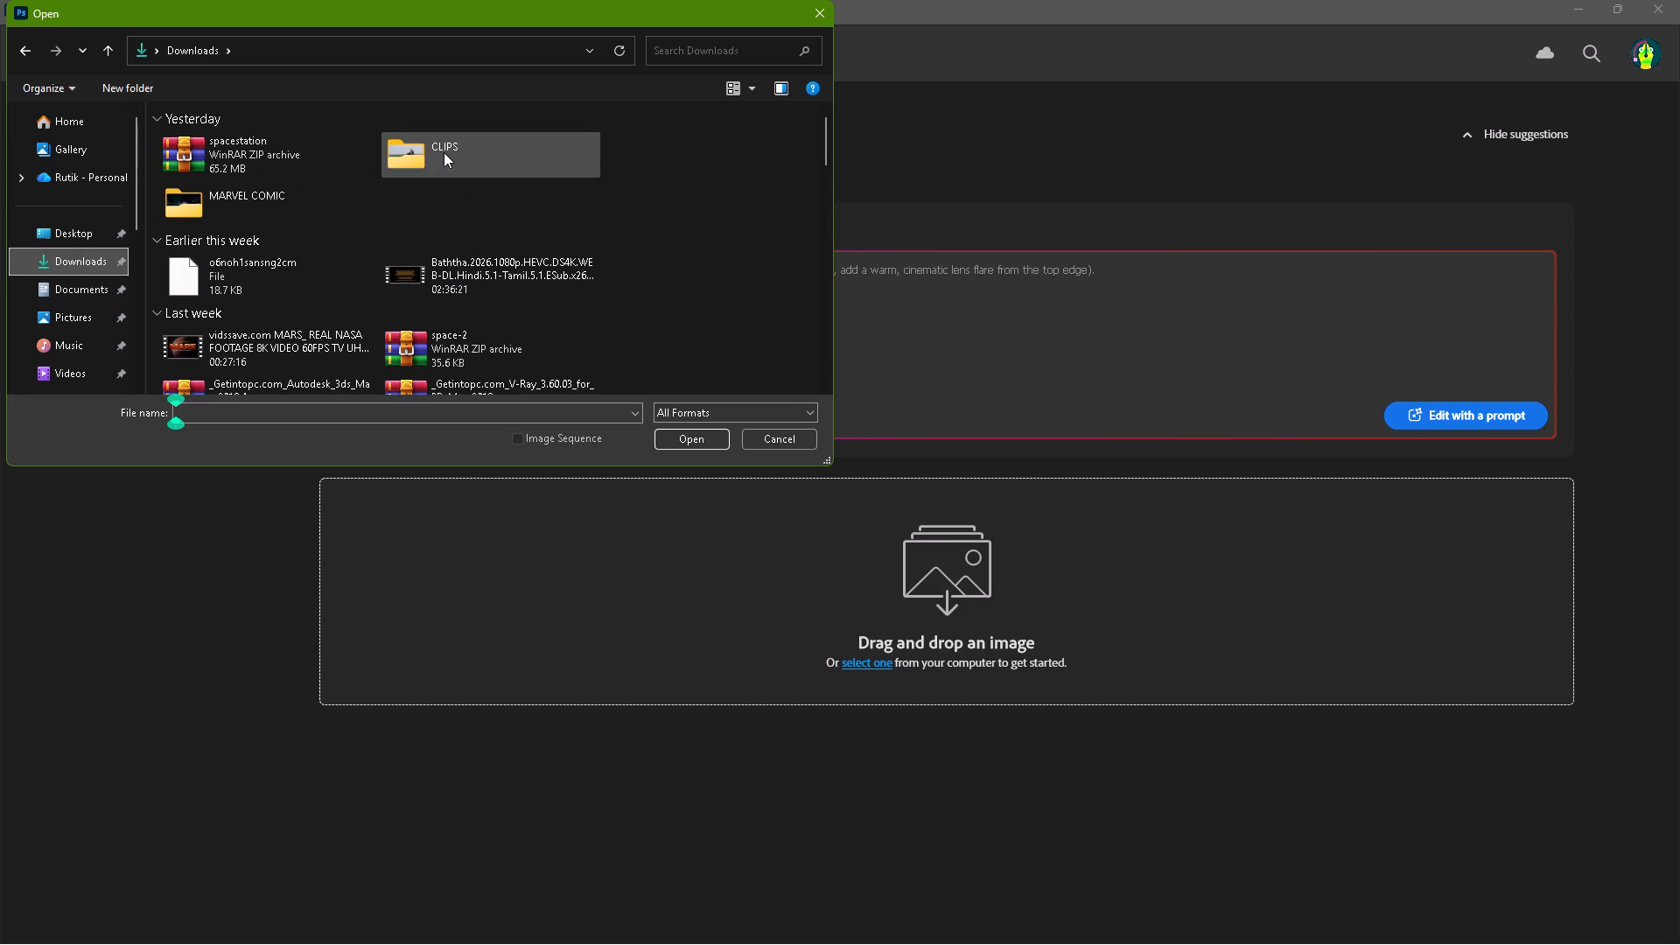
triple_click(305, 210)
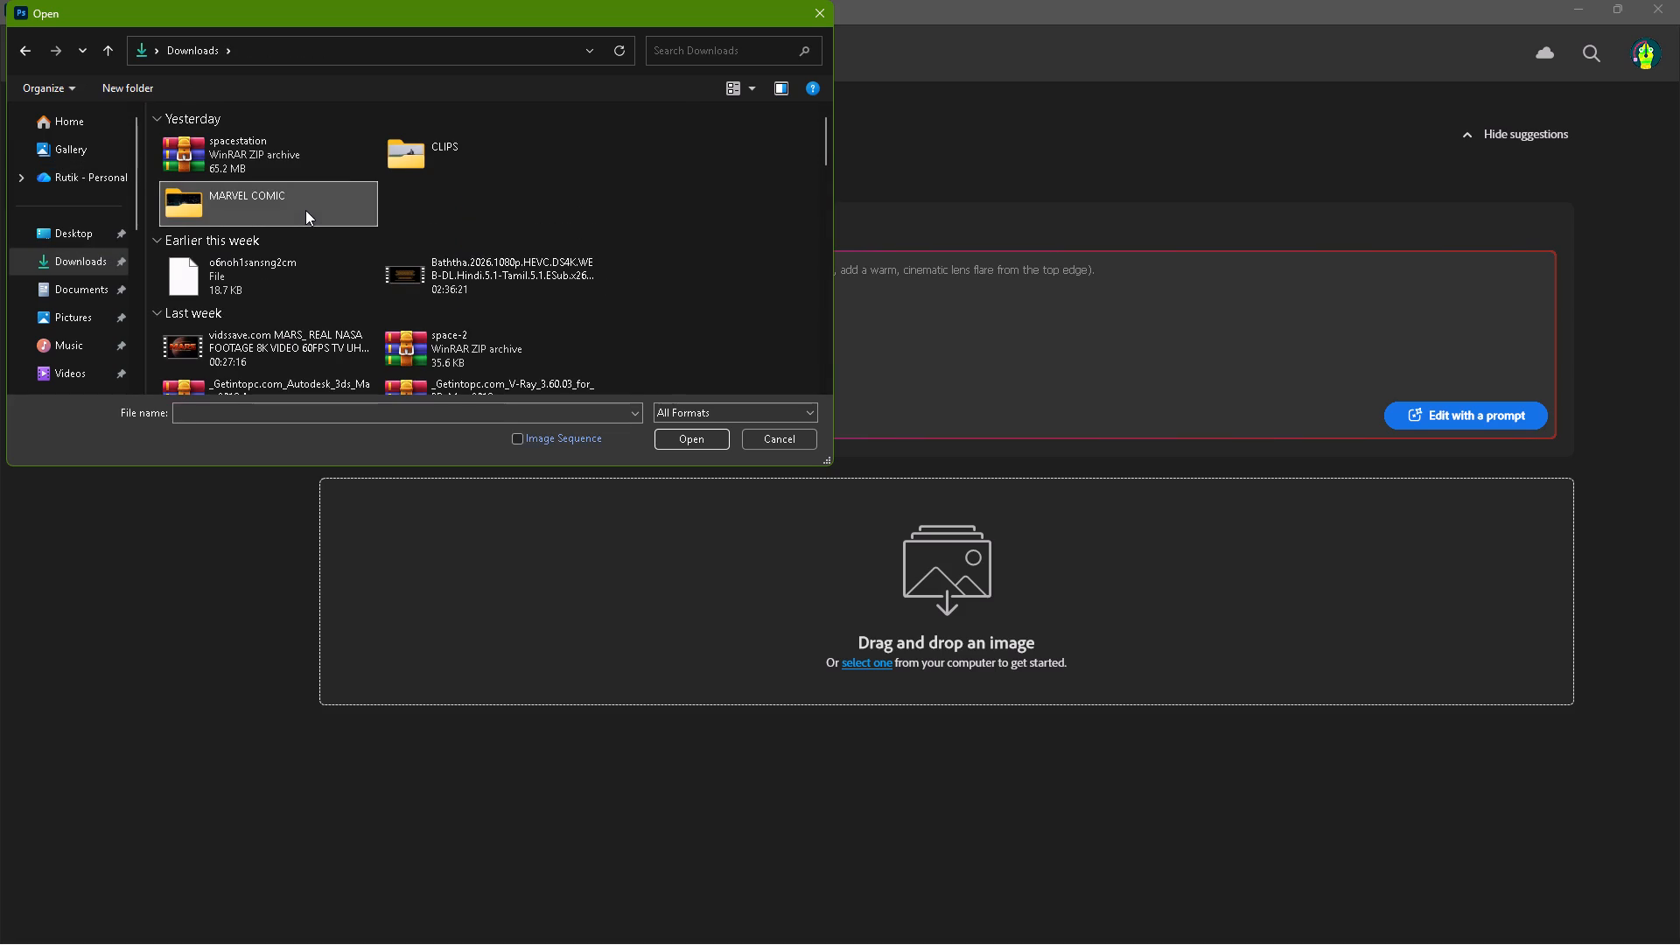
scroll(272, 247, down, 4)
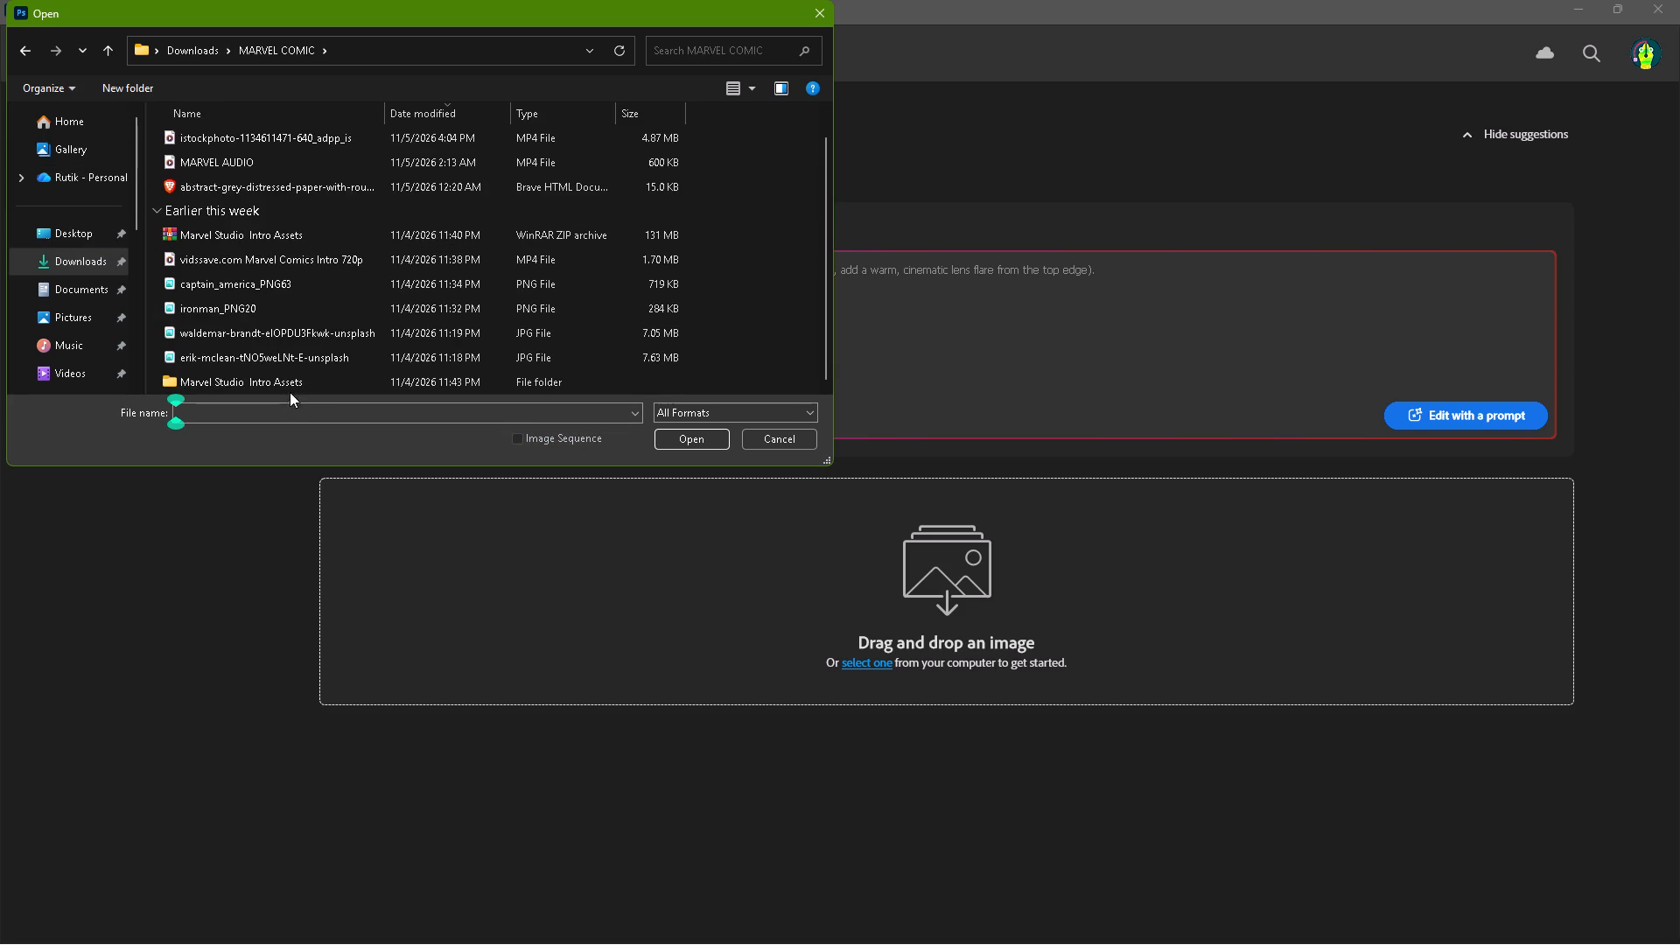
triple_click(303, 386)
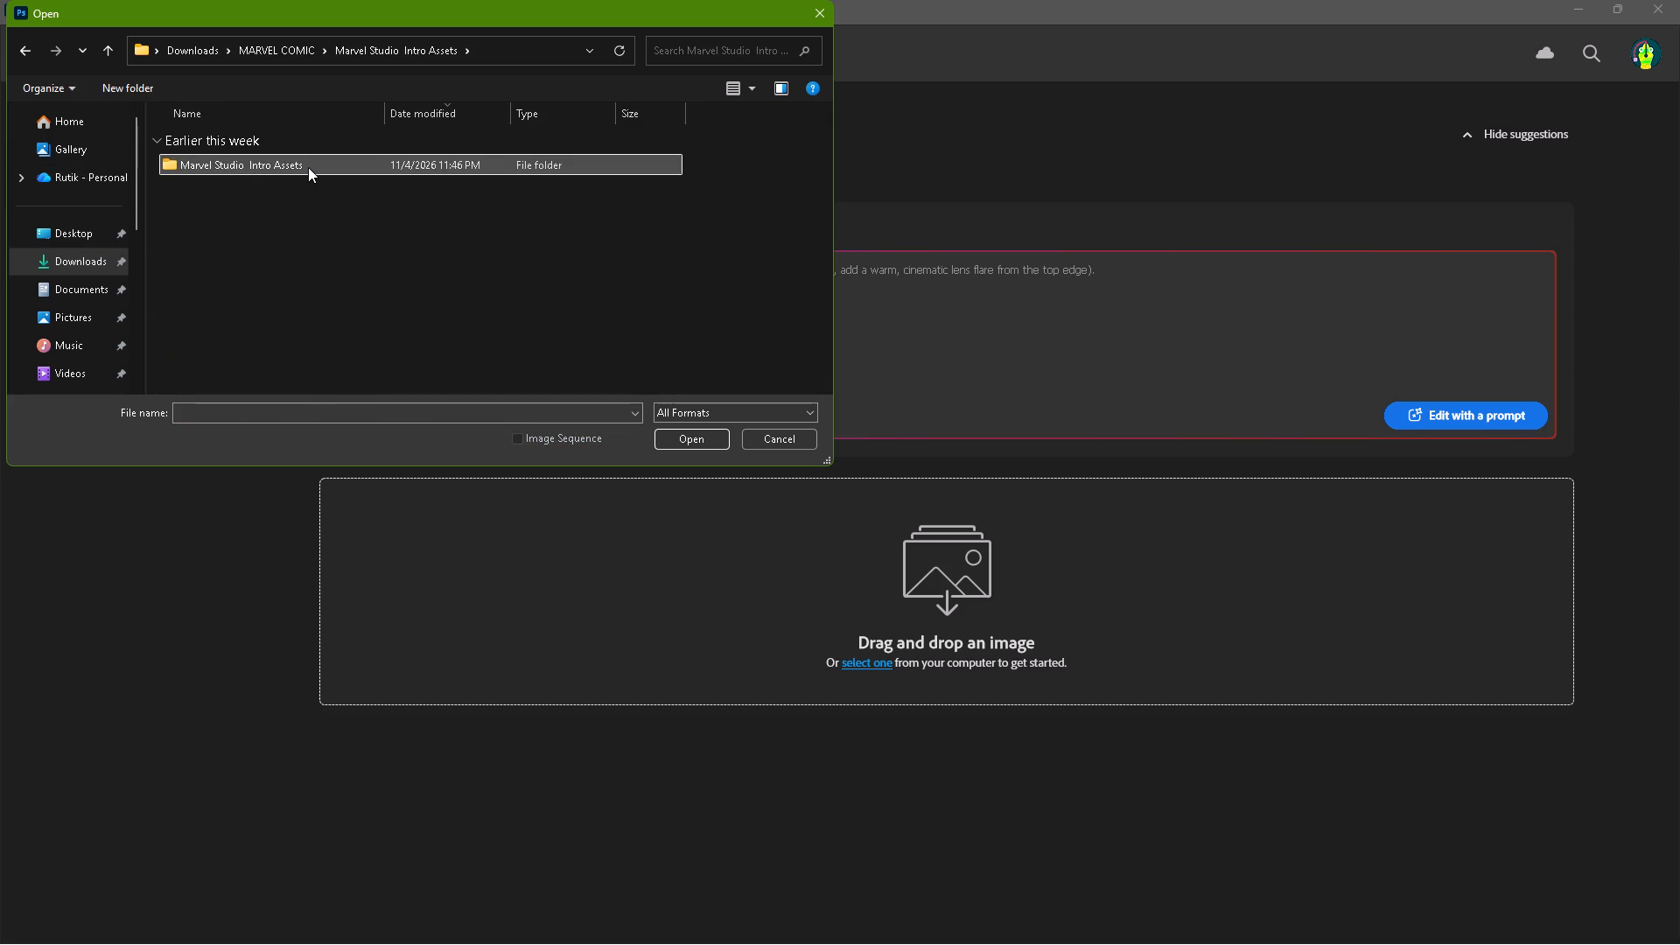
triple_click(308, 167)
triple_click(290, 217)
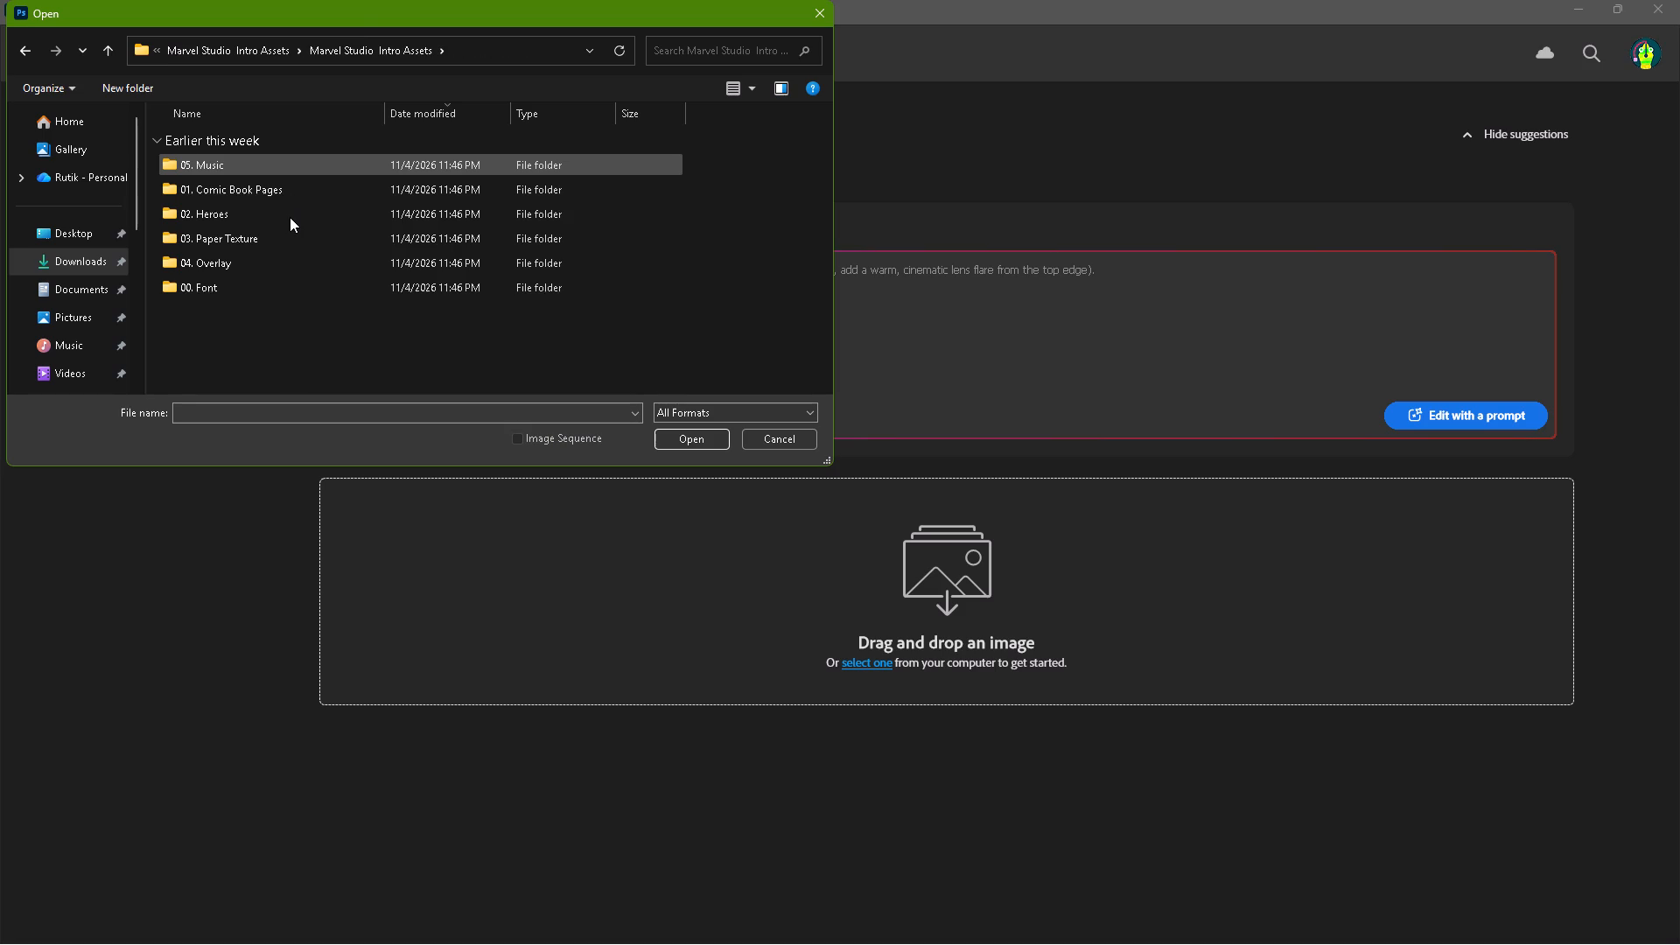
click(281, 332)
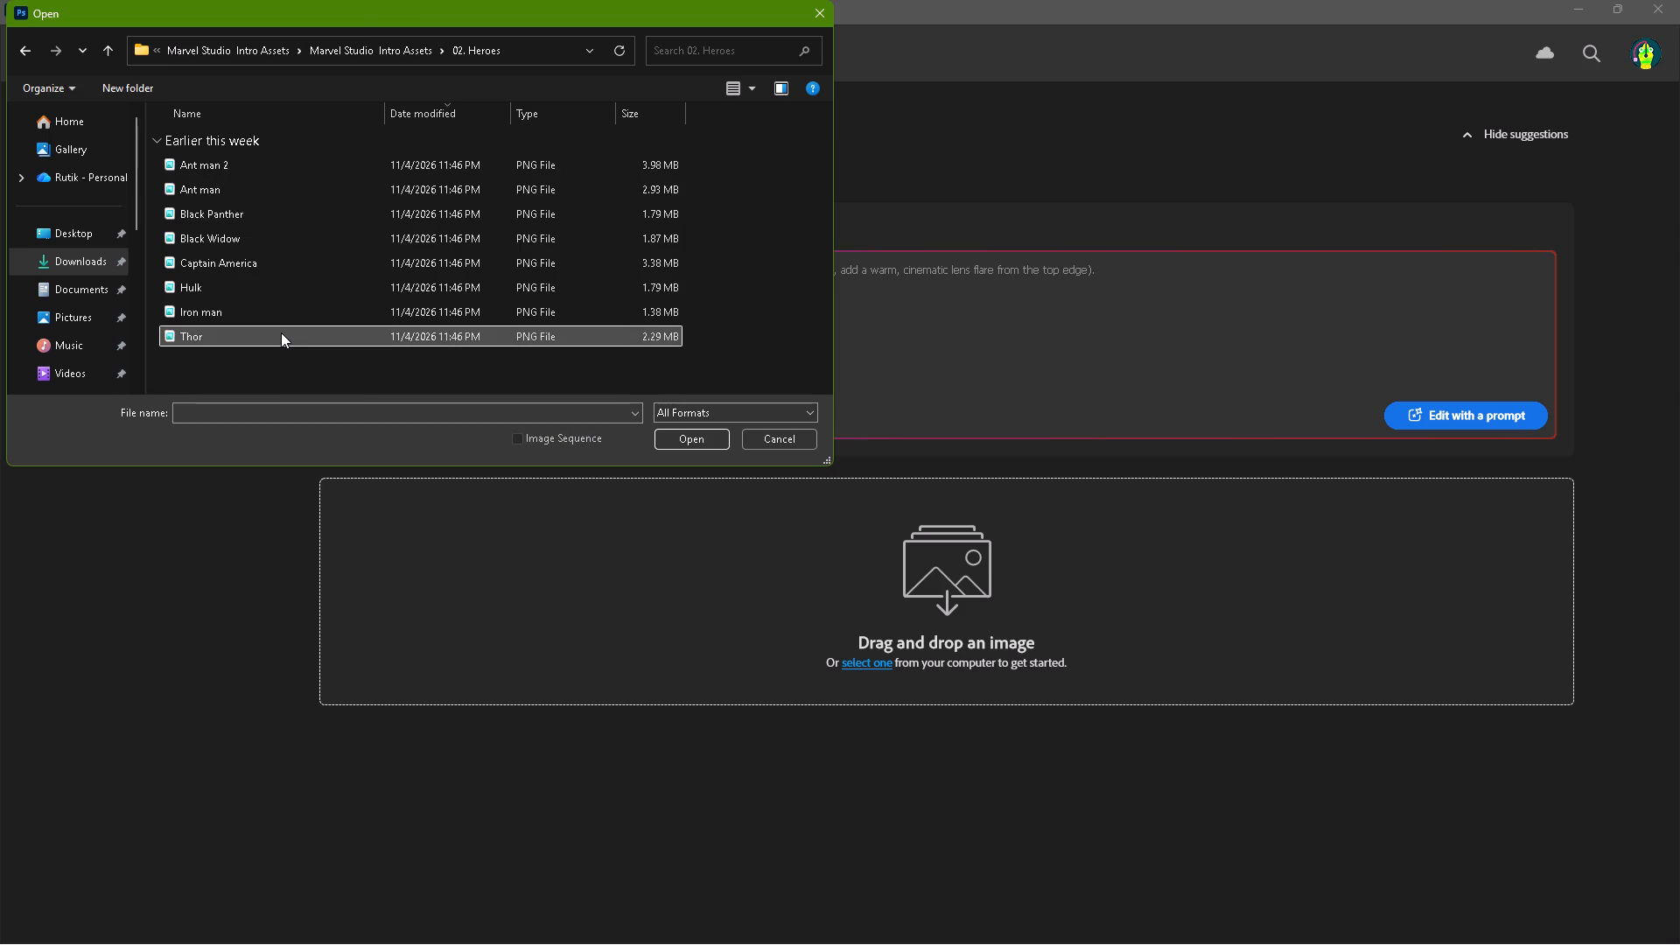
shift+click(241, 174)
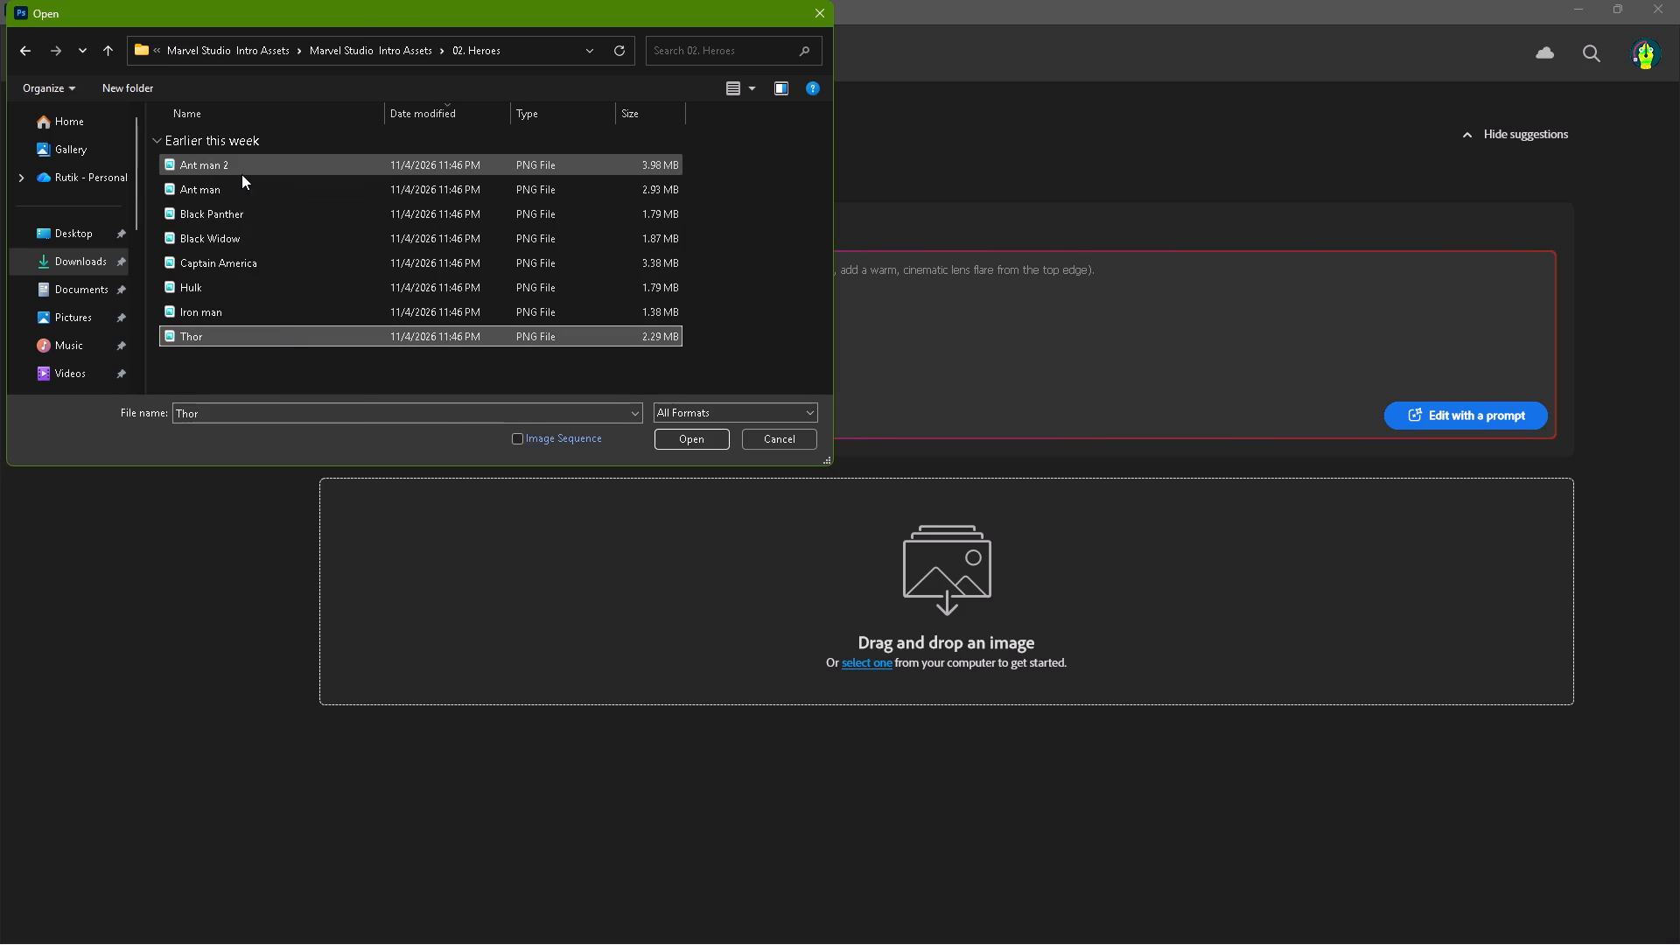
click(702, 439)
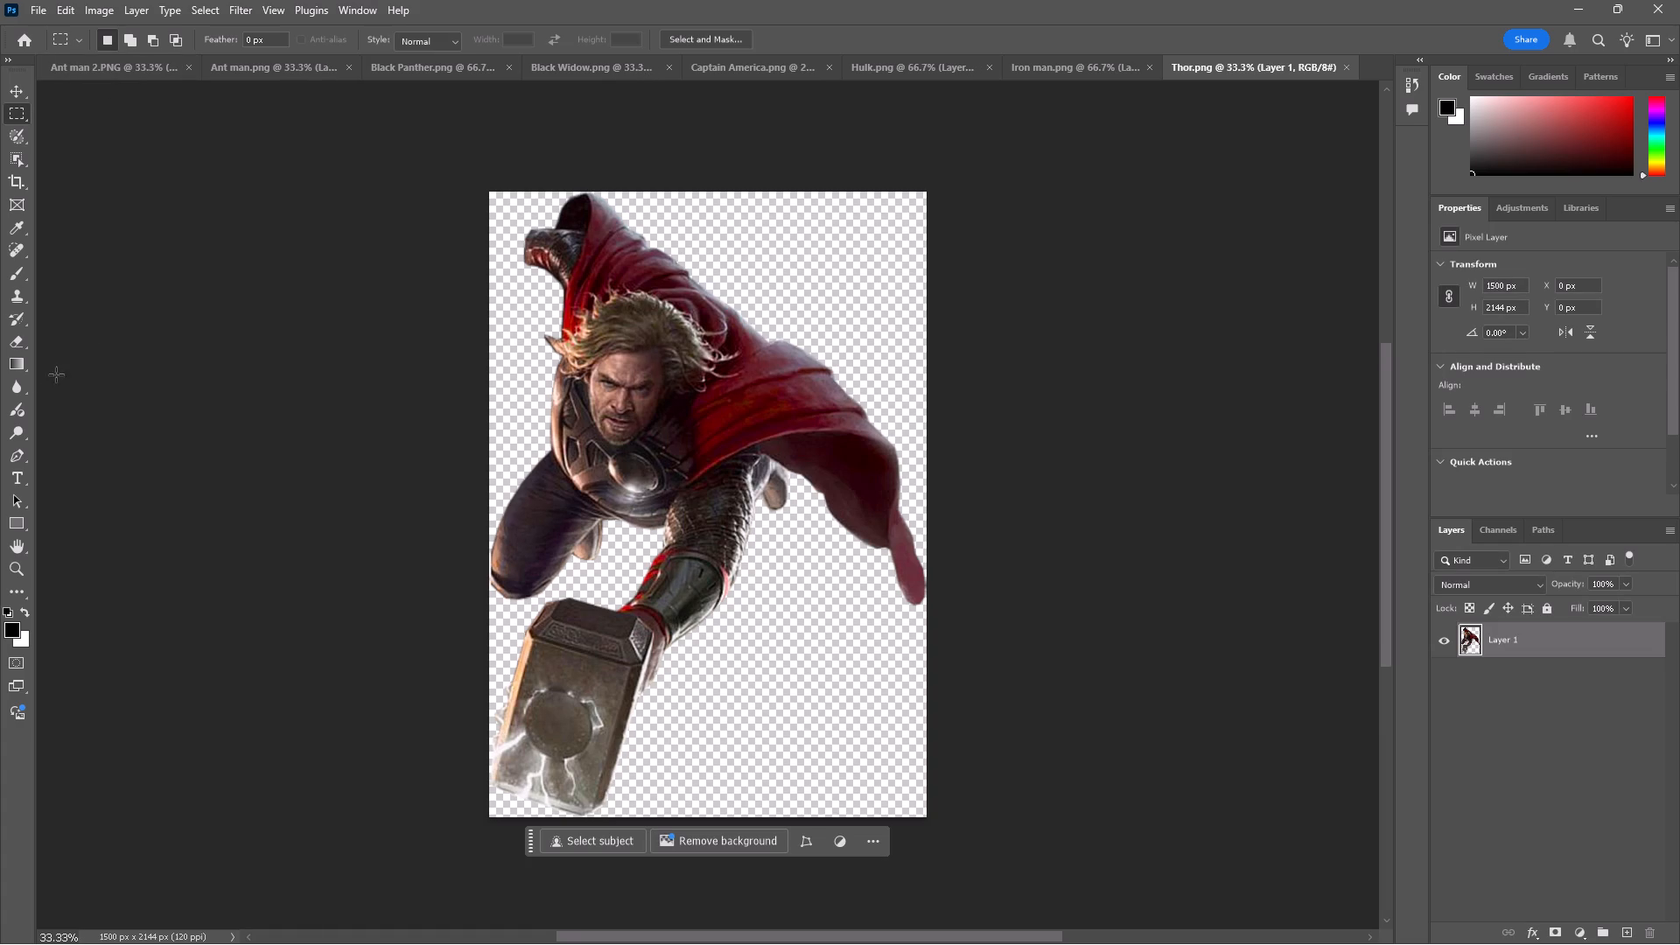
Set the Gradient tool to the black-to-transparent preset from the Basics group.
click(22, 367)
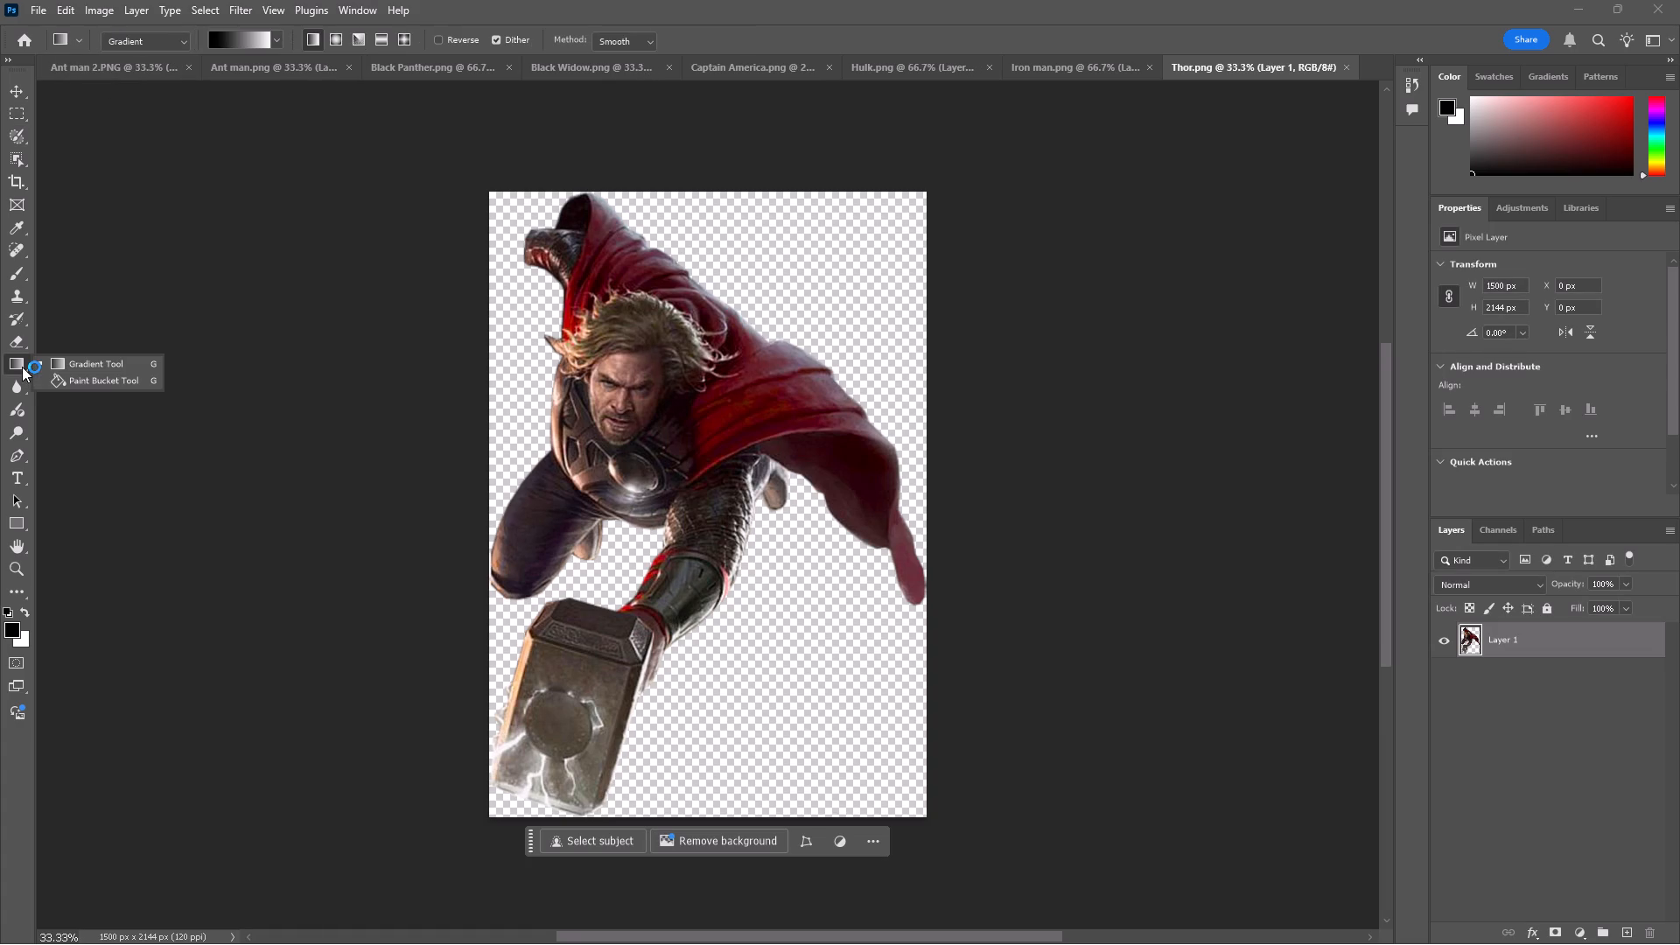
click(249, 42)
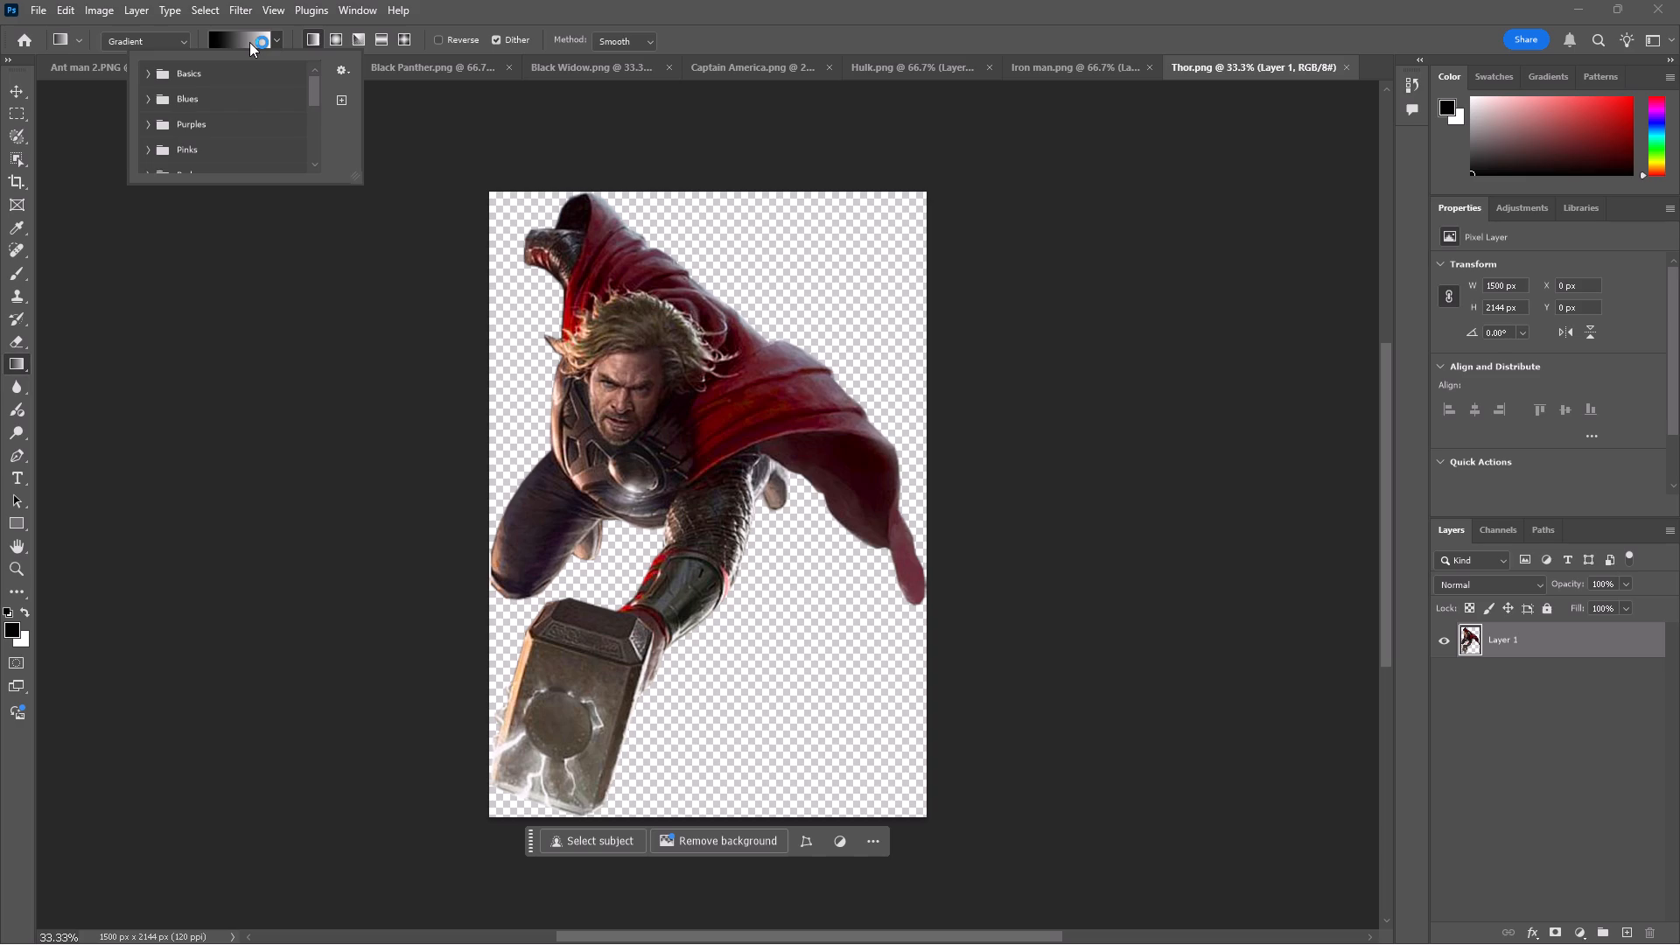
click(222, 65)
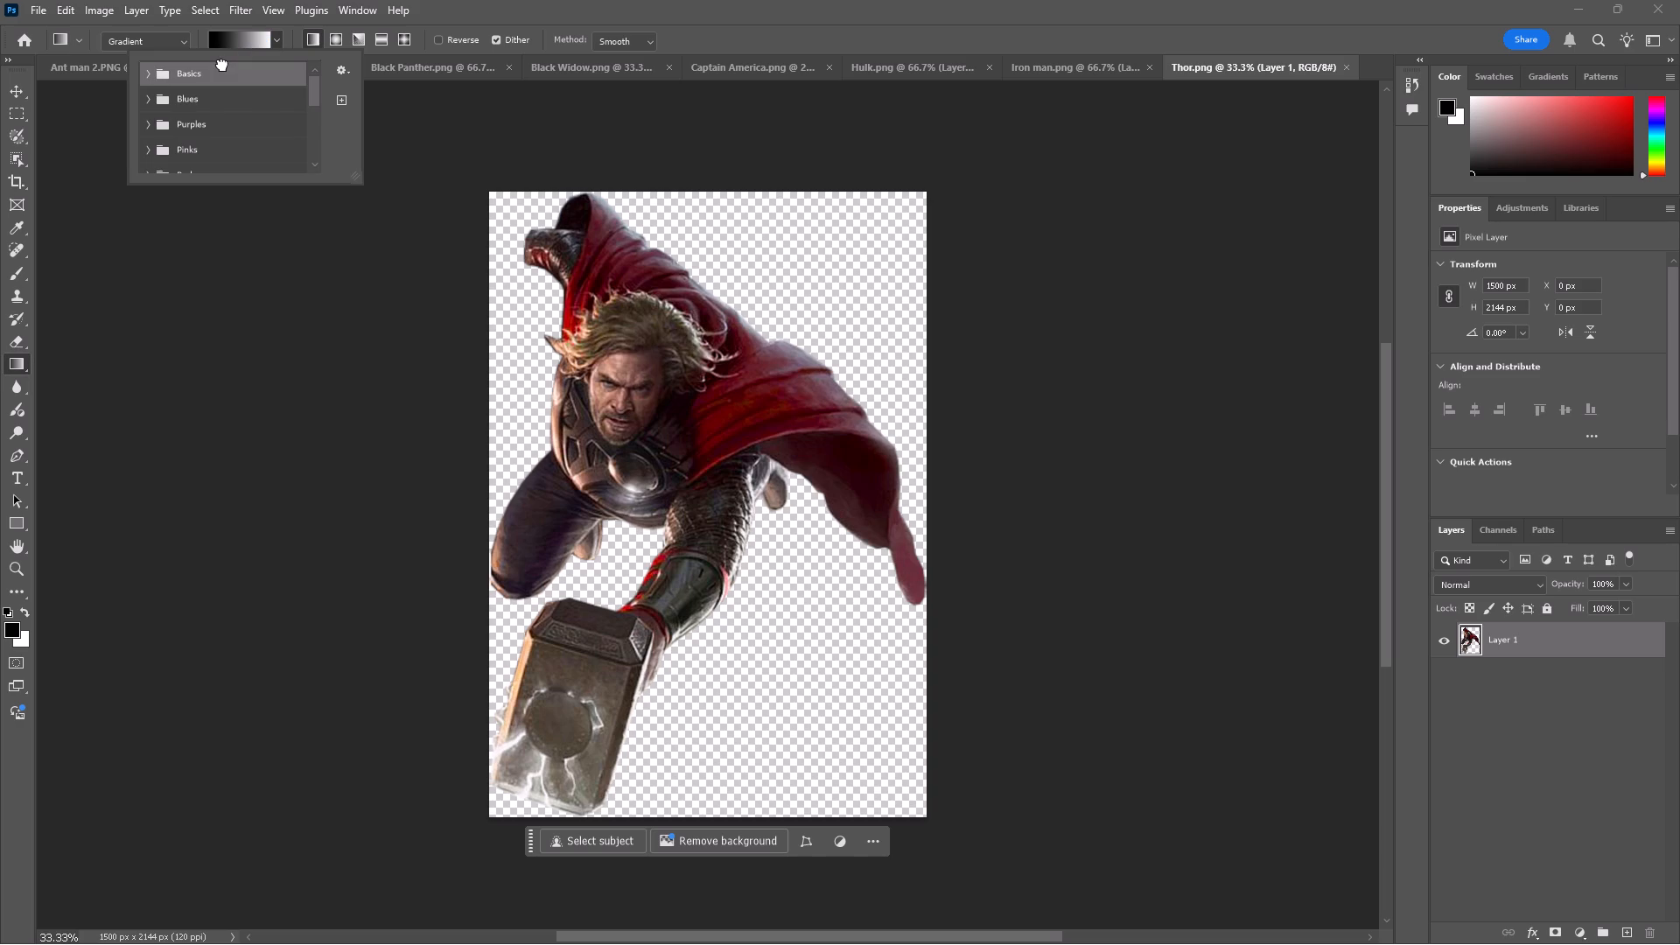
click(222, 65)
click(148, 73)
click(193, 94)
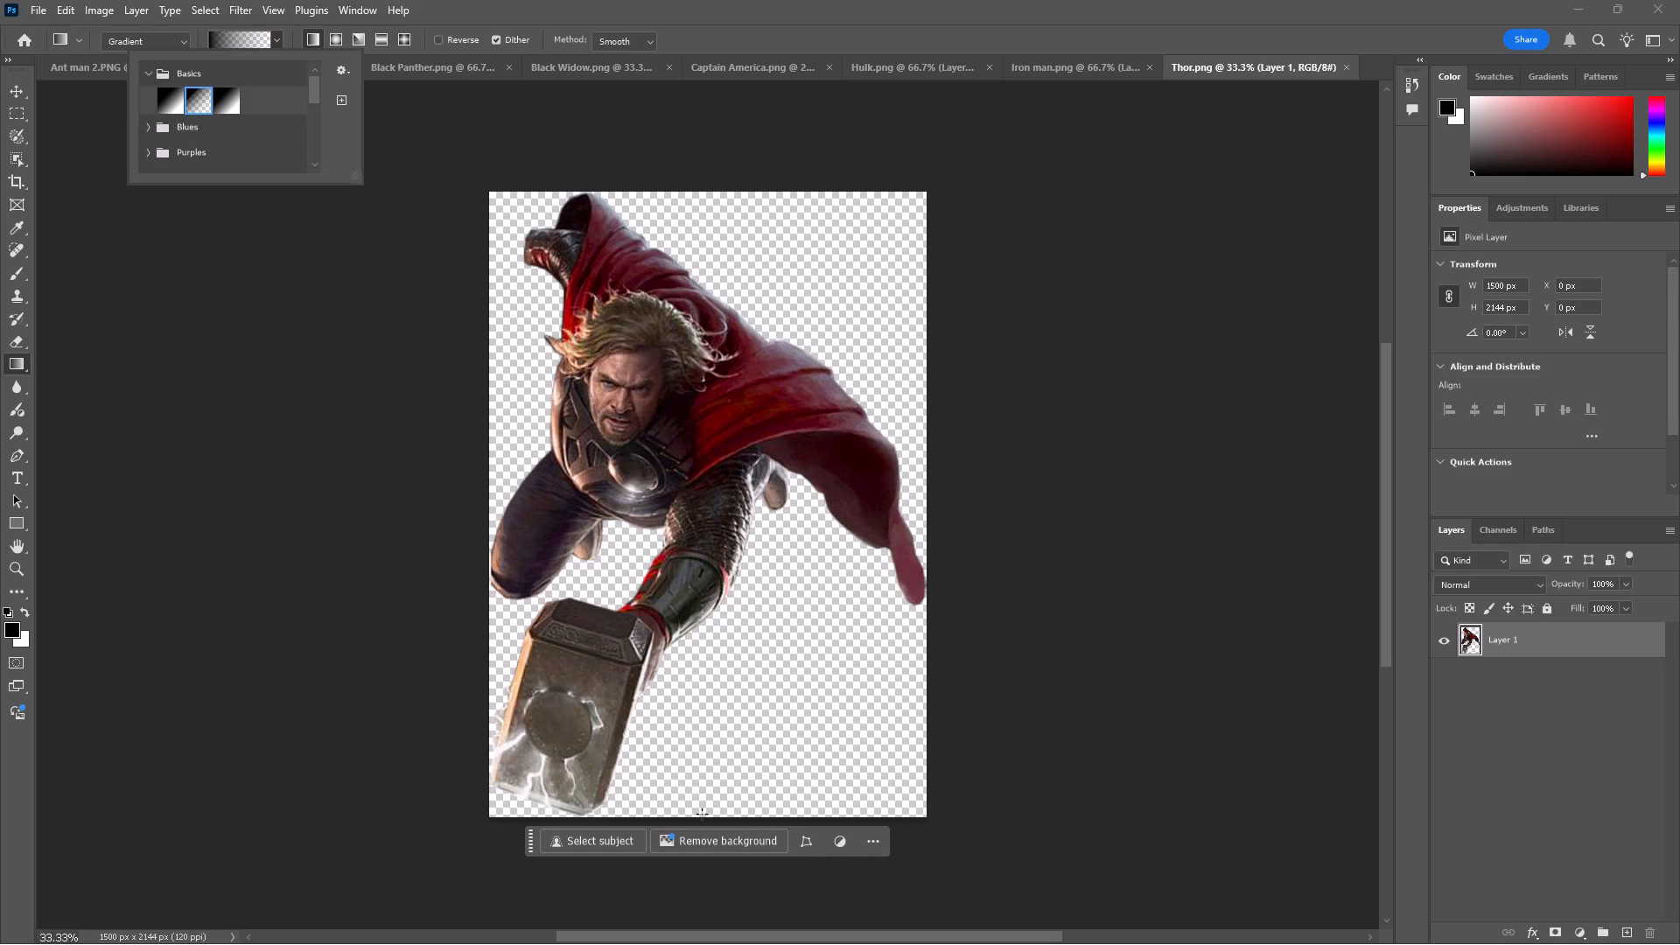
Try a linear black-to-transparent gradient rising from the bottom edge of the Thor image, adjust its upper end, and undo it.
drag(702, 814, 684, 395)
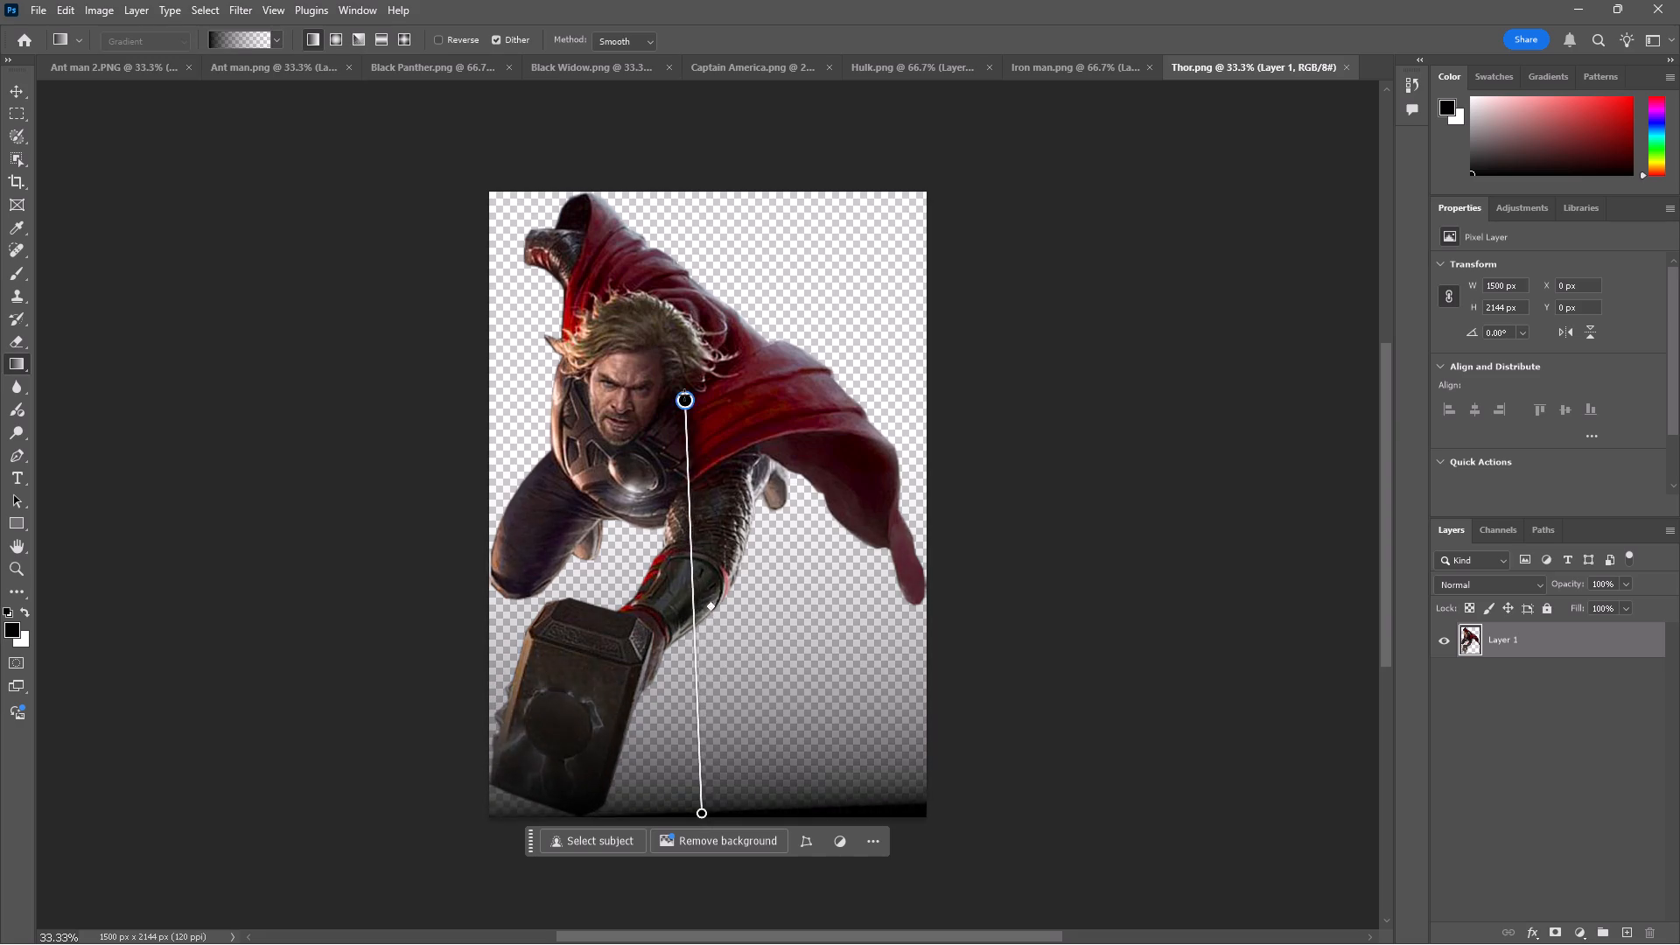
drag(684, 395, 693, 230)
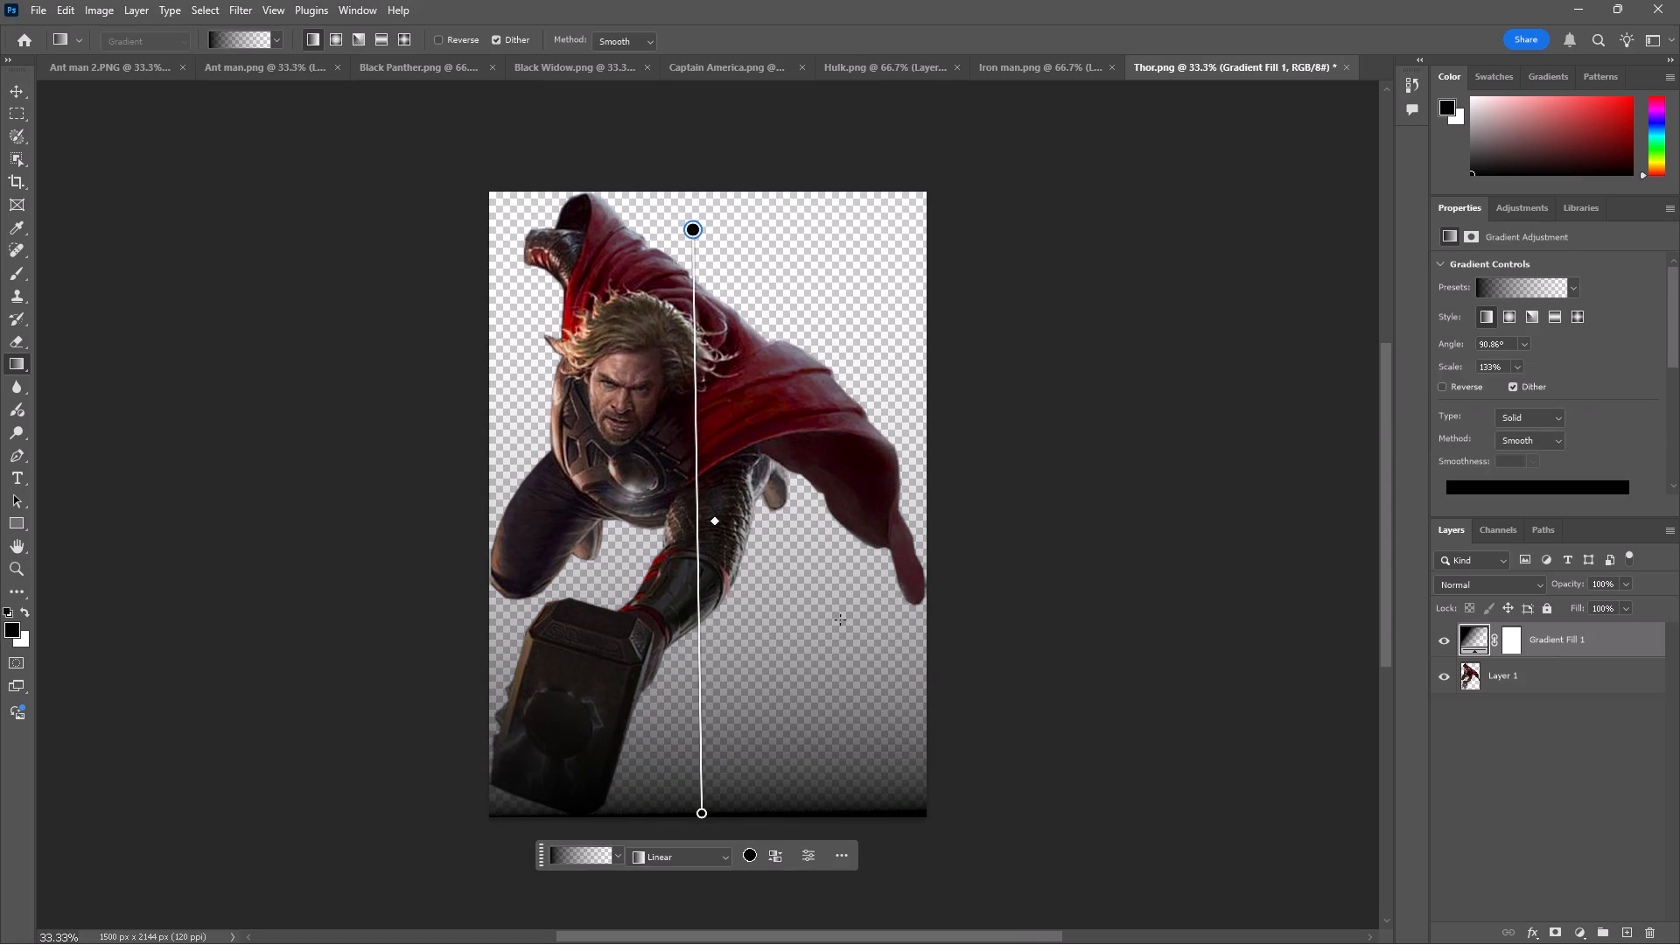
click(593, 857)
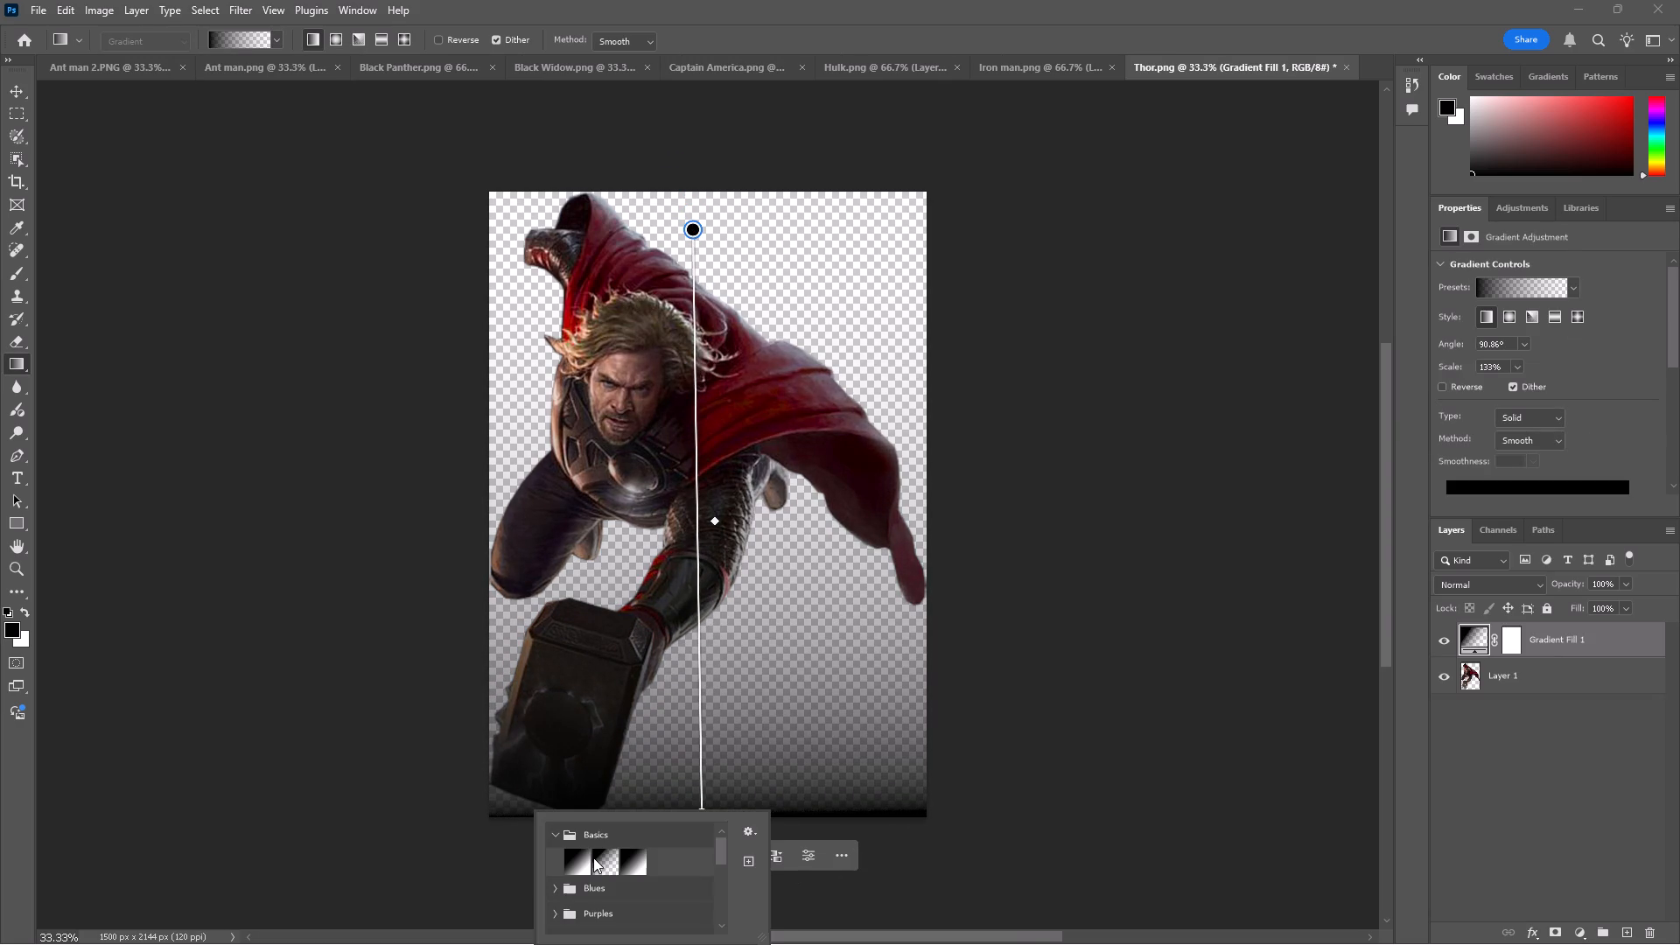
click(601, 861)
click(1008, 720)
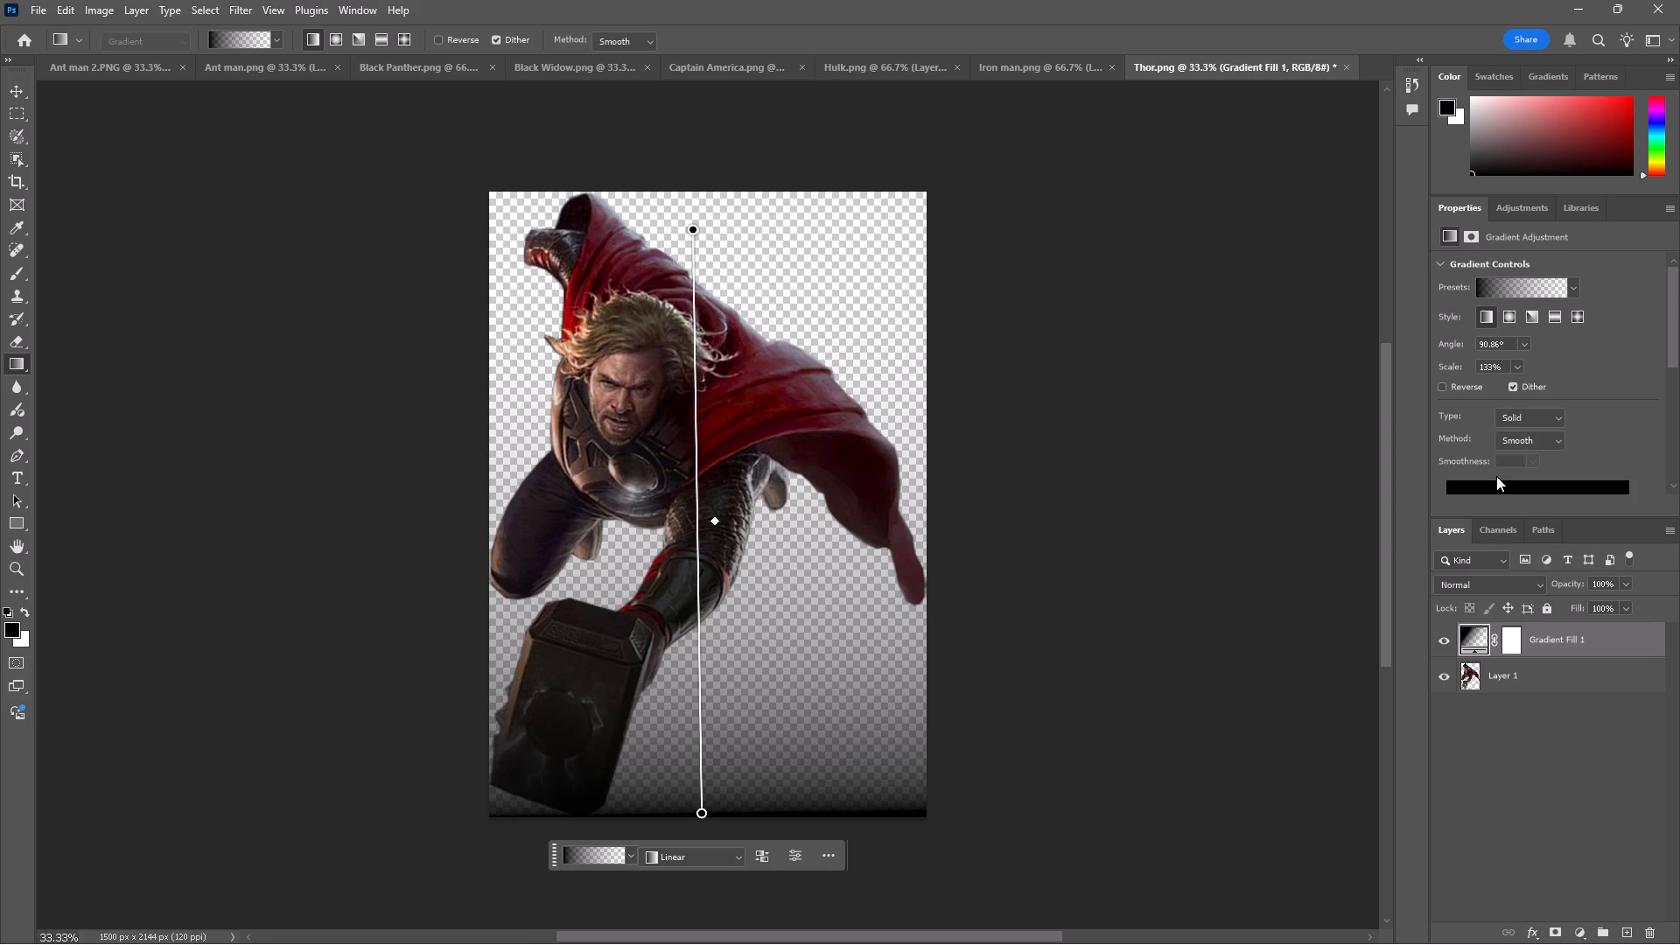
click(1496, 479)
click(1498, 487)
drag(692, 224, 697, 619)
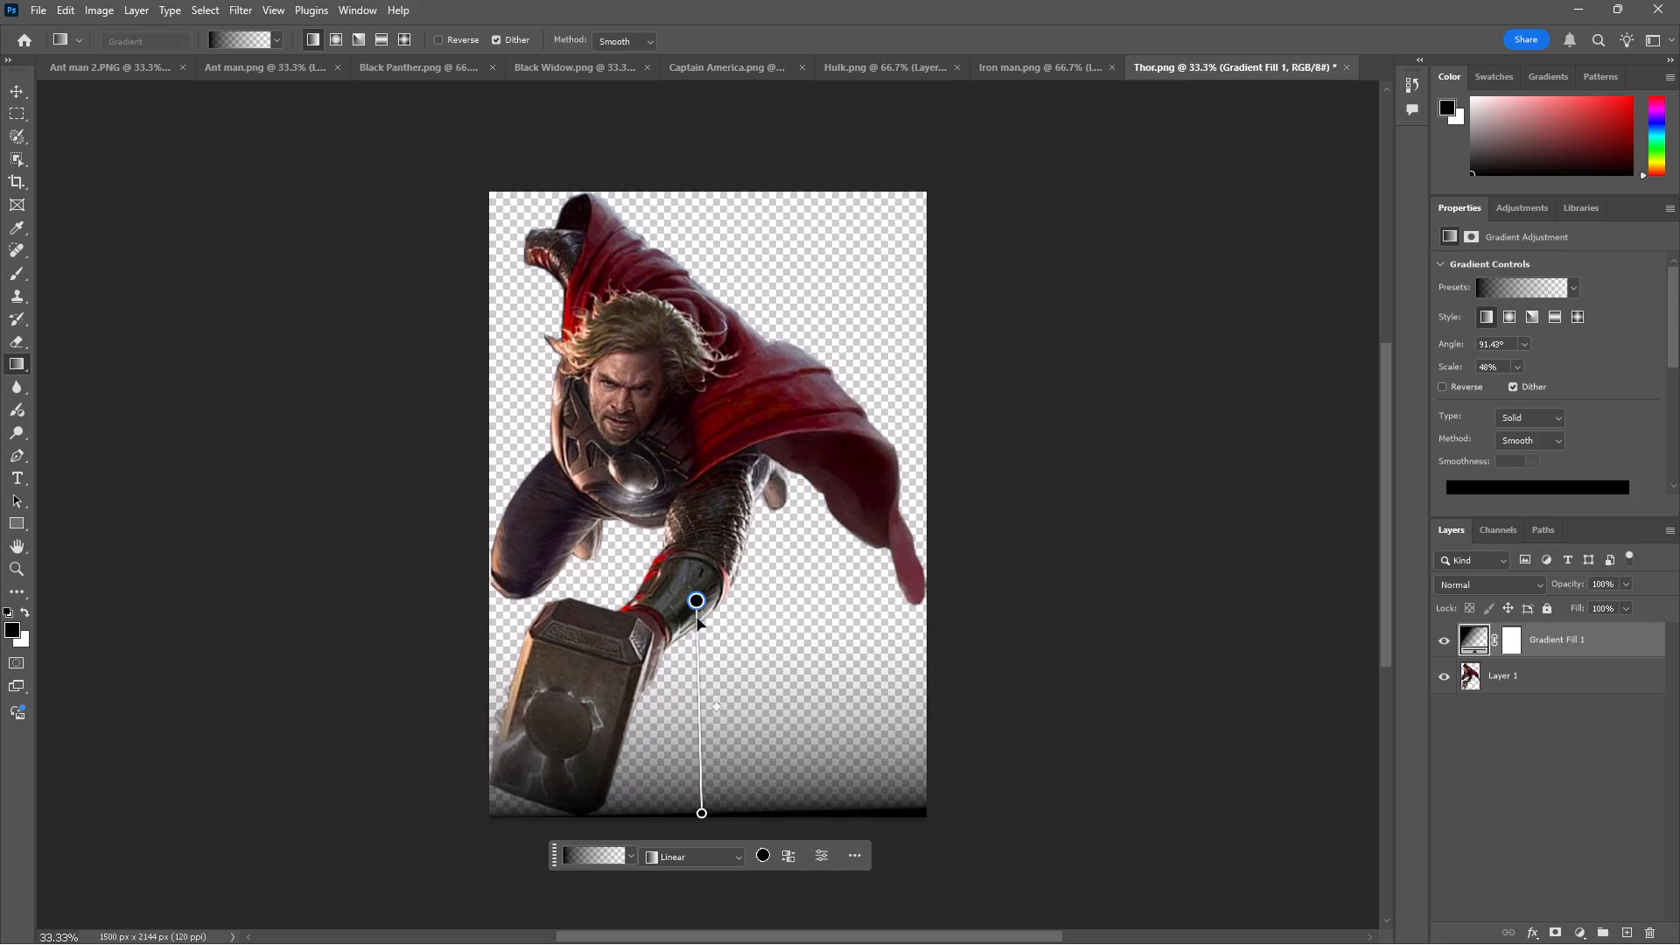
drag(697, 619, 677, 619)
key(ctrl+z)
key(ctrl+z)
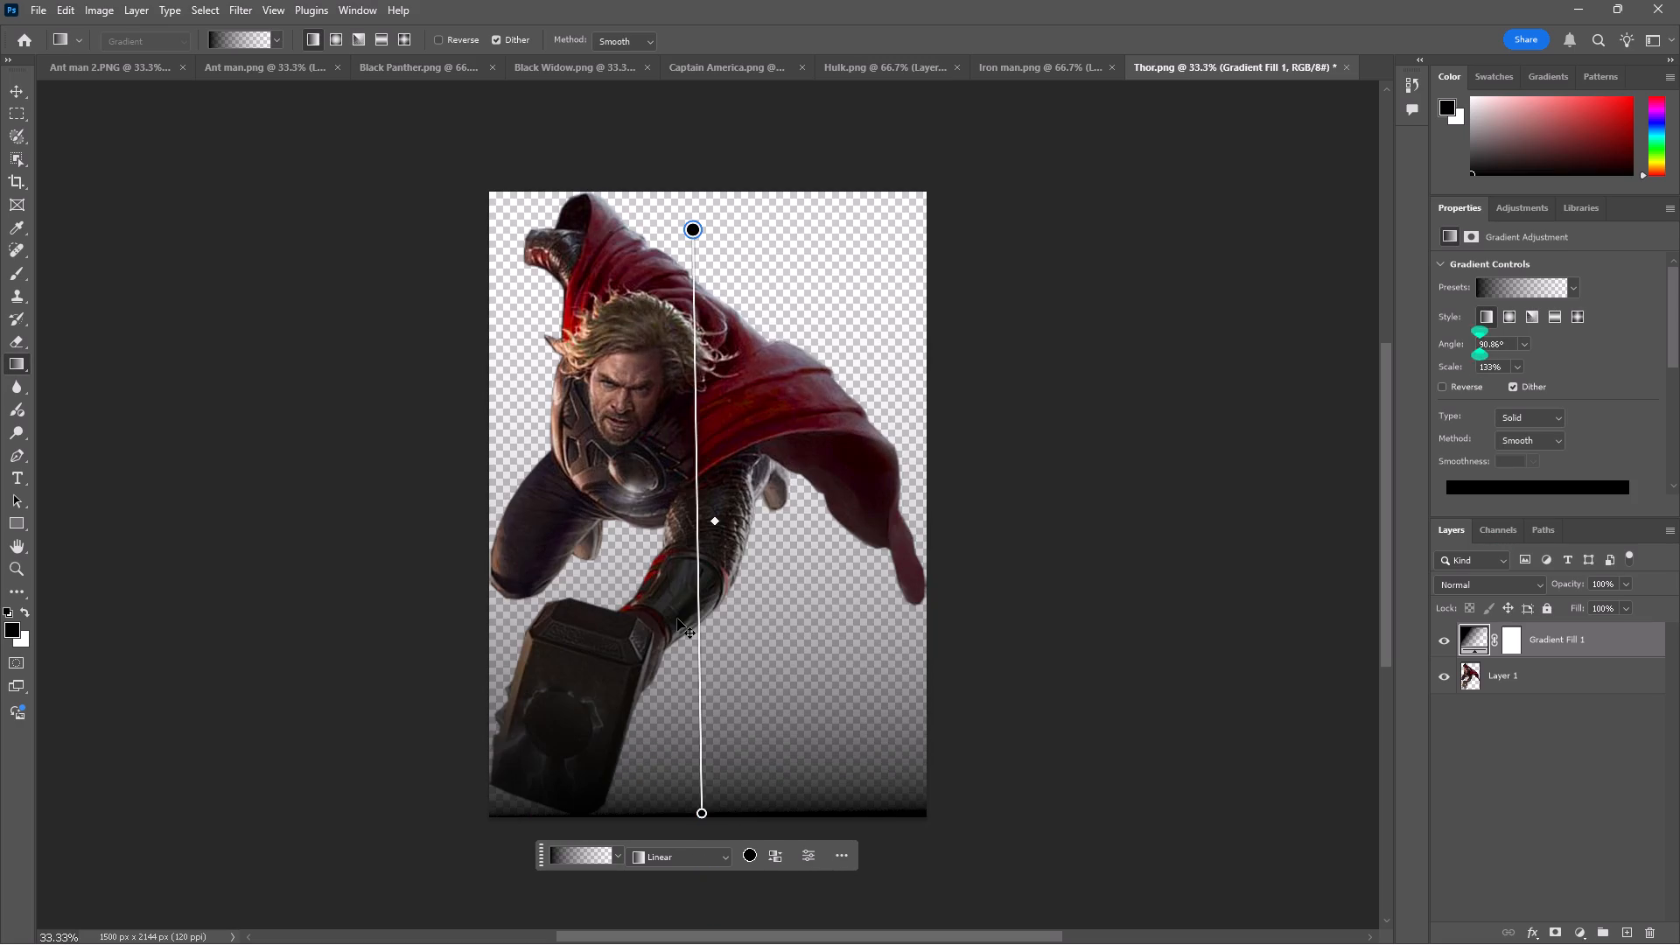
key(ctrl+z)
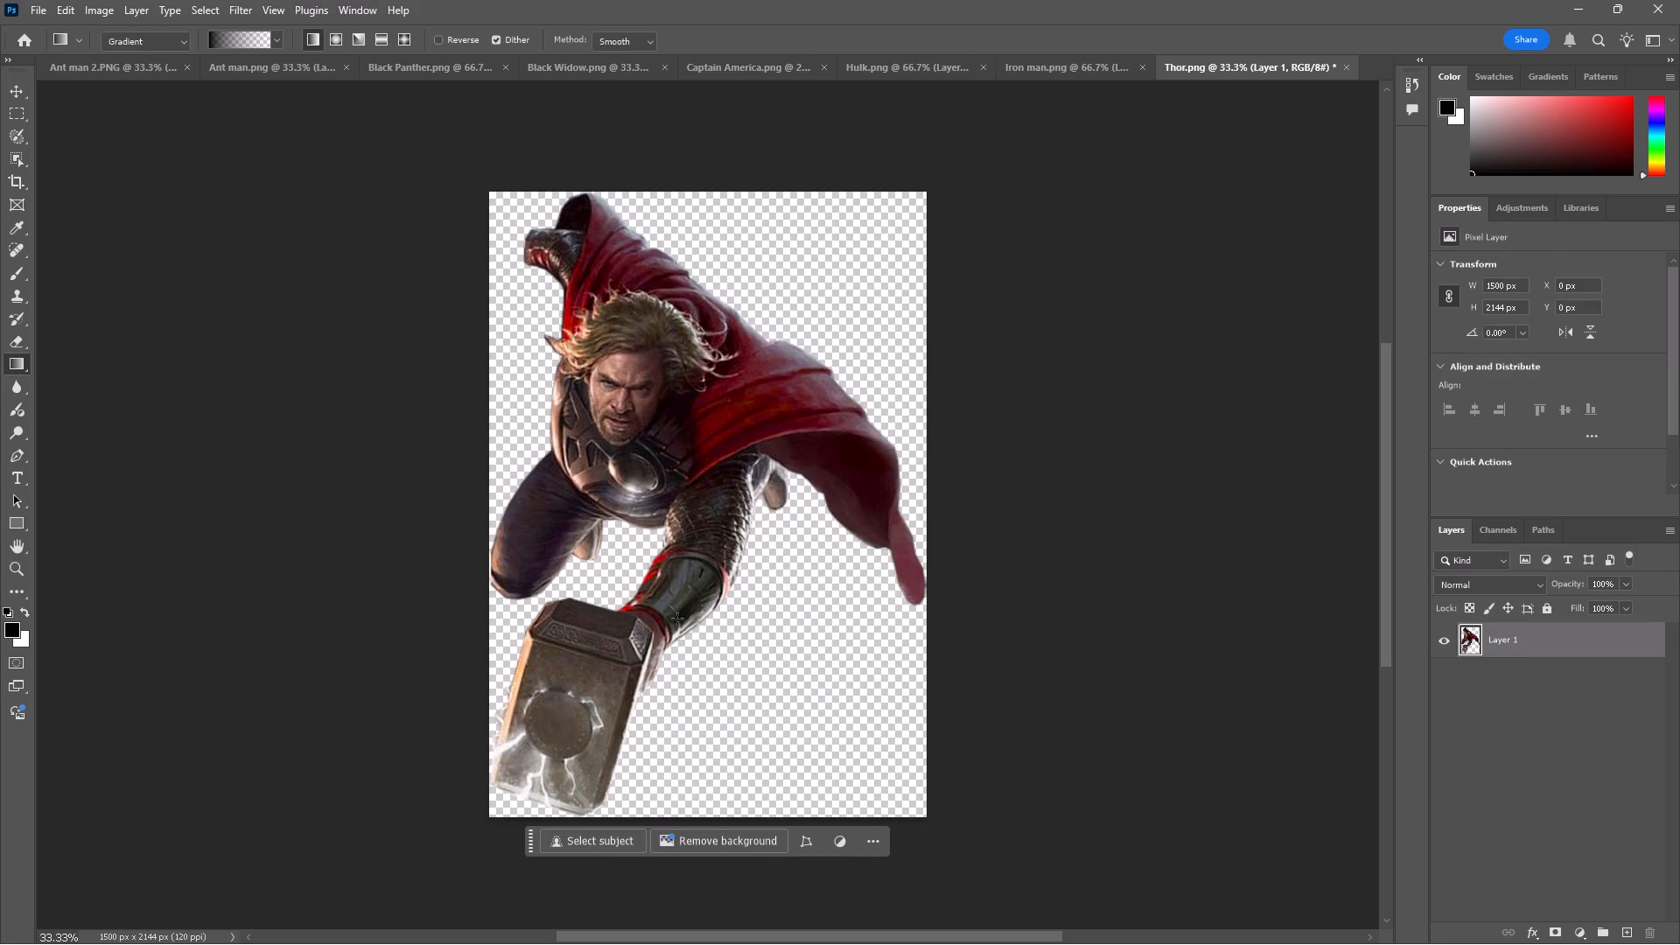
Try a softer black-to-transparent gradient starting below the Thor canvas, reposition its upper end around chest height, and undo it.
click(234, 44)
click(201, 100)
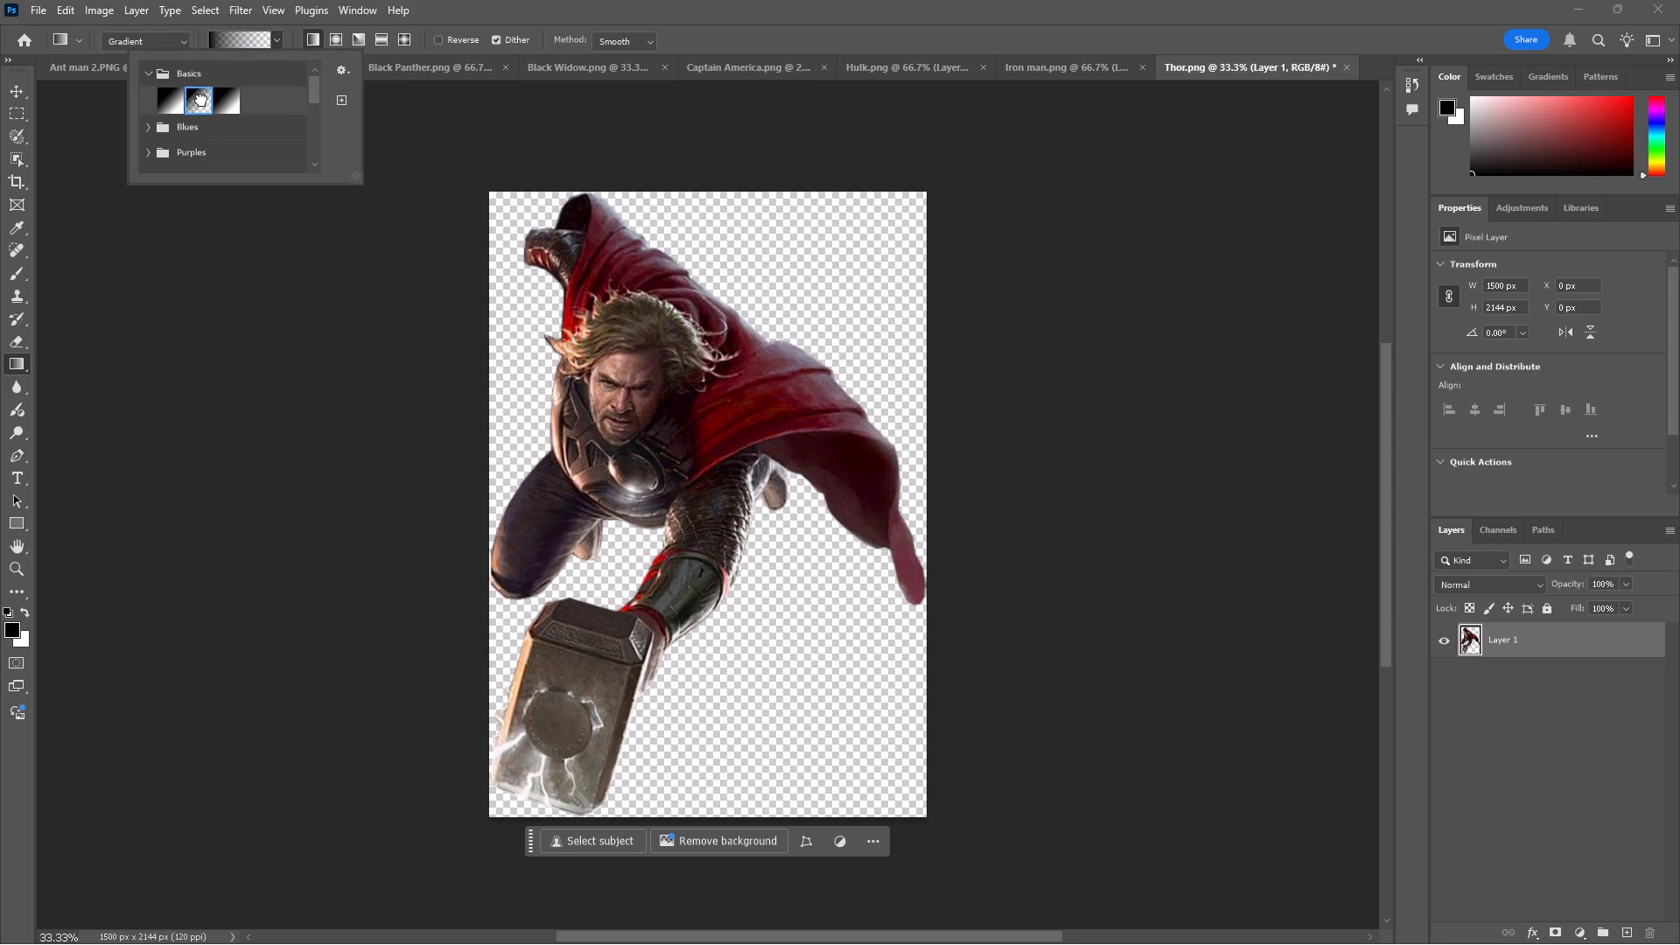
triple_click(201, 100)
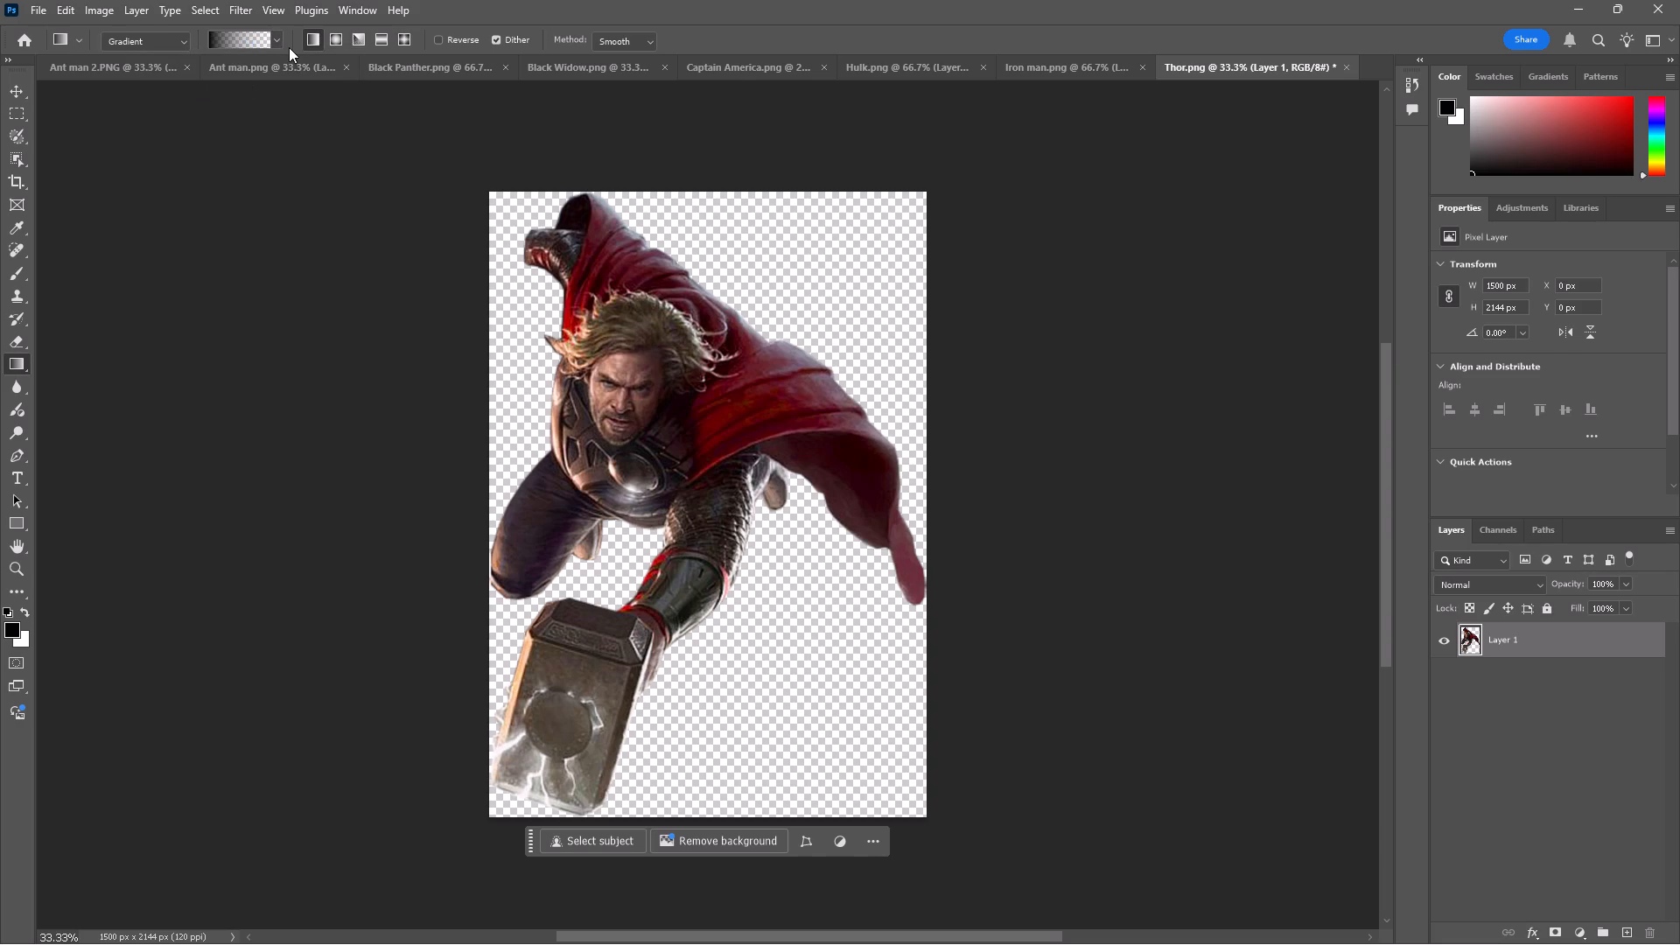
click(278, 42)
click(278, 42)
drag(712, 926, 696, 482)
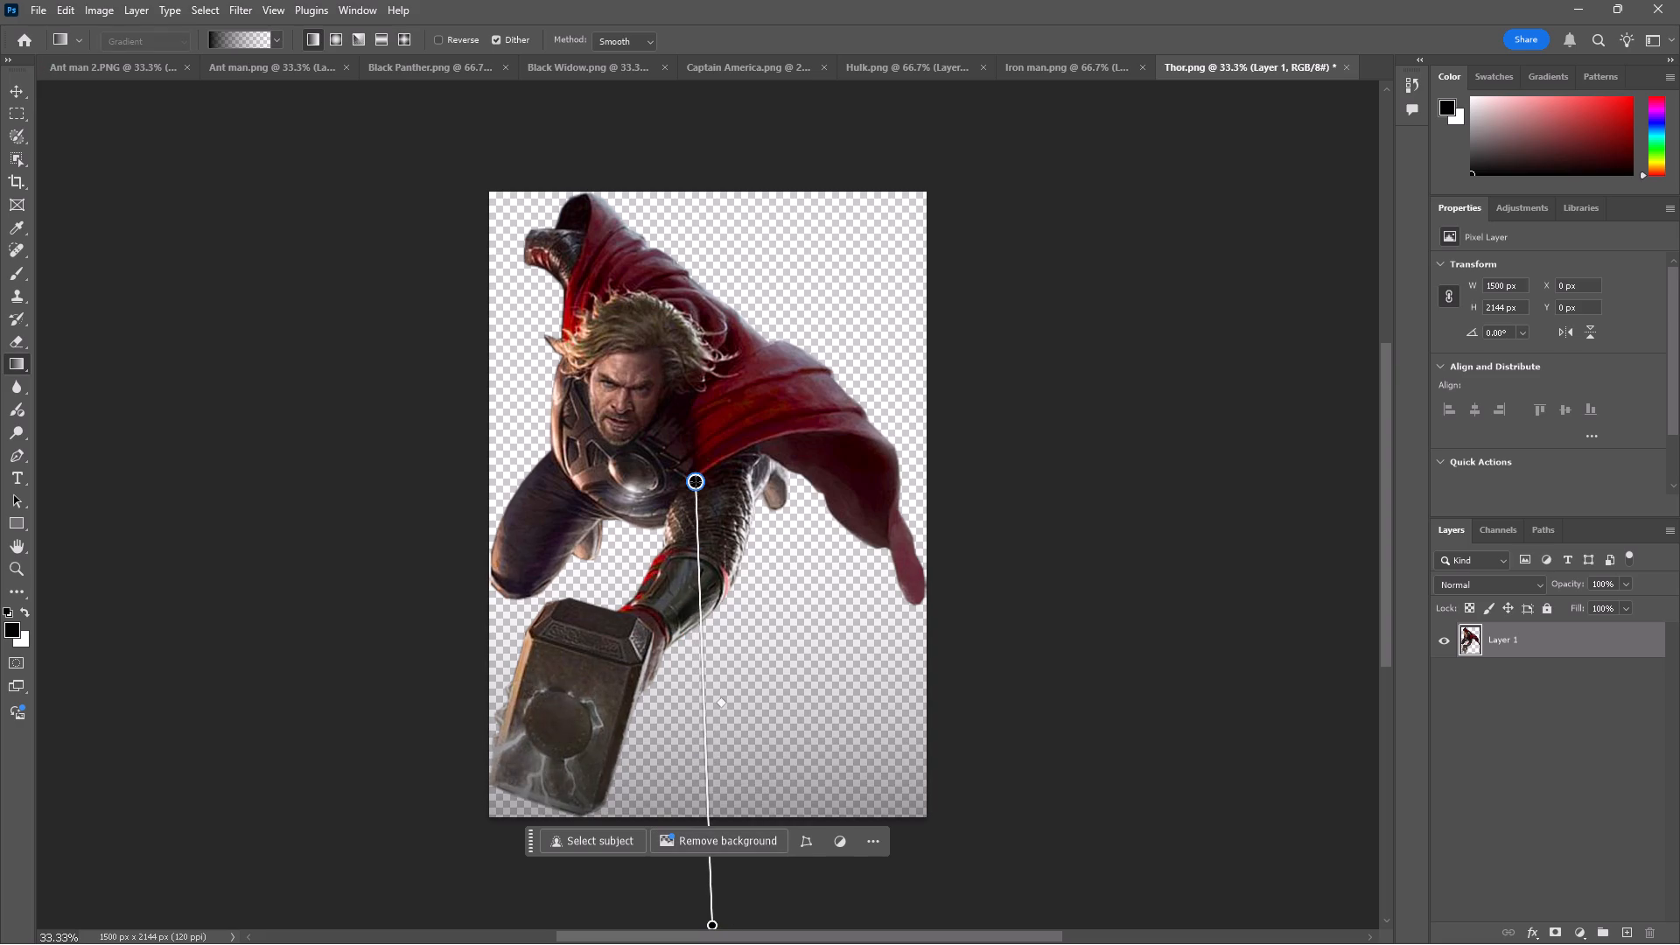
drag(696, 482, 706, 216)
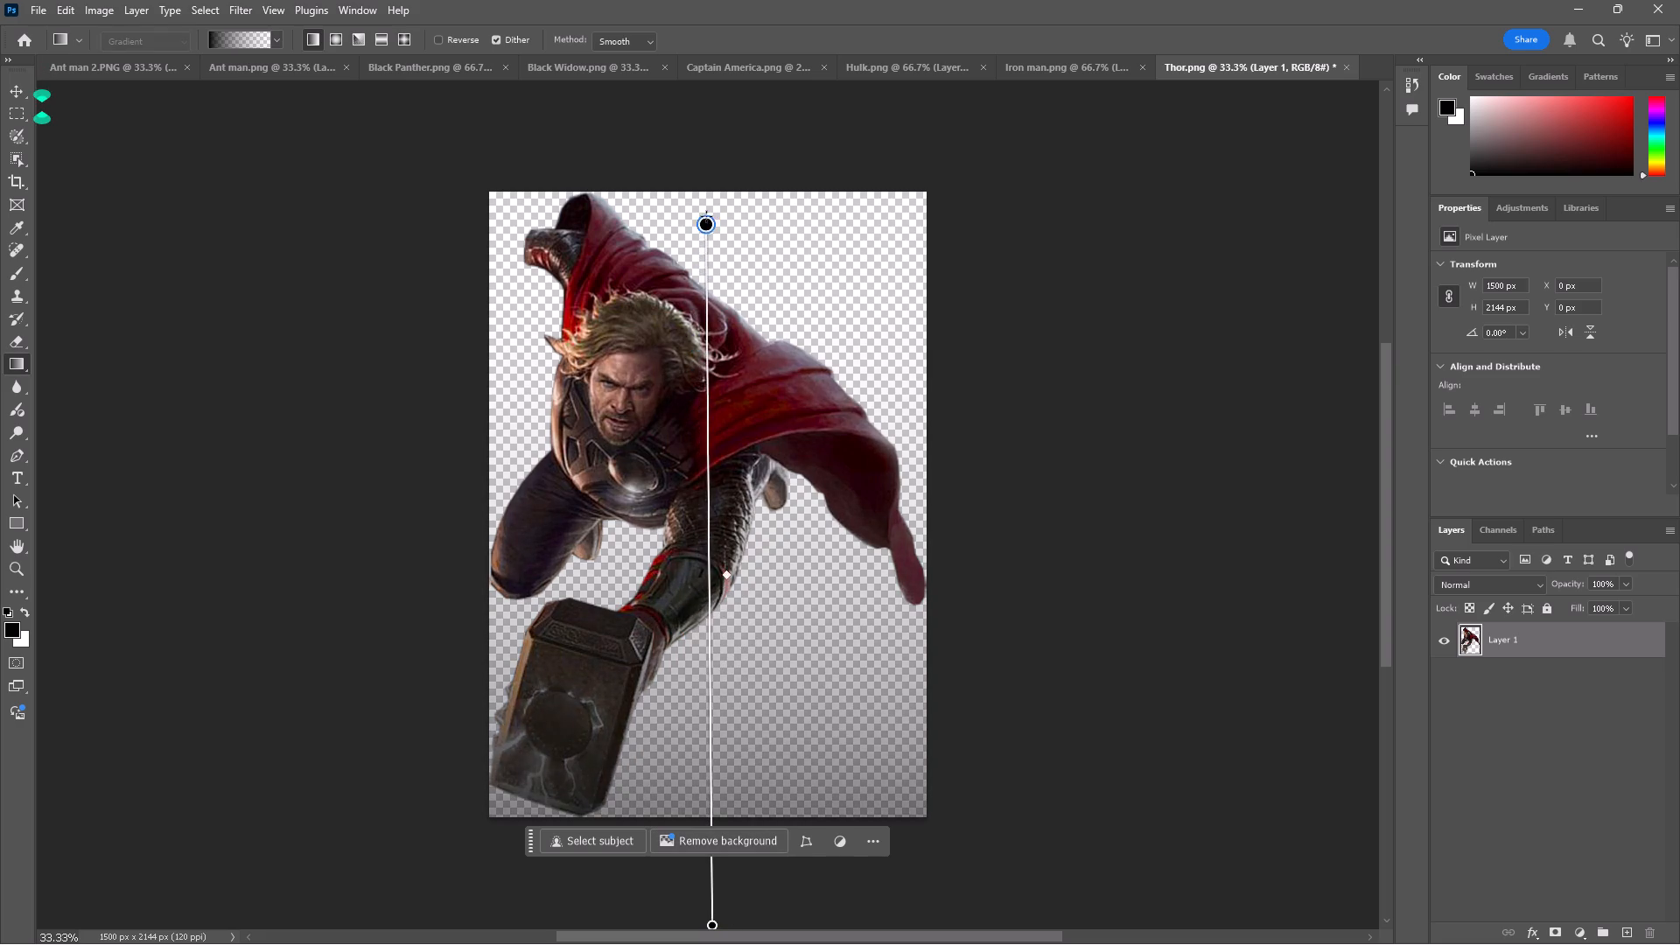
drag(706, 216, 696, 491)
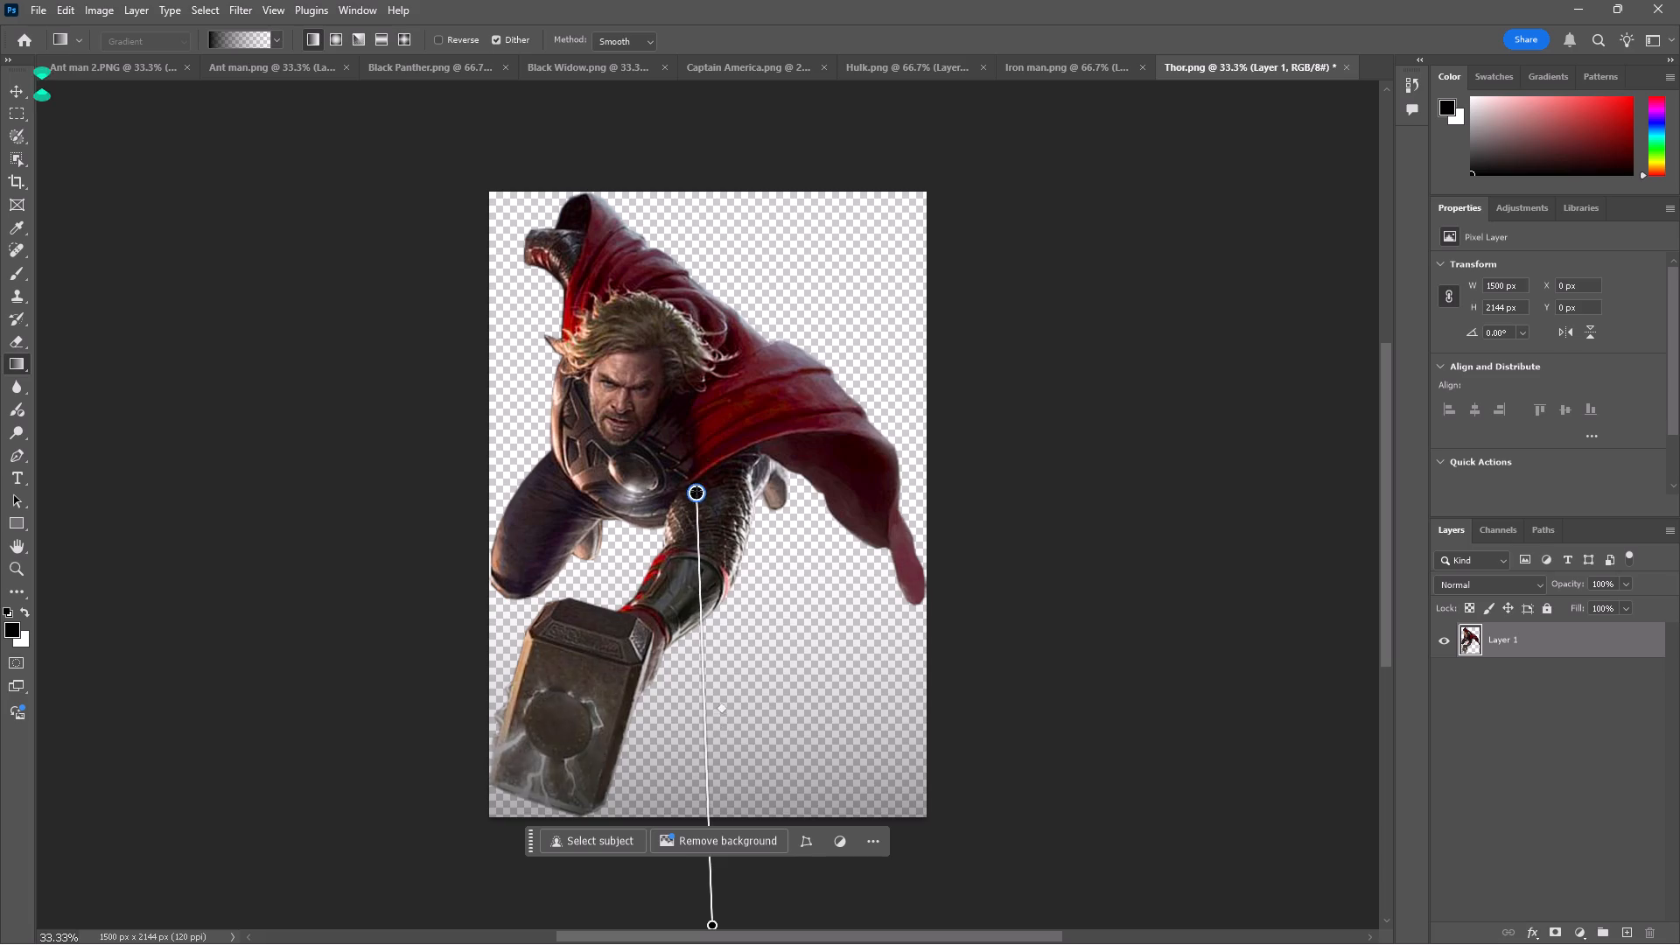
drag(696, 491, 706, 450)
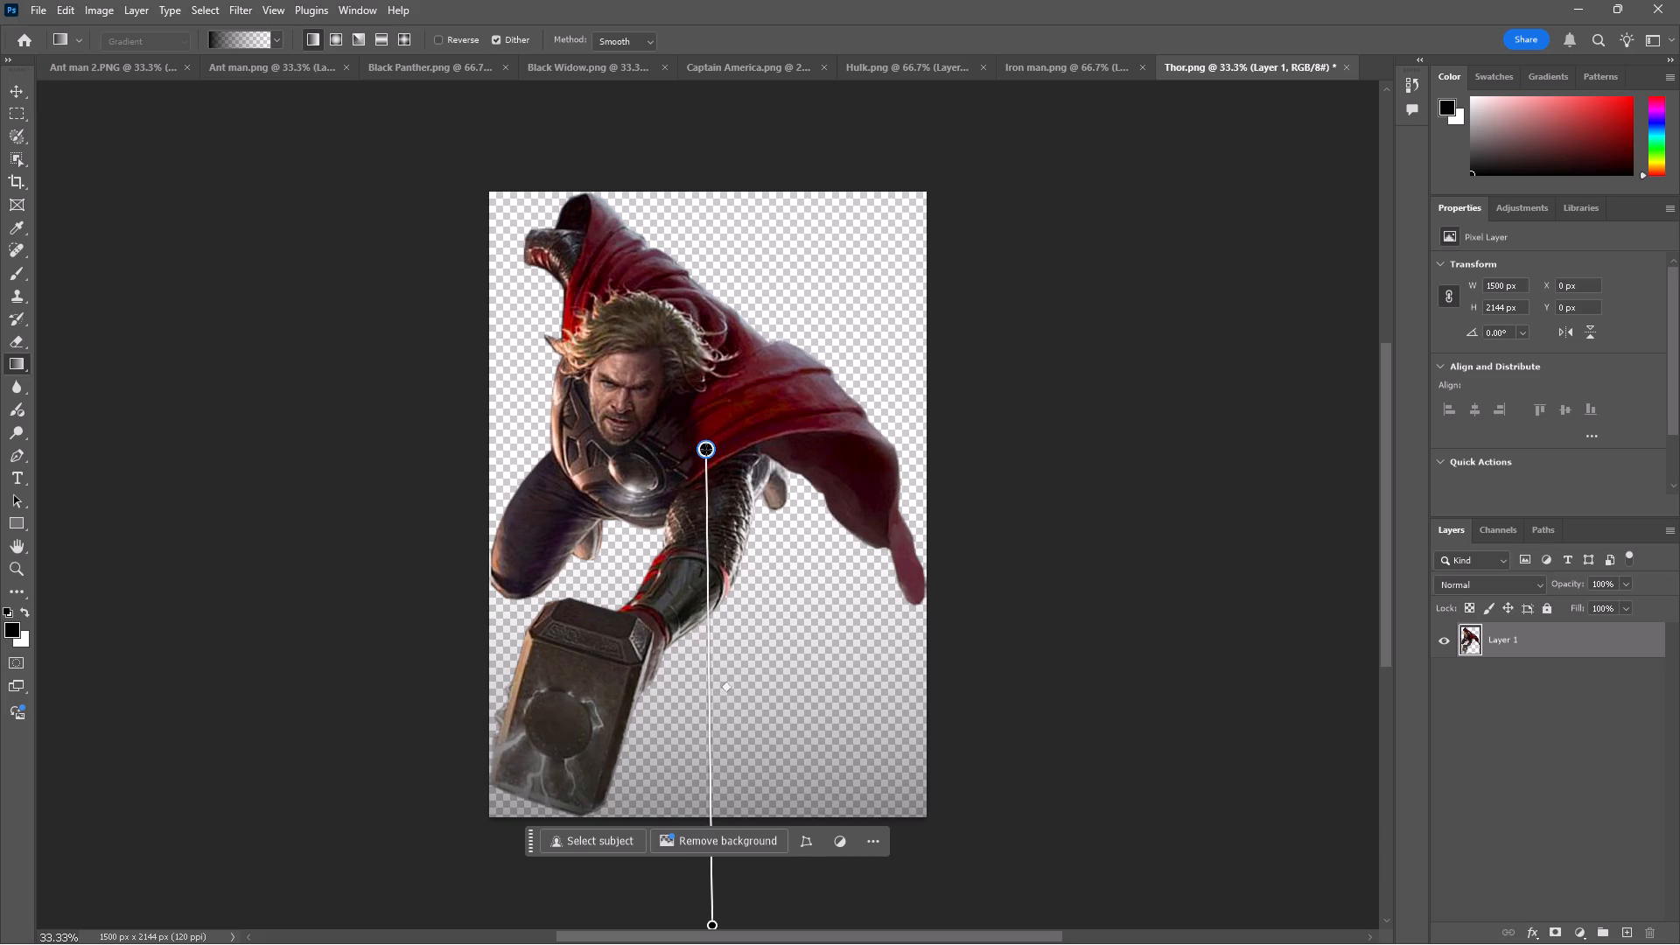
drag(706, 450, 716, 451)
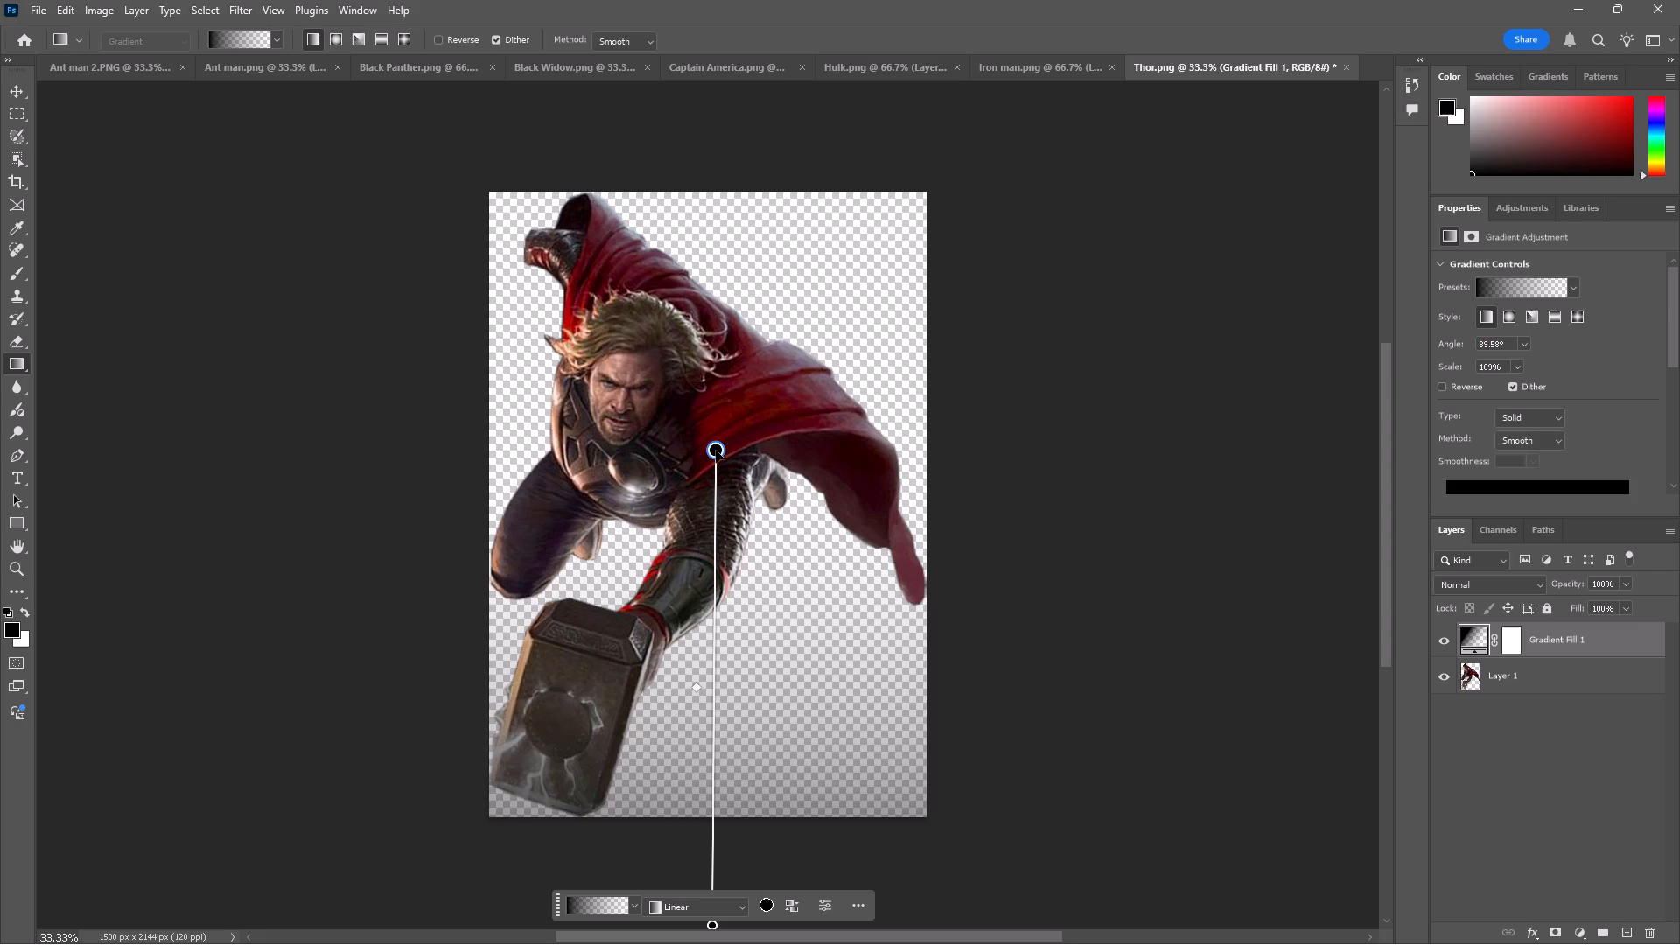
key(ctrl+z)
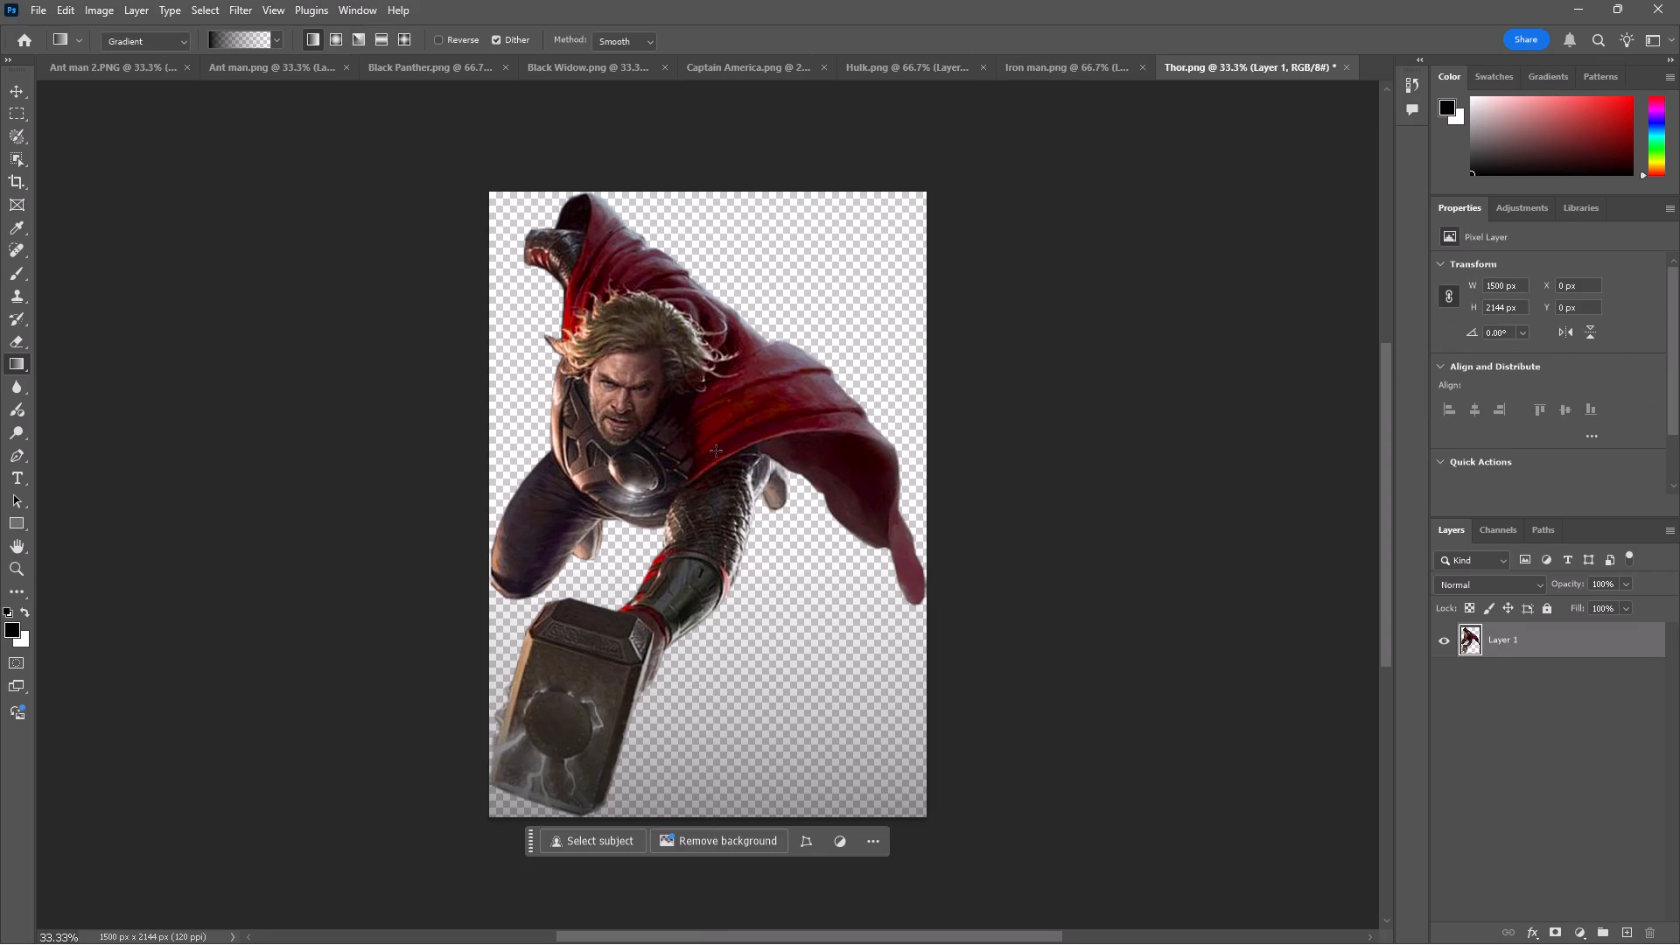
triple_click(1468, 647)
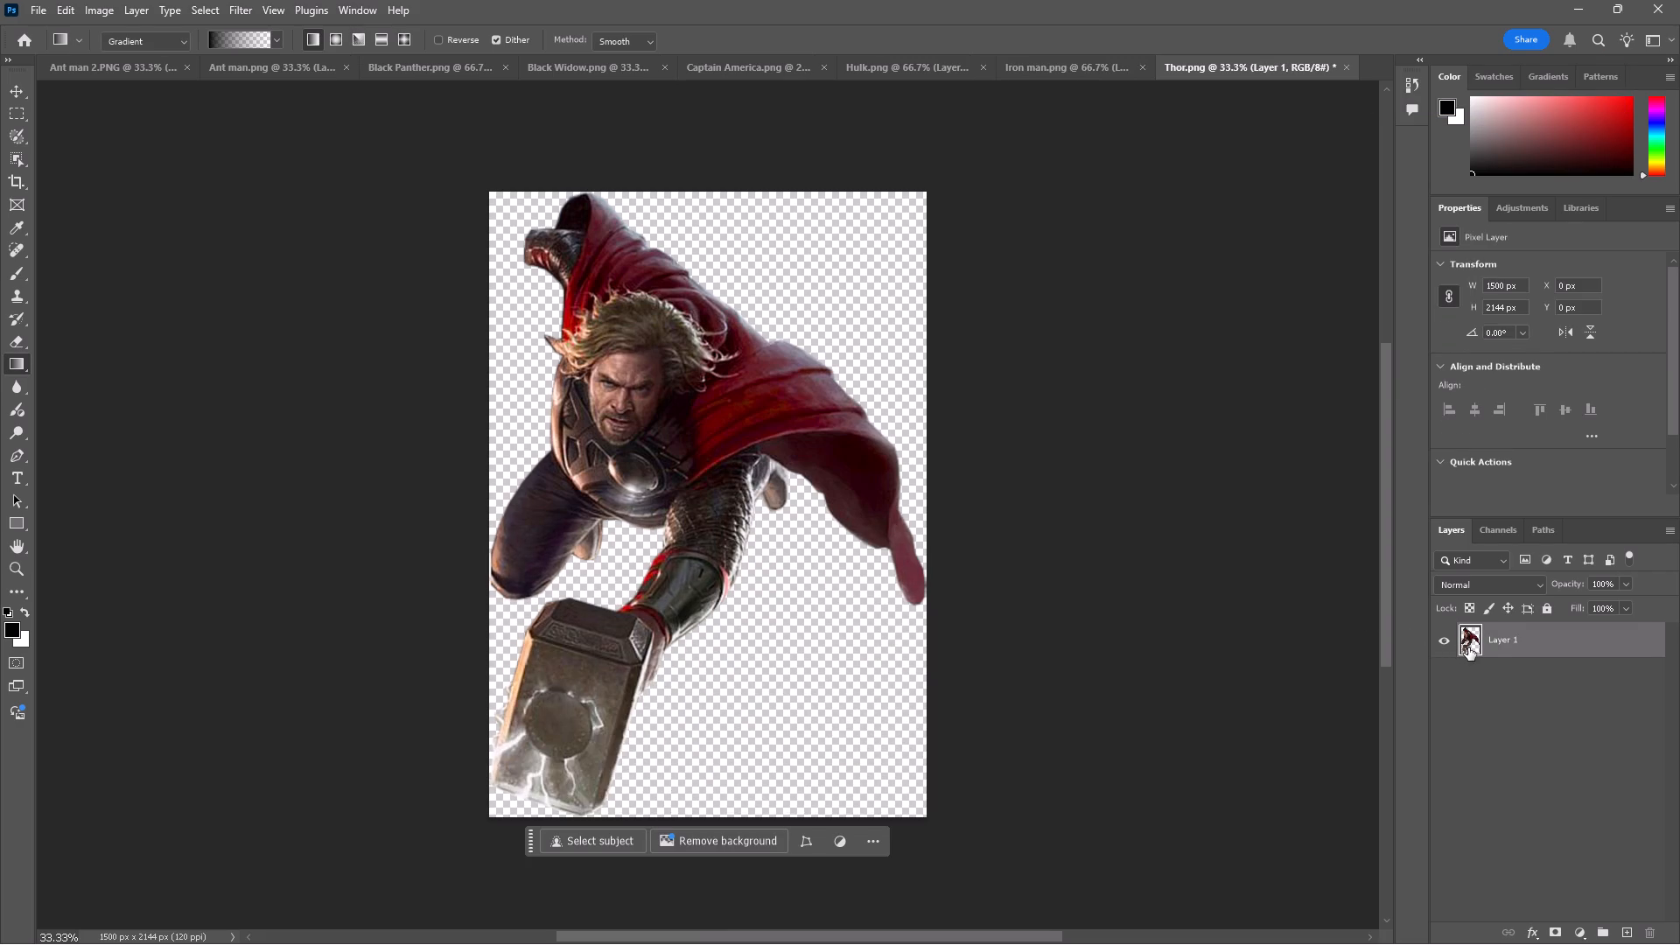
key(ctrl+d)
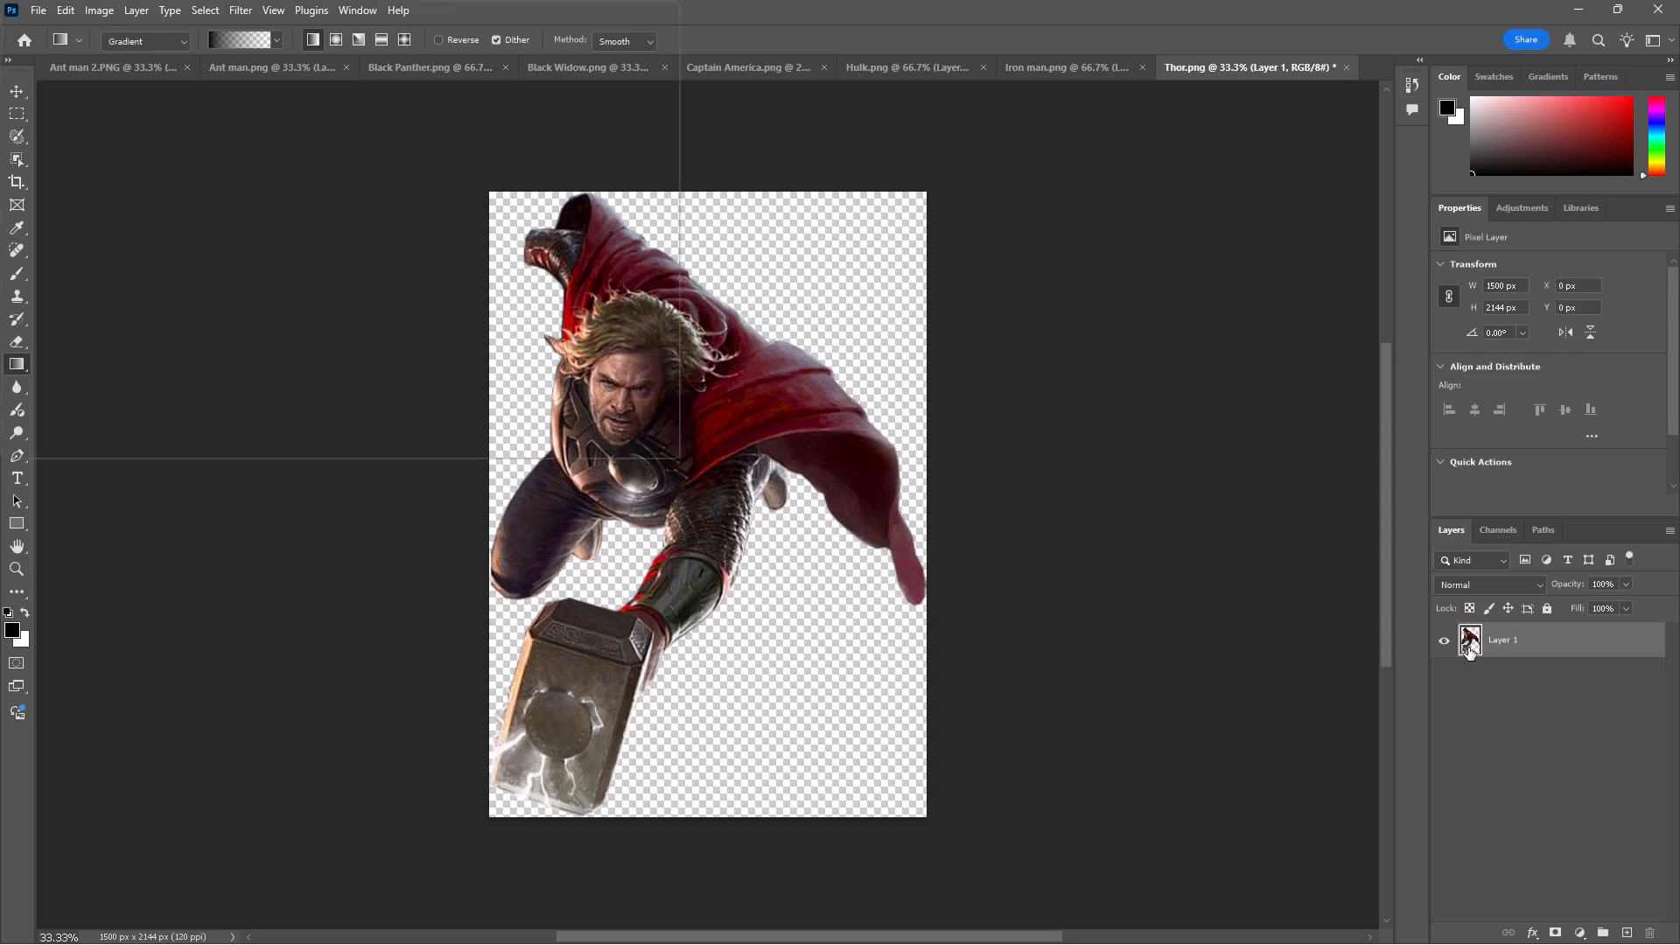
Duplicate the Thor layer within the document and add a layer mask to the copy, Layer 2.
click(1123, 173)
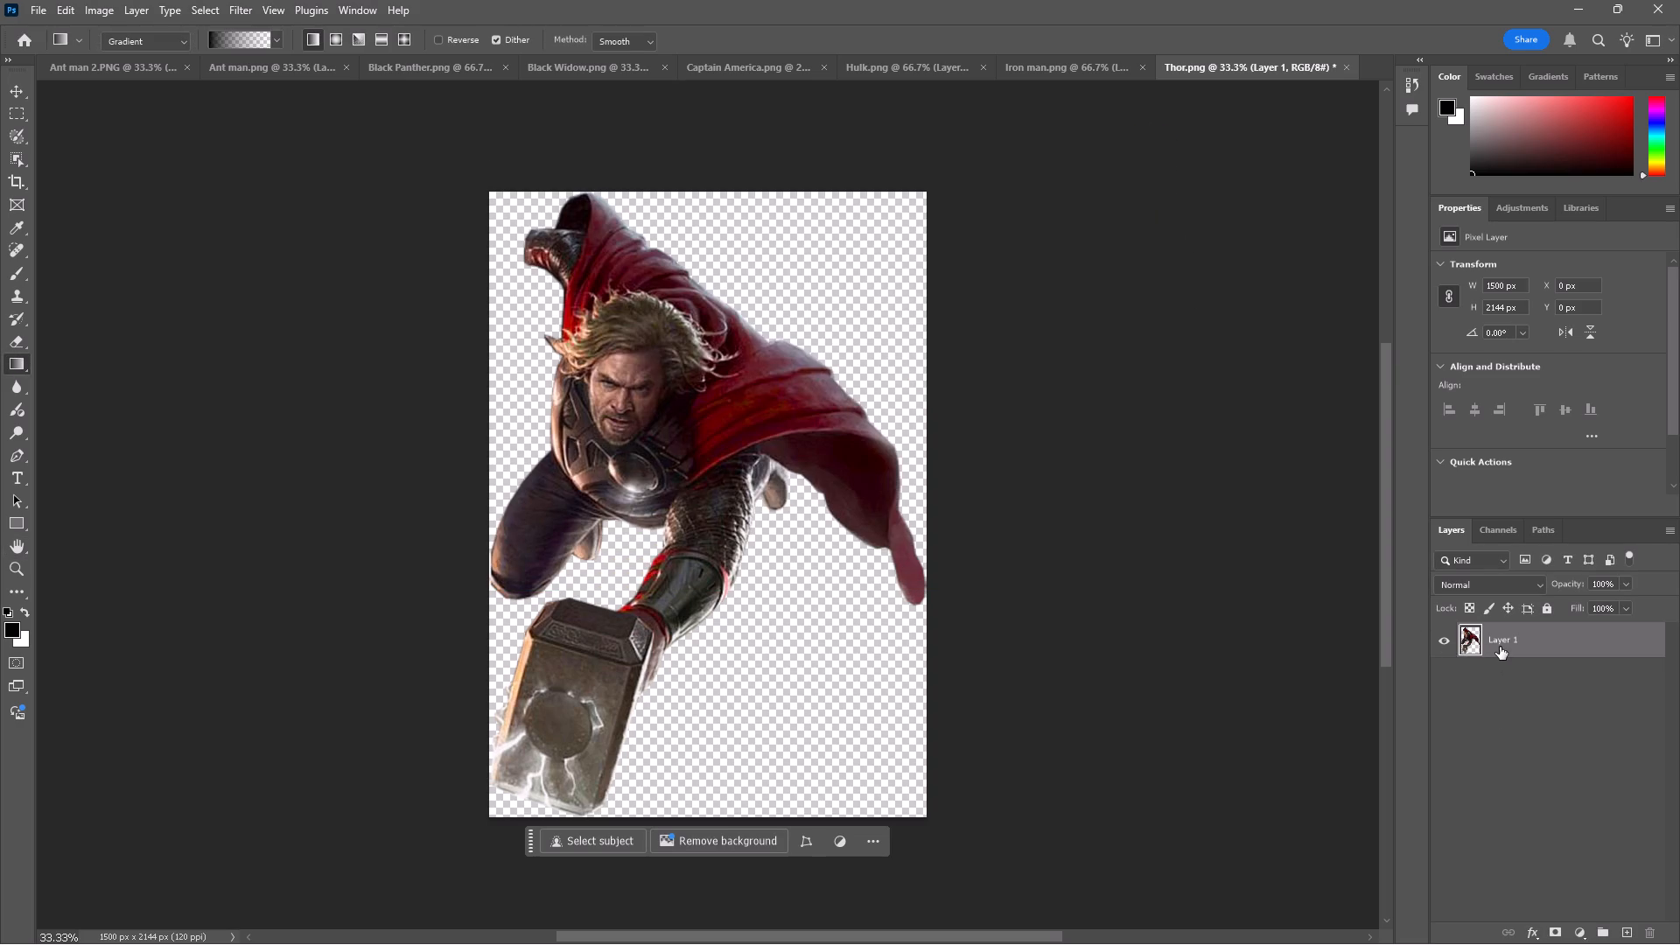
click(1500, 647)
key(ctrl+c)
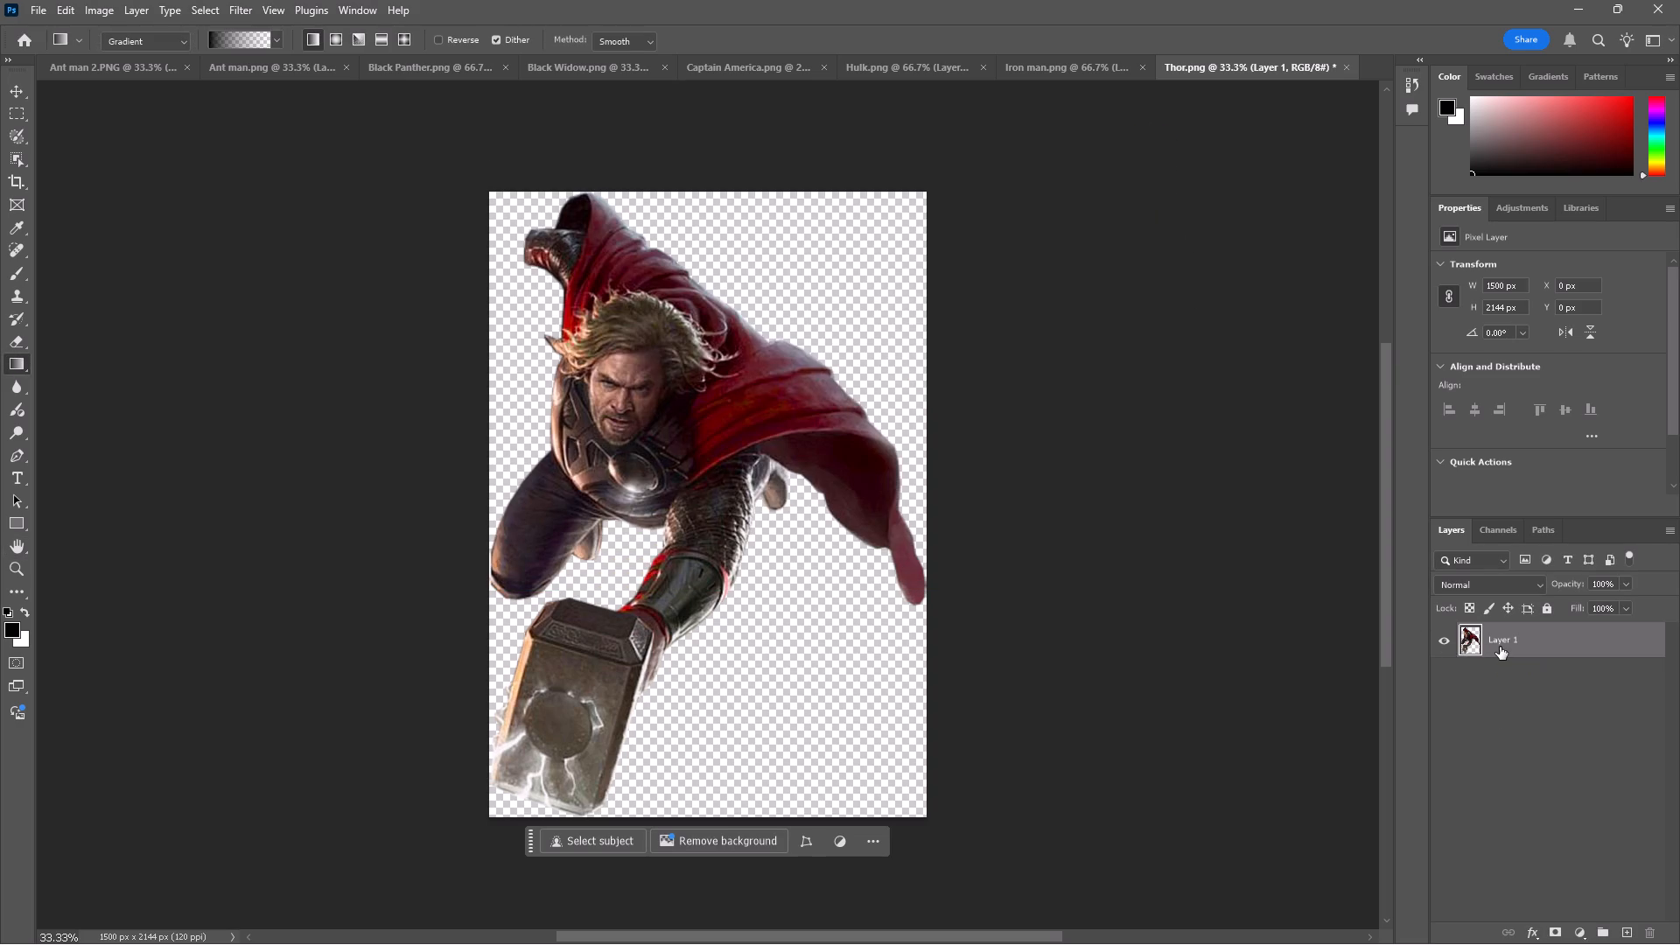
key(ctrl+v)
click(1481, 638)
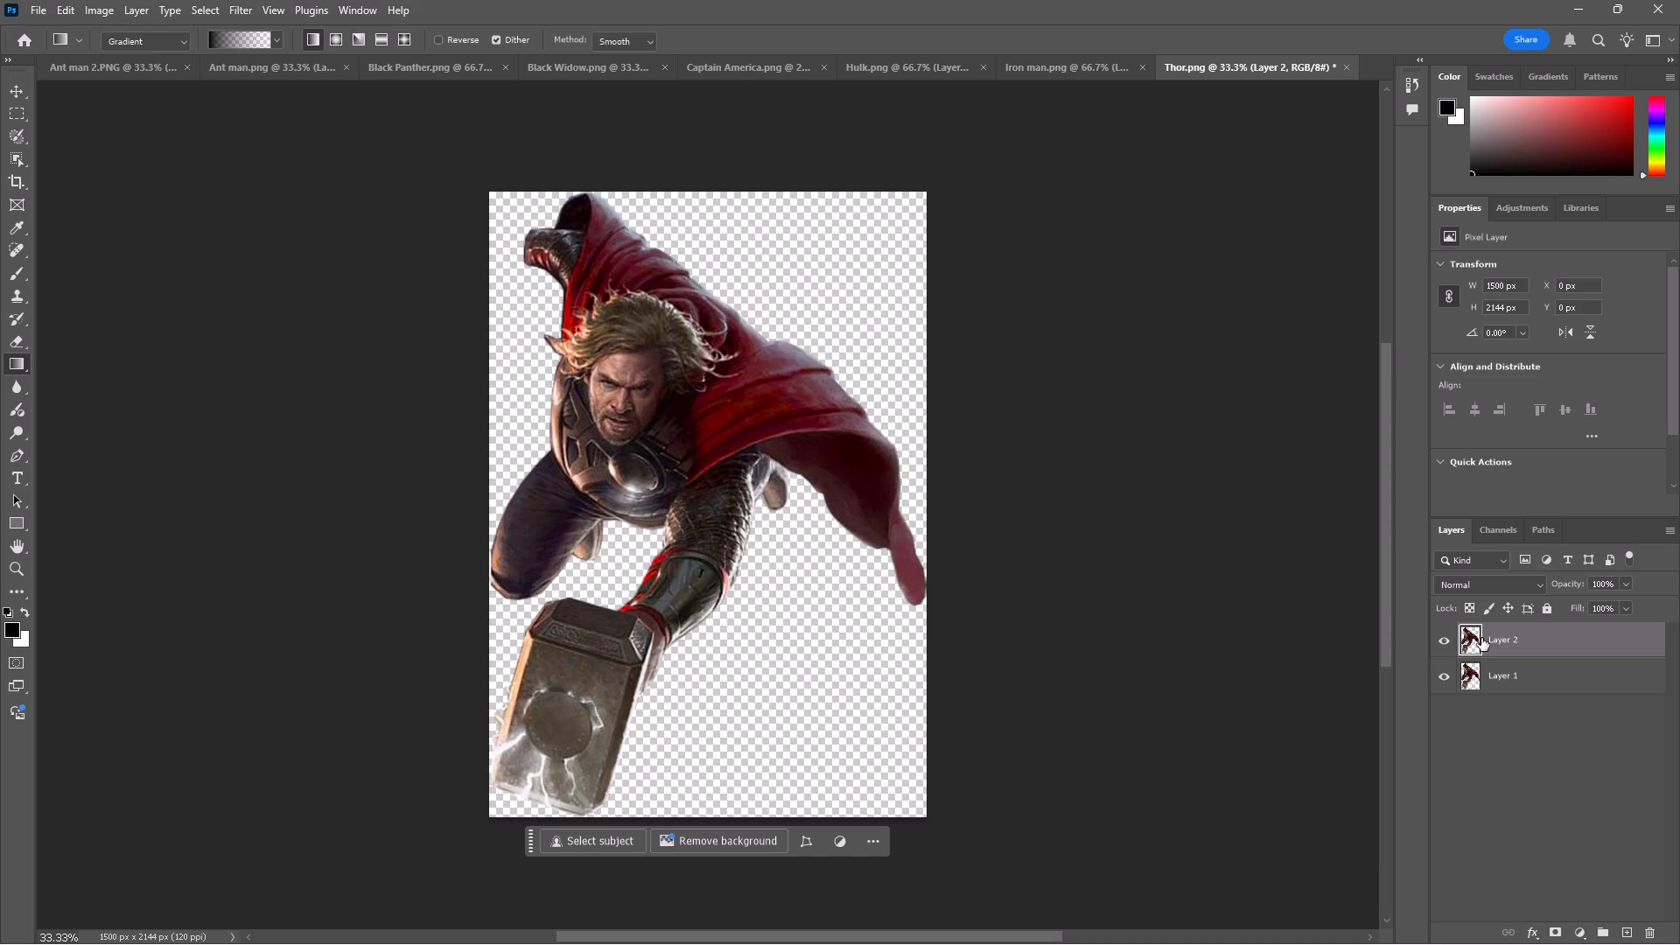
click(1553, 927)
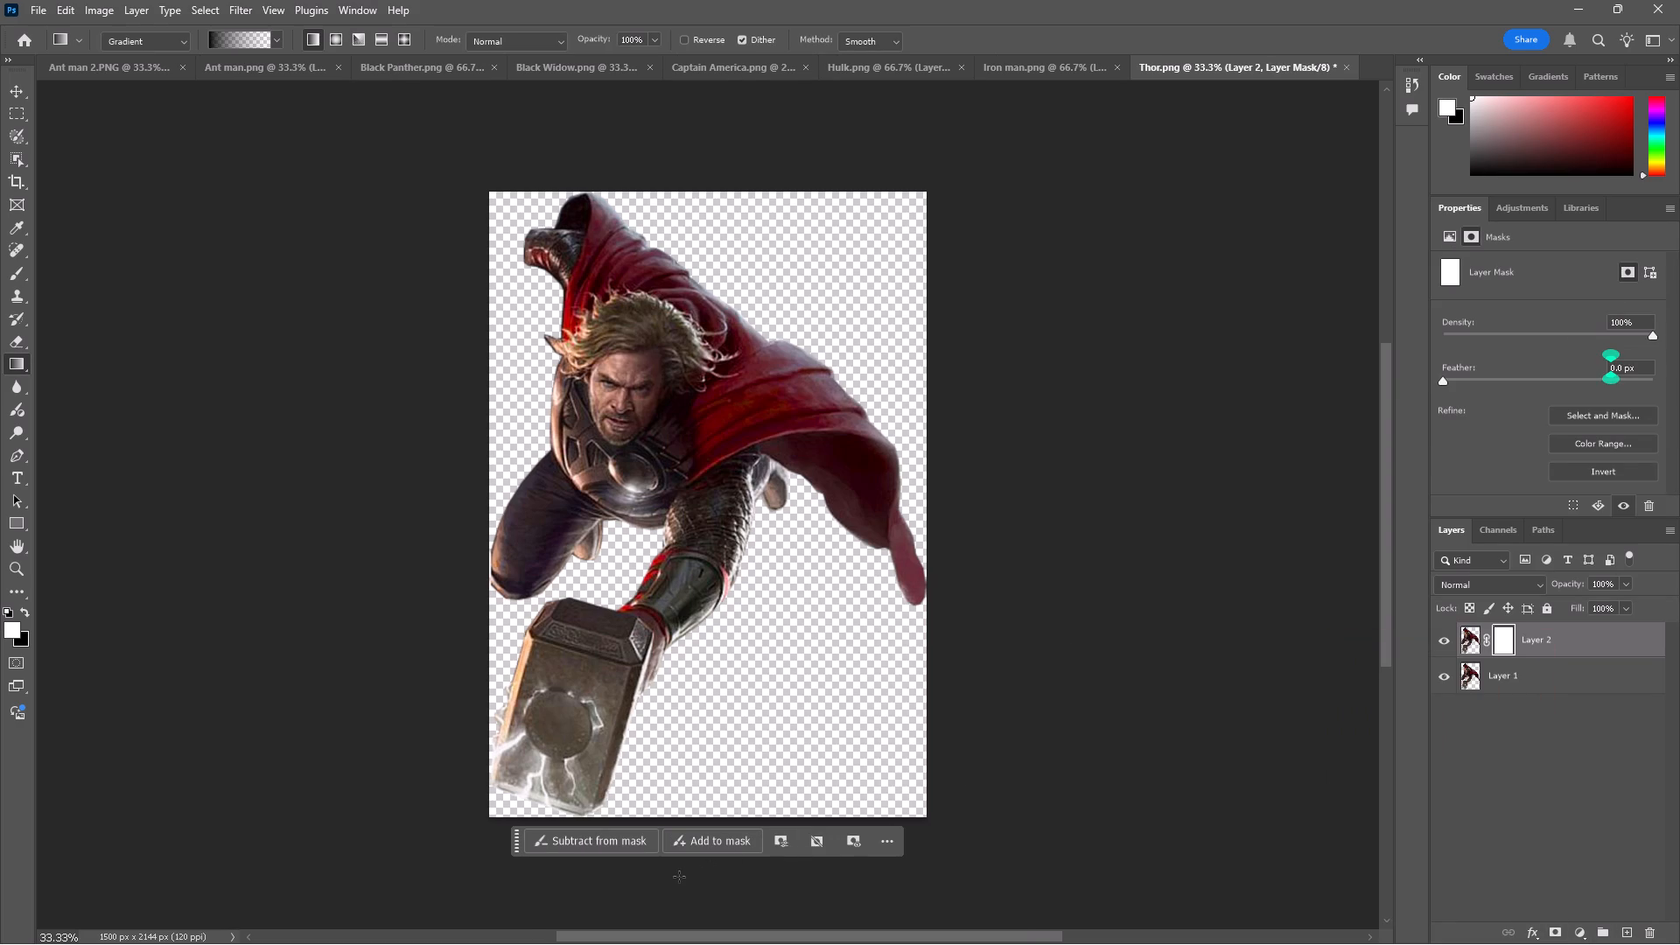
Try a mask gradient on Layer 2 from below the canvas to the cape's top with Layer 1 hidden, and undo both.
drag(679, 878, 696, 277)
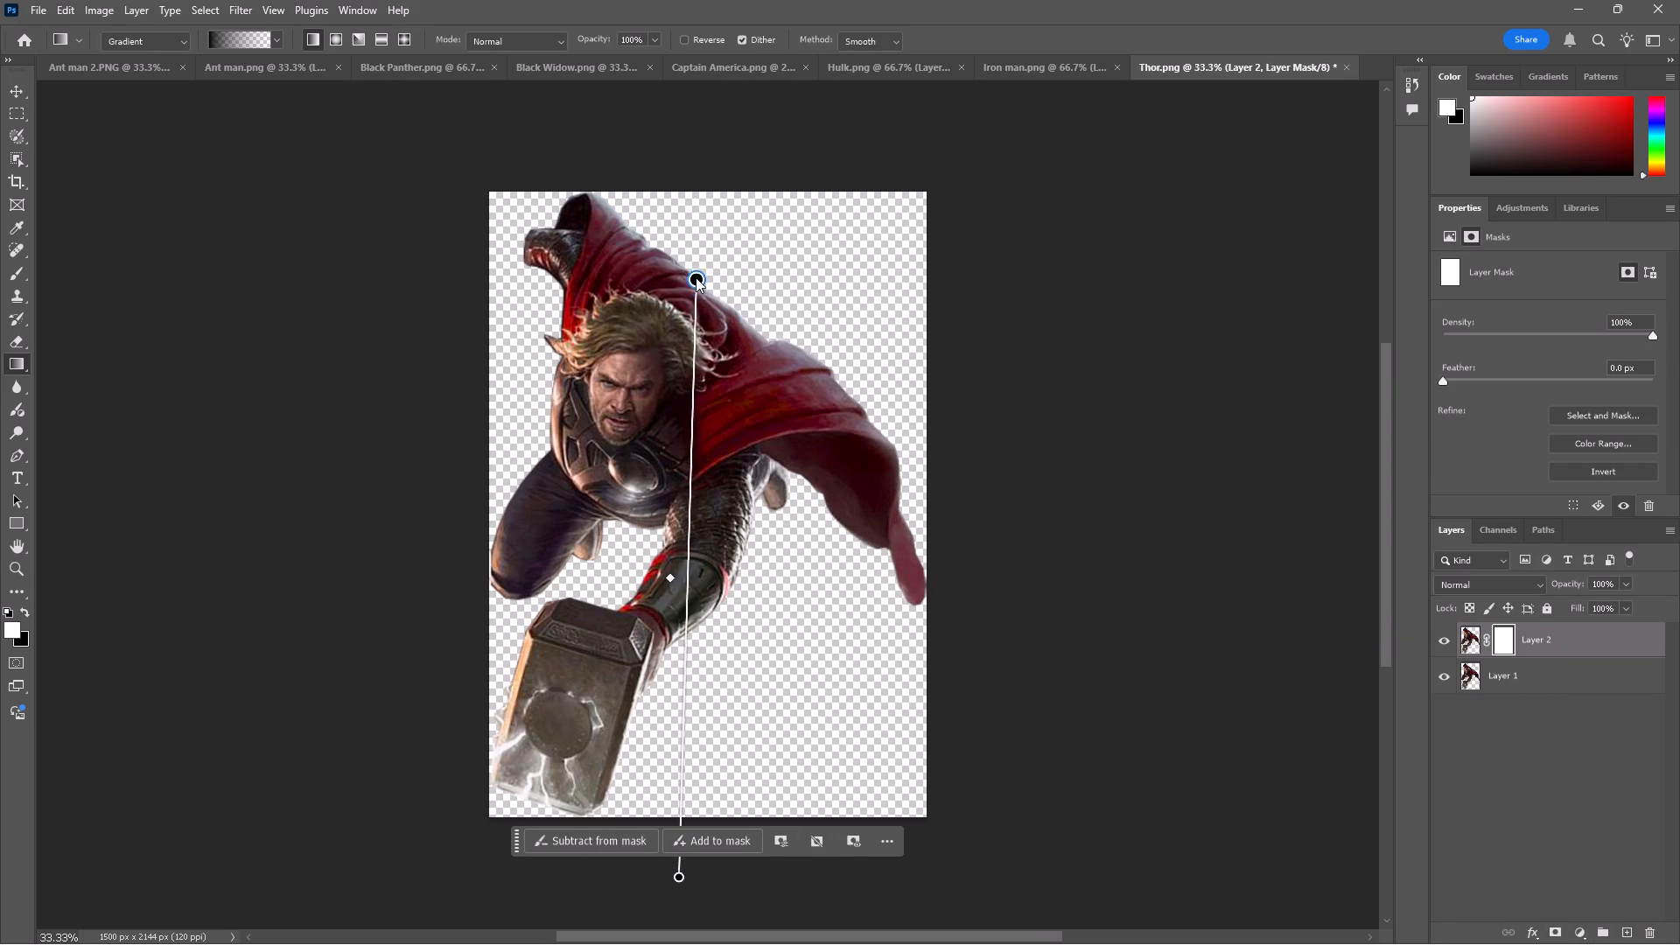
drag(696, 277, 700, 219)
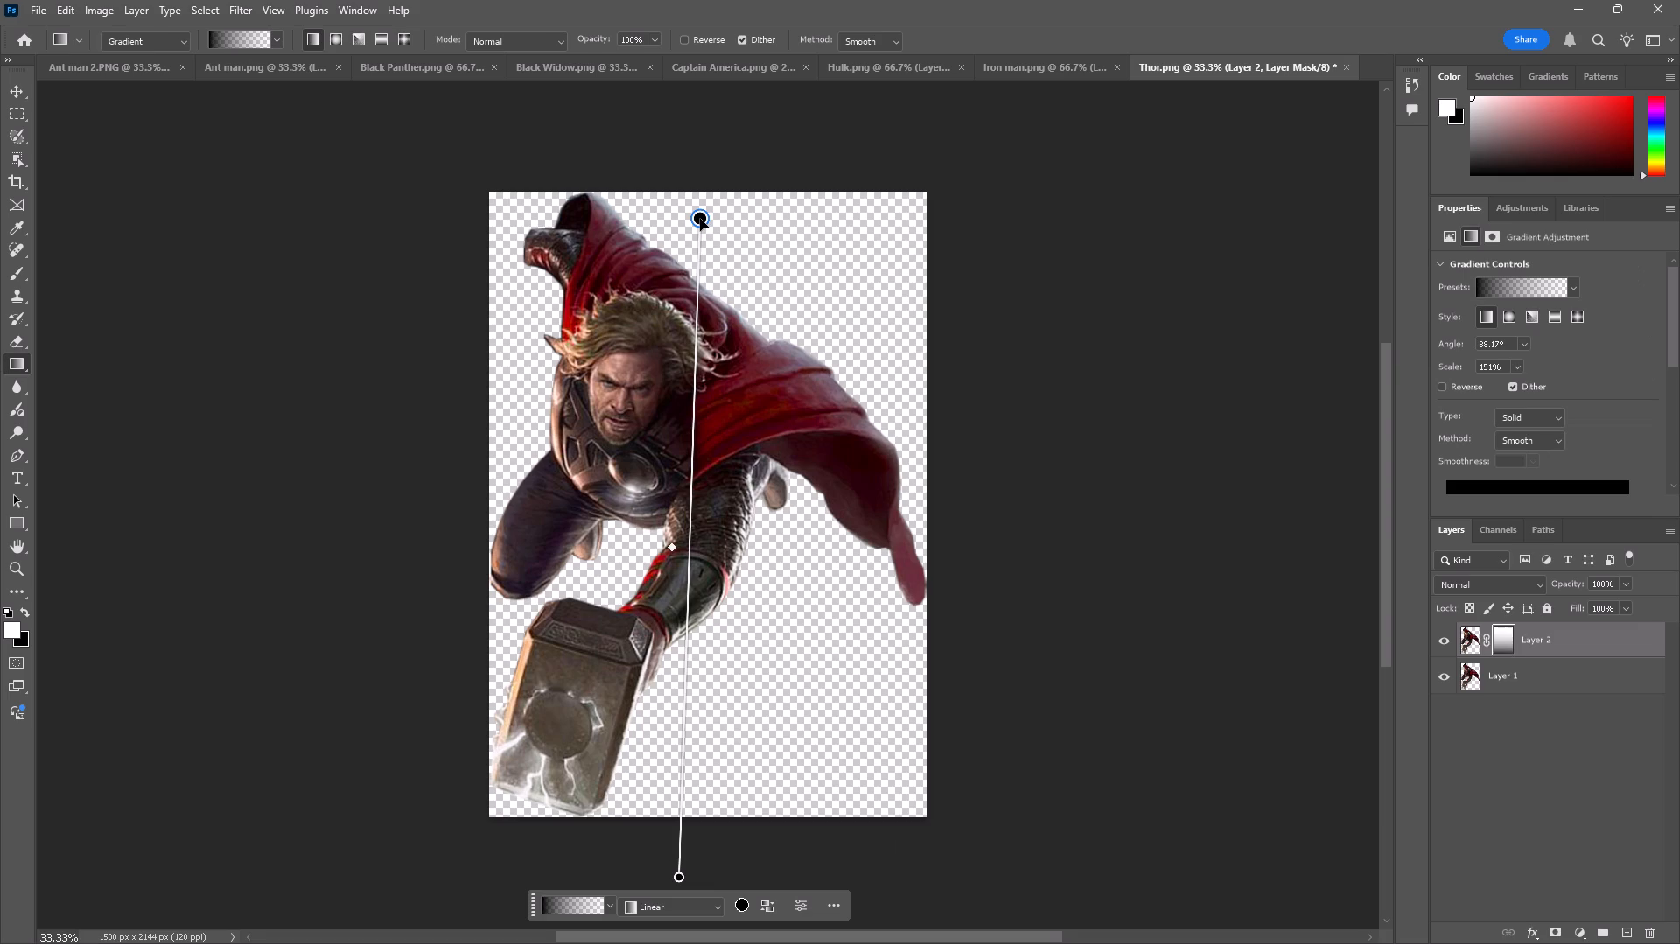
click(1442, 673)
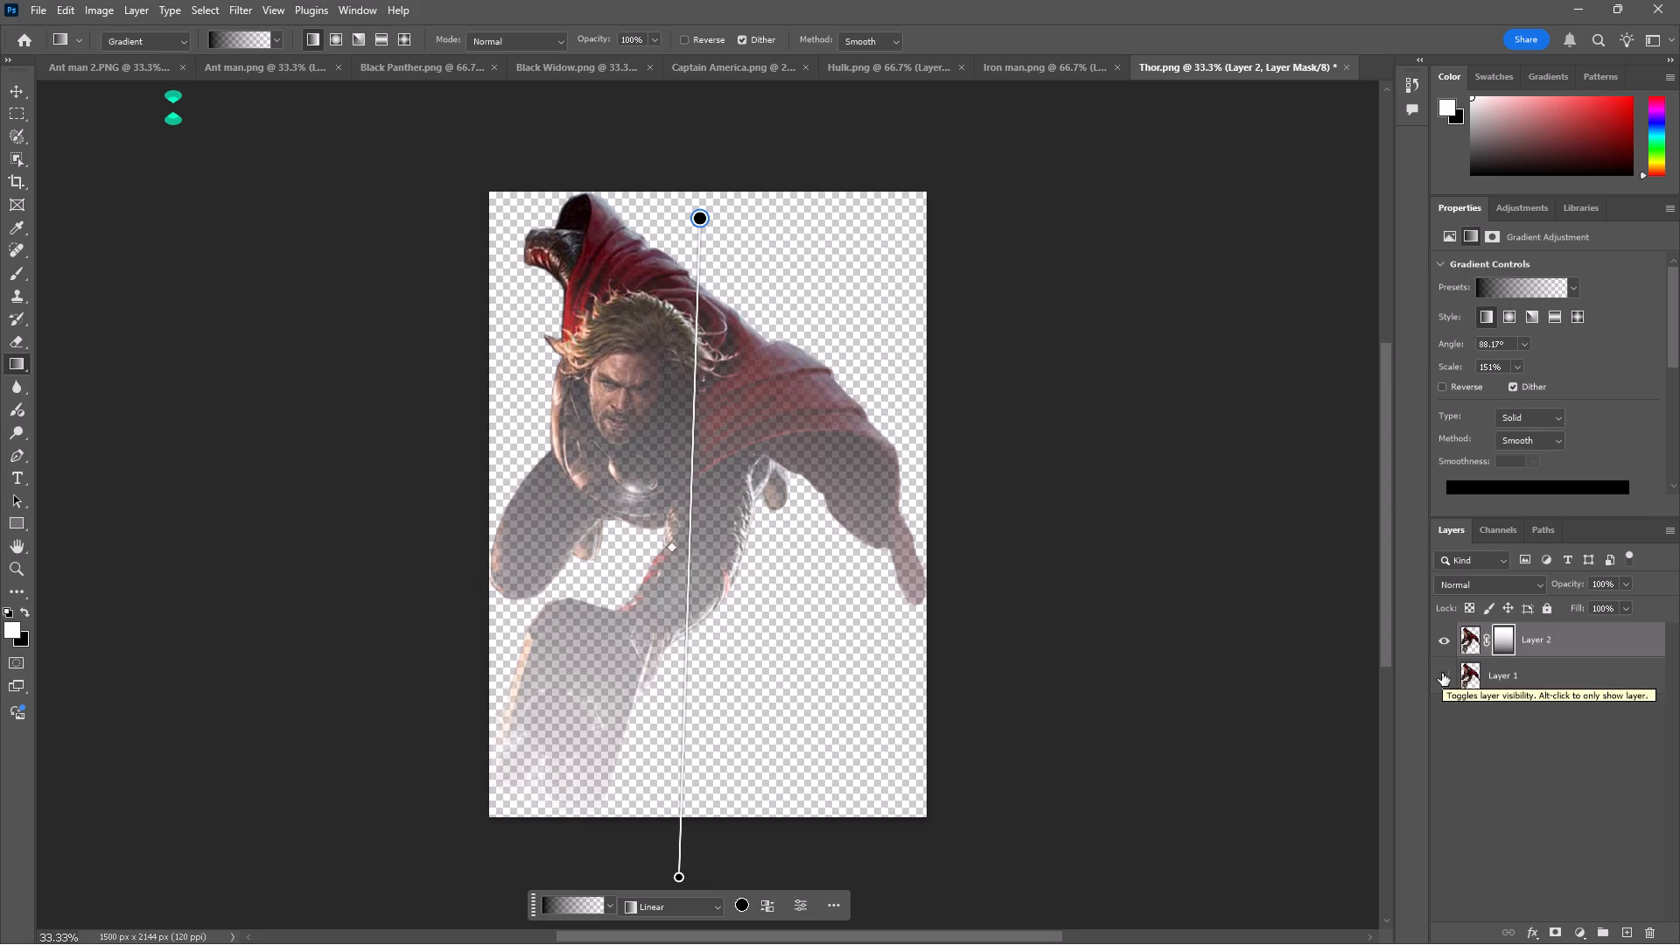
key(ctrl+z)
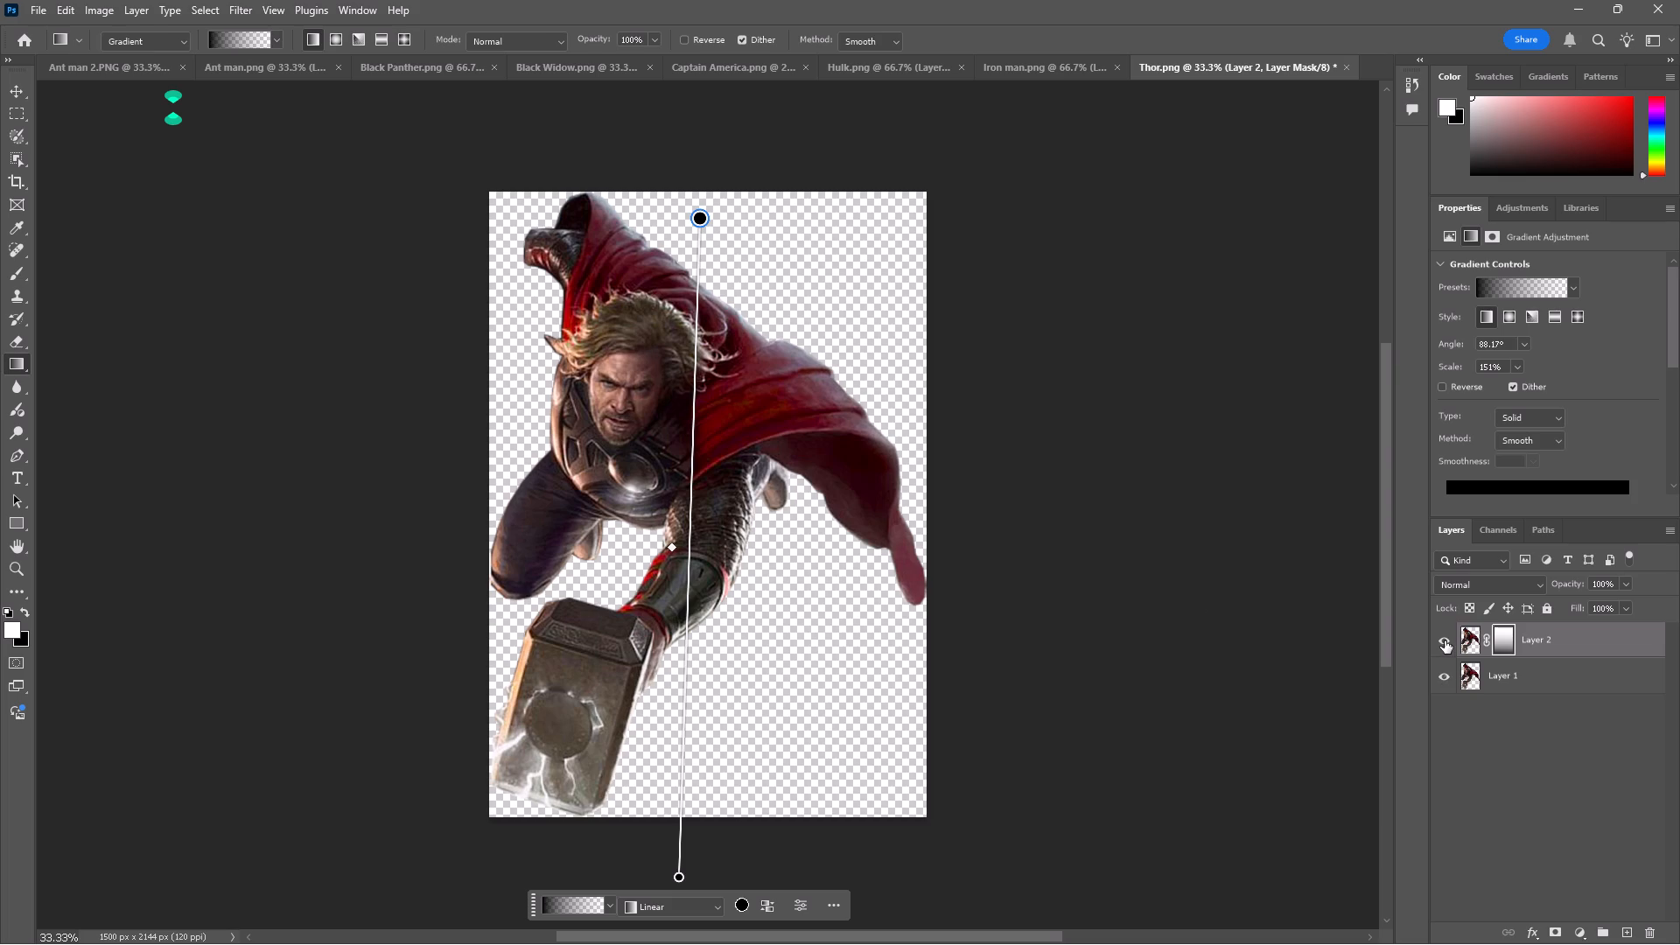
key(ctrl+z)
Hide the original Thor layer, Layer 1.
click(1477, 672)
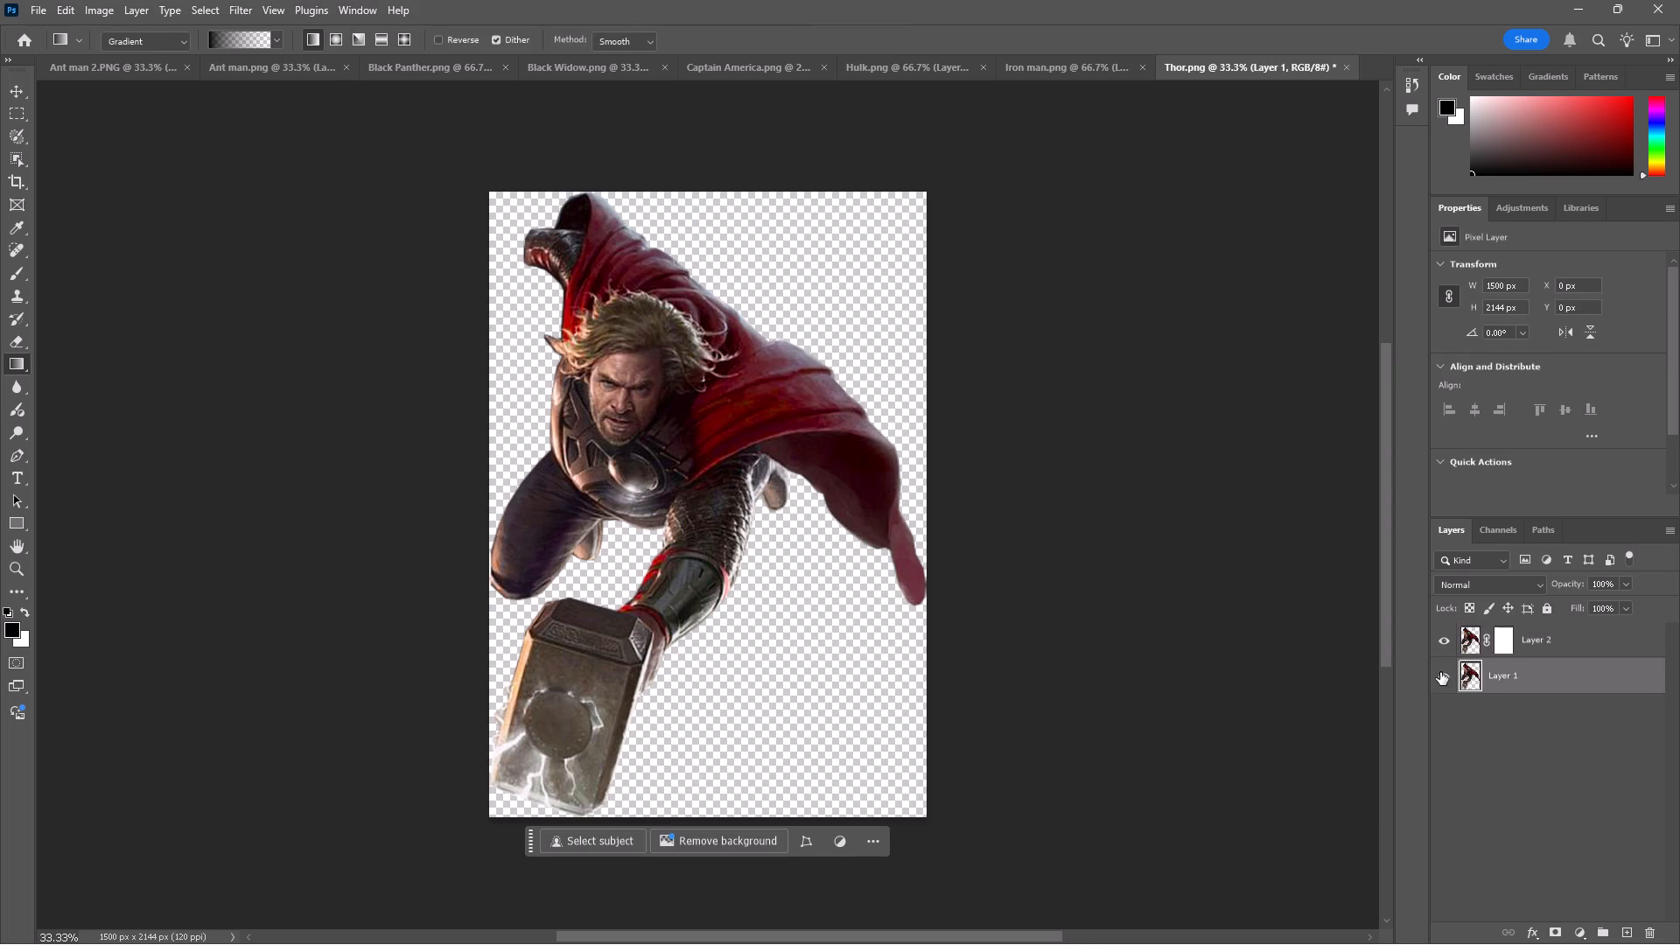
click(1440, 672)
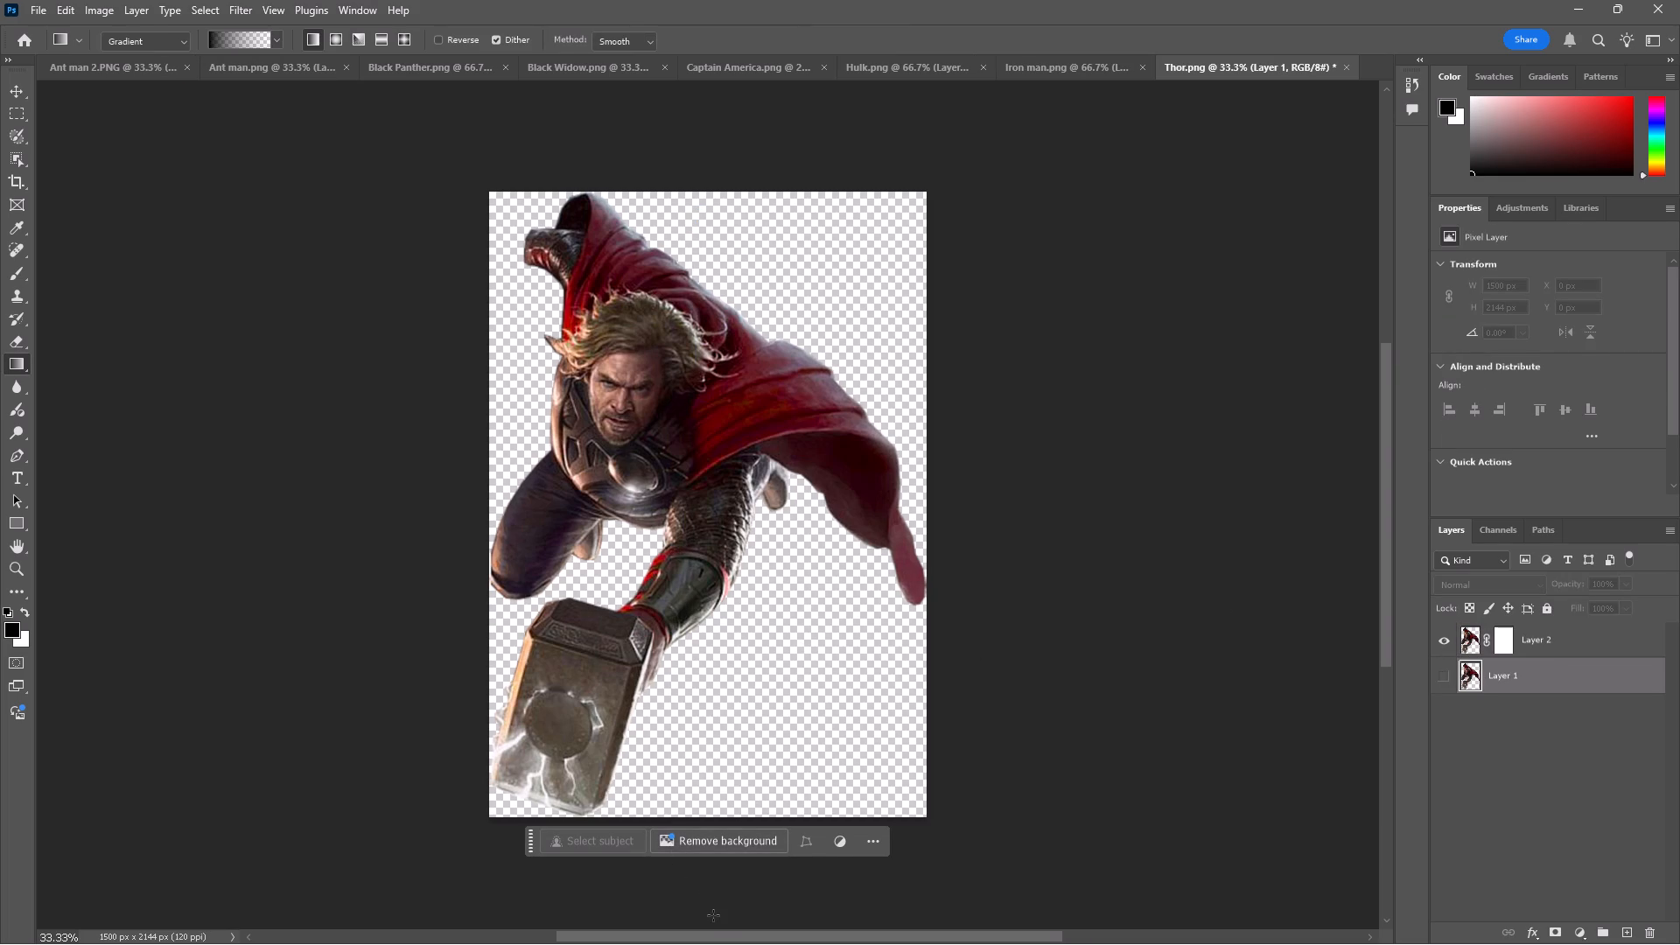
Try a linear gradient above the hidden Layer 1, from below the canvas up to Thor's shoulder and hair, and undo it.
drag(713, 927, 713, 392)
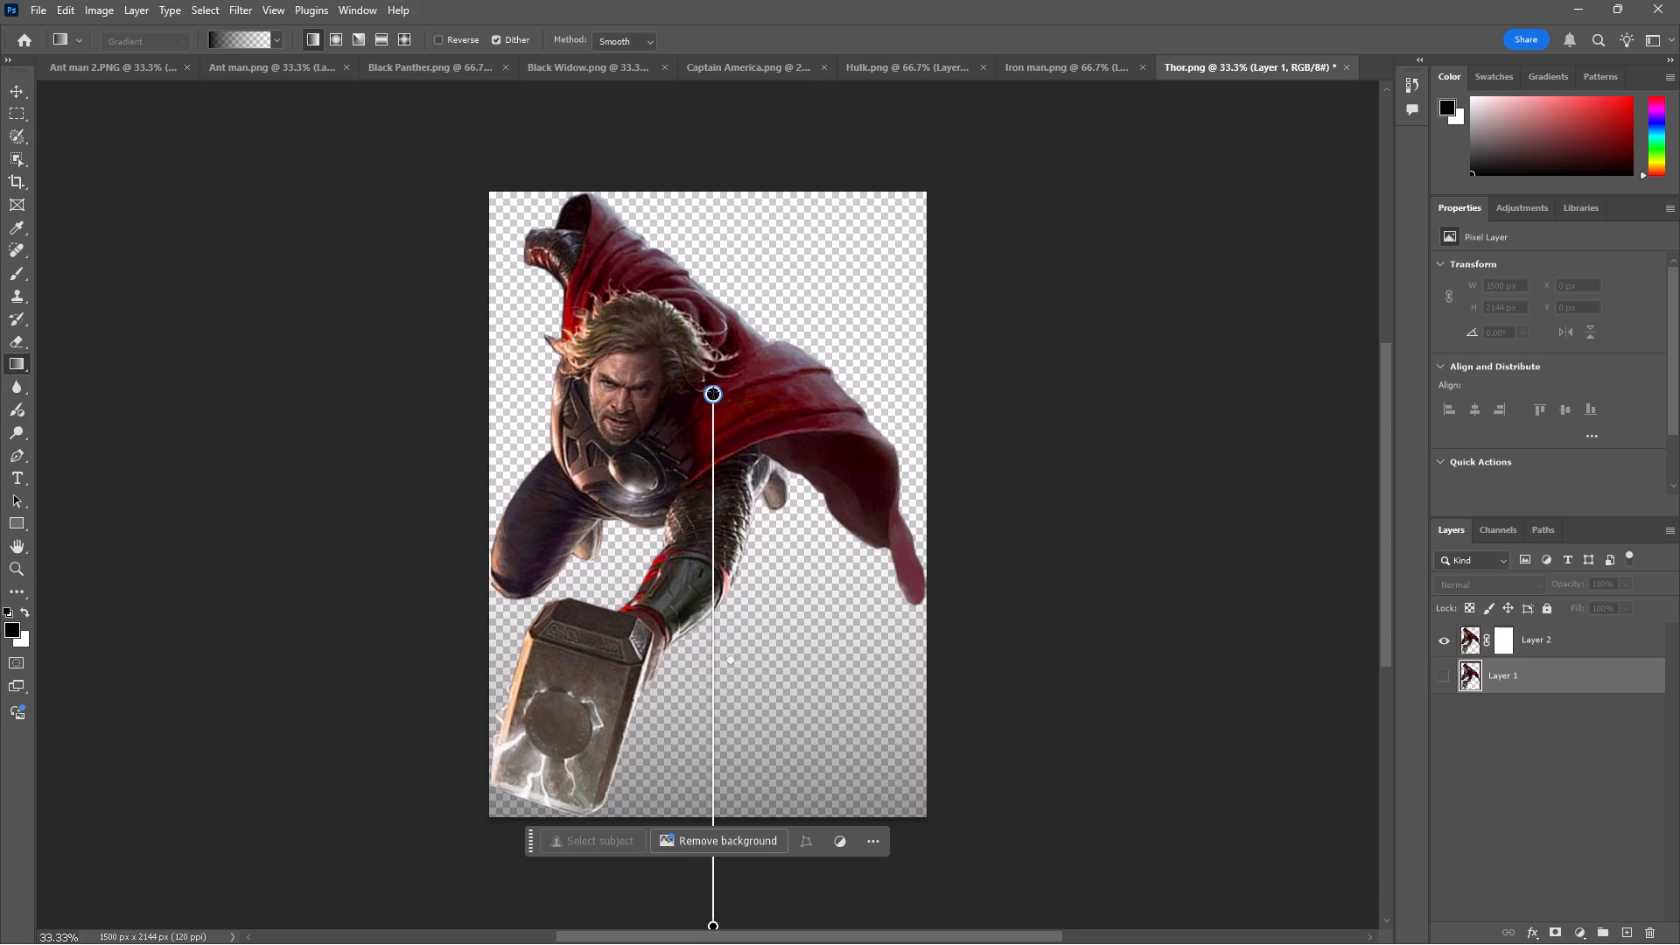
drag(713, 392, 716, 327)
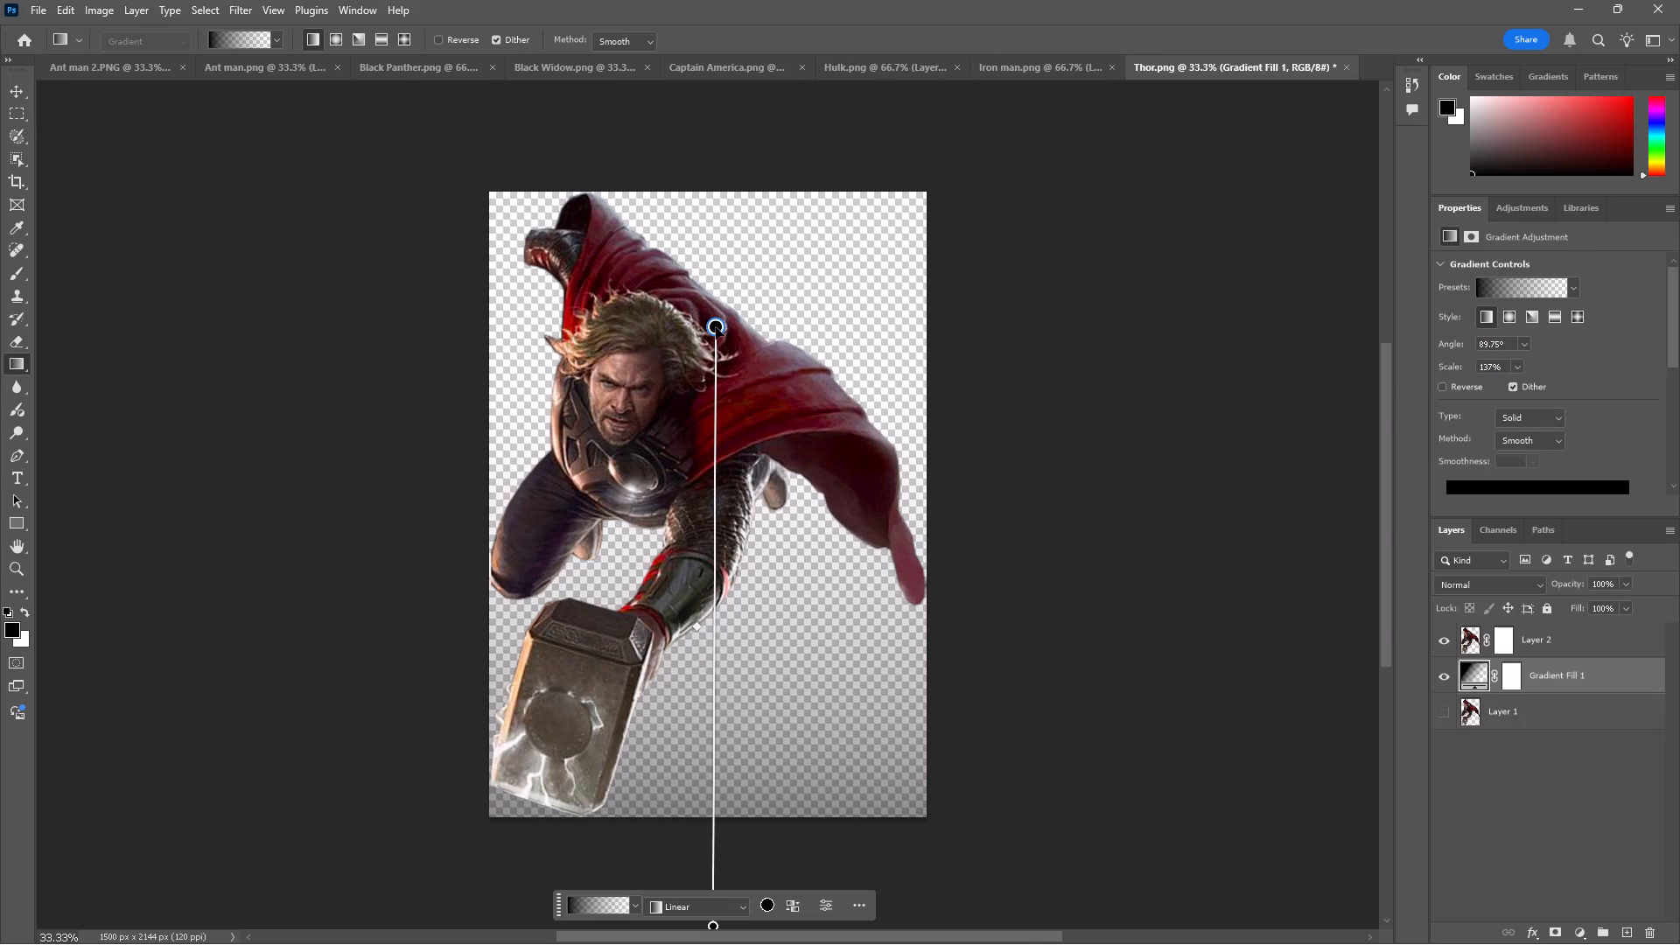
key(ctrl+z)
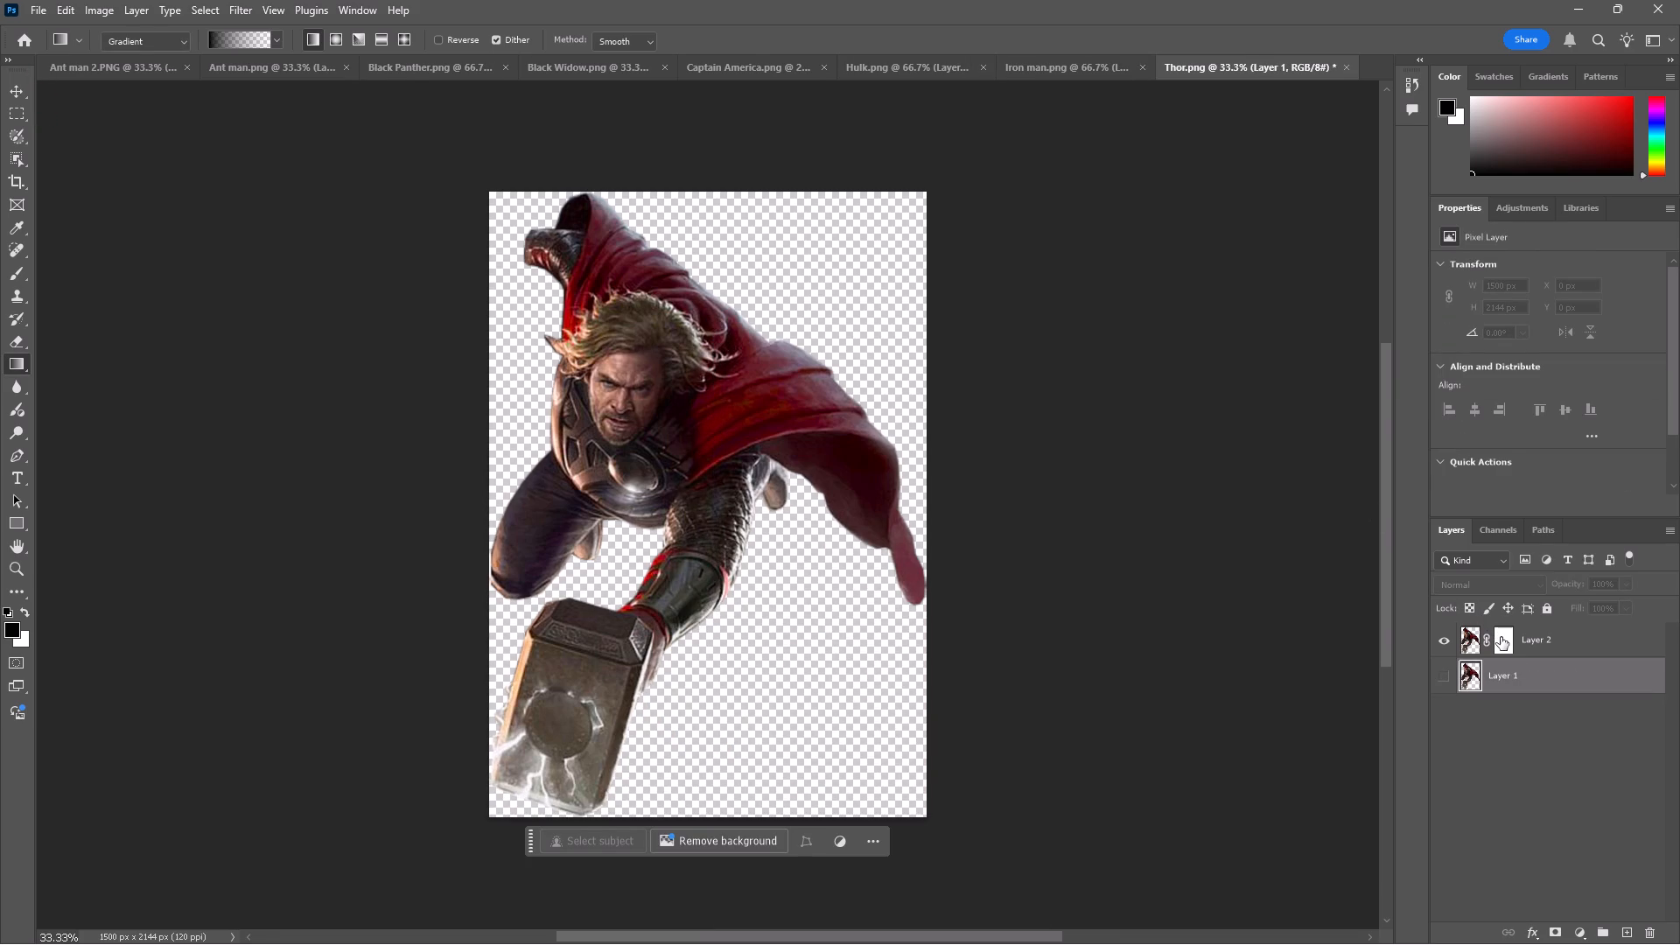
Apply a linear gradient to Layer 2's mask, from below the canvas up to the upper part of the hammer.
click(1501, 637)
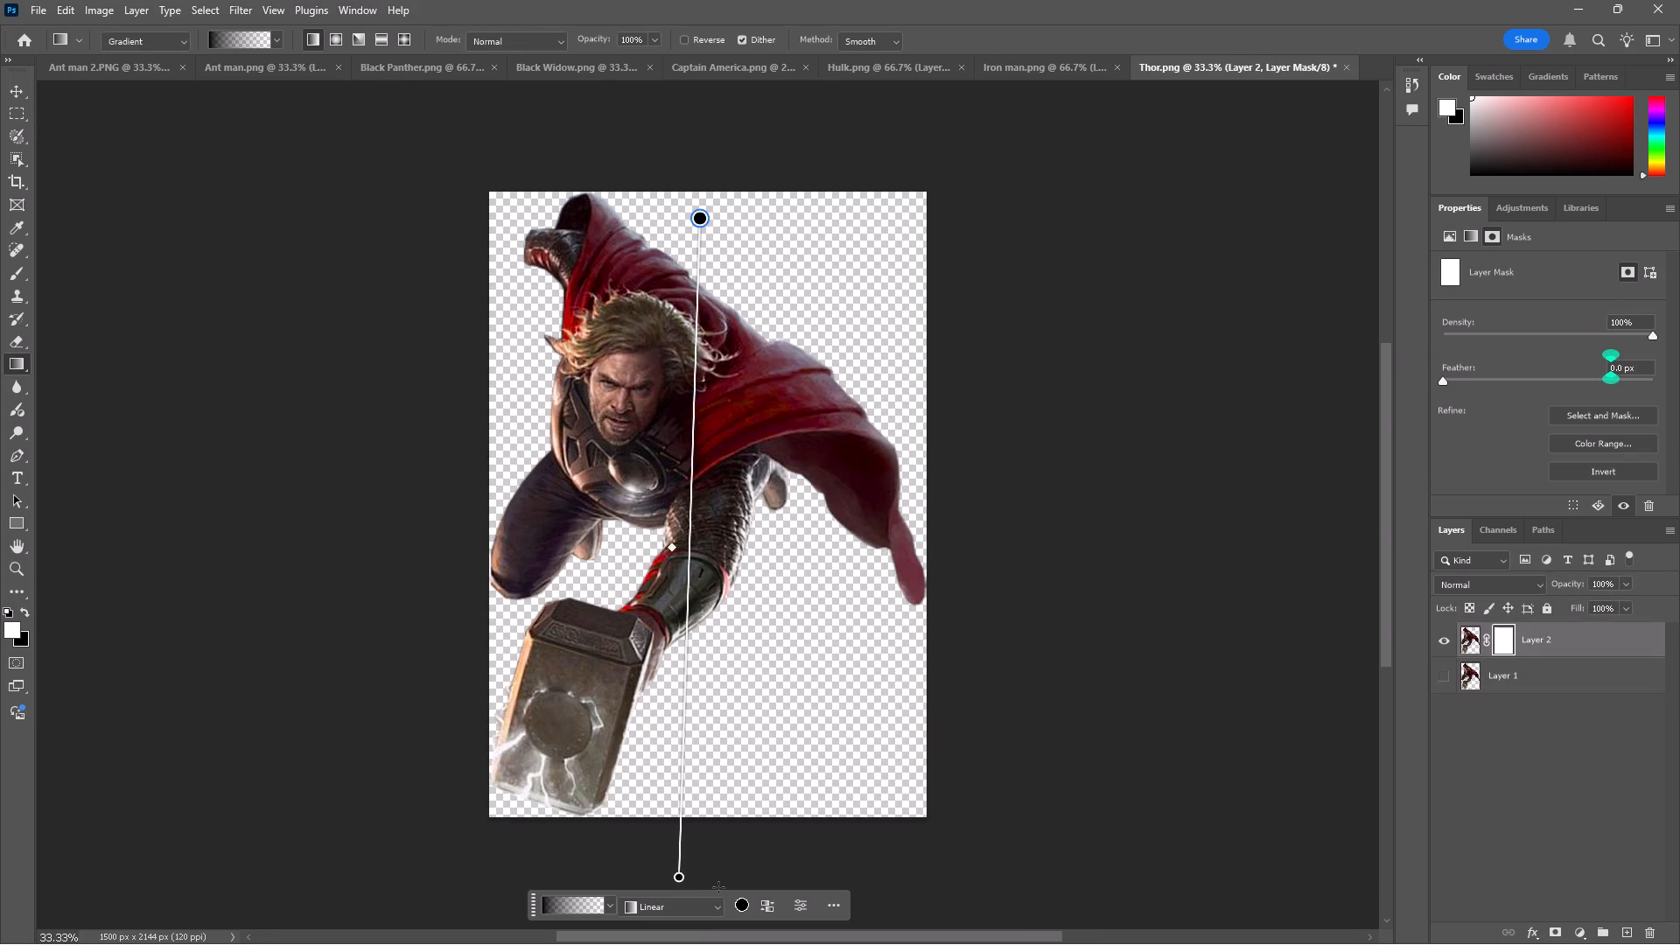
drag(679, 878, 692, 944)
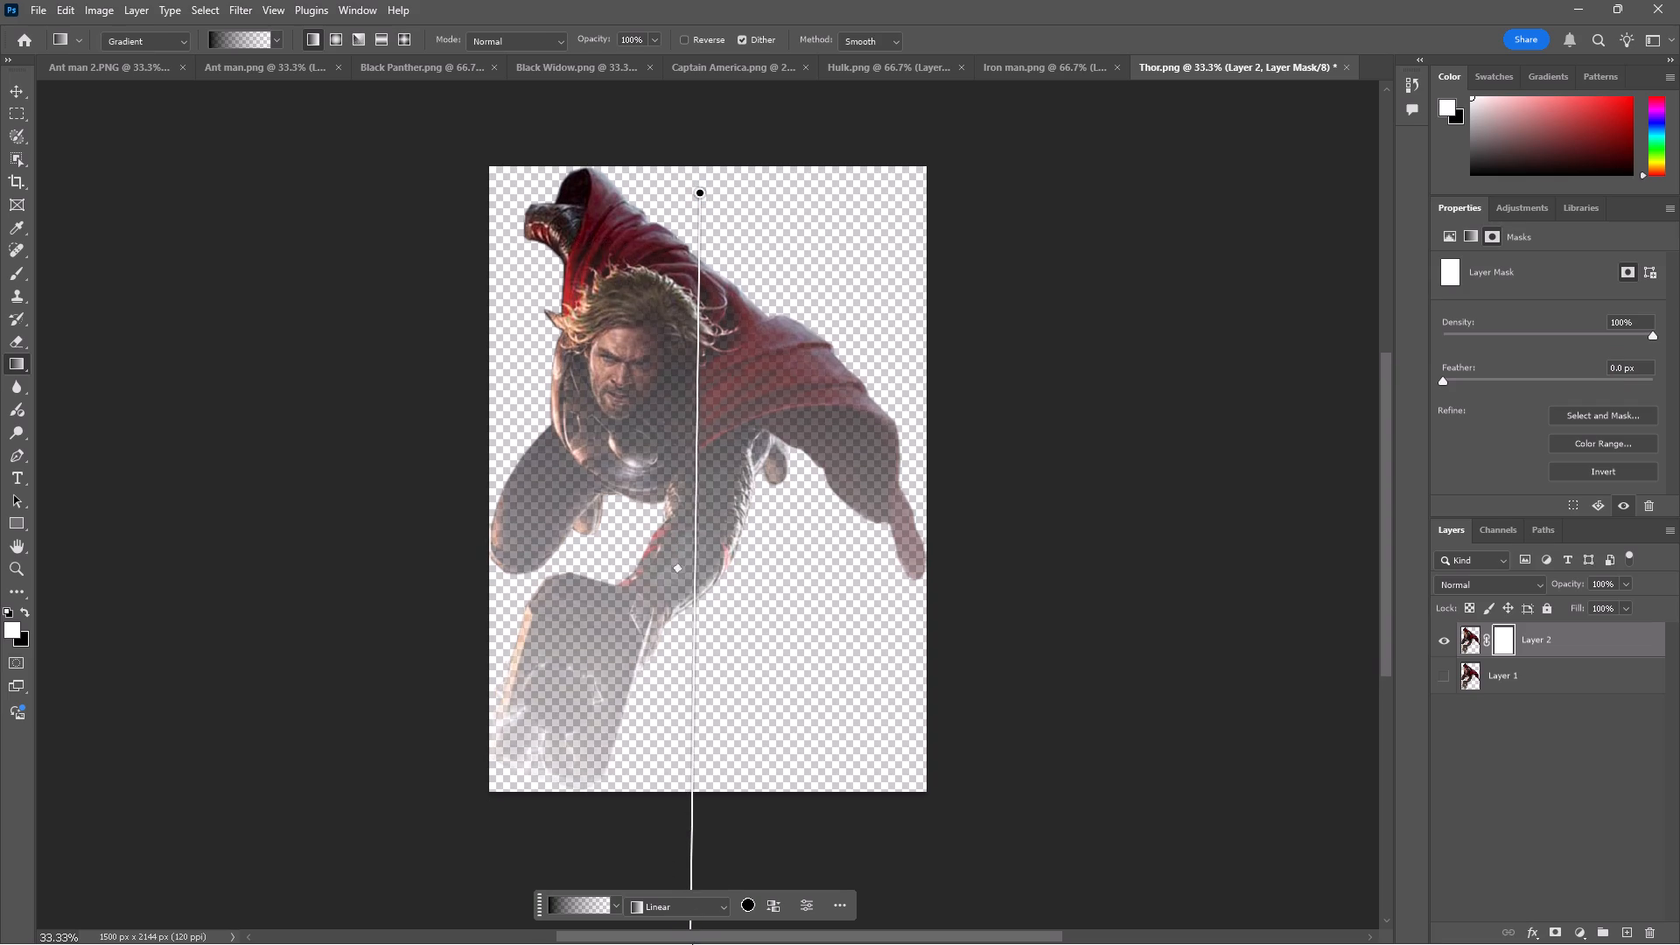
drag(692, 944, 712, 914)
drag(702, 159, 714, 371)
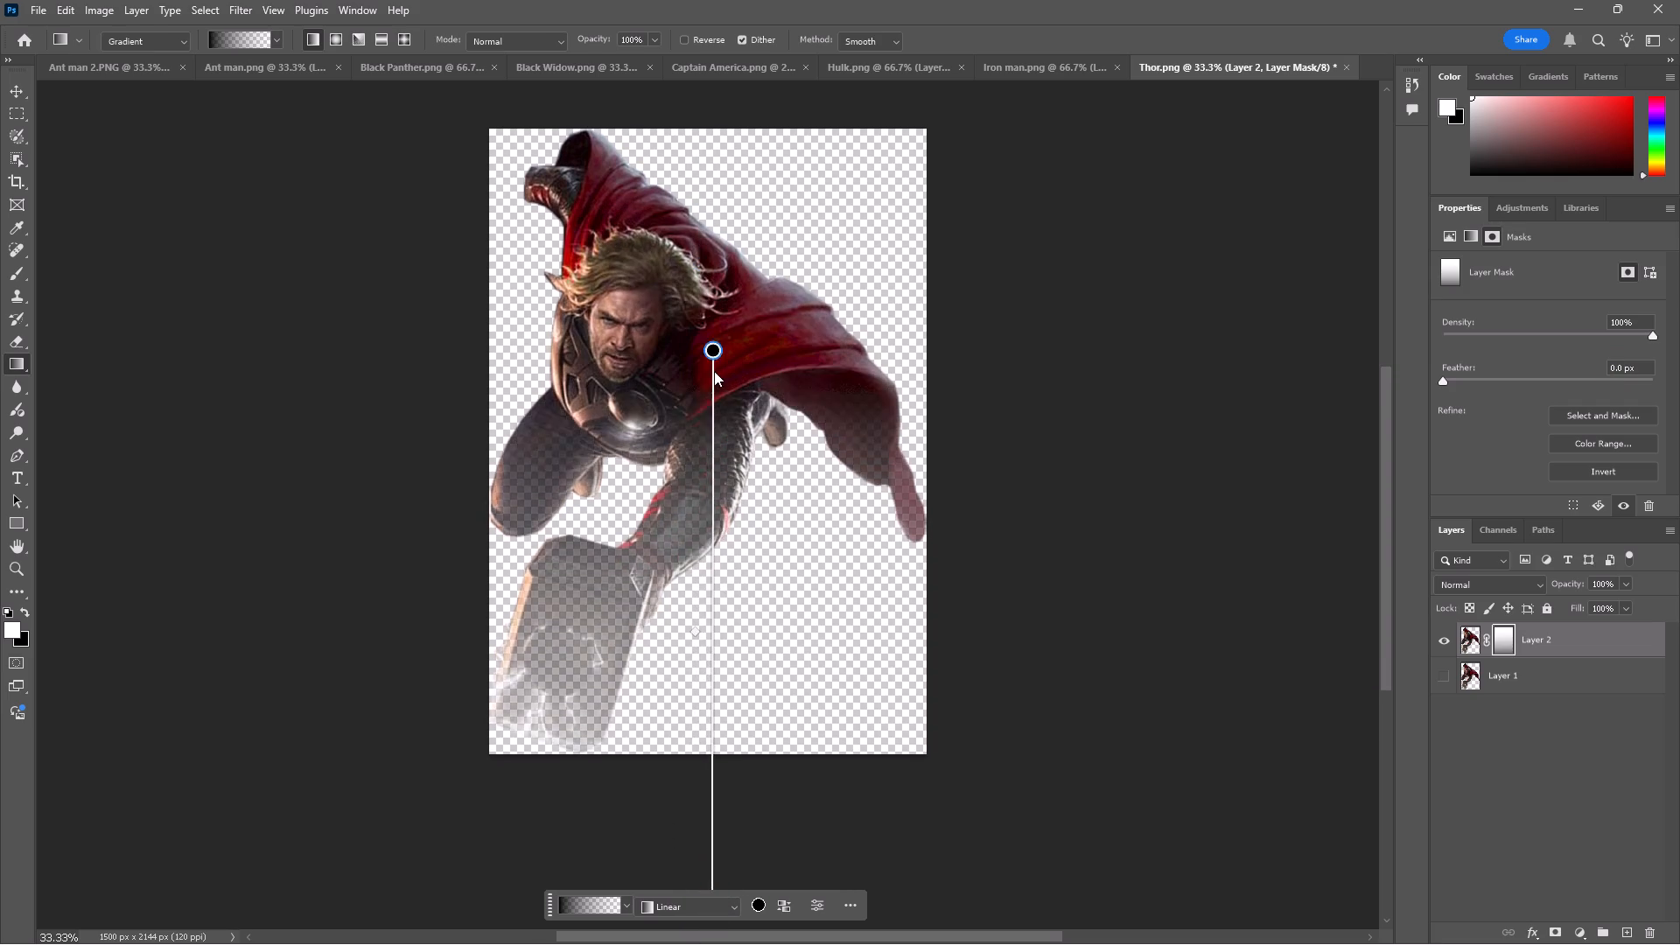
drag(714, 371, 716, 629)
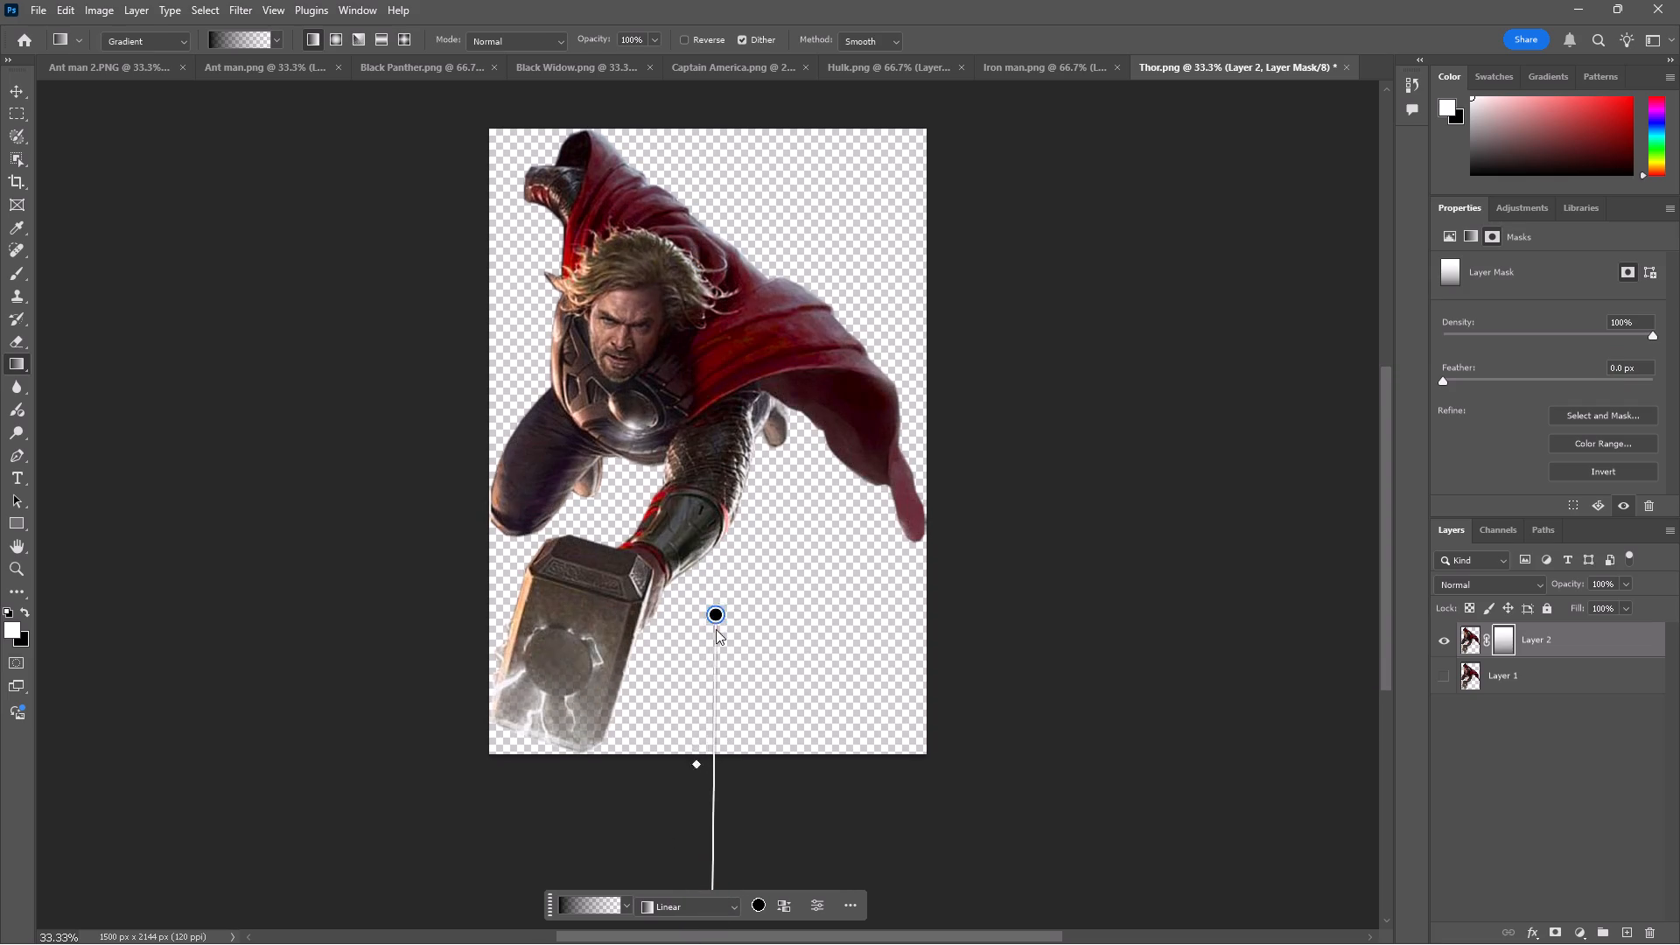
drag(716, 629, 716, 605)
drag(716, 605, 715, 605)
Fine-tune the mask gradient's ends so the hammer fades softly, keeping it near vertical with its lower end well below the canvas.
scroll(807, 662, down, 2)
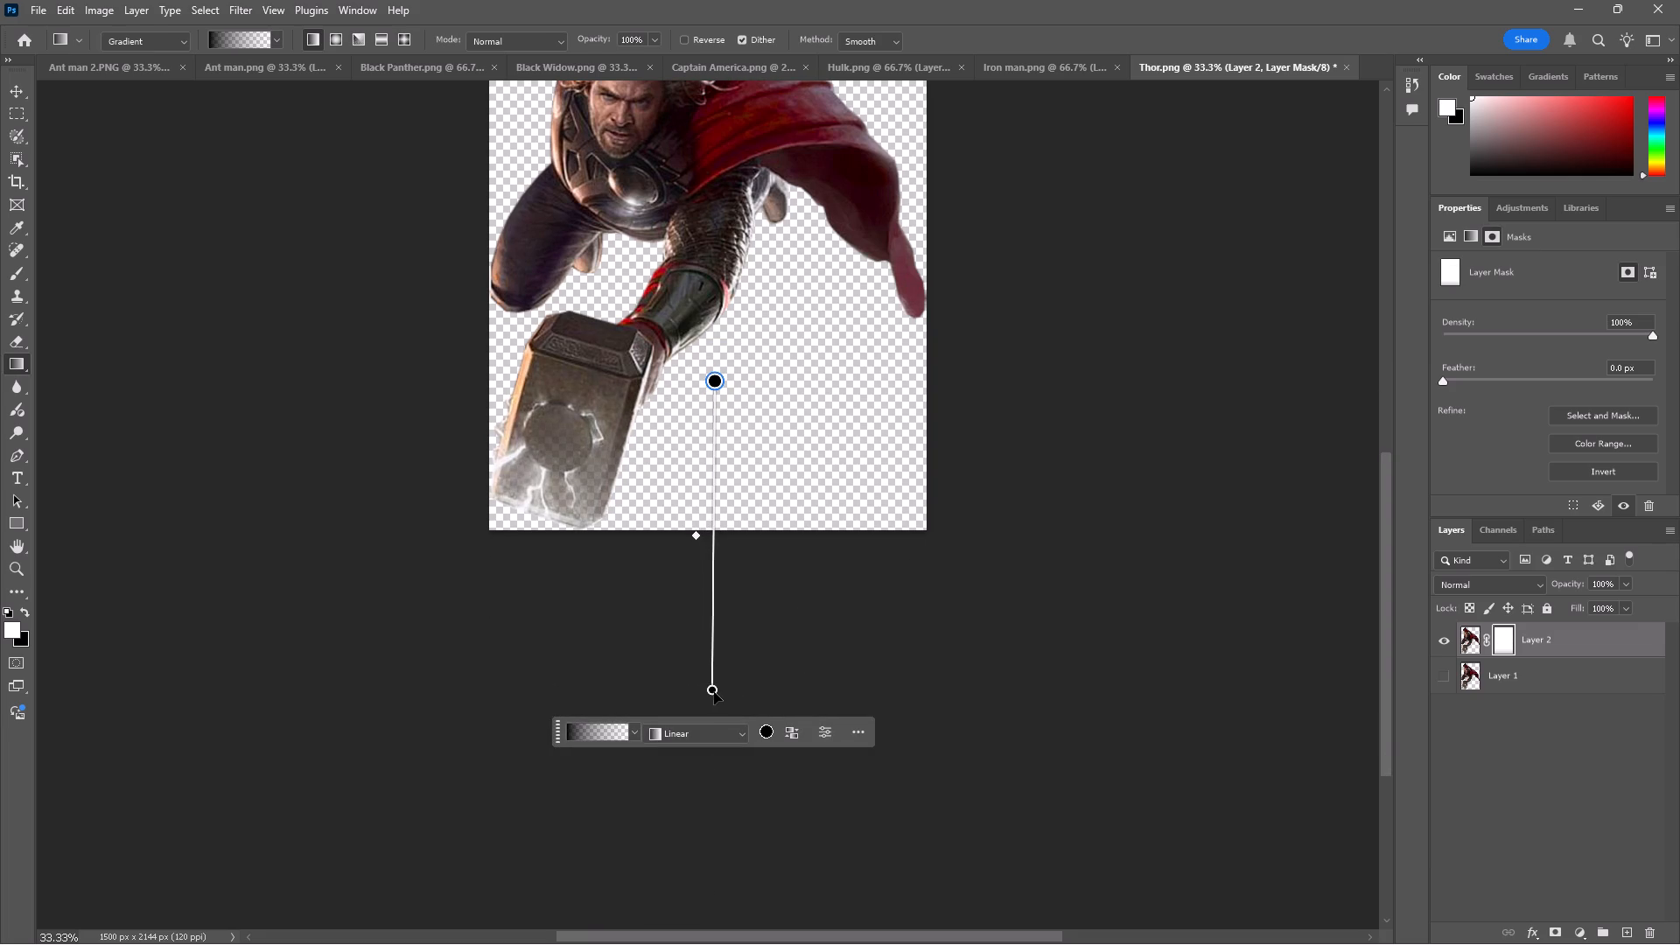
drag(714, 692, 711, 600)
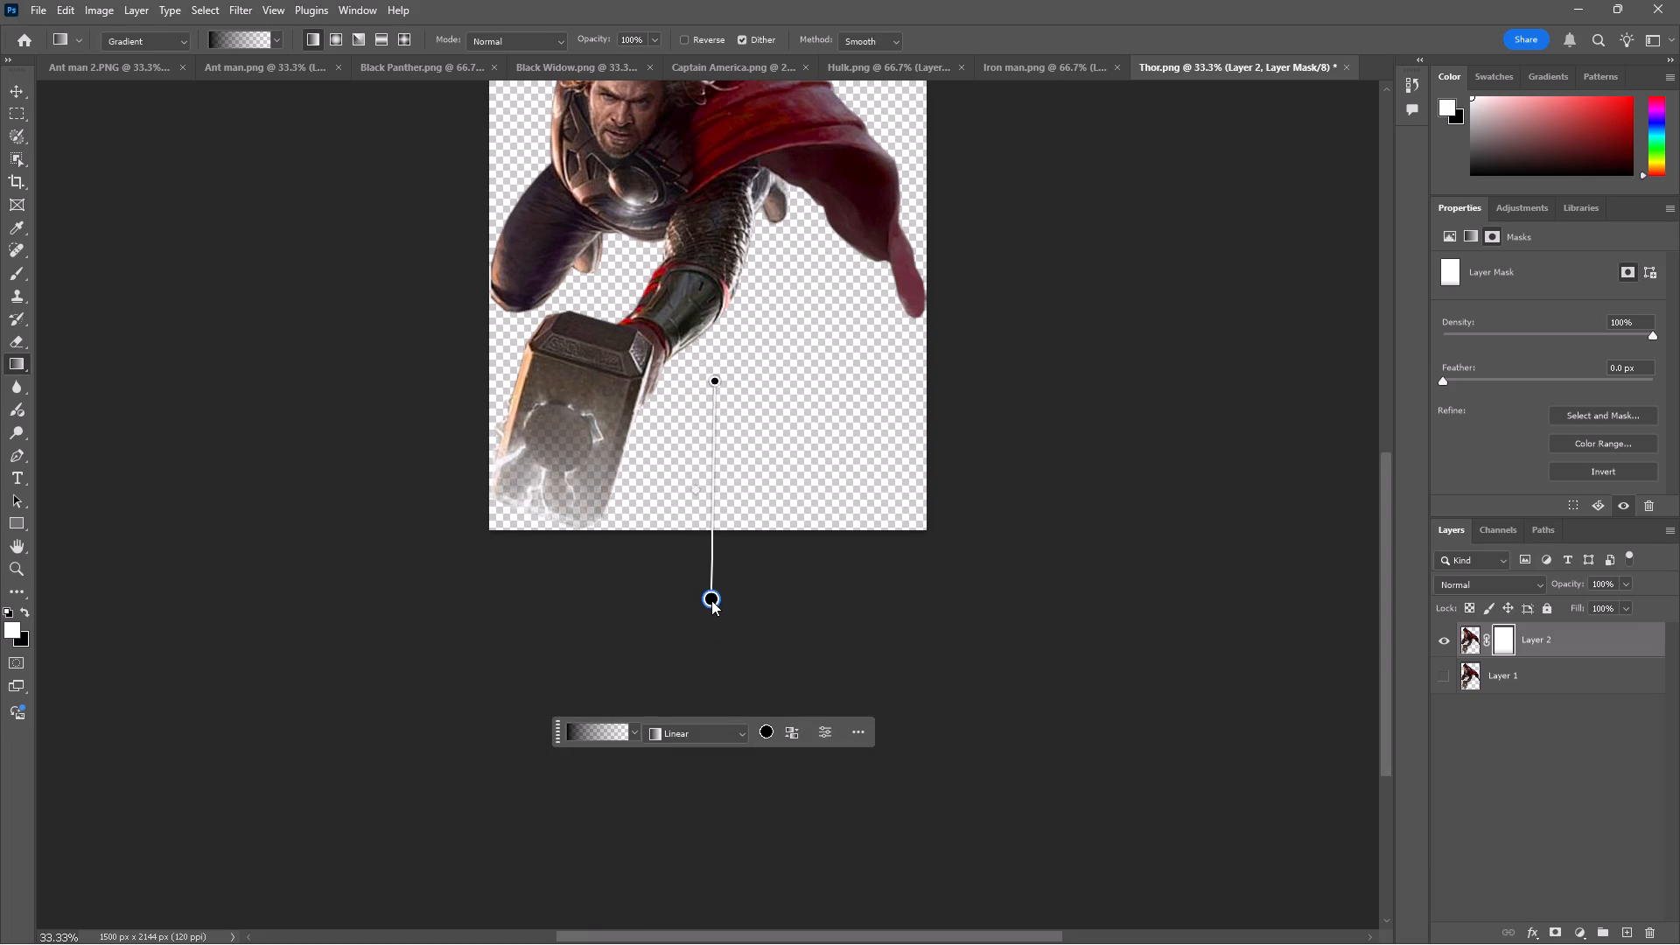
drag(711, 600, 720, 604)
click(719, 606)
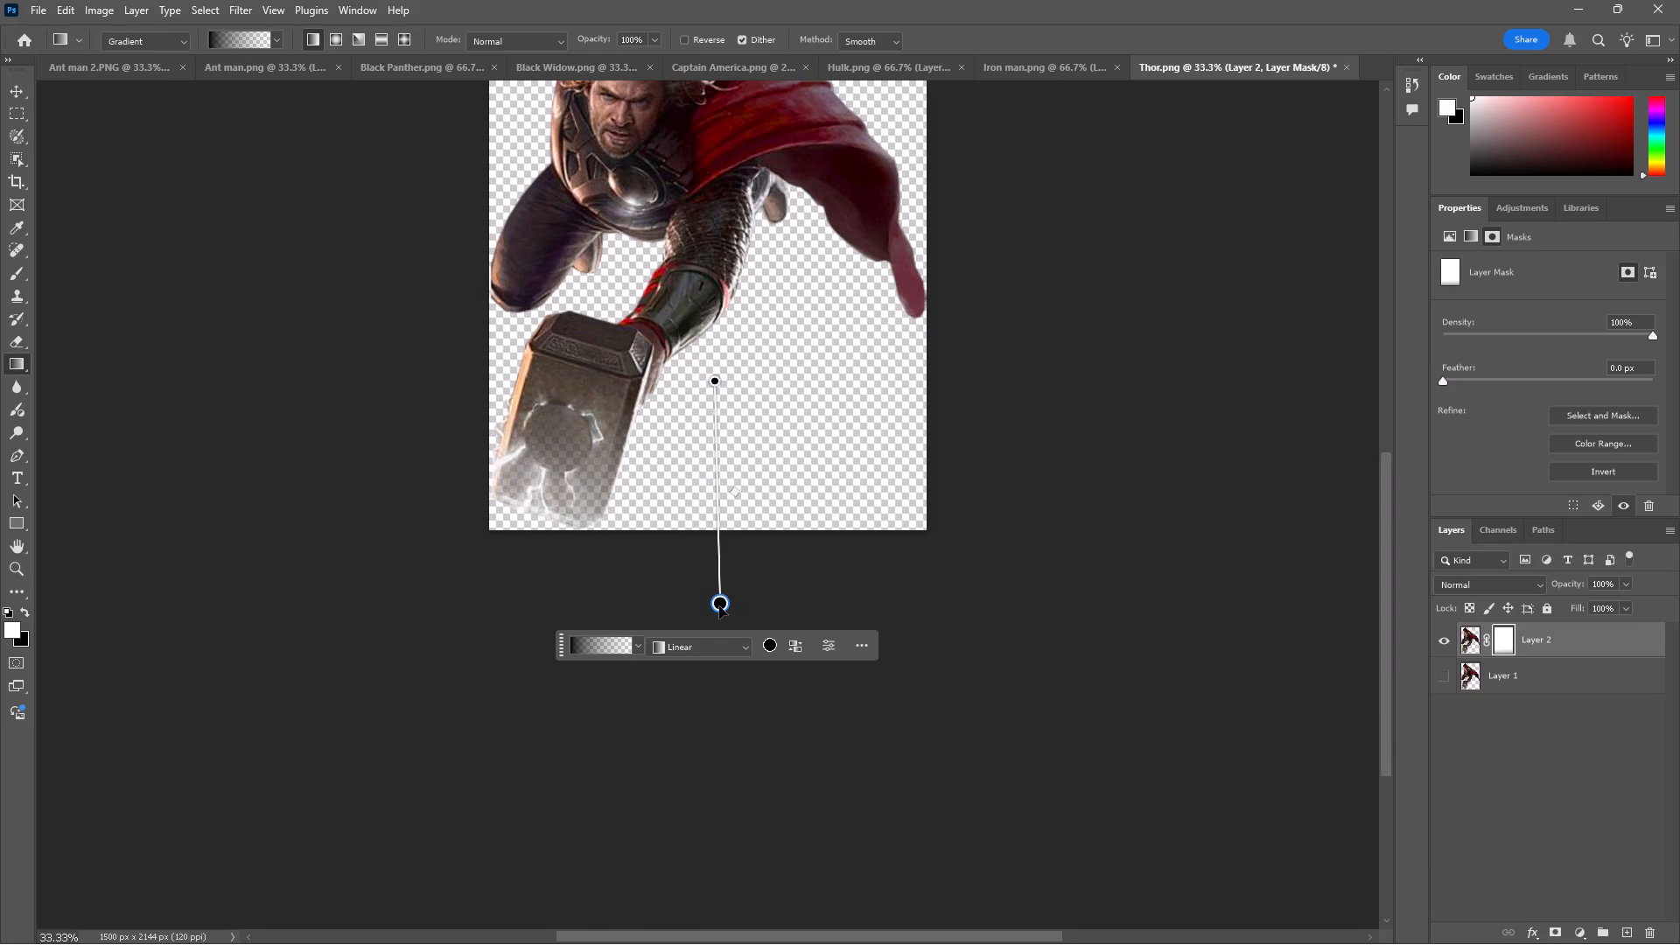
scroll(814, 537, up, 1)
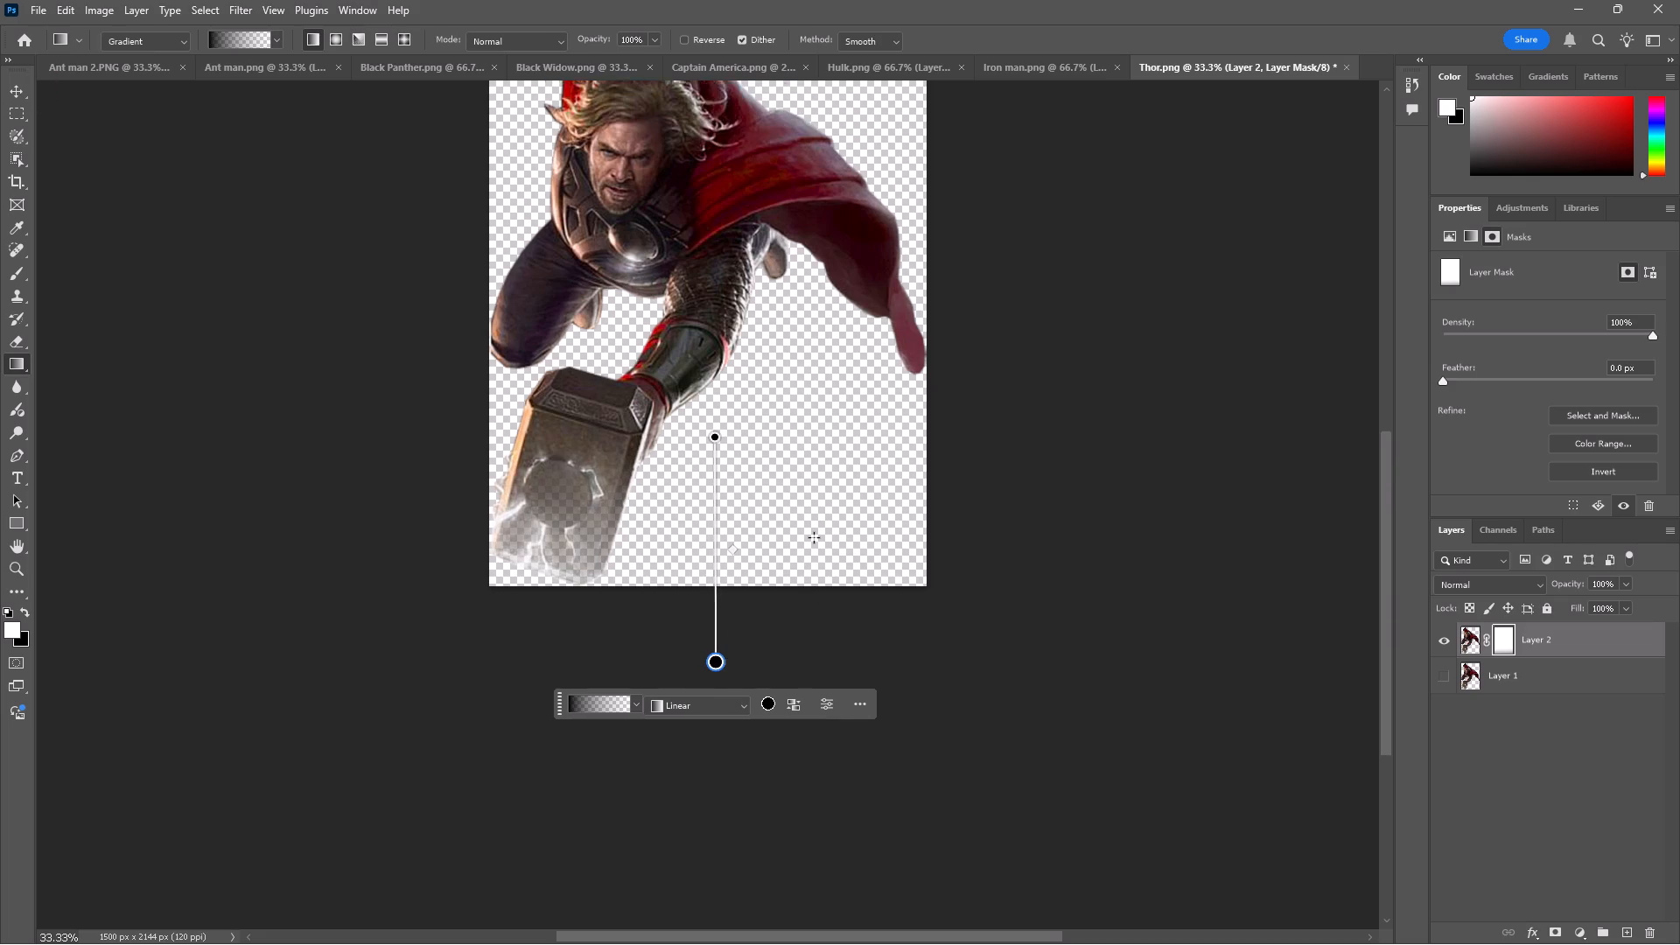
scroll(814, 537, up, 2)
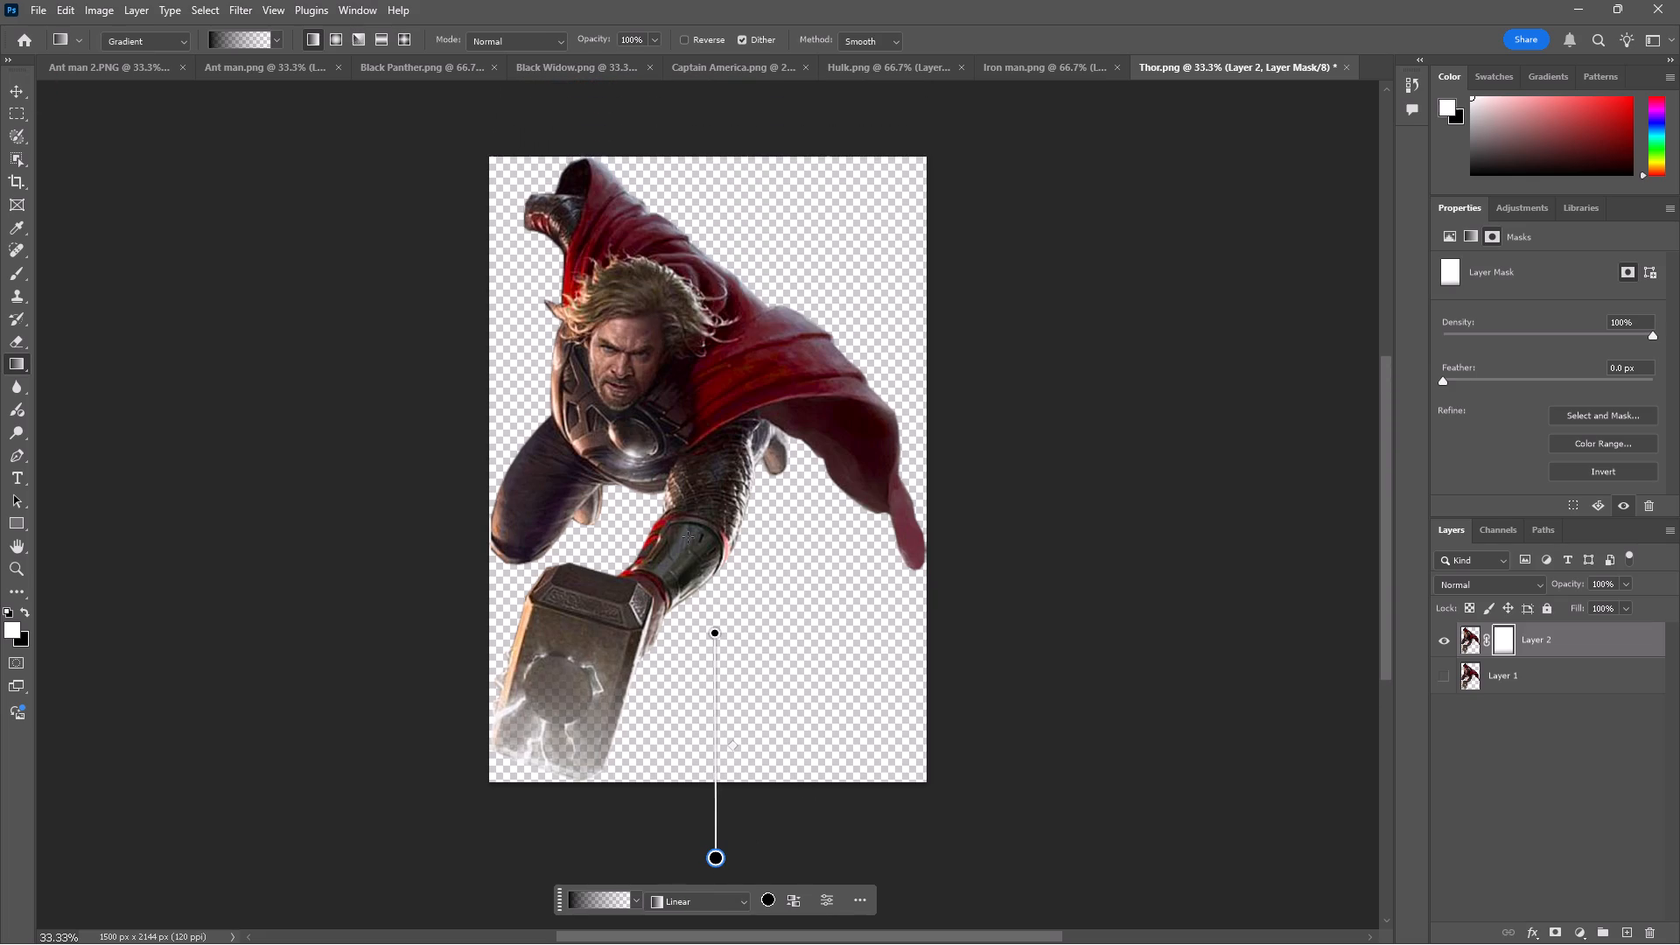
click(714, 633)
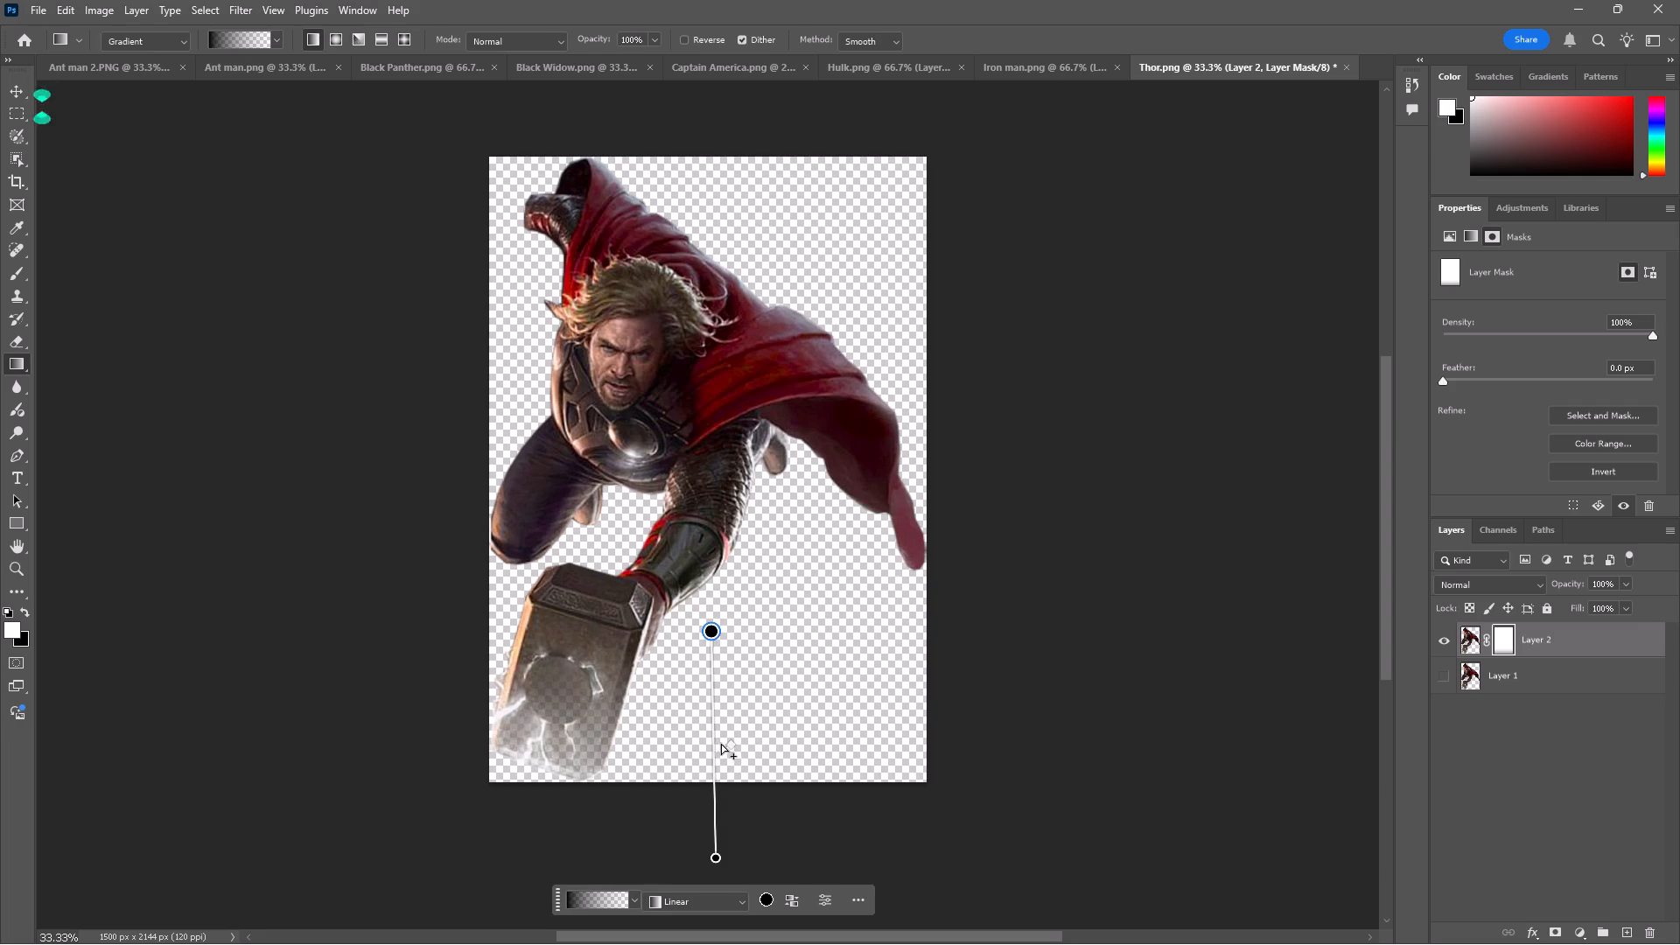
scroll(778, 725, down, 2)
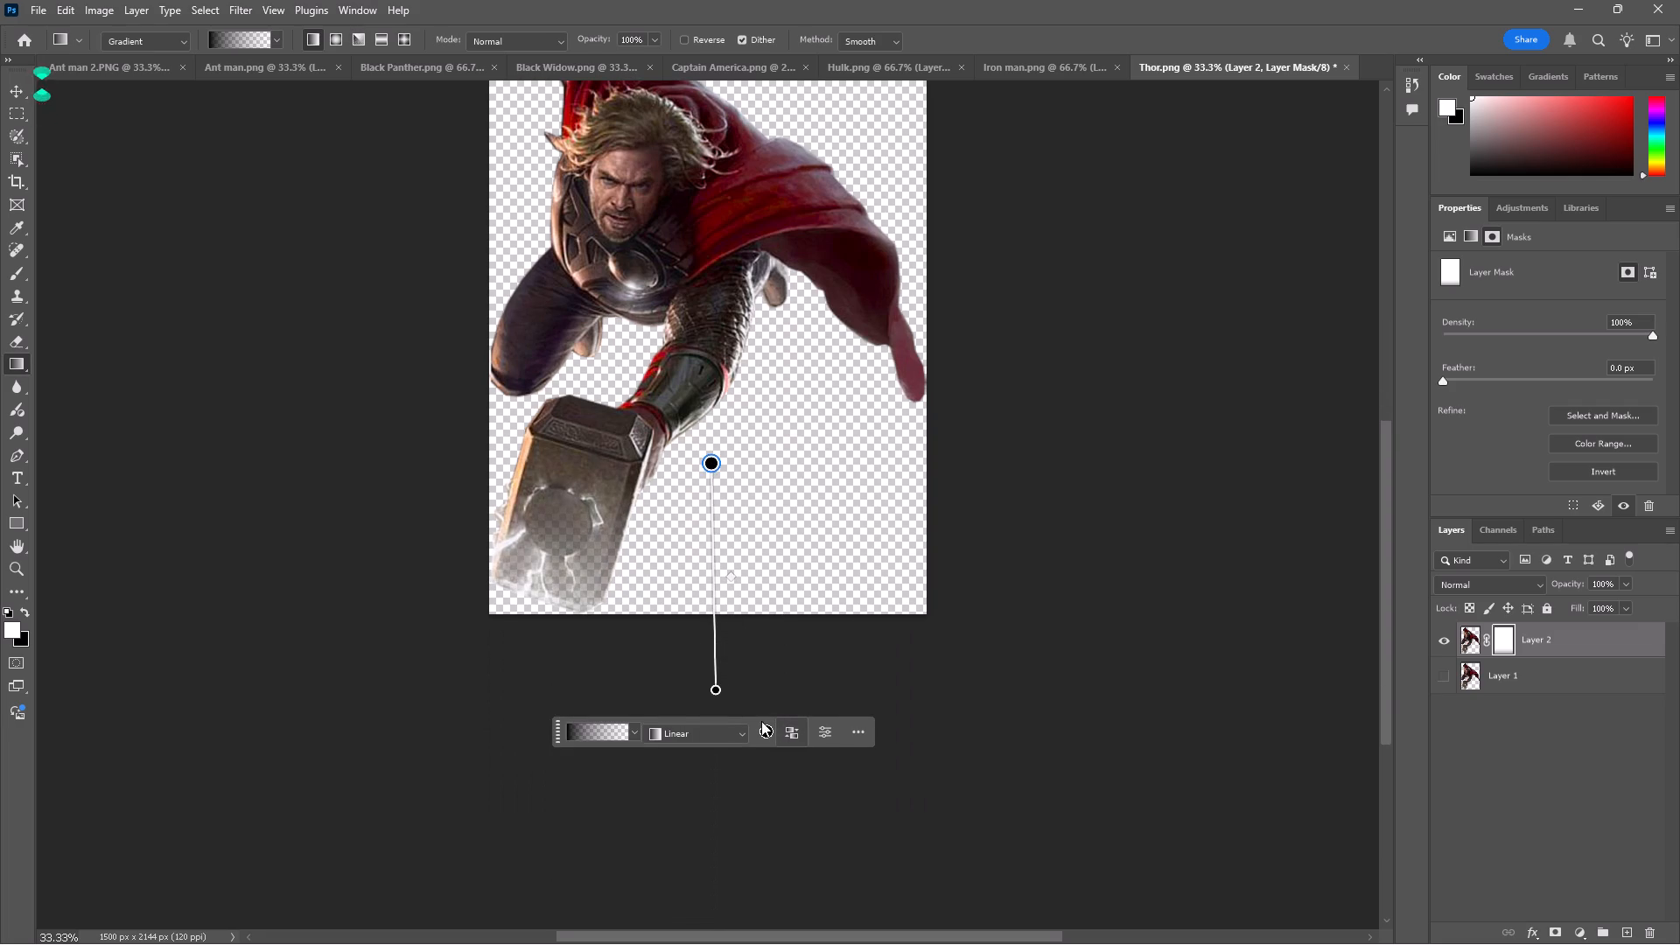
drag(712, 689, 734, 772)
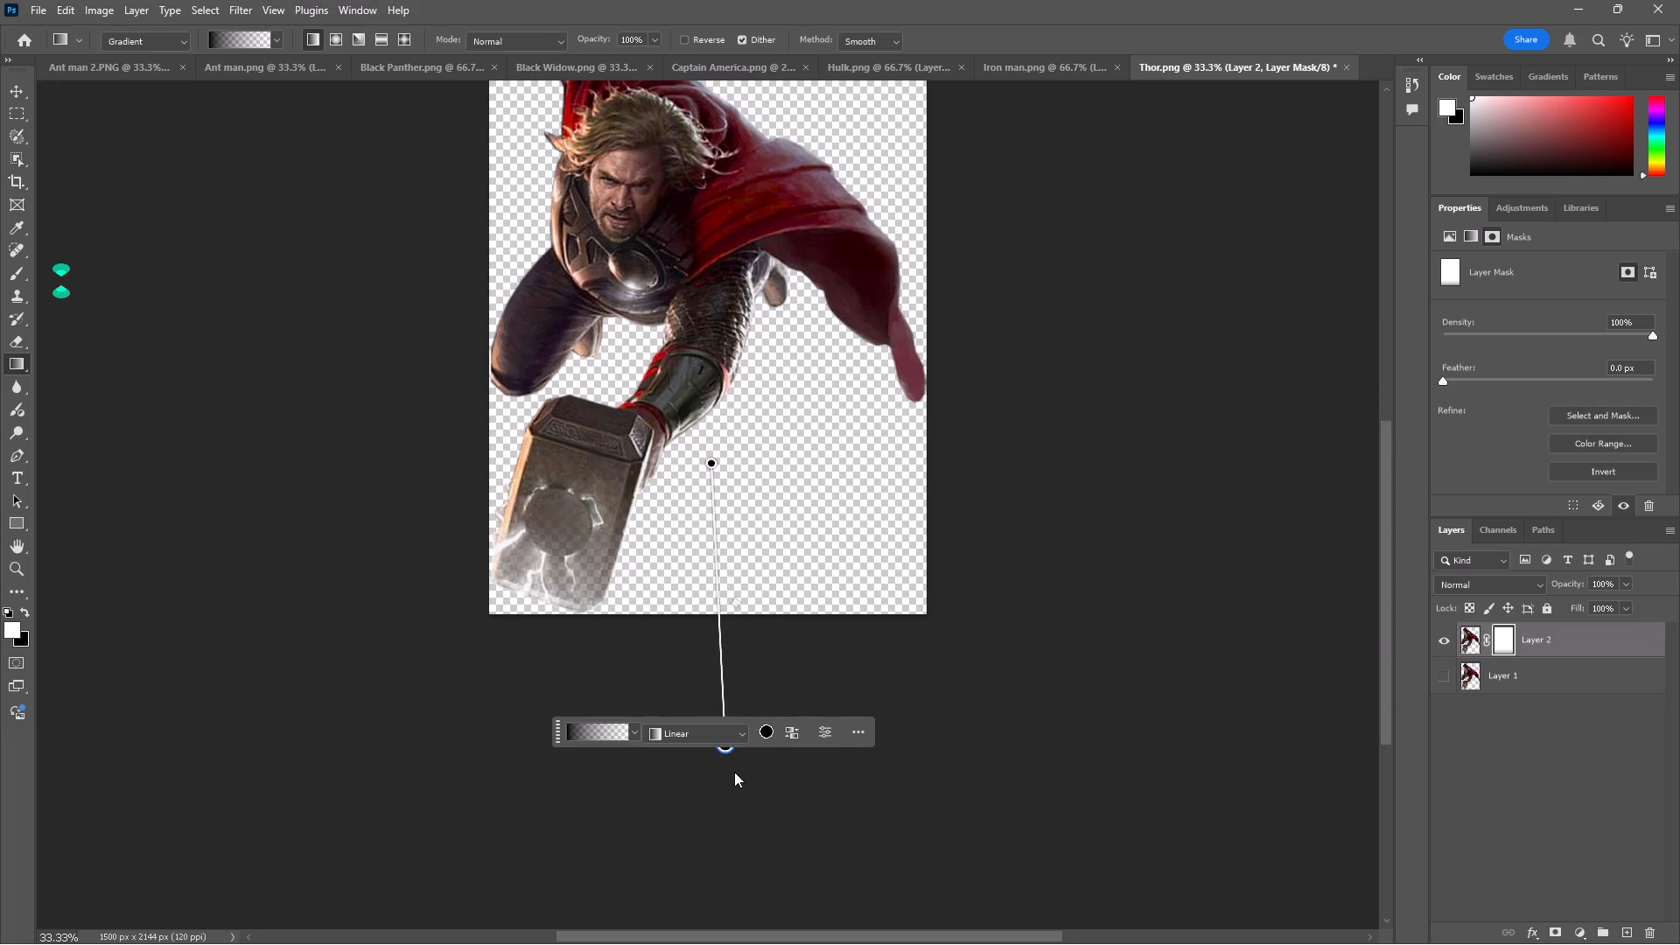
drag(734, 772, 721, 784)
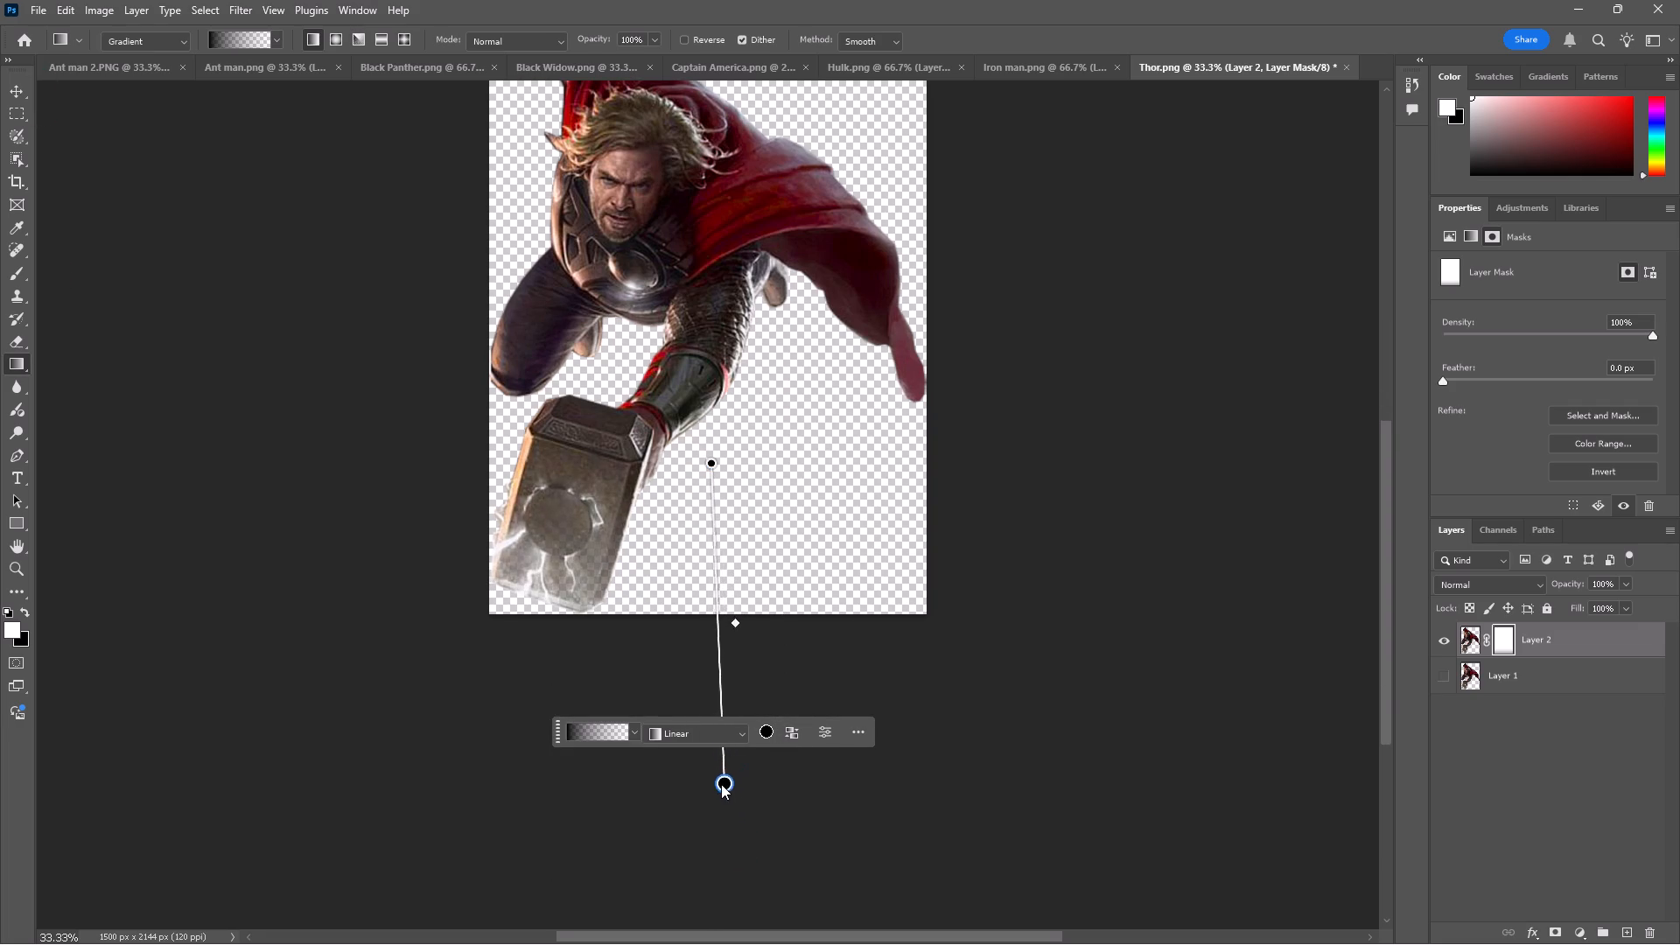
drag(721, 784, 710, 771)
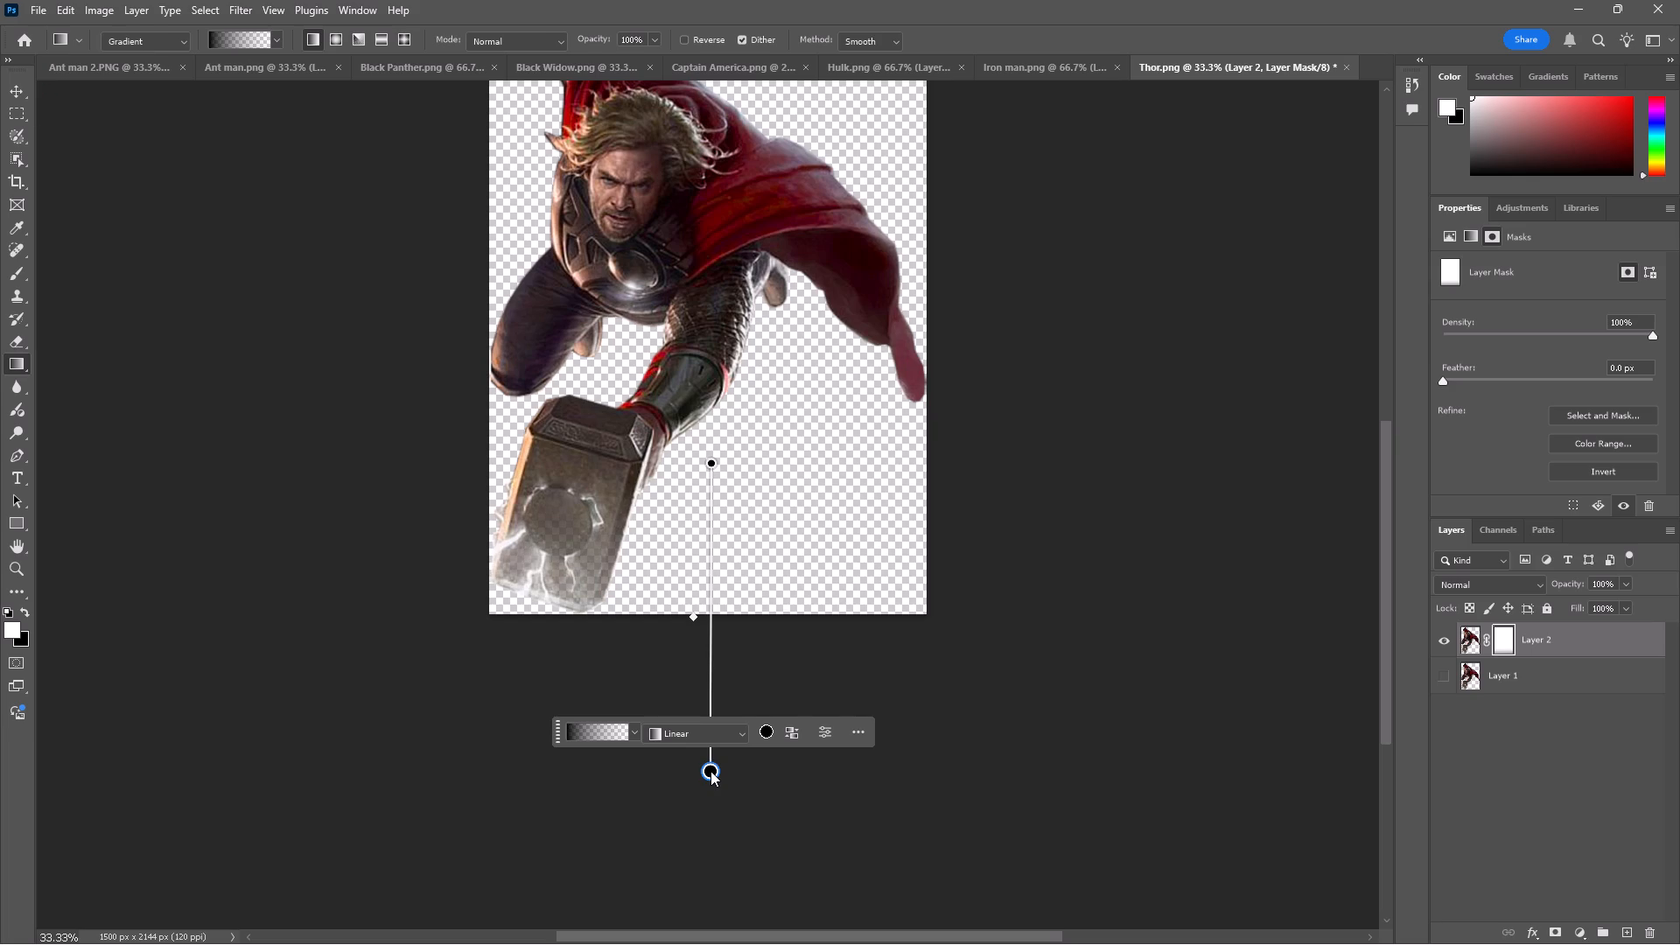
drag(710, 771, 714, 763)
scroll(772, 593, up, 1)
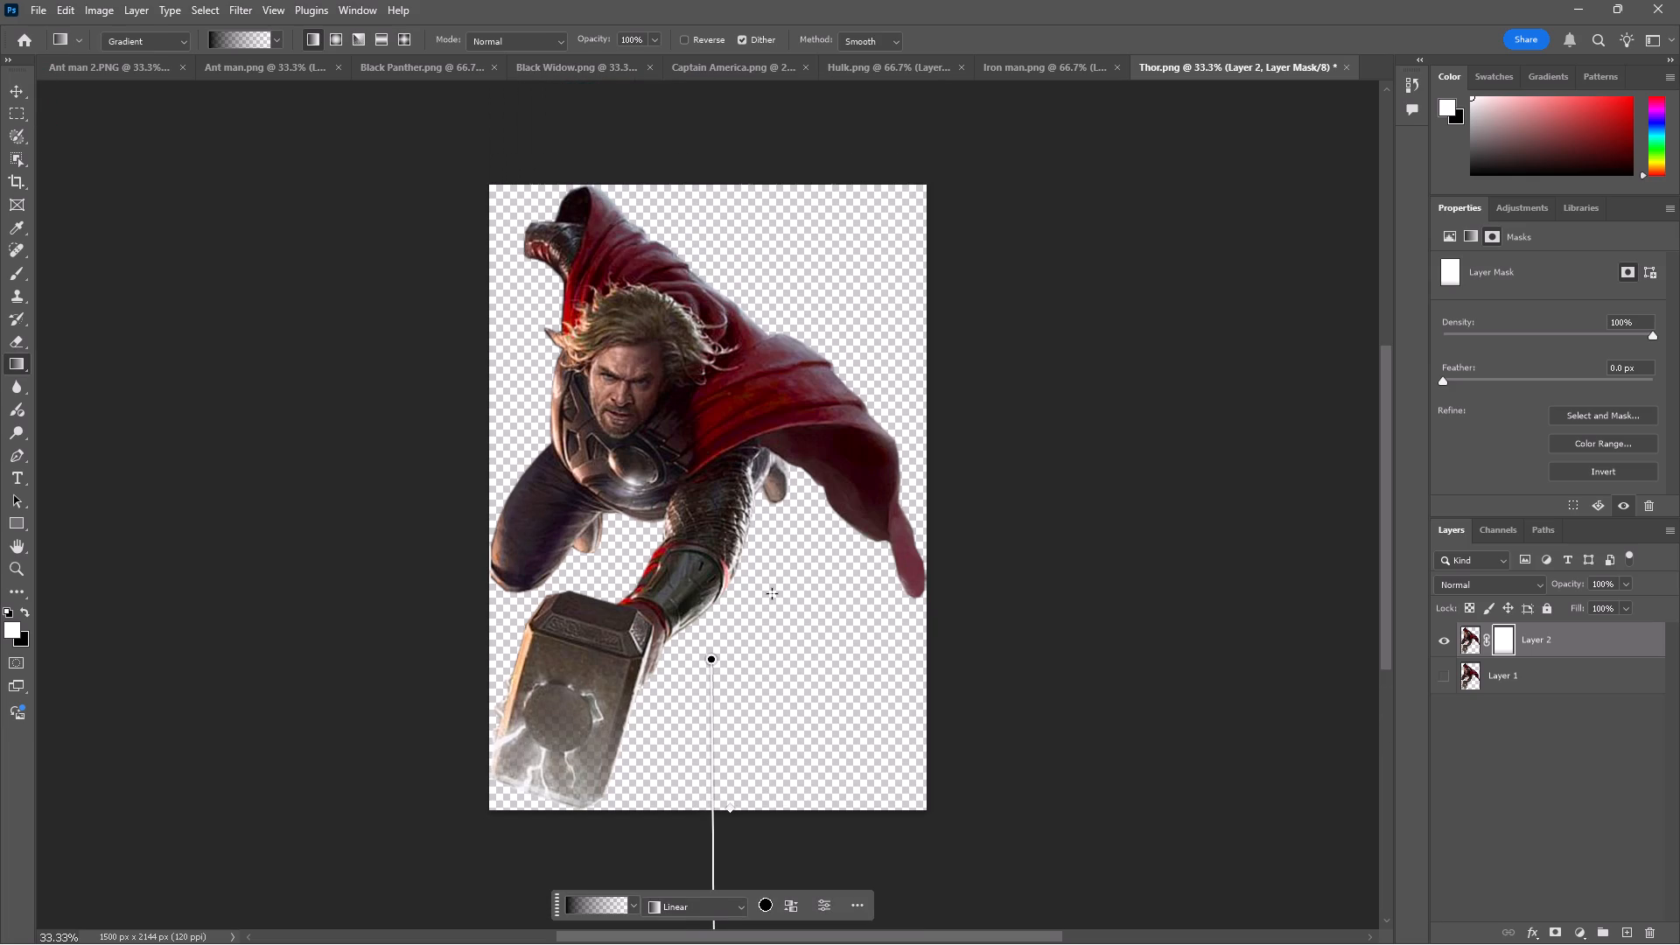
scroll(772, 593, up, 1)
Add a horizontal linear gradient to Layer 2's mask, from beyond the canvas's right side to the cape's lower edge, at 180° and about 86% scale.
drag(1067, 507, 713, 488)
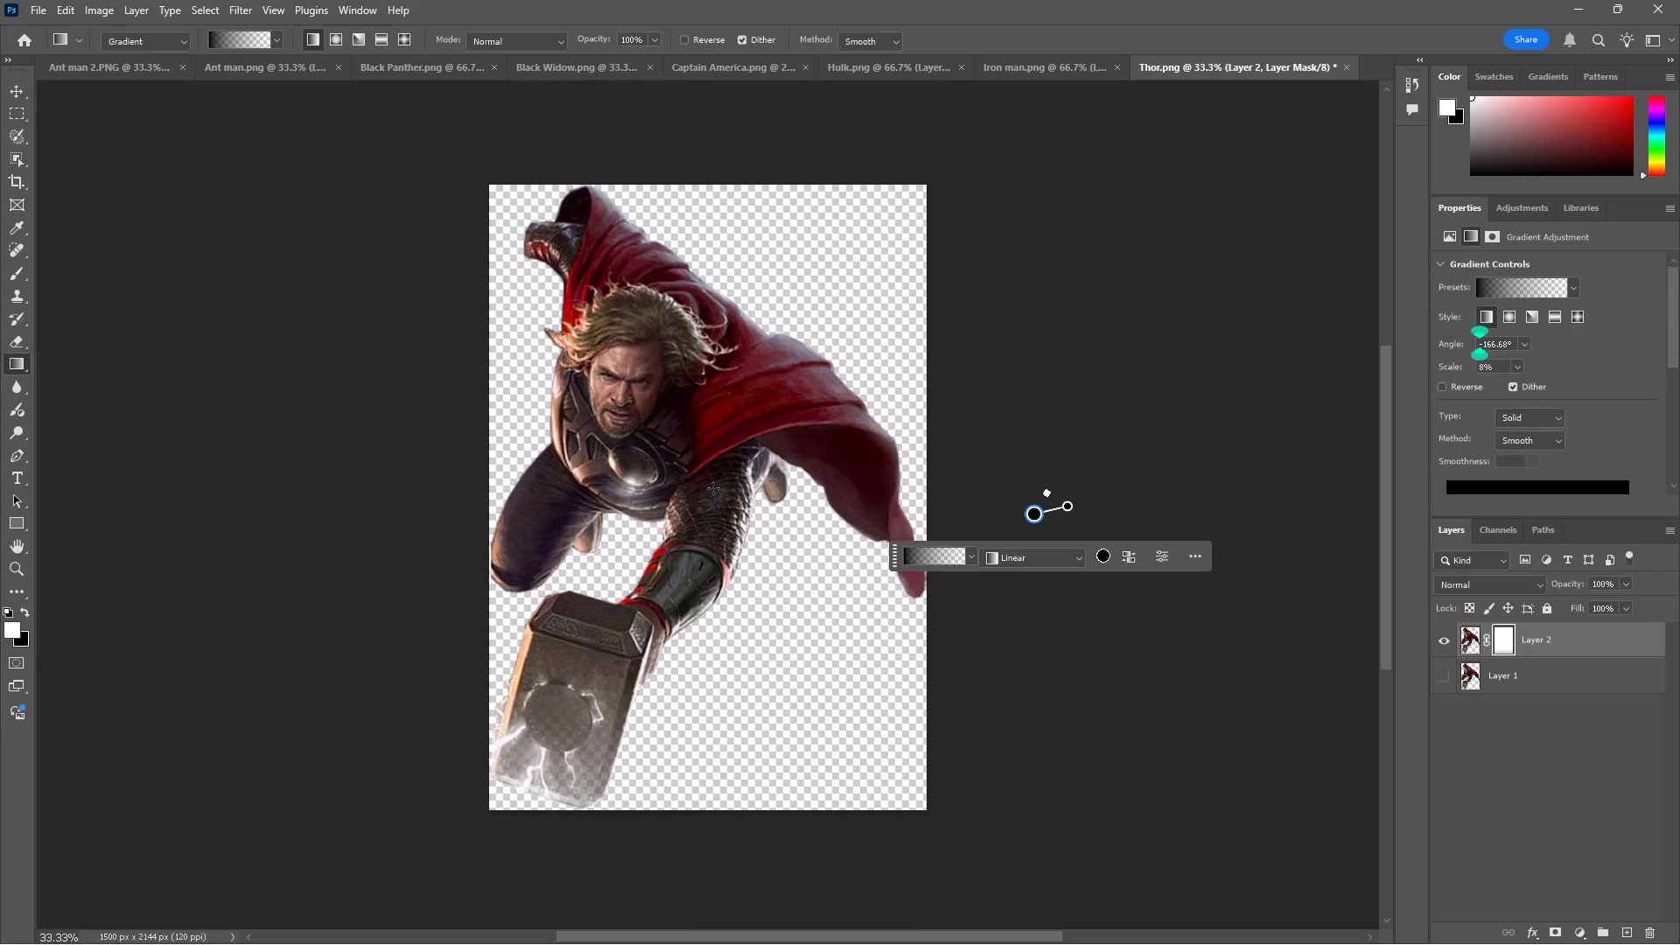
drag(713, 488, 689, 488)
drag(1035, 521, 827, 561)
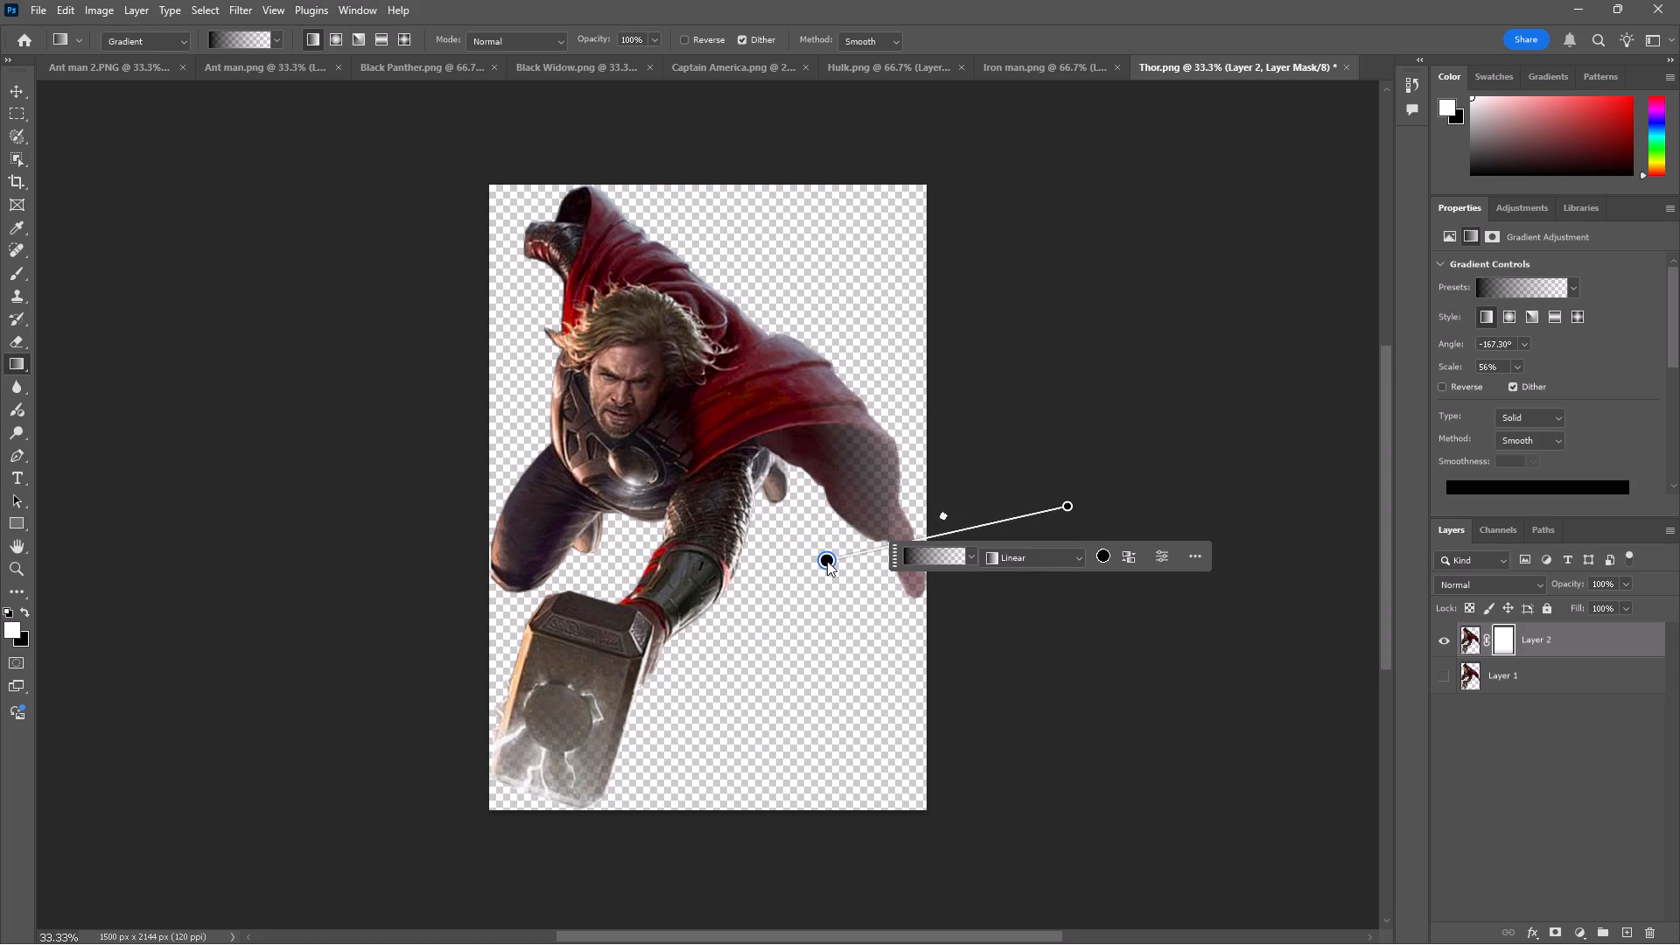
drag(827, 561, 878, 505)
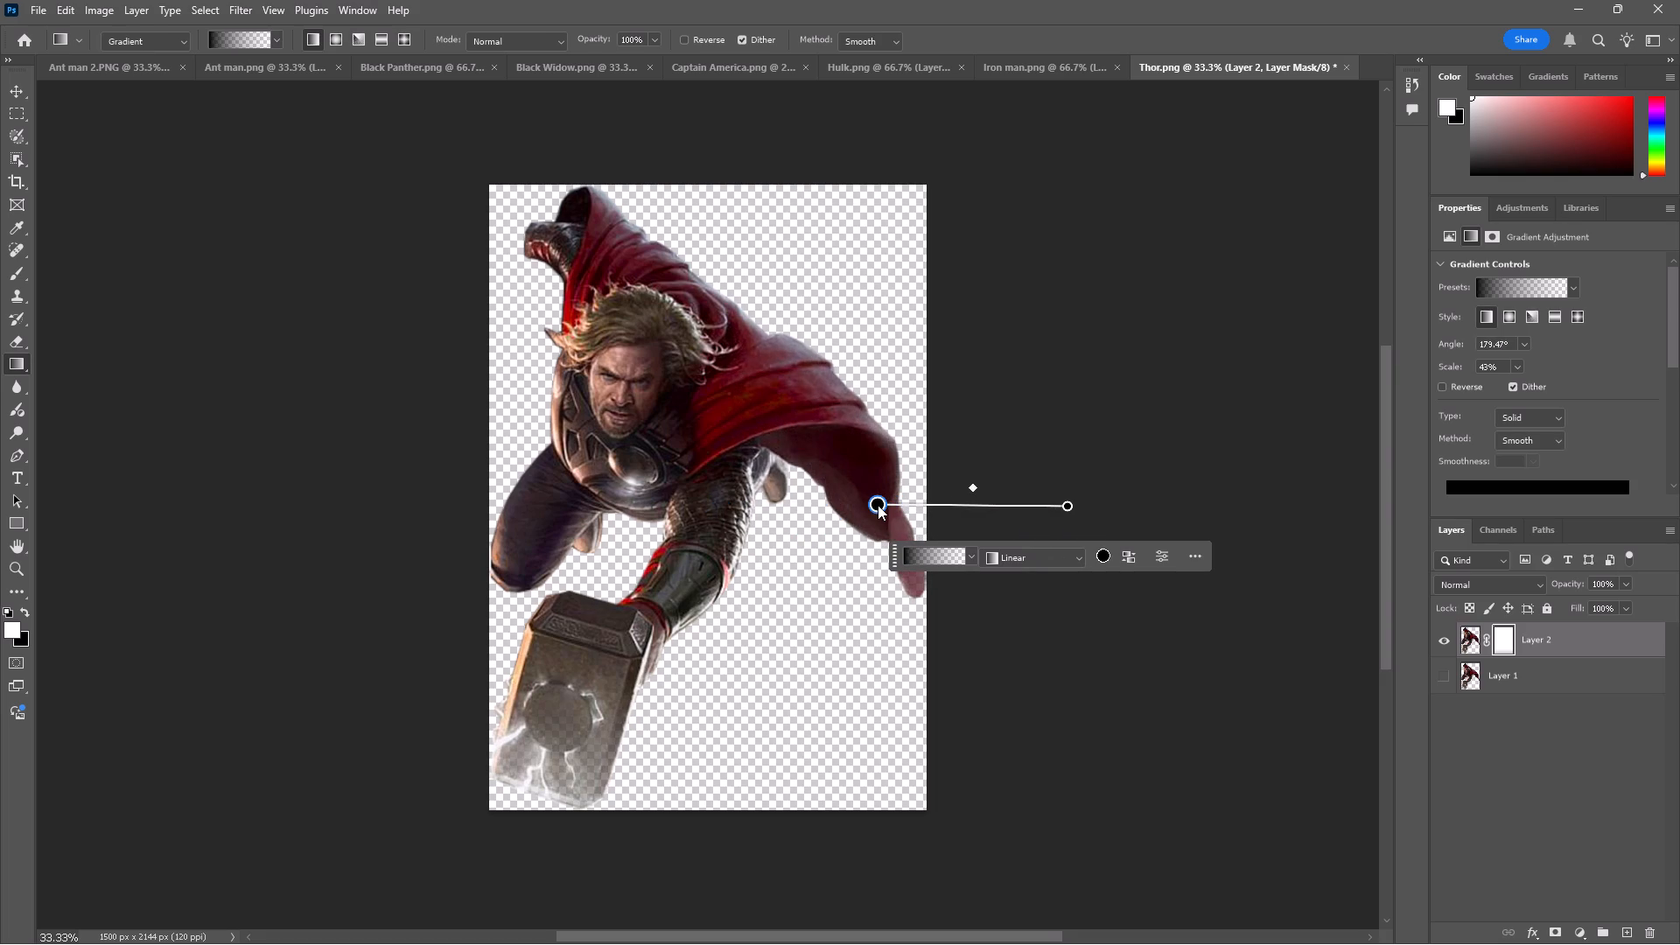
drag(878, 505, 876, 505)
drag(1067, 506, 1219, 500)
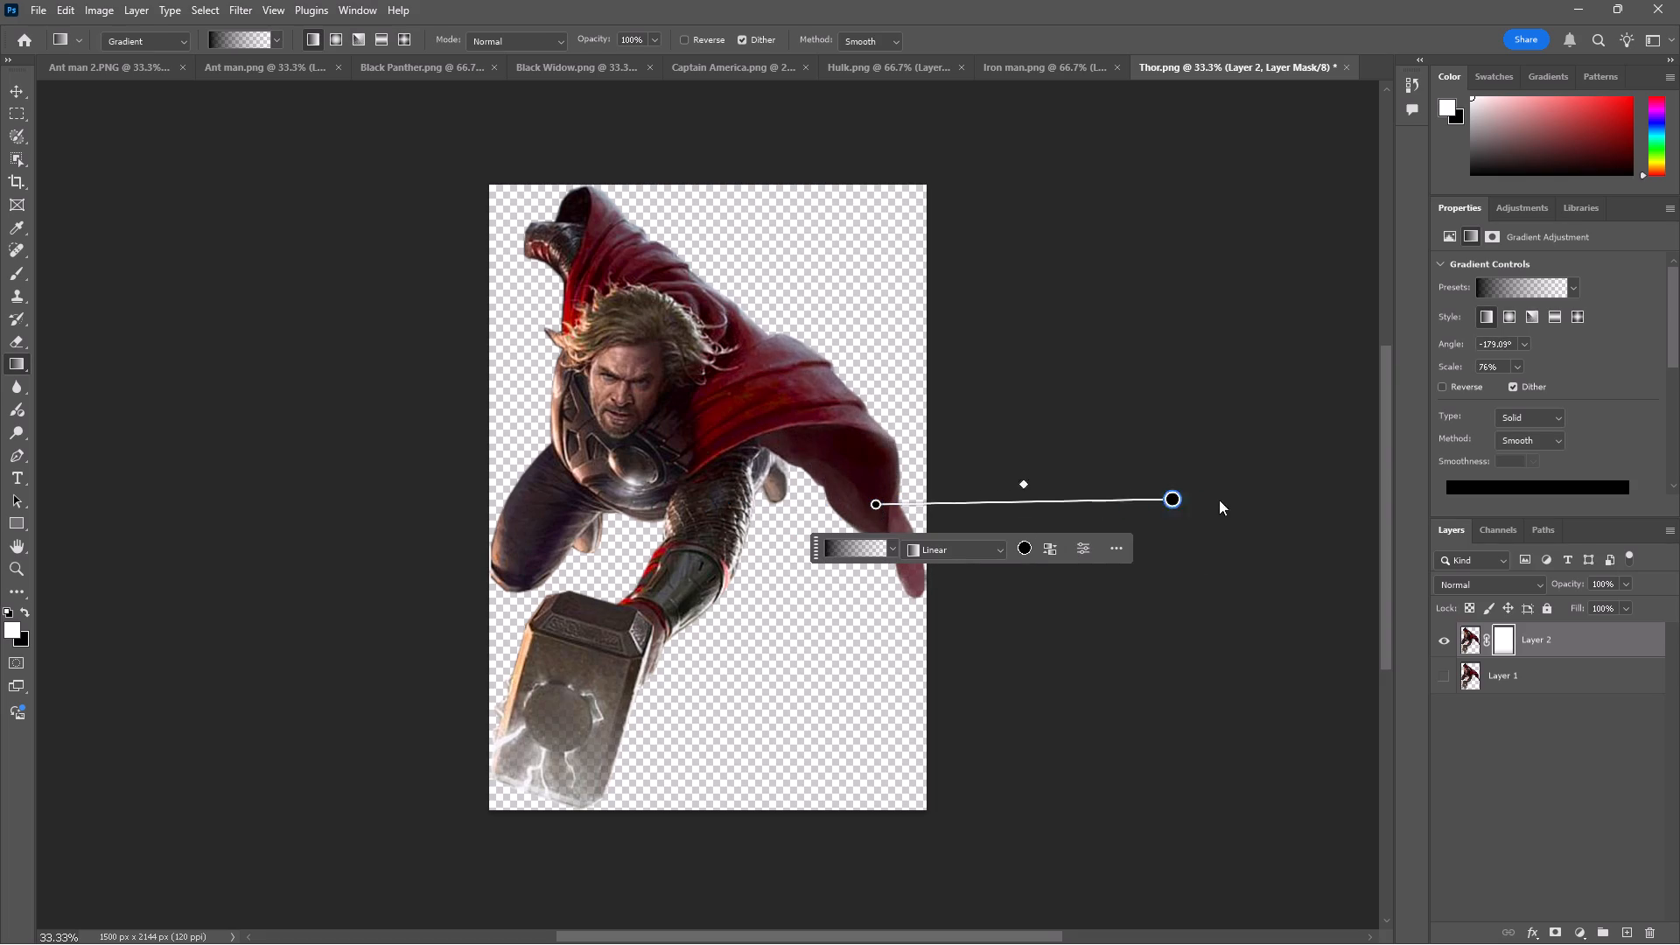
drag(1219, 500, 1225, 500)
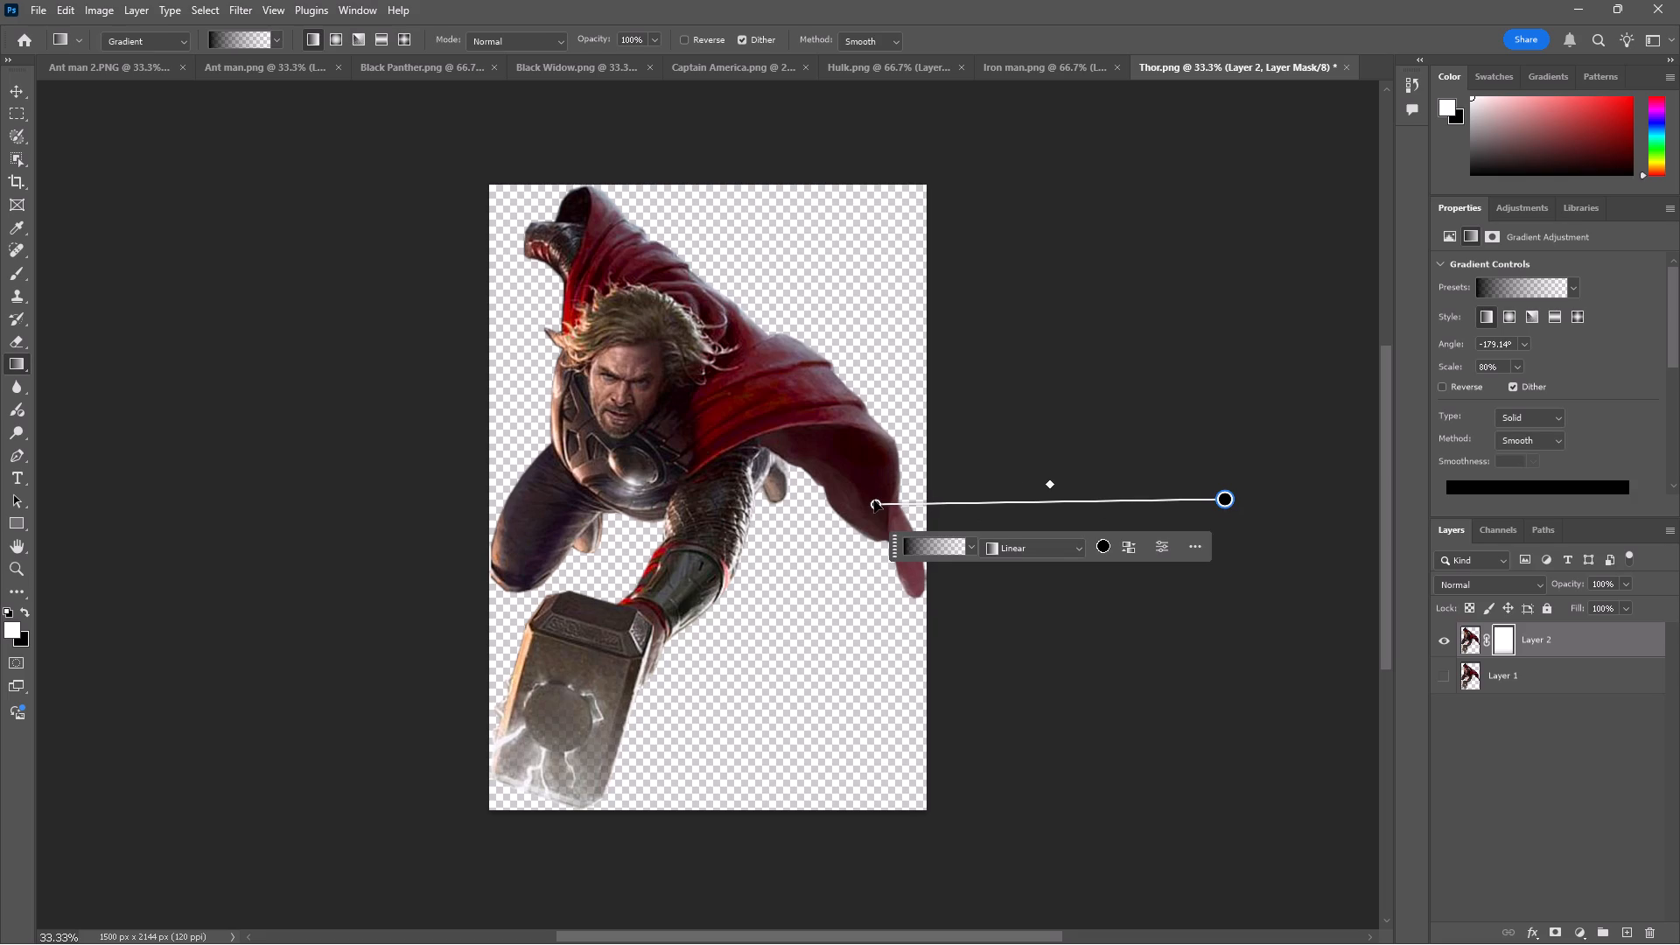
drag(880, 509, 847, 500)
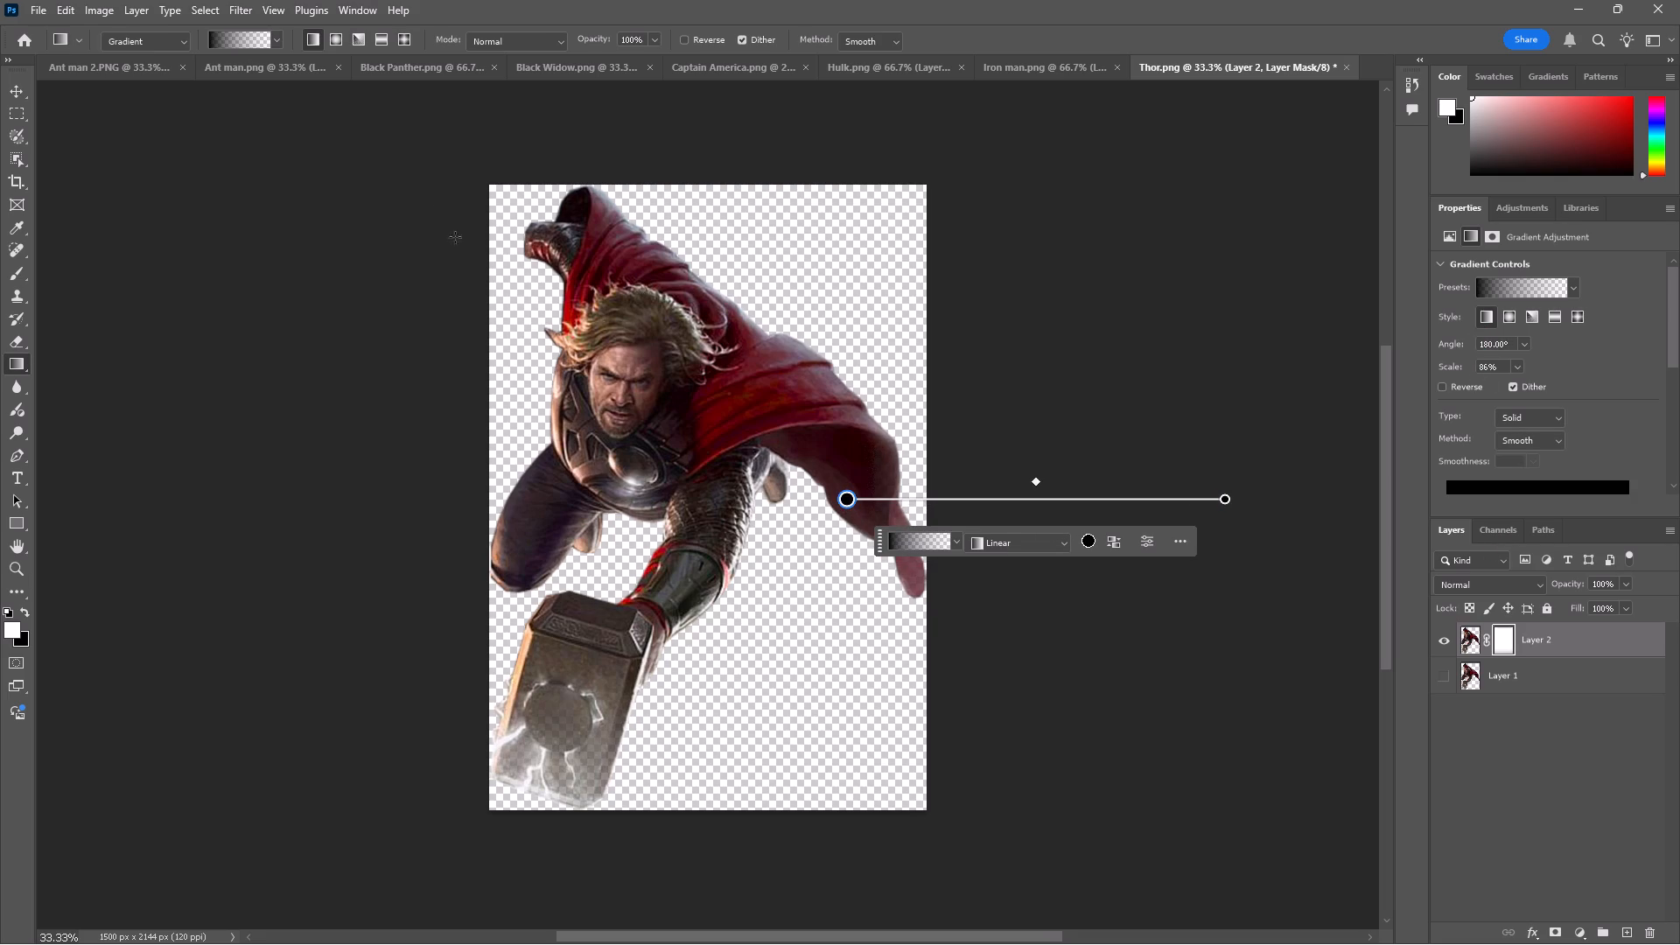
Export Thor as a PNG named Thor to the 02. Heroes folder, overwriting the existing file.
click(39, 14)
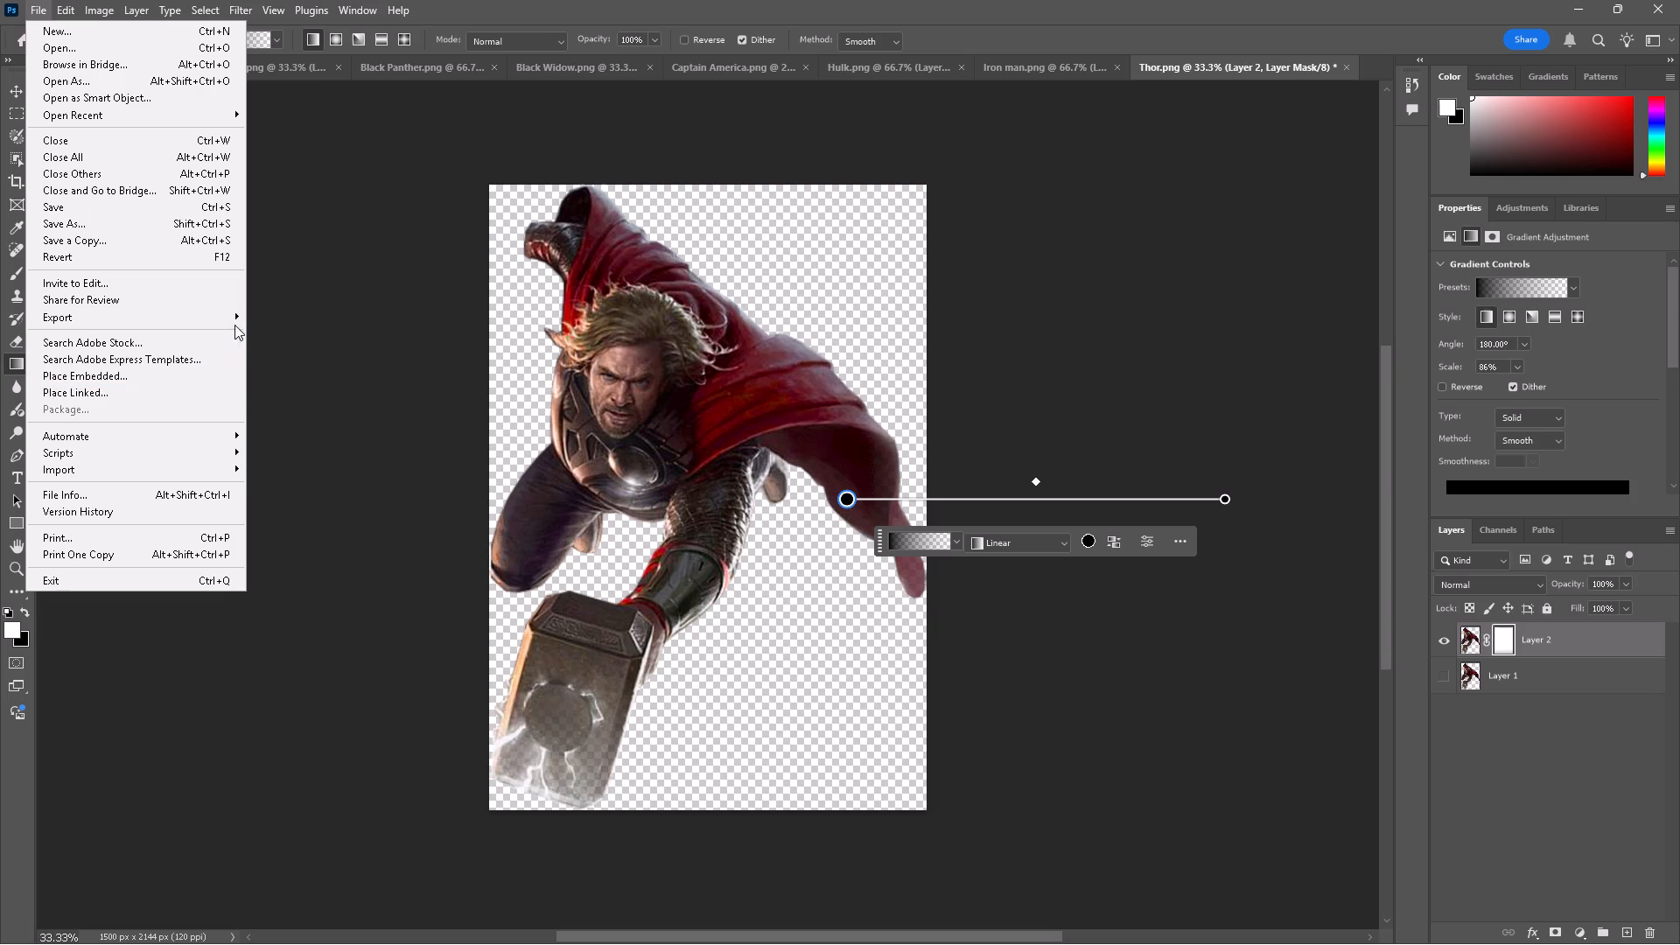
click(302, 314)
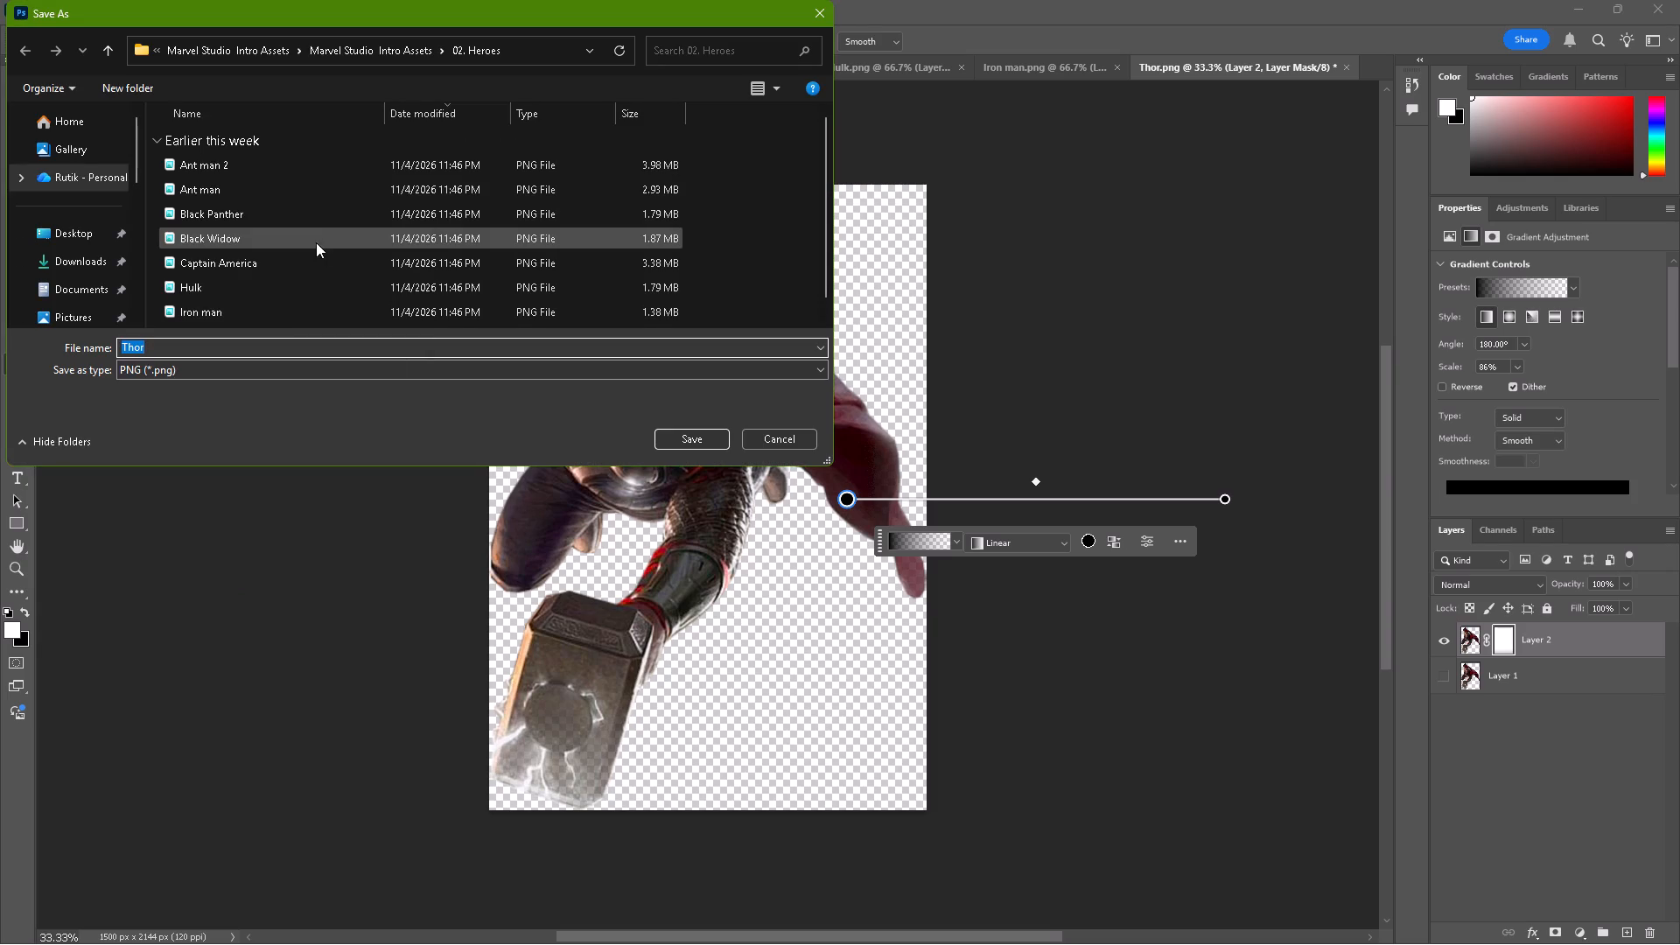
scroll(250, 289, down, 1)
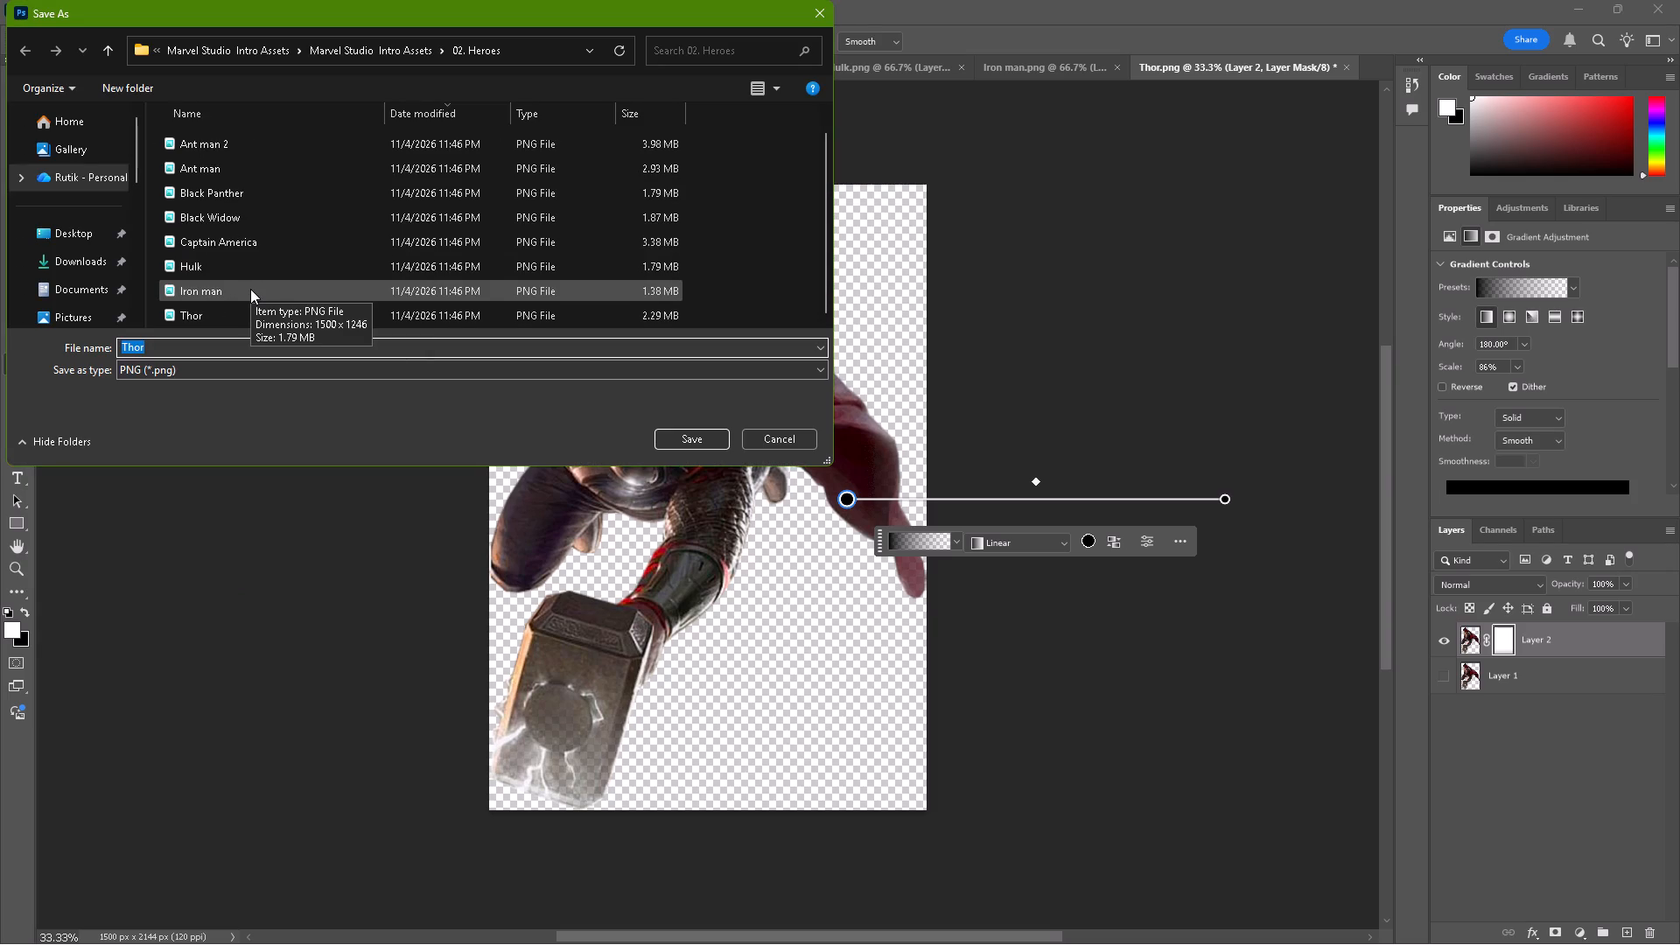
scroll(250, 289, down, 1)
click(233, 314)
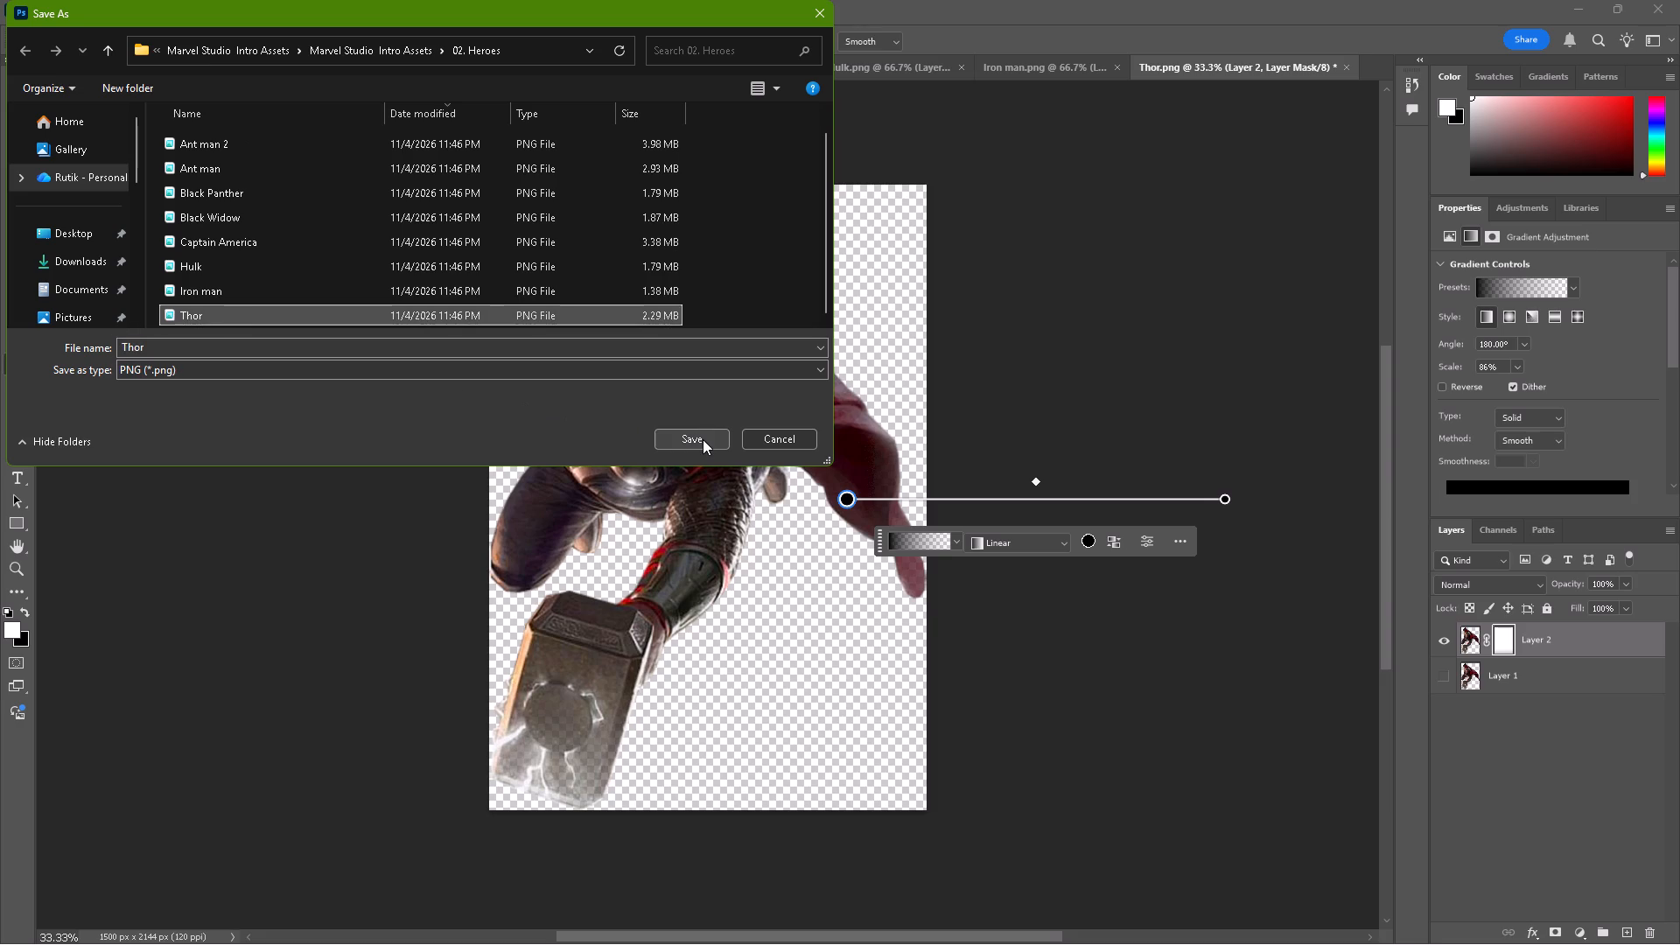
click(703, 439)
click(878, 474)
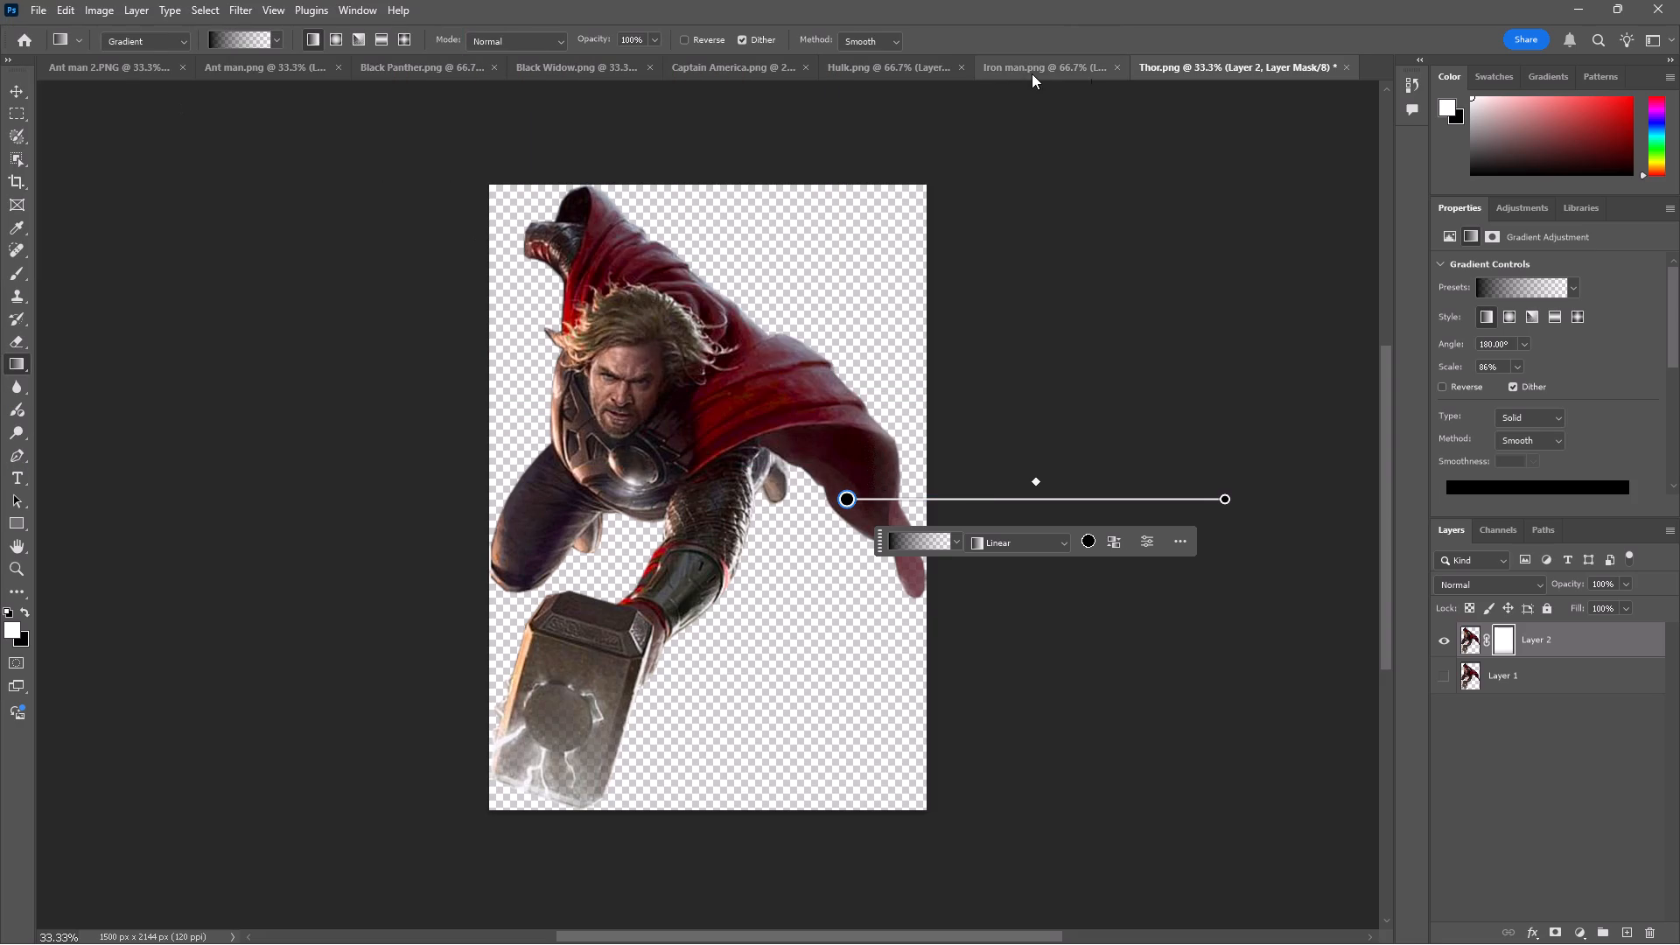
Close Thor.png without saving the document changes.
click(1347, 63)
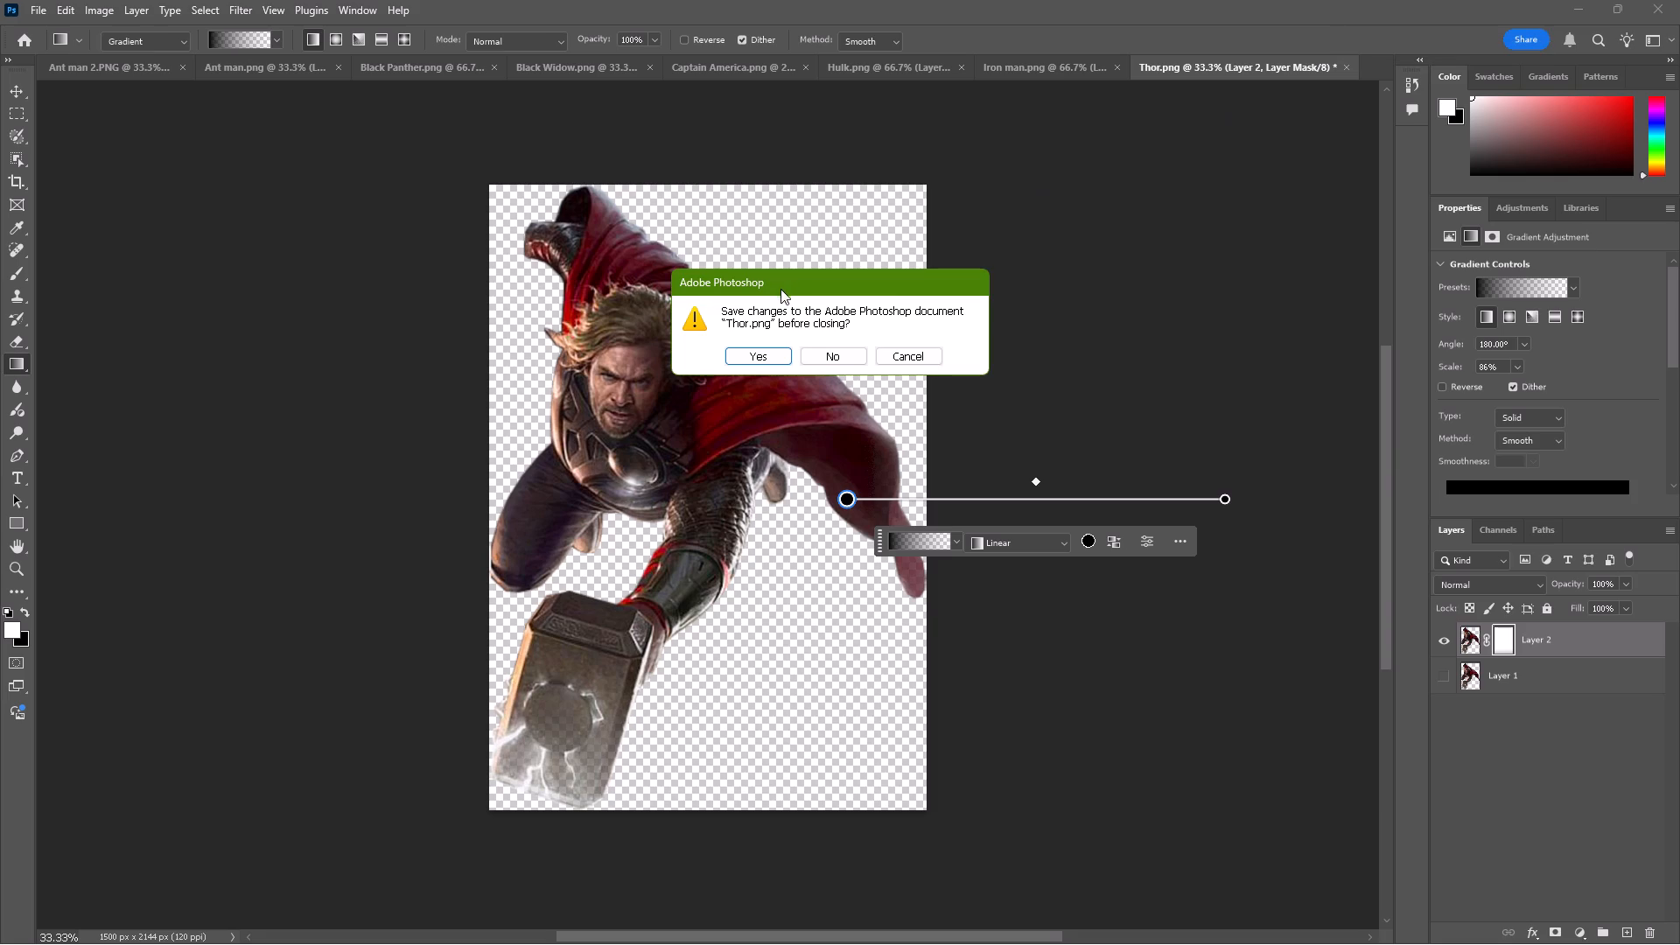
click(828, 355)
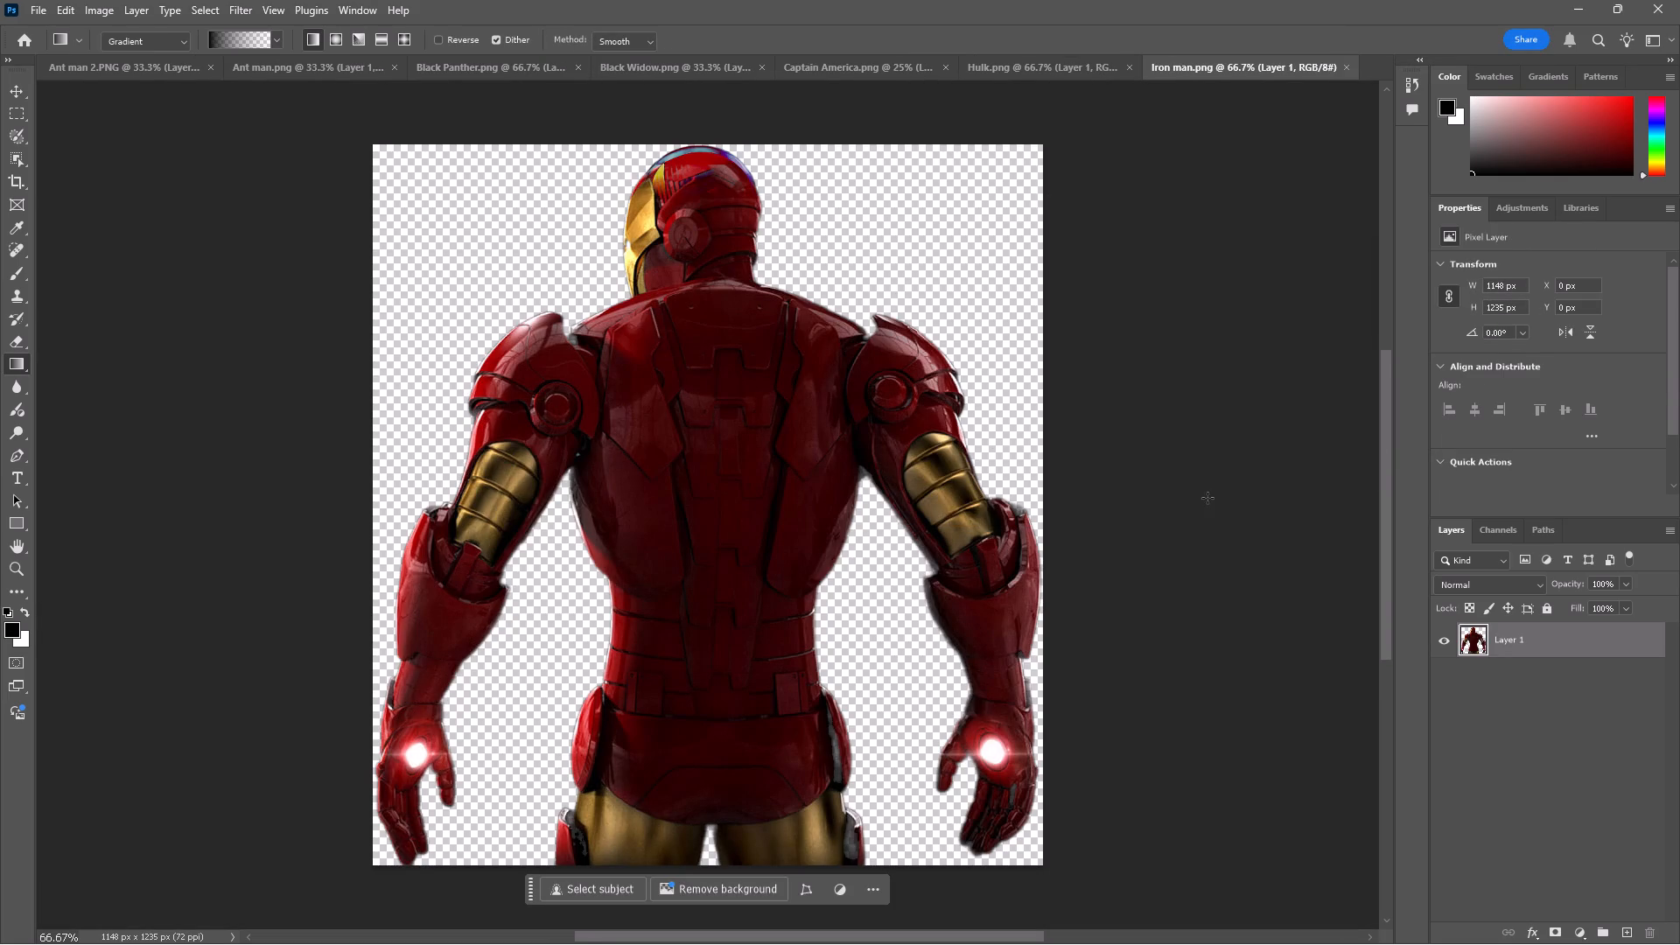
Add a layer mask to Layer 1 of Iron man.png.
click(1554, 934)
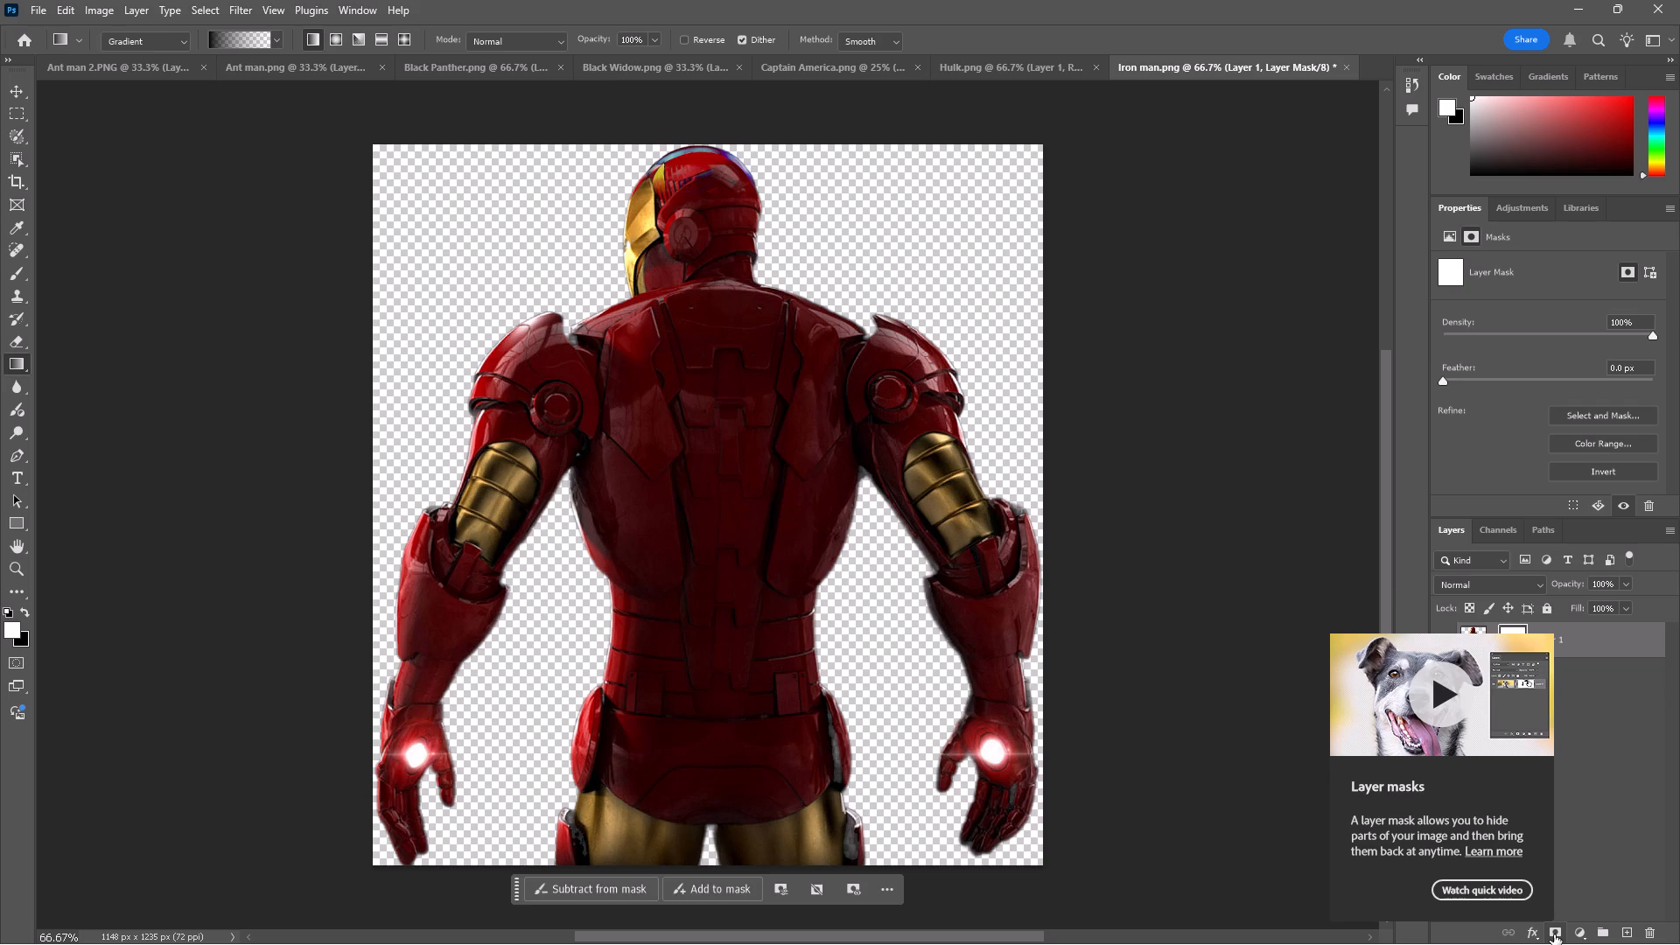
Draw a short vertical linear gradient on Iron Man's layer mask, entirely below the canvas, at about 19% scale.
ctrl+scroll(963, 660, down, 3)
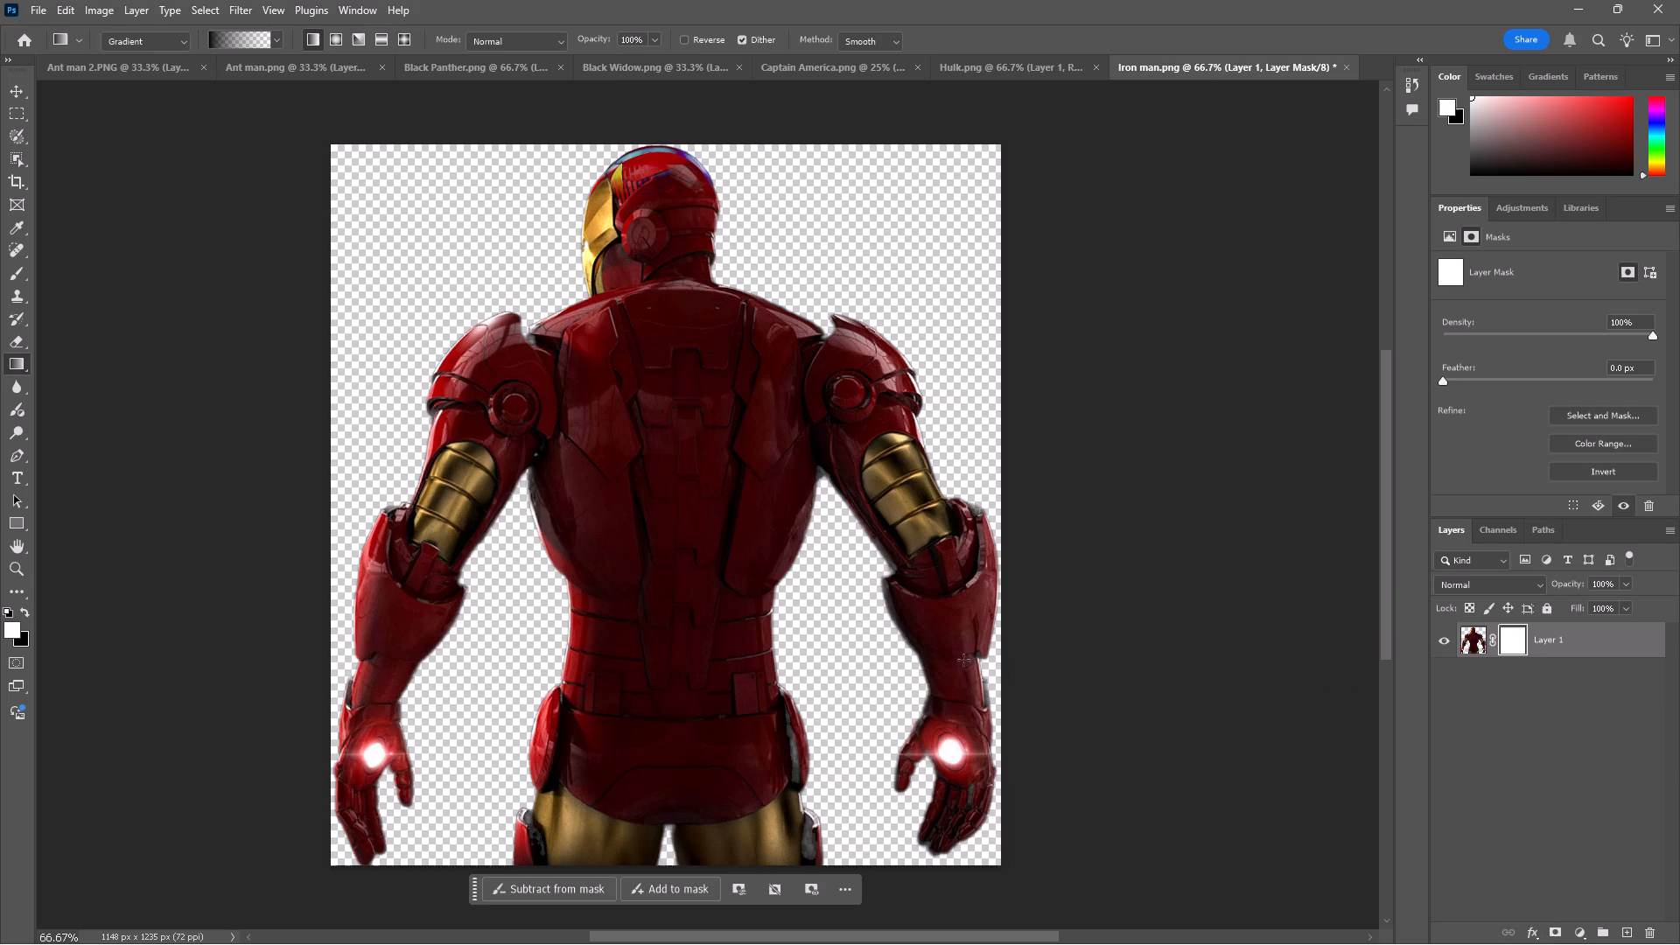
ctrl+scroll(963, 660, down, 4)
scroll(963, 660, down, 4)
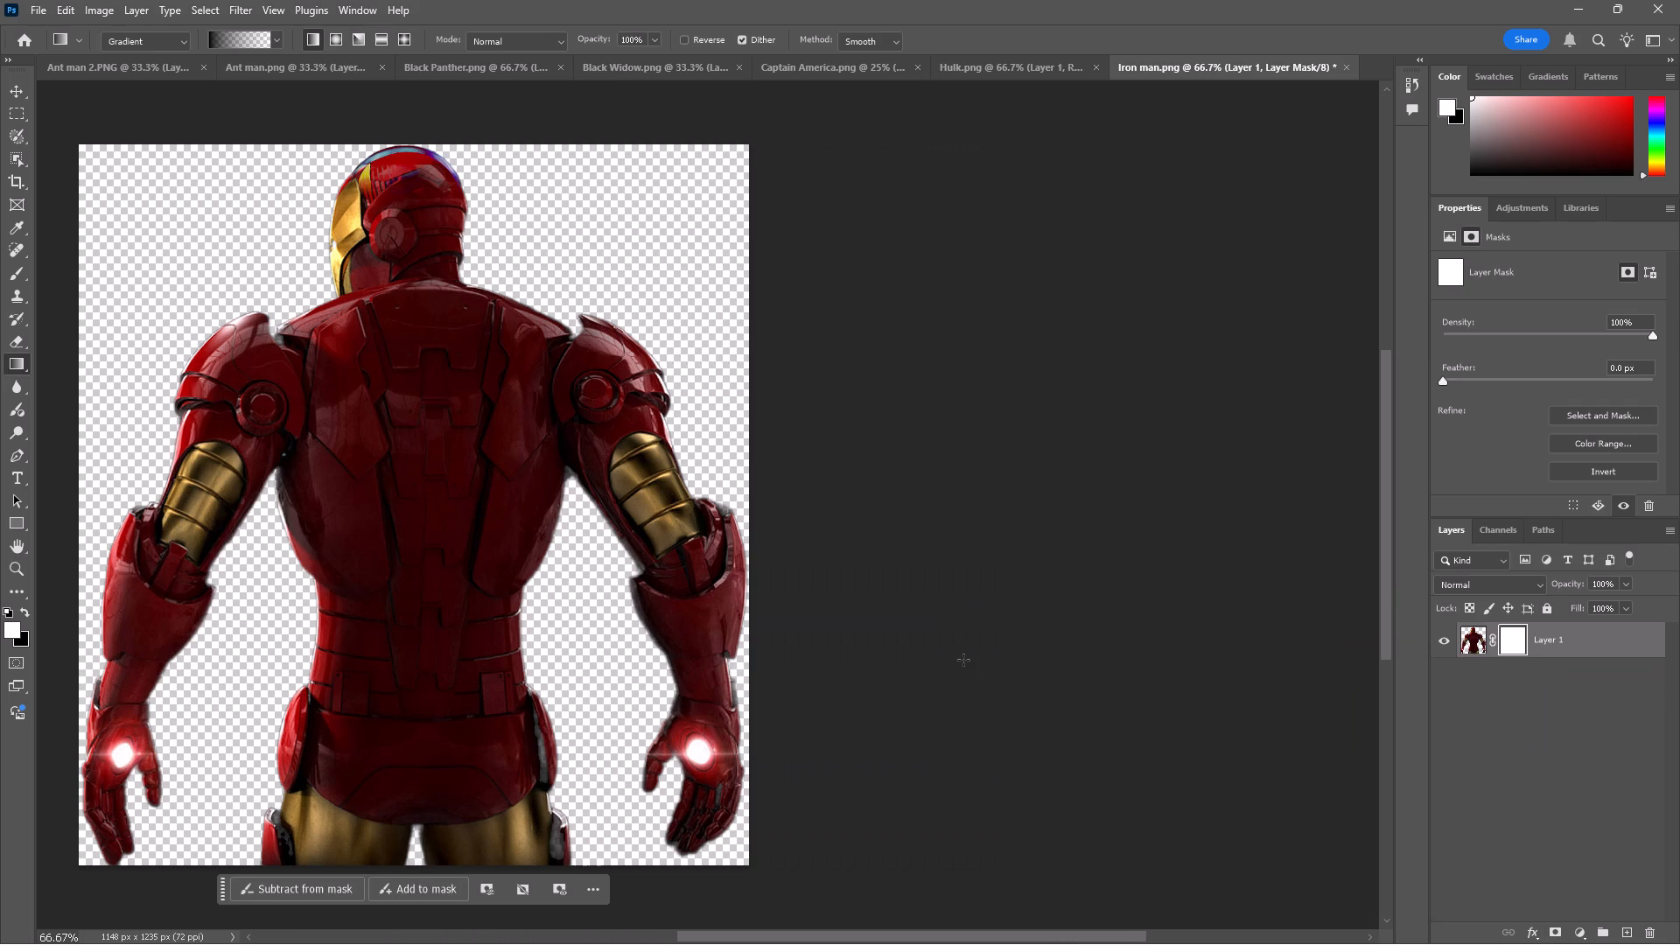
scroll(963, 660, left, 1)
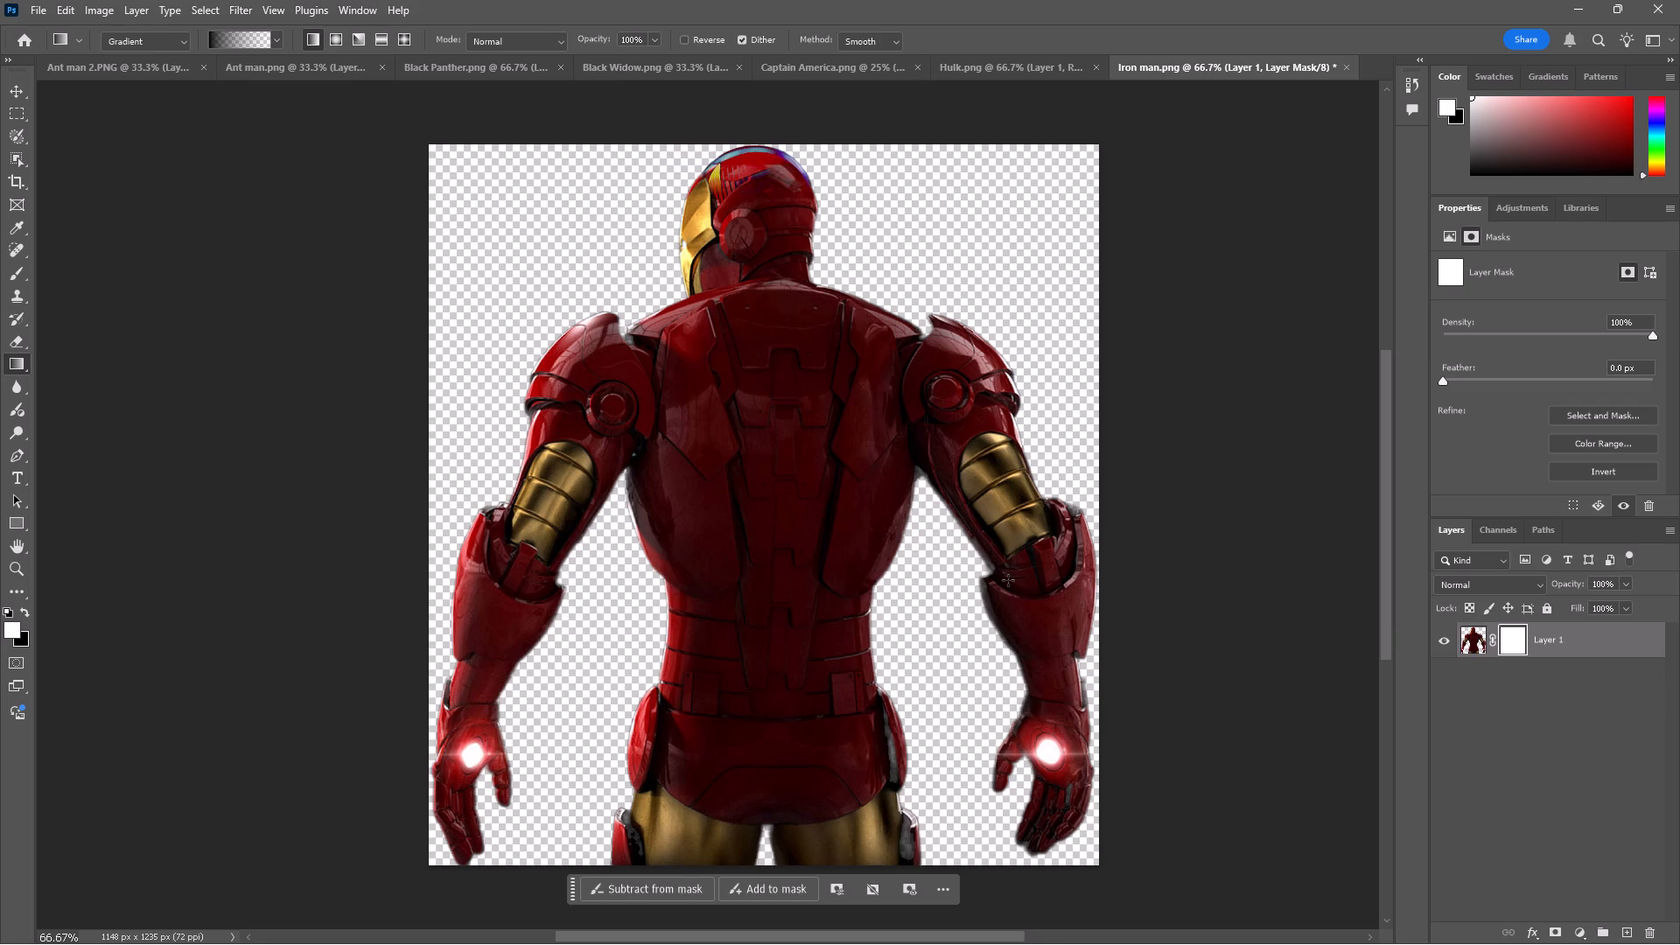
ctrl+alt+scroll(1008, 580, down, 4)
key(space)
key(space)
key(space)
key(space)
key(space)
key(space)
key(space)
key(space)
key(space)
key(space)
key(space)
key(space)
key(space)
key(space)
key(space)
key(space)
key(space)
key(space)
key(space)
key(space)
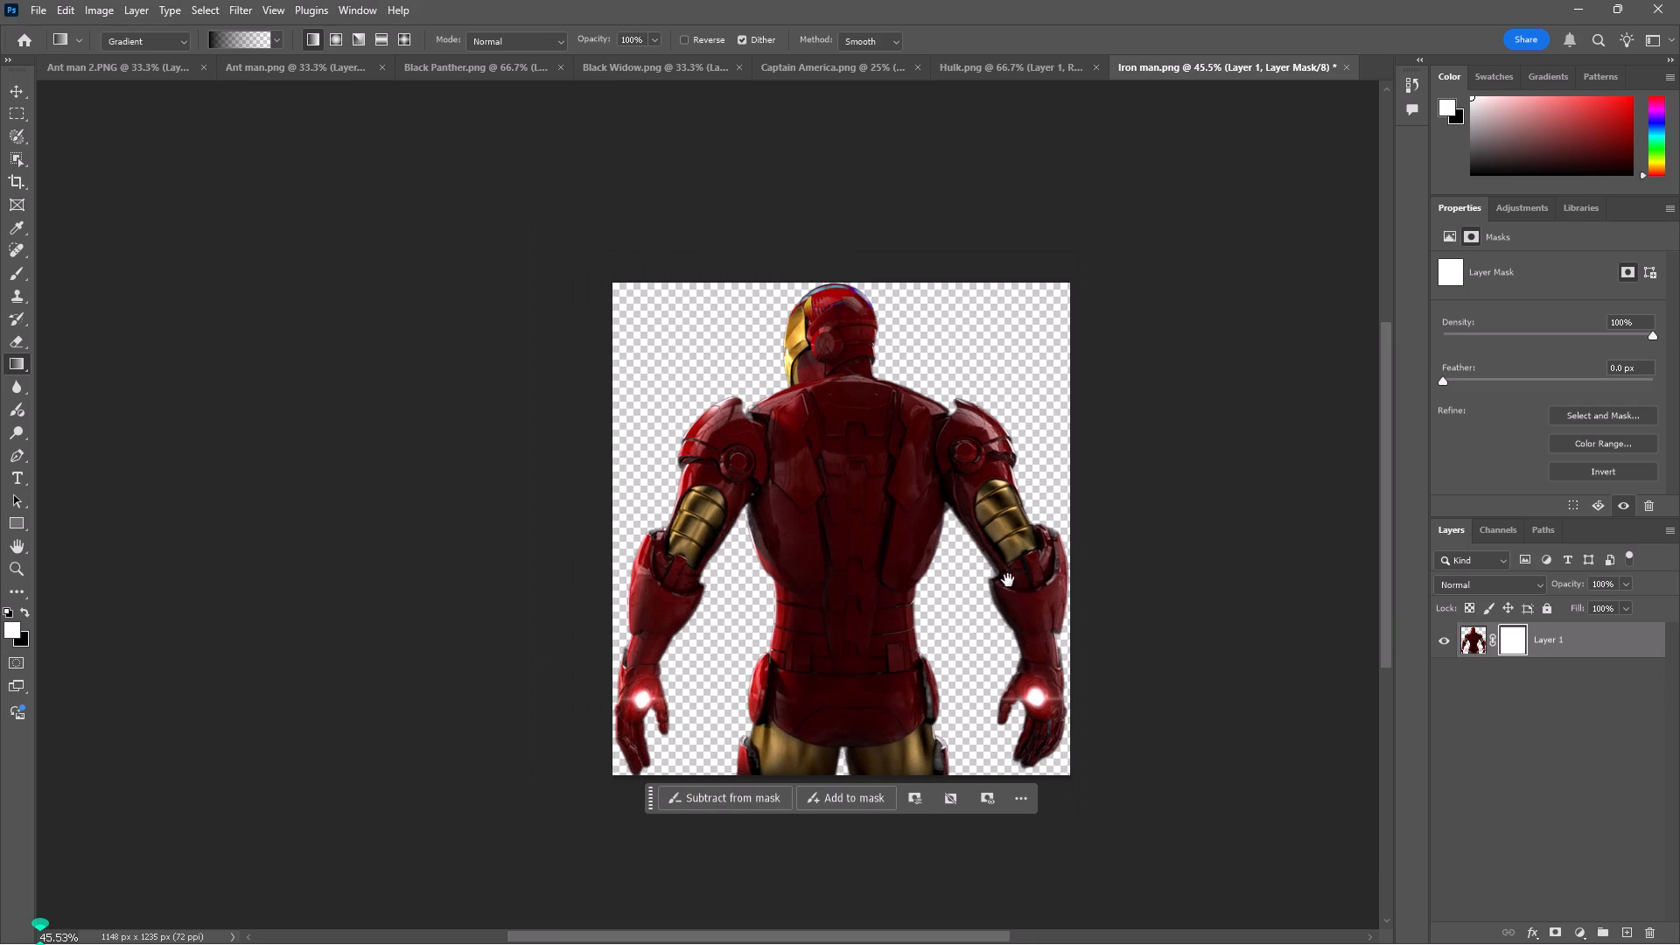
drag(1008, 580, 875, 535)
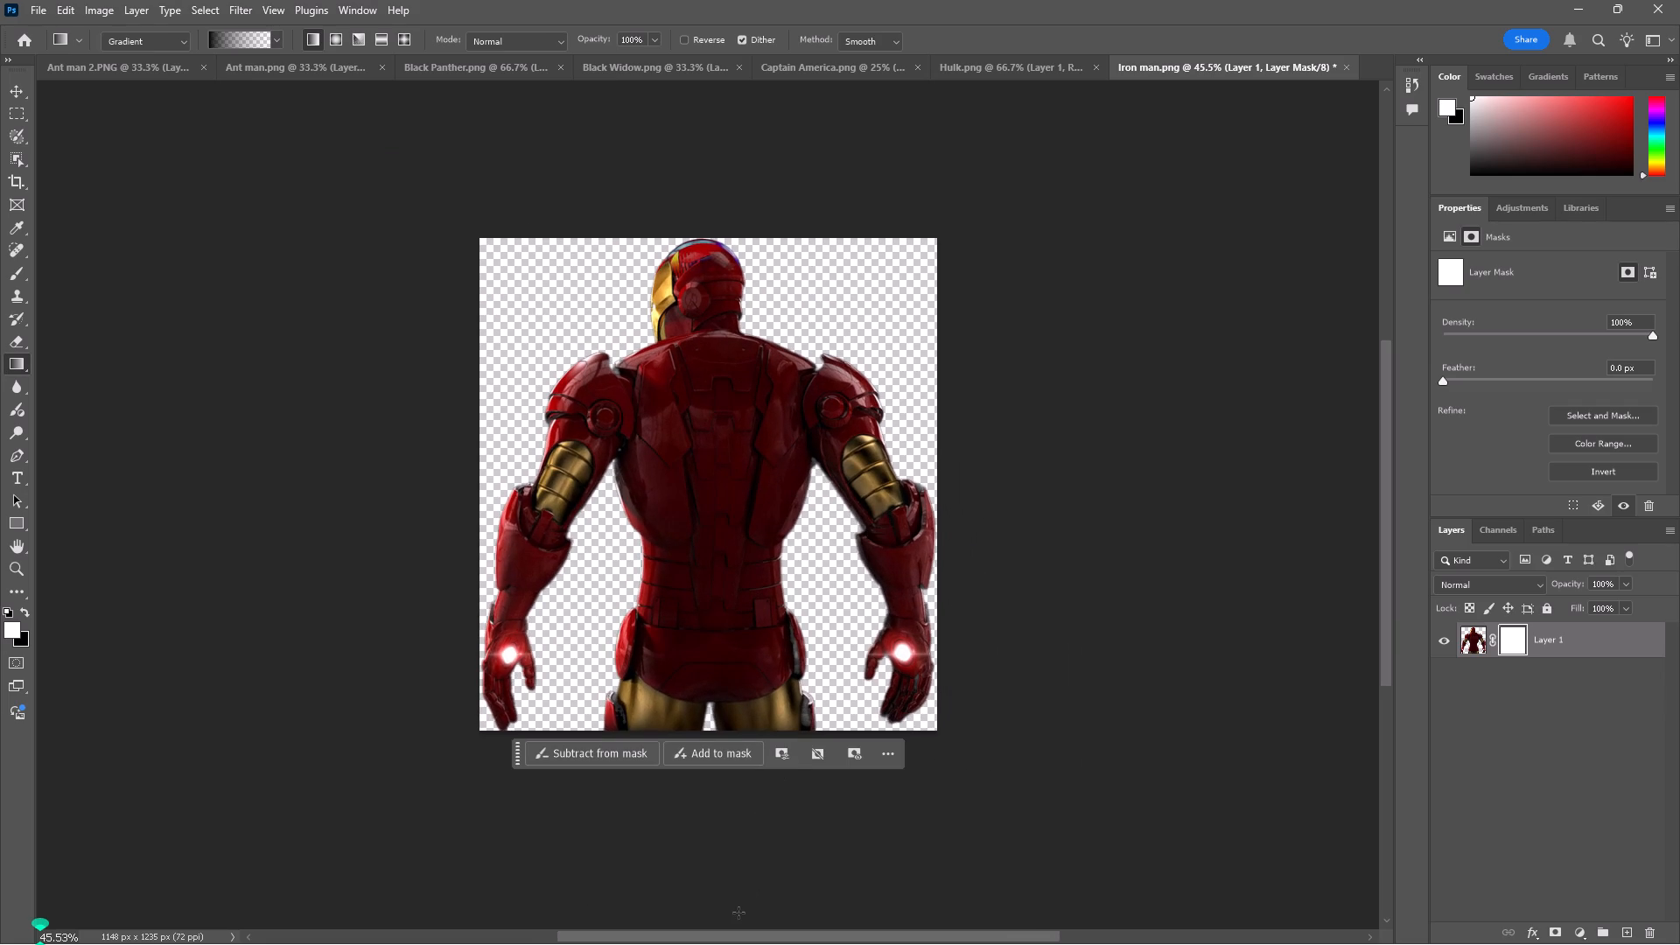
drag(737, 916, 730, 510)
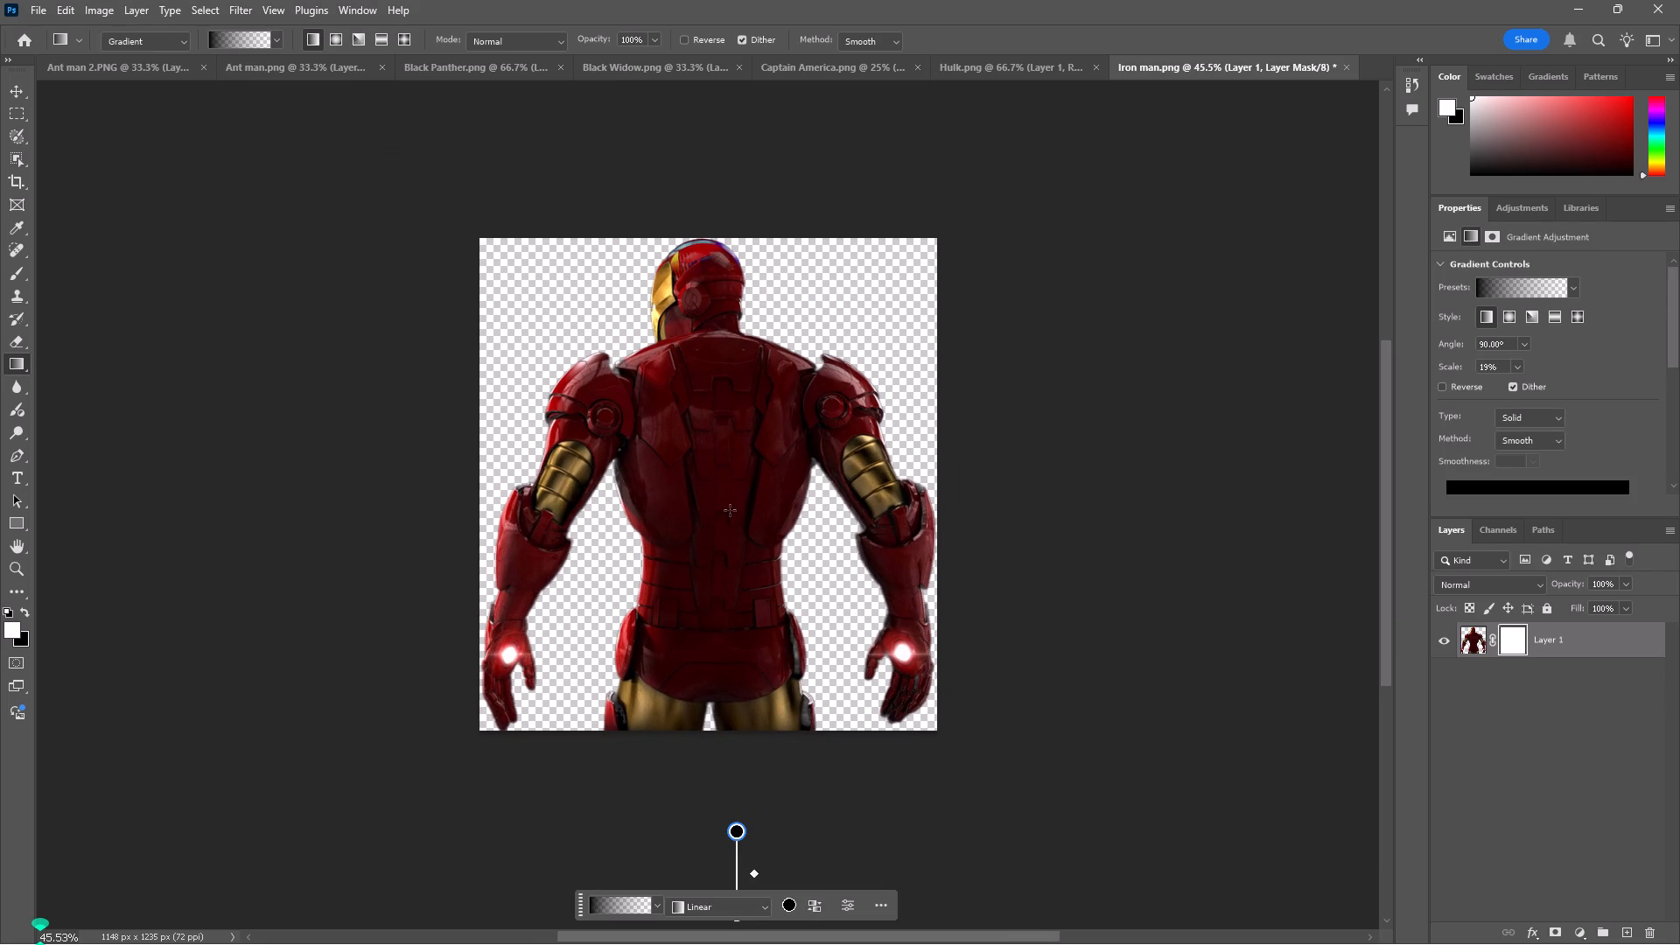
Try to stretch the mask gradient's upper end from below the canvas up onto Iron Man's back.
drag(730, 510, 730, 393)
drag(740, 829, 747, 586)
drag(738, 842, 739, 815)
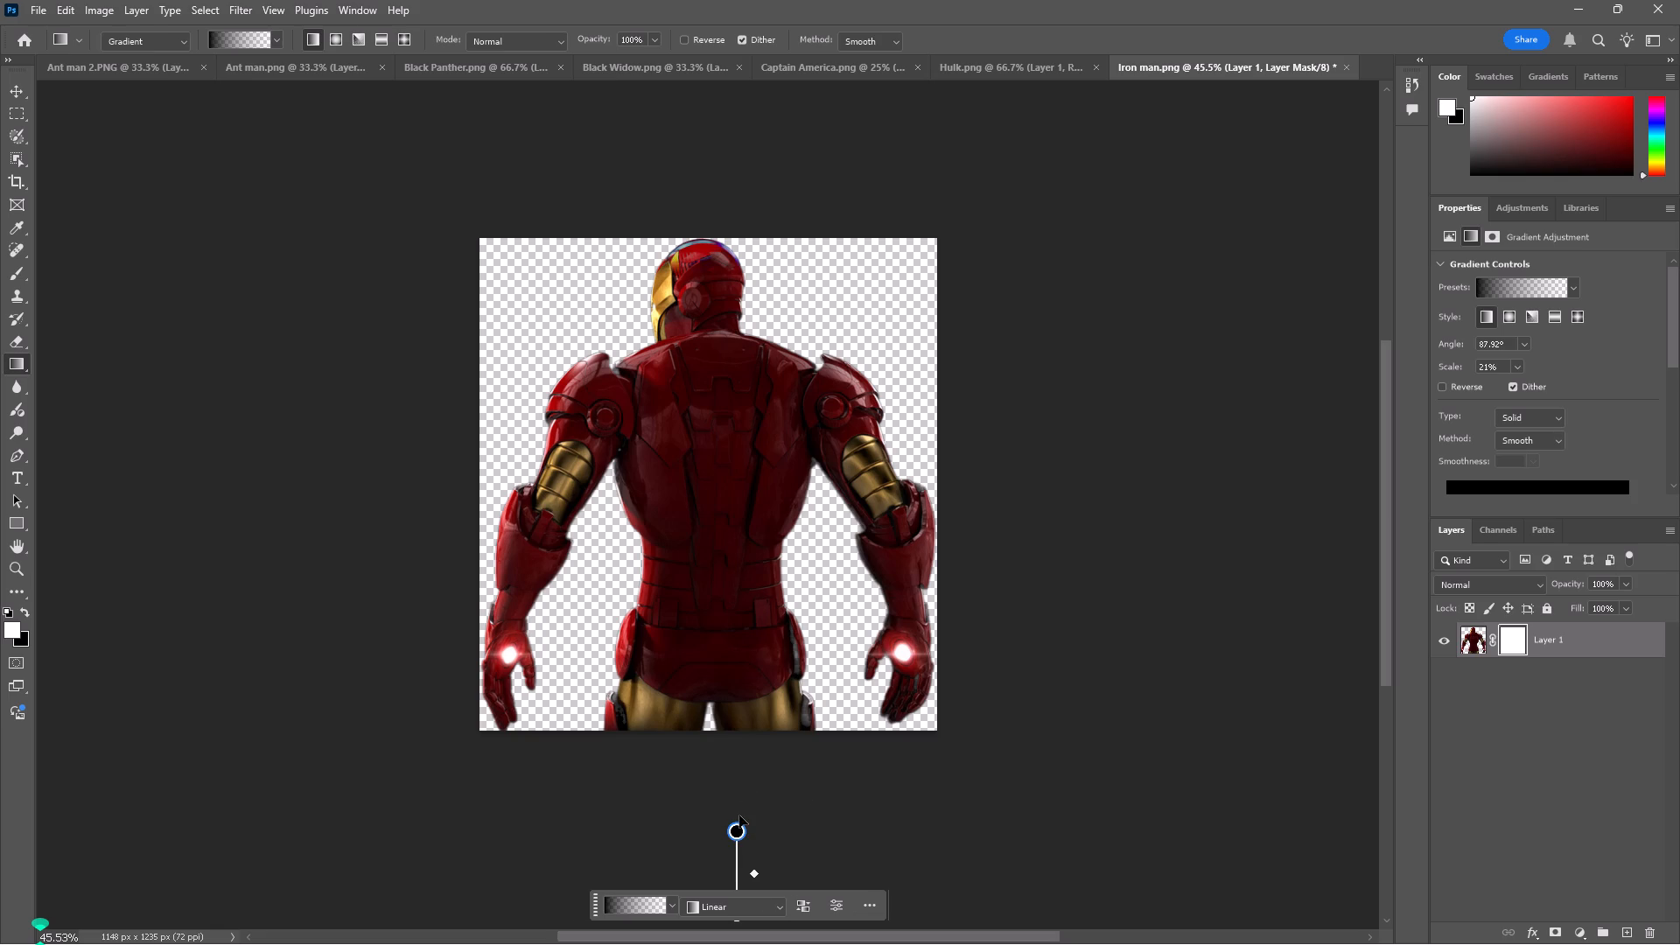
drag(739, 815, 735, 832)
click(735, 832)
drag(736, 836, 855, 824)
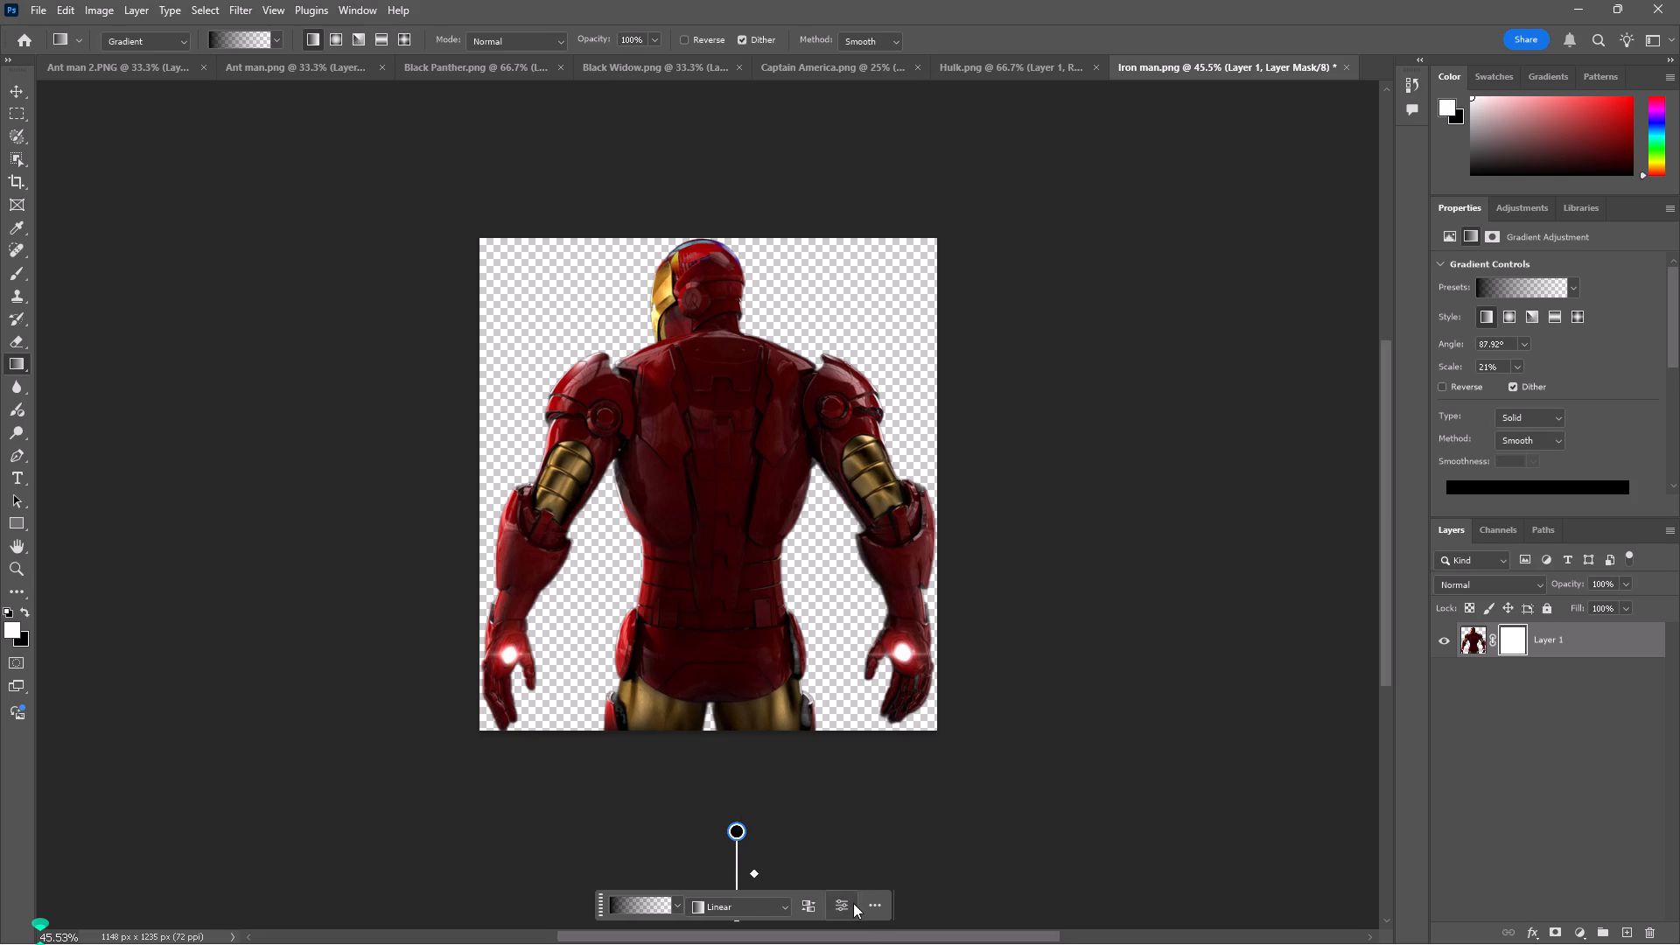
Hide the contextual task bar that covers the gradient's lower end.
click(875, 912)
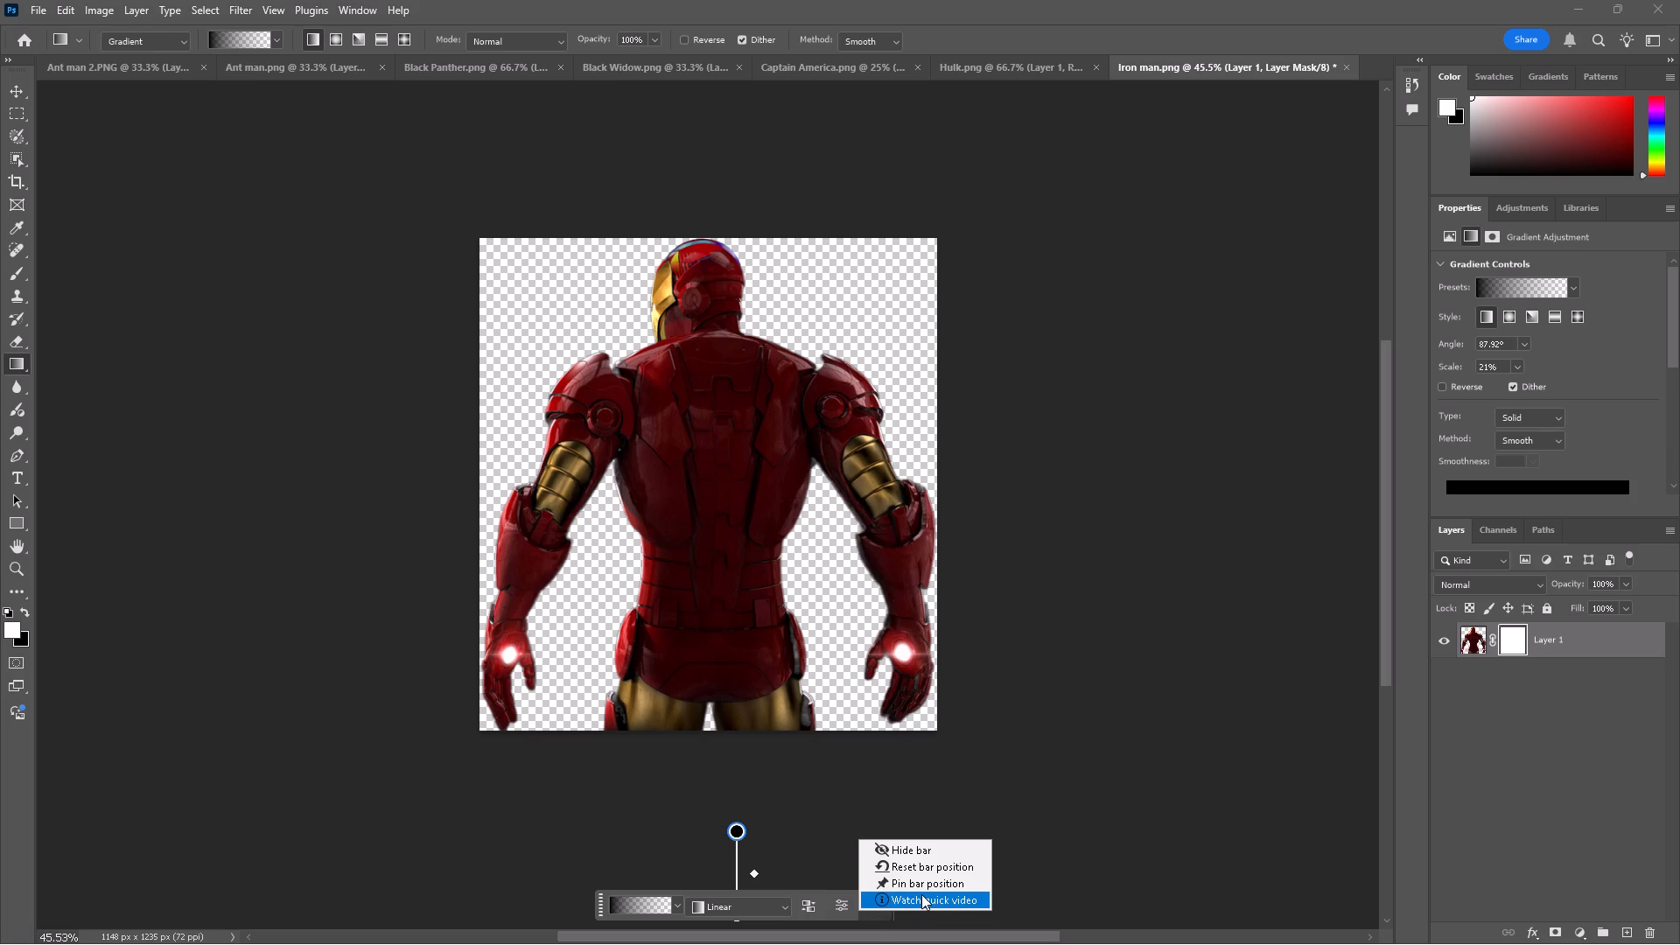
click(913, 857)
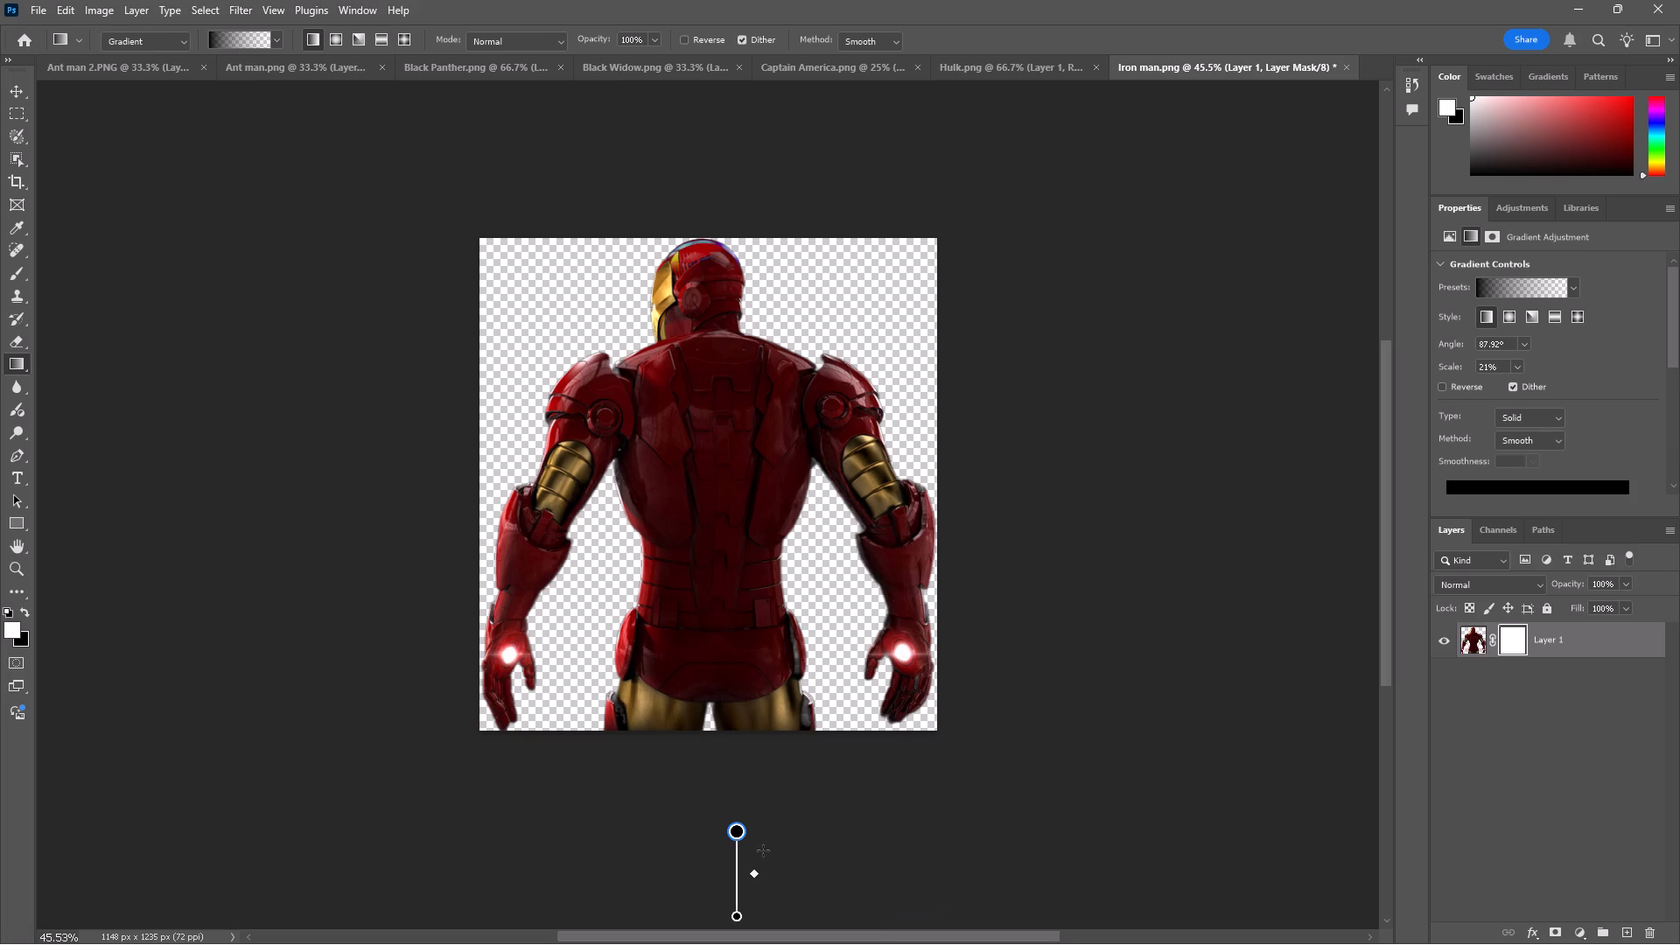
Give the mask gradient a white lower stop and extend its upper end to Iron Man's hips, near vertical at about 56% scale.
drag(739, 829, 738, 915)
click(738, 915)
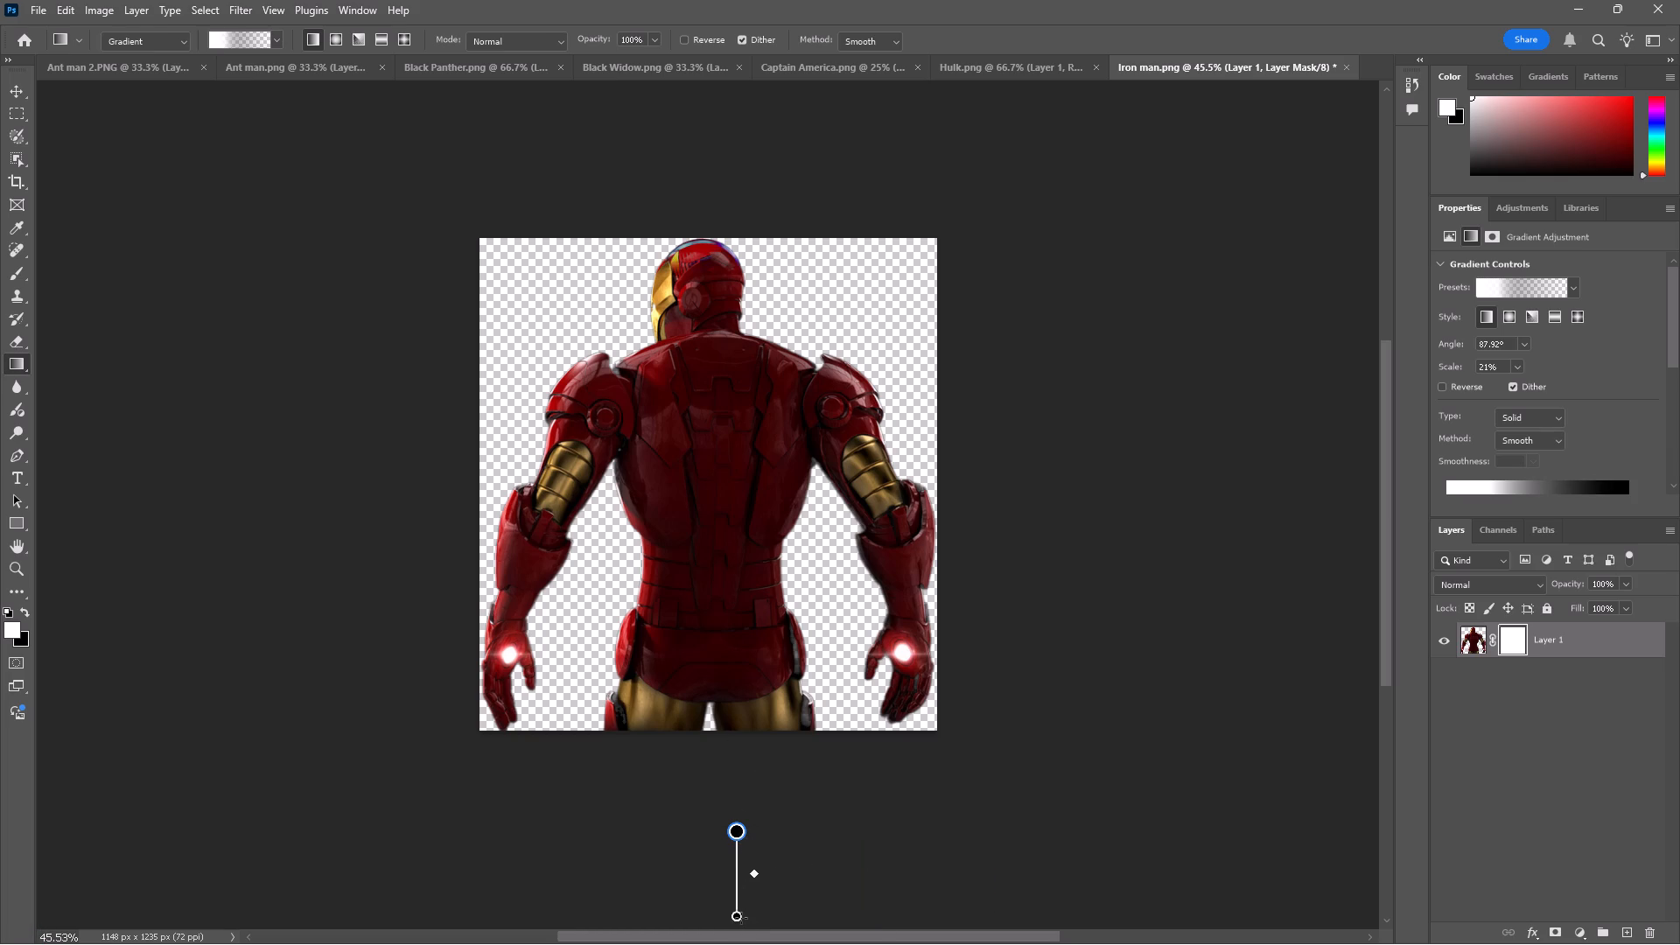
drag(741, 919, 688, 530)
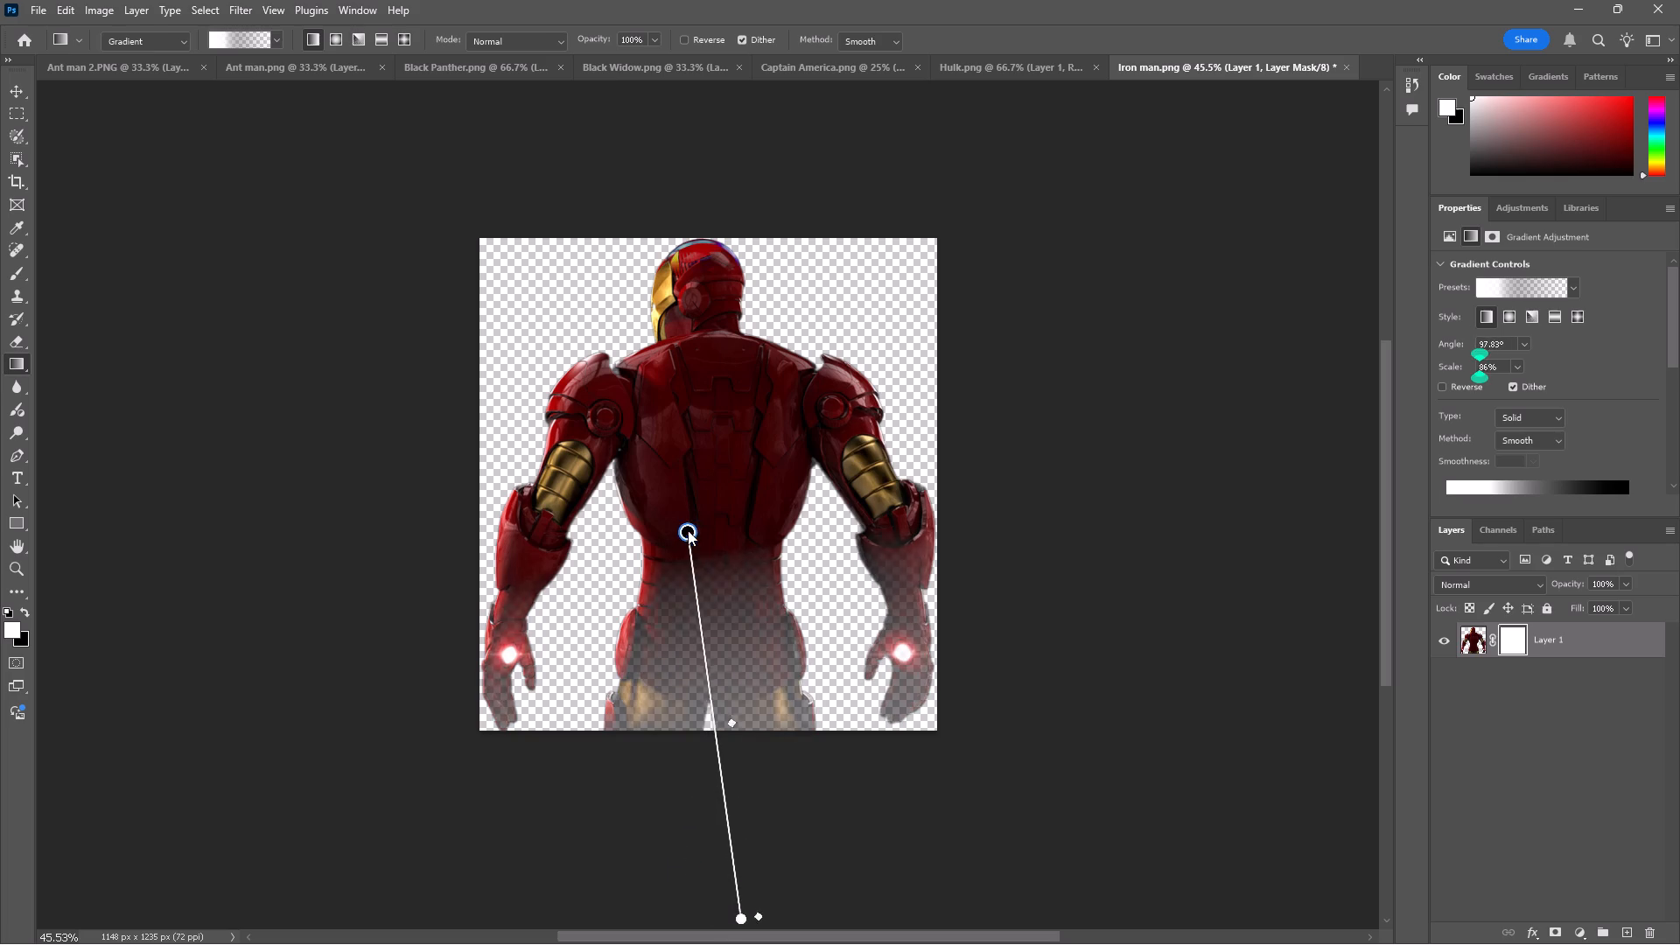
drag(688, 530, 745, 599)
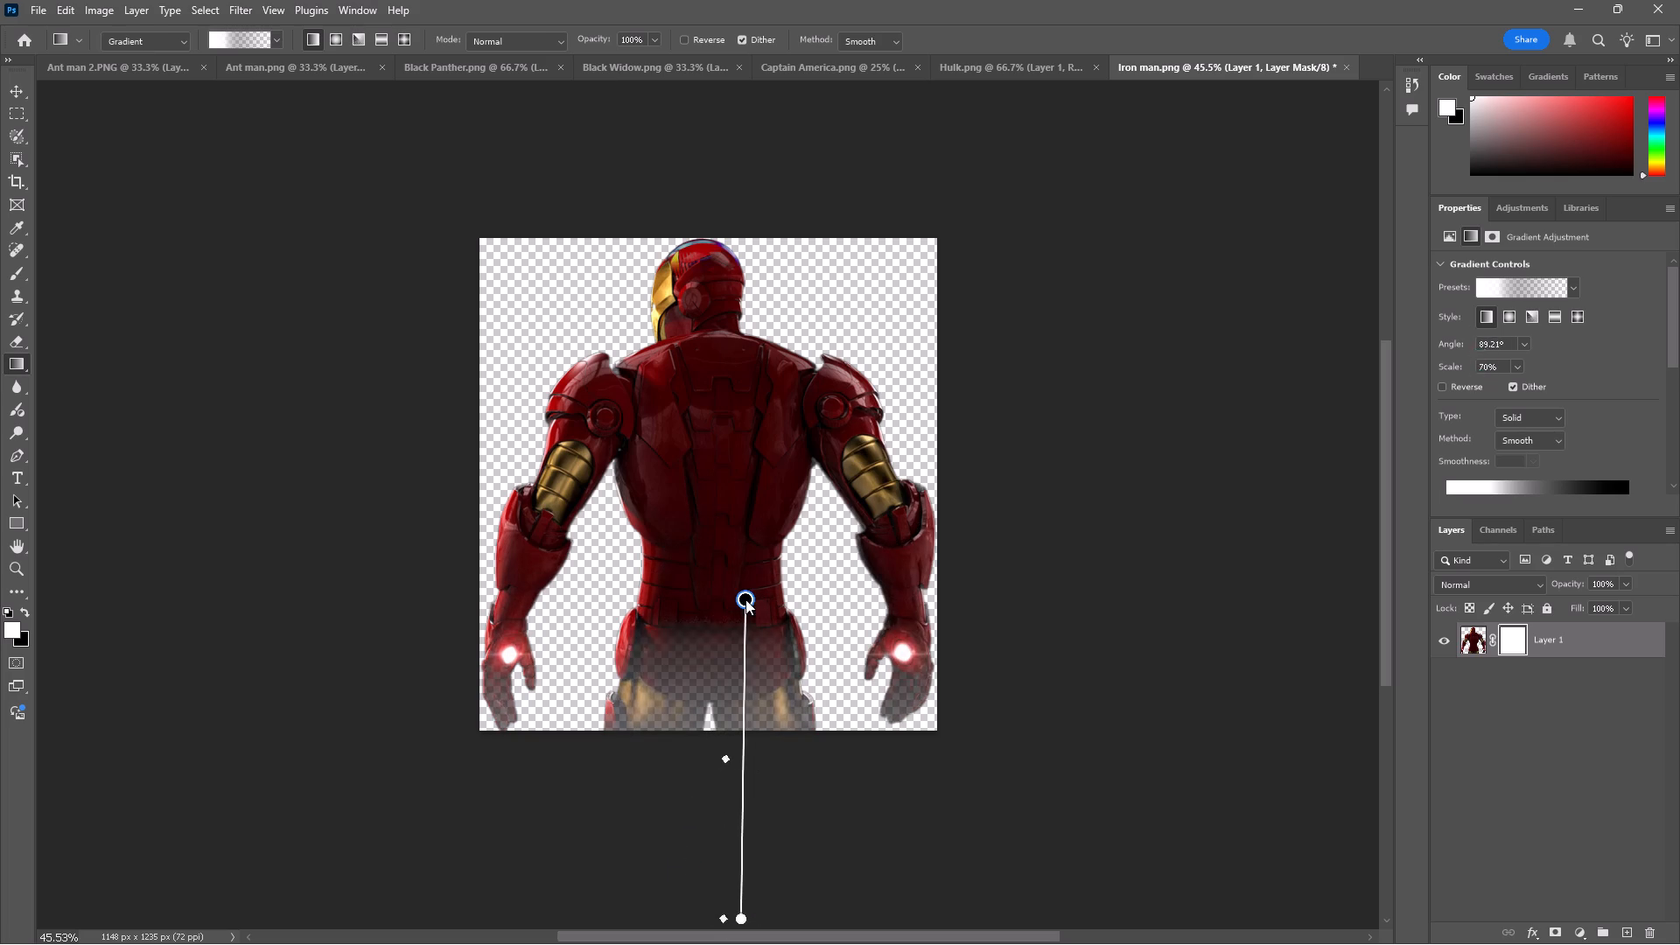
drag(745, 599, 736, 662)
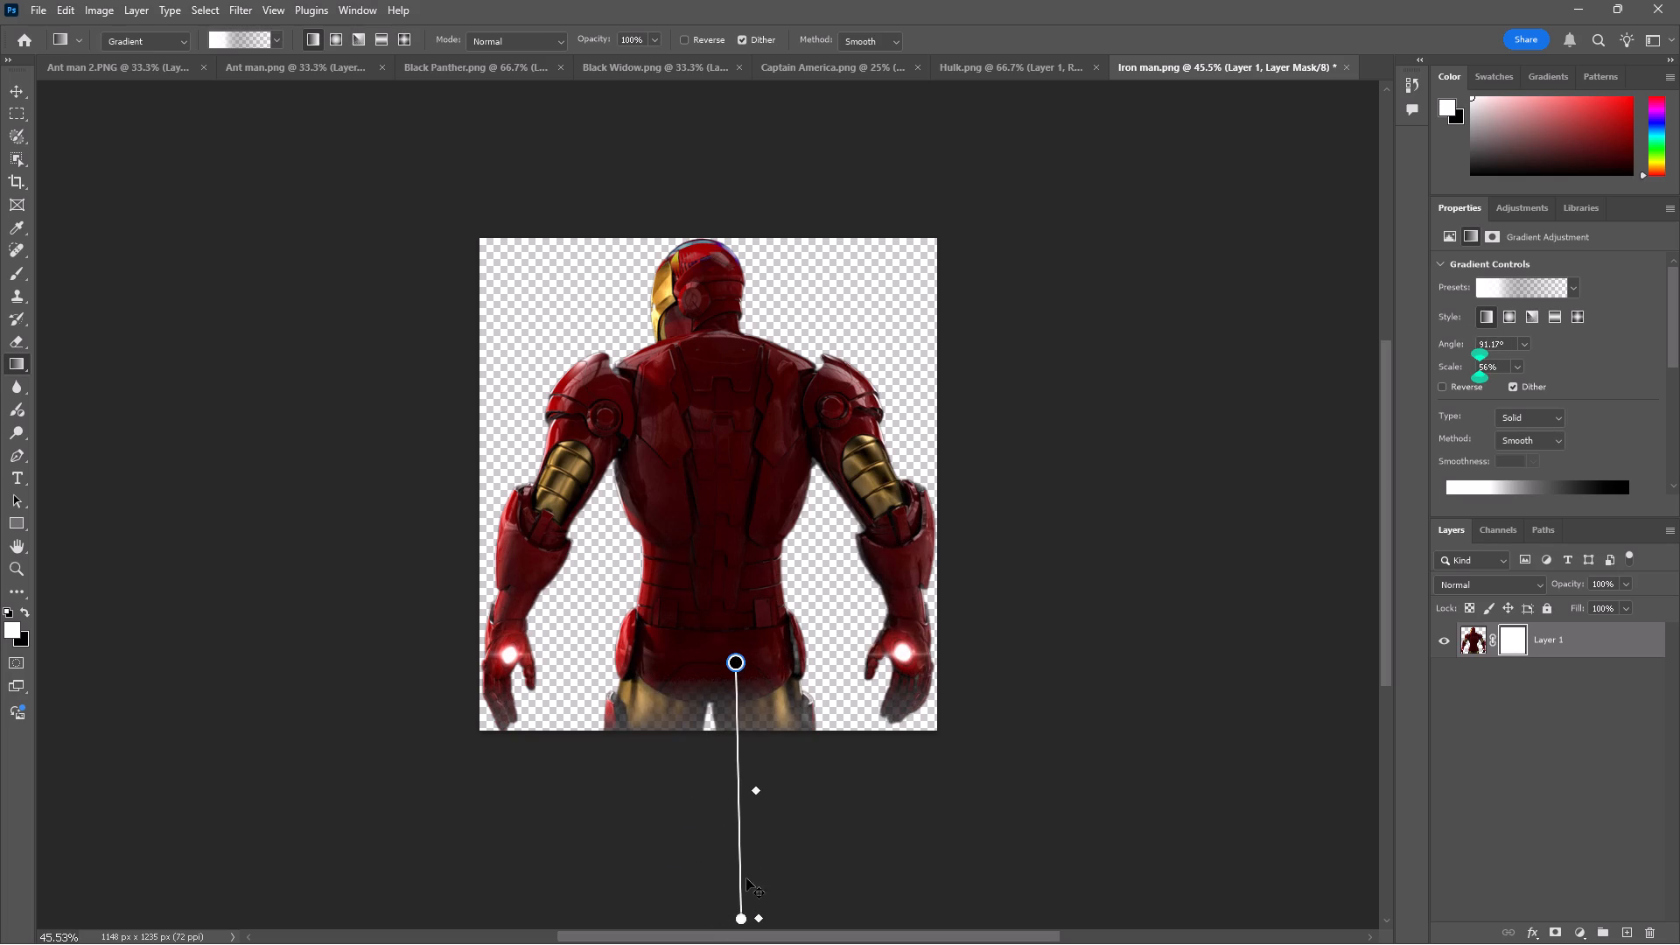
Slide the white stop up along the gradient and bring its lower end nearer the canvas, at about 45% scale.
drag(742, 925, 734, 818)
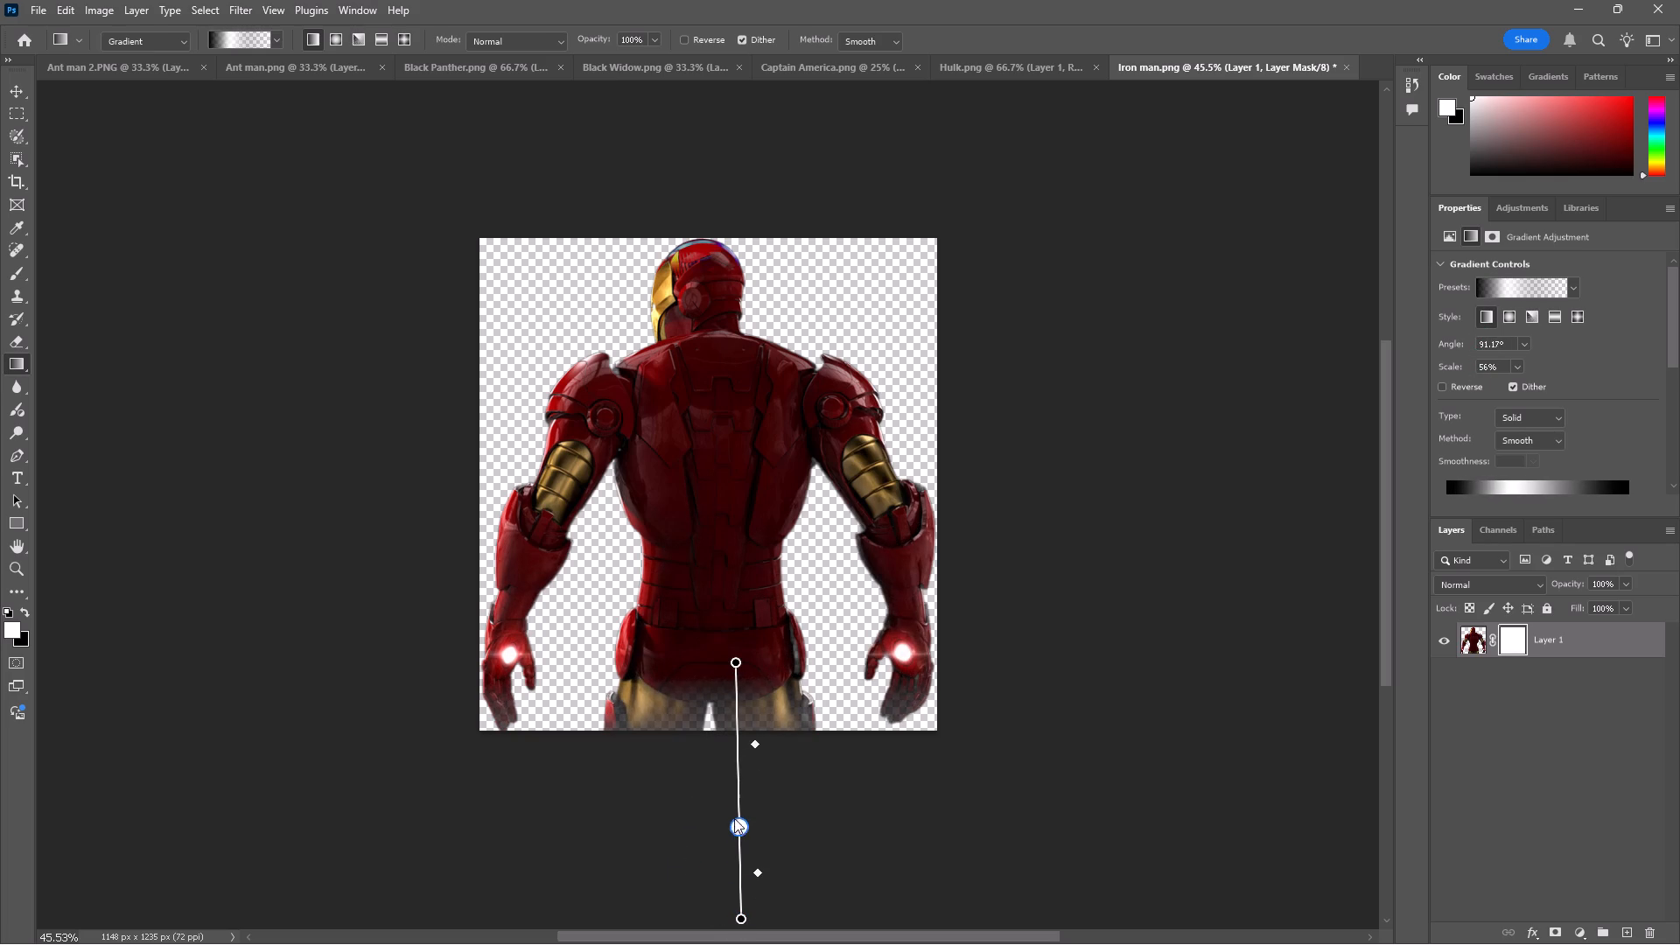
drag(734, 818, 734, 816)
drag(740, 920, 739, 836)
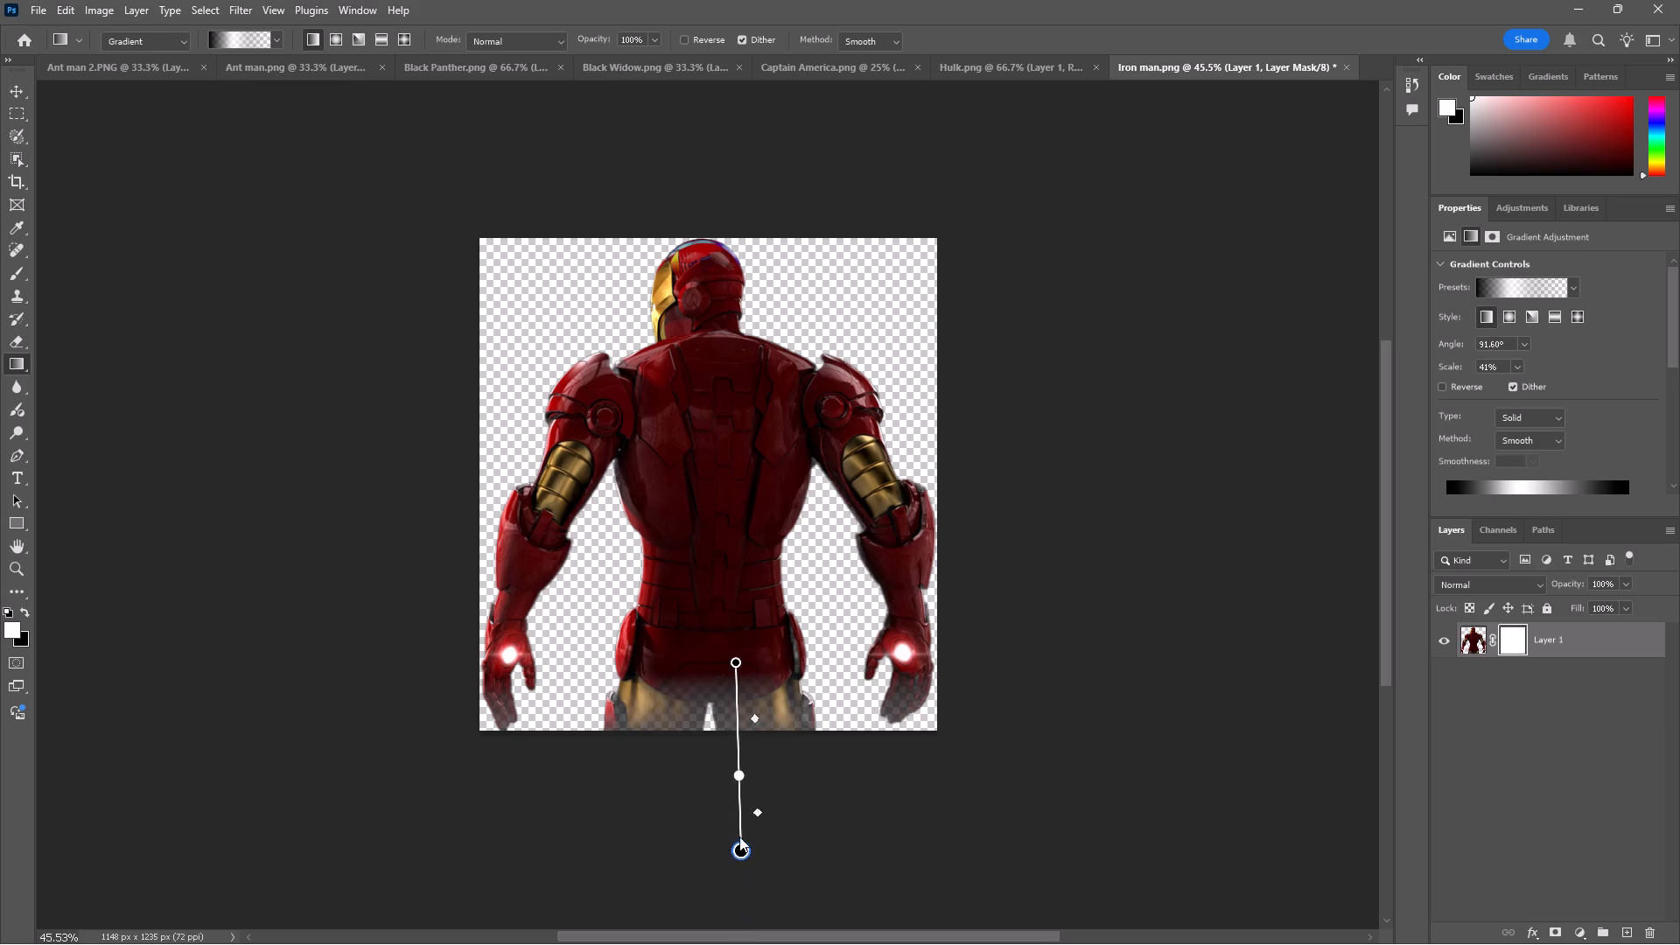
drag(739, 836, 744, 866)
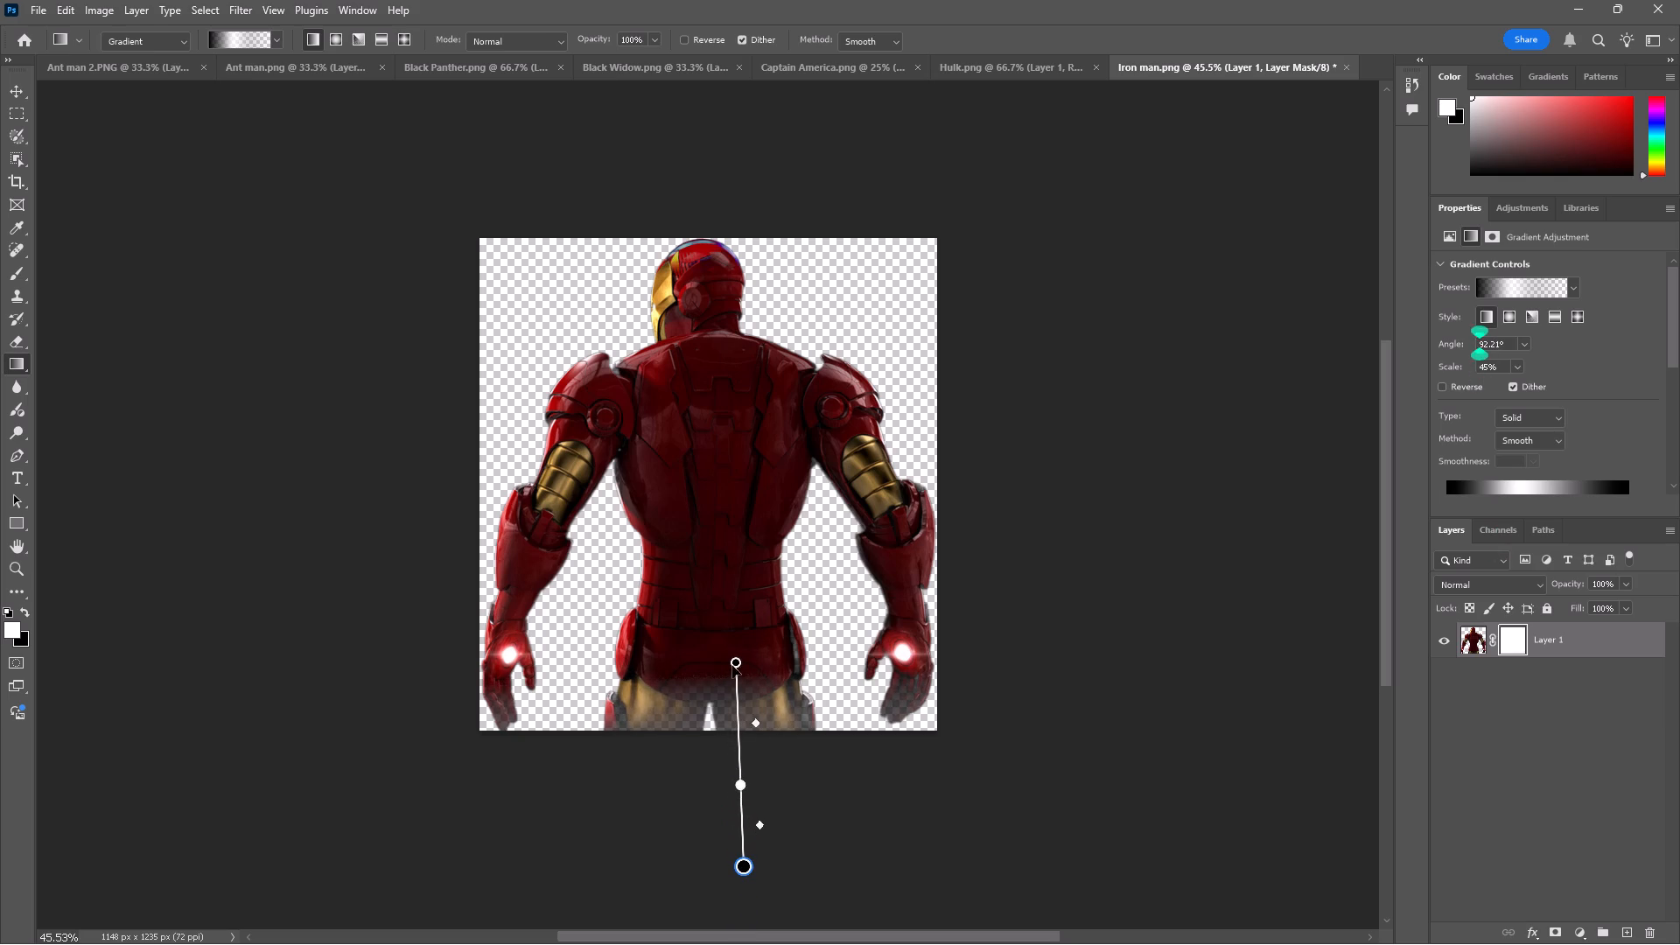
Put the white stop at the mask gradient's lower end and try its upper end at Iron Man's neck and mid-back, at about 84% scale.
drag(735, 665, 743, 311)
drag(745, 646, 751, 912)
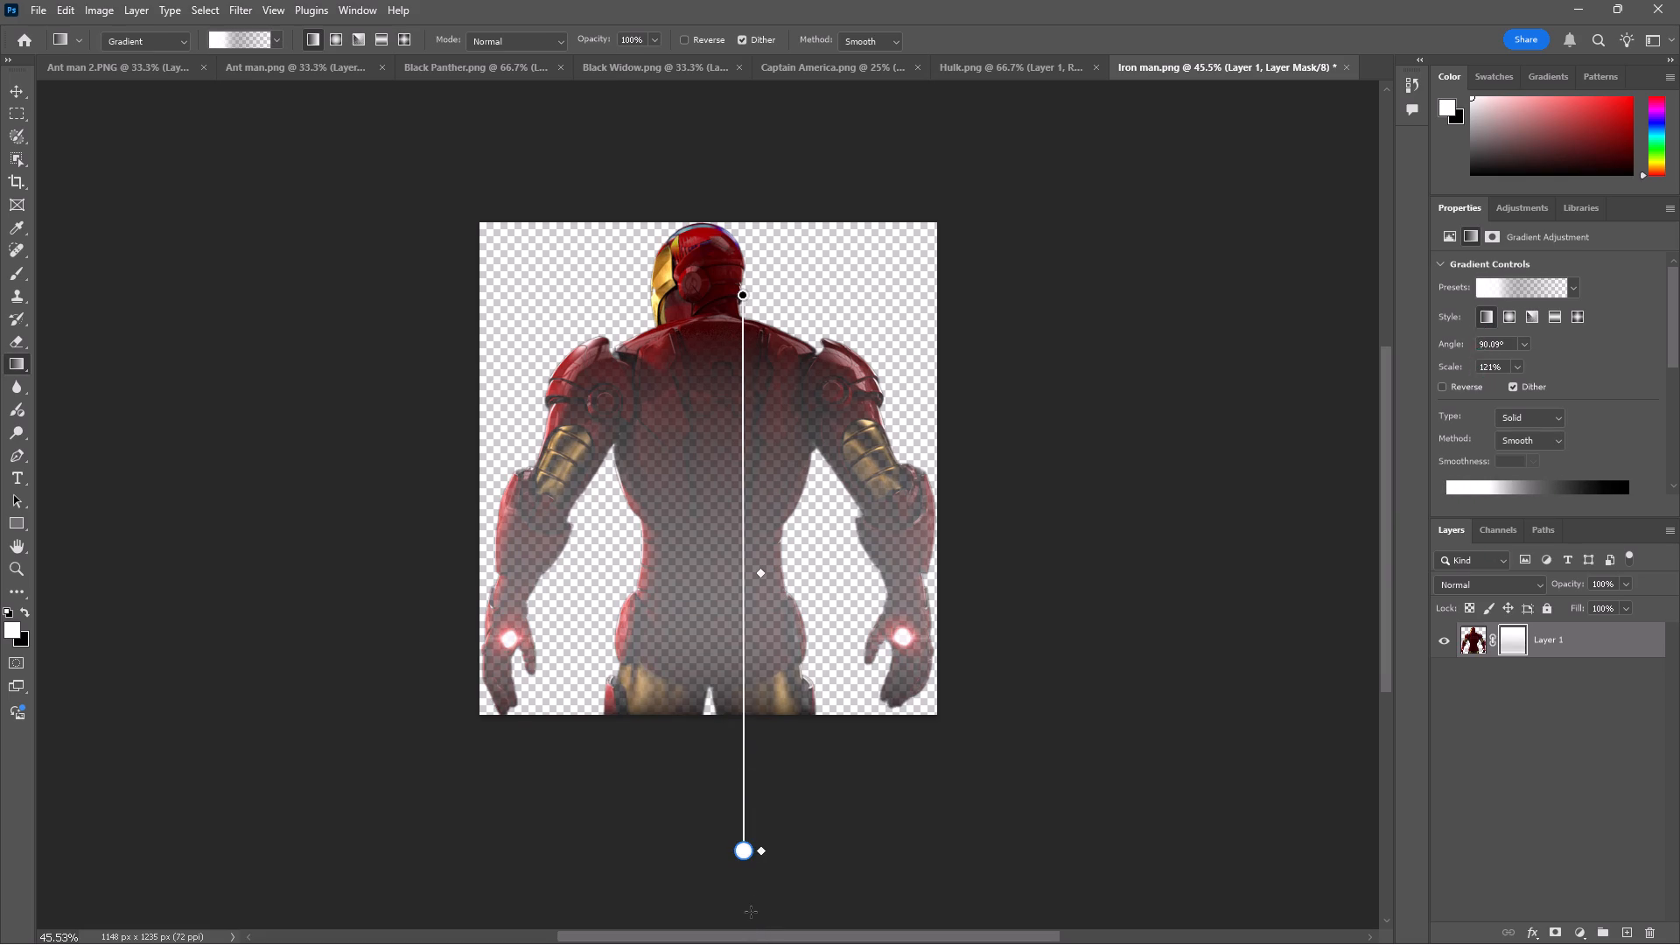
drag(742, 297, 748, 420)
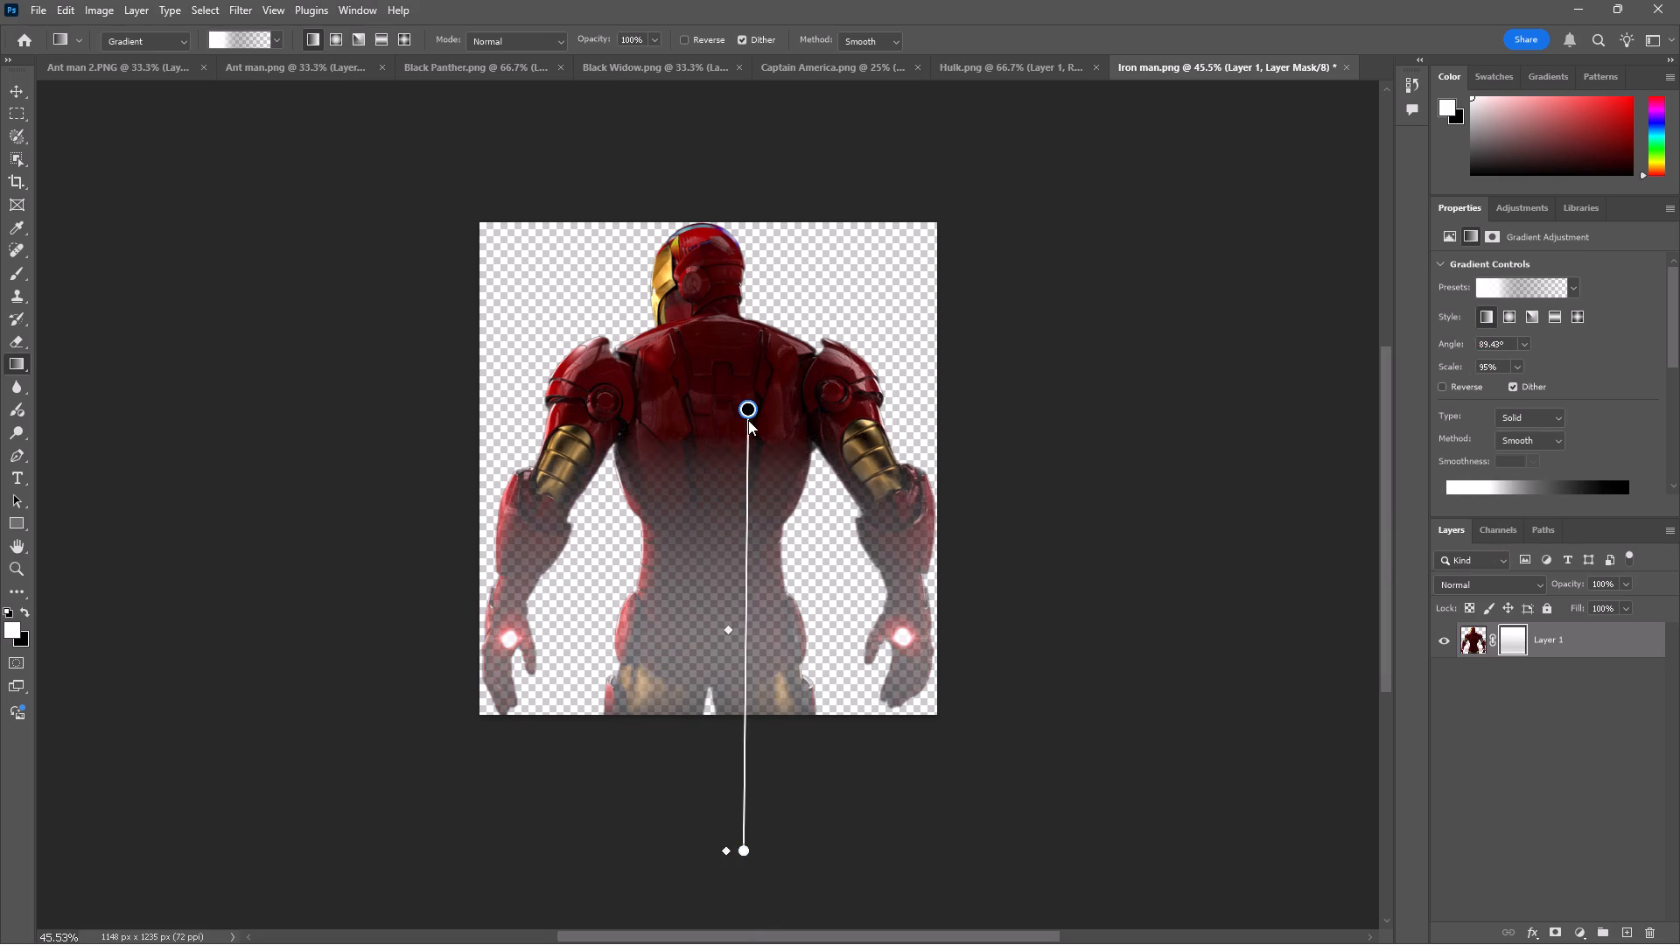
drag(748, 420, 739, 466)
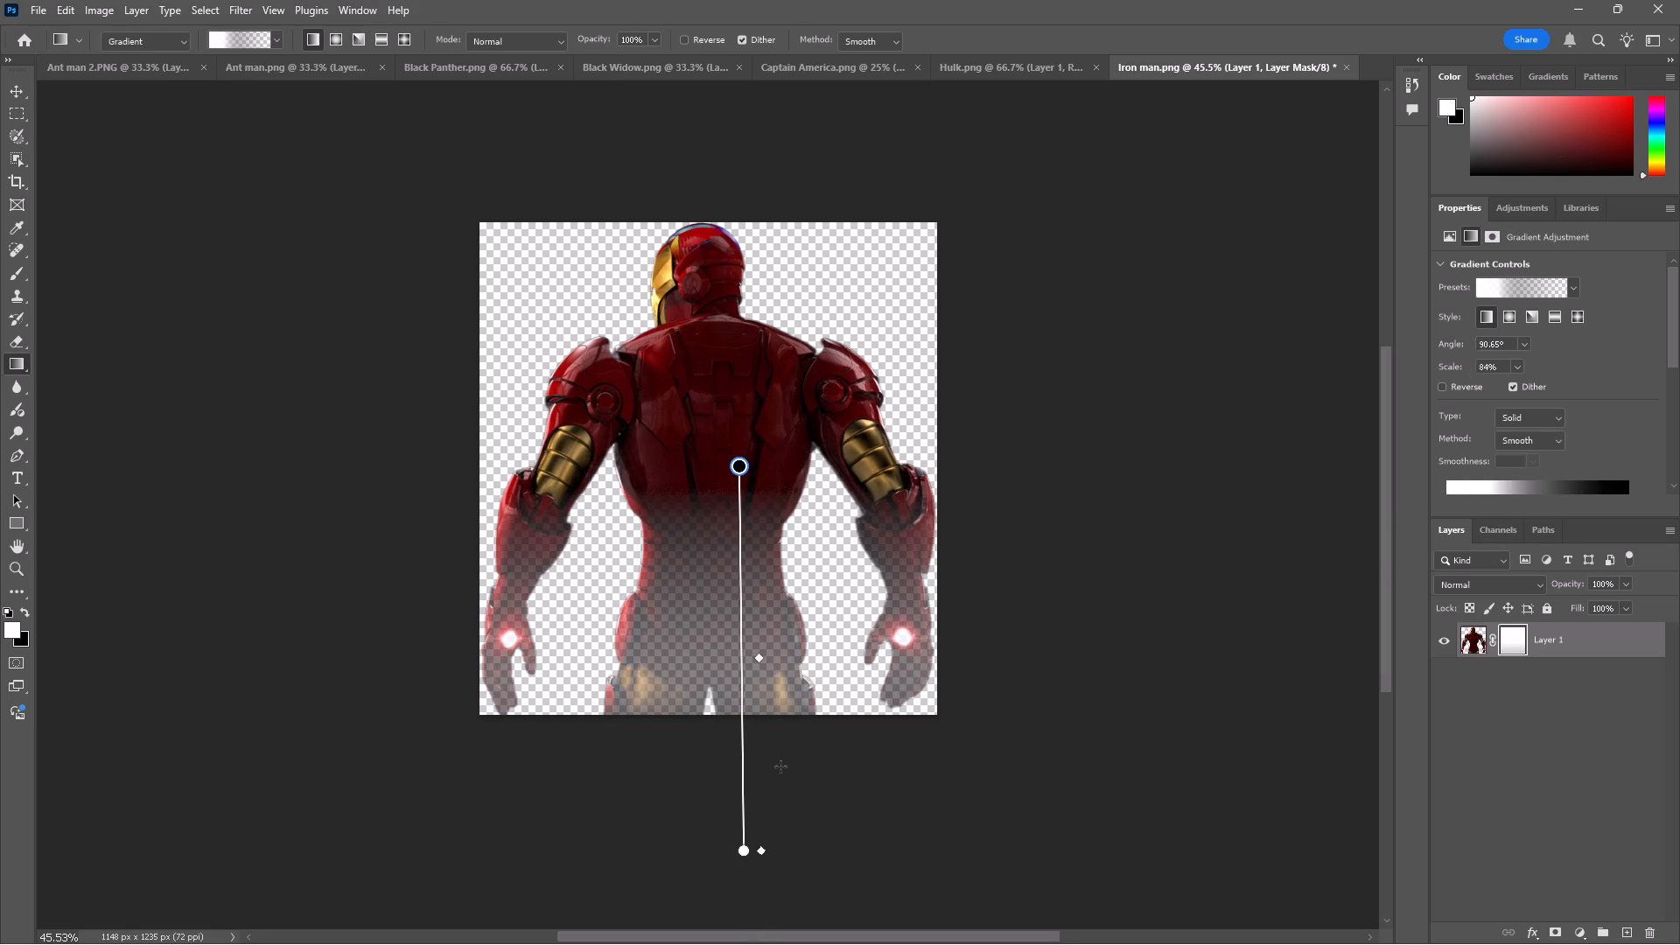
Separate the white stop from the mask gradient's lower end and shift that end under the canvas centre, at about 85% scale.
drag(747, 852, 735, 852)
drag(735, 852, 719, 857)
drag(746, 856, 729, 851)
drag(729, 851, 753, 789)
drag(743, 855, 731, 856)
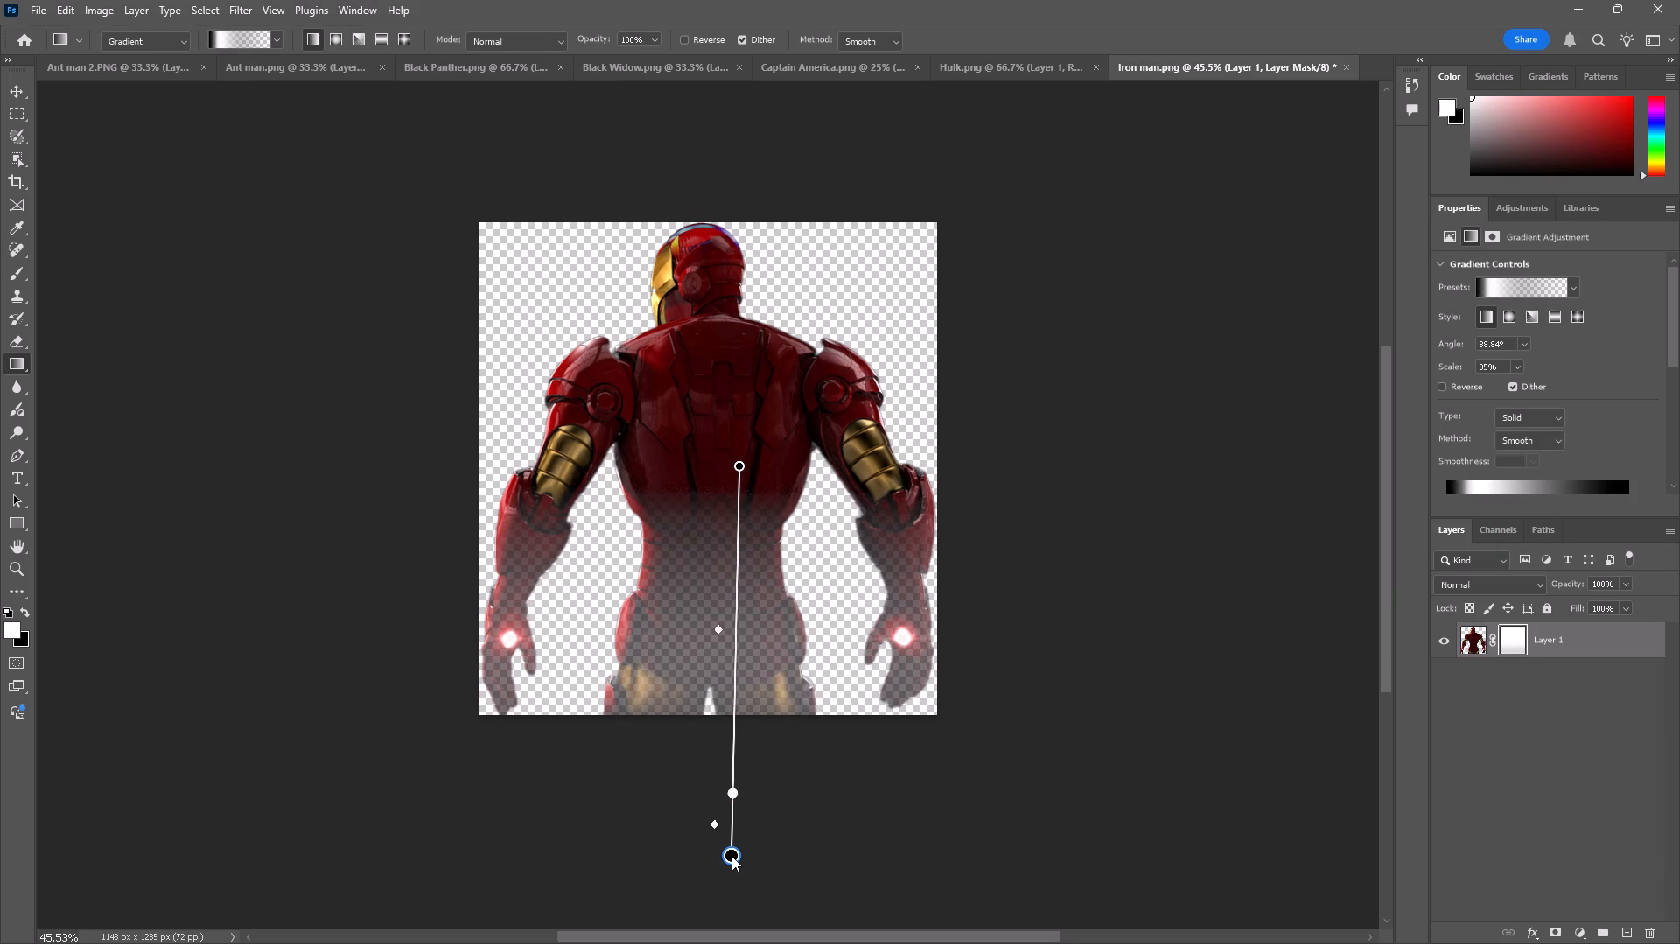
drag(731, 856, 713, 853)
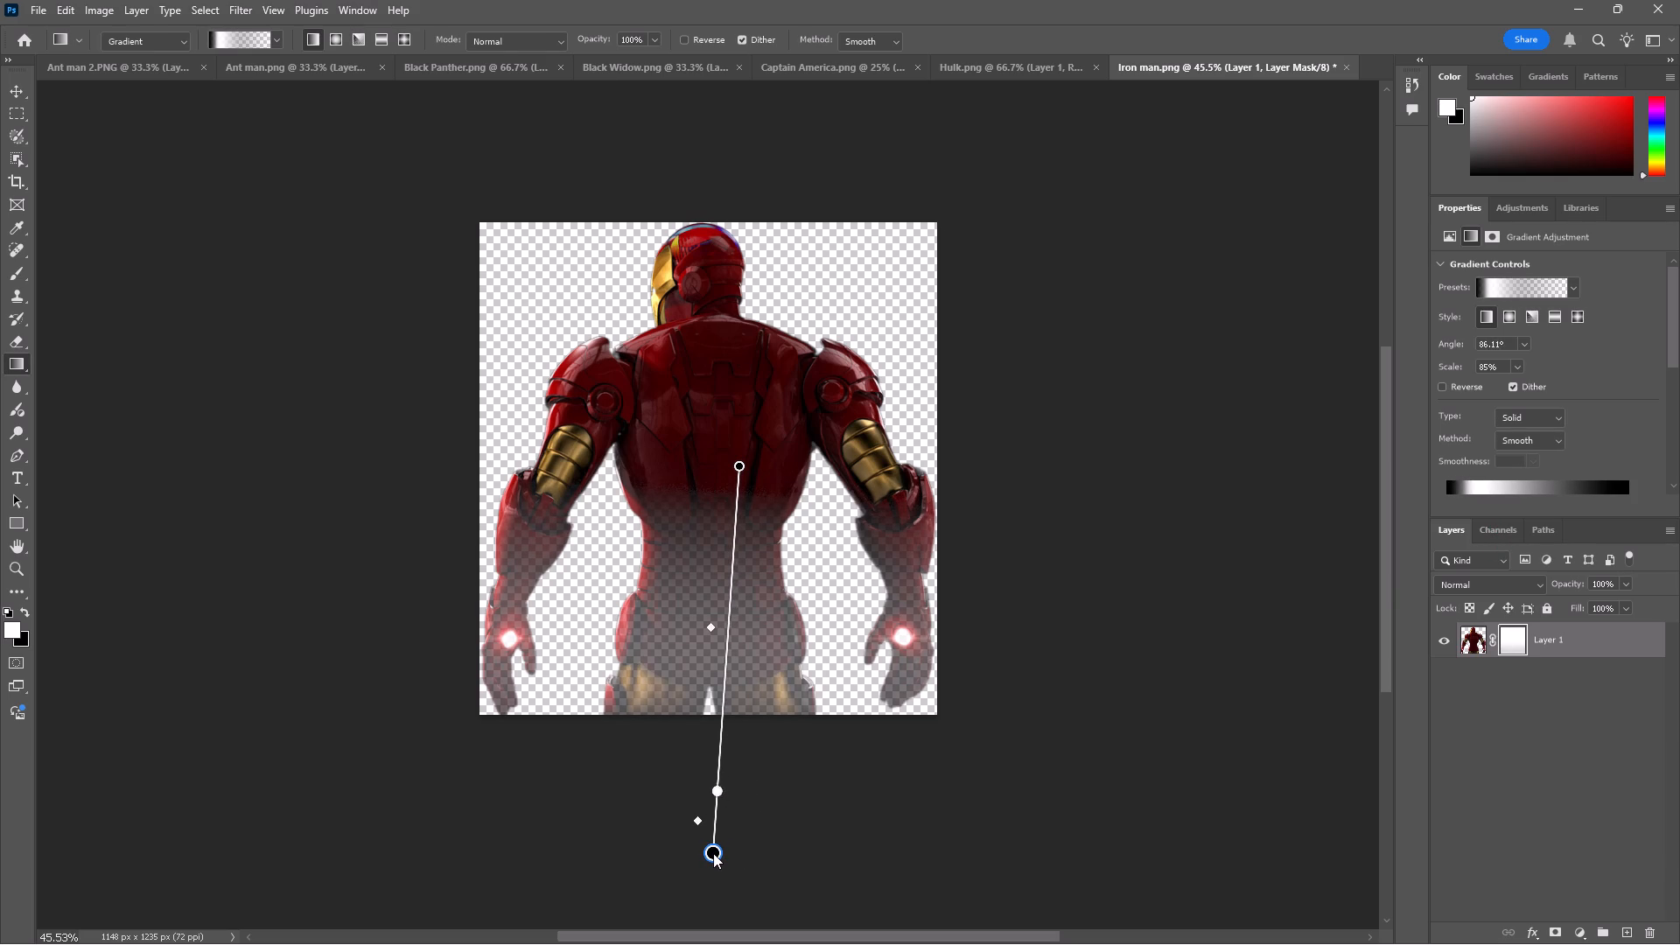
drag(713, 853, 709, 853)
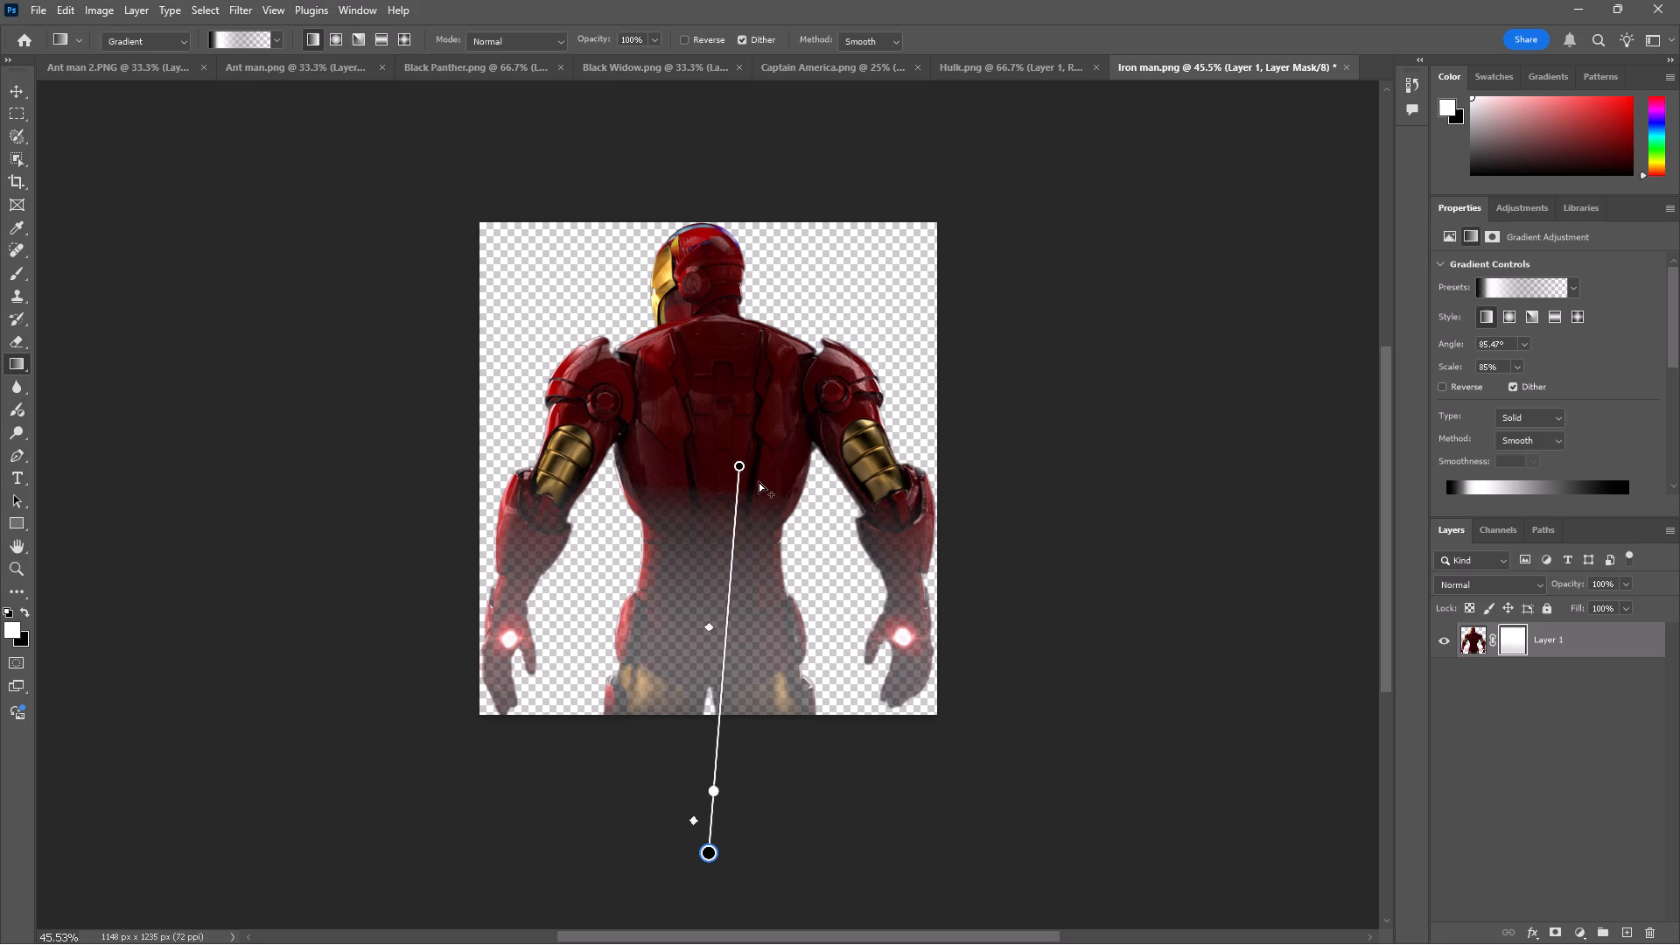
Return the white stop to the gradient's lower end and bring the upper end down to Iron Man's hips, at 90° and about 50% scale.
drag(742, 467, 710, 408)
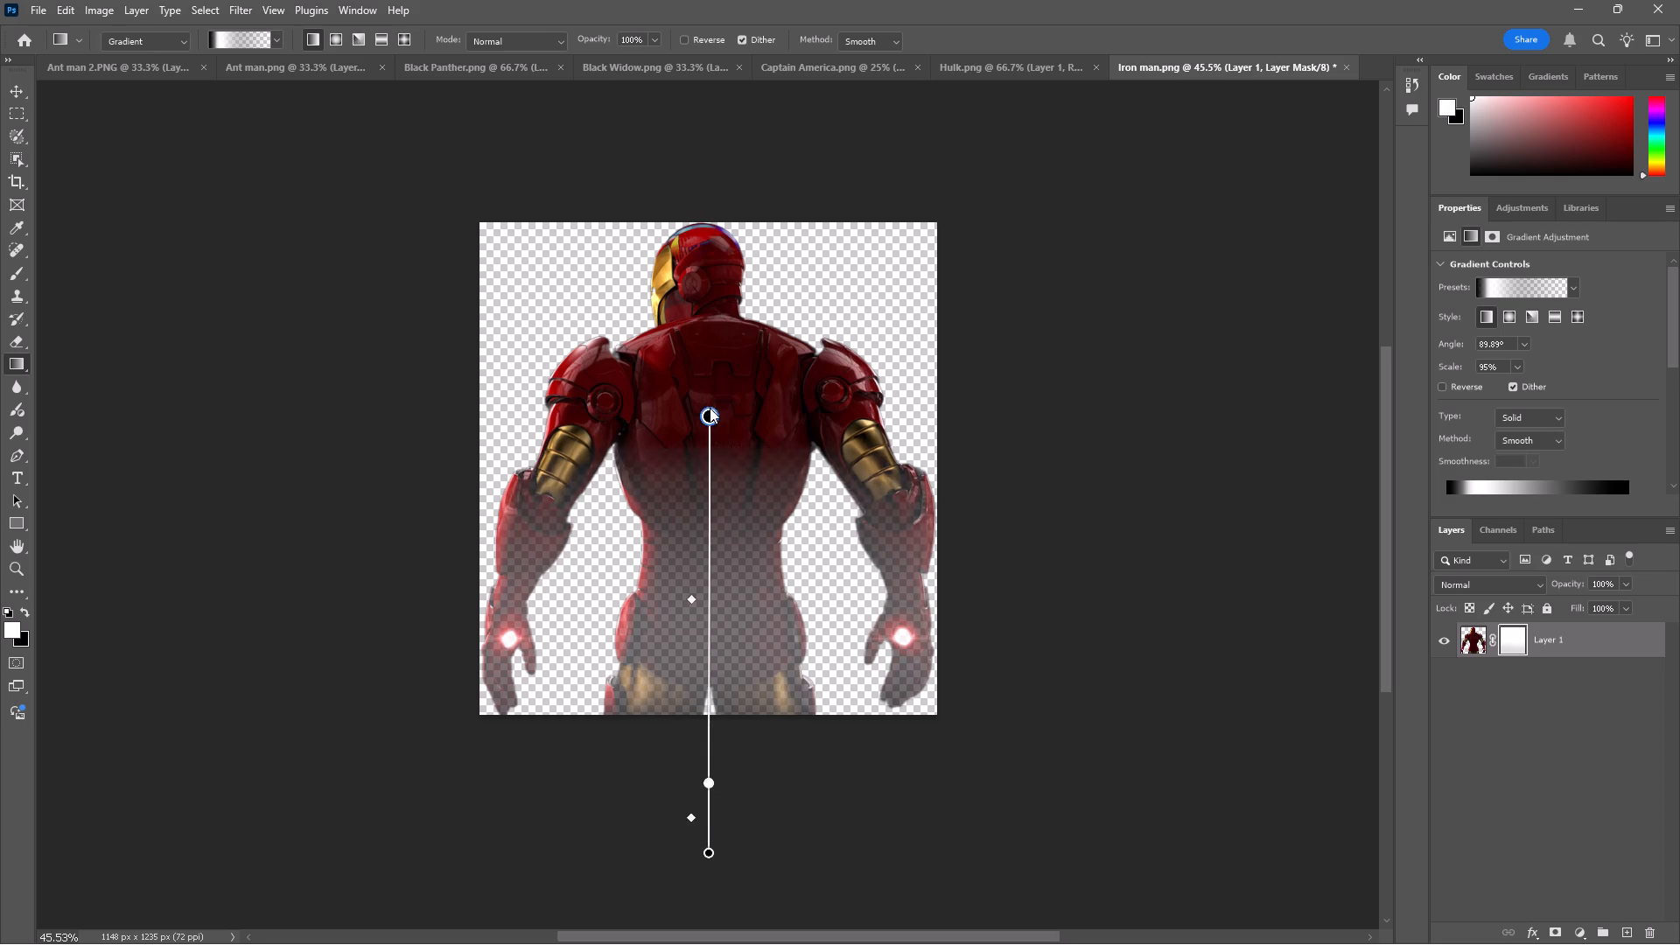
drag(710, 408, 722, 502)
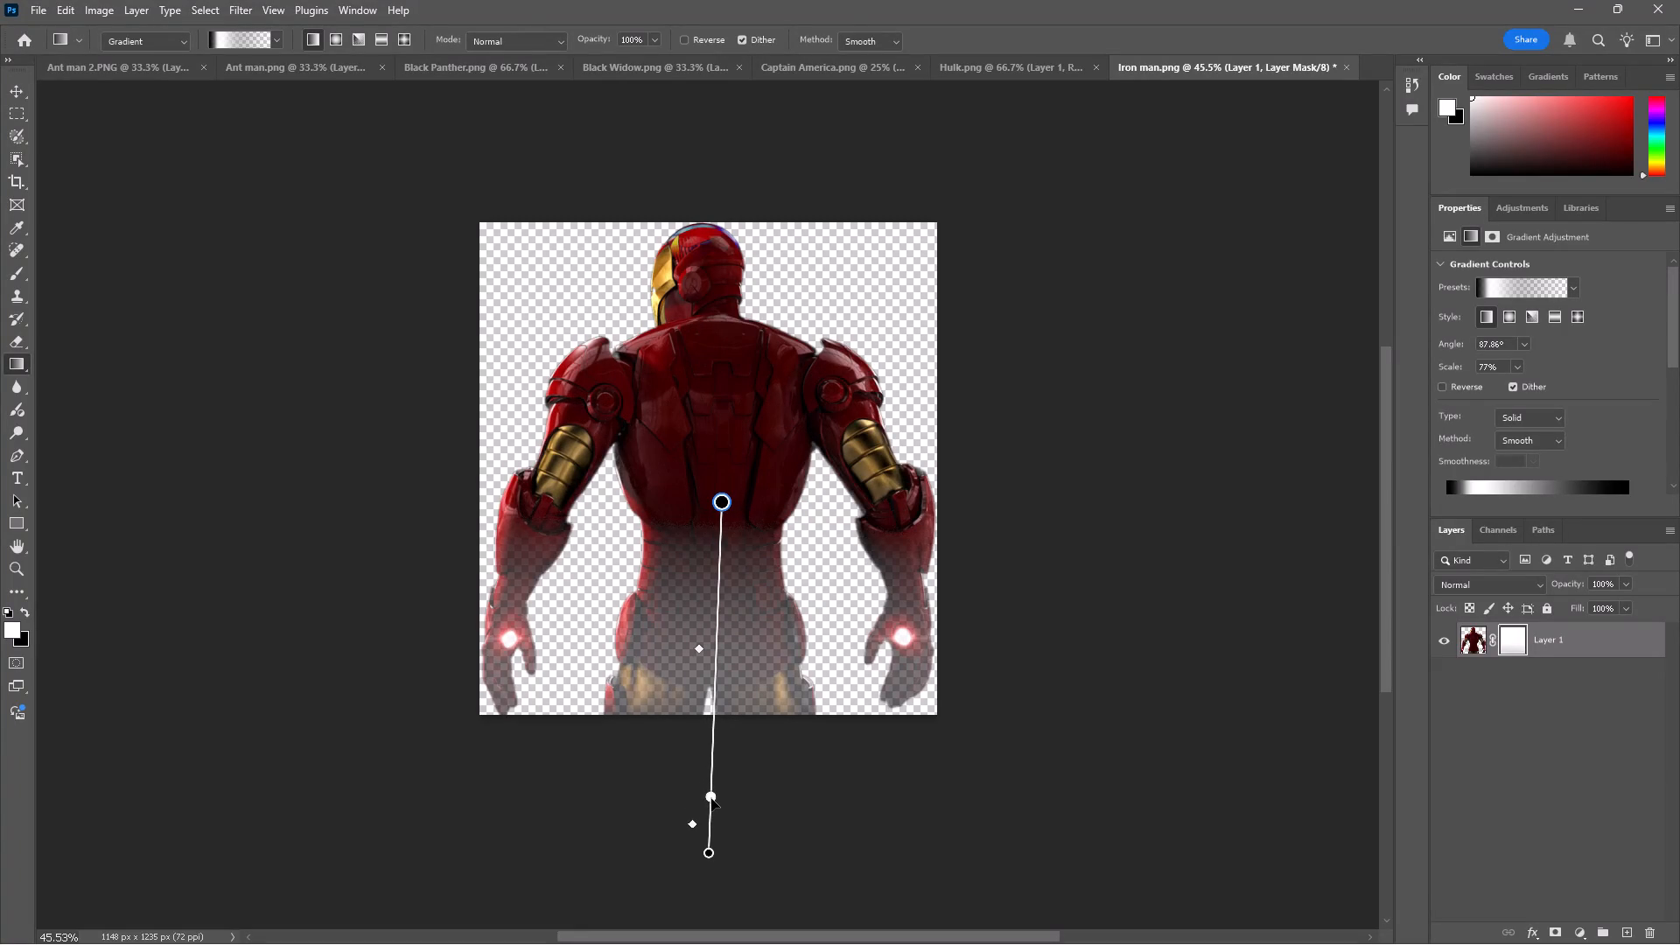
drag(711, 798, 712, 860)
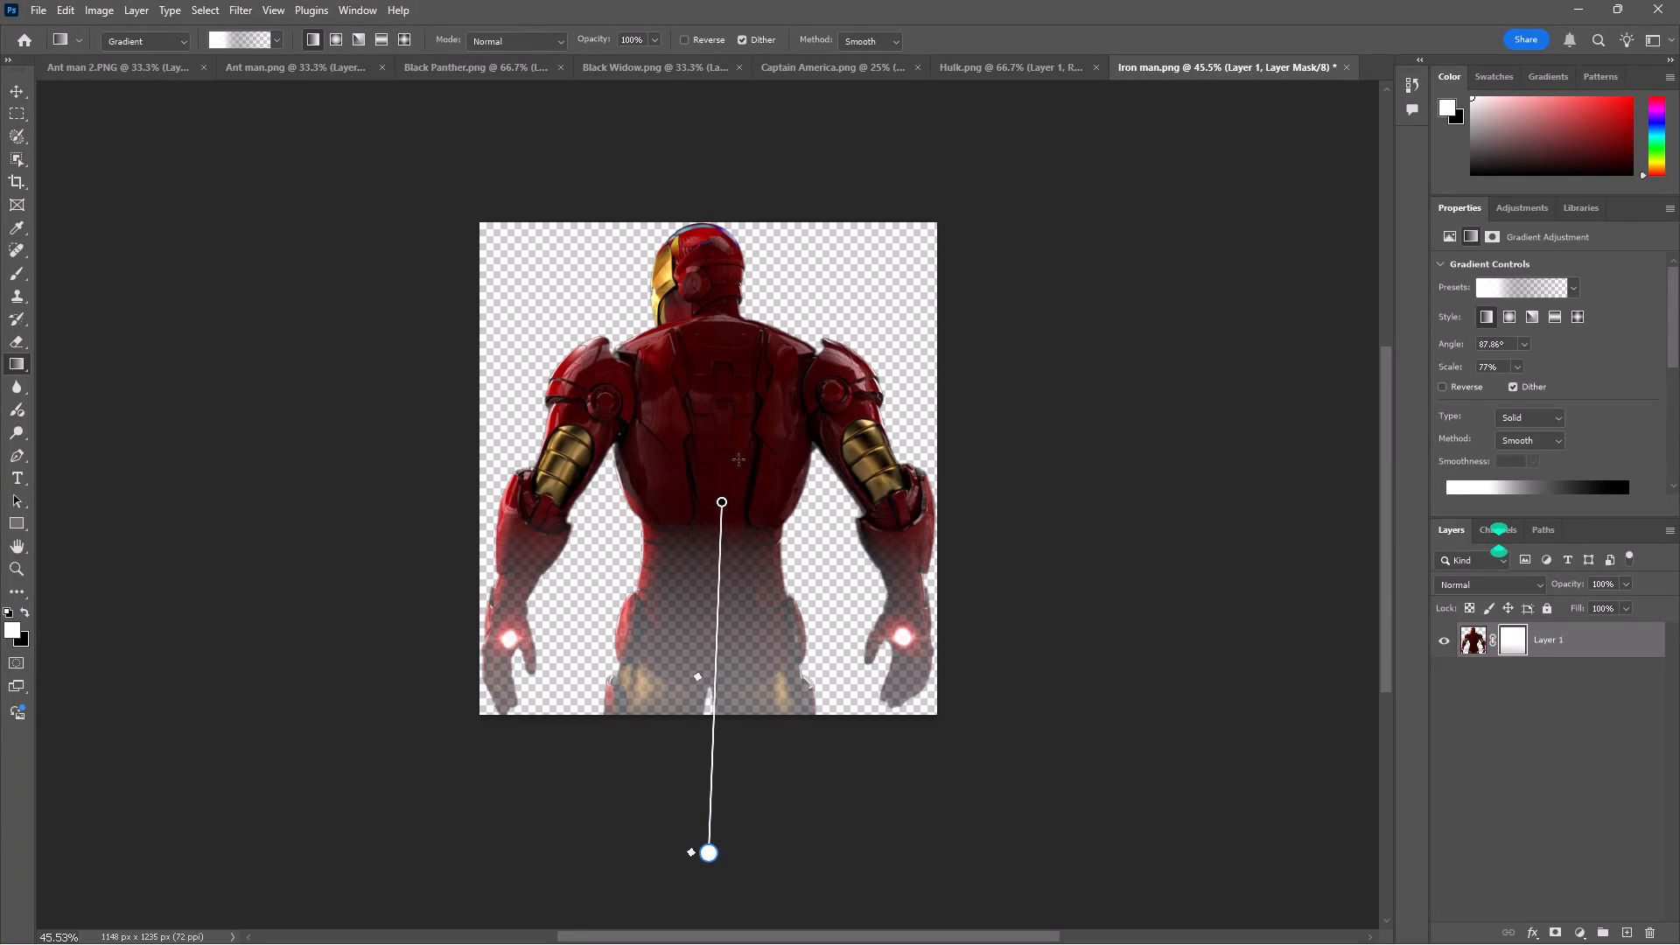
drag(722, 506, 714, 582)
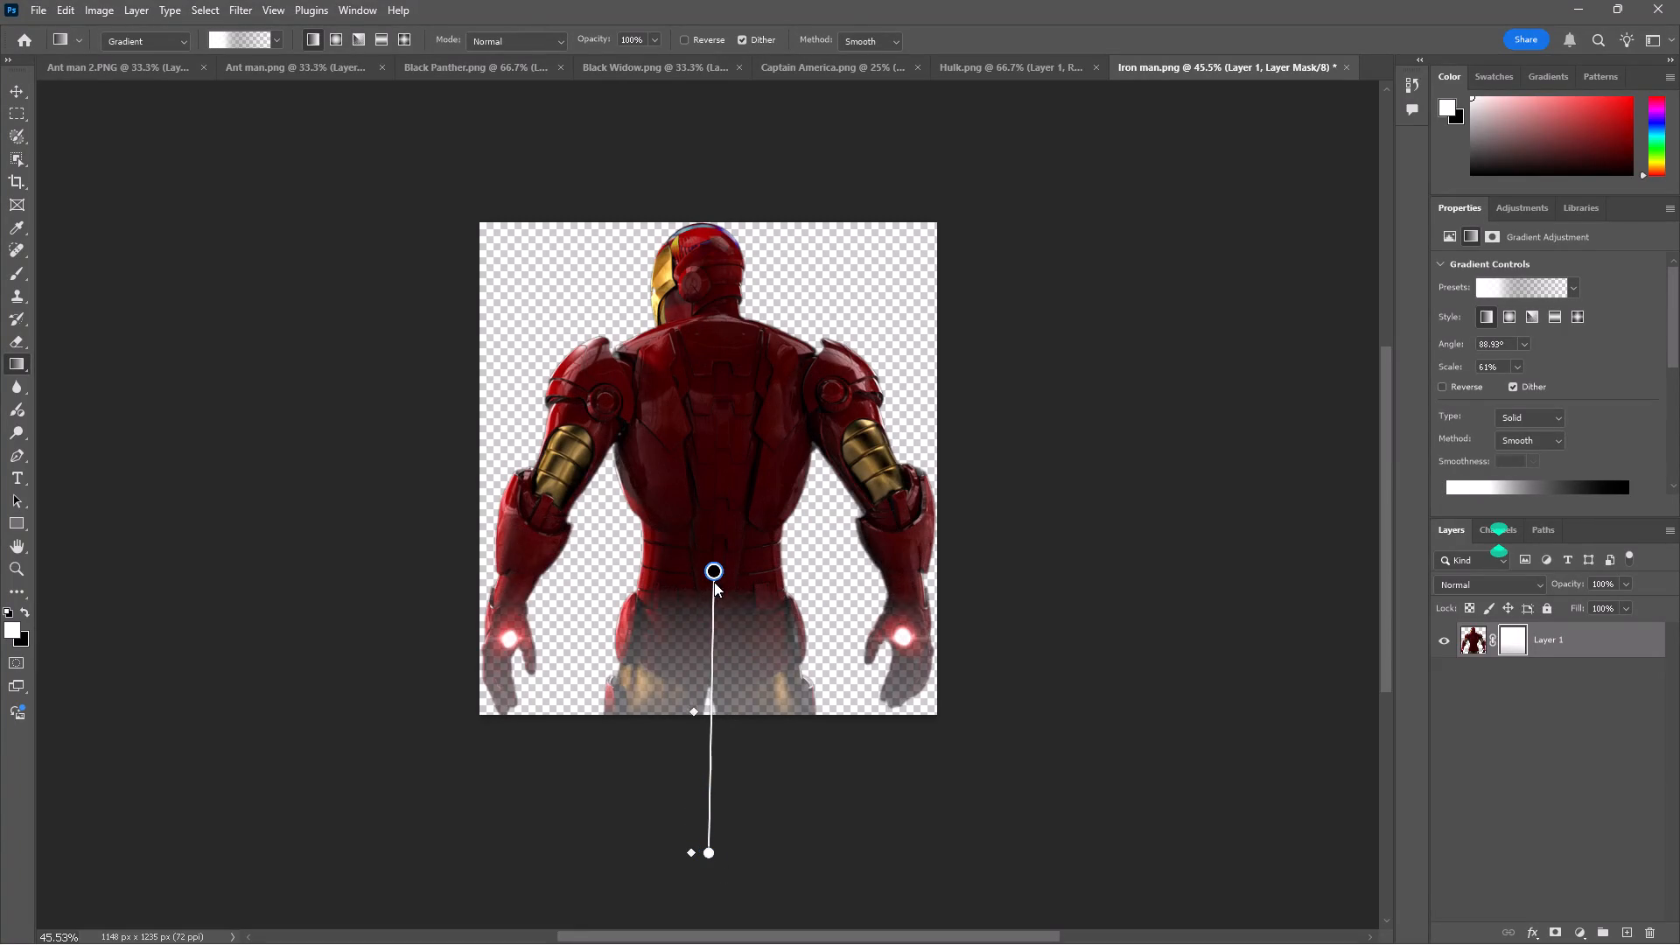
drag(714, 582, 708, 631)
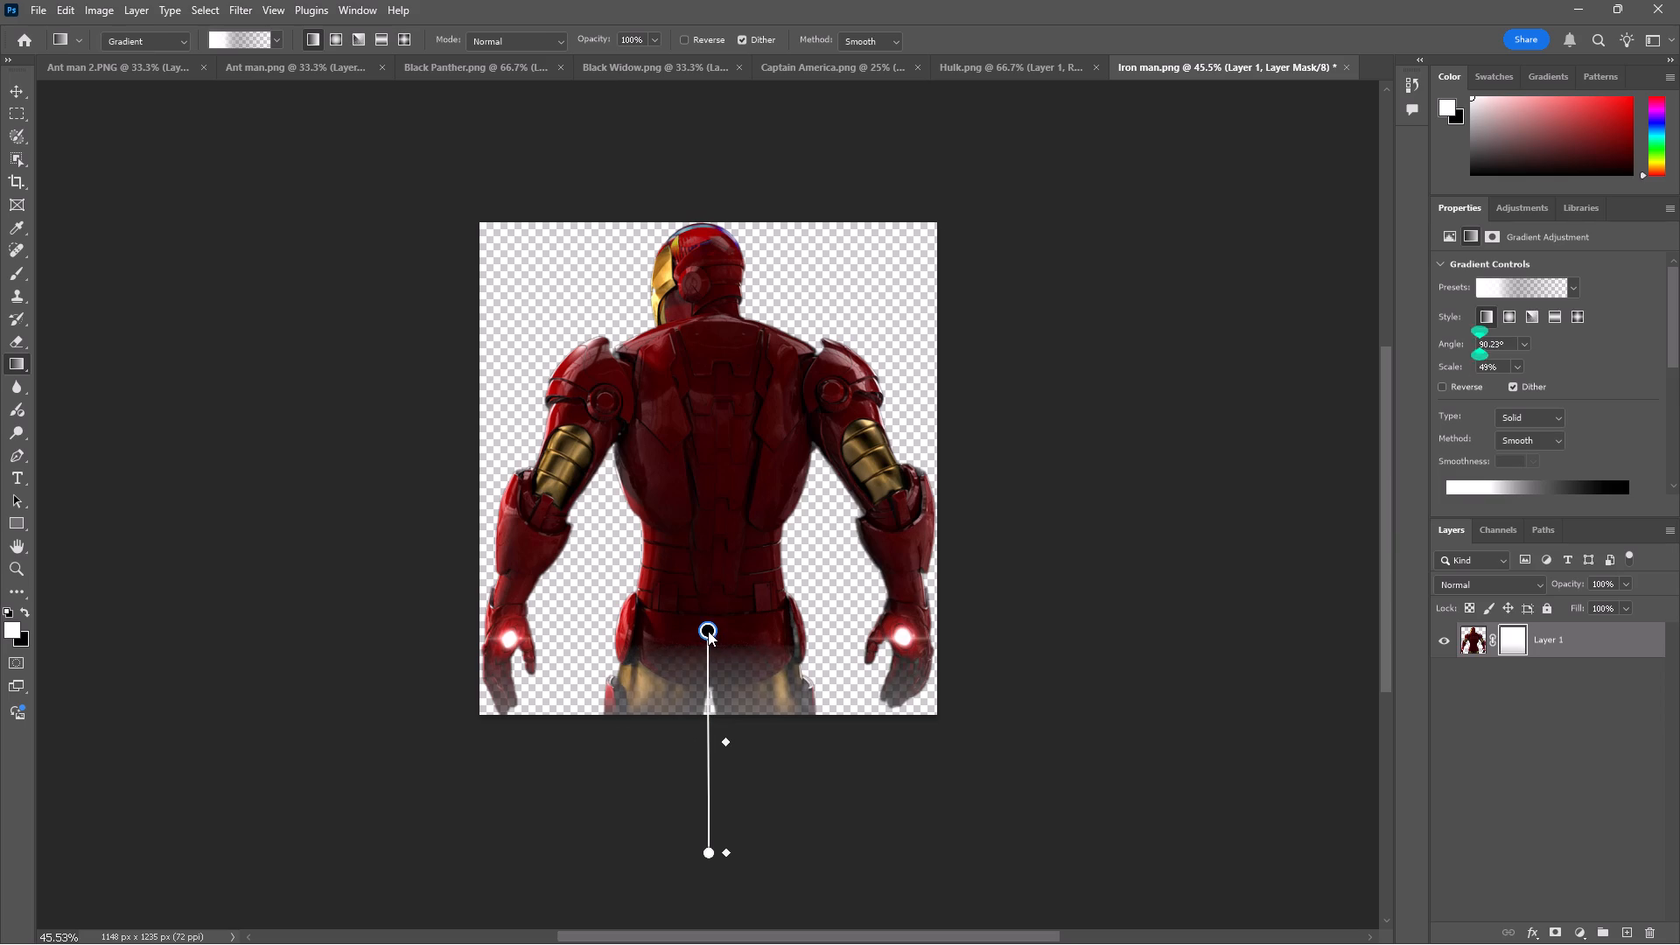
drag(708, 631, 707, 639)
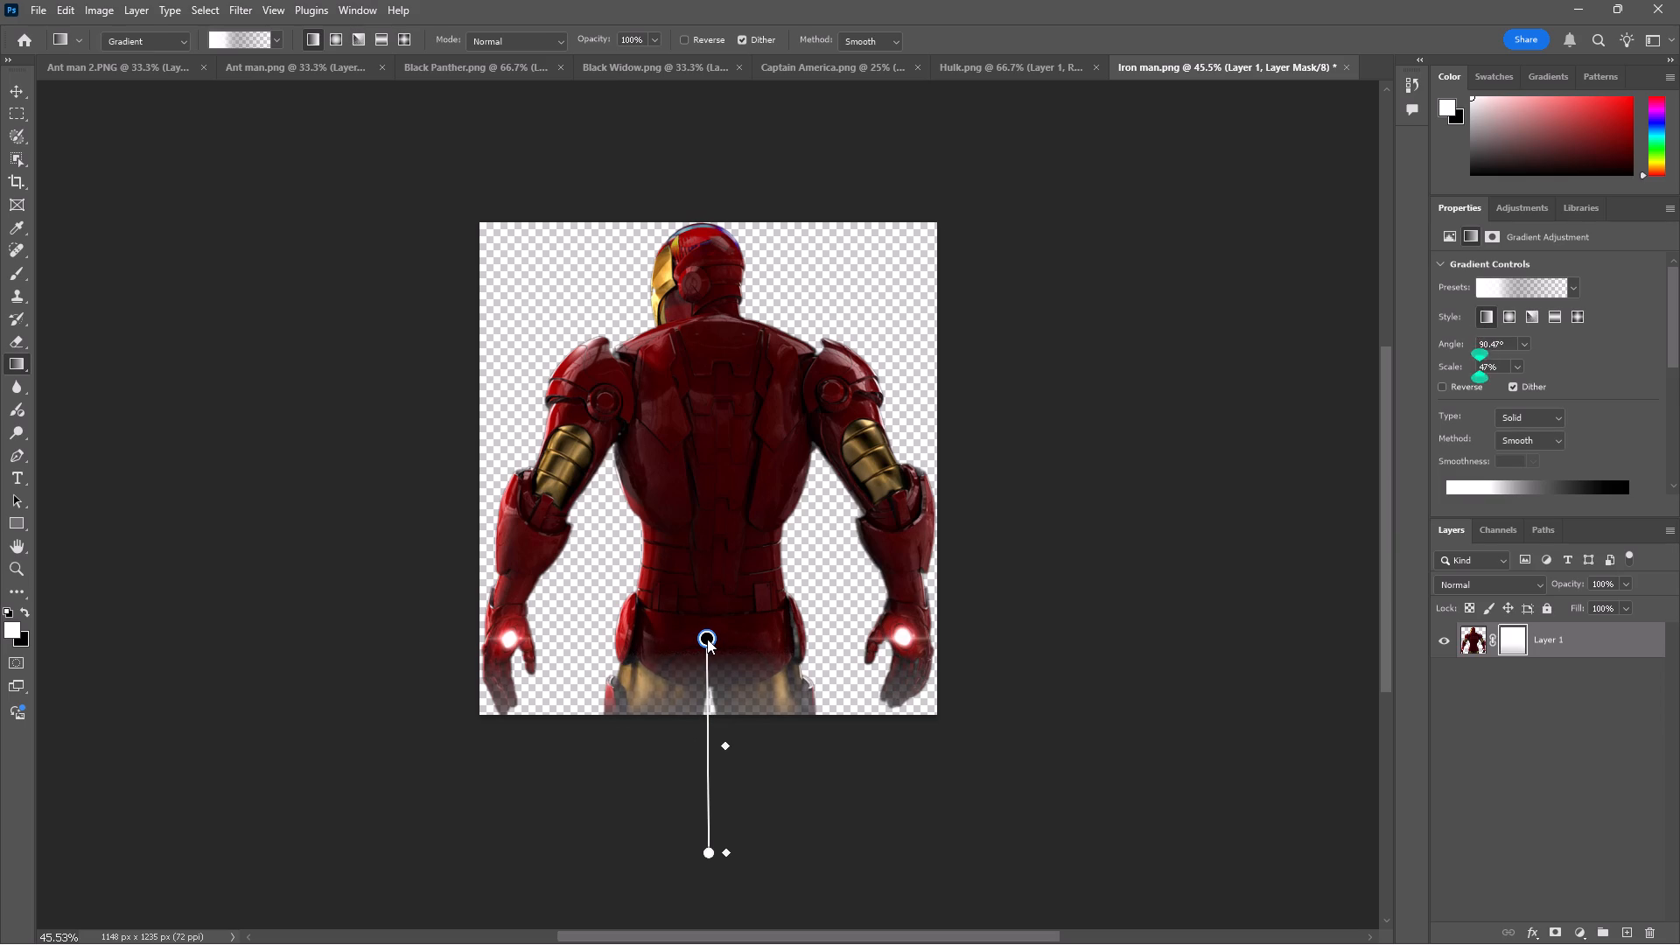
drag(707, 639, 707, 640)
drag(707, 636, 709, 626)
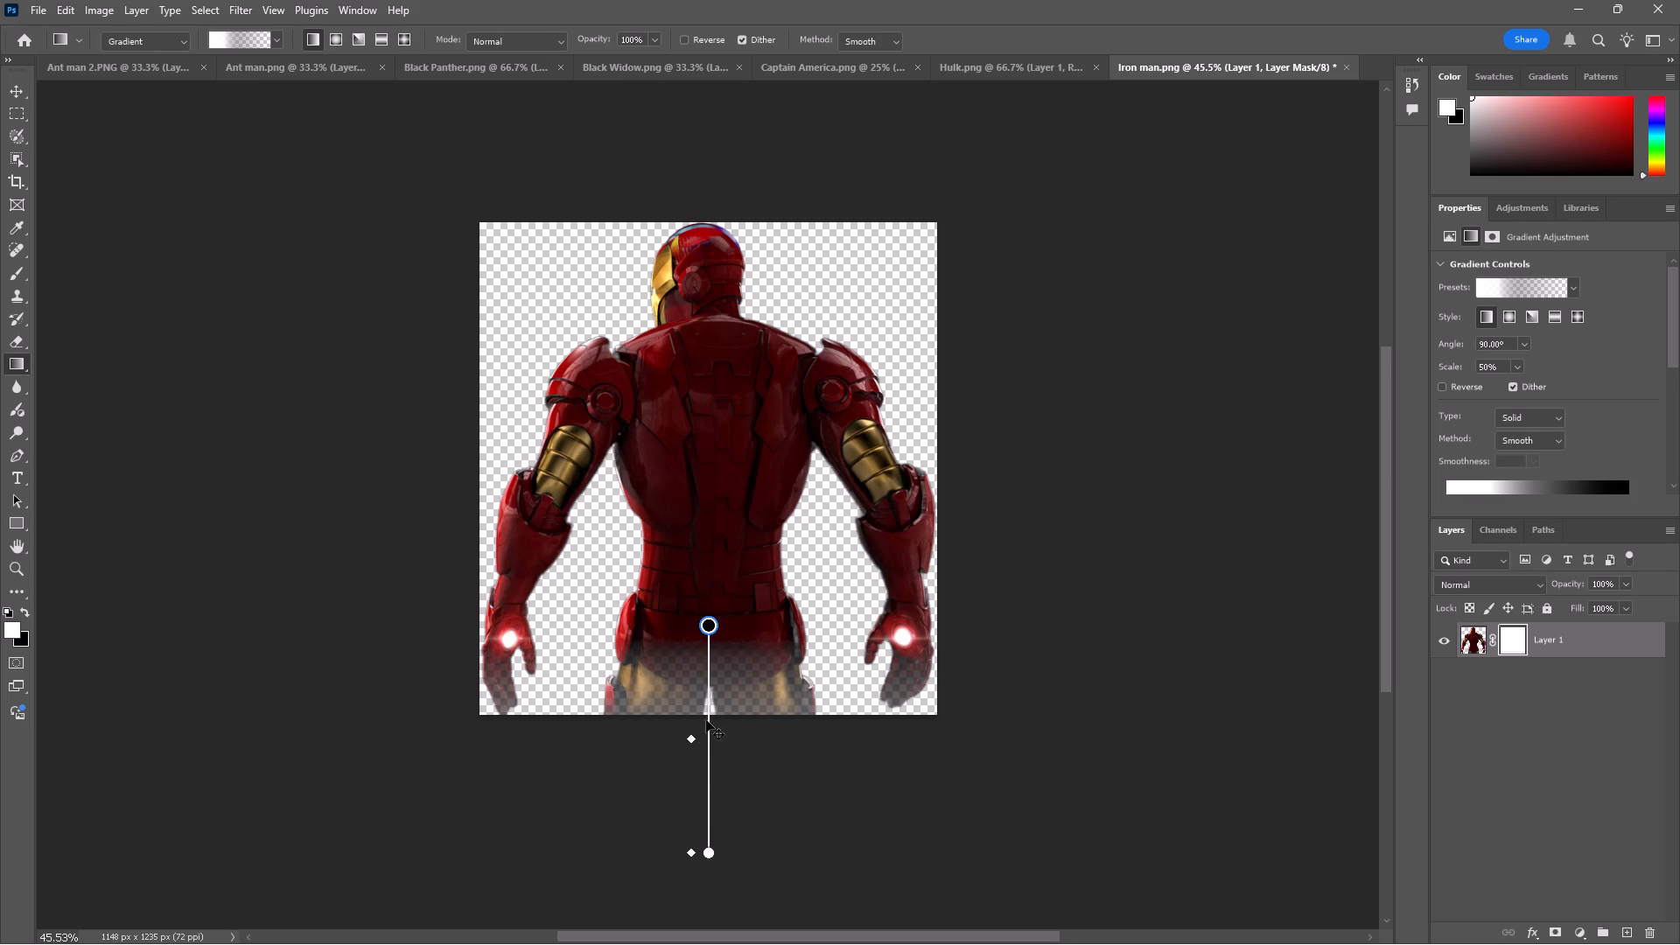
Slide the gradient's midpoint down near the white end and lower the upper end to Iron Man's upper thighs, at about 42% scale.
drag(693, 739, 693, 765)
drag(693, 765, 693, 944)
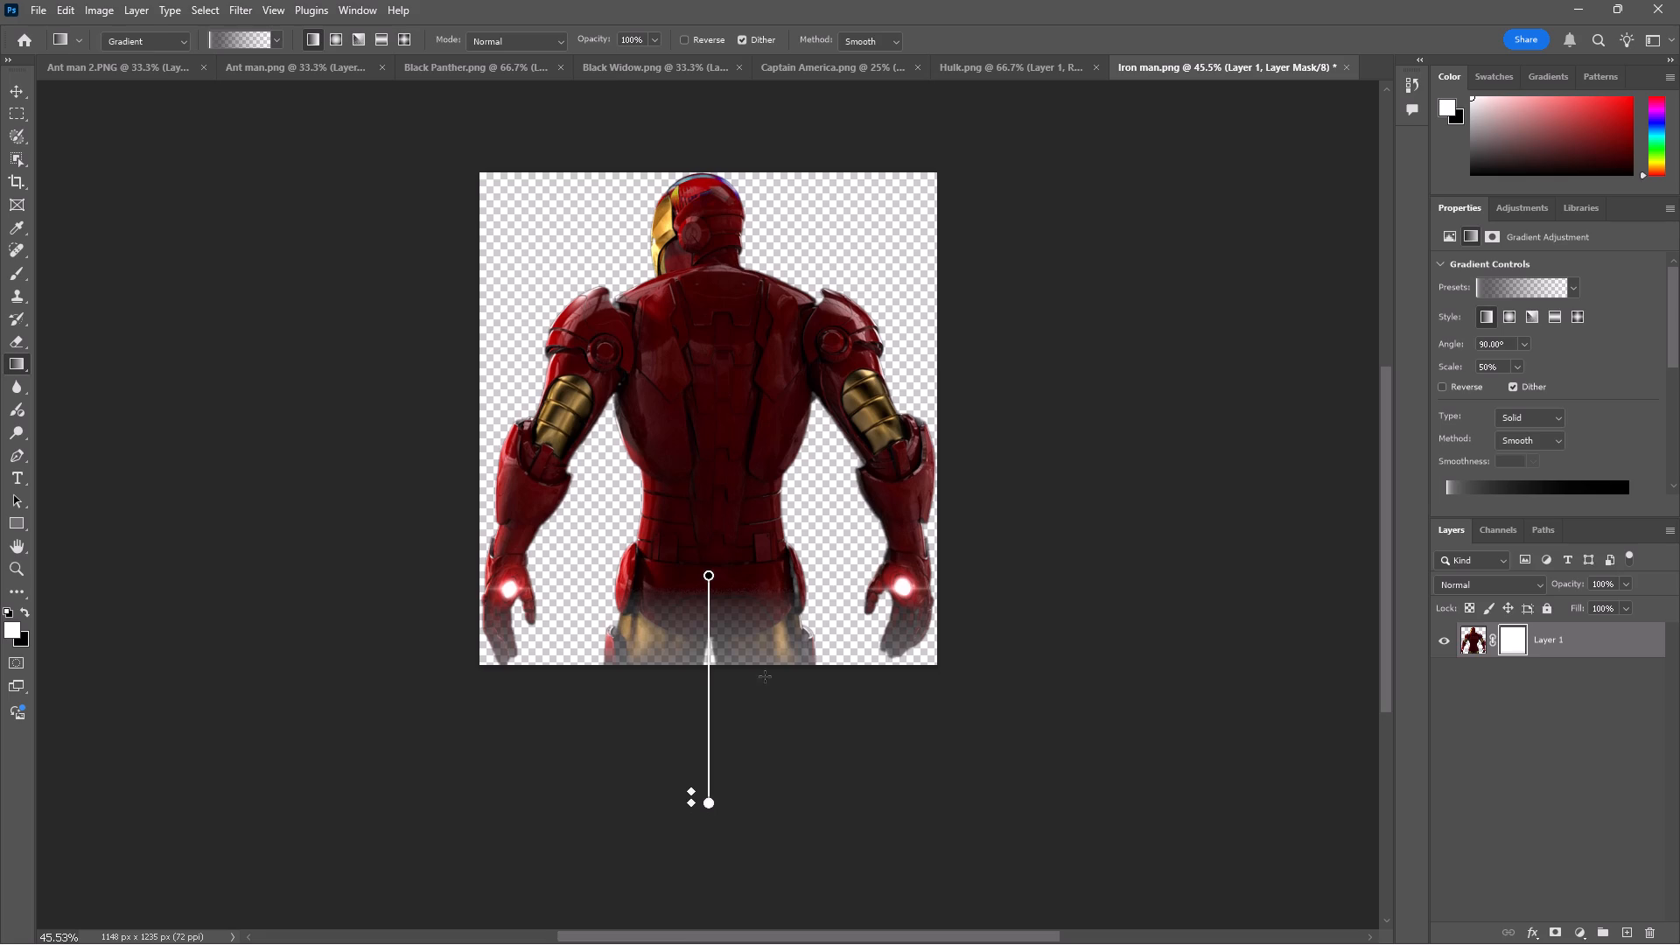
drag(711, 577, 711, 612)
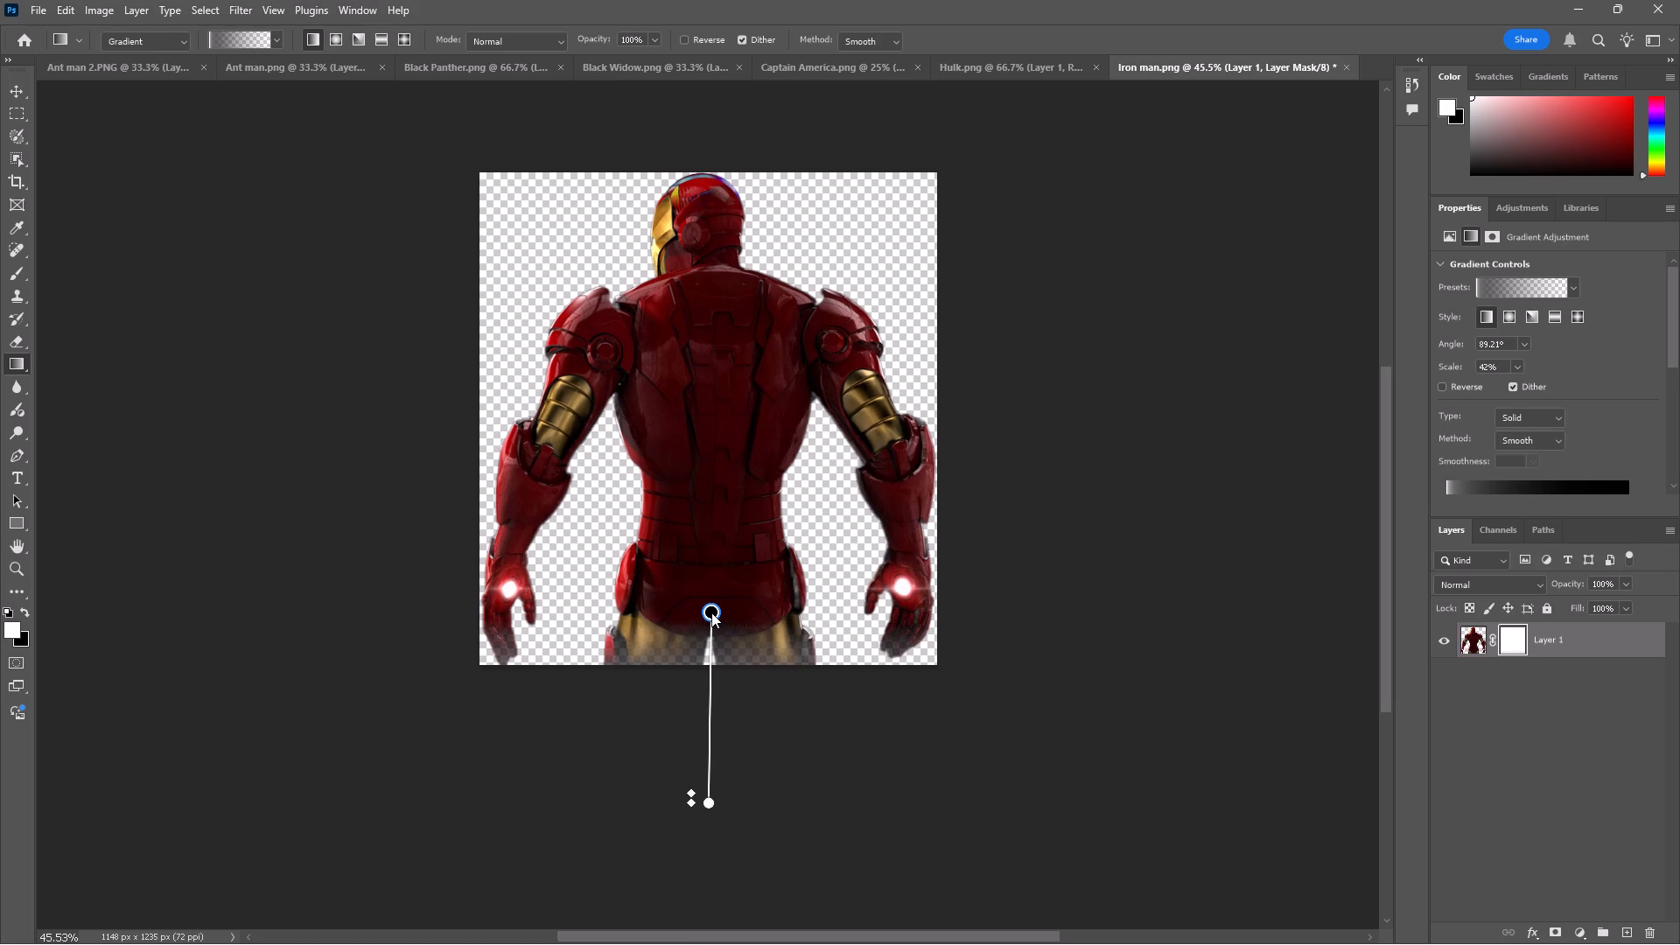
drag(711, 612, 711, 609)
Export the faded Iron Man as a PNG into the 02. Heroes folder, replacing the existing Iron man file.
drag(33, 5, 83, 349)
click(39, 5)
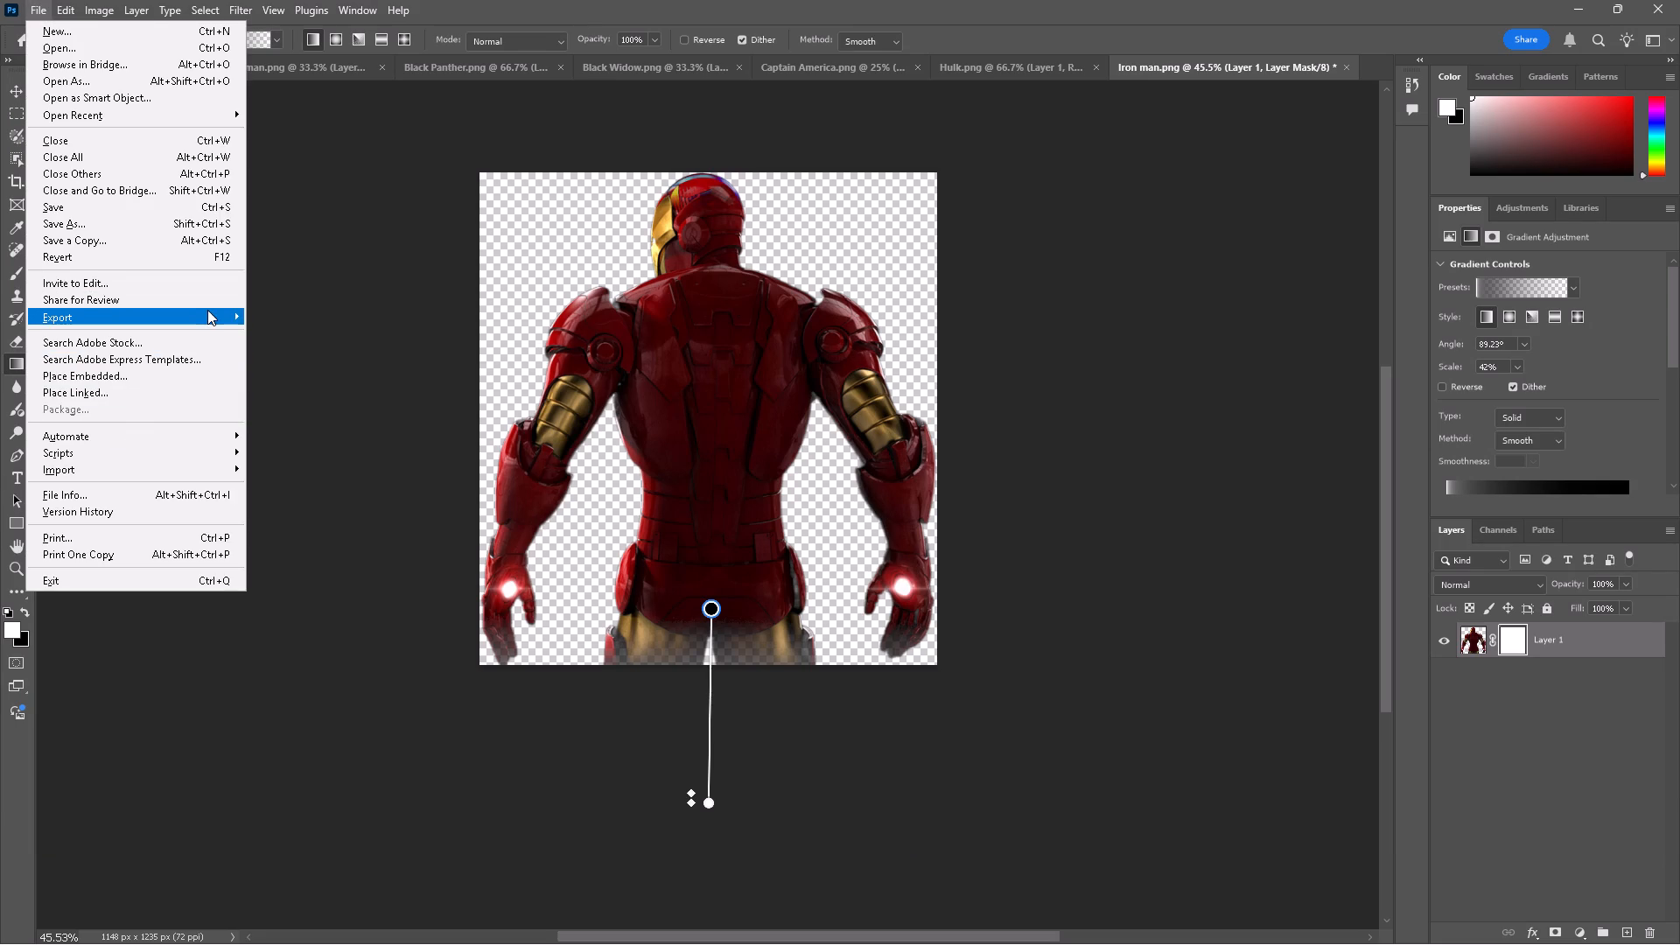
click(303, 315)
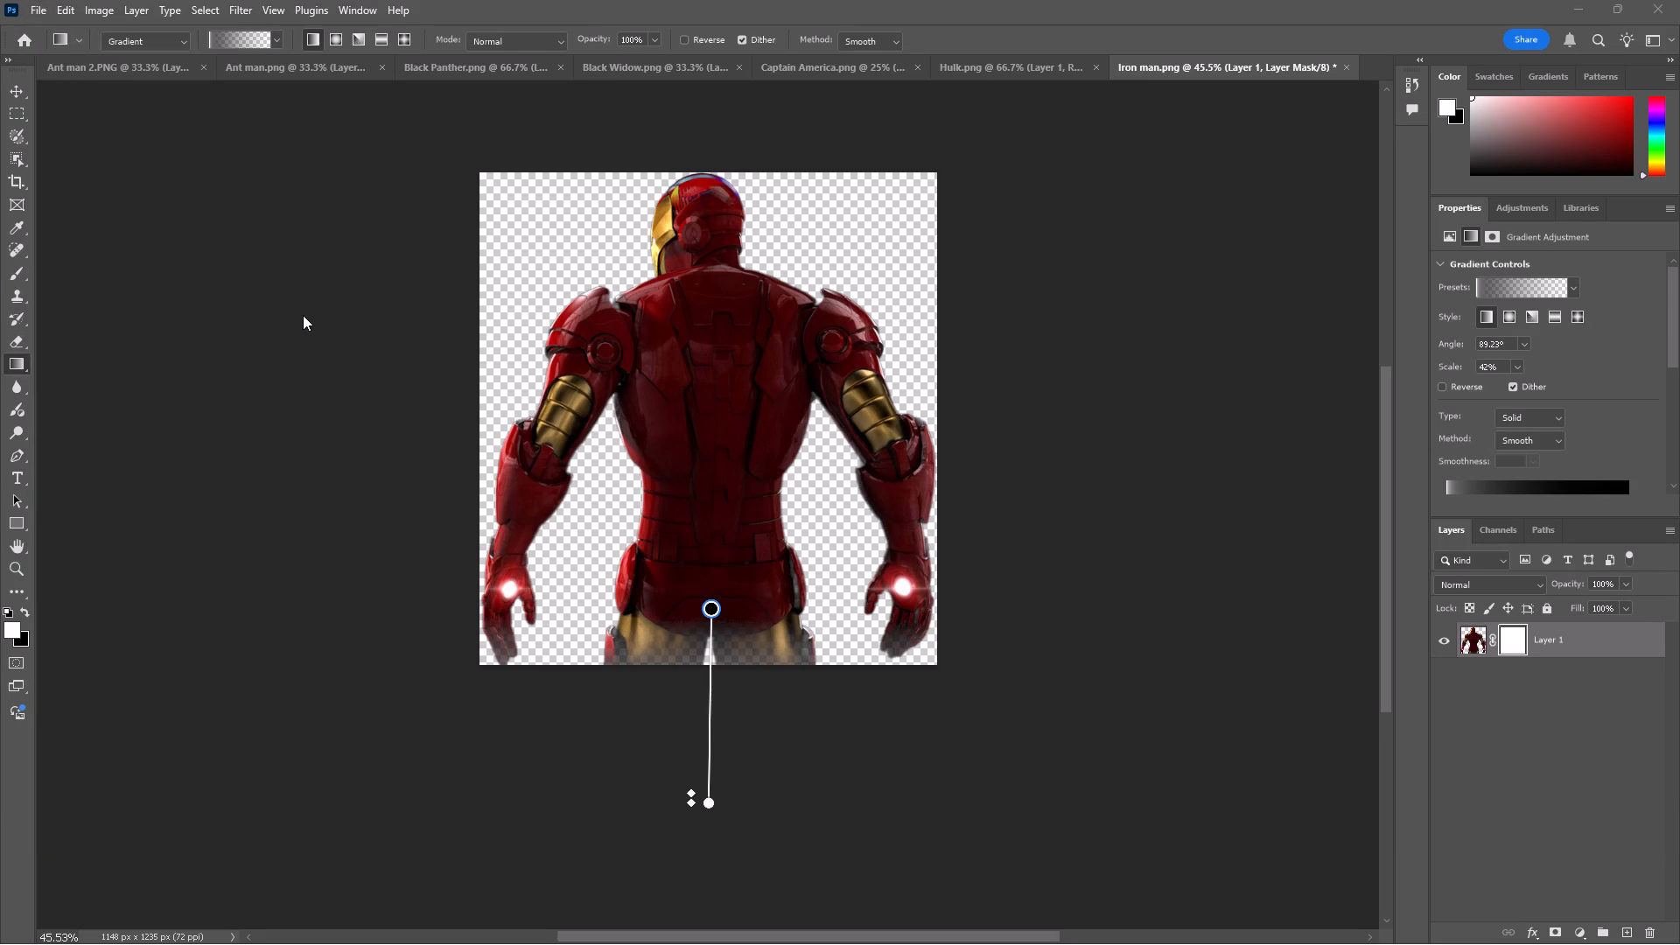
scroll(318, 239, down, 2)
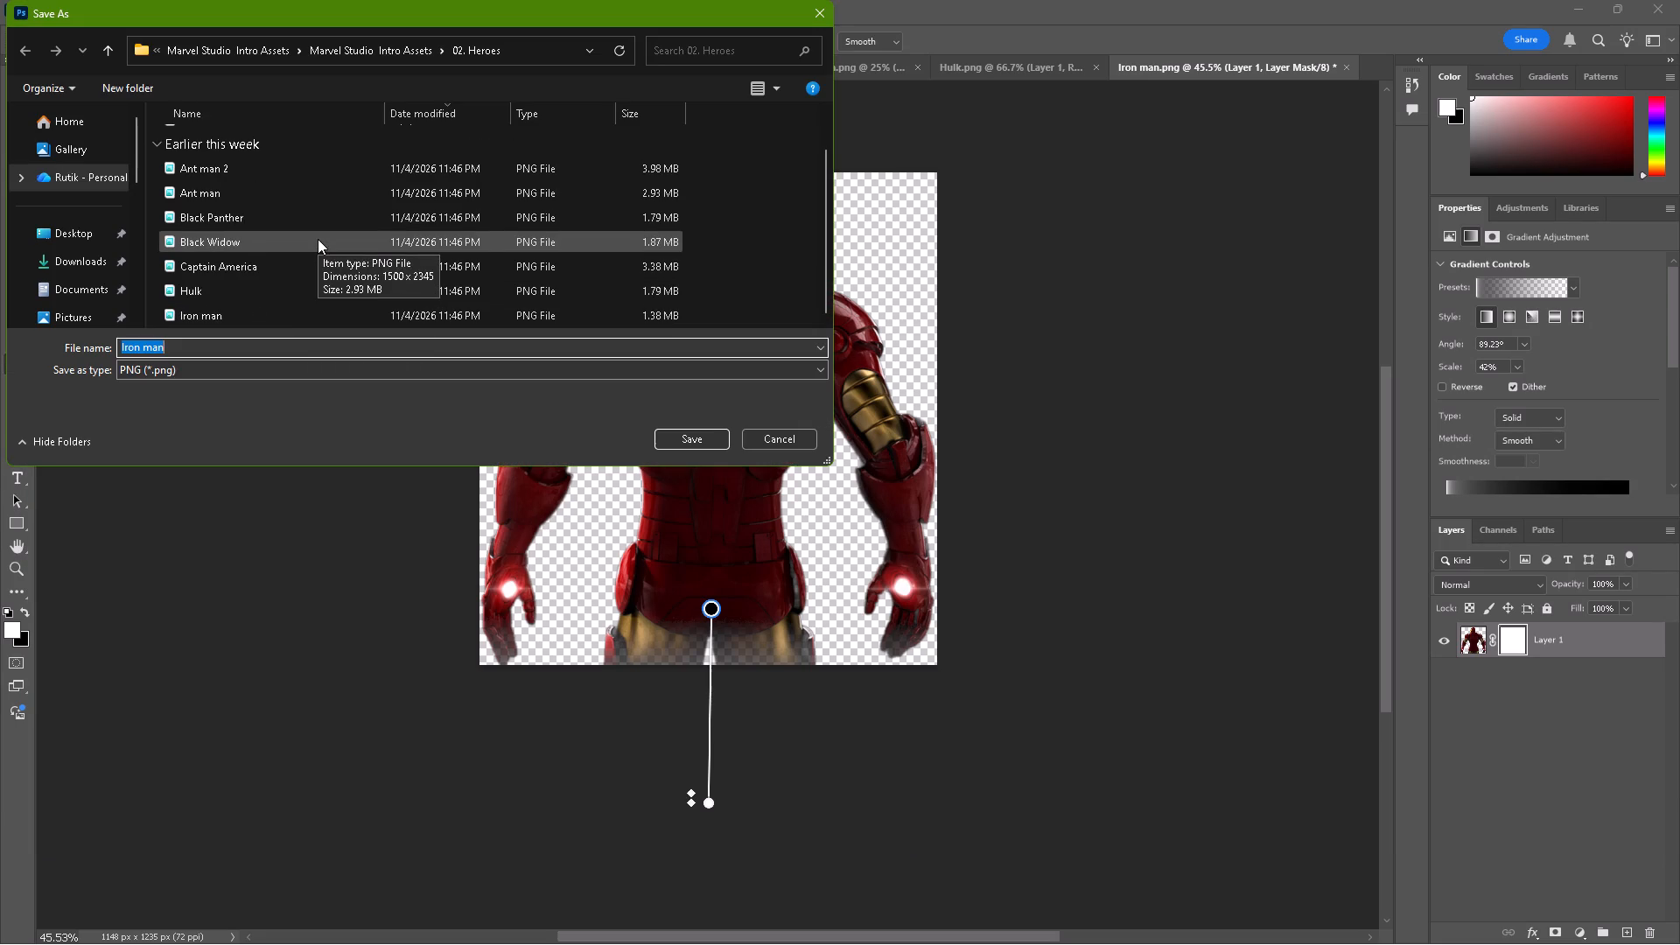
scroll(318, 239, down, 1)
click(269, 311)
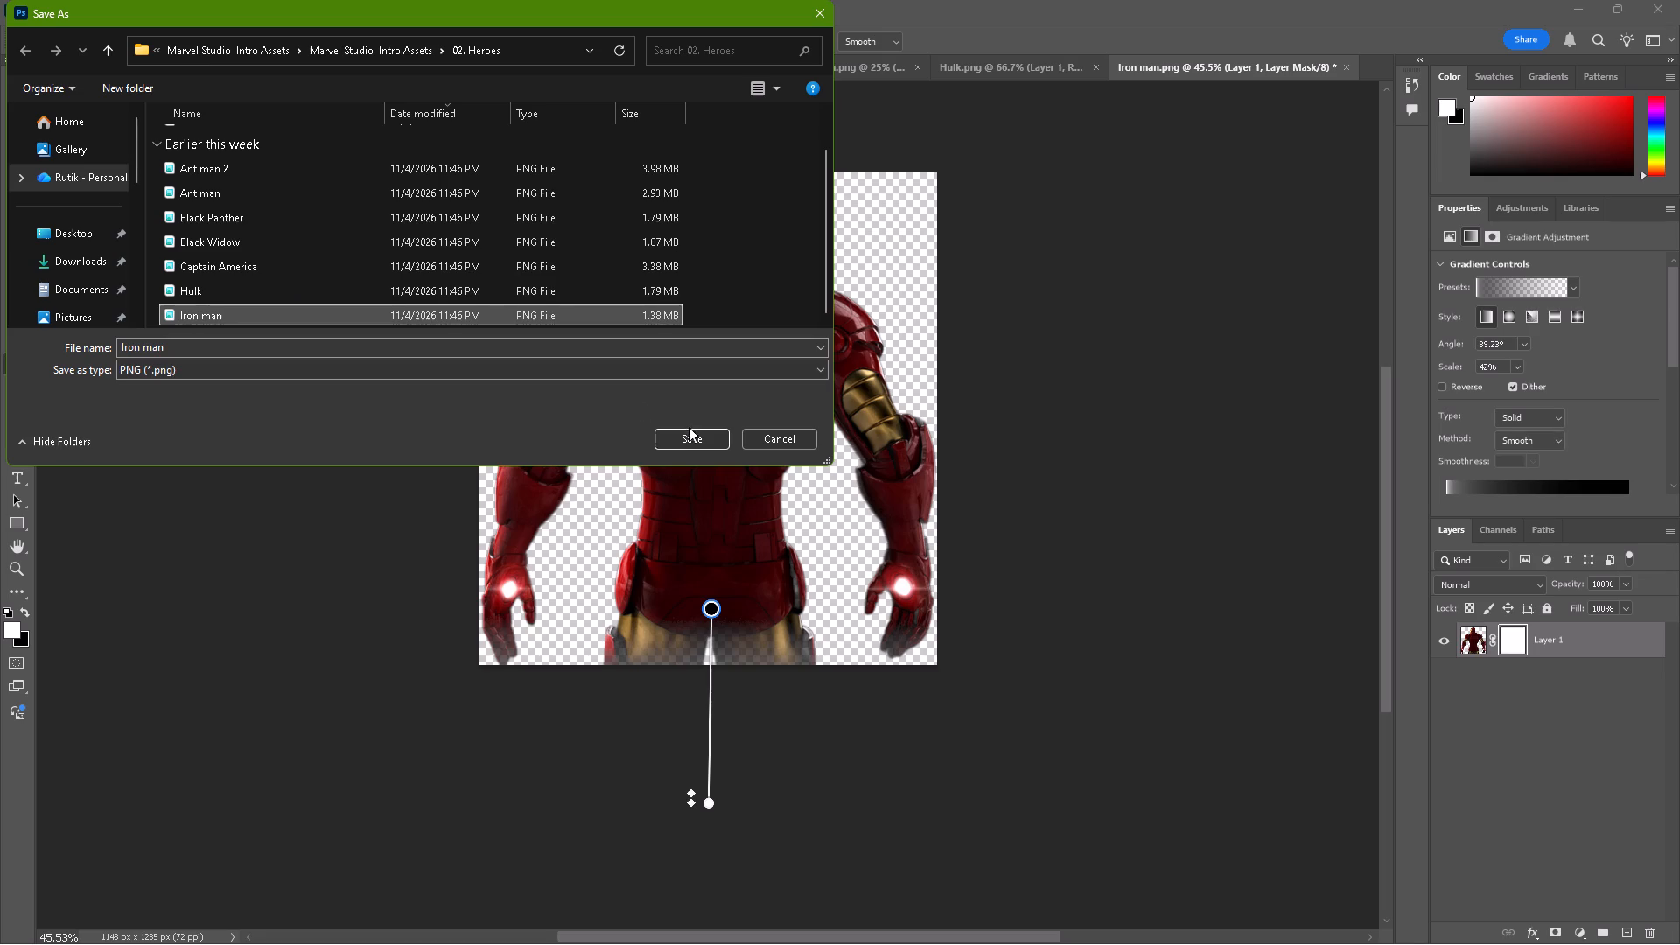
click(691, 430)
click(884, 478)
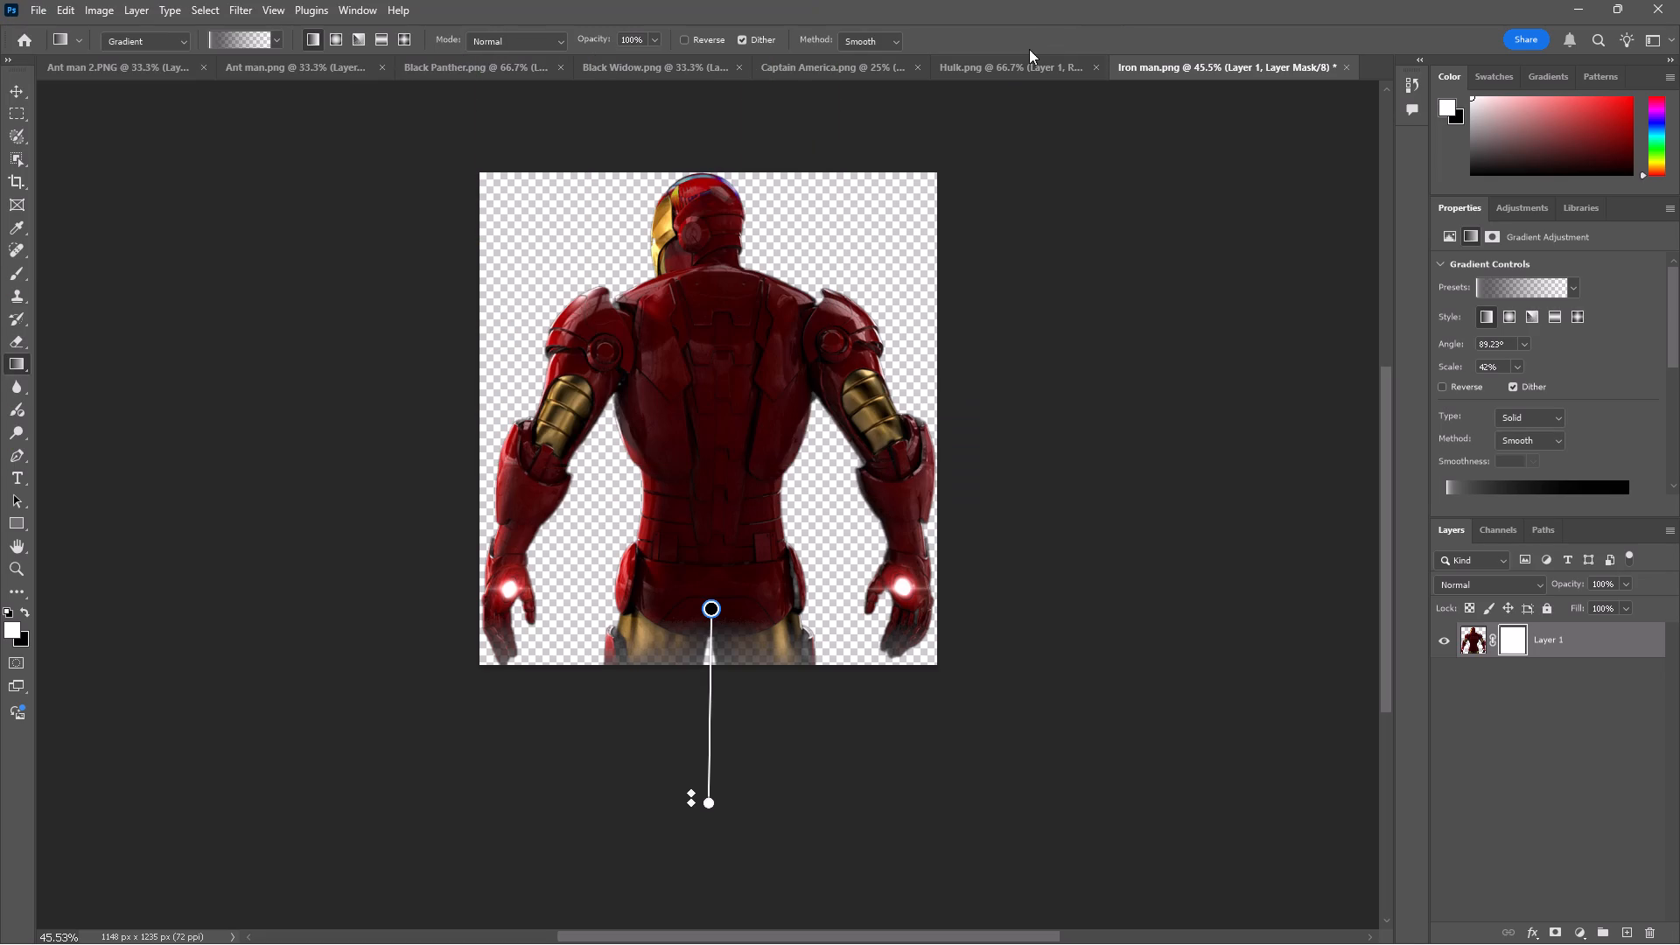
Close the Iron man.png document without saving its changes.
click(1346, 64)
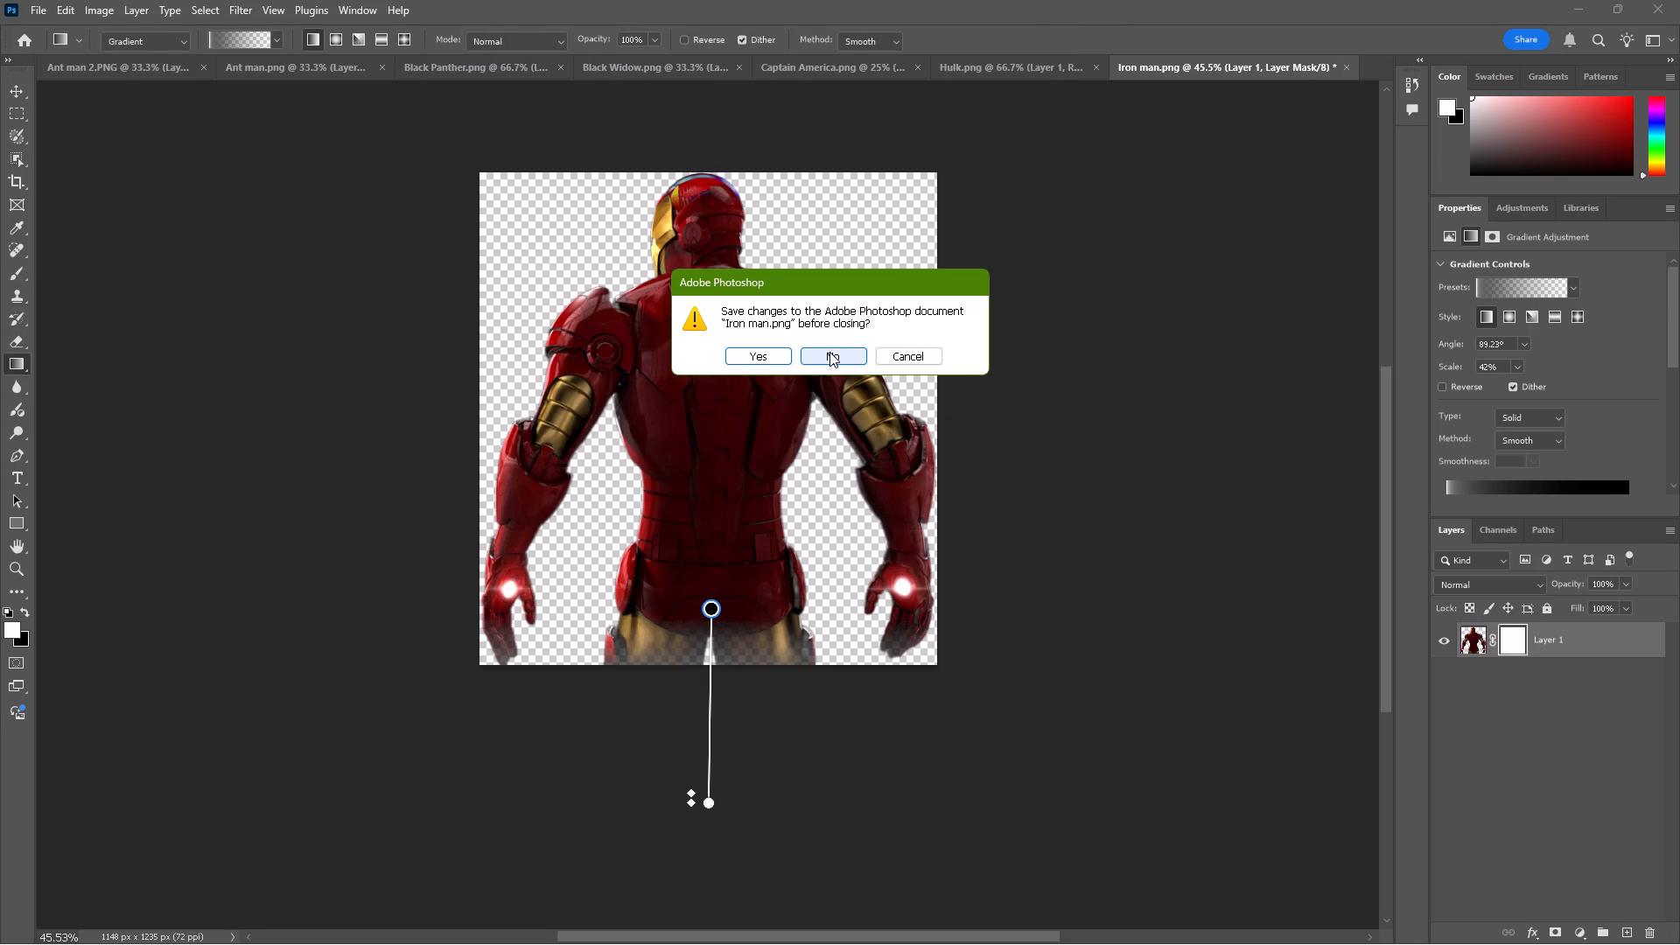
click(829, 352)
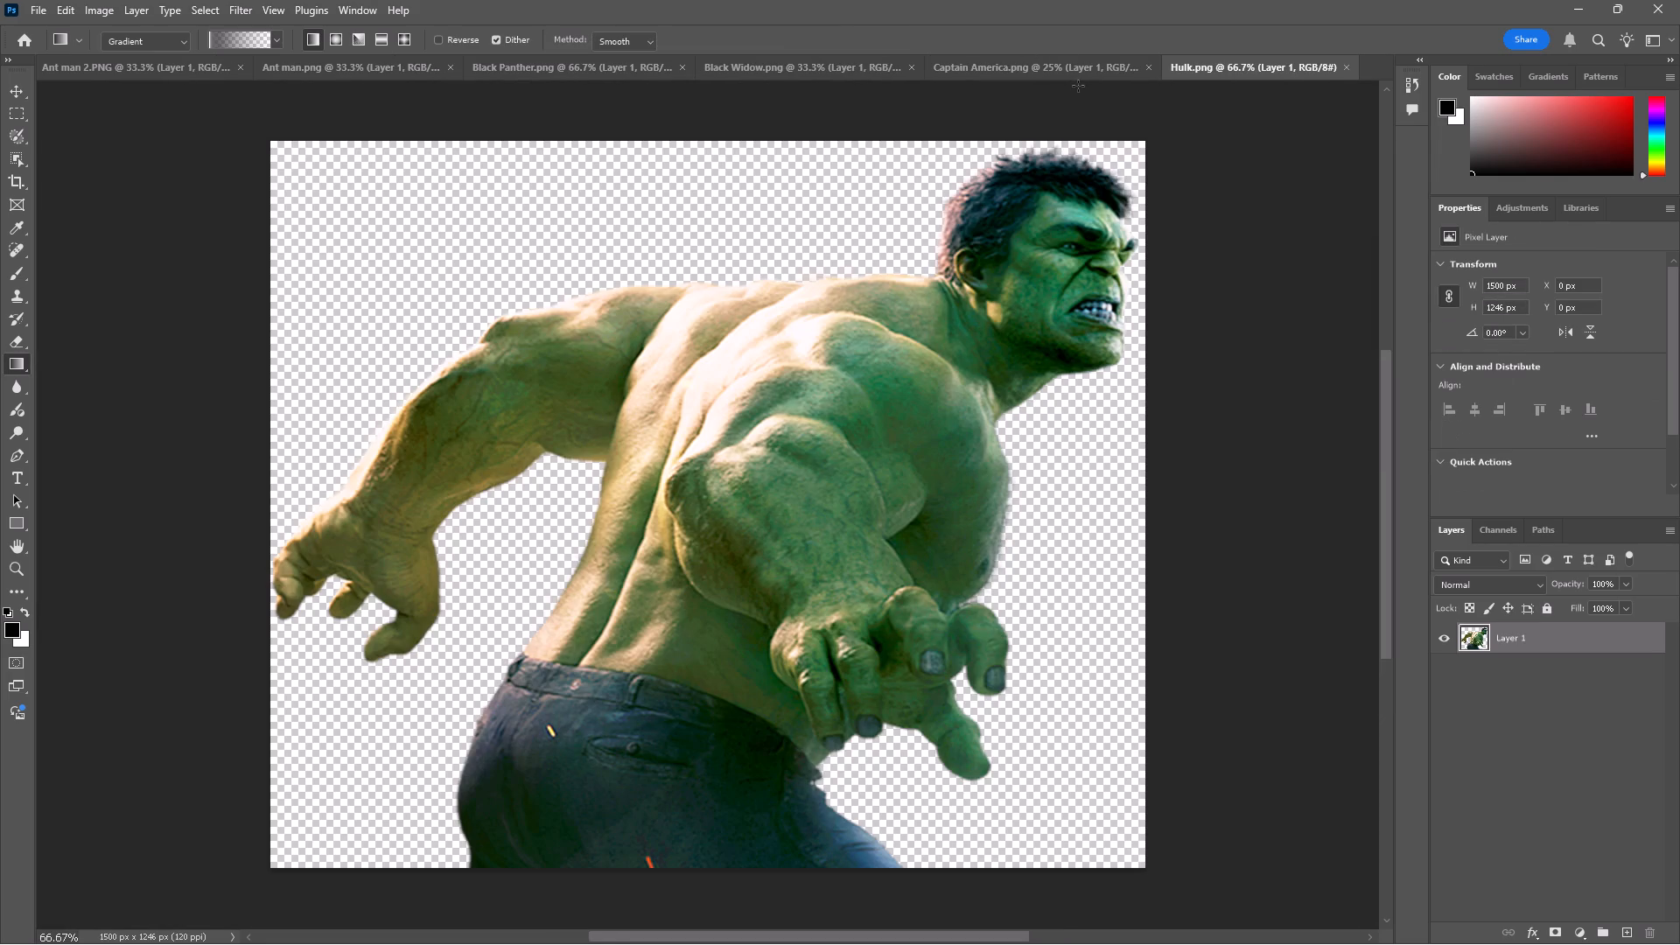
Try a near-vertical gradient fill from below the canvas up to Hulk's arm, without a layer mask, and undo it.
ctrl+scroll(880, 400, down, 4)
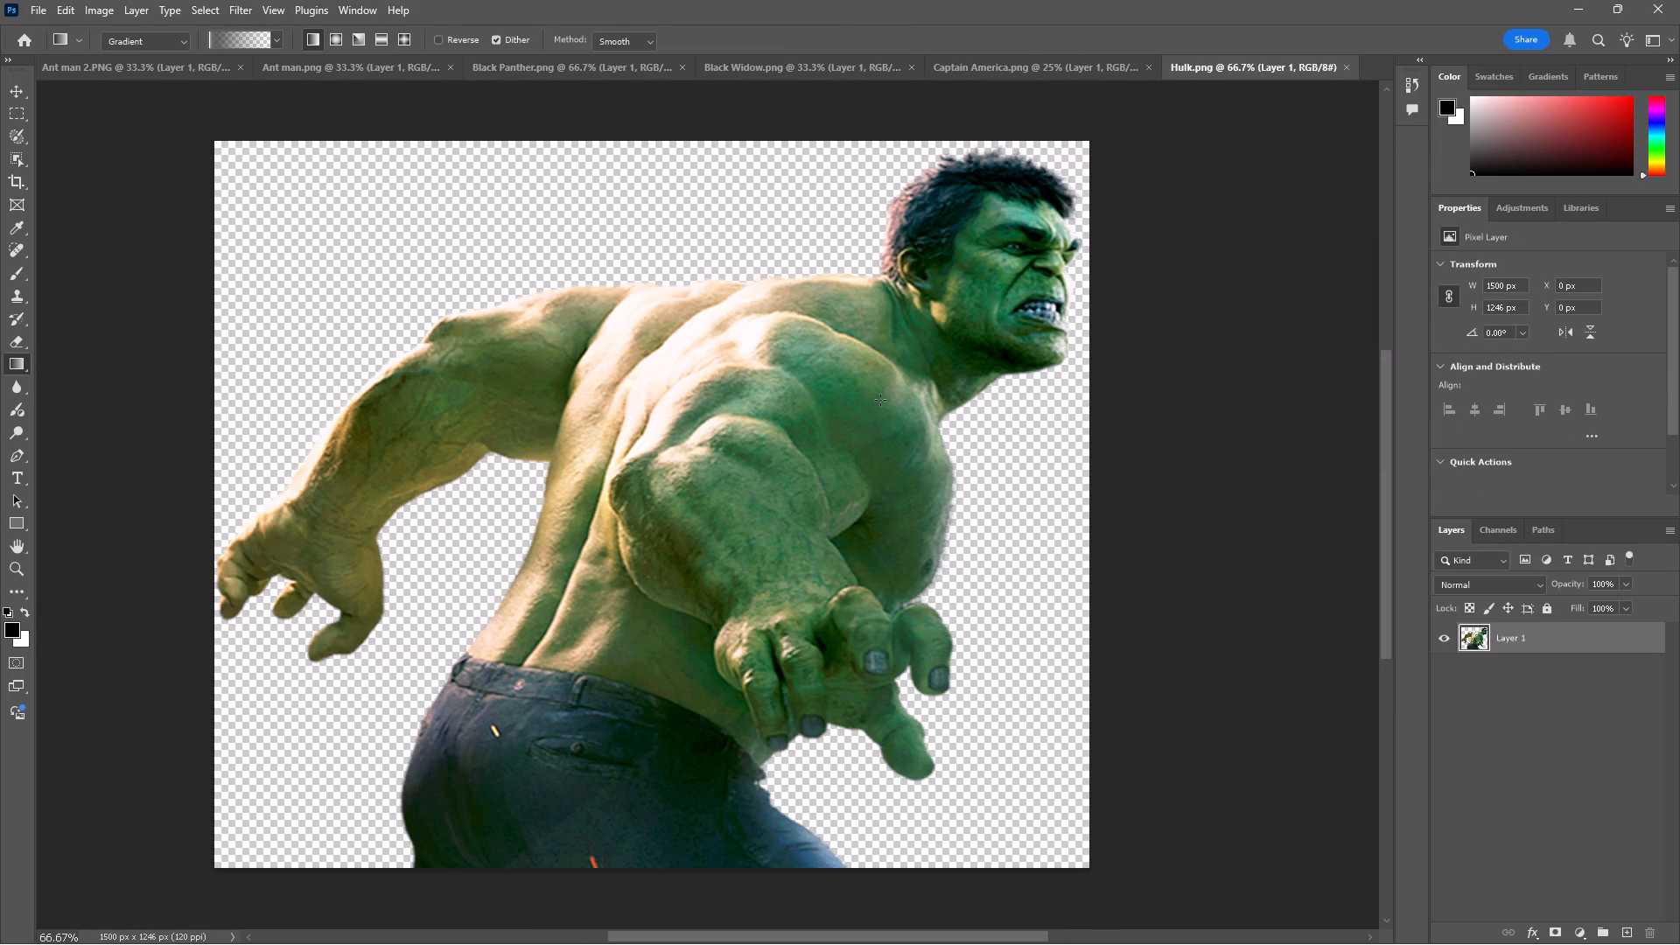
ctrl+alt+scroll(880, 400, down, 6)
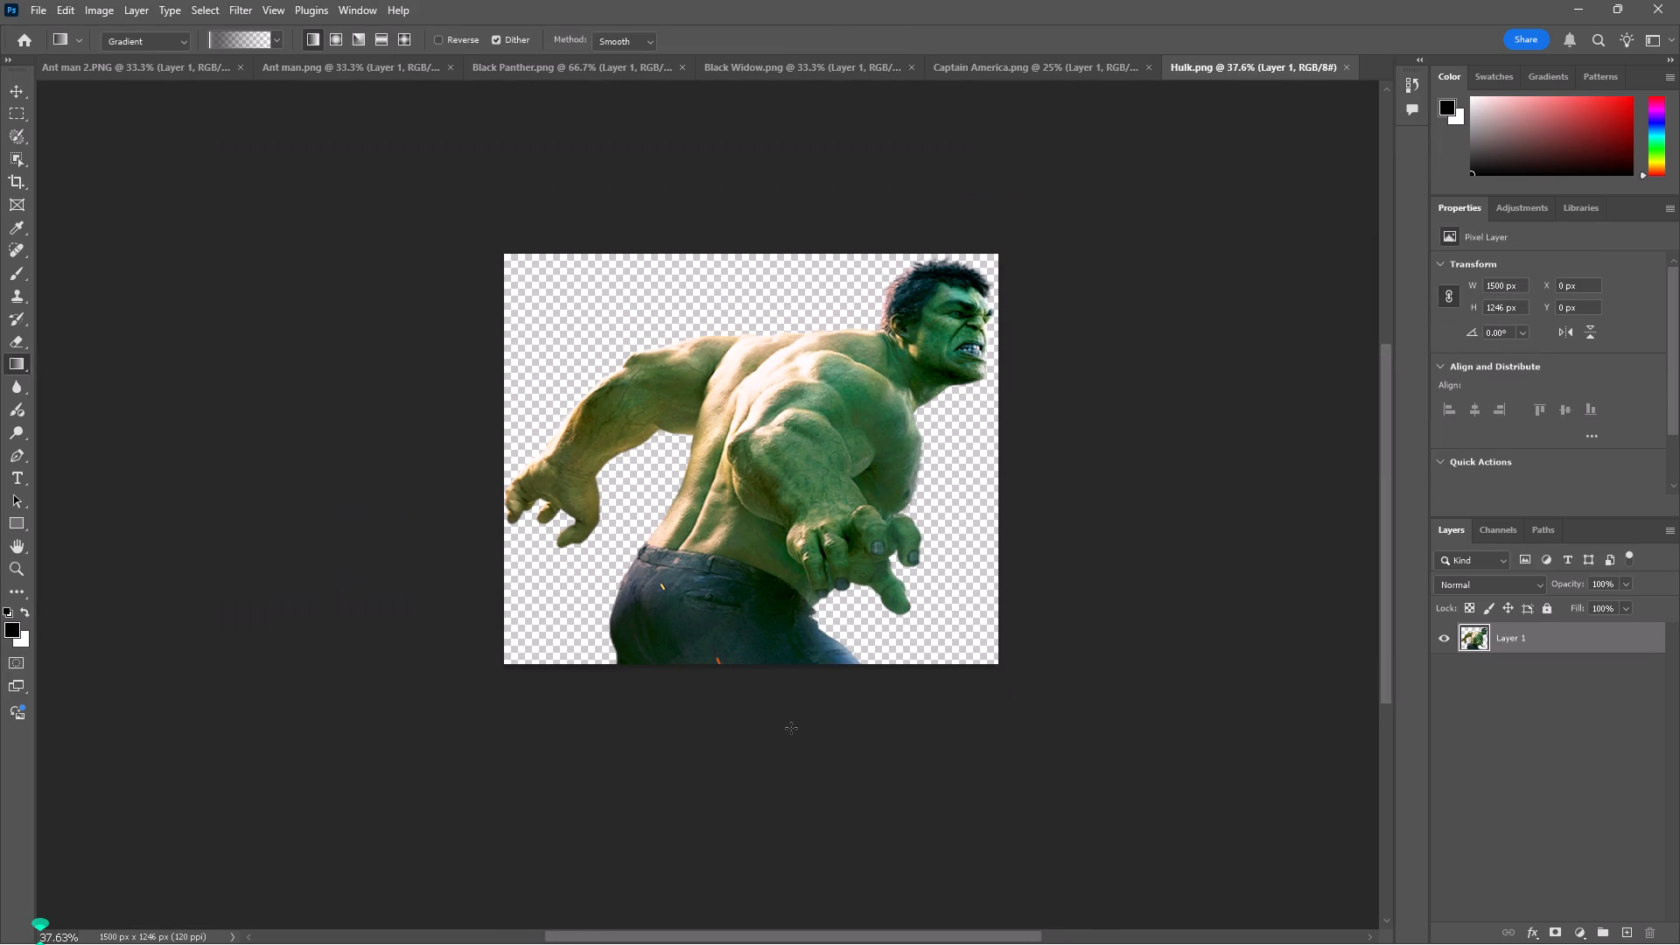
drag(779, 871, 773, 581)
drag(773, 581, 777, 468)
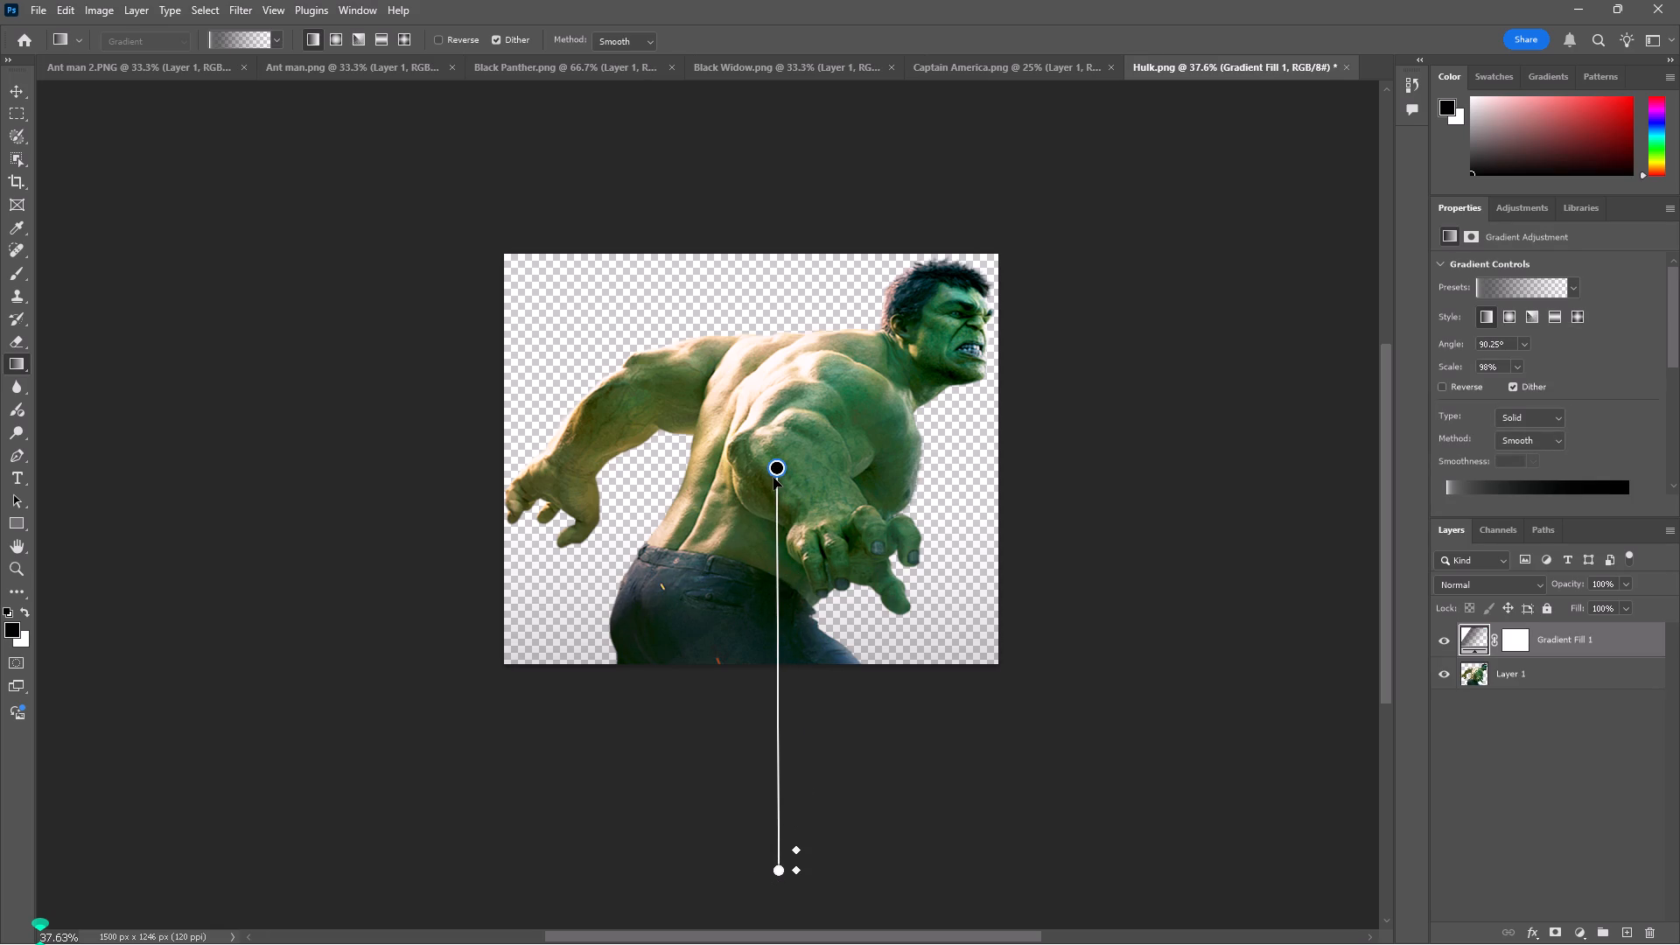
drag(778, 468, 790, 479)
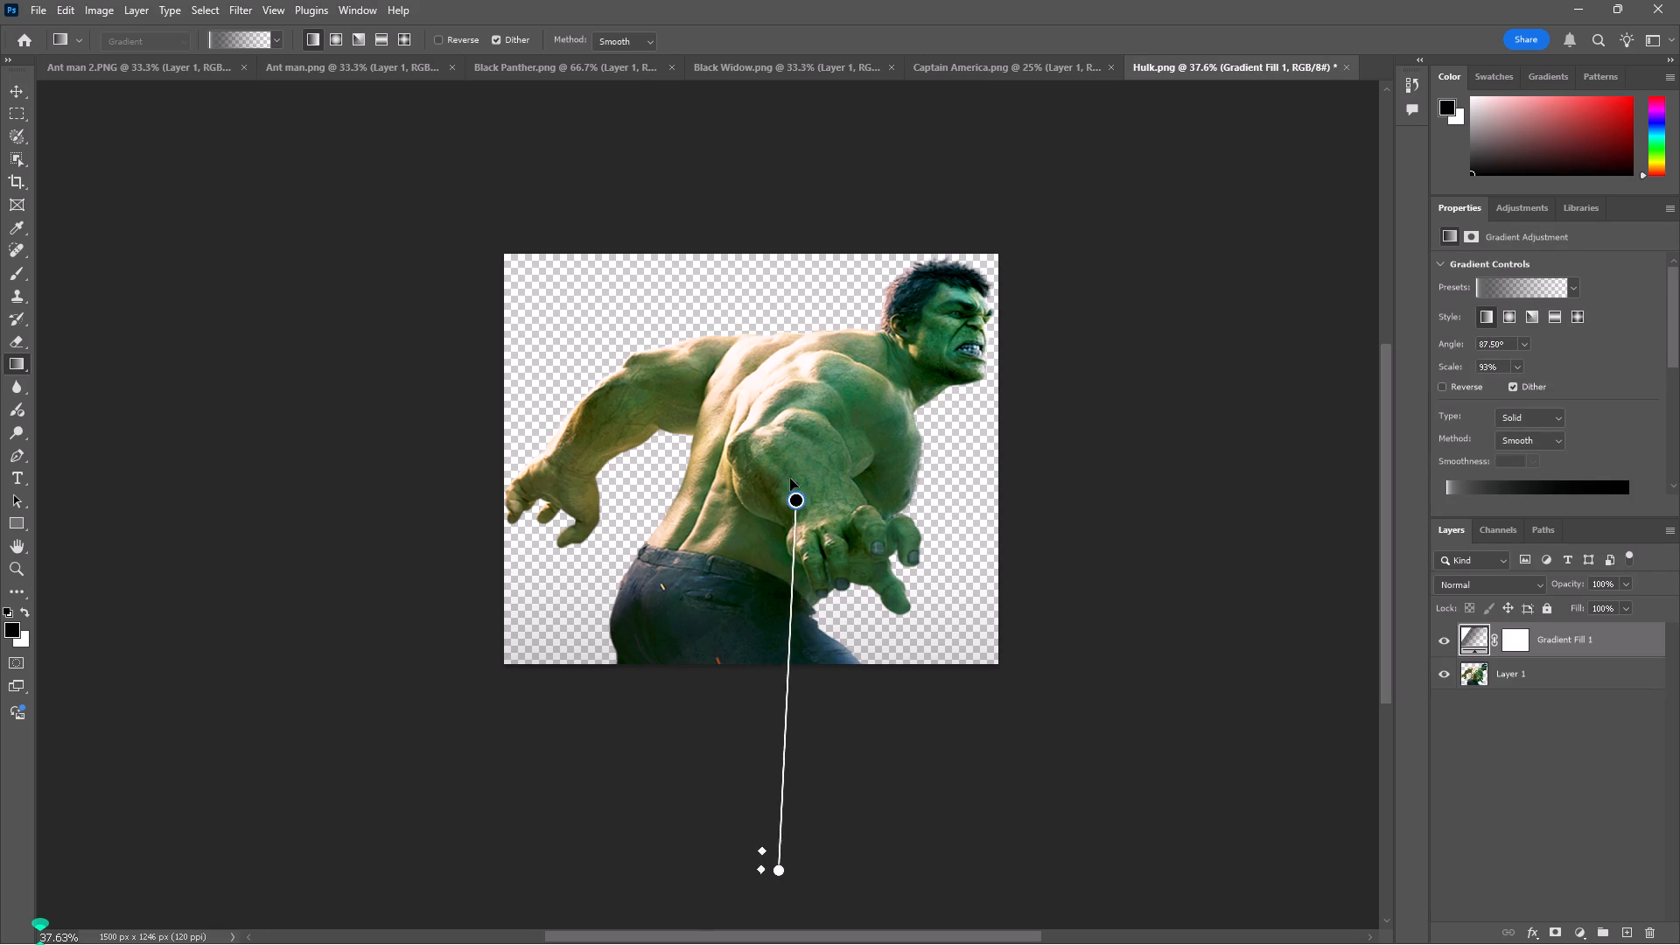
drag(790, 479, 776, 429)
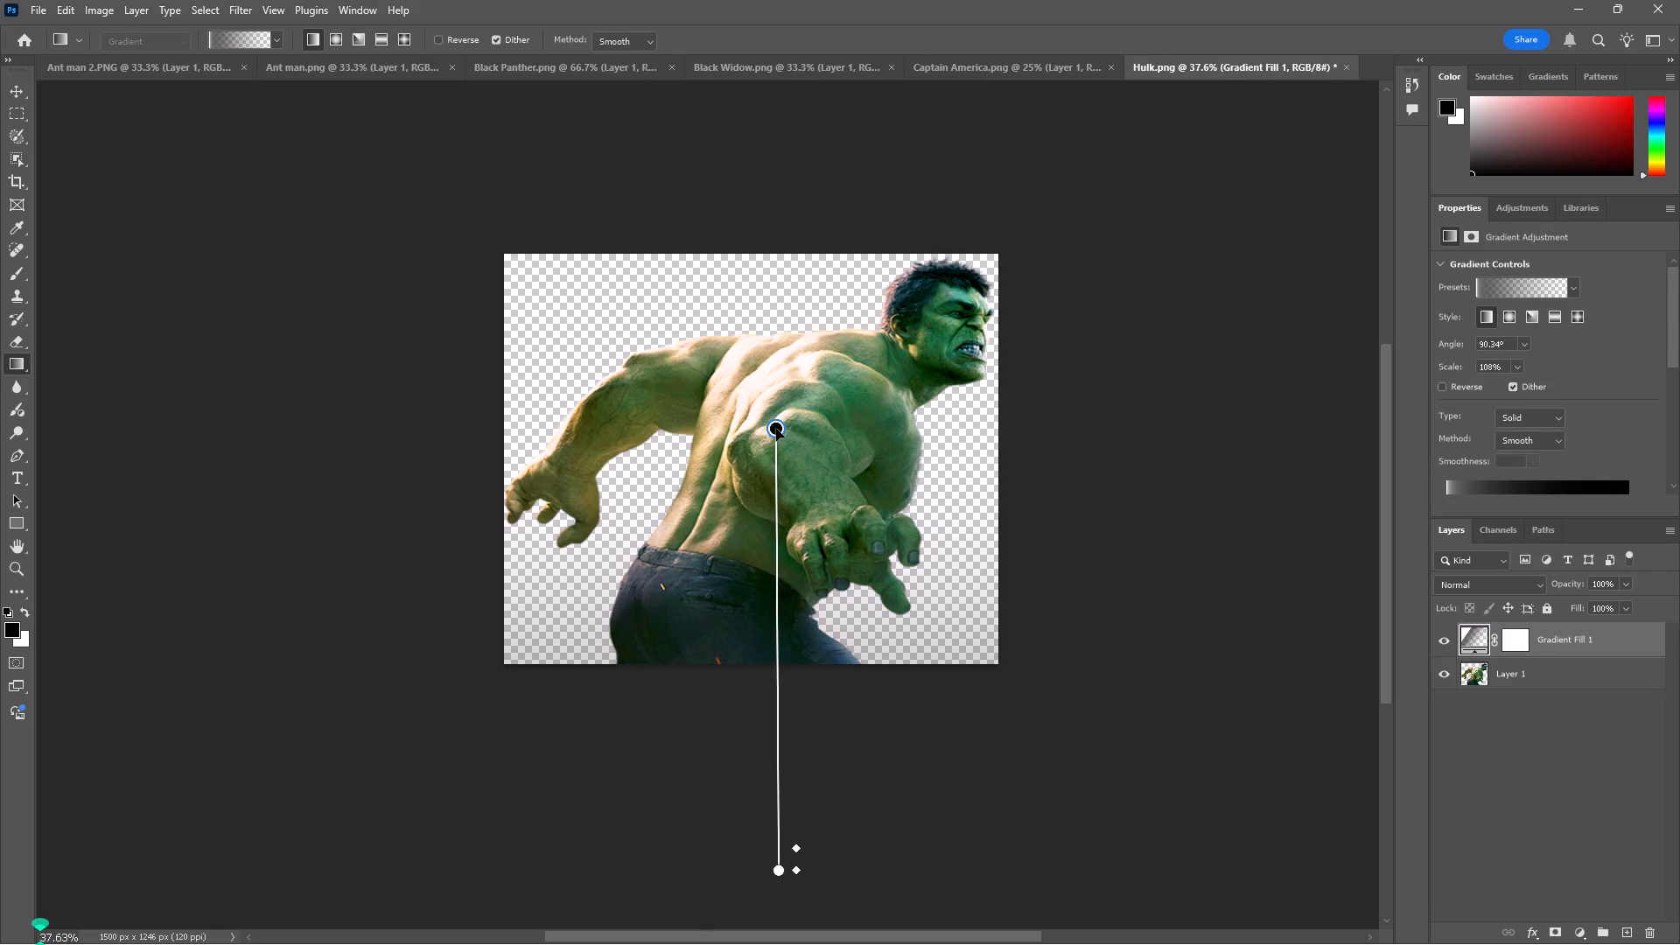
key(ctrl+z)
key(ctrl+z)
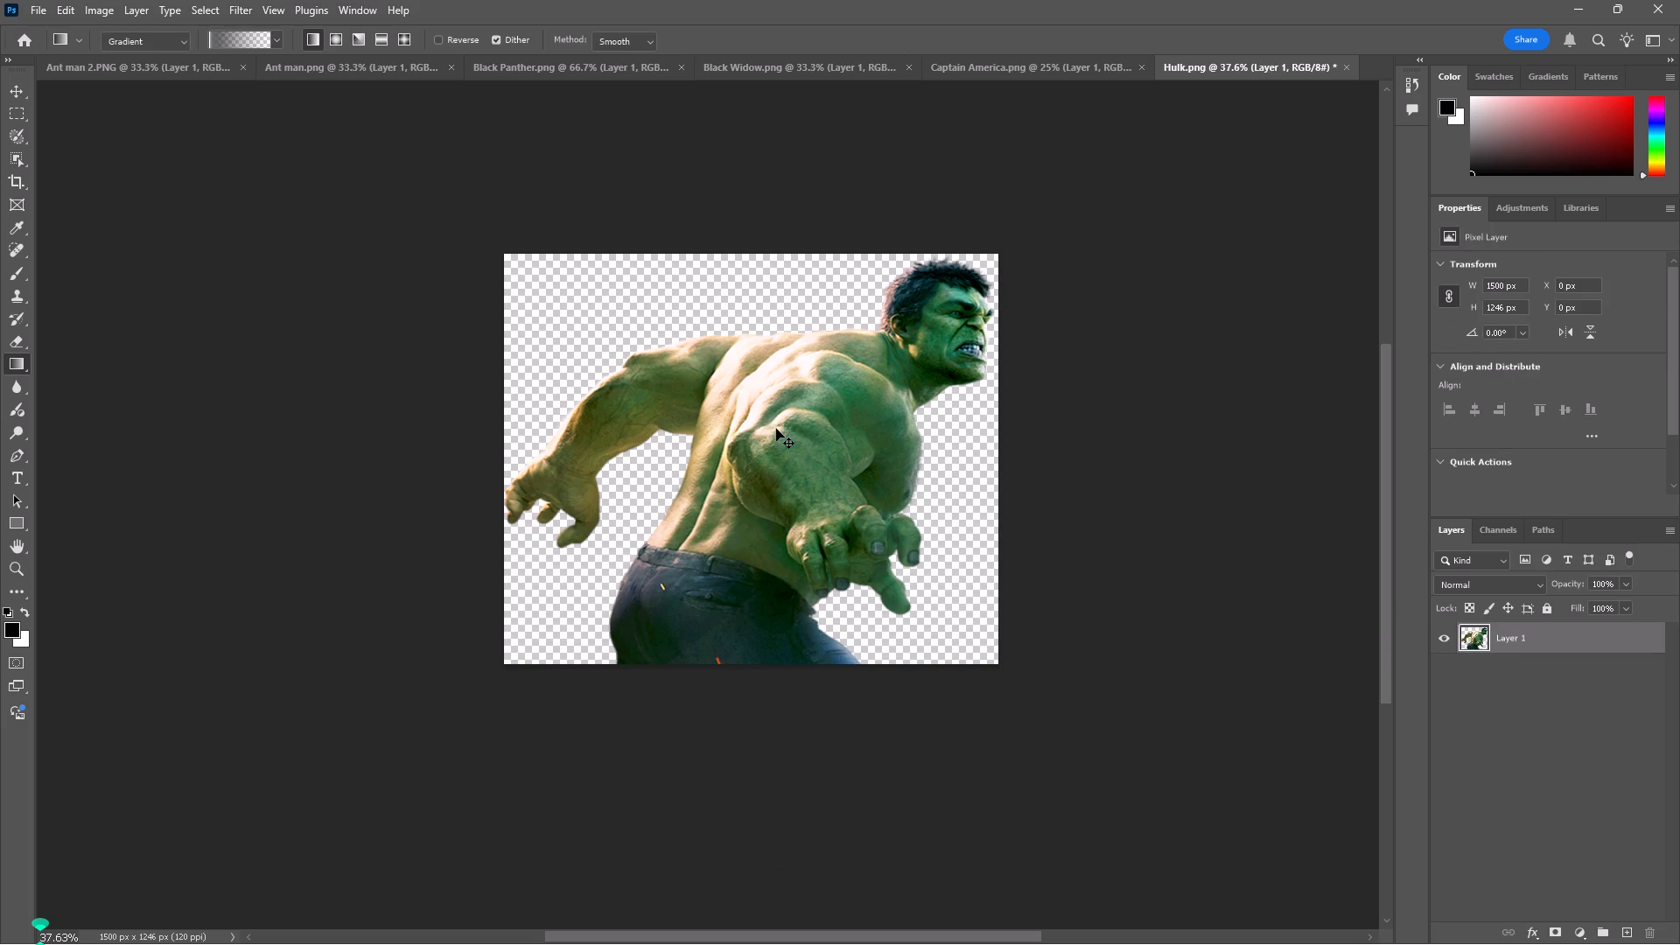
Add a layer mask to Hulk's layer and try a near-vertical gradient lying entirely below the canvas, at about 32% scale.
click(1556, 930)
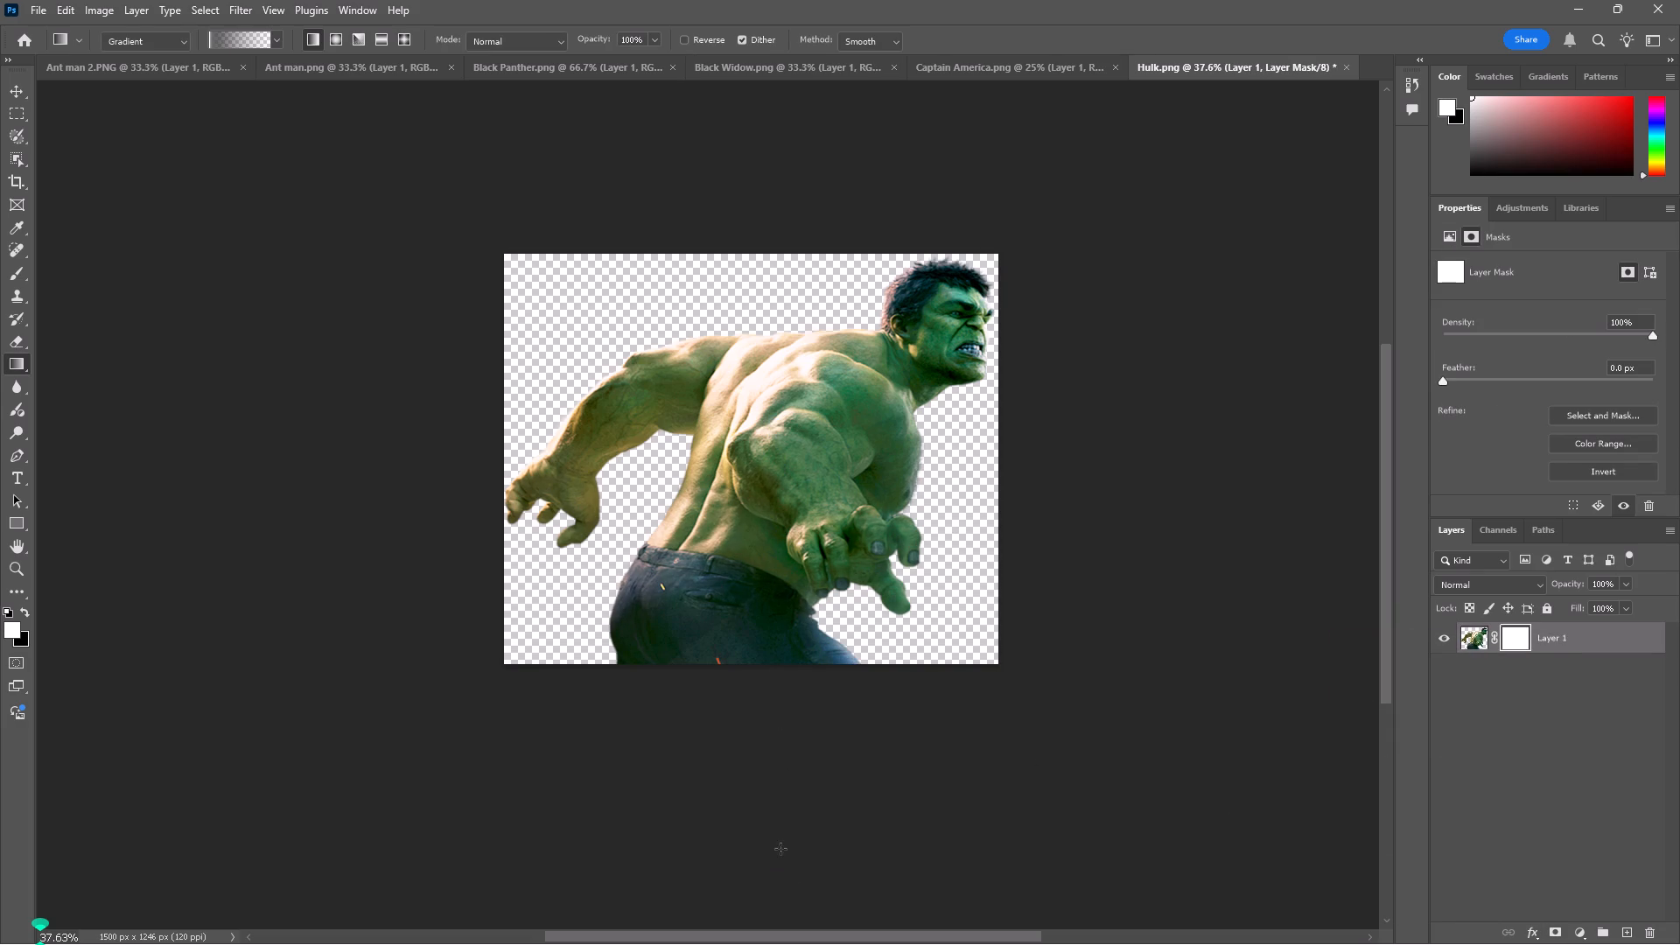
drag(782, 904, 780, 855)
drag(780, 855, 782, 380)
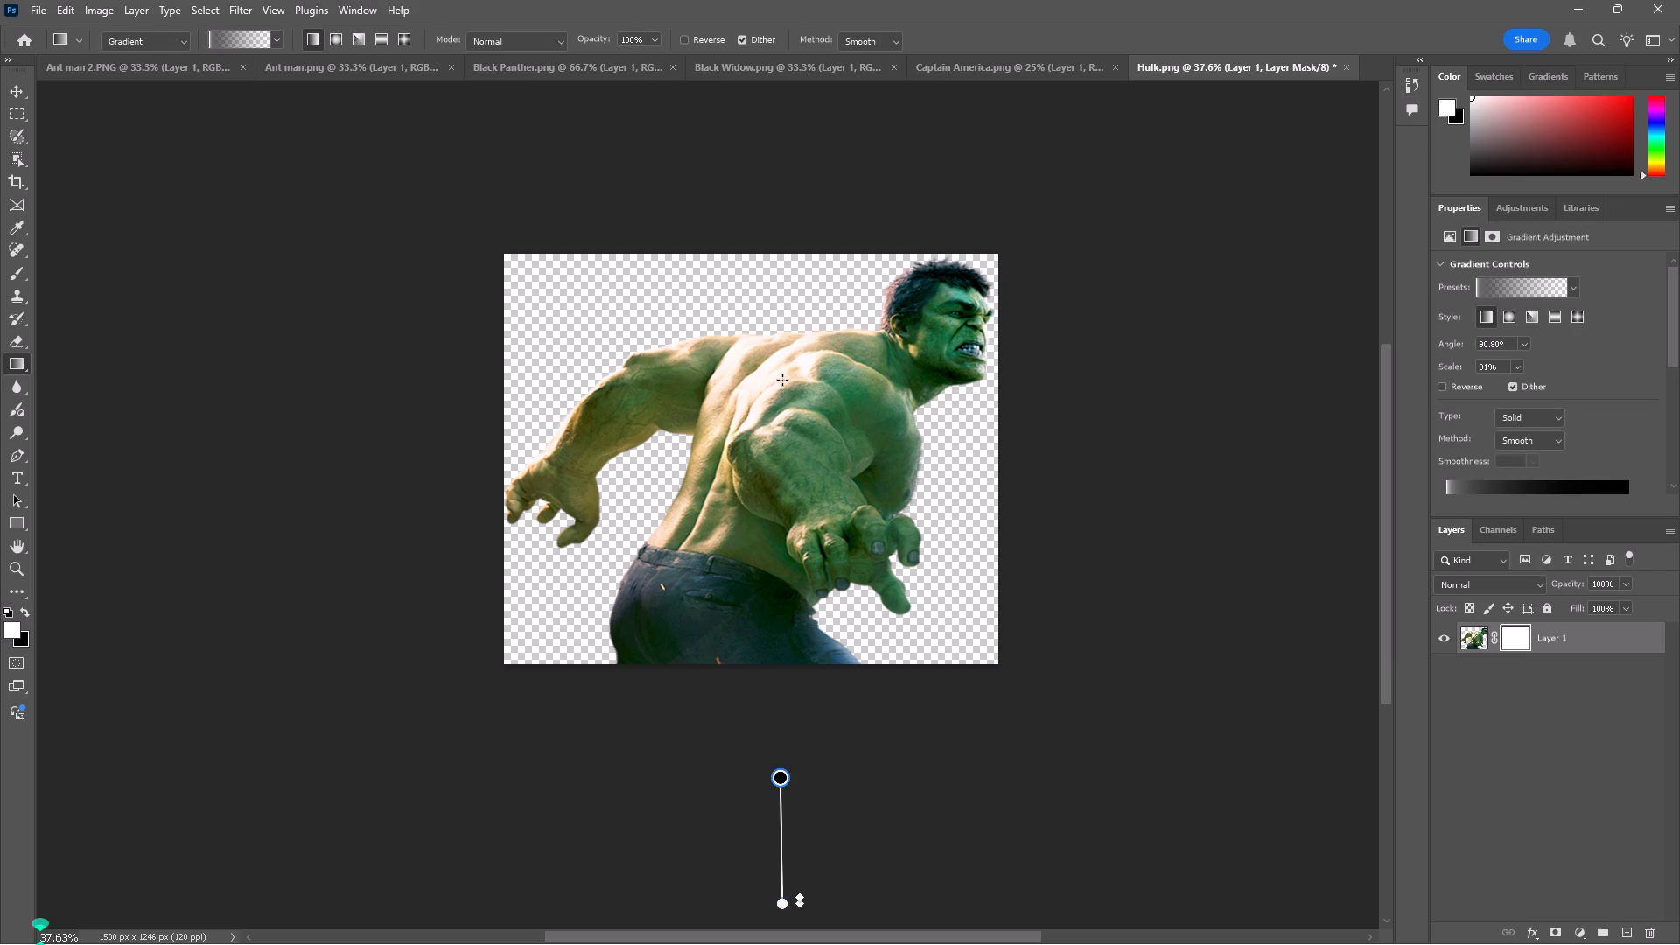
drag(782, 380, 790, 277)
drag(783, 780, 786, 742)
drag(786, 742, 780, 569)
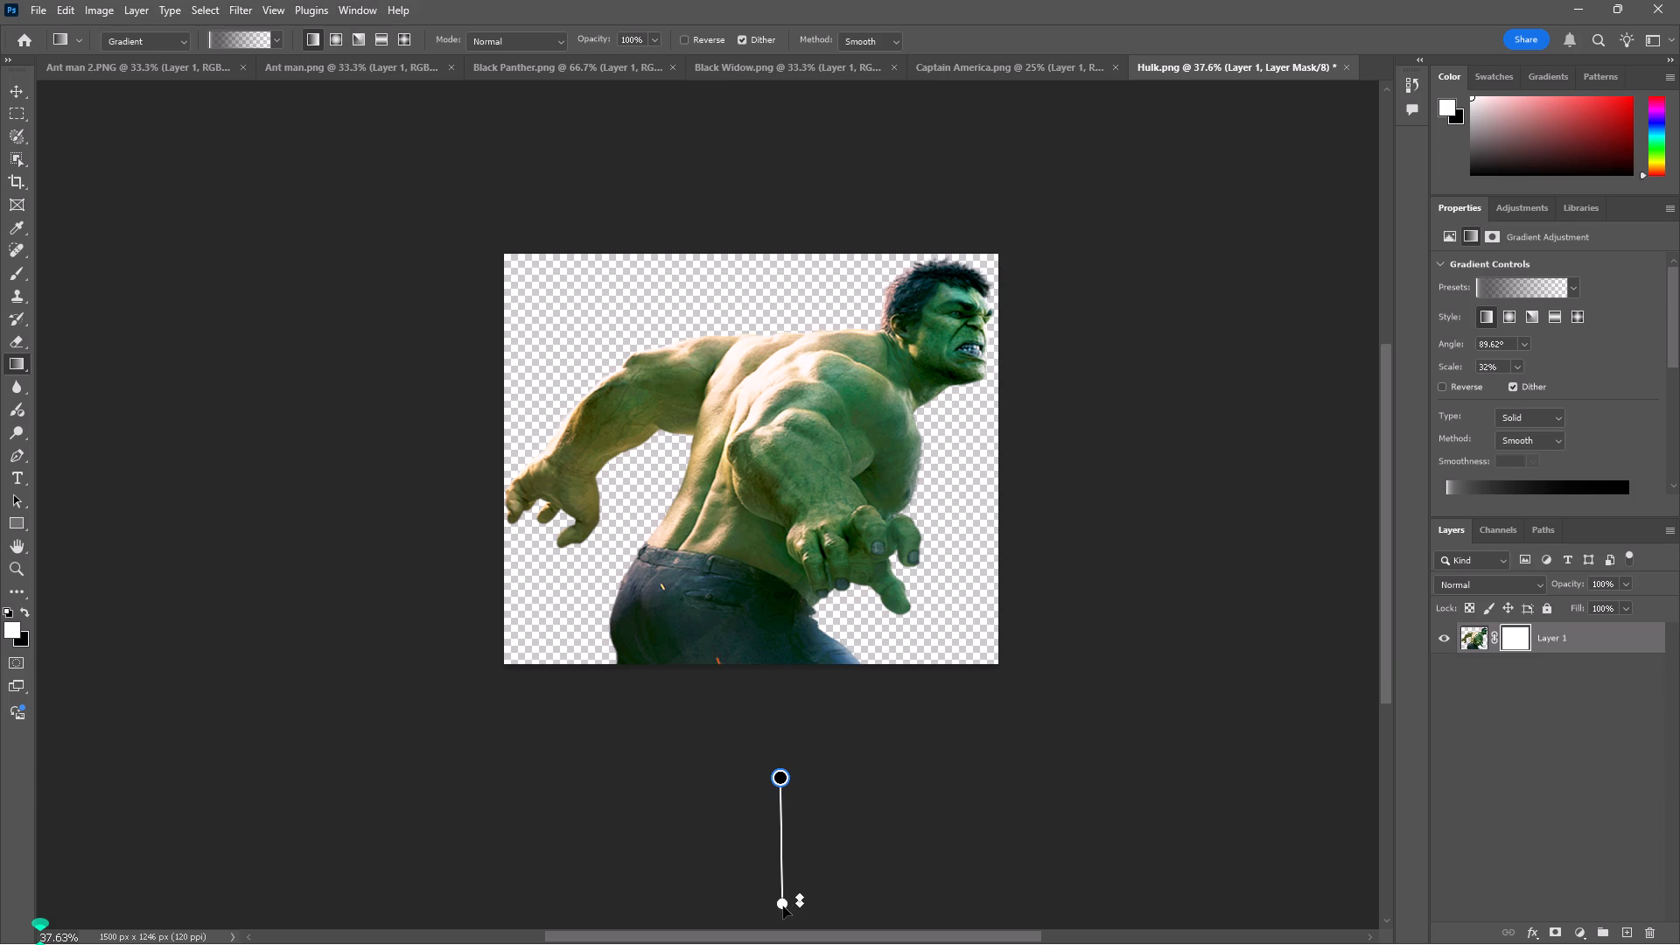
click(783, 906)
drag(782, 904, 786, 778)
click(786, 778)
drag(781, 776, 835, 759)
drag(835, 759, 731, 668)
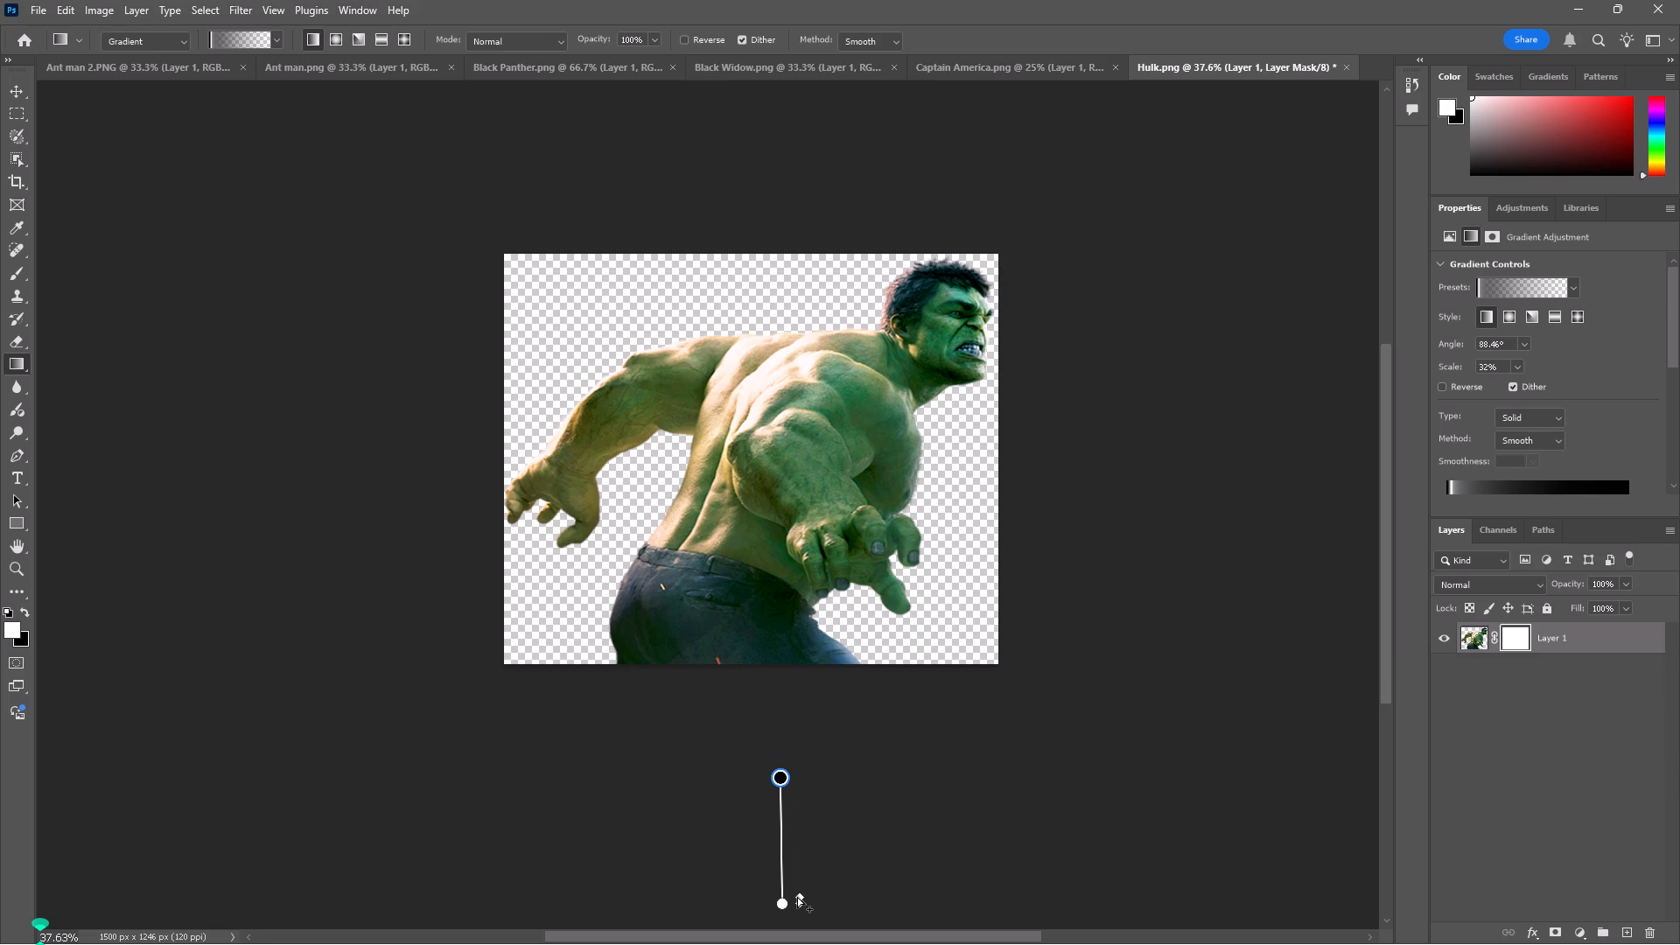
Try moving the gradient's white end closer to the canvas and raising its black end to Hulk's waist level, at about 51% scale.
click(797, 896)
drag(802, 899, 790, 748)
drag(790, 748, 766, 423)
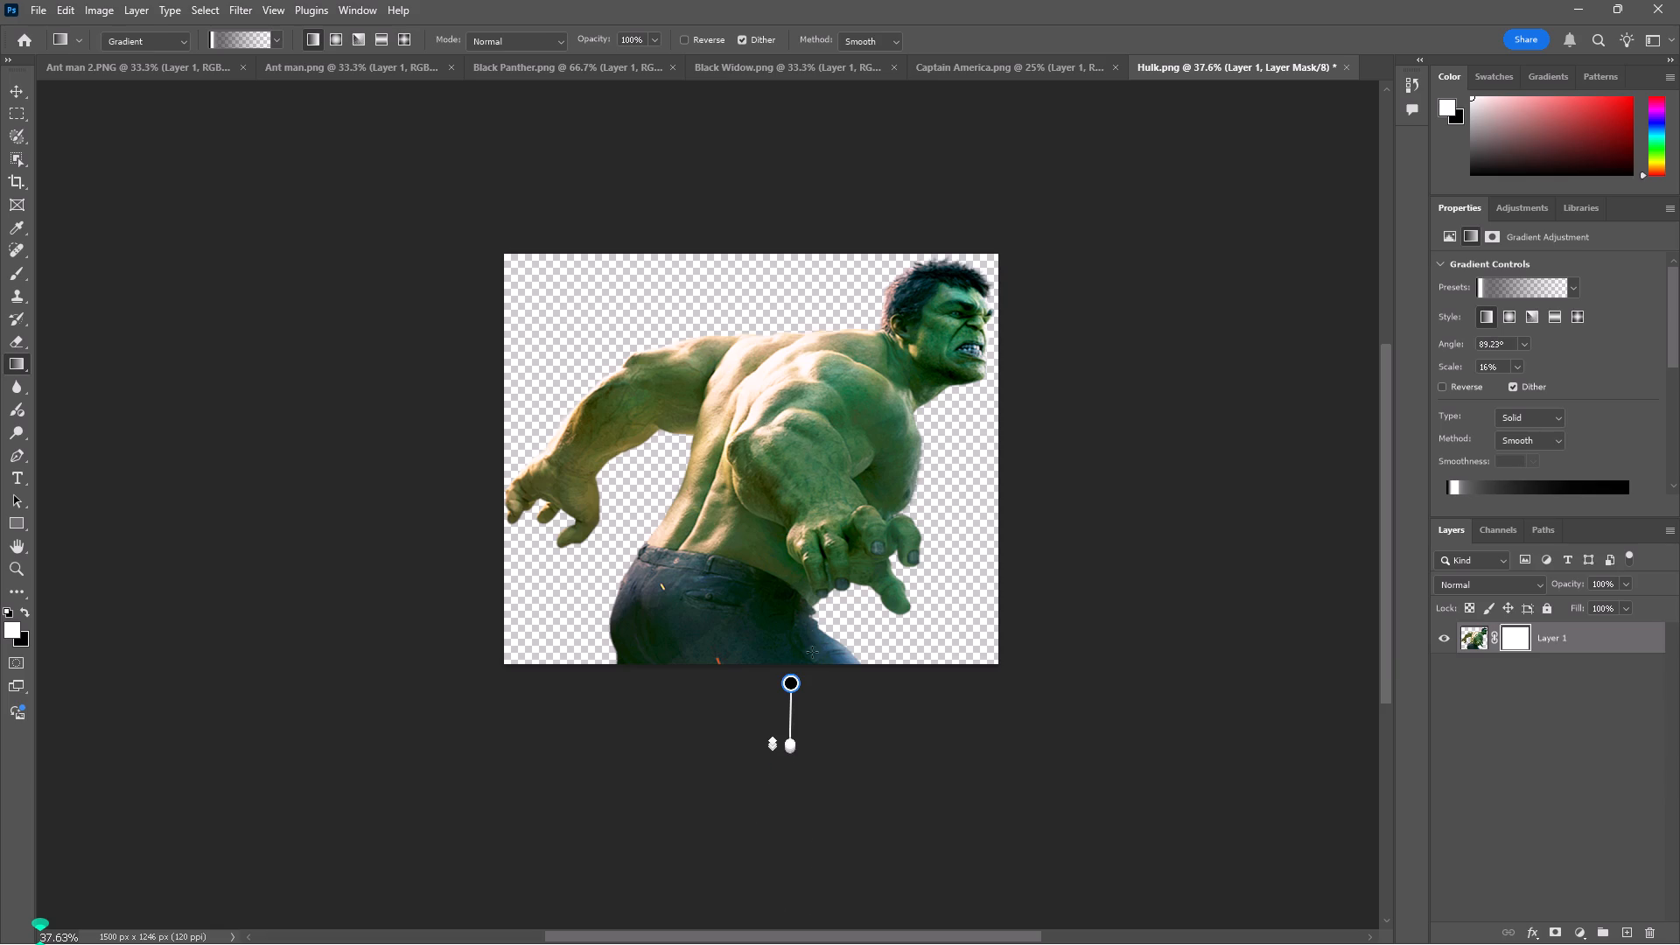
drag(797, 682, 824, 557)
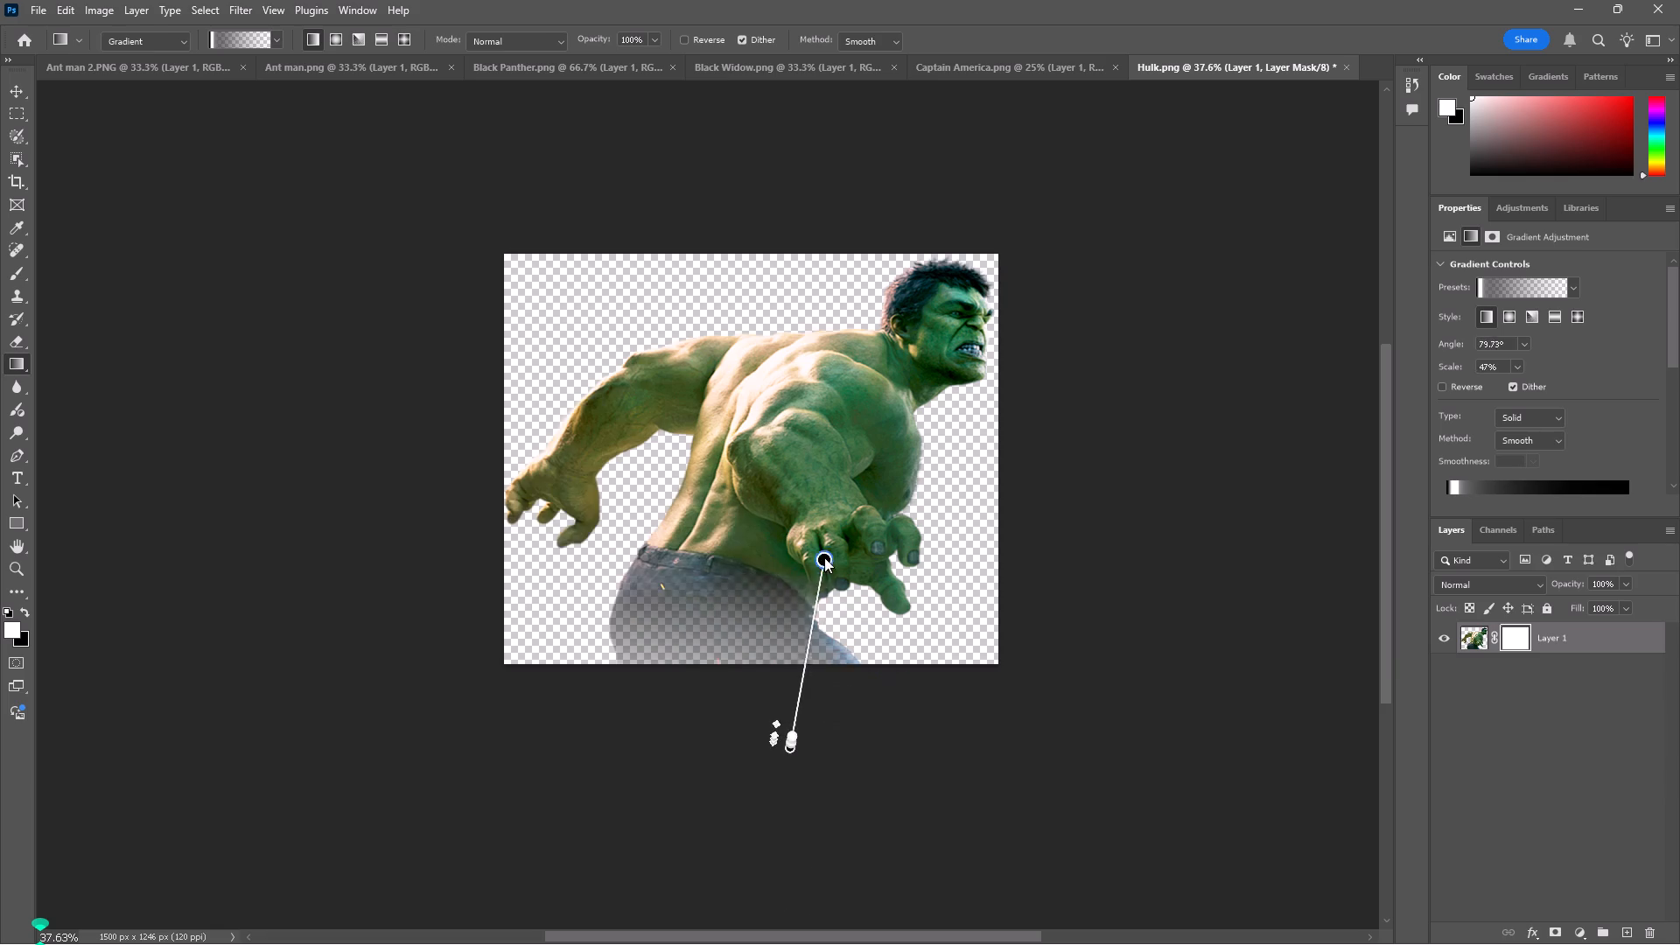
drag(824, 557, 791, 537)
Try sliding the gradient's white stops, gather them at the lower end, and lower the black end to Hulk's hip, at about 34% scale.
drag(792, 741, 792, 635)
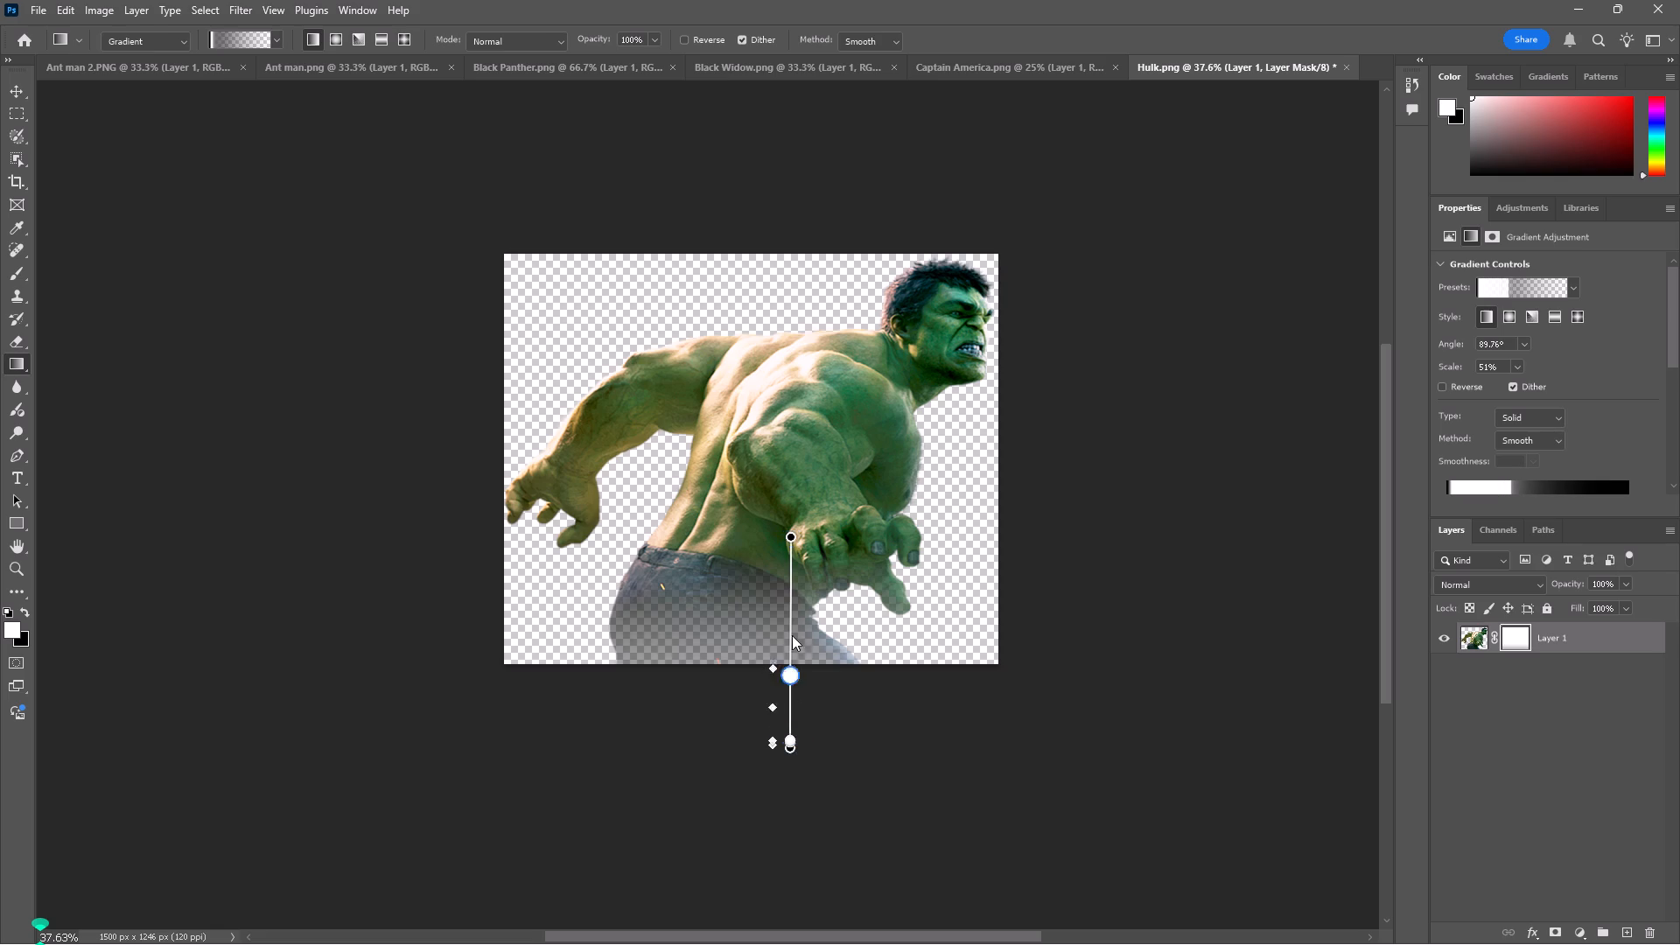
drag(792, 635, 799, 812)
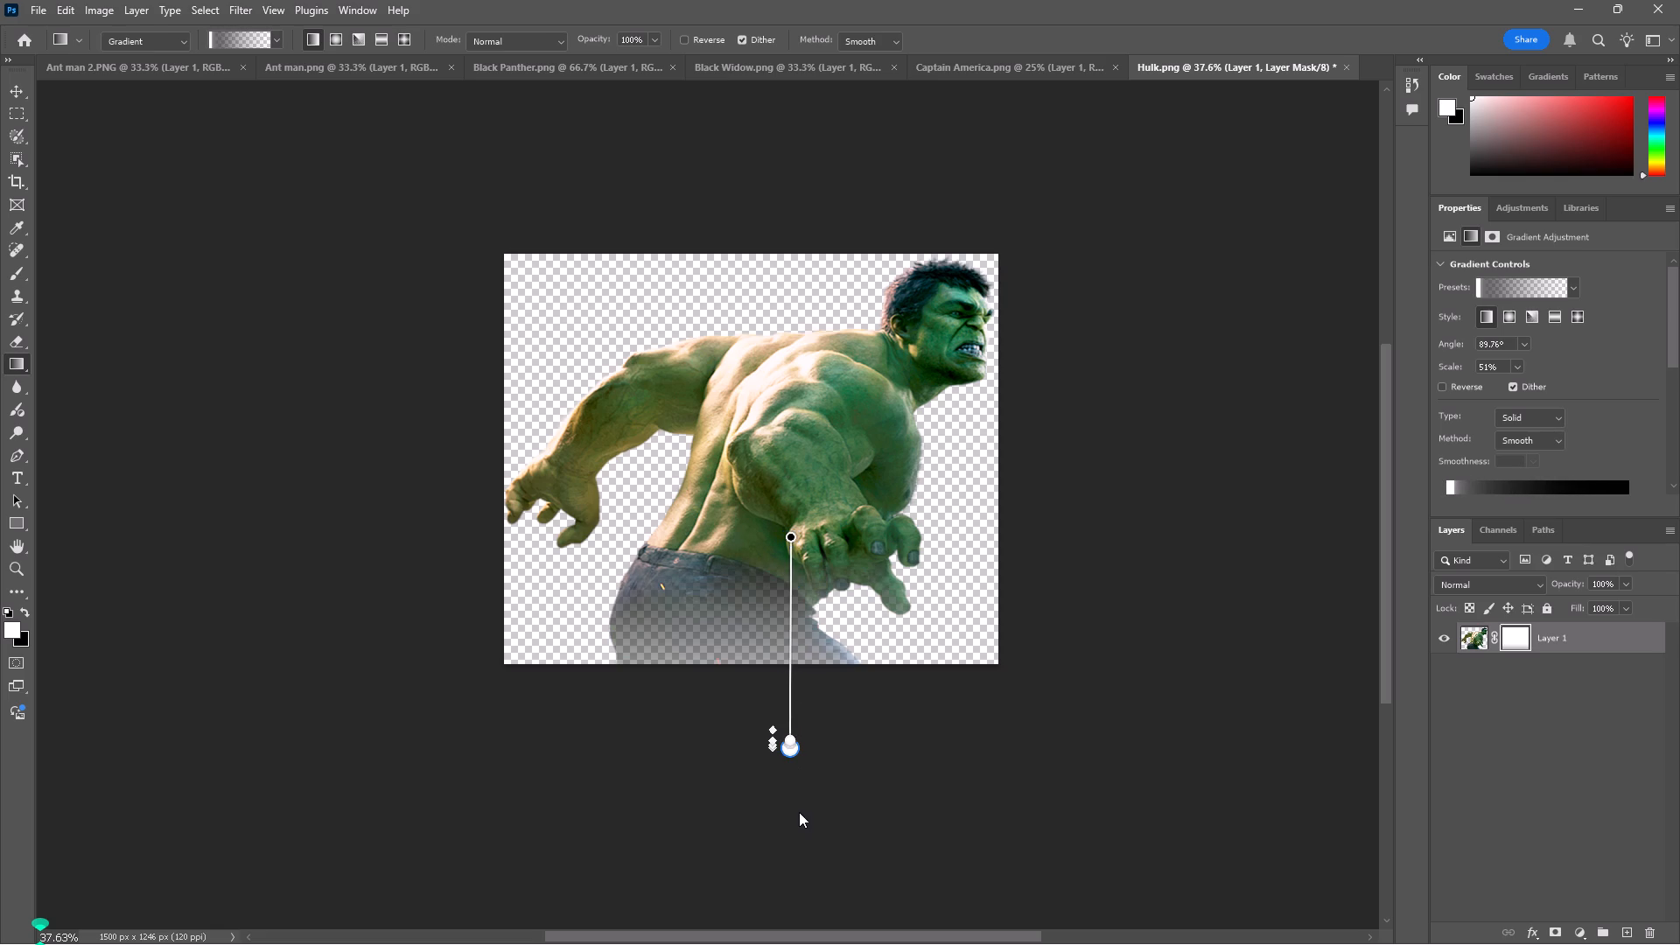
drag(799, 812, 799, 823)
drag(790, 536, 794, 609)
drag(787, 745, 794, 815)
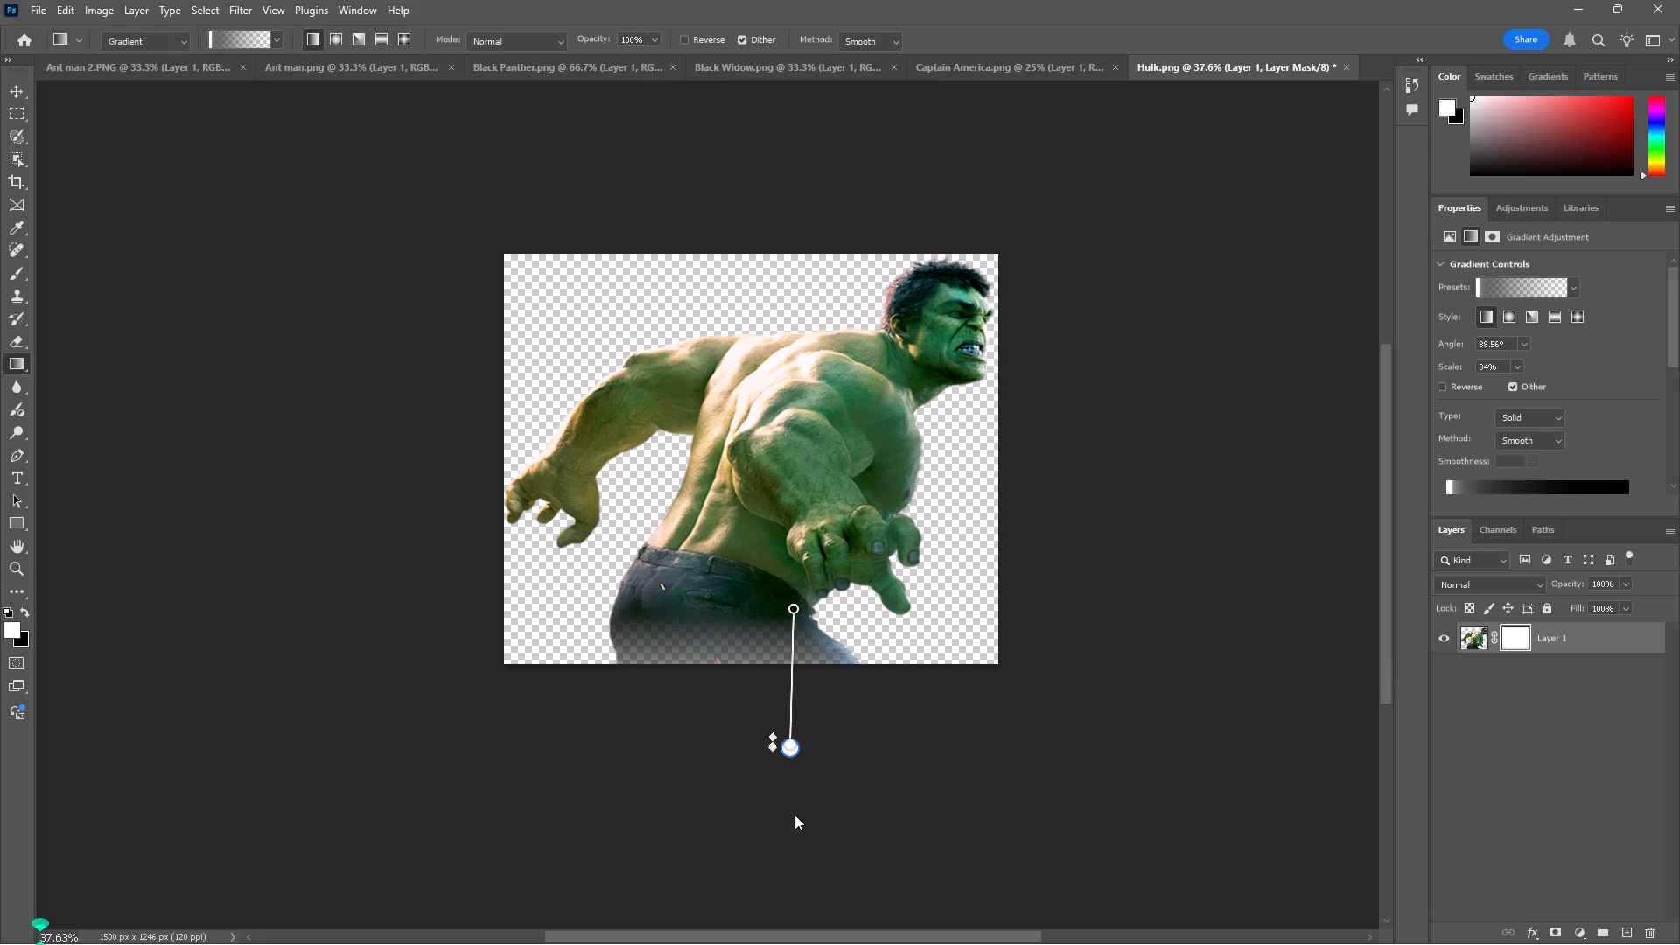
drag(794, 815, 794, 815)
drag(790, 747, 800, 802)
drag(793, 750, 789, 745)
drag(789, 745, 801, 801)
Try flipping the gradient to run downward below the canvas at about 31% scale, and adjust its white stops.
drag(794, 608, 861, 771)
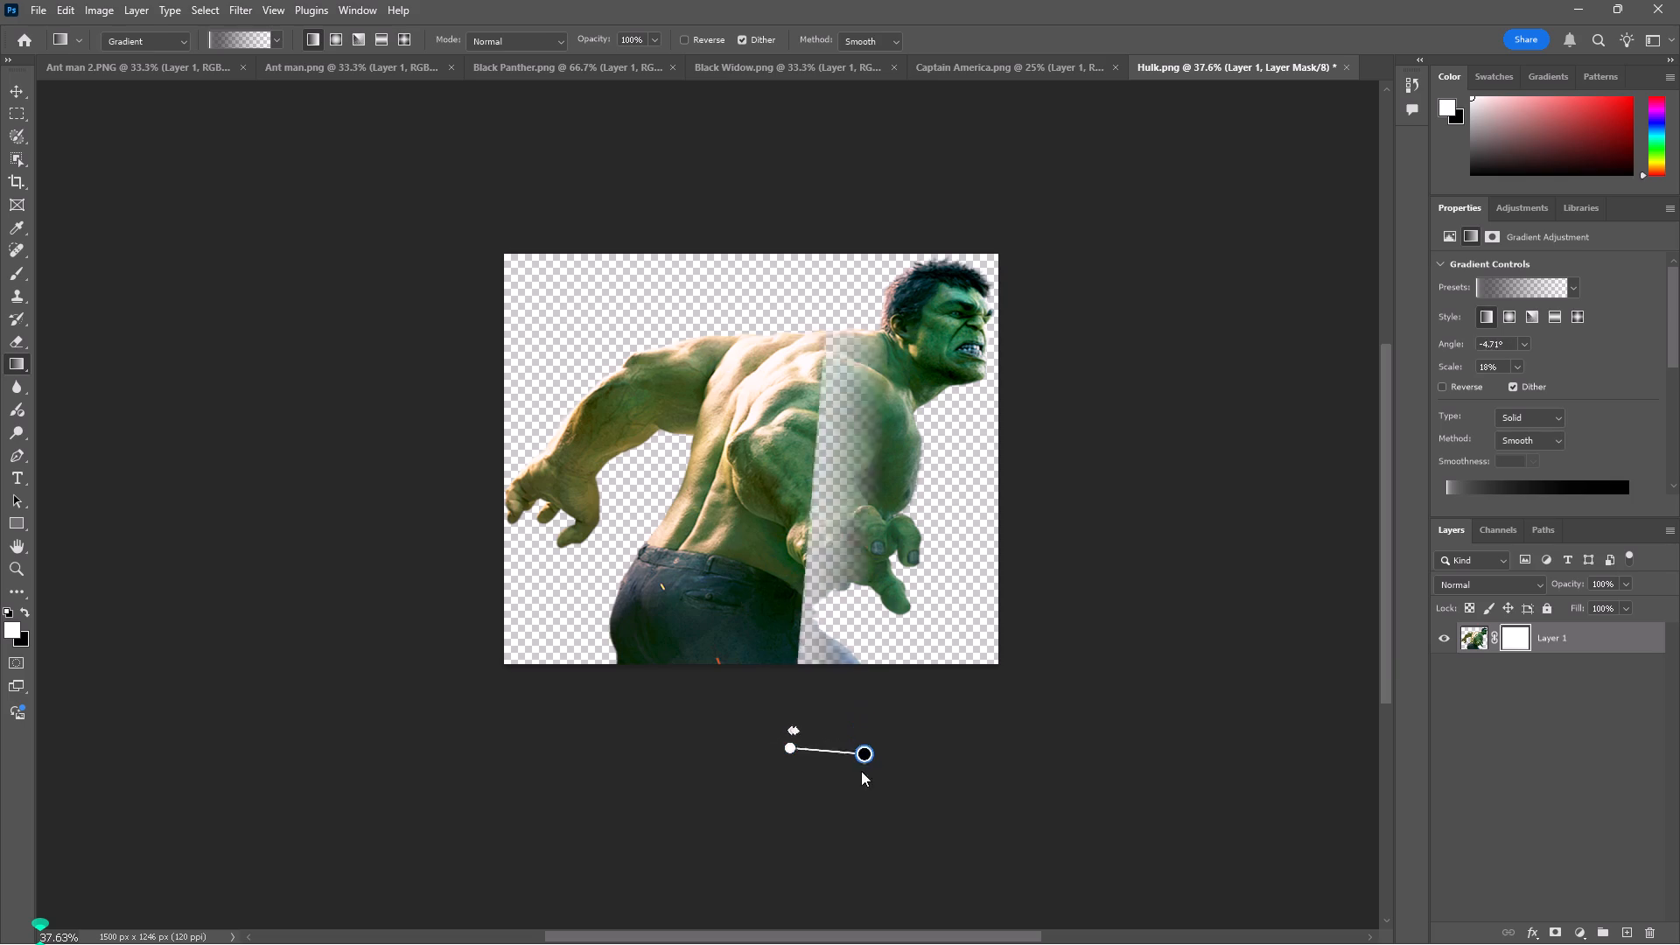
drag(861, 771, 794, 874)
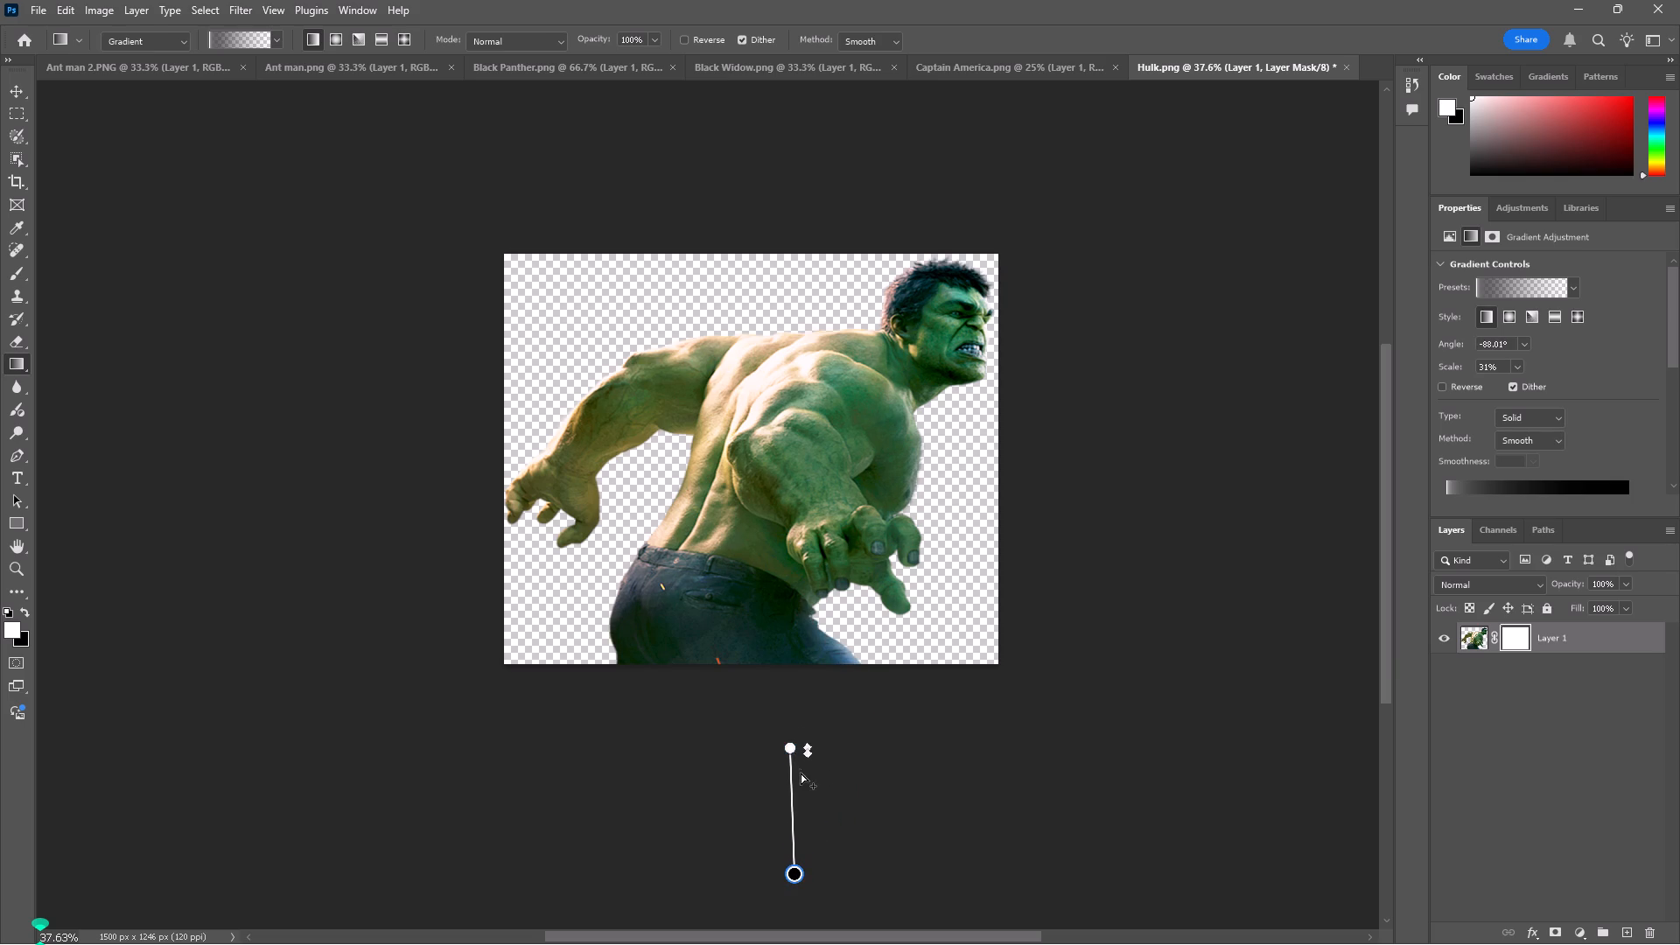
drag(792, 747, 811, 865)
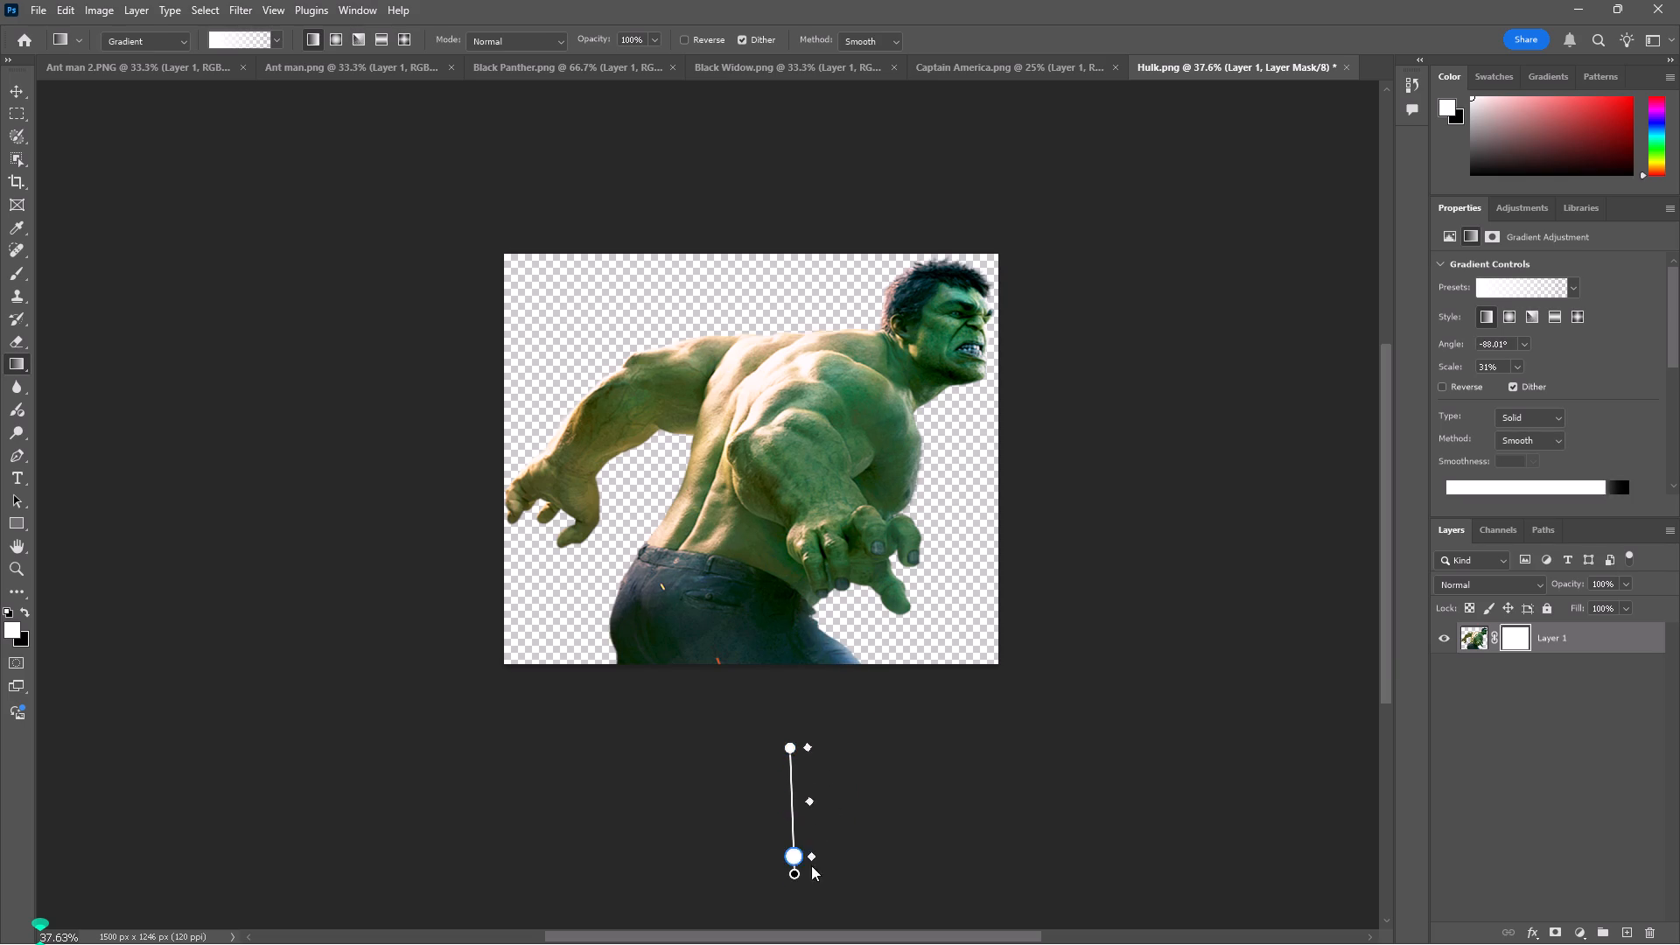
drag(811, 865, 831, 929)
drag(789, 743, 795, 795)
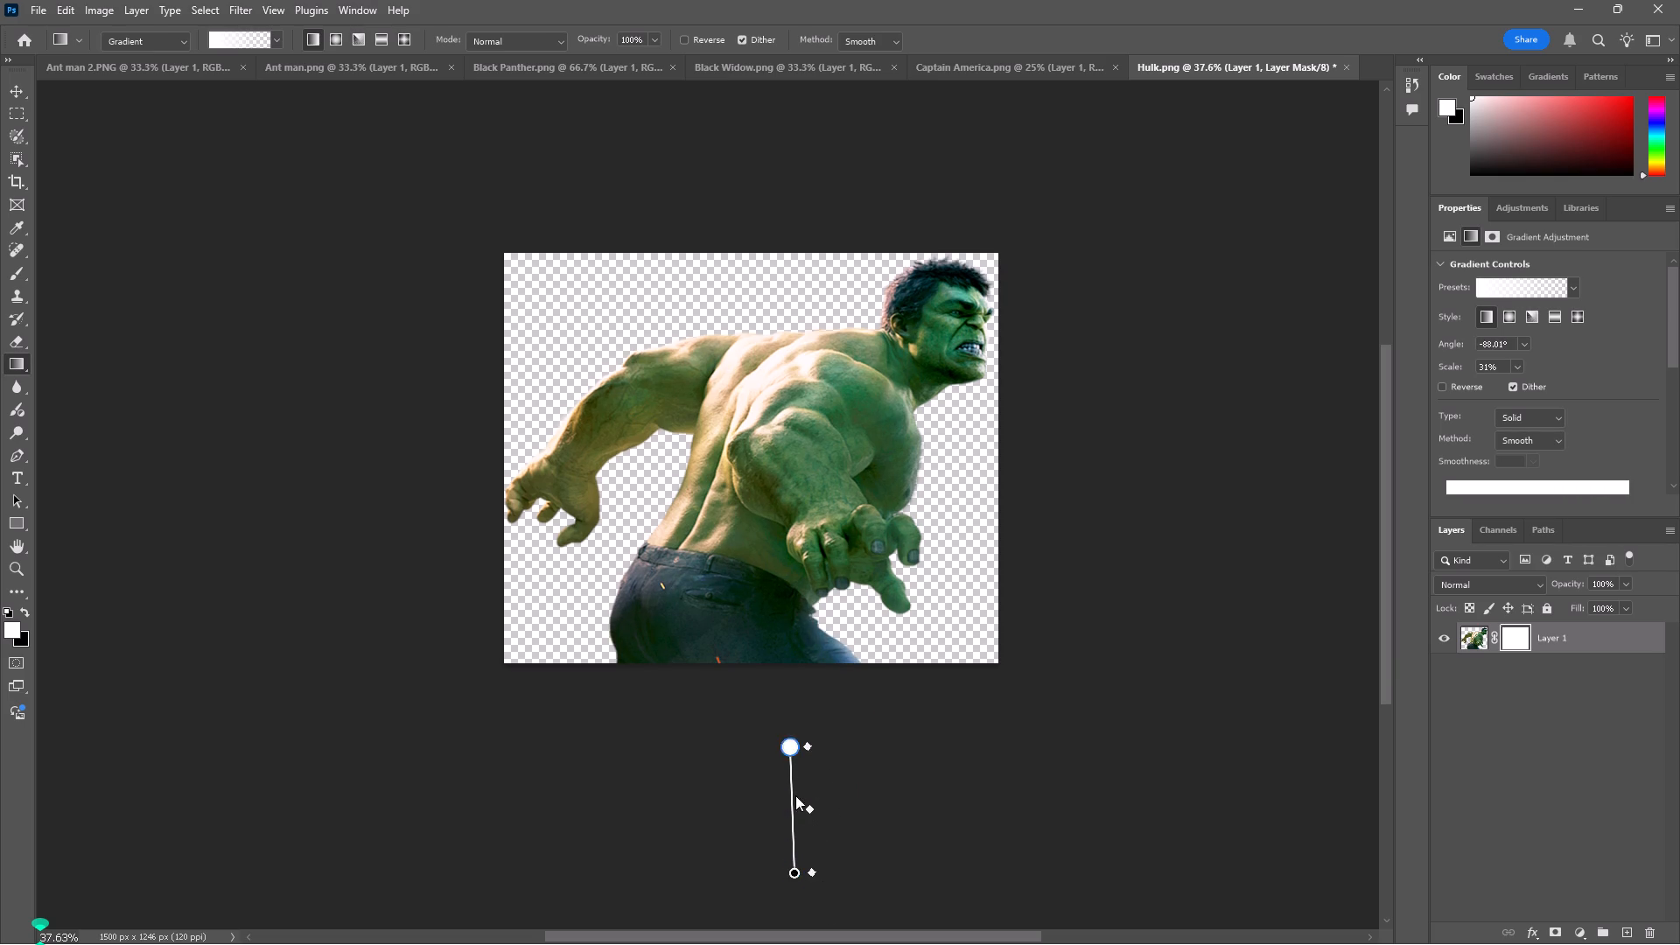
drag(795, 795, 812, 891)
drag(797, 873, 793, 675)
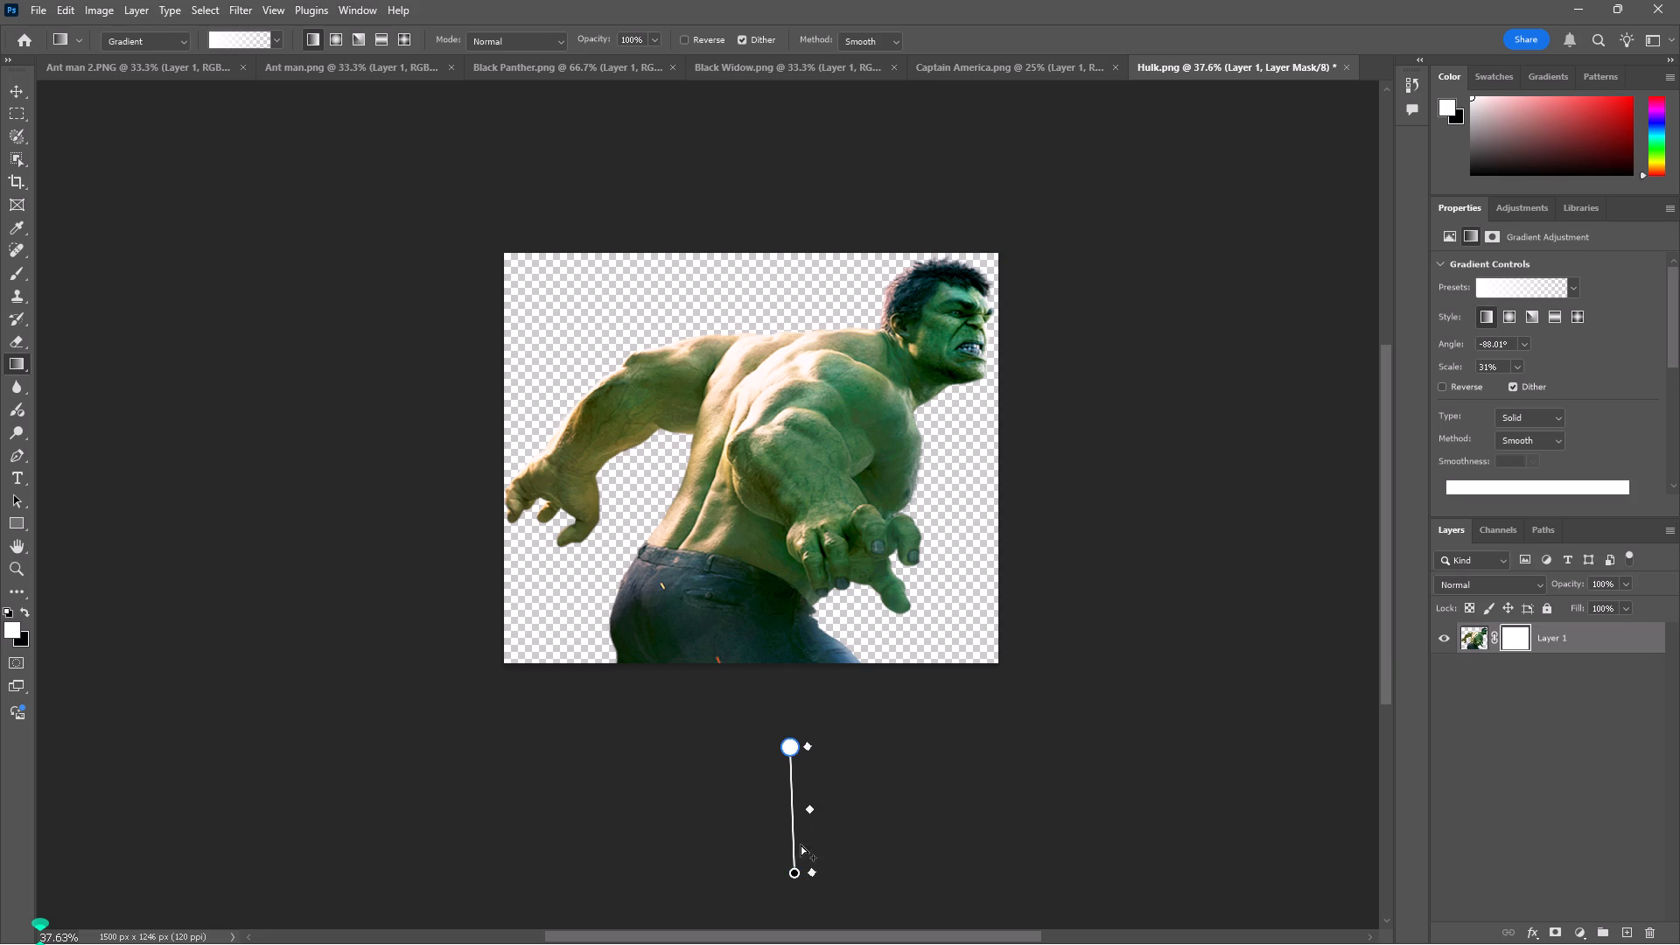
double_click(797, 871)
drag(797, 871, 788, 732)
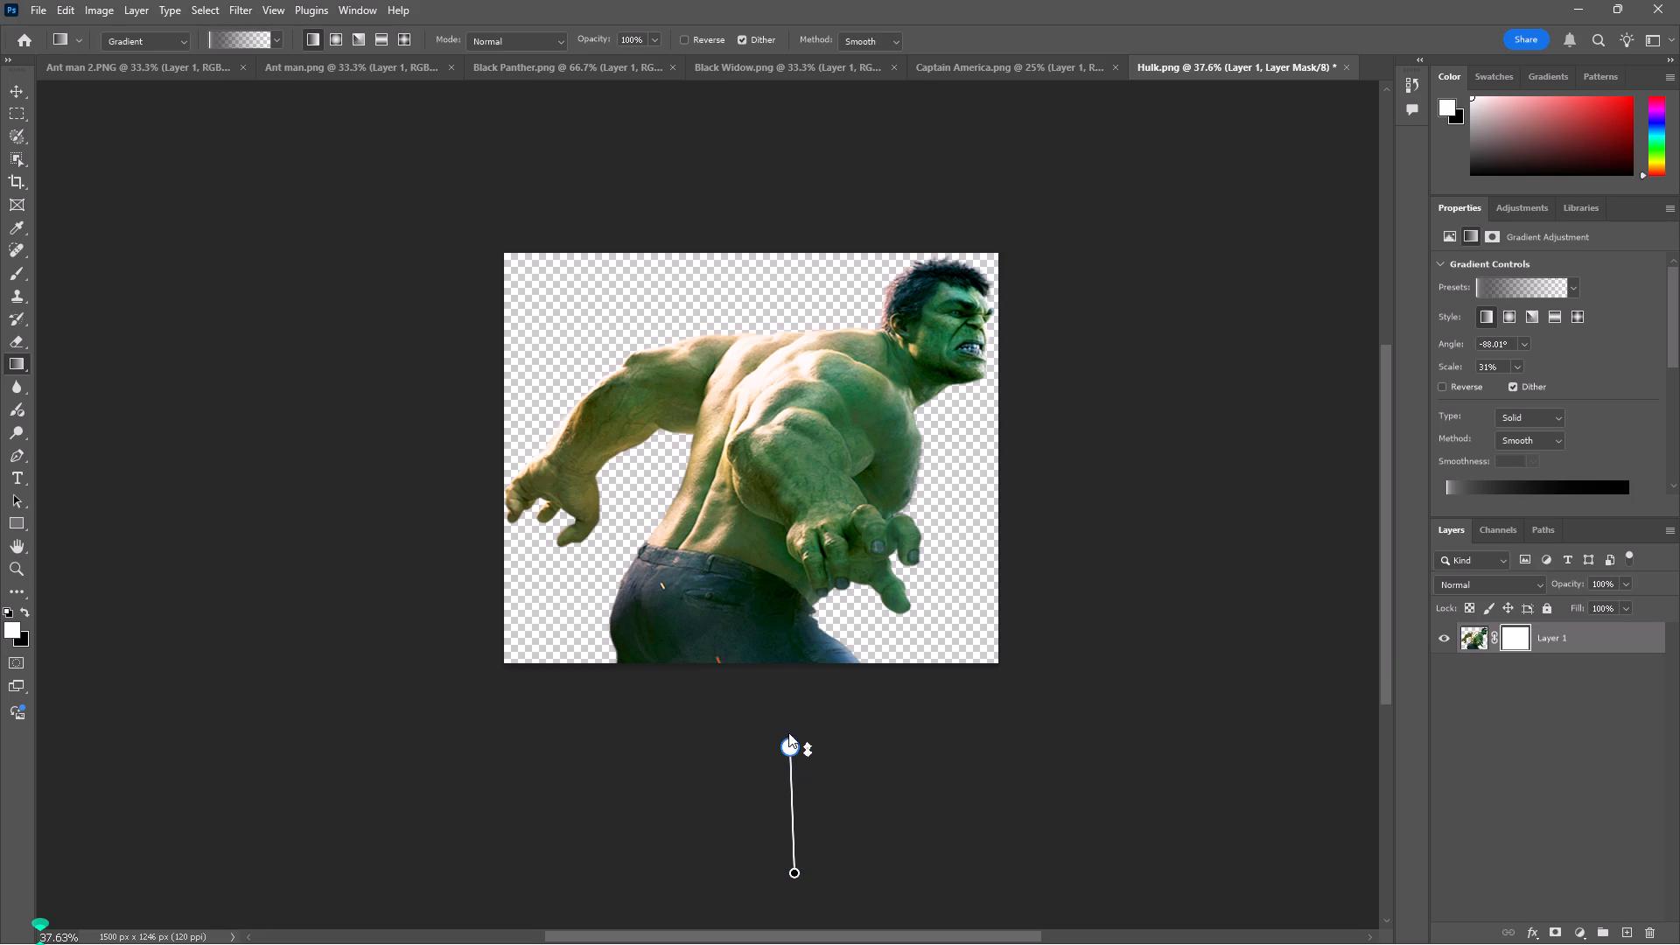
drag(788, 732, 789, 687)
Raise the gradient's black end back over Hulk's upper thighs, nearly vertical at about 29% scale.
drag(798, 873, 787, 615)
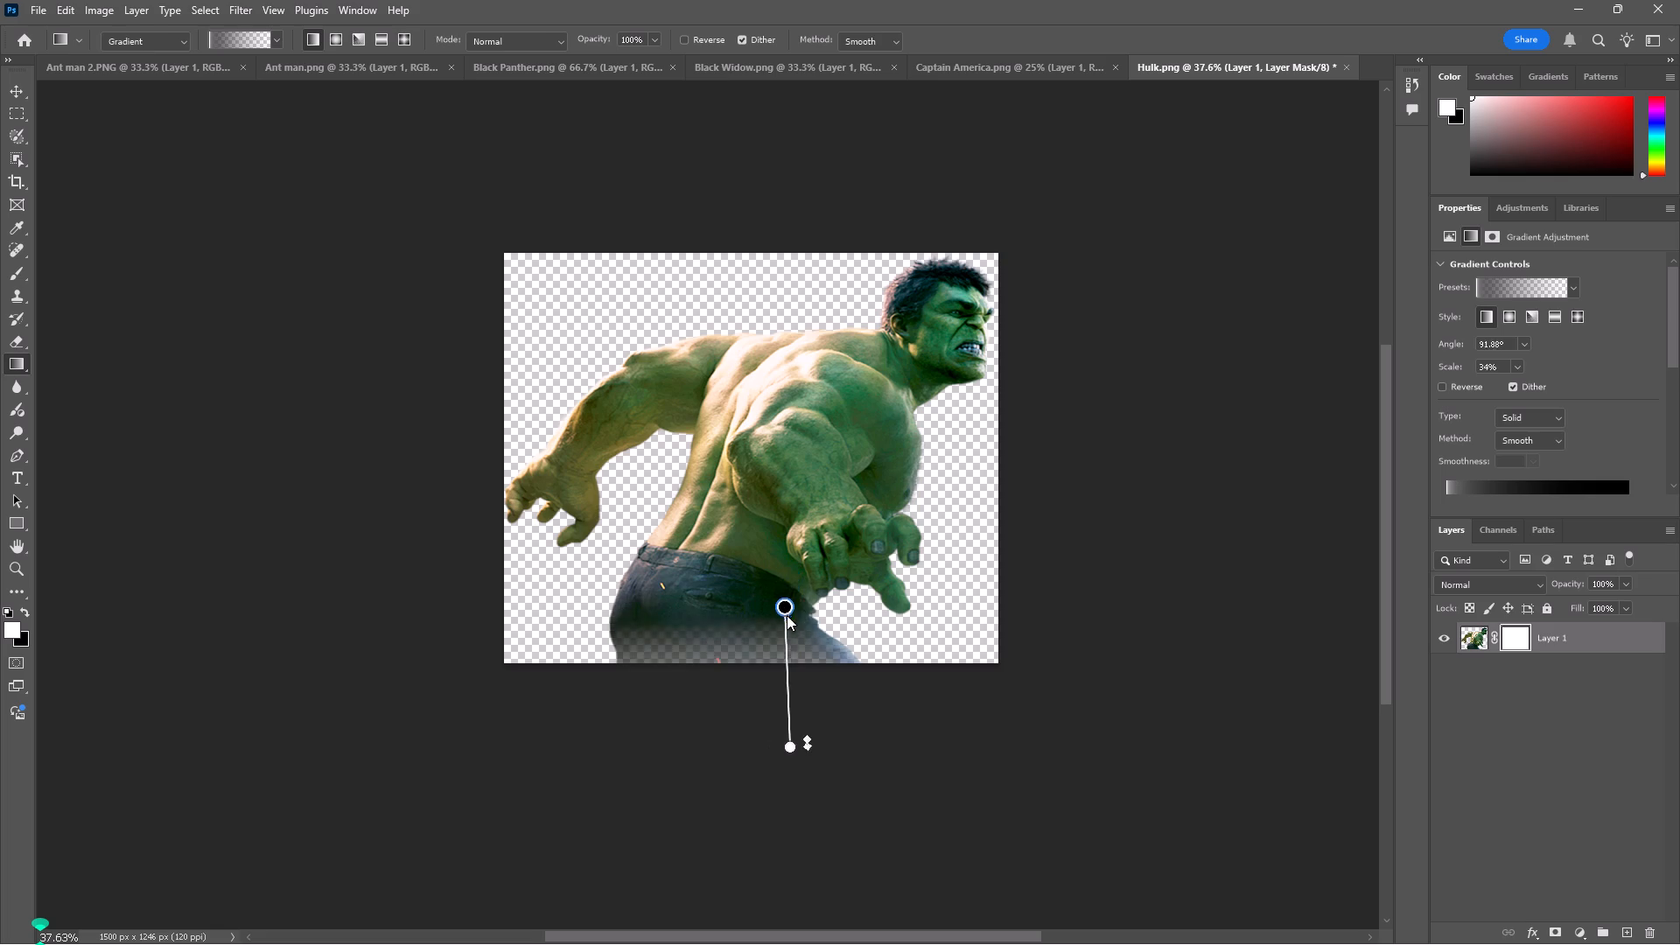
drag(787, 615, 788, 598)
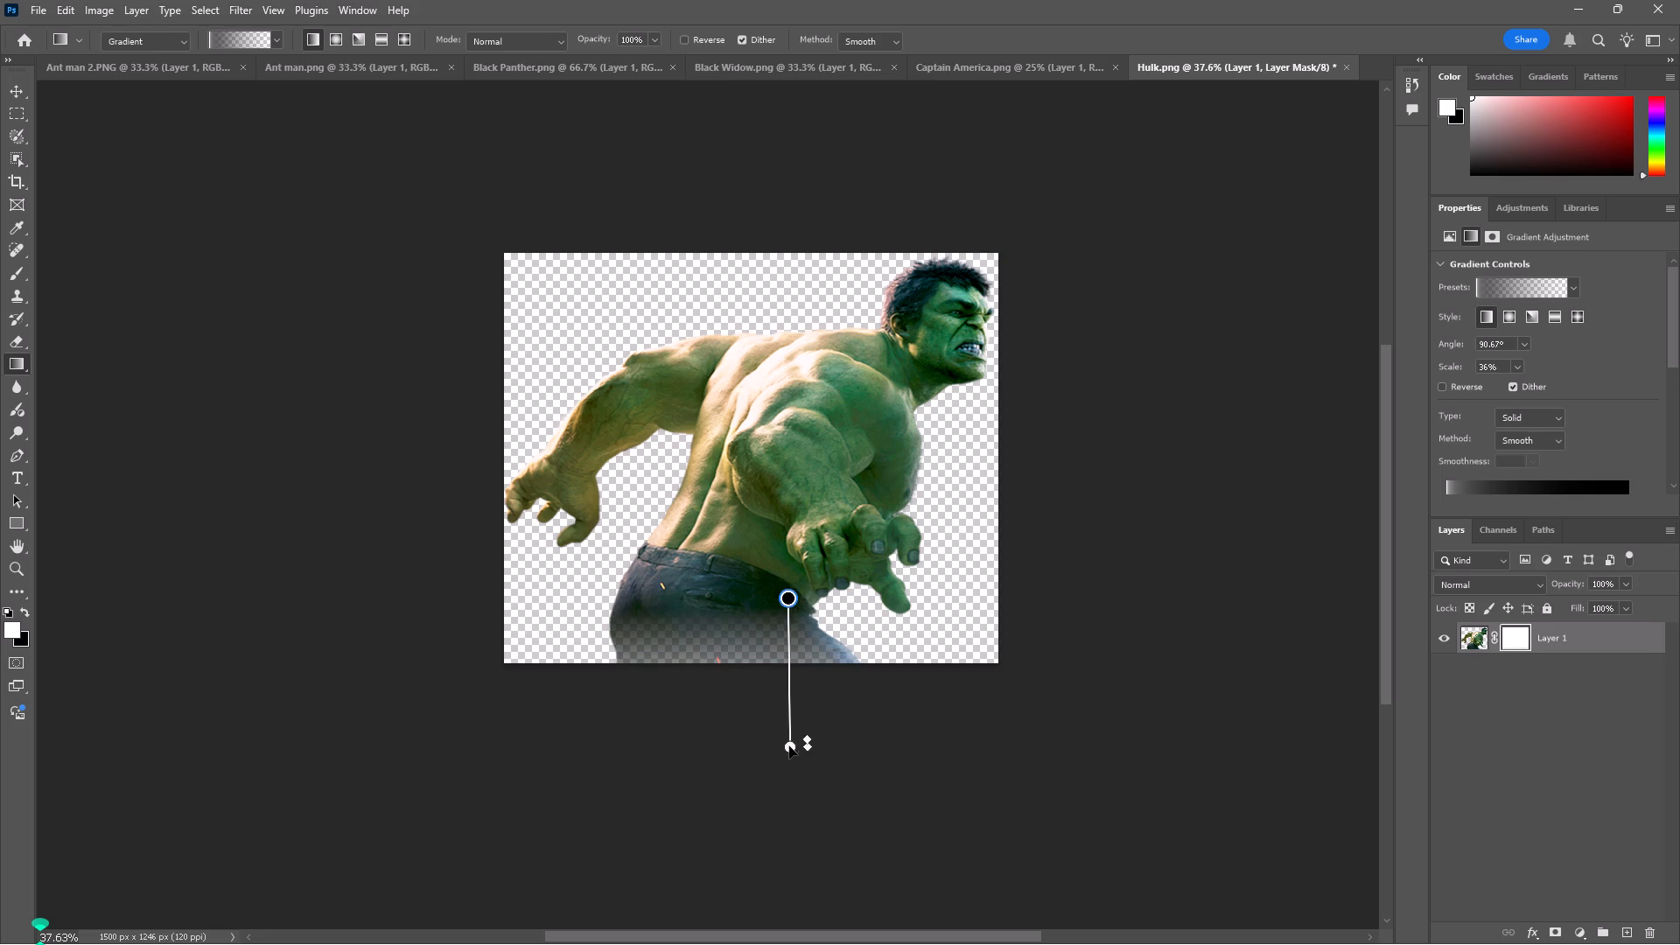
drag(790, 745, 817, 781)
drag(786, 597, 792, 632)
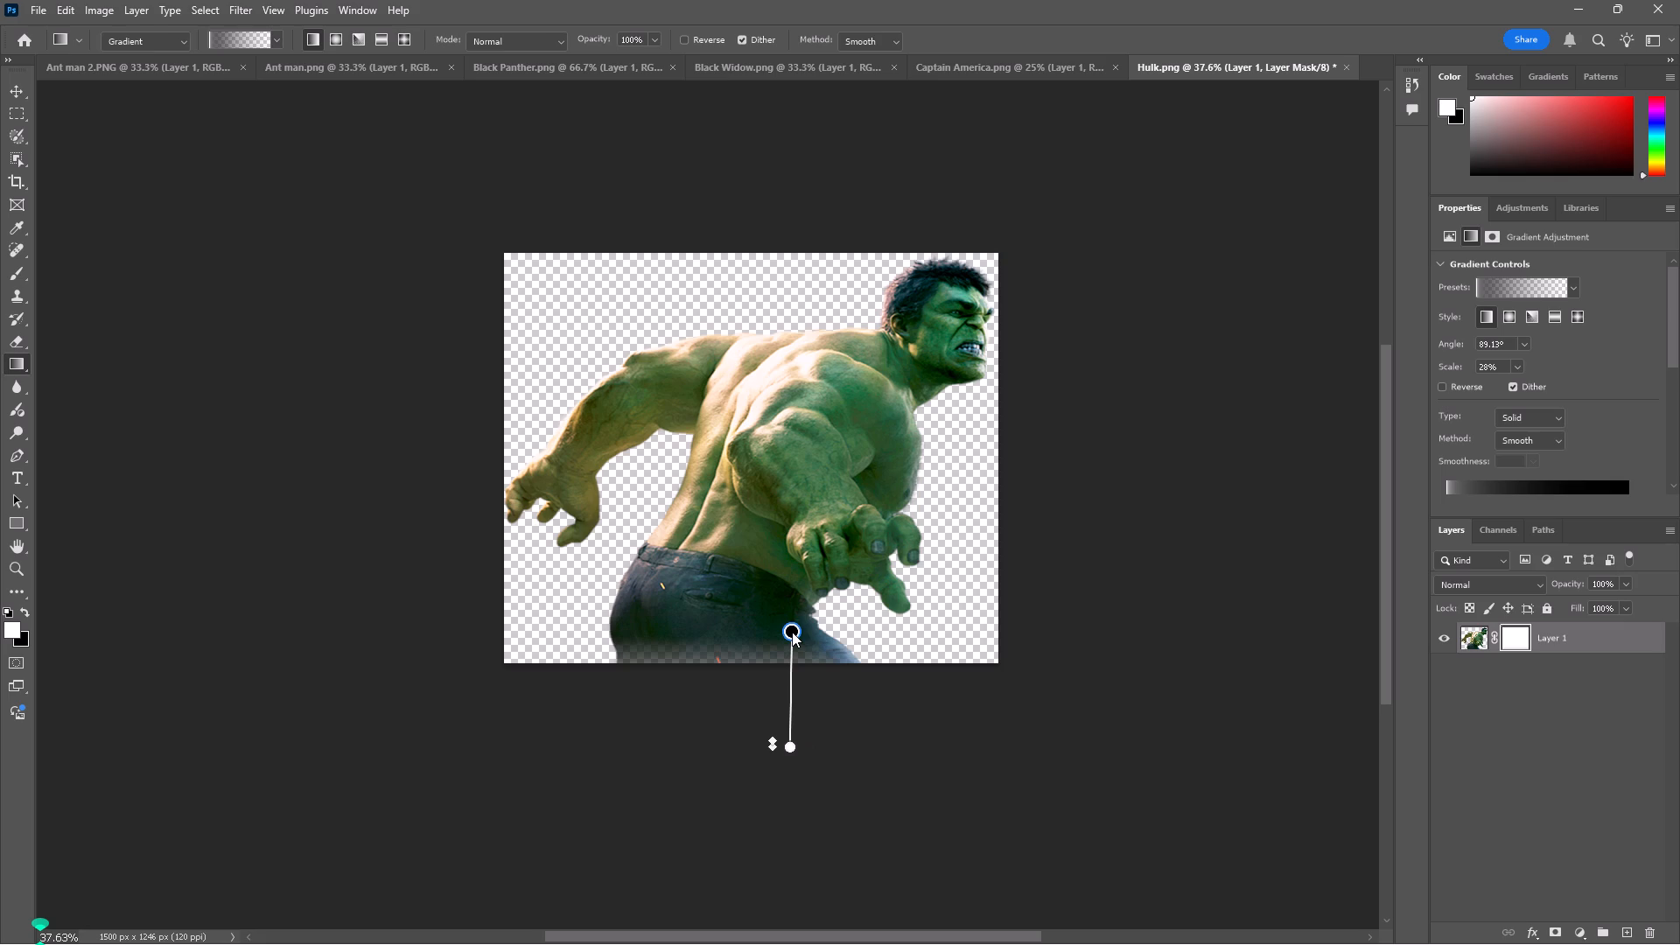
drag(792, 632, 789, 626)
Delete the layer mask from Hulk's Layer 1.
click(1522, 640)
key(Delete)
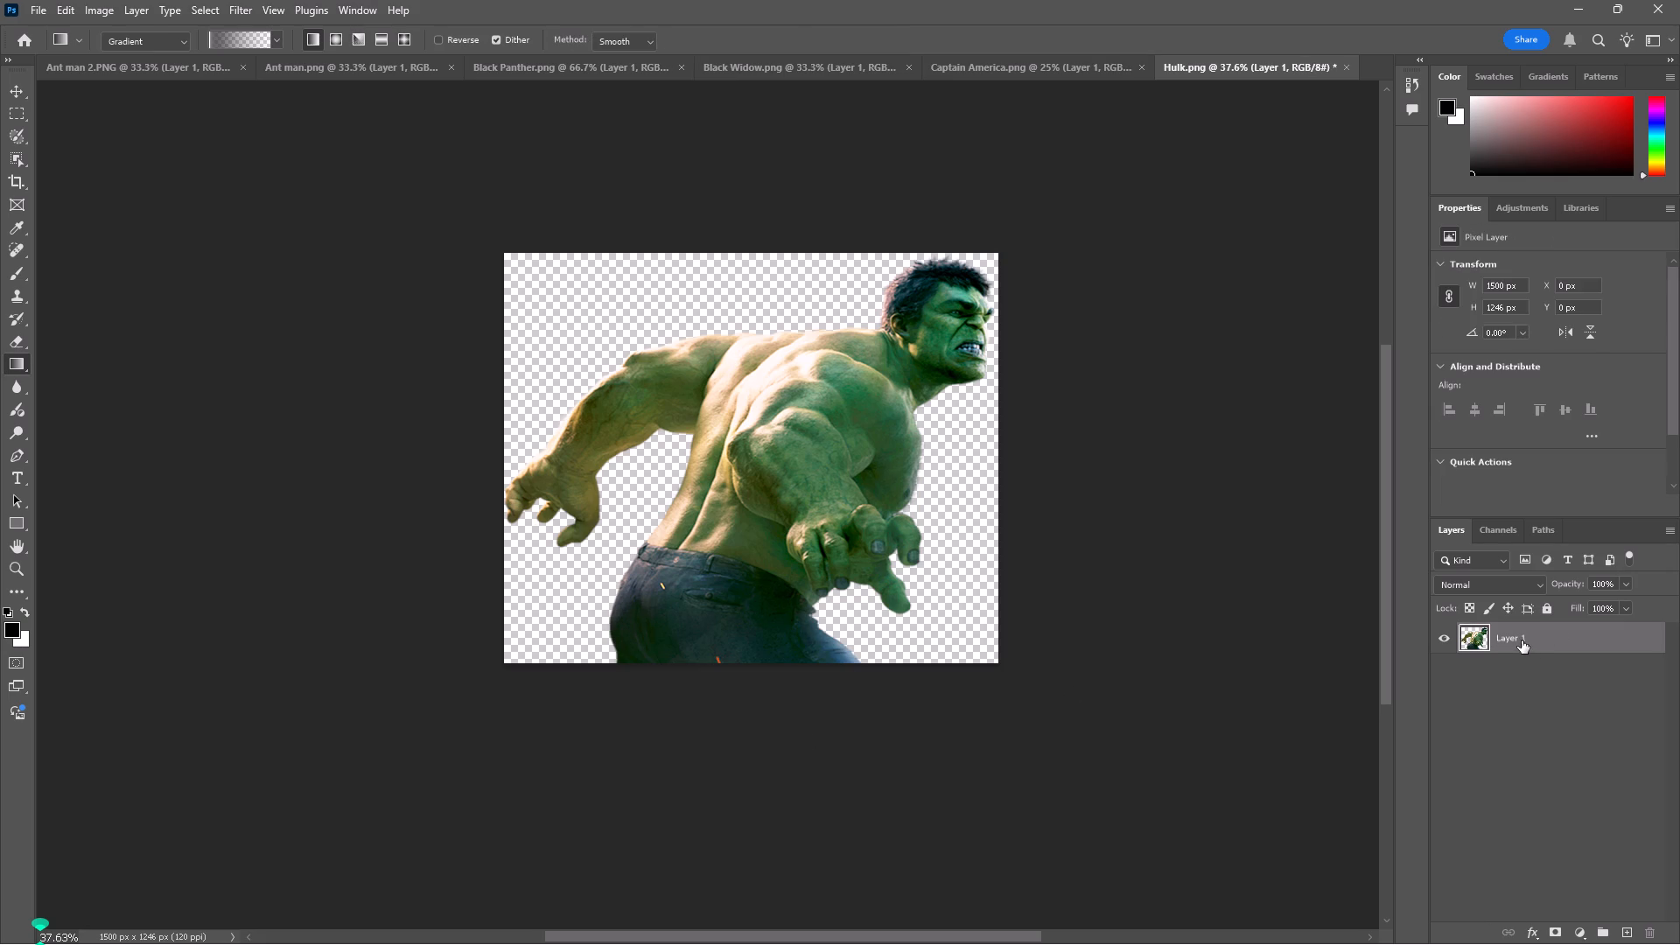
Add a new layer mask to Hulk's layer and draw a near-vertical gradient from just below the canvas to his upper thighs, at about 22% scale.
click(1558, 938)
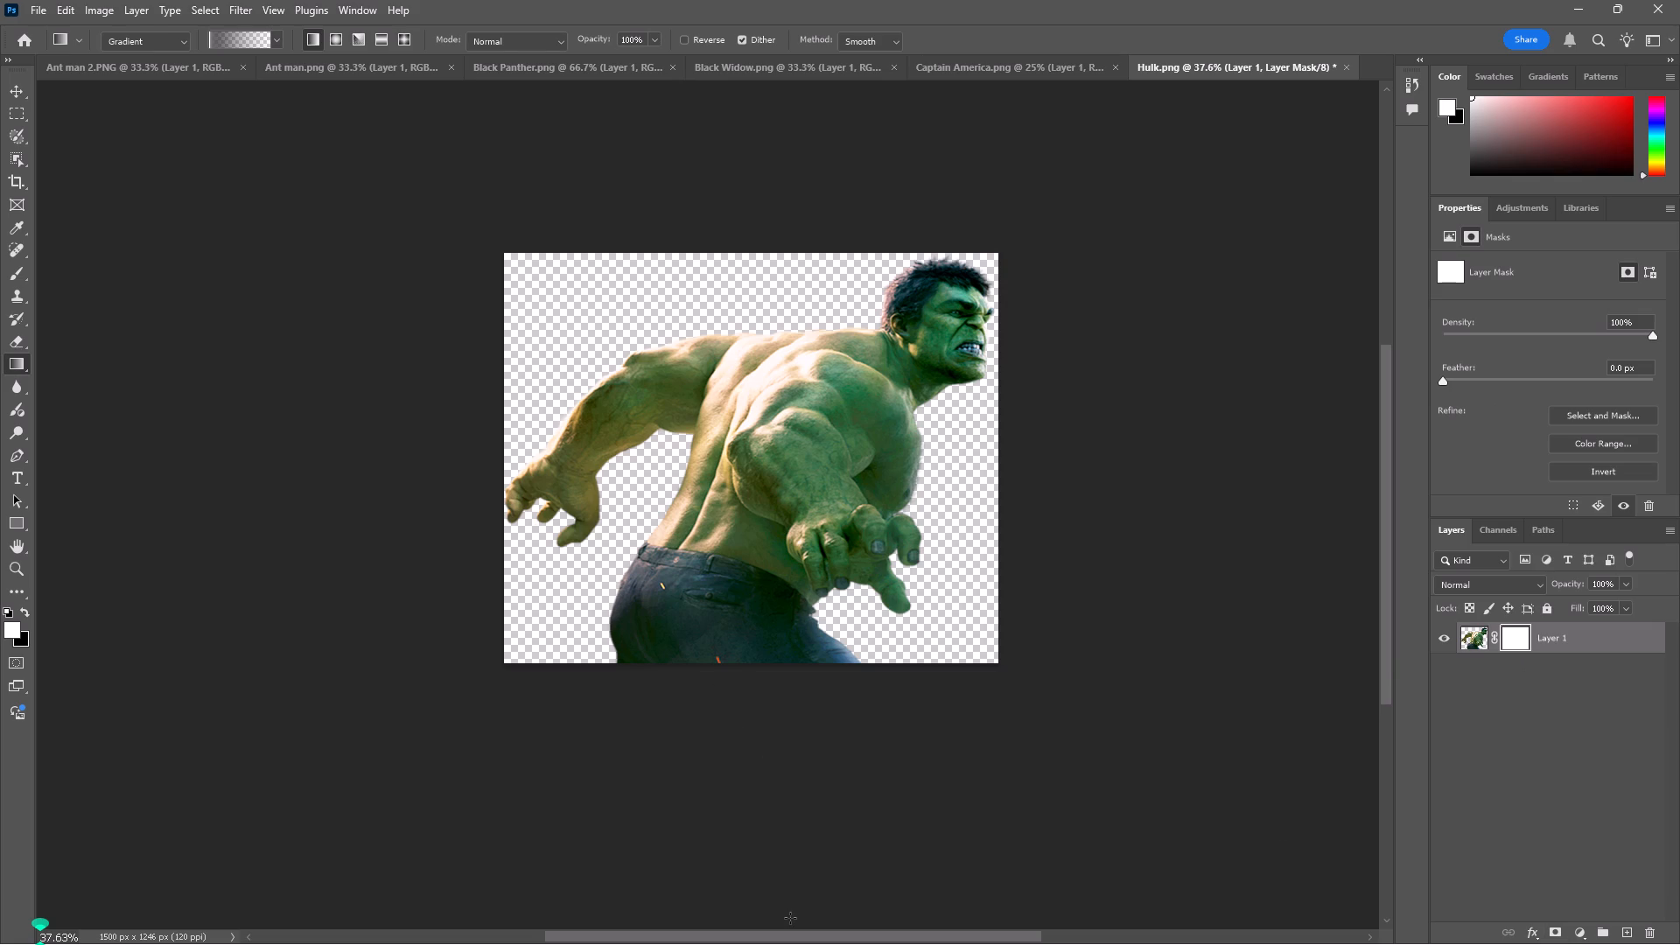
drag(758, 713, 751, 535)
drag(751, 535, 776, 360)
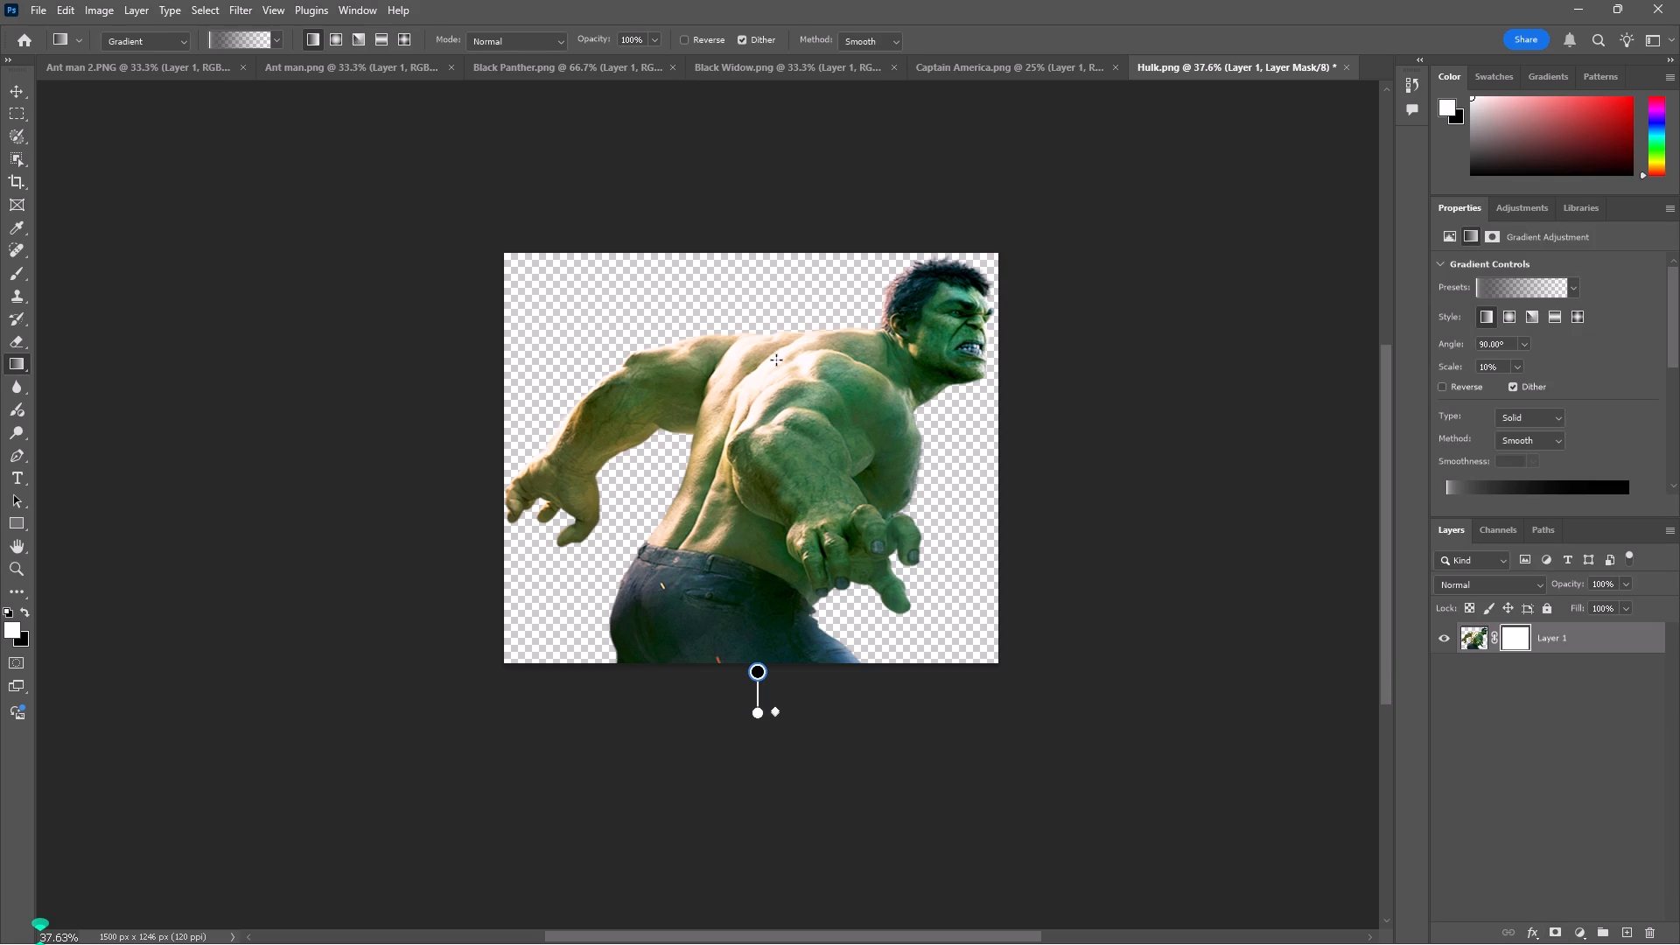
drag(776, 360, 789, 686)
drag(789, 686, 774, 301)
drag(757, 670, 757, 624)
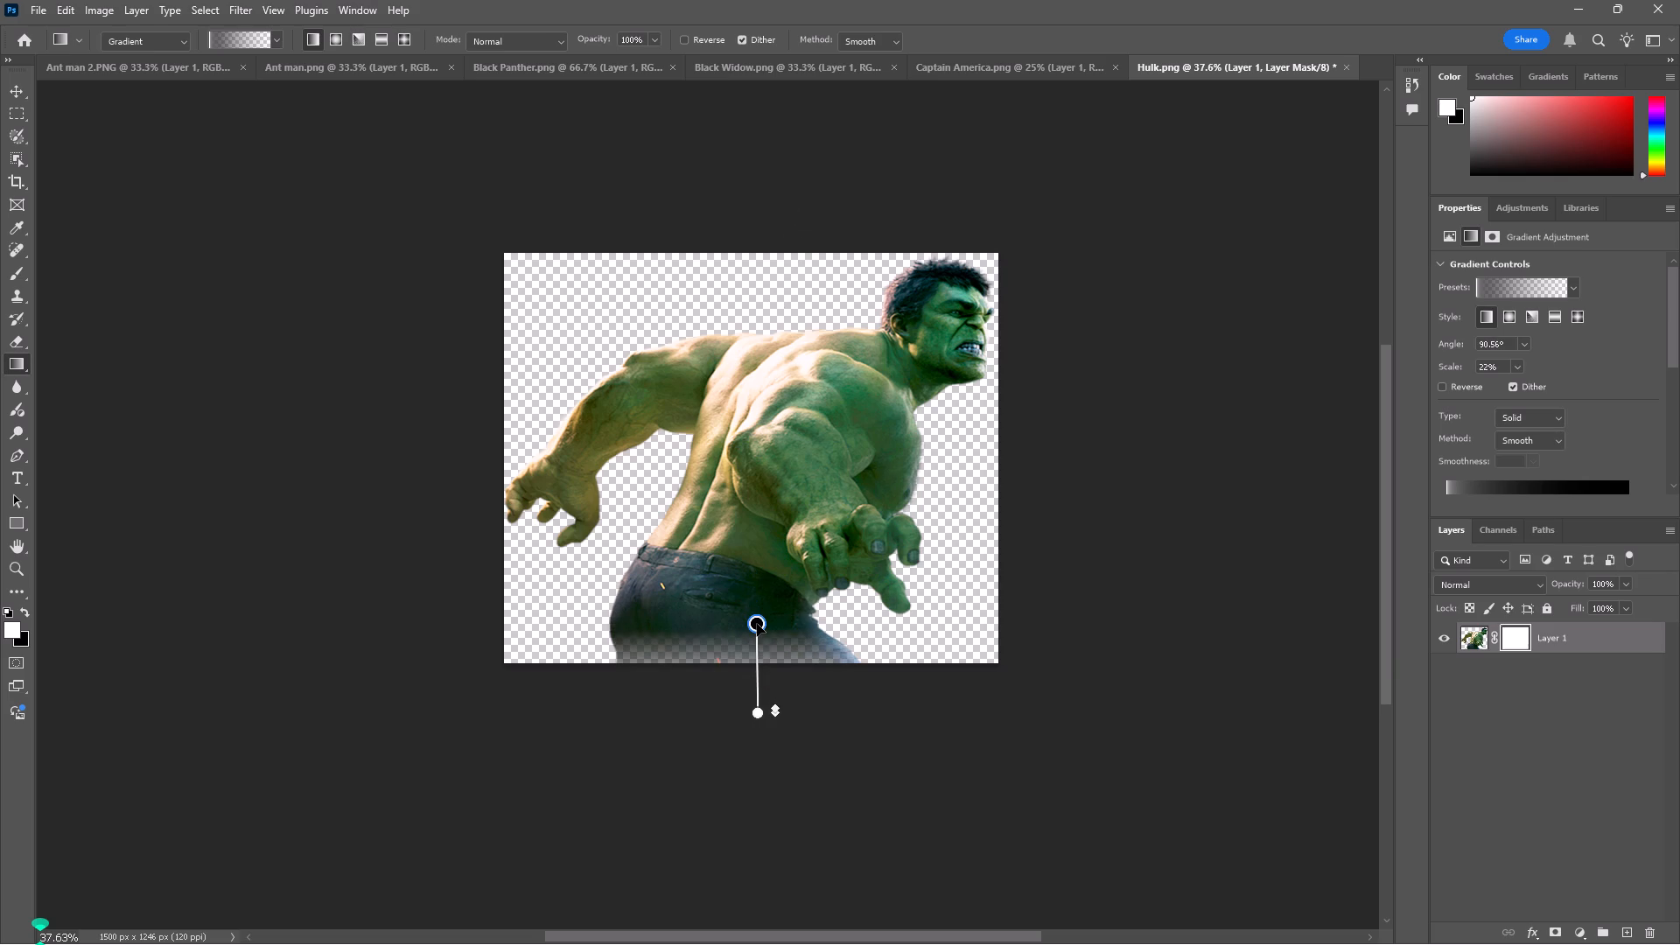
Raise the black end of Hulk's mask gradient to his waistband, nearly vertical at about 33% scale.
drag(758, 710, 793, 741)
drag(759, 624, 787, 628)
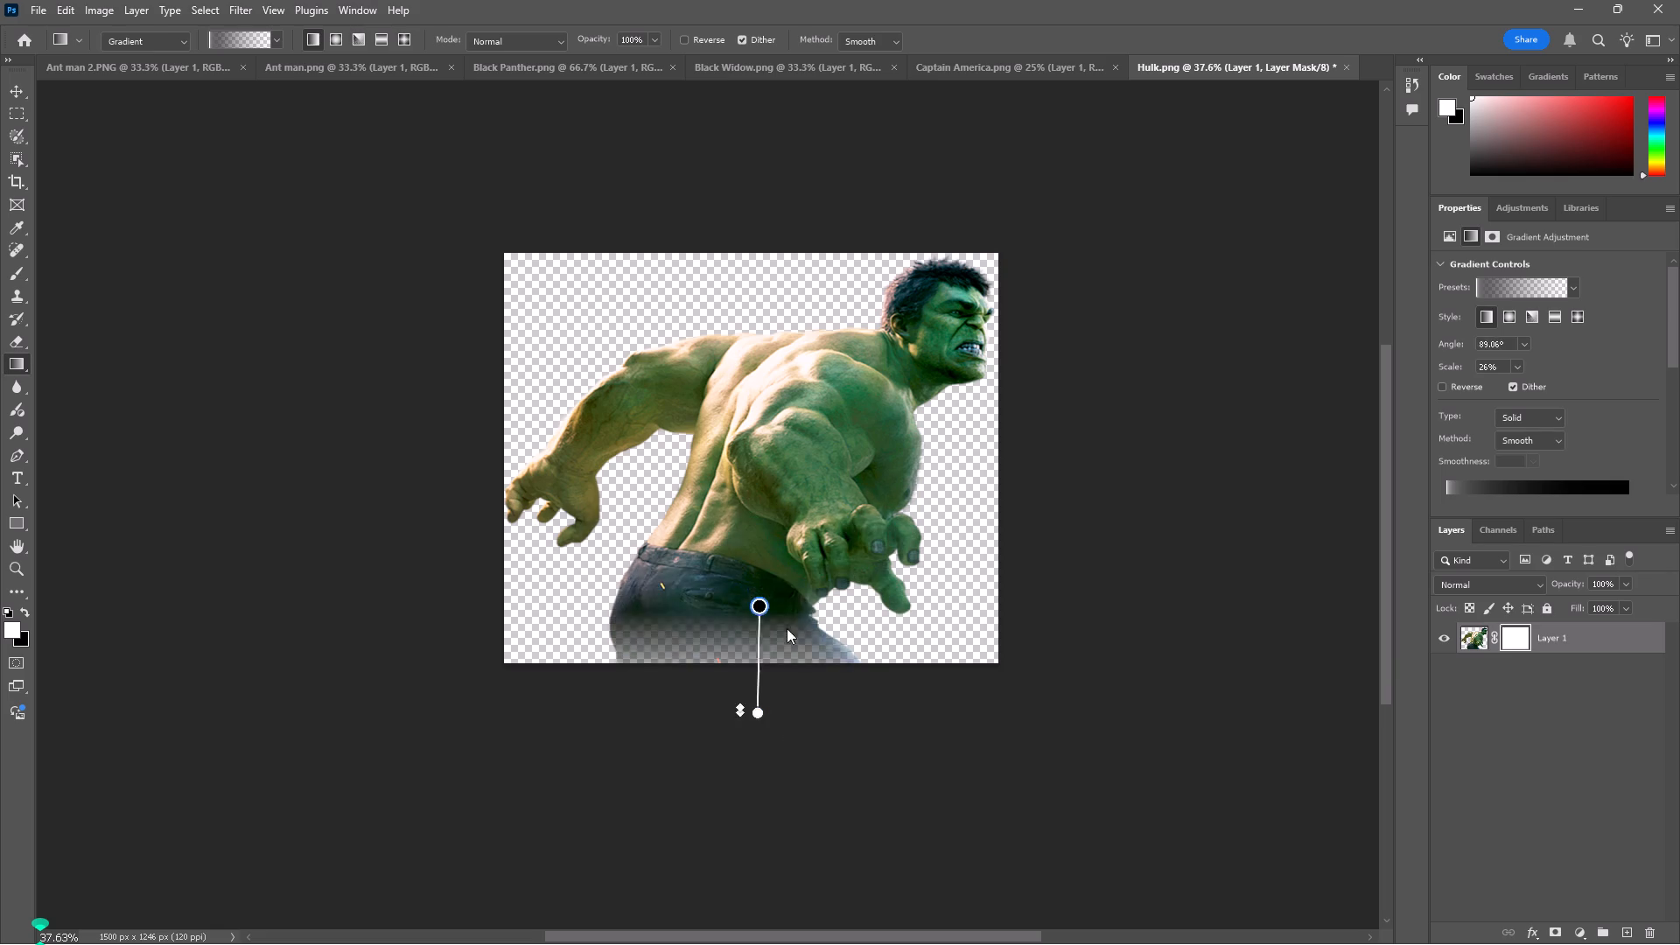
drag(787, 628, 779, 483)
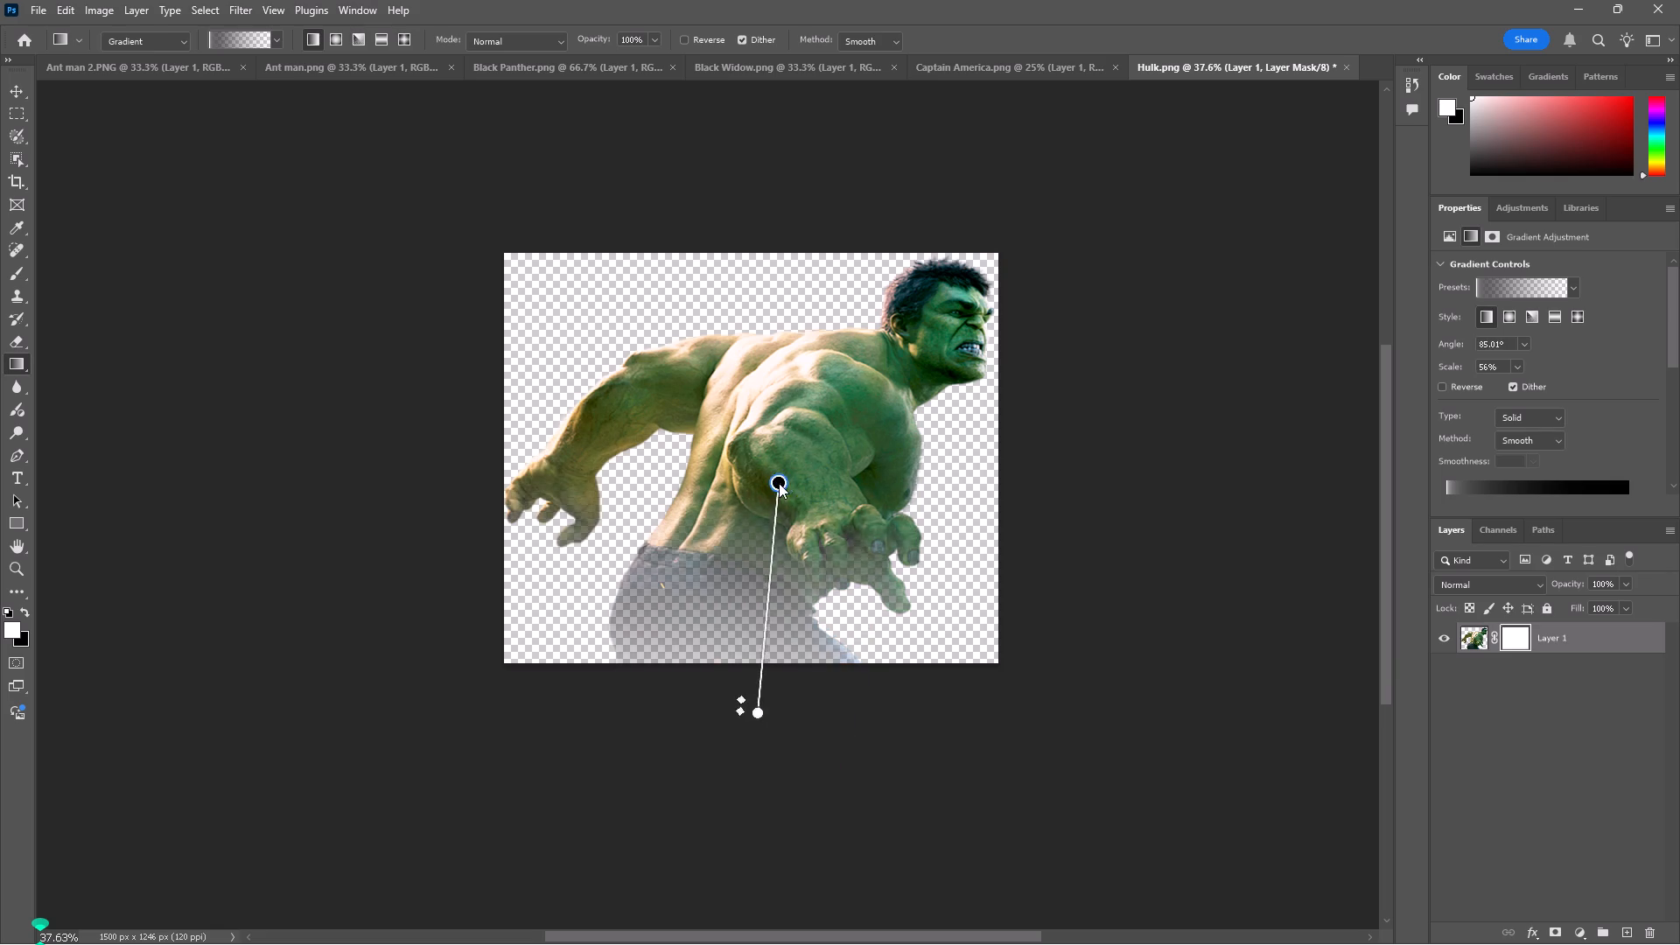
drag(779, 483, 745, 550)
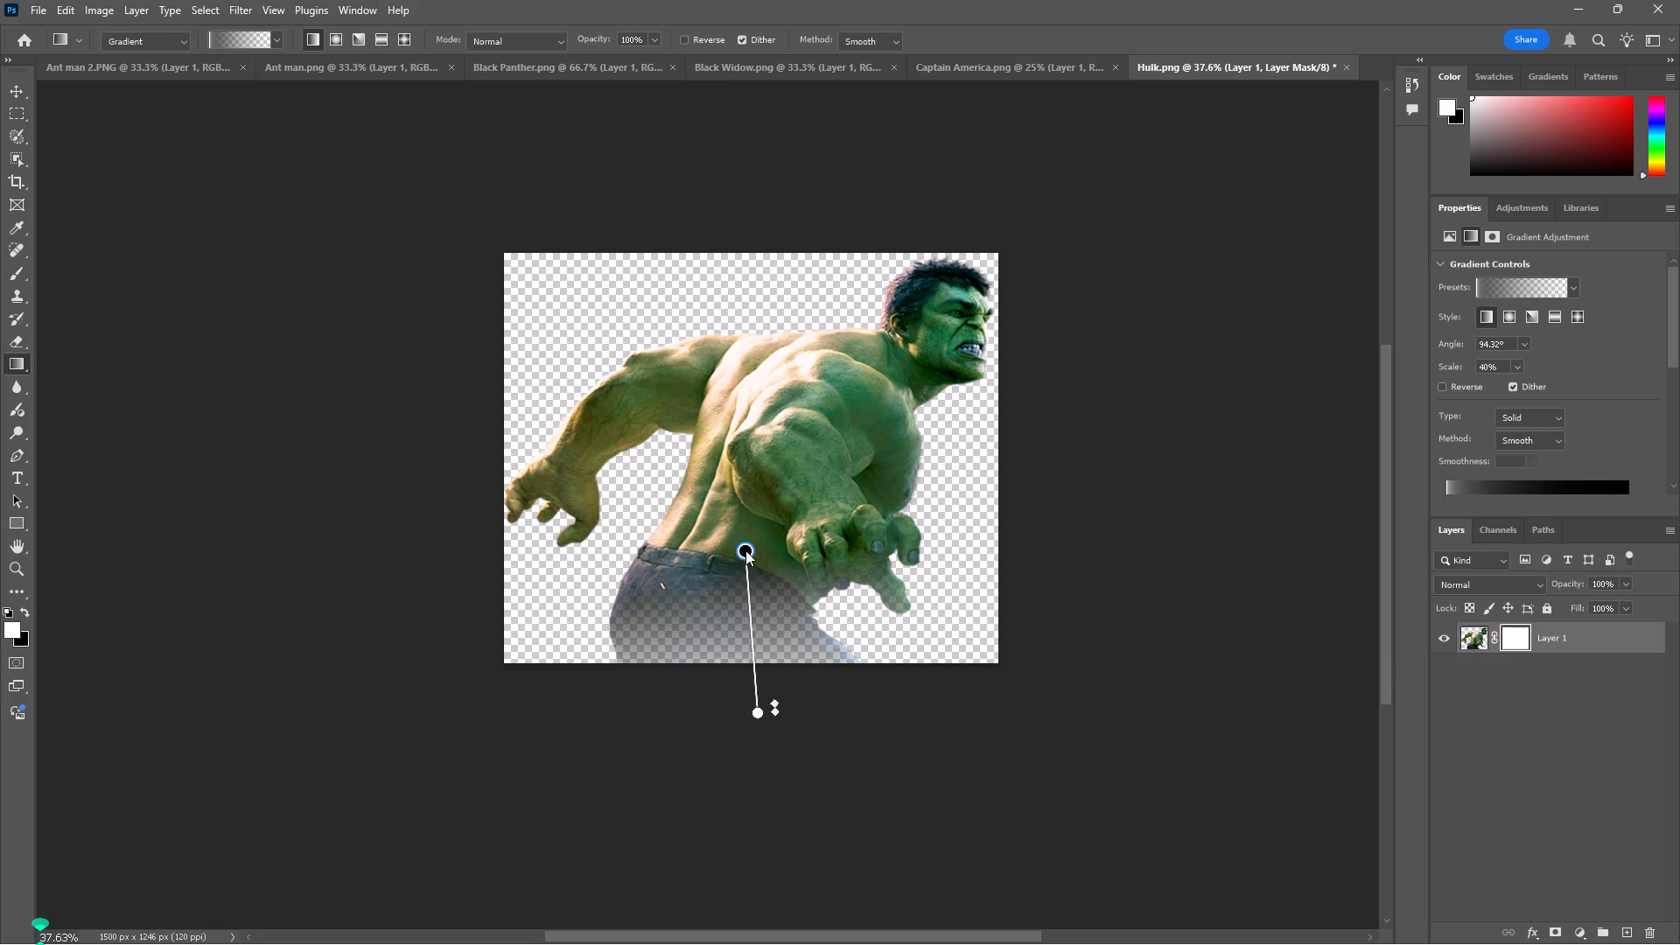
drag(745, 550, 753, 576)
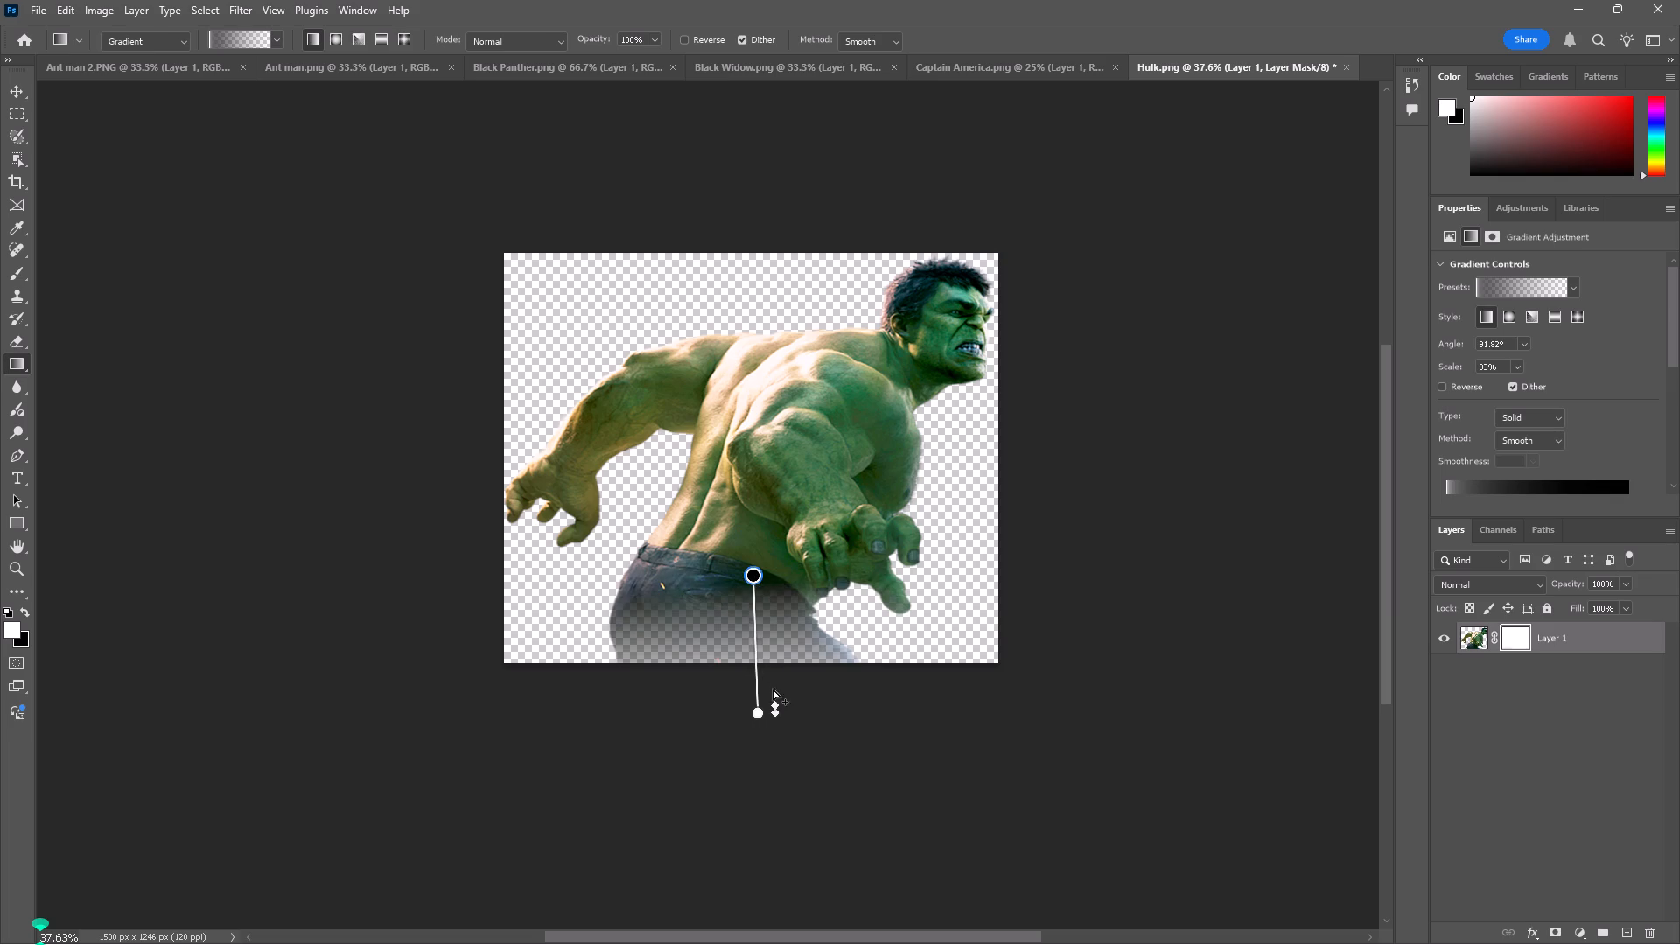
Move the gradient's lower midpoint up near its black end and settle the black end on Hulk's hips, at about 30% scale.
drag(777, 710, 775, 703)
drag(775, 703, 765, 542)
drag(751, 577, 753, 549)
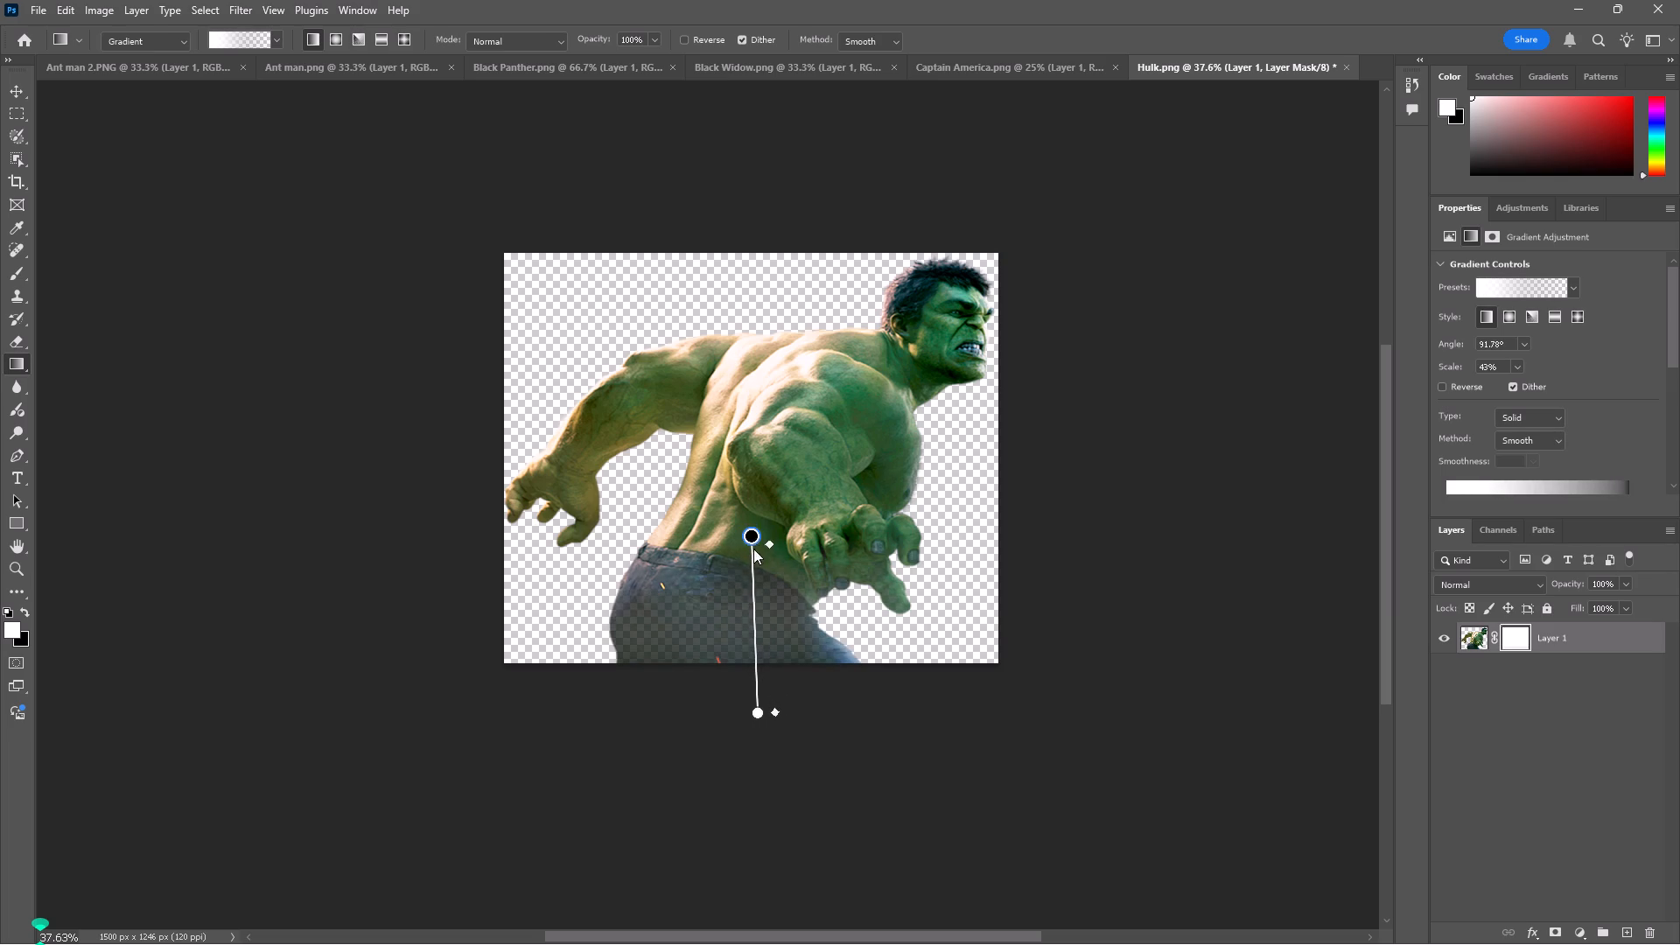
drag(753, 549, 763, 586)
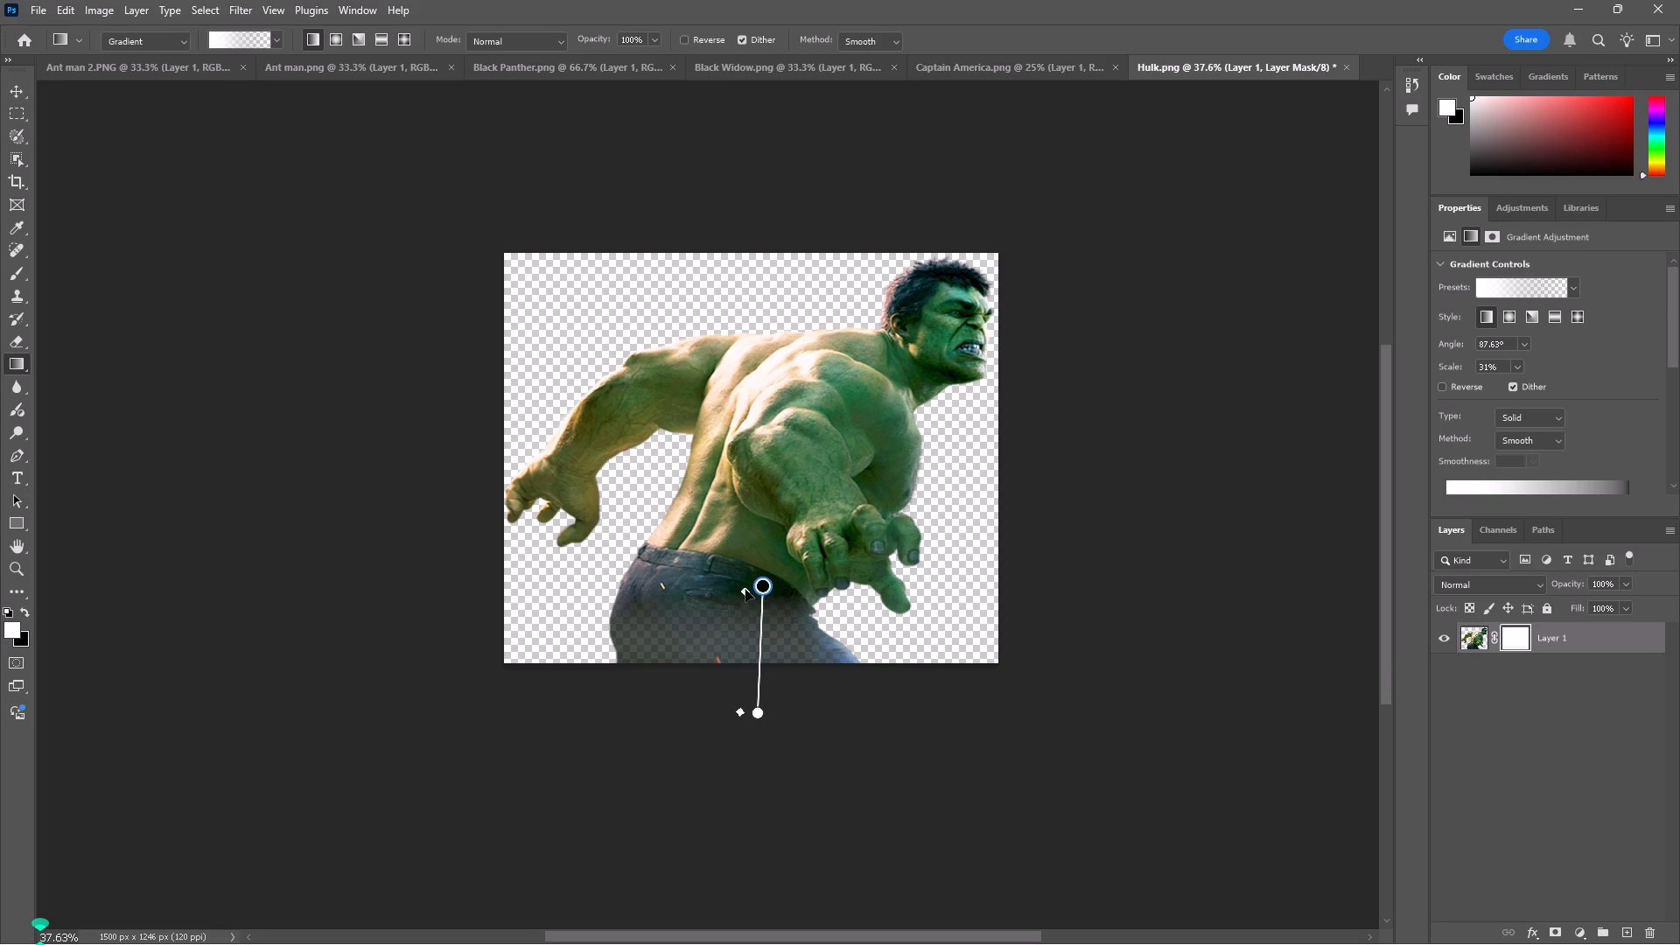
click(745, 590)
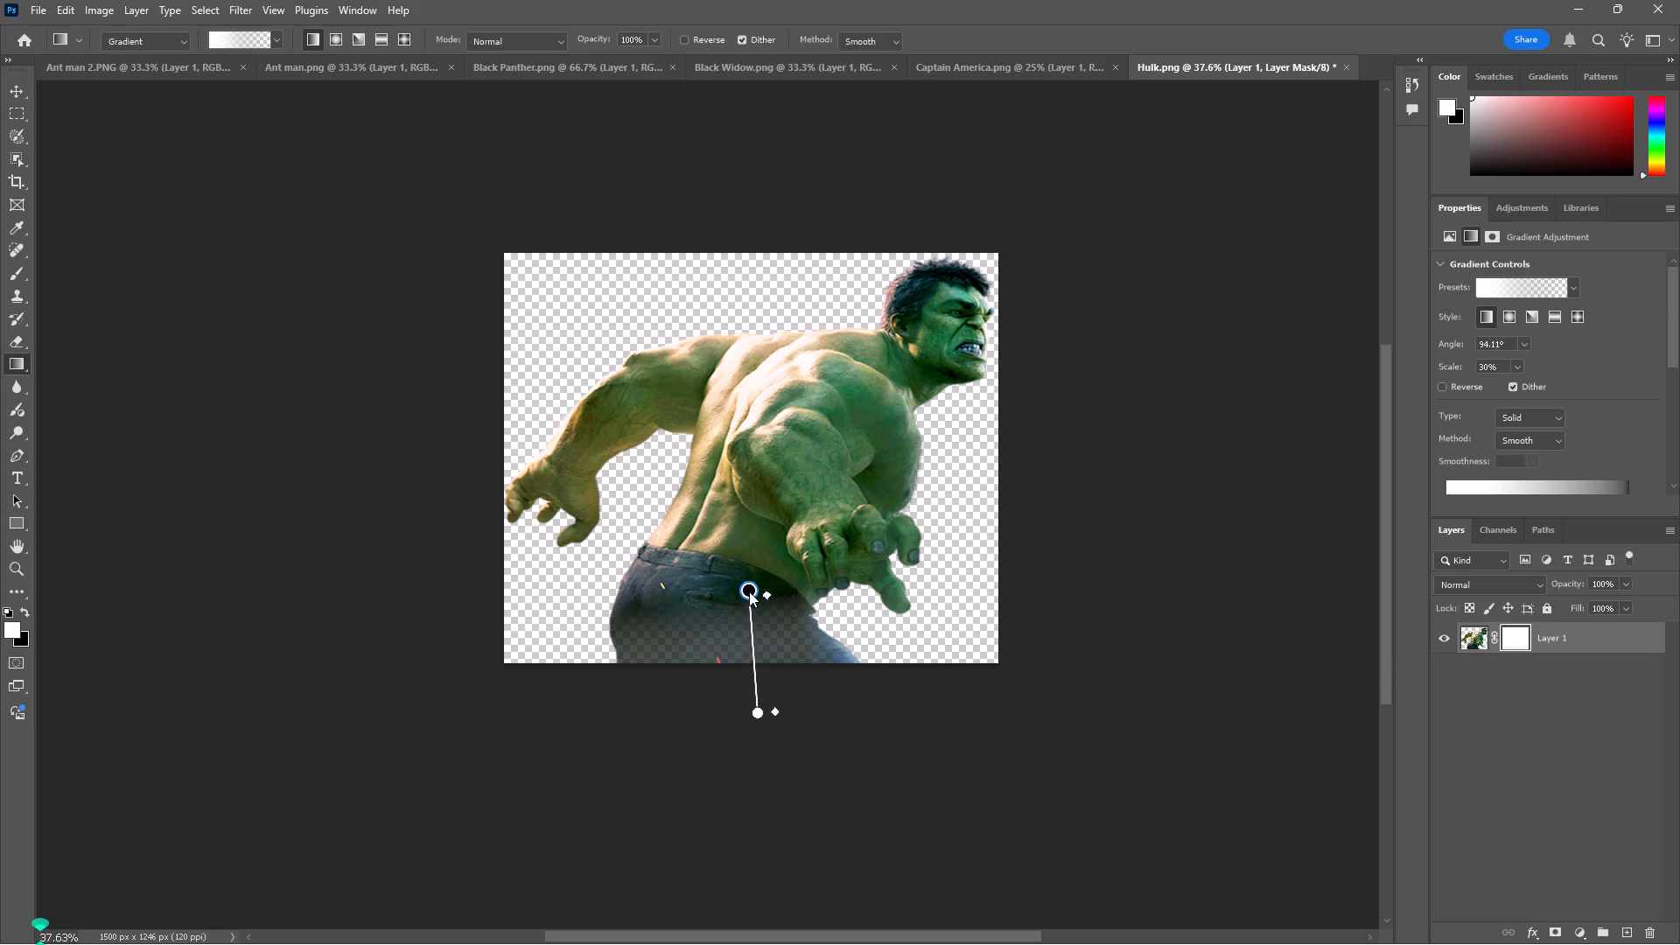
click(777, 714)
drag(773, 710, 769, 587)
drag(769, 587, 769, 596)
drag(769, 596, 781, 593)
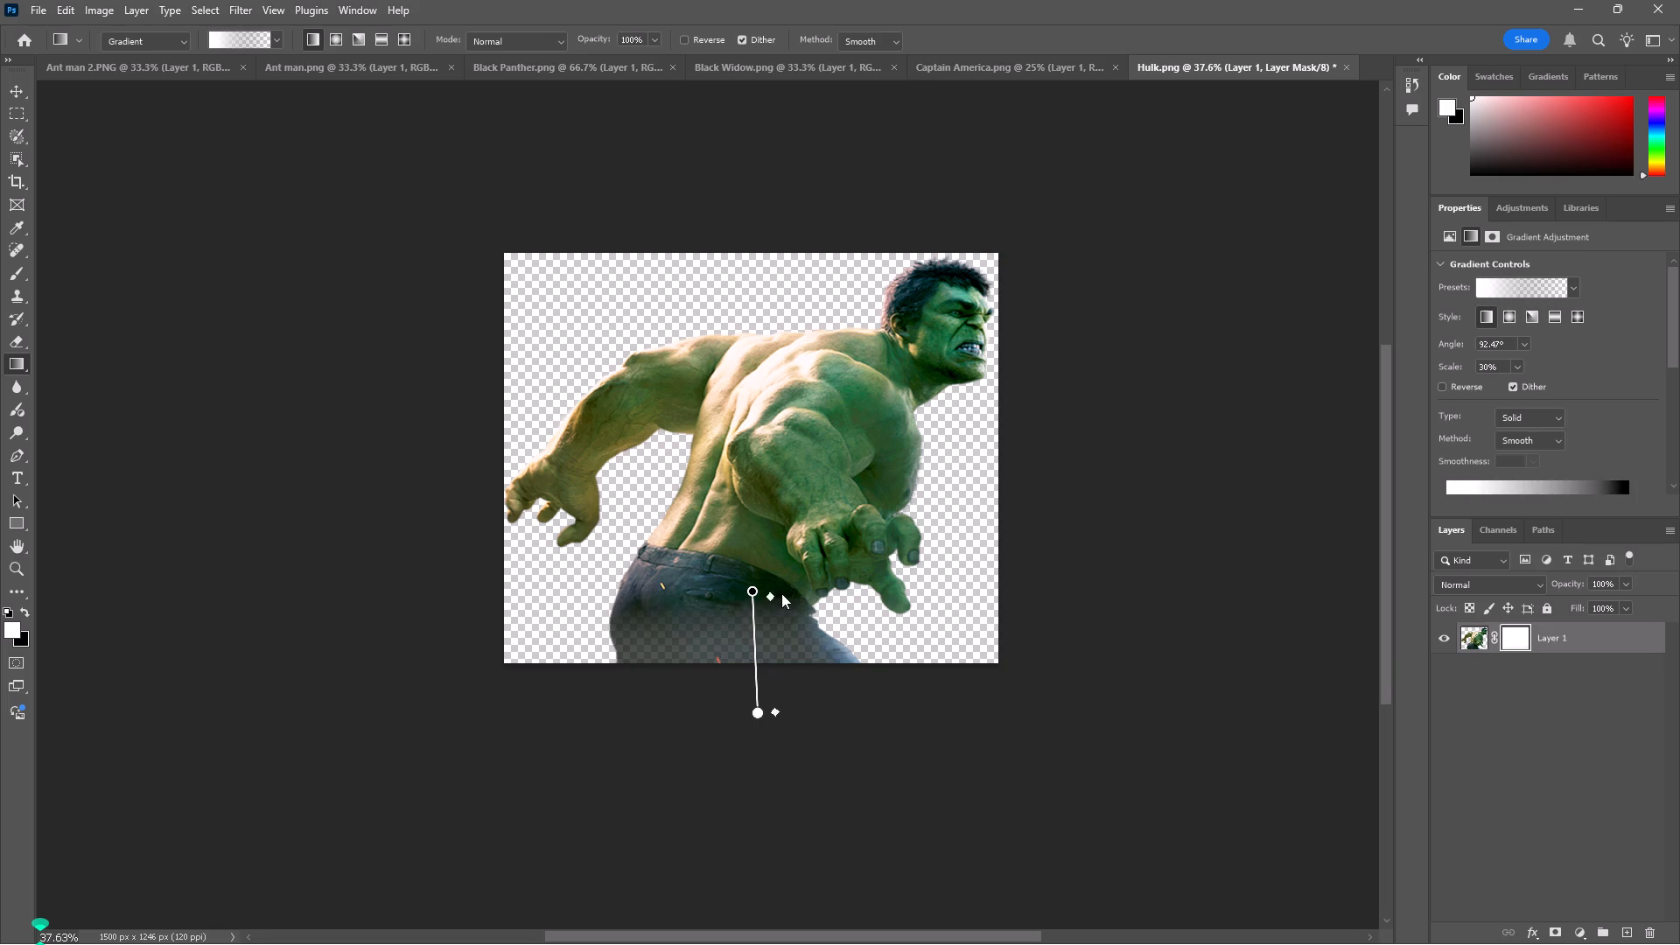
drag(781, 593, 781, 584)
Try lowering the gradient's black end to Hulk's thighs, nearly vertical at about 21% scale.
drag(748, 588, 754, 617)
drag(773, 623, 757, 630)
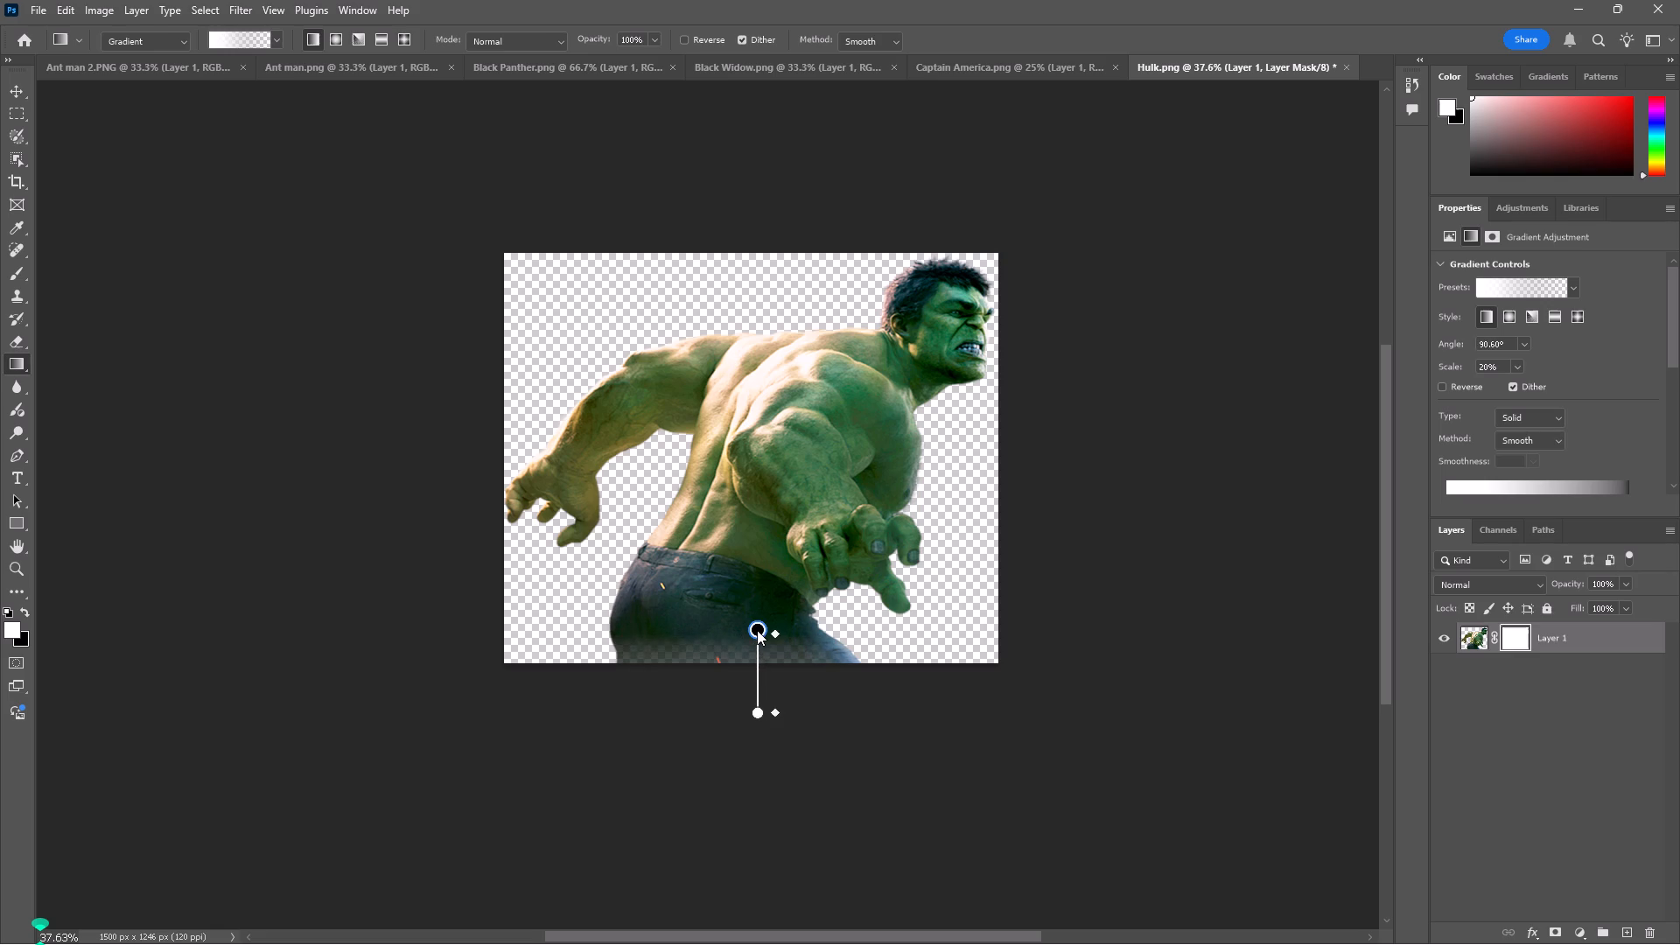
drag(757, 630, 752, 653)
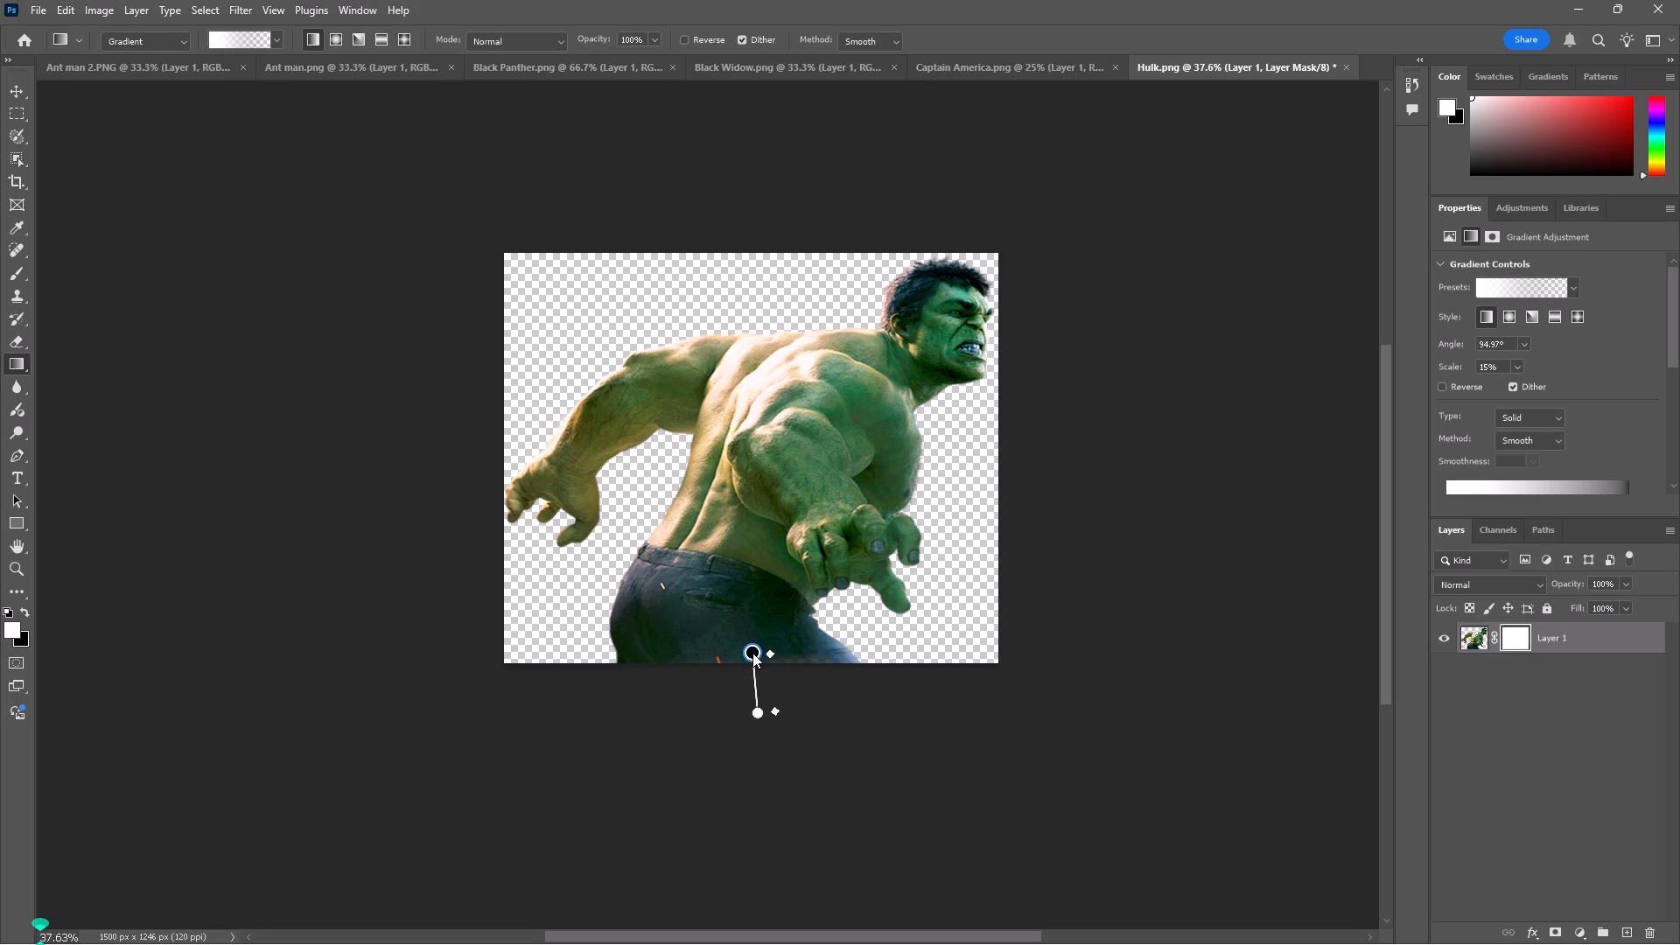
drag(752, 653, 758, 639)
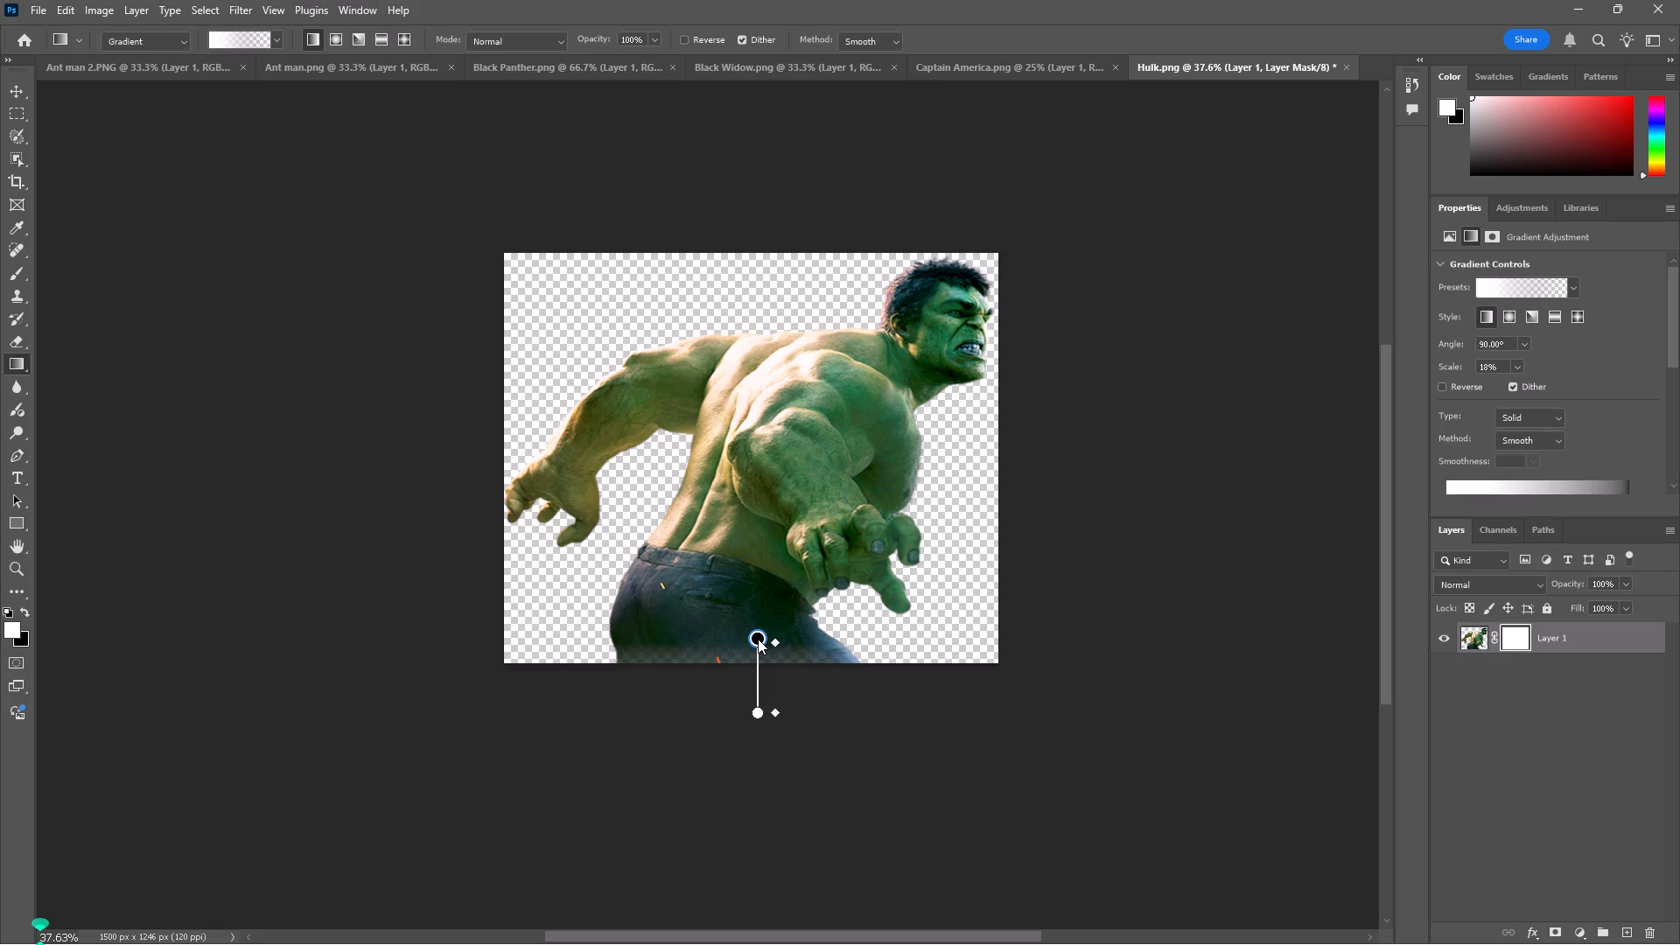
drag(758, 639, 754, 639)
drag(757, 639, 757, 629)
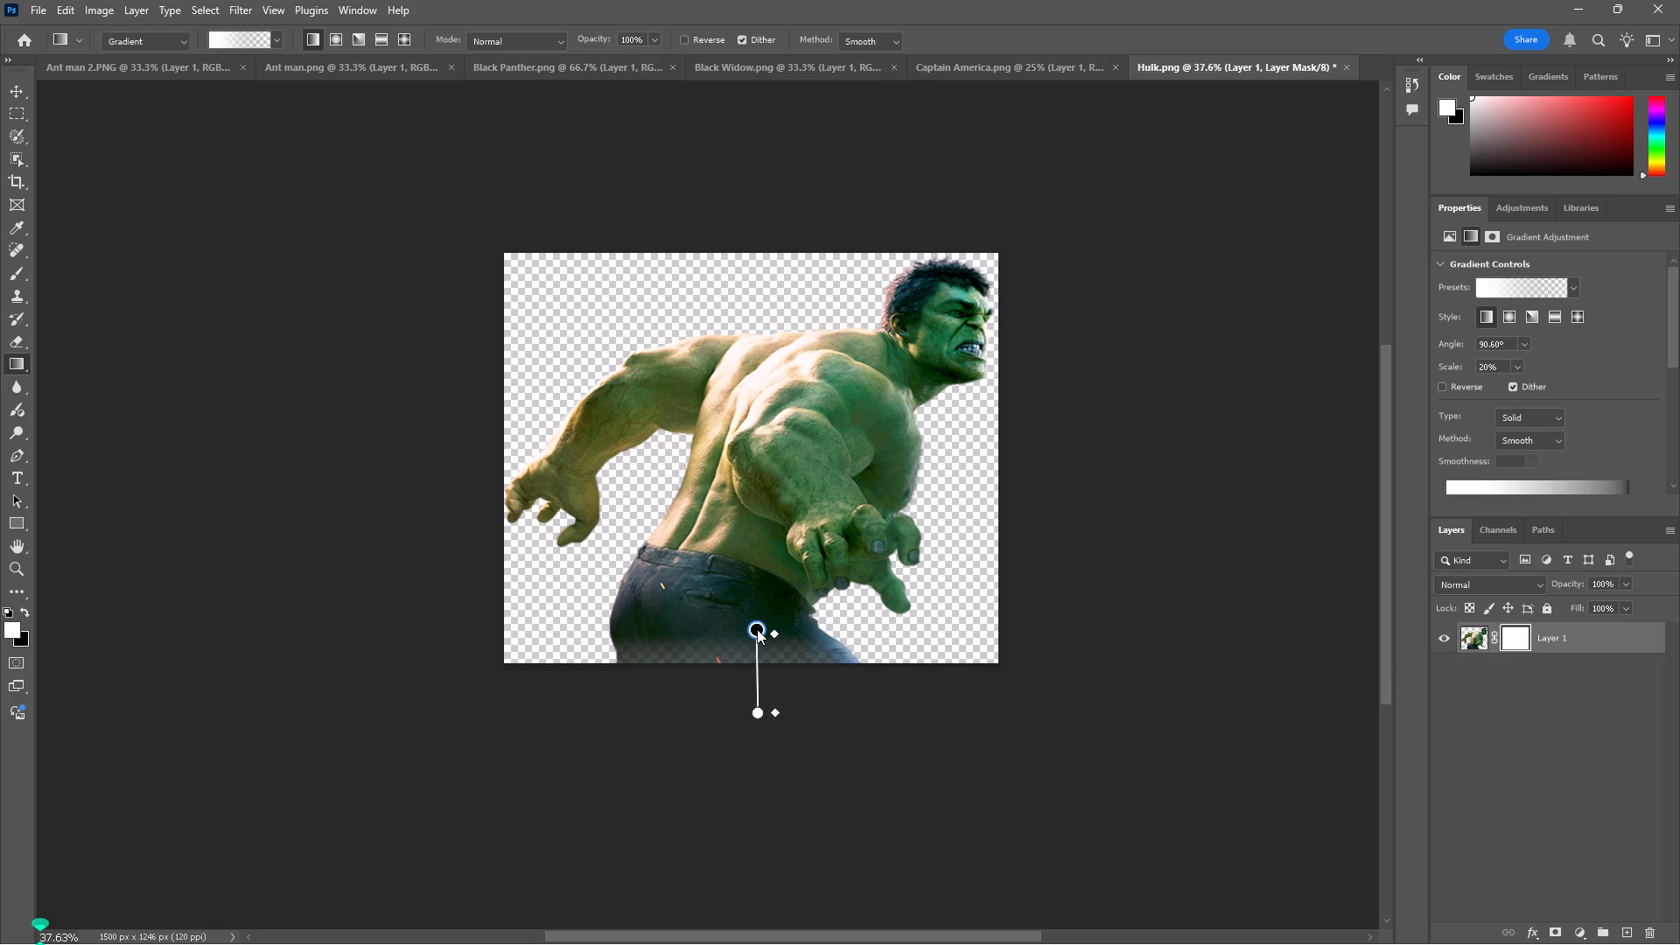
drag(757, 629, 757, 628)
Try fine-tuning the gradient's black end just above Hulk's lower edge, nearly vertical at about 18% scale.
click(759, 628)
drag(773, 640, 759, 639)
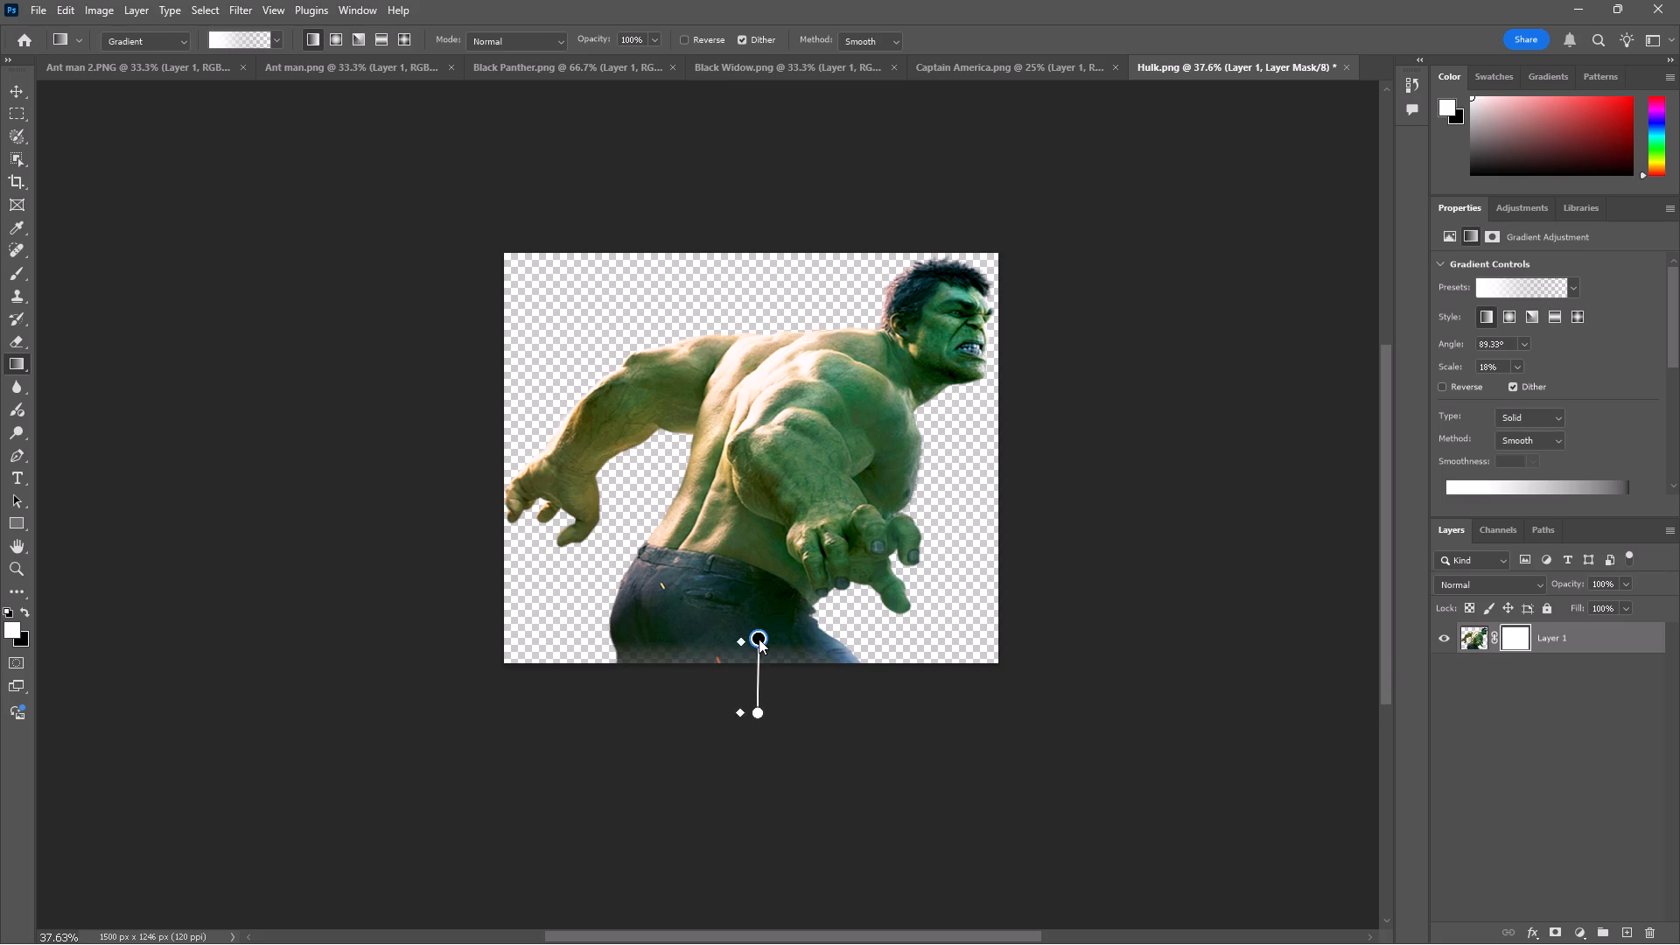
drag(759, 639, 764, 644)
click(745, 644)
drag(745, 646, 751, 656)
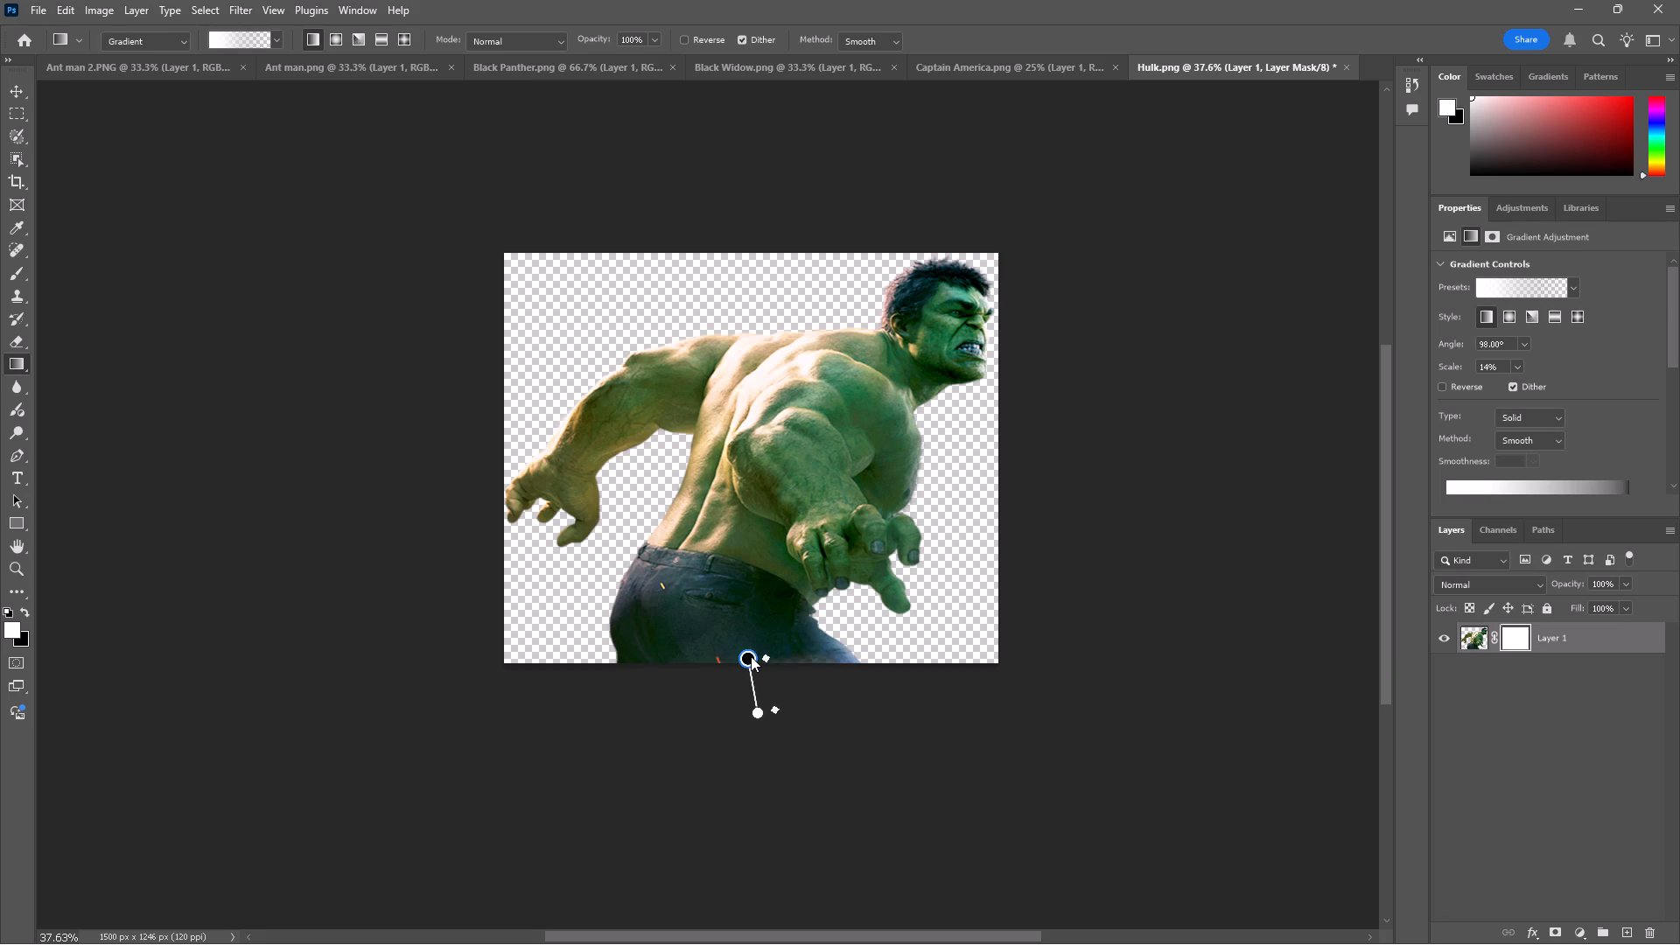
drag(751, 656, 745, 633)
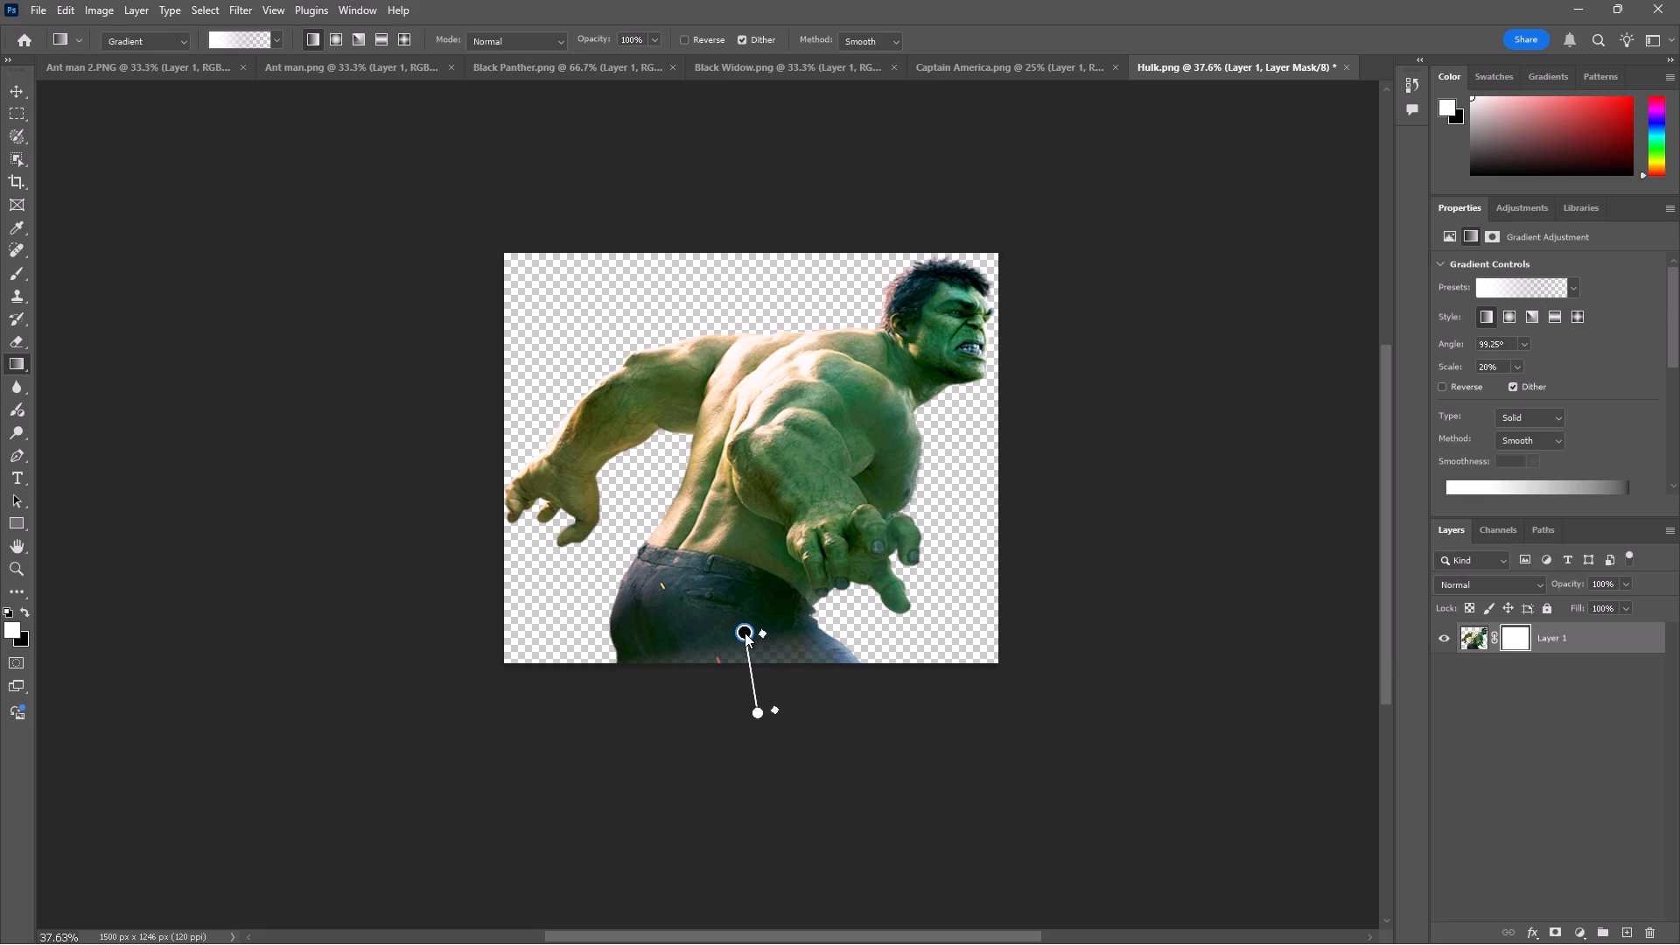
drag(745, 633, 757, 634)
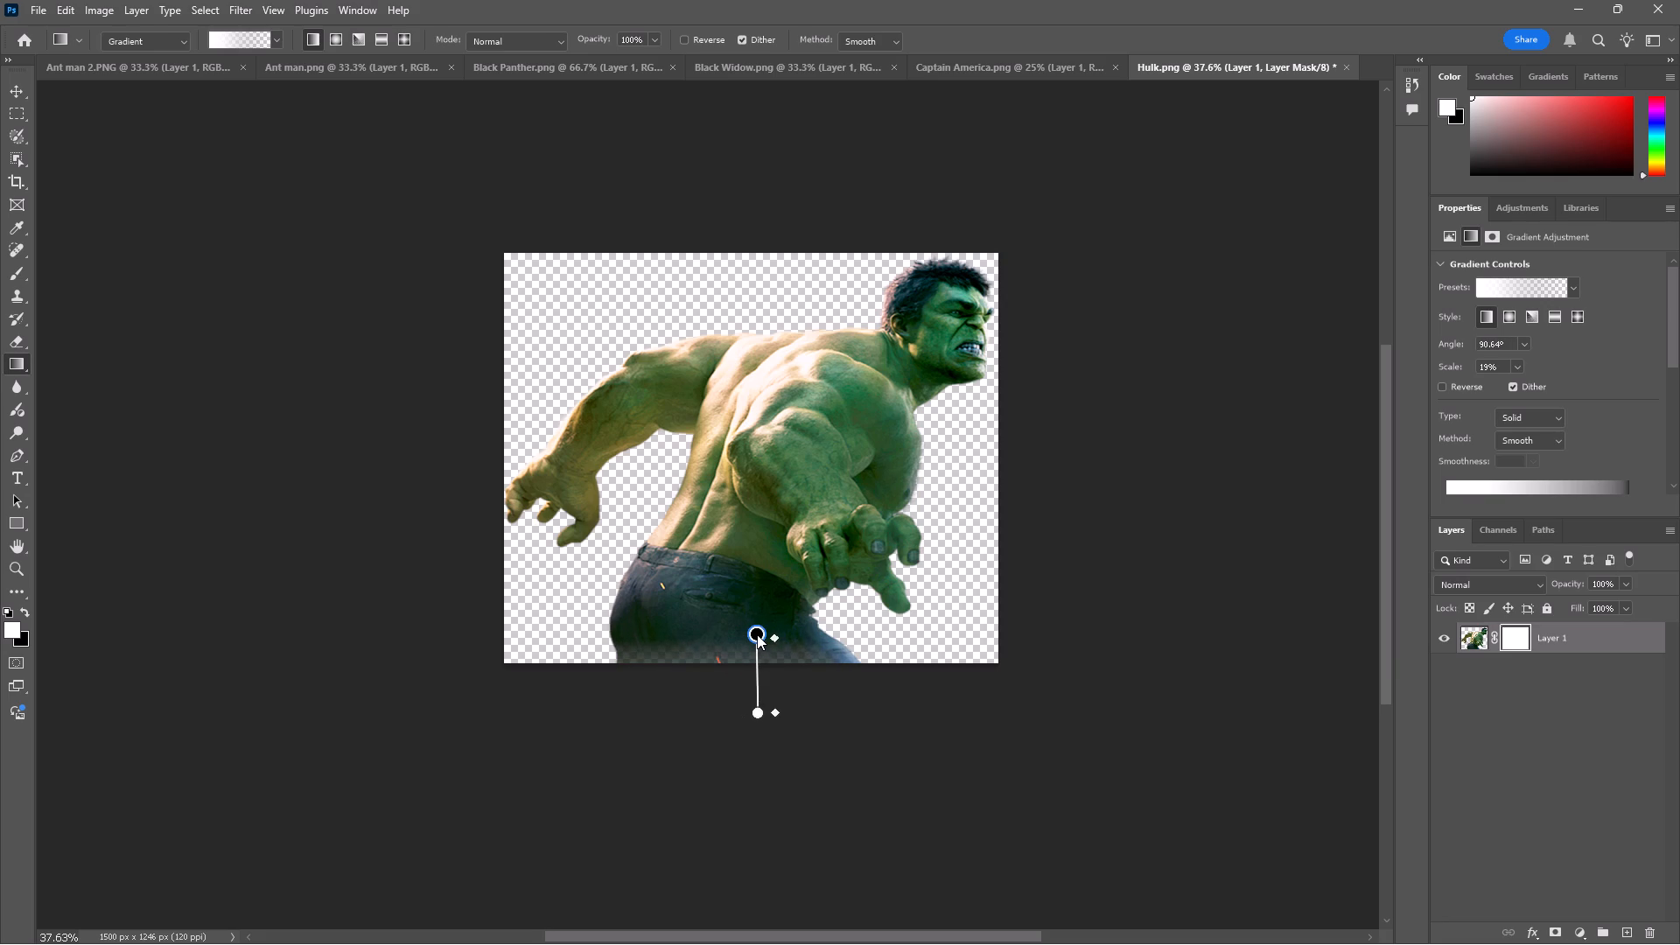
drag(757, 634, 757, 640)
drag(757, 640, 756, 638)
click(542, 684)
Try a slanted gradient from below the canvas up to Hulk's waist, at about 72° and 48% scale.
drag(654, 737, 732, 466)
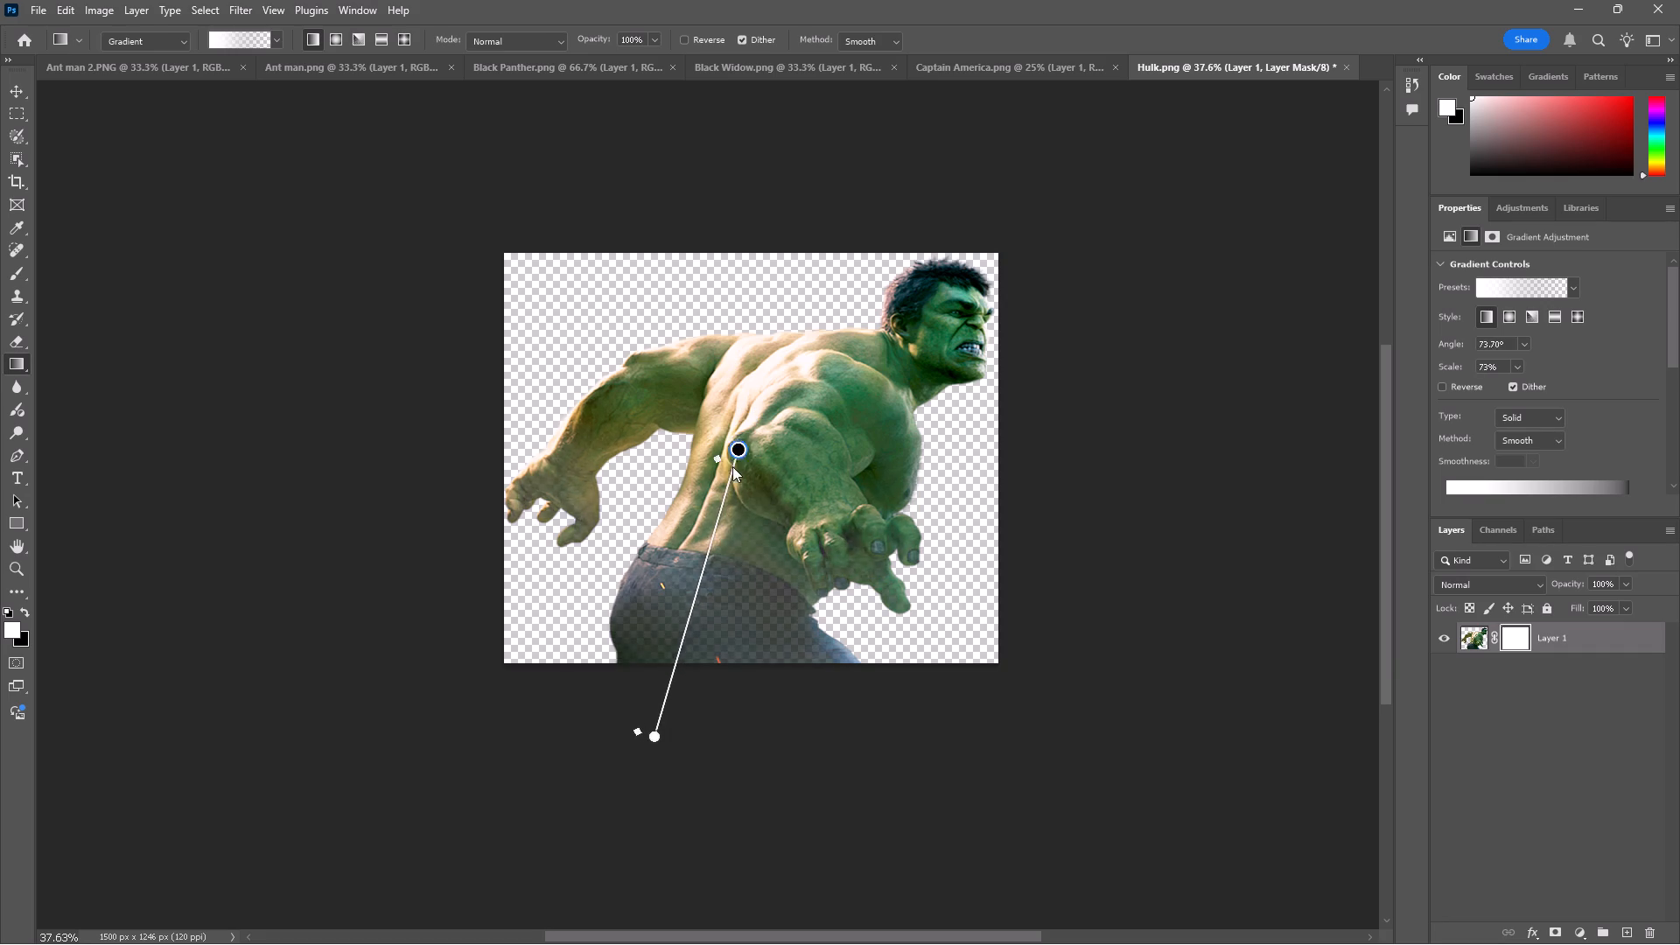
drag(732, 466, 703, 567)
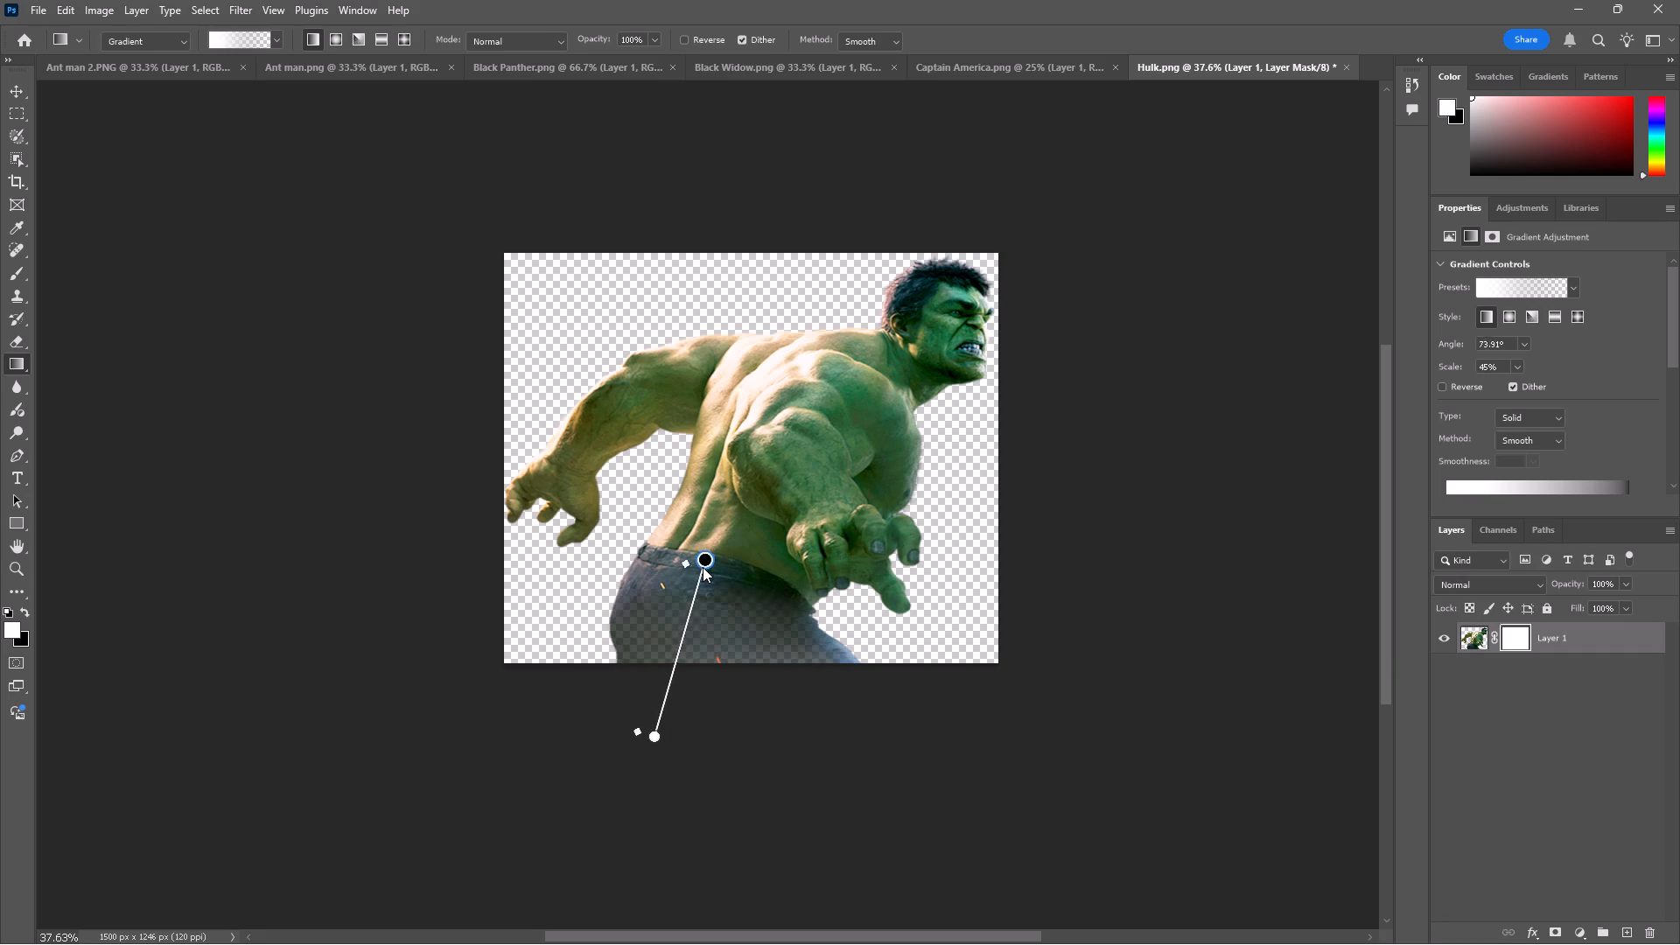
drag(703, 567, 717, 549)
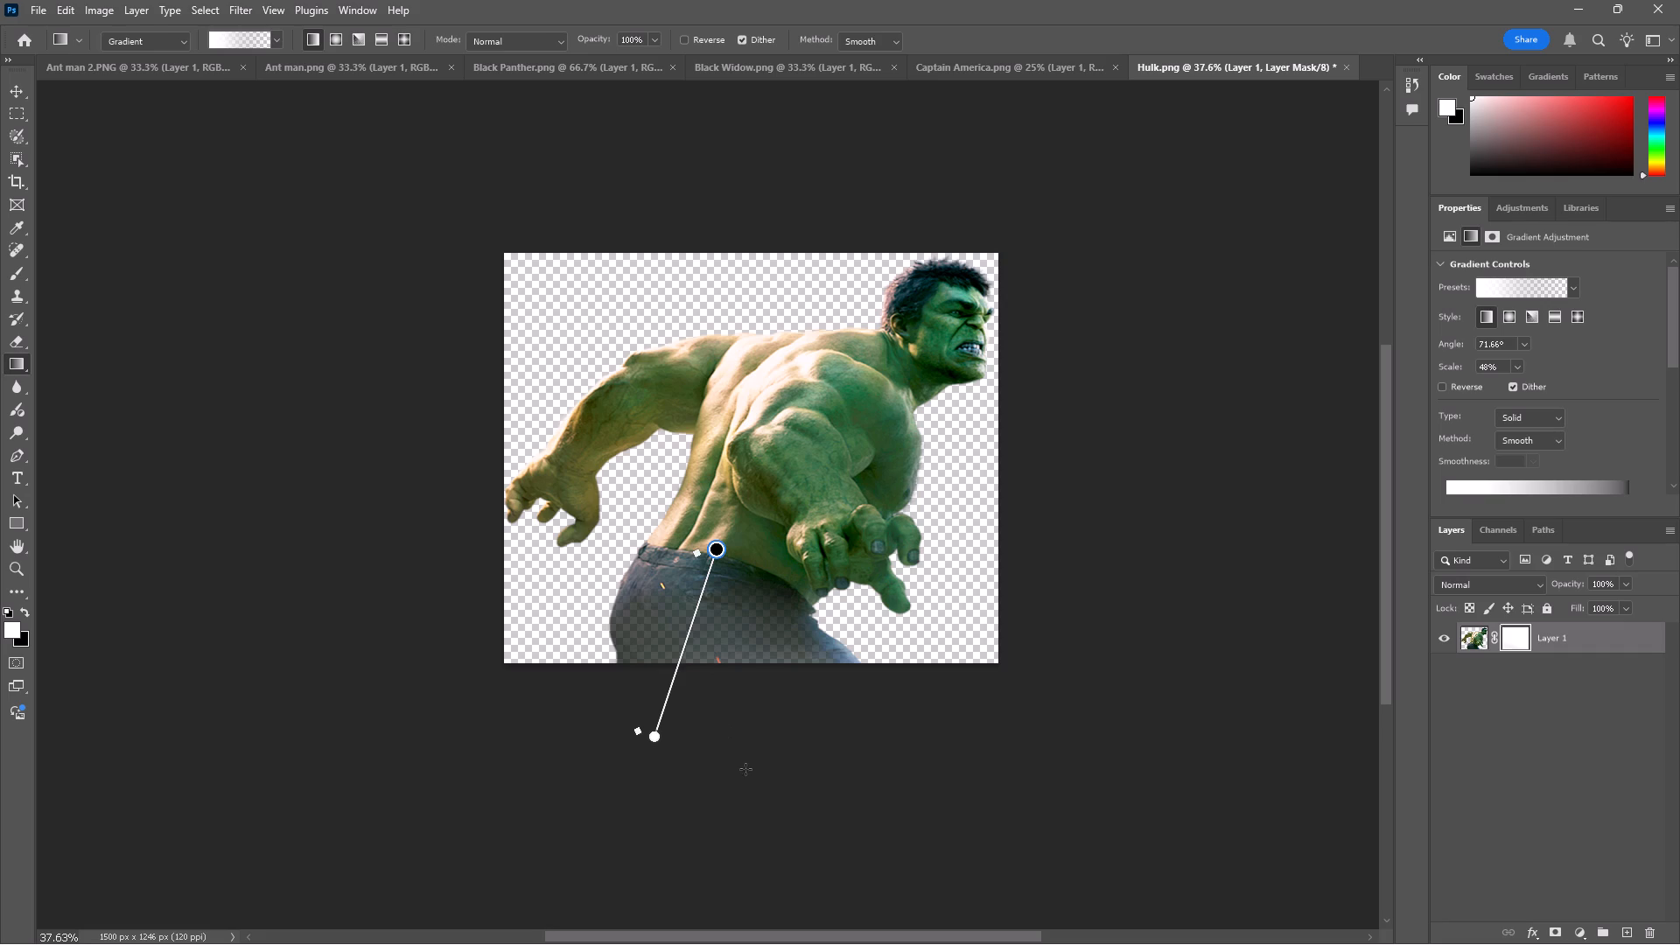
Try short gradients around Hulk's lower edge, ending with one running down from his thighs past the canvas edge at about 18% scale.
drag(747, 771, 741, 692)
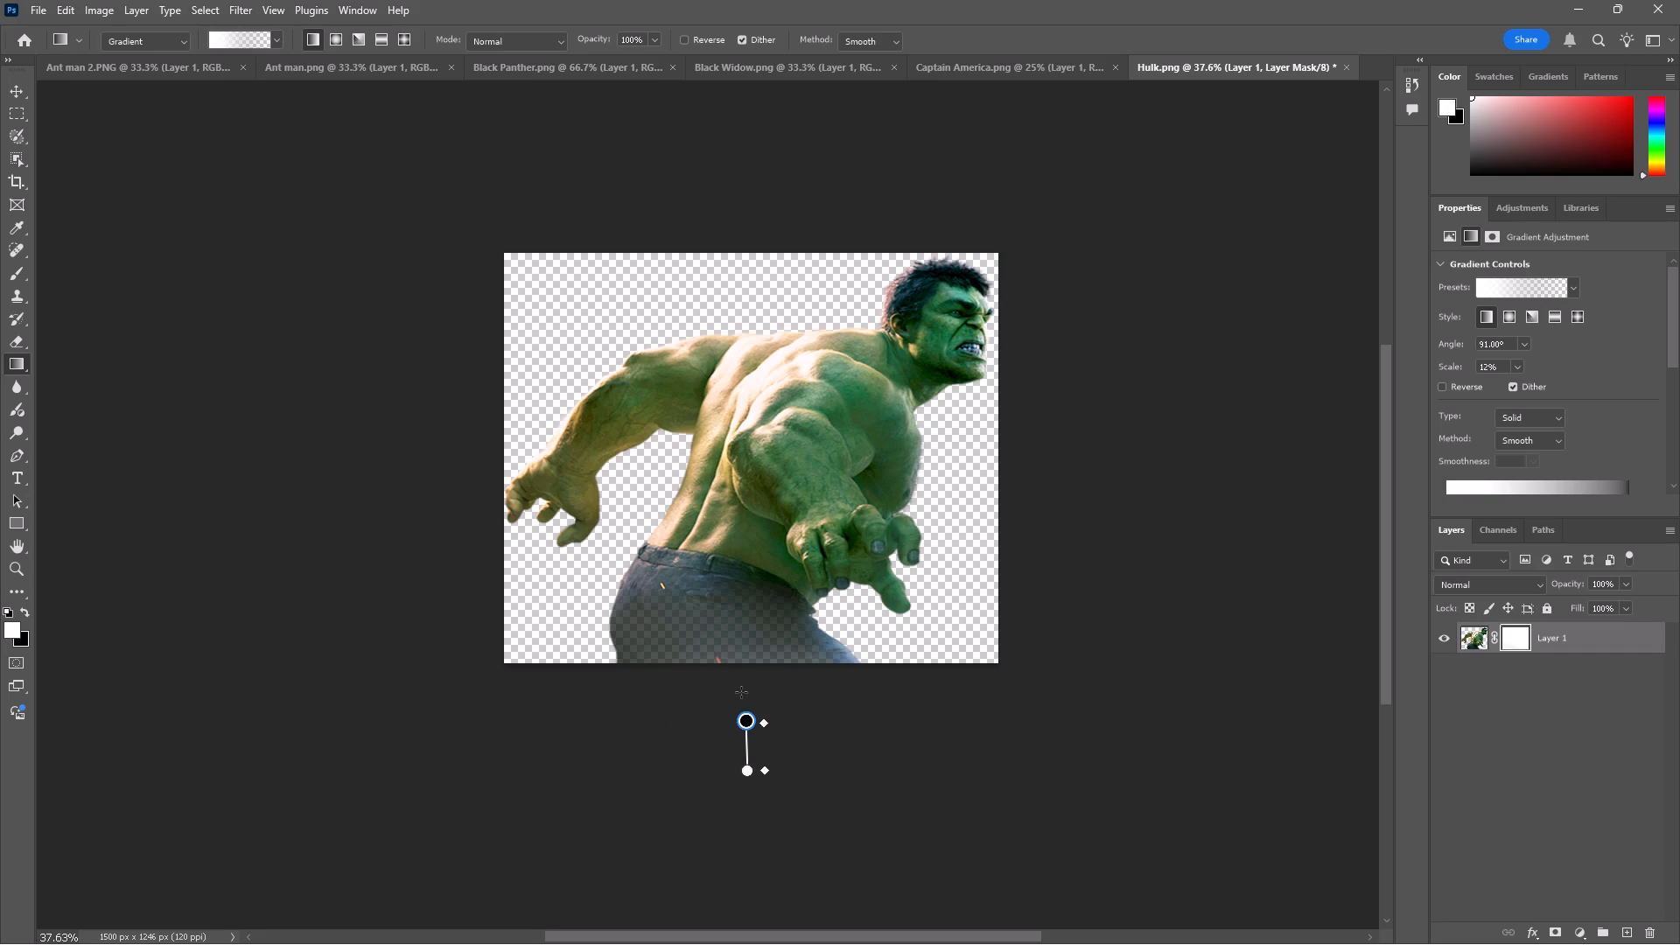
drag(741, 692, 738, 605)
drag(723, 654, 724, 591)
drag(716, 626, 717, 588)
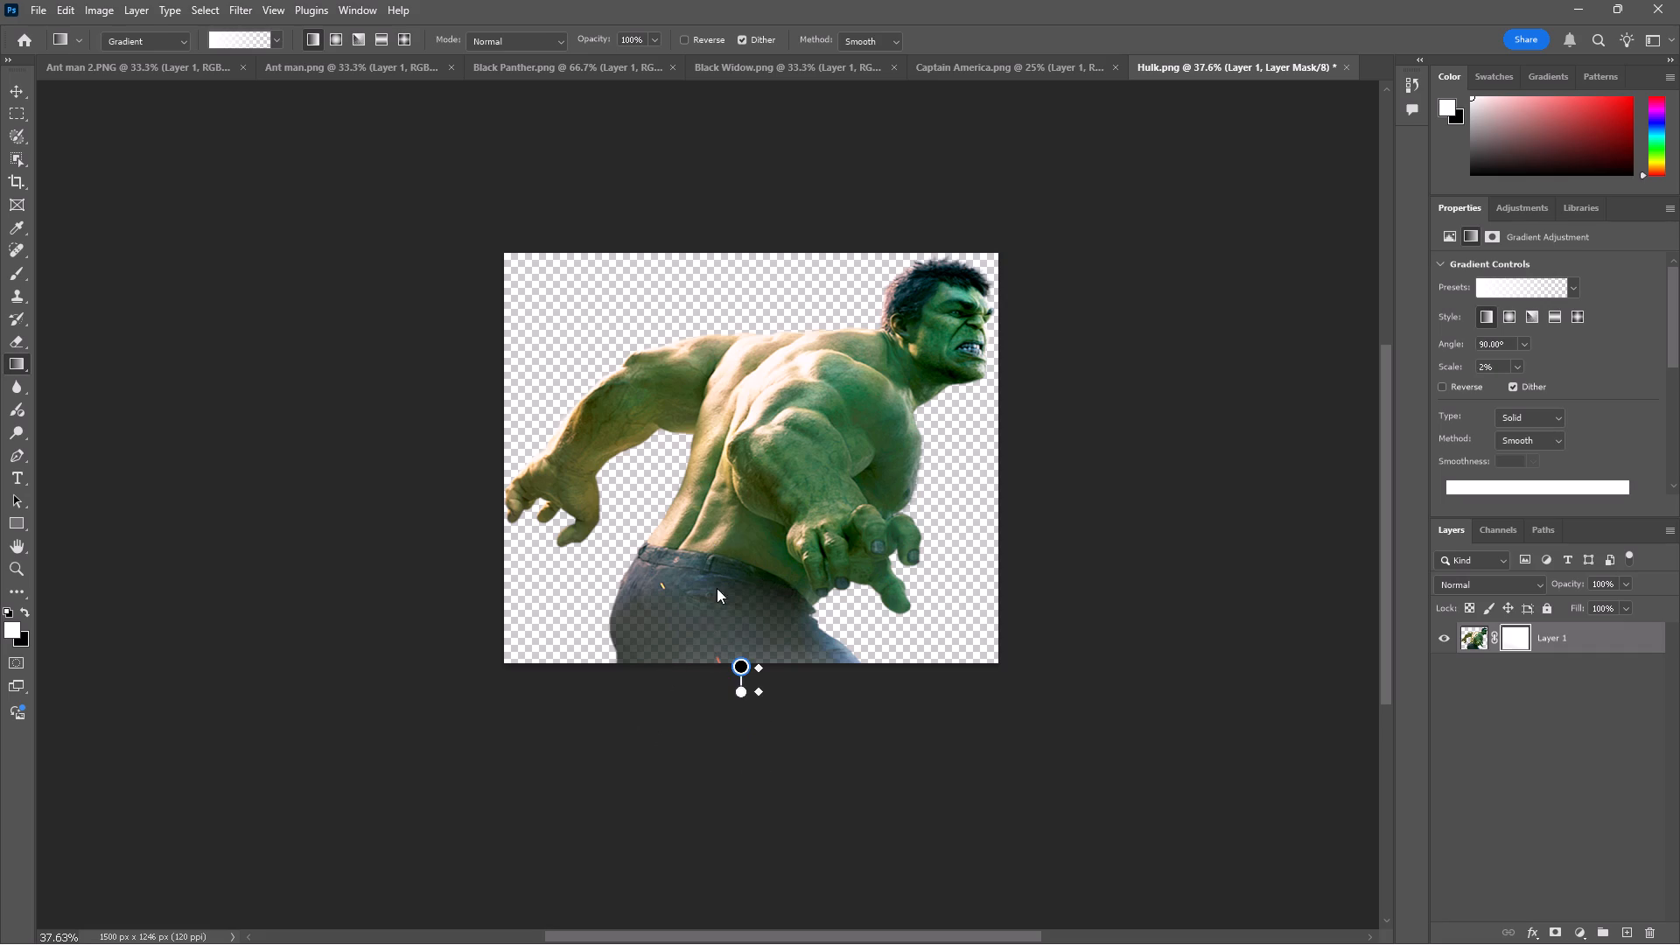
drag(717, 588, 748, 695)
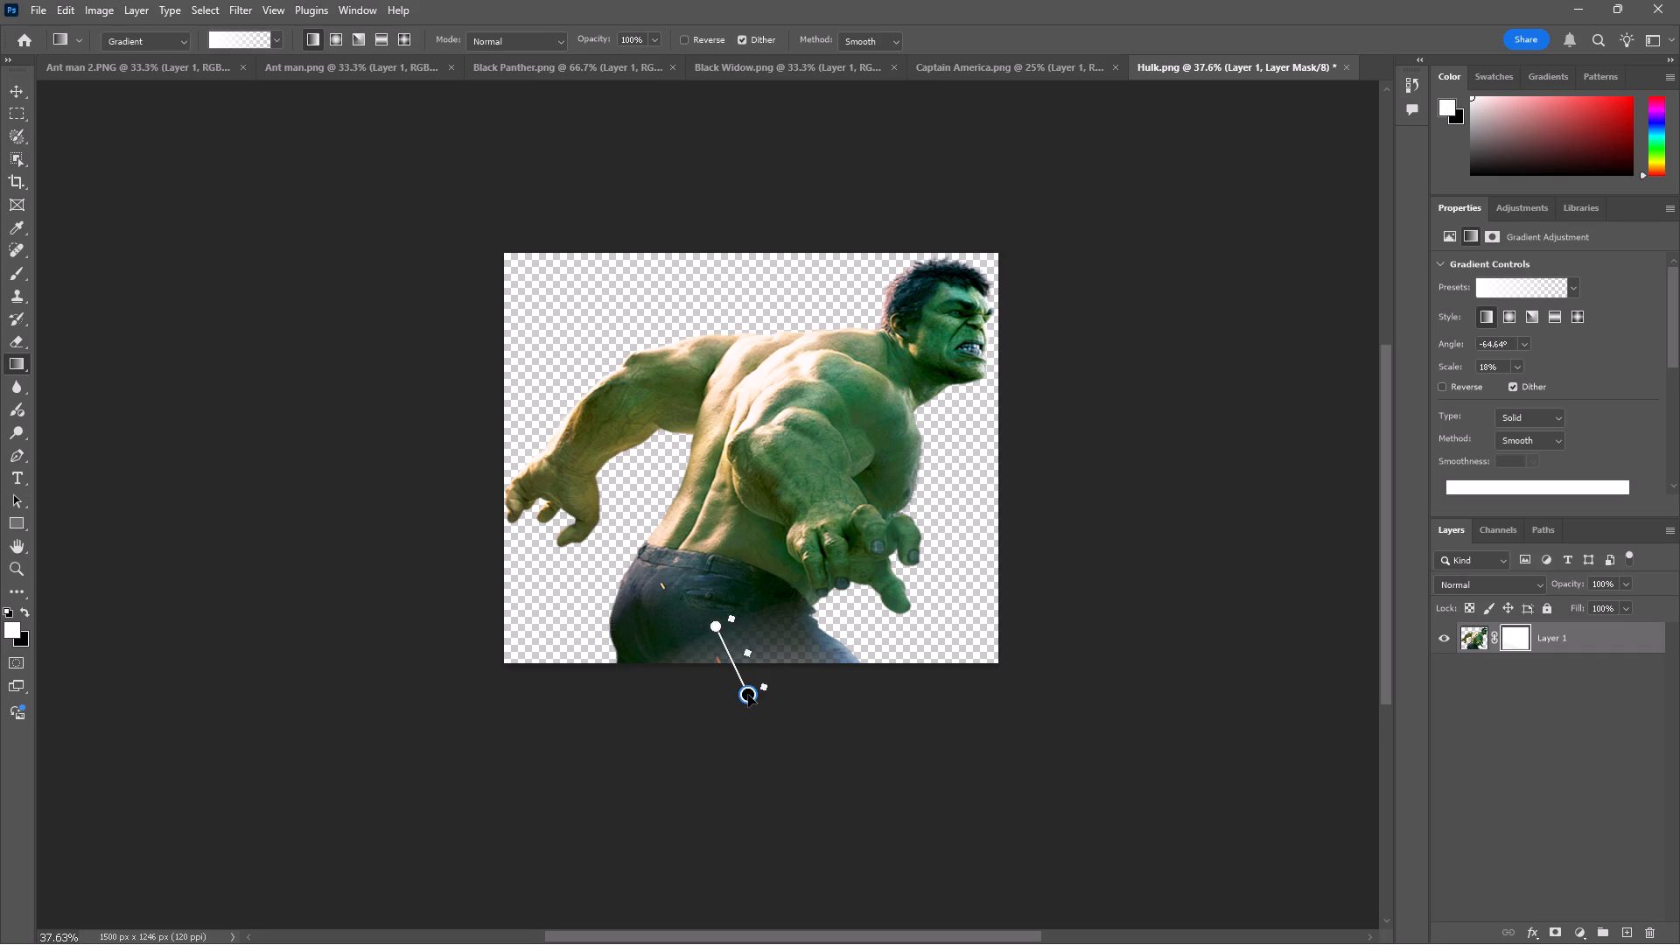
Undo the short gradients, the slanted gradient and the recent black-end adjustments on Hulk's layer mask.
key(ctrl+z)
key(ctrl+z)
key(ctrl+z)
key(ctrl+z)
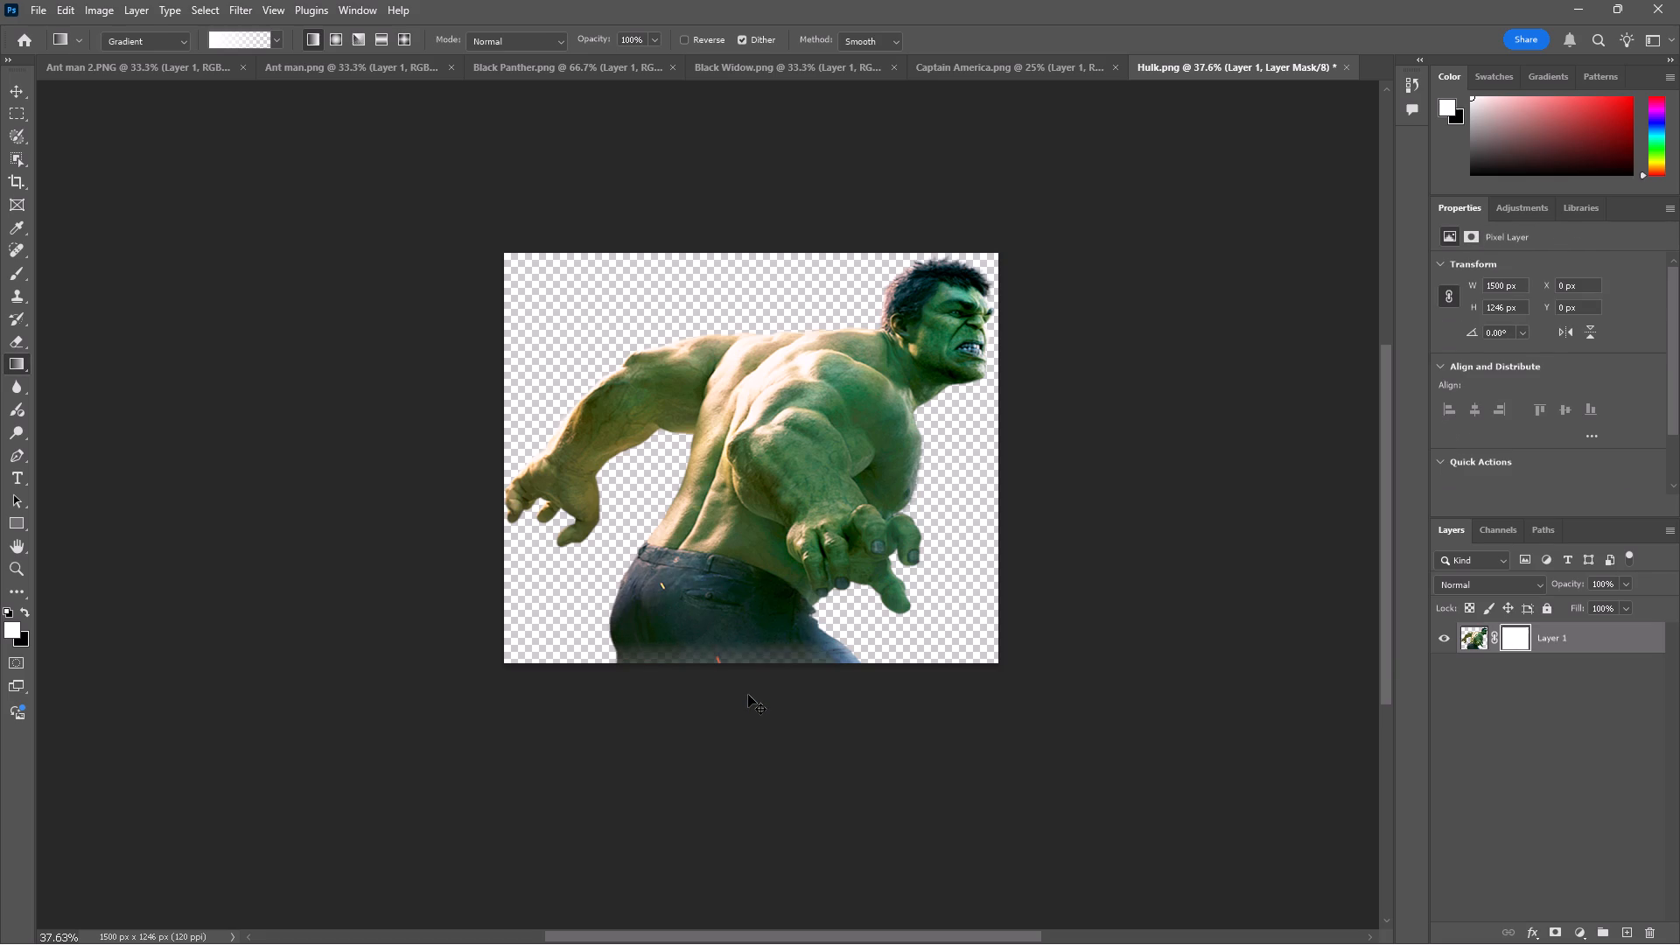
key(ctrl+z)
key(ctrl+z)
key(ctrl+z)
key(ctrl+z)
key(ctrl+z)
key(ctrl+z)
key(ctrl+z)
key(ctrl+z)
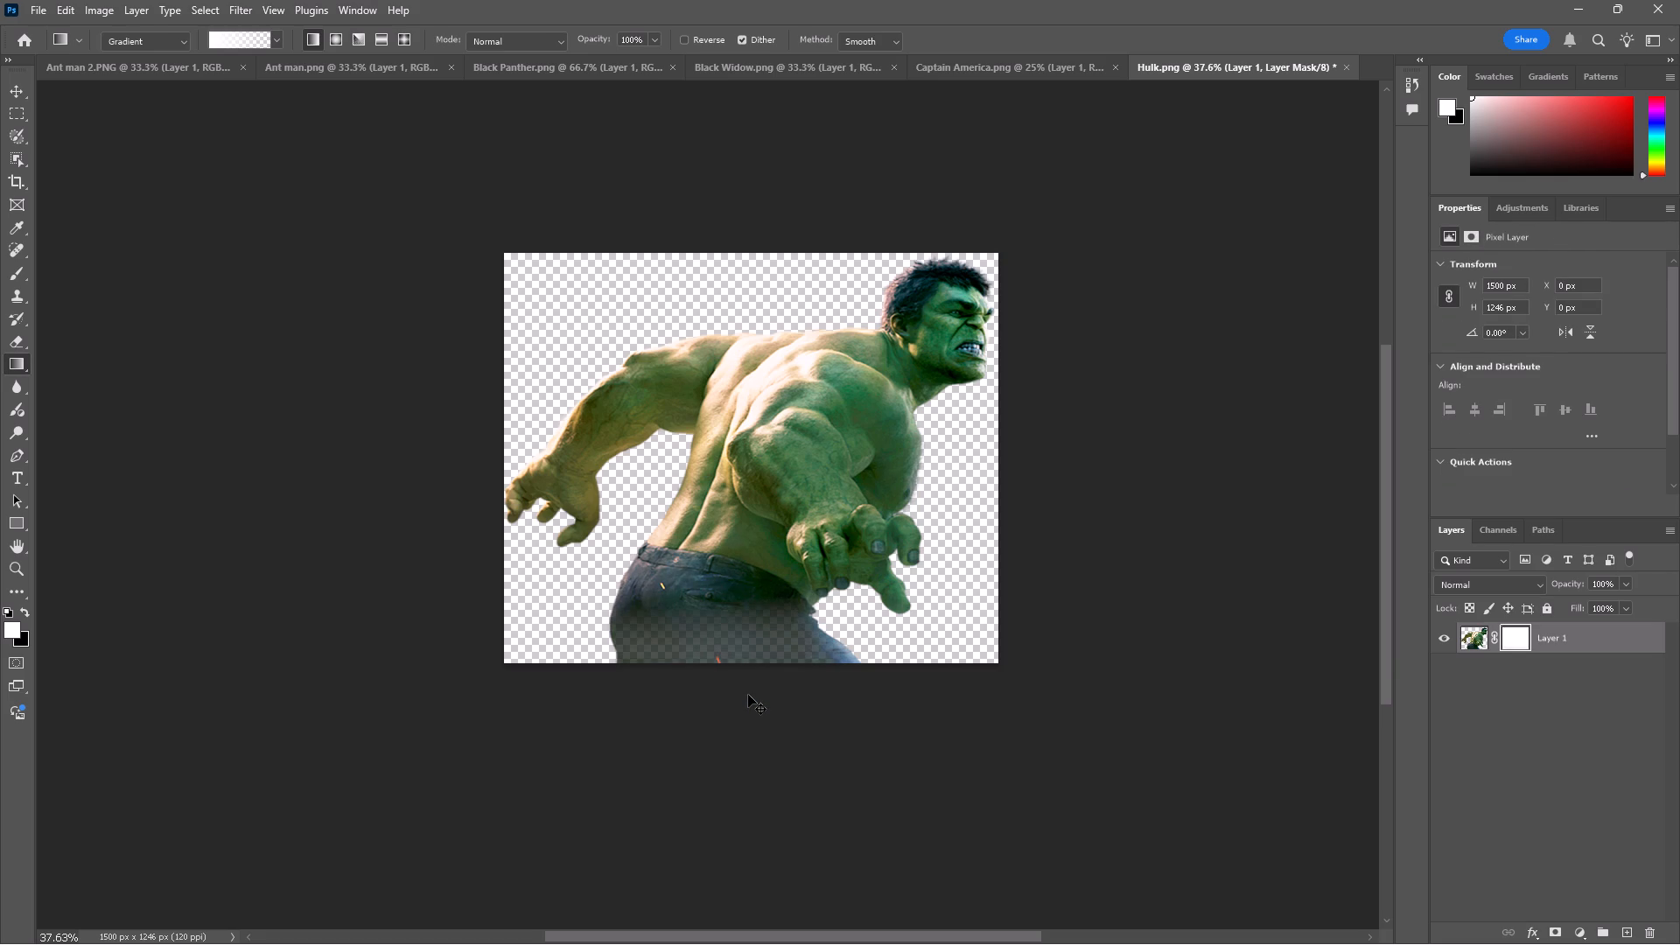
Undo the earlier gradient edits on Hulk until the fade on his lower edge is removed.
key(ctrl+z)
key(ctrl+z)
key(ctrl+z)
key(ctrl+z)
key(ctrl+z)
ctrl+click(748, 695)
key(ctrl+z)
key(ctrl+z)
key(ctrl+z)
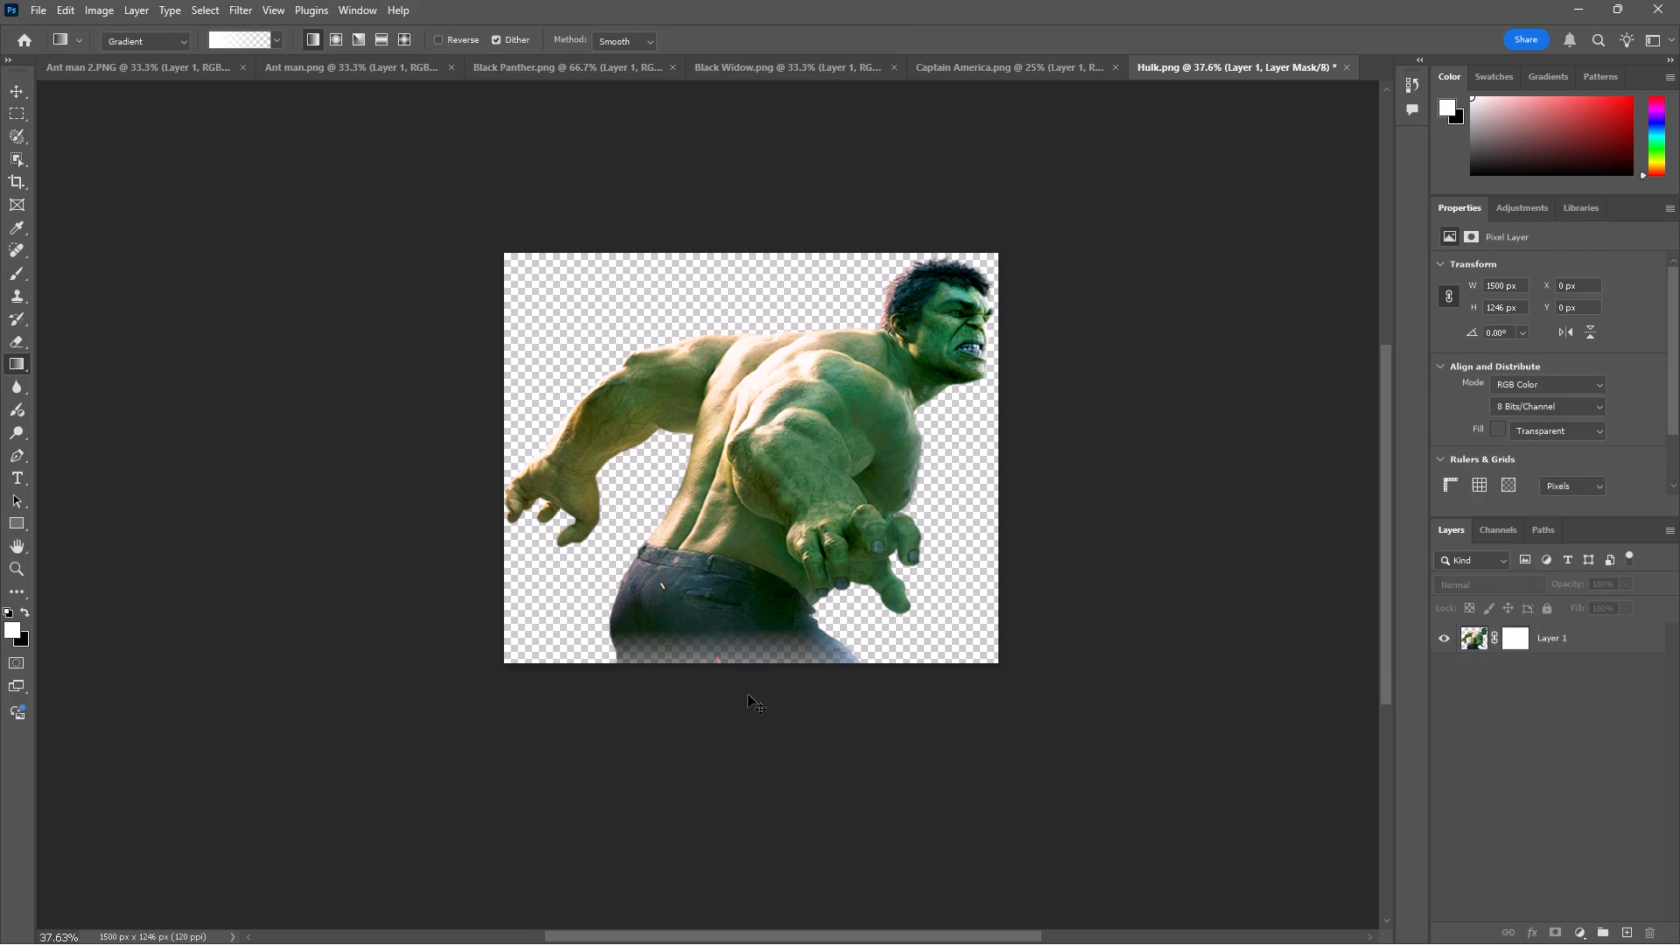
key(ctrl+z)
key(ctrl+z)
key(ctrl+z)
key(ctrl+z)
key(ctrl+z)
key(ctrl+z)
key(ctrl+z)
key(ctrl+z)
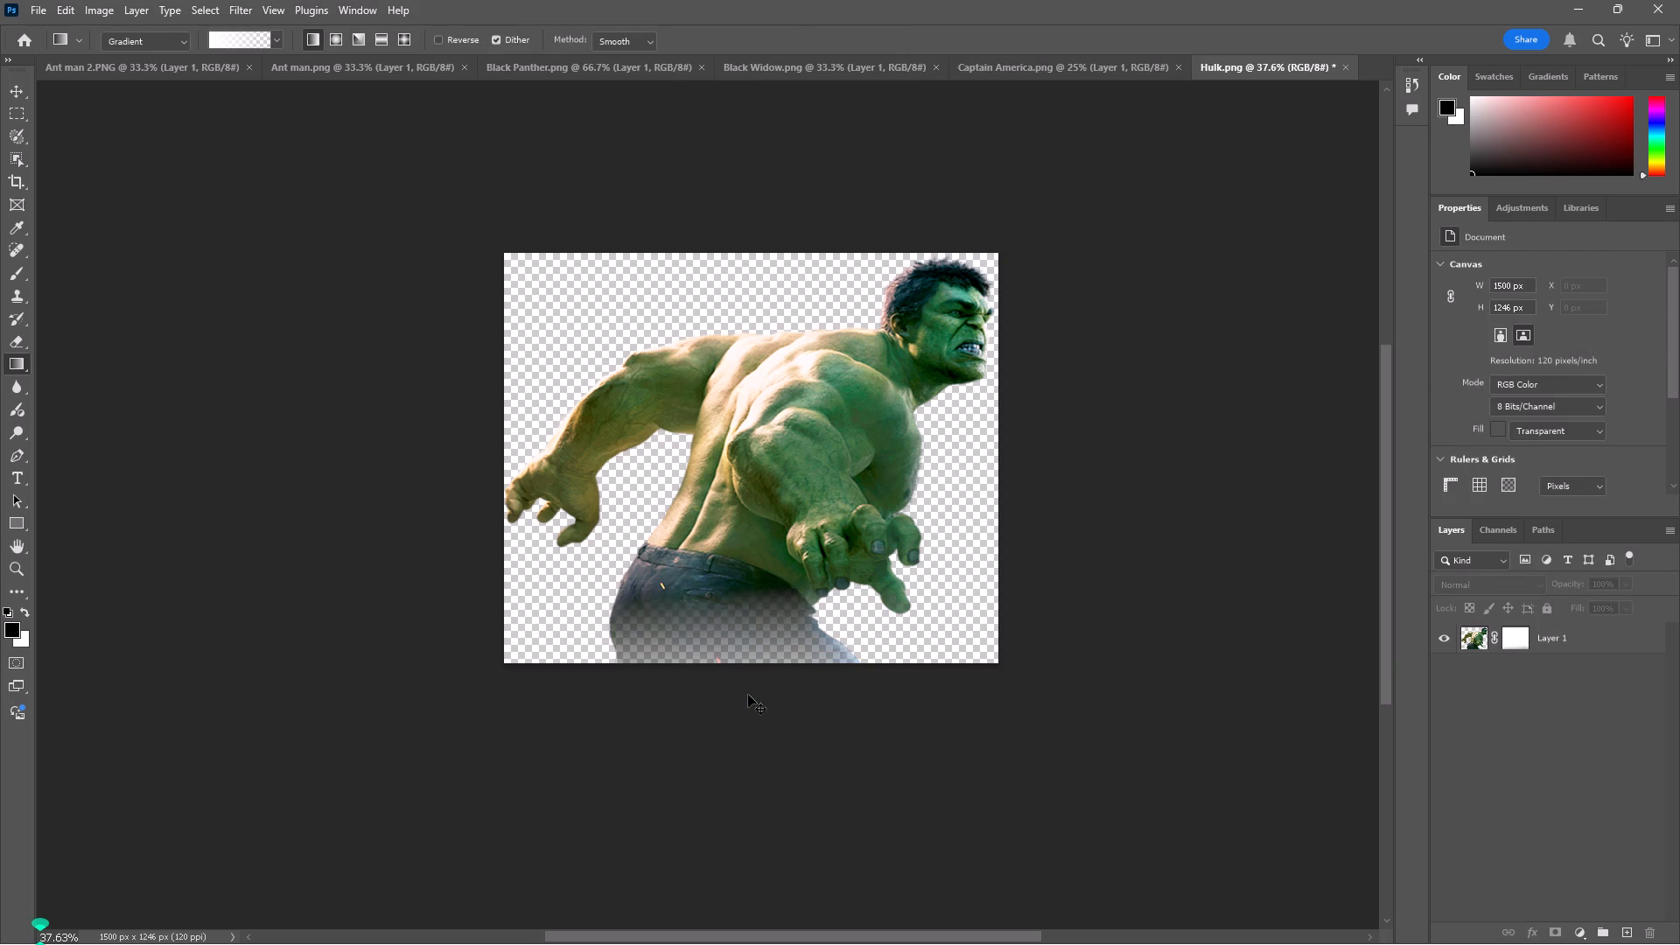
key(ctrl+z)
key(ctrl+z)
key(ctrl+z)
key(ctrl+z)
key(ctrl+z)
key(ctrl+z)
key(ctrl+z)
key(ctrl+z)
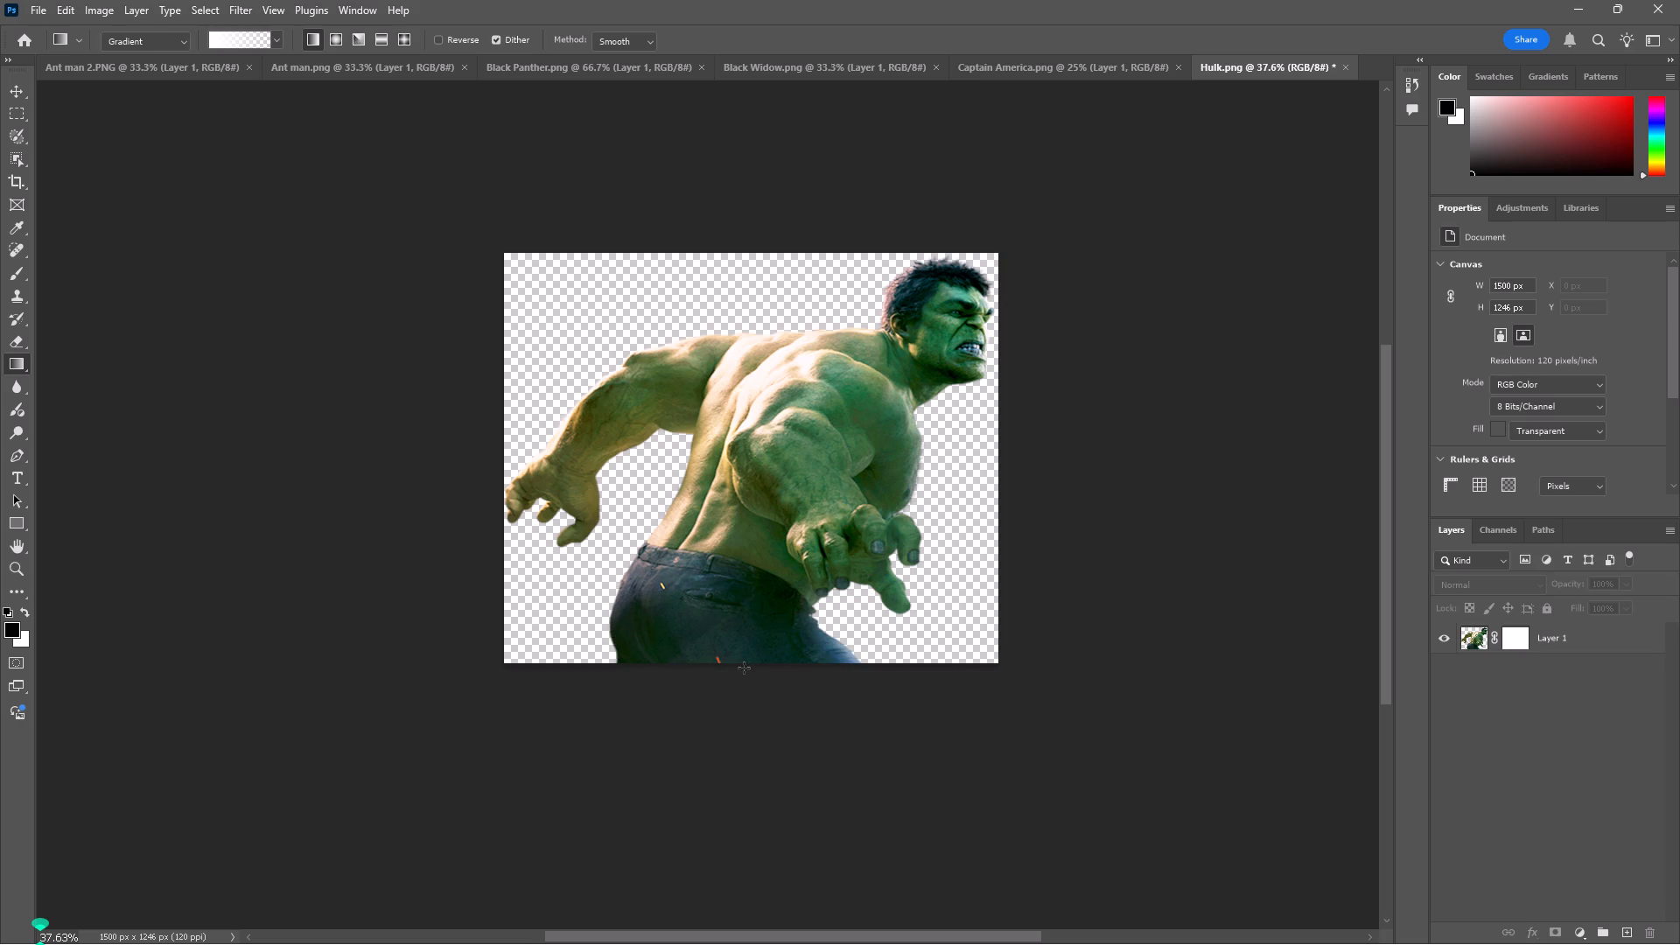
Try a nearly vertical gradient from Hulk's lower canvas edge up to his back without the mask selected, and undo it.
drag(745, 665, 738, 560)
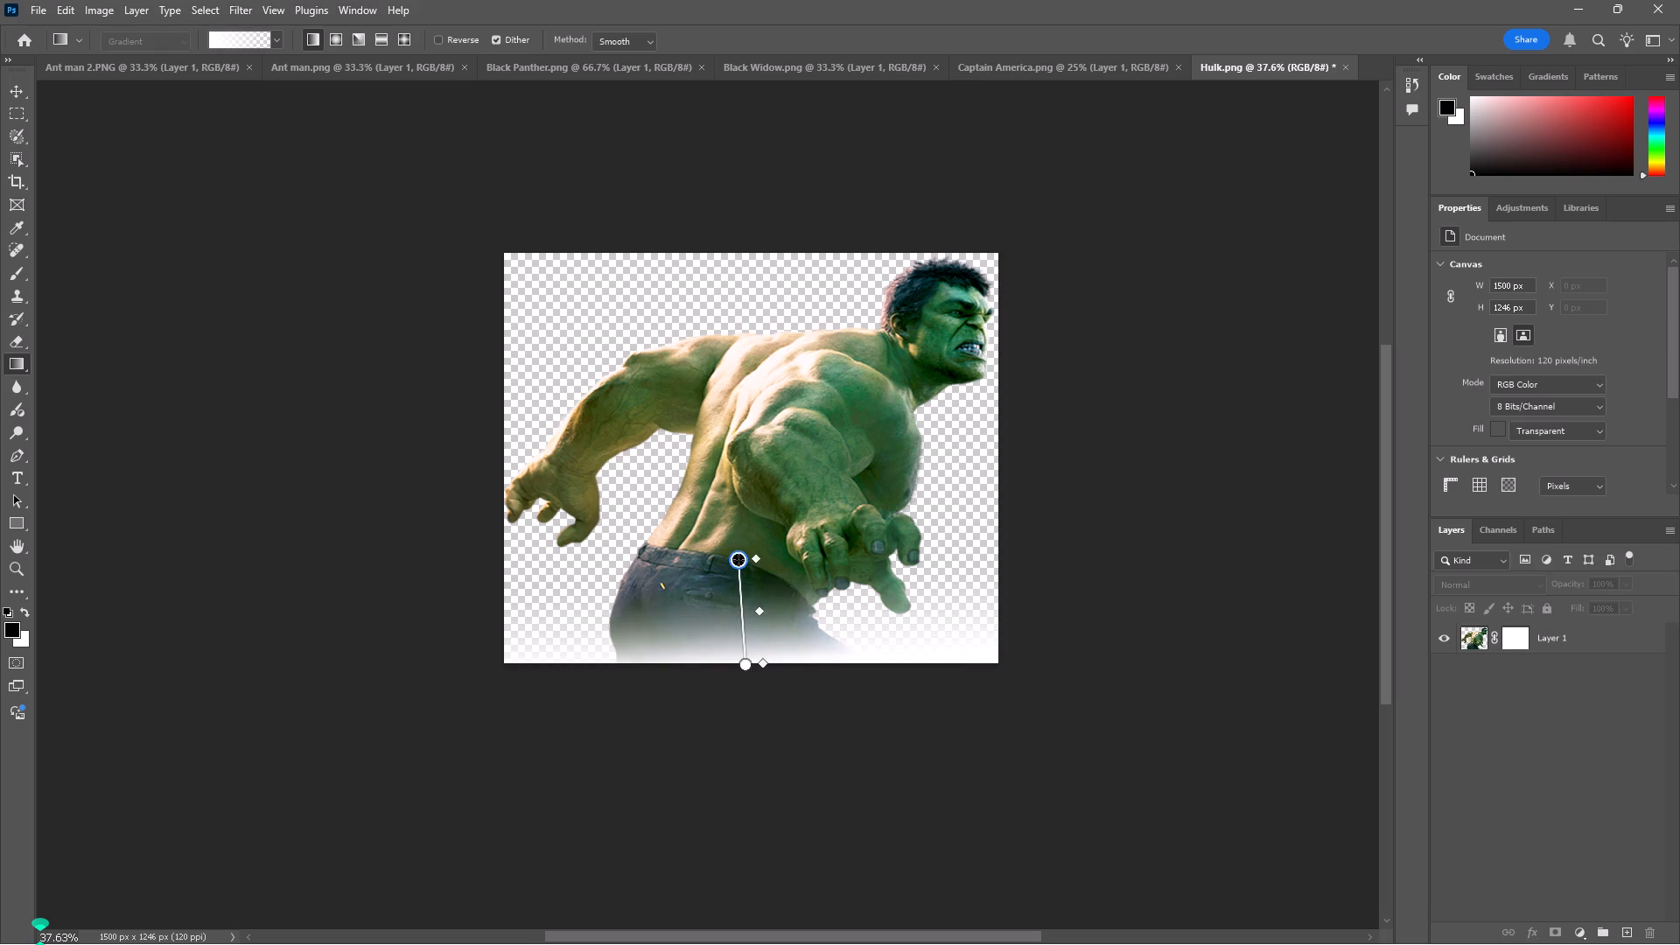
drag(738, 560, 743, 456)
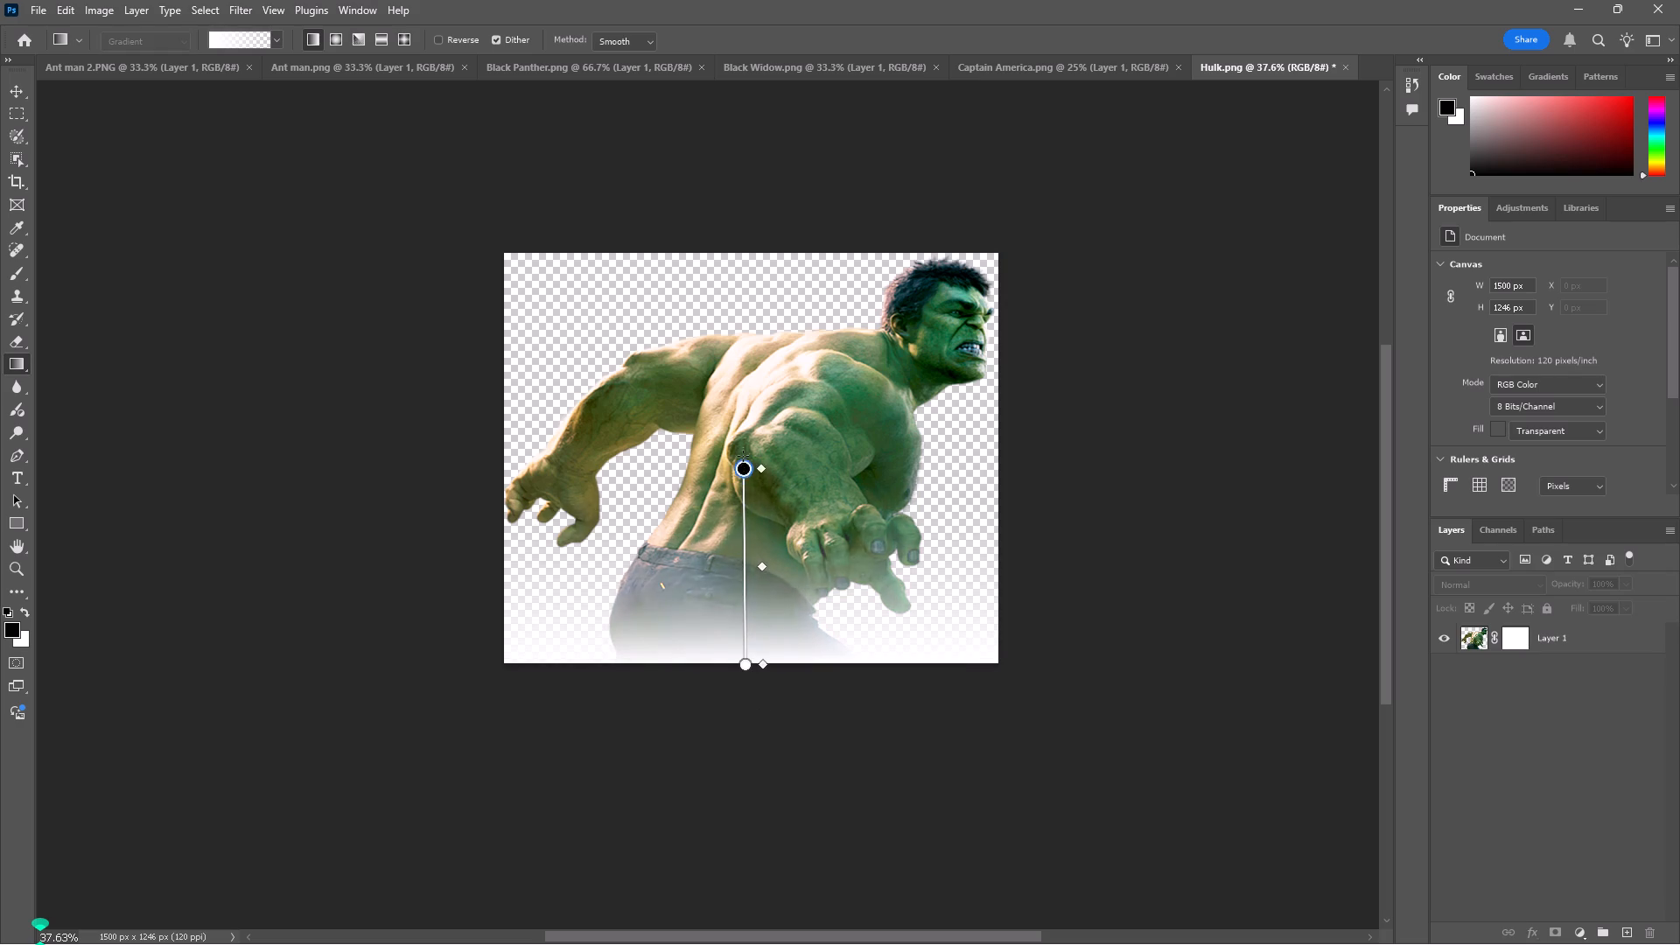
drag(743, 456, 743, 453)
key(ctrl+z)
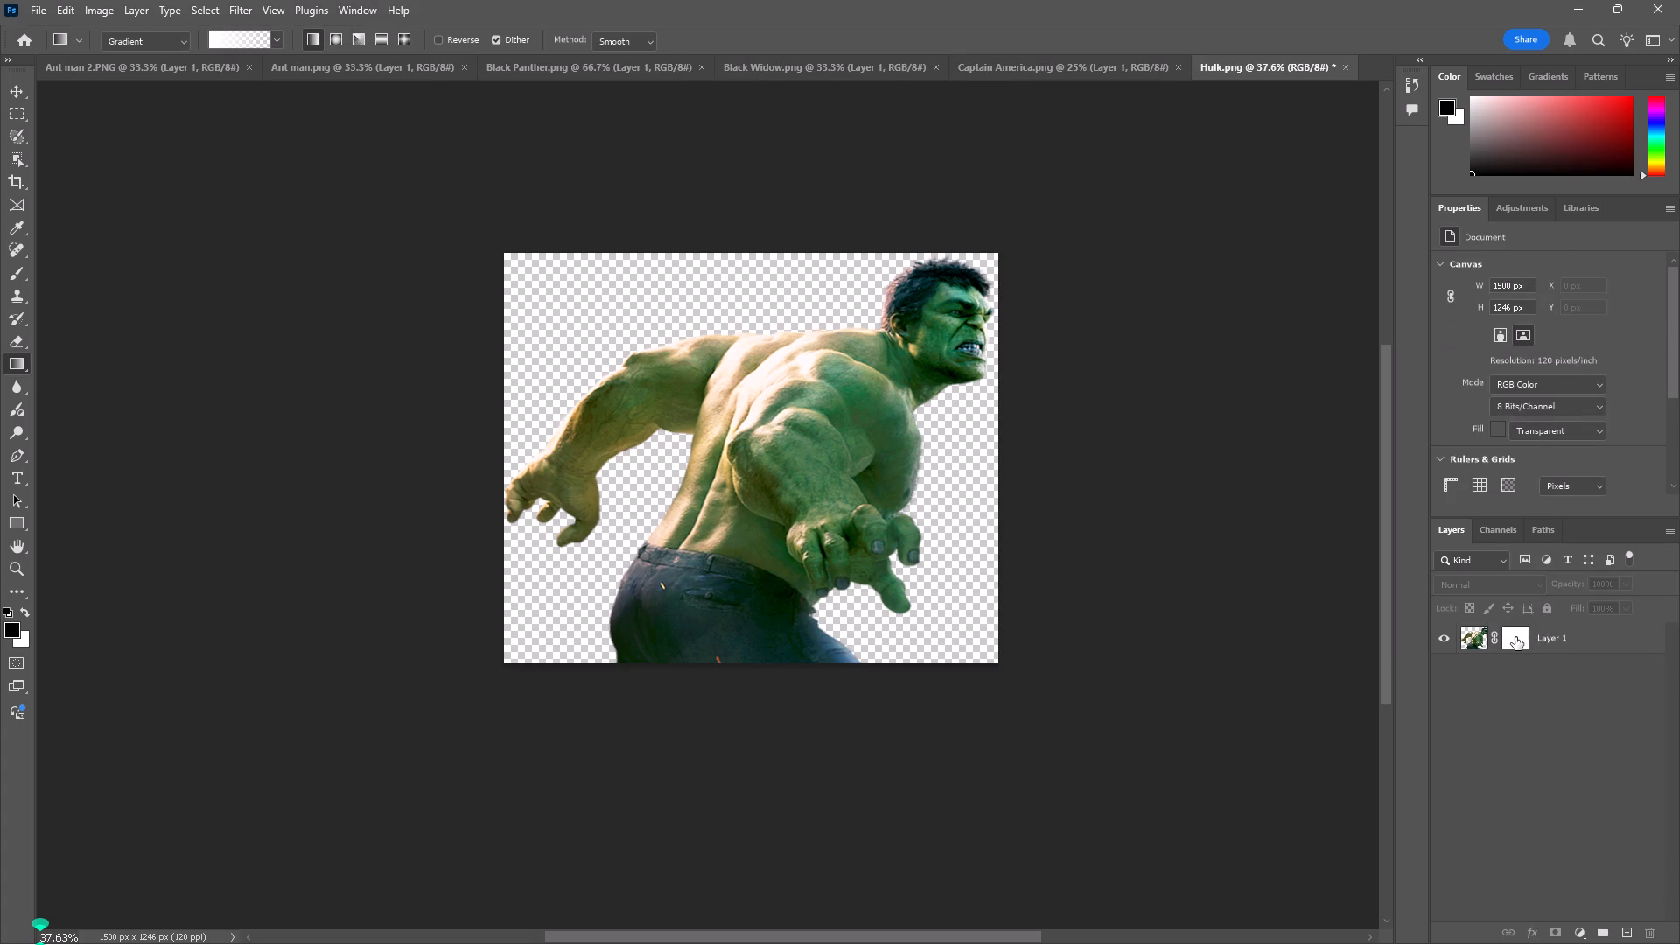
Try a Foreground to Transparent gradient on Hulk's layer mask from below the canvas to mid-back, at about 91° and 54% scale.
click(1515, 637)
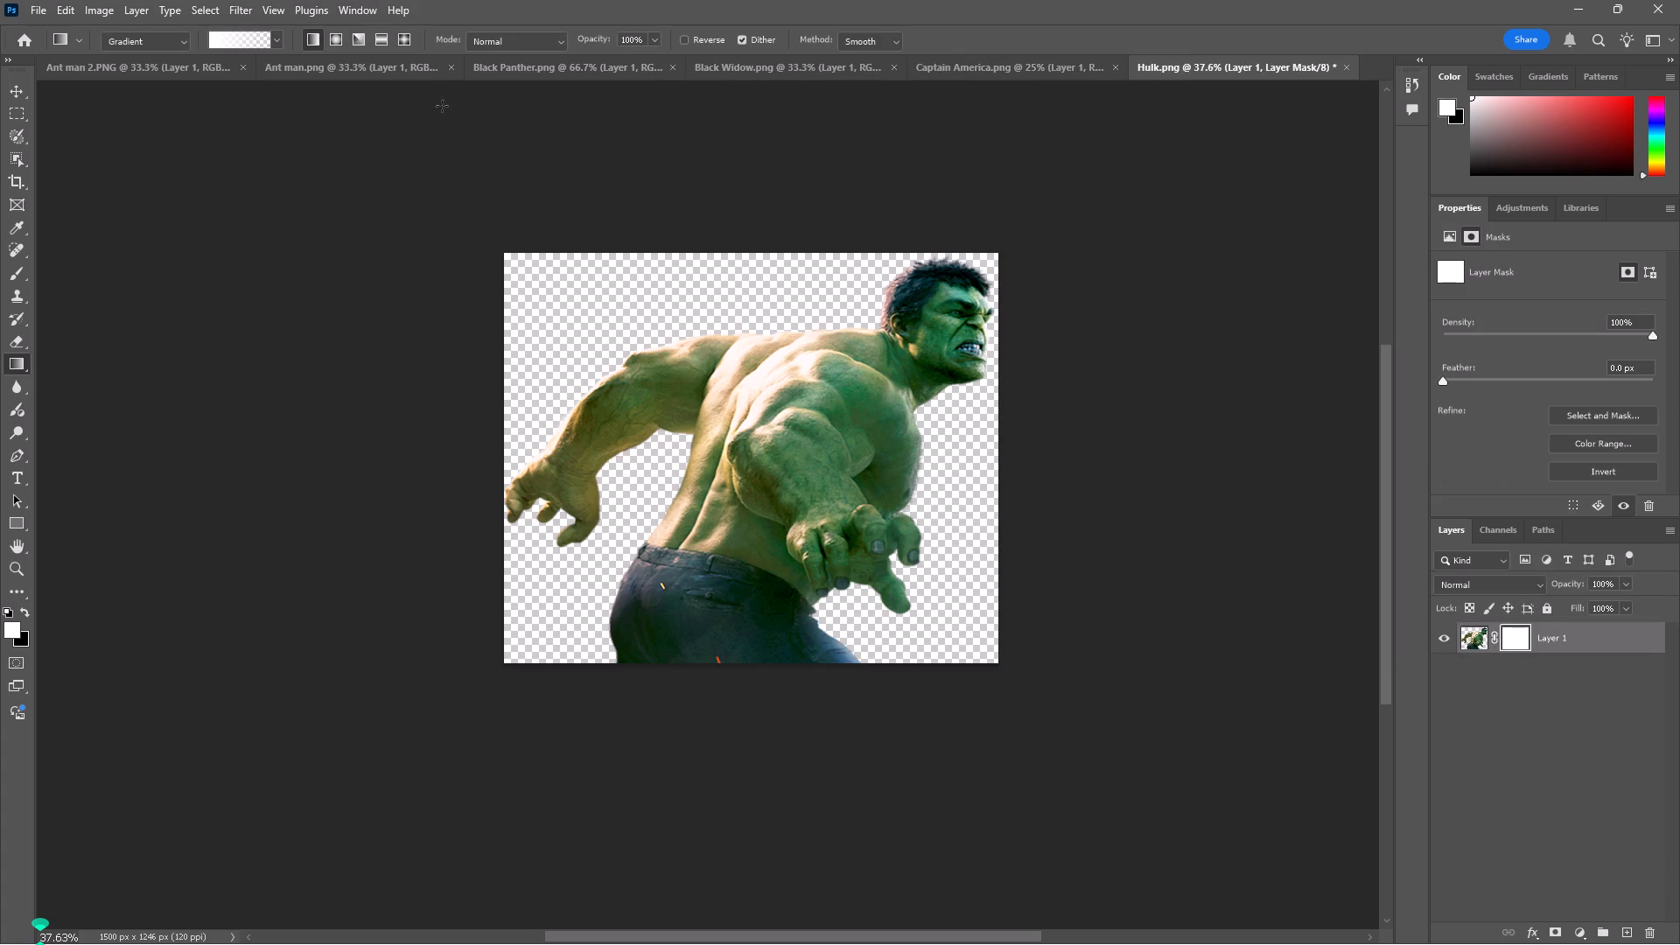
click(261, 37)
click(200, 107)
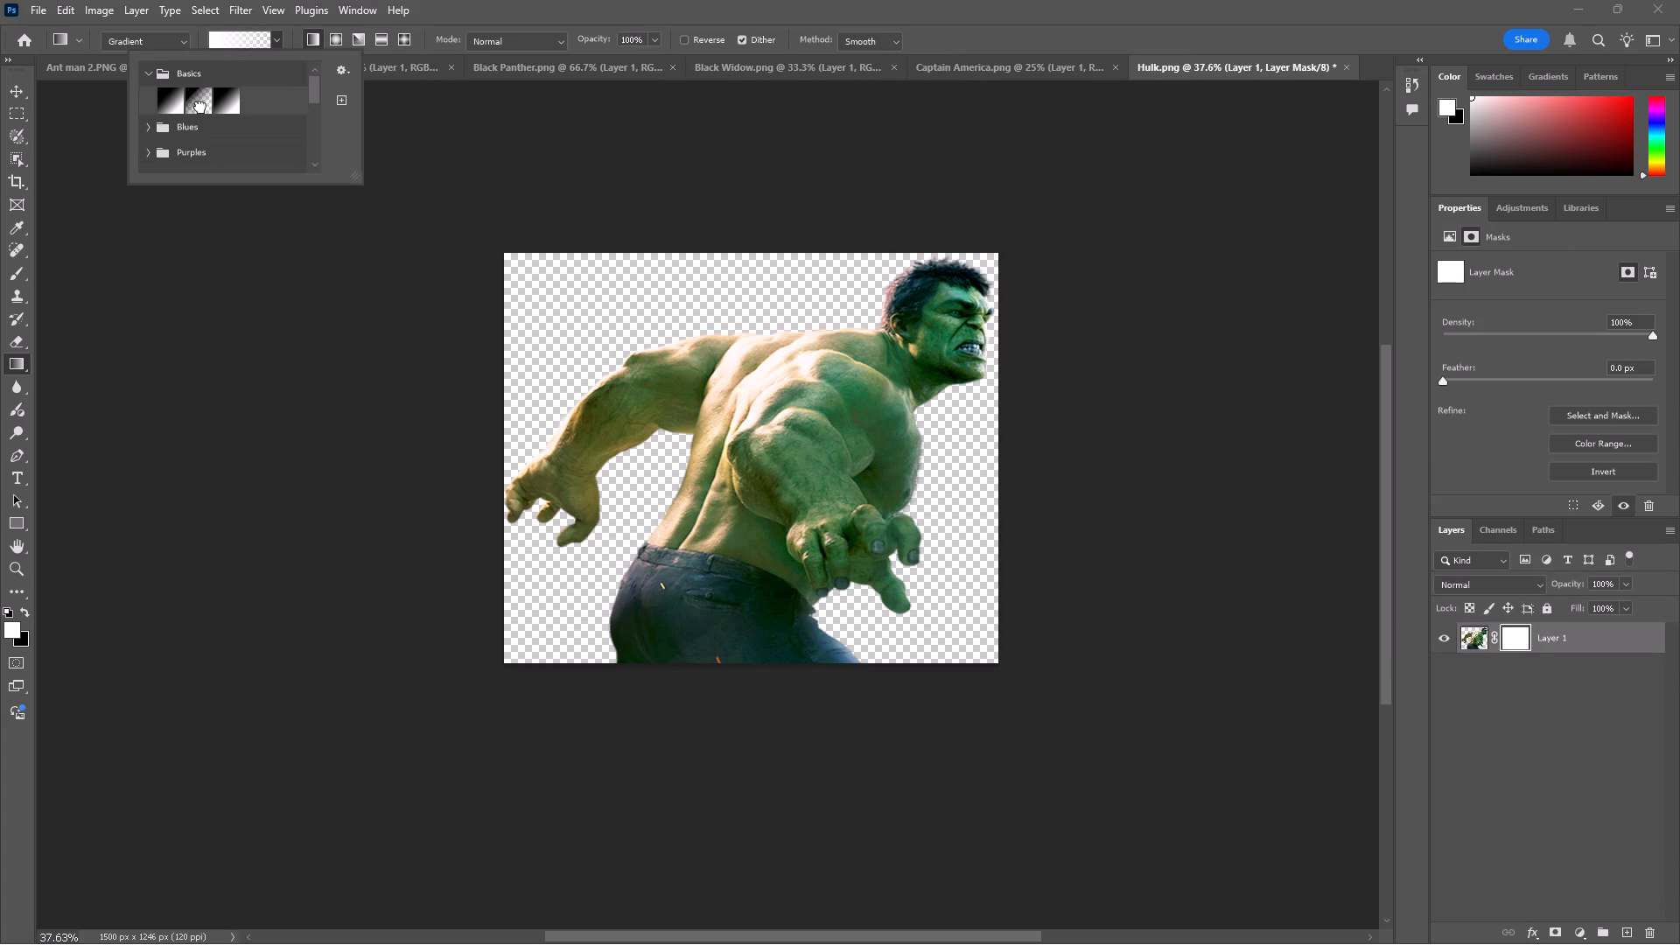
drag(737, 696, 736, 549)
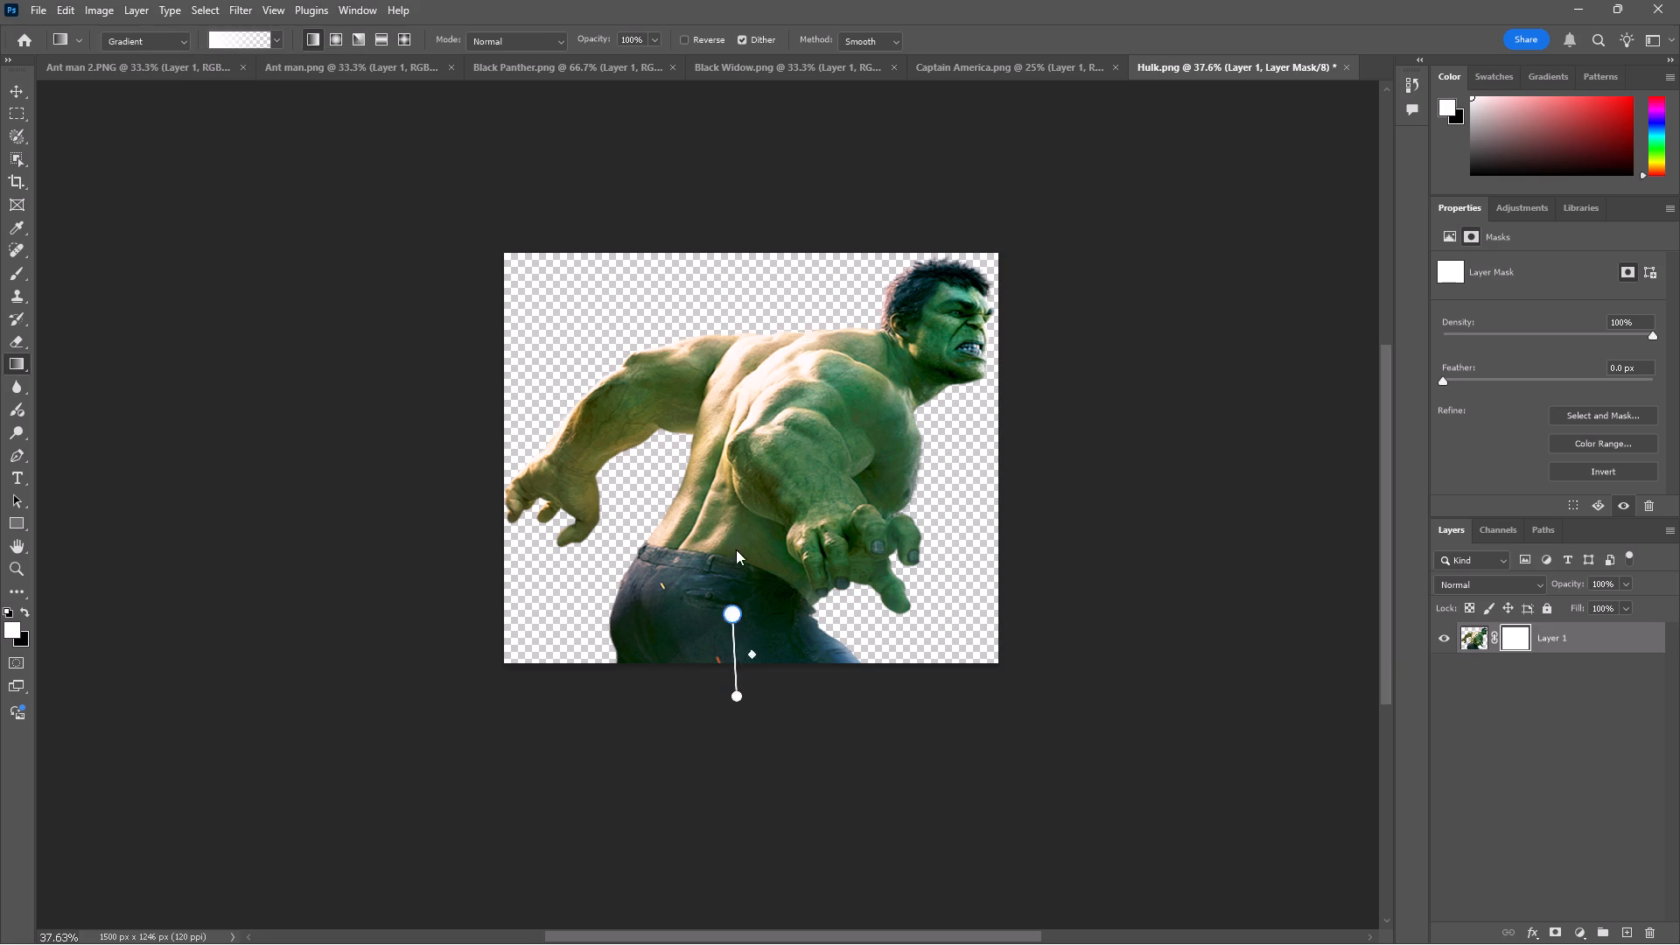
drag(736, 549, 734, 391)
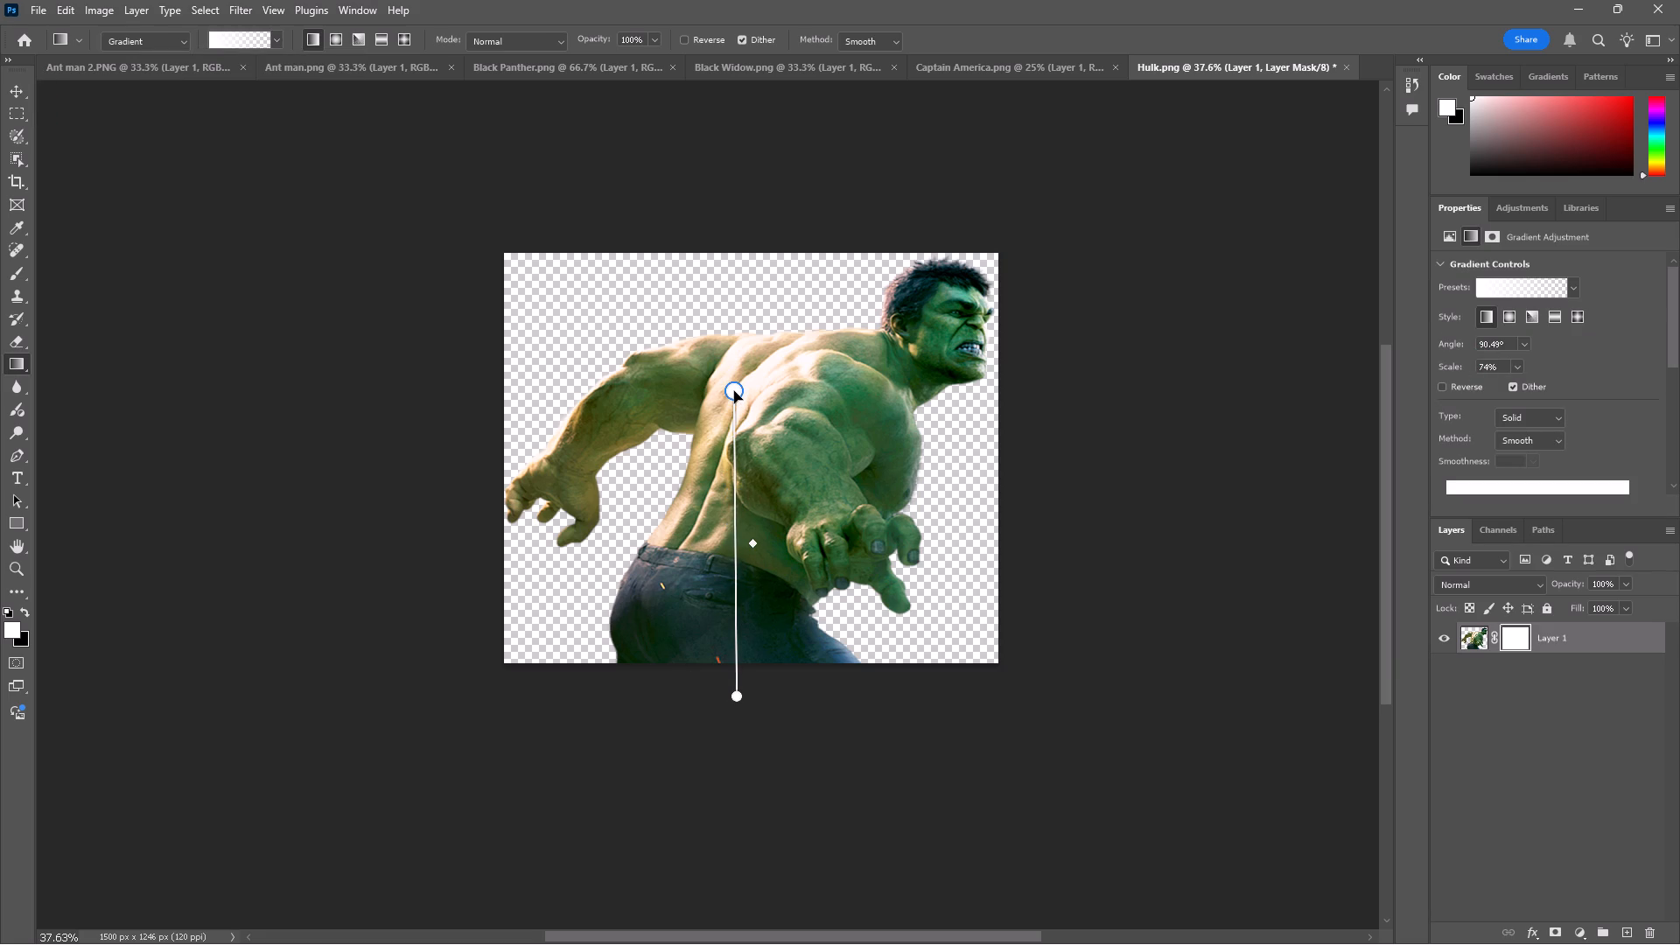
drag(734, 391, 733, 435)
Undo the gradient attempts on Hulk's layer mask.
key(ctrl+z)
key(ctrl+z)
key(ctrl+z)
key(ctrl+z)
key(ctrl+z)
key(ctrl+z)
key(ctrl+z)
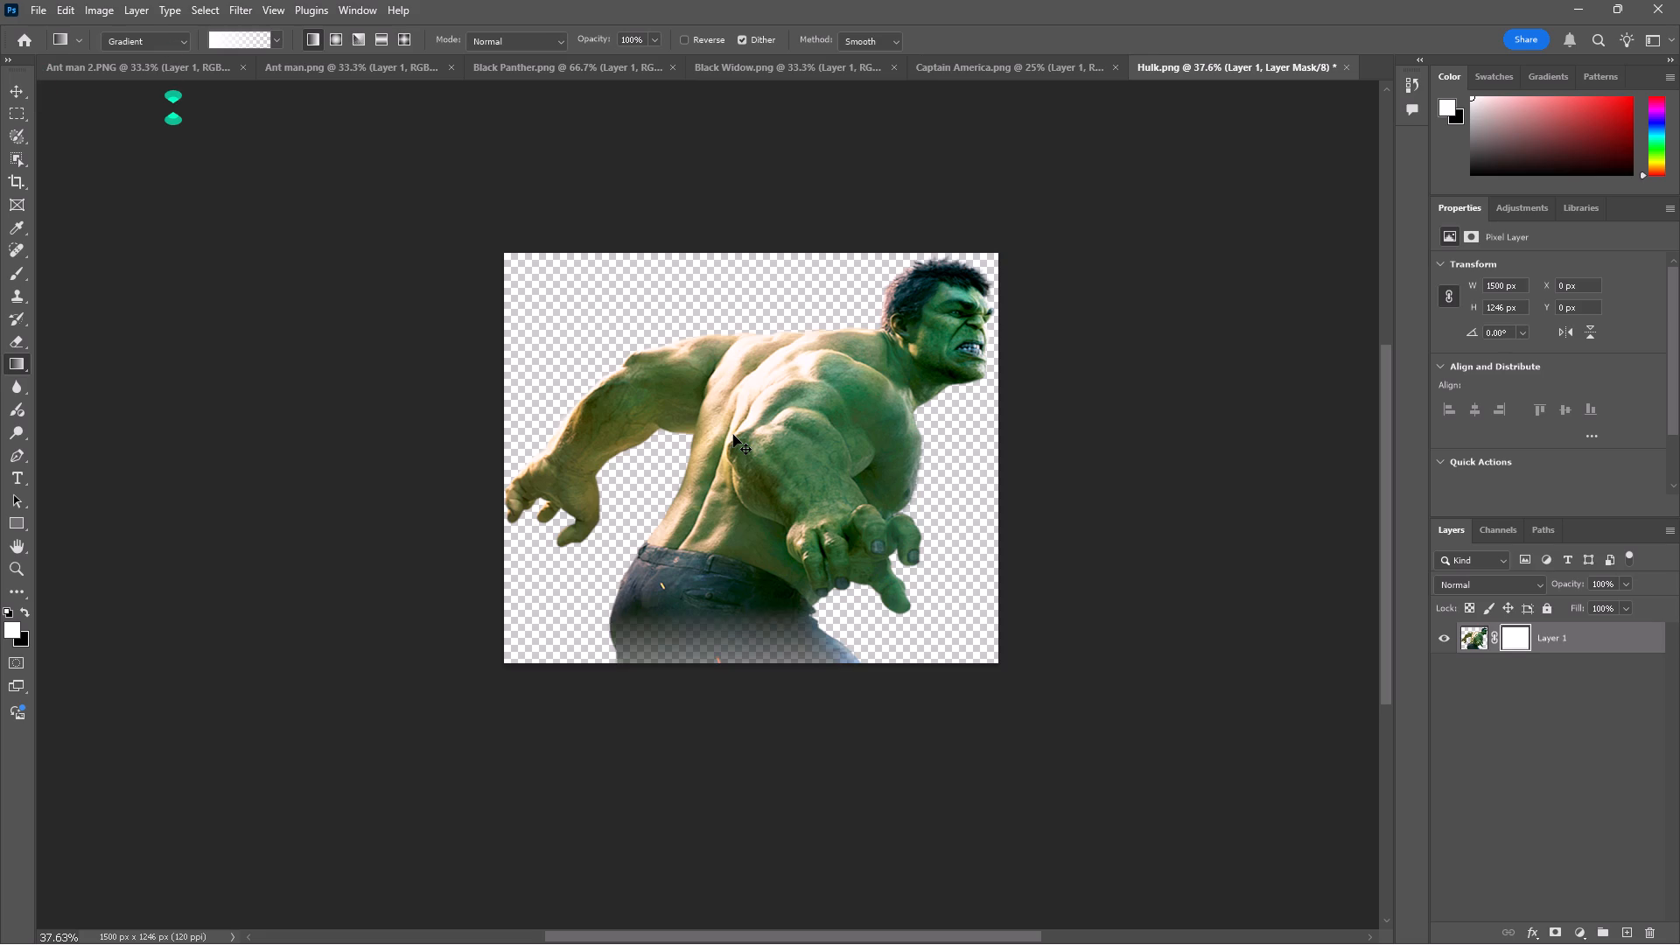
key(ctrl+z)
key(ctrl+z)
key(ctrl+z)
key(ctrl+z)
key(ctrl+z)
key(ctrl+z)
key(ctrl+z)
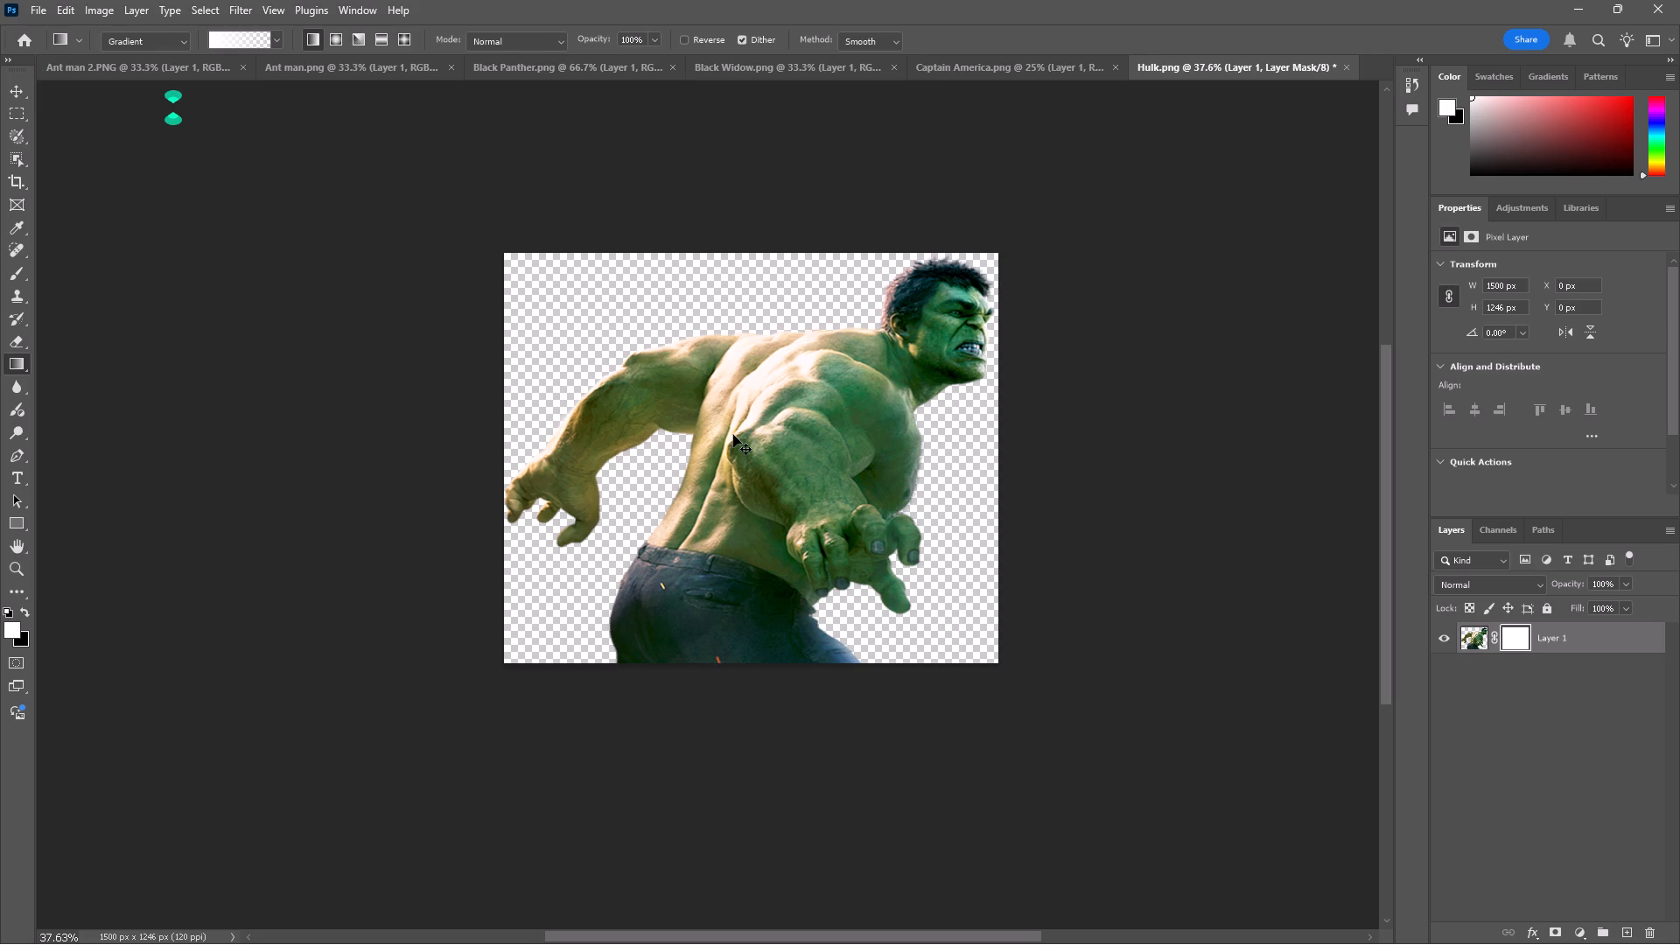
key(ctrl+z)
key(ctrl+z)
Choose the Foreground to Transparent preset from Basics for the Gradient tool, with the linear style.
click(255, 47)
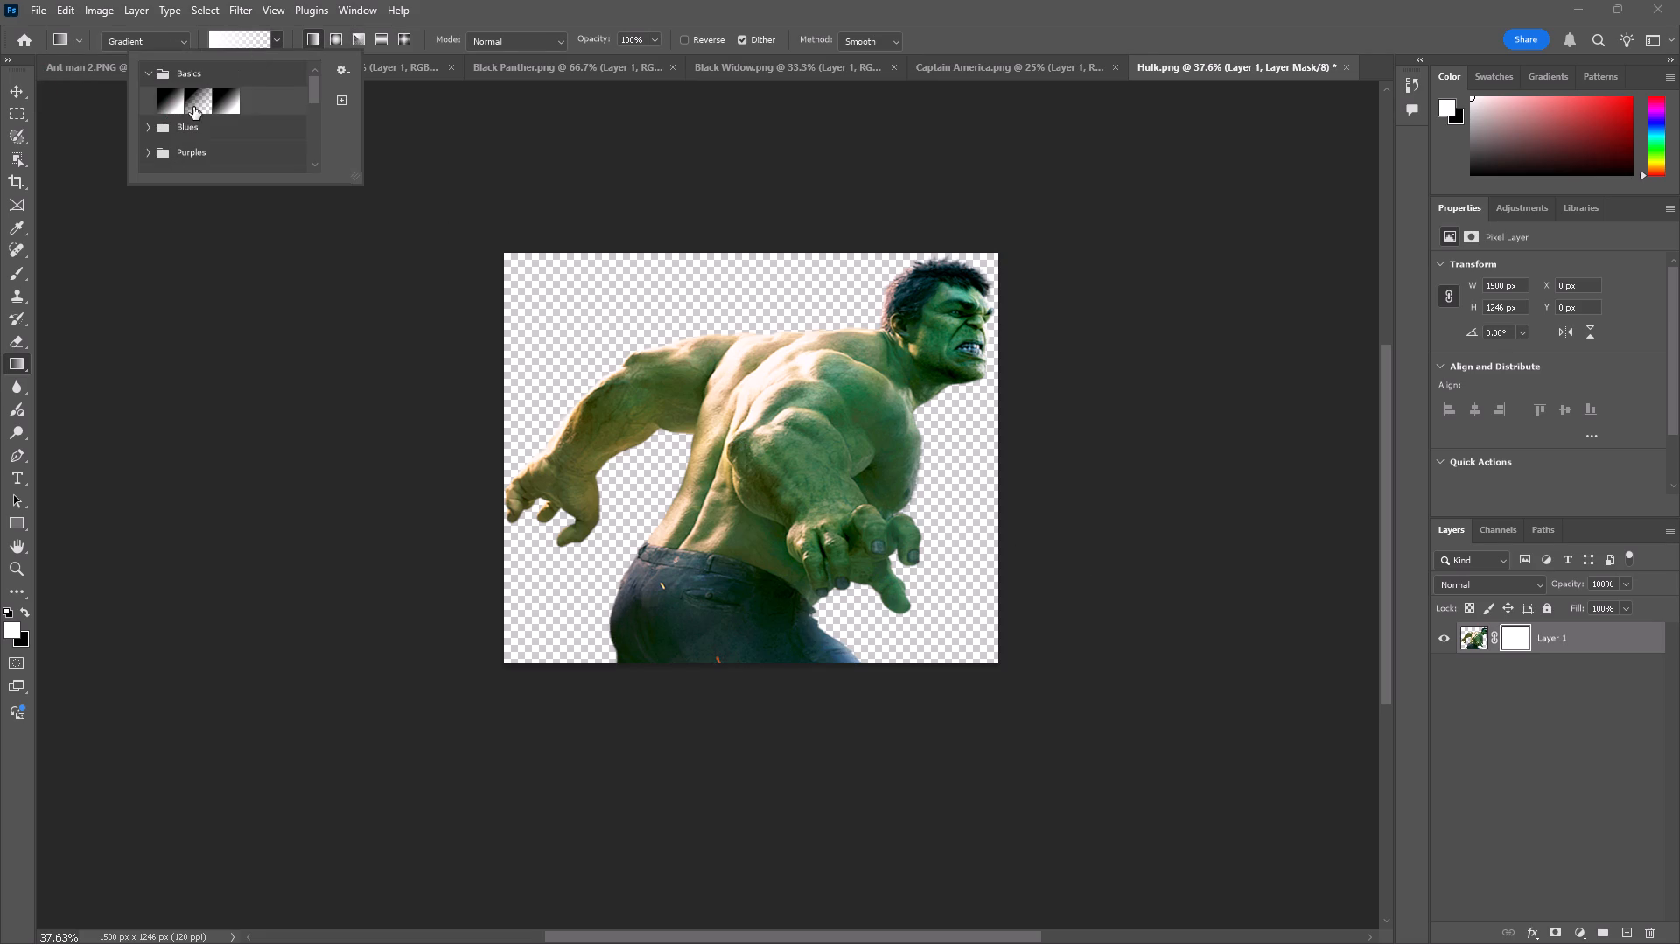
triple_click(193, 107)
click(193, 107)
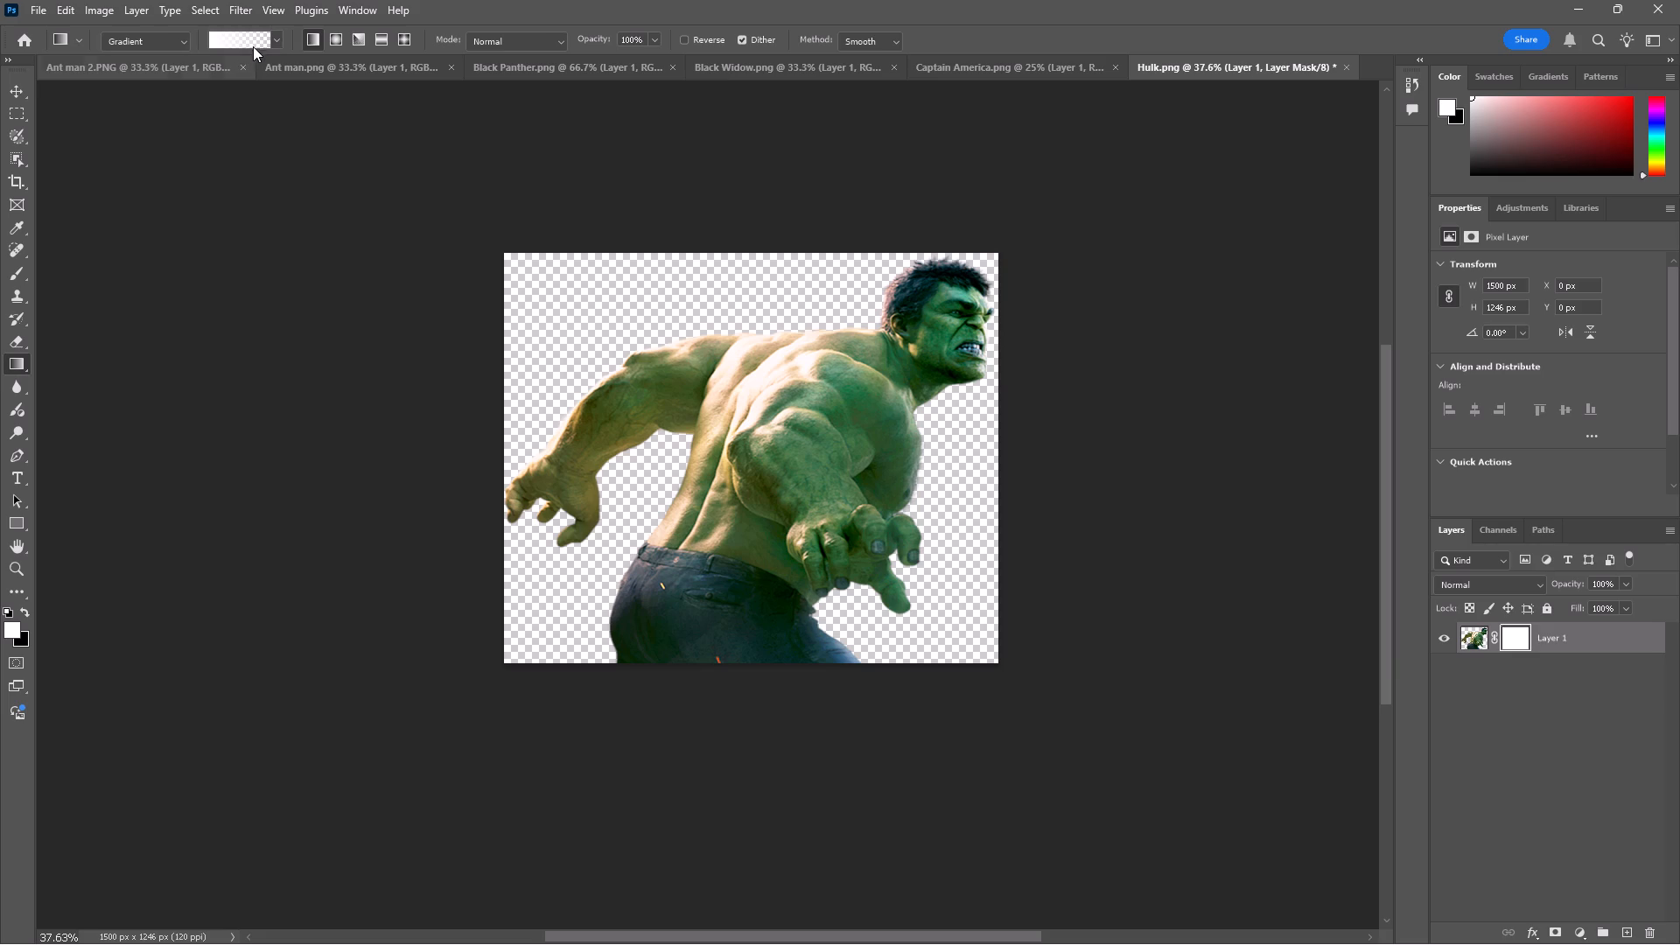
click(260, 31)
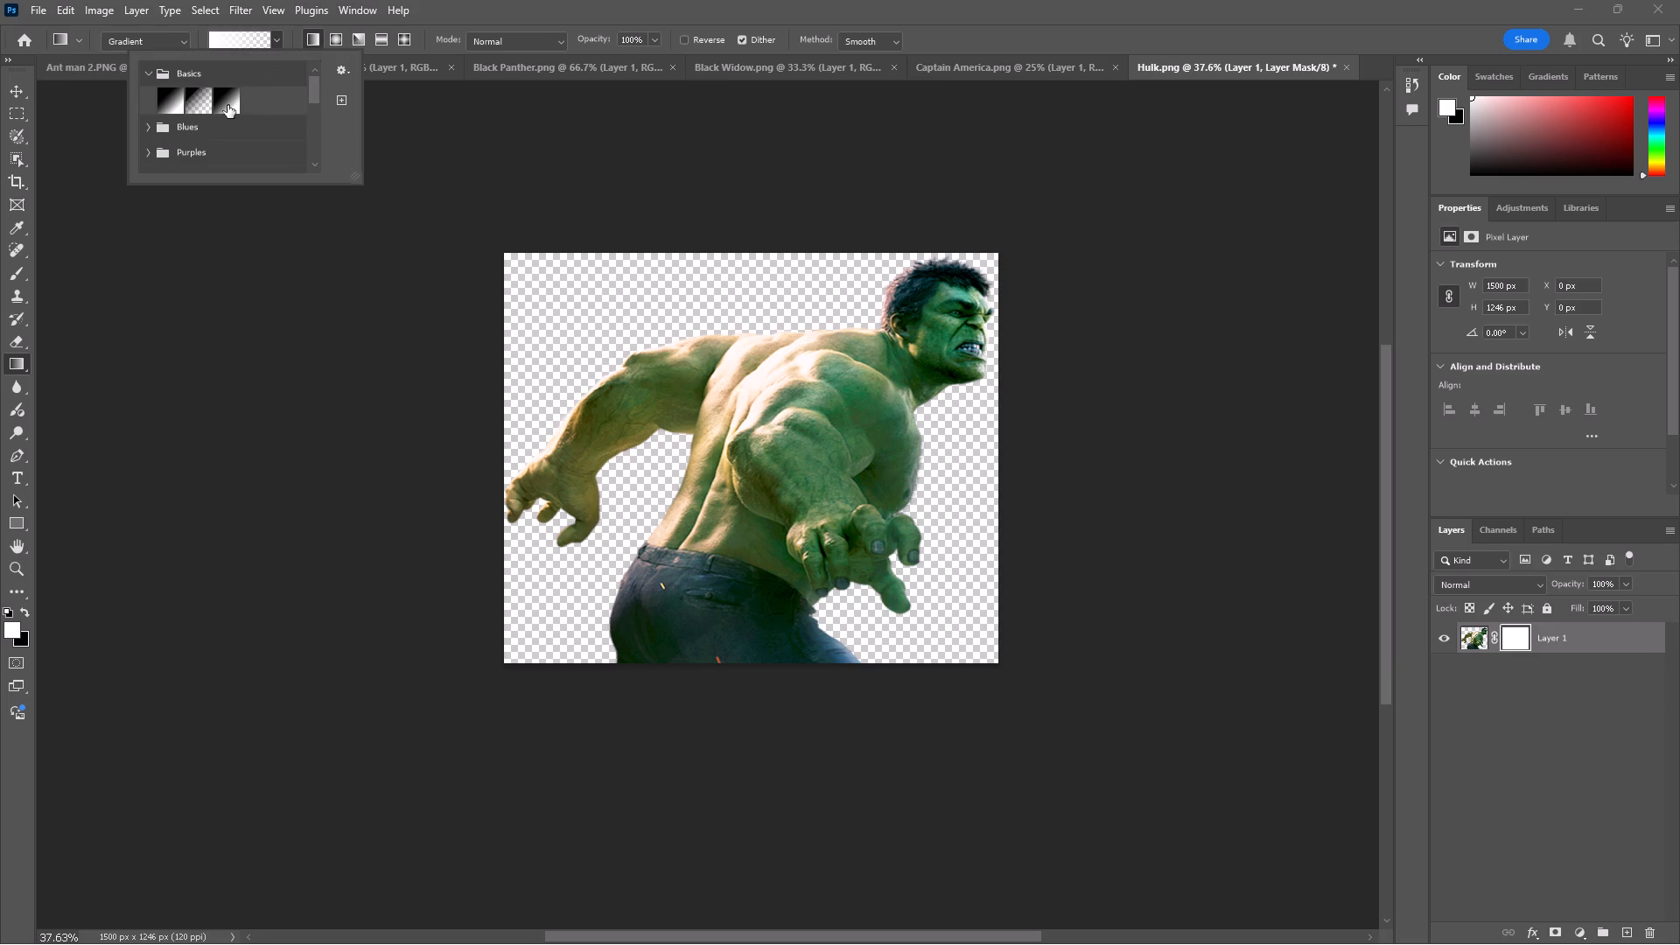
click(227, 105)
click(195, 99)
click(271, 40)
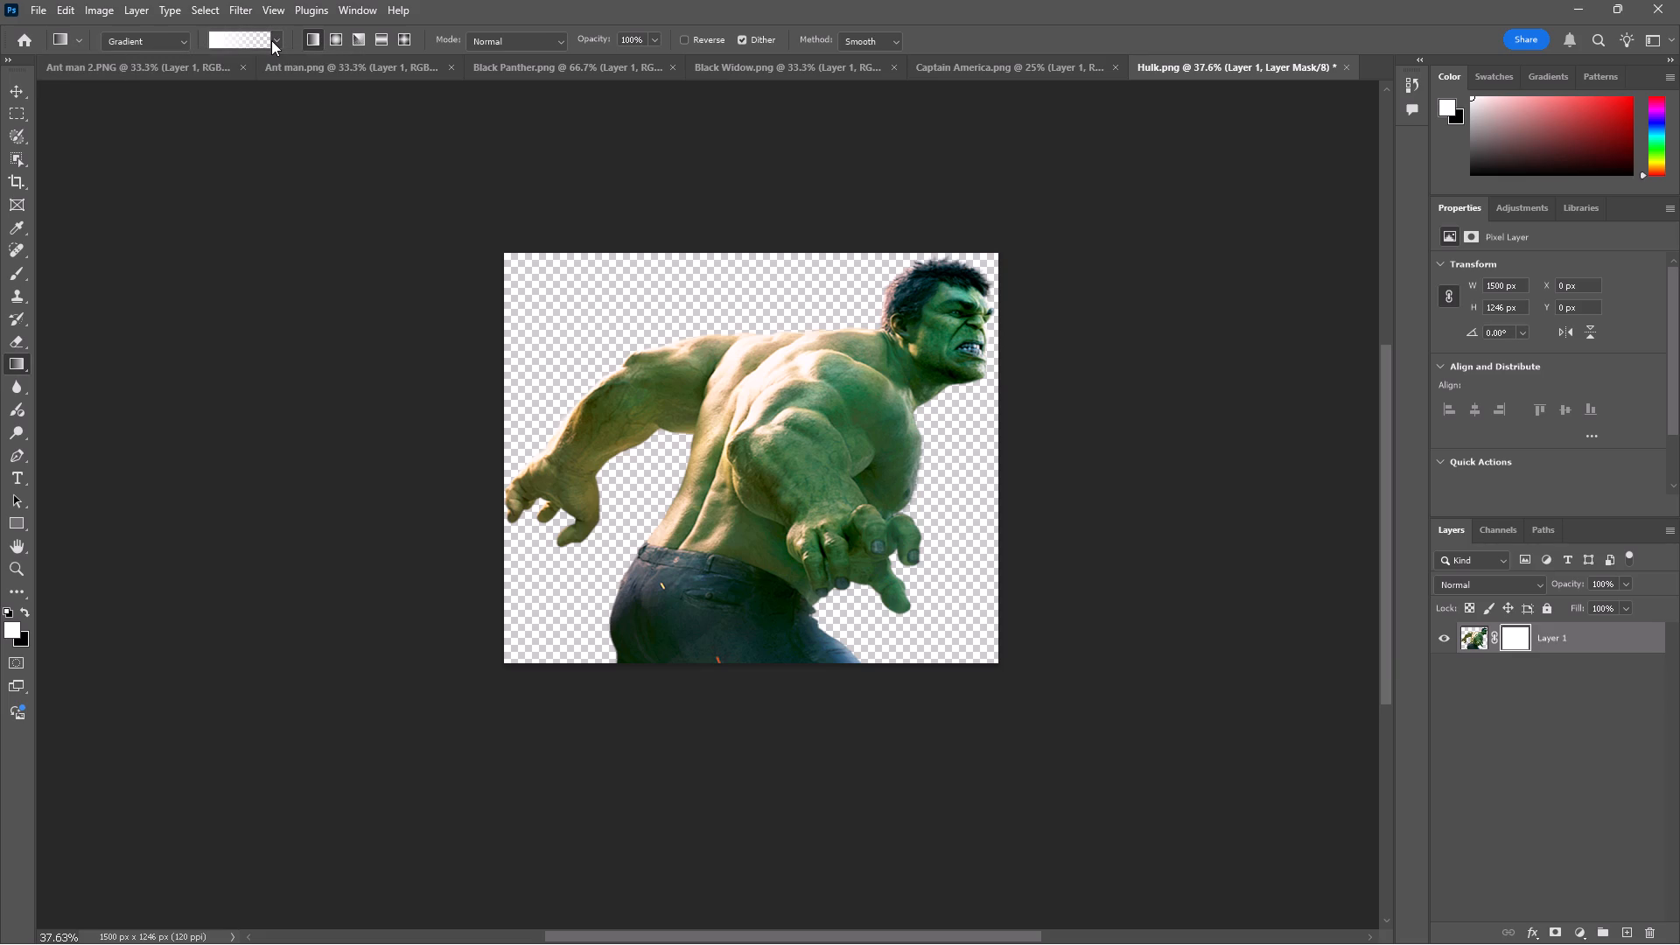
double_click(271, 40)
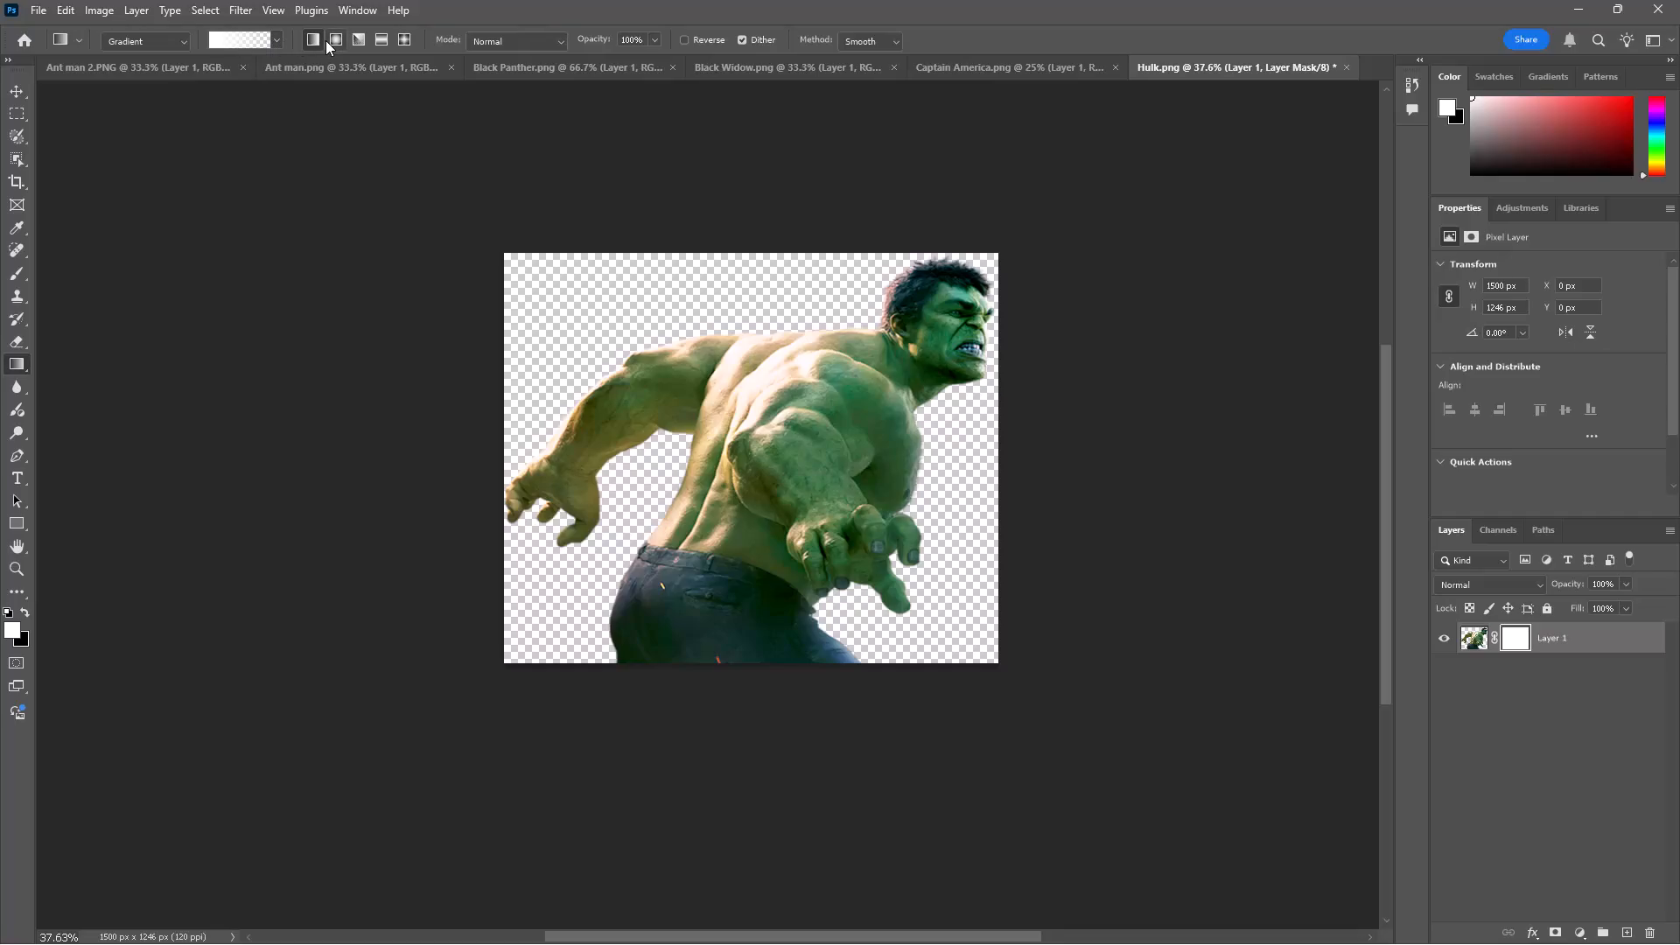
click(316, 40)
Switch to Captain America.png and set the Gradient tool to Classic gradient mode.
click(951, 66)
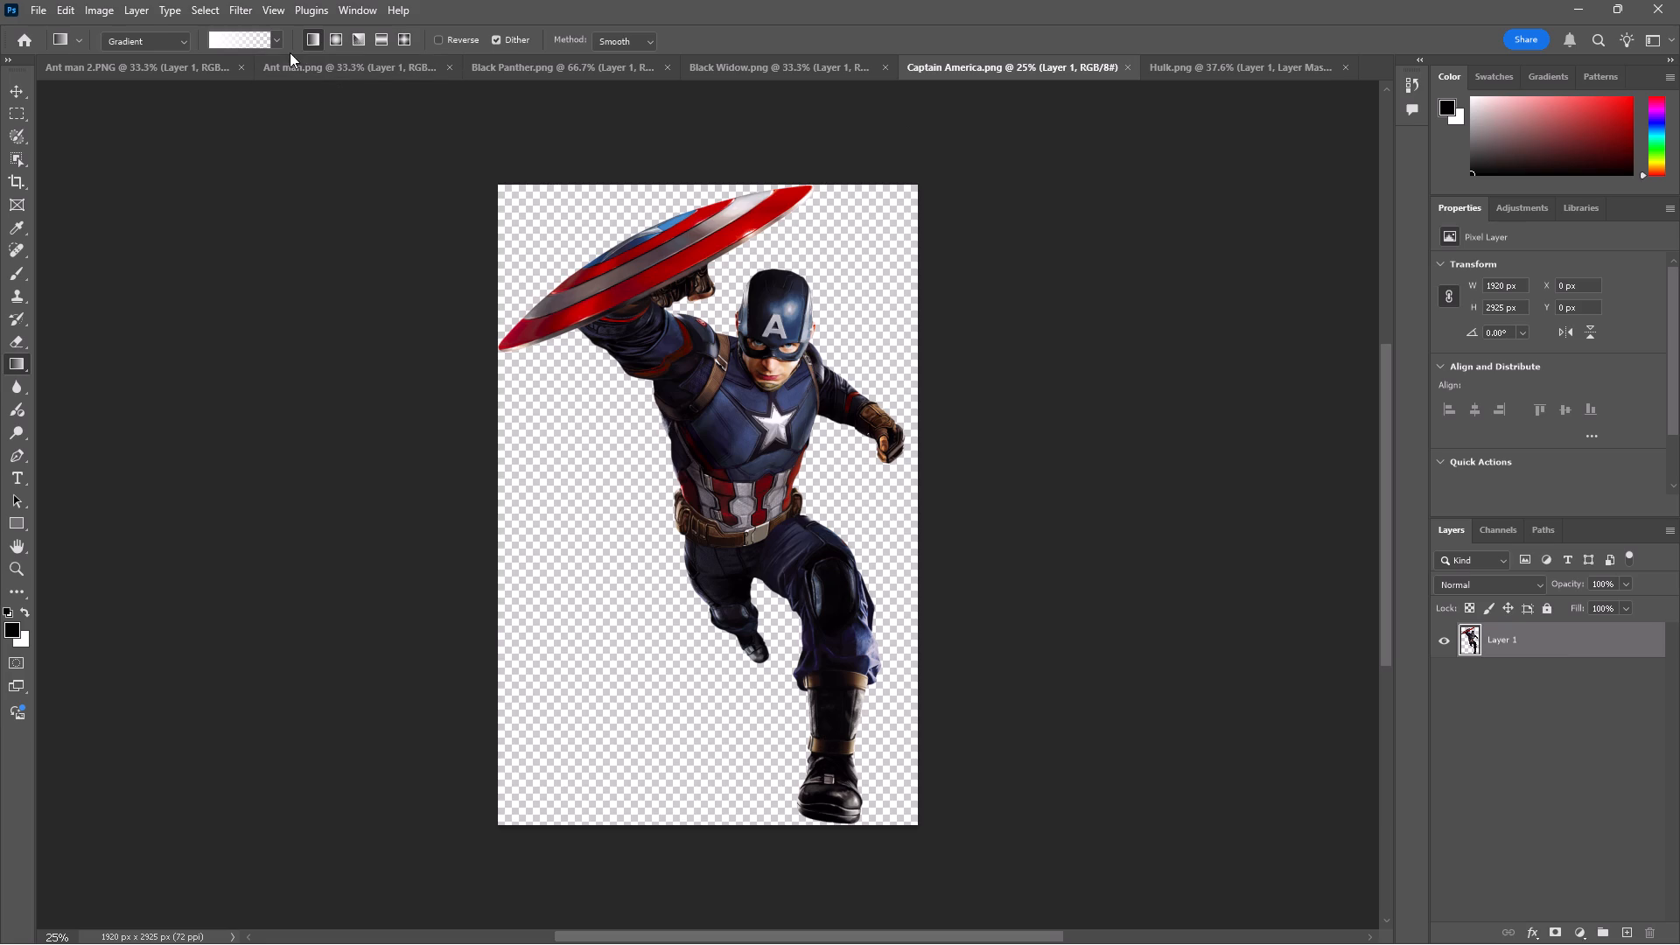
click(74, 31)
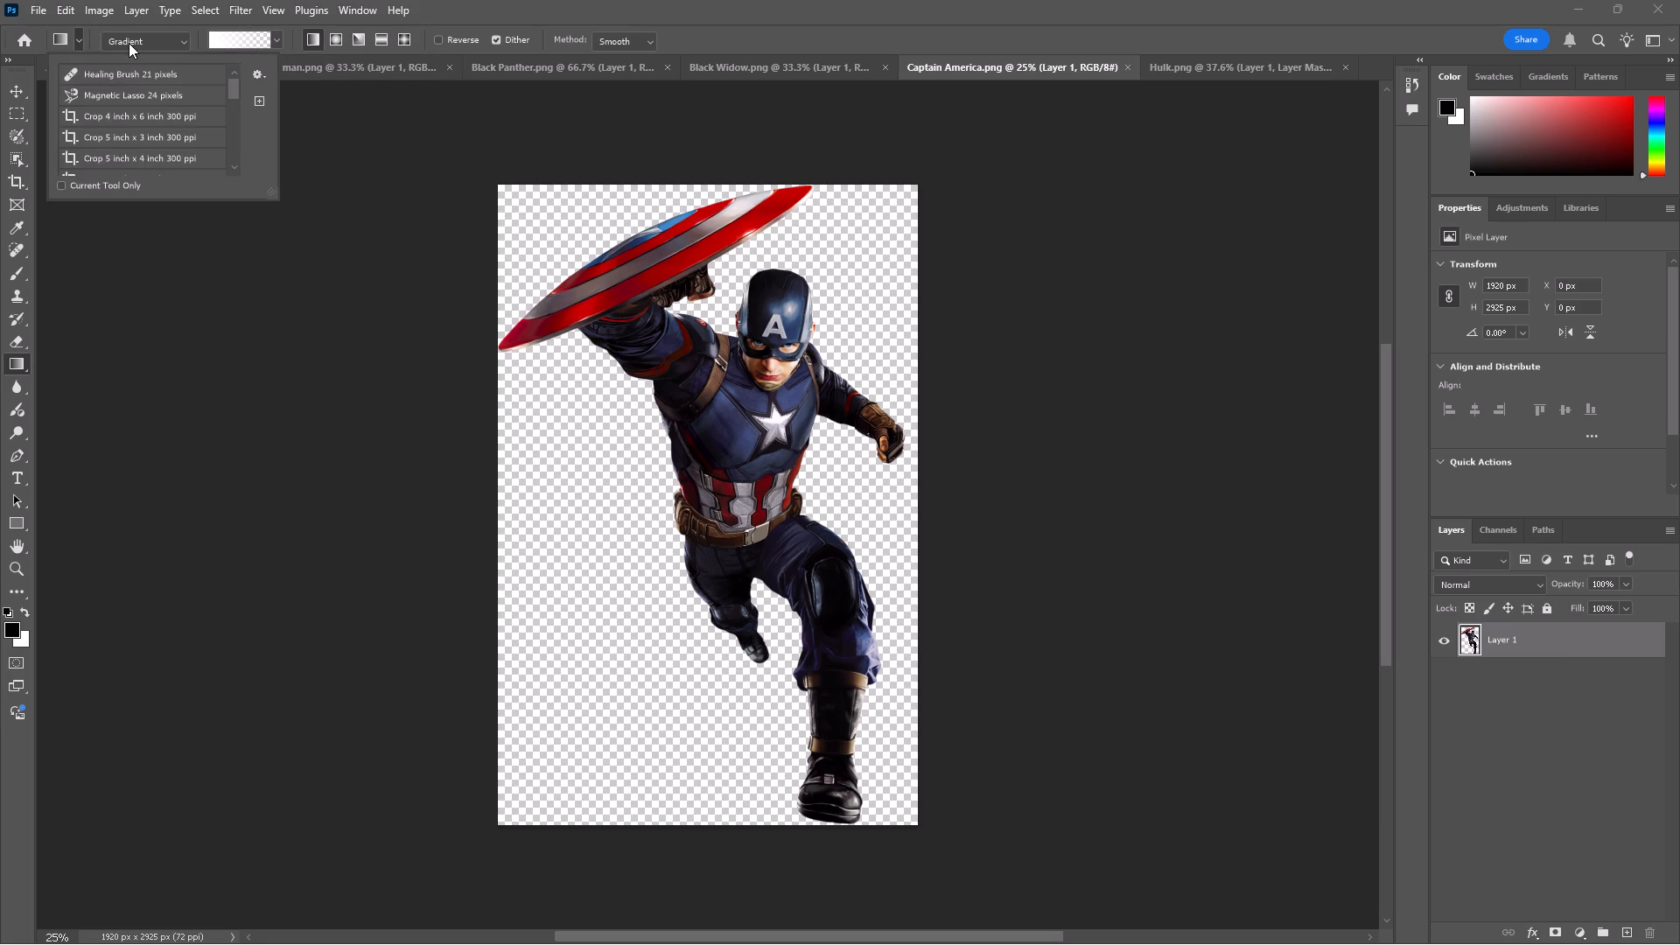
click(129, 43)
click(141, 75)
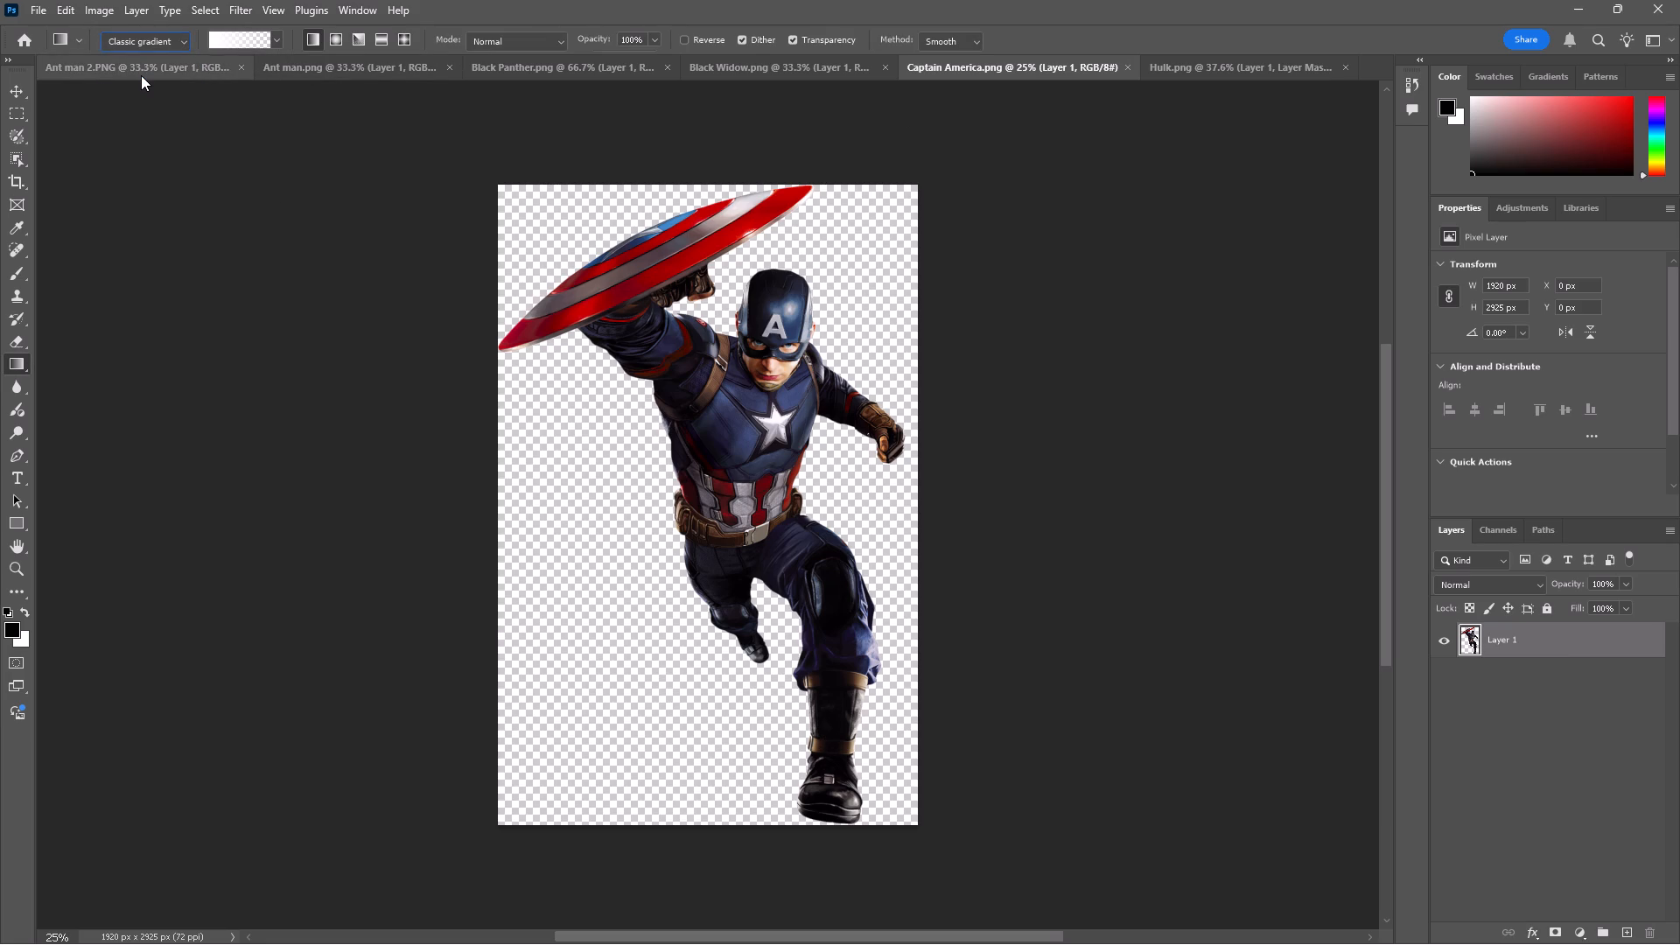
Edit the Foreground to Transparent gradient by selecting its black colour stop at location 0, and accept it as a custom gradient.
click(227, 34)
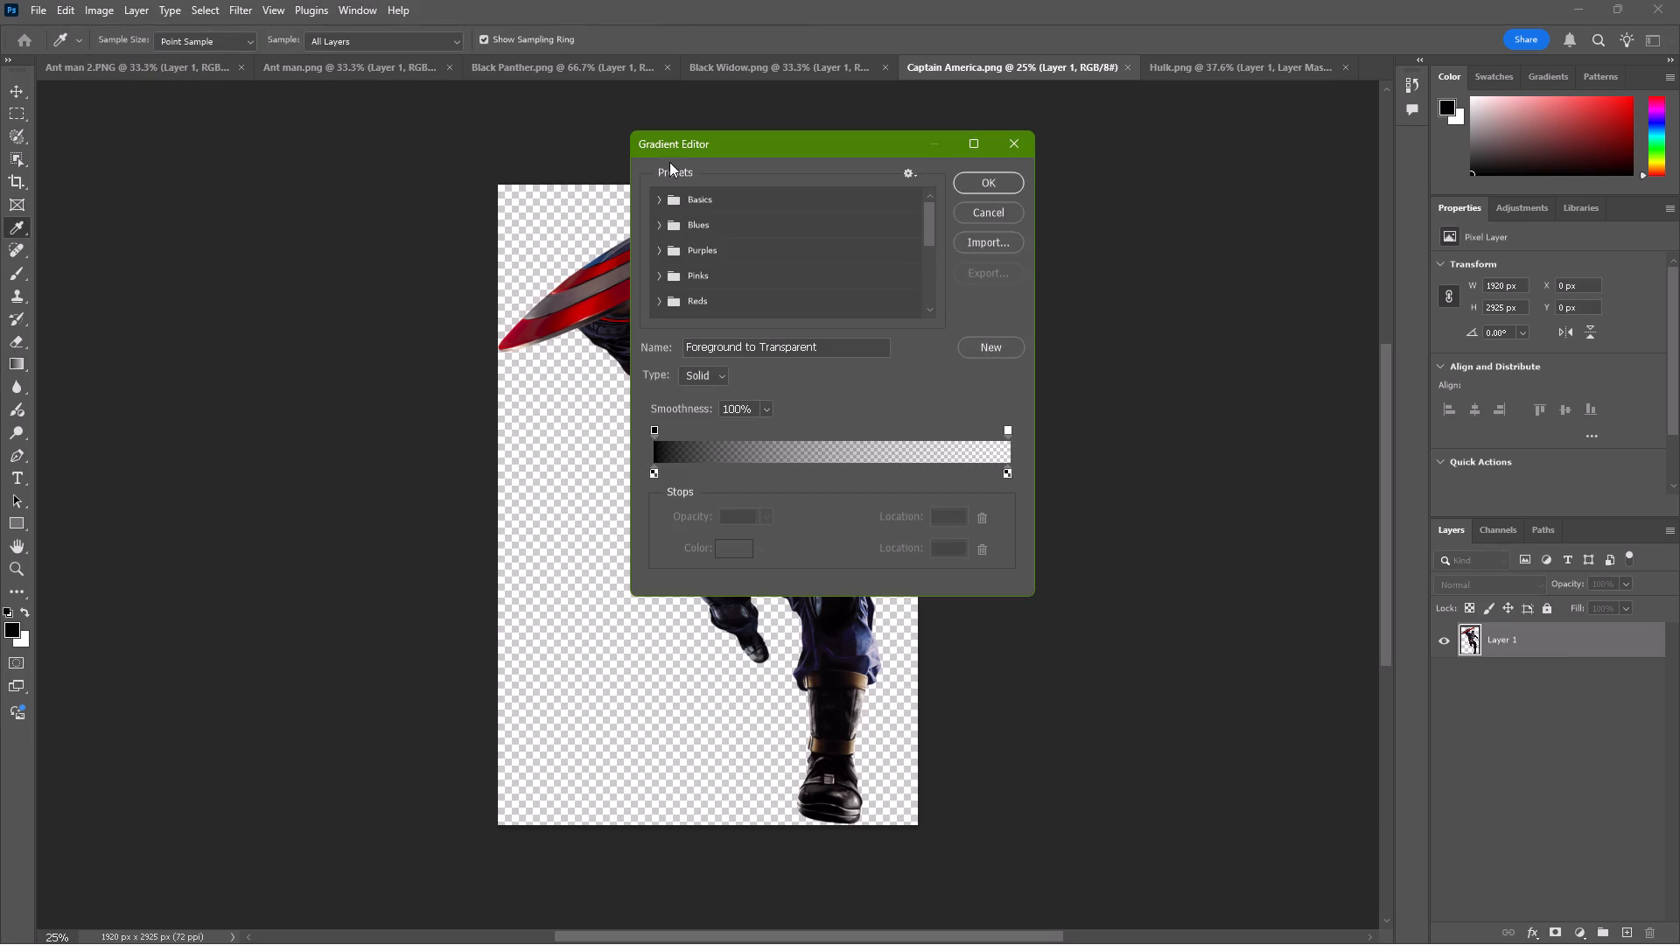
click(656, 475)
click(994, 191)
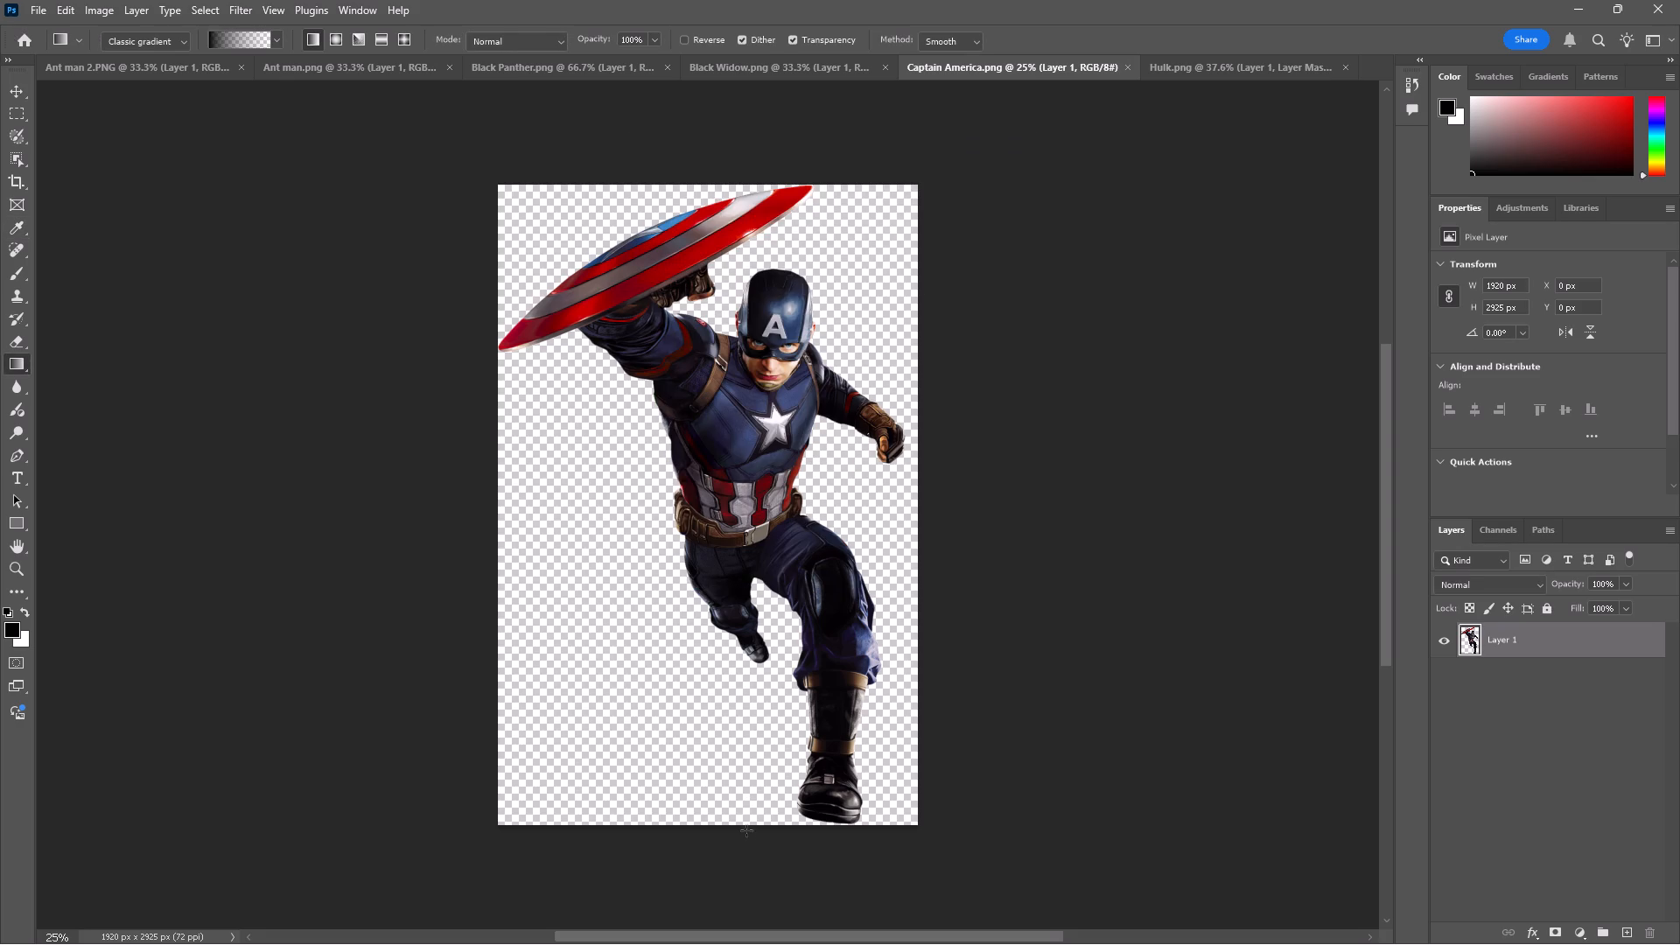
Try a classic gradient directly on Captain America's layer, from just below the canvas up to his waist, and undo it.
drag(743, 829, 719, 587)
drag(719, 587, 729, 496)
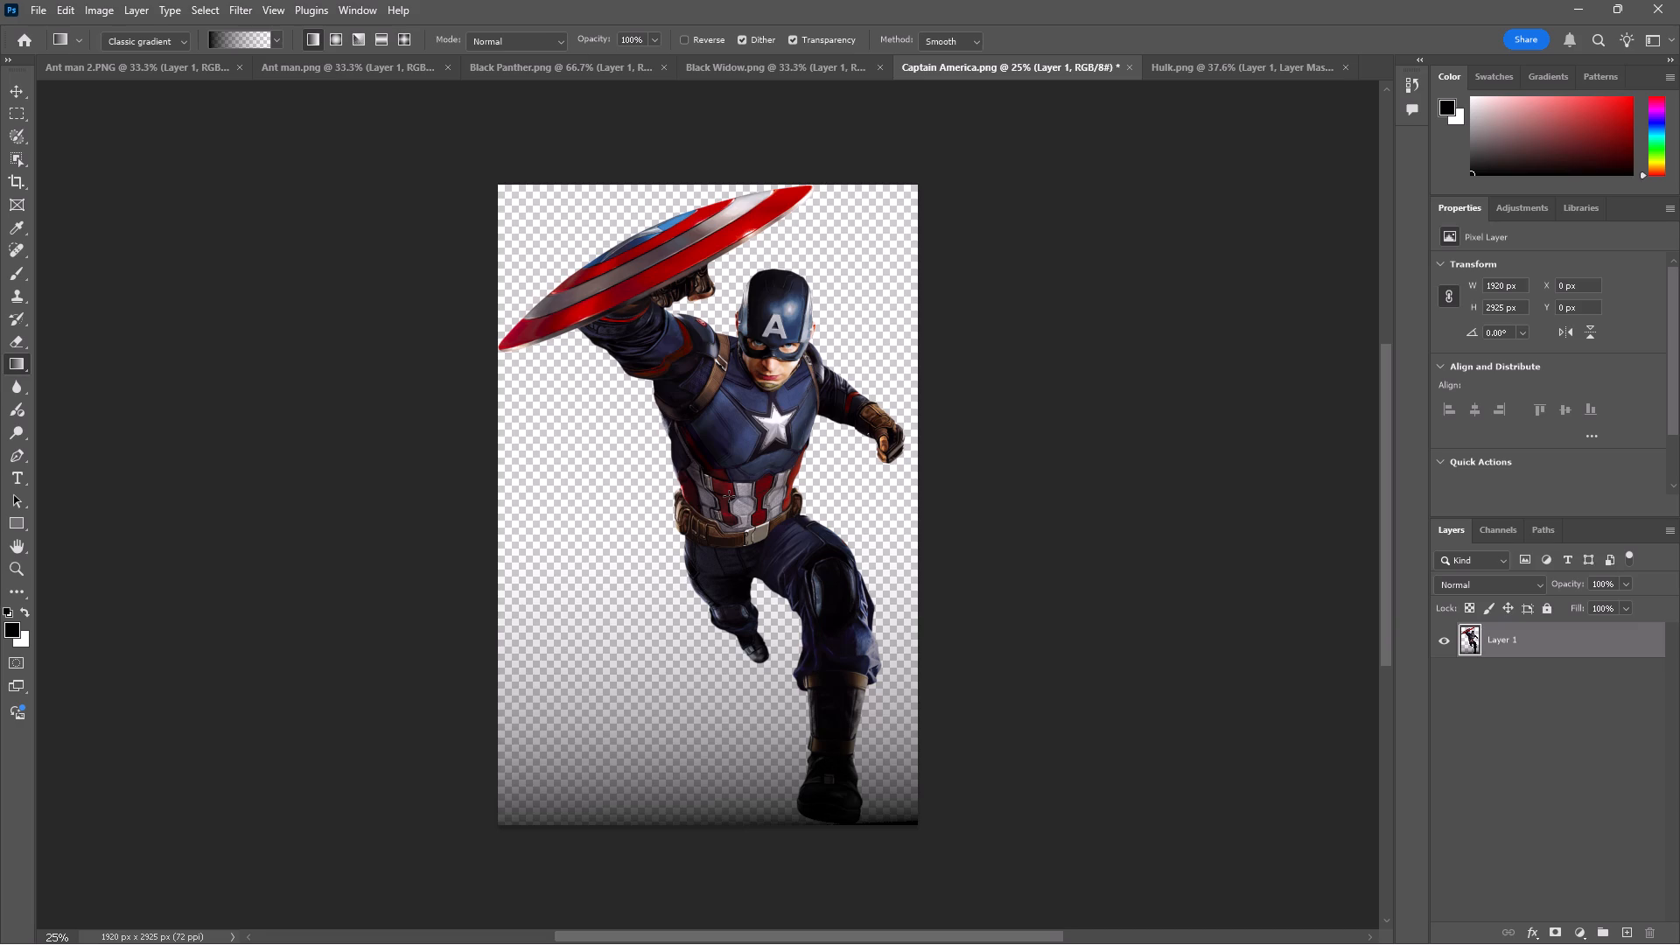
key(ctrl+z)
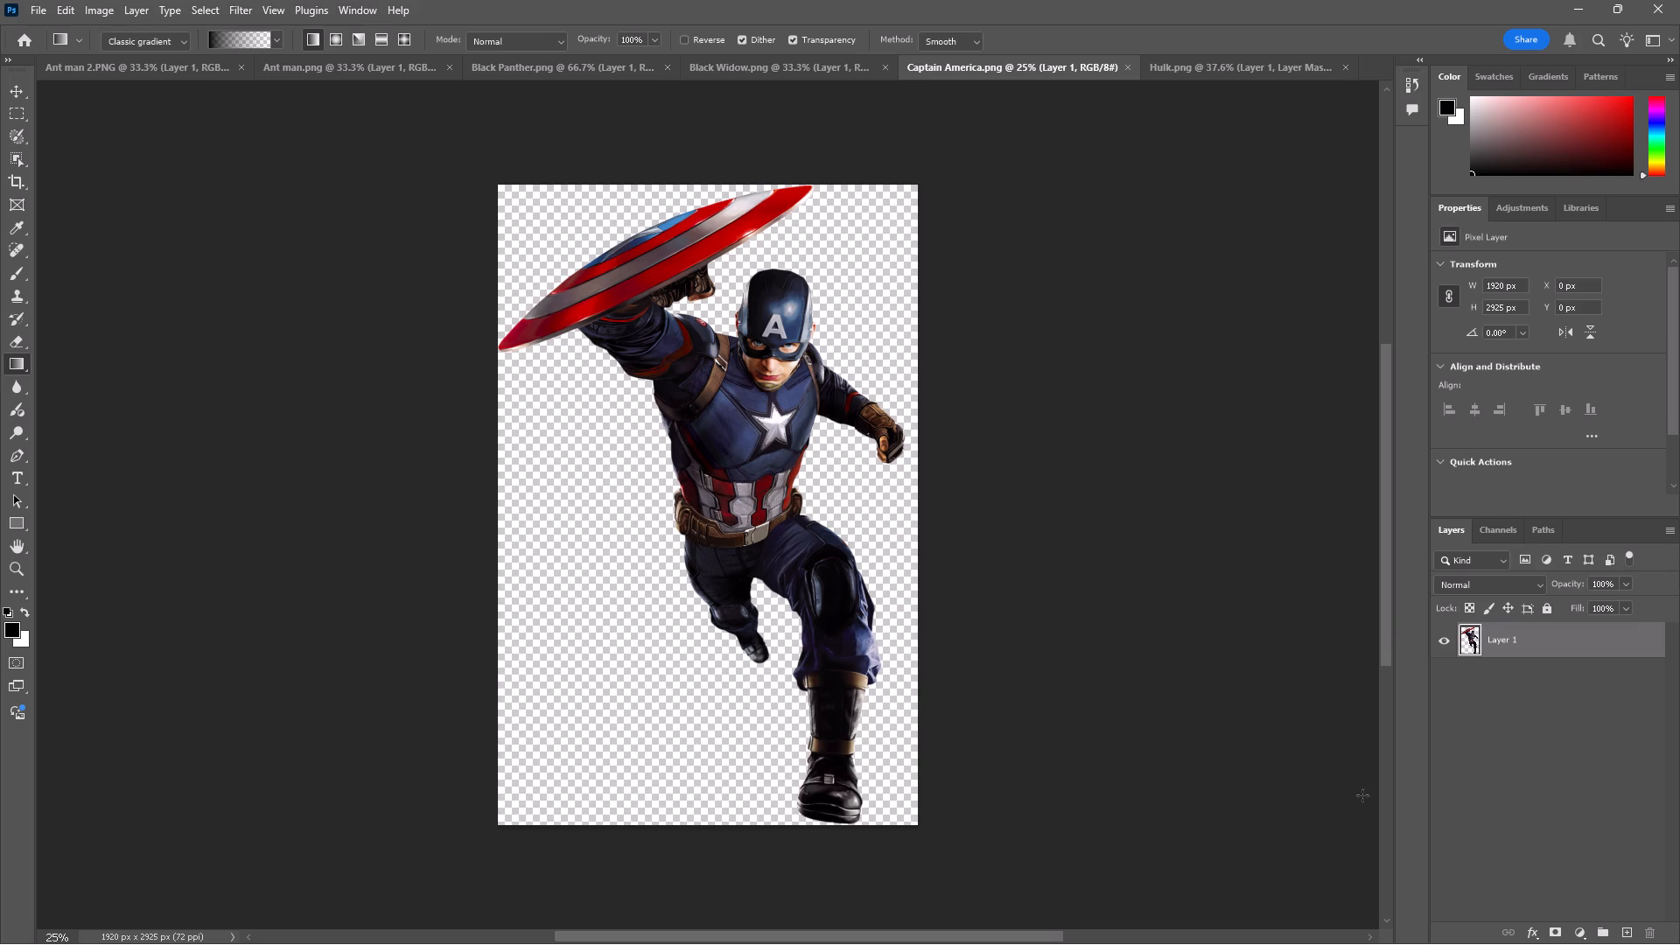
Add a layer mask to Captain America's Layer 1.
click(1556, 925)
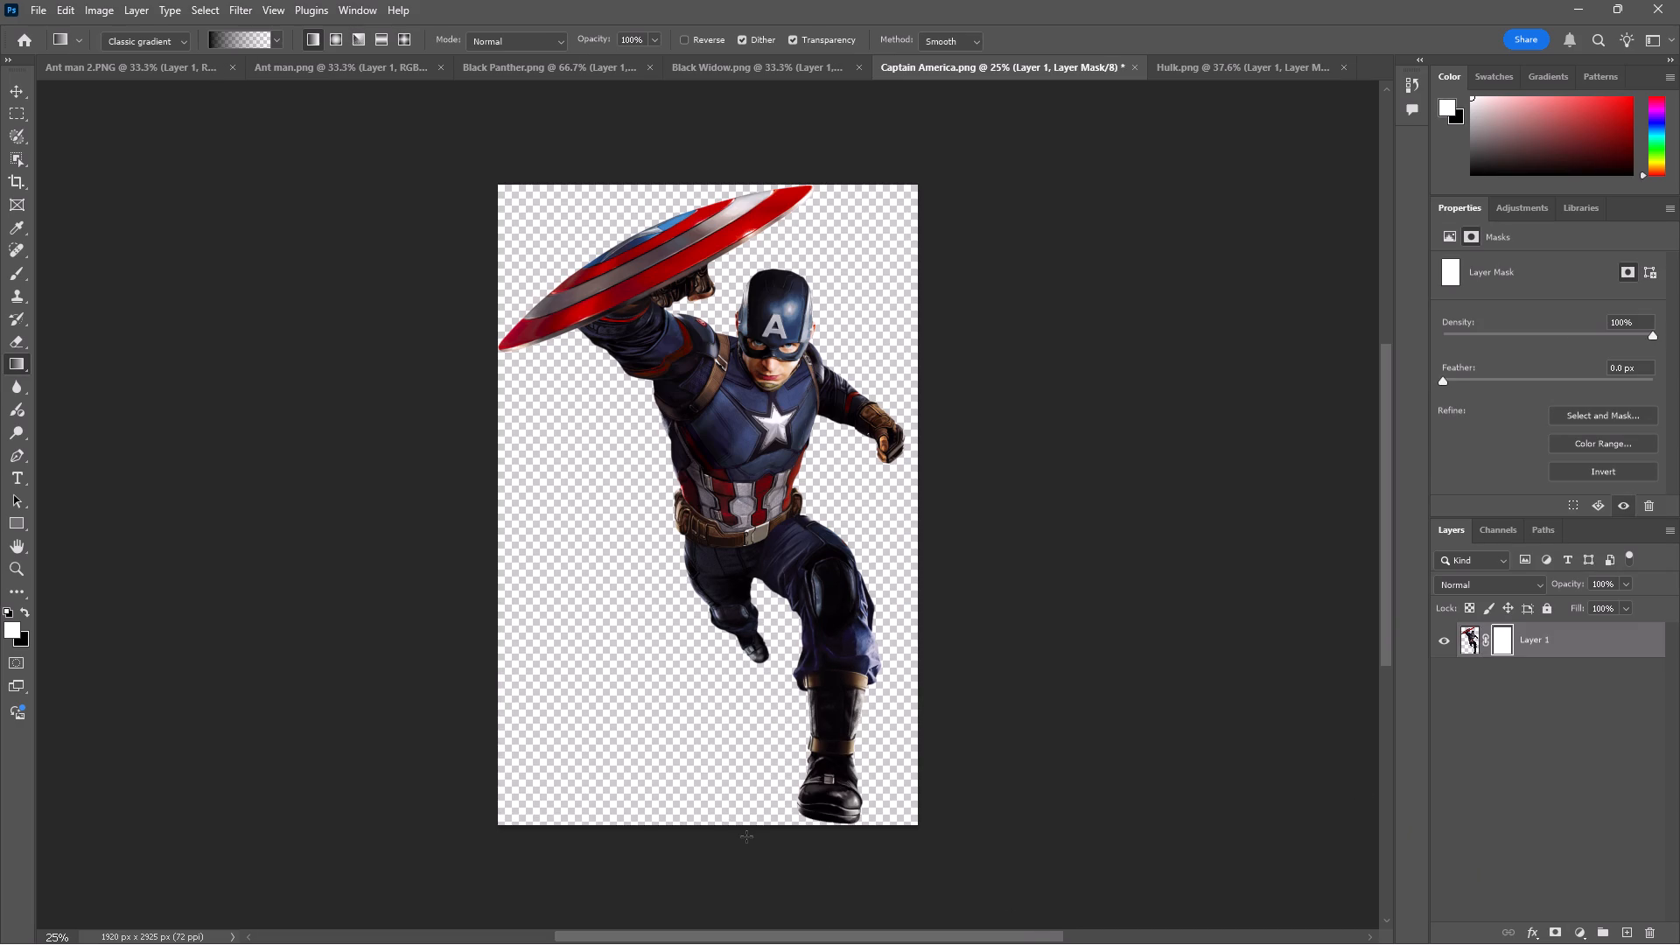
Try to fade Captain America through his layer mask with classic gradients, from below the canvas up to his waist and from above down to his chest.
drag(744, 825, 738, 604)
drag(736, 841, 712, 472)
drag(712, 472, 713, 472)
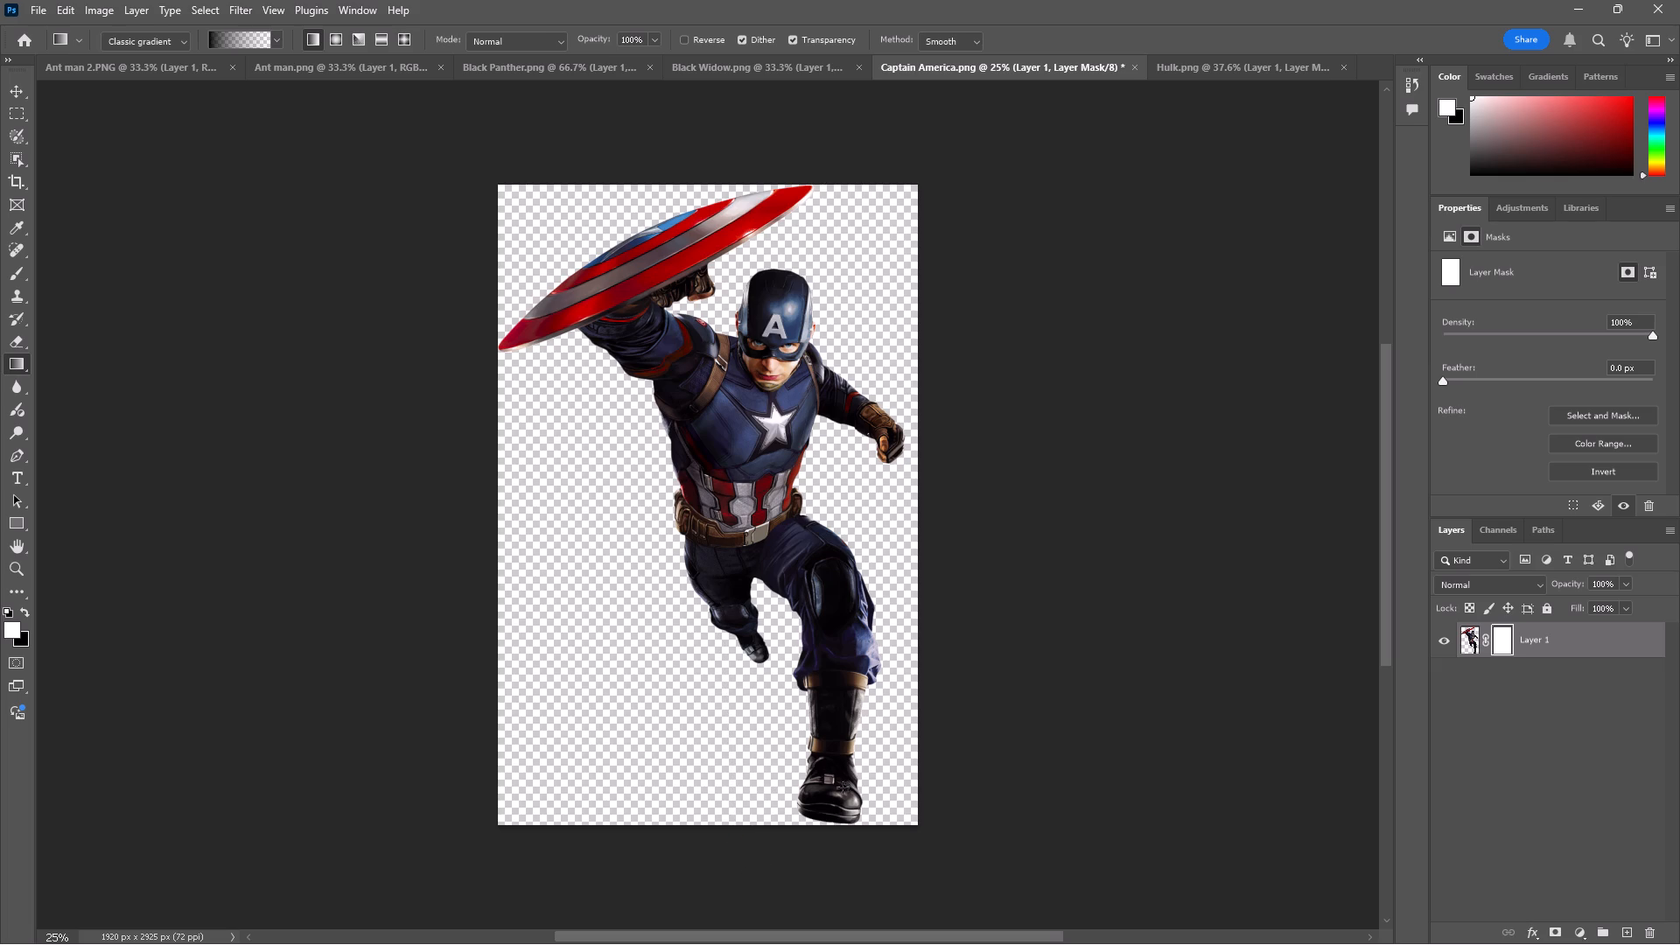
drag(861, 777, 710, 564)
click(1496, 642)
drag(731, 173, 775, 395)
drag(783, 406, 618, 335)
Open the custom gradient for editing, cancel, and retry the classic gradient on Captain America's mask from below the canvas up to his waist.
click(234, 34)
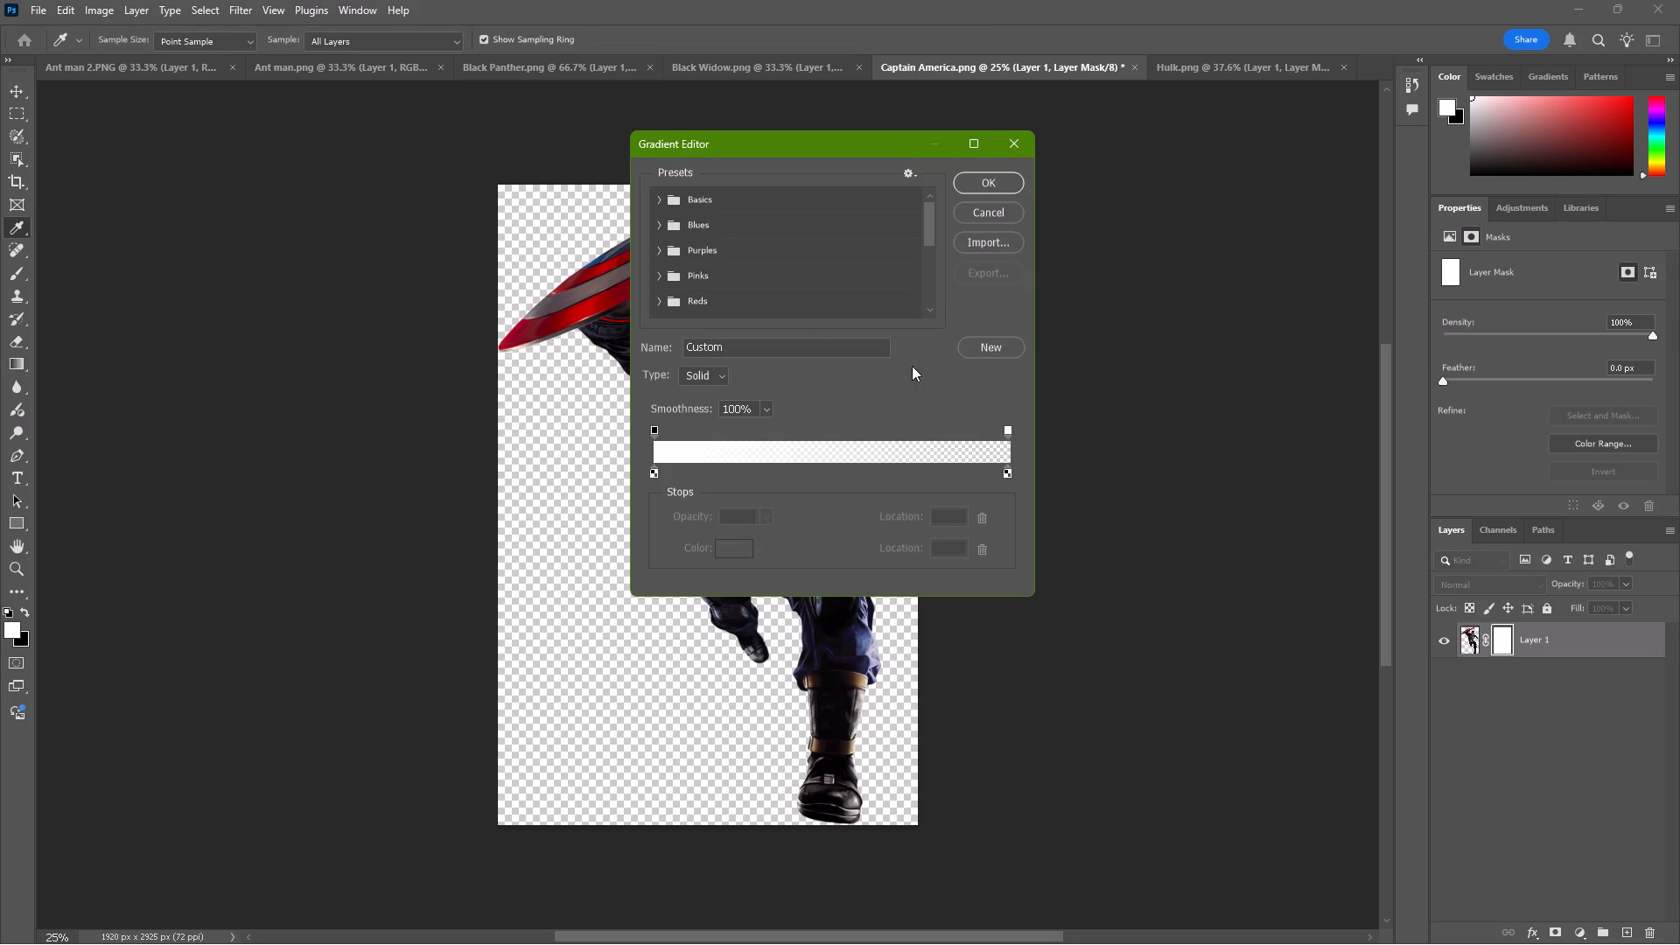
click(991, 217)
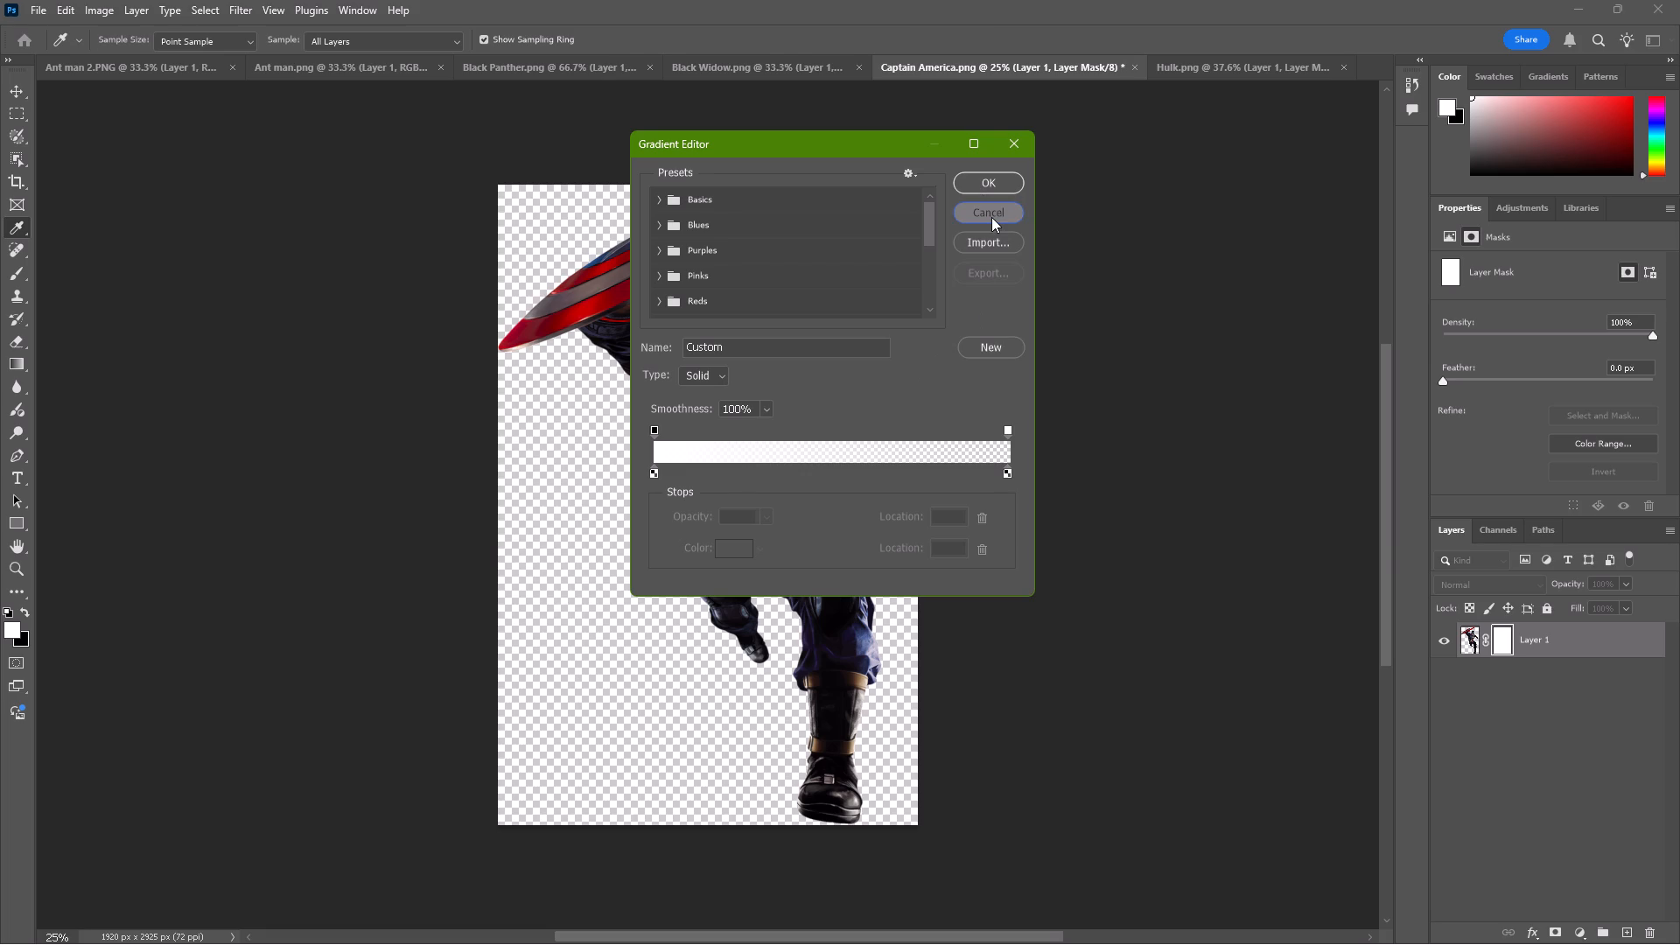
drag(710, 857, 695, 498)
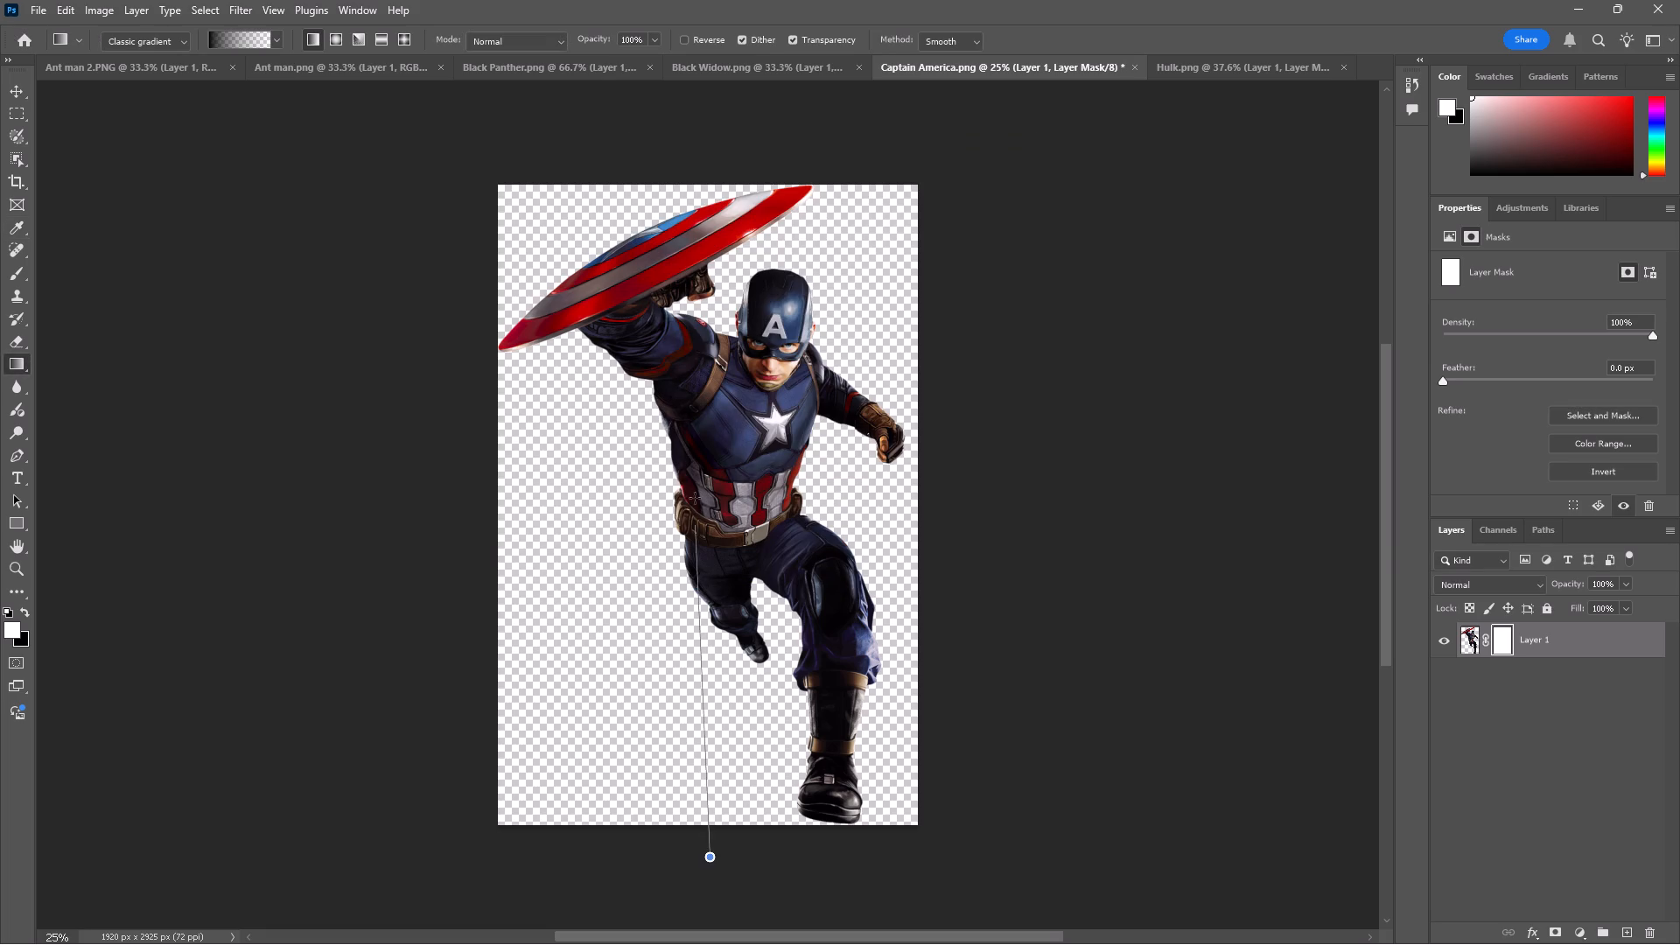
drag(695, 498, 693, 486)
Switch to Black Widow.png and add a layer mask to its Layer 1.
click(733, 72)
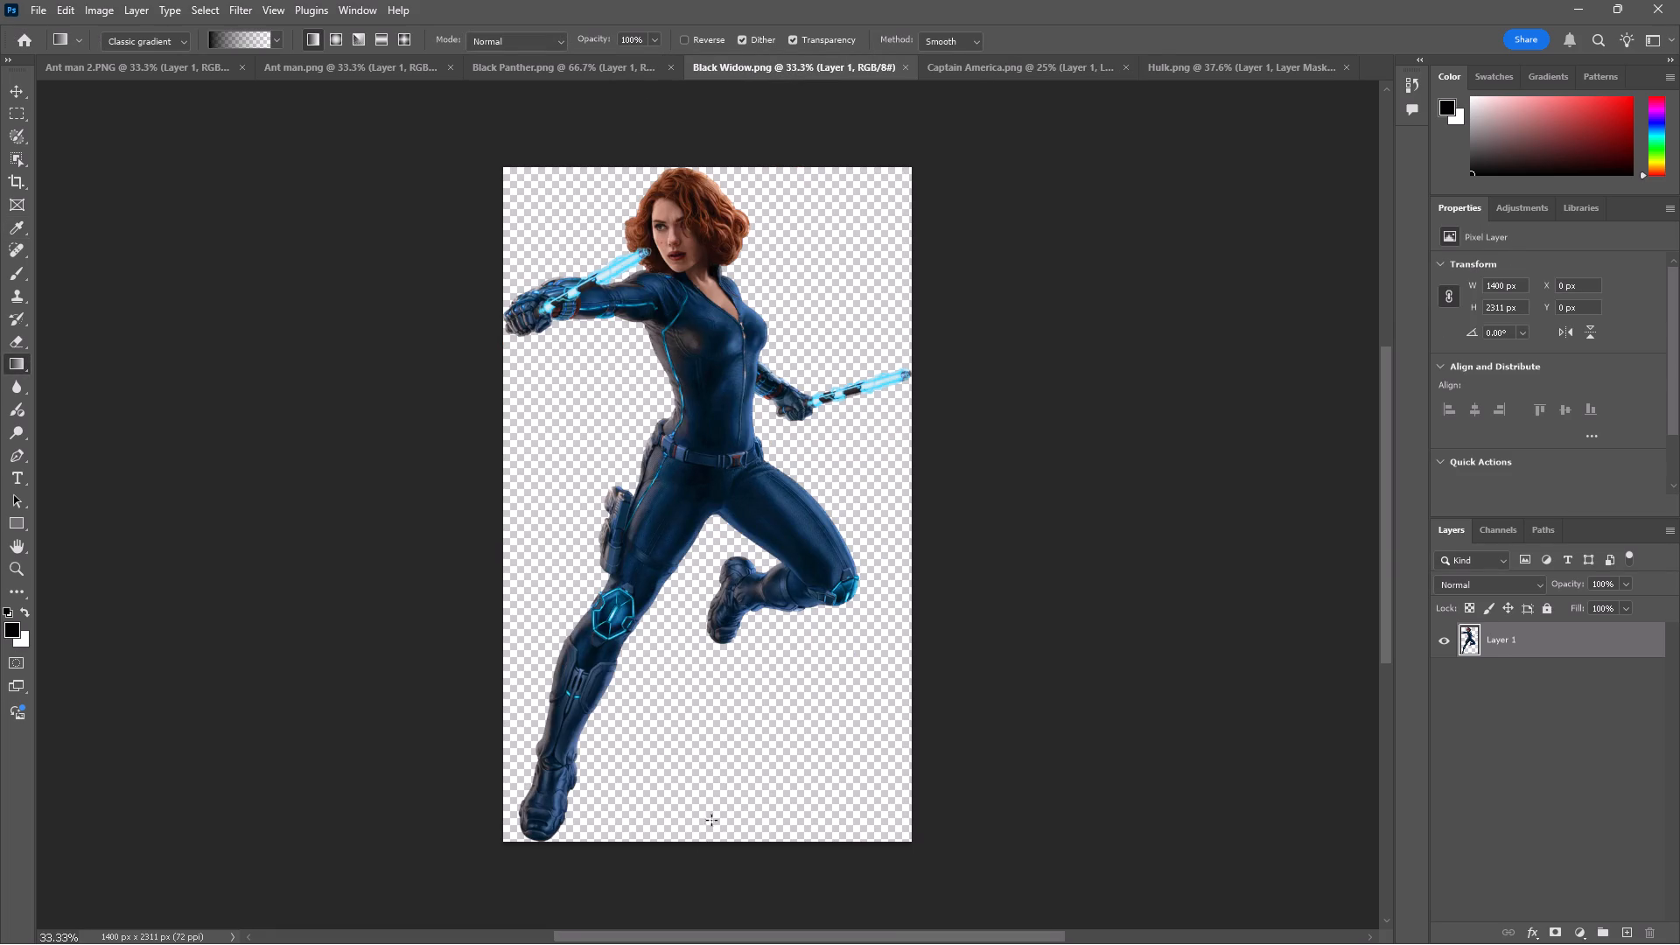
click(1557, 932)
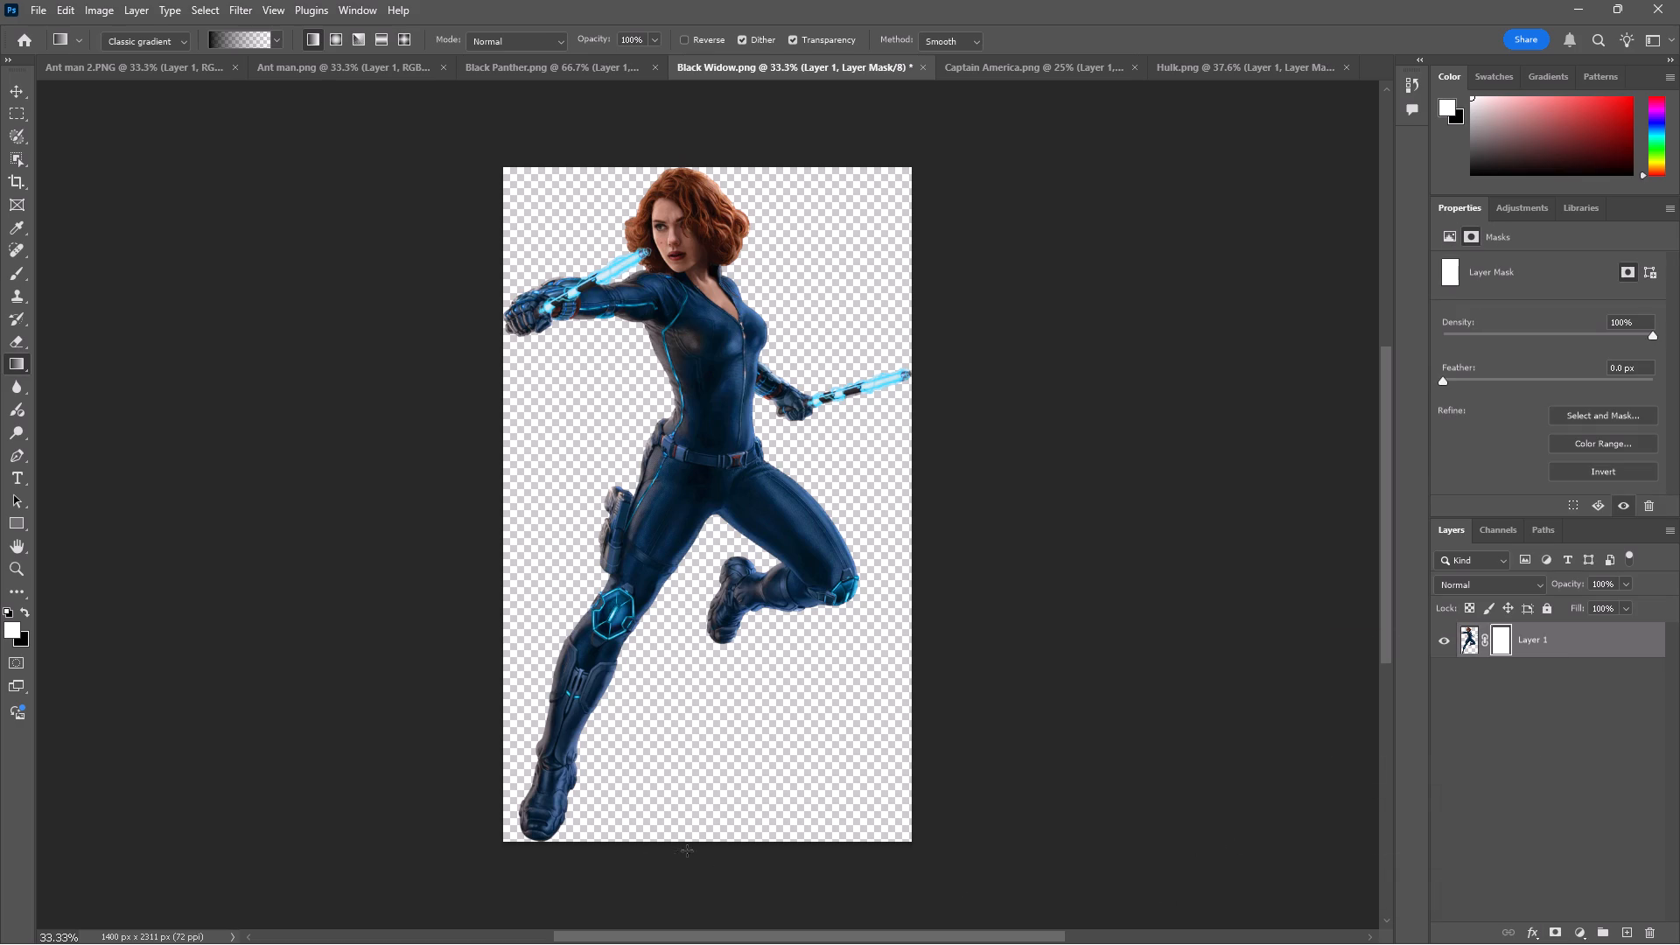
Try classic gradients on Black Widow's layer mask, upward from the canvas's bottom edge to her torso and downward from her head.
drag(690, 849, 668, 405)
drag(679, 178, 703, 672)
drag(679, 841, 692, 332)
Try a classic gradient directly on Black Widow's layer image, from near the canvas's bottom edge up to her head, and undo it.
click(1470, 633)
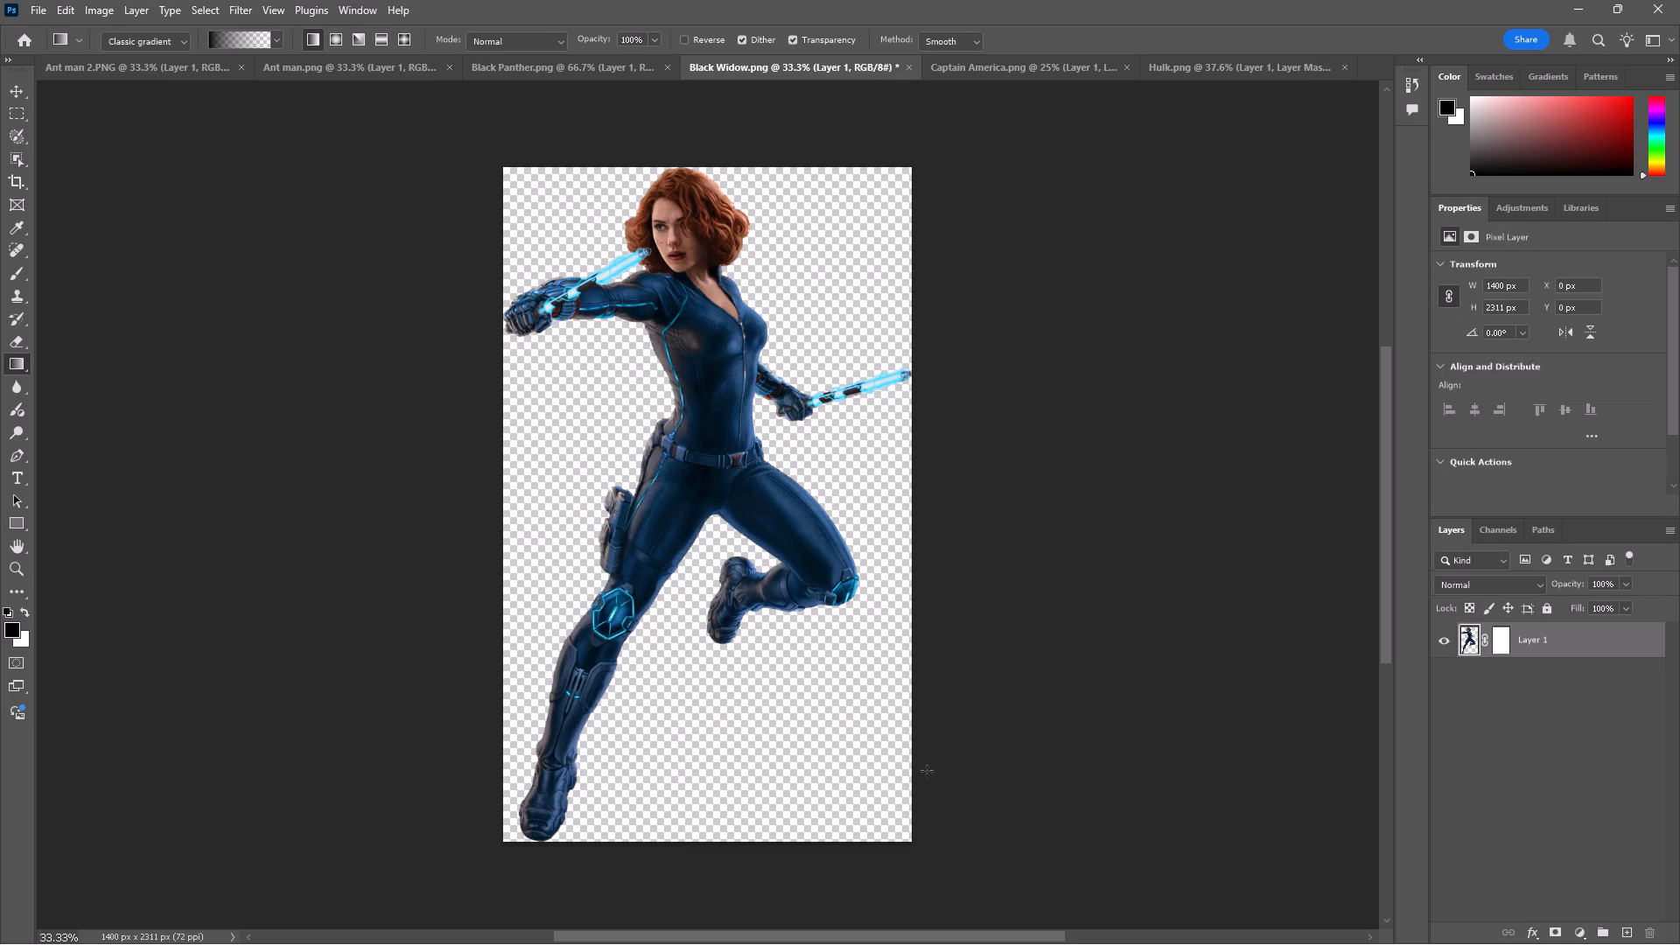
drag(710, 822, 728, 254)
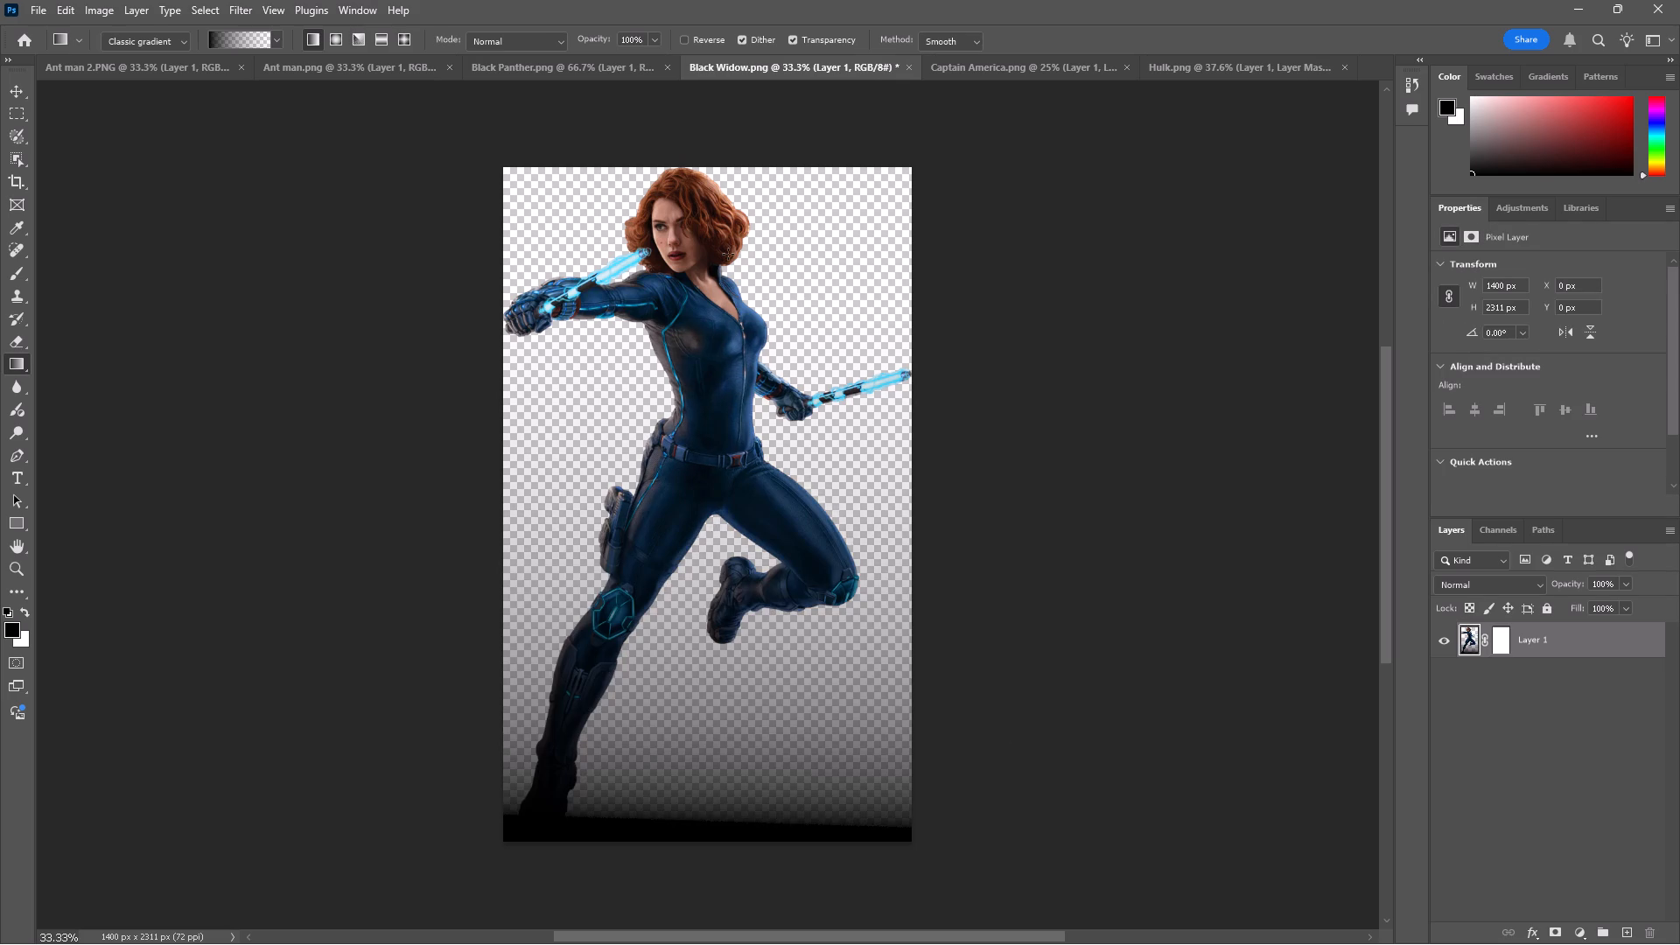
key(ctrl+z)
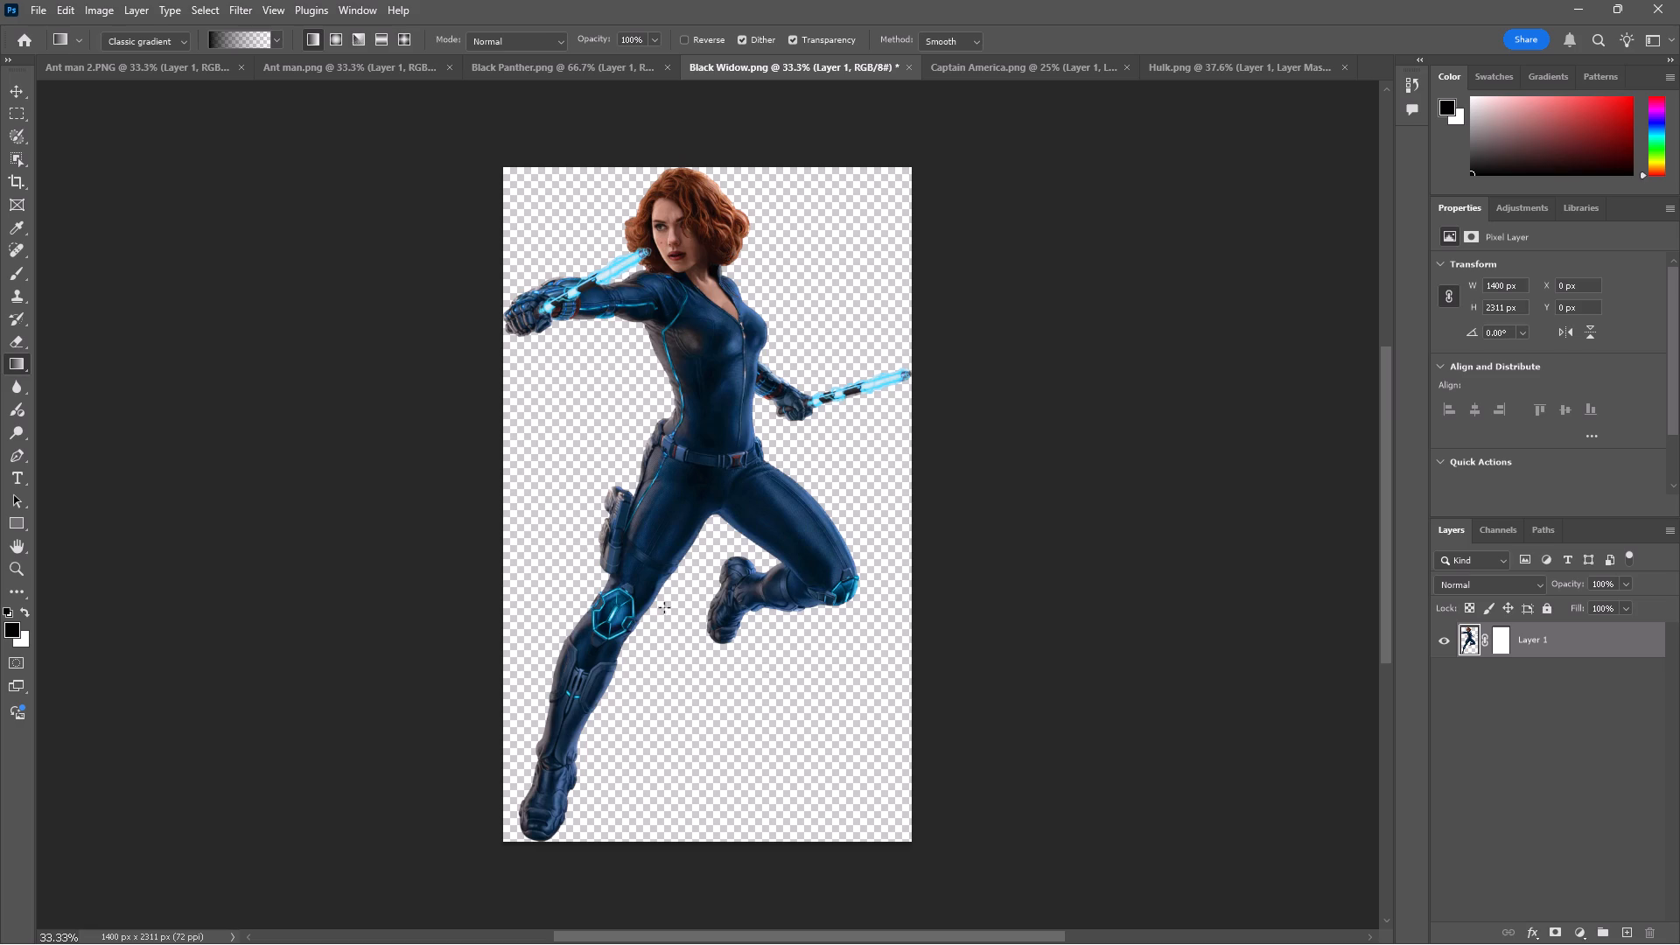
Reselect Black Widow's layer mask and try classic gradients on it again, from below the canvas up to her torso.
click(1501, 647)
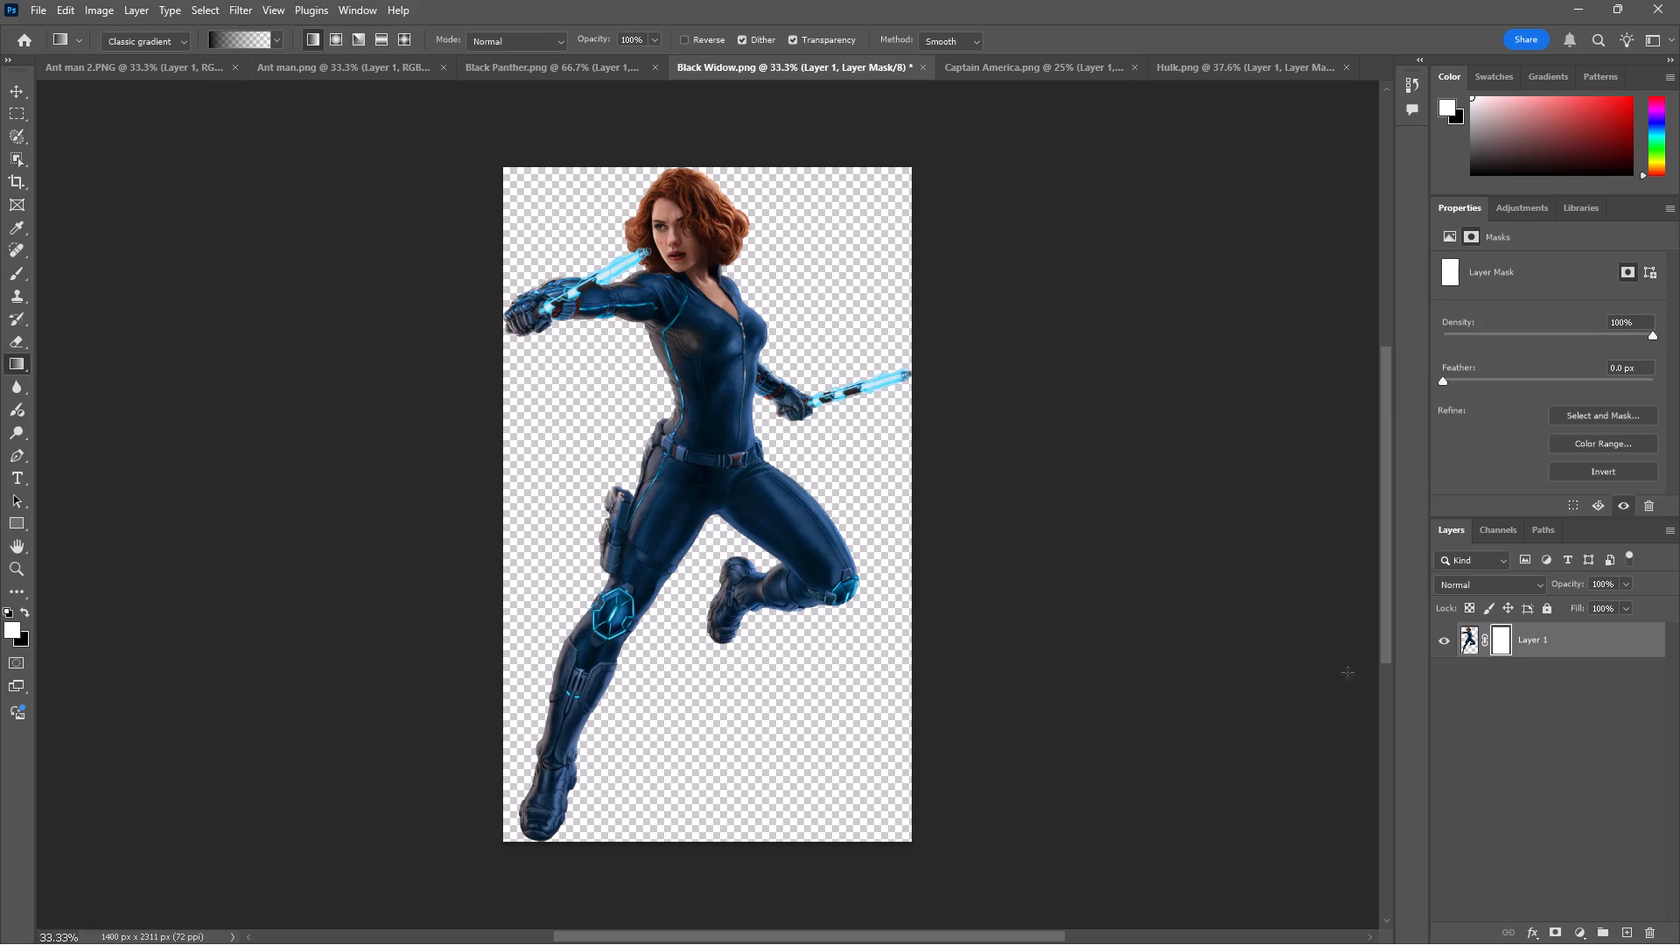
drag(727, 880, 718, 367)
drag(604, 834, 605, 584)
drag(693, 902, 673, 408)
Switch to Black Panther.png.
click(490, 62)
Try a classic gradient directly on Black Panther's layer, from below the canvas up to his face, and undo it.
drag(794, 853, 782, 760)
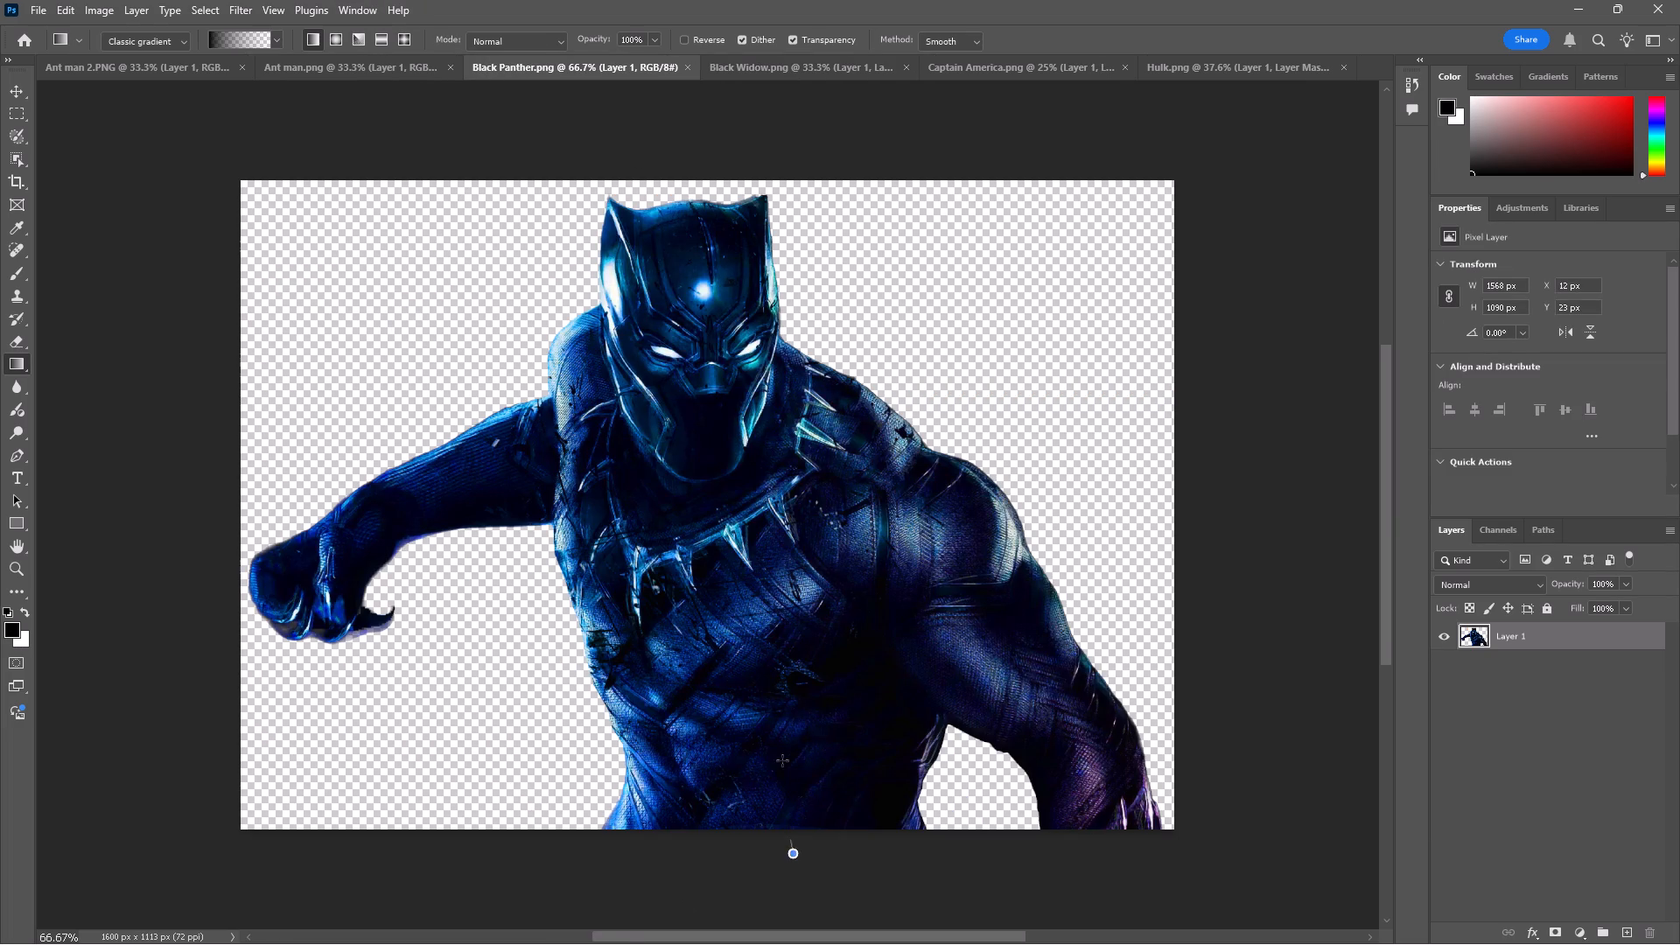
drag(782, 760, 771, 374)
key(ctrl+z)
Add a layer mask to Black Panther's Layer 1.
click(1562, 933)
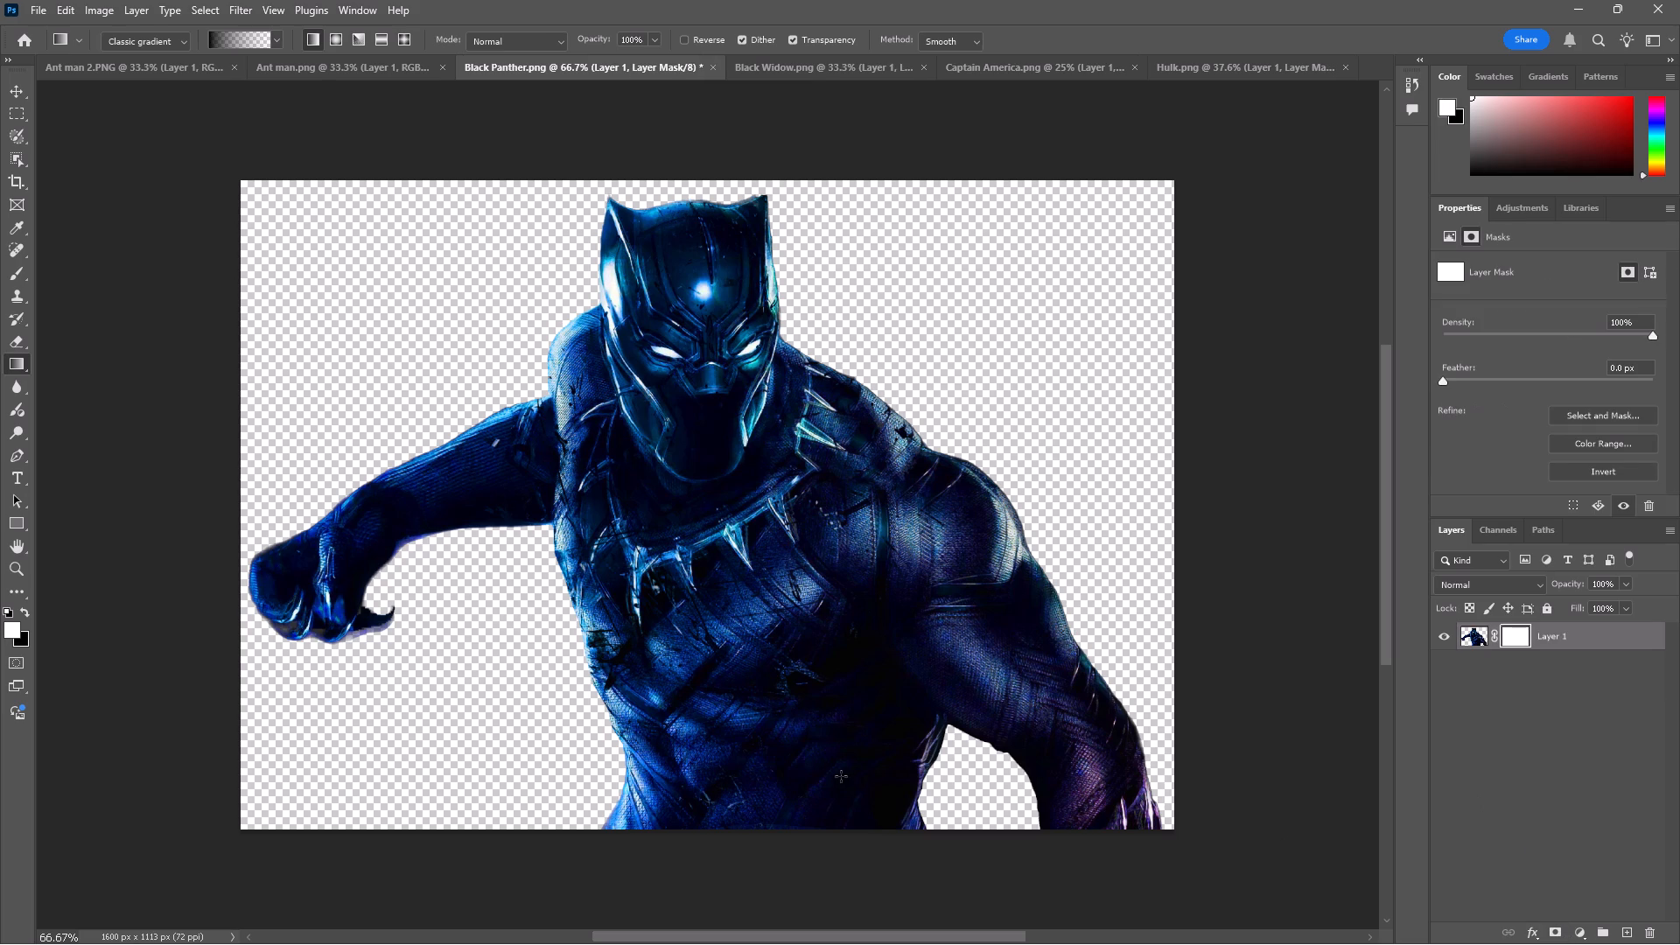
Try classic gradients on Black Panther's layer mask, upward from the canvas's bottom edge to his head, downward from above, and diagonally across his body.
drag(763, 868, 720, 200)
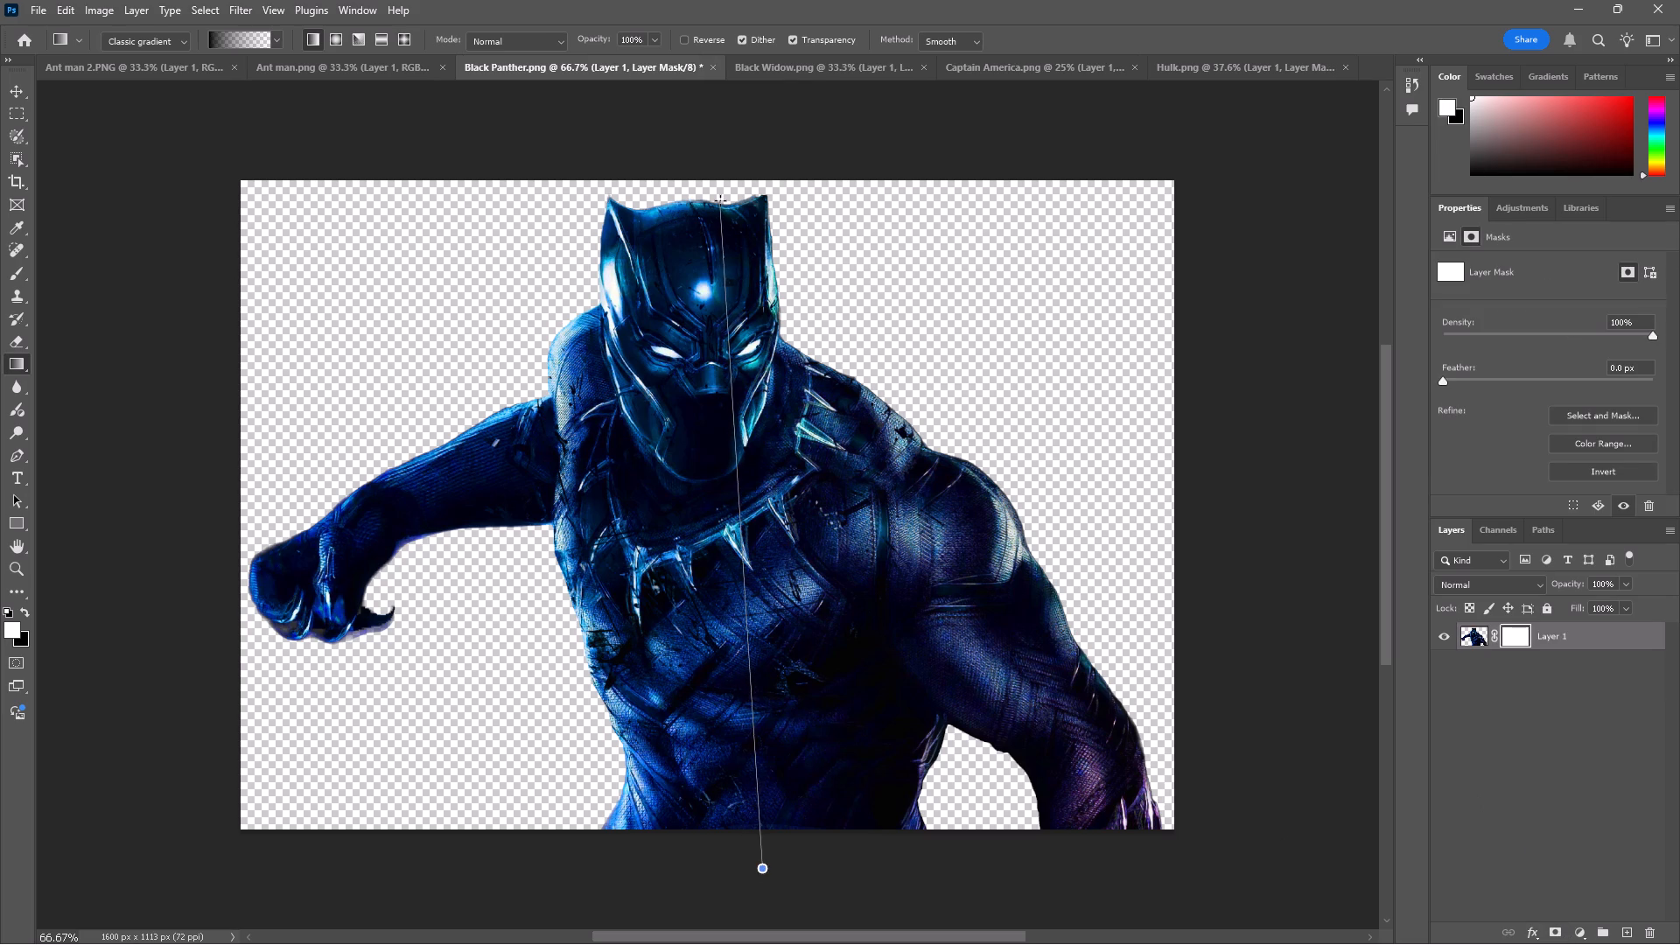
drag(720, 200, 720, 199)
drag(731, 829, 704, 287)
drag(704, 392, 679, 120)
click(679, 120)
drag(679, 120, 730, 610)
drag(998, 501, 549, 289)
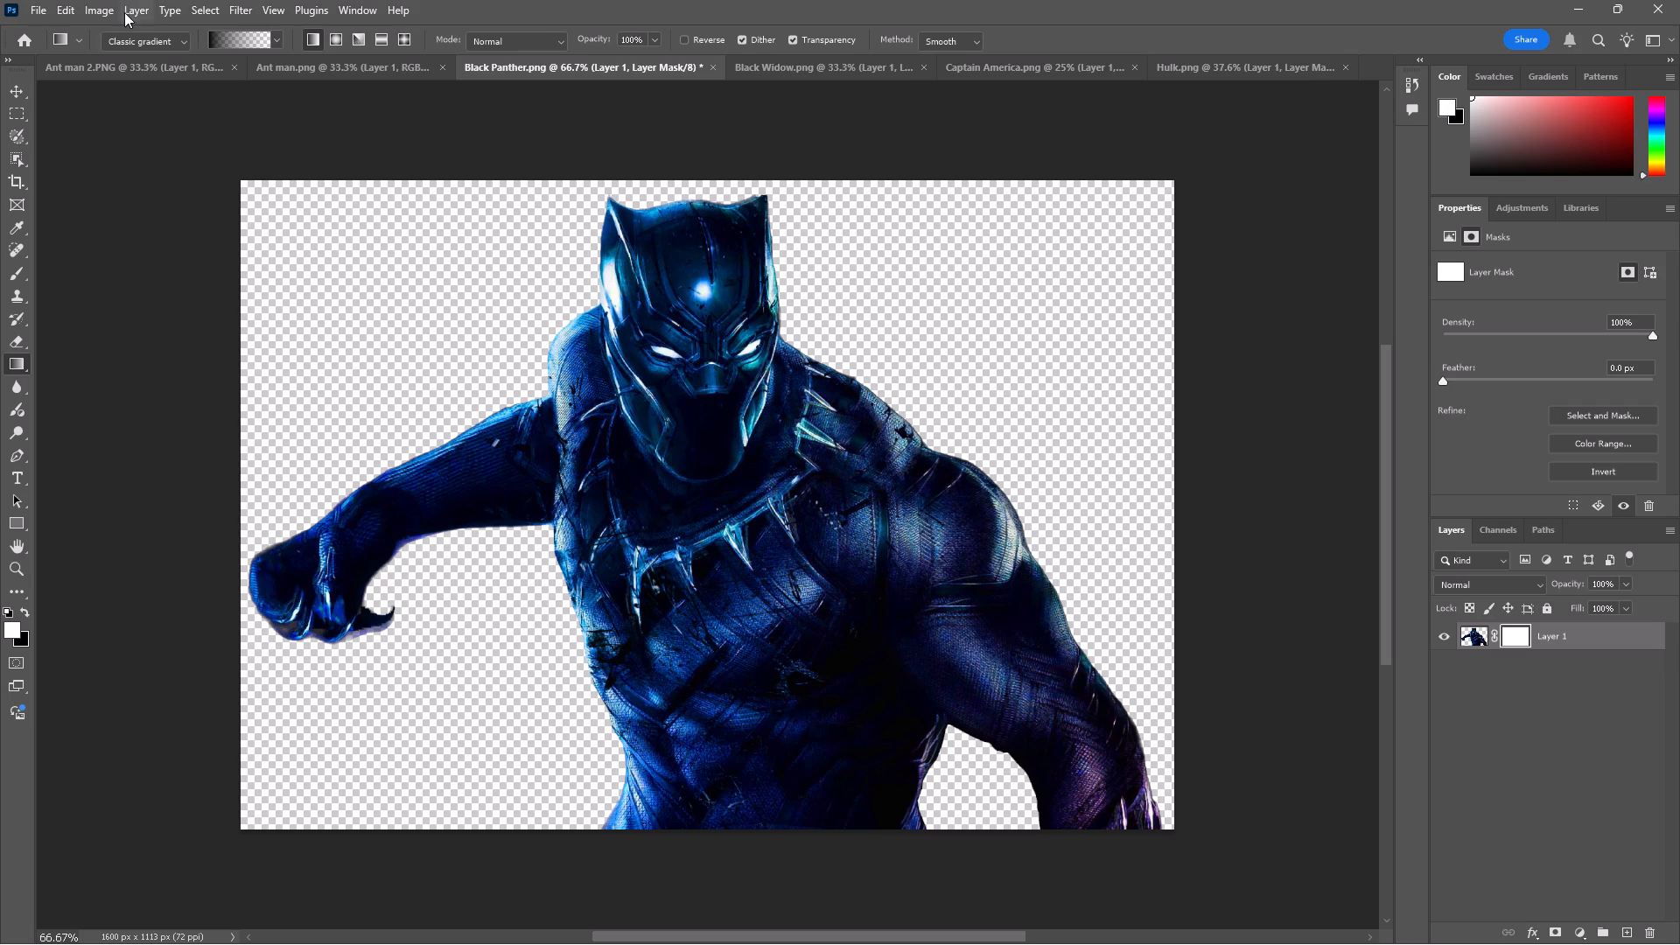
Set the Gradient tool to Gradient mode and draw a linear gradient on Black Panther's mask from below the canvas to his eye, about 93° and 78% scale.
click(137, 38)
click(140, 56)
drag(766, 836, 741, 419)
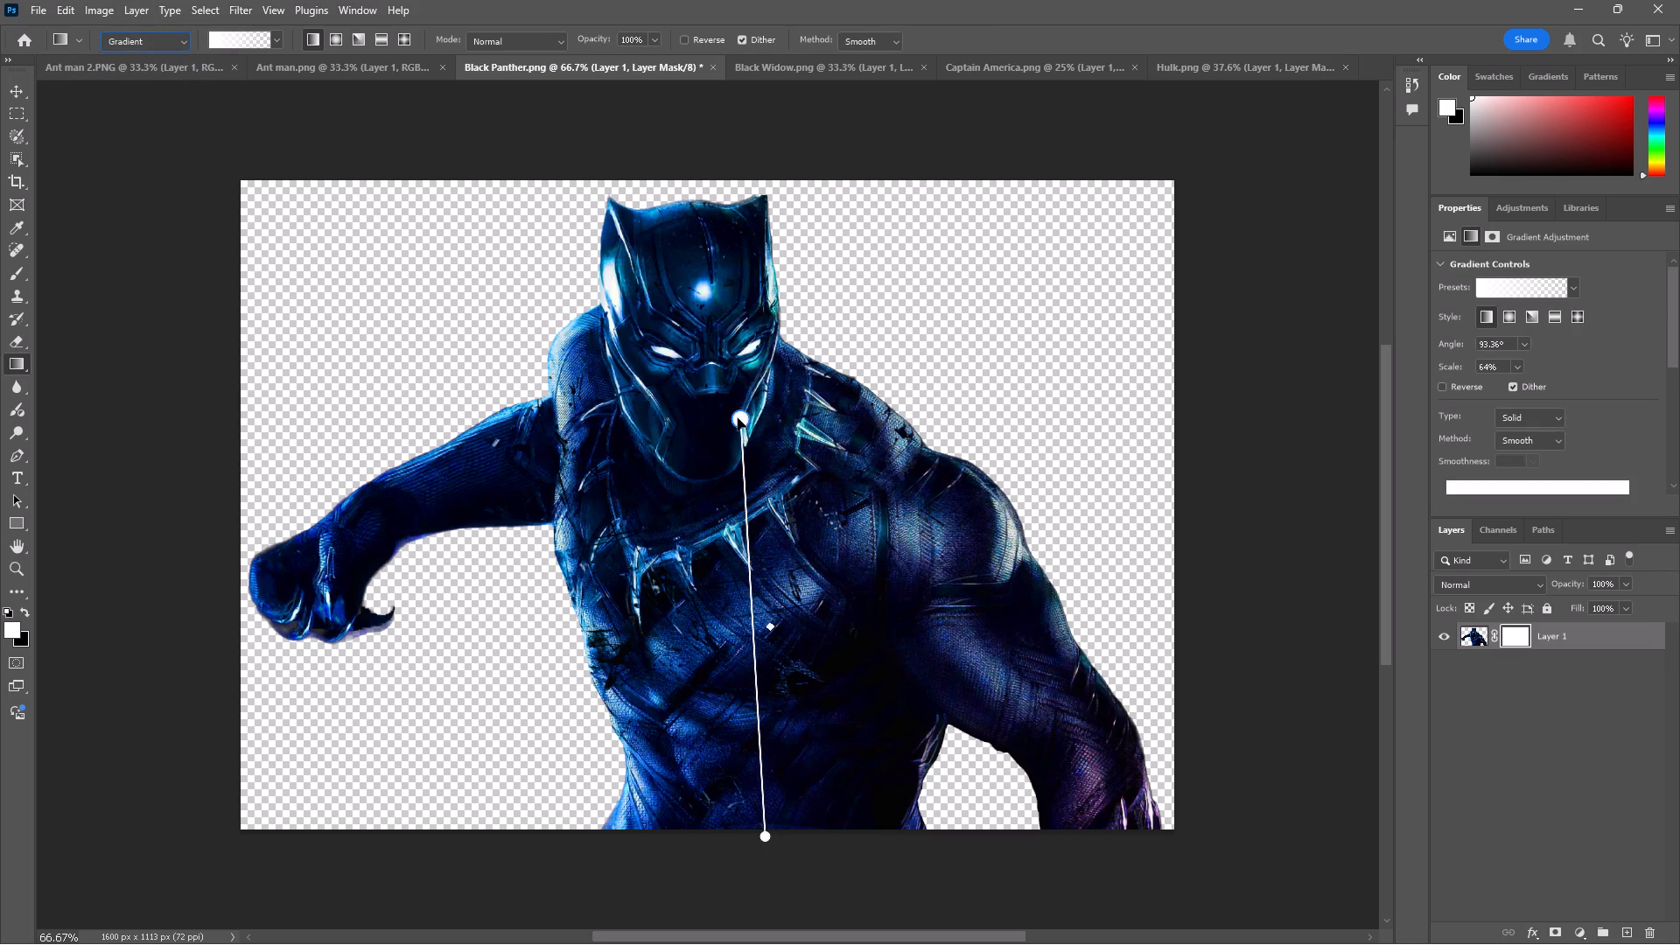
drag(738, 418, 760, 336)
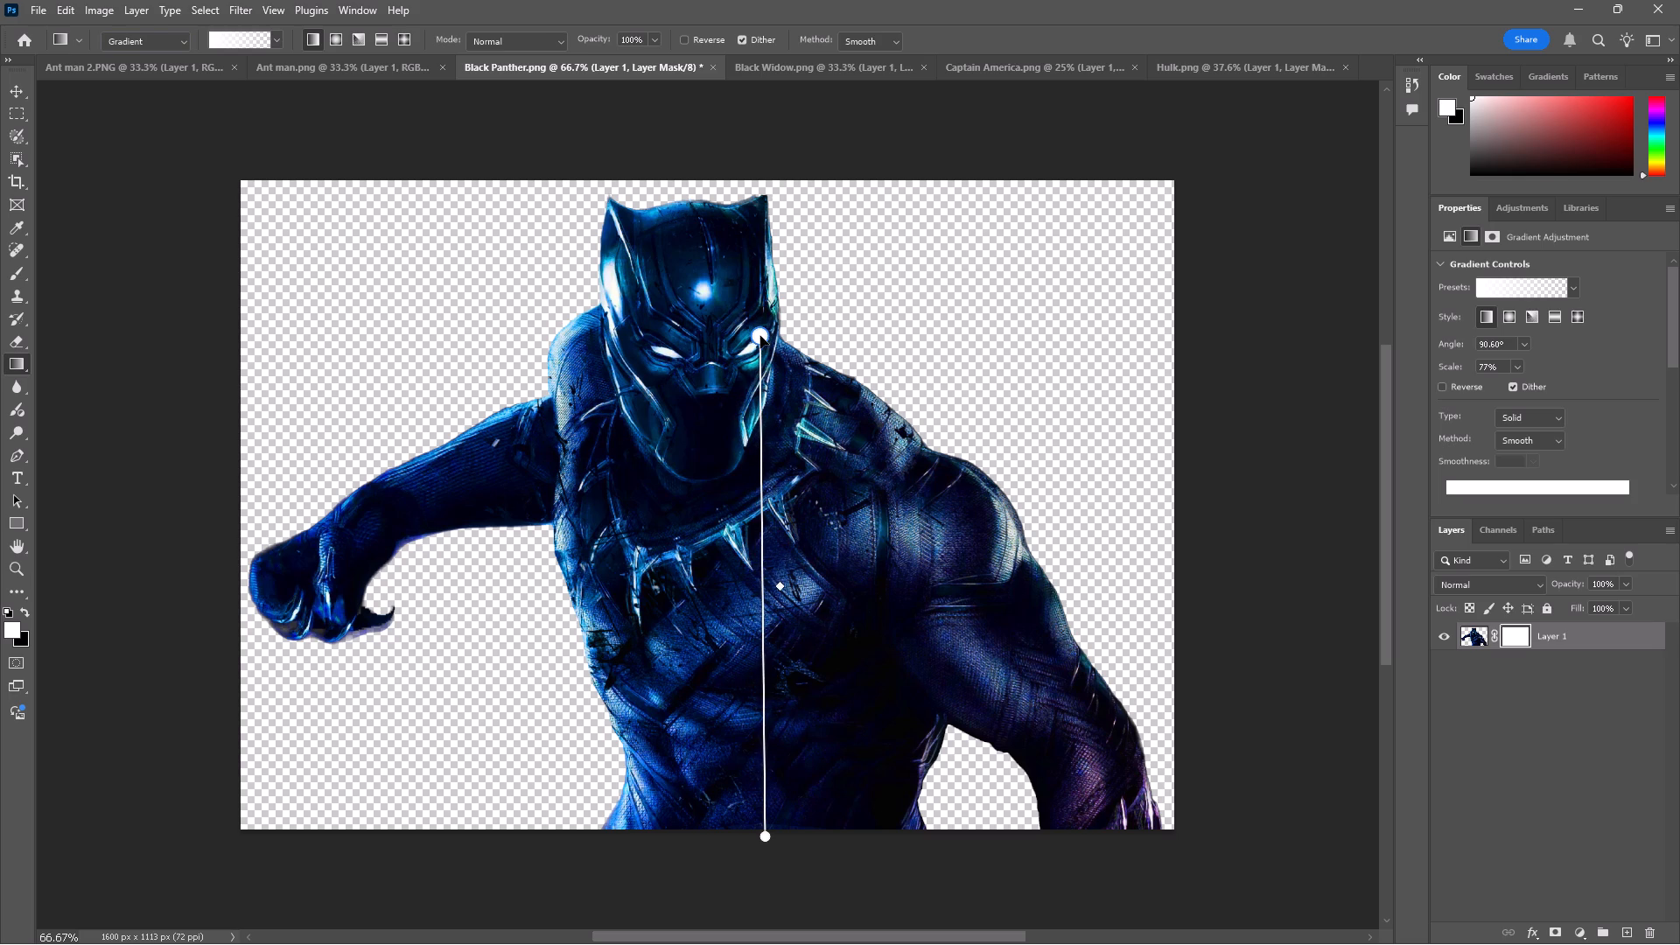
drag(765, 837, 787, 839)
Select the transparent gradient preset in Basics and move it out of that group to the end of the preset list.
click(260, 39)
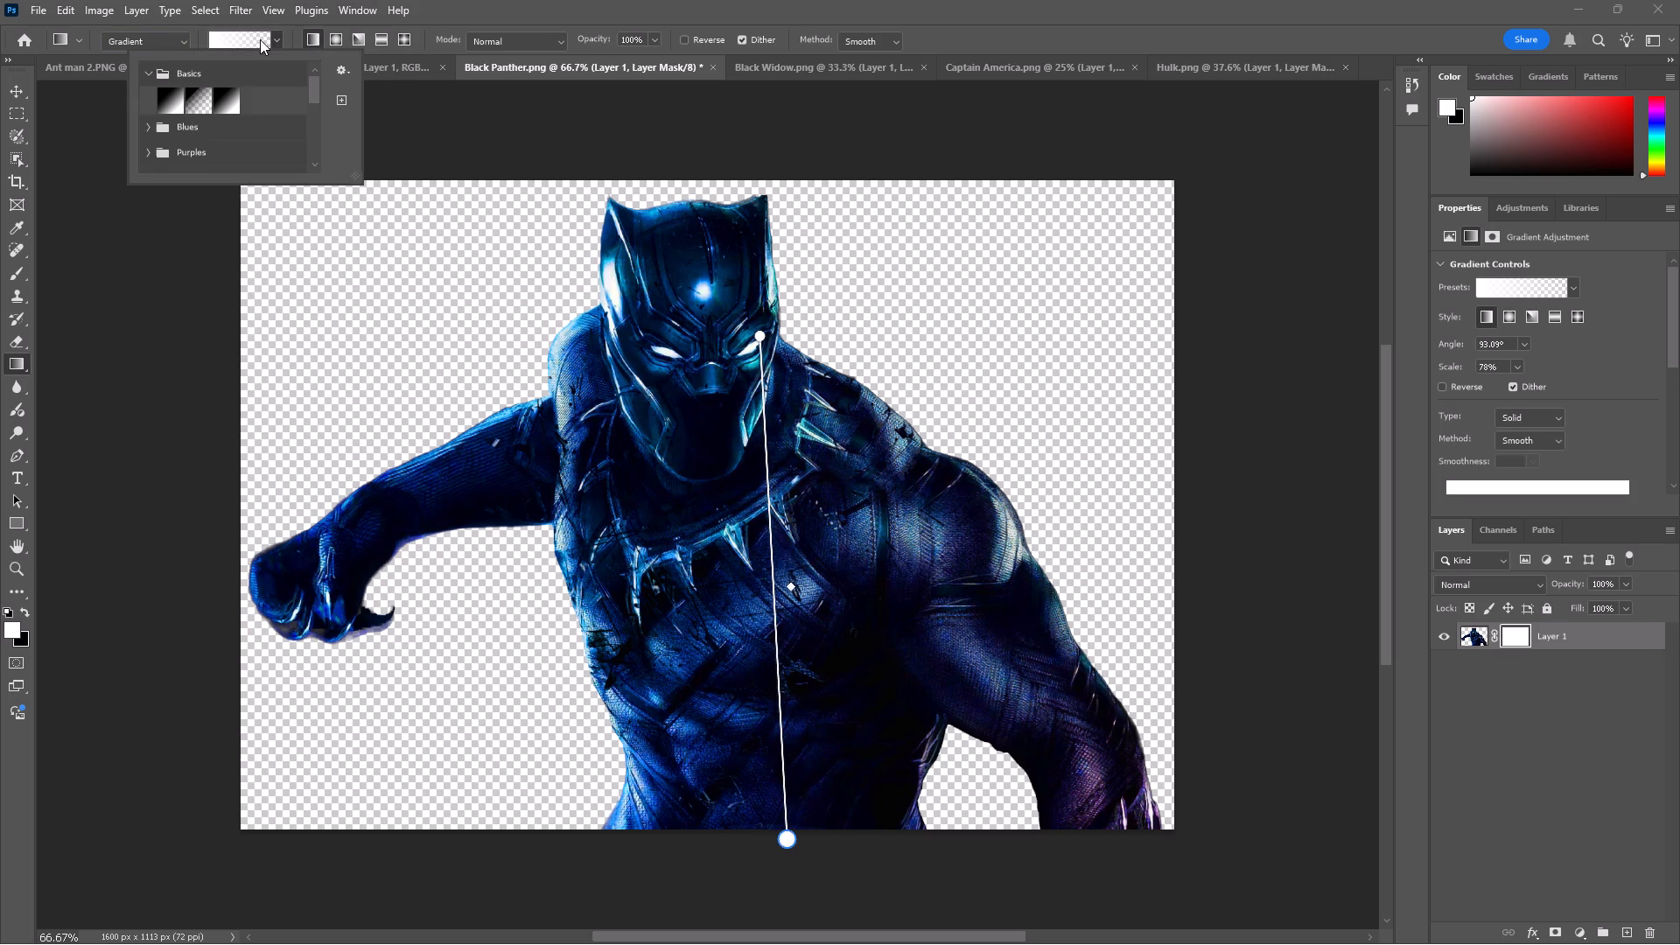
click(205, 99)
double_click(205, 99)
drag(205, 99, 512, 289)
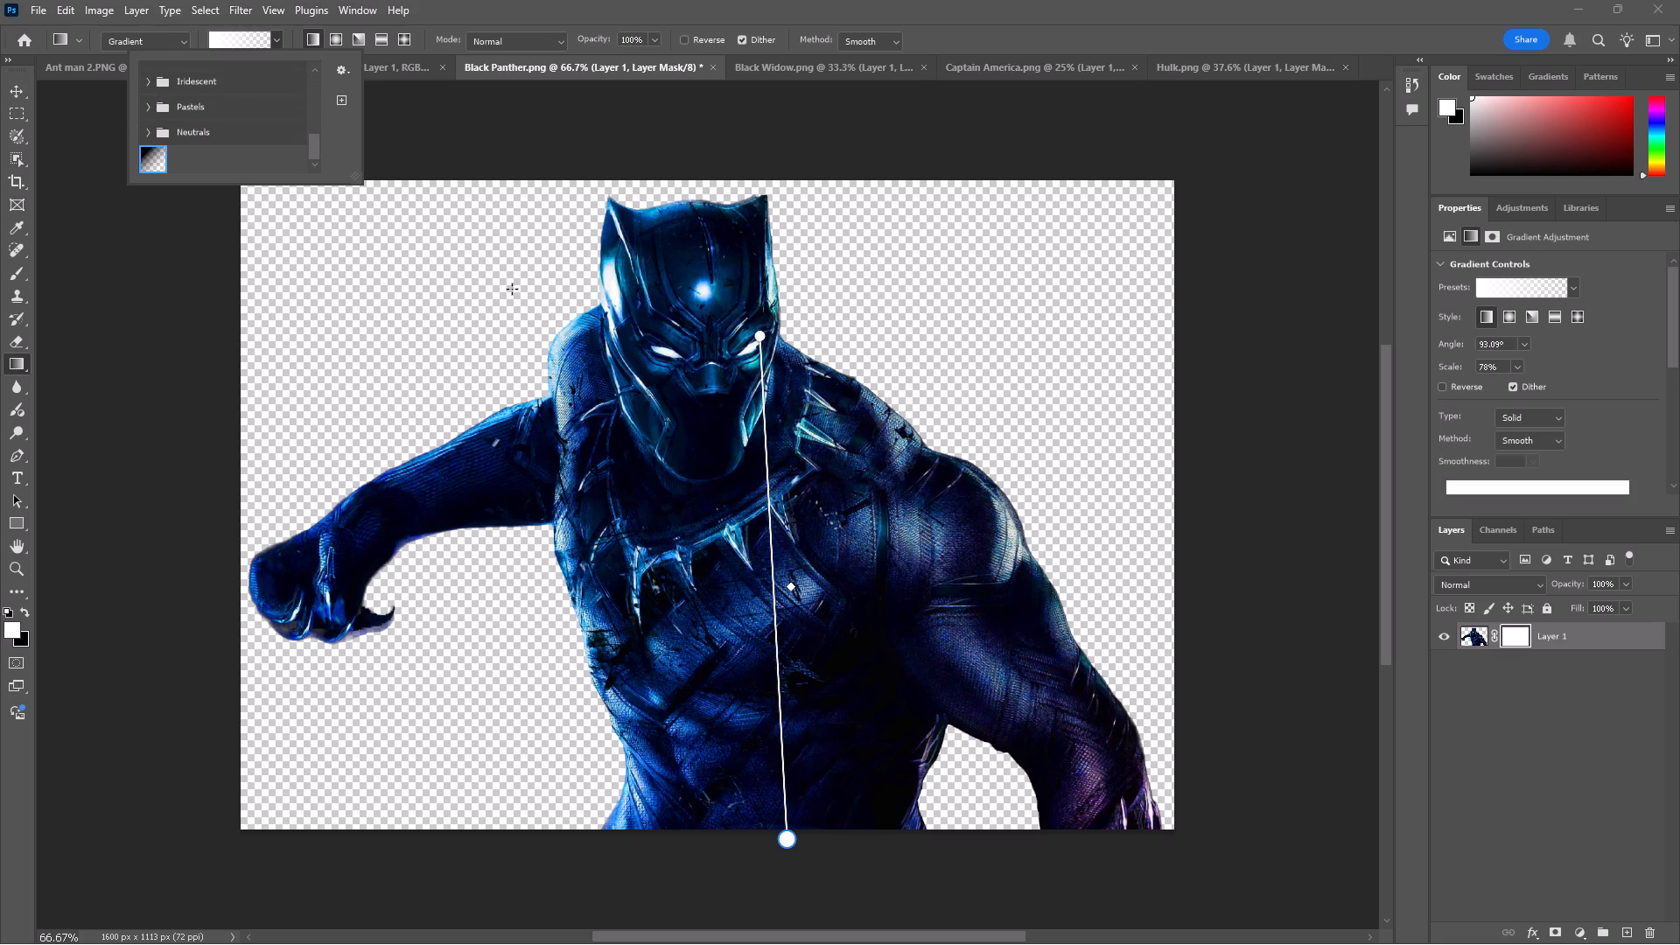
click(149, 160)
click(164, 246)
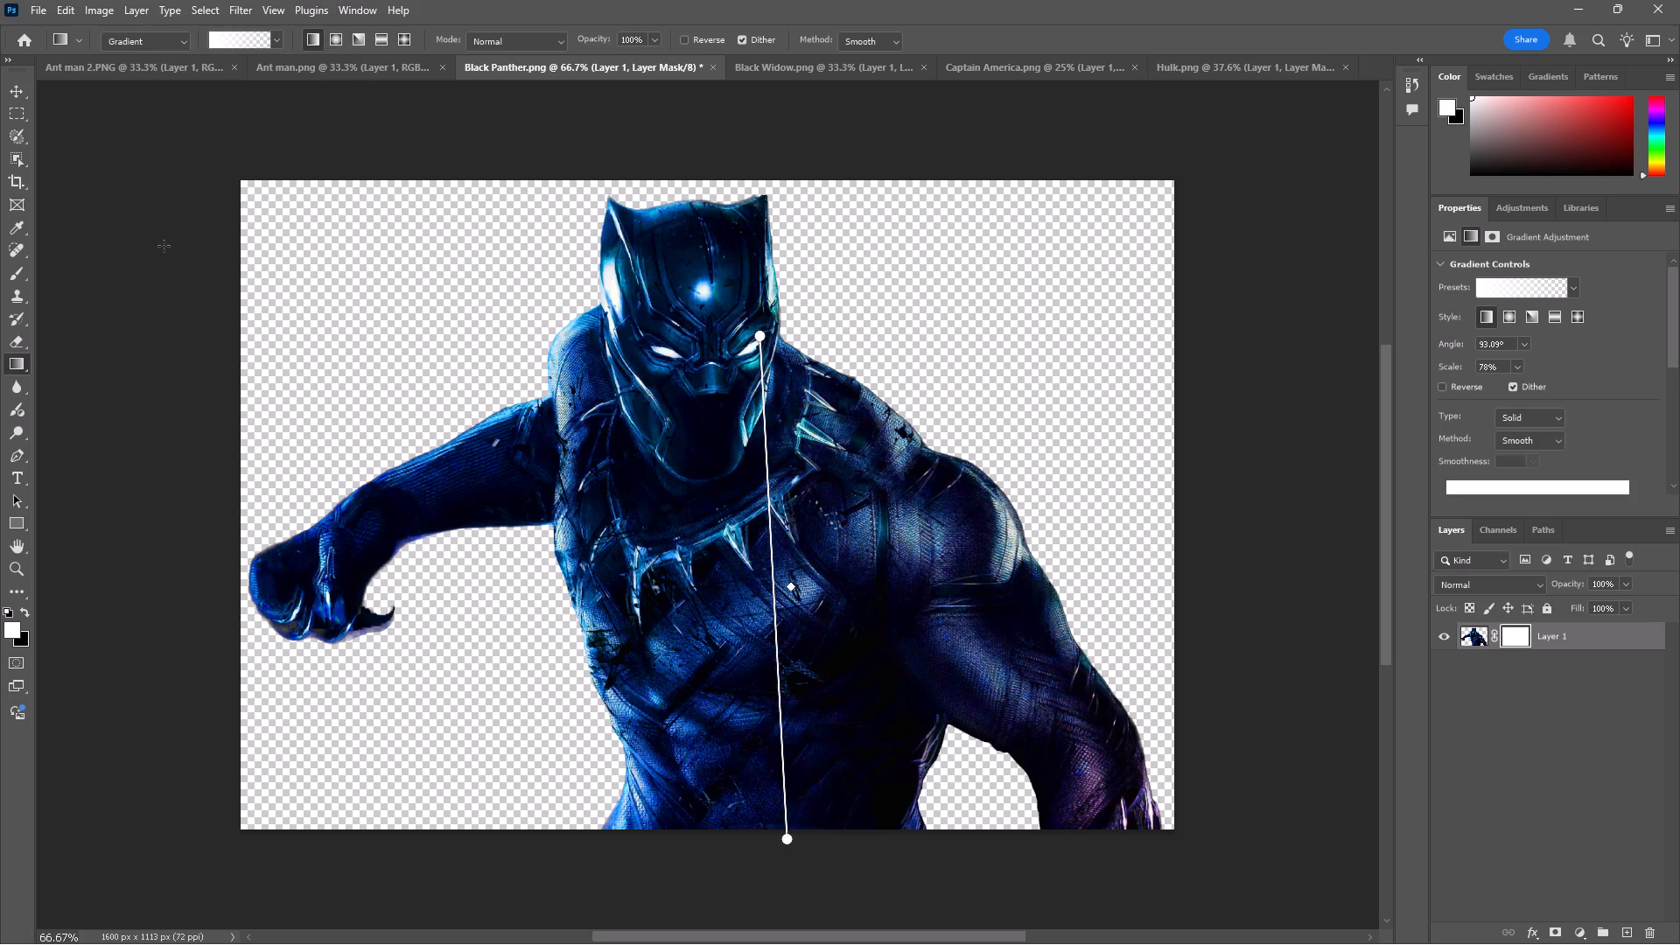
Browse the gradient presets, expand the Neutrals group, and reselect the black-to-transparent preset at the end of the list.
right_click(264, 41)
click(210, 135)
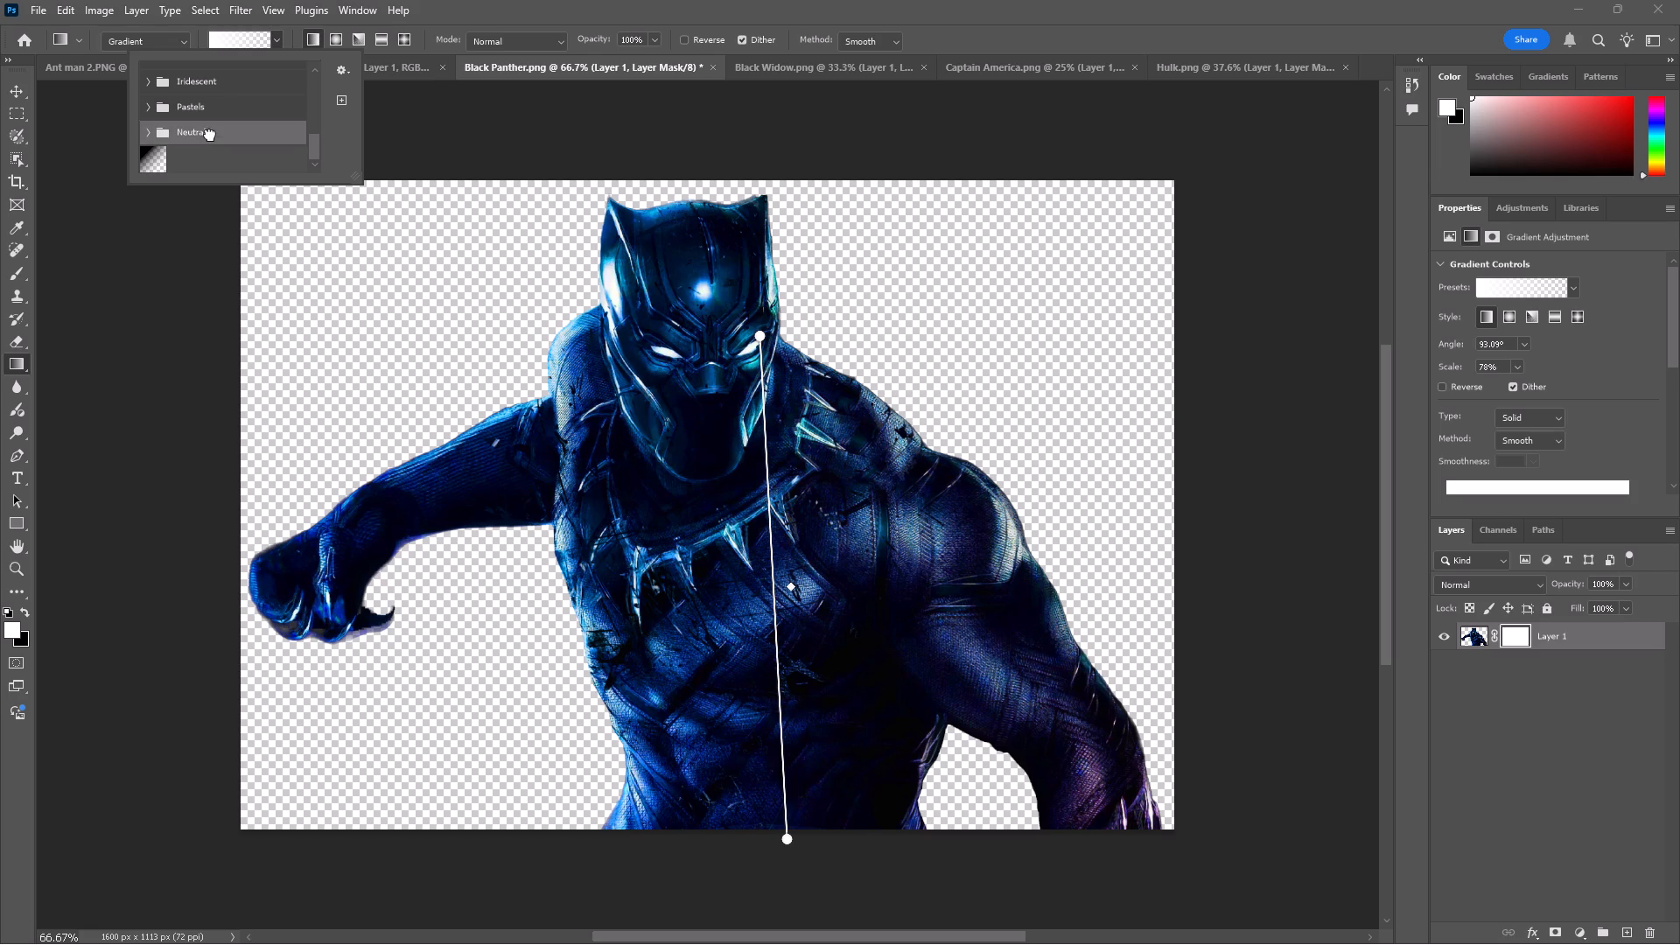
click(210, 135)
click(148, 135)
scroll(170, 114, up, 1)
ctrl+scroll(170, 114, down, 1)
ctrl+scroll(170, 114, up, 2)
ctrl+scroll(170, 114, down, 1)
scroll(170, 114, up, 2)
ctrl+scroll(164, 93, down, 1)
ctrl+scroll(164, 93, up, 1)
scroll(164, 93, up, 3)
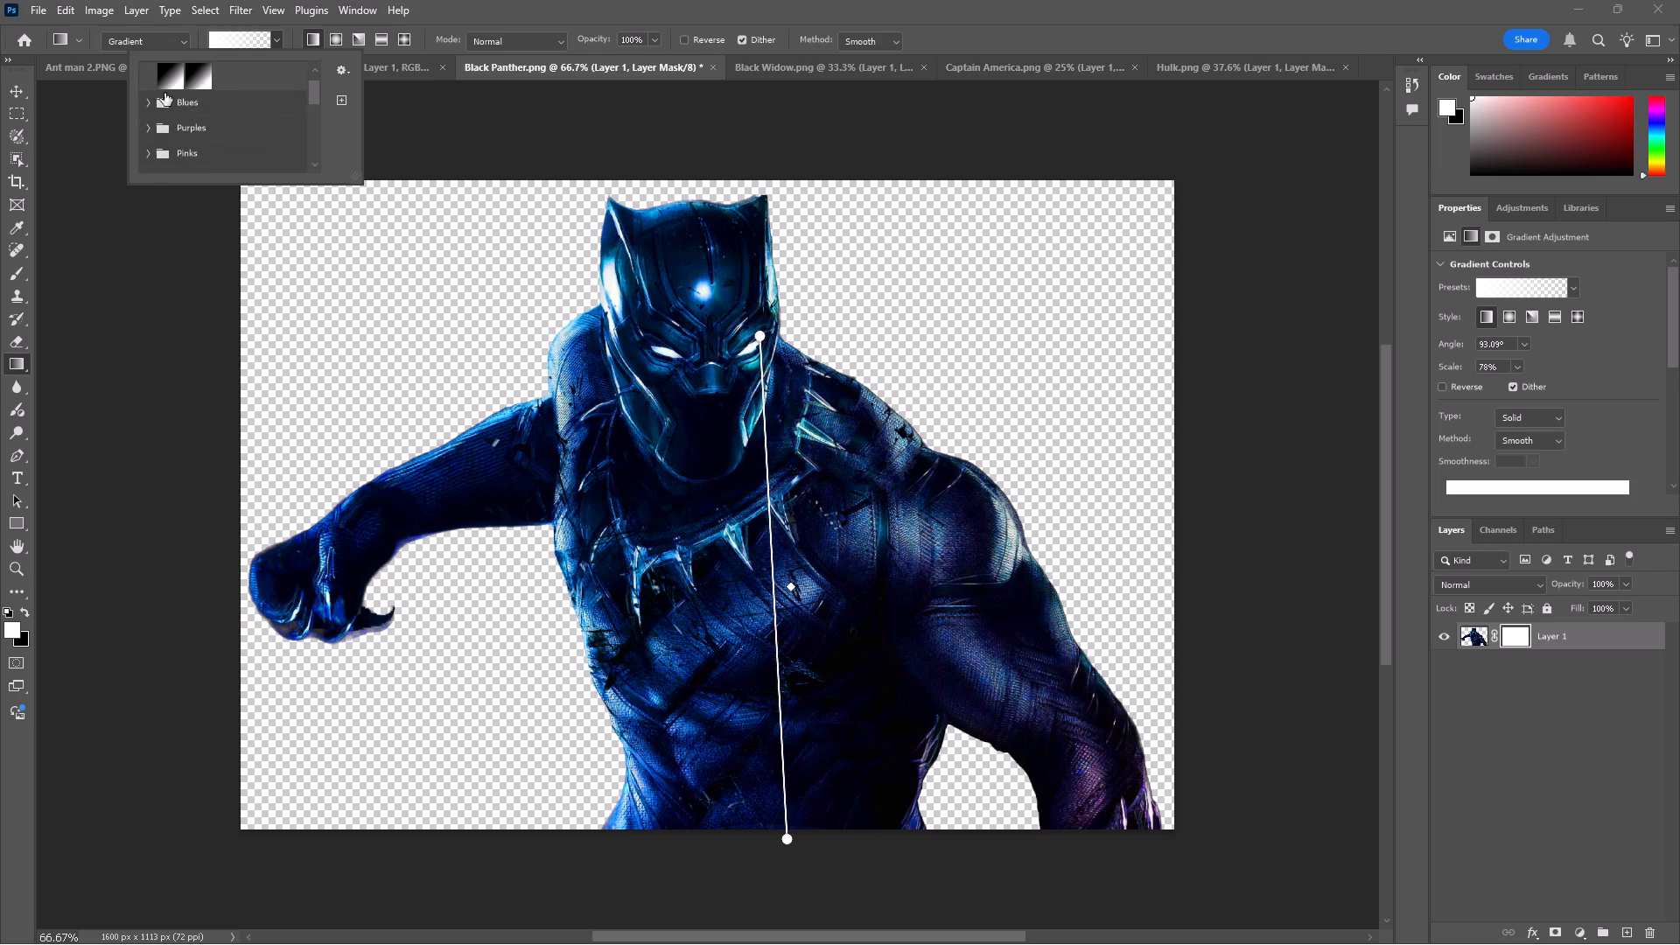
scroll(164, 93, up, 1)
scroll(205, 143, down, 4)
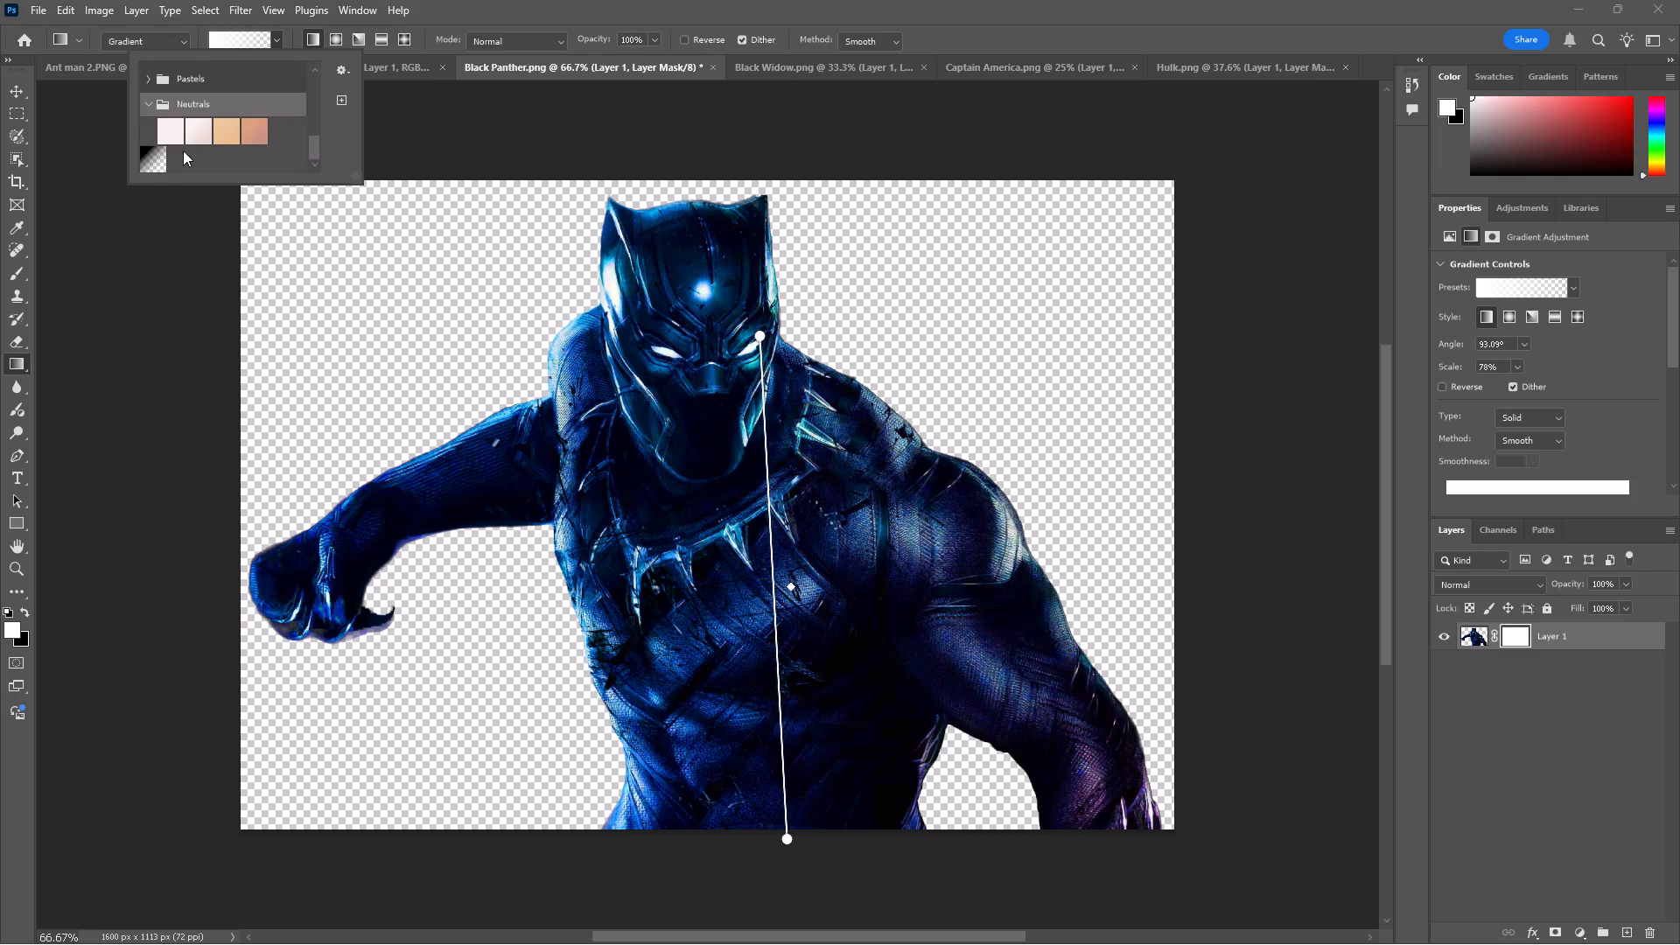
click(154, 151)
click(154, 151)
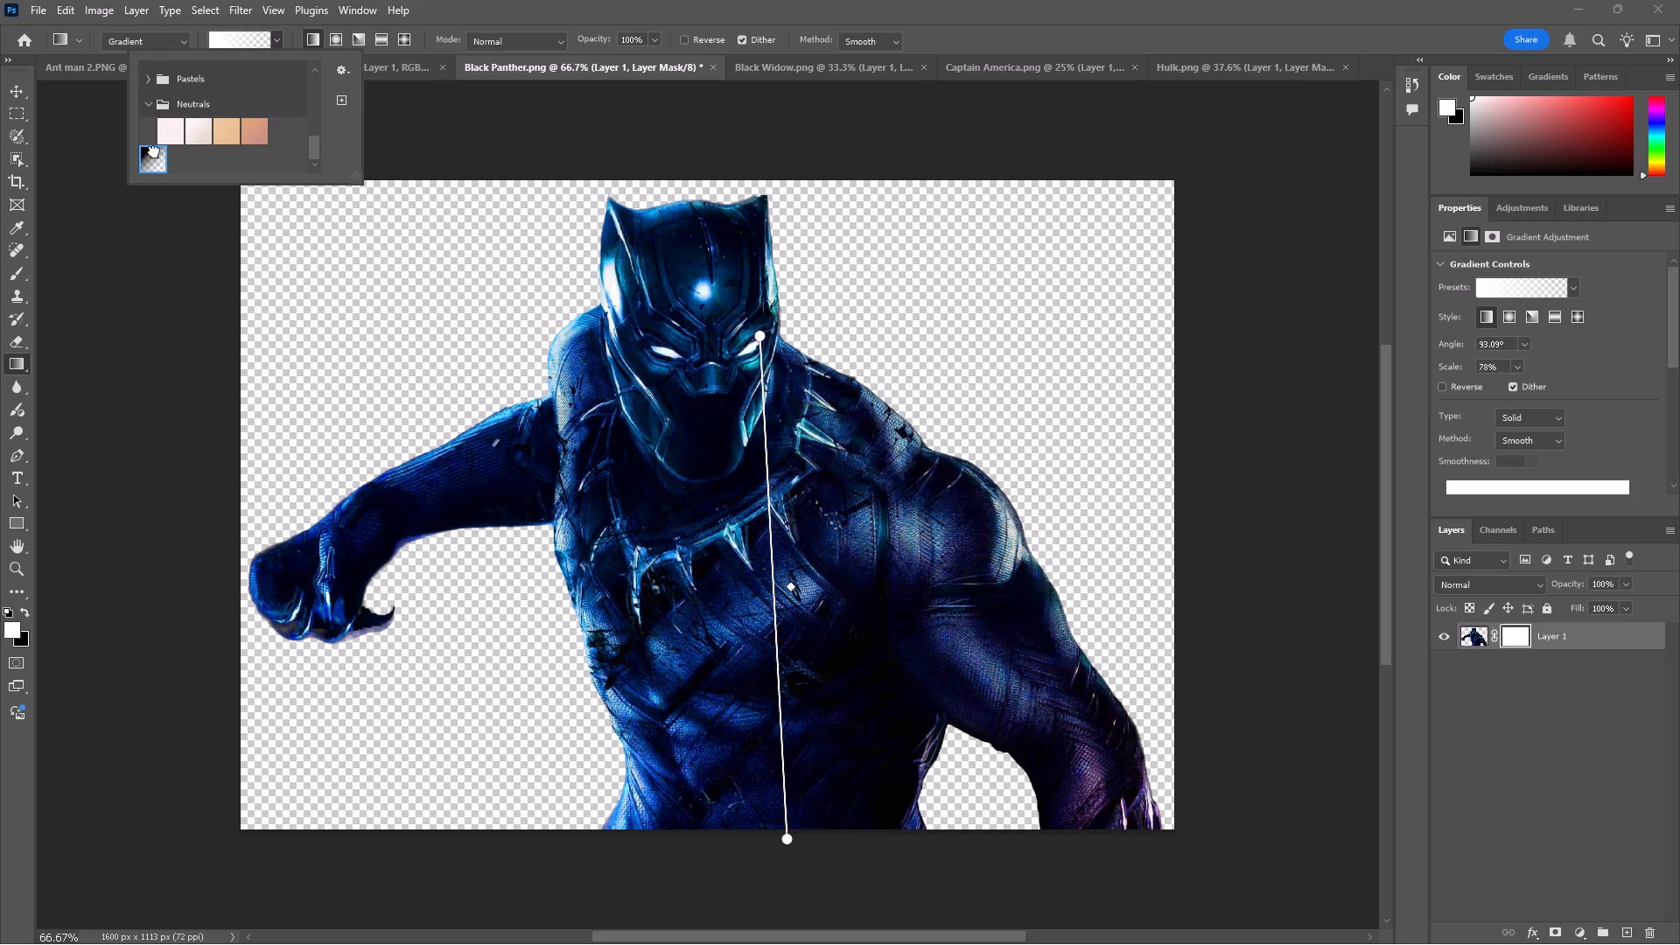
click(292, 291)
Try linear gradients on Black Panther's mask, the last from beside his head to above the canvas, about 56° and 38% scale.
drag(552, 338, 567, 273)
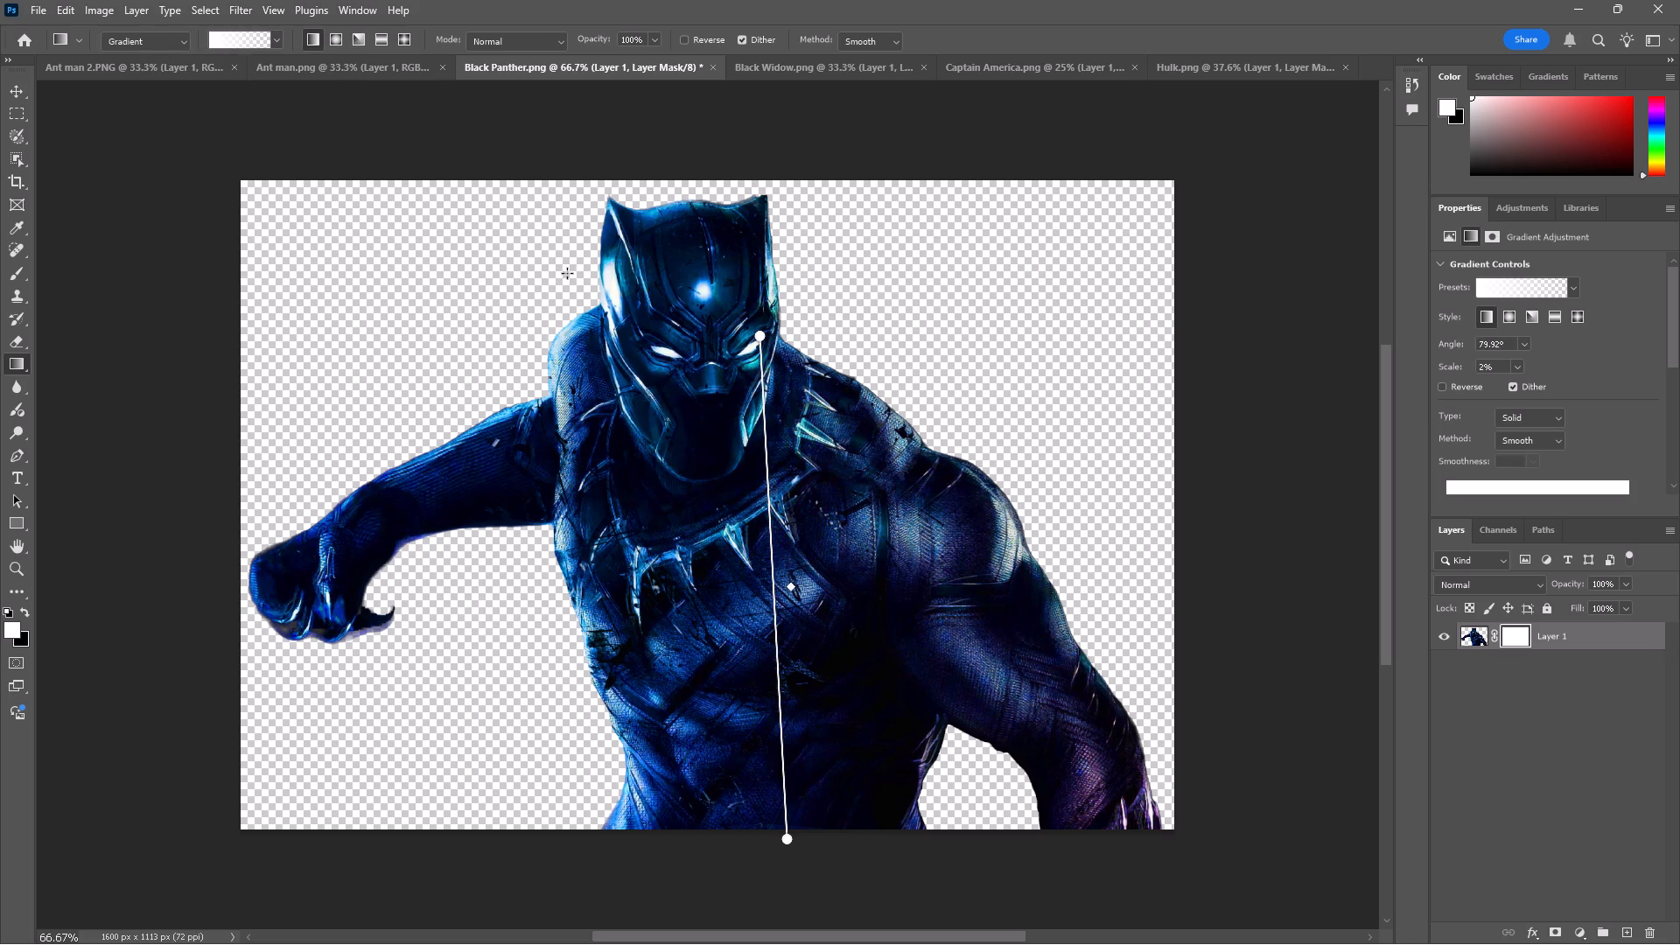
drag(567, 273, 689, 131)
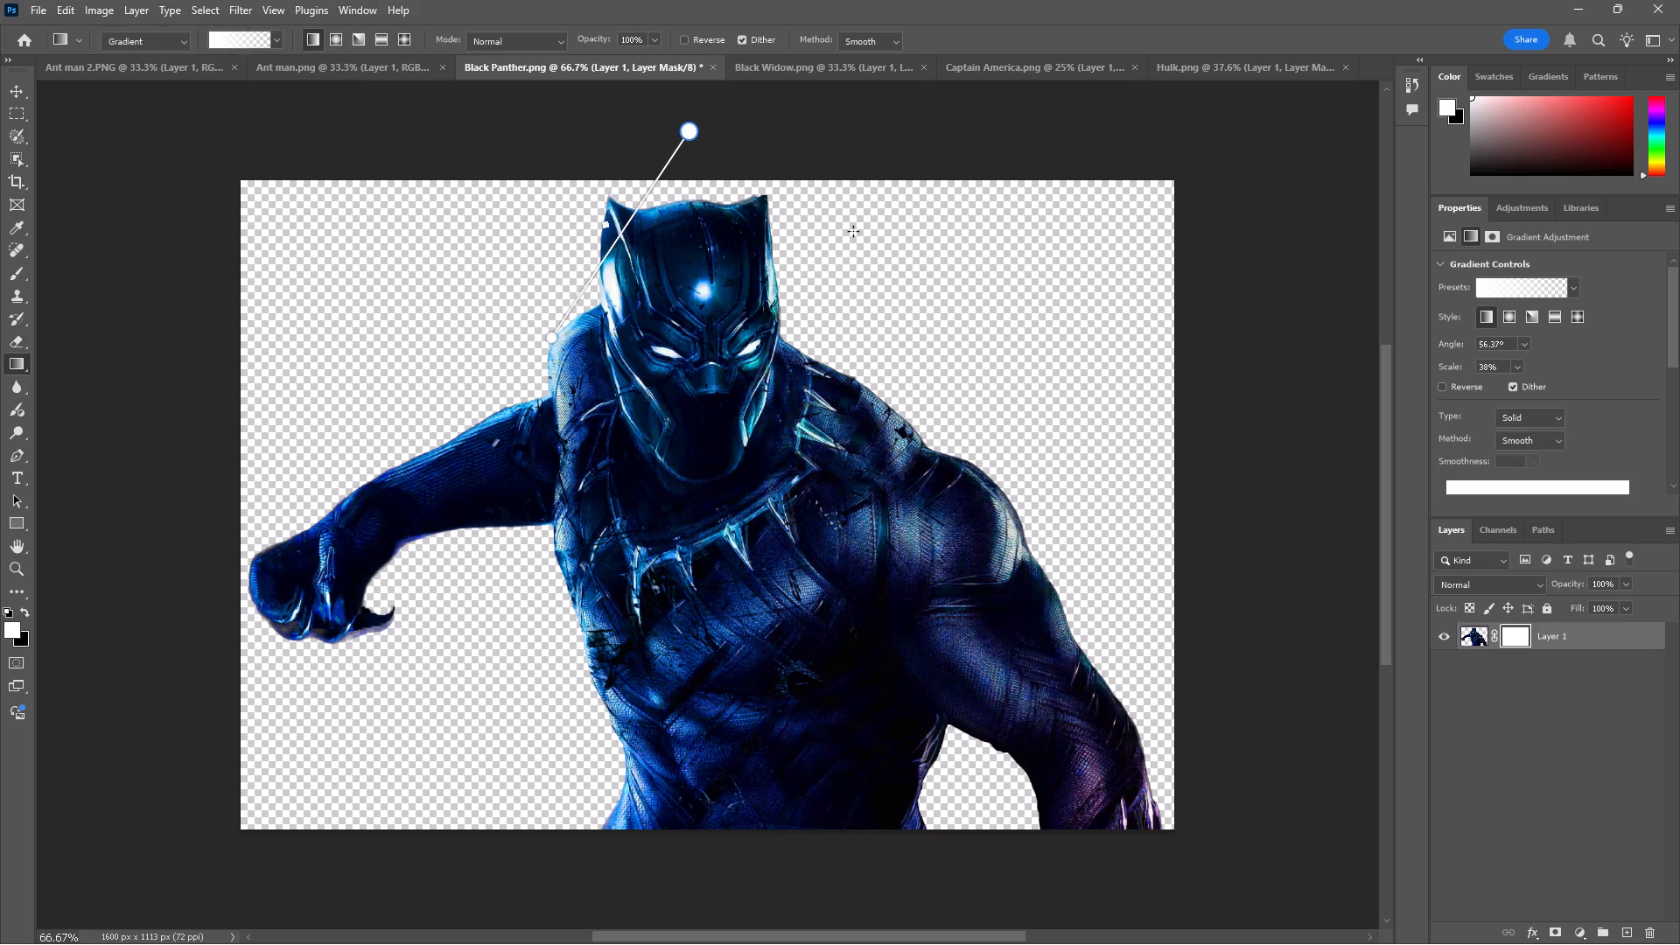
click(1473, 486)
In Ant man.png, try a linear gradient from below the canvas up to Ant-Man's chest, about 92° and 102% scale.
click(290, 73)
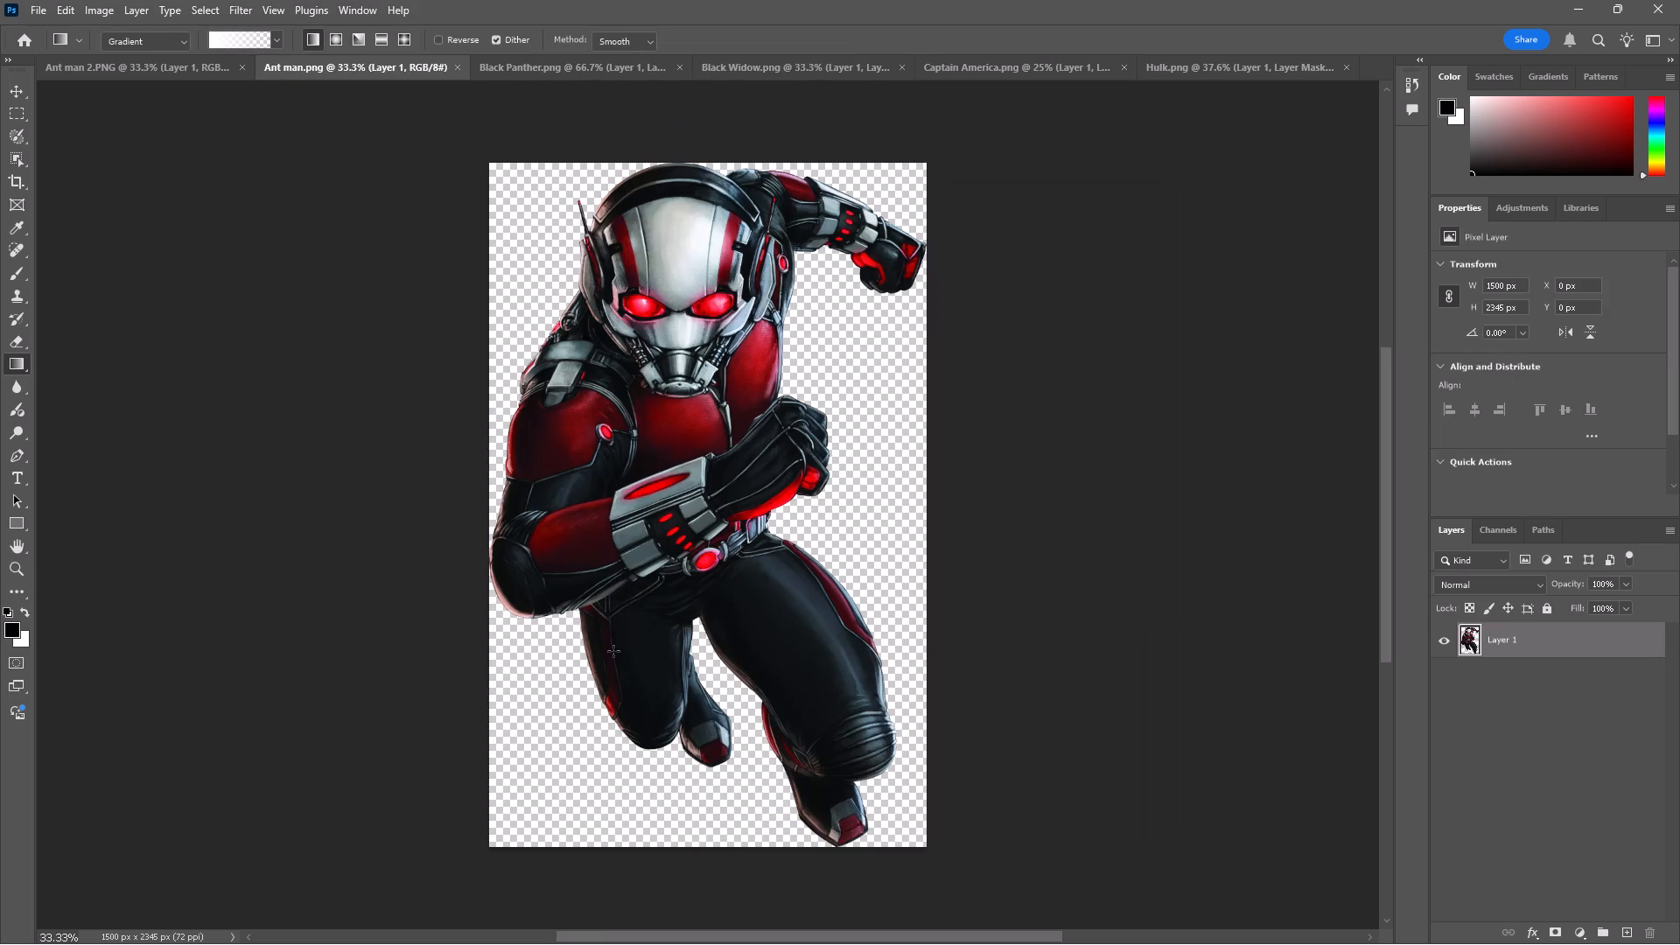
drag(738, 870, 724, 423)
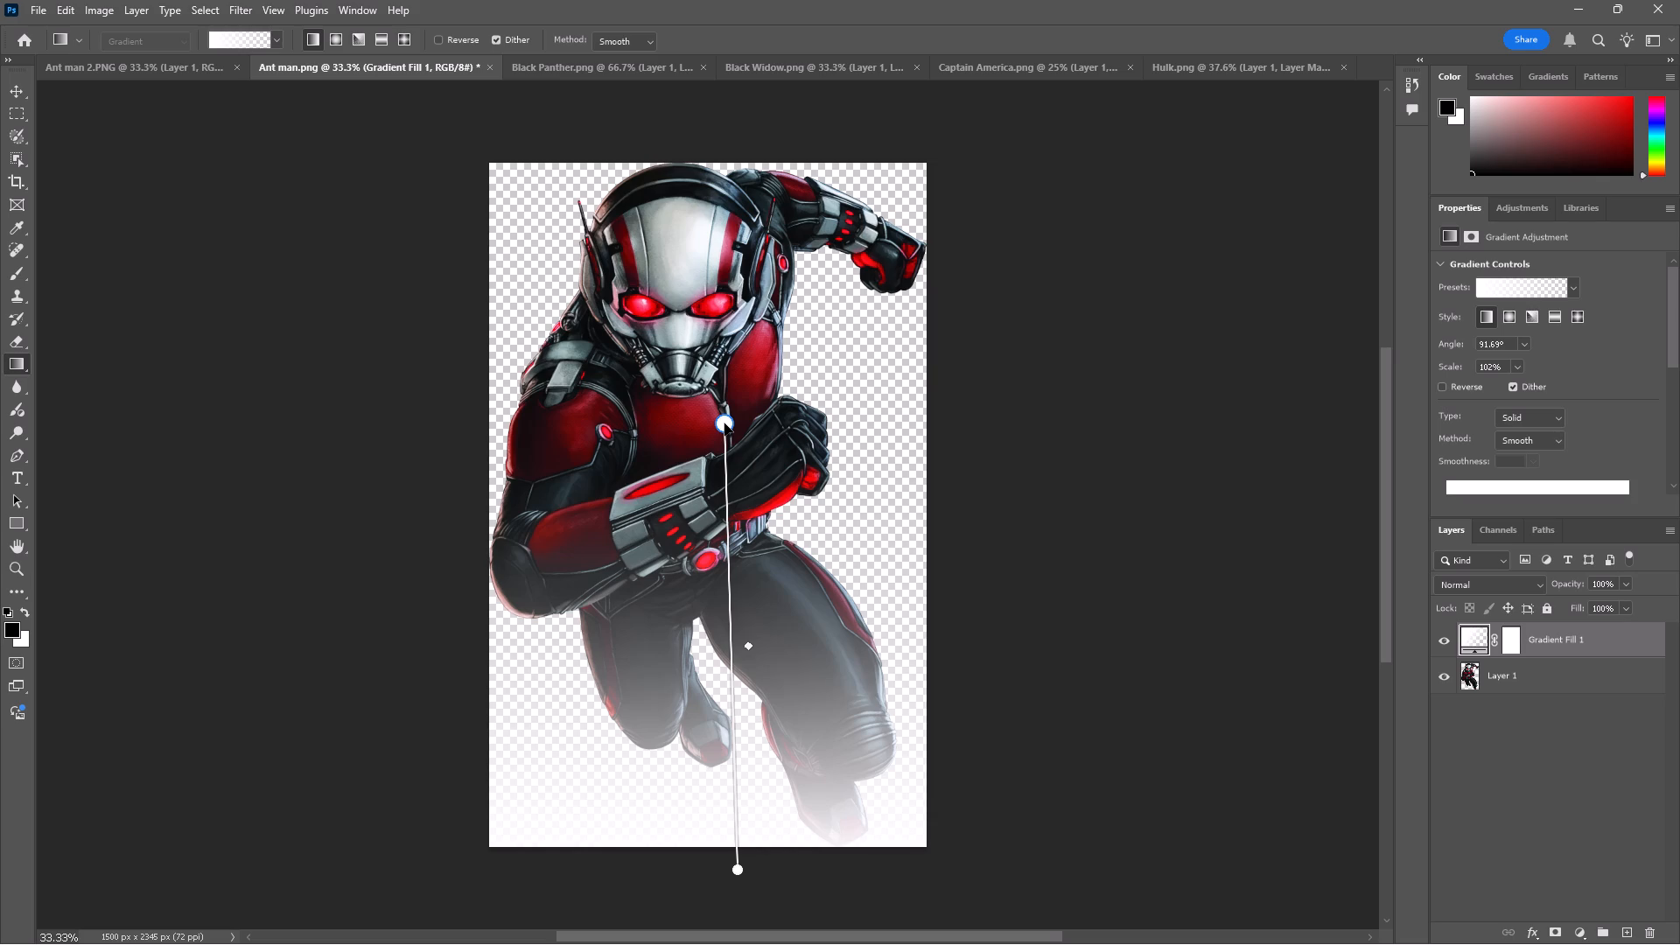
Quit the application, discarding the changes in the Hulk, Captain America, Black Widow, Black Panther and Ant man documents.
click(1676, 7)
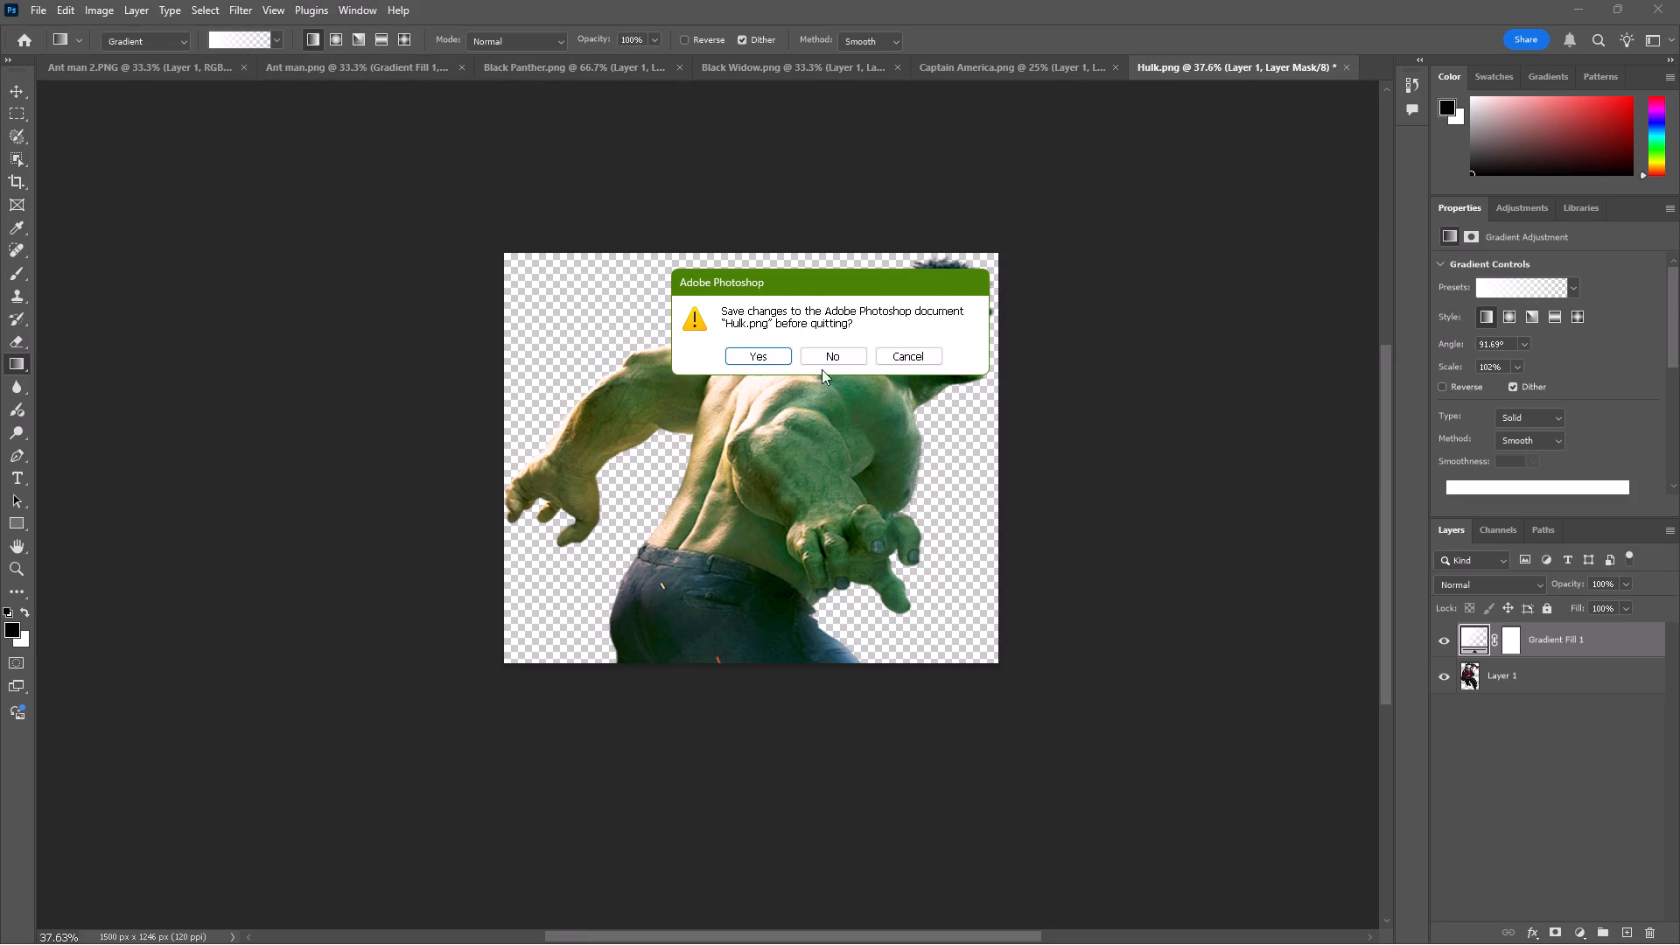
click(837, 357)
click(837, 357)
click(837, 357)
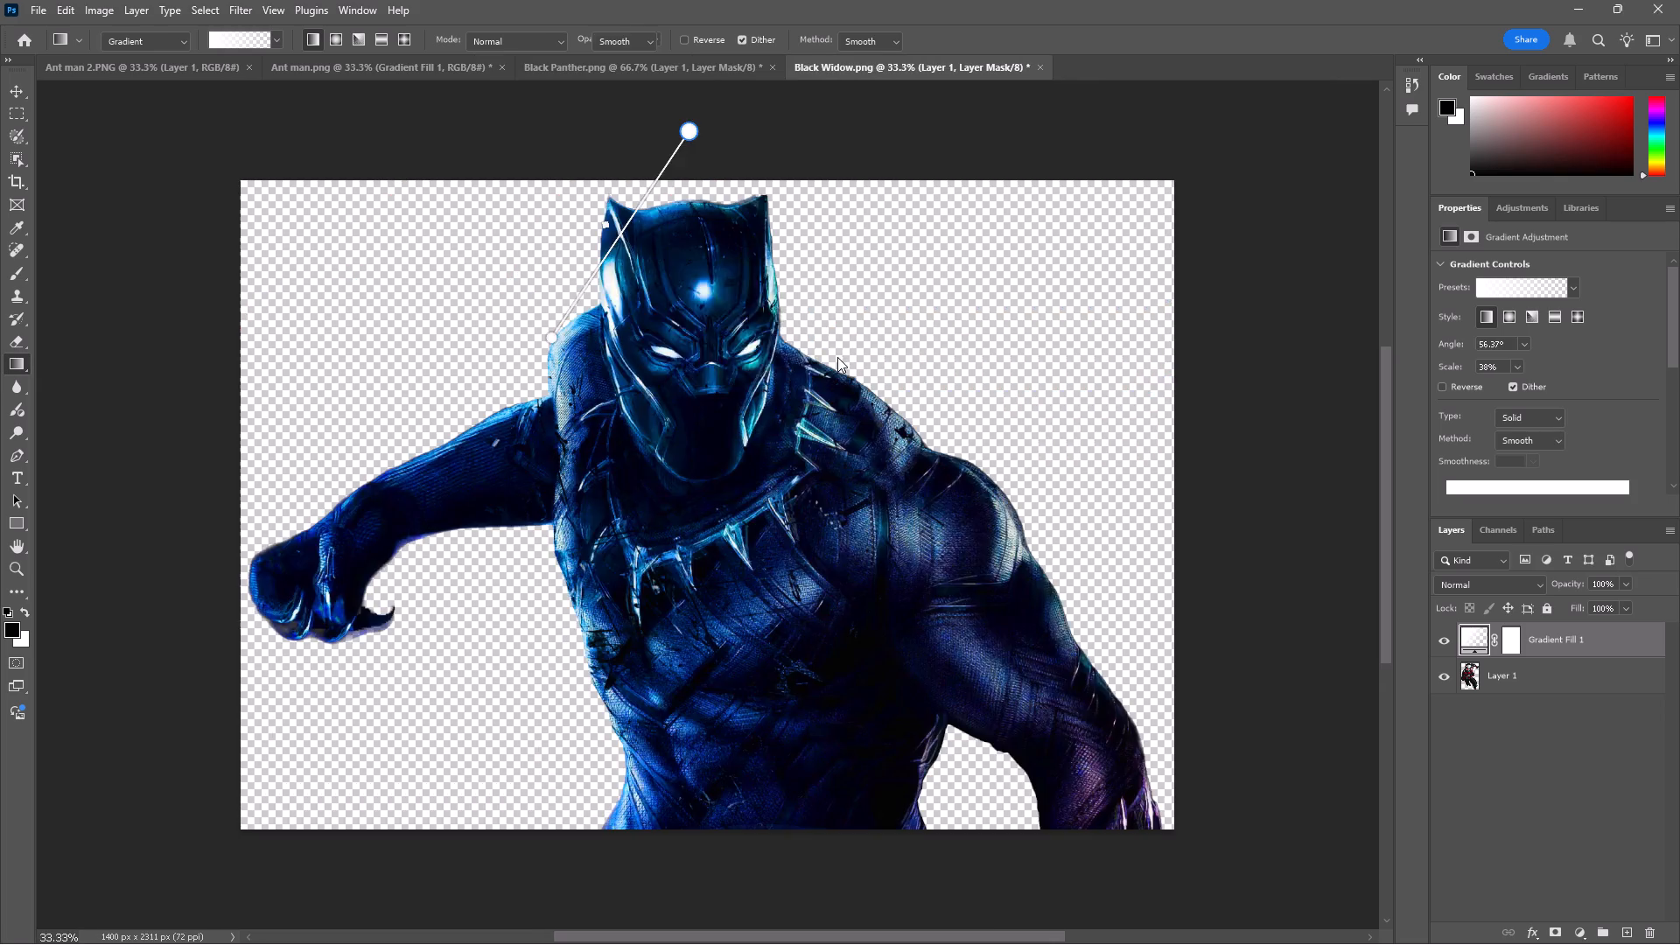
click(837, 357)
click(837, 357)
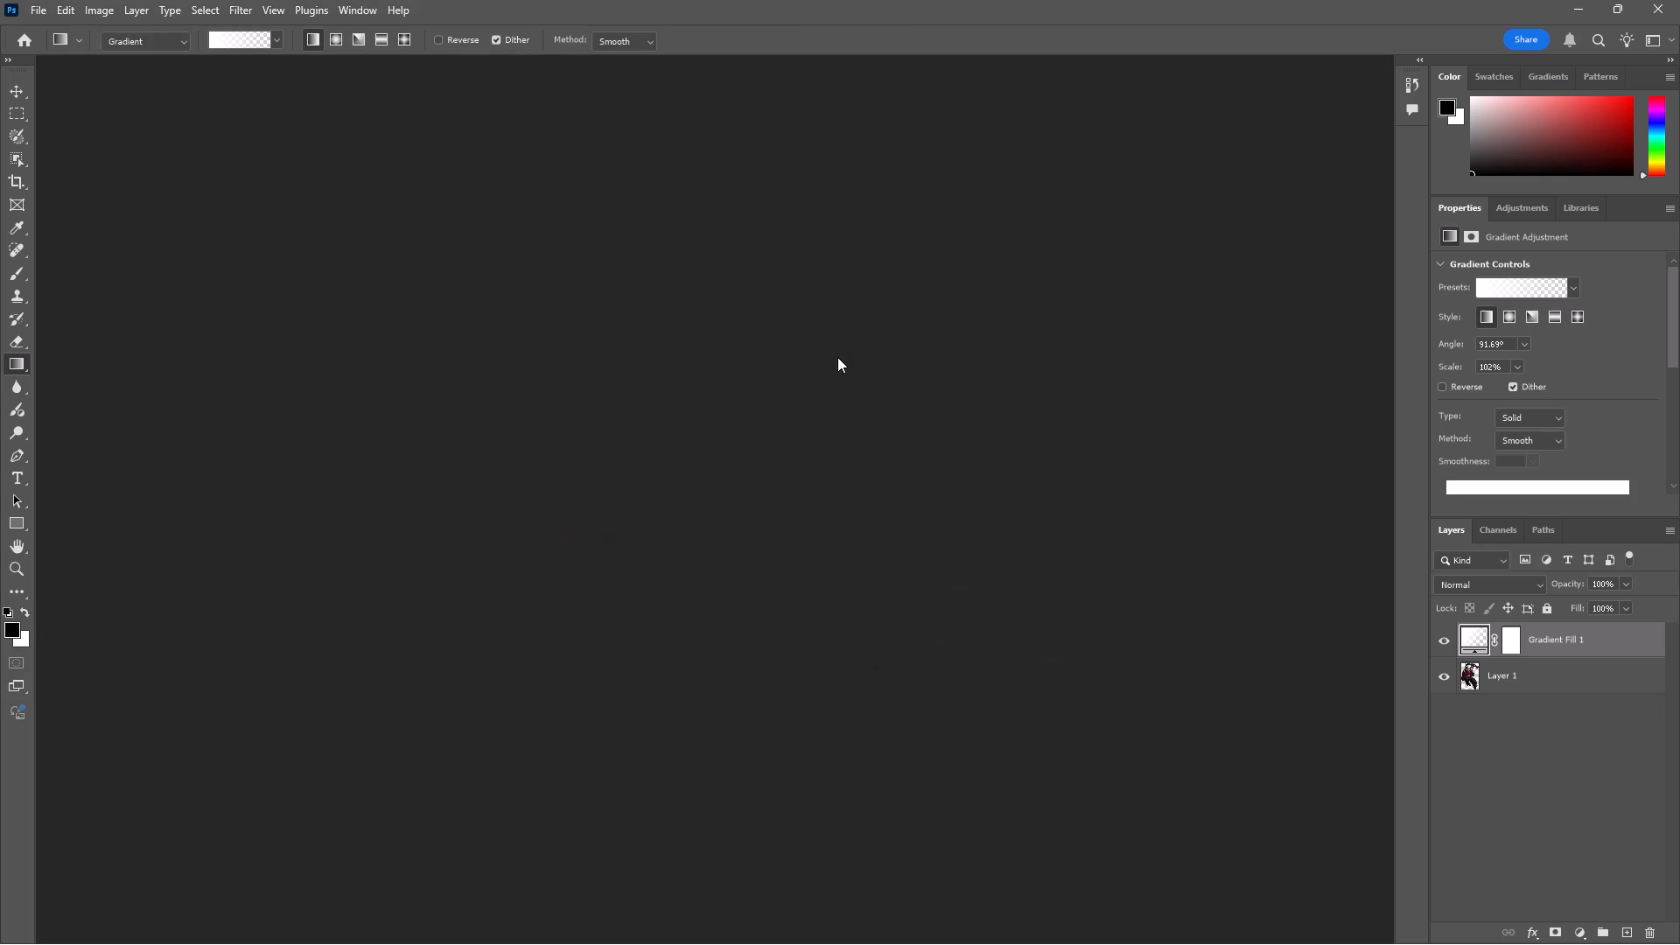
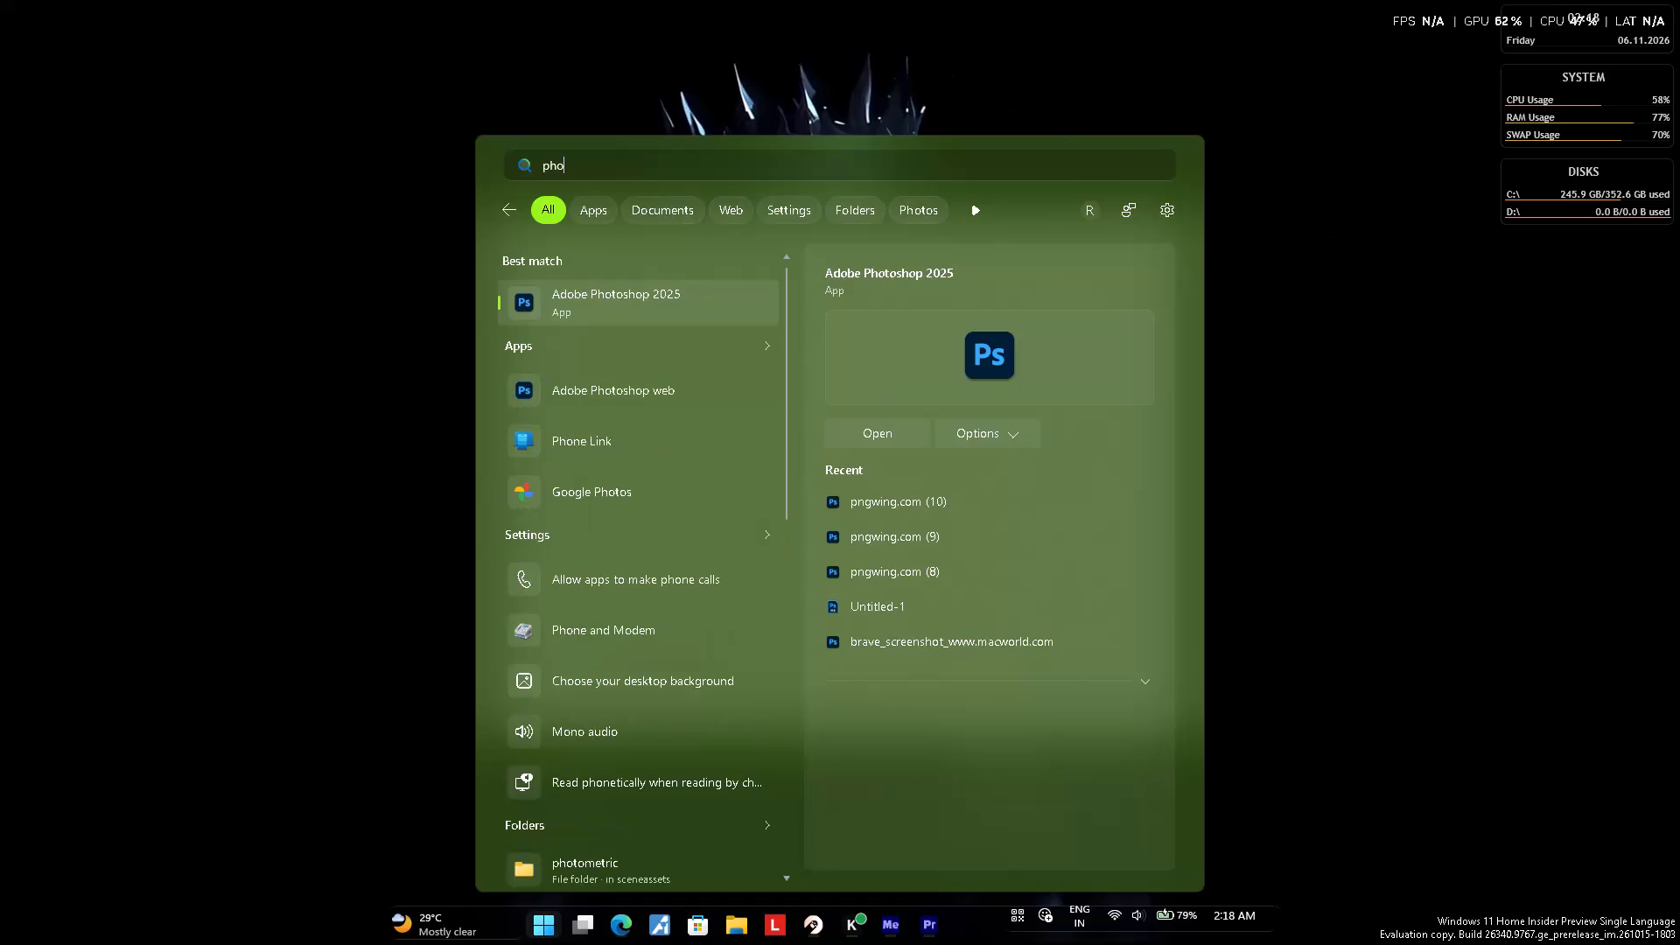
Launch Adobe Photoshop 2025.
click(711, 292)
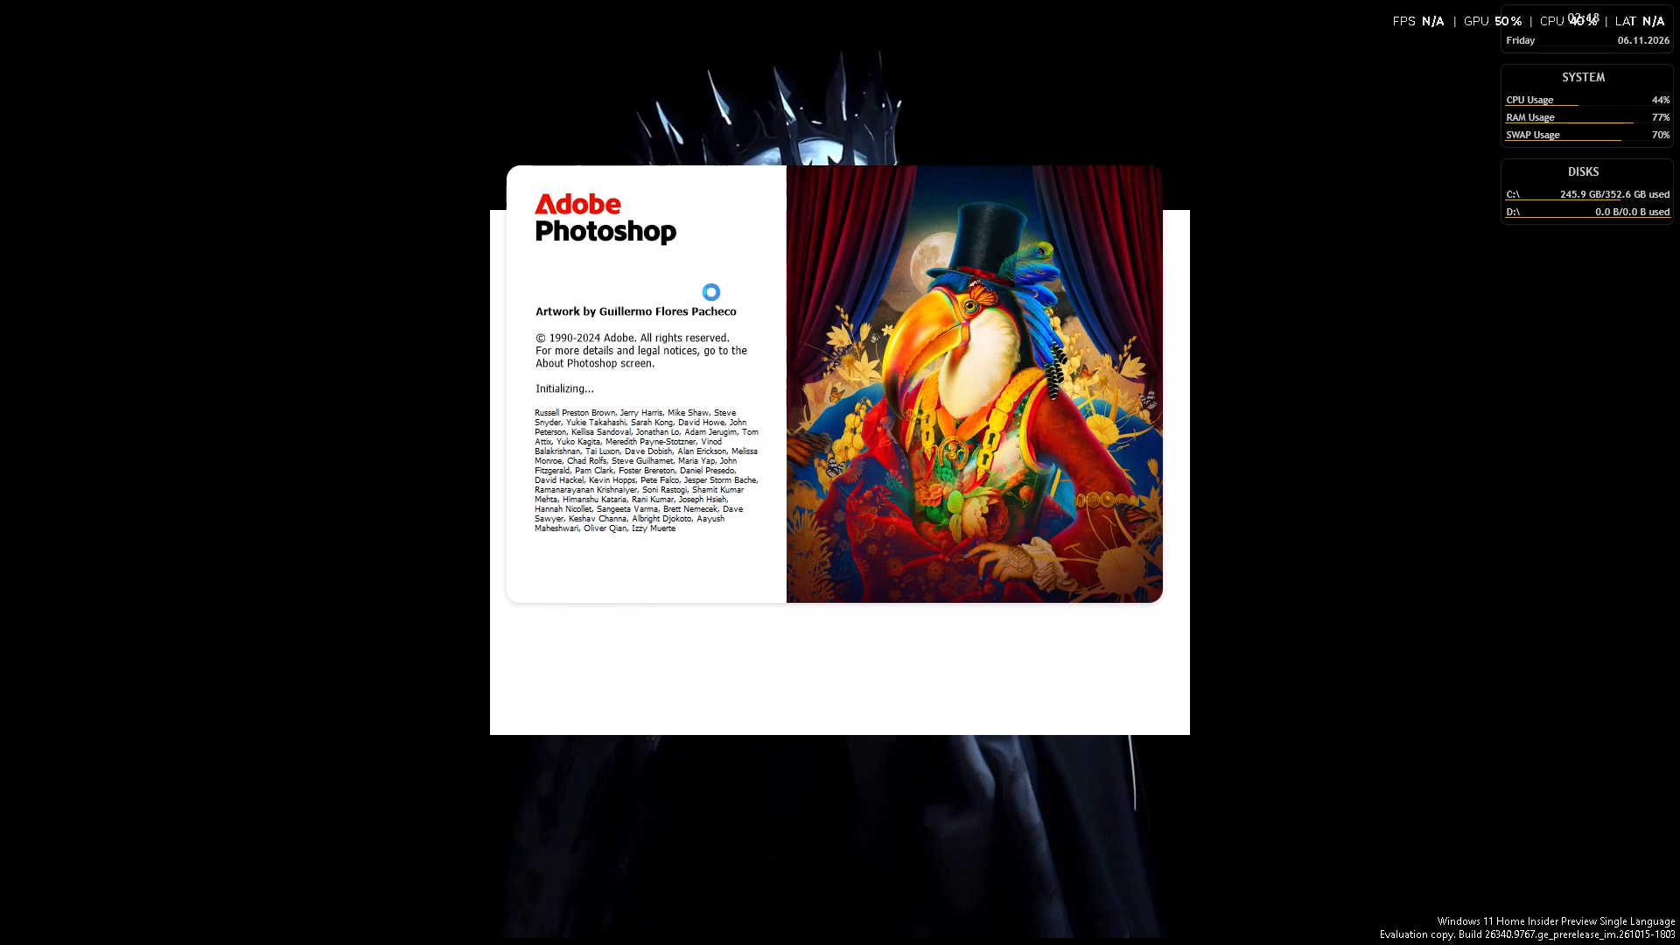
Turn off the computer's Wi-Fi in Windows while Photoshop loads.
key(super+a)
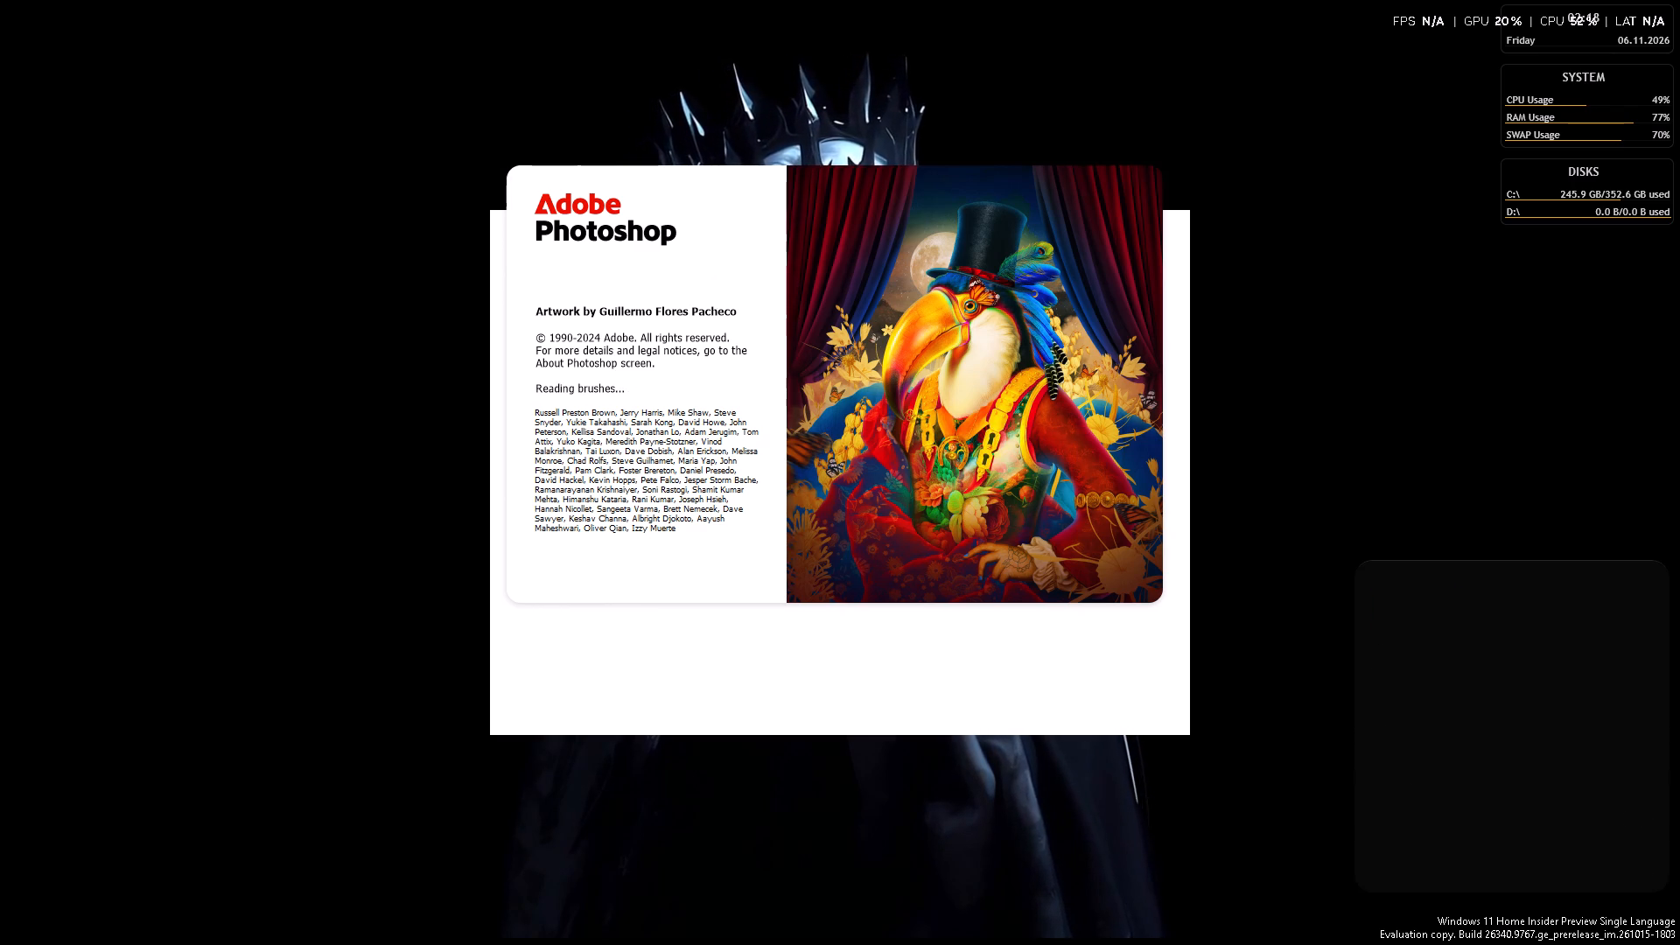
click(1395, 599)
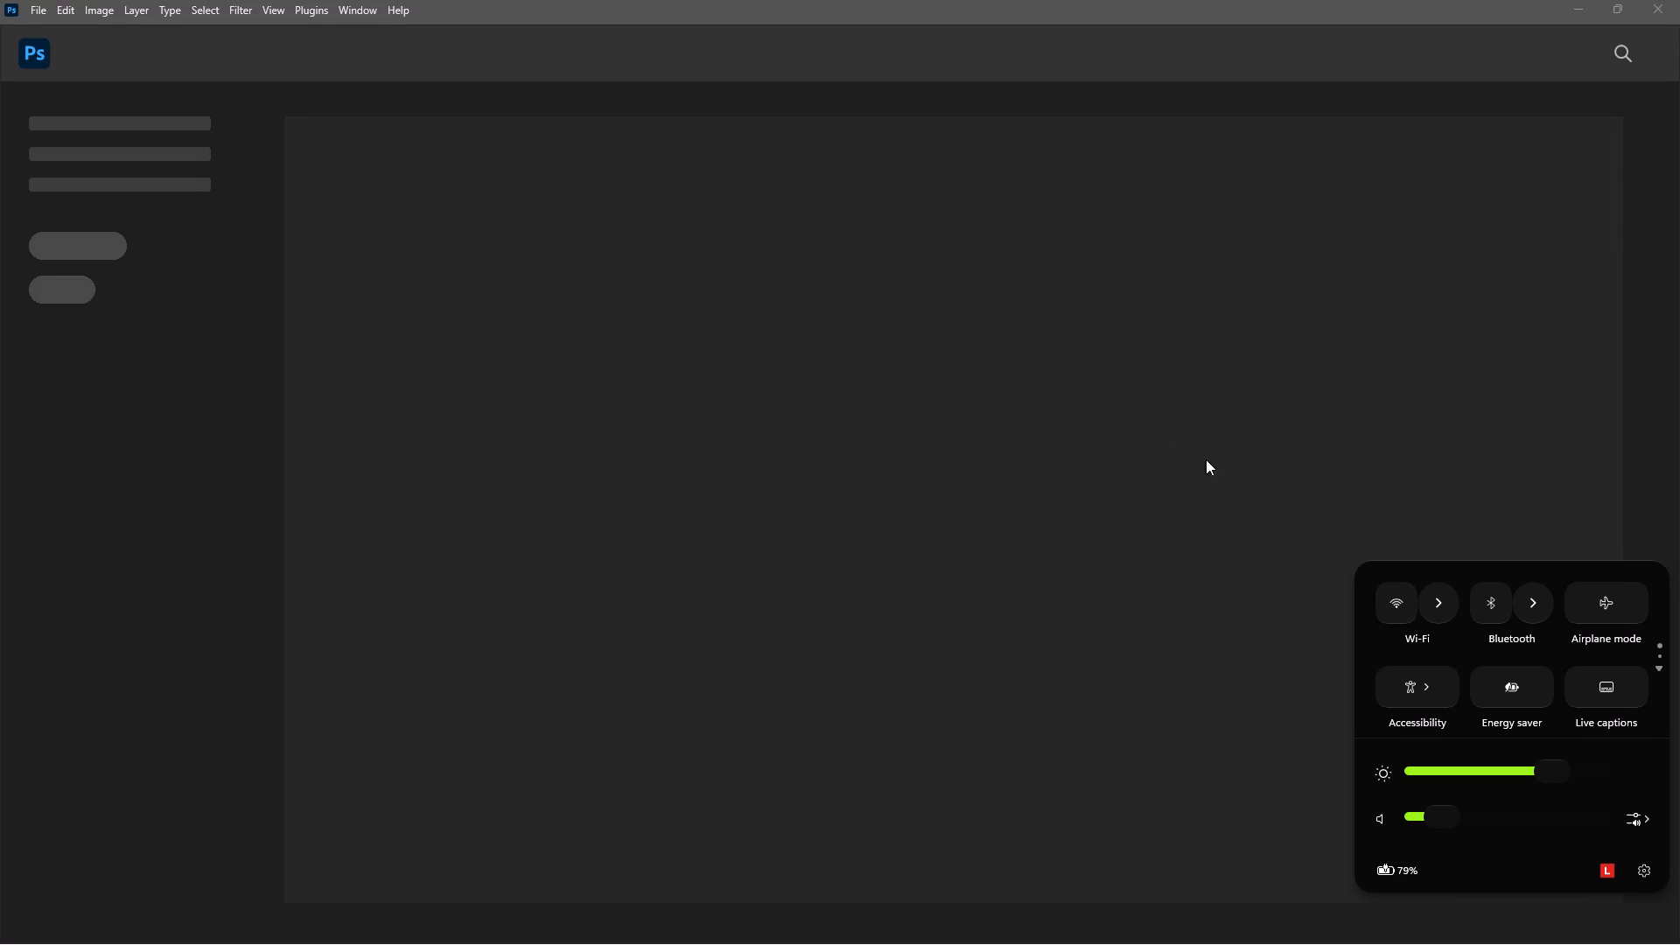
click(1172, 451)
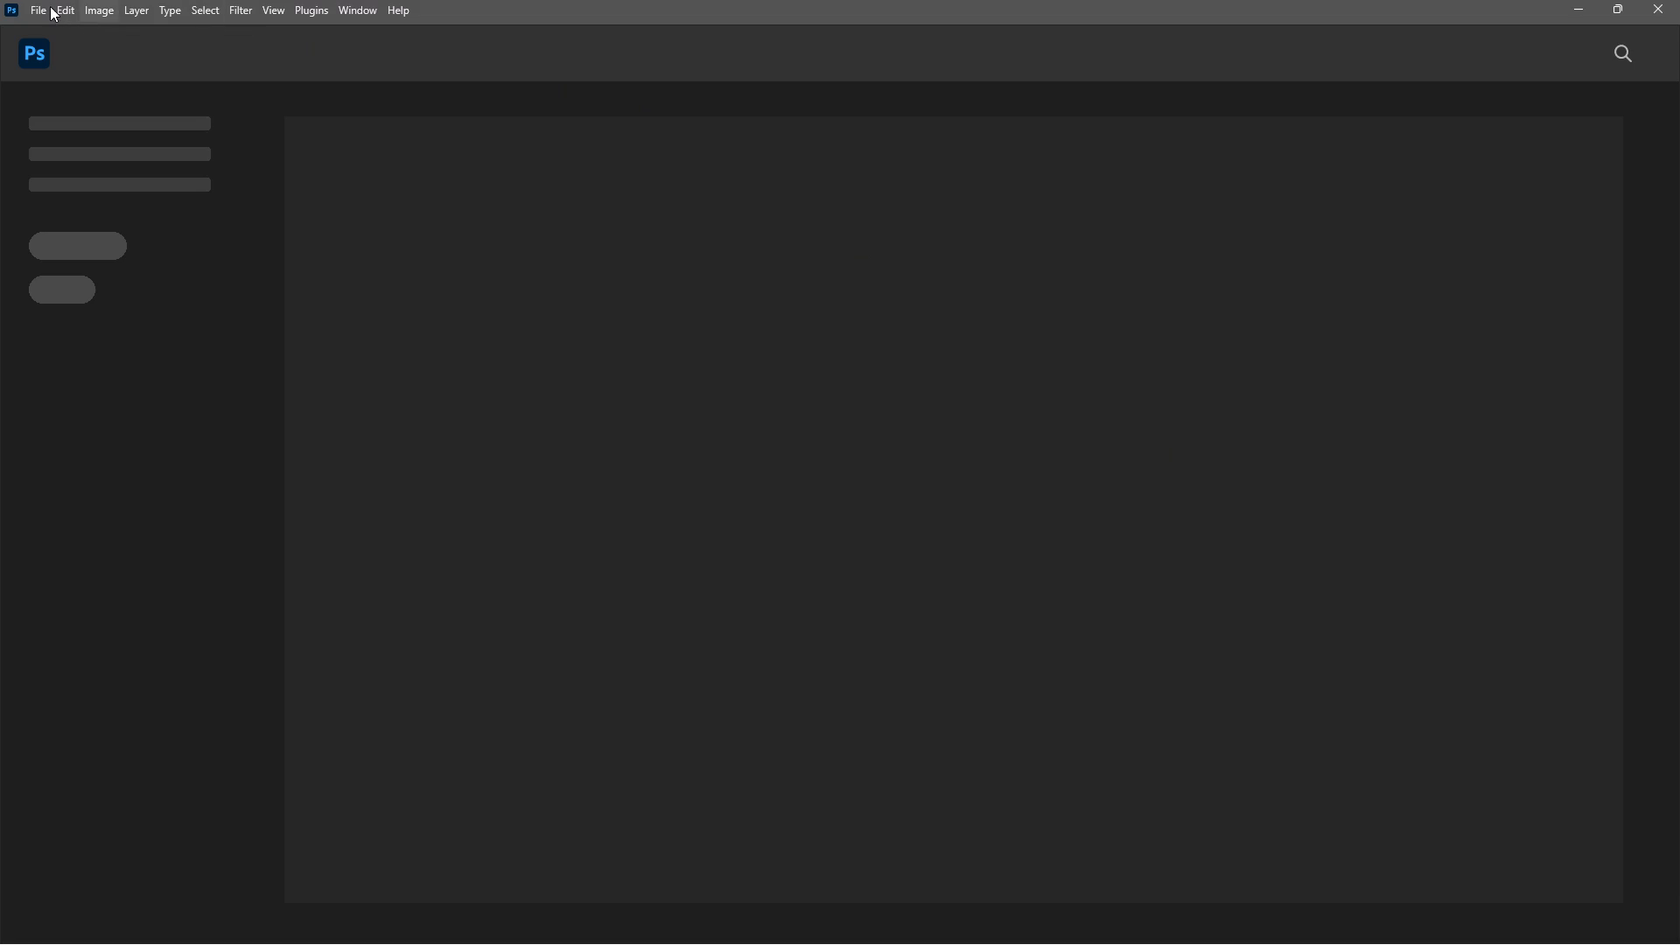
Open Ant man 2, Ant man, Black Panther, Black Widow, Captain America and Hulk from the 02. Heroes folder.
click(42, 6)
click(70, 50)
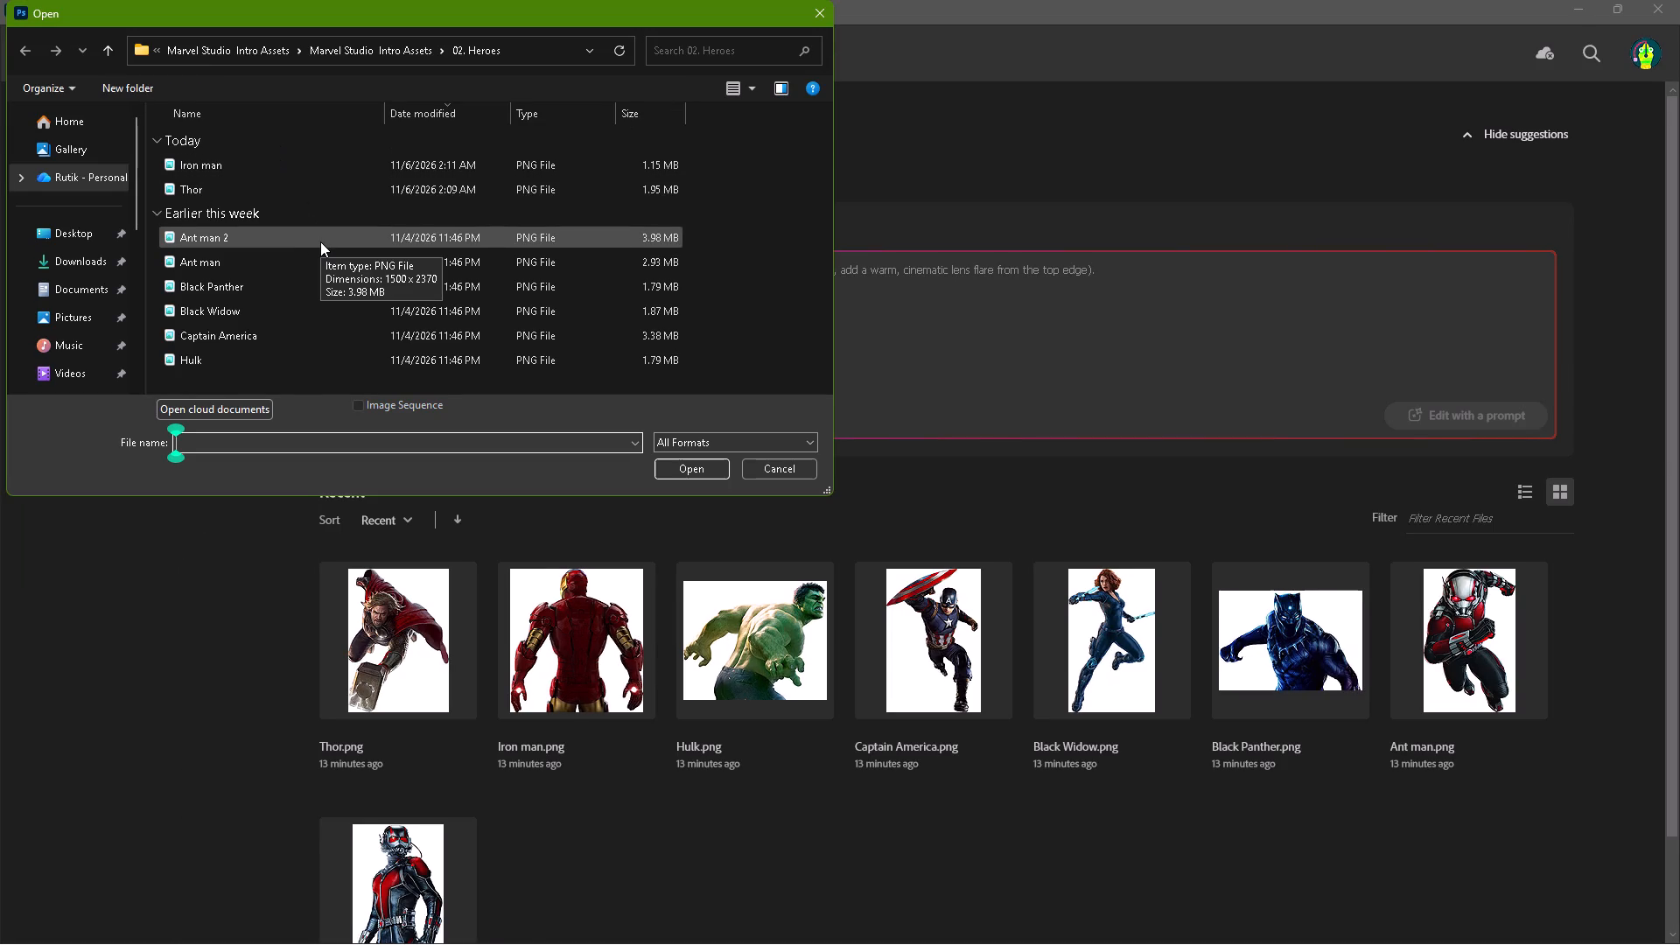
click(298, 243)
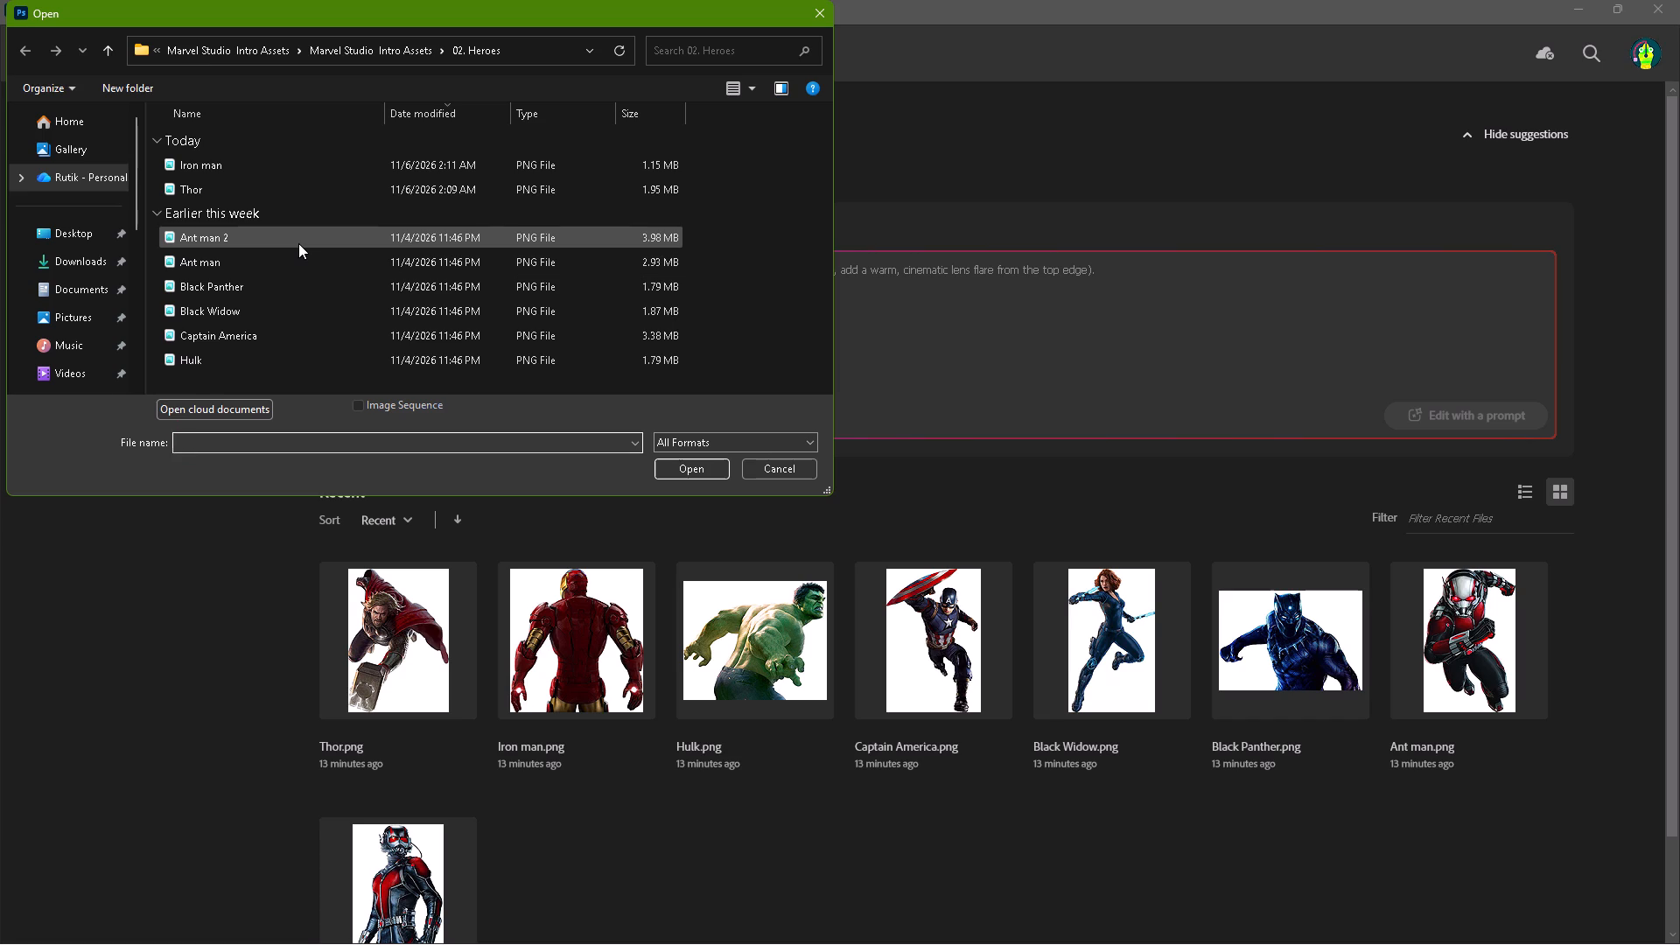
ctrl+click(282, 358)
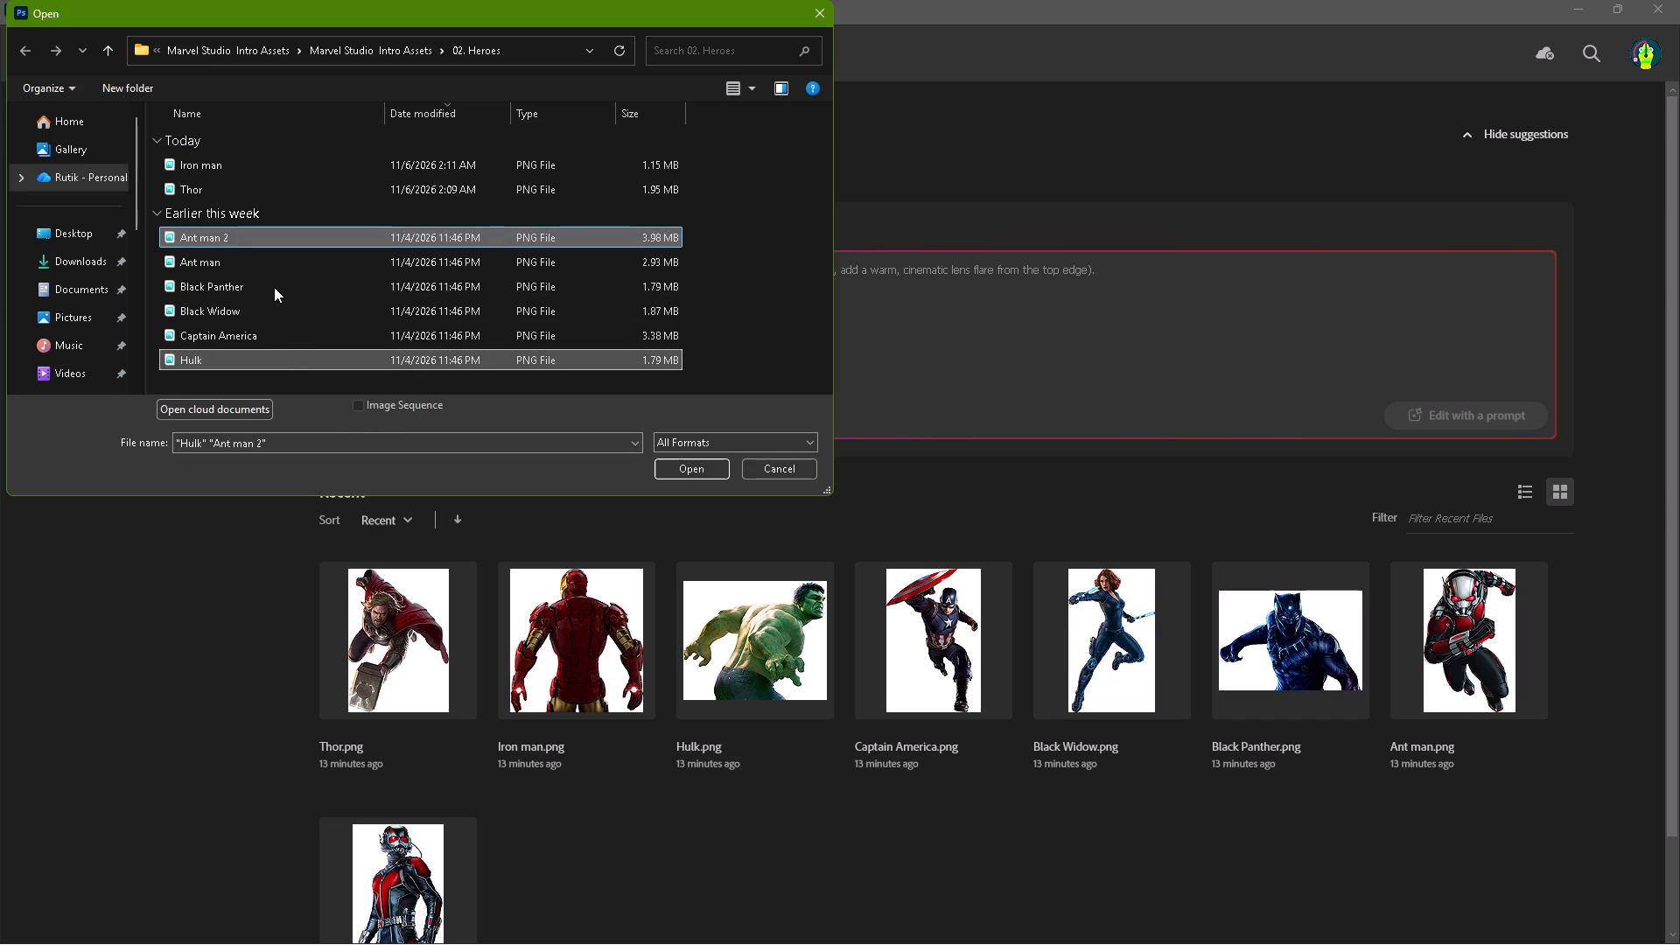
shift+click(263, 269)
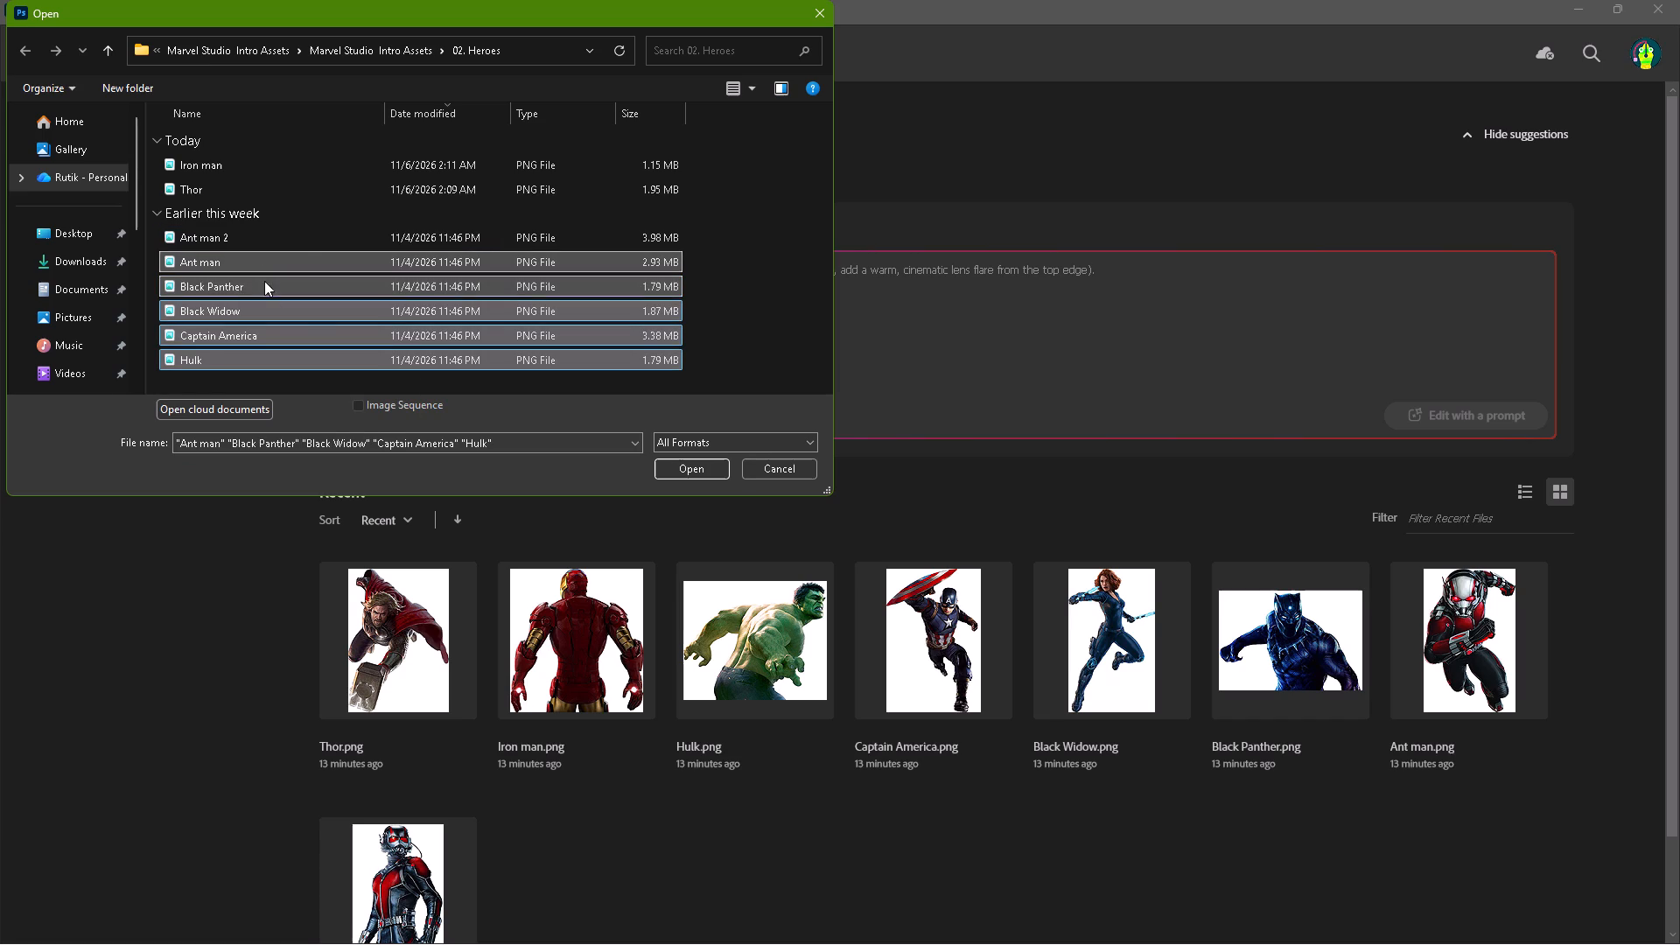
shift+click(289, 243)
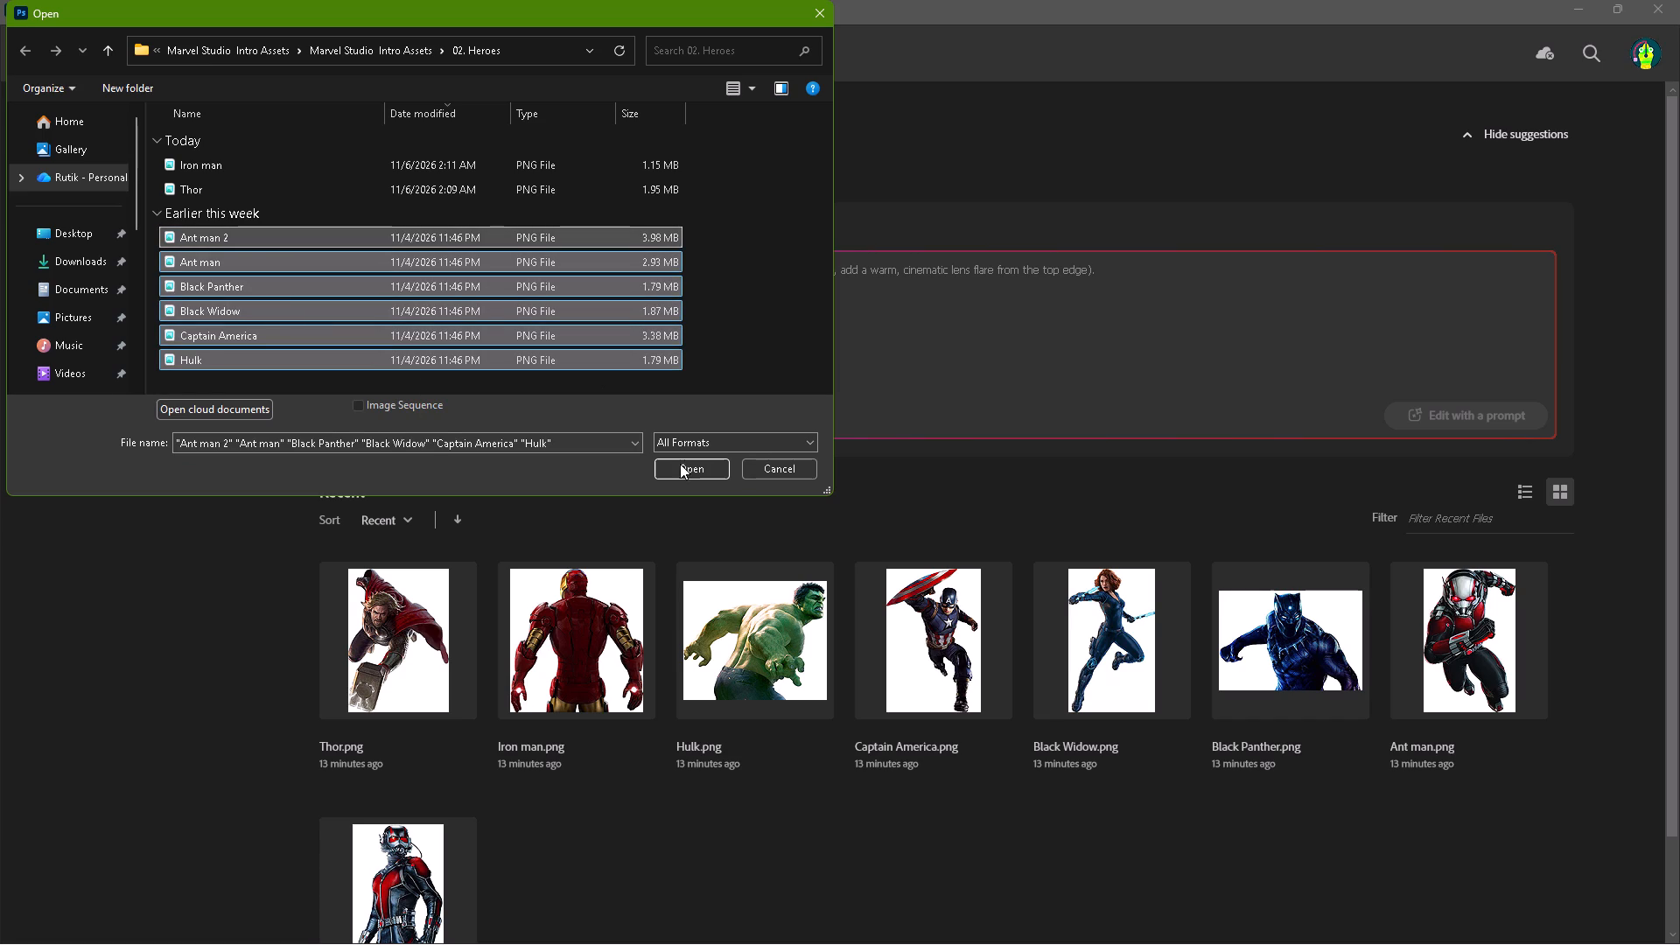
click(683, 466)
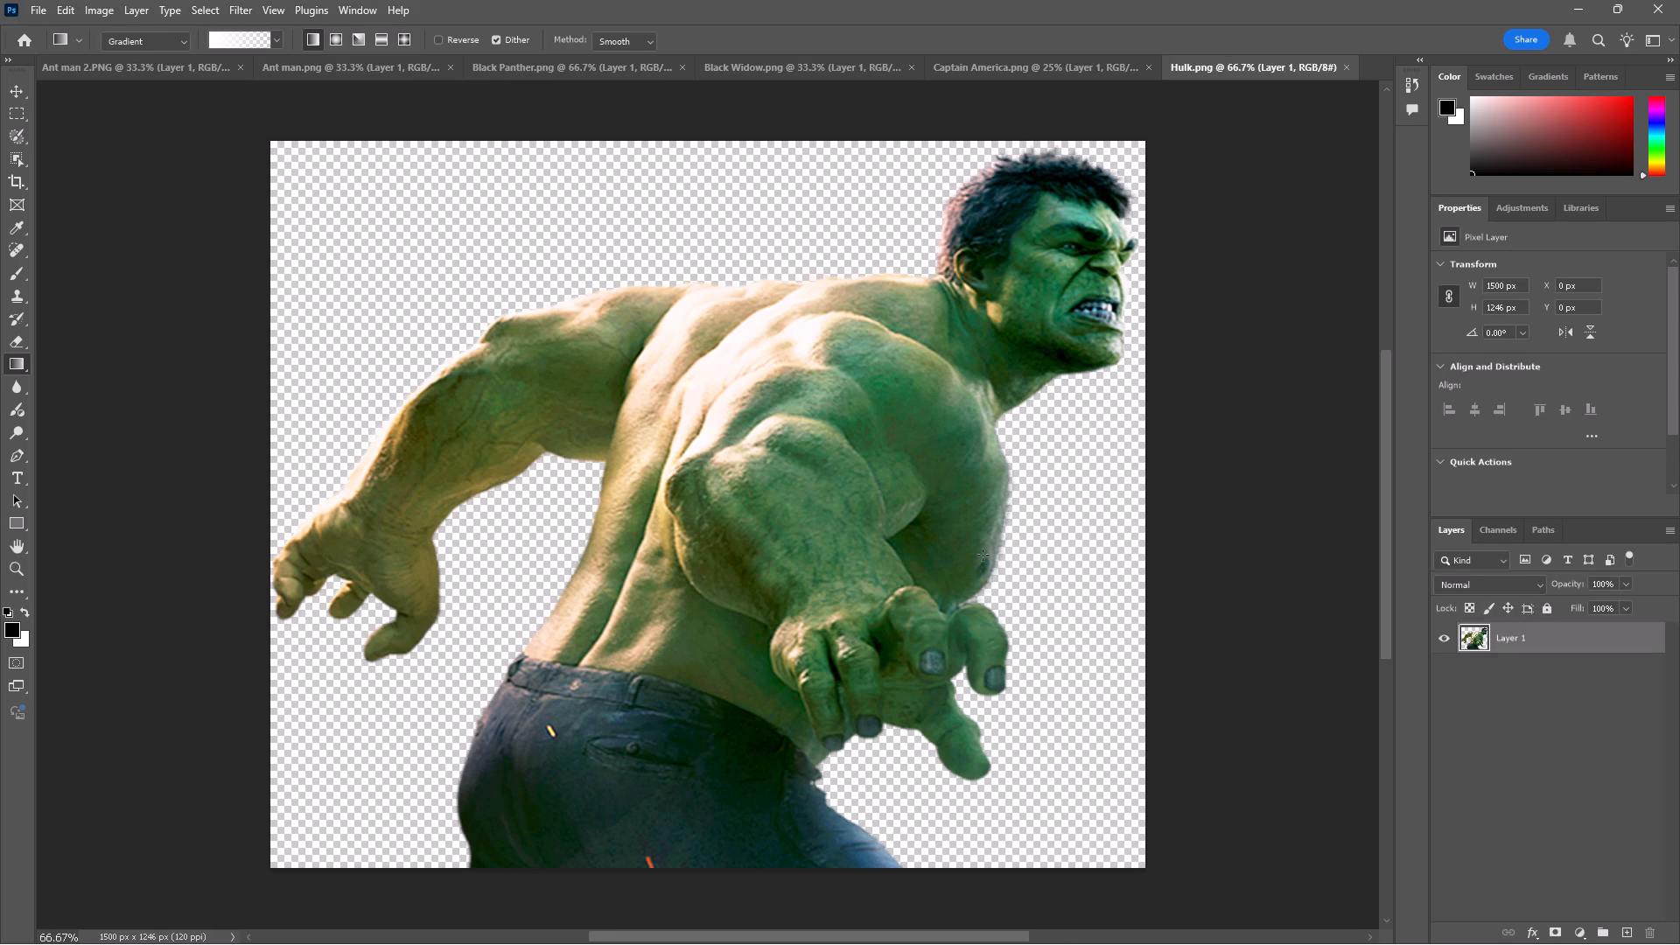
Add a layer mask to Layer 1 in Hulk.png and draw a linear gradient from below the canvas to his upper back, about 89° and 80% scale.
click(14, 91)
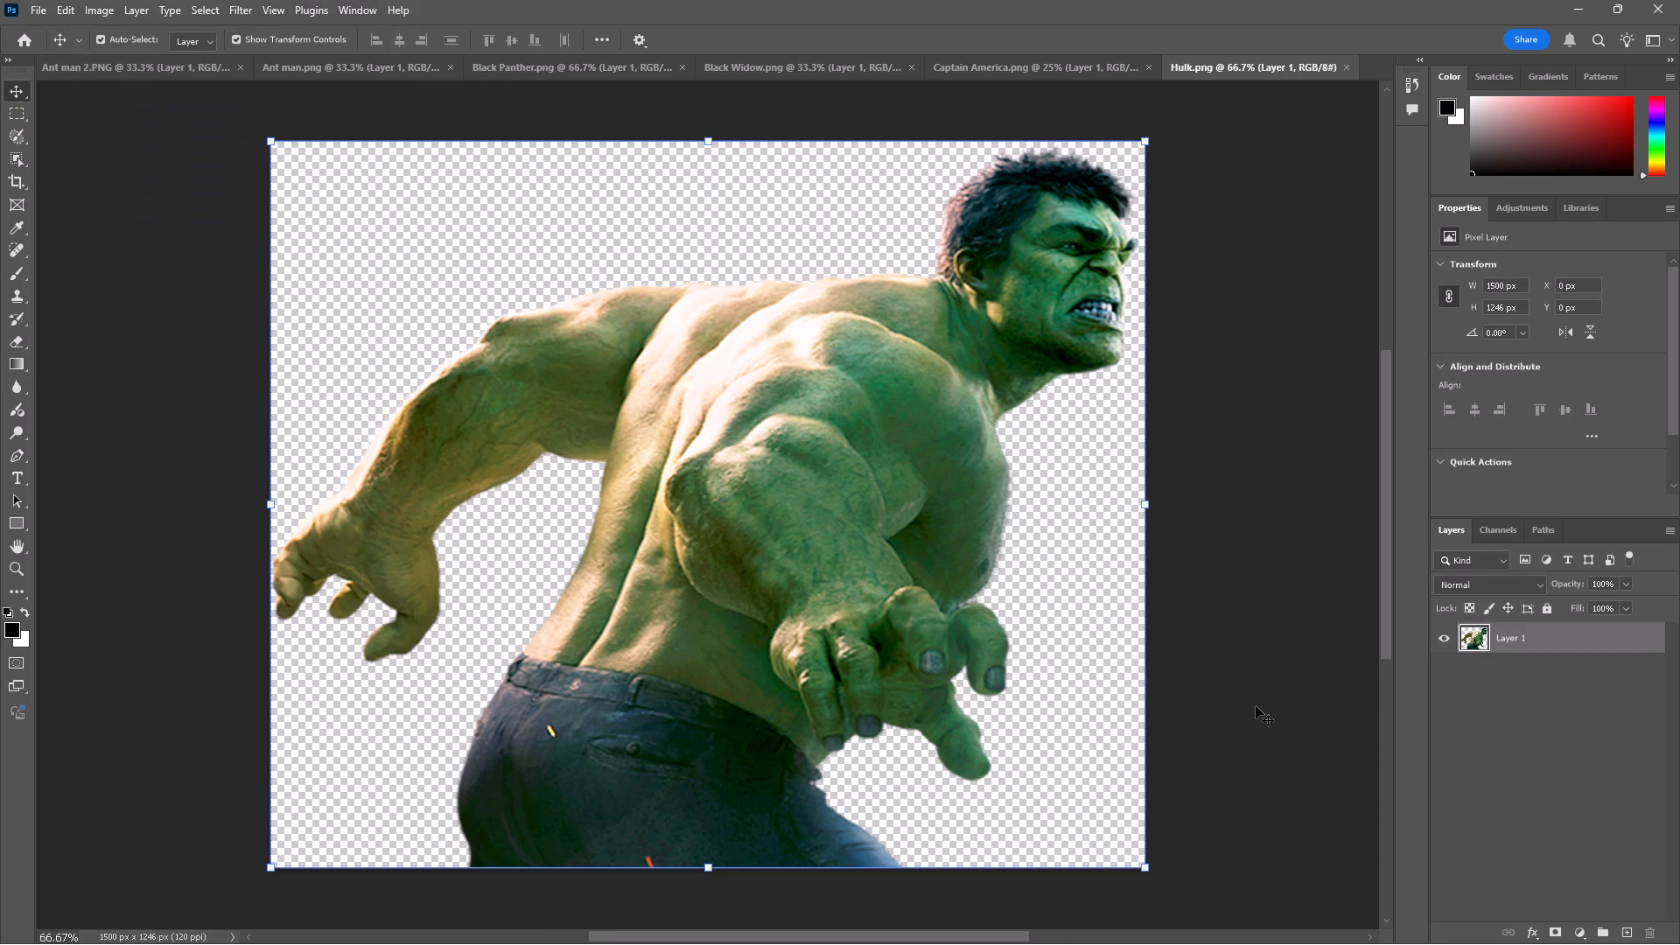
click(1552, 930)
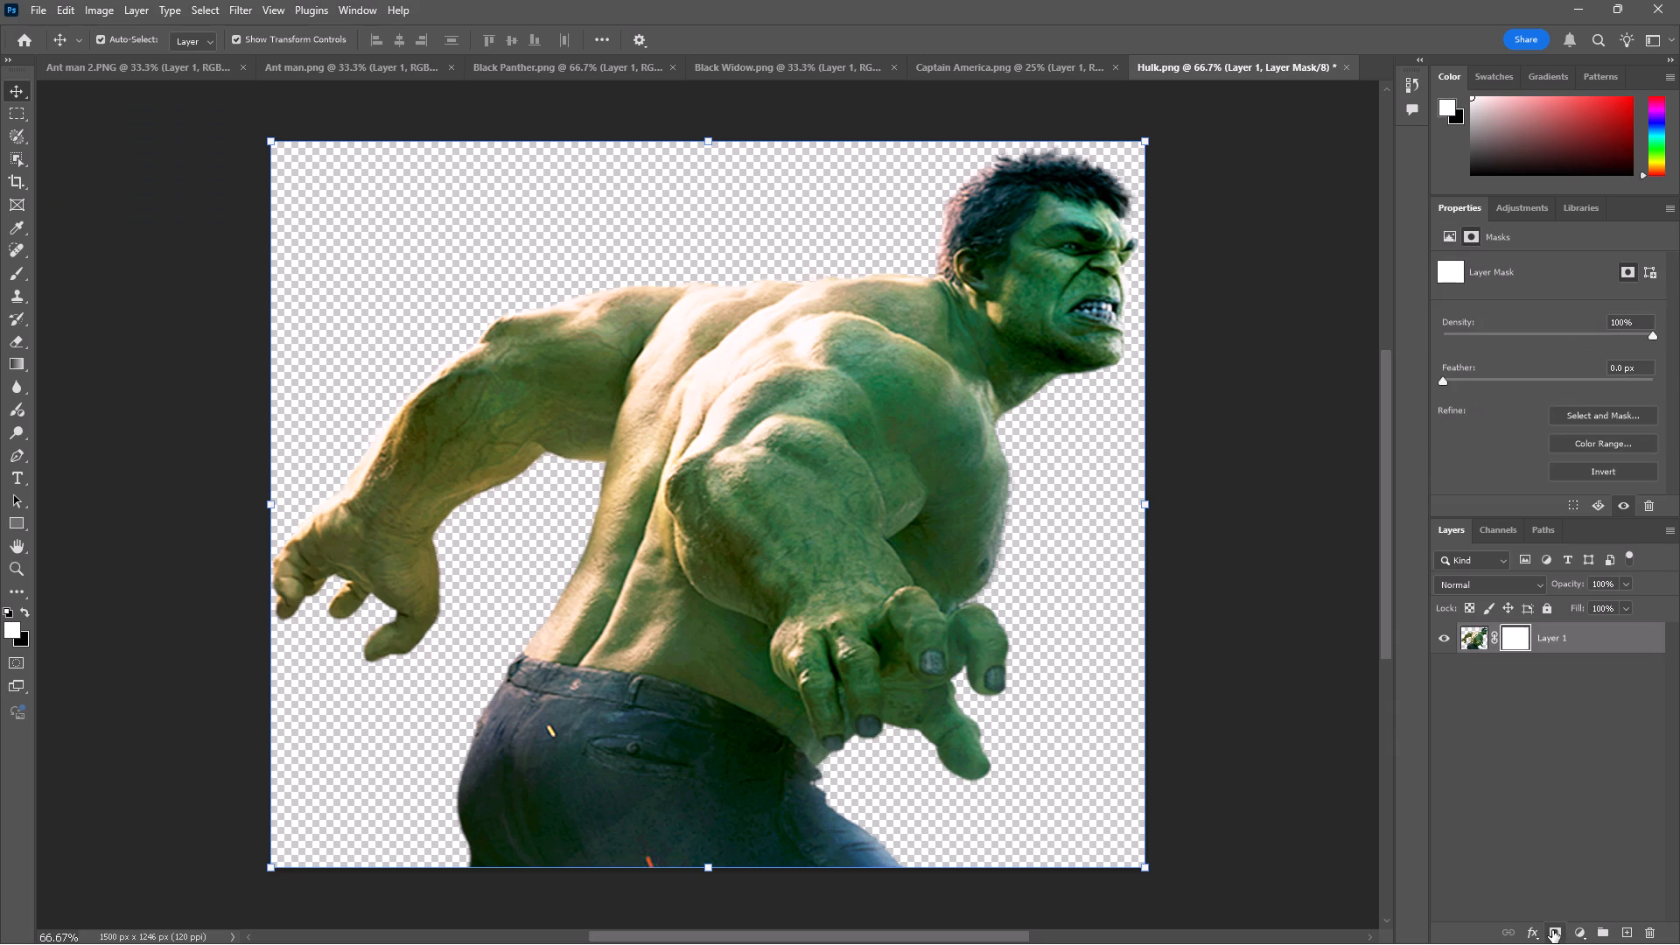
right_click(17, 366)
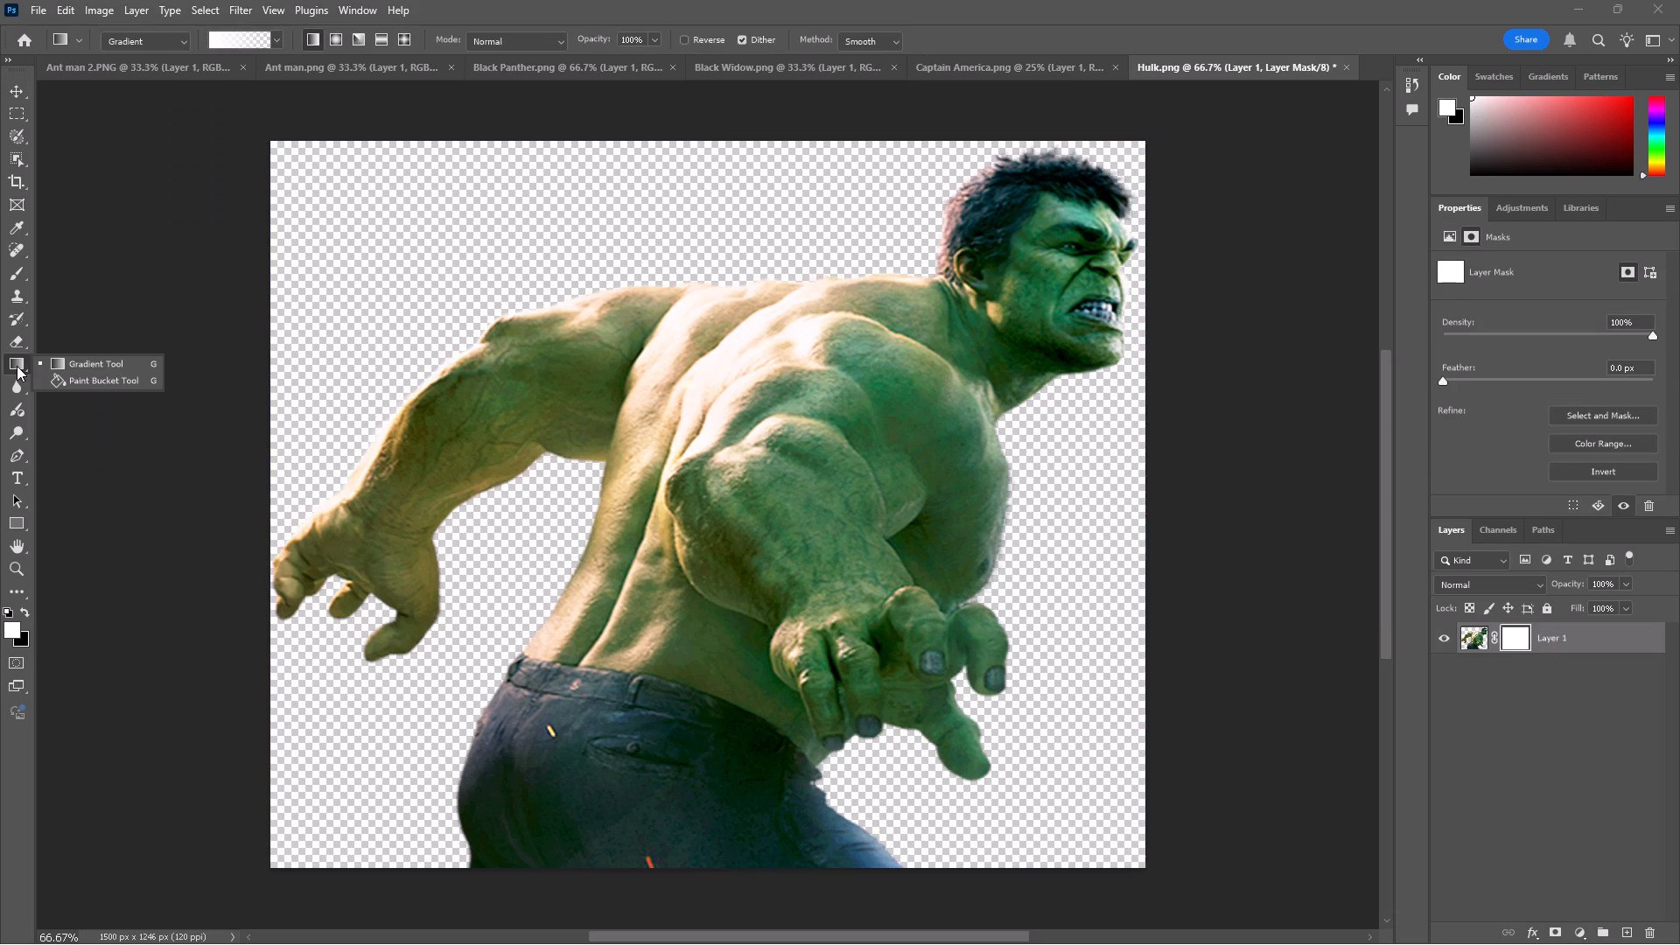
click(17, 366)
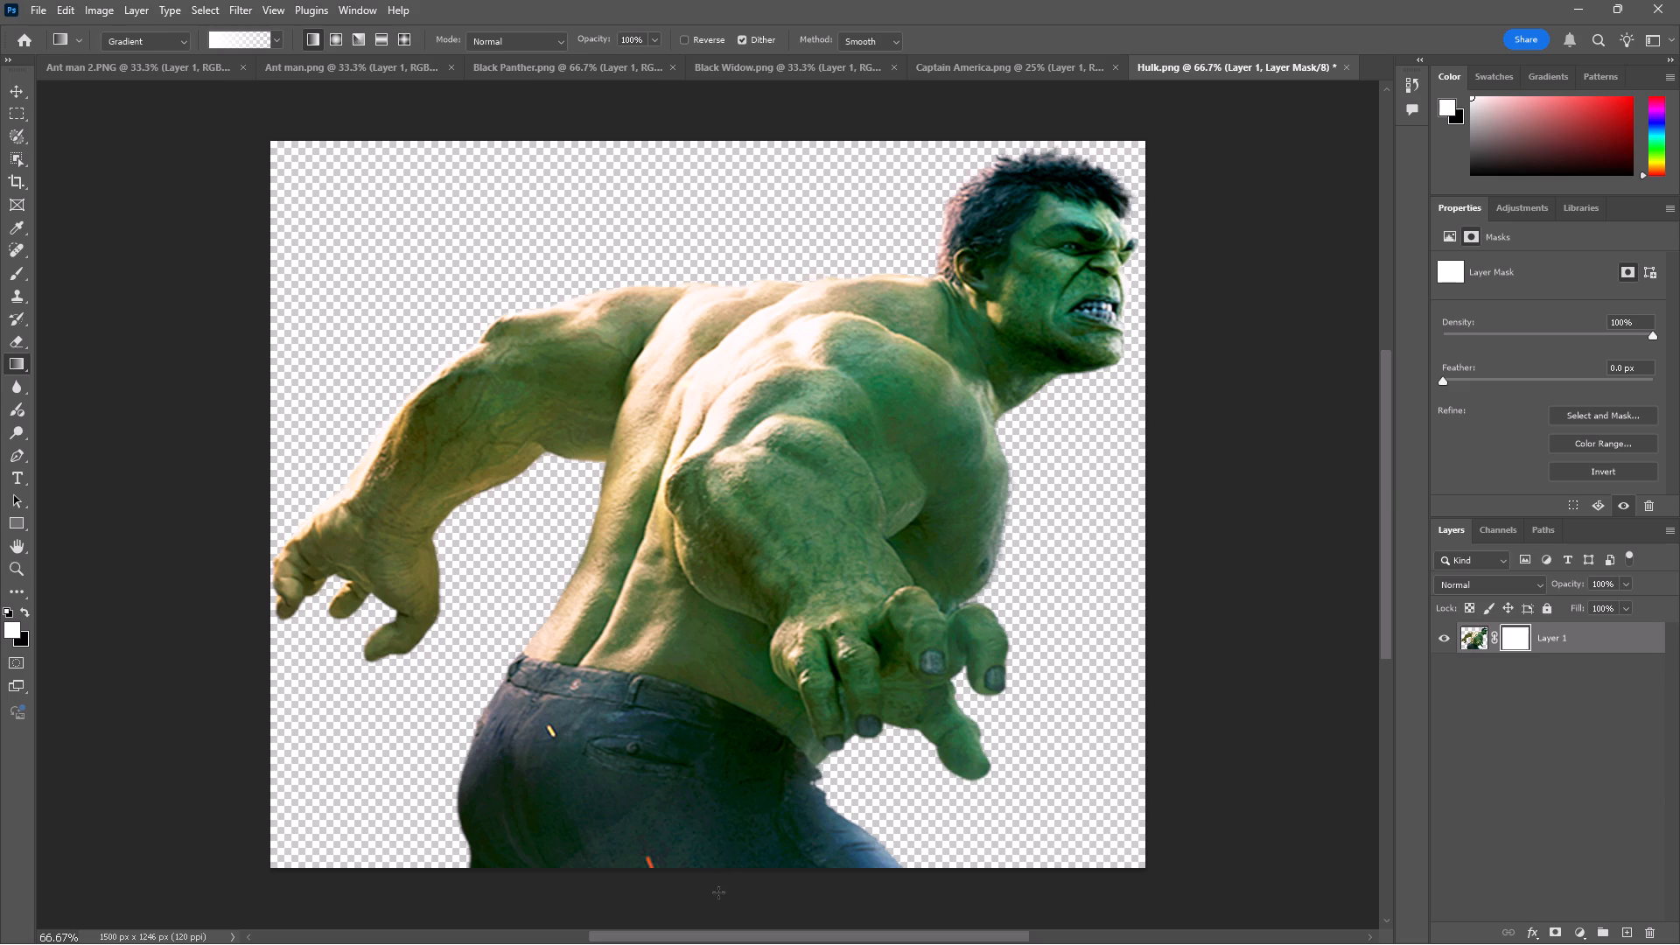
drag(718, 892, 732, 312)
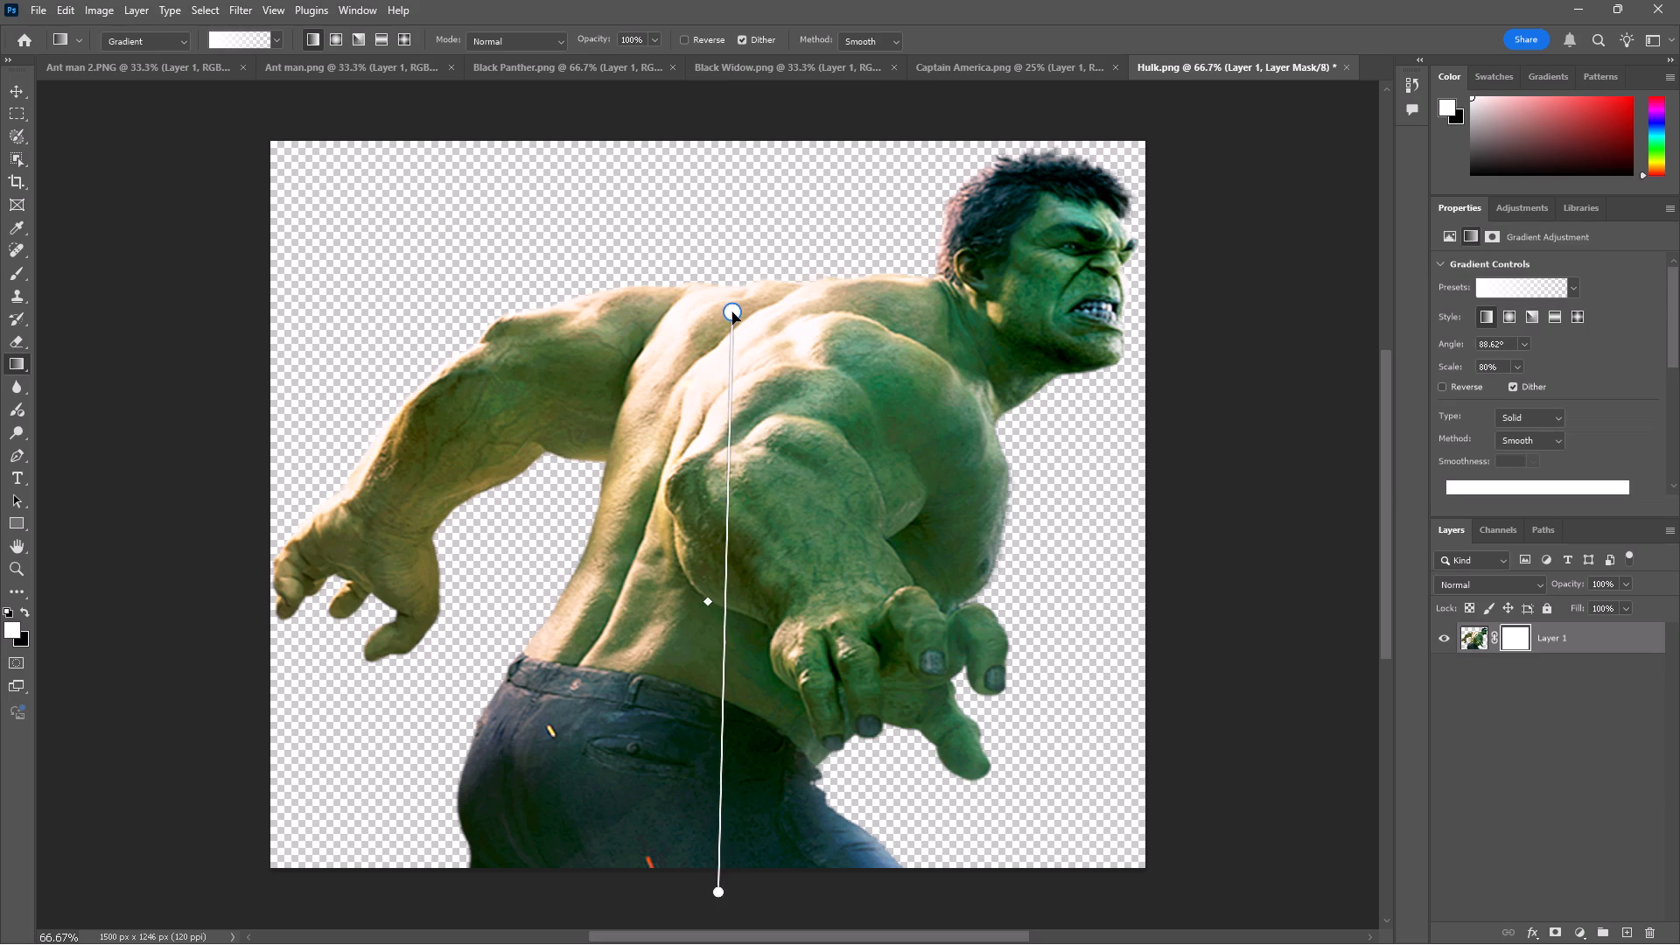
Set the color stop at the gradient's upper end to black, 000000.
triple_click(732, 312)
click(732, 312)
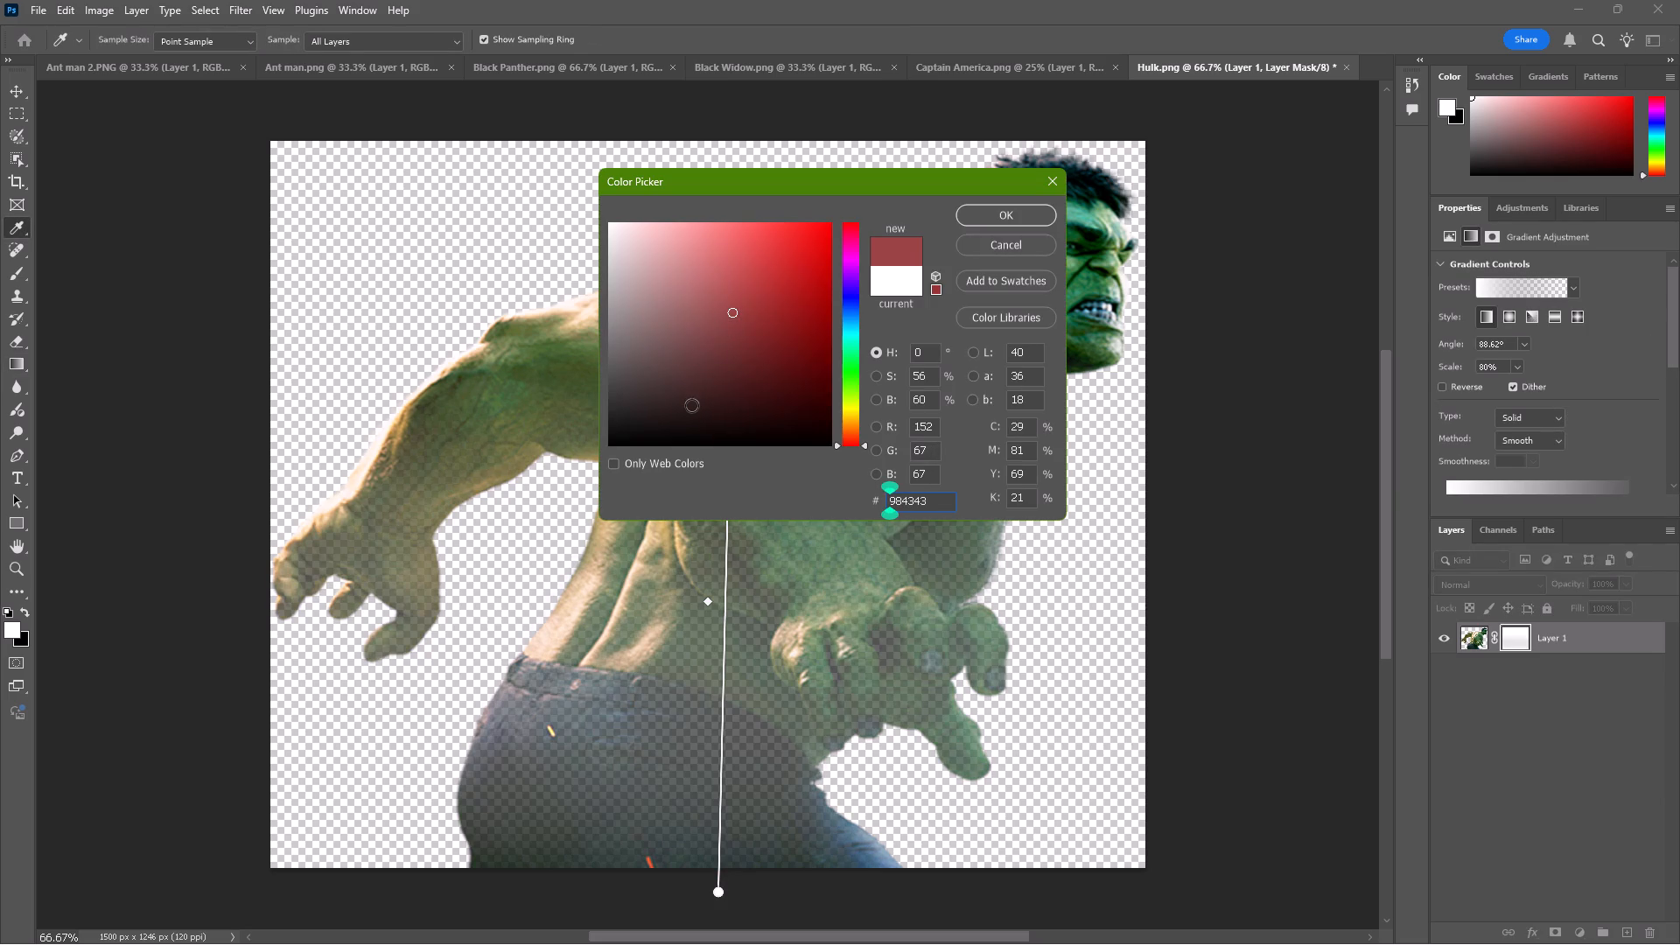
drag(691, 405, 875, 452)
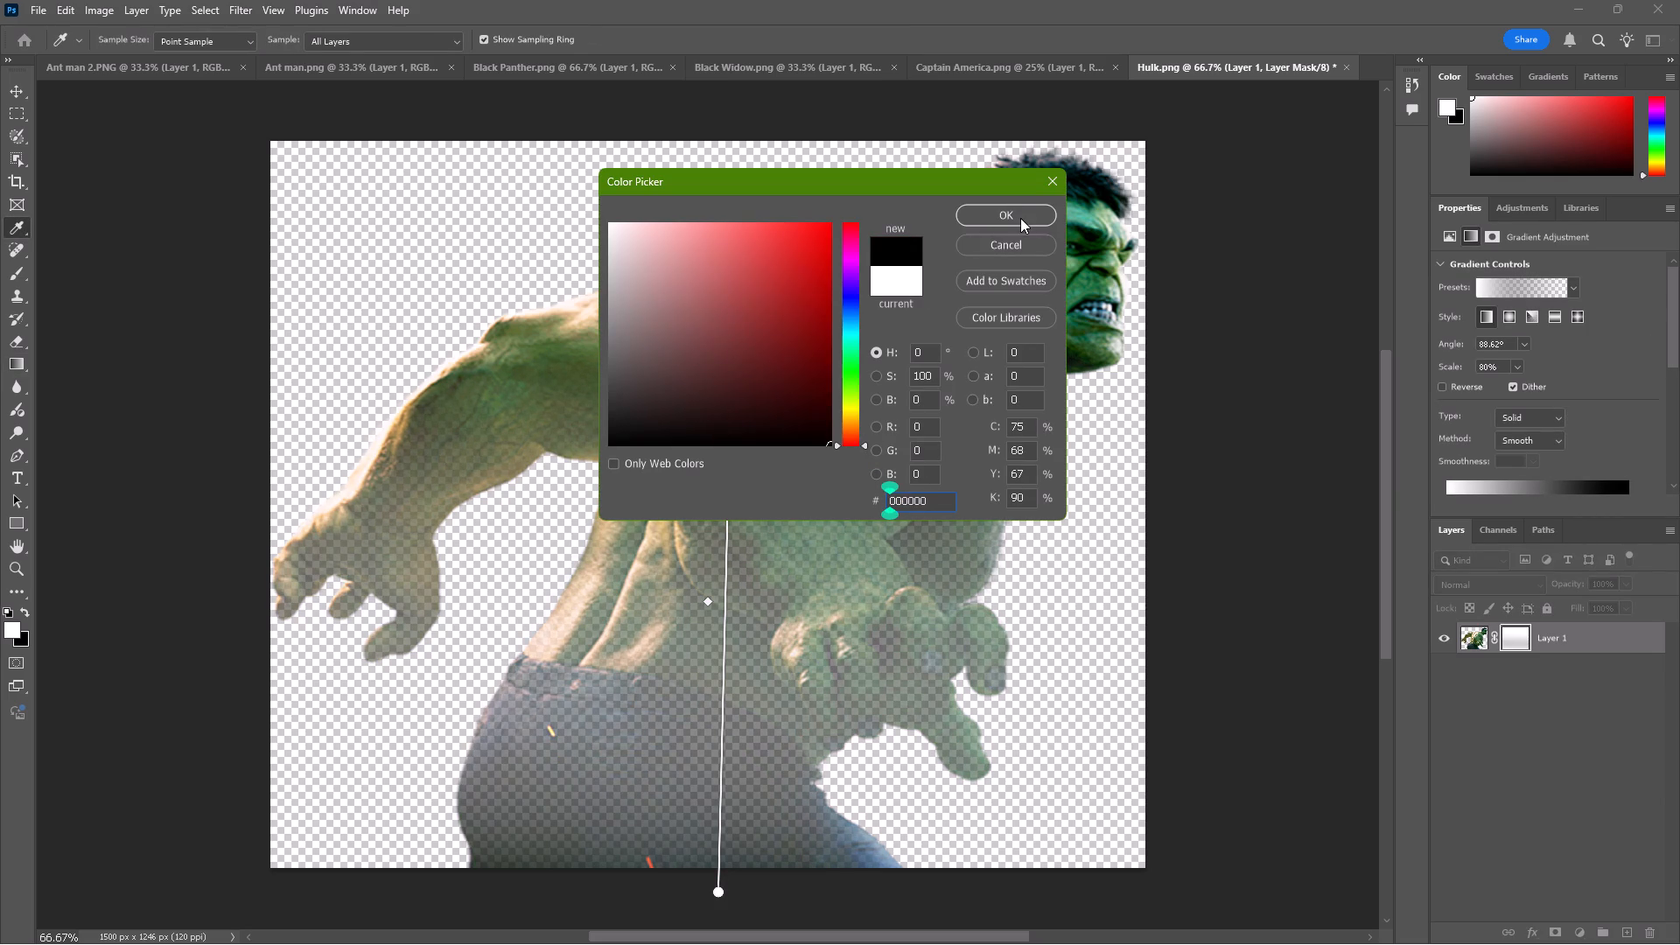
click(1020, 218)
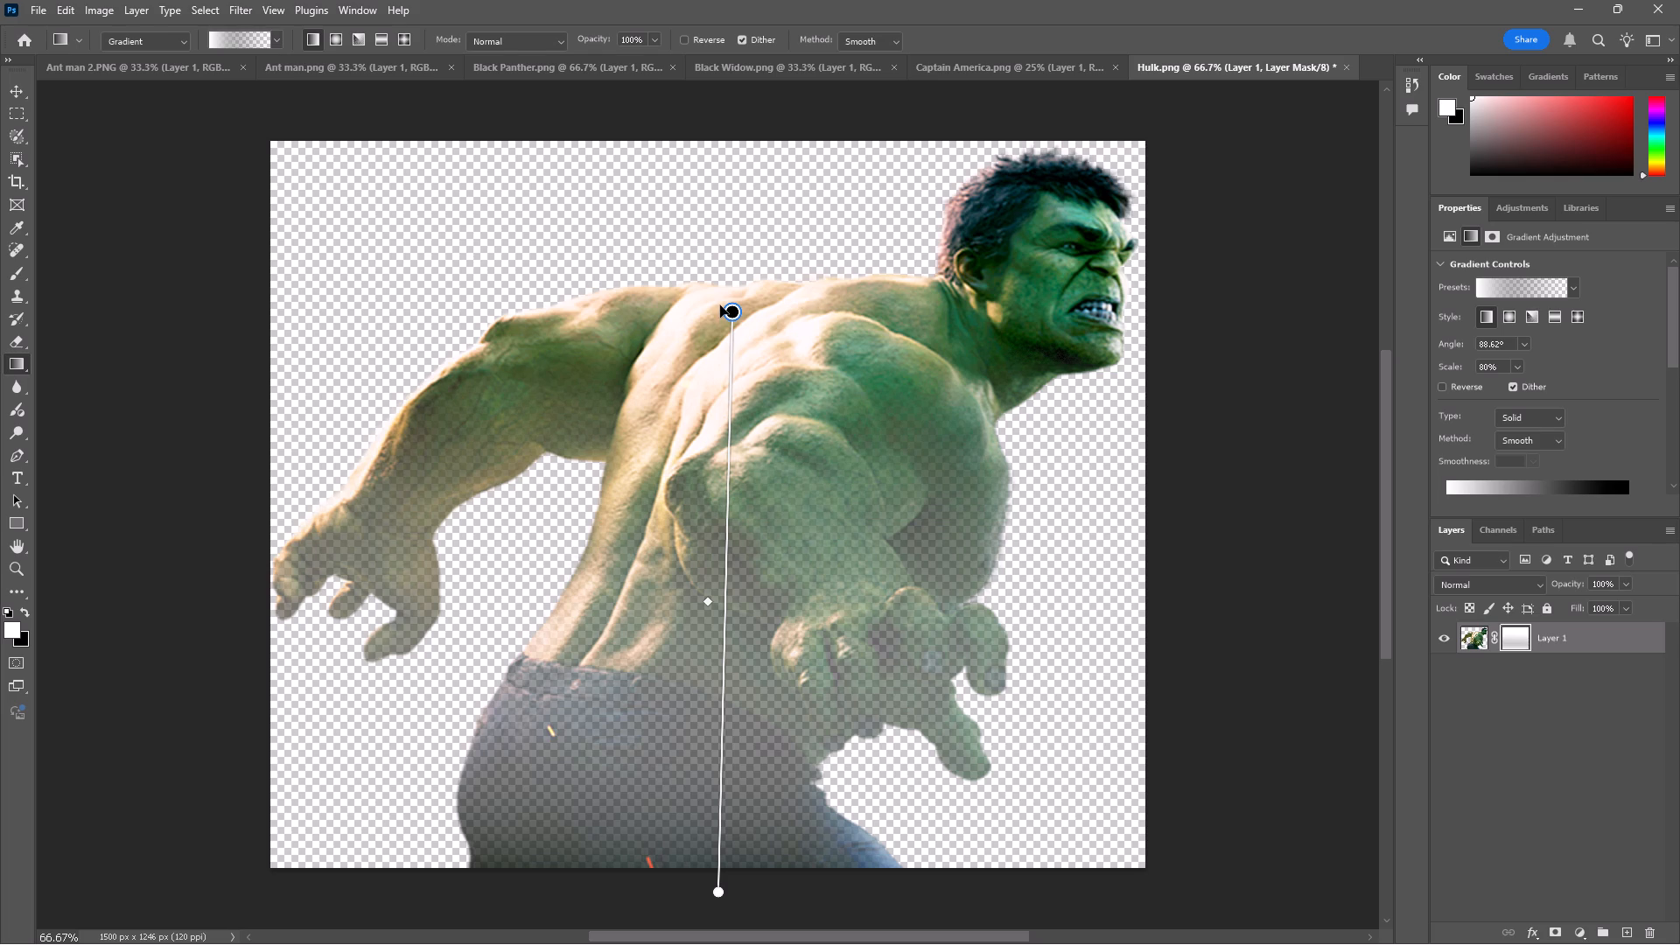
Lower the gradient's black end from Hulk's back to just below his waistband, at 90° and 20% scale.
drag(732, 311, 709, 657)
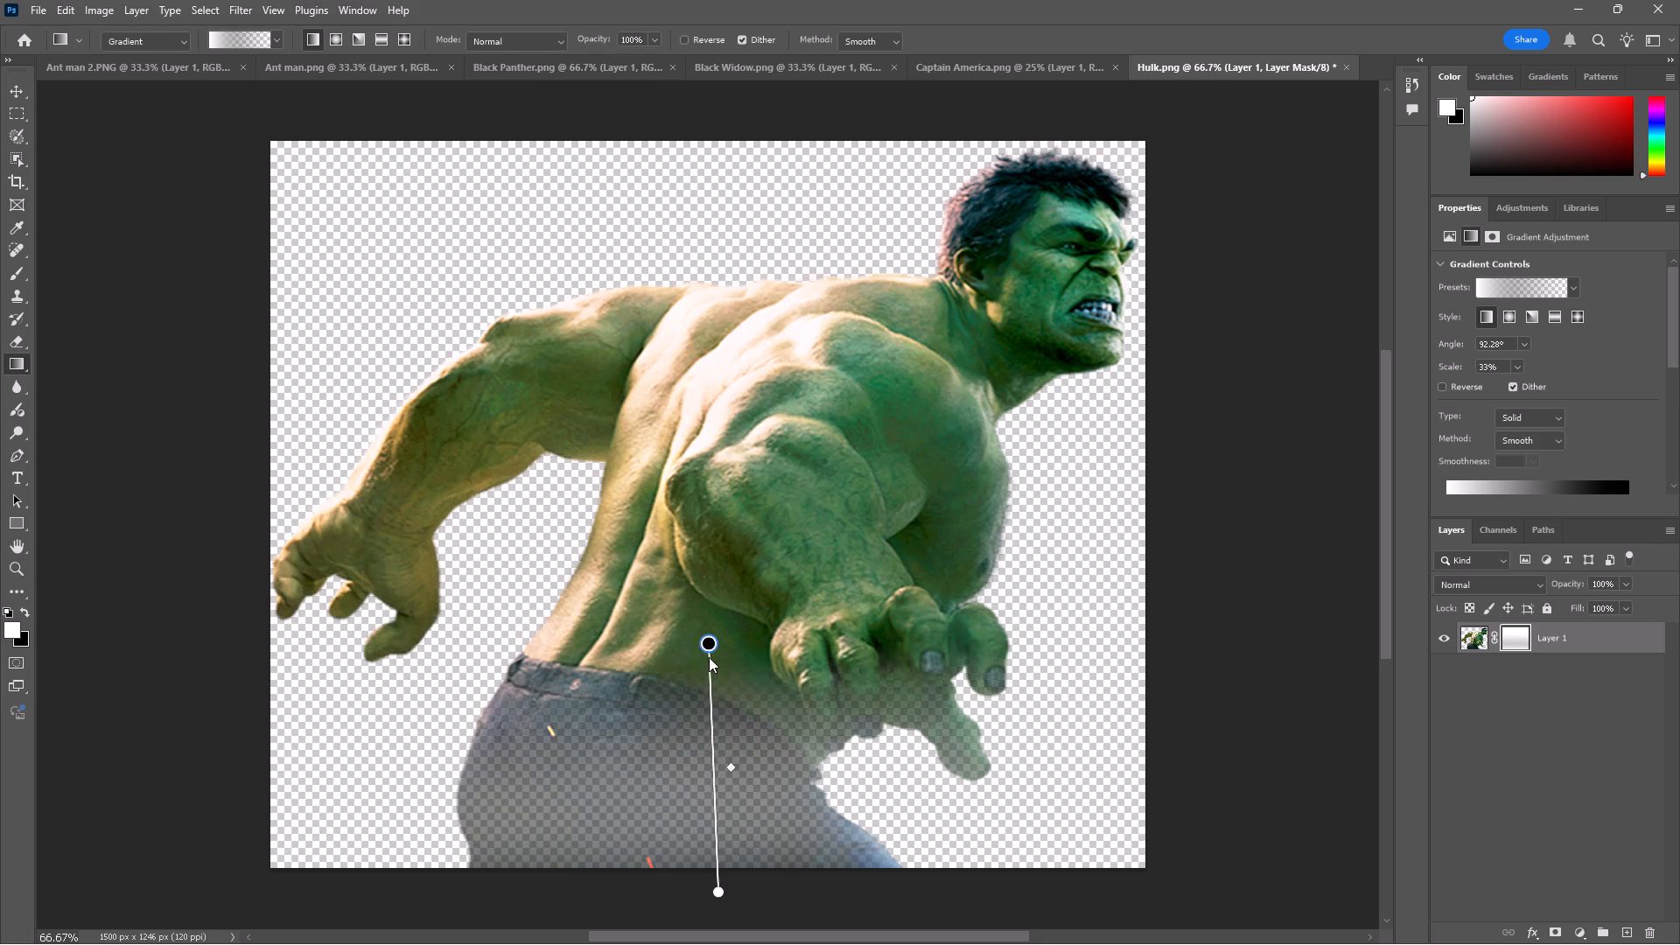
drag(709, 657, 711, 703)
drag(710, 703, 718, 744)
Extend the gradient's white end far below the canvas, to about 90° and 107% scale.
ctrl+scroll(718, 744, down, 1)
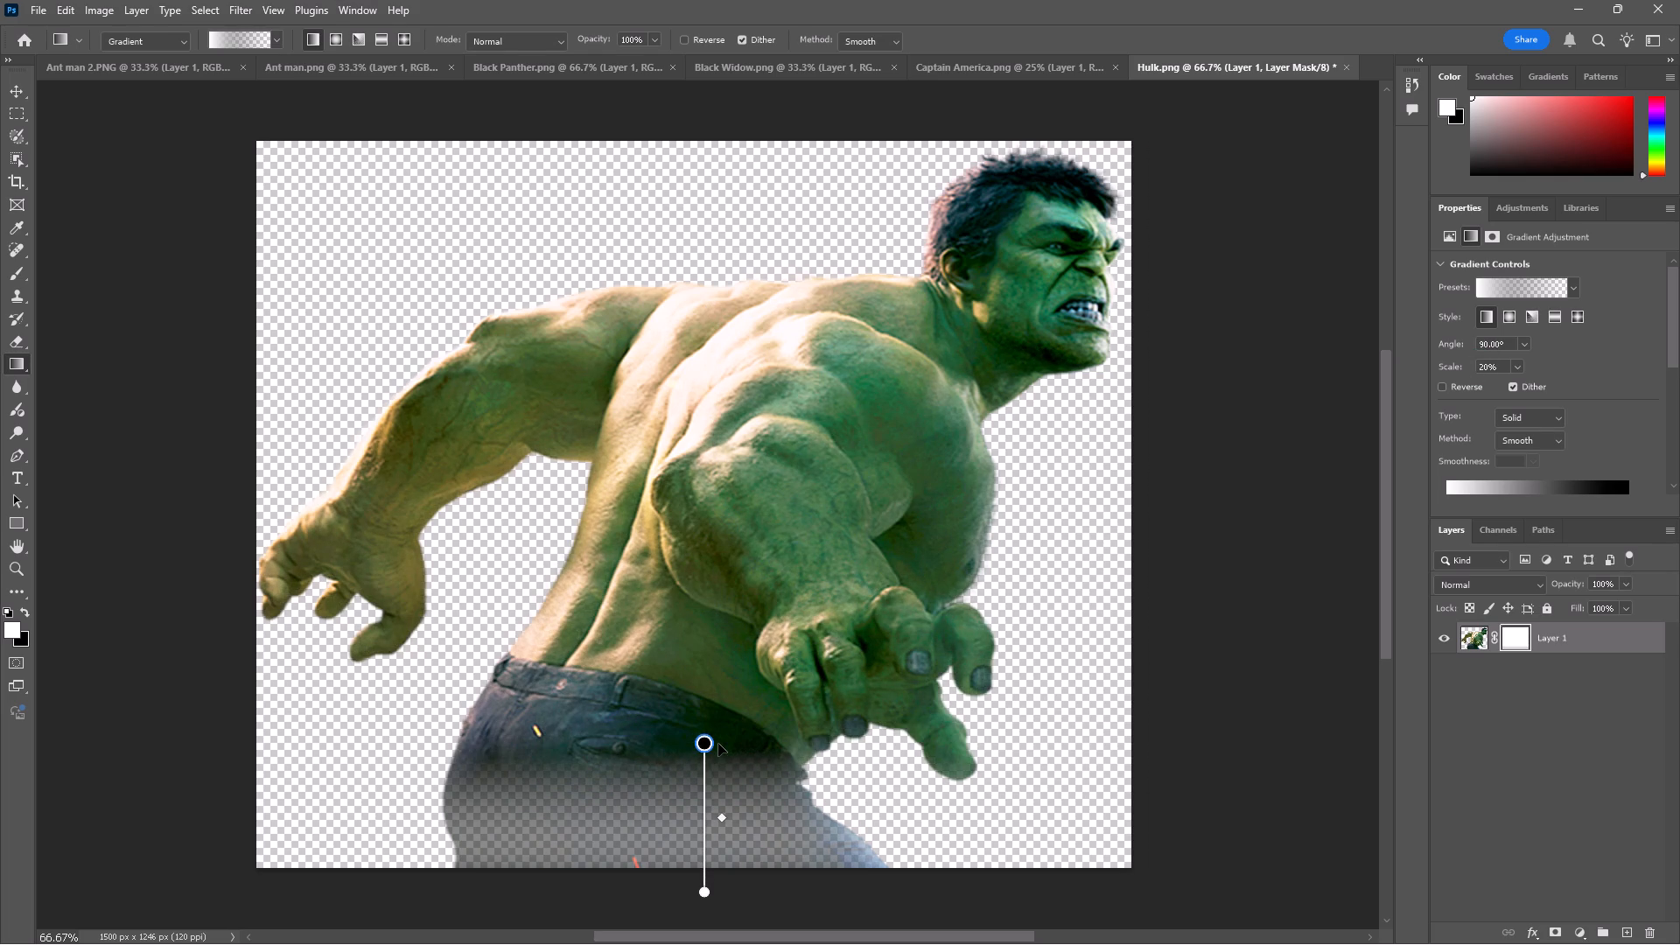
ctrl+alt+scroll(718, 744, down, 7)
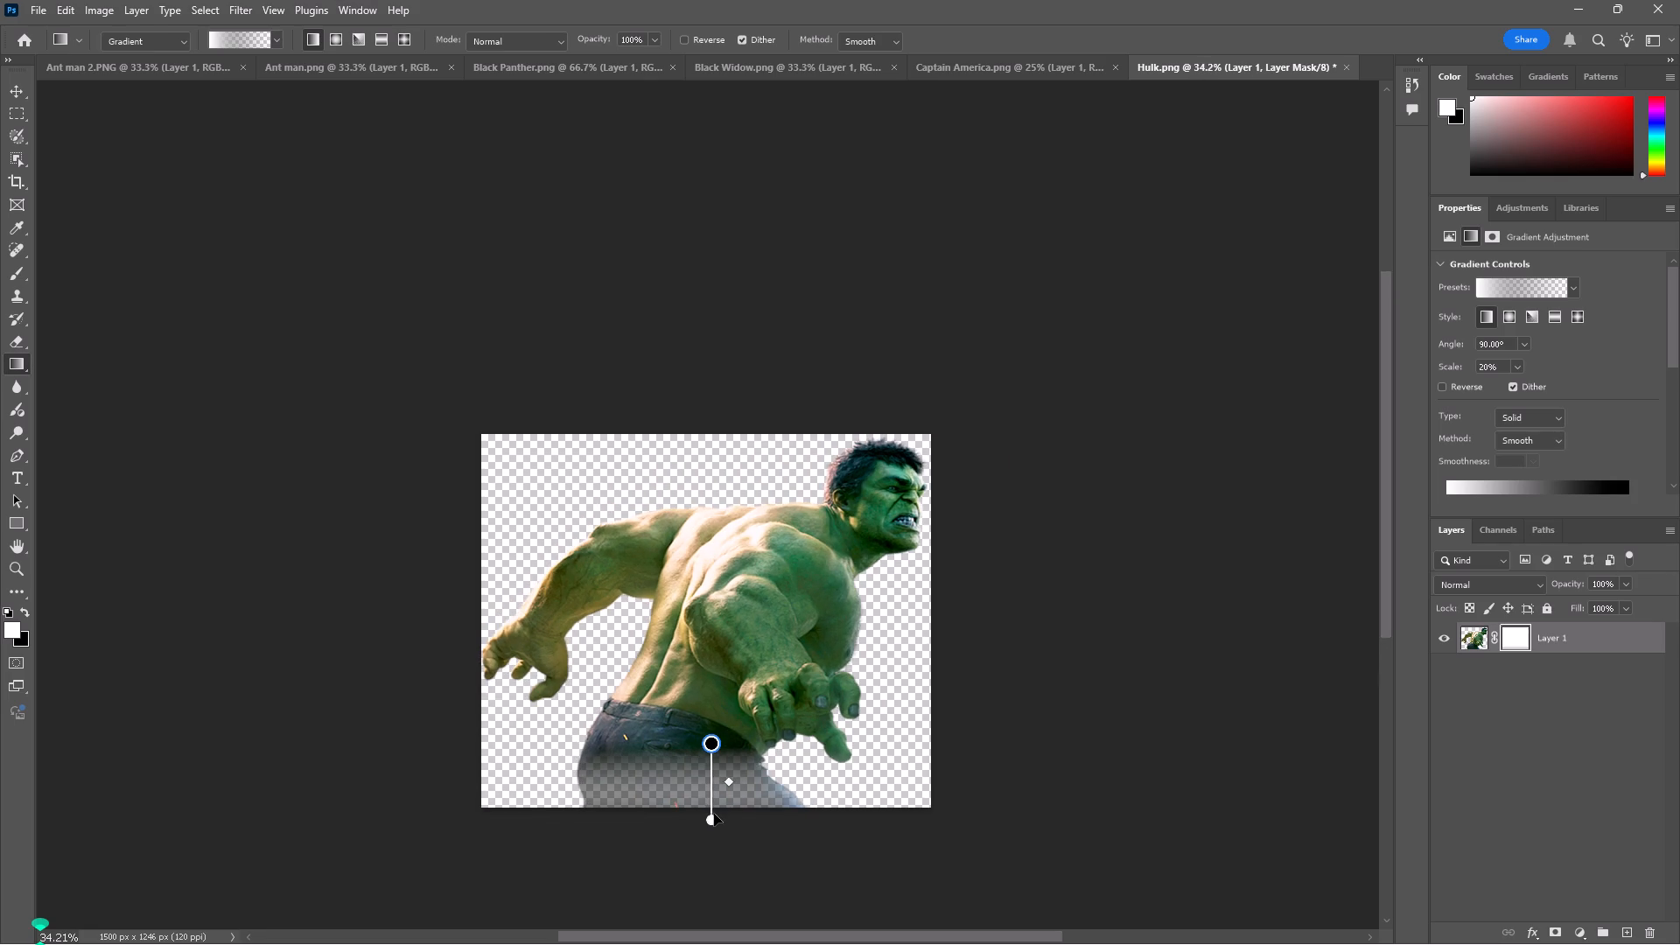
drag(709, 819, 715, 919)
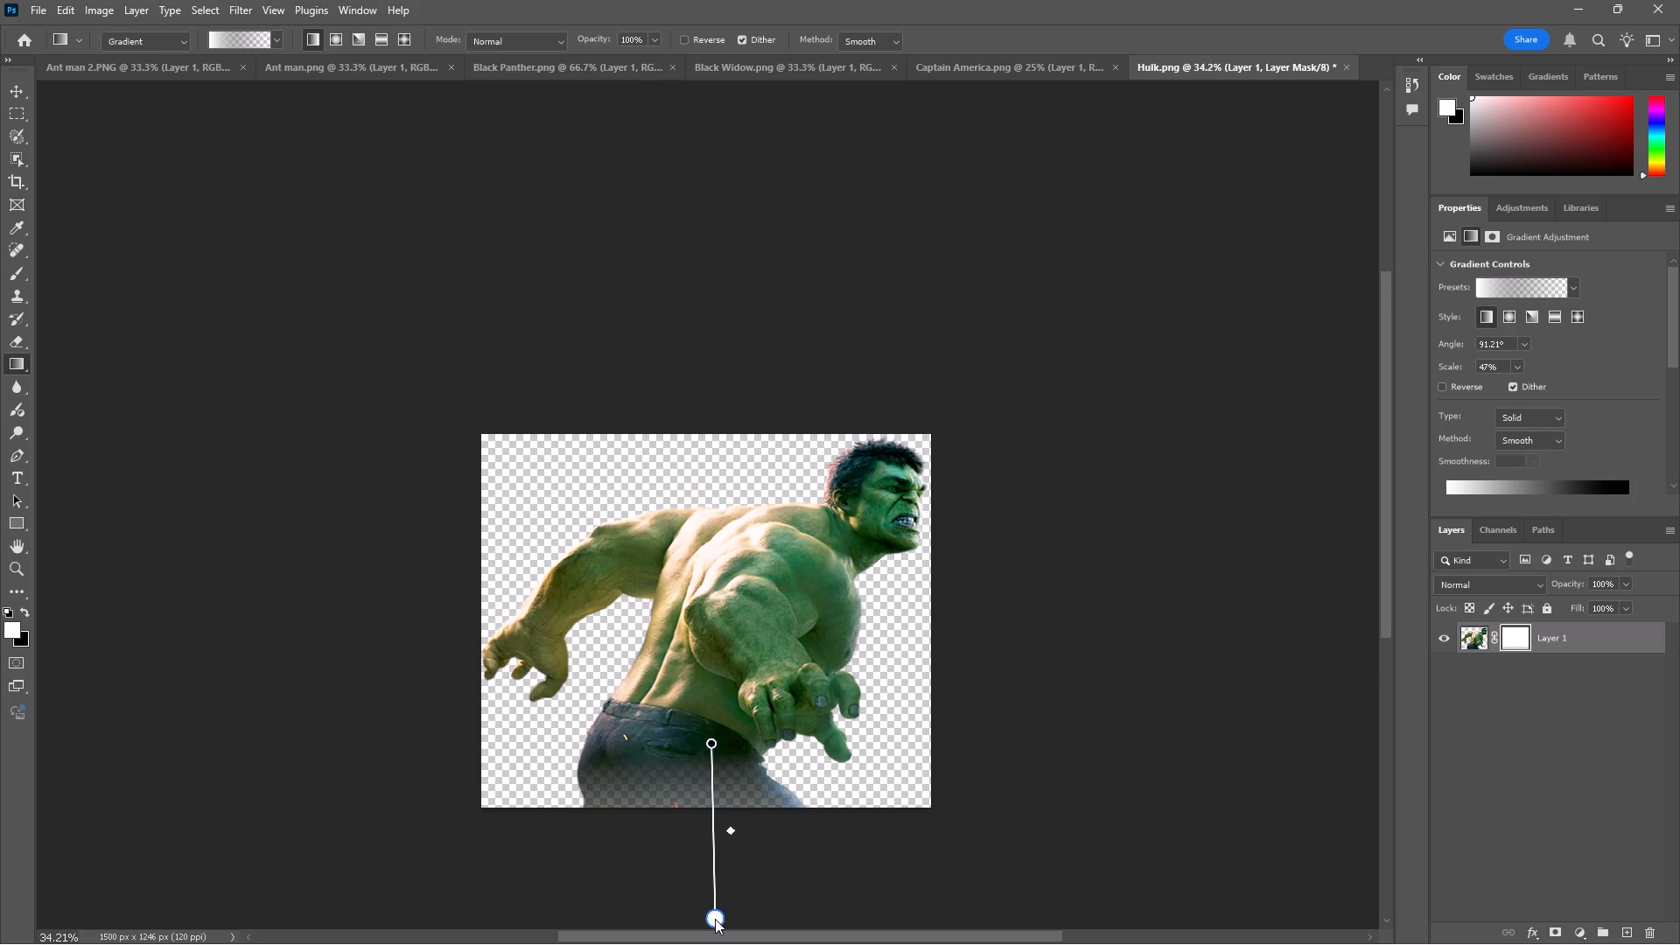
drag(715, 919, 717, 934)
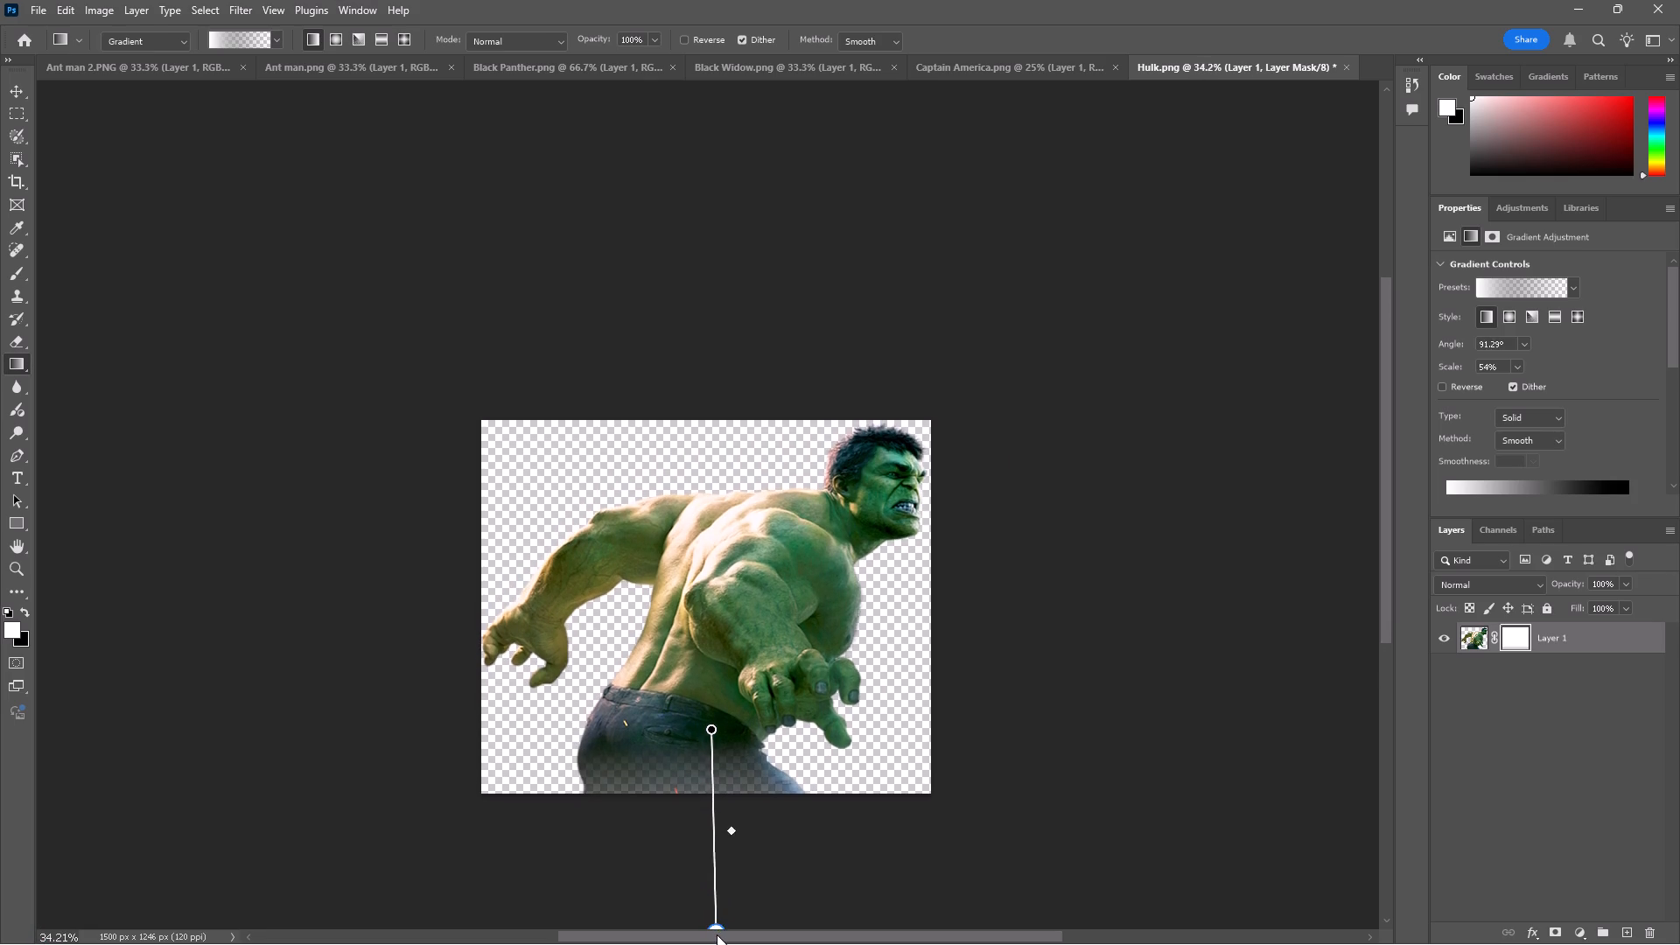
drag(717, 934, 709, 924)
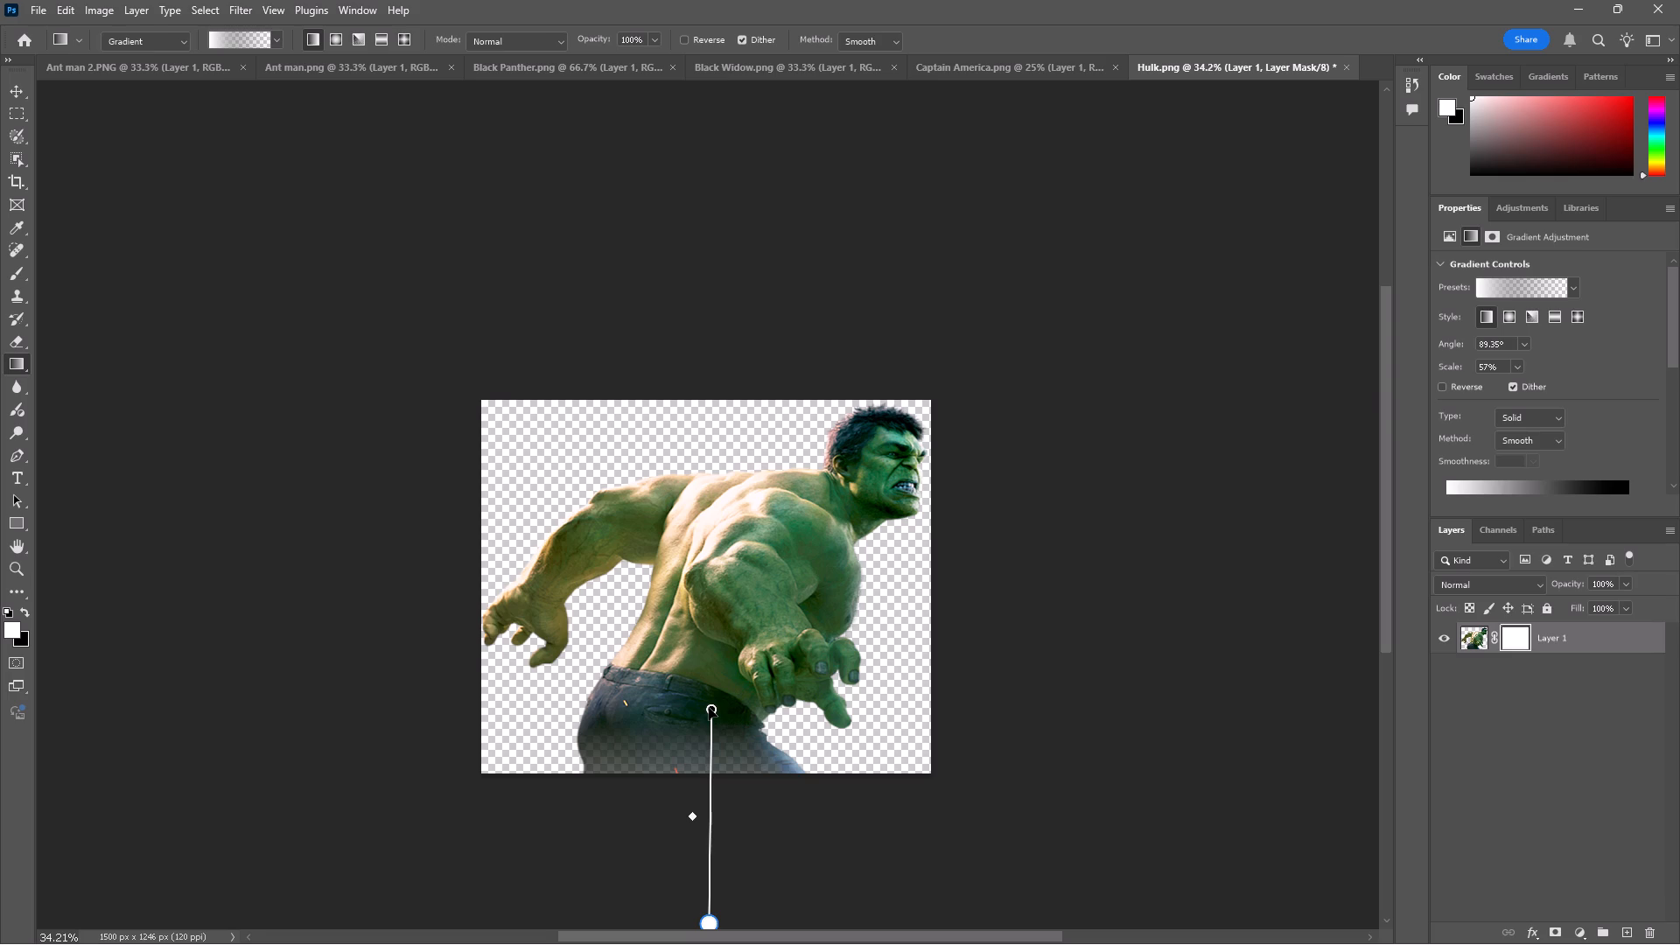
drag(710, 923, 711, 944)
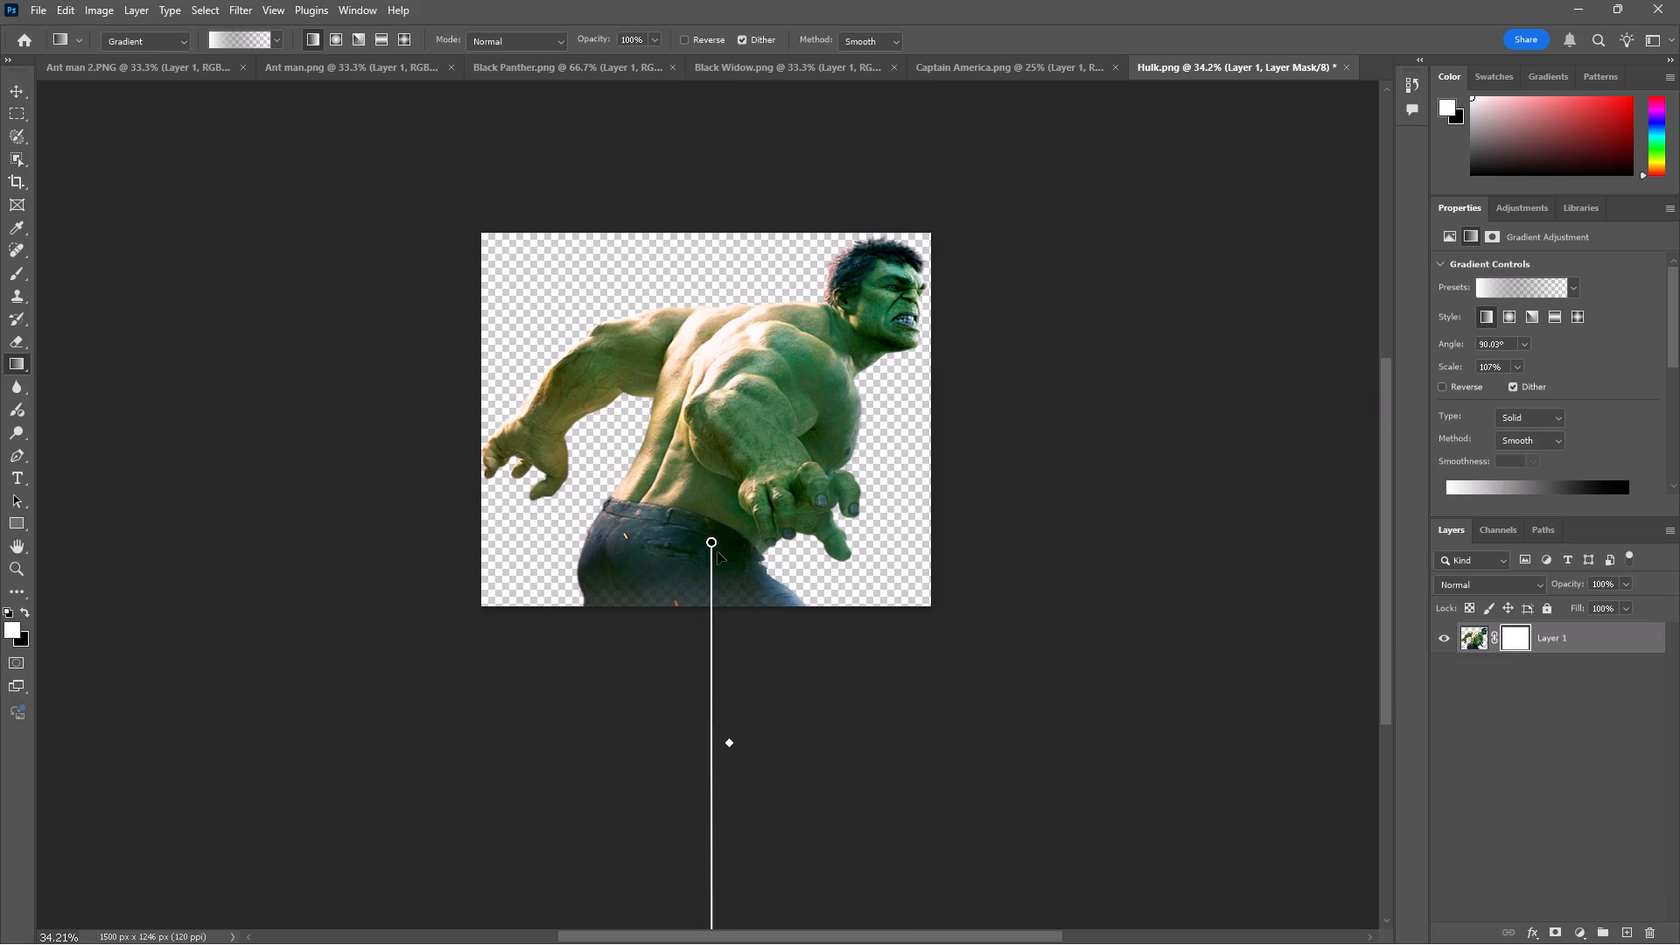
Shift the gradient midpoint toward the white end and fine-tune both ends, with the black end near Hulk's waistband, about 91° and 110% scale.
click(711, 542)
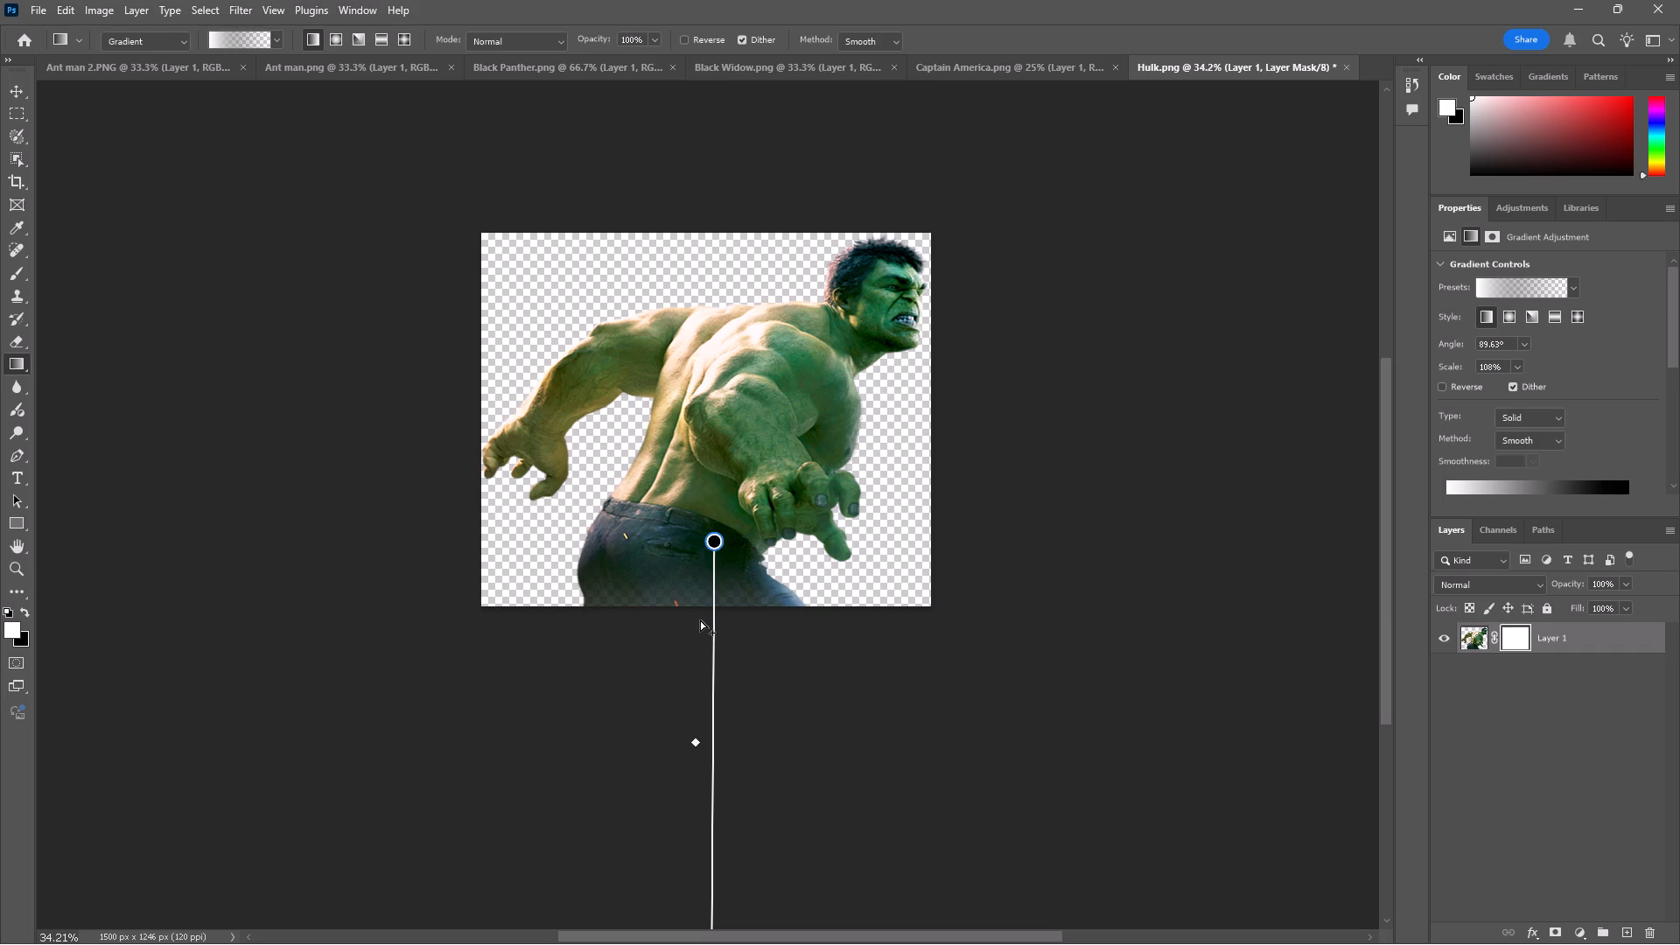
drag(693, 743, 689, 626)
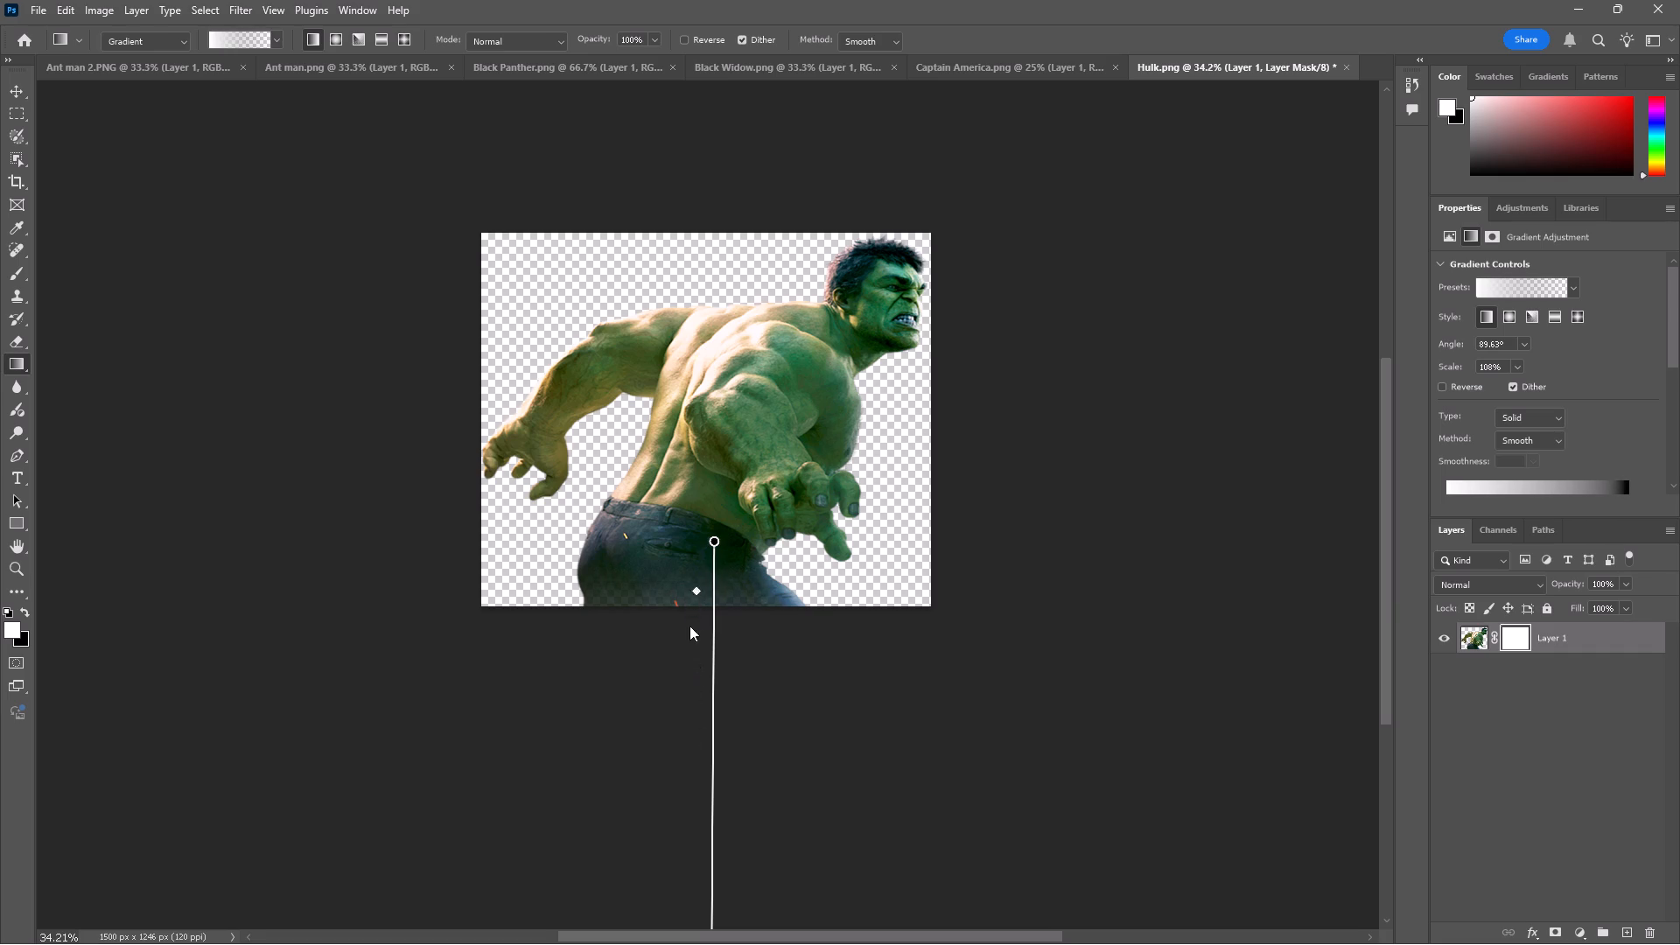
drag(689, 626, 692, 839)
scroll(802, 789, down, 1)
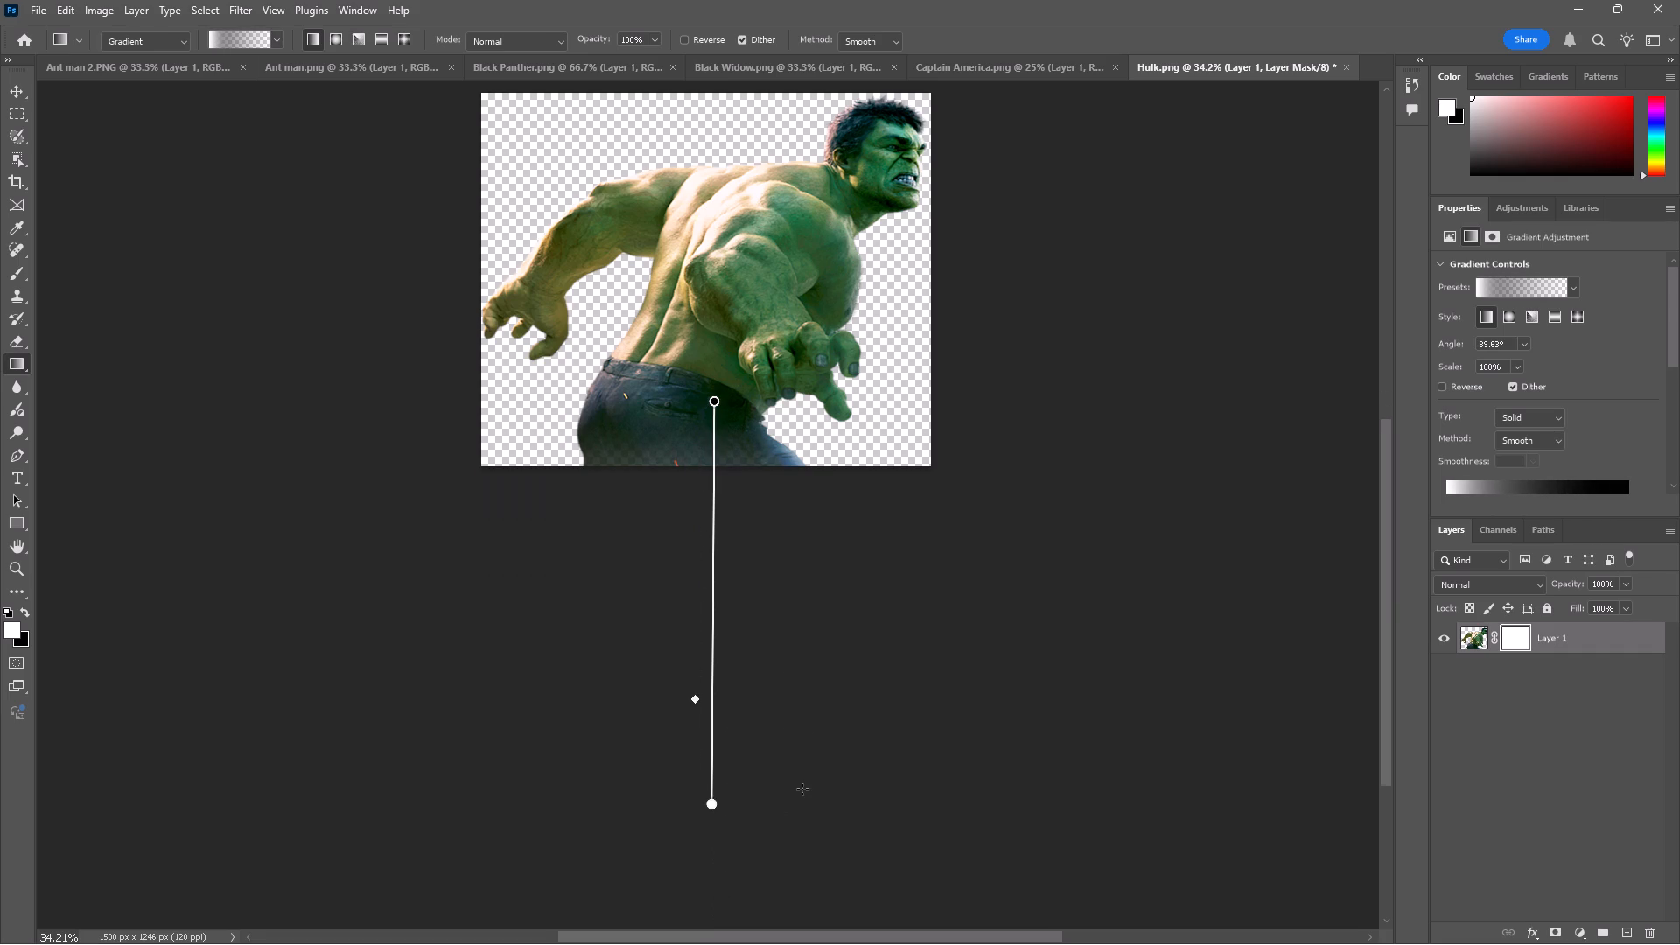
scroll(802, 789, down, 1)
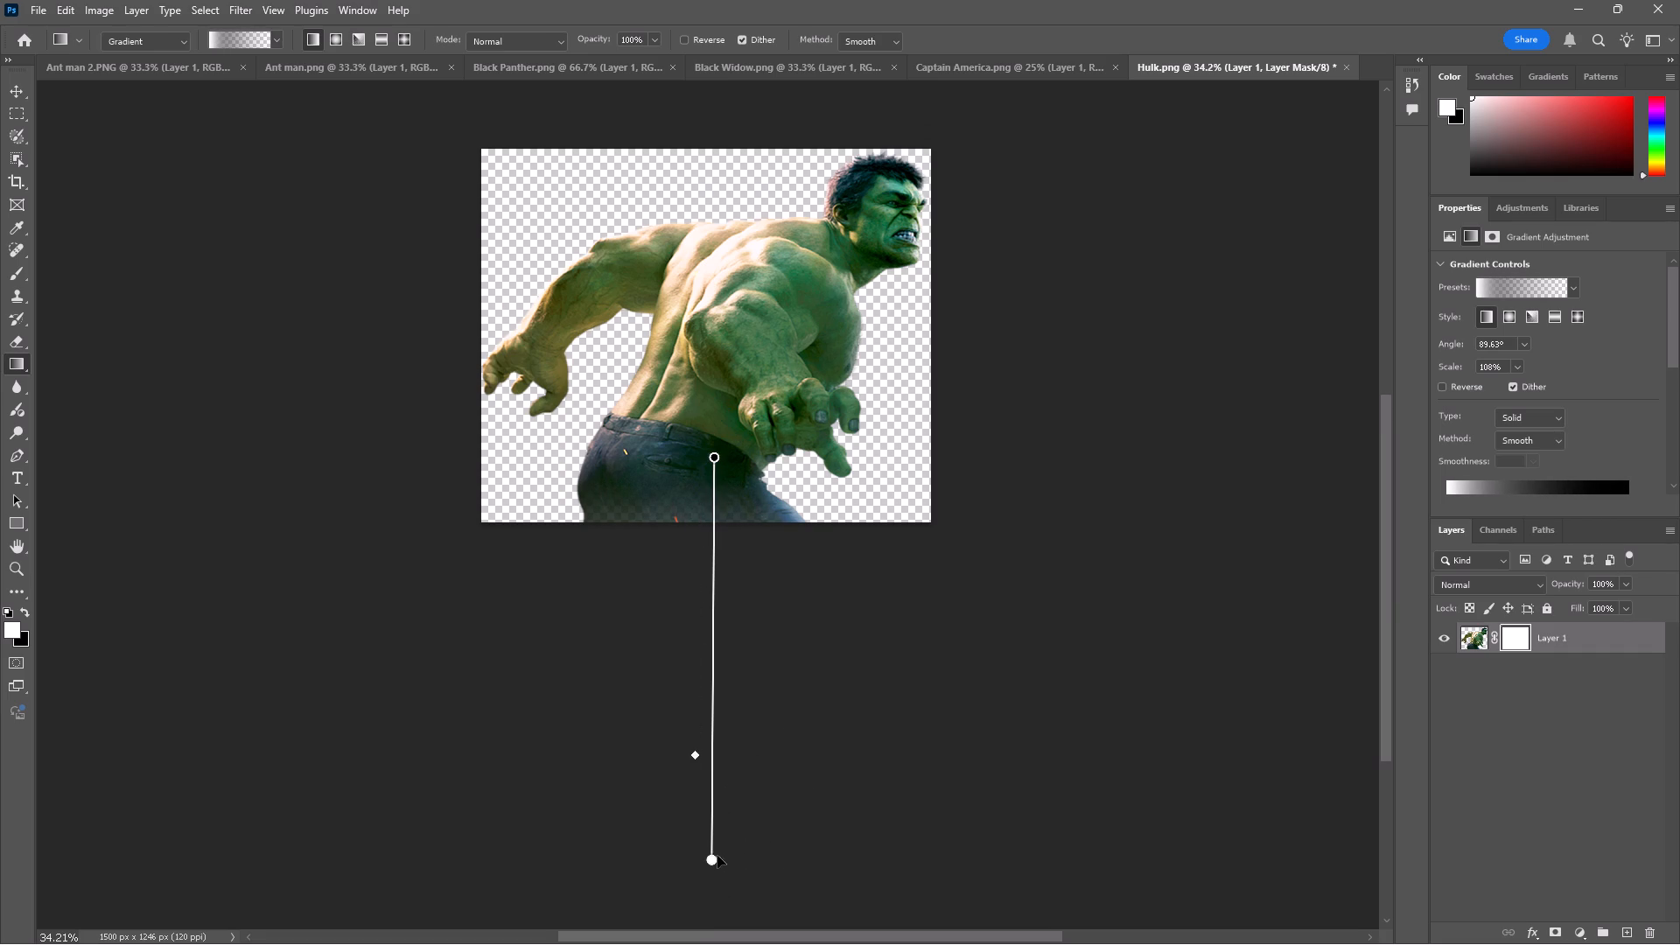
drag(713, 861, 730, 861)
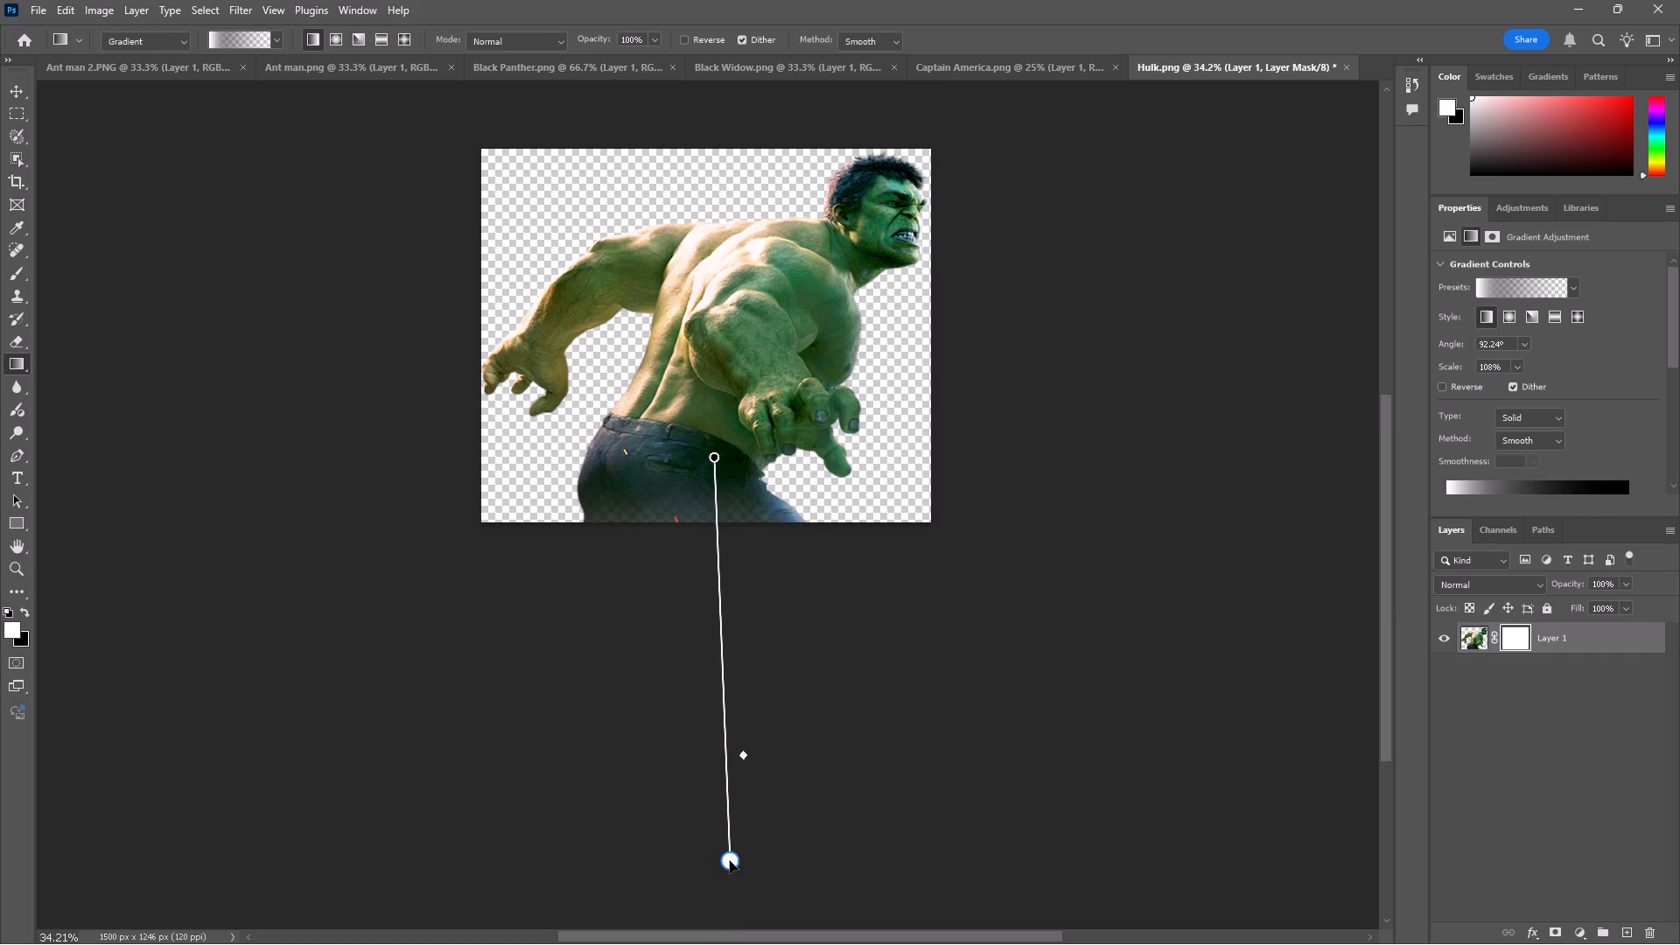
drag(717, 459, 714, 423)
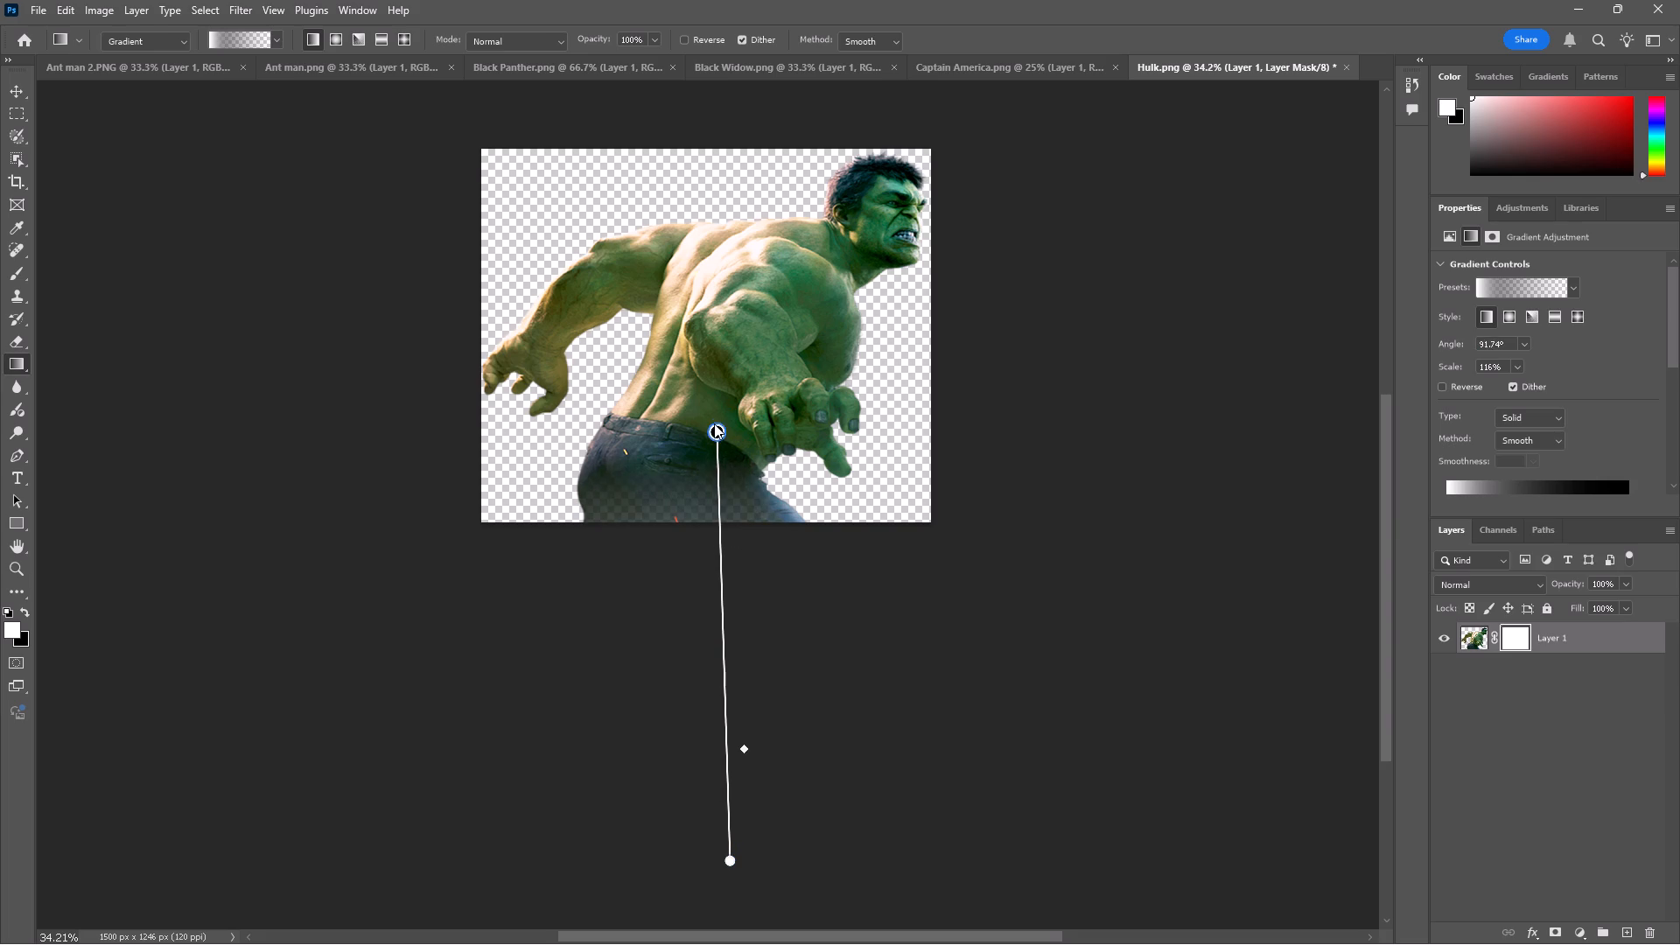
drag(714, 423, 719, 450)
Export the Hulk image as a PNG named Hulk in the 02. Heroes folder, replacing the existing file.
click(29, 6)
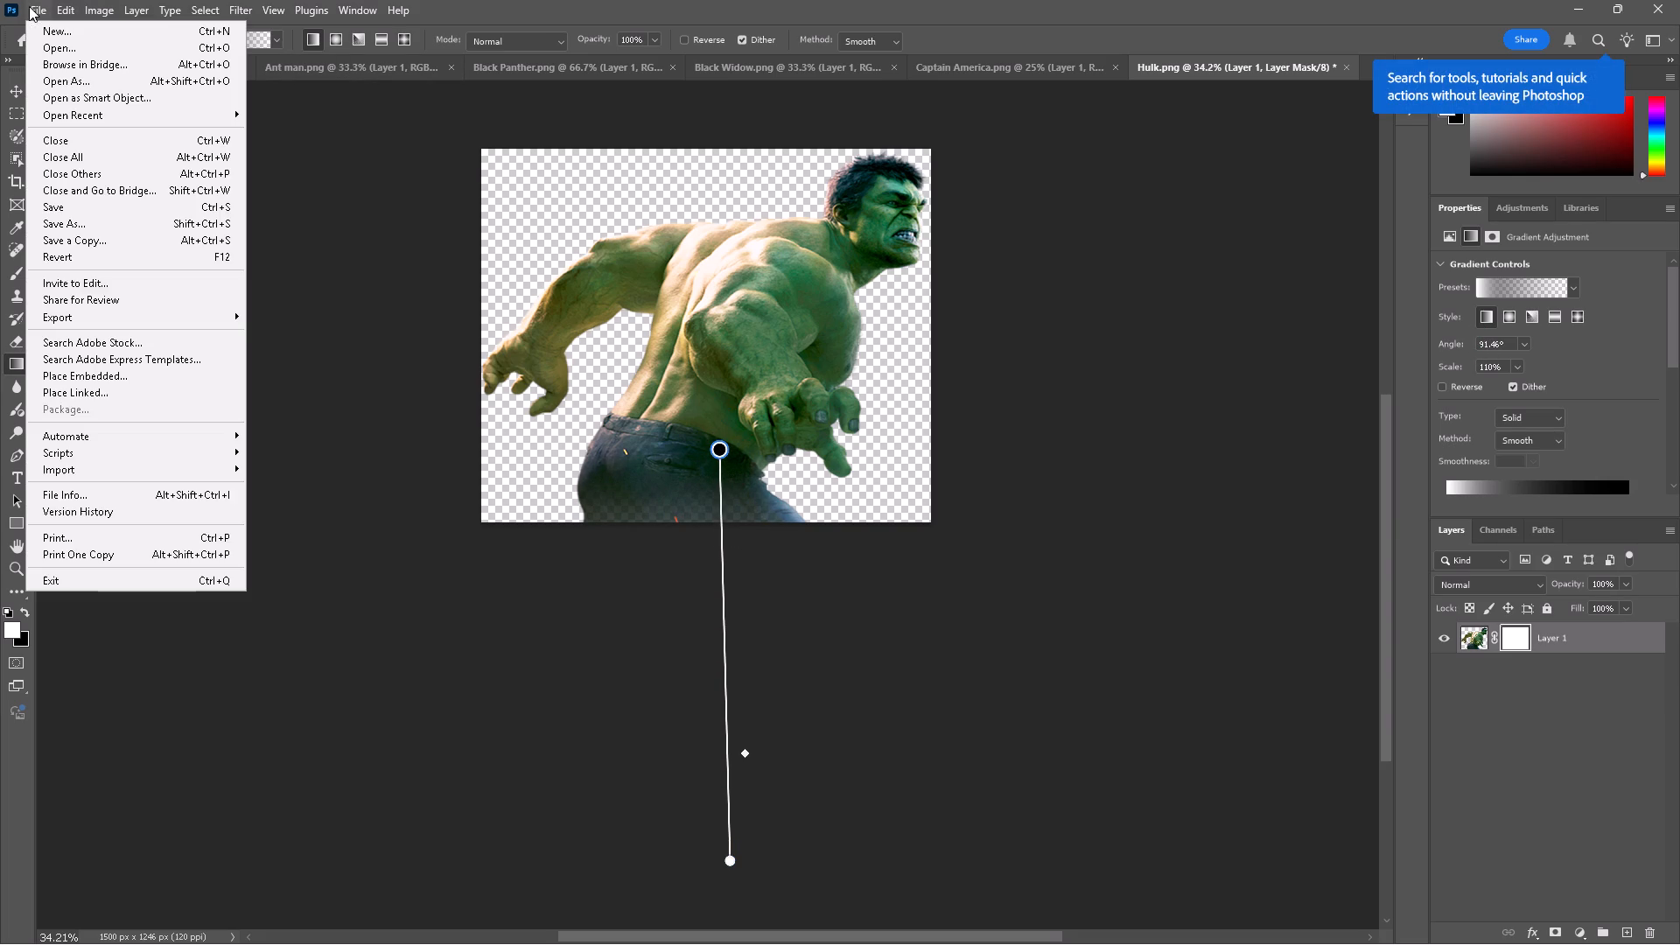
click(290, 311)
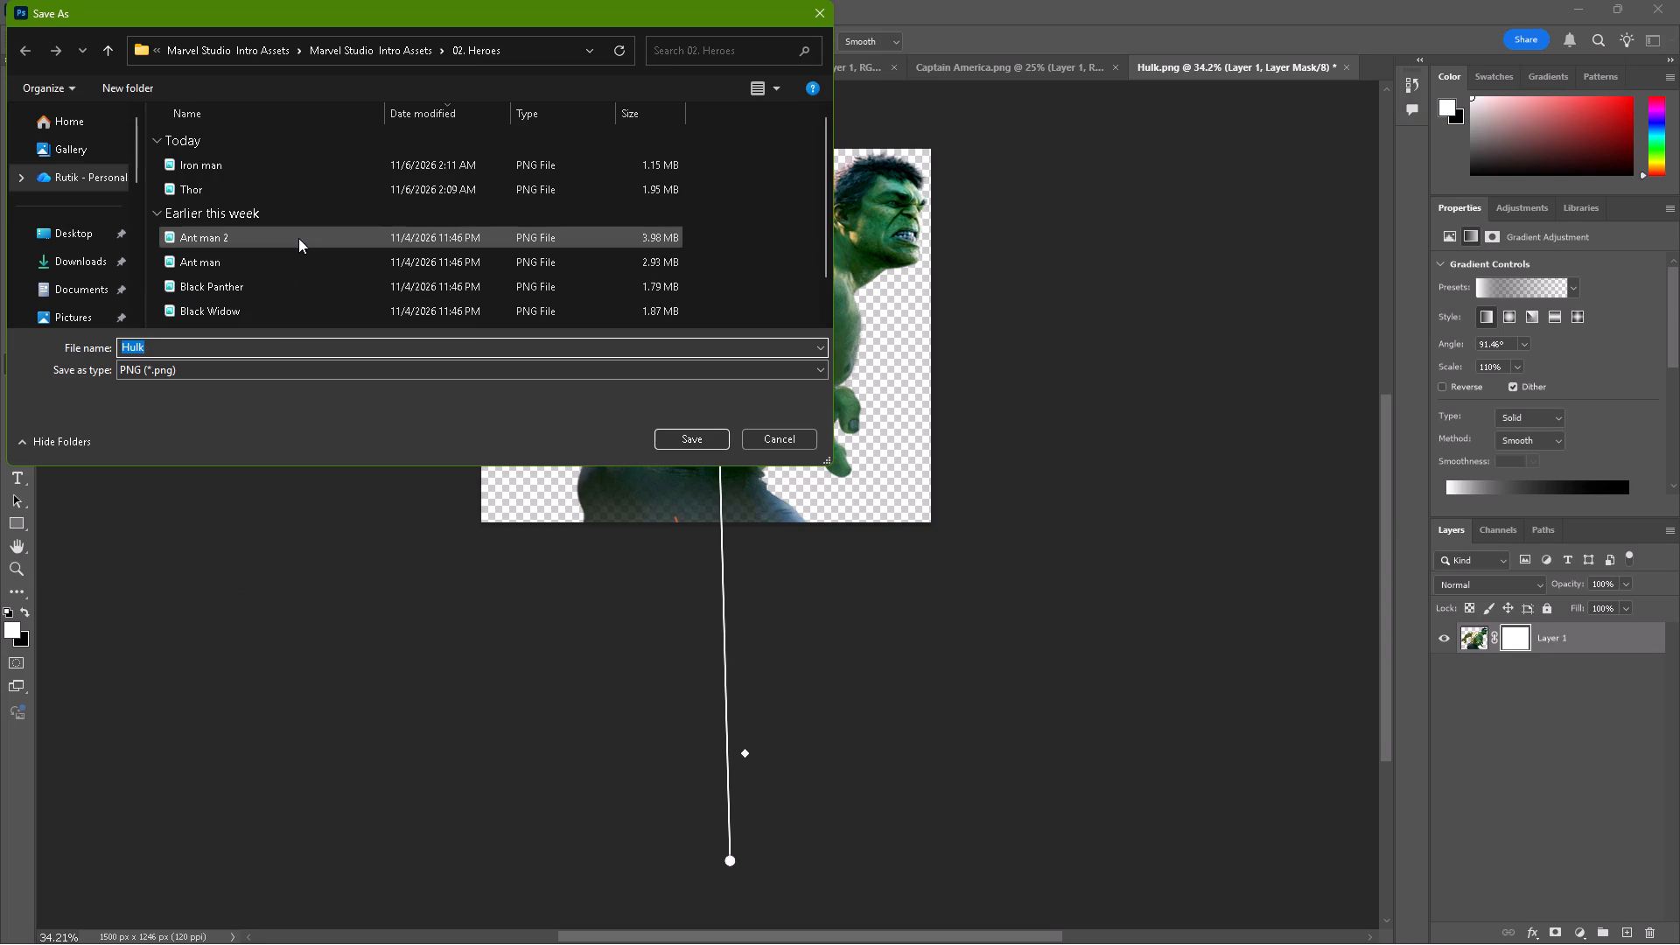
scroll(290, 251, down, 2)
click(241, 315)
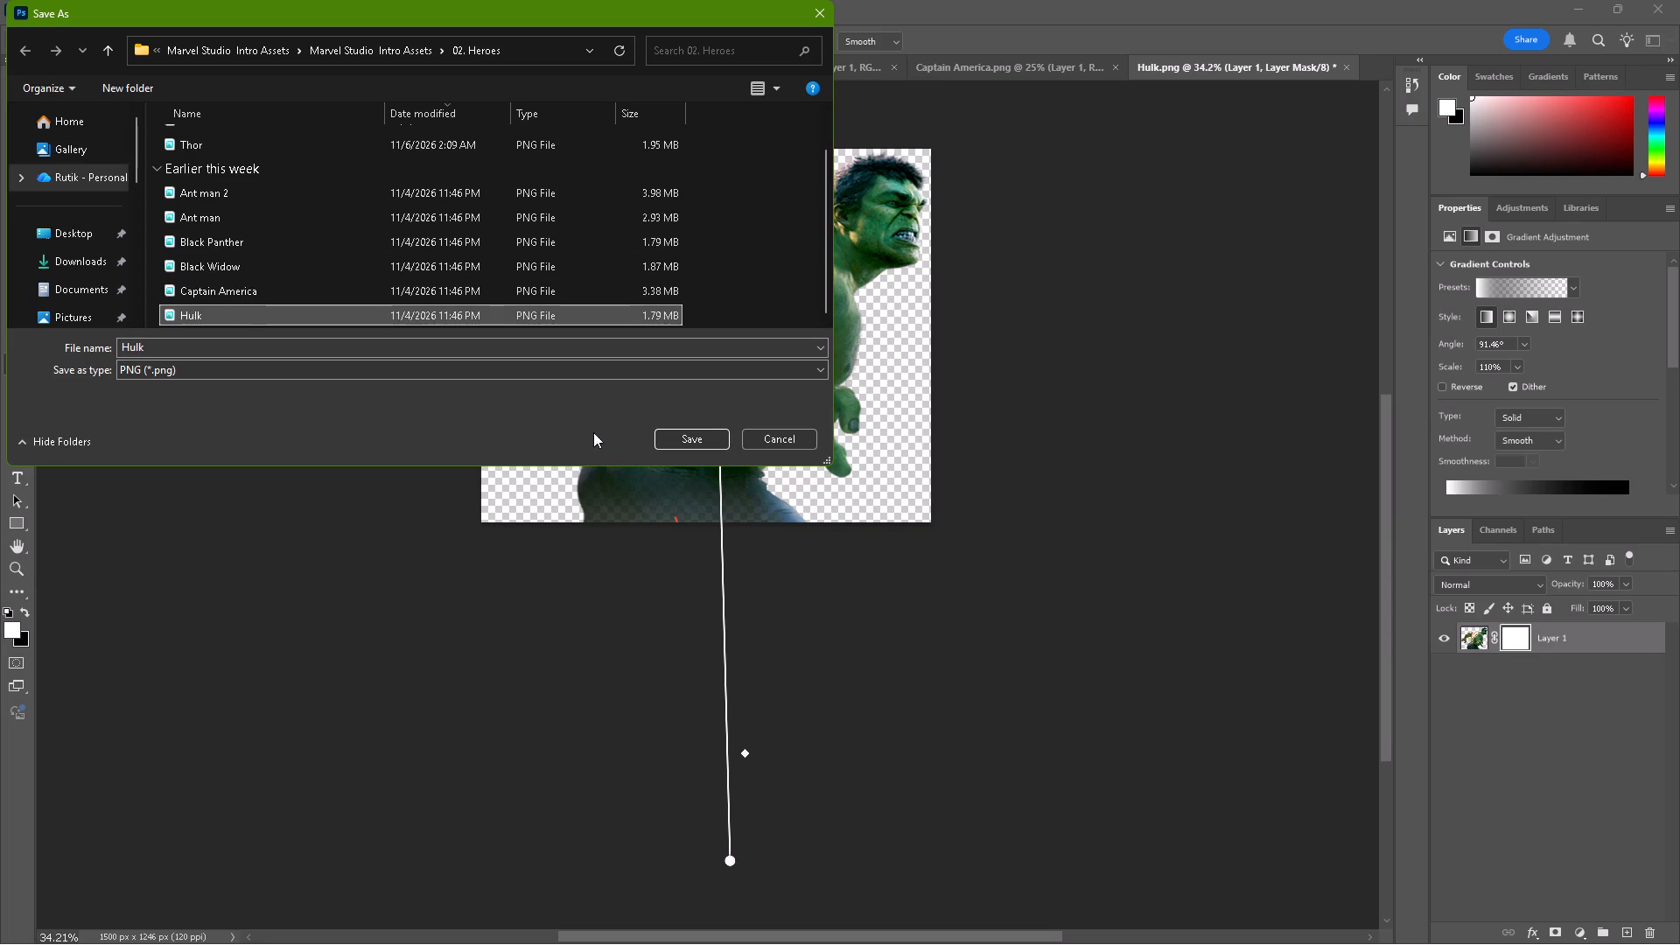
click(675, 431)
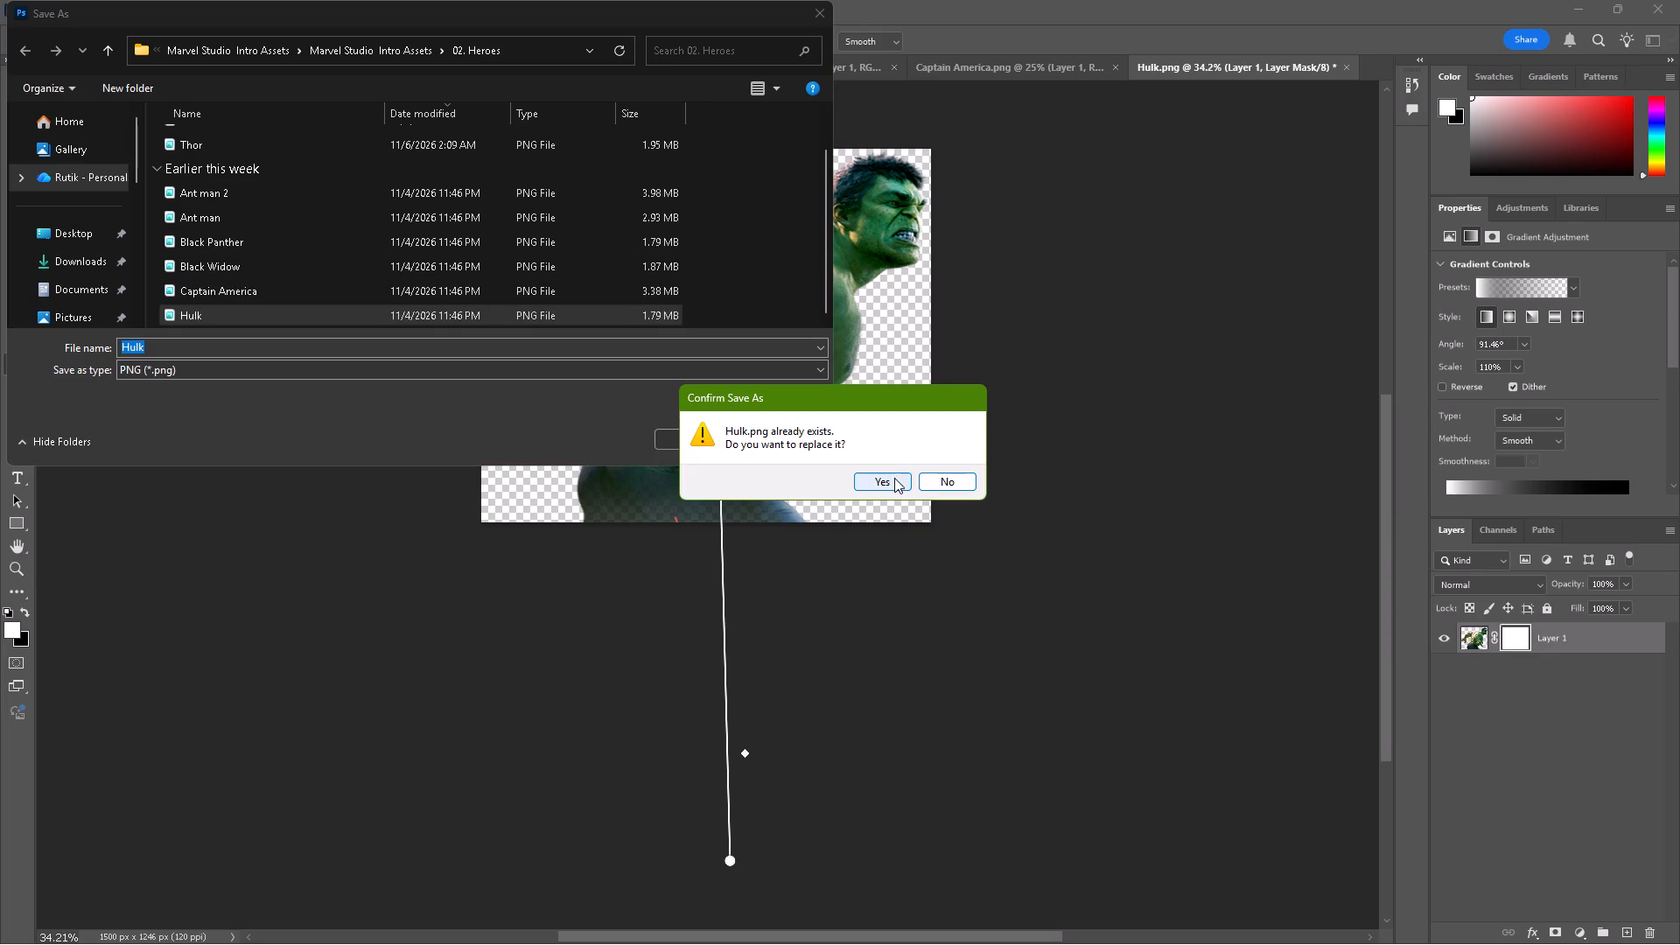
click(894, 478)
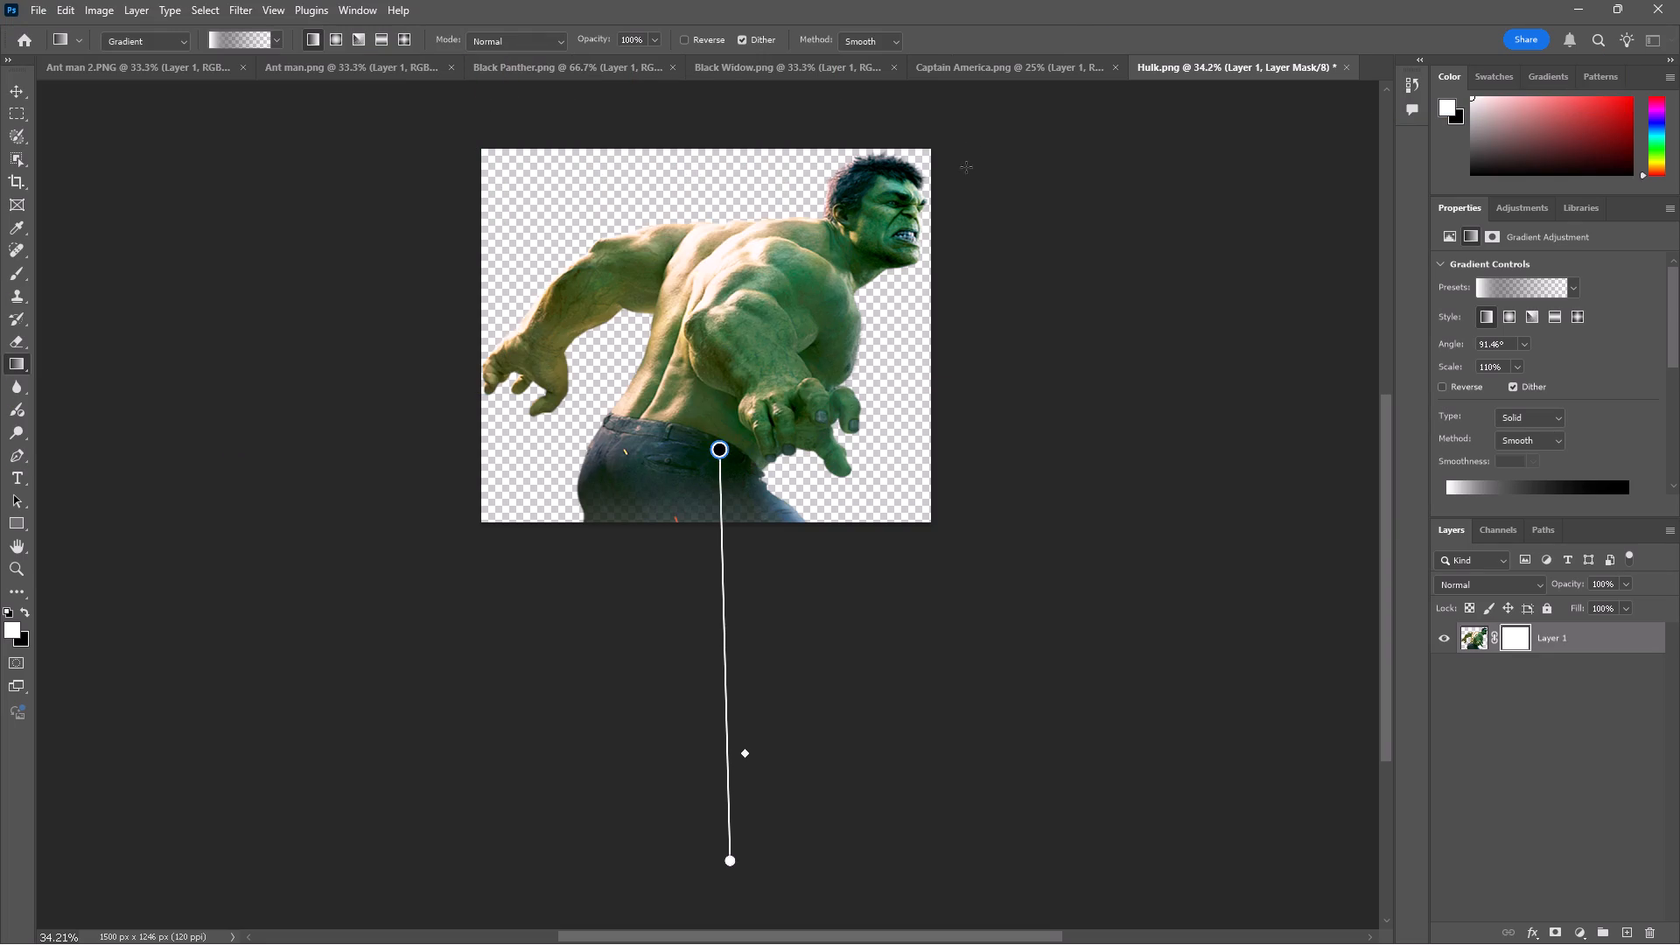
In Captain America.png, add a layer mask and draw a linear gradient from below the canvas to his front boot, about 89° and 18% scale.
click(1046, 69)
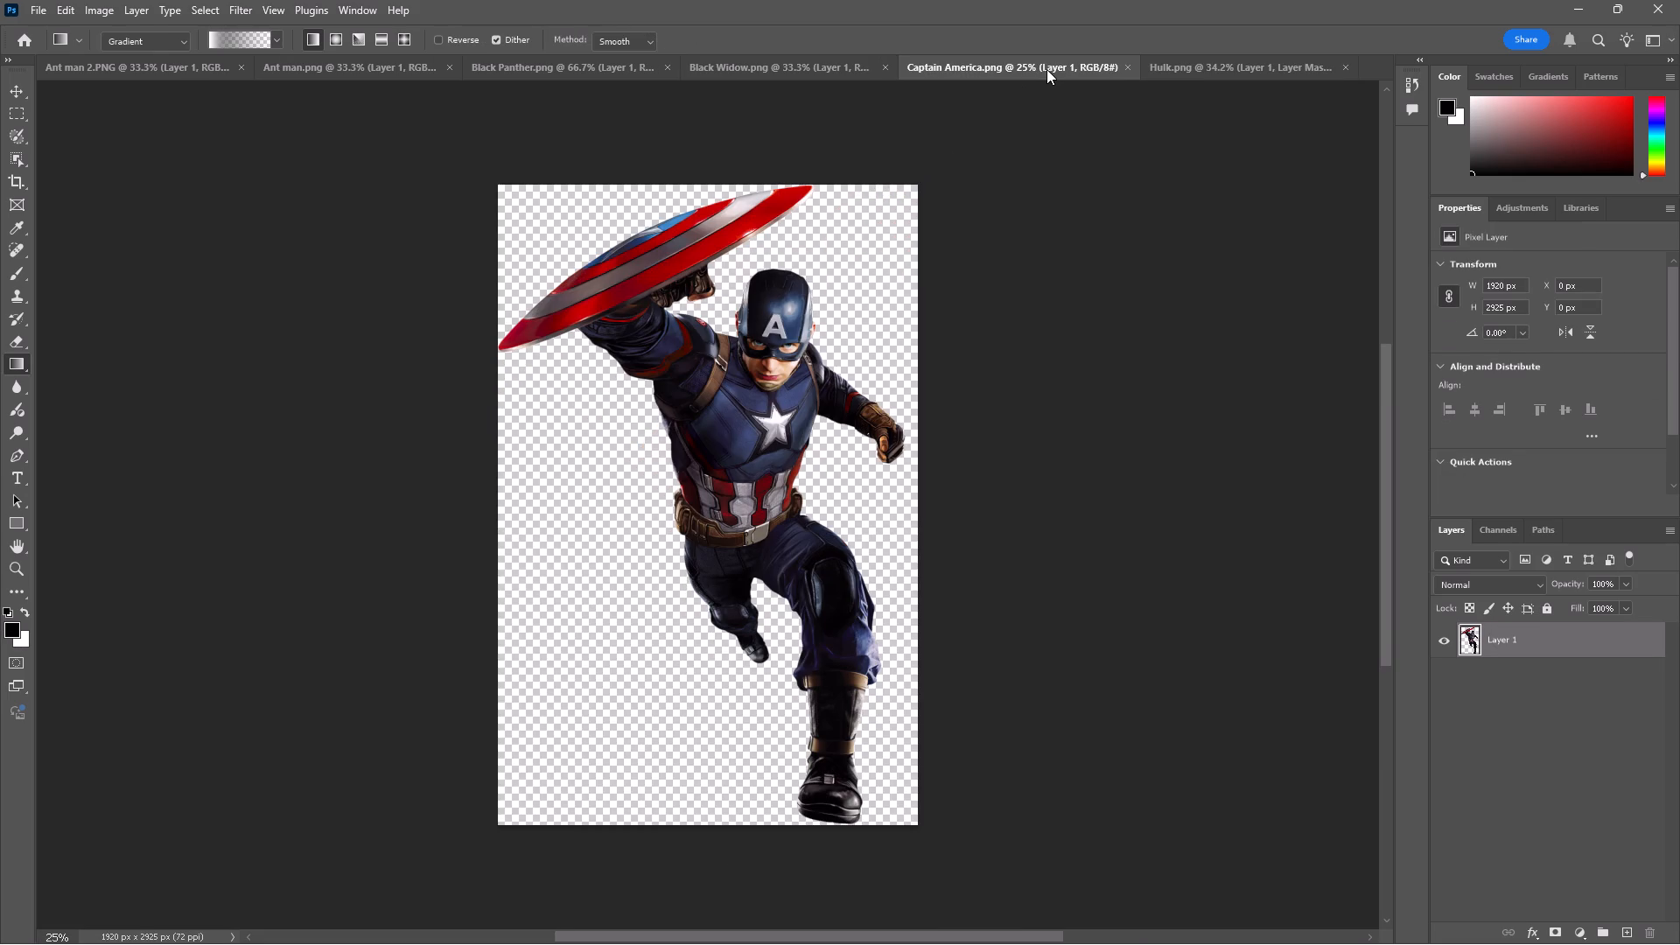
click(1554, 936)
drag(786, 852, 781, 763)
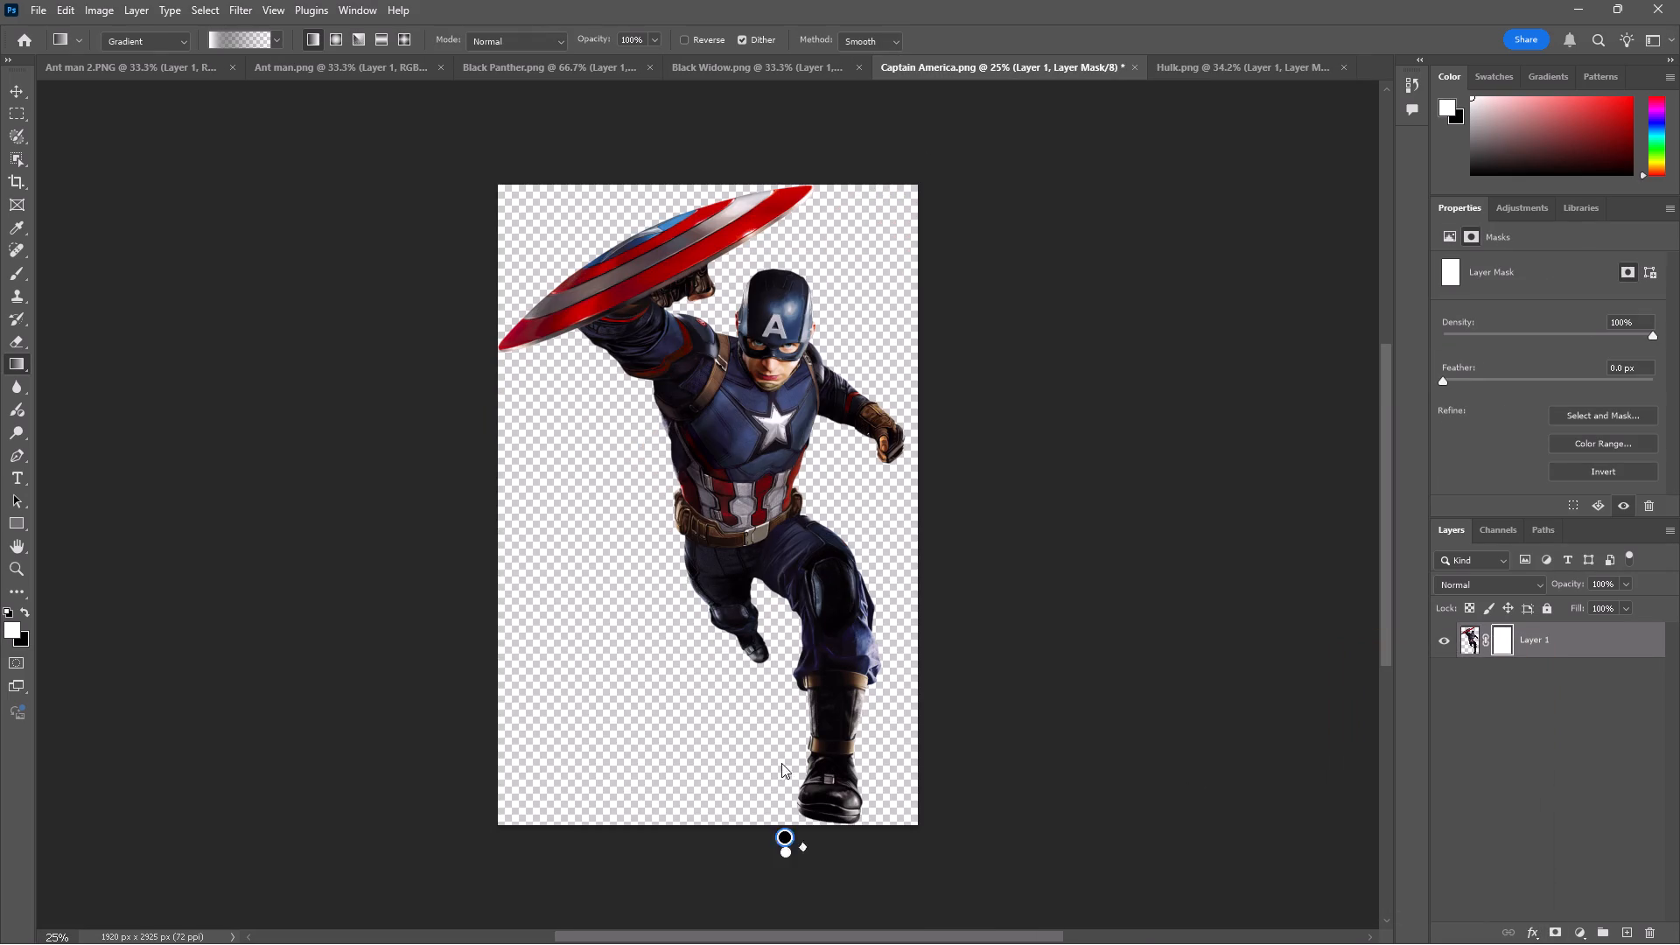
drag(781, 763, 782, 572)
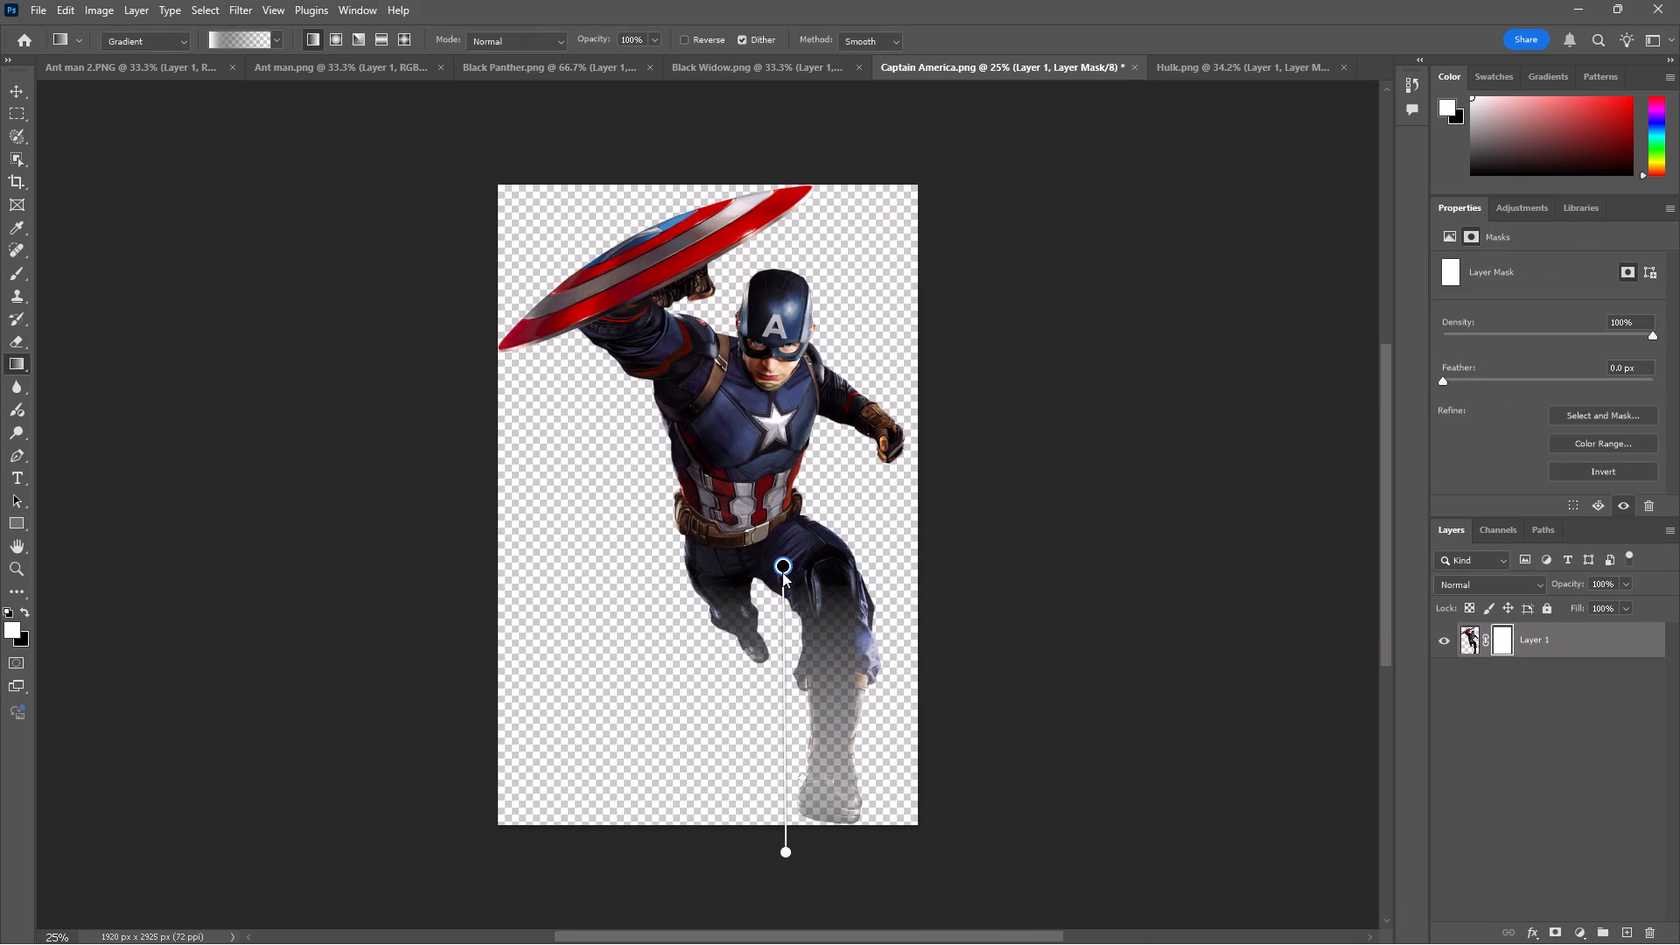
drag(782, 572, 786, 687)
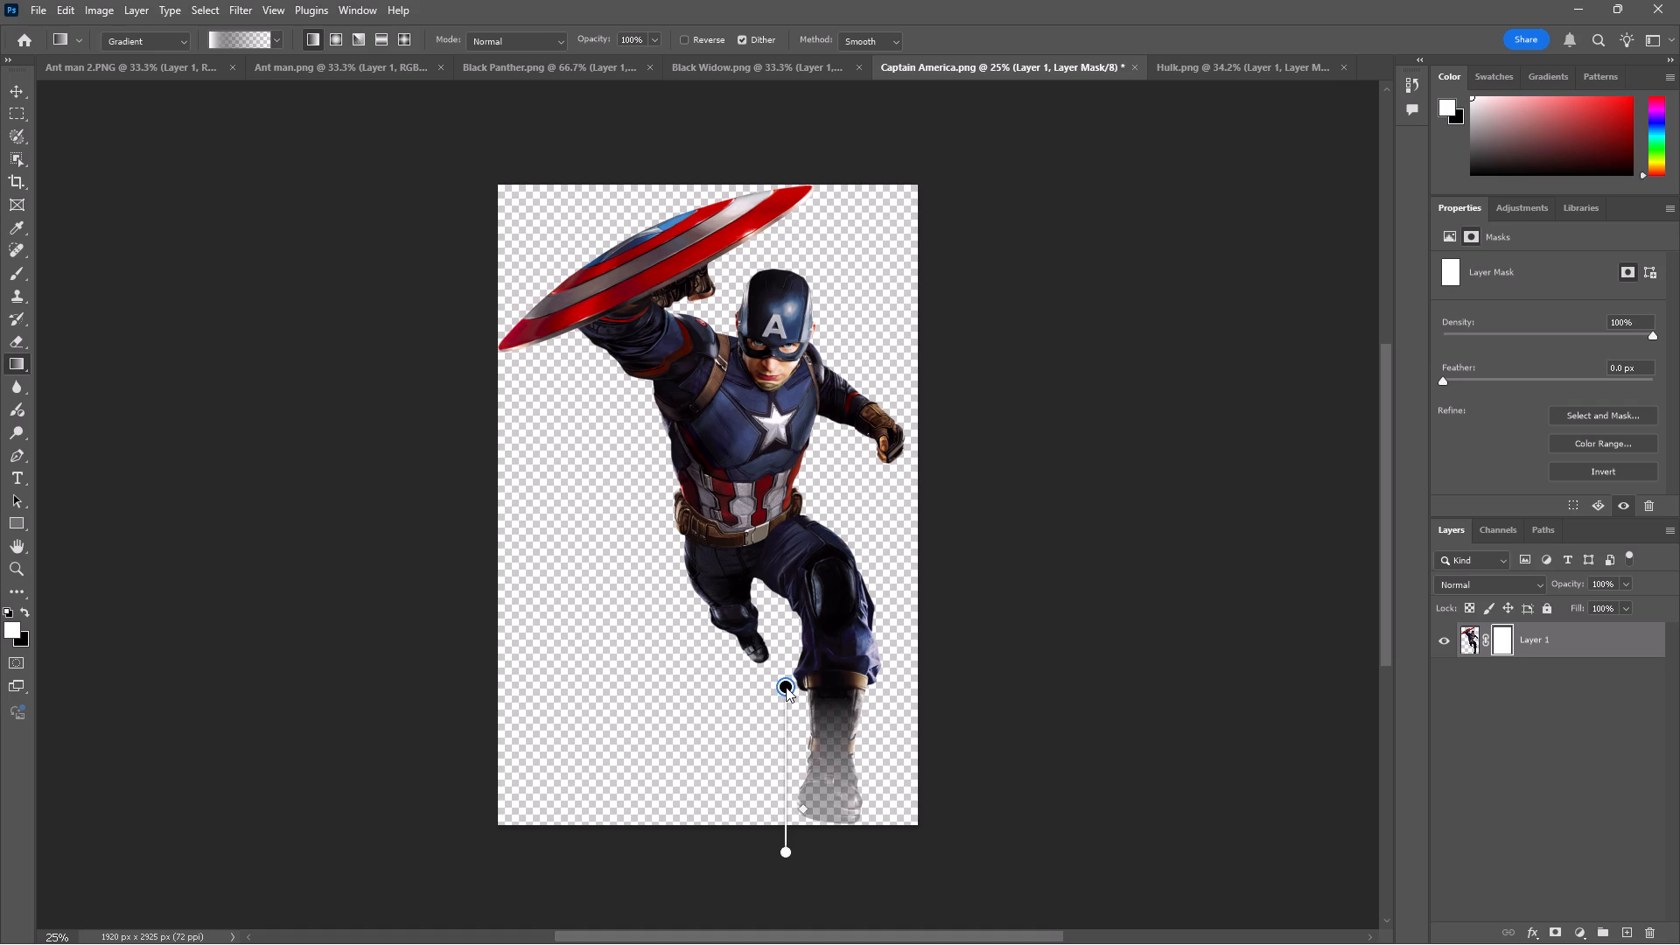
drag(786, 687, 788, 758)
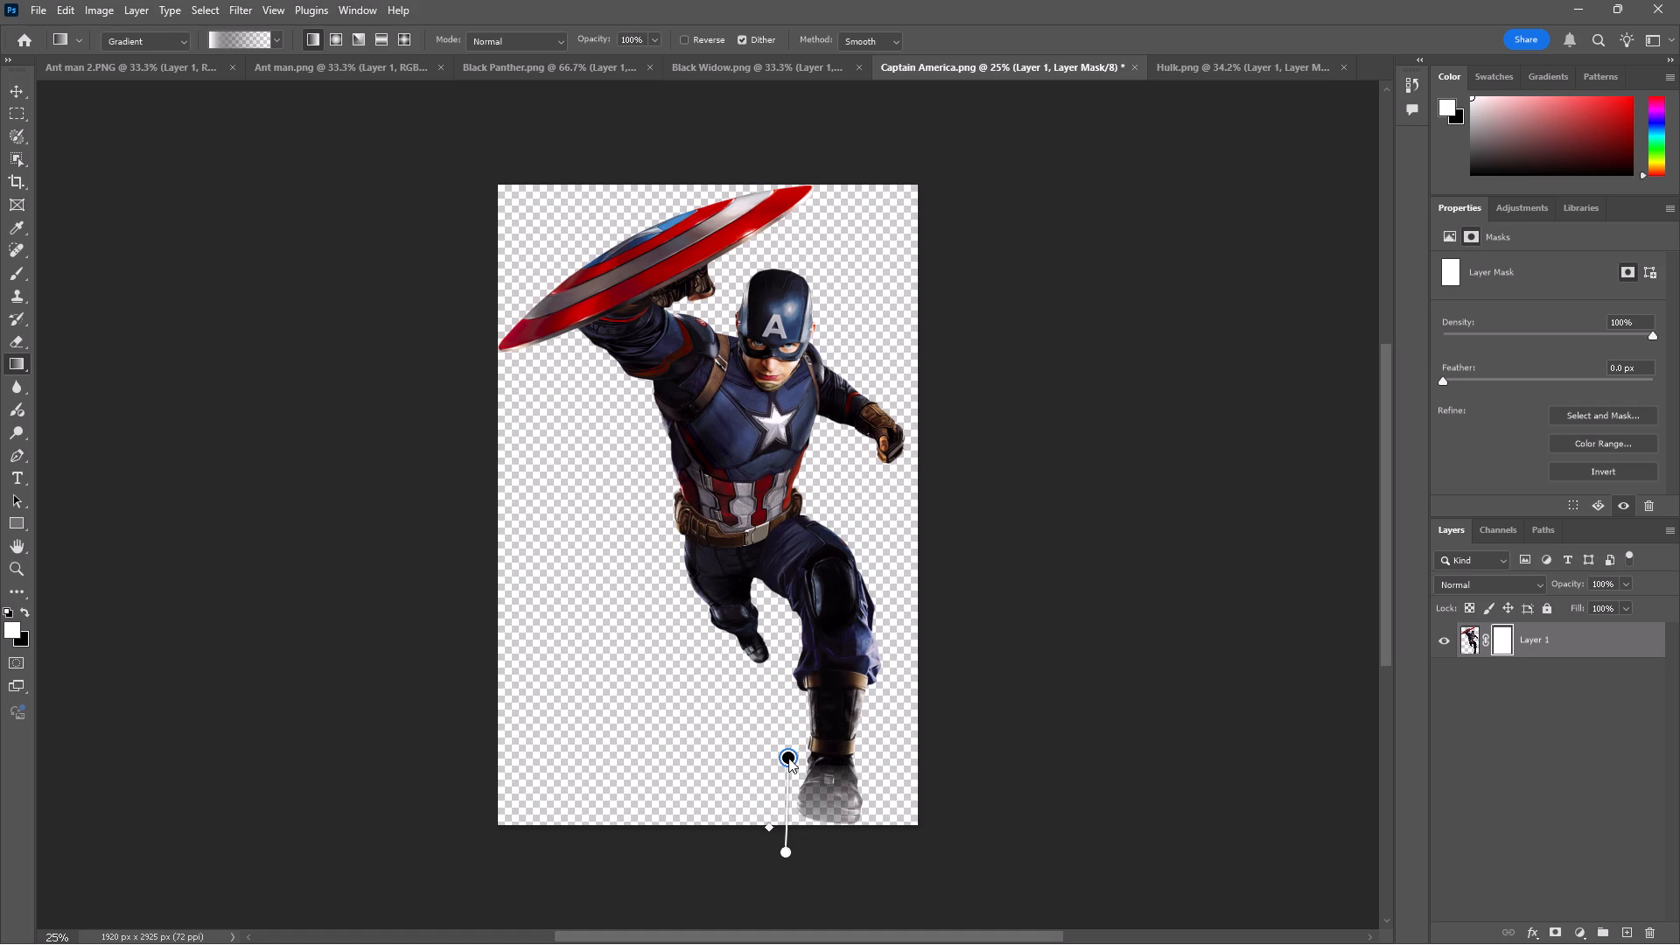
drag(788, 758, 787, 776)
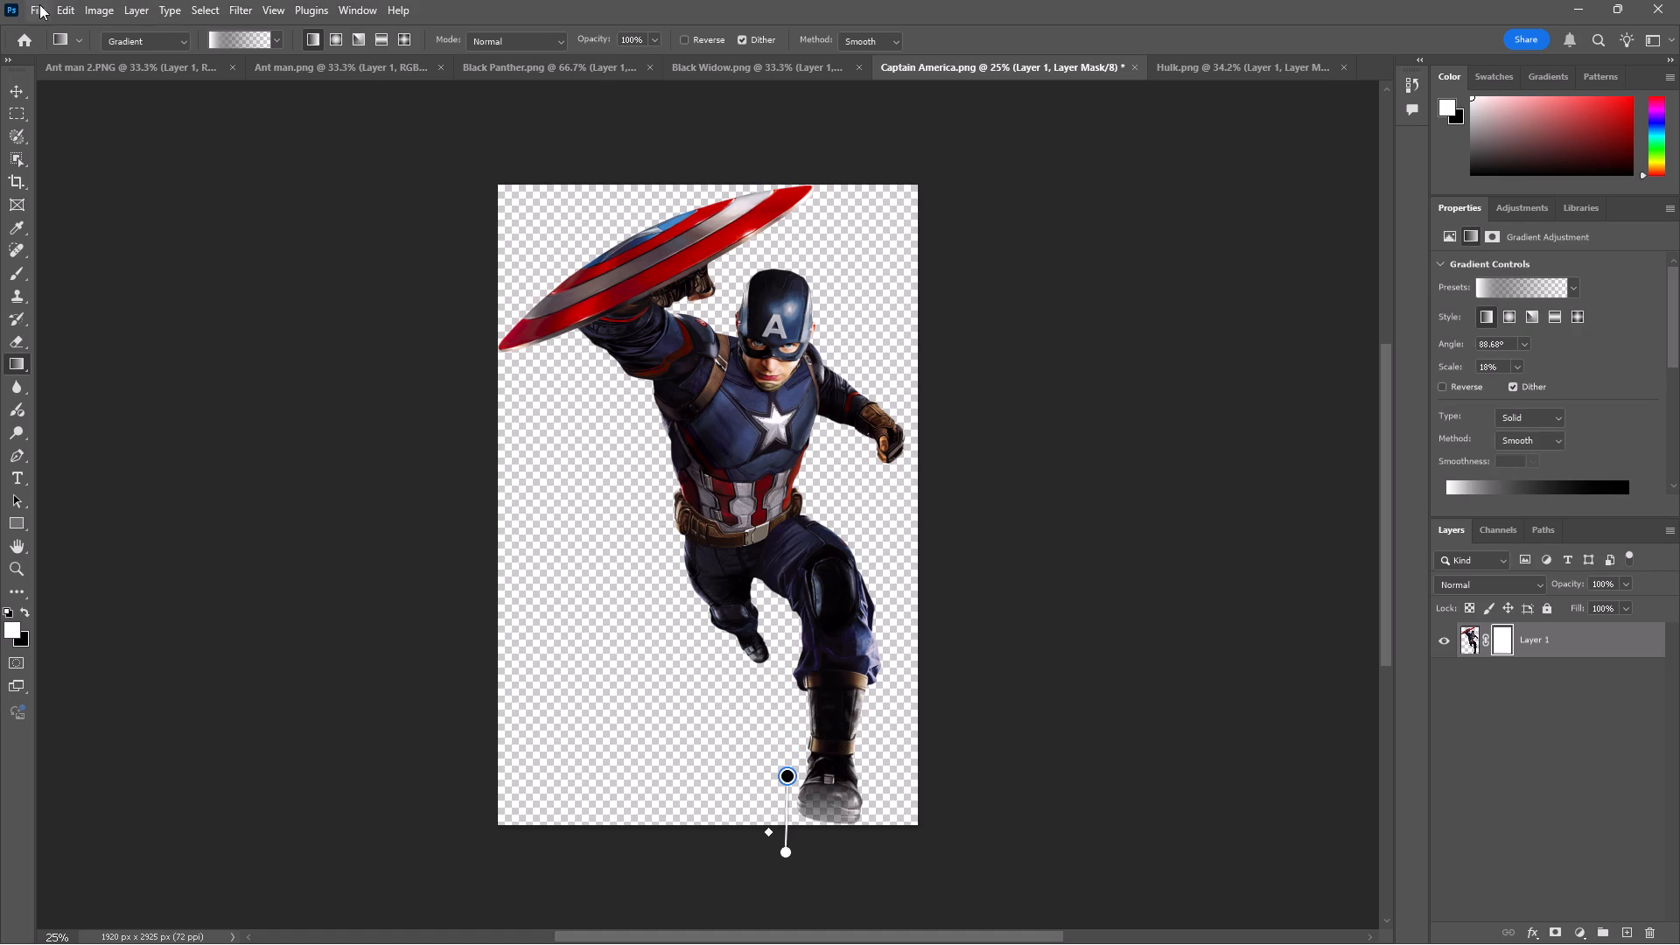
Export the Captain America image as a PNG named Captain America in the 02. Heroes folder, replacing the existing file.
drag(39, 4, 201, 327)
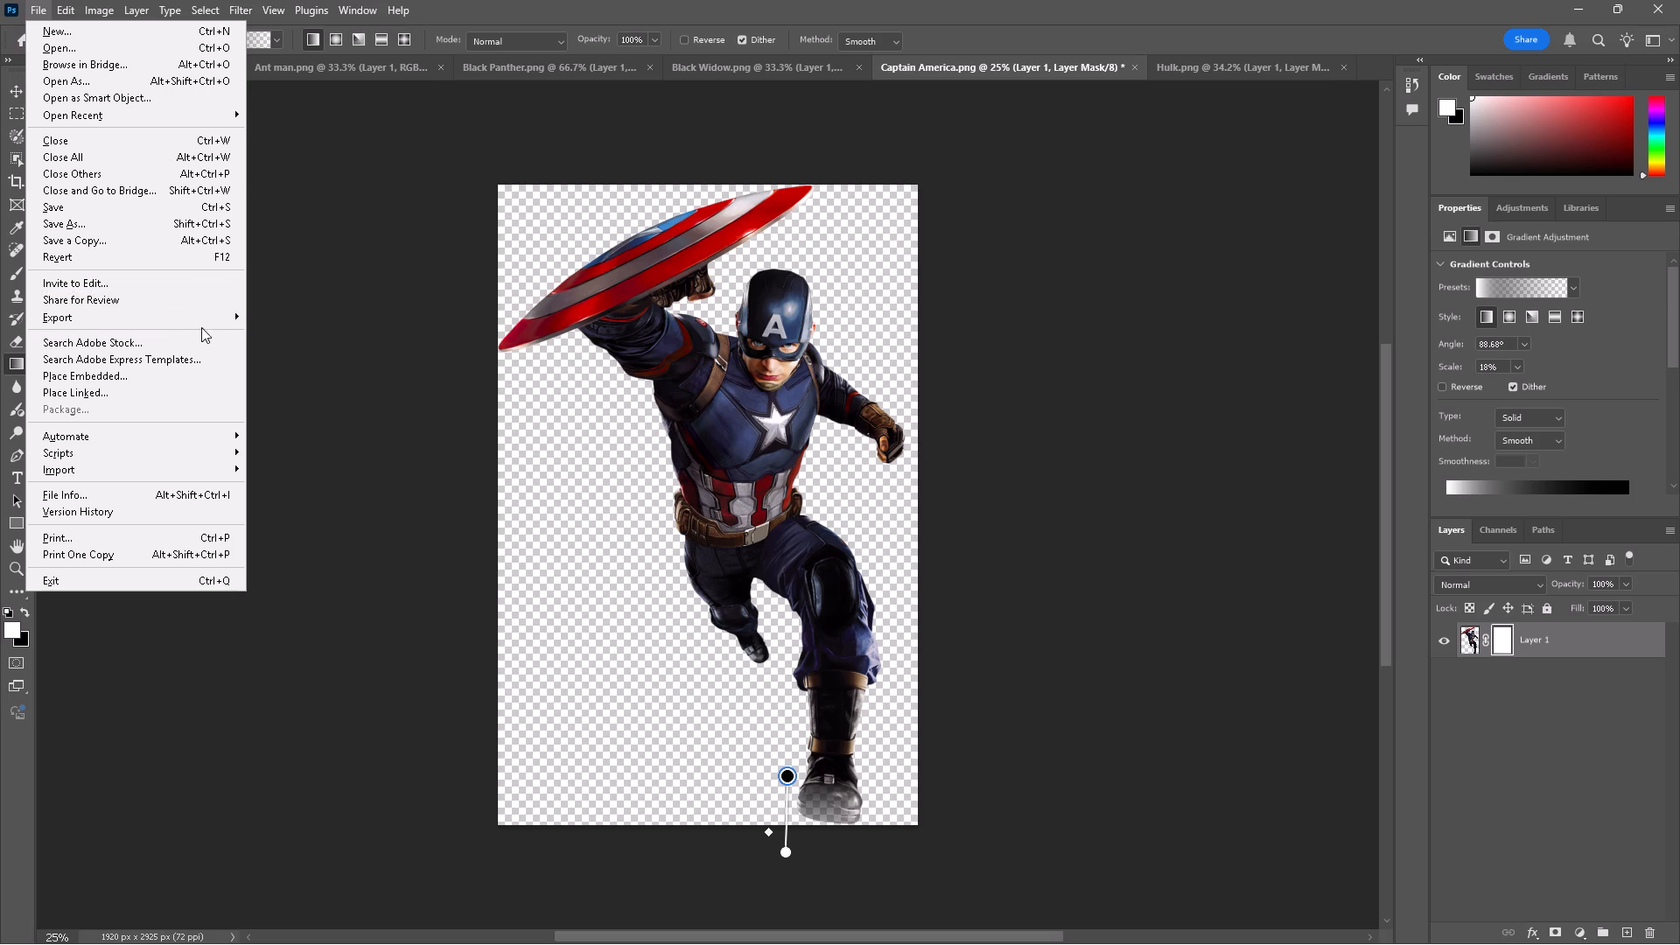
drag(201, 327, 202, 324)
click(202, 324)
click(264, 322)
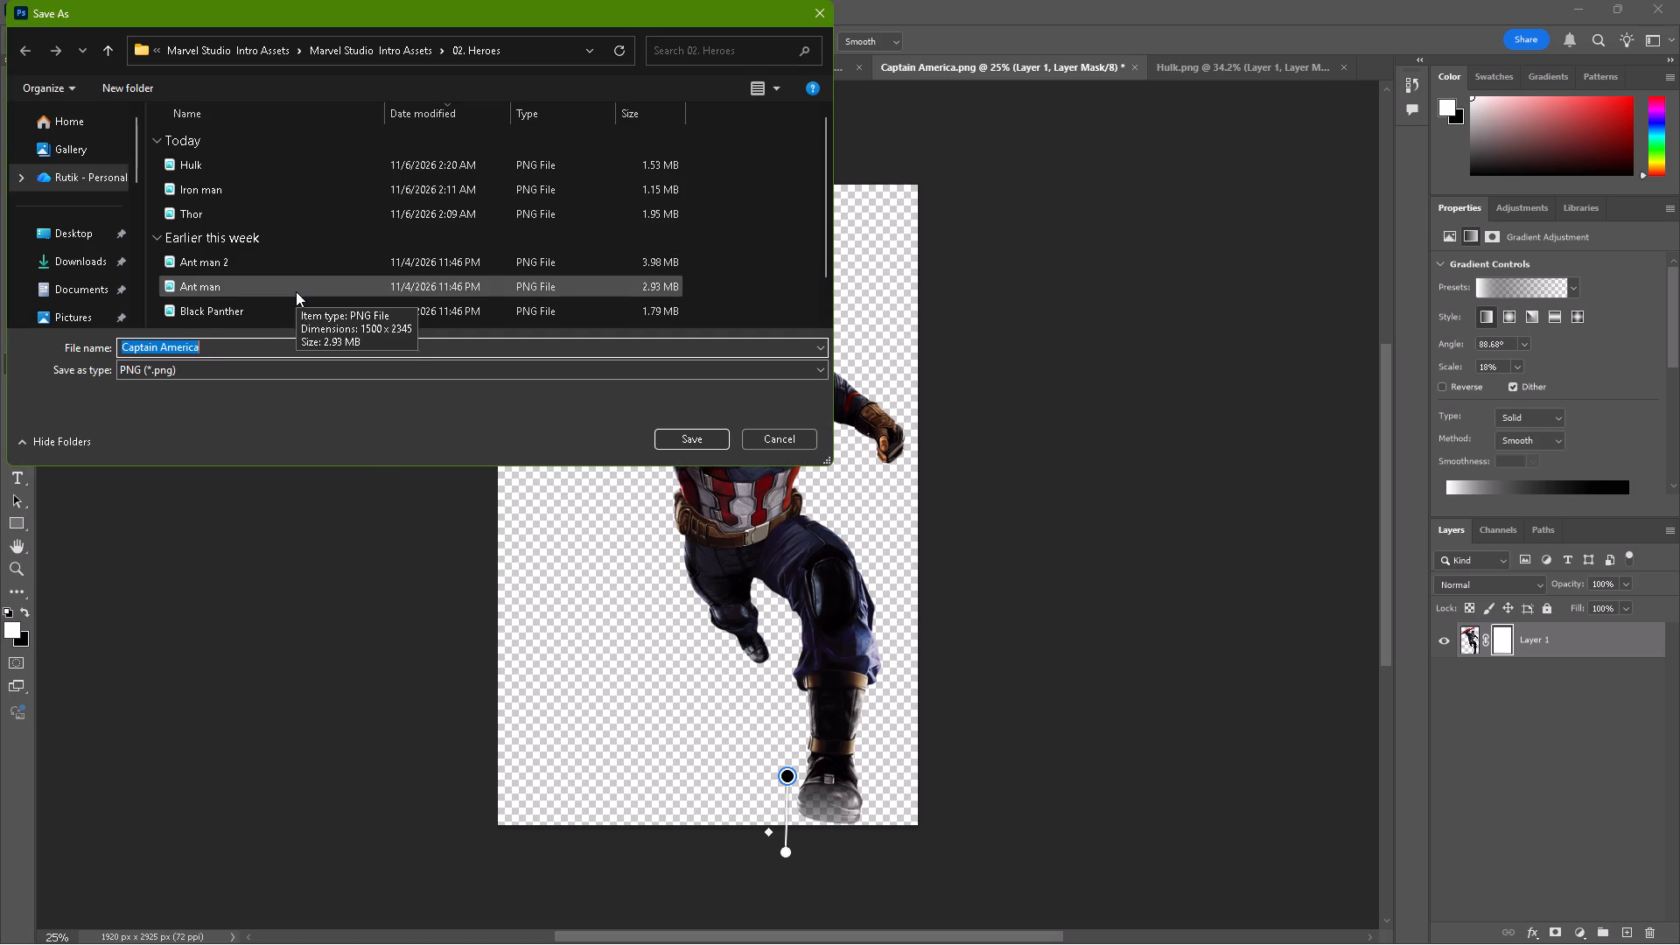
scroll(297, 302, down, 1)
click(270, 311)
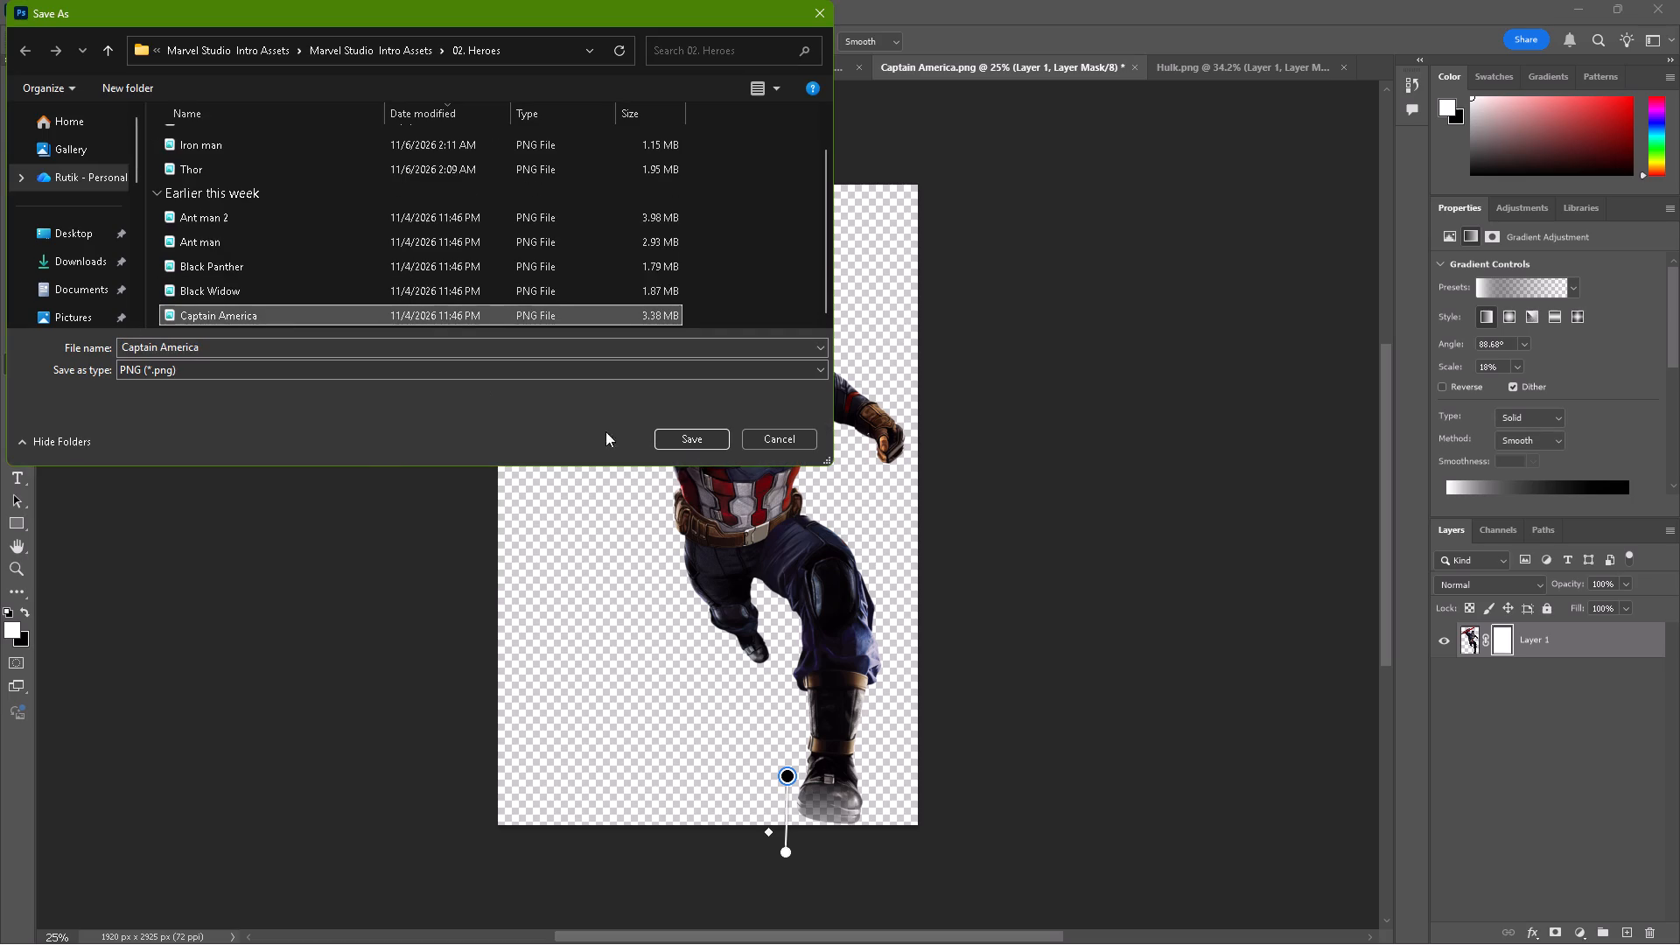
click(702, 447)
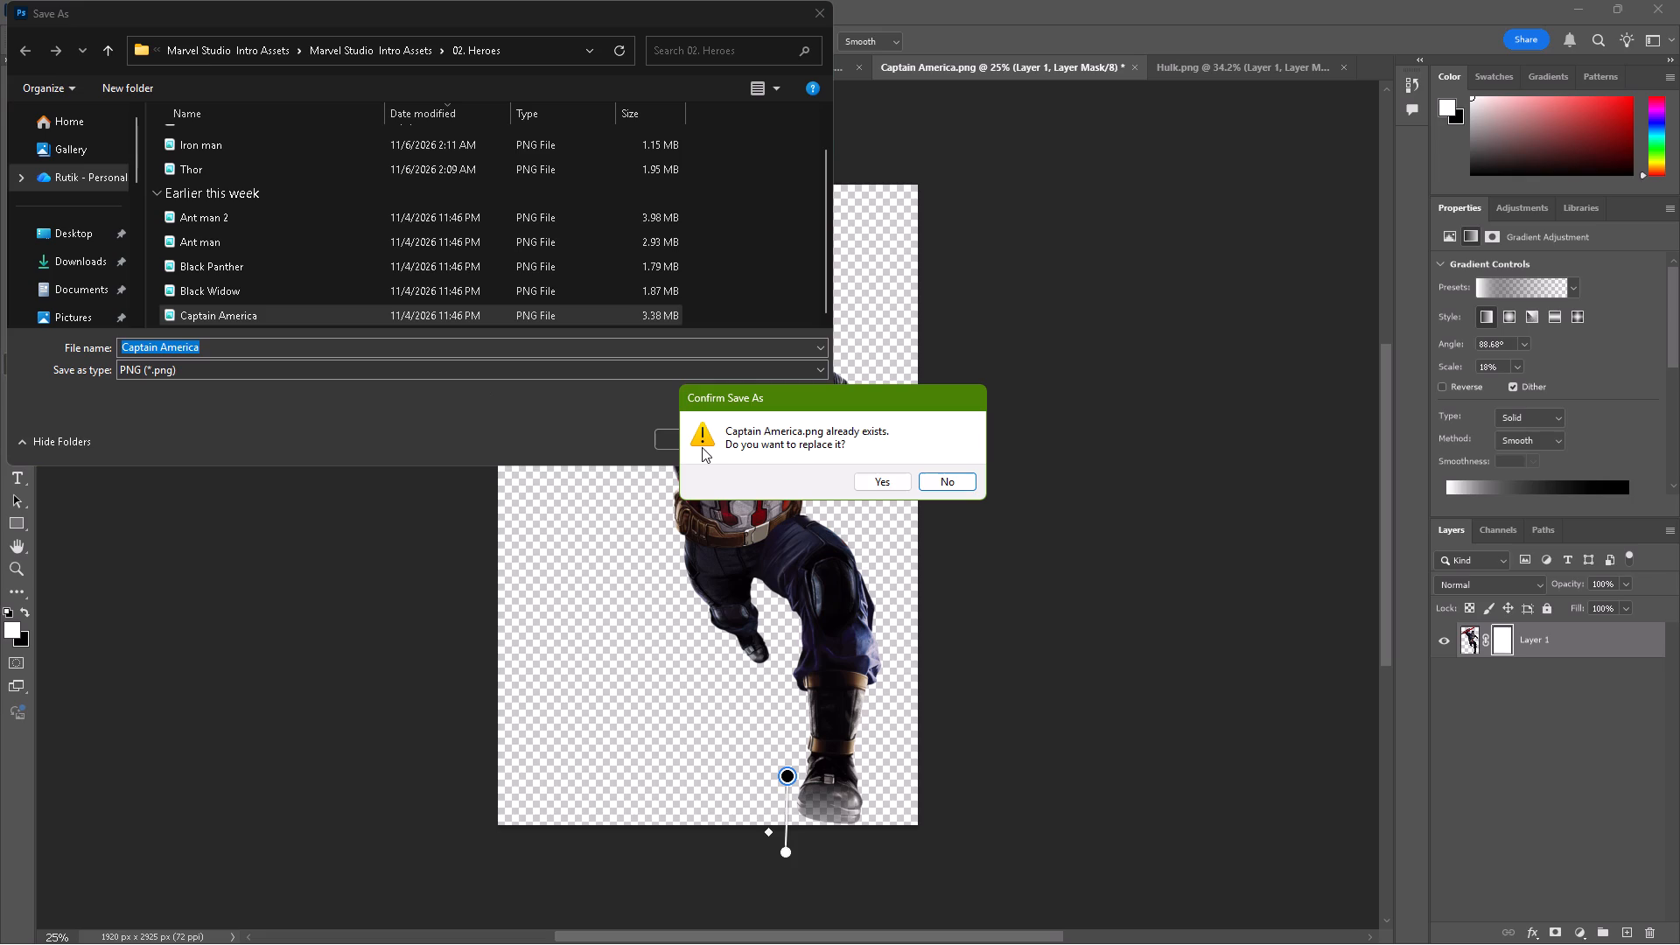
click(871, 475)
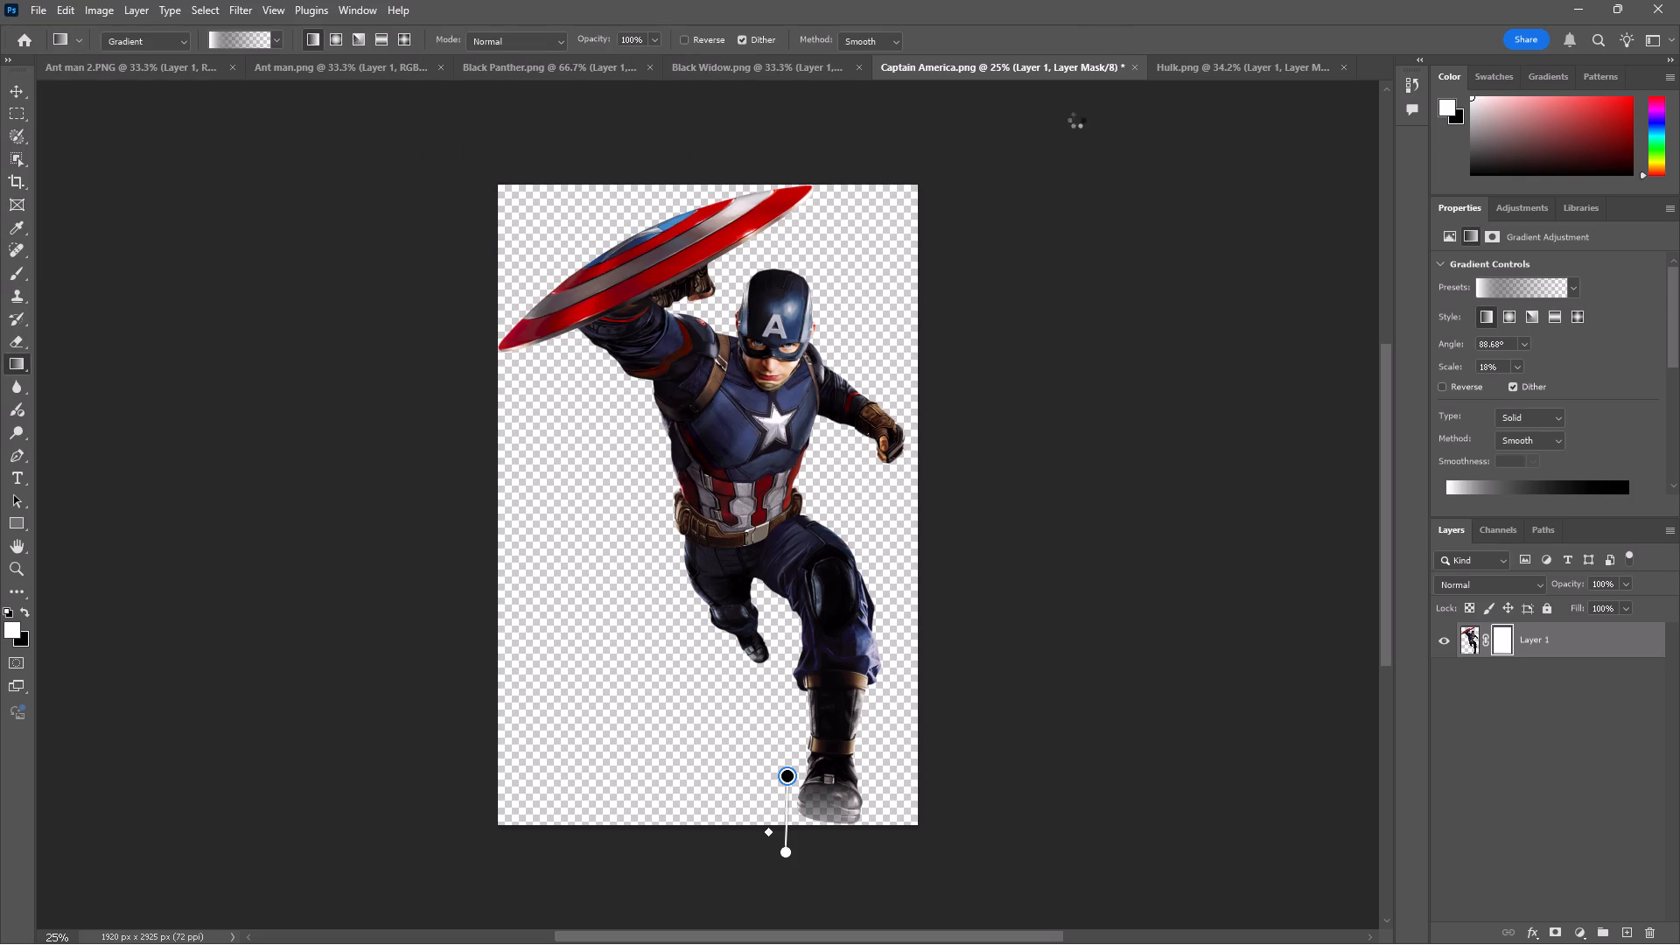
In Black Widow.png, add a layer mask and draw a linear gradient from below the canvas to her lower shin, about 92° and 43% scale.
click(819, 66)
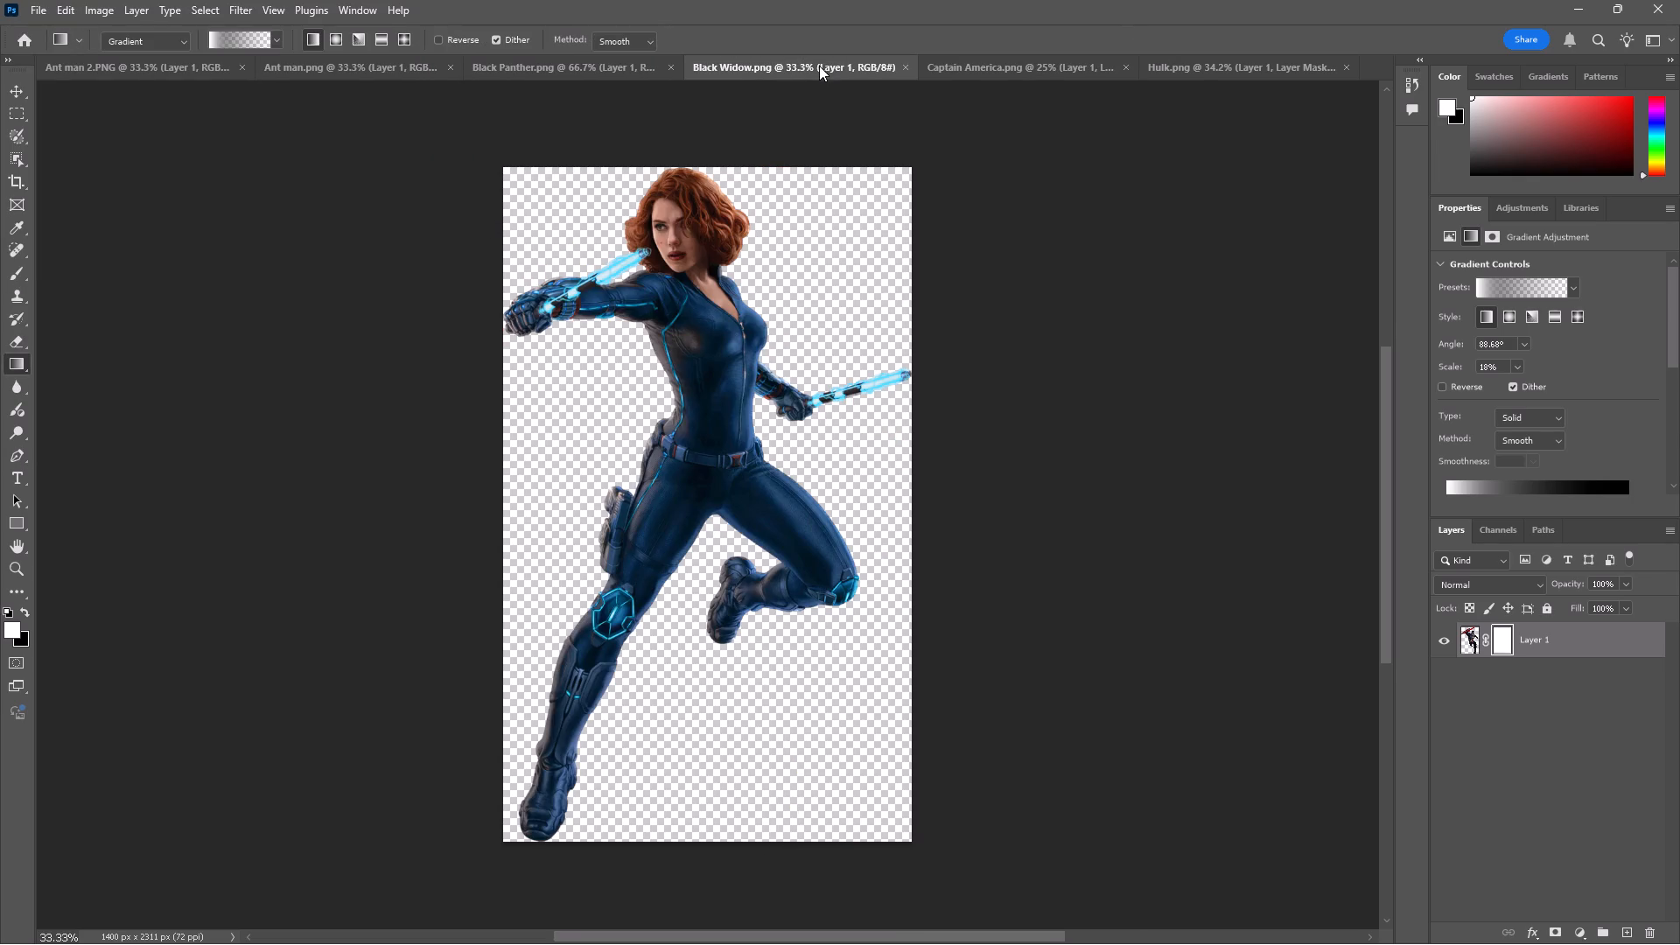
click(1561, 927)
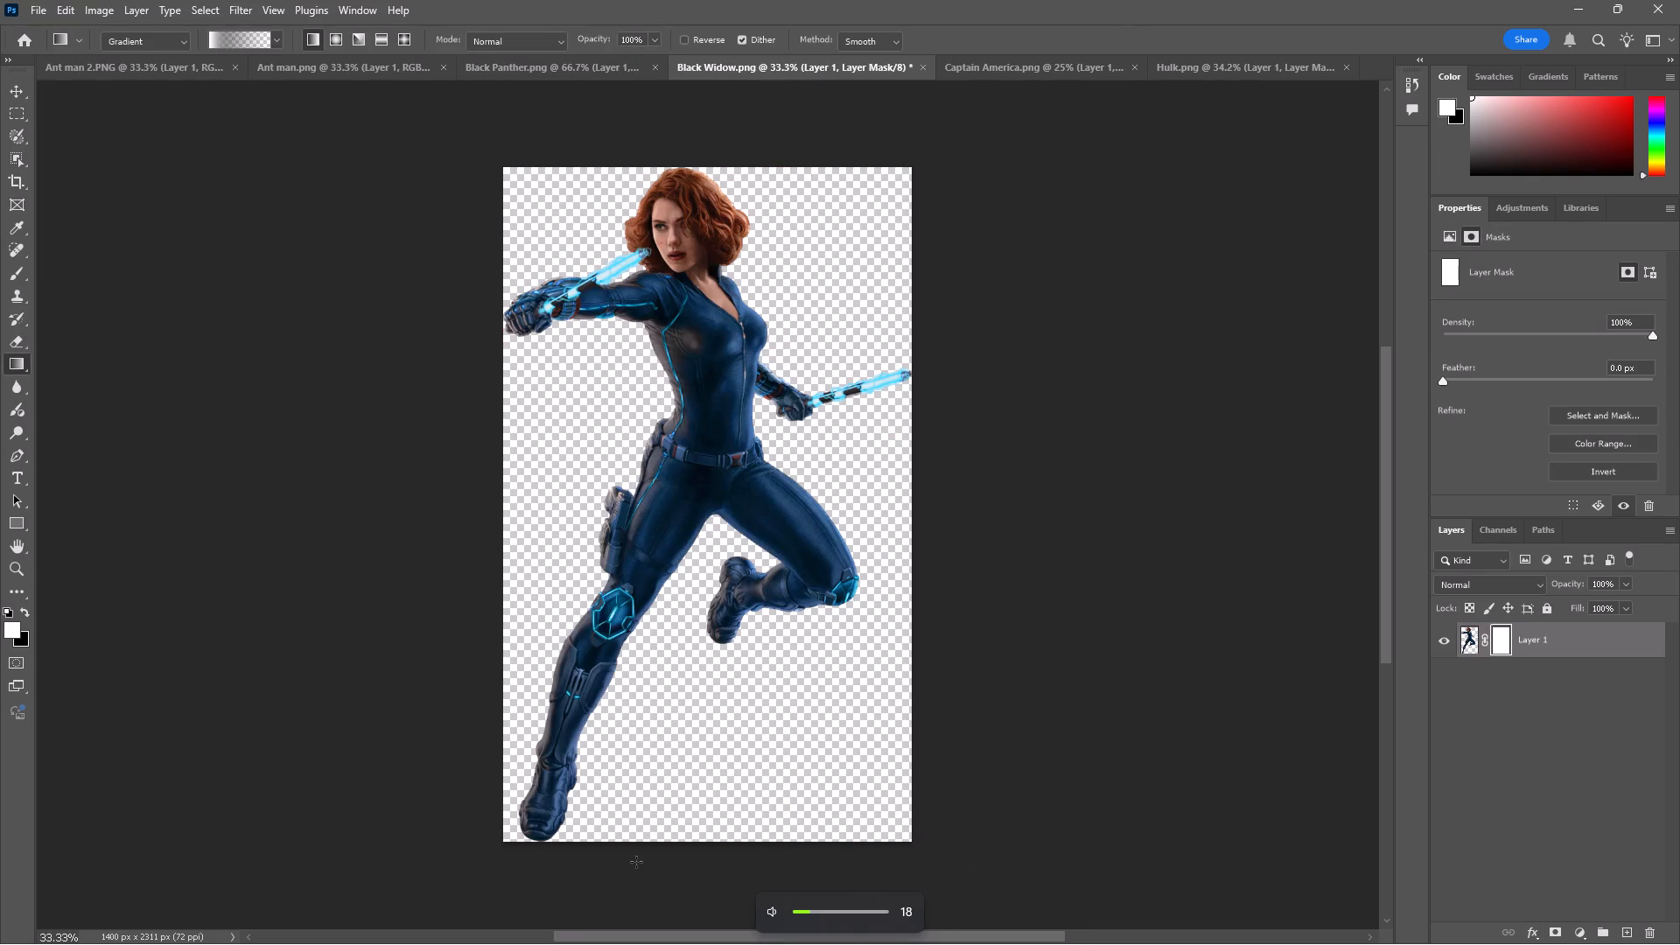
drag(681, 913, 693, 616)
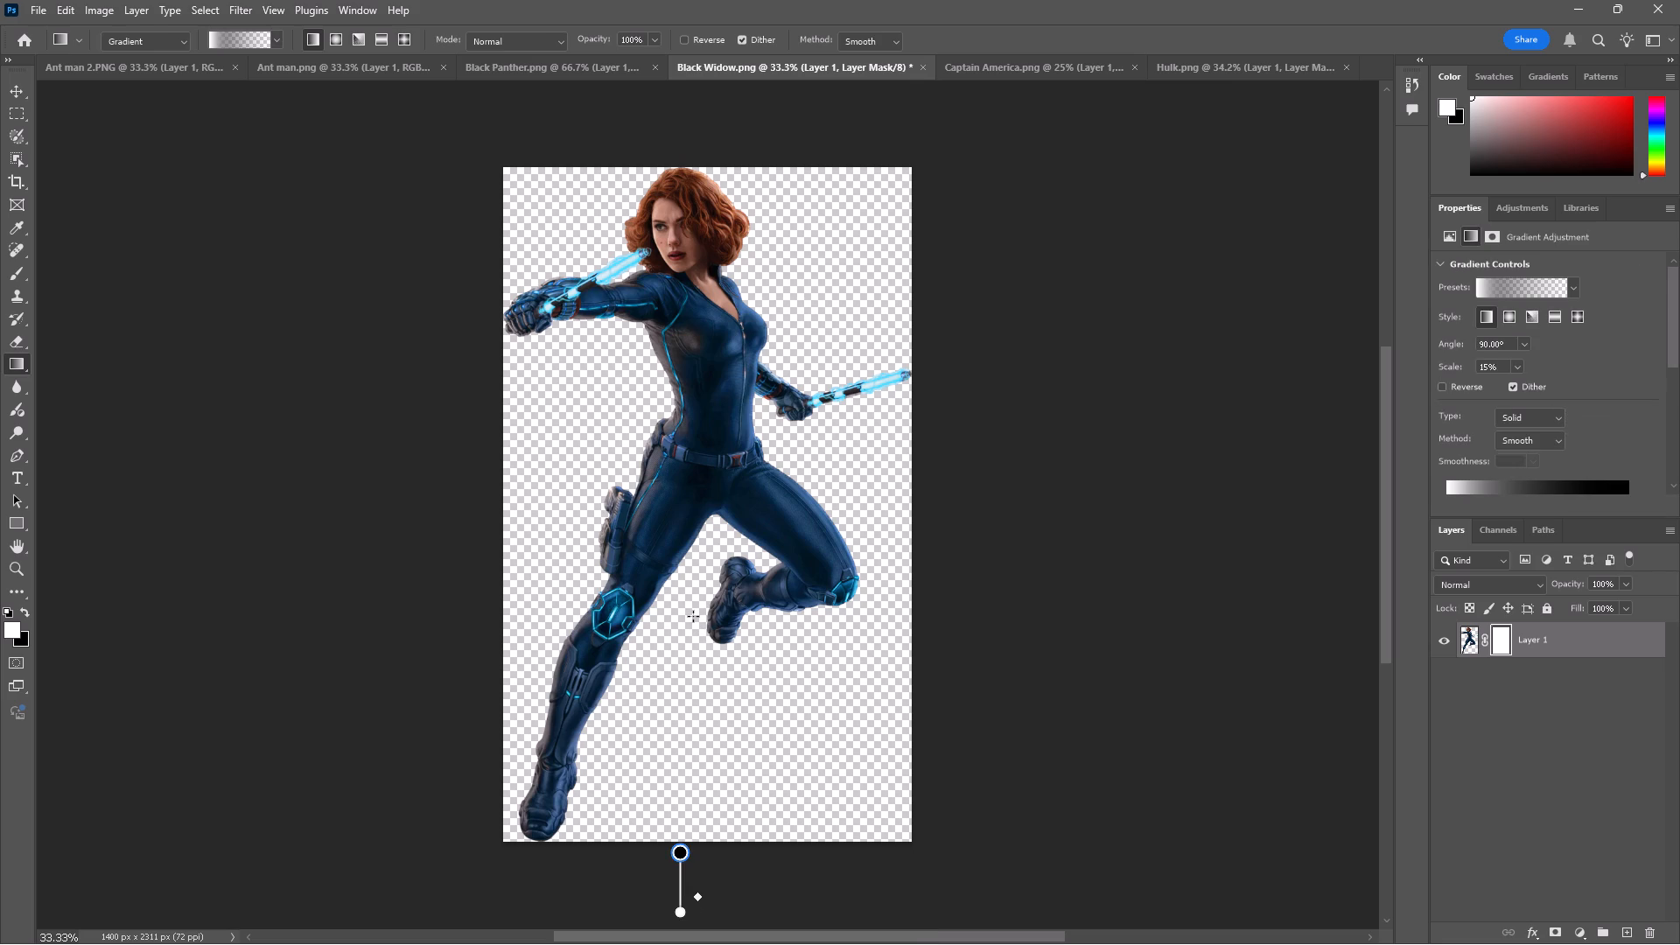
drag(693, 616, 696, 571)
drag(696, 571, 702, 534)
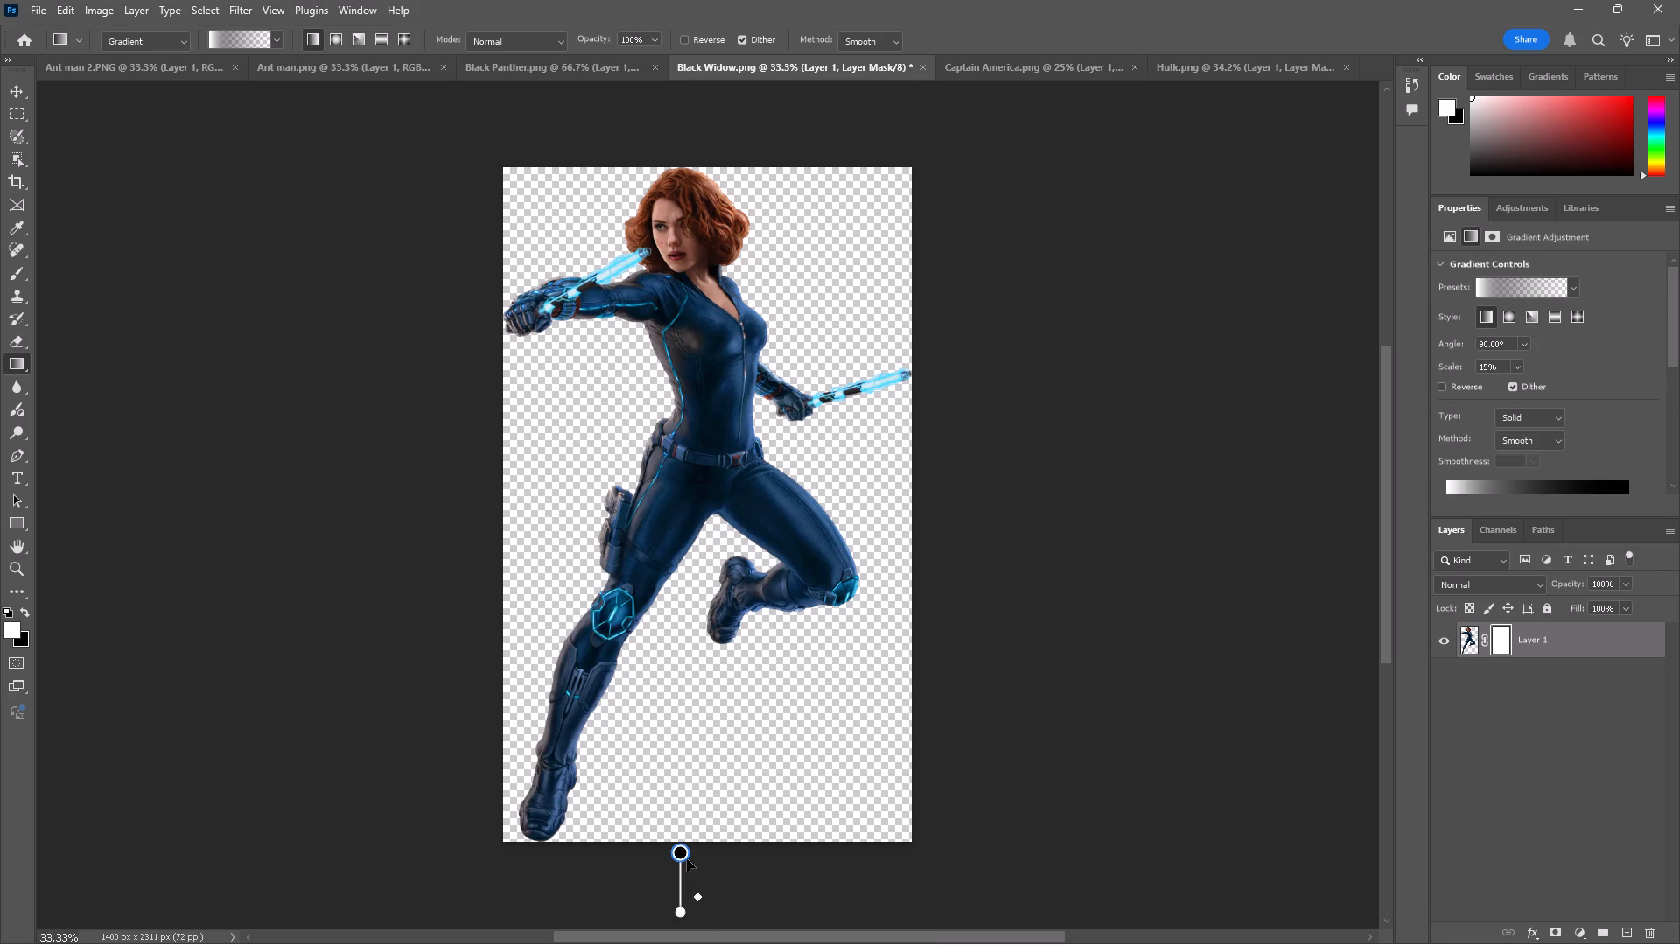
click(683, 853)
drag(683, 851, 729, 682)
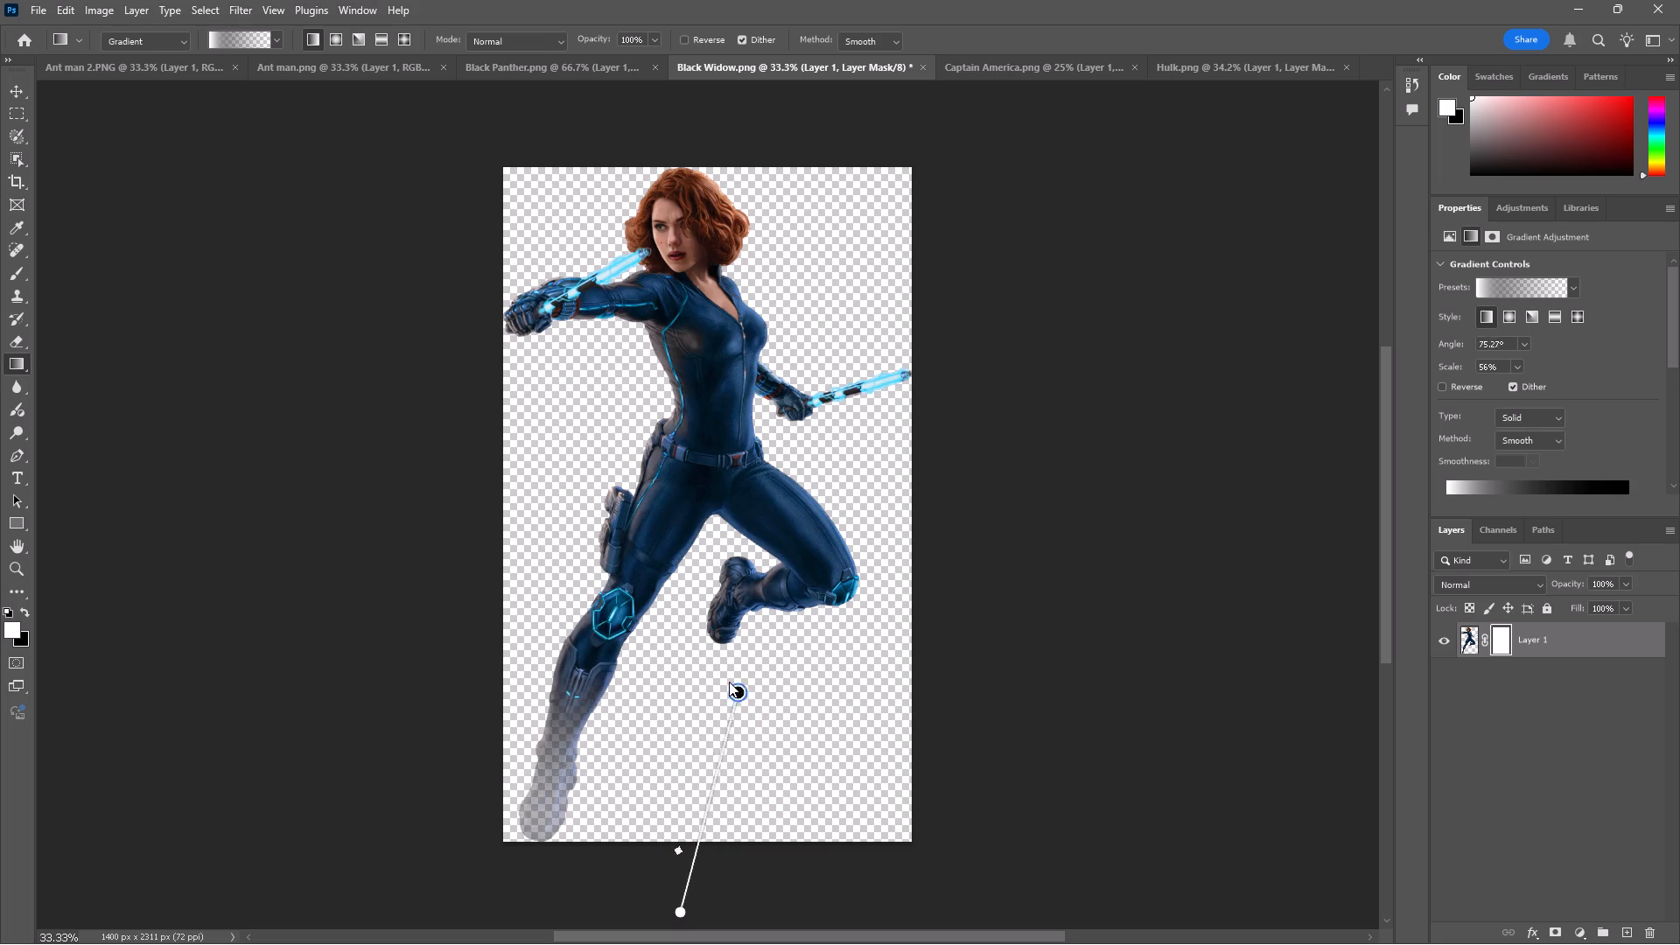
drag(729, 682, 698, 717)
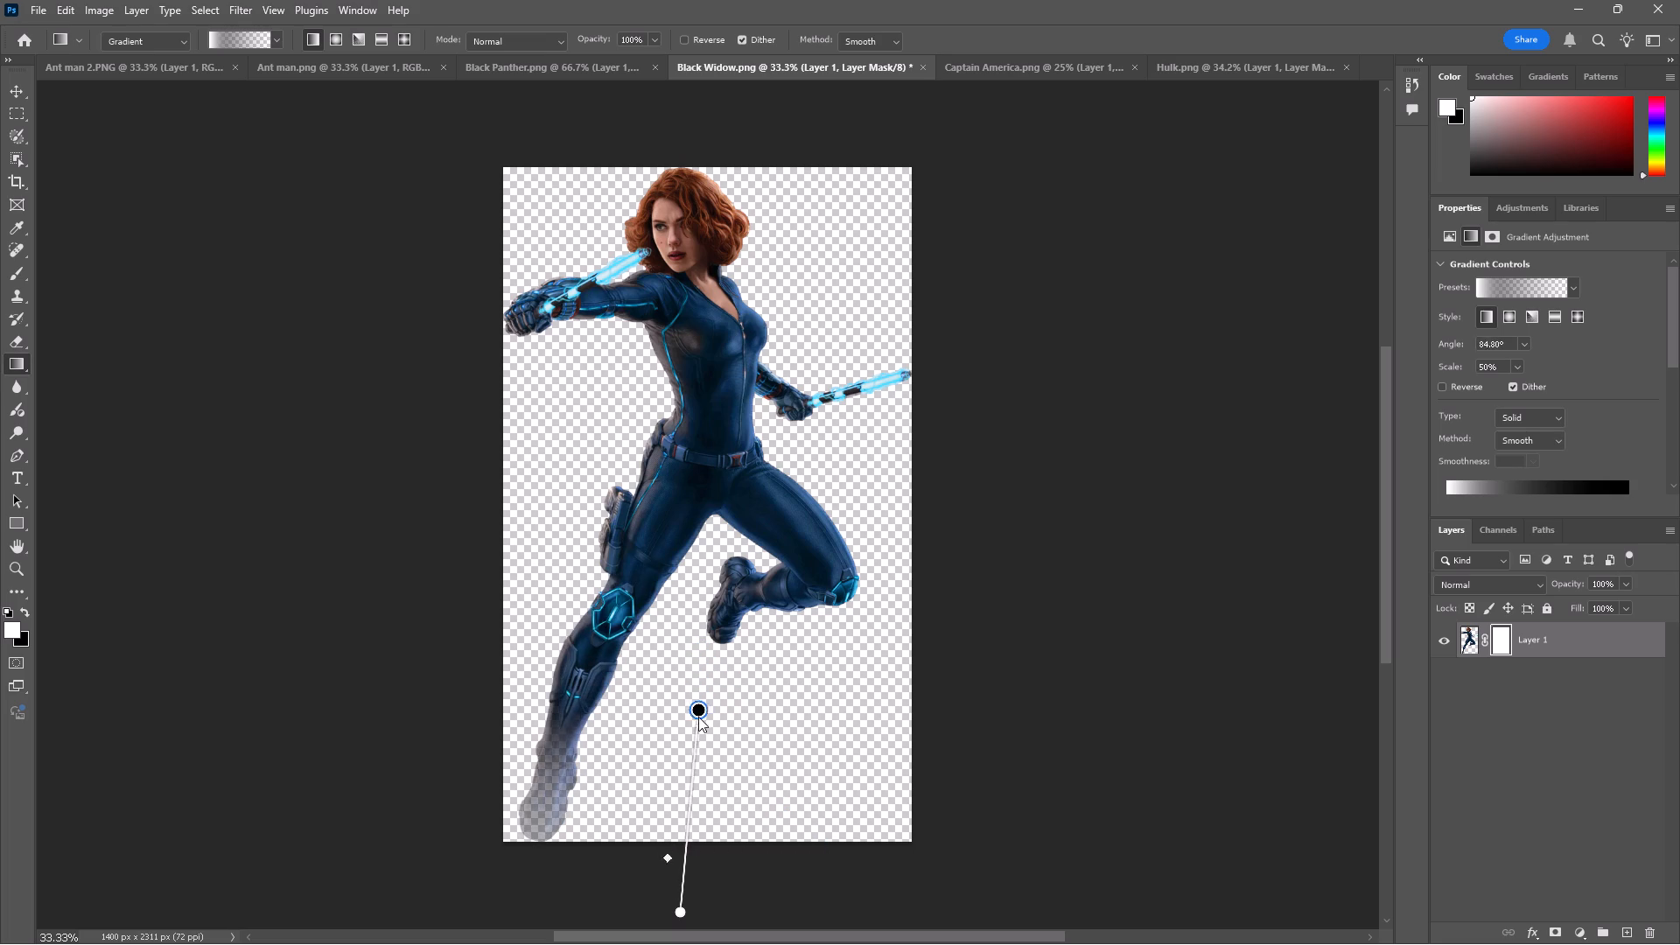
drag(698, 717, 681, 755)
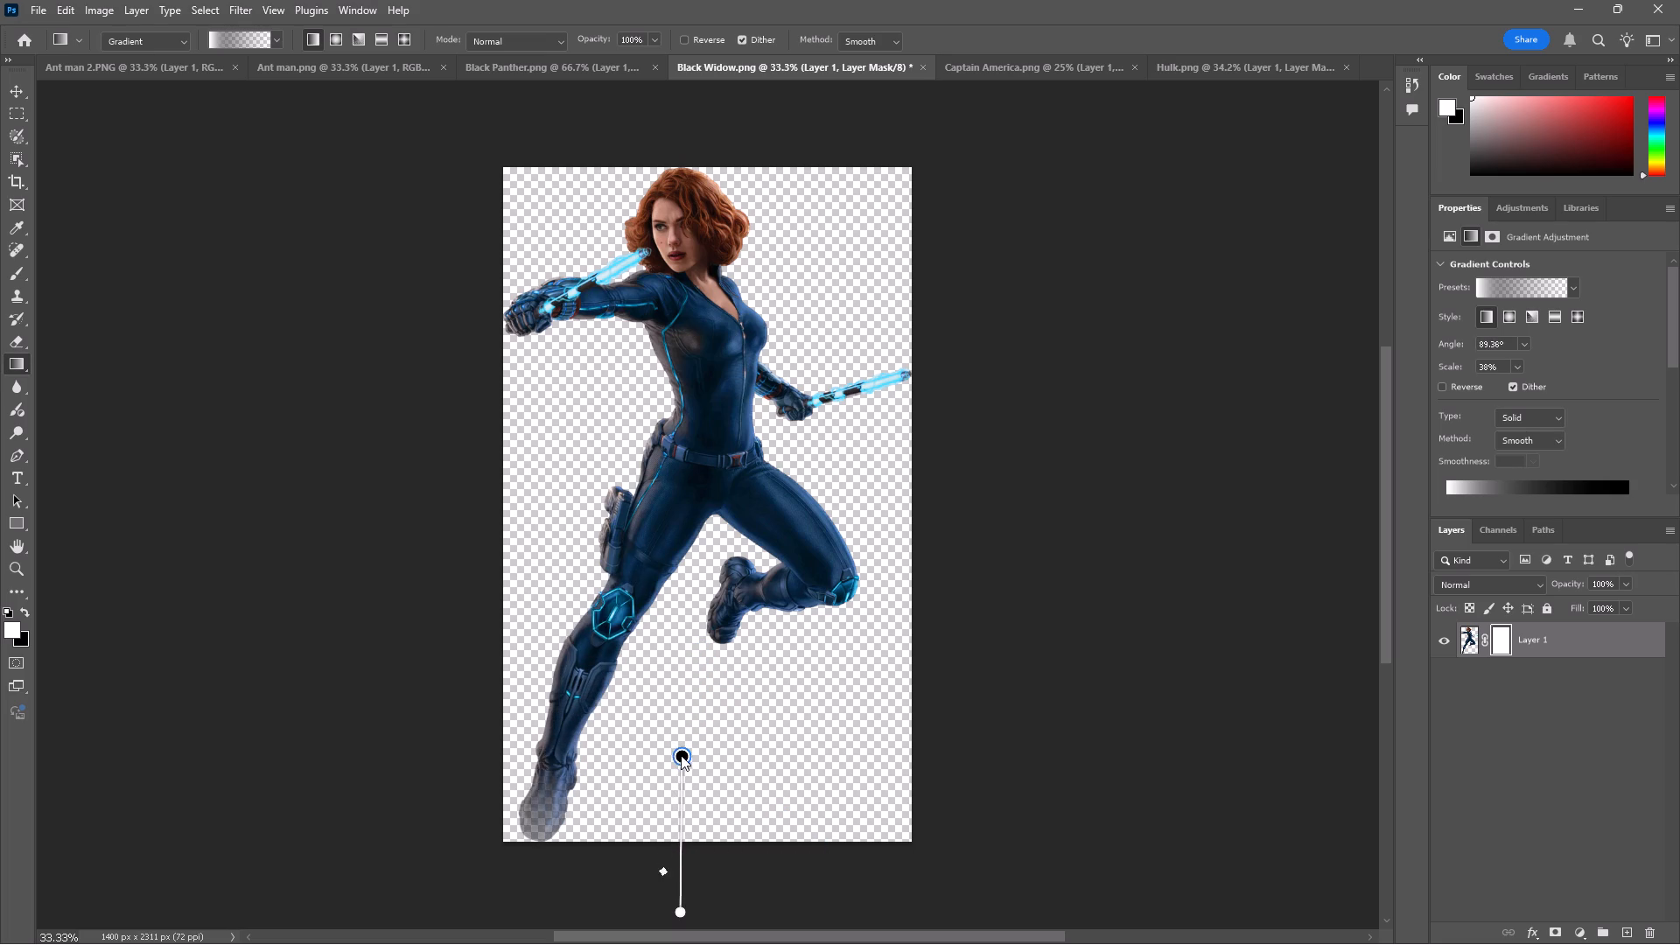
drag(681, 755, 675, 736)
Export the Black Widow image as a PNG named Black Widow in the 02. Heroes folder, replacing the existing file.
click(39, 8)
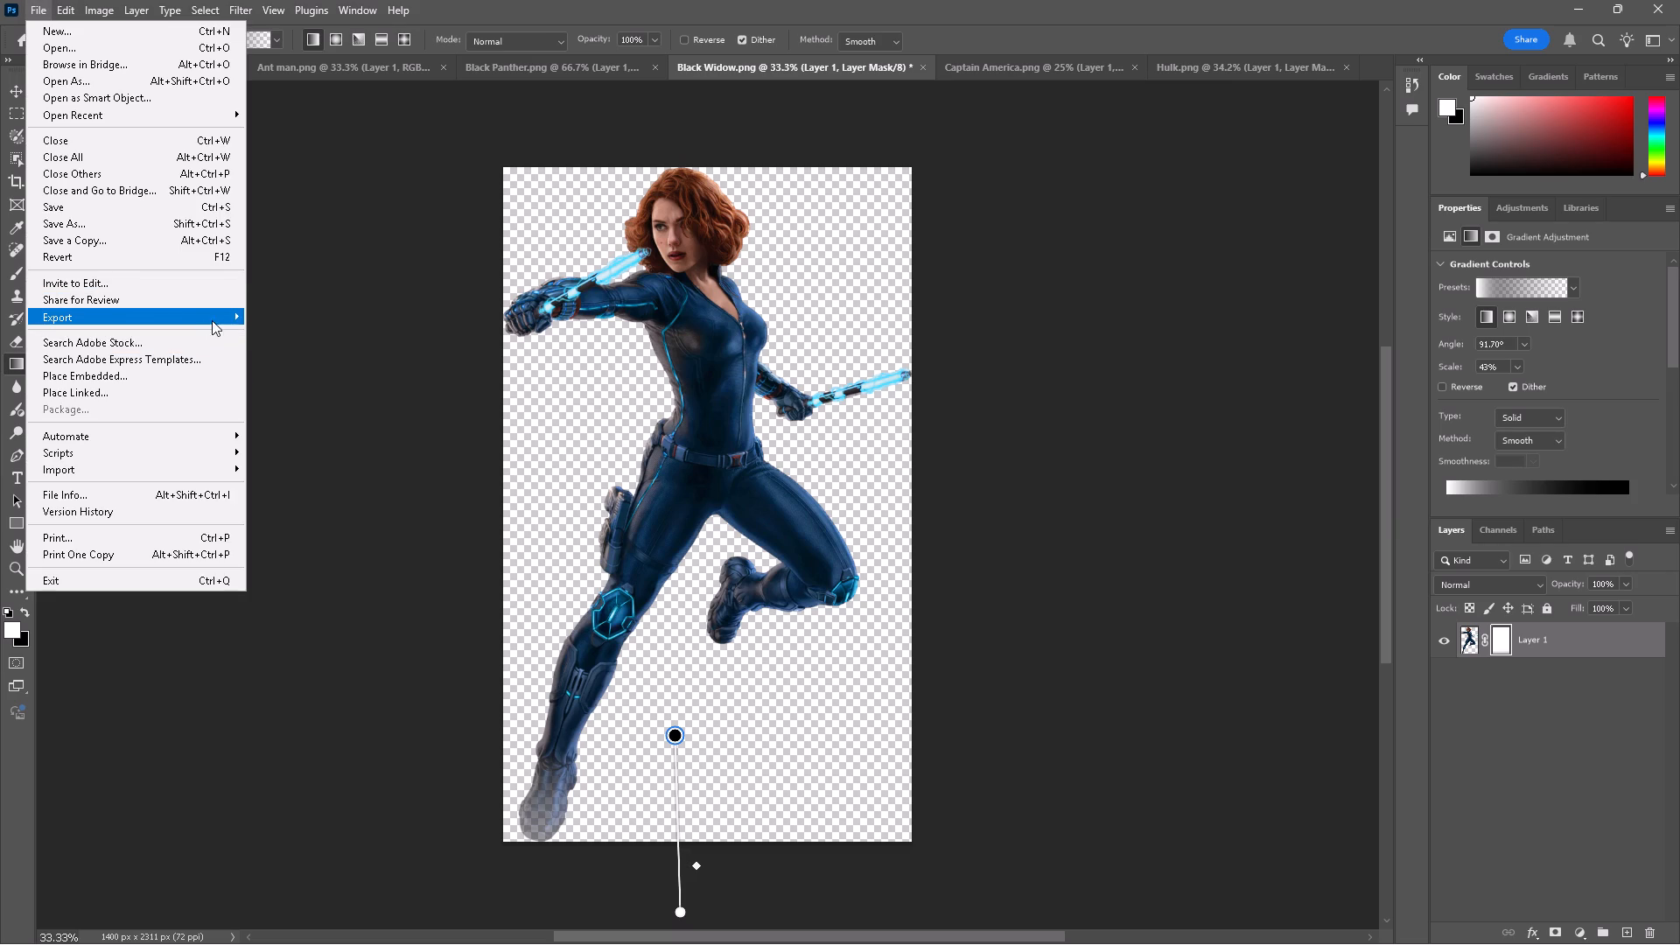
click(274, 316)
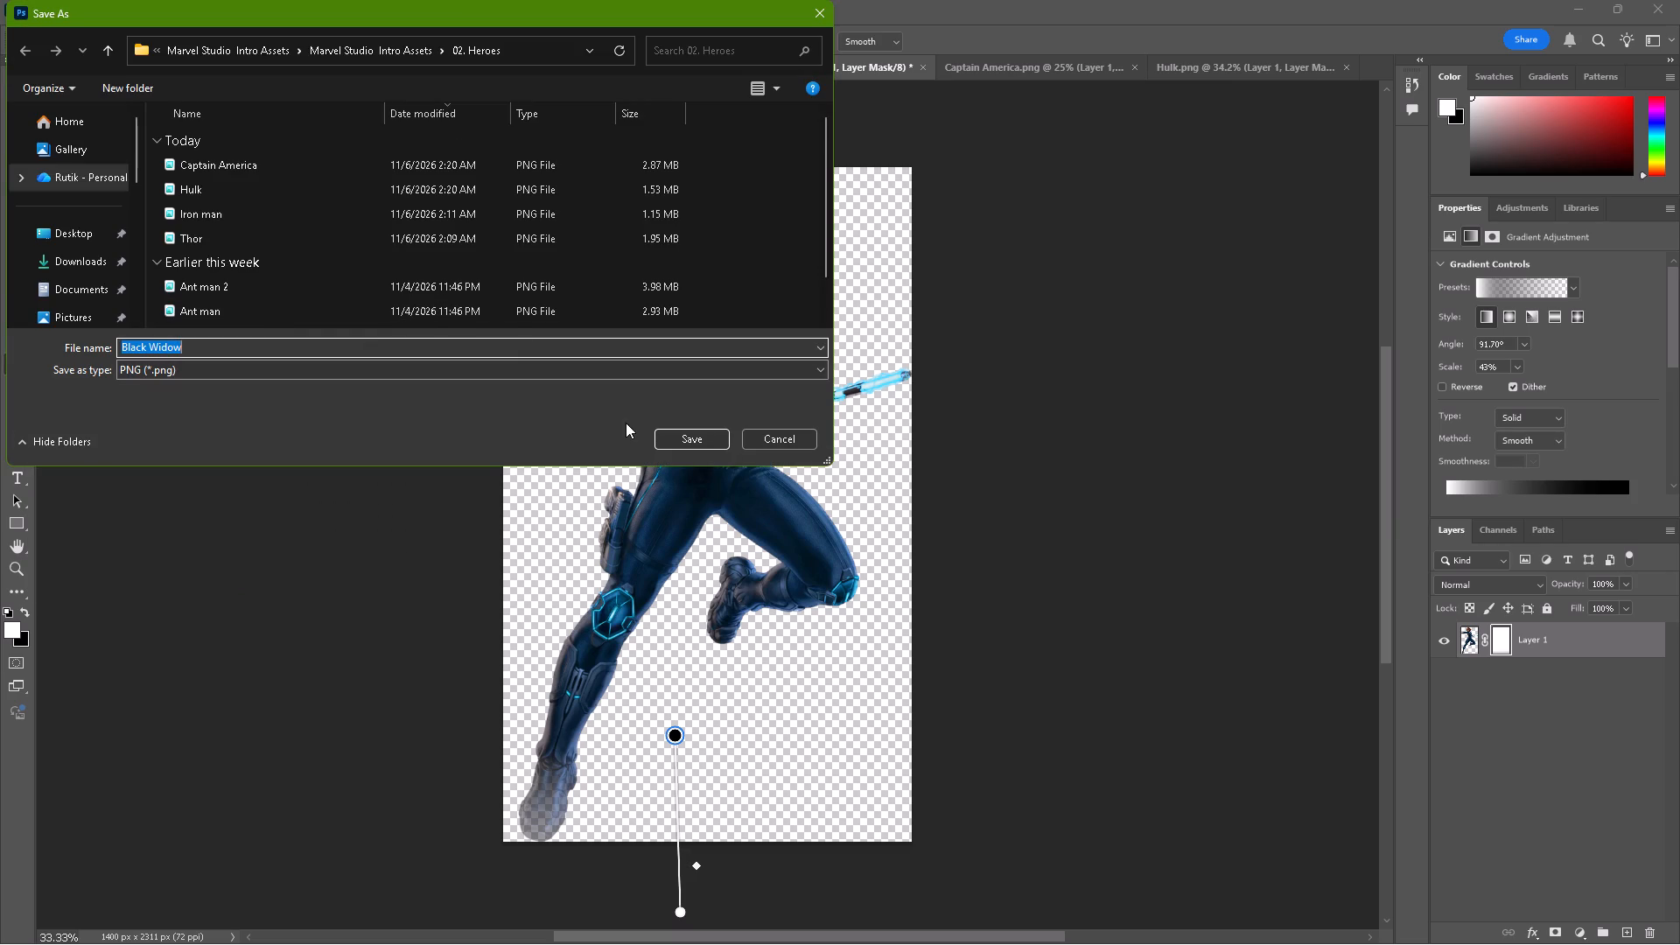
scroll(421, 258, down, 4)
click(318, 305)
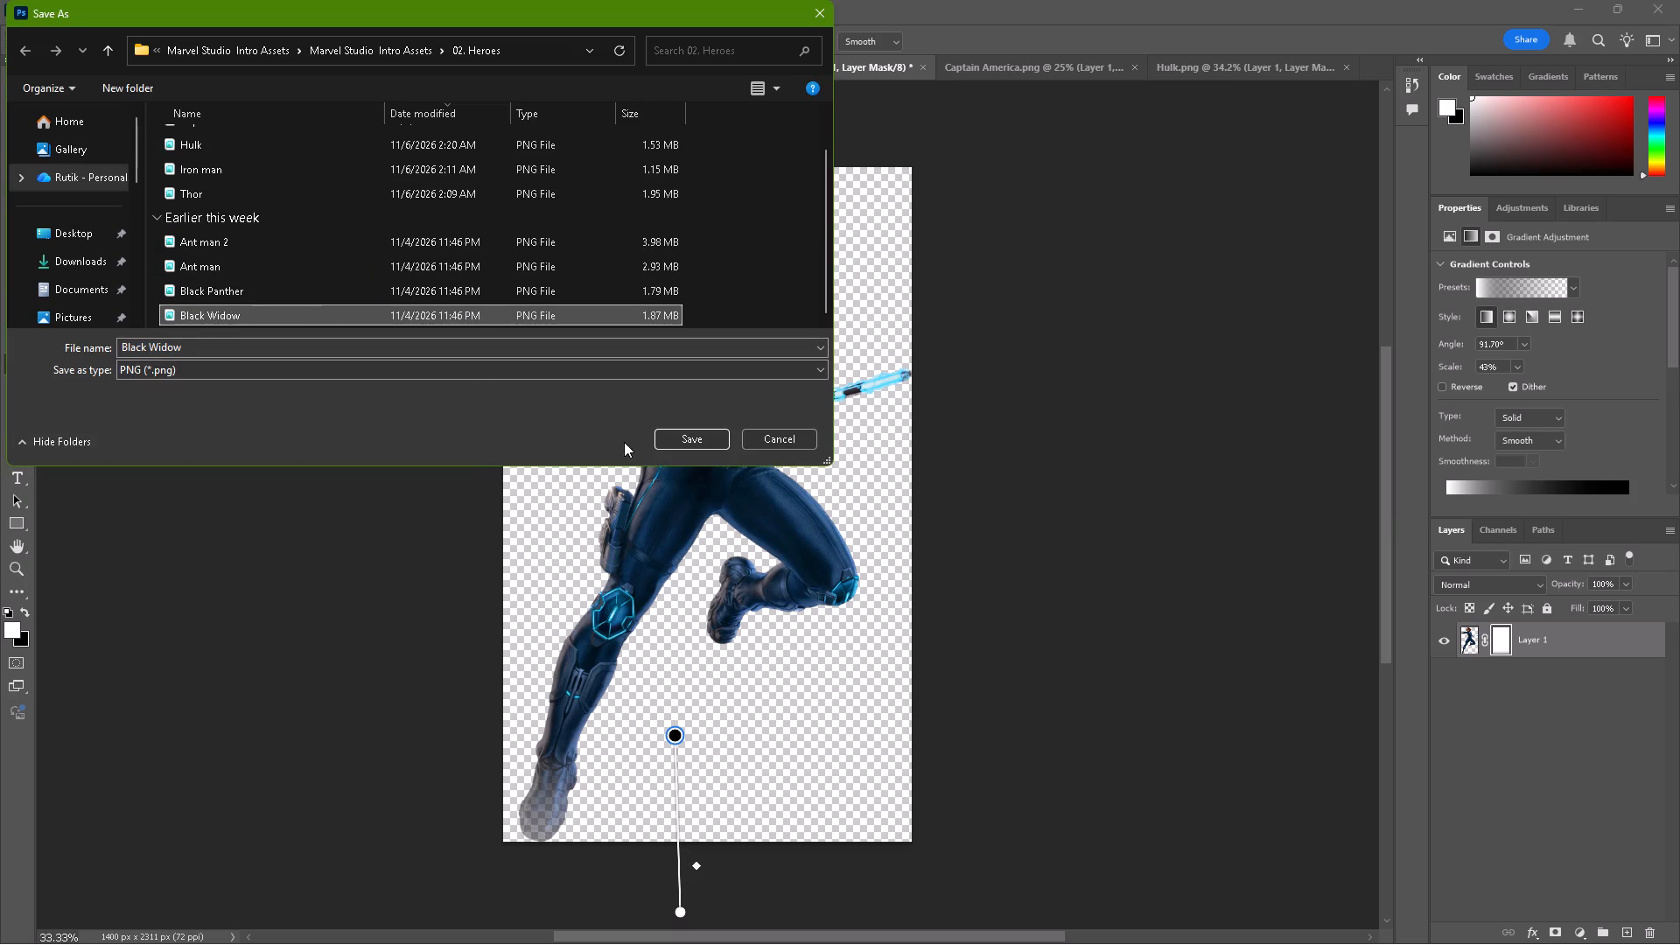
click(681, 437)
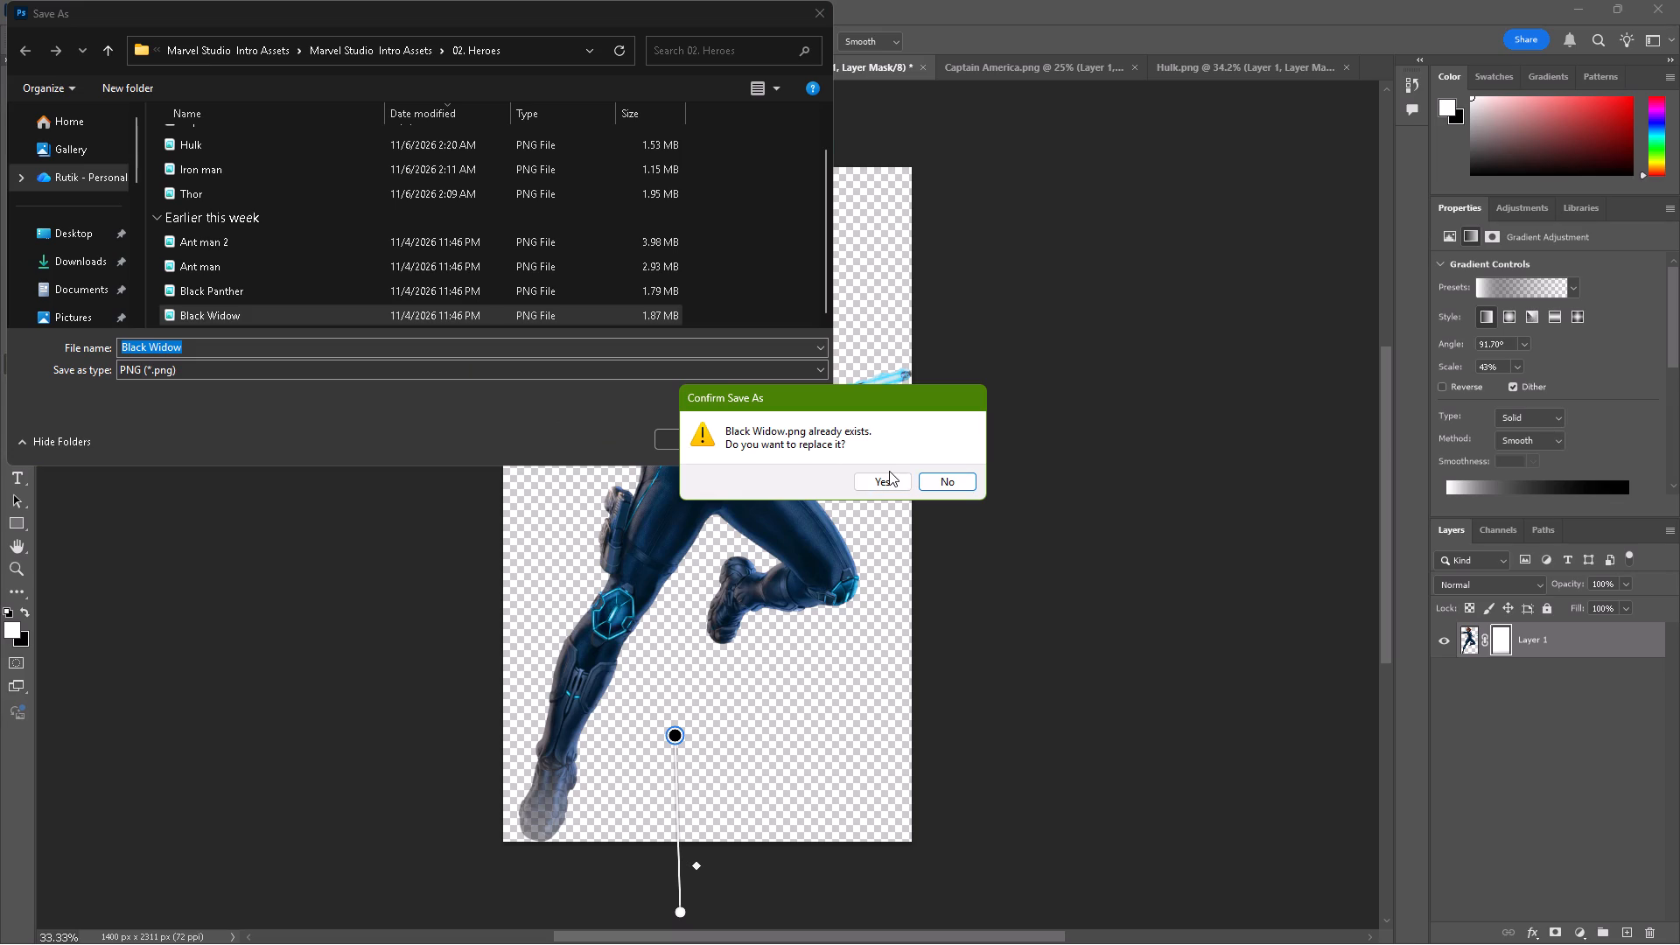
click(889, 471)
click(890, 475)
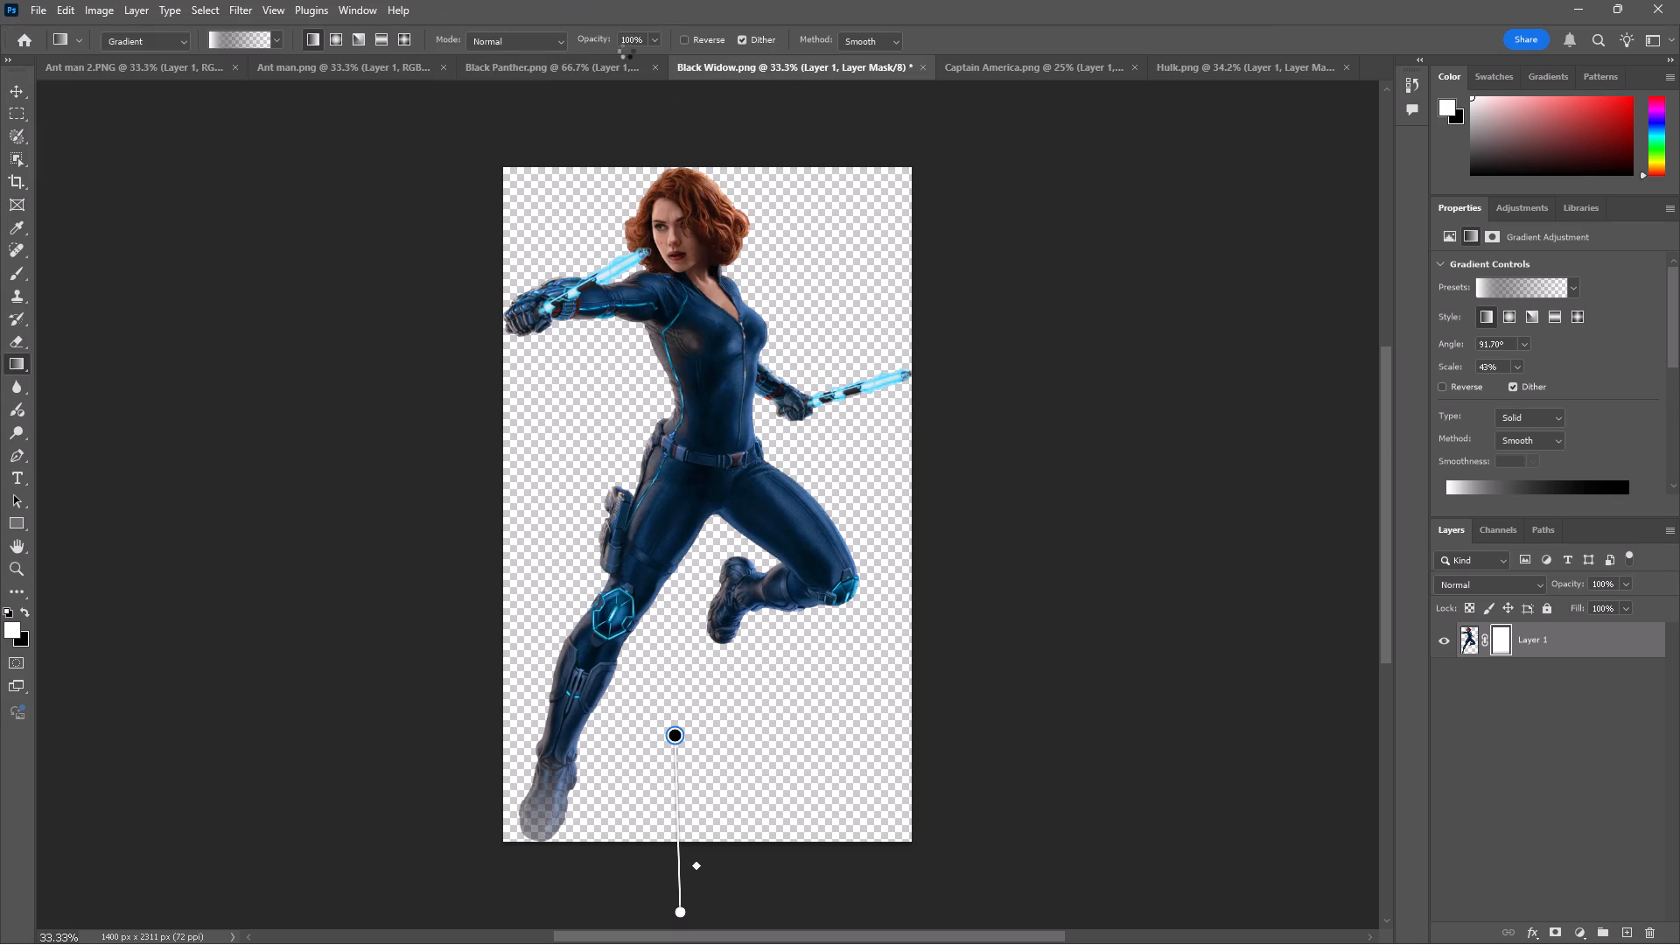
Switch to Black Panther.png and add a layer mask to Layer 1.
click(580, 71)
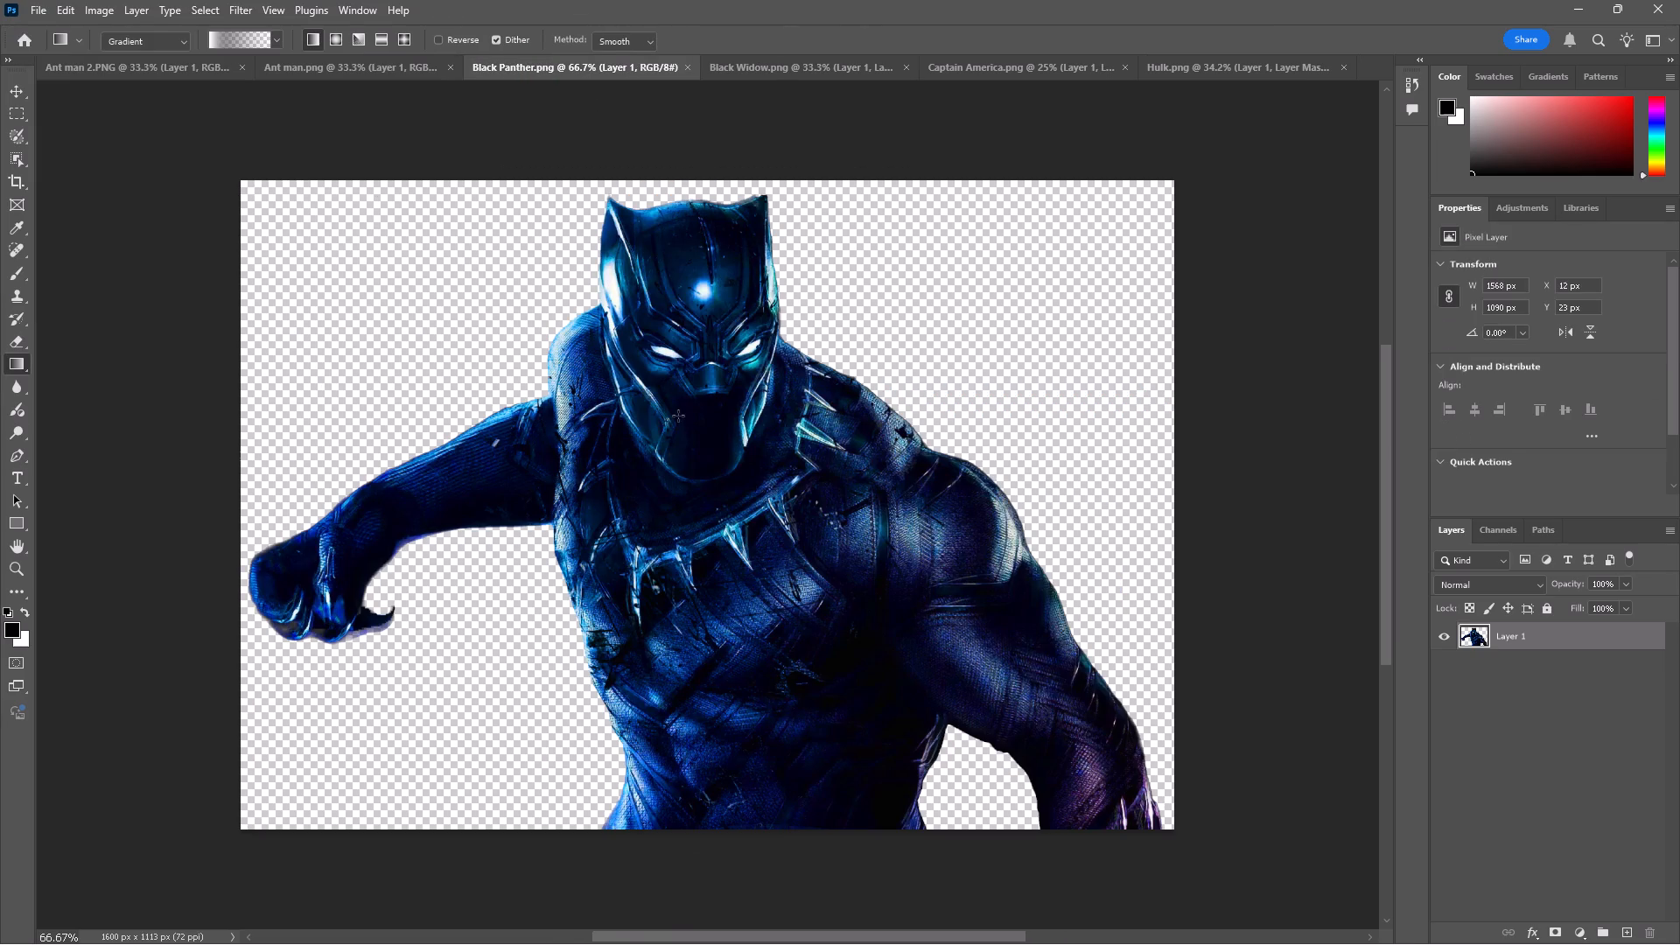
click(1555, 934)
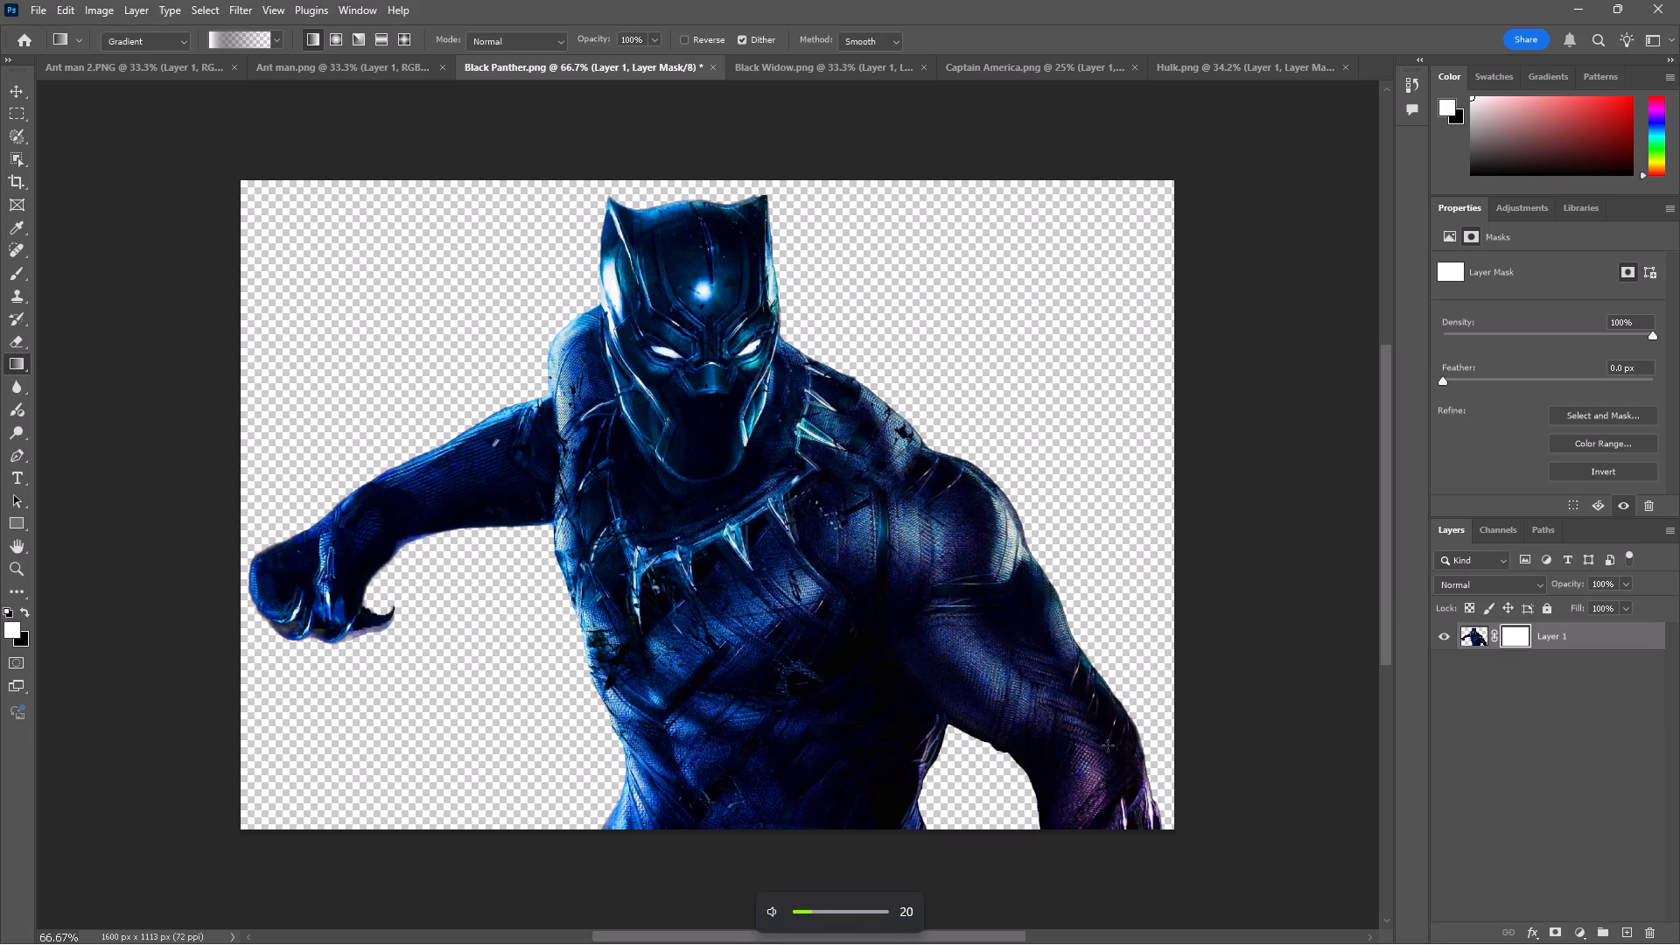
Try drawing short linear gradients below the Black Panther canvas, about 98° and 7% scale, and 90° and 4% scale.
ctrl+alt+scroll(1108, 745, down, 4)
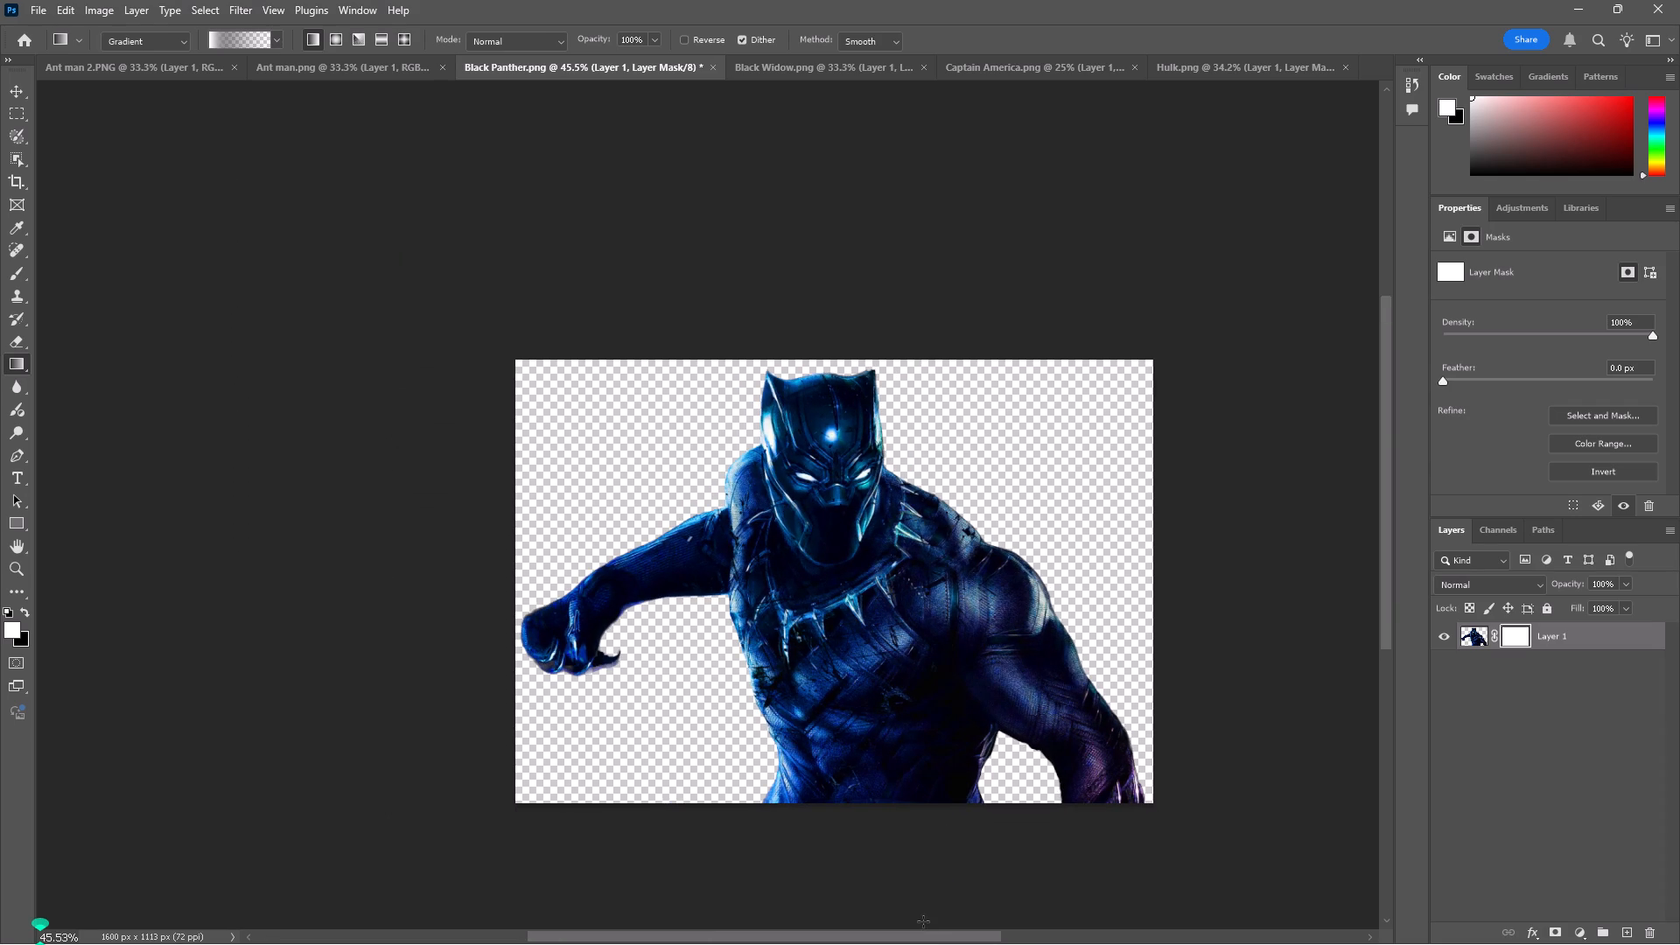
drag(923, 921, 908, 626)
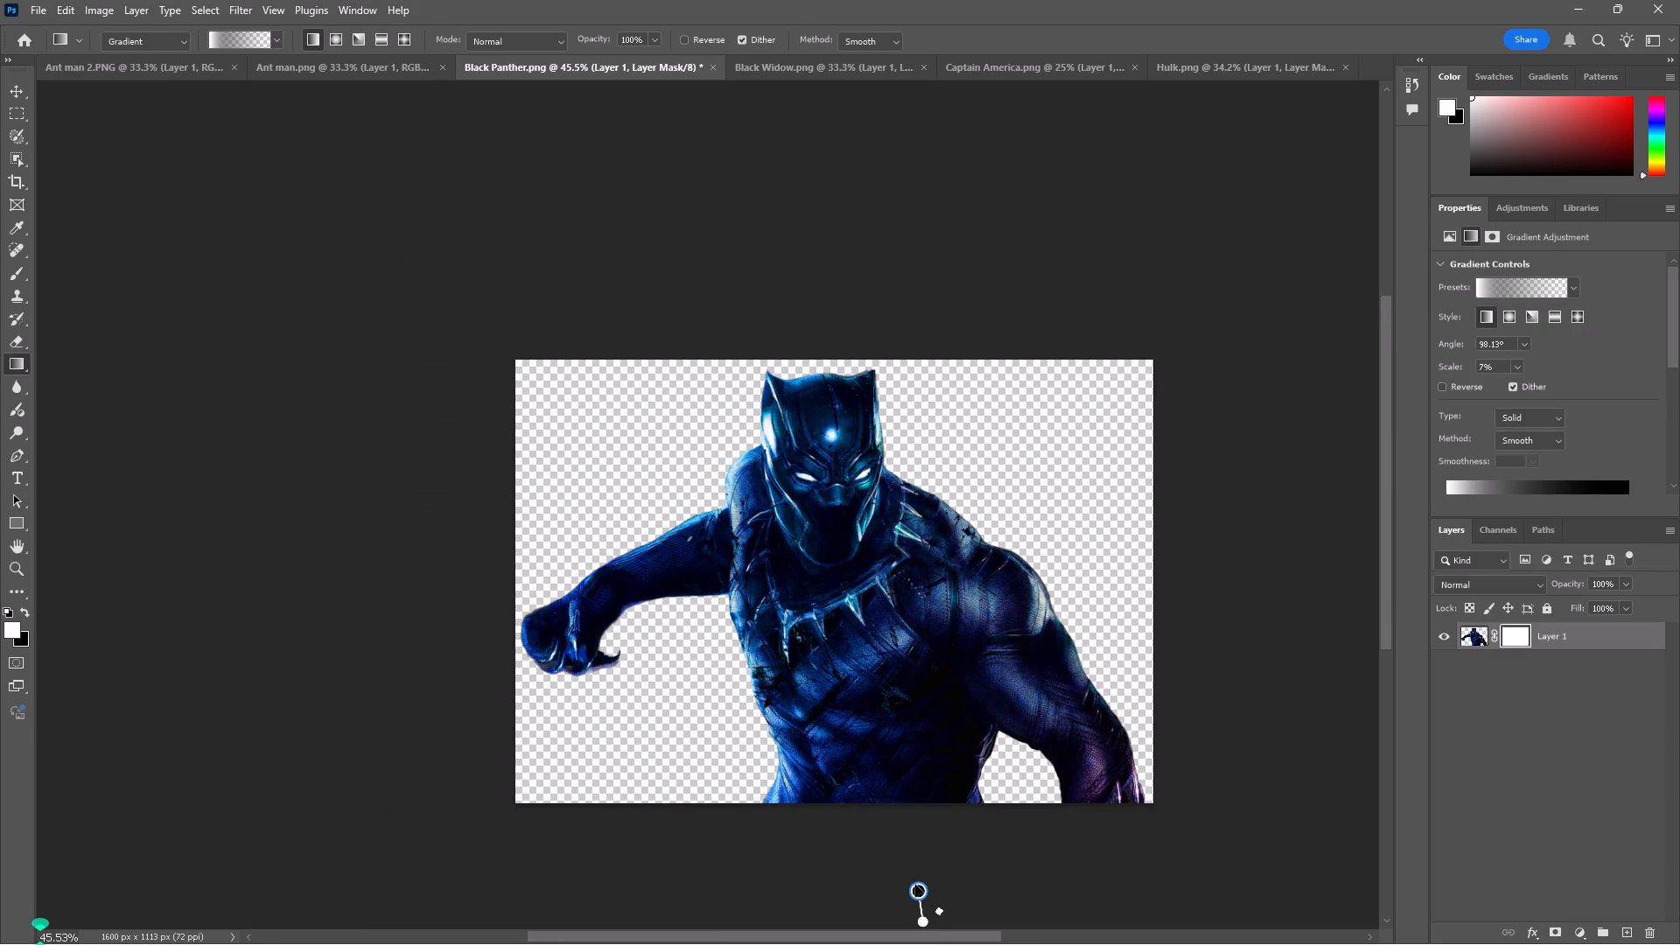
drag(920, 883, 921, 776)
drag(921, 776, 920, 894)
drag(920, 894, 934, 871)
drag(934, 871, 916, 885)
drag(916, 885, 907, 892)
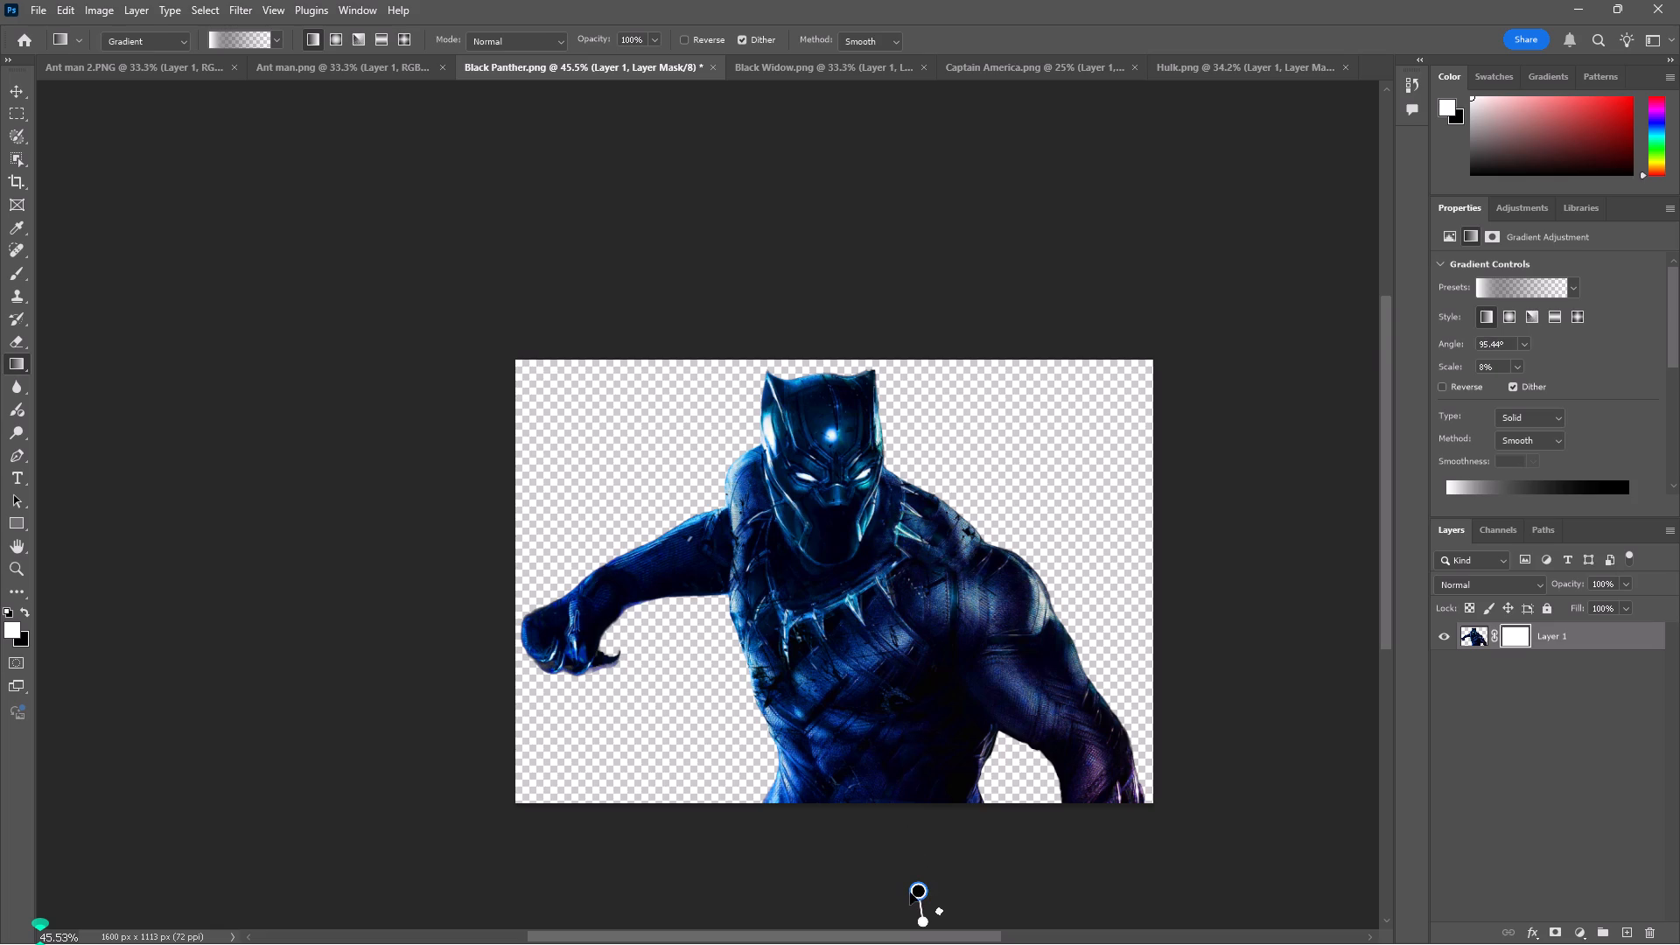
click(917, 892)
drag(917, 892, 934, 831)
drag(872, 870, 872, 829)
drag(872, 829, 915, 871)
Draw a linear gradient below the Black Panther canvas and move its white end up to his chest, about -85° and 57% scale.
drag(915, 871, 787, 662)
drag(917, 875, 840, 785)
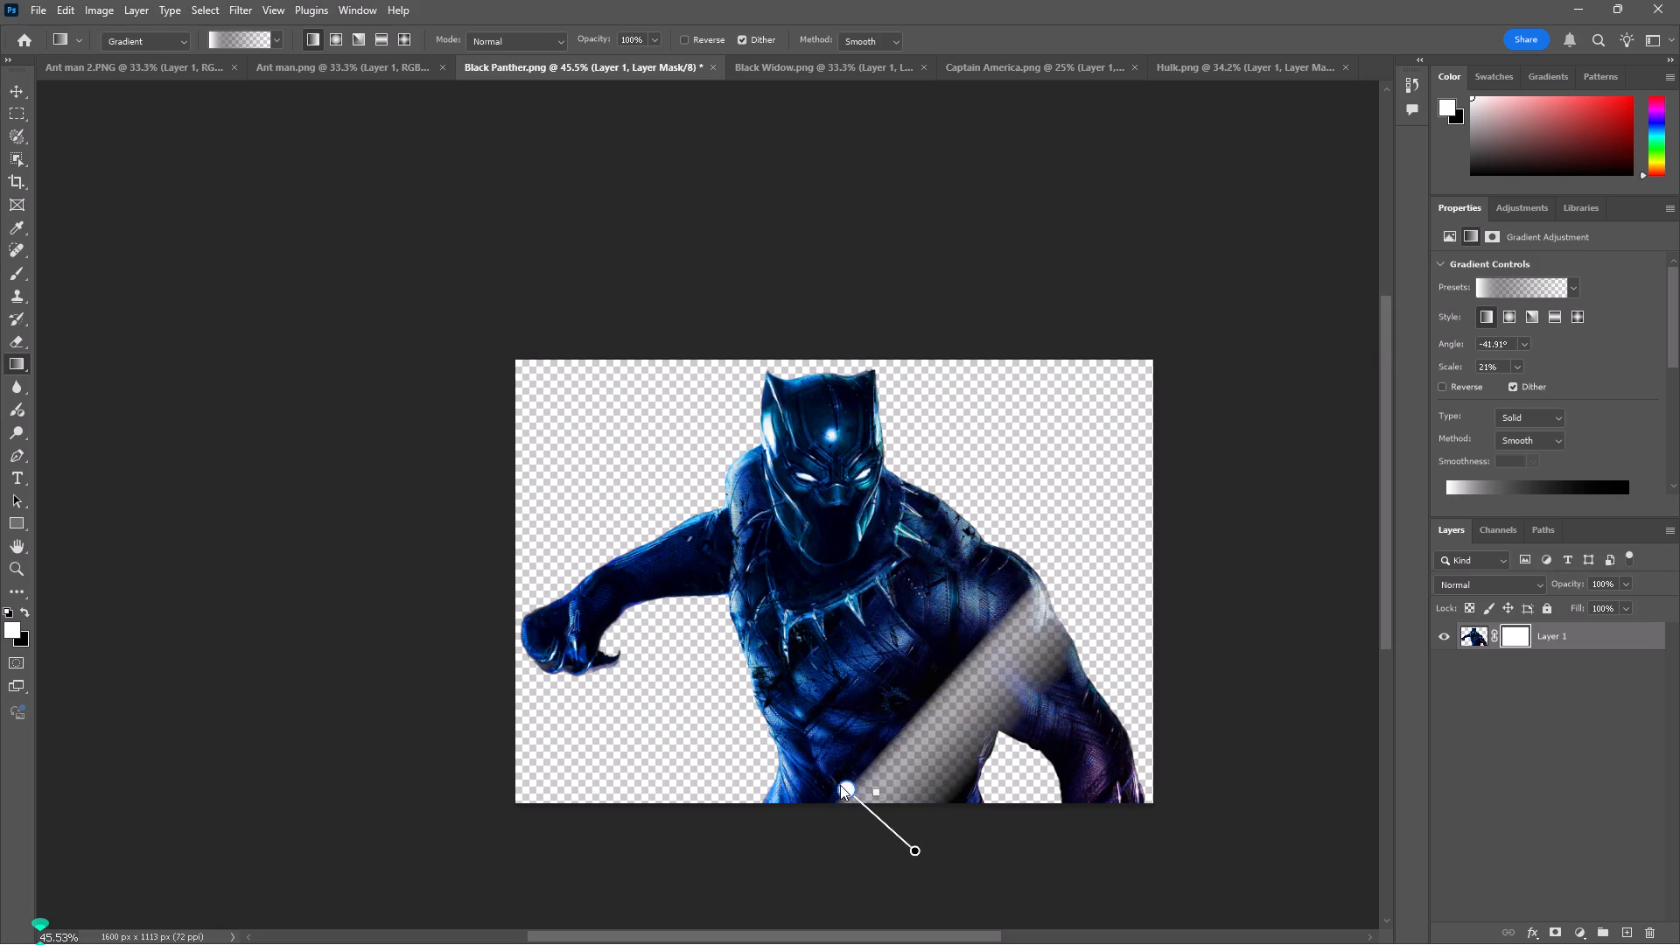
drag(840, 785, 902, 728)
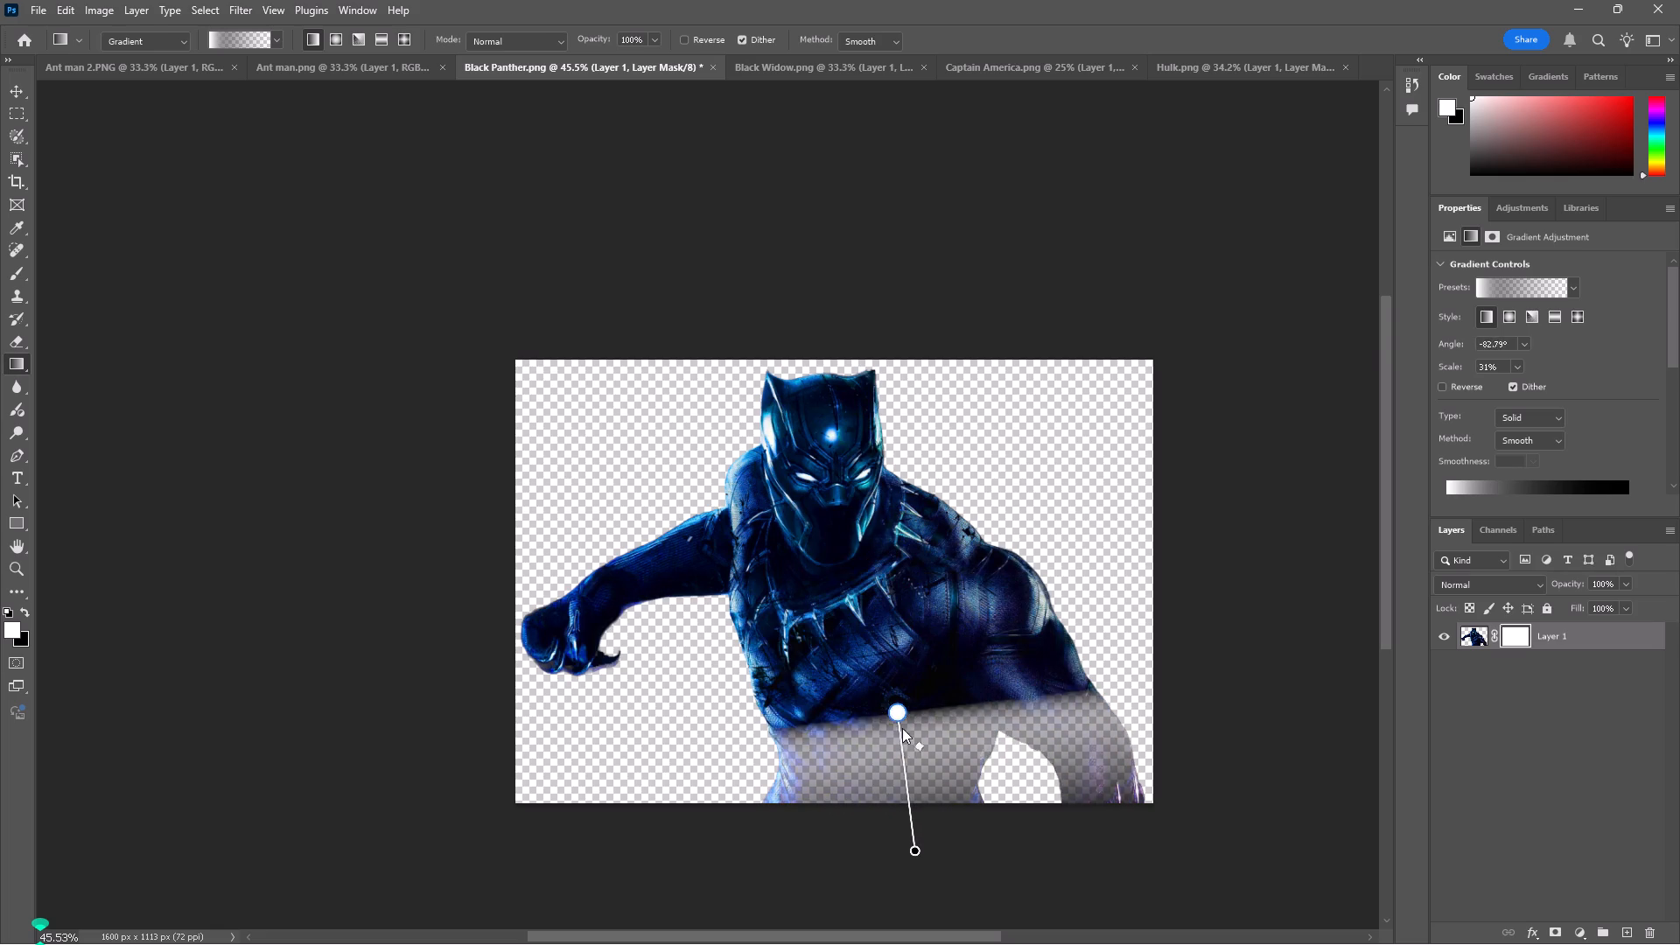
drag(902, 728, 895, 597)
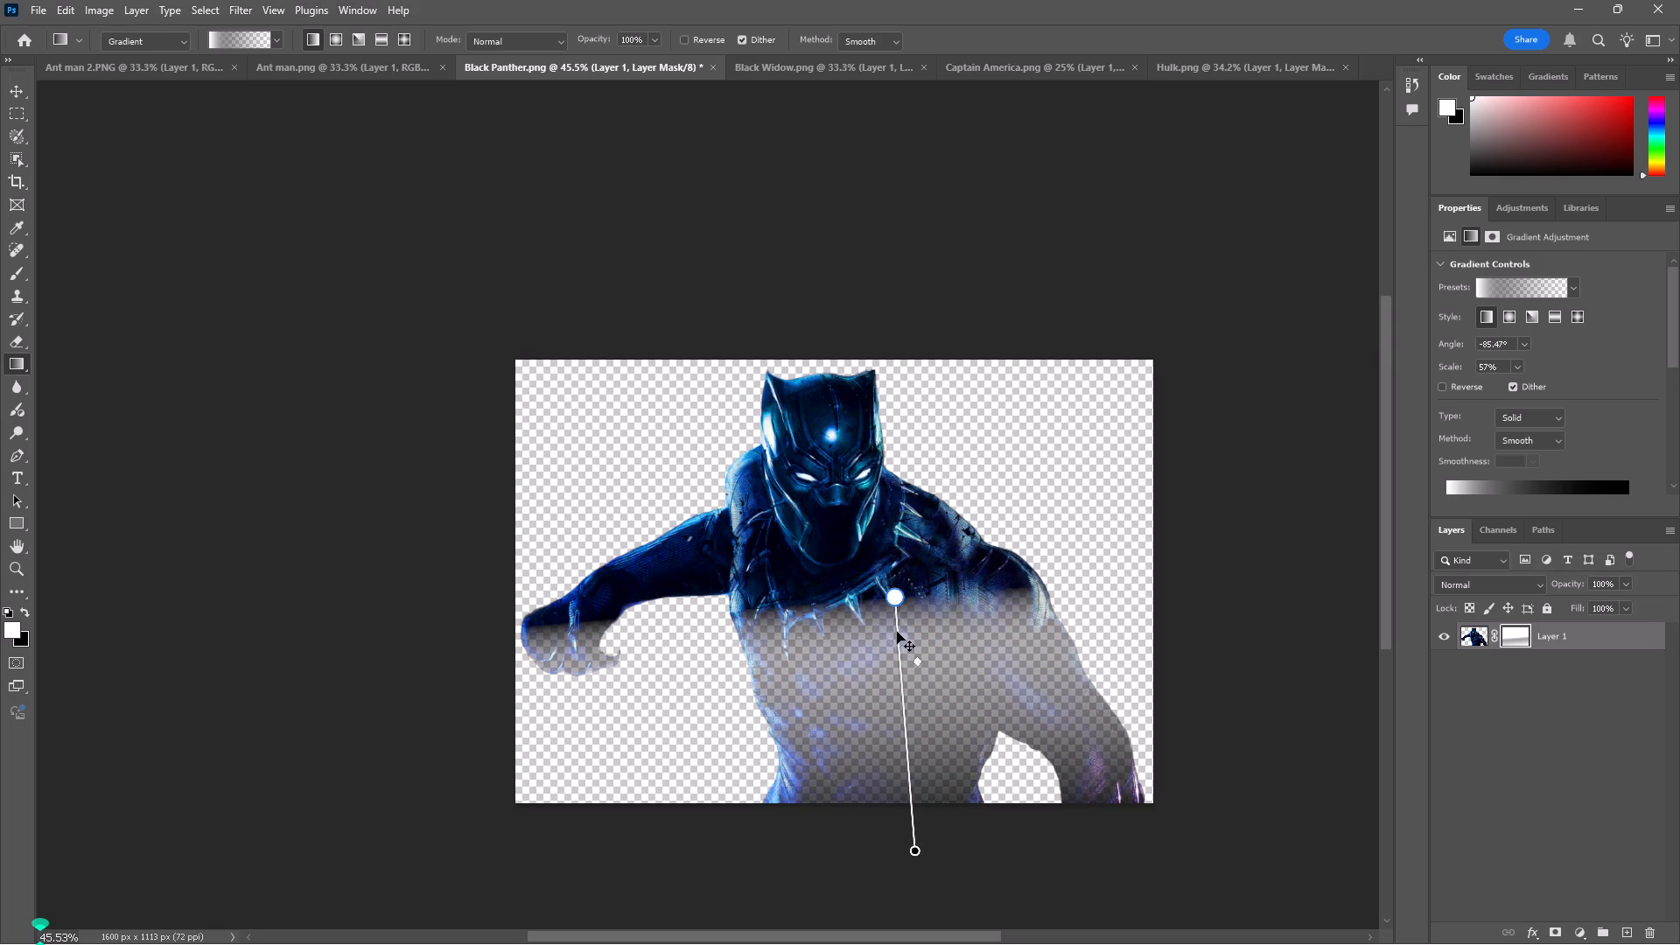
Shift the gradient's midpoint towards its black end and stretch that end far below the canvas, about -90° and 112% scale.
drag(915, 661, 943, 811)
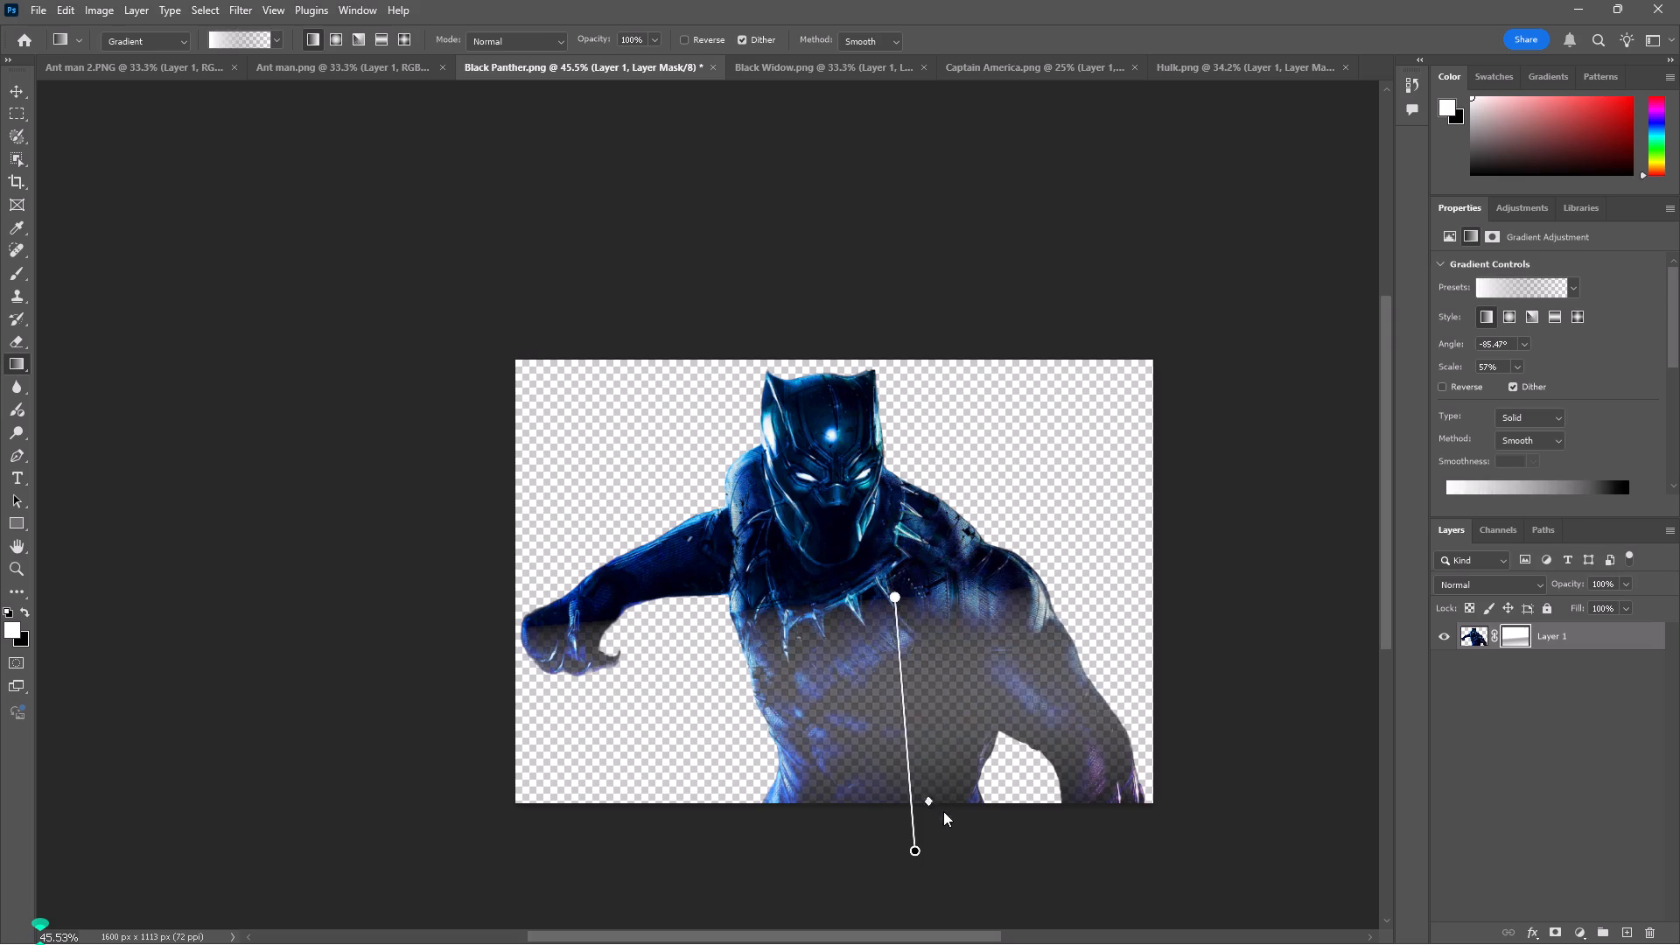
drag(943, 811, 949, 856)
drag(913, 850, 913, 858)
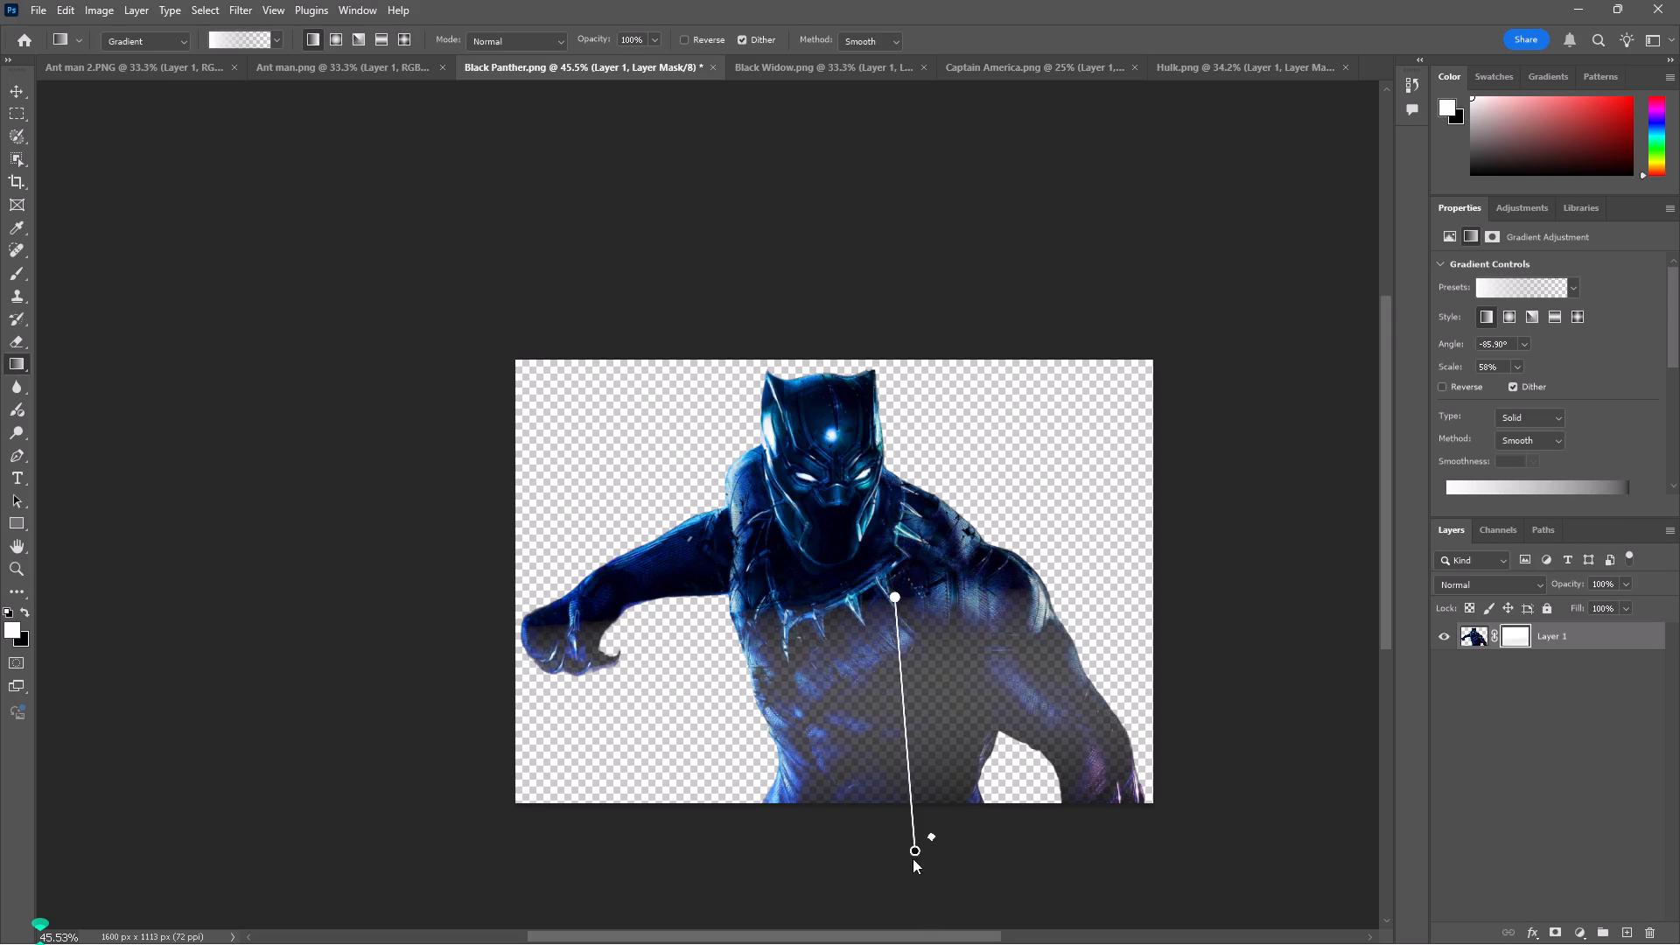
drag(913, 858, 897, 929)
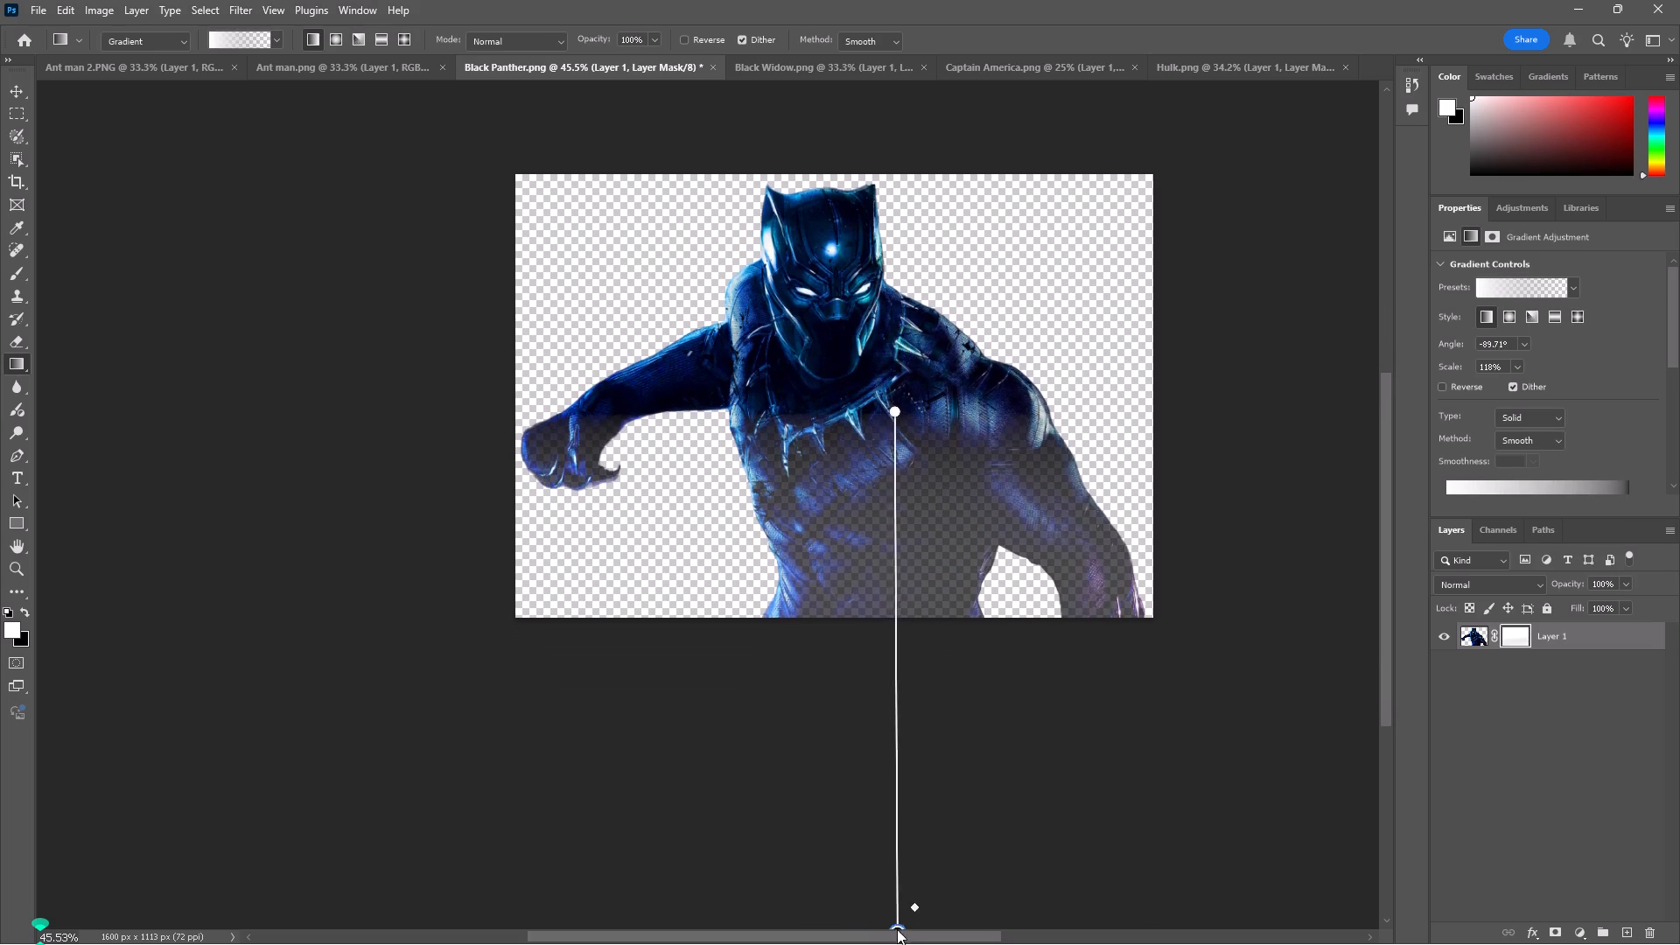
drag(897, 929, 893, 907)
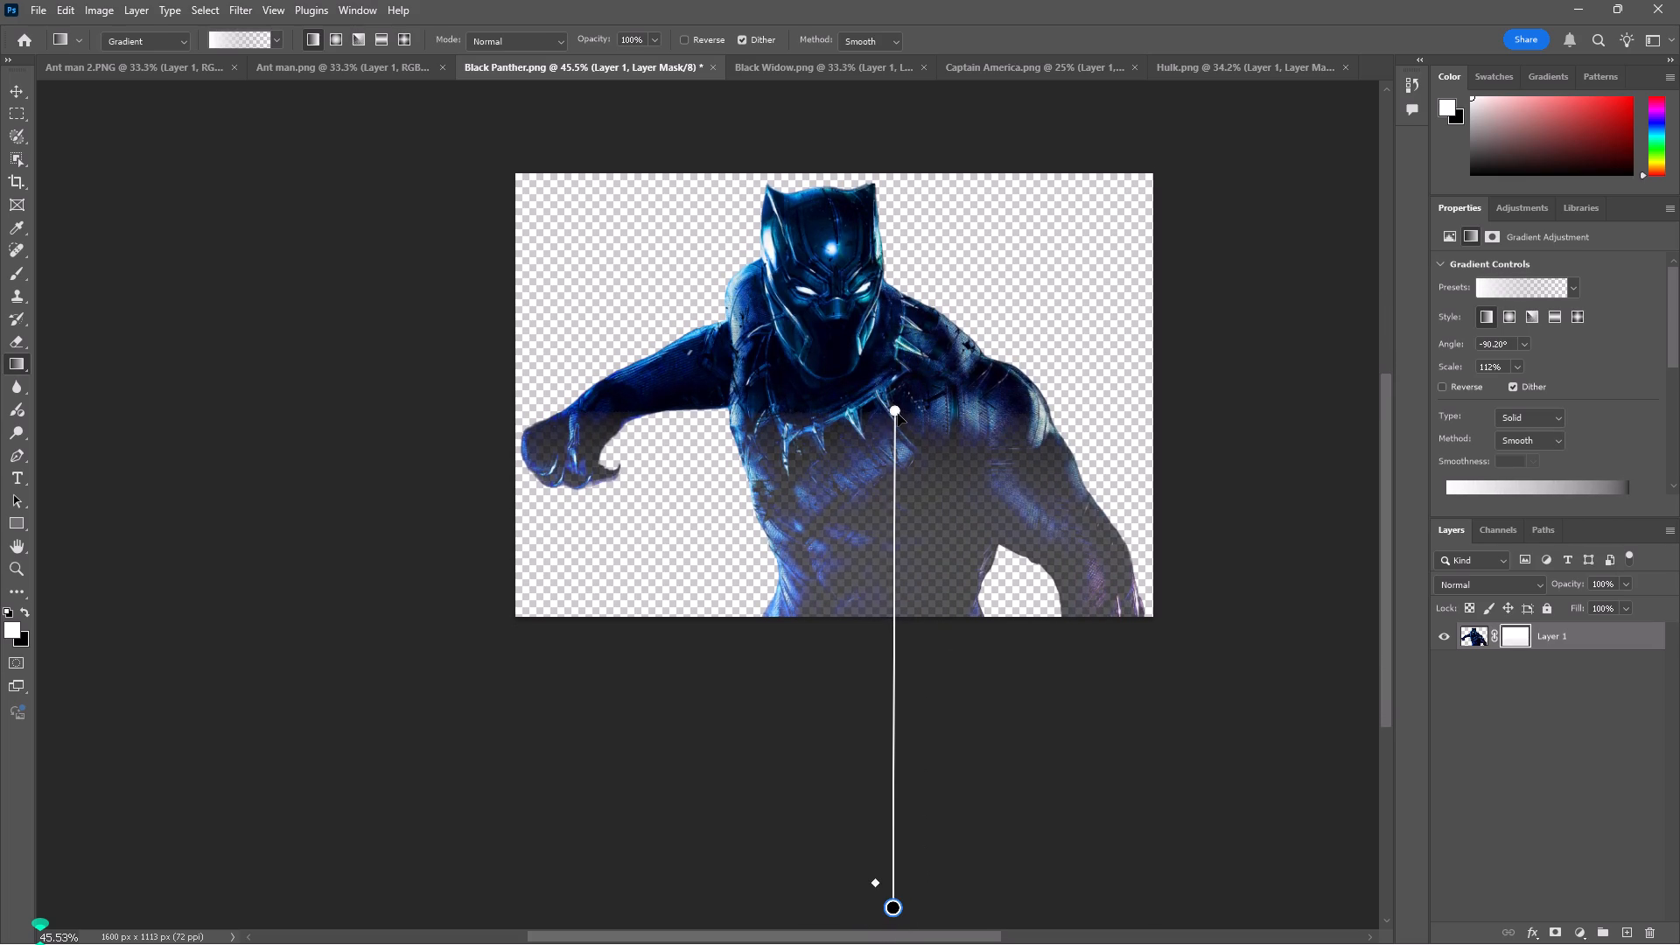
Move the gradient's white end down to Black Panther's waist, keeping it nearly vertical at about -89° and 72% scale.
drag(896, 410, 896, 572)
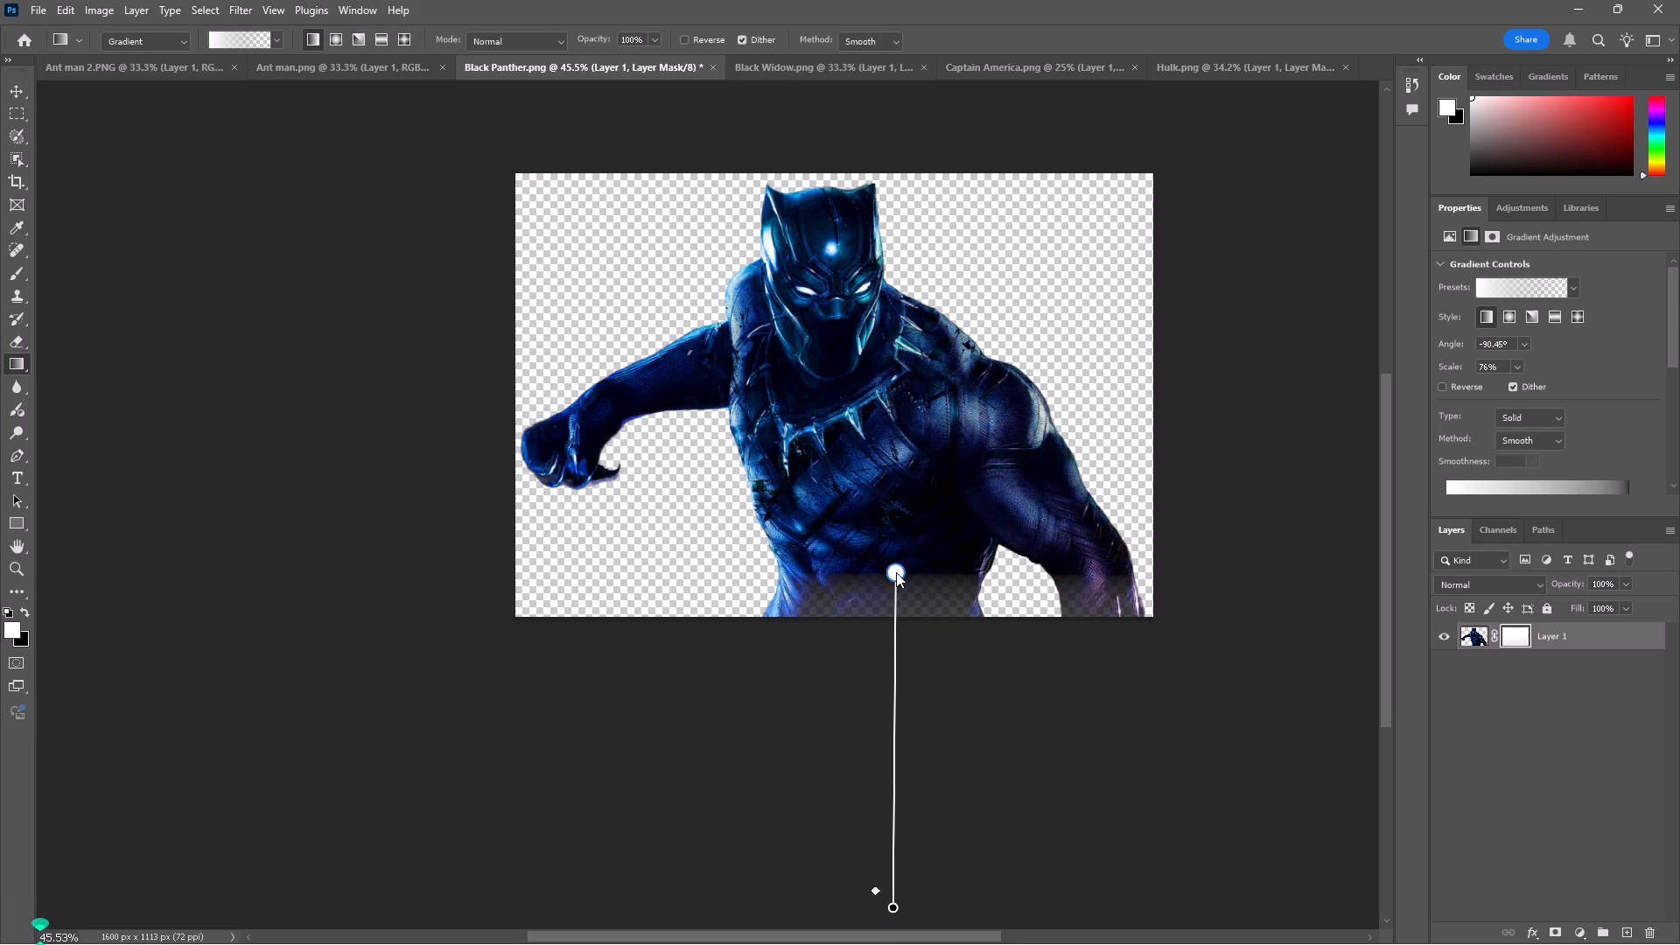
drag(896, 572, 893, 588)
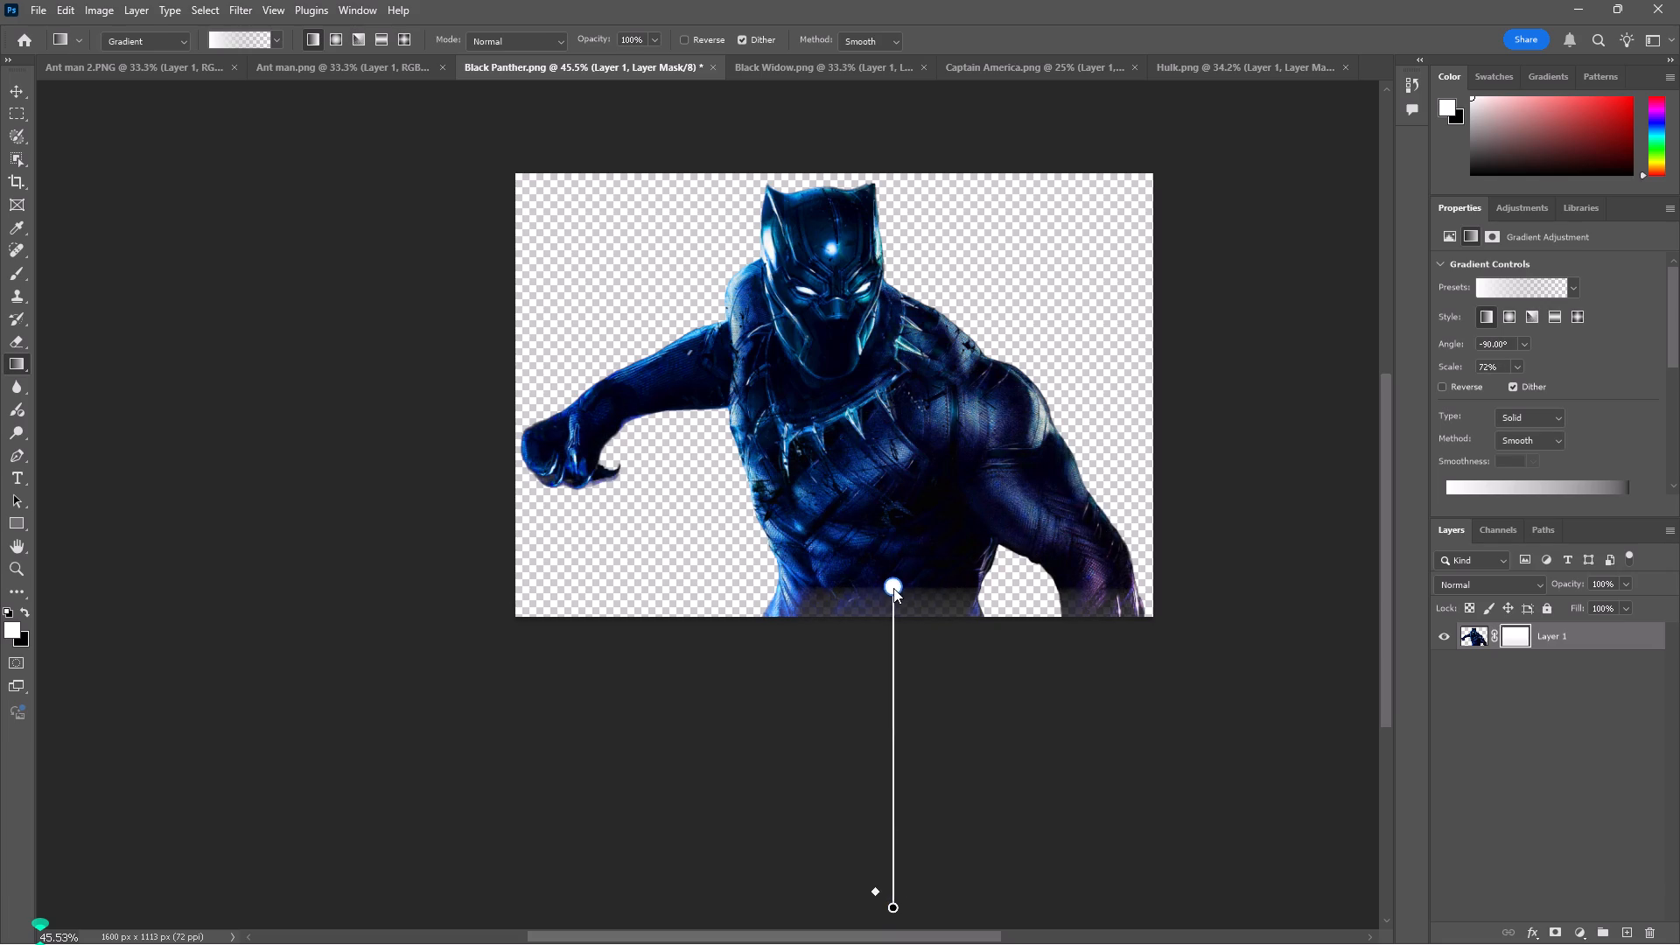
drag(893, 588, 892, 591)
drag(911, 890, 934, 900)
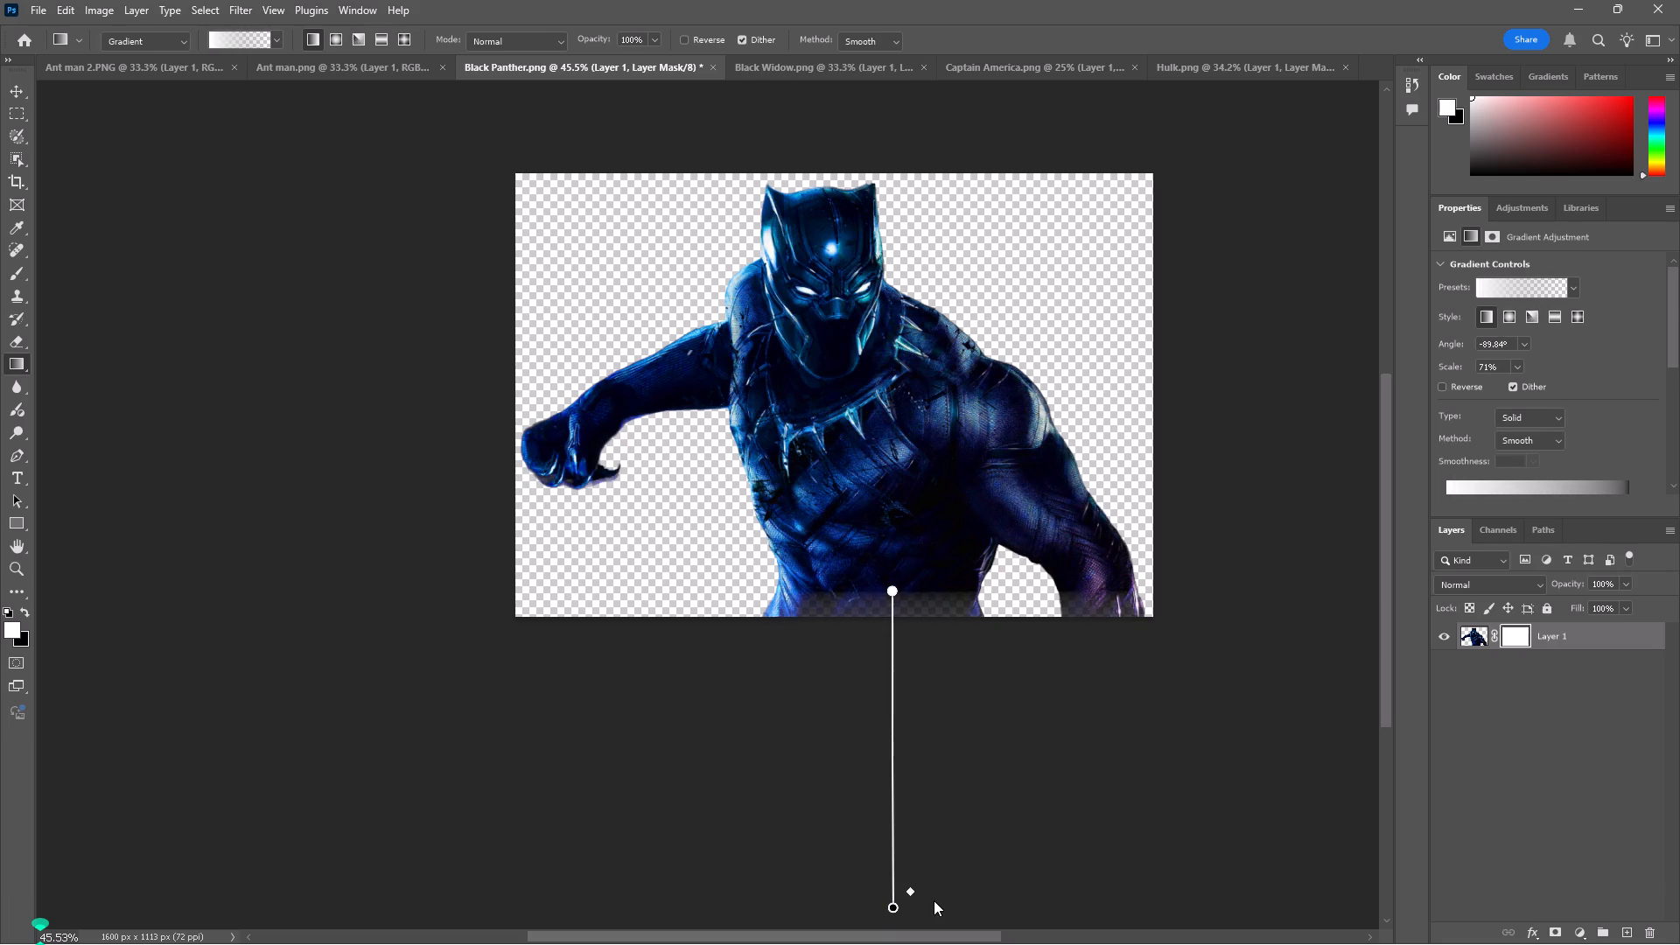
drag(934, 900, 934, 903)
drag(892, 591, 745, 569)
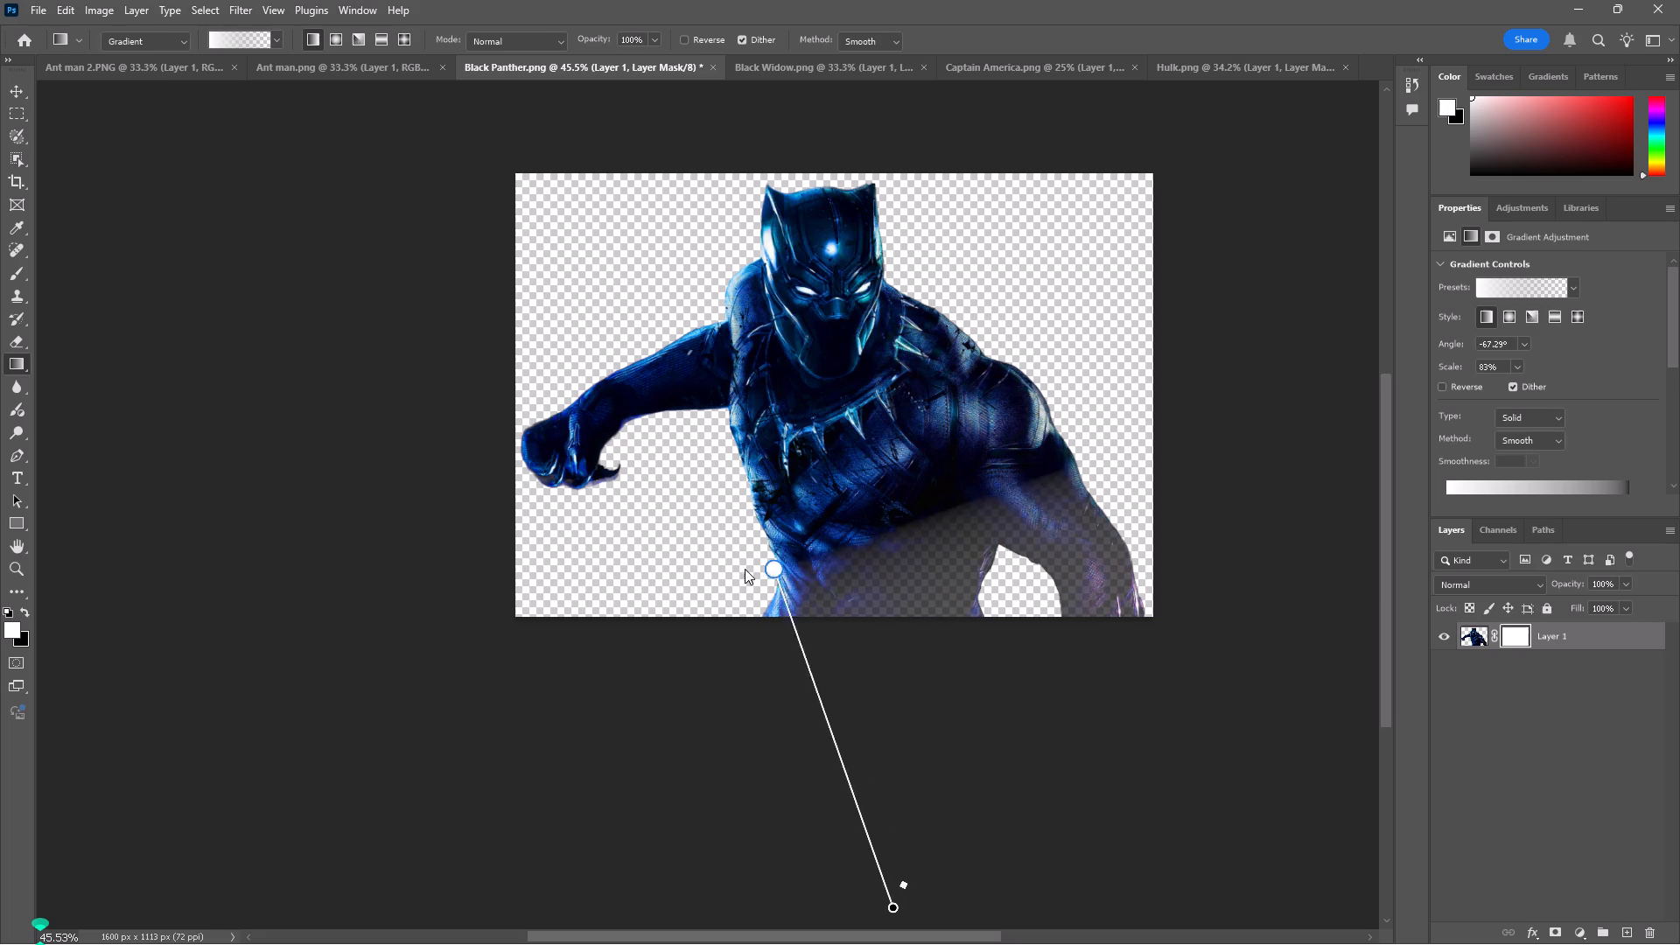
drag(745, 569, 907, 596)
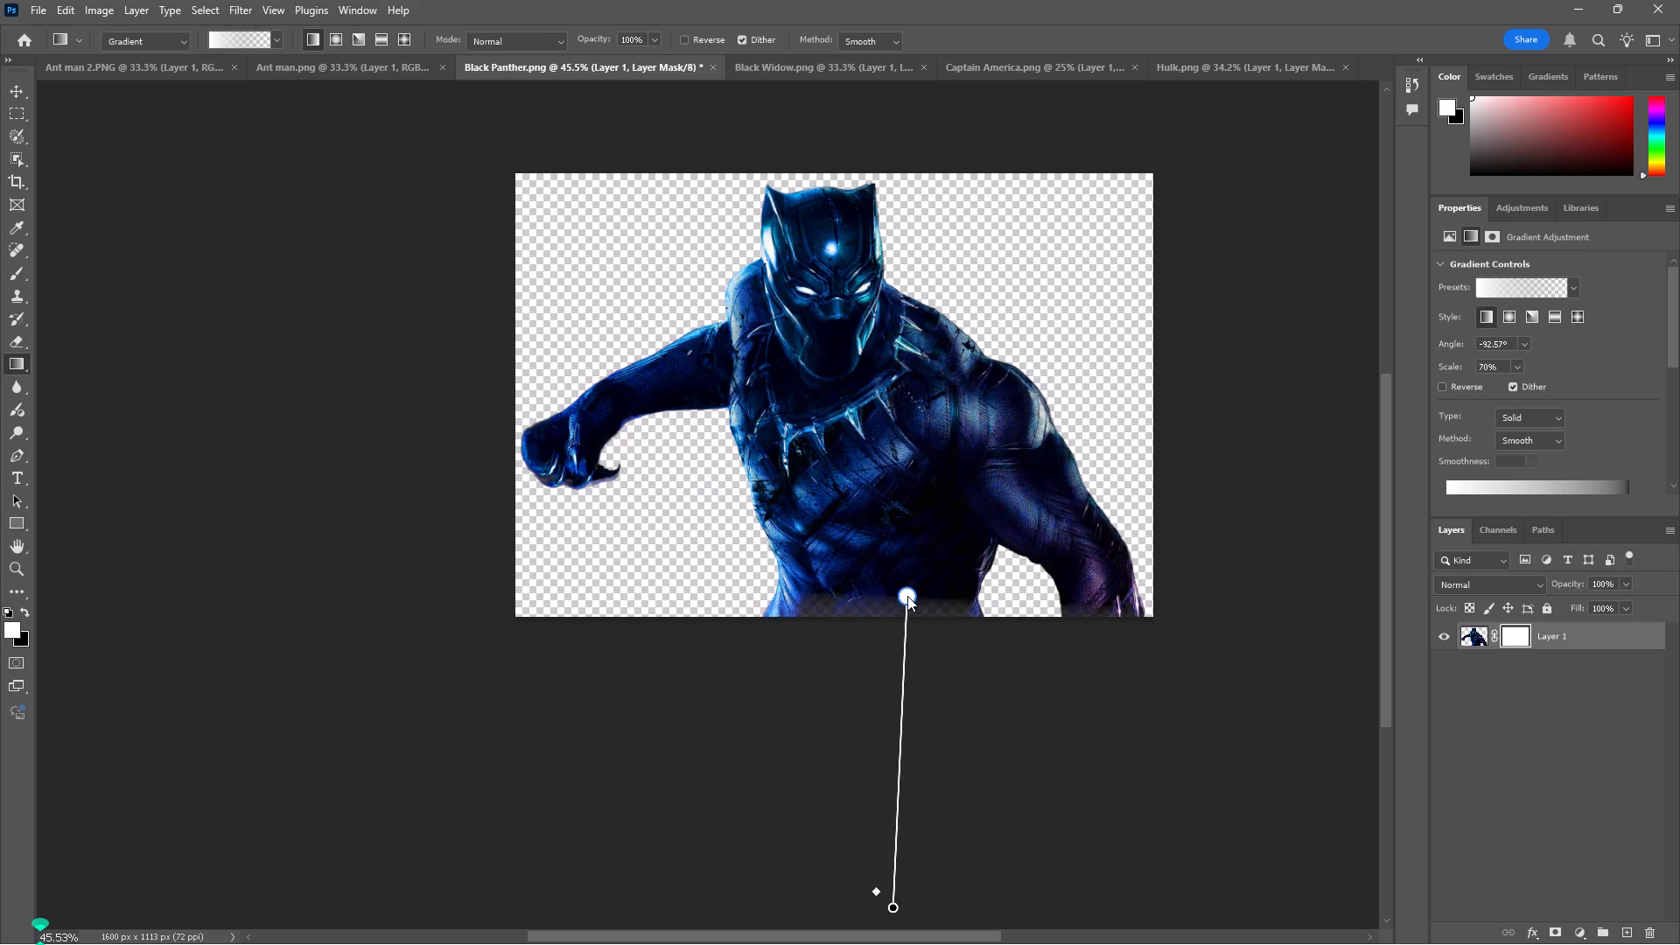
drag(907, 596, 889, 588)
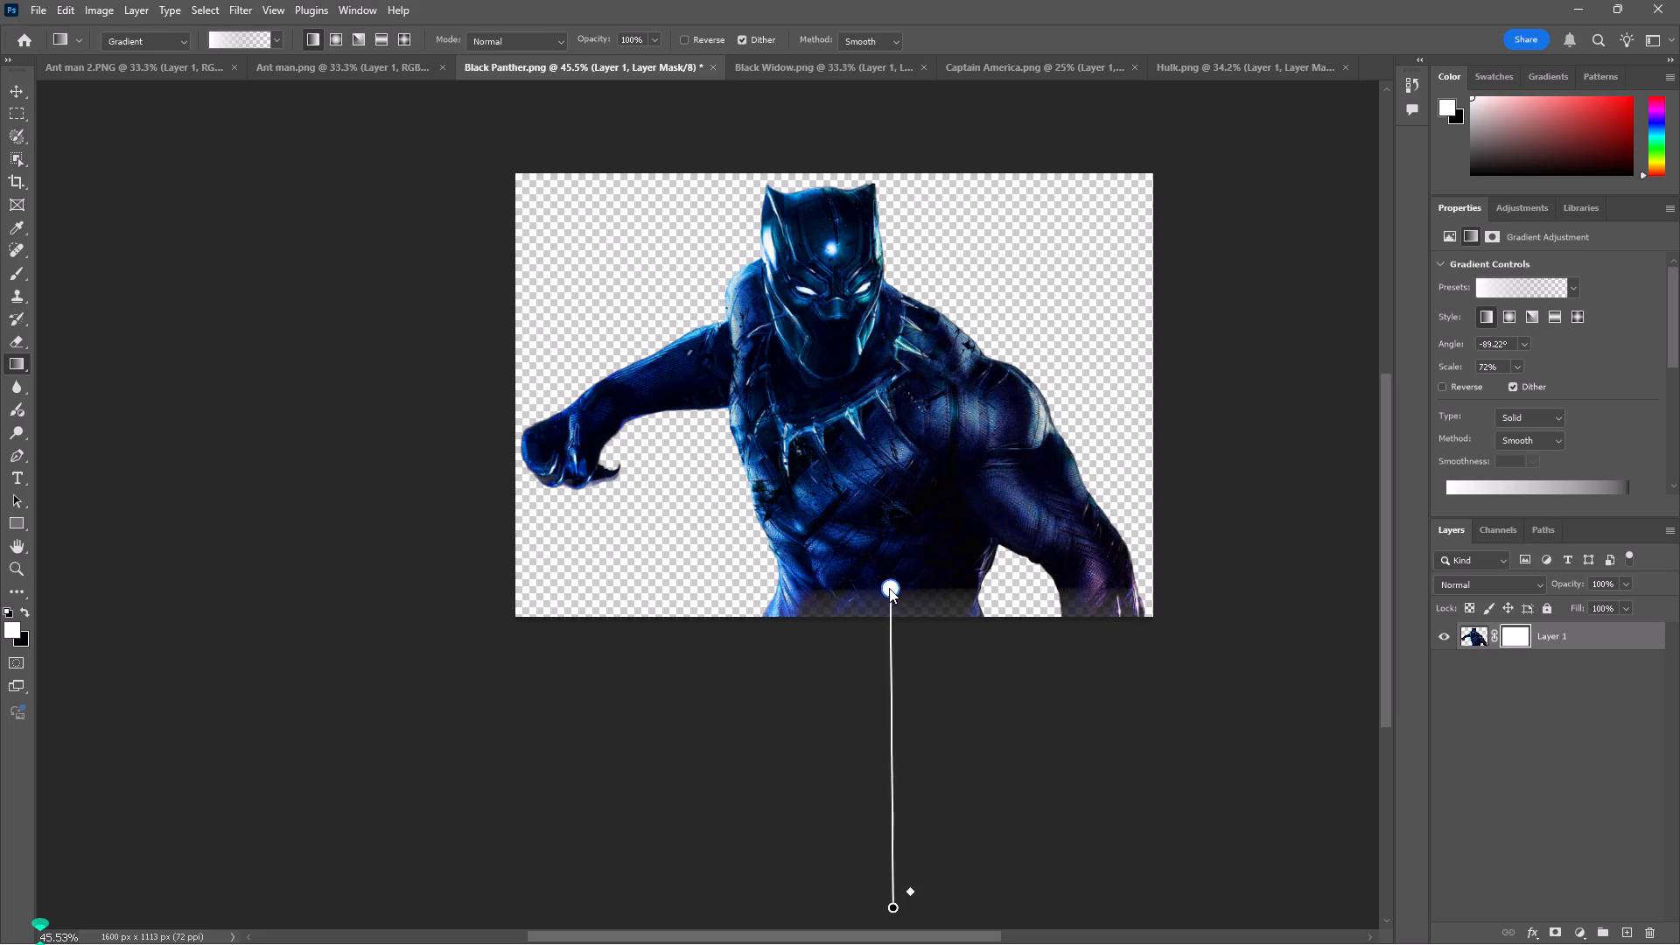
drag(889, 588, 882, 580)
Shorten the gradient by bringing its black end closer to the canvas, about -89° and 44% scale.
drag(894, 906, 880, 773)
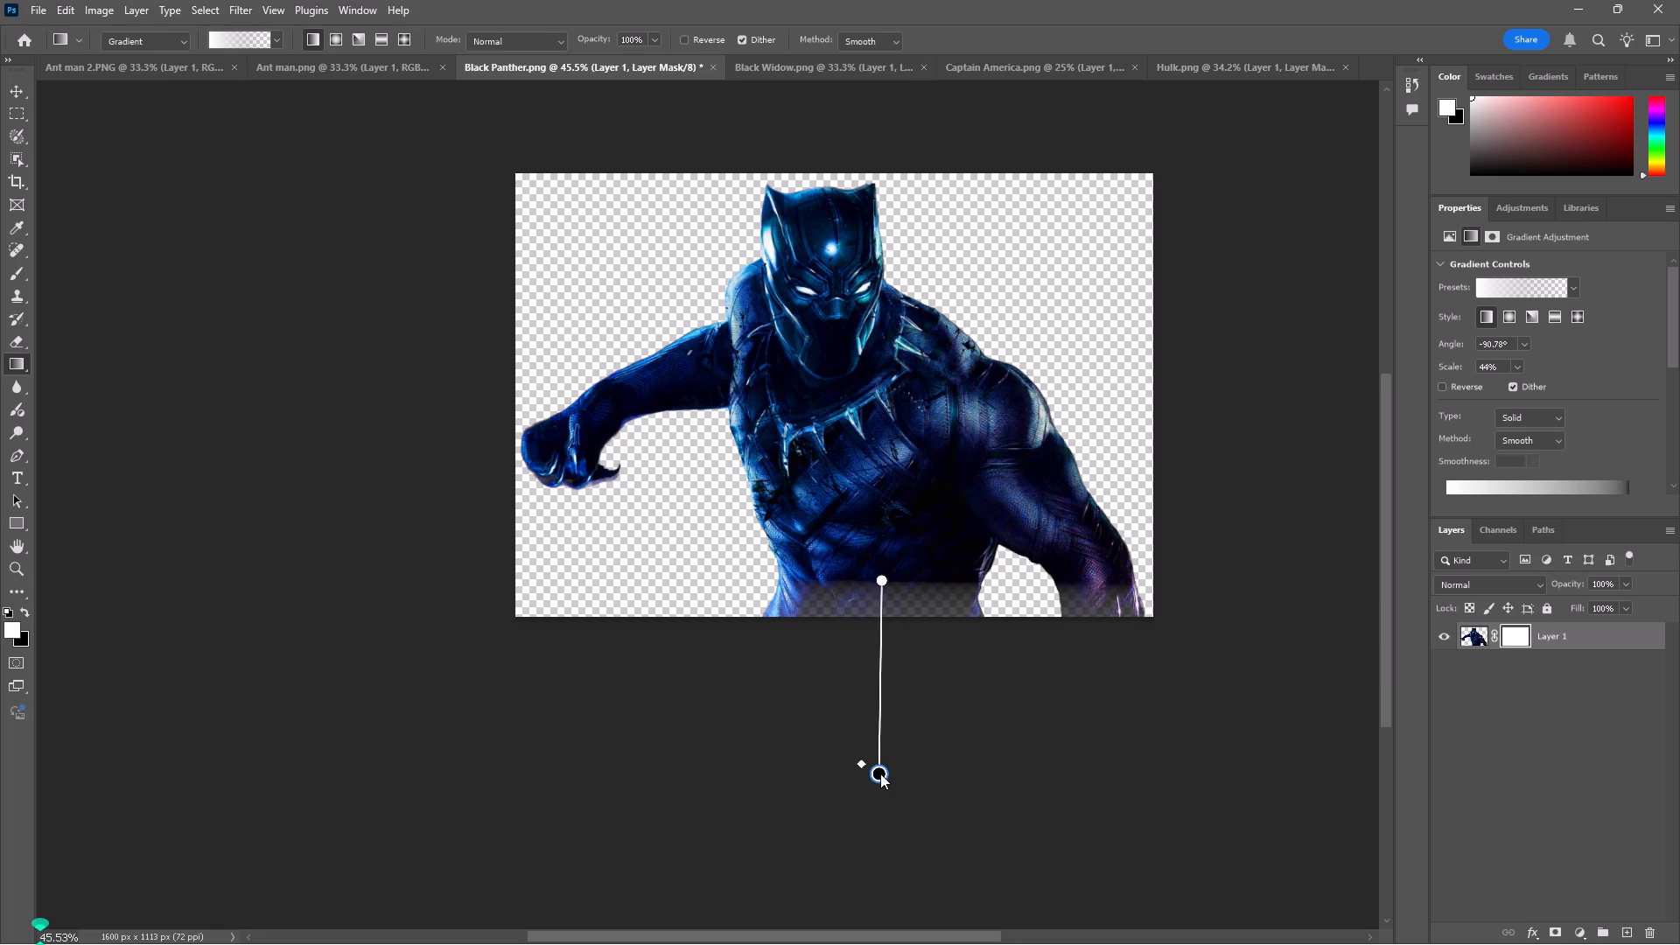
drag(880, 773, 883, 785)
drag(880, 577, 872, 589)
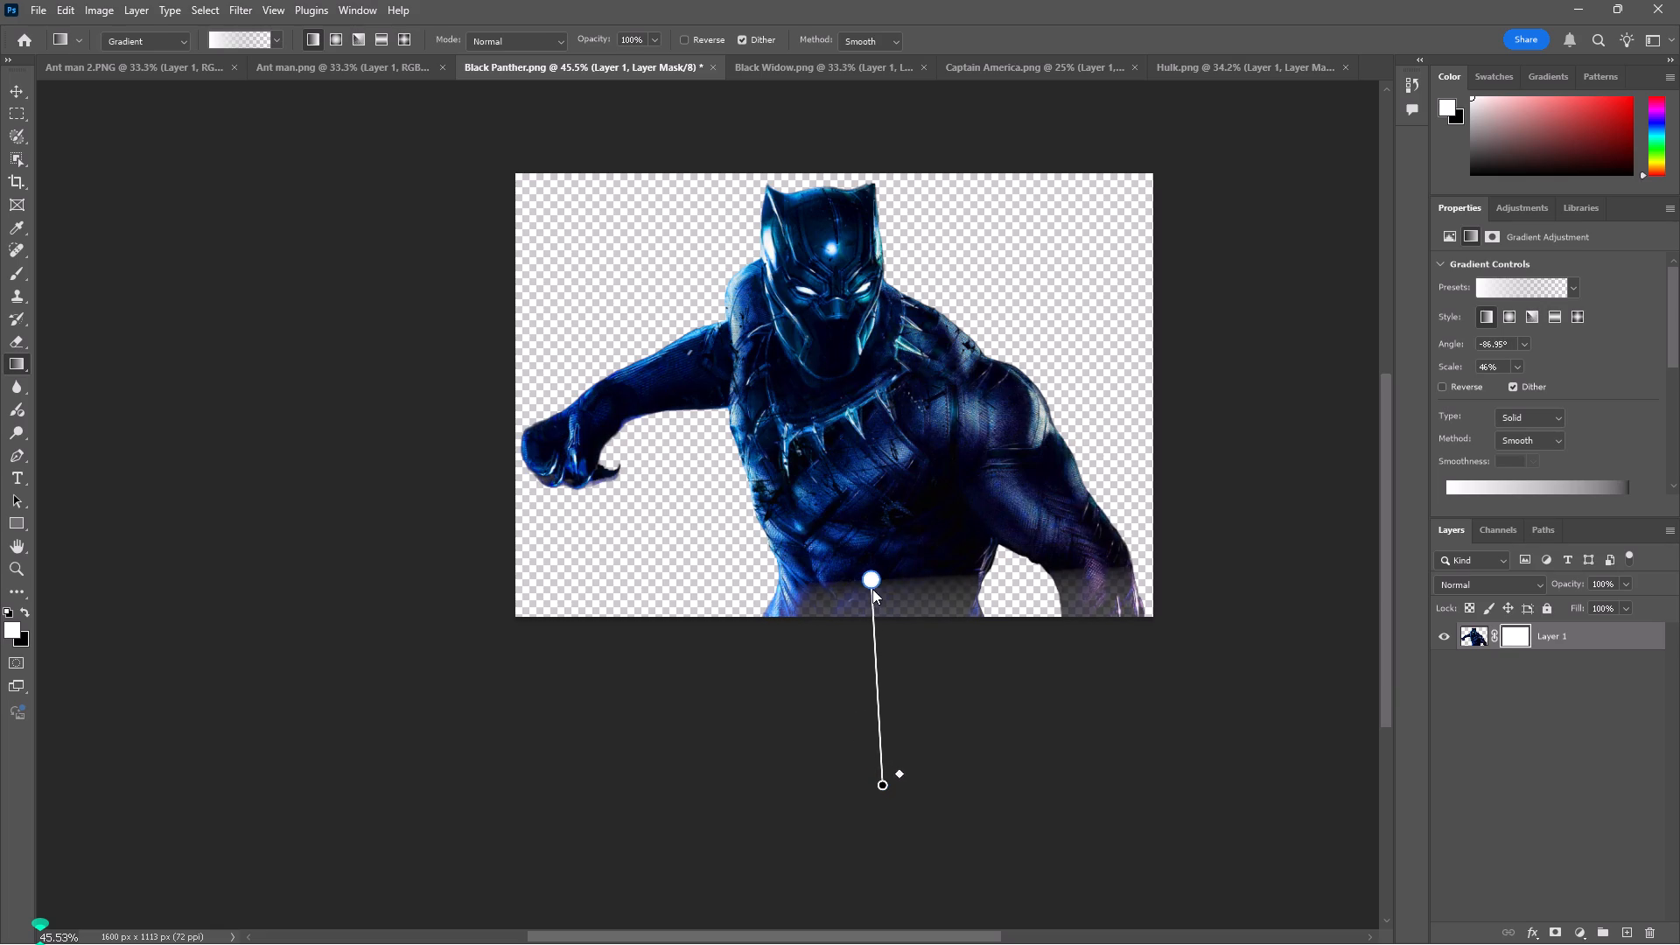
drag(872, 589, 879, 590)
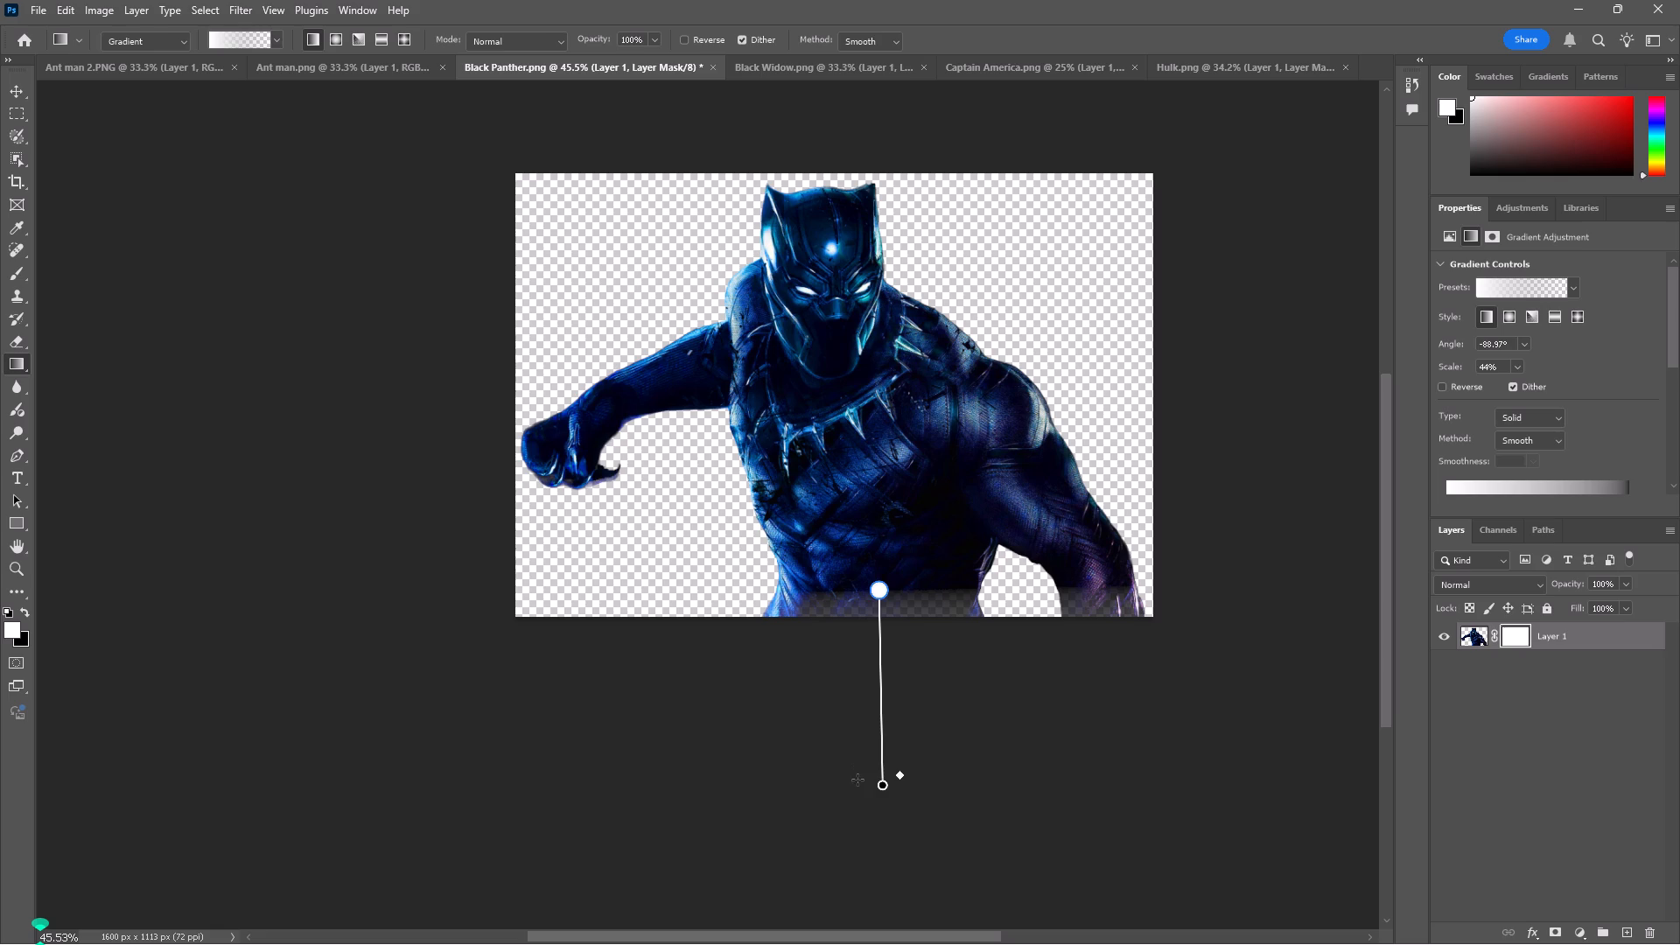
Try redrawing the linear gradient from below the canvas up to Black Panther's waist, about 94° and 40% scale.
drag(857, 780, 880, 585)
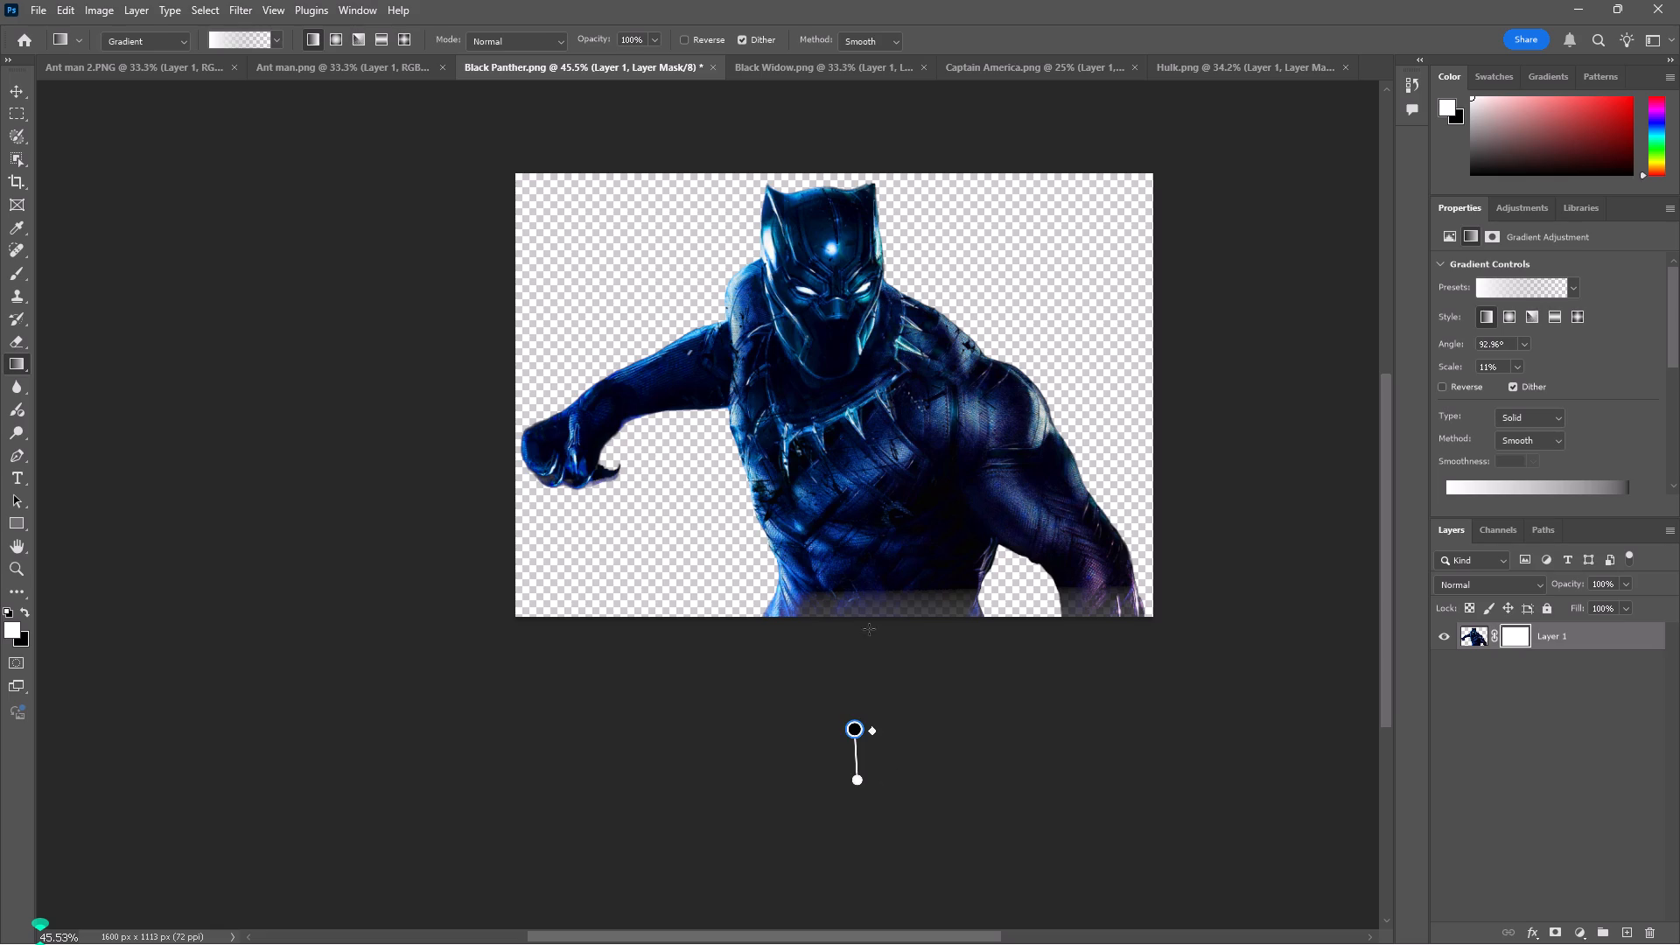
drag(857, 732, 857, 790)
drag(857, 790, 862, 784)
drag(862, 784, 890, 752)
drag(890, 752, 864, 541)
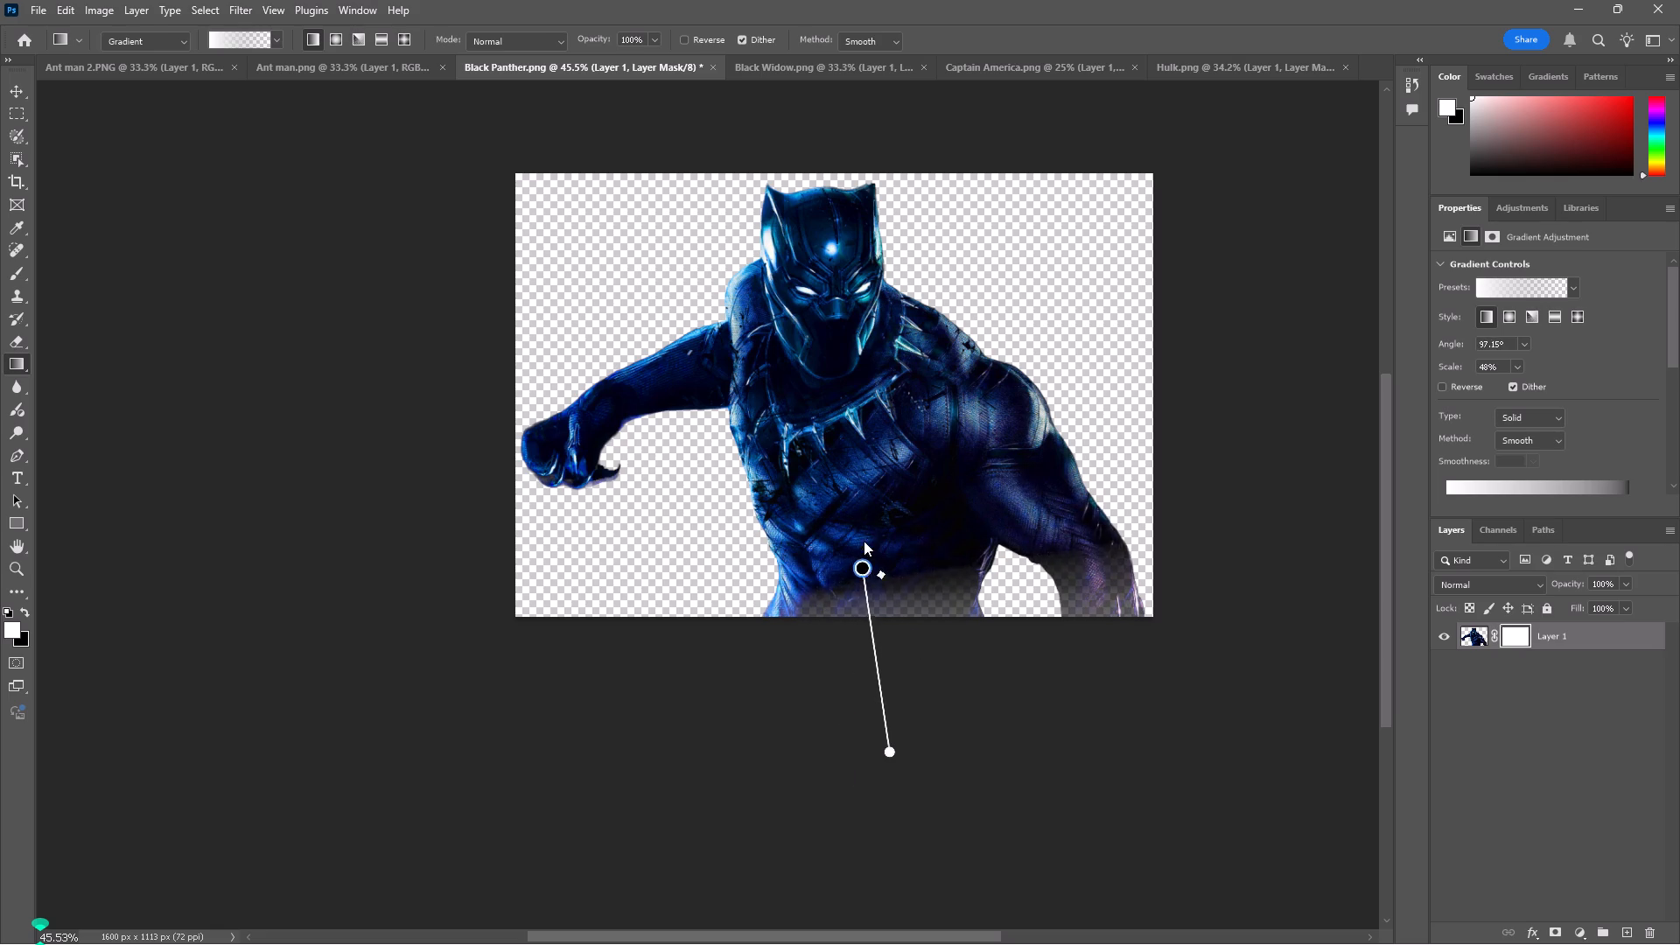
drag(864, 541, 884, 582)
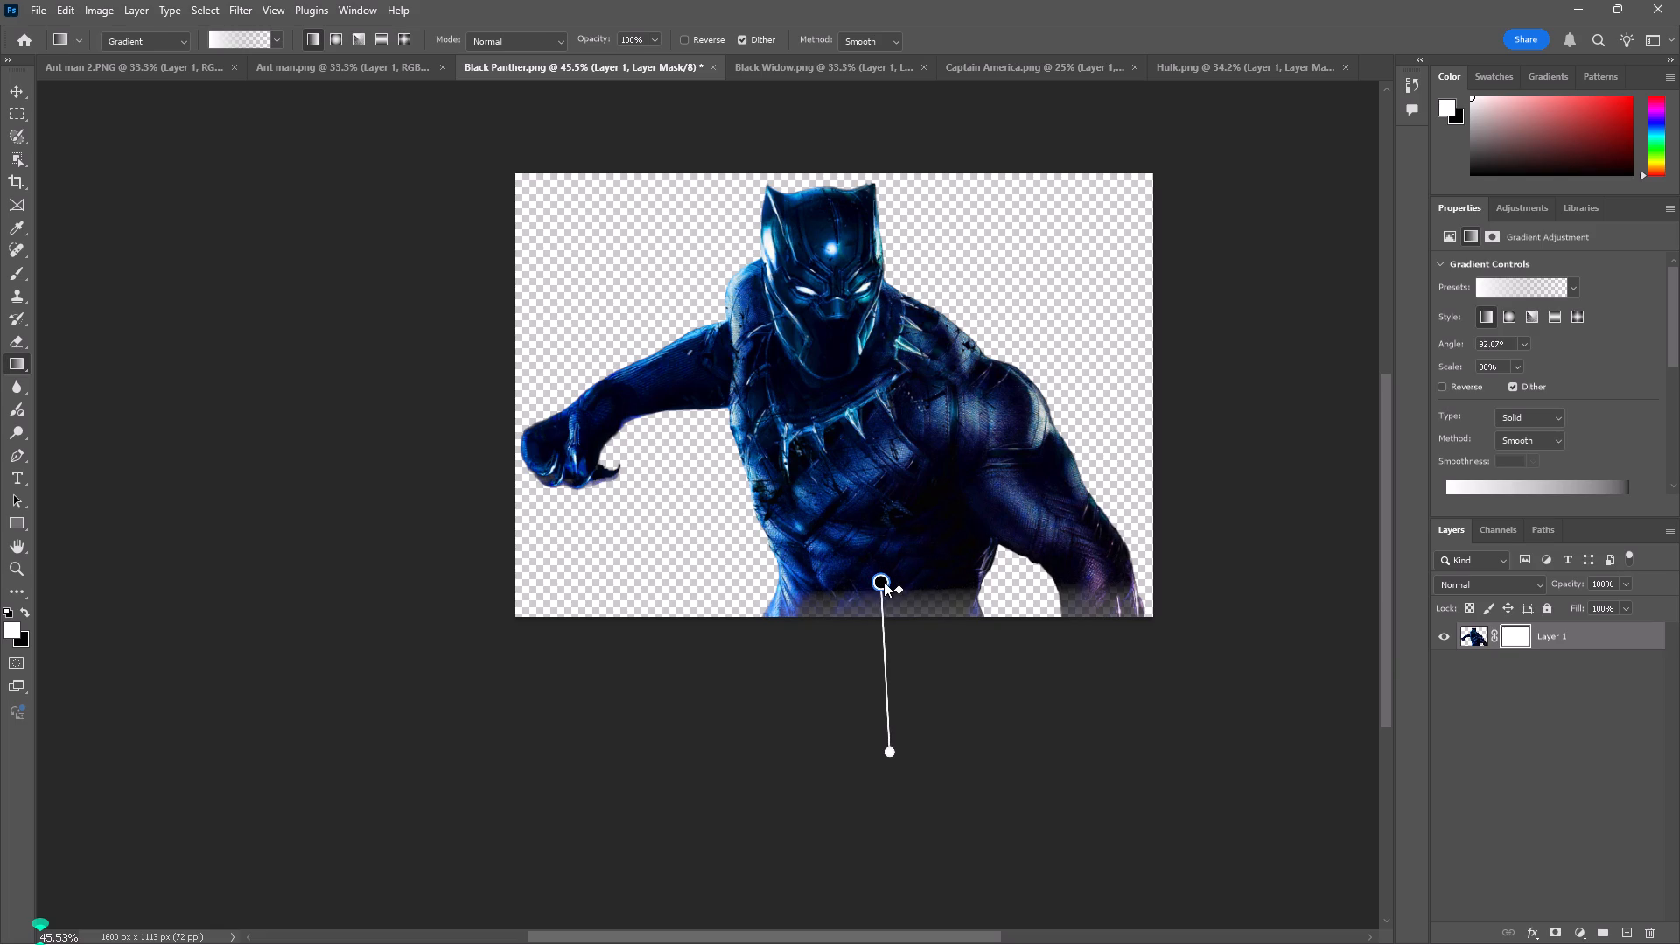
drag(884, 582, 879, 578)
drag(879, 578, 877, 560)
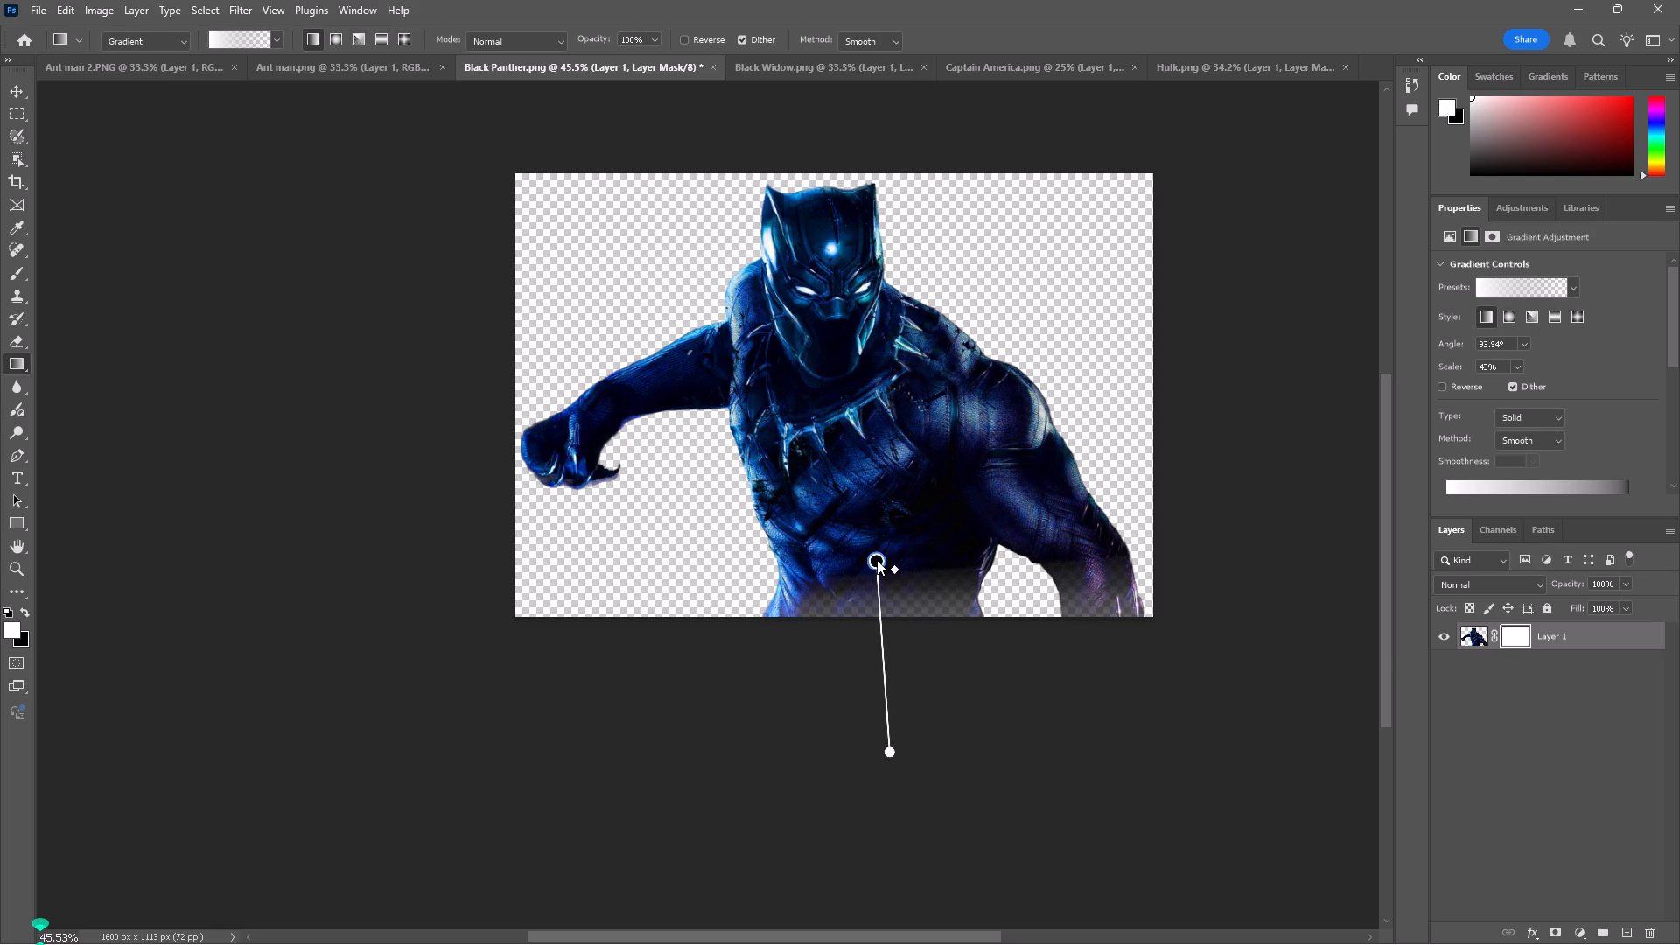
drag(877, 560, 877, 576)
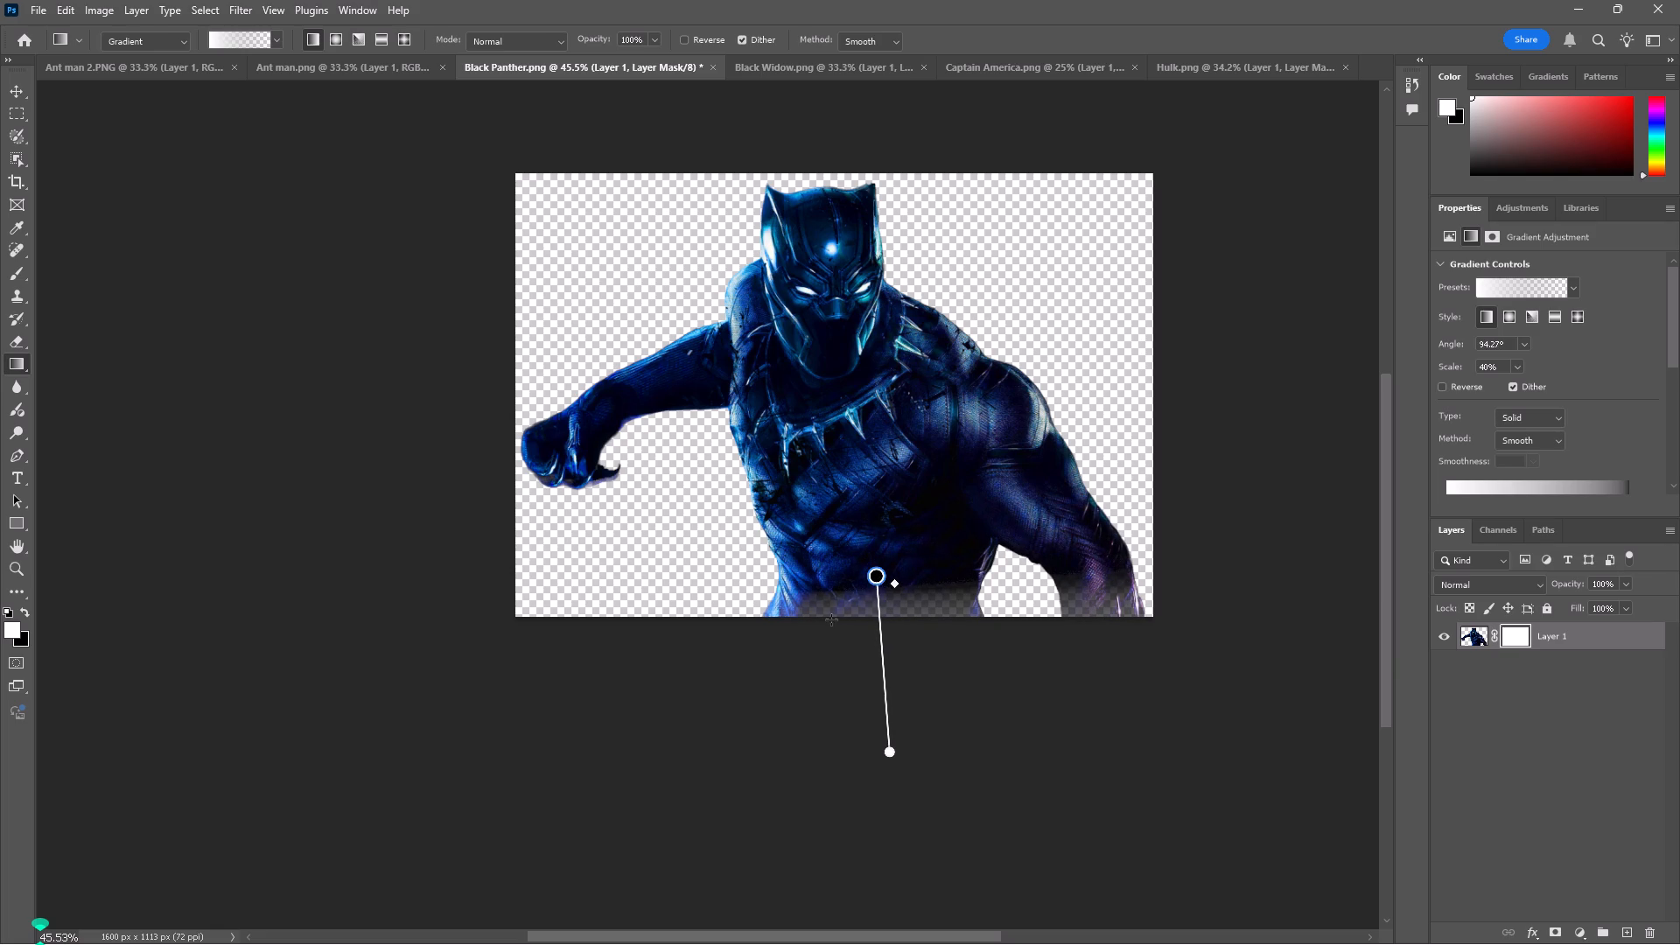
Draw a linear gradient from the canvas's bottom edge up to his abdomen, about 85° and 32% scale, with its midpoint at the white end.
drag(831, 619, 822, 301)
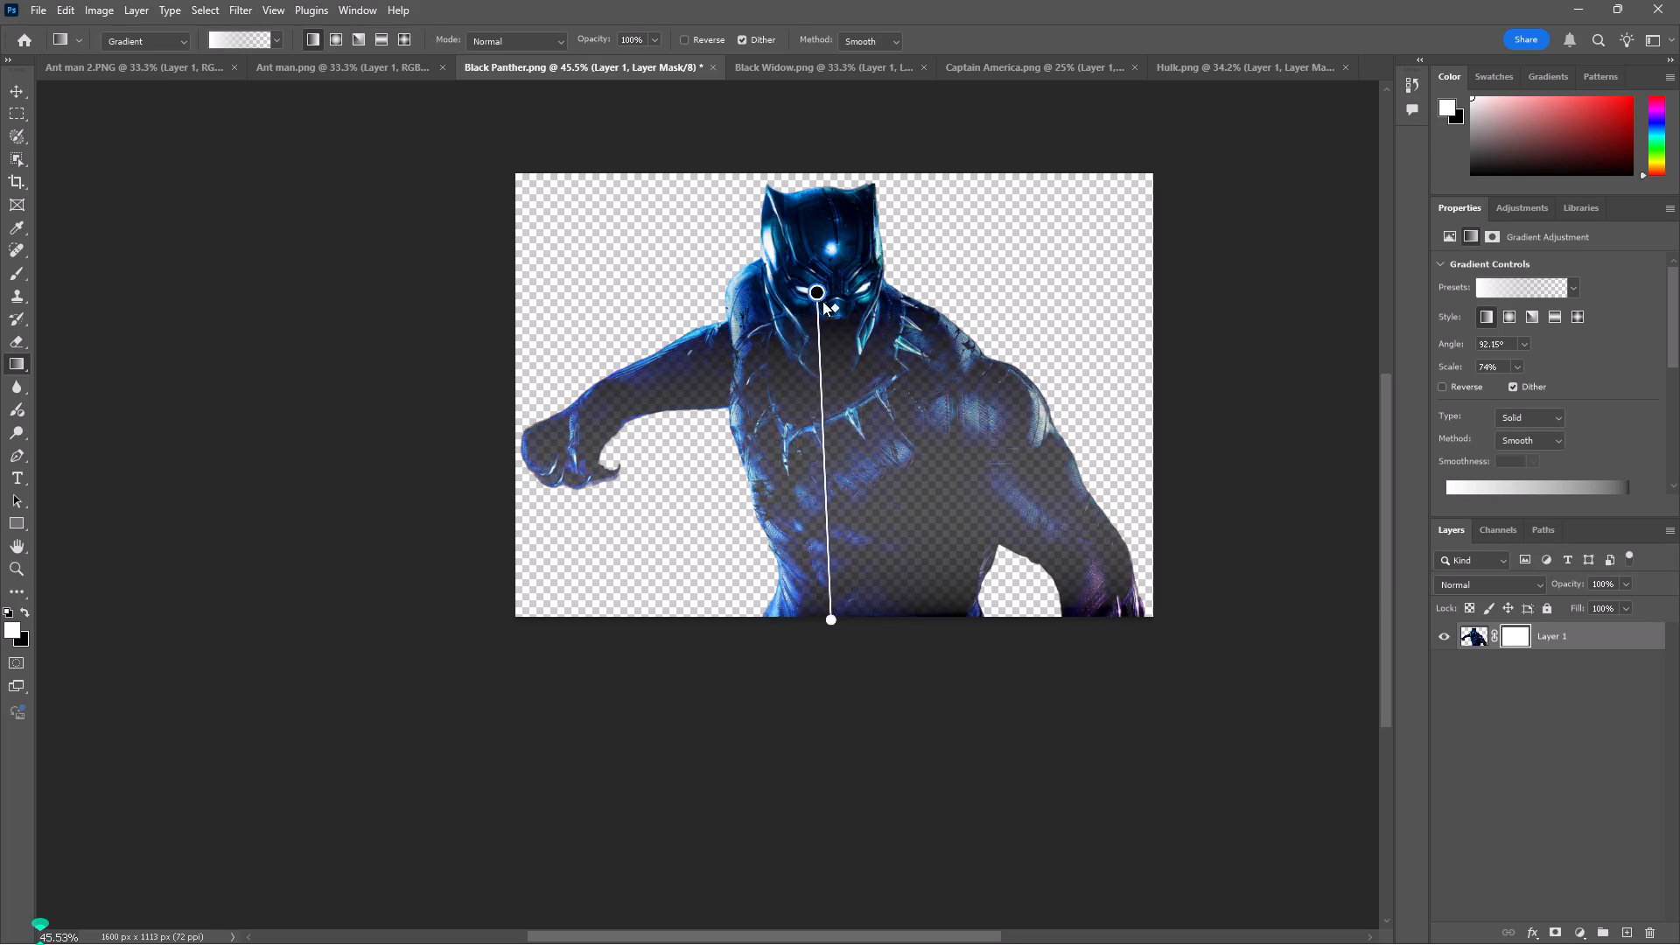
drag(822, 301, 832, 508)
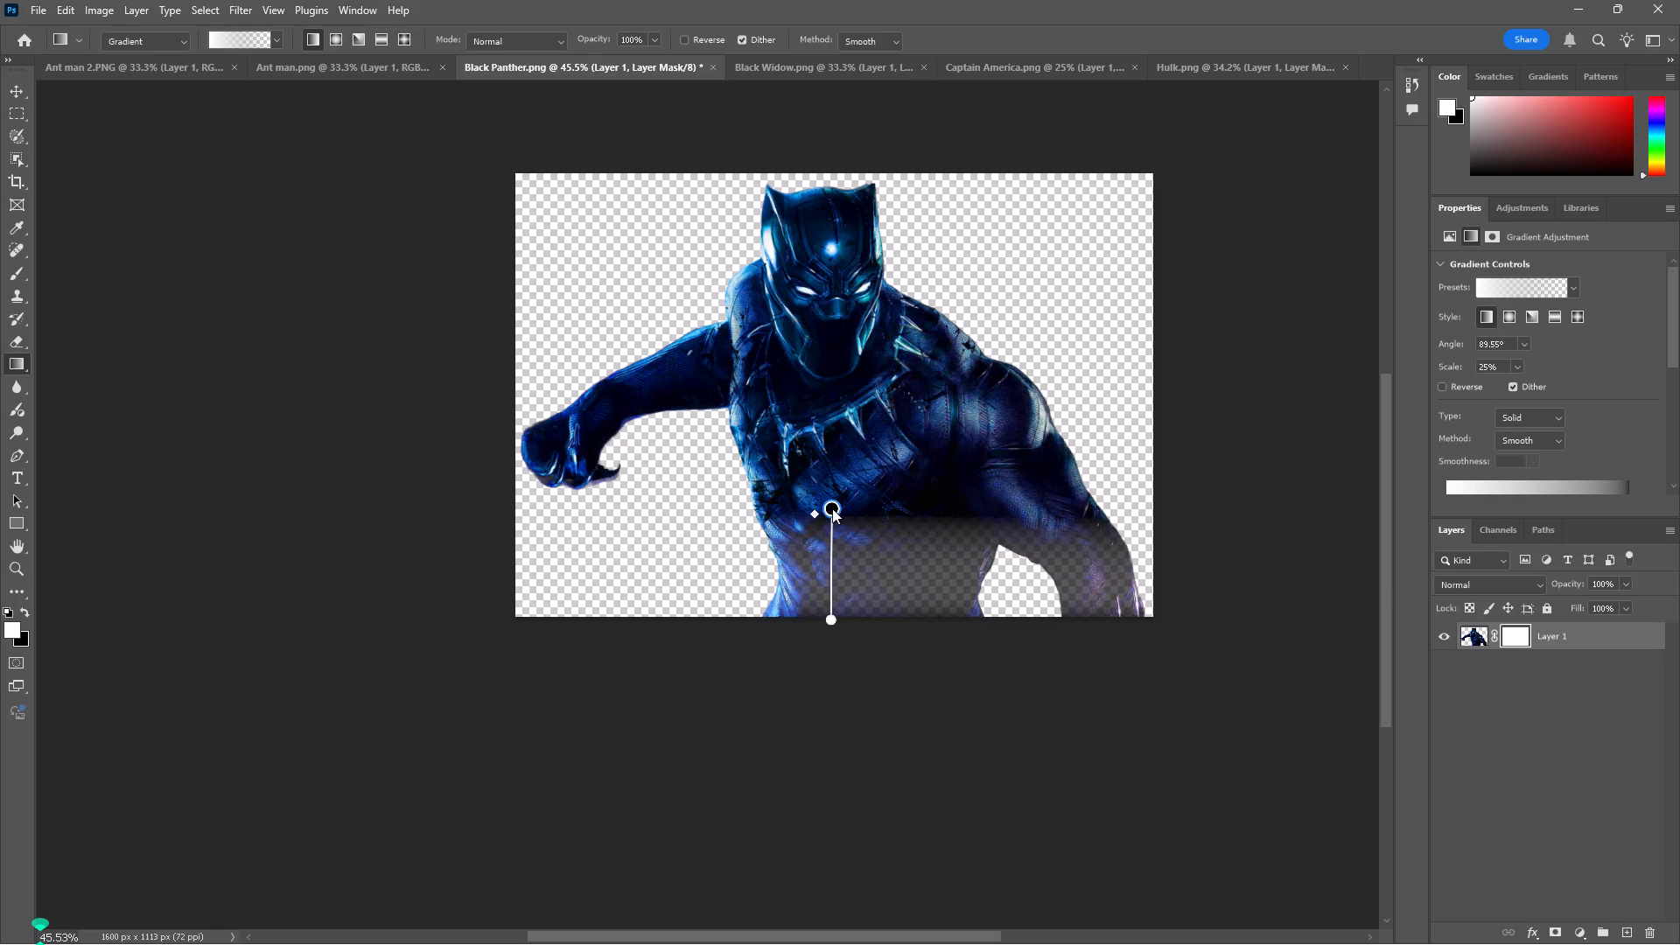
drag(832, 508, 832, 507)
drag(816, 511, 822, 606)
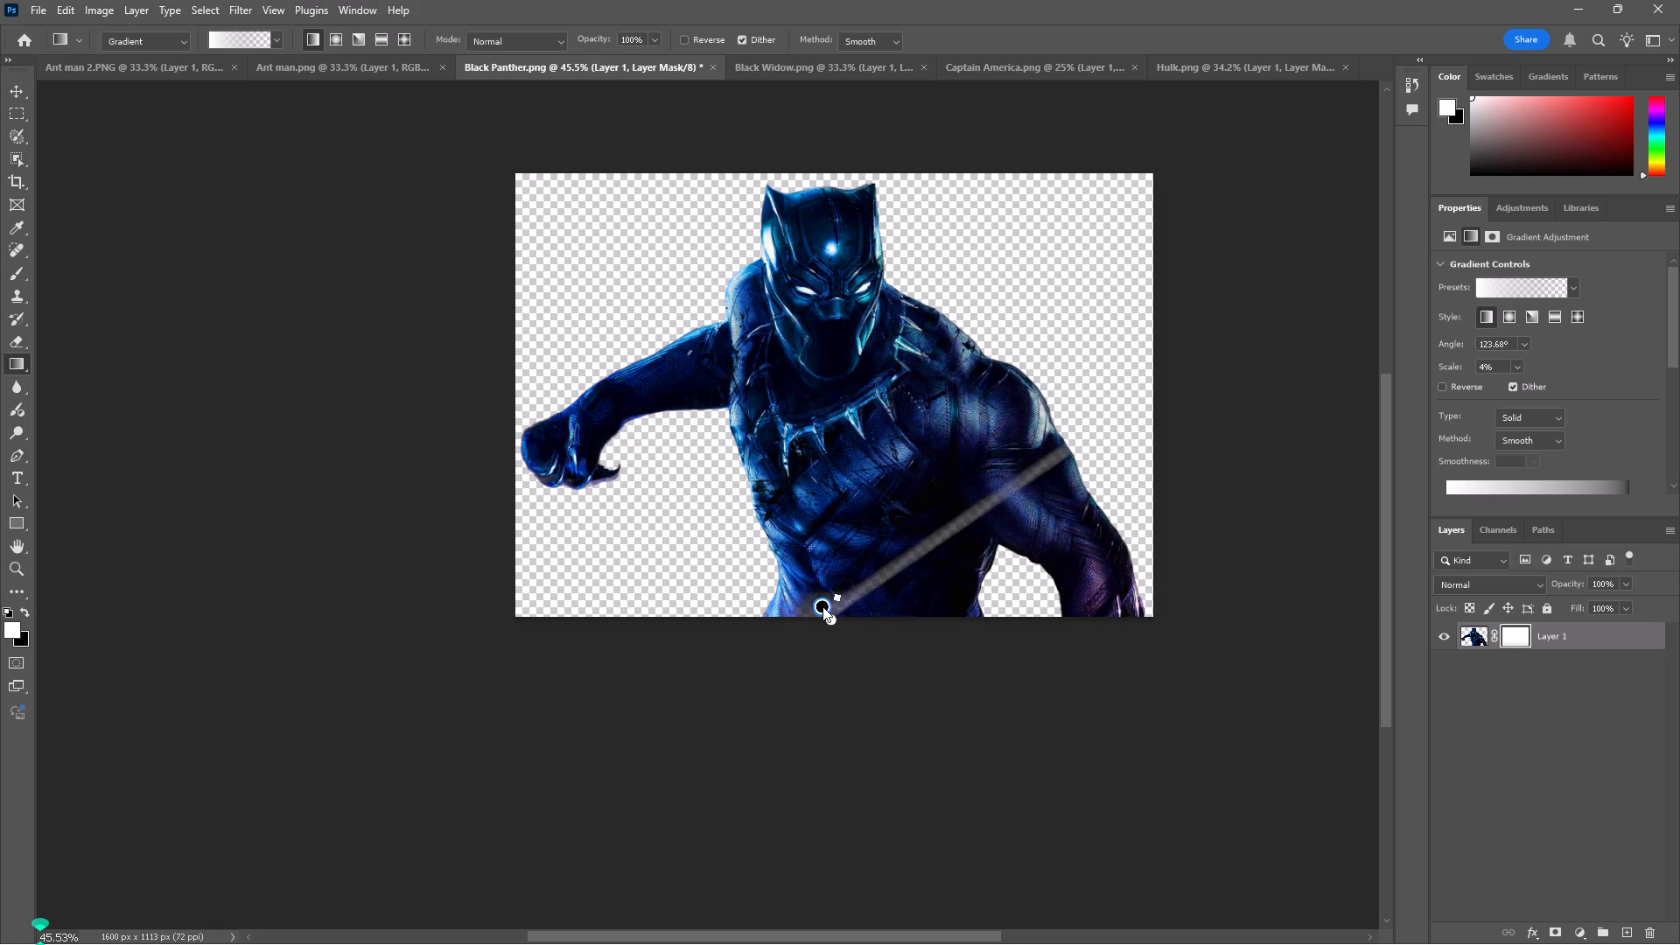
drag(822, 606, 843, 478)
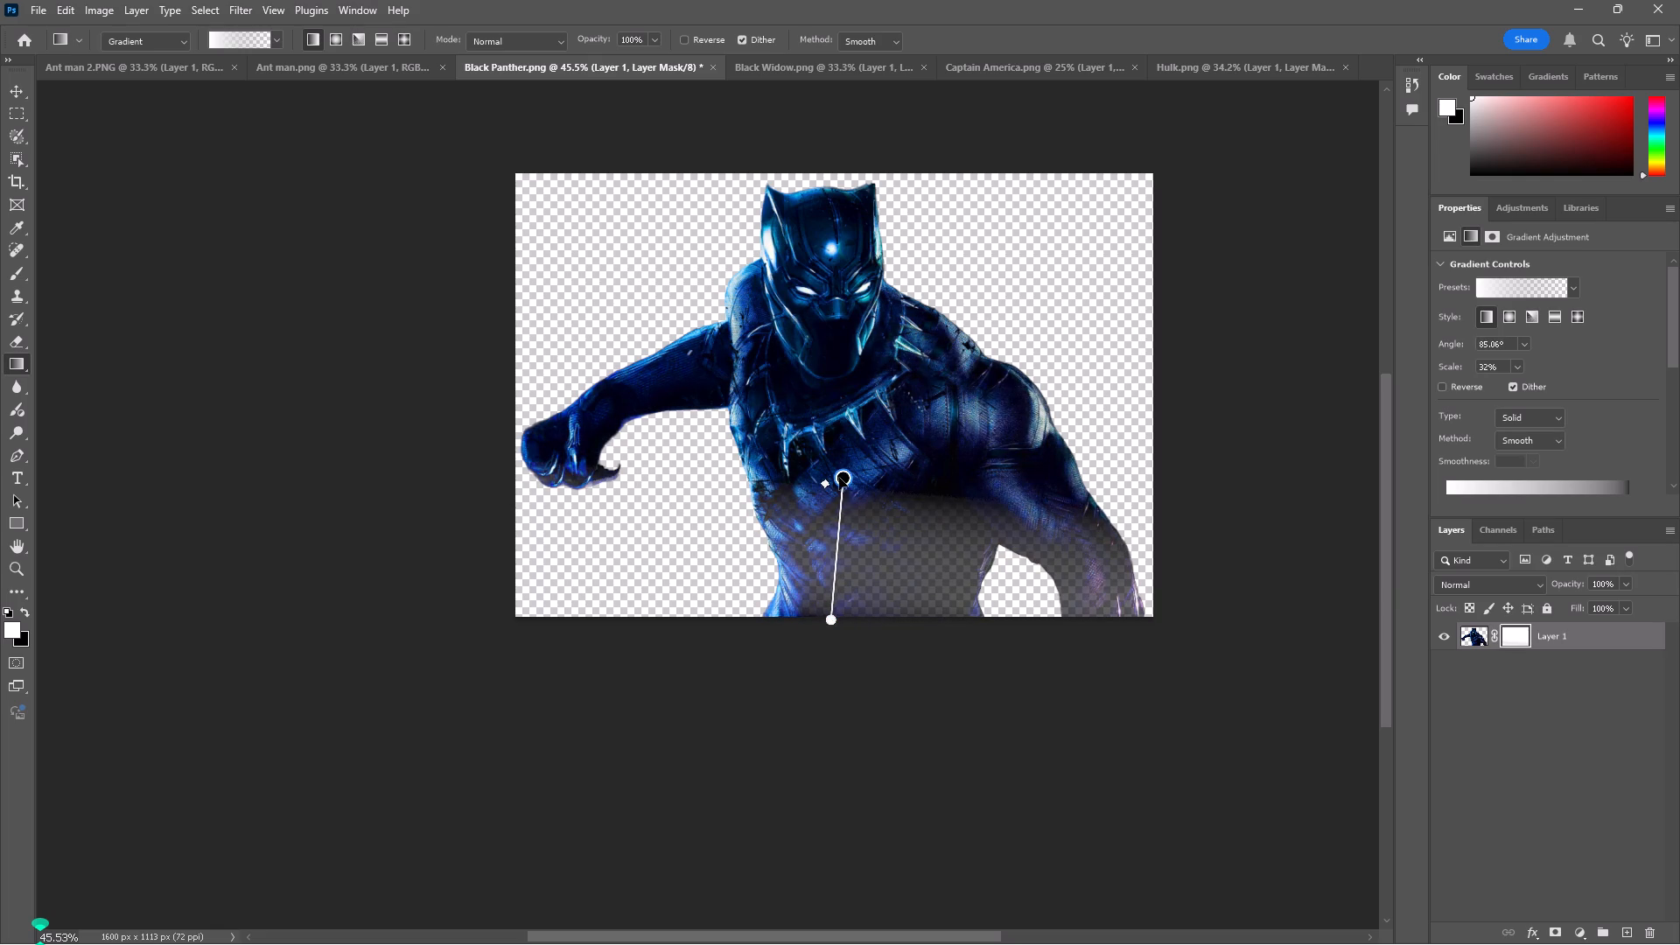
click(814, 508)
drag(827, 486, 831, 623)
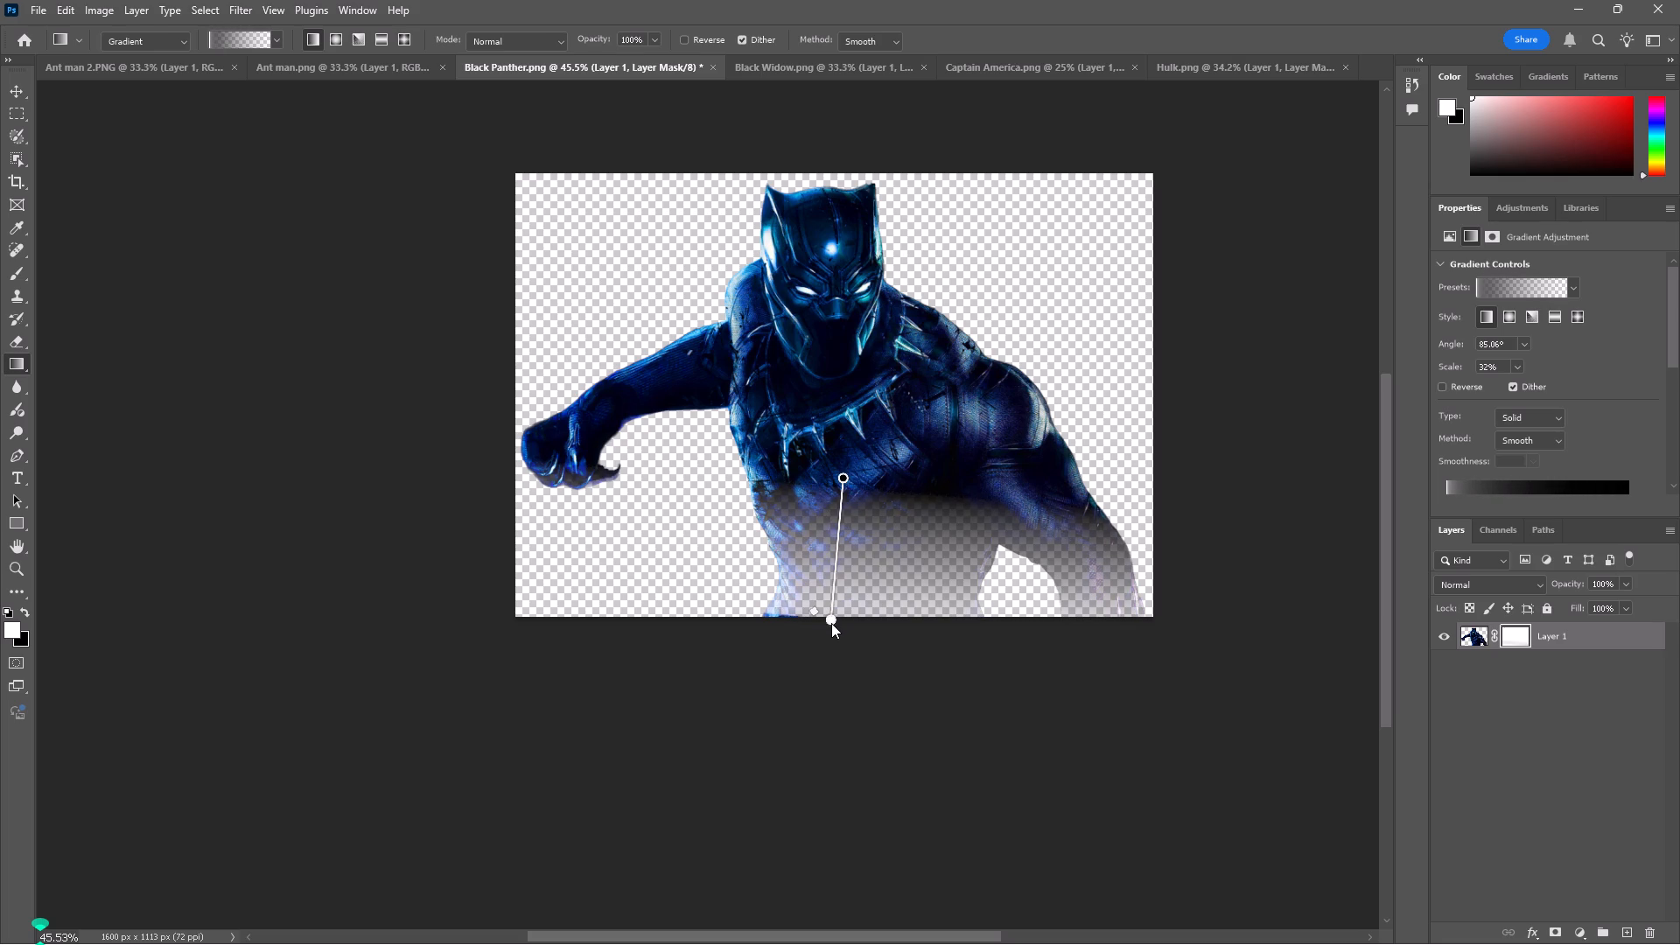
Stretch the gradient's white end far below the canvas and lower its black end on his abdomen, about 90° and 129% scale.
drag(831, 623, 858, 628)
drag(832, 624, 844, 629)
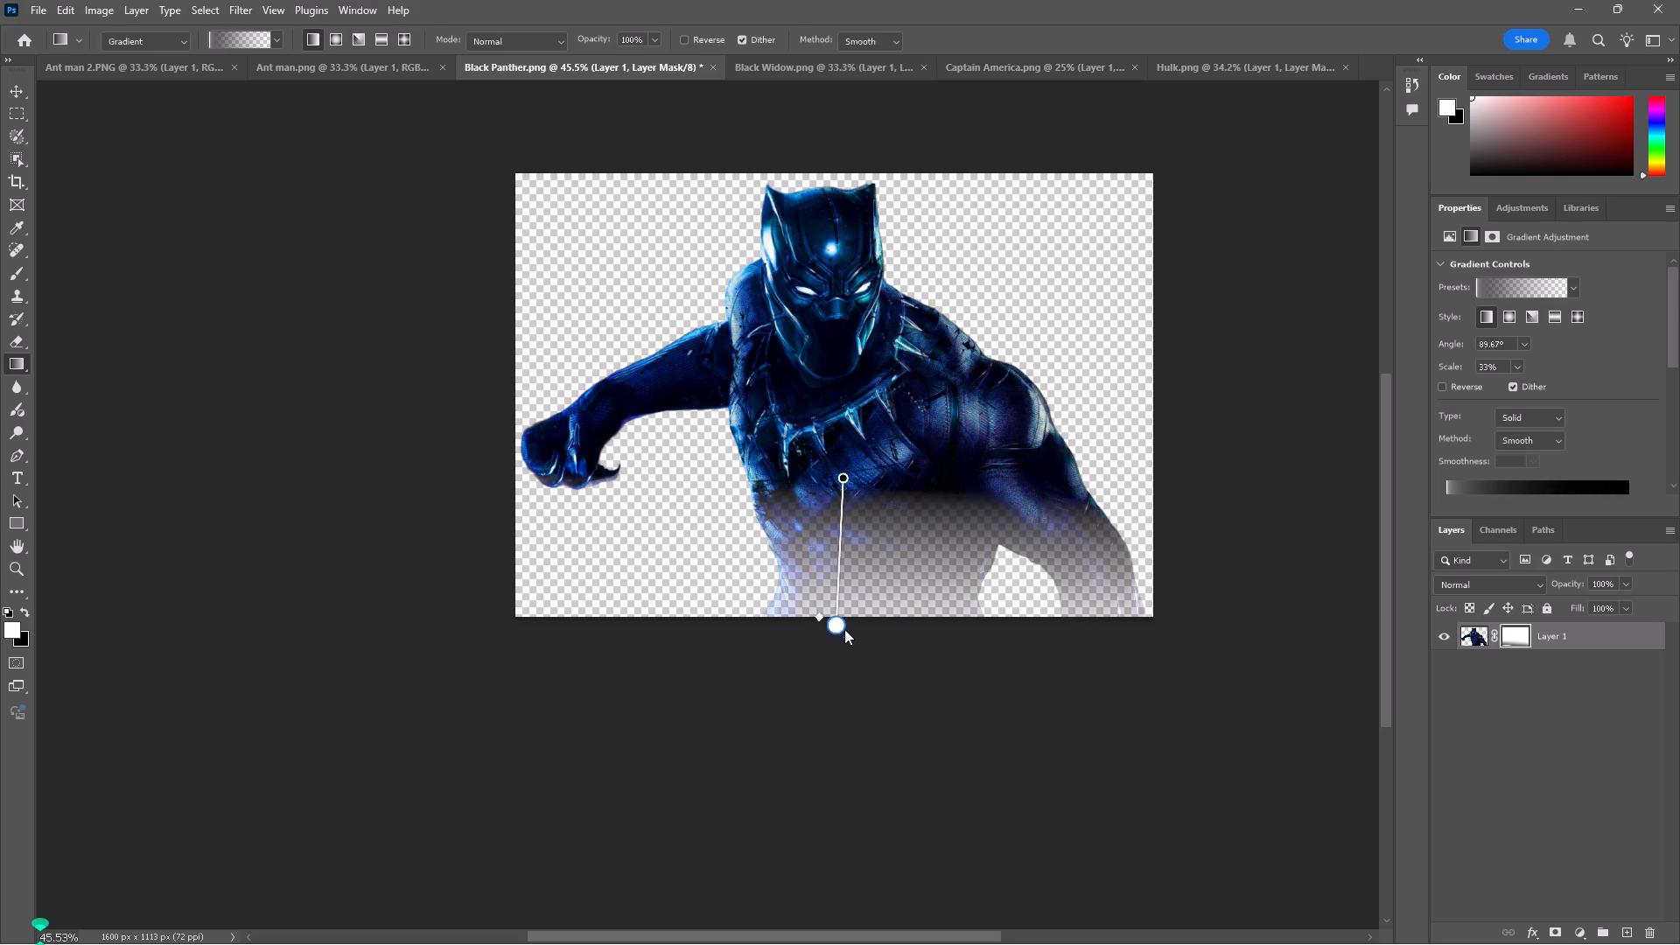
drag(844, 629, 849, 911)
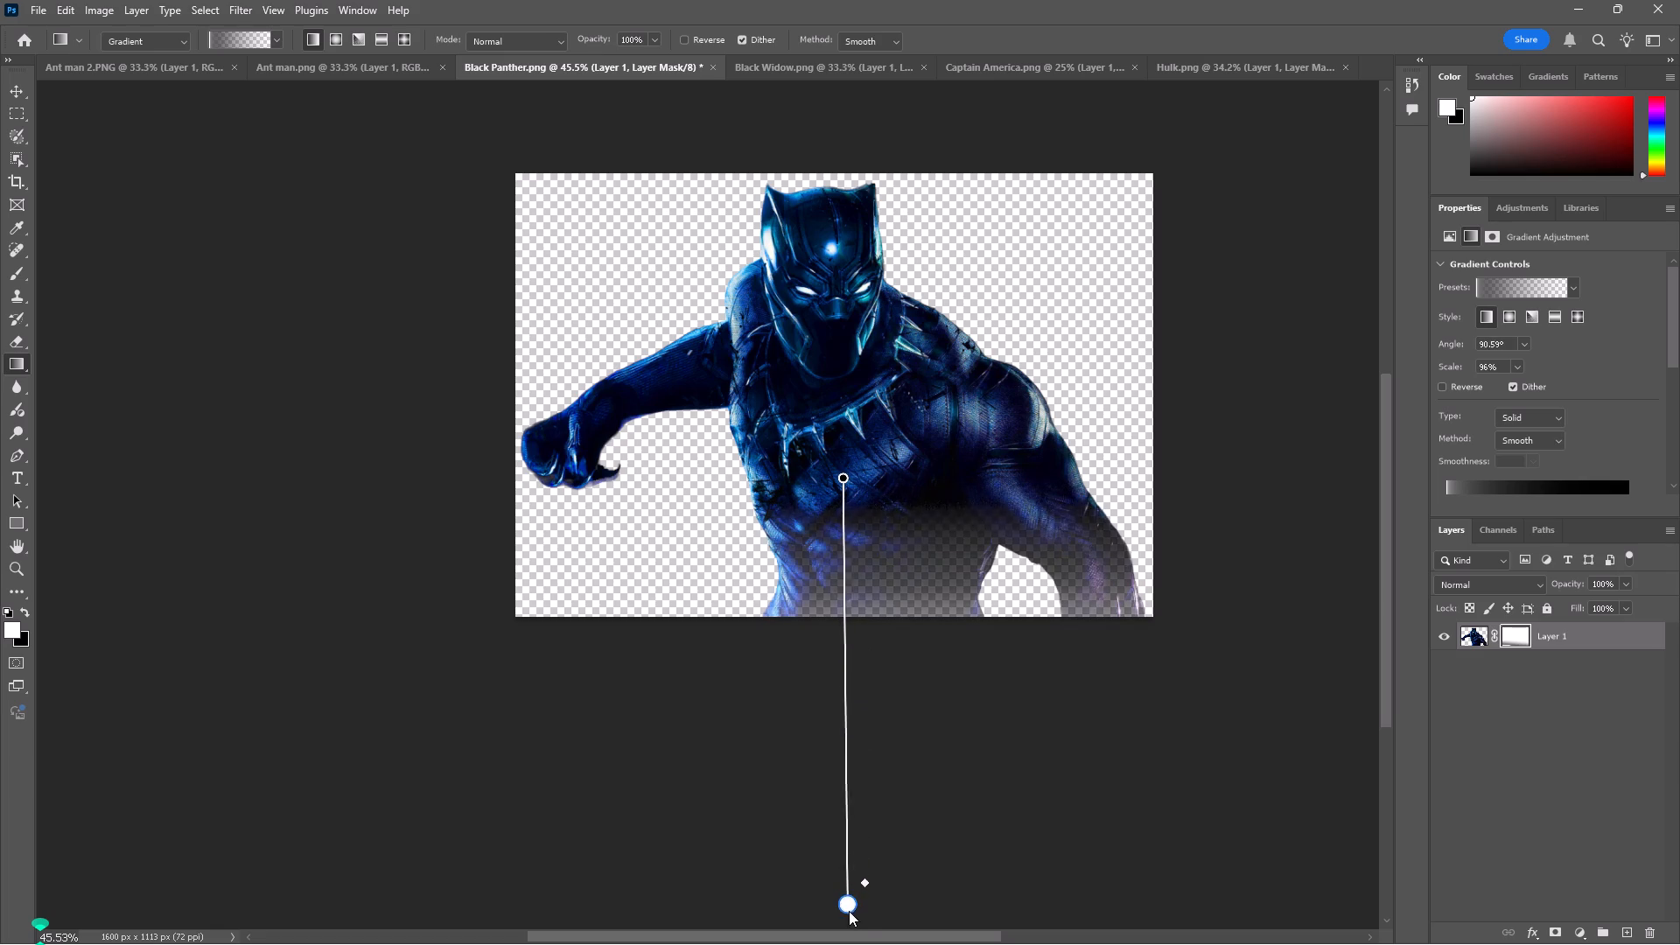
drag(849, 911, 845, 944)
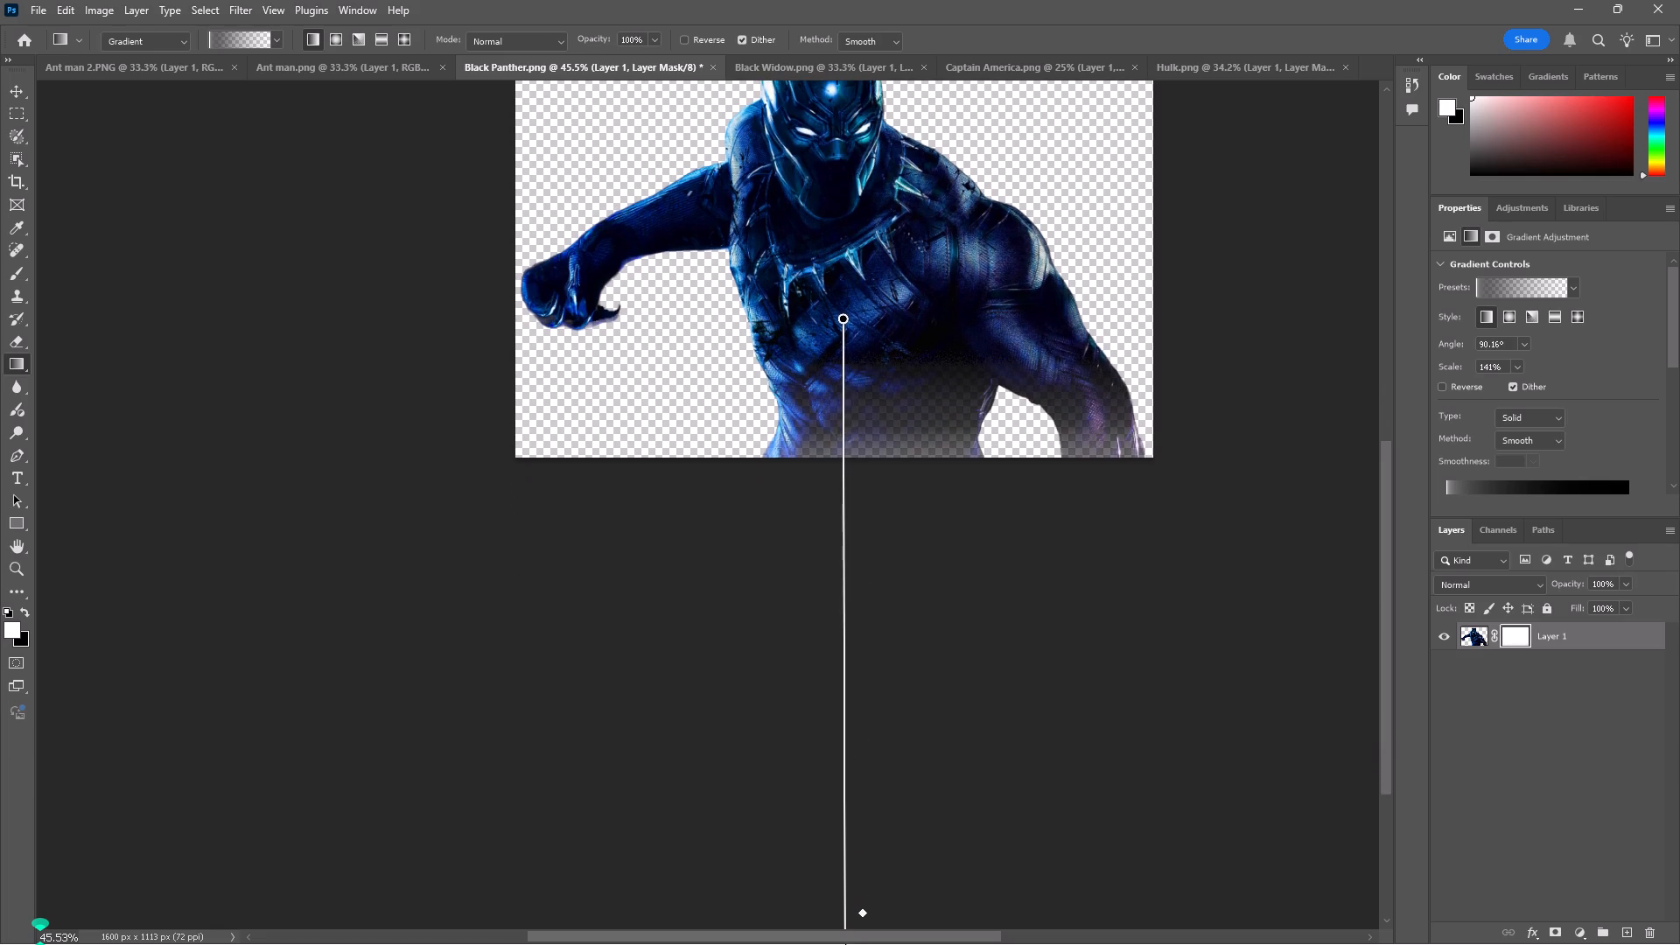
drag(842, 318, 850, 382)
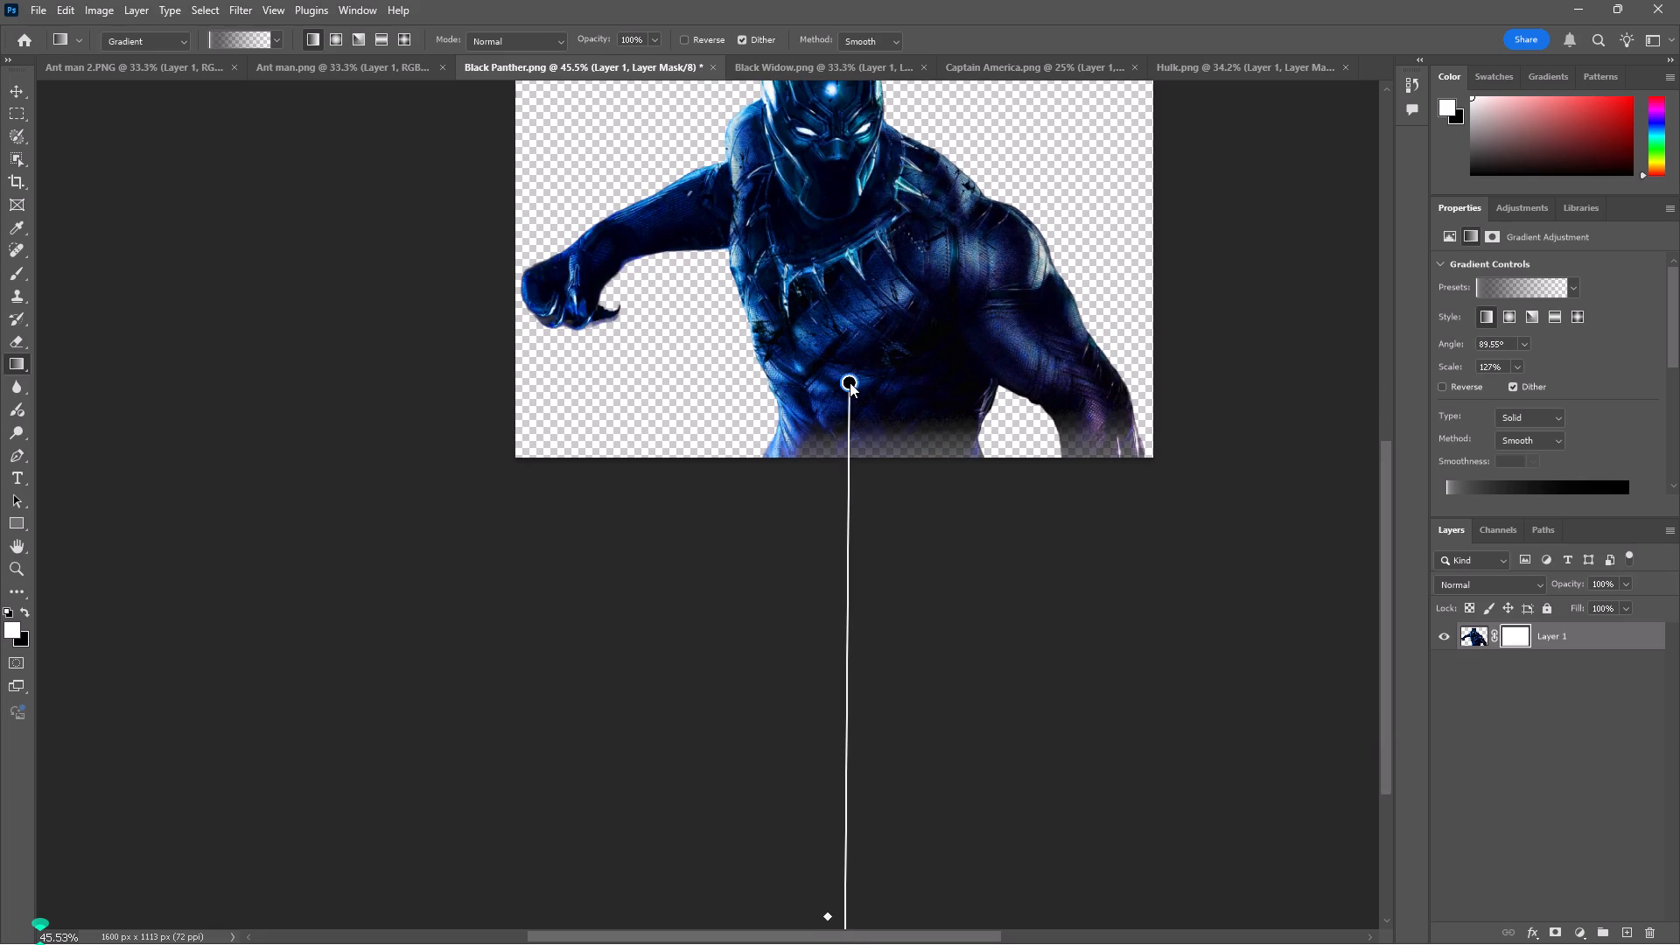
drag(850, 382, 847, 371)
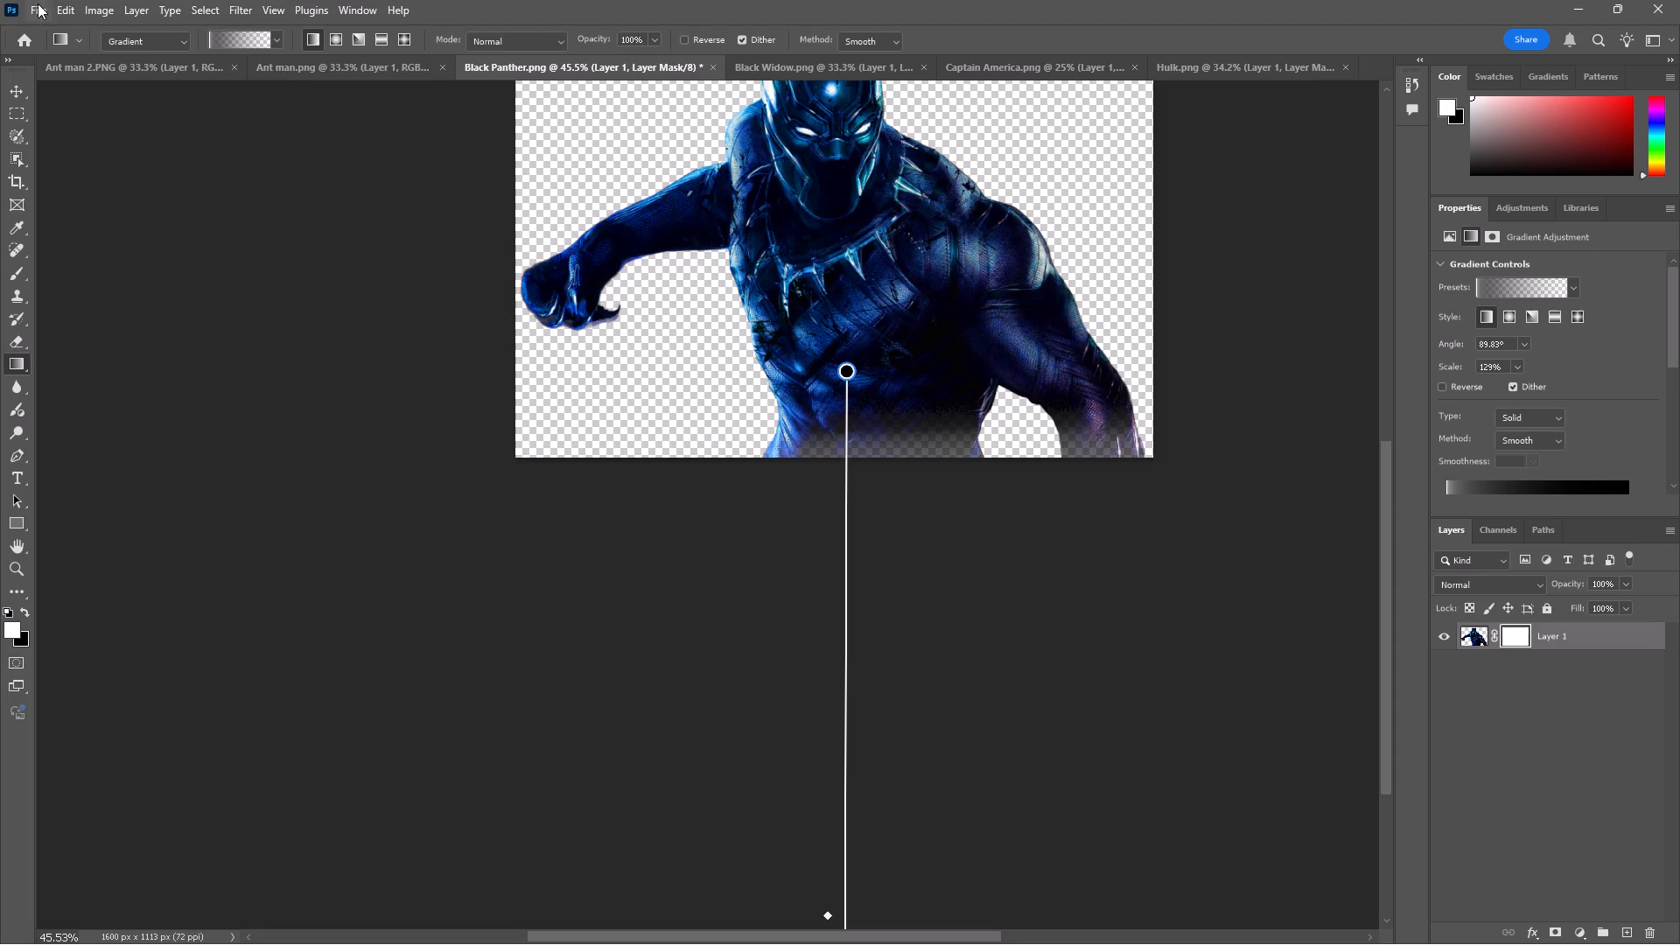
Quick-export the faded Black Panther image as PNG over the original Black Panther file in the 02. Heroes folder.
drag(37, 3, 201, 322)
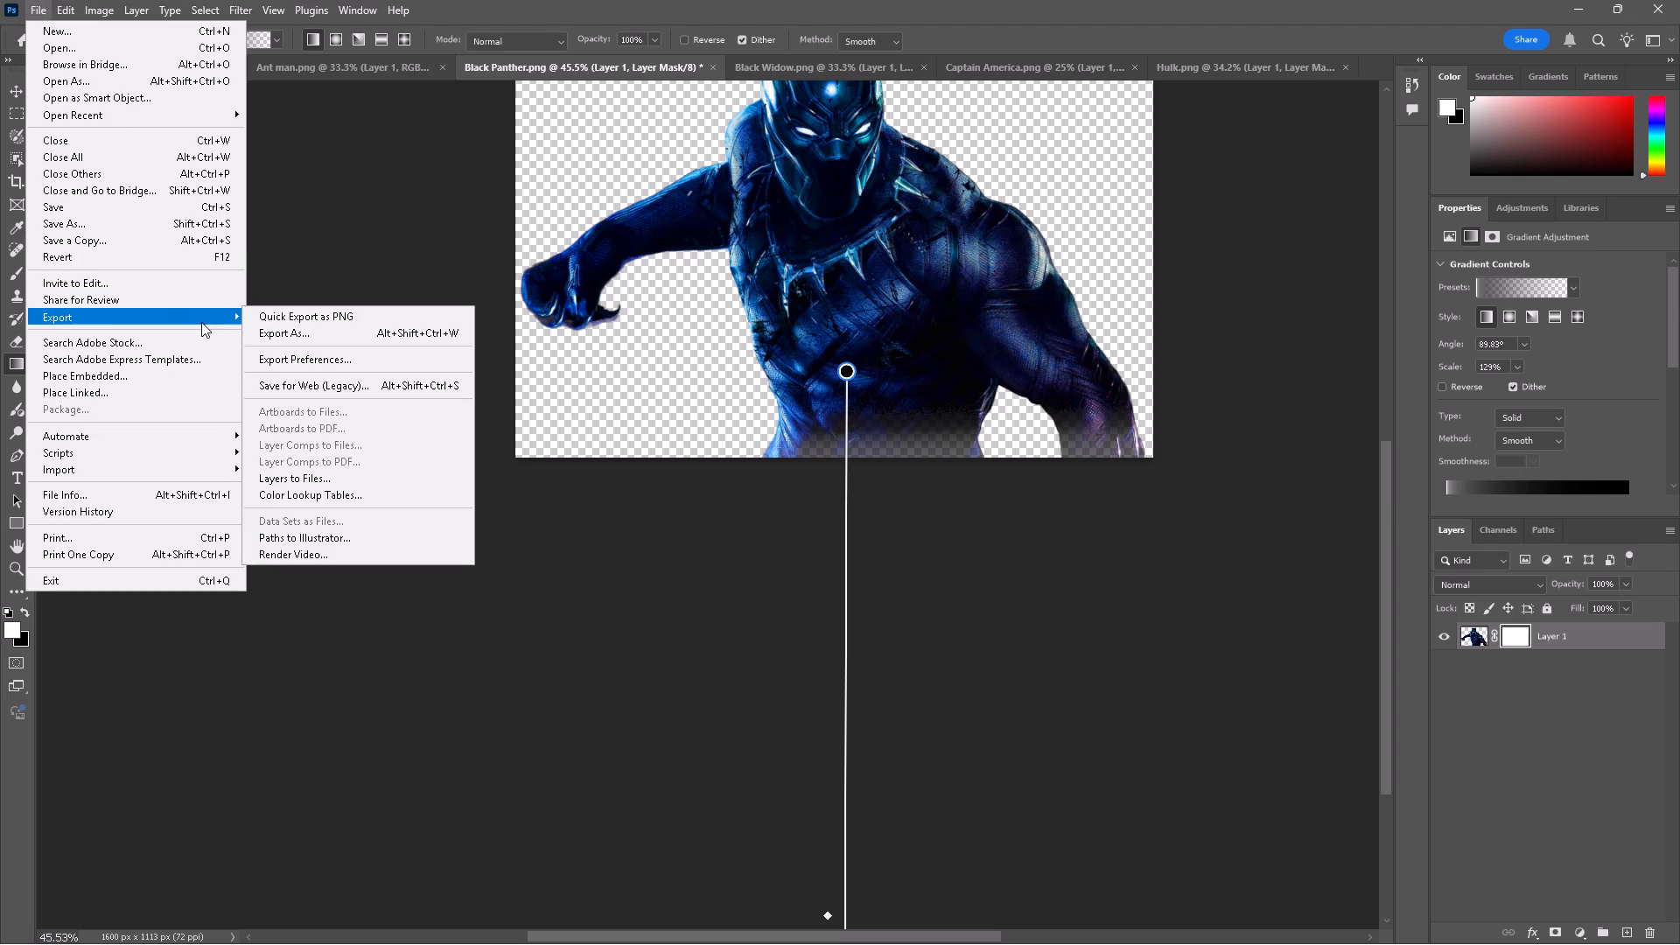
drag(201, 322, 296, 318)
scroll(339, 283, down, 5)
click(293, 313)
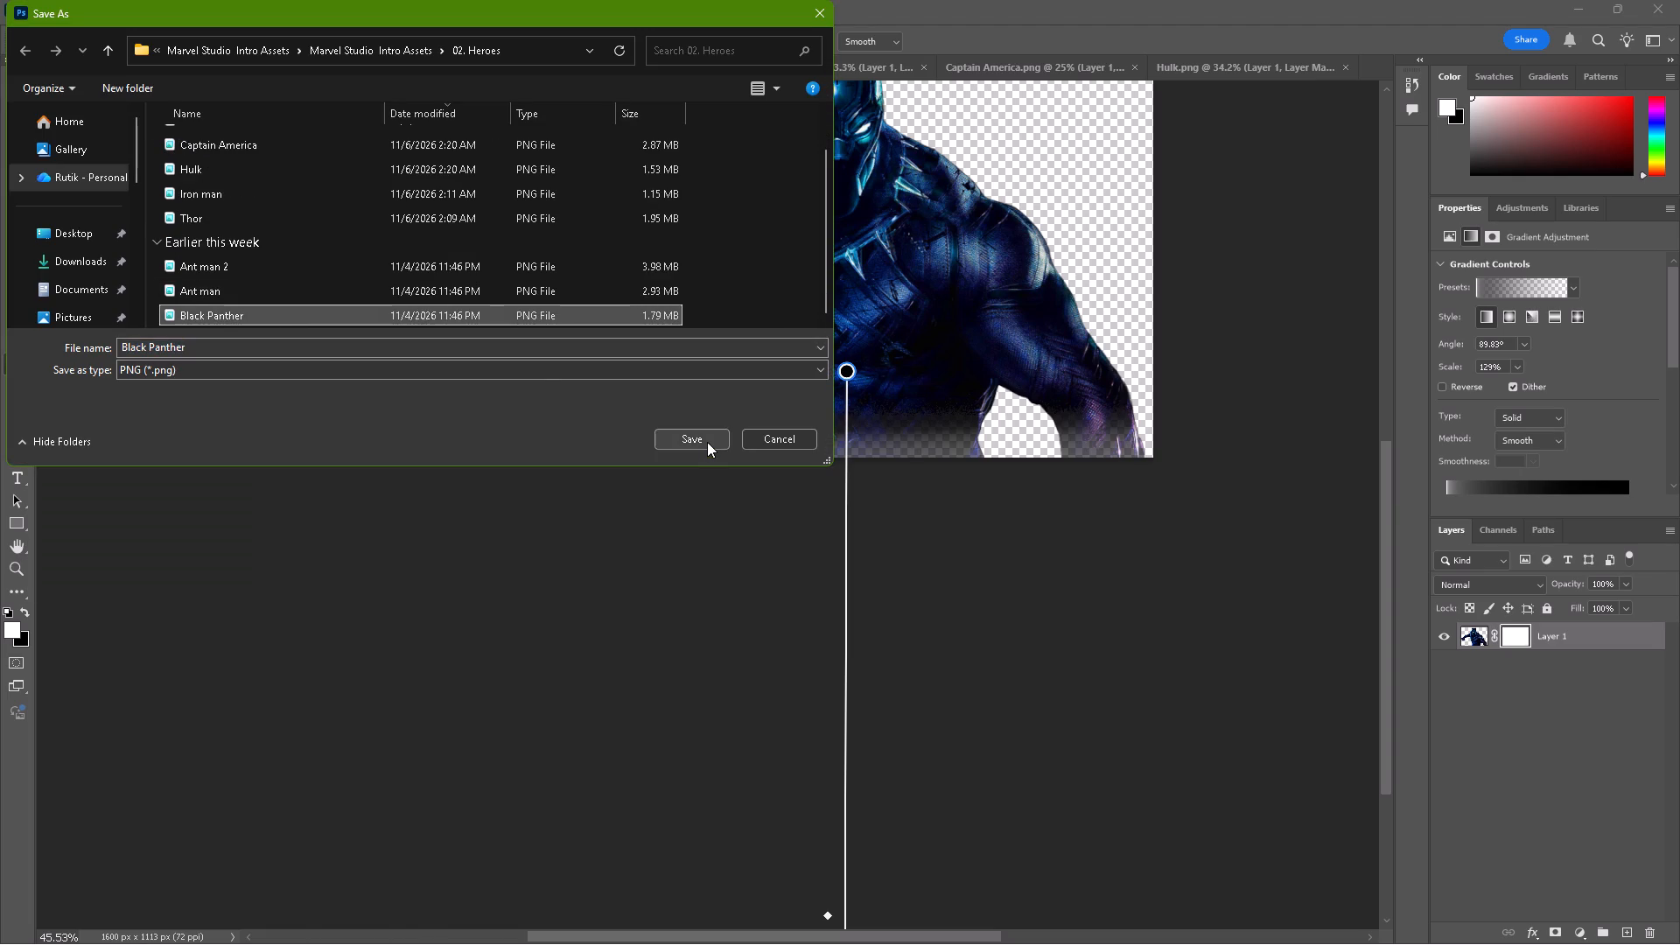
click(707, 442)
click(882, 476)
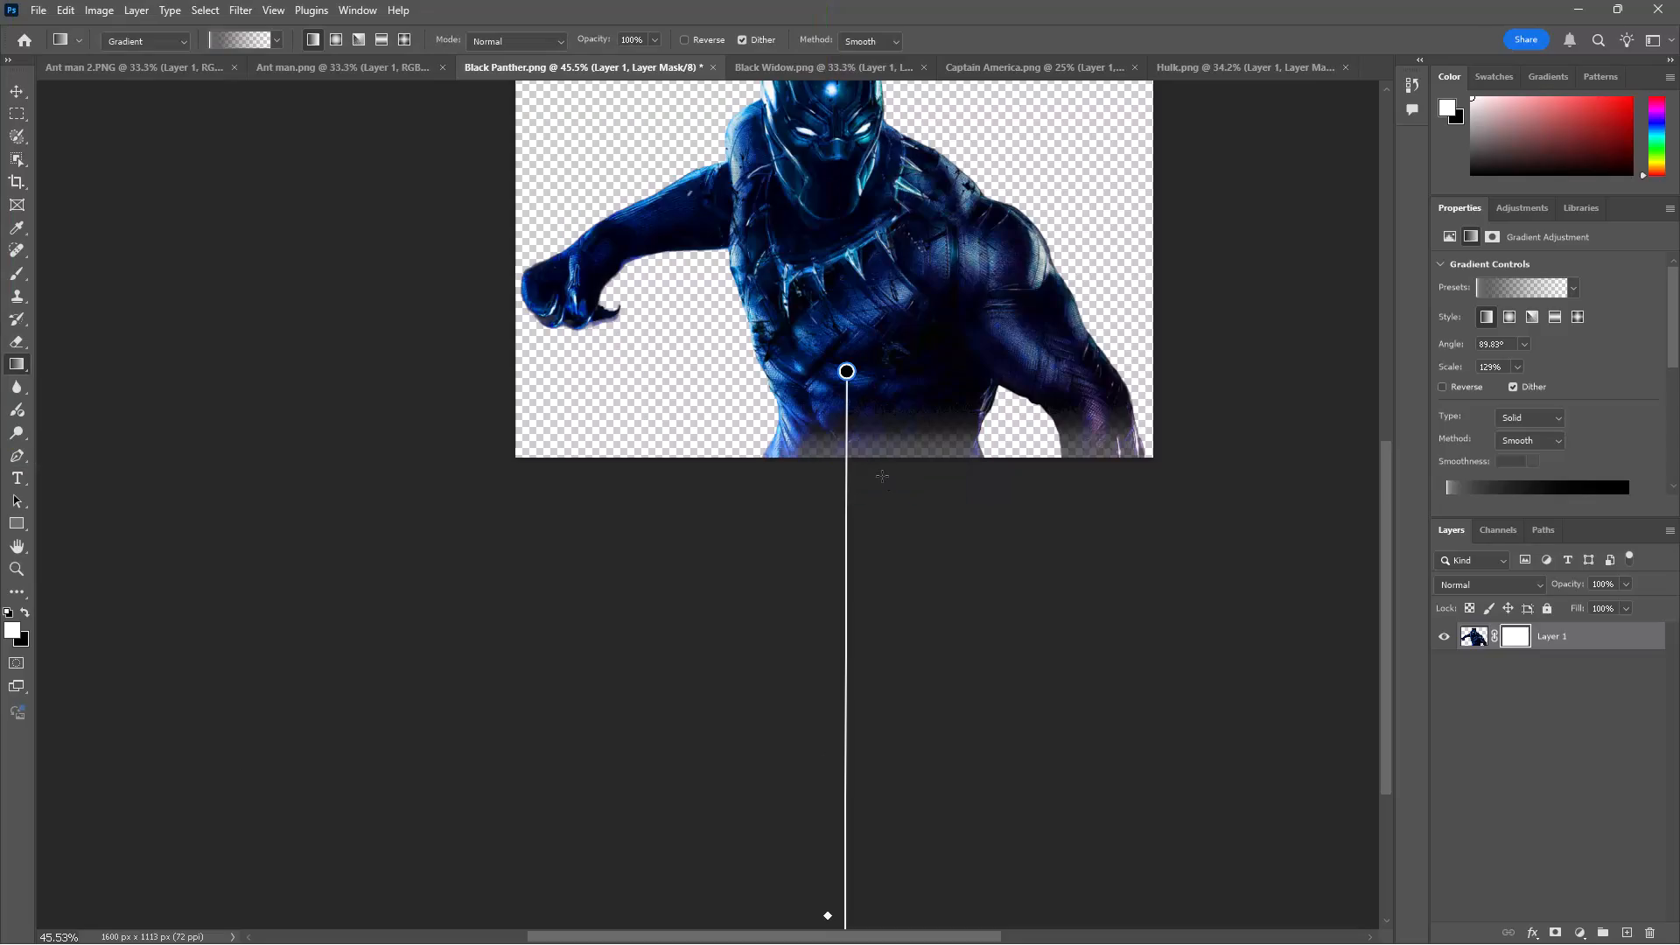
Add a layer mask to Layer 1 in the Ant man 2.PNG document.
click(346, 73)
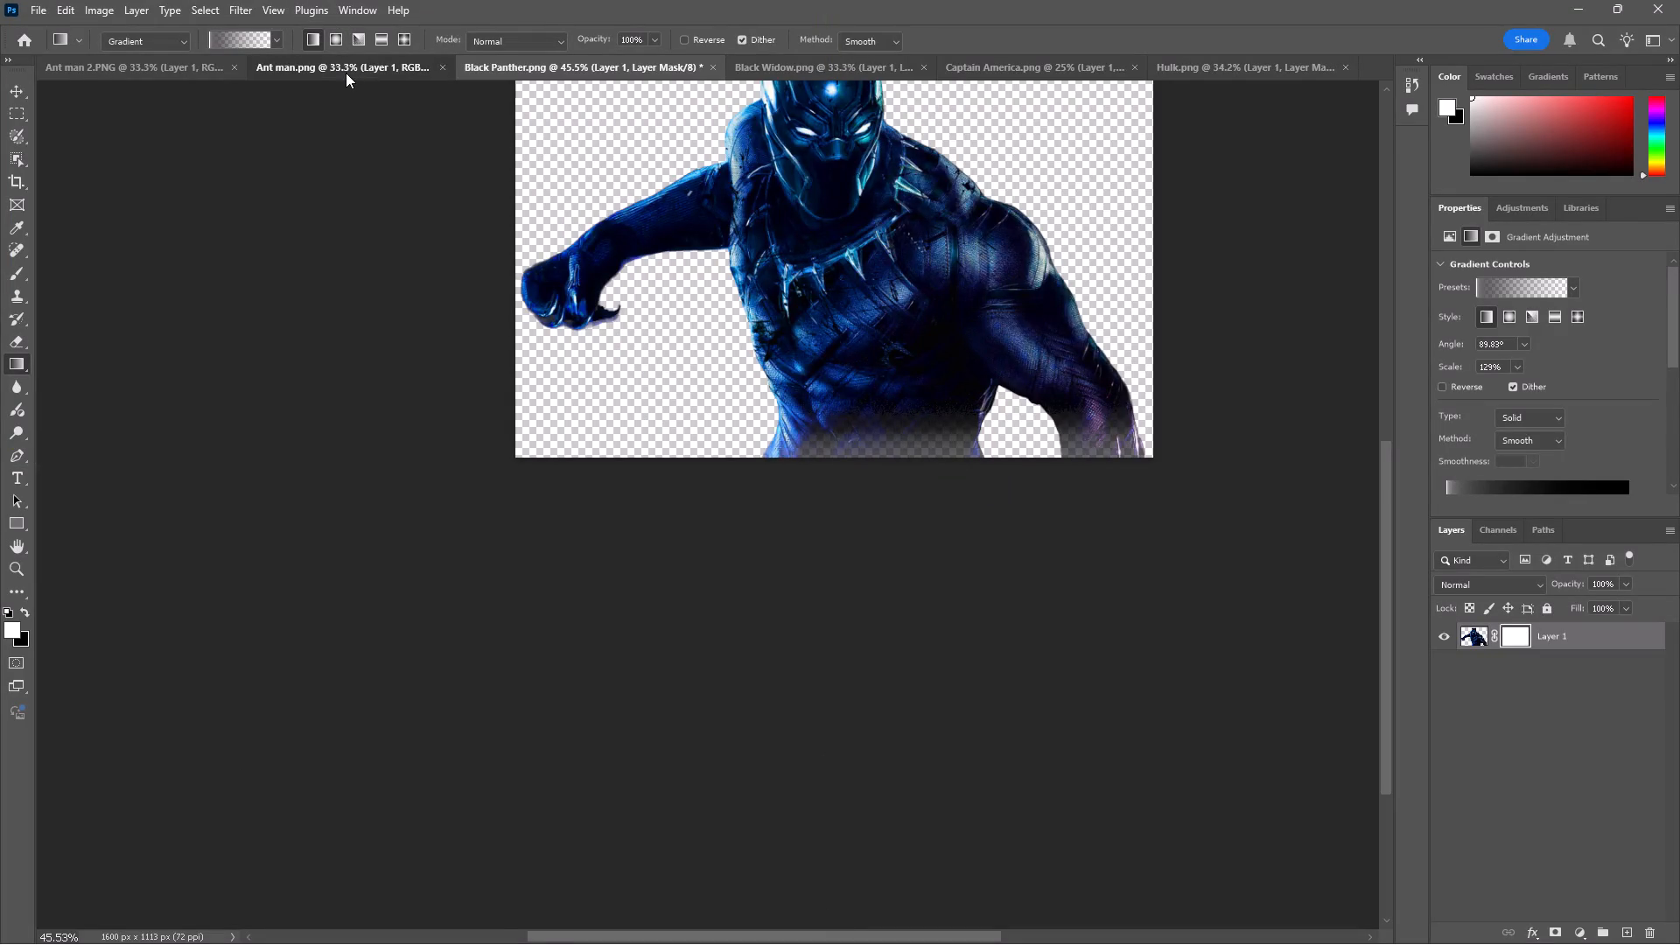
click(213, 63)
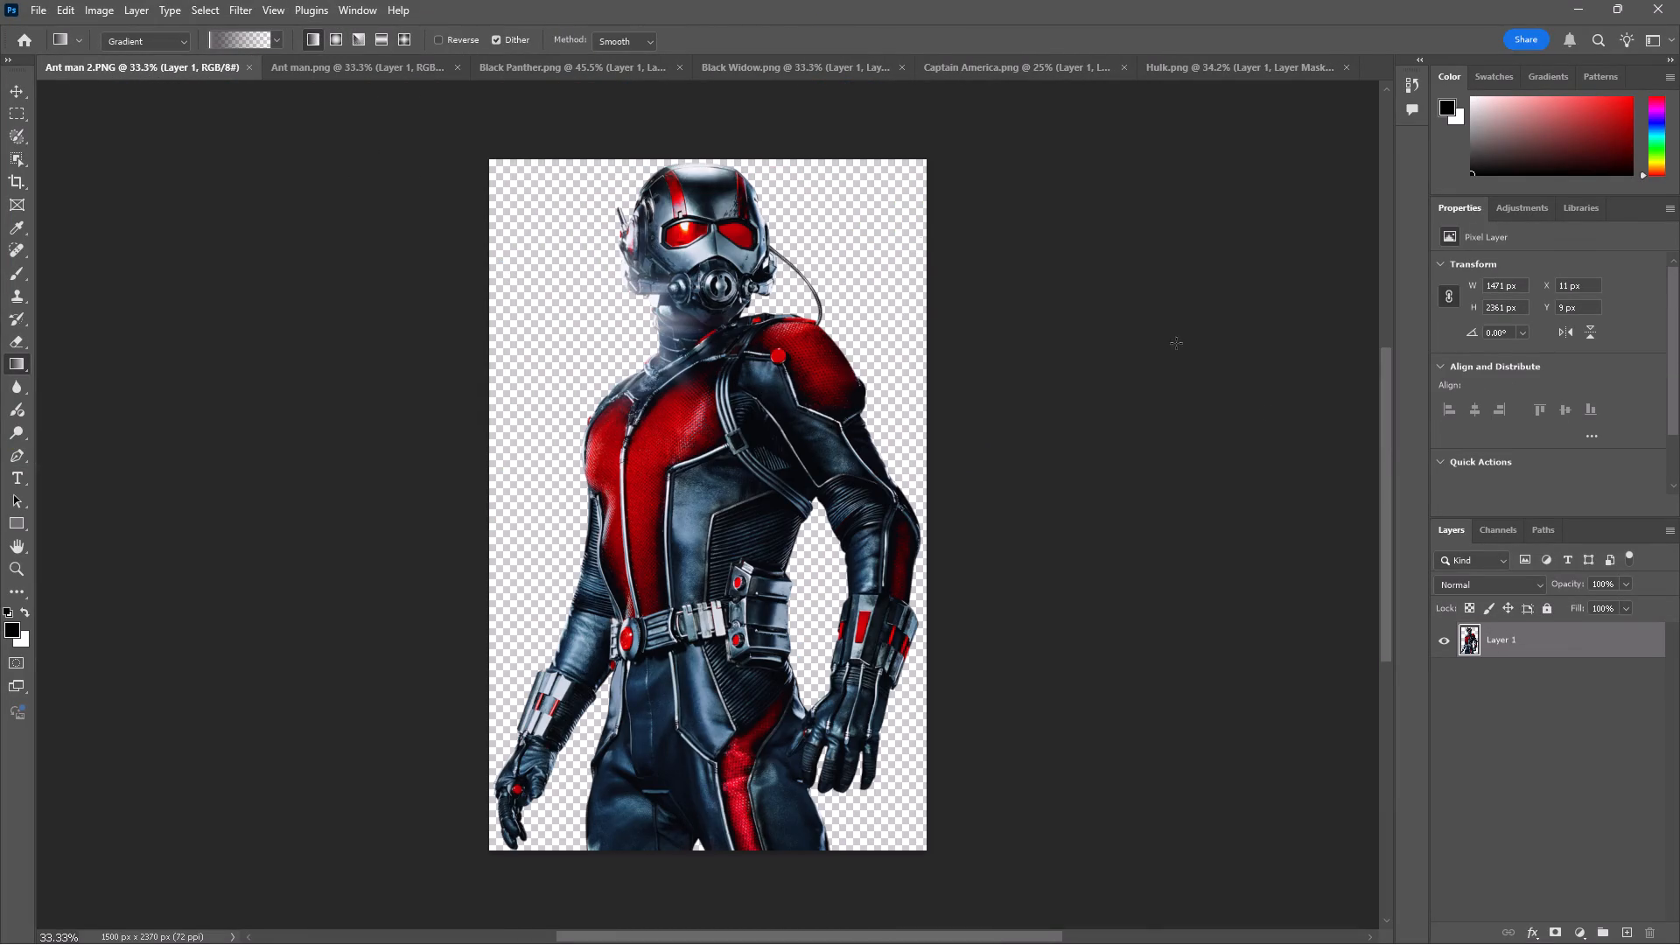
click(1556, 932)
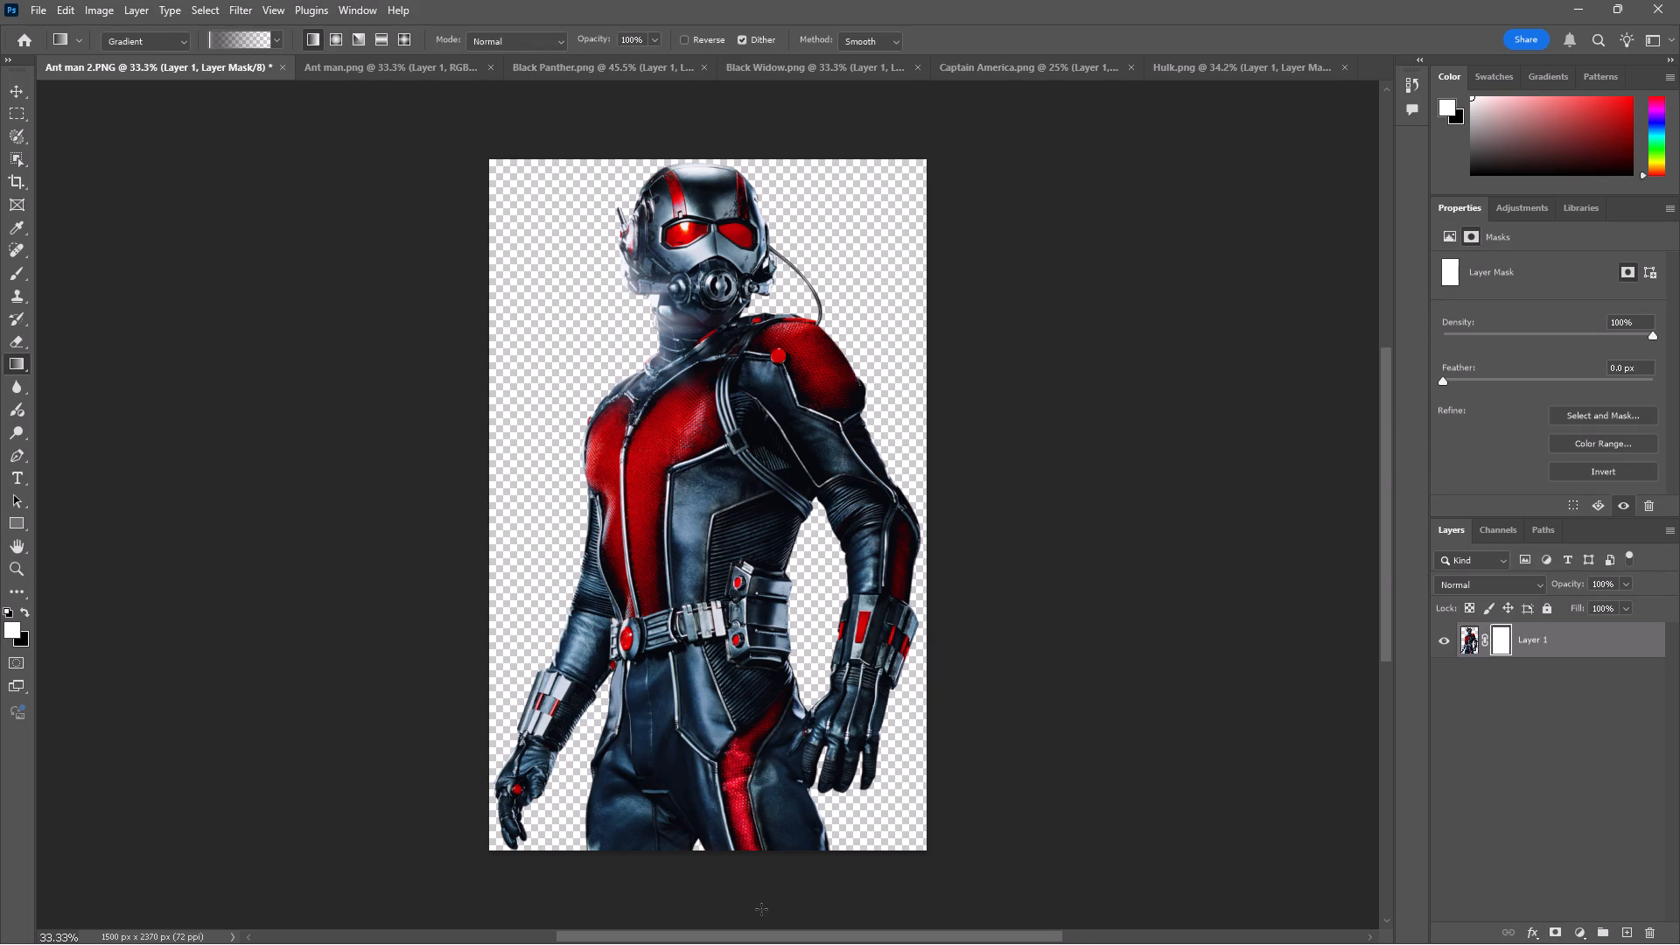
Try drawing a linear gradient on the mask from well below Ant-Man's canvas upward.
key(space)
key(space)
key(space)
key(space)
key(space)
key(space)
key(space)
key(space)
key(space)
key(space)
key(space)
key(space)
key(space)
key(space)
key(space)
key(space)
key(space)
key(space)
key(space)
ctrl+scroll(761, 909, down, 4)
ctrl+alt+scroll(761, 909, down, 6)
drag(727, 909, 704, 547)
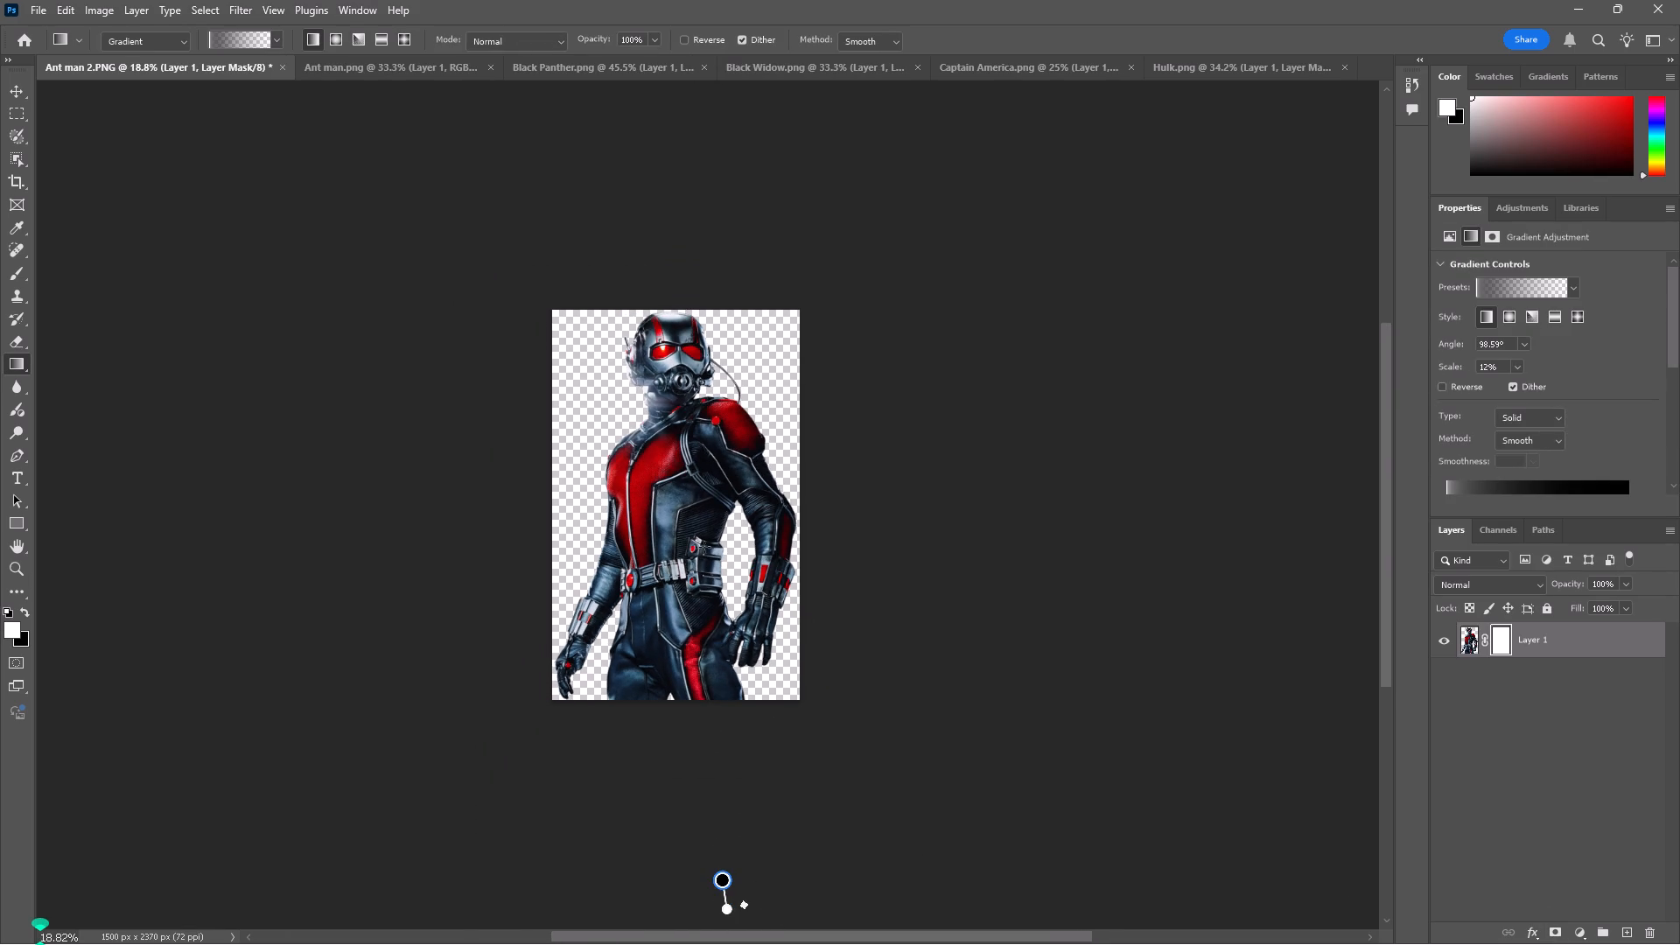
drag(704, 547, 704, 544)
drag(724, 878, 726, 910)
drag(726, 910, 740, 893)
Draw a linear gradient from just below the canvas up to Ant-Man's upper thighs, about 92° and 28% scale.
drag(740, 893, 681, 724)
drag(681, 724, 679, 625)
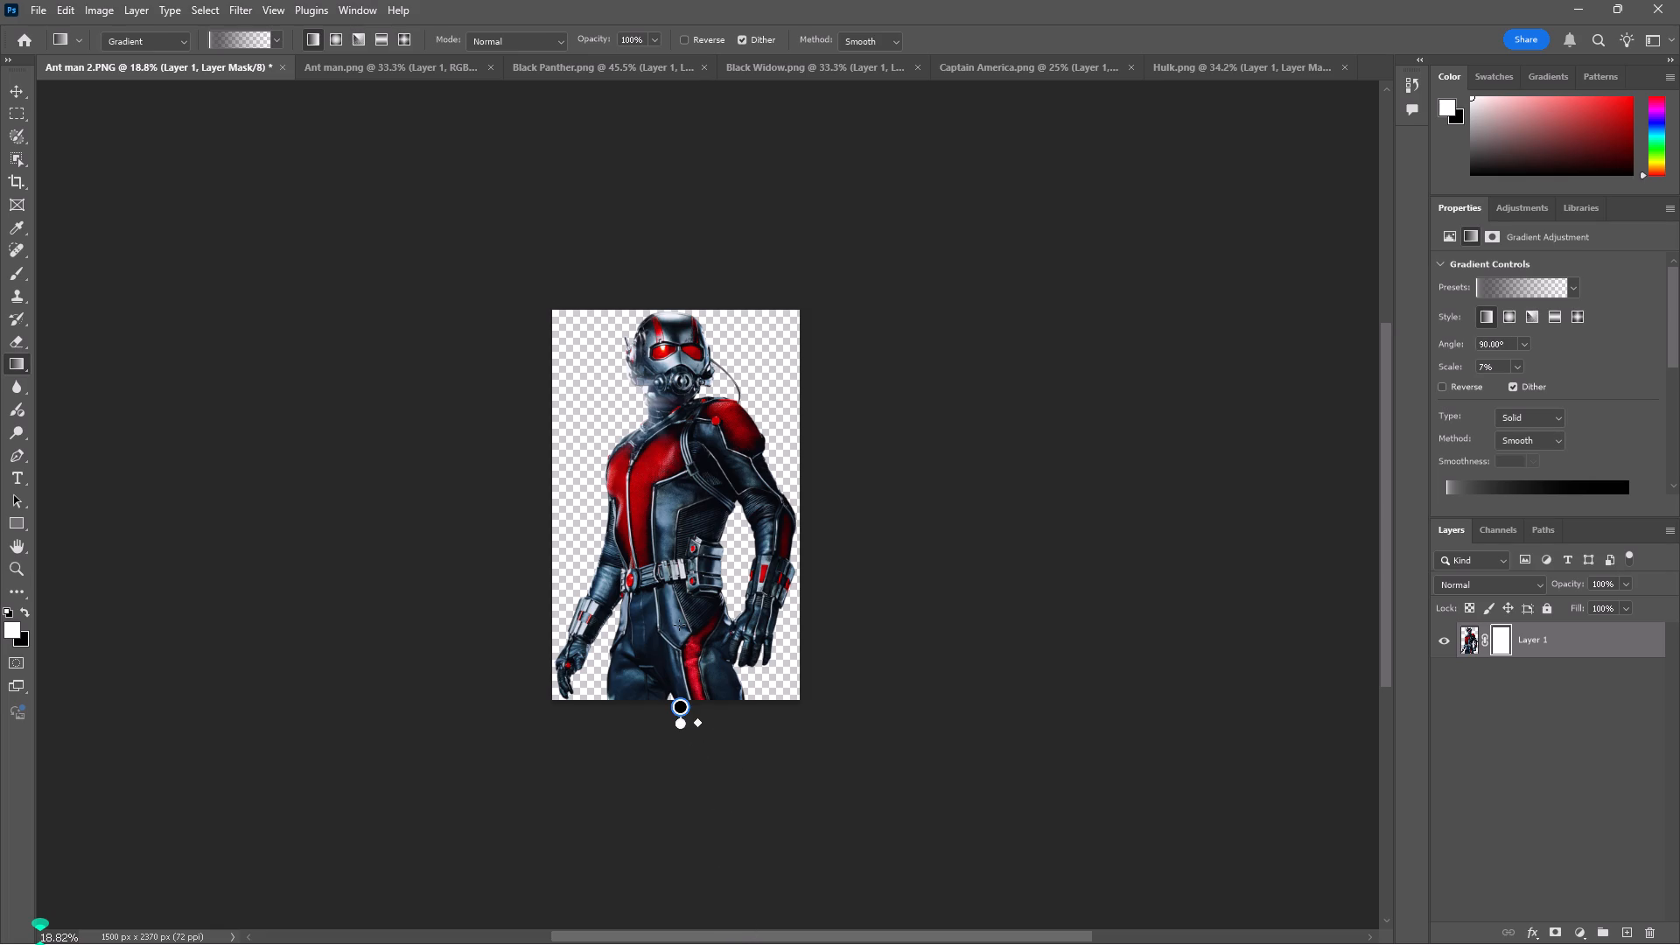
drag(684, 699, 688, 619)
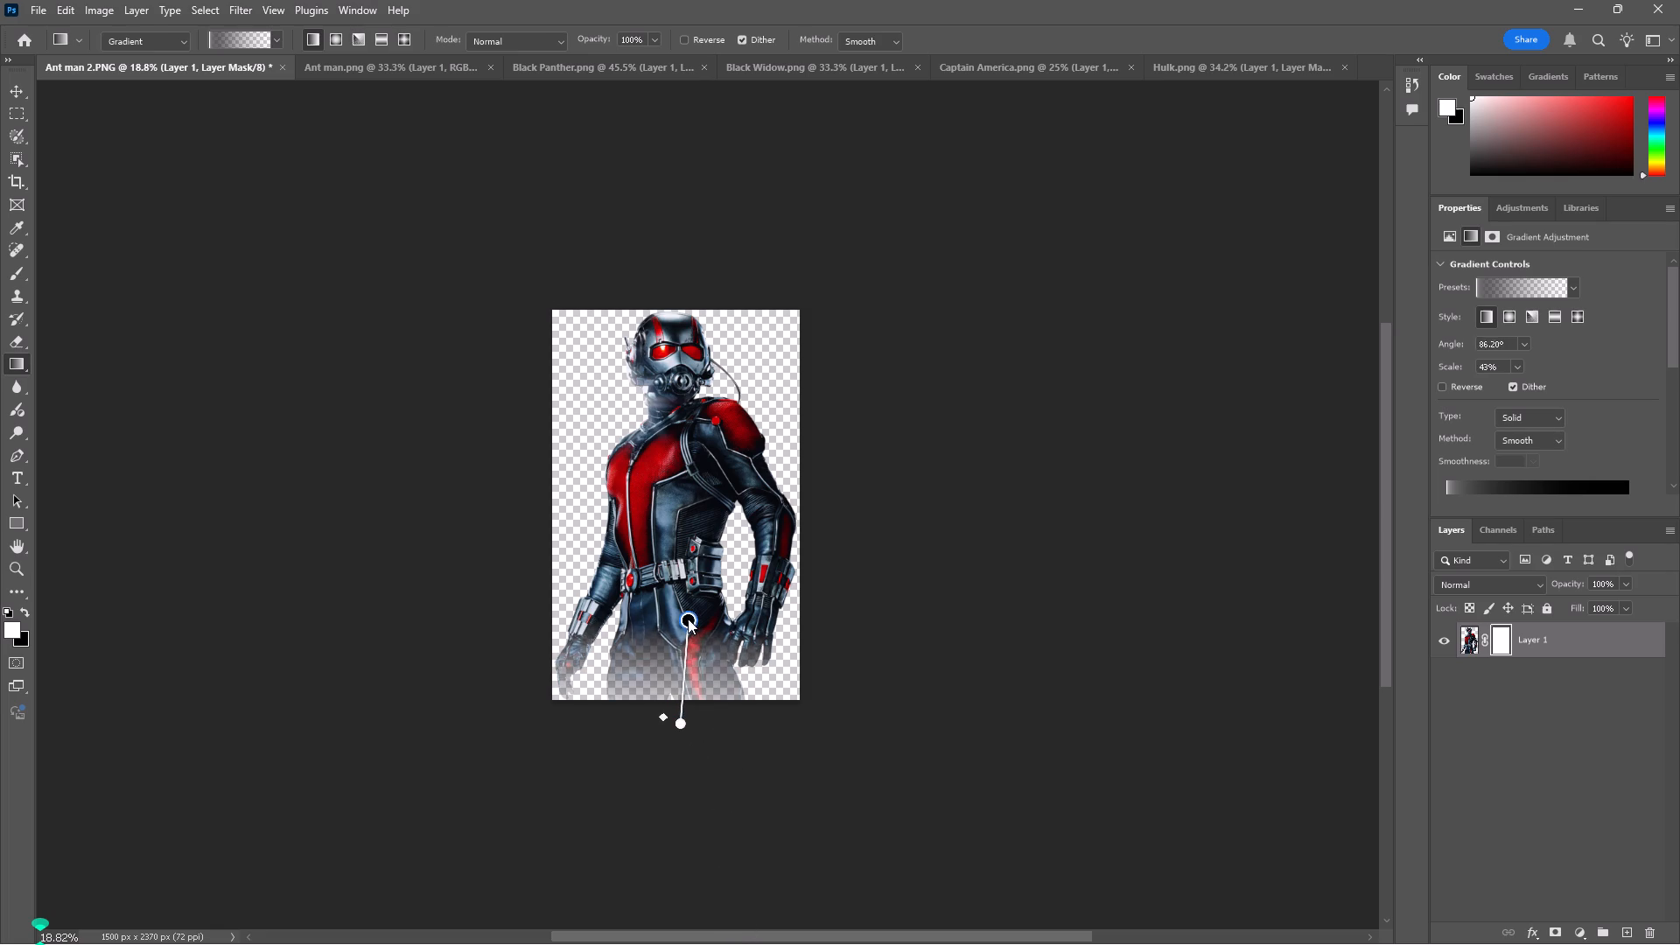
drag(688, 619, 677, 654)
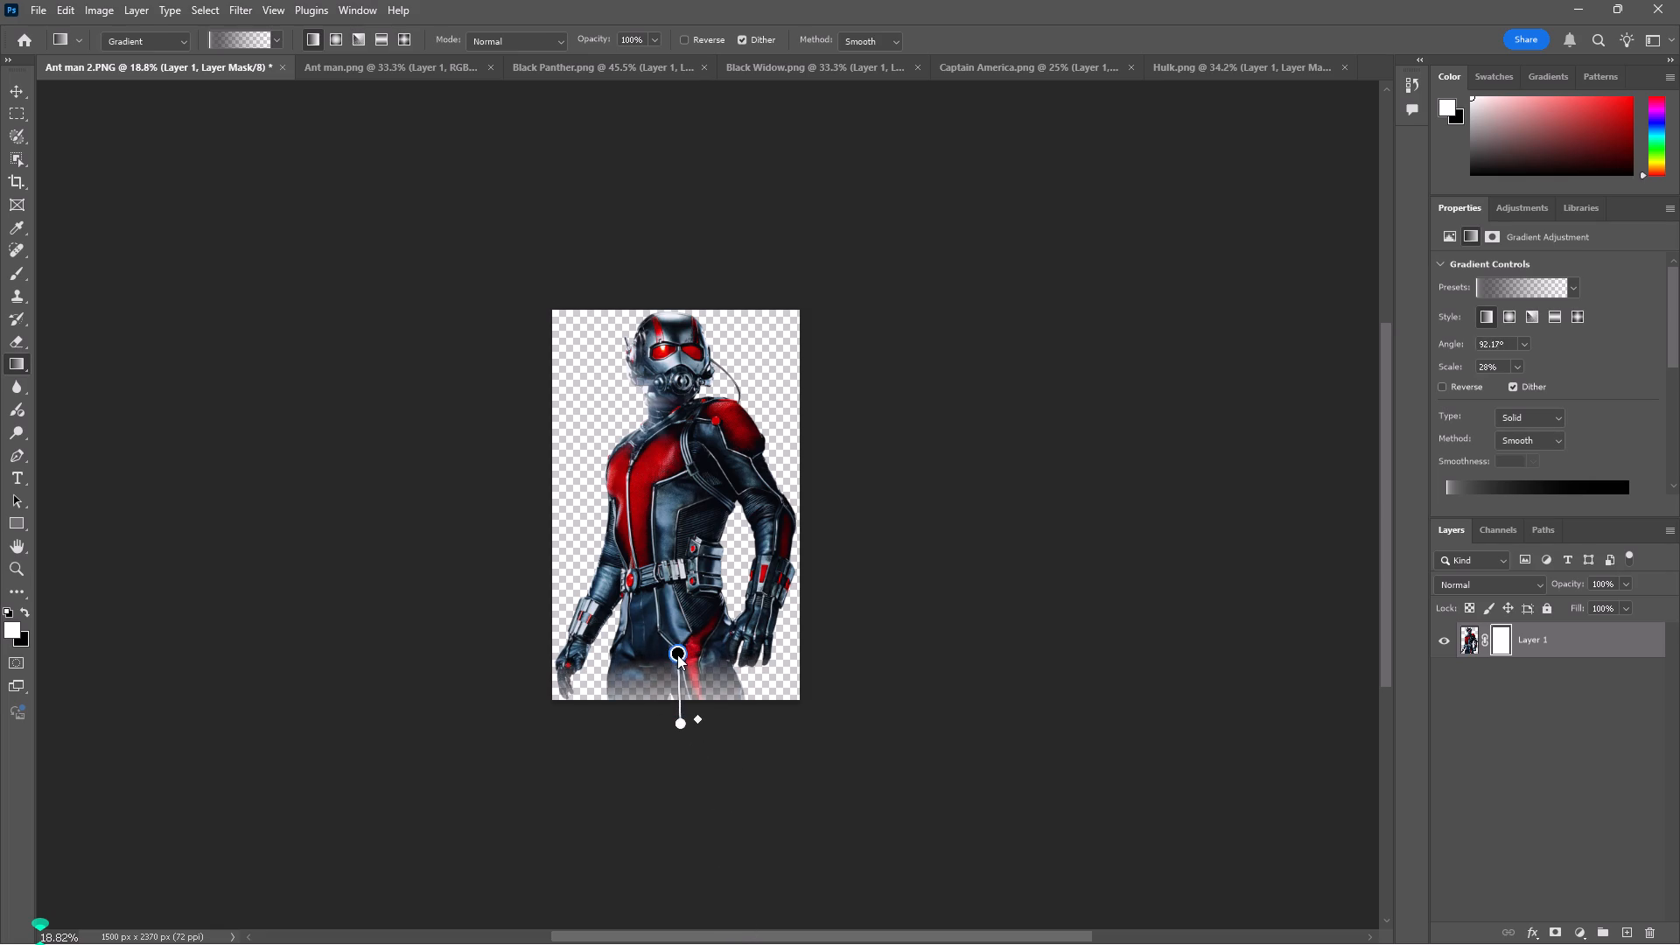
drag(677, 654, 676, 655)
Stretch the gradient's white end farther below the canvas and raise its black end towards his hips, about 92° and 76% scale.
drag(684, 728, 675, 822)
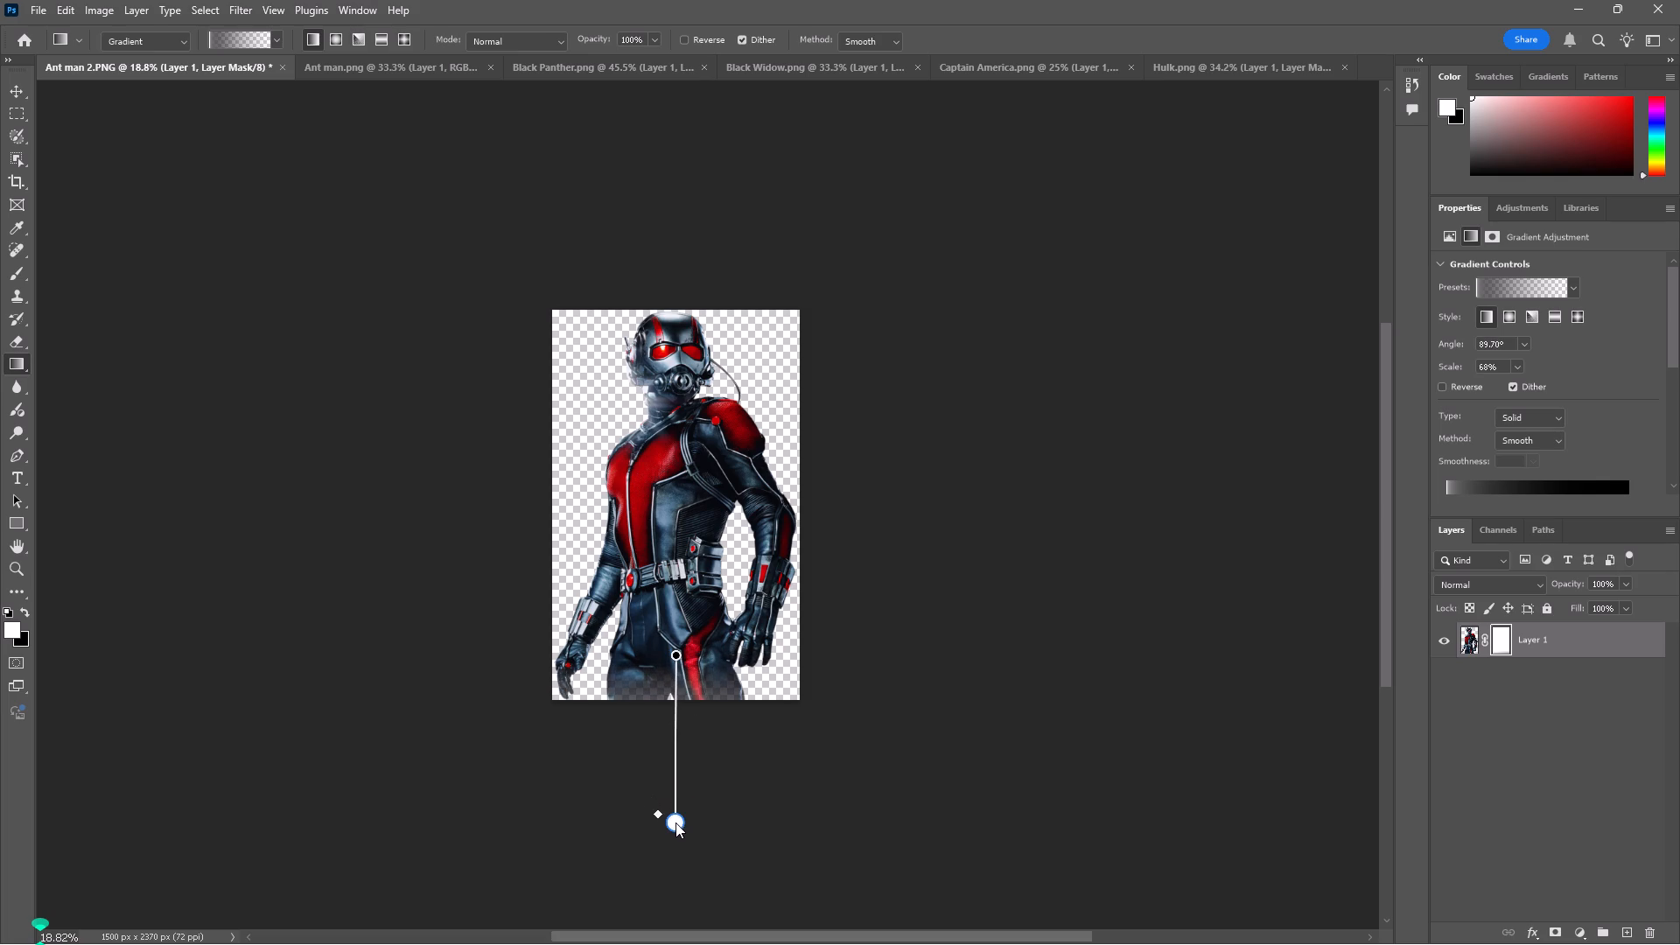
drag(675, 822, 682, 822)
drag(675, 651, 675, 631)
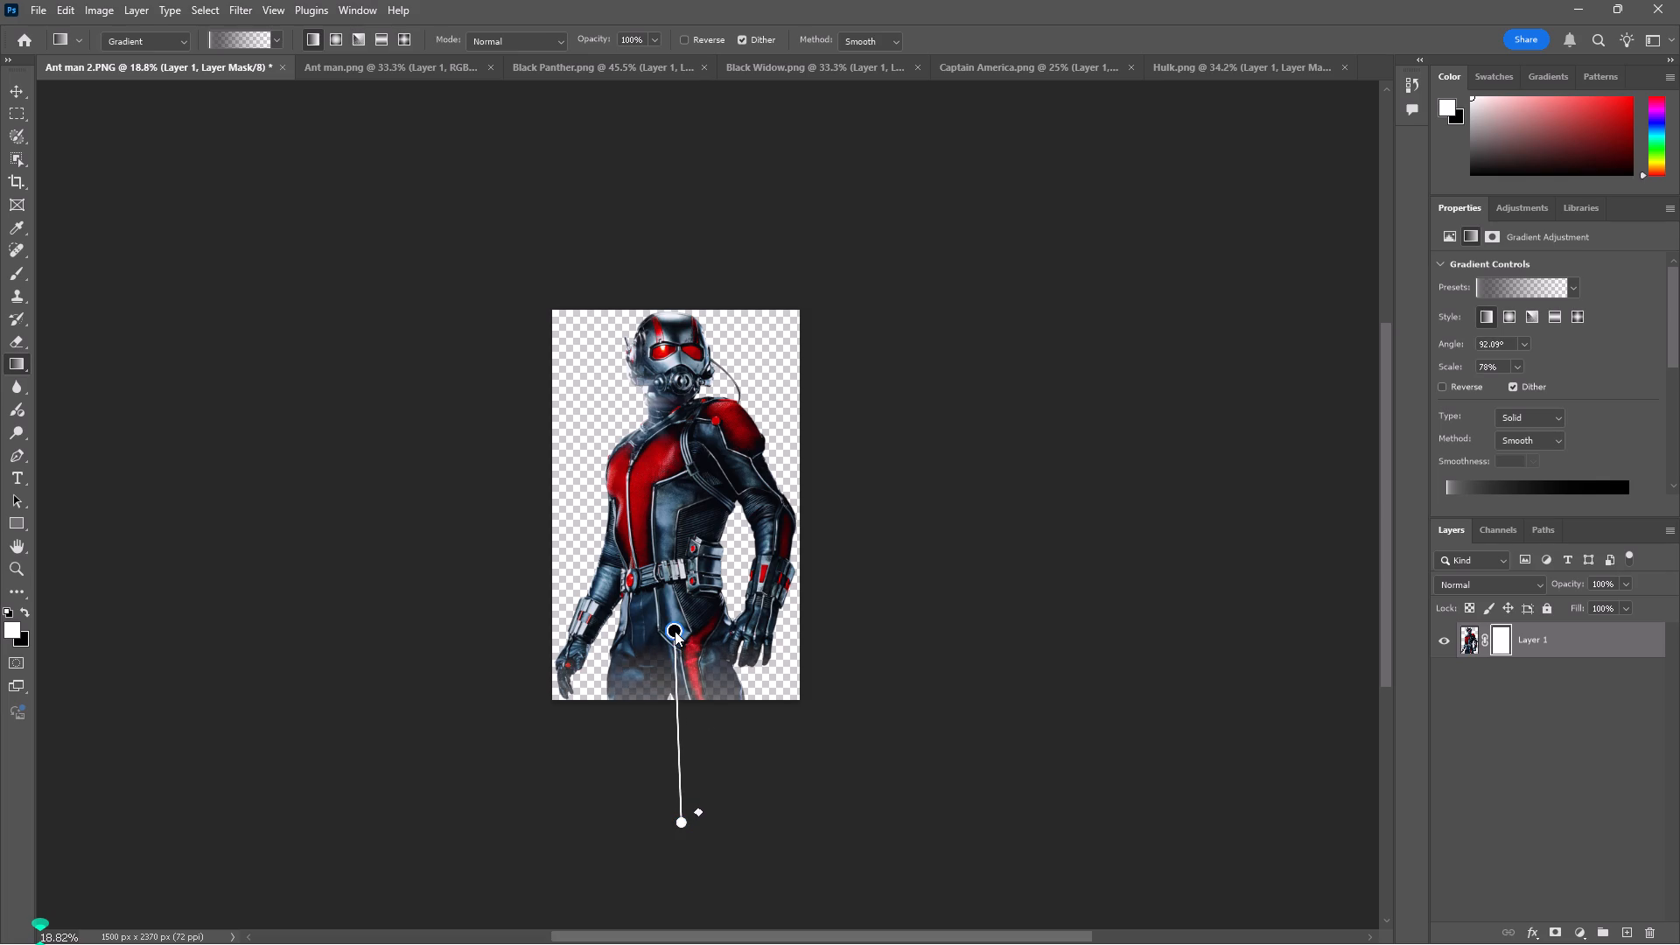
drag(675, 631, 675, 634)
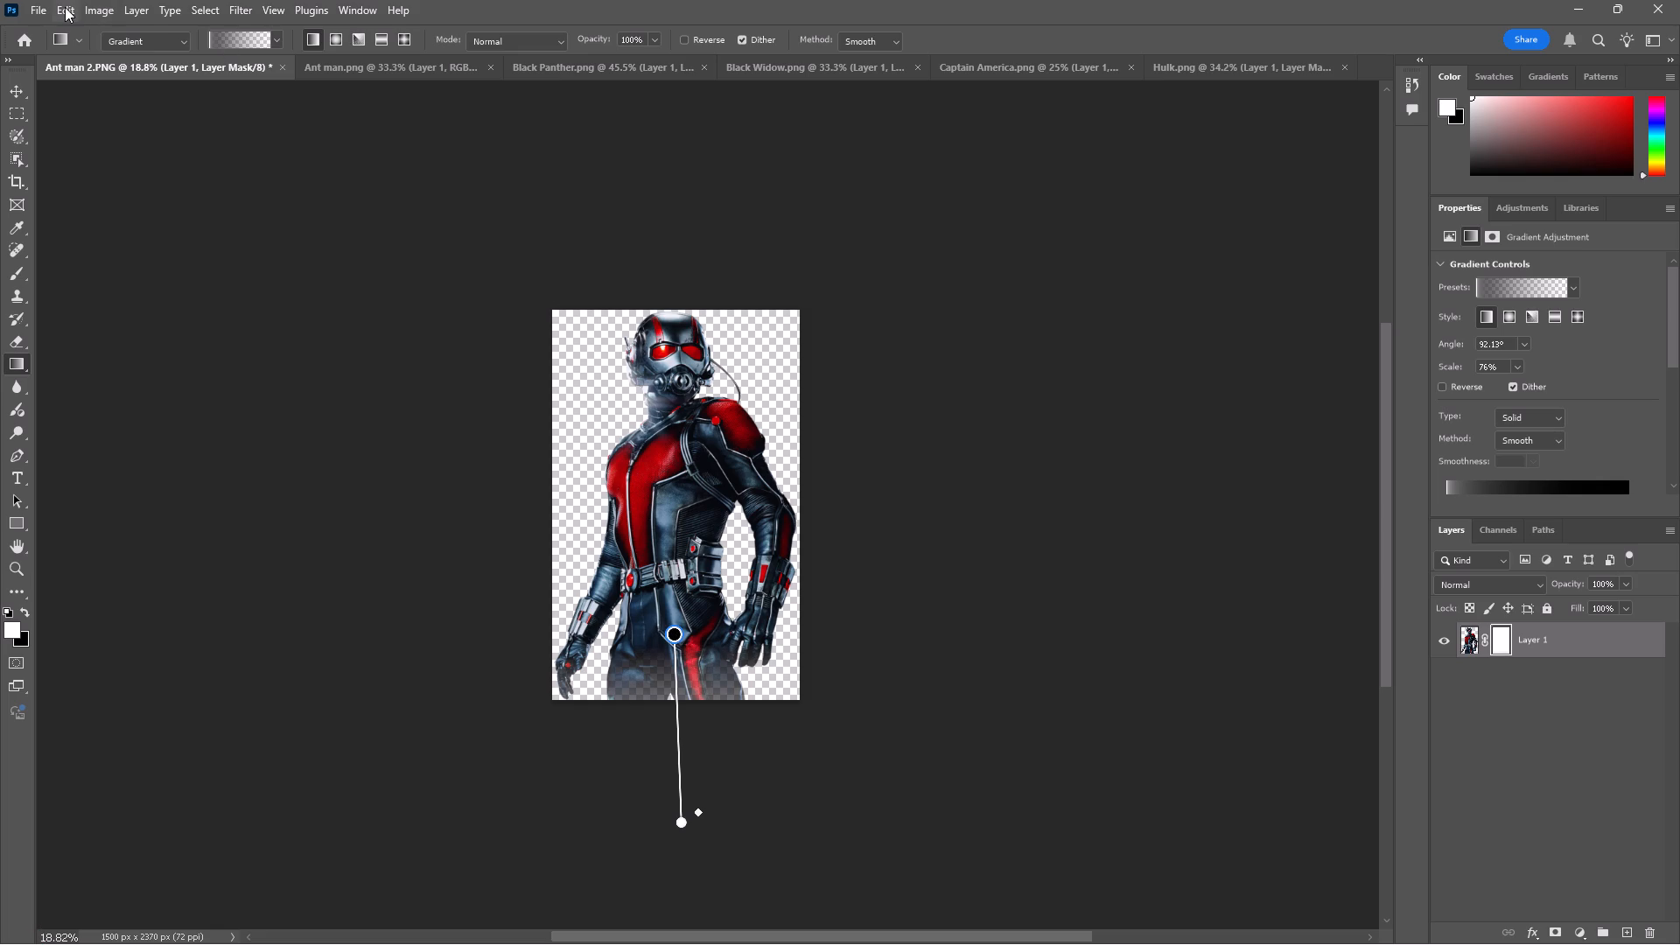
Quick-export the faded Ant-Man image as PNG over the original Ant man 2 file in the 02. Heroes folder.
click(48, 7)
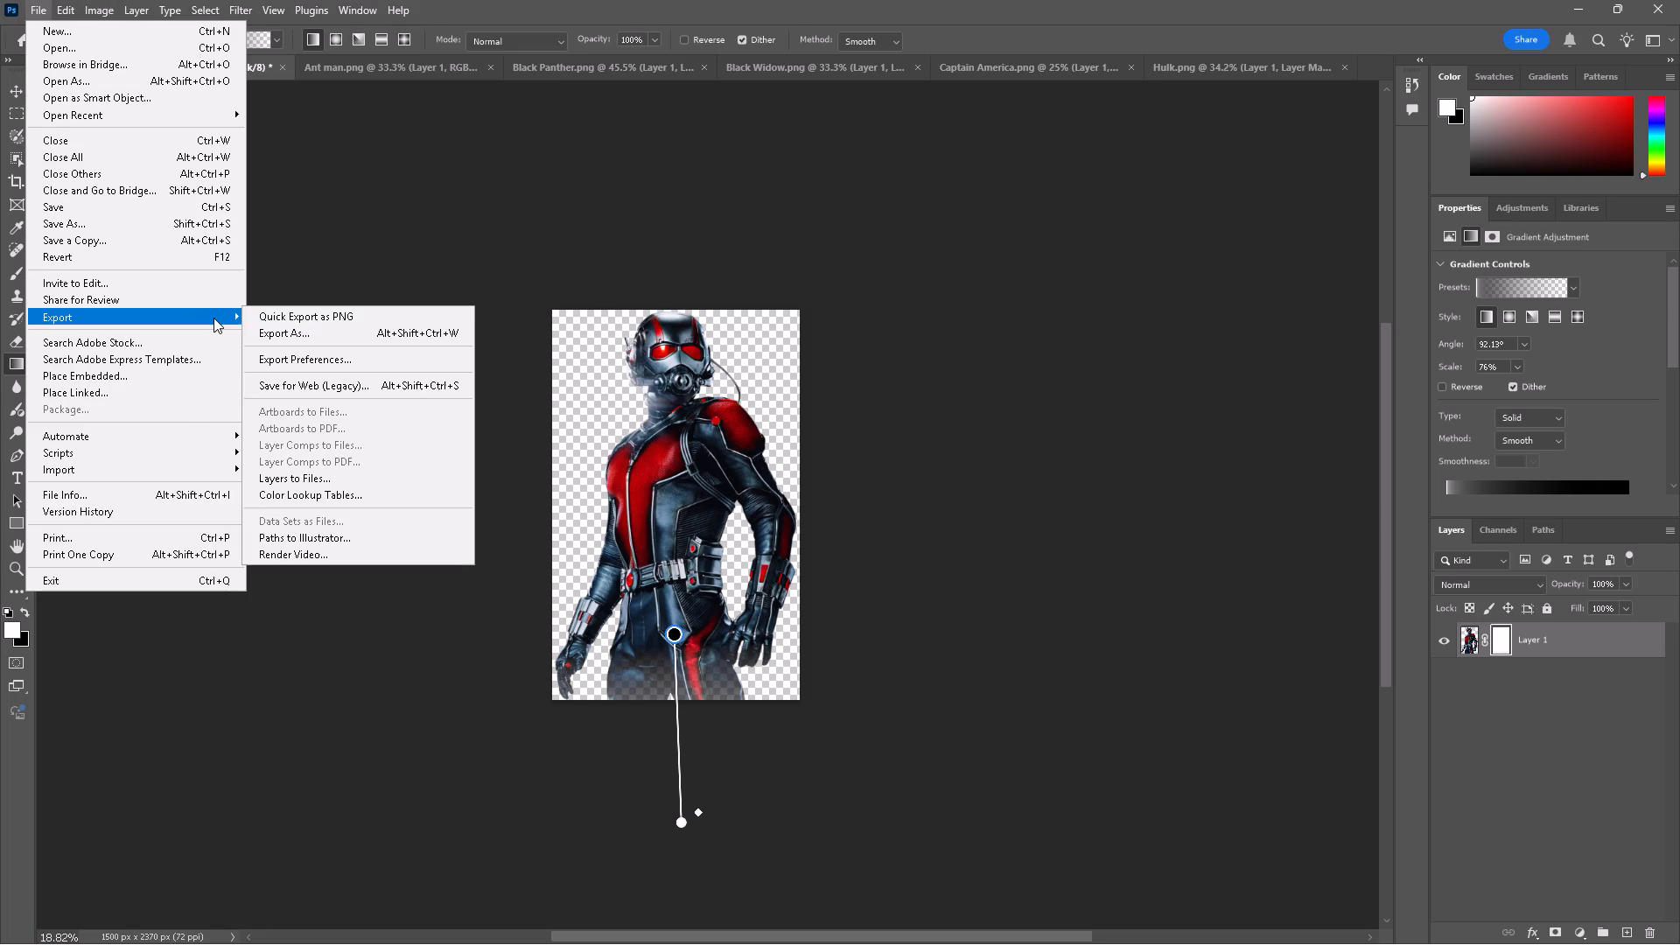
click(261, 320)
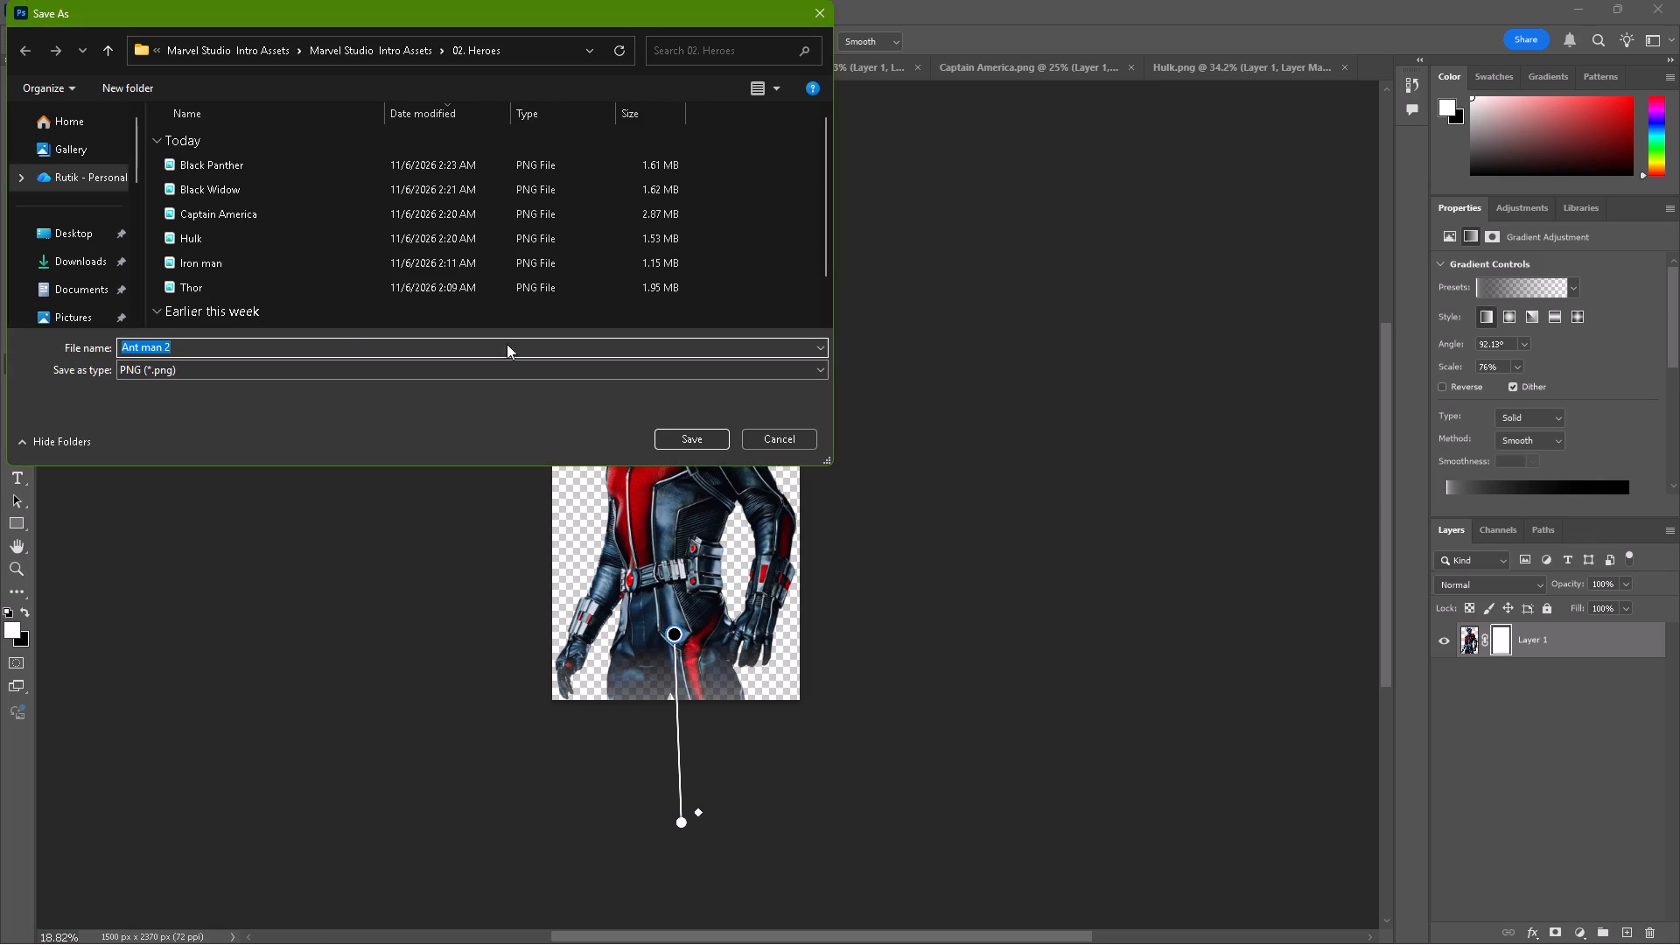
scroll(479, 224, down, 4)
click(328, 281)
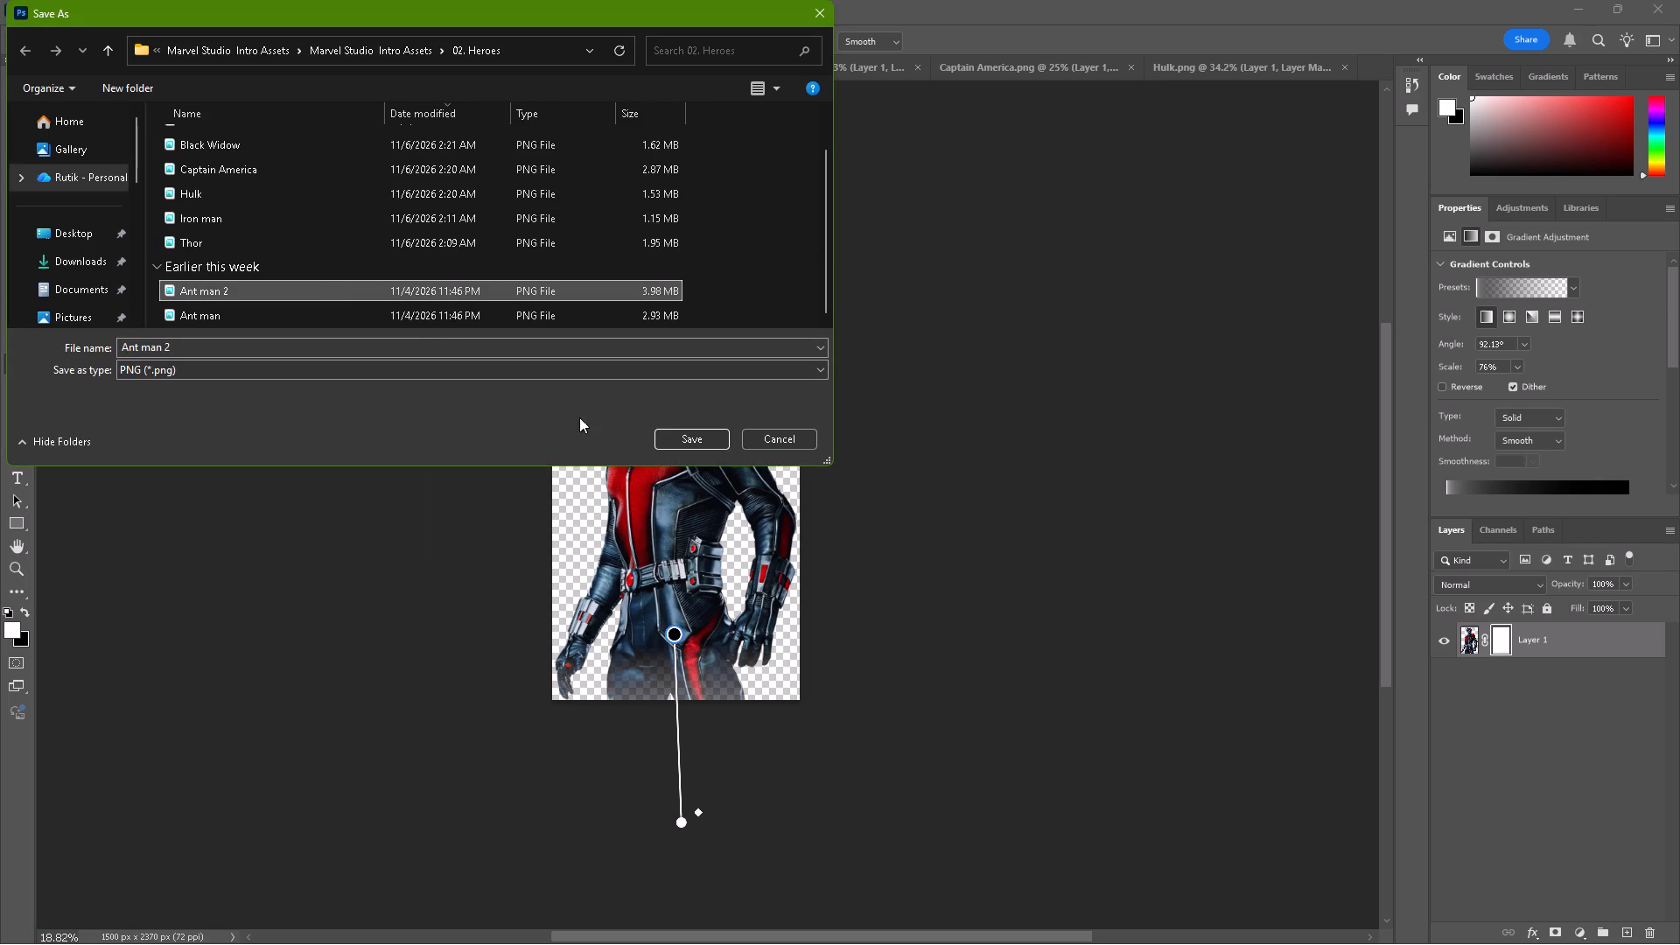
click(669, 434)
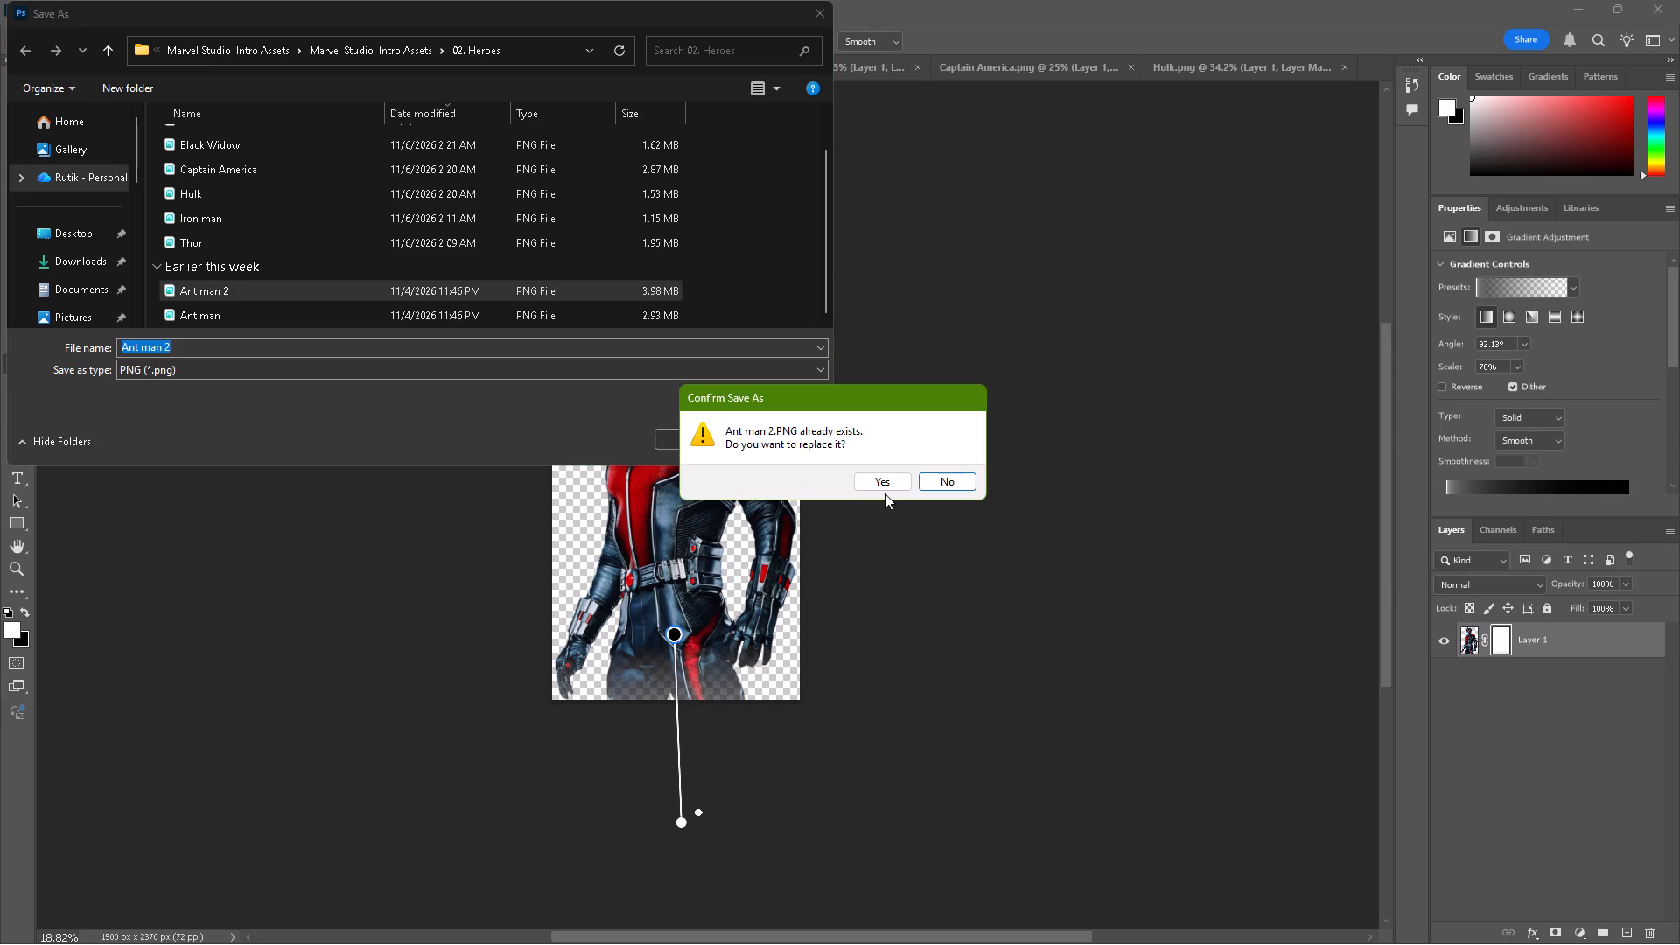
click(886, 482)
click(886, 482)
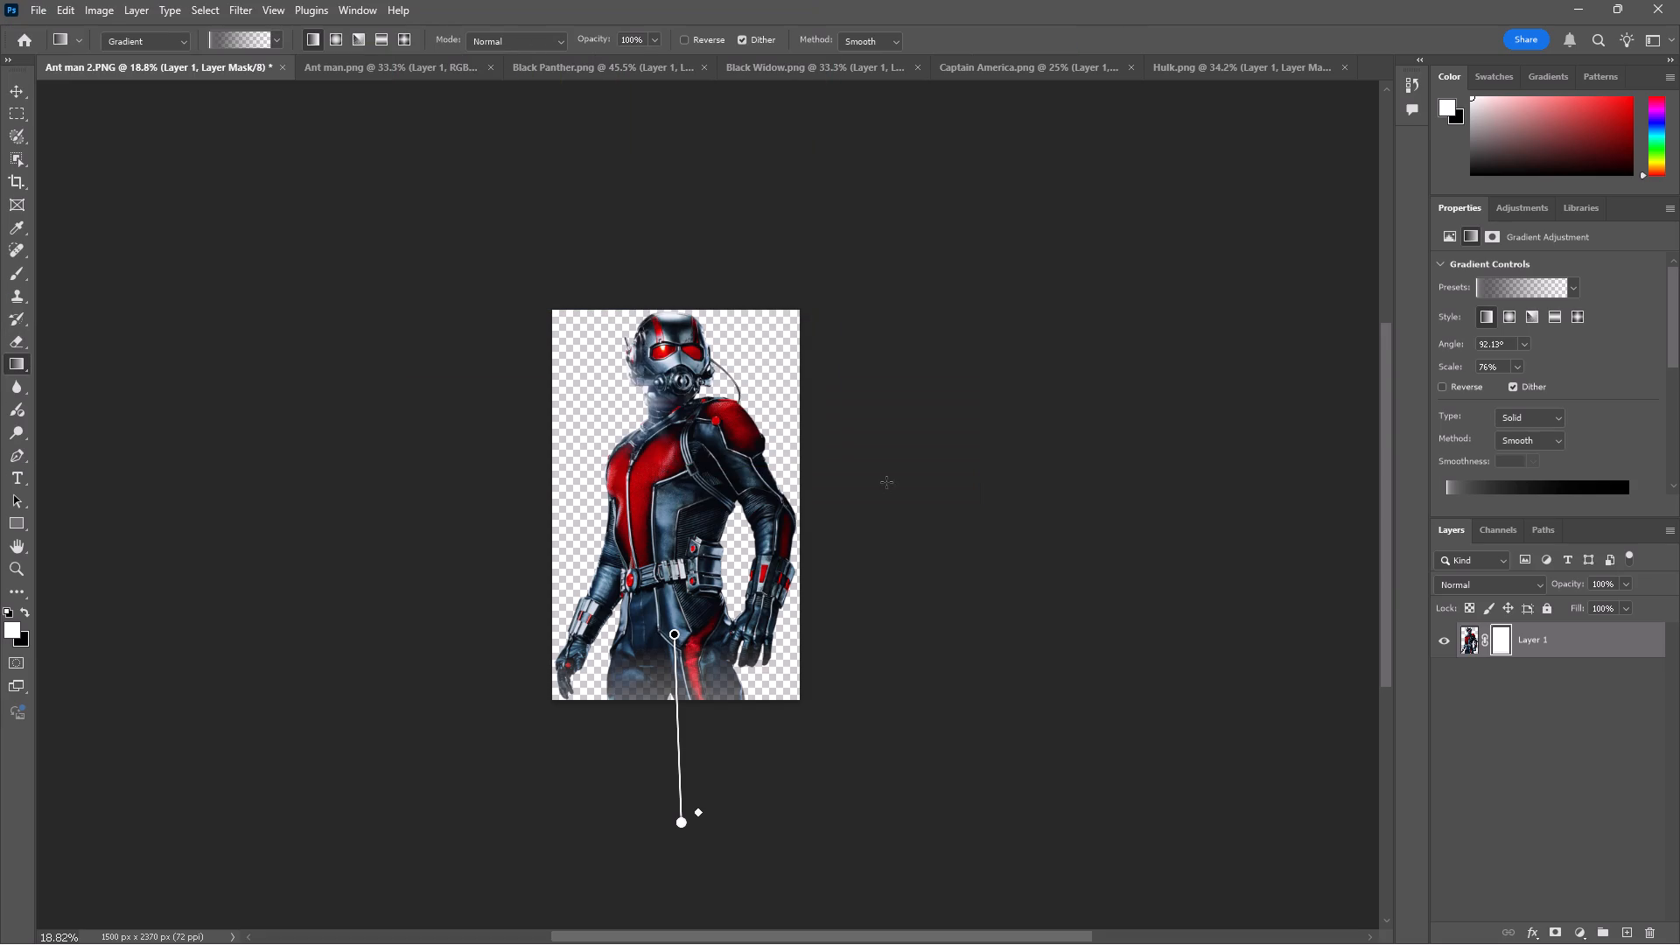
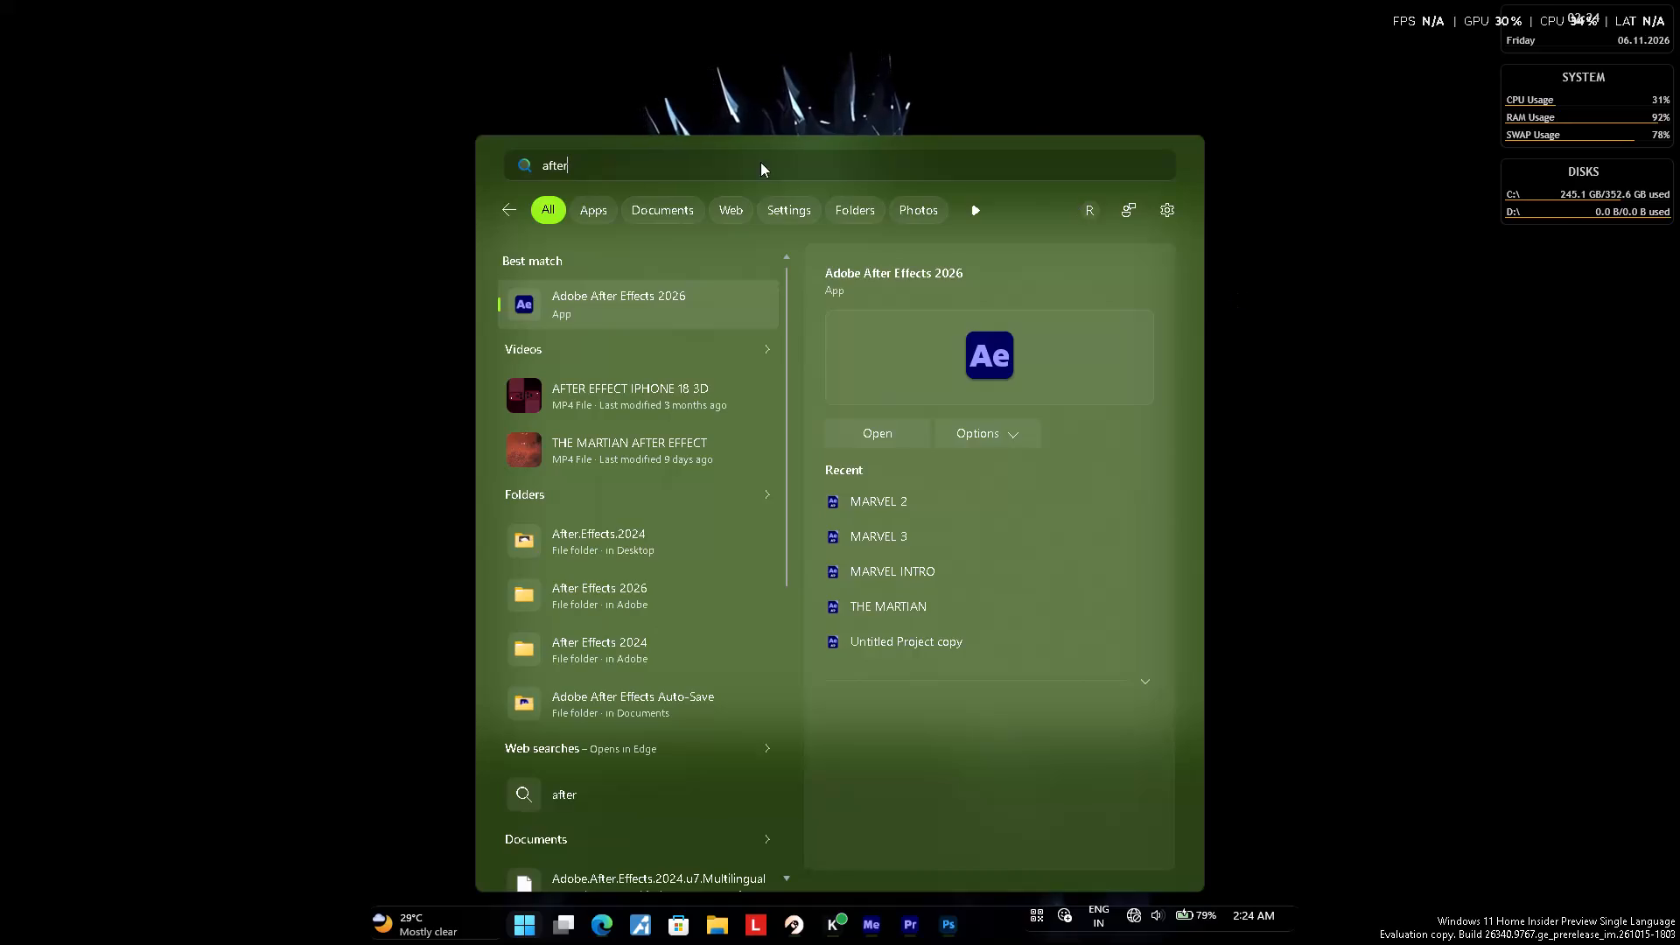
Launch Adobe After Effects 2026.
click(676, 314)
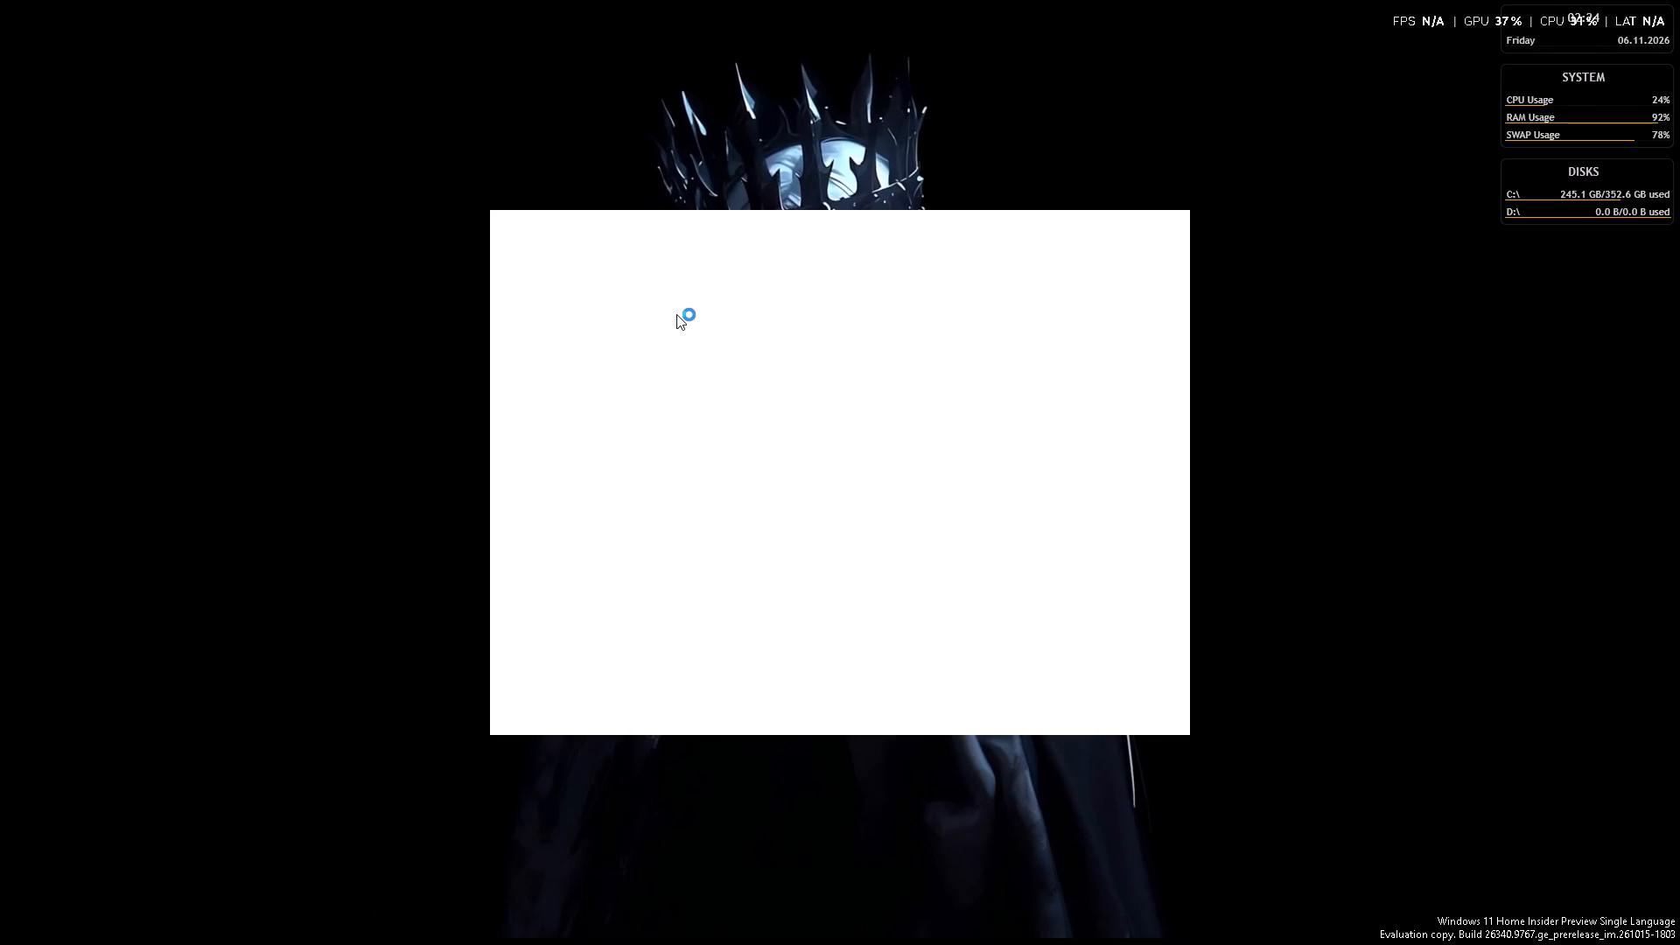
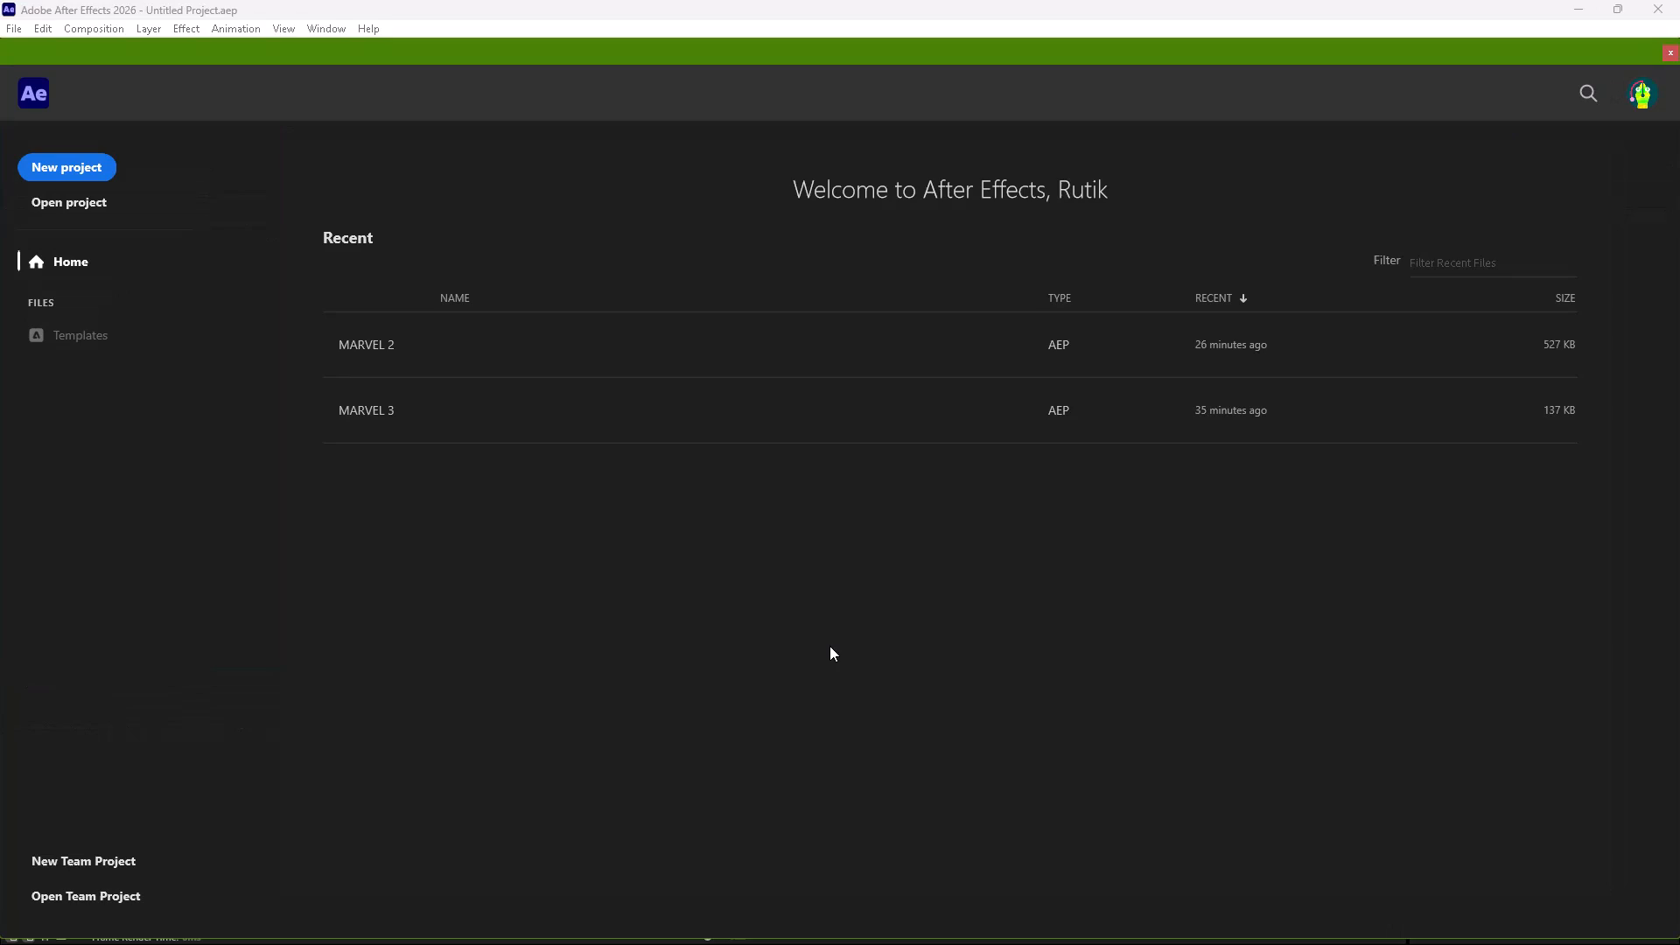
Open the recent project MARVEL 2.
click(969, 353)
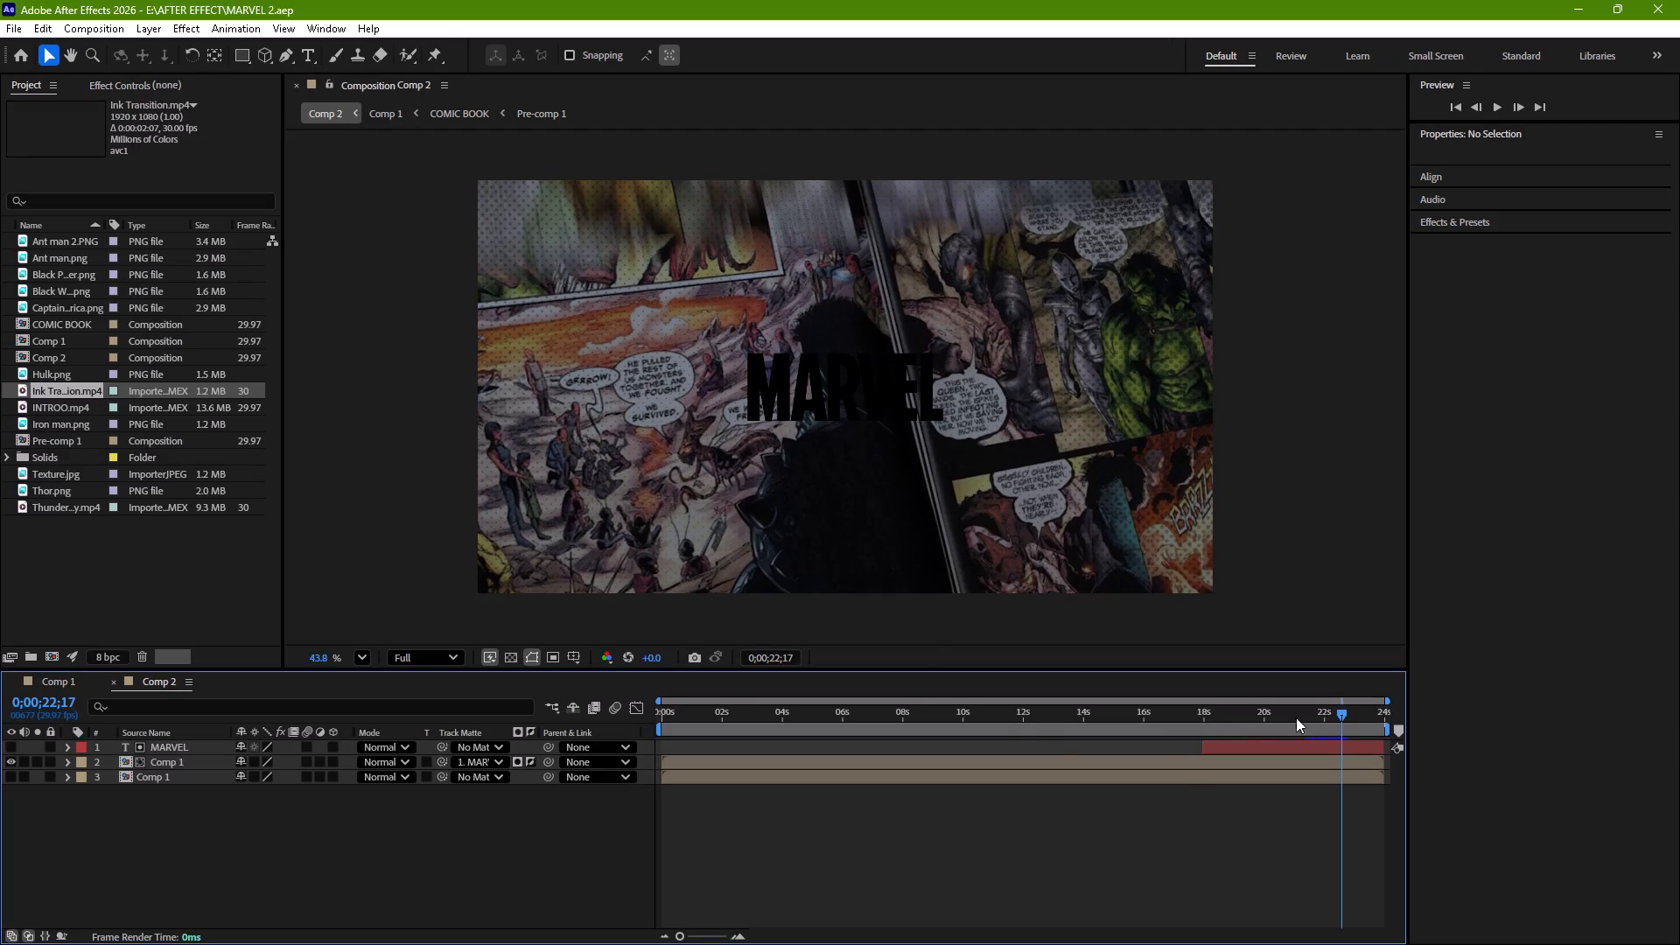
Open the Comp 1 timeline, scrub to about 0;00;15;27, and examine the hero images and their layers.
click(56, 681)
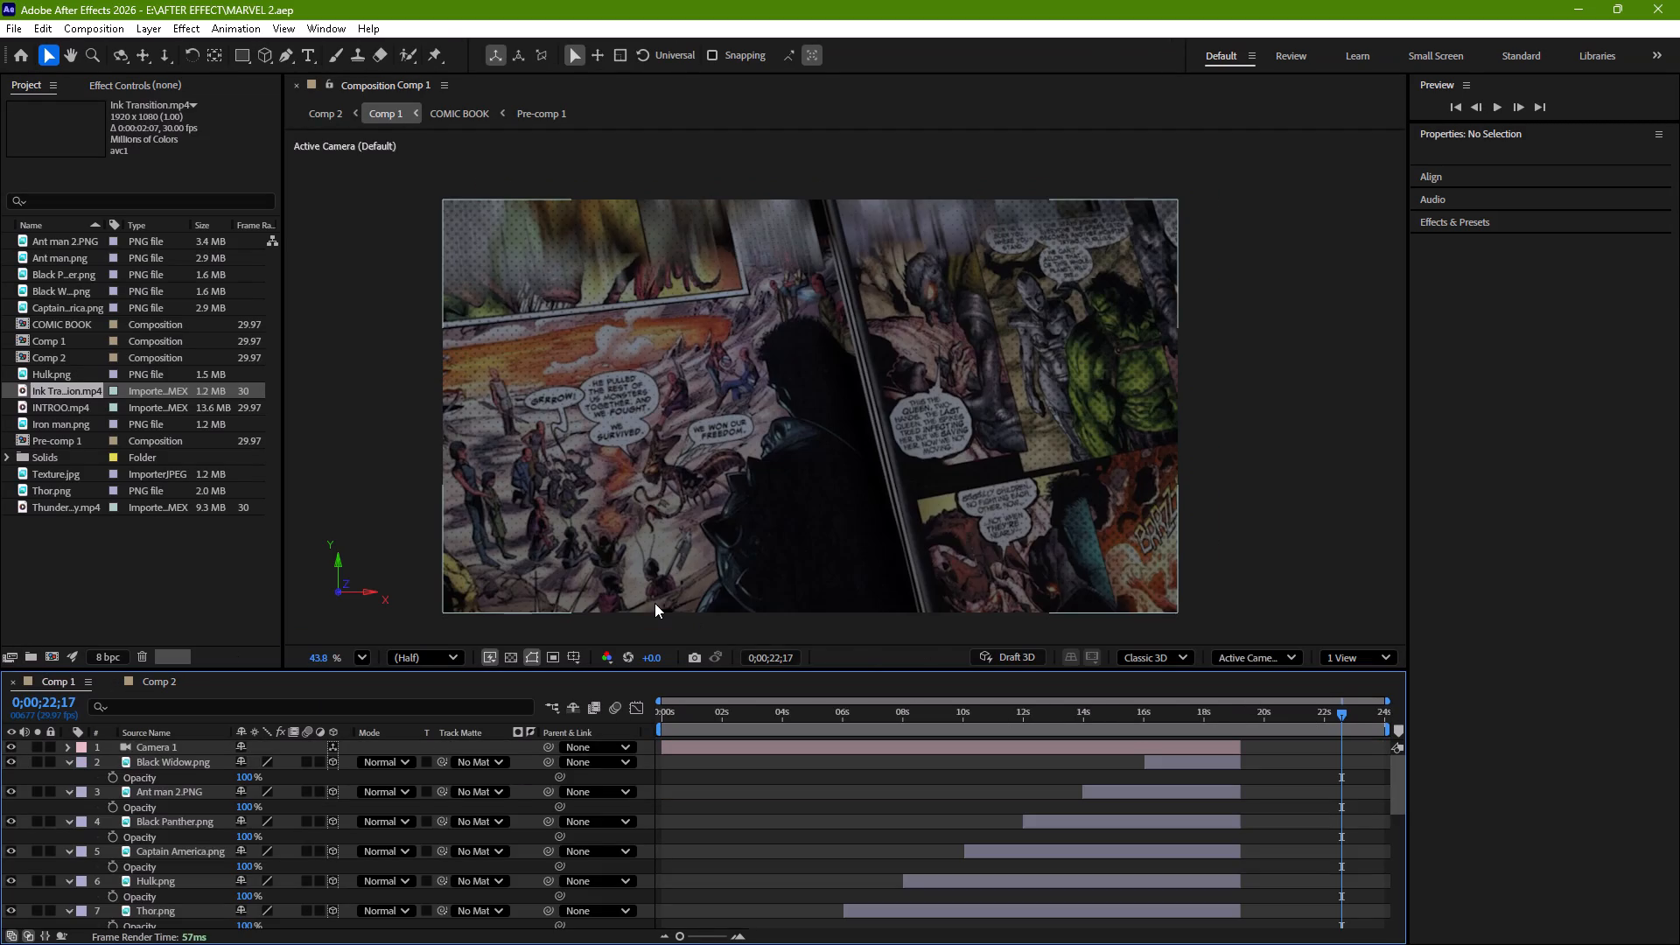
drag(1343, 713, 1225, 723)
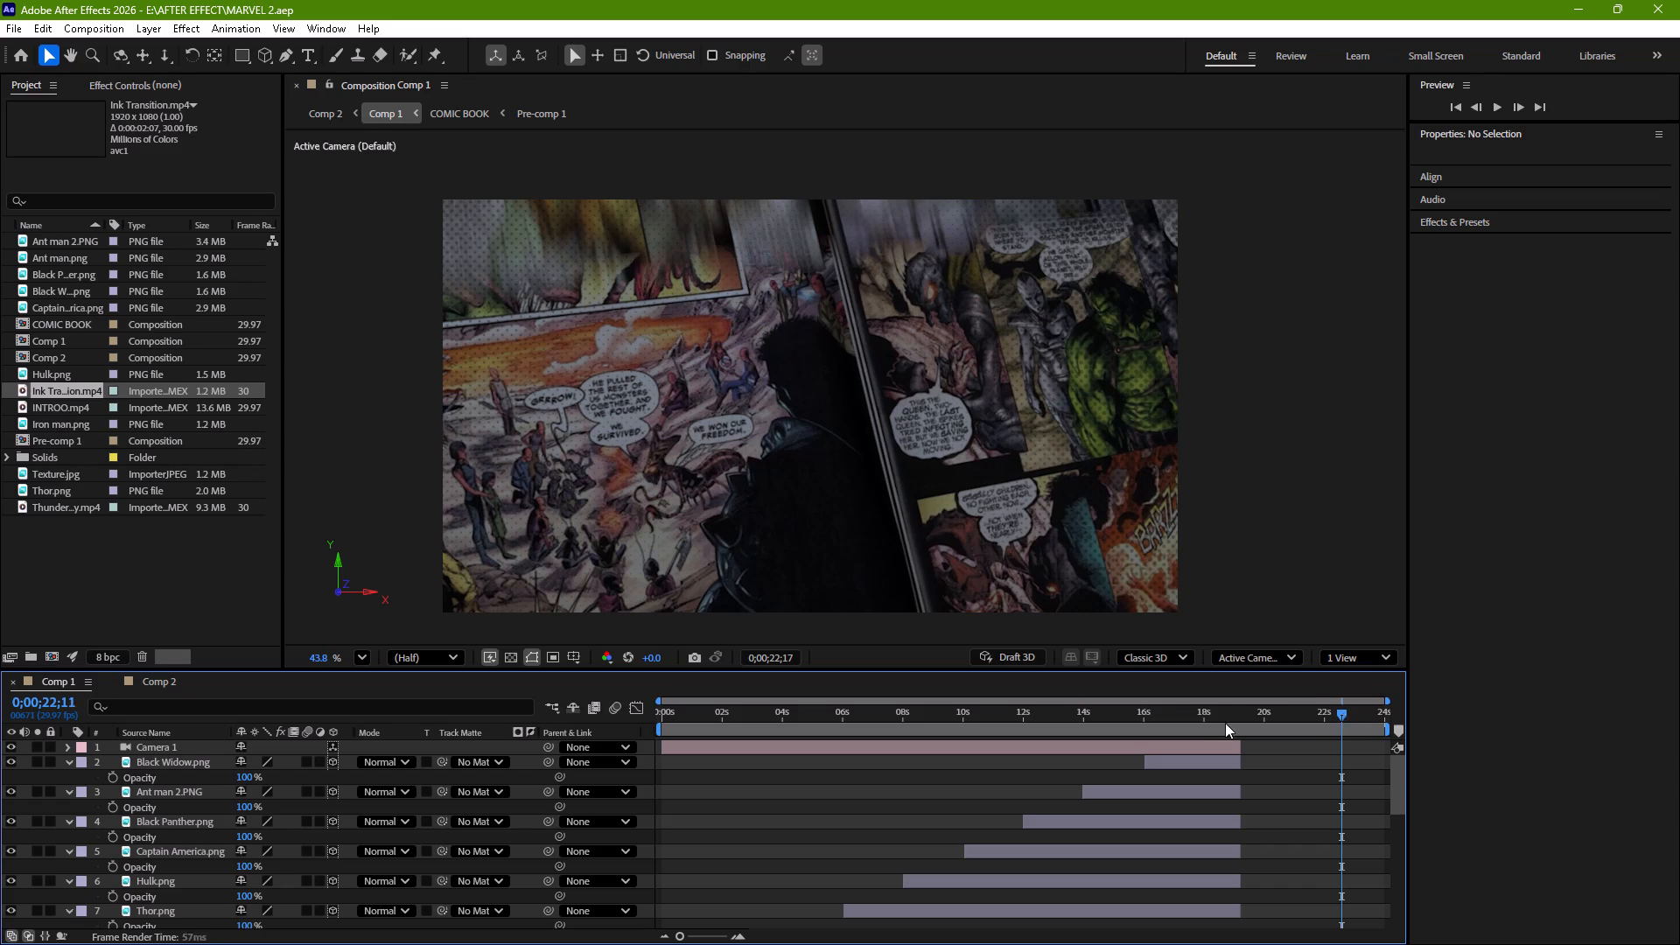
drag(1225, 723, 1098, 766)
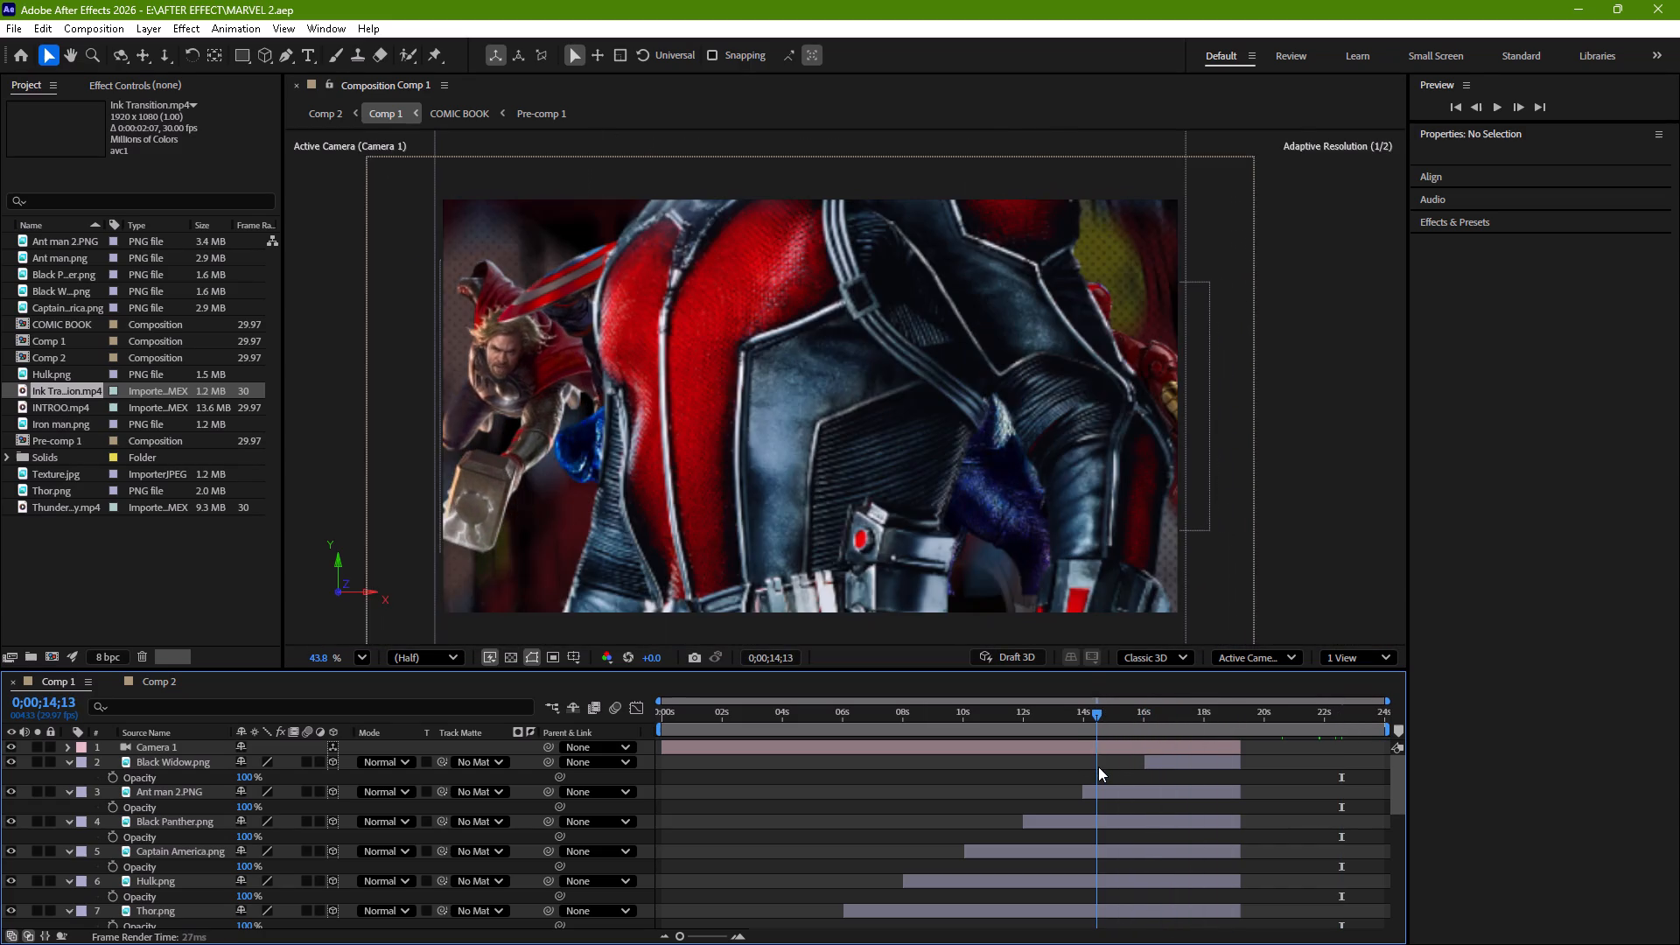
drag(1098, 766, 1142, 766)
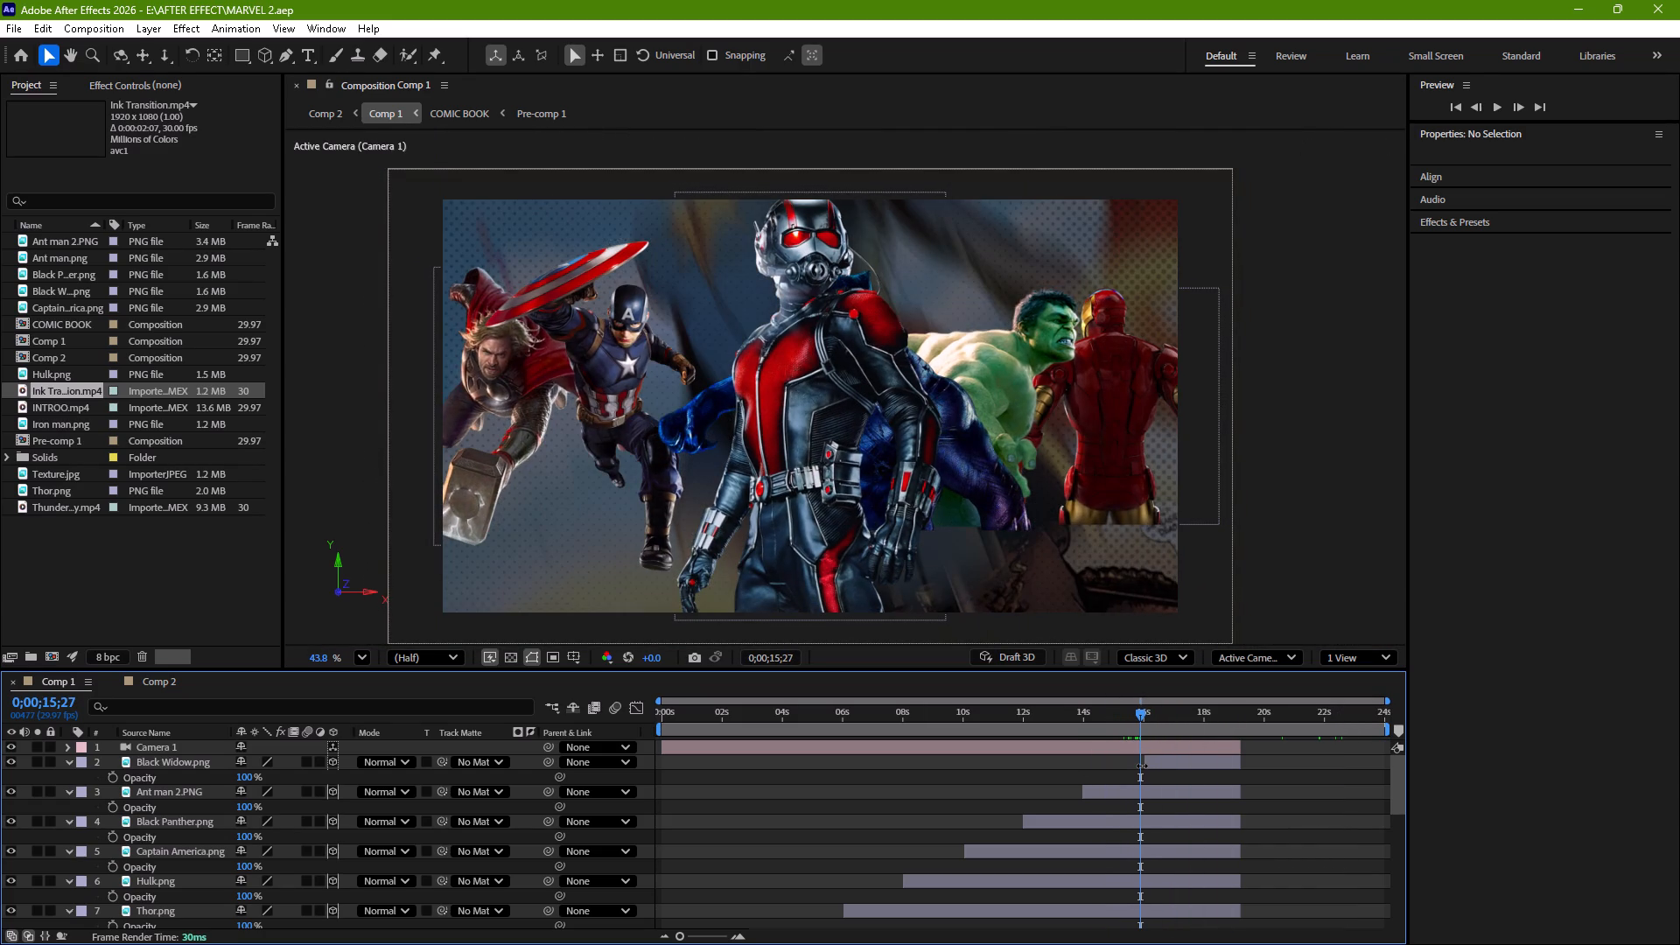
scroll(1079, 821, down, 3)
scroll(1079, 821, up, 1)
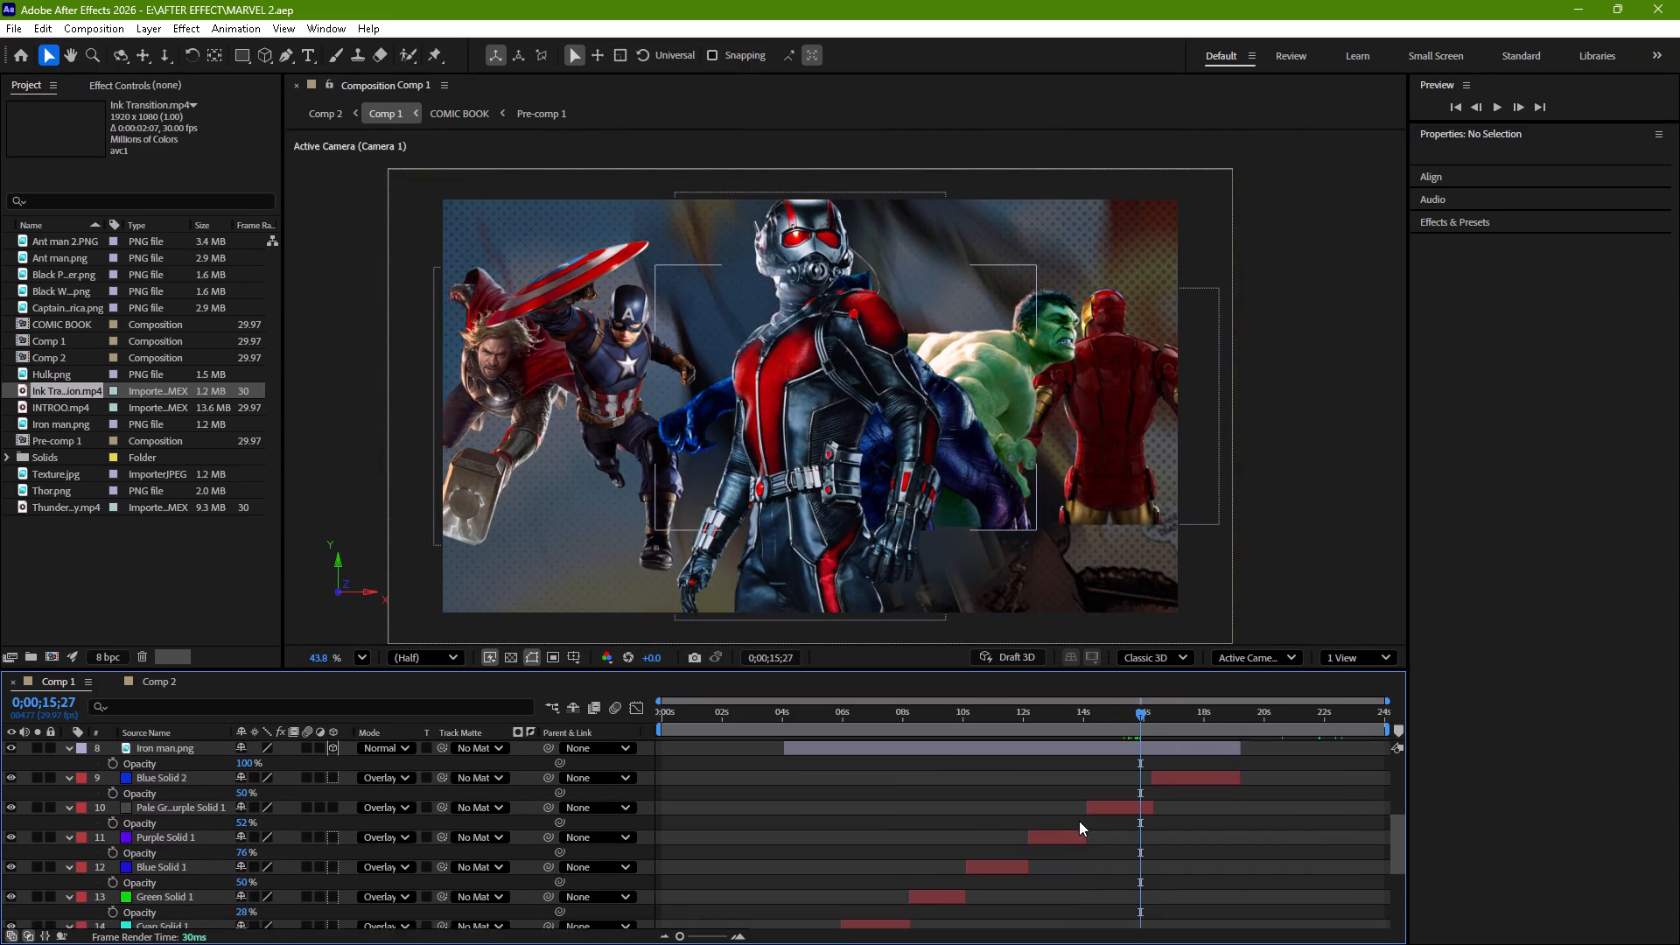
scroll(1079, 821, up, 5)
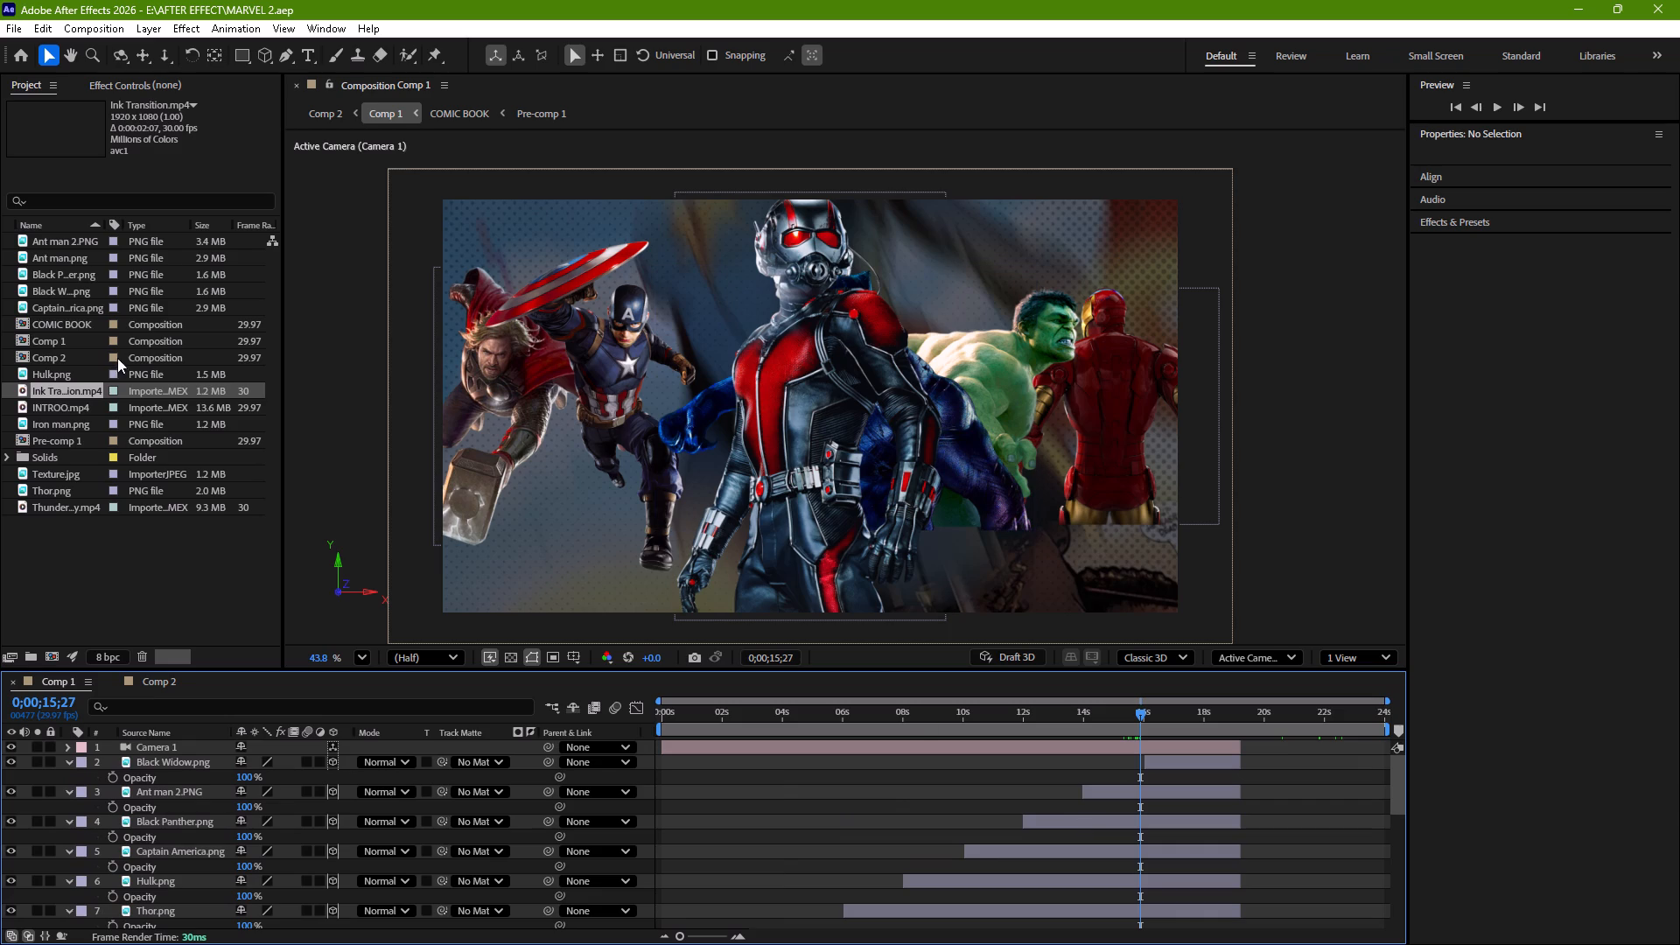
Replace the Iron man.png footage with the Iron man PNG from the 02. Heroes folder in the Marvel Studio Intro Assets.
click(65, 486)
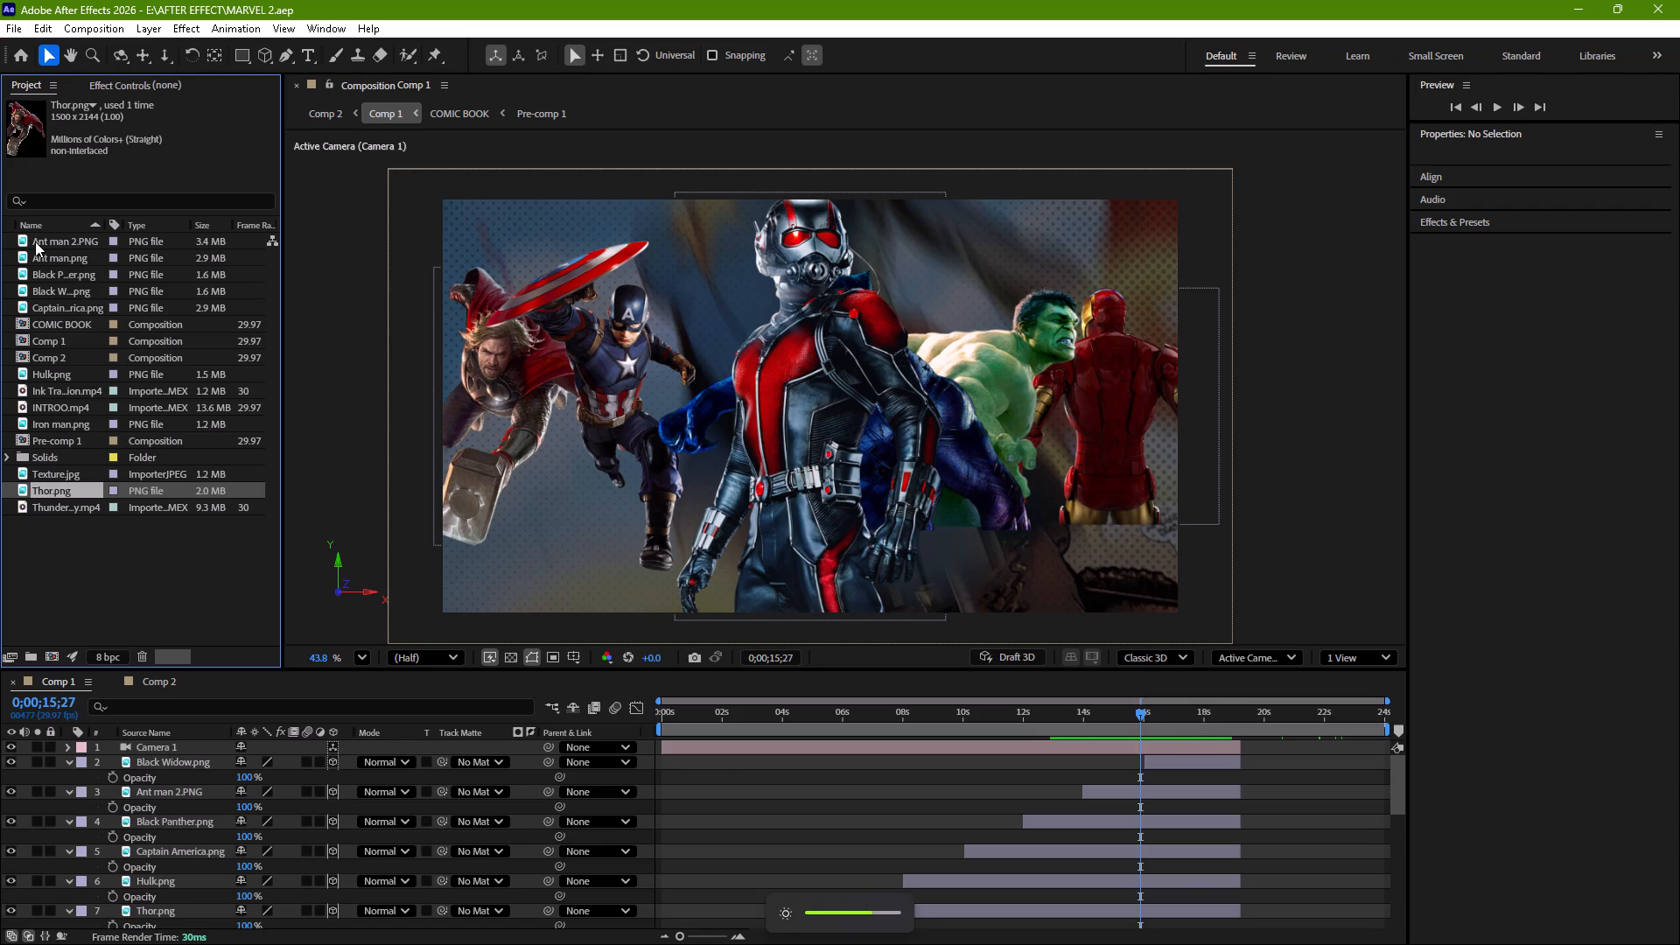
click(66, 417)
right_click(66, 417)
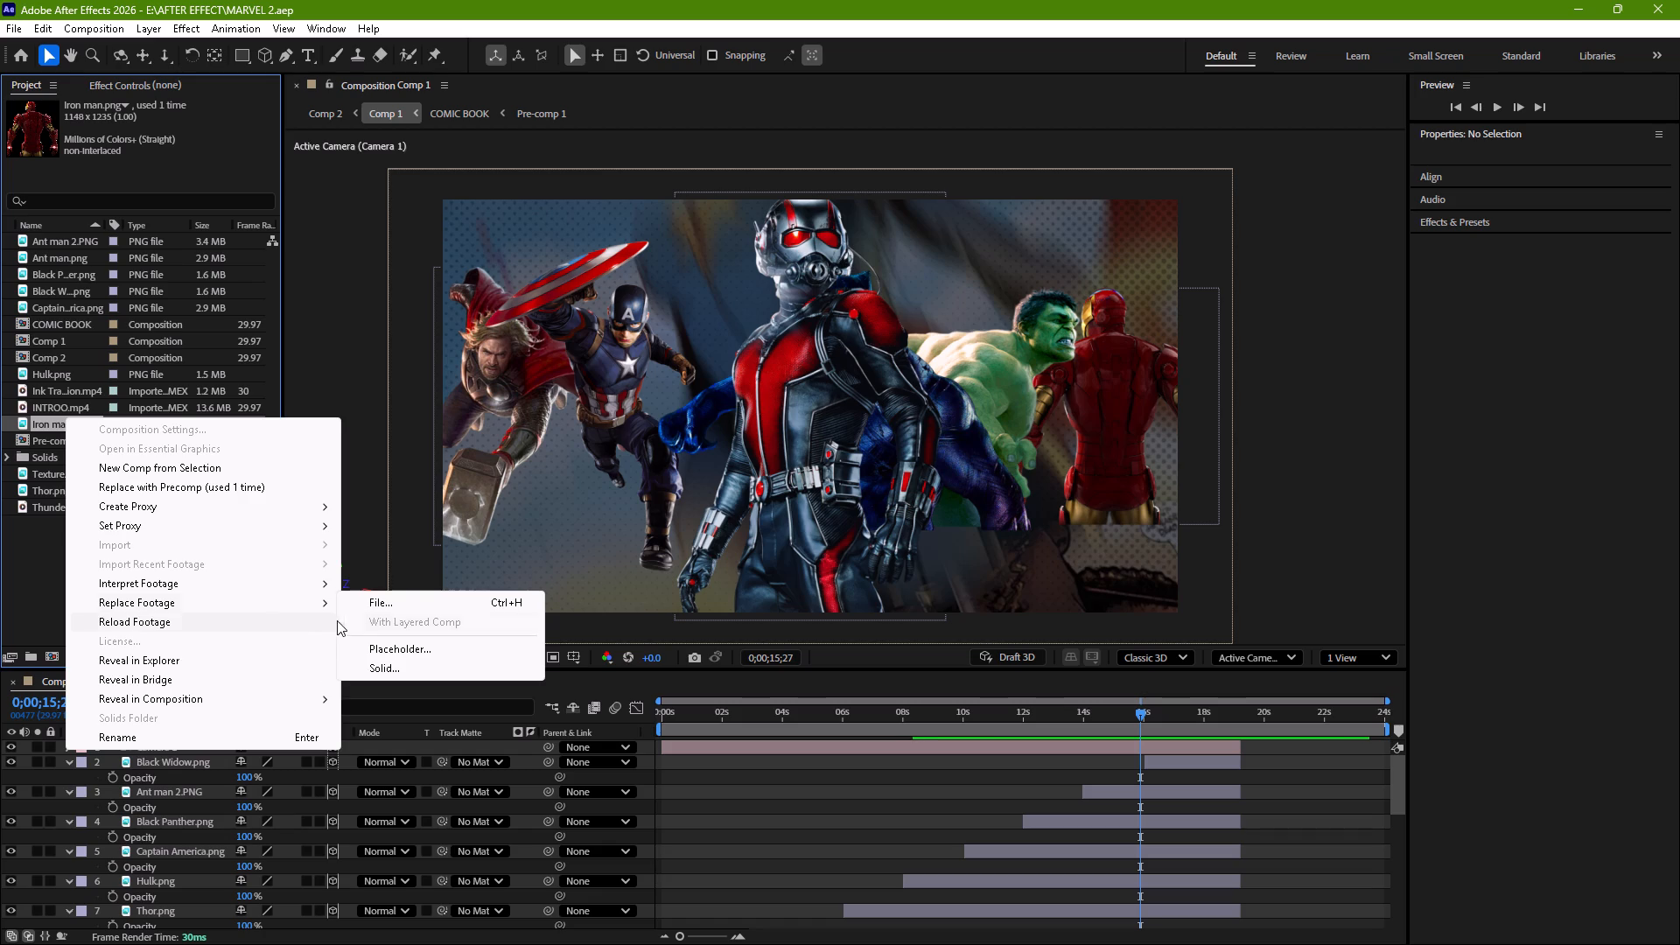
click(396, 605)
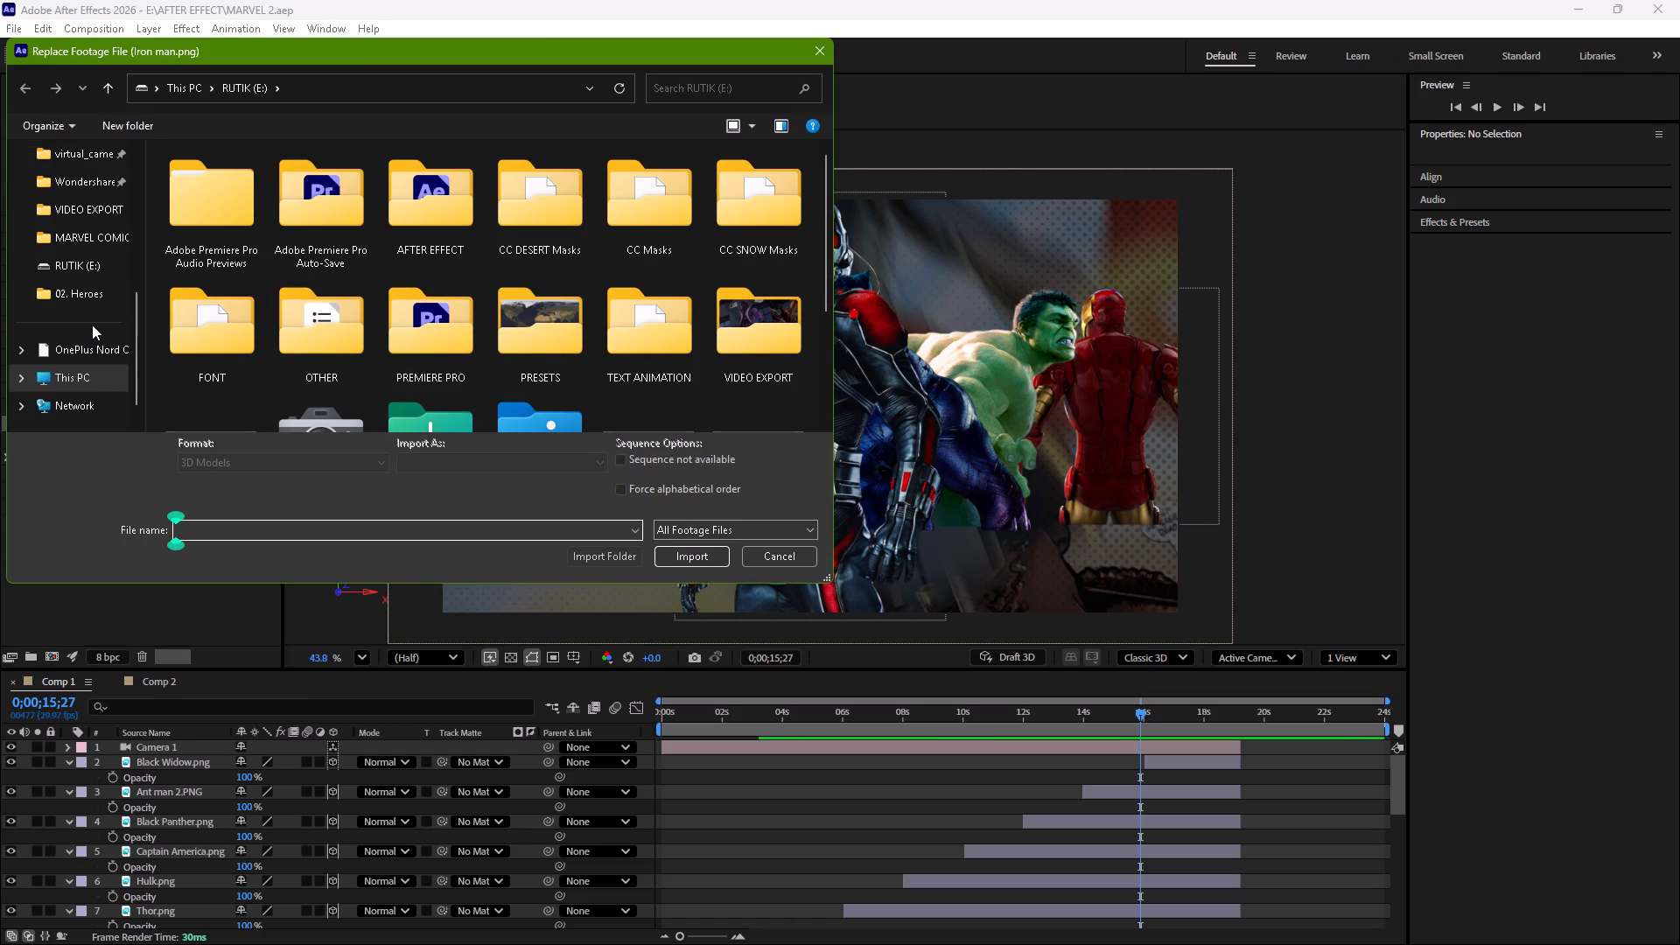
scroll(92, 325, up, 3)
ctrl+scroll(92, 325, down, 1)
ctrl+scroll(92, 325, up, 1)
ctrl+scroll(92, 325, down, 1)
ctrl+scroll(92, 325, up, 3)
click(67, 294)
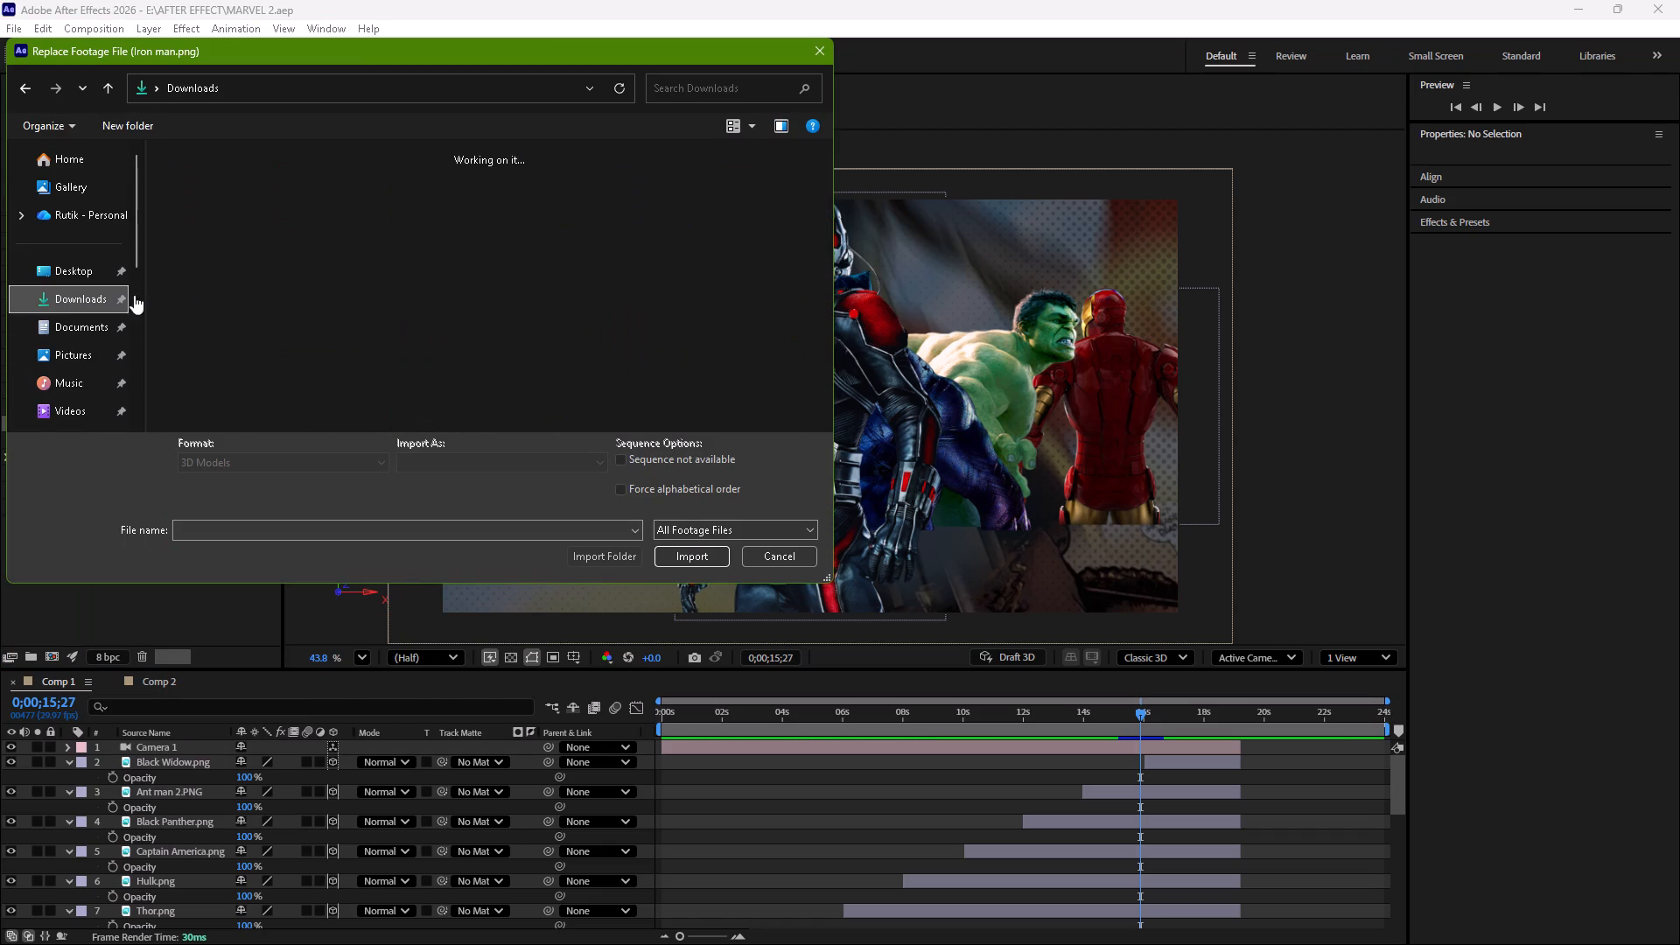
triple_click(456, 186)
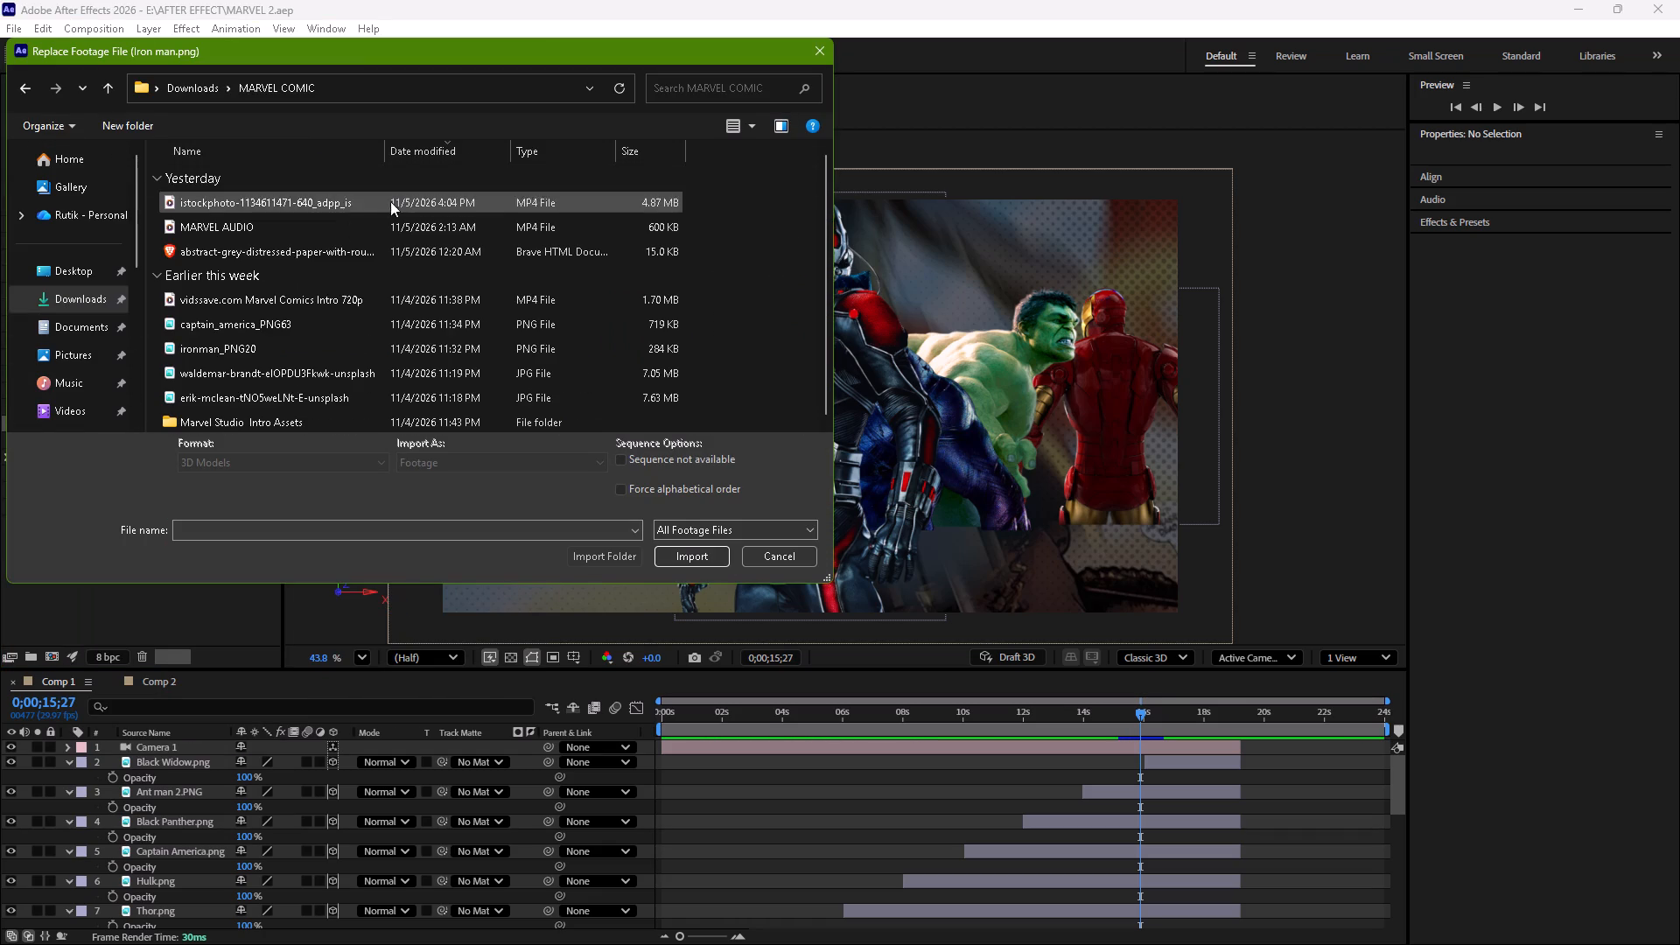
scroll(297, 252, down, 2)
triple_click(266, 409)
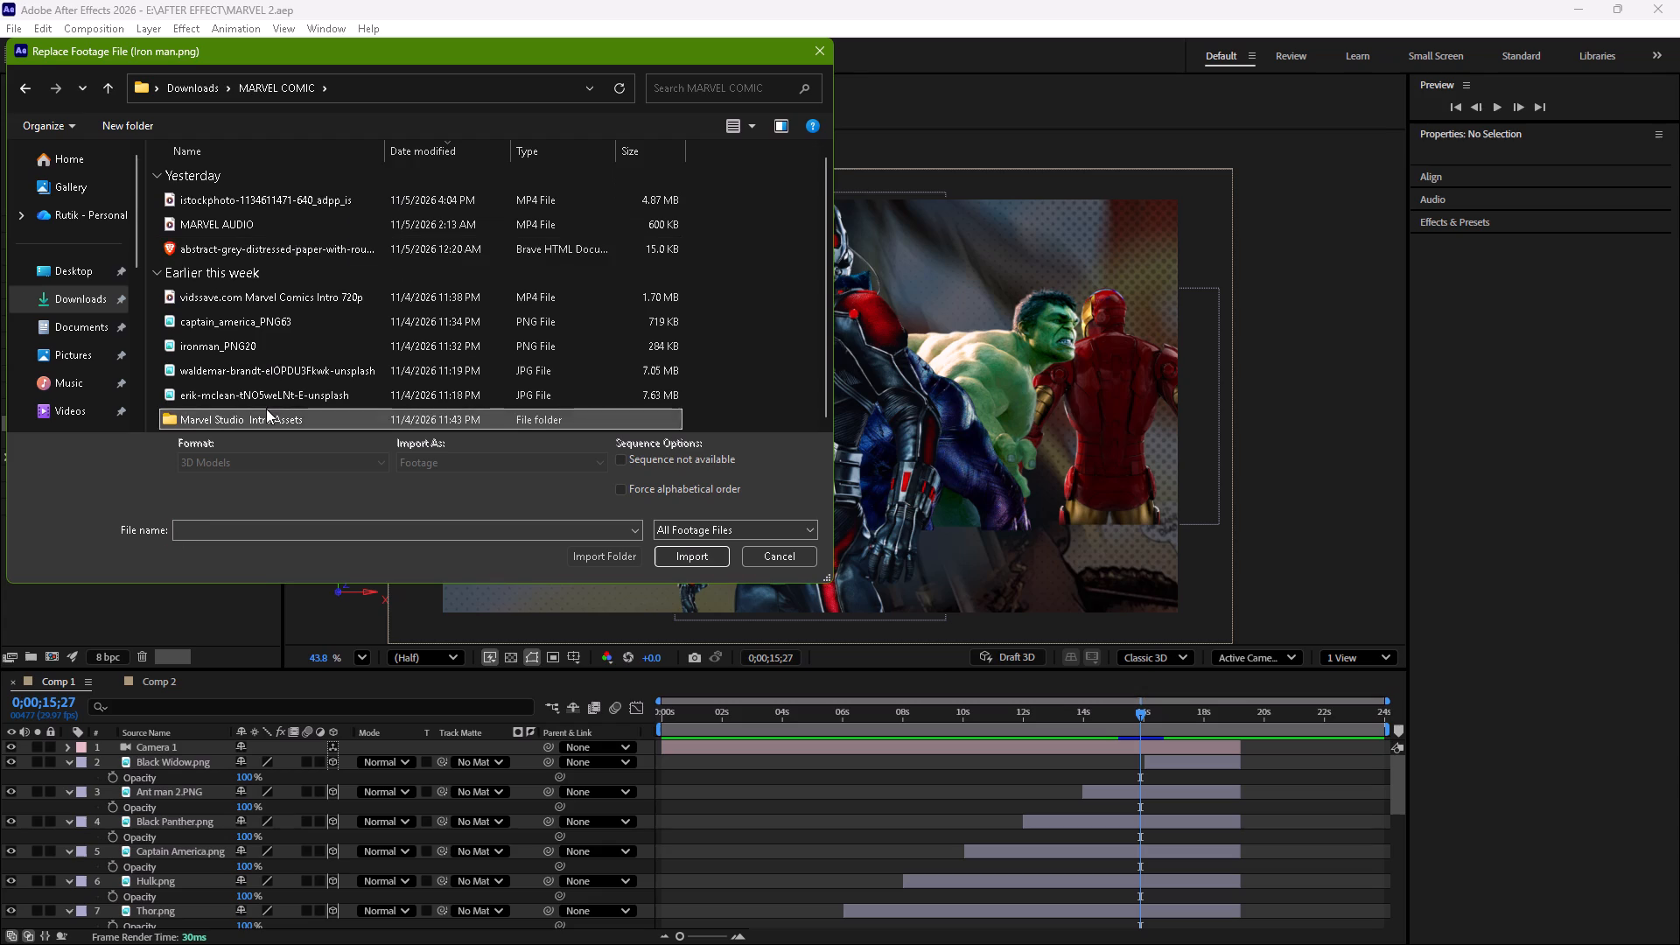
triple_click(274, 202)
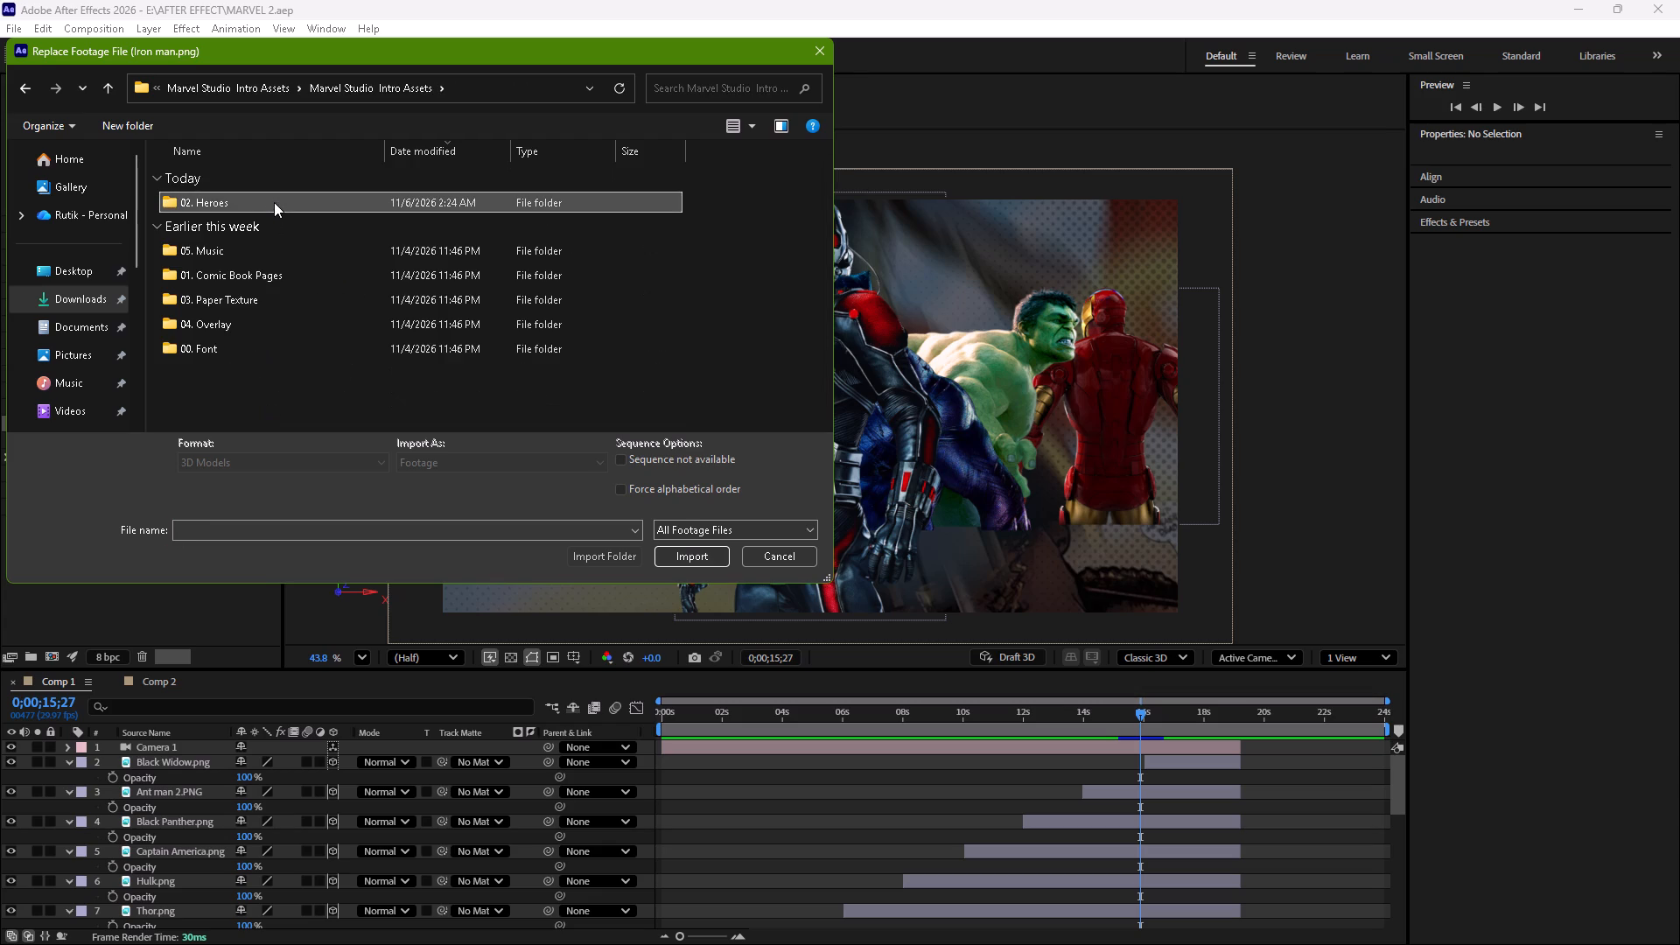
triple_click(270, 199)
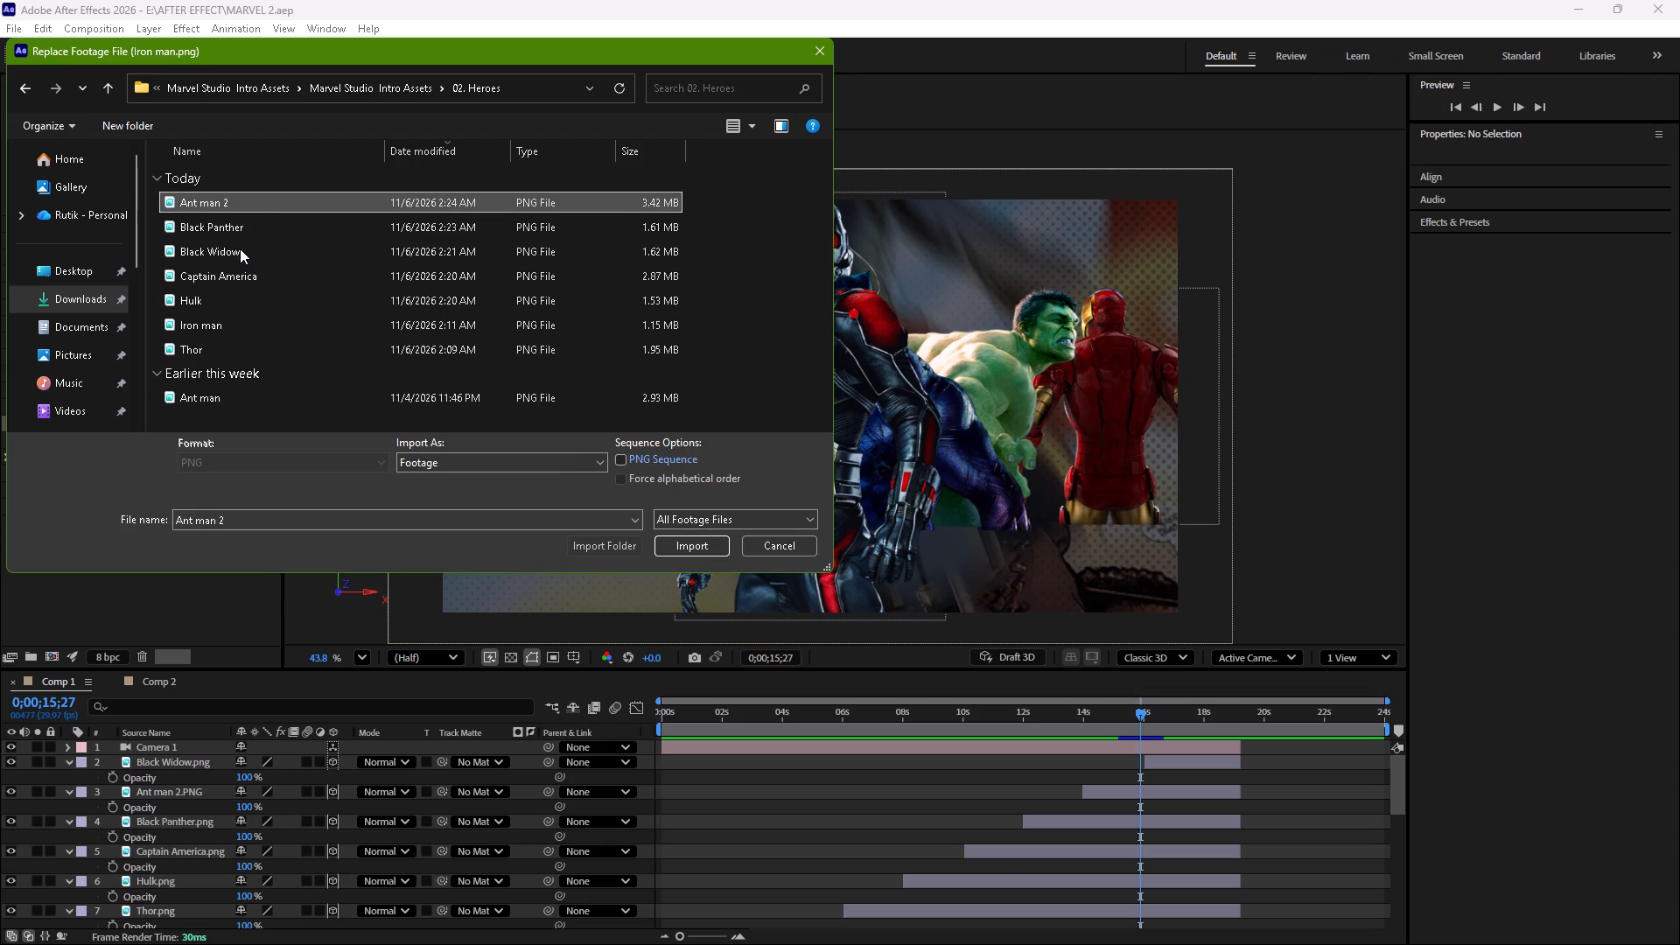
click(217, 325)
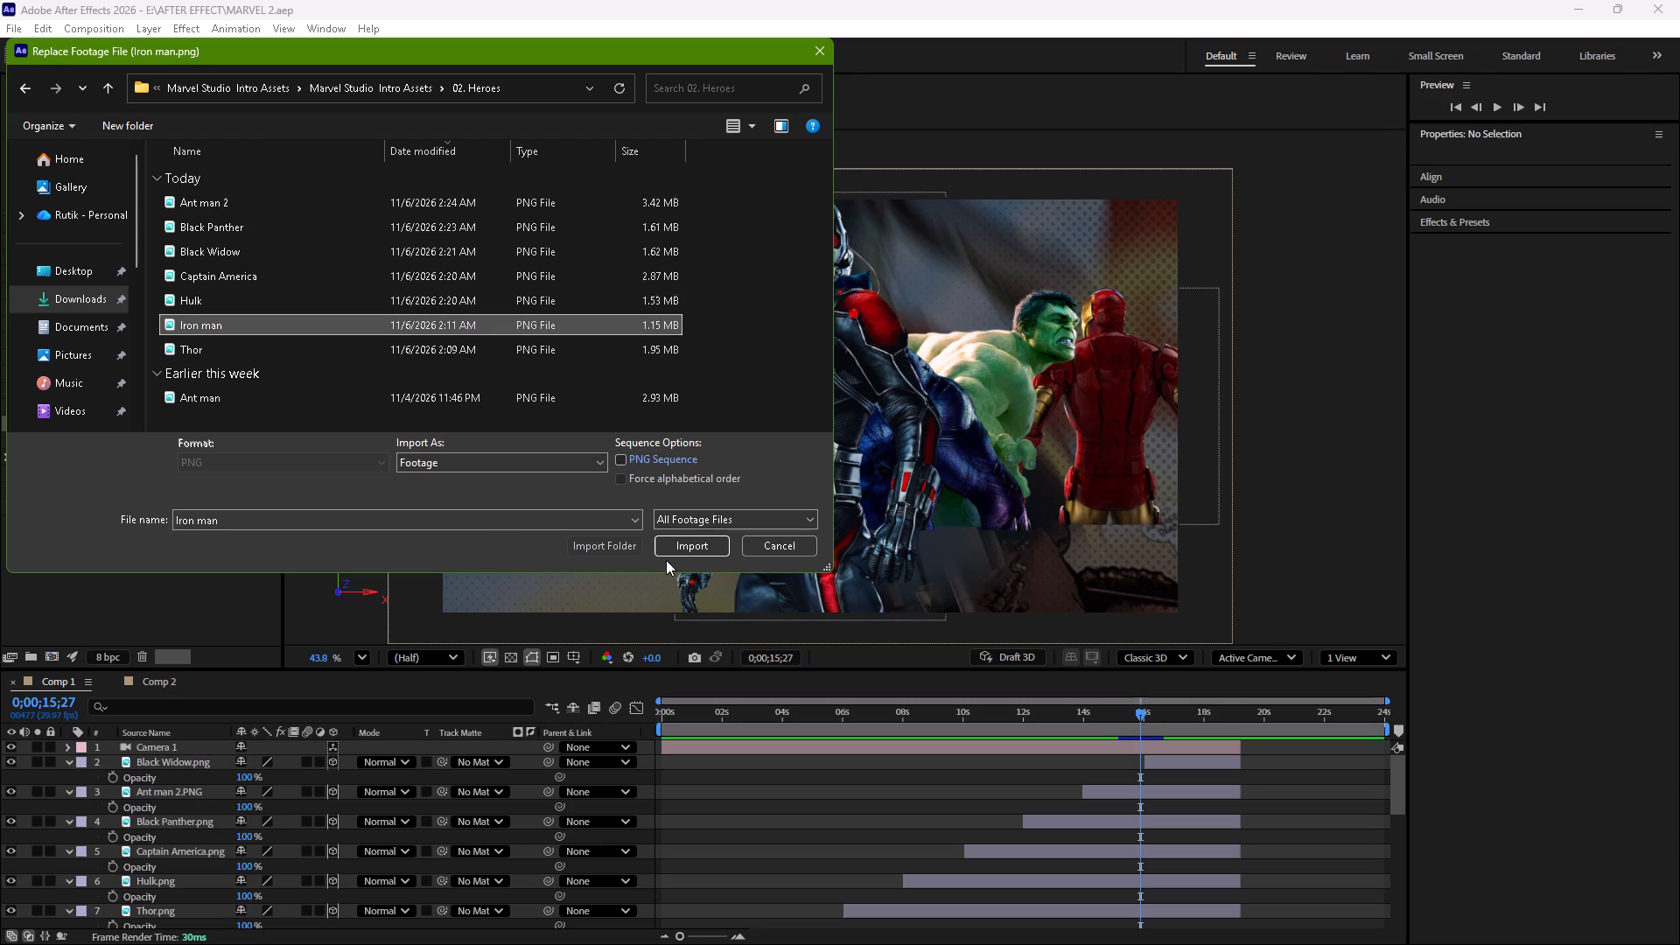
click(696, 550)
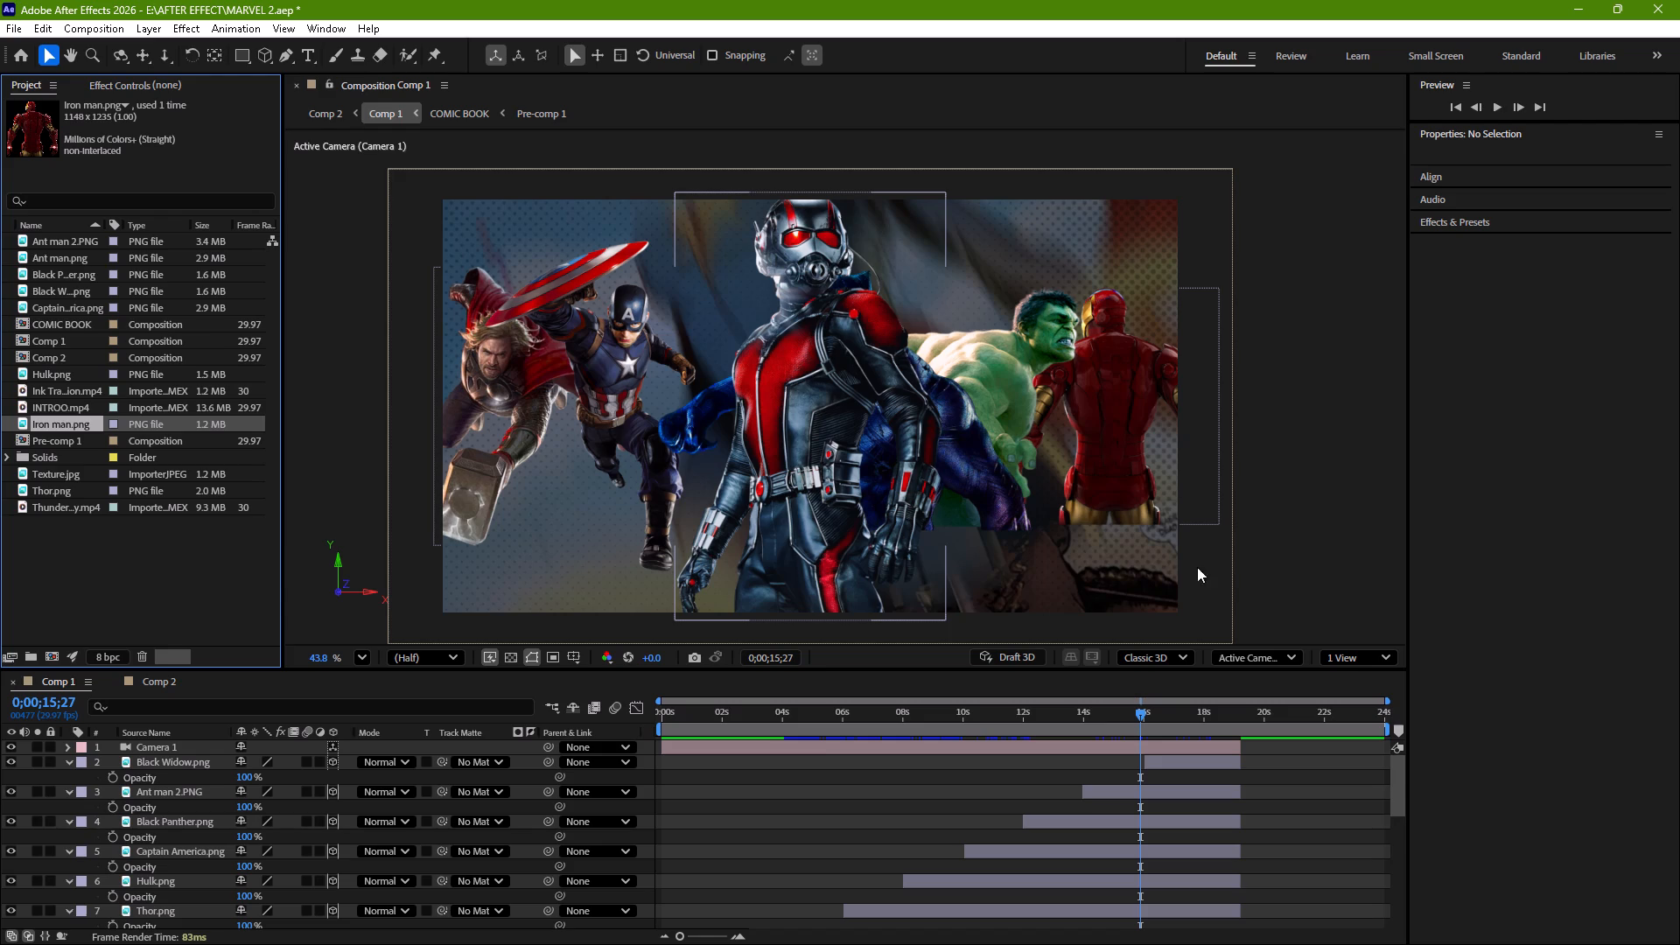
Preview Comp 1 from about 0;00;07;11 to examine the hero sequence.
drag(1142, 711, 895, 722)
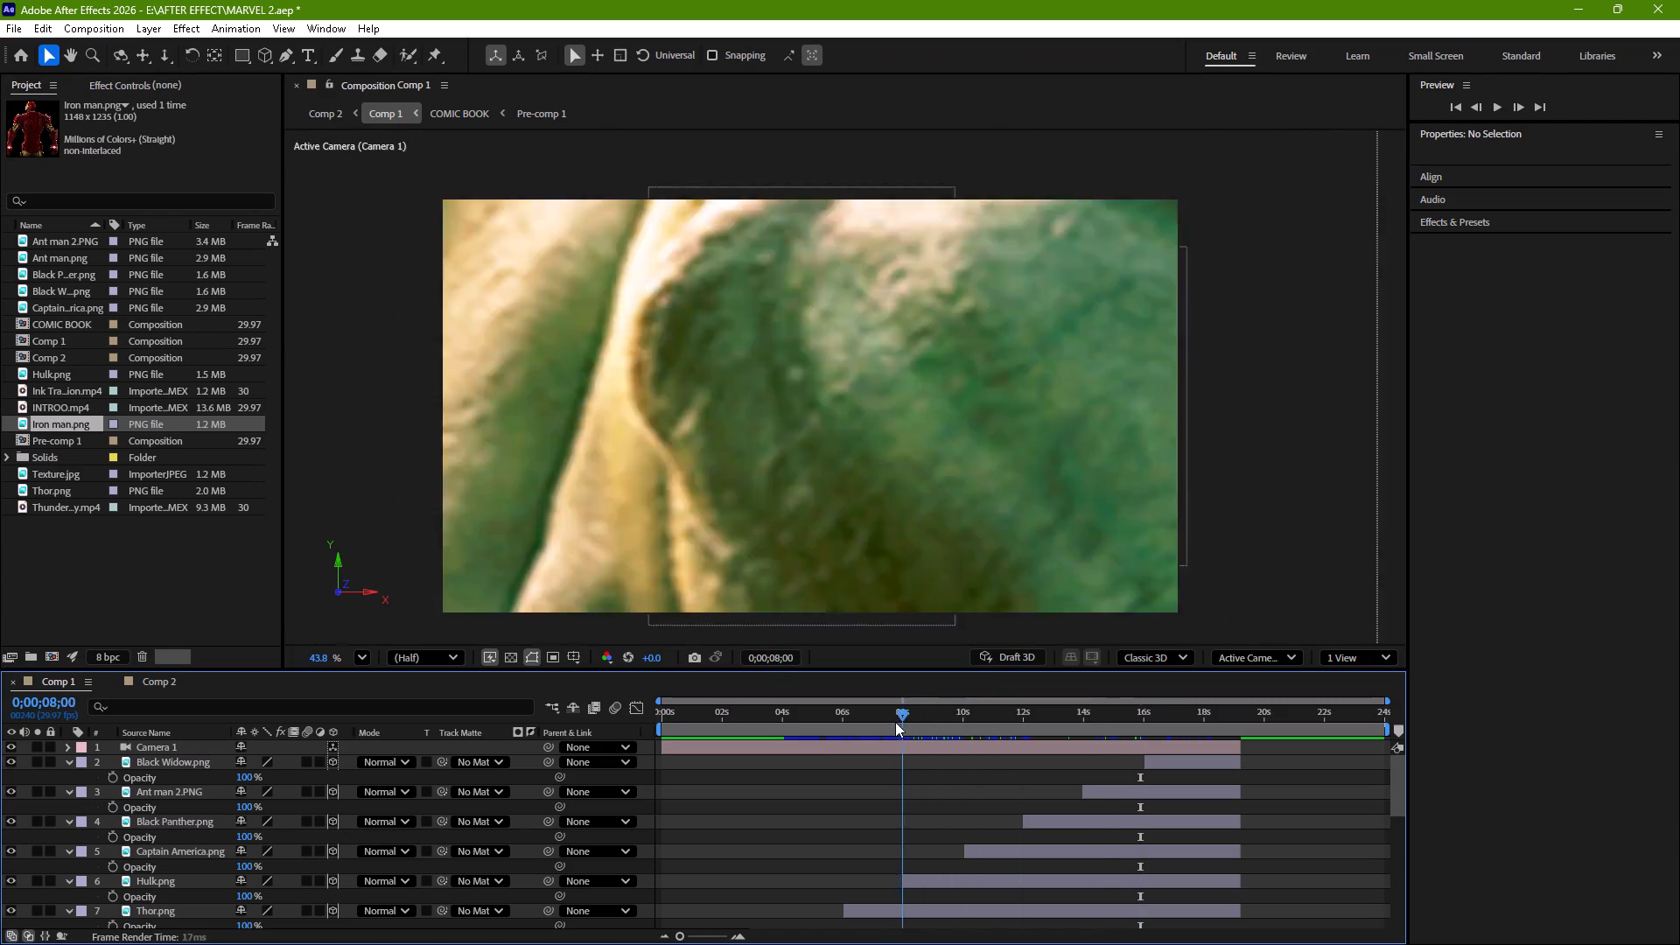
drag(895, 722, 878, 711)
key(space)
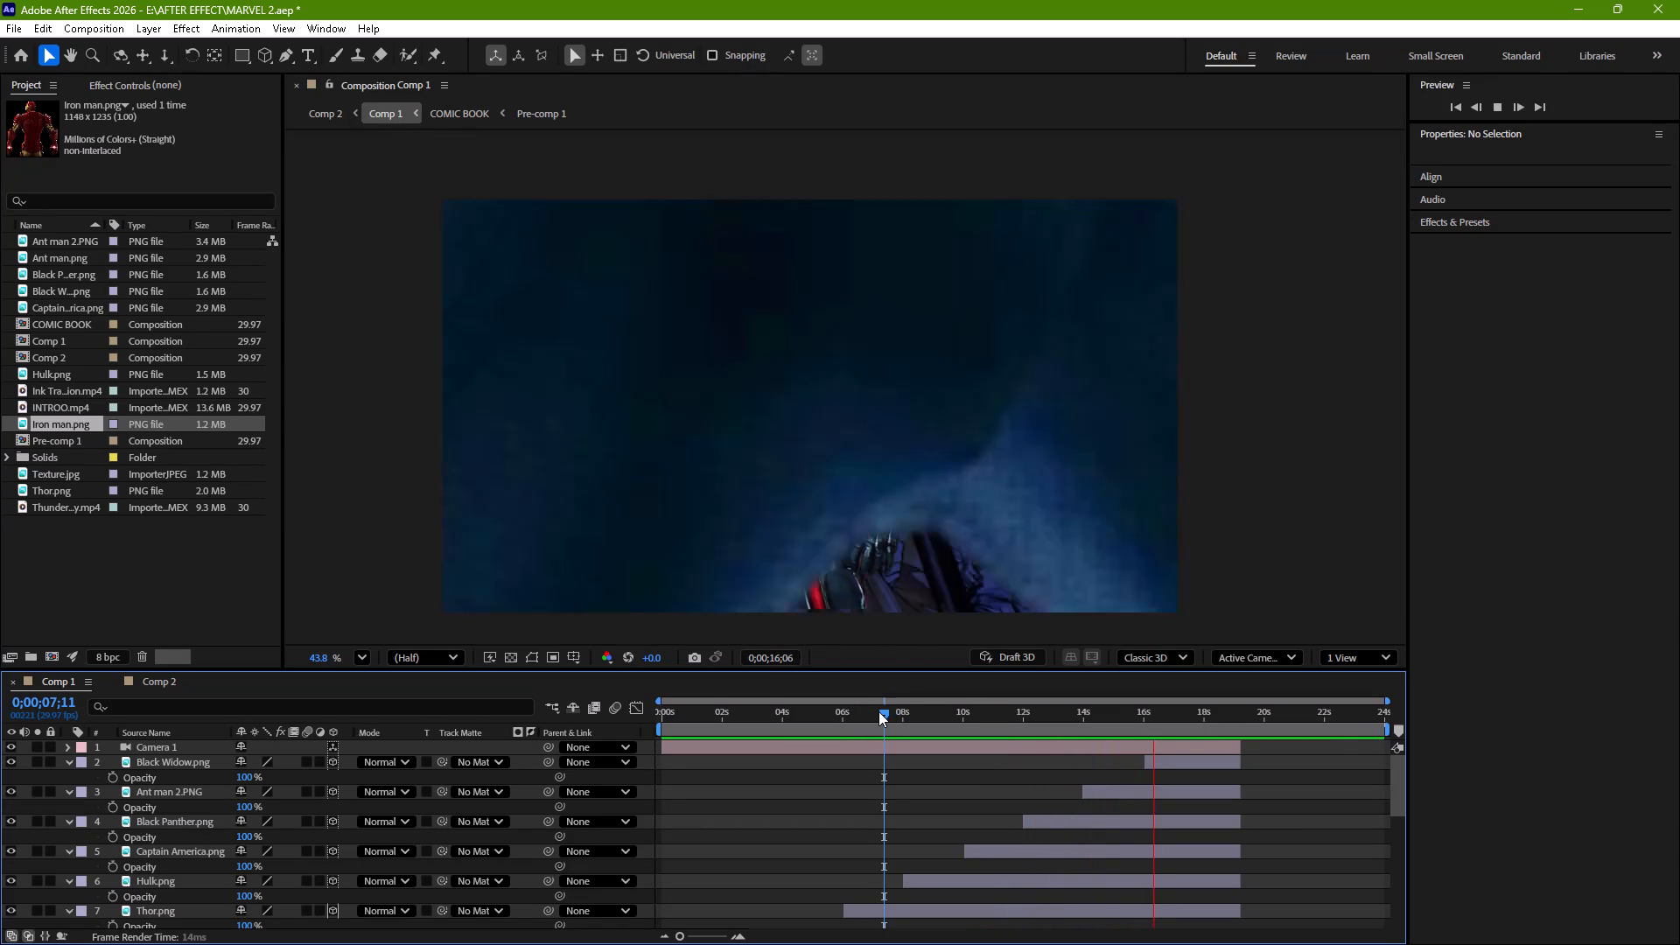
key(space)
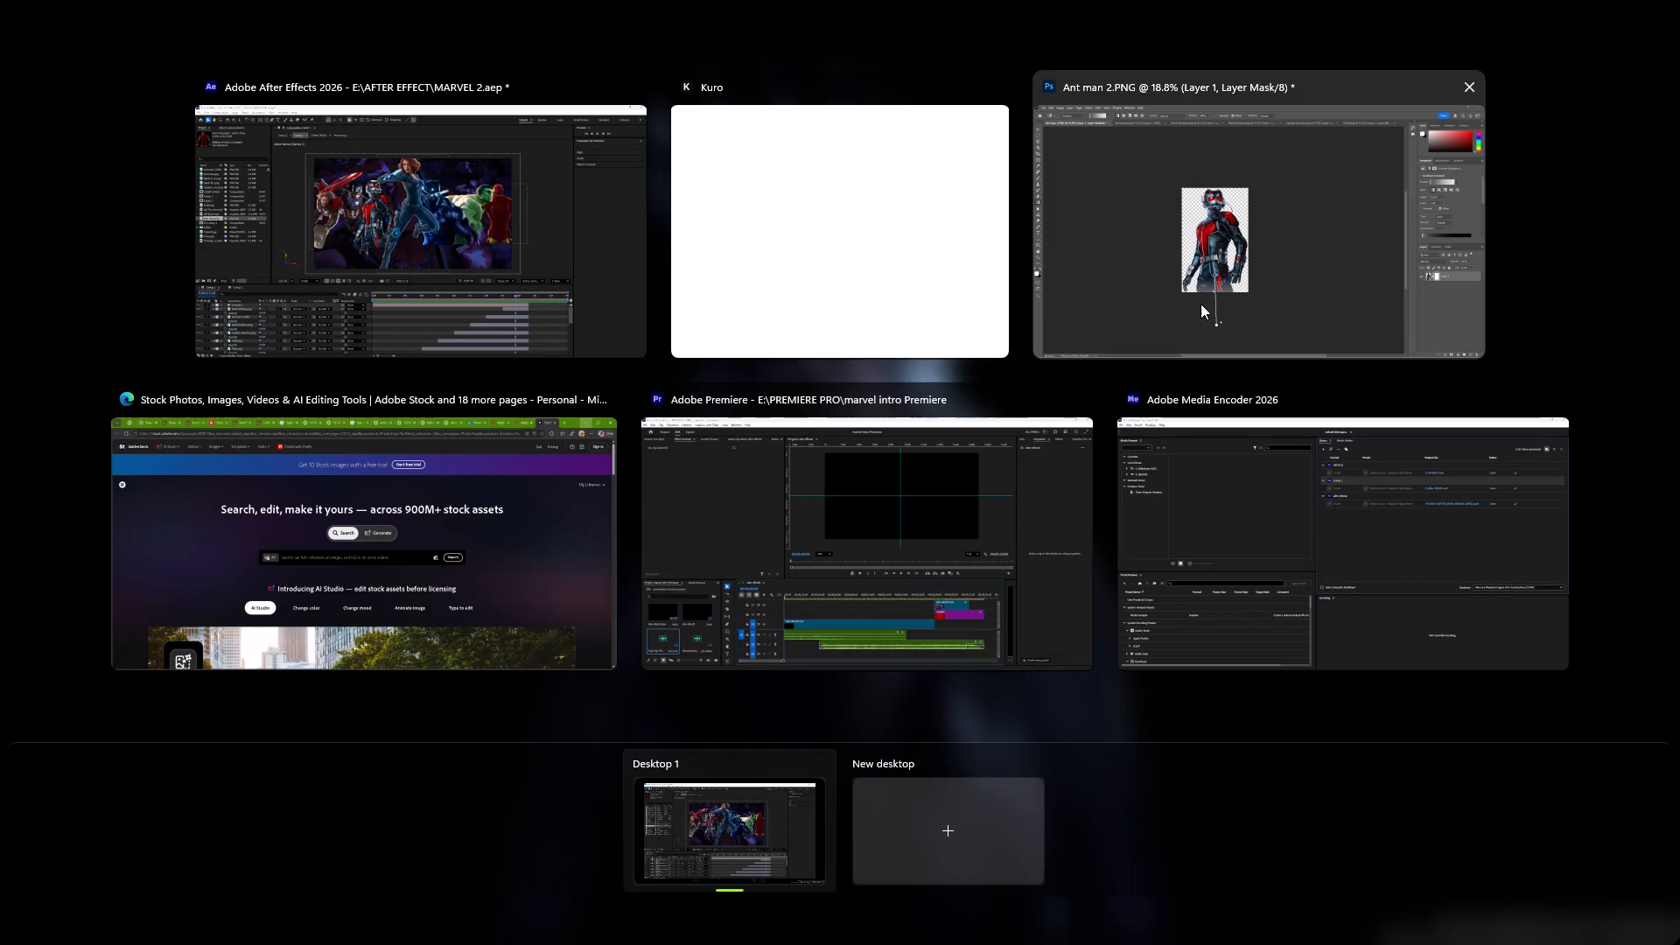
Switch to Photoshop and open Iron man.png from the 02. Heroes folder.
click(1200, 304)
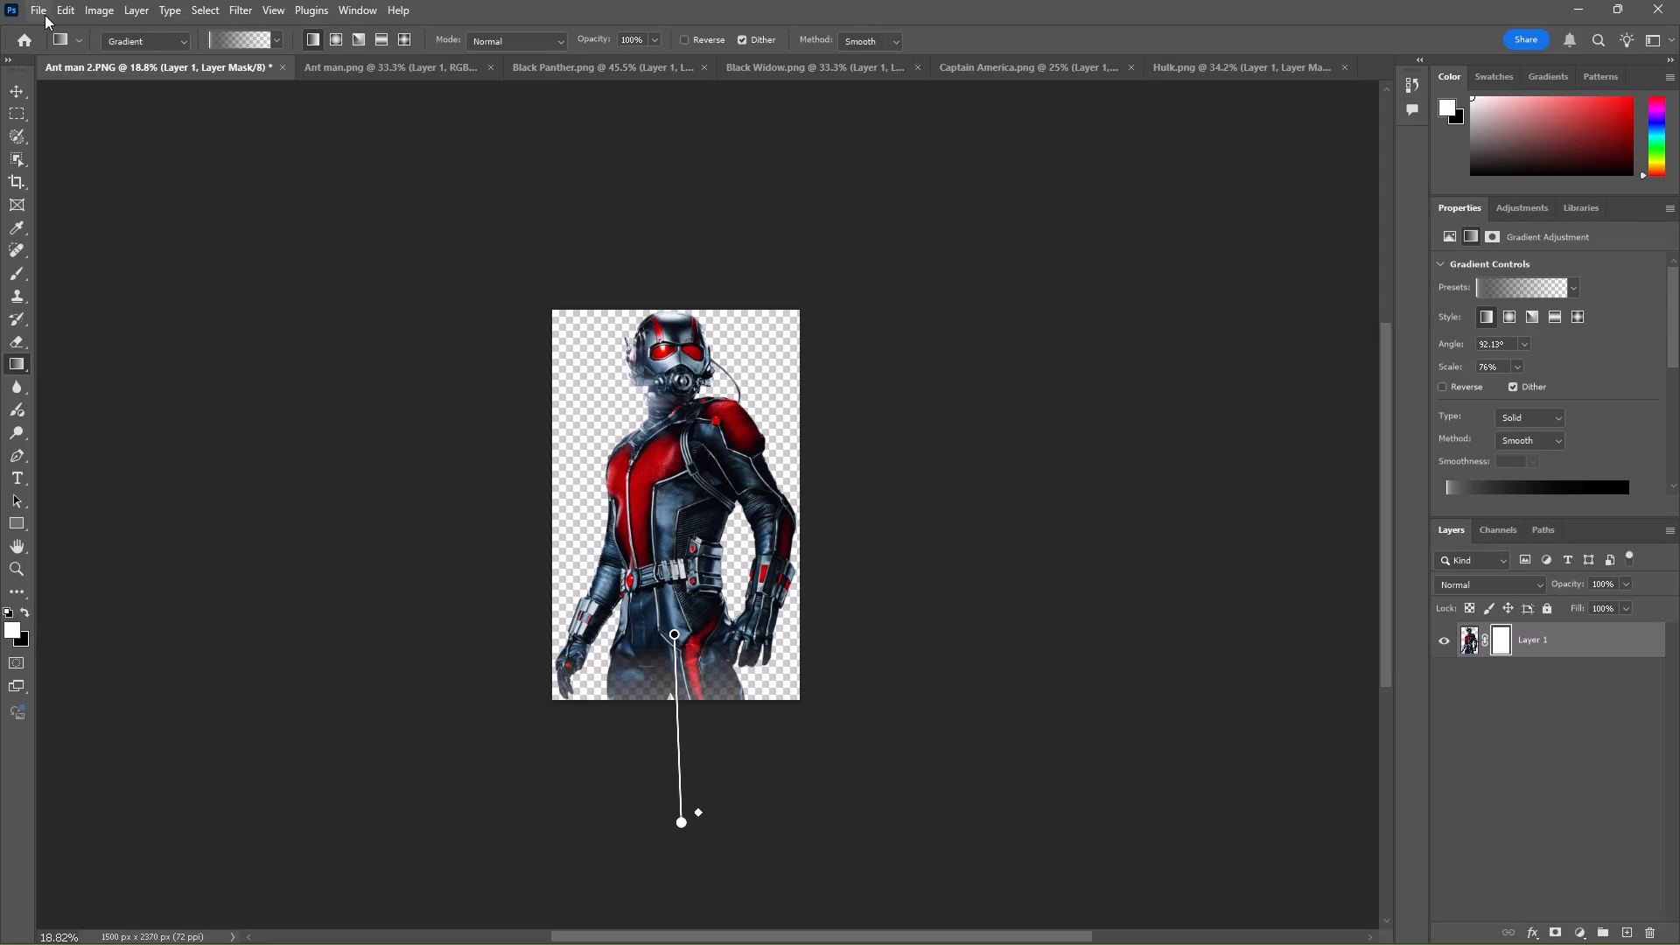
drag(44, 15, 53, 44)
click(53, 44)
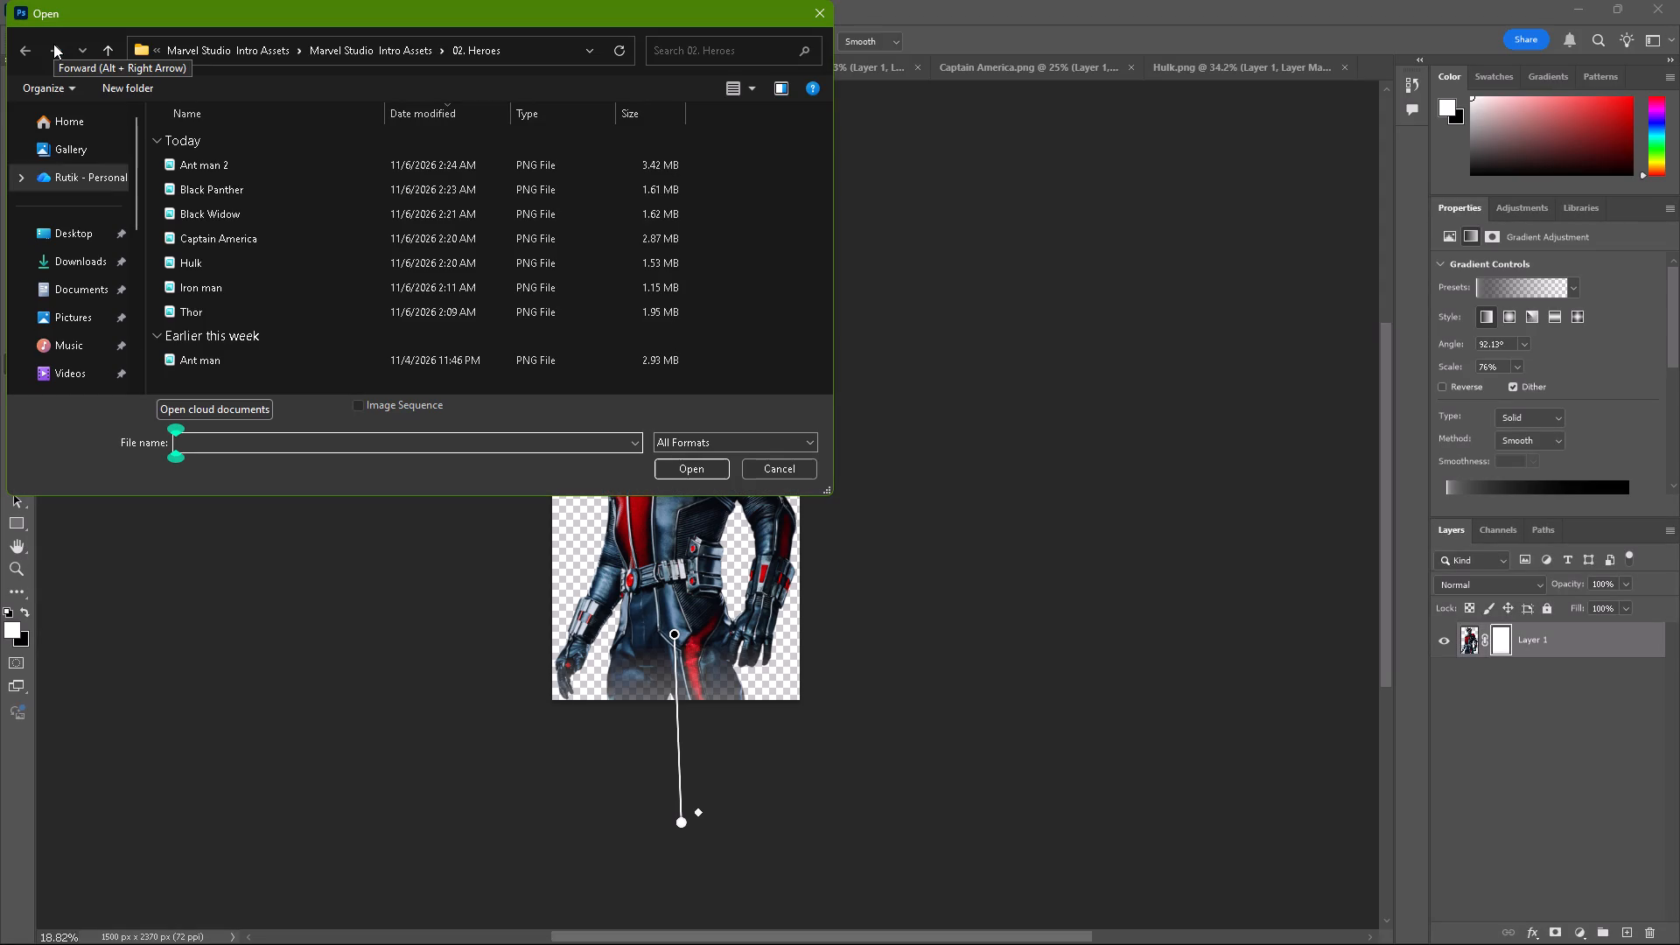
click(231, 277)
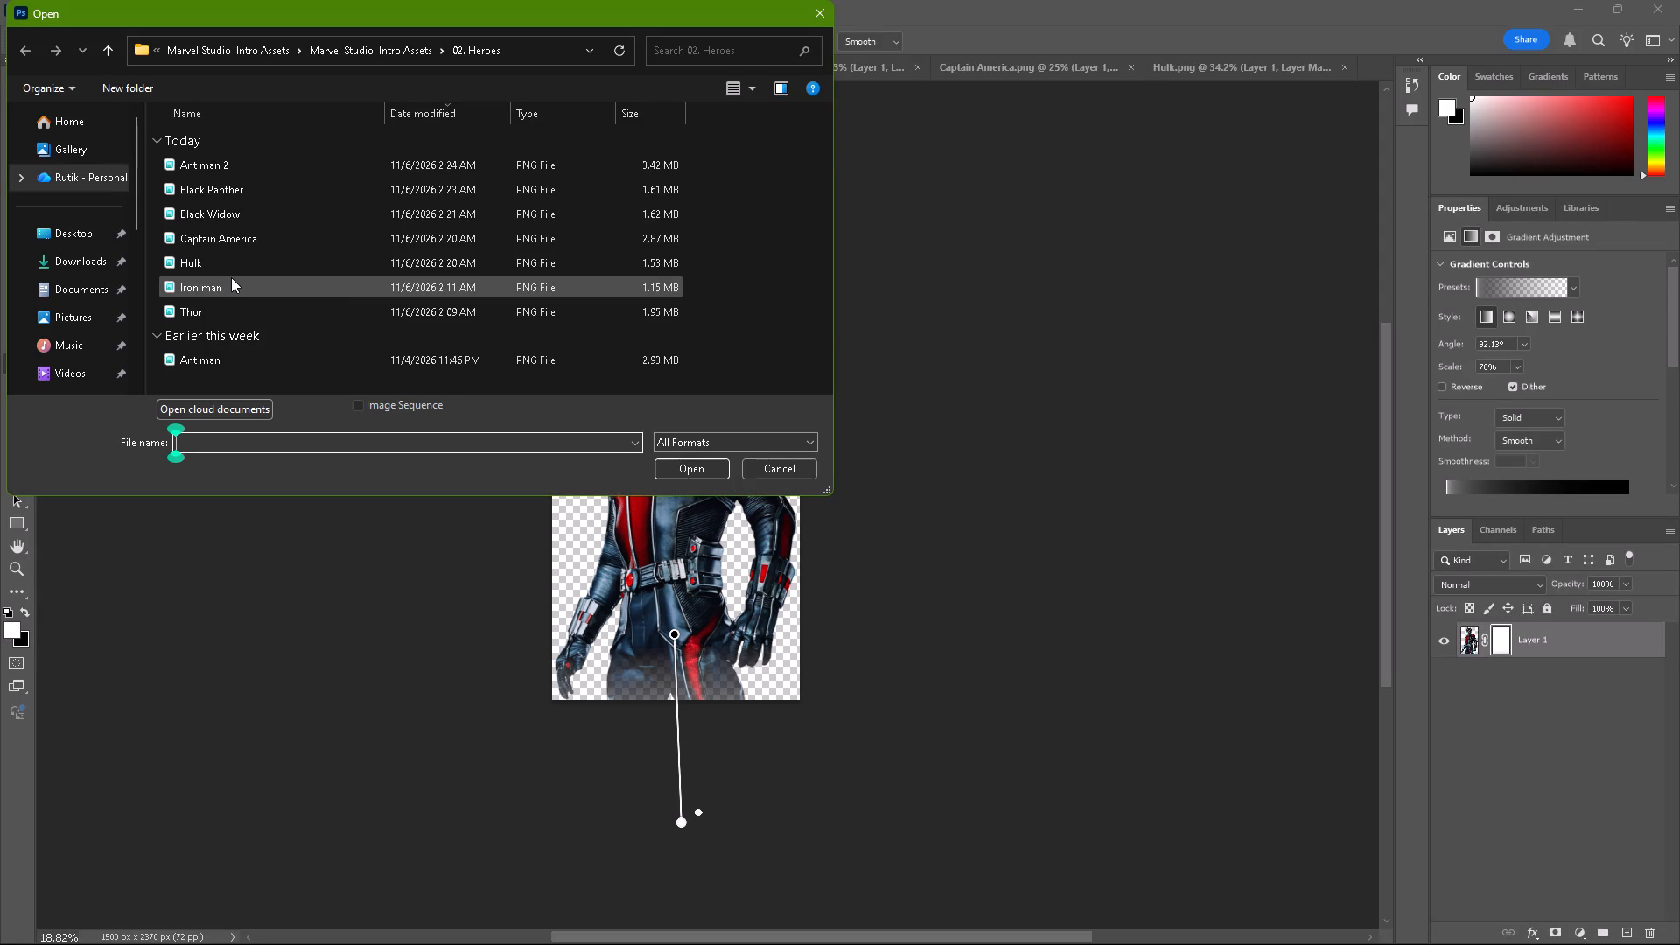
click(700, 479)
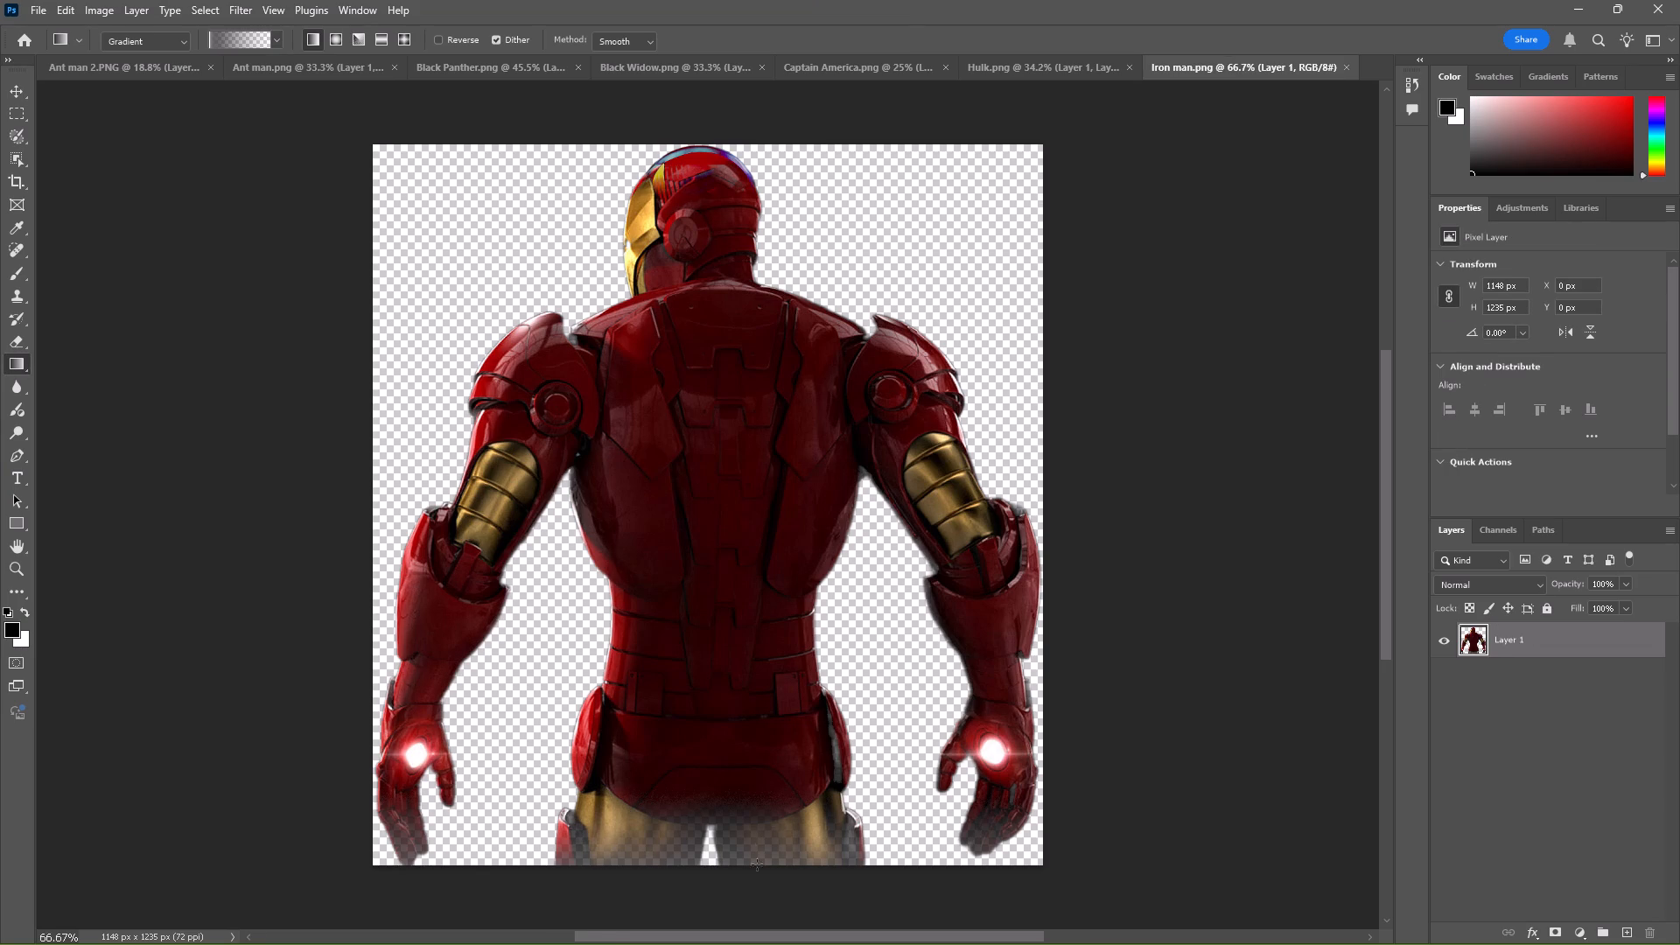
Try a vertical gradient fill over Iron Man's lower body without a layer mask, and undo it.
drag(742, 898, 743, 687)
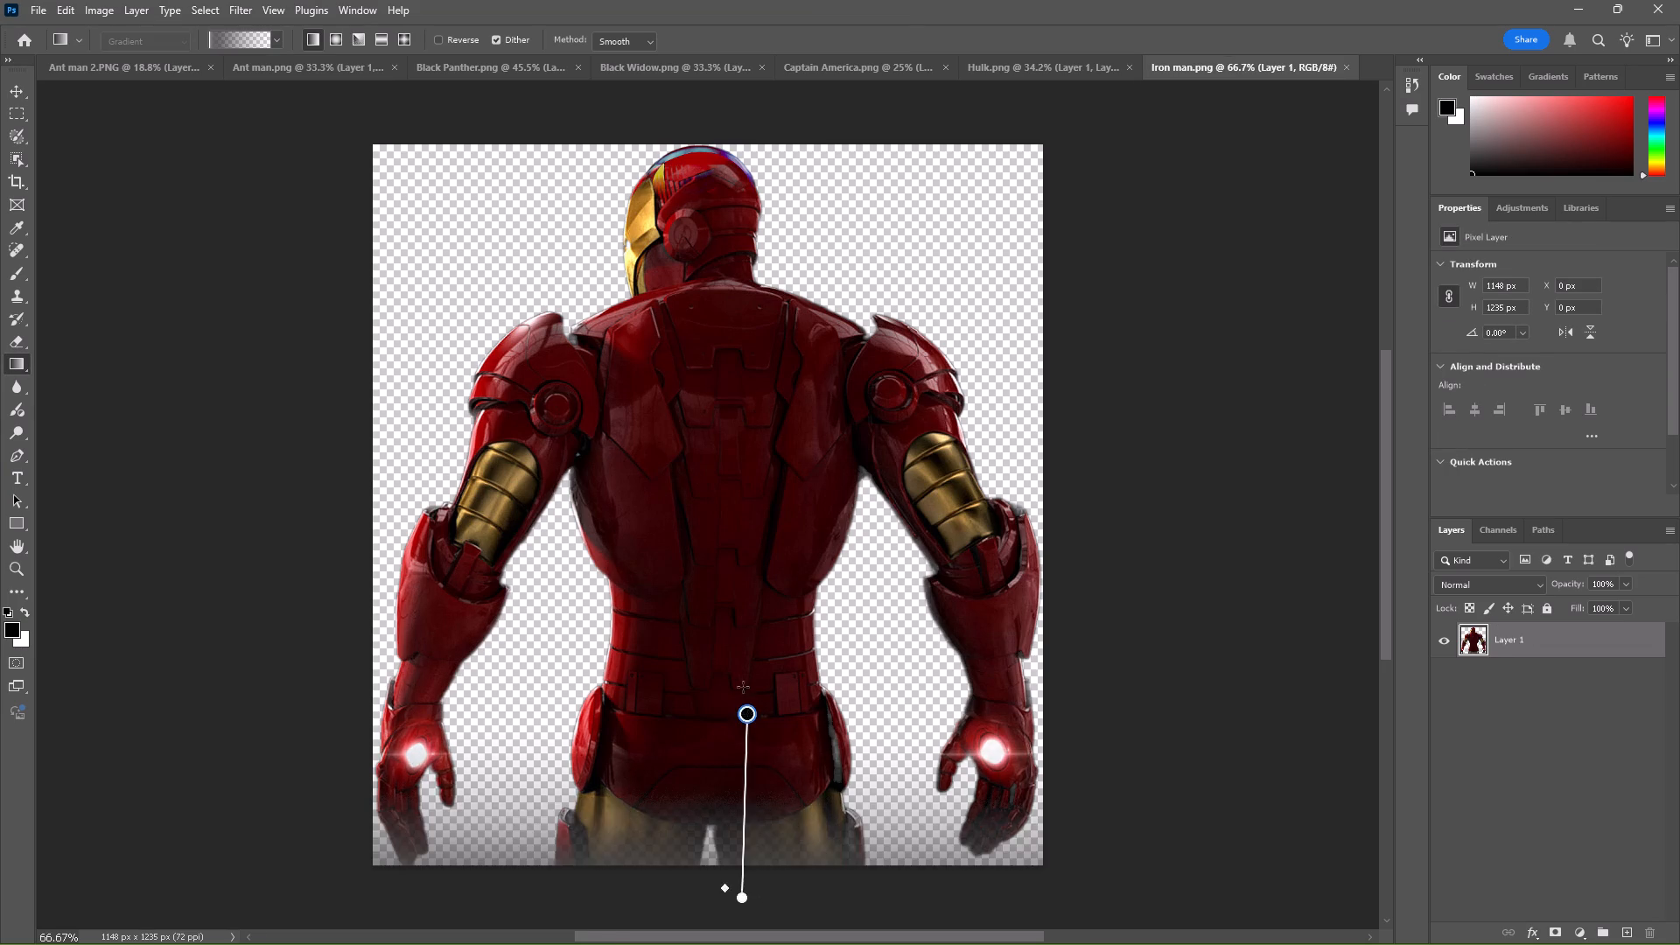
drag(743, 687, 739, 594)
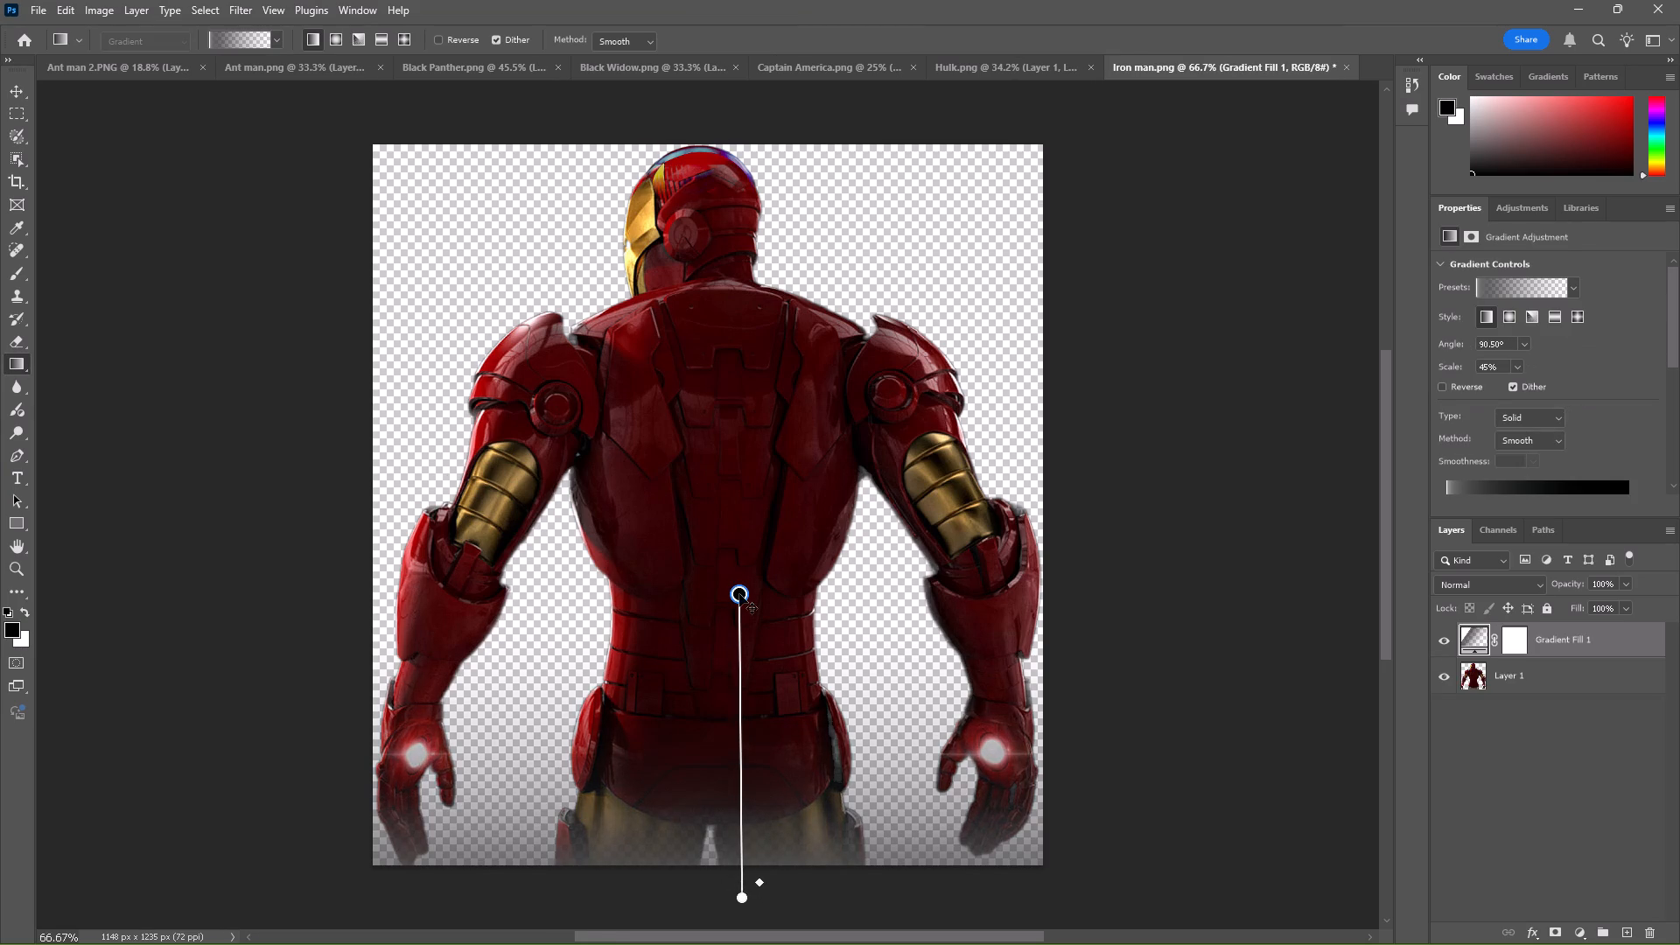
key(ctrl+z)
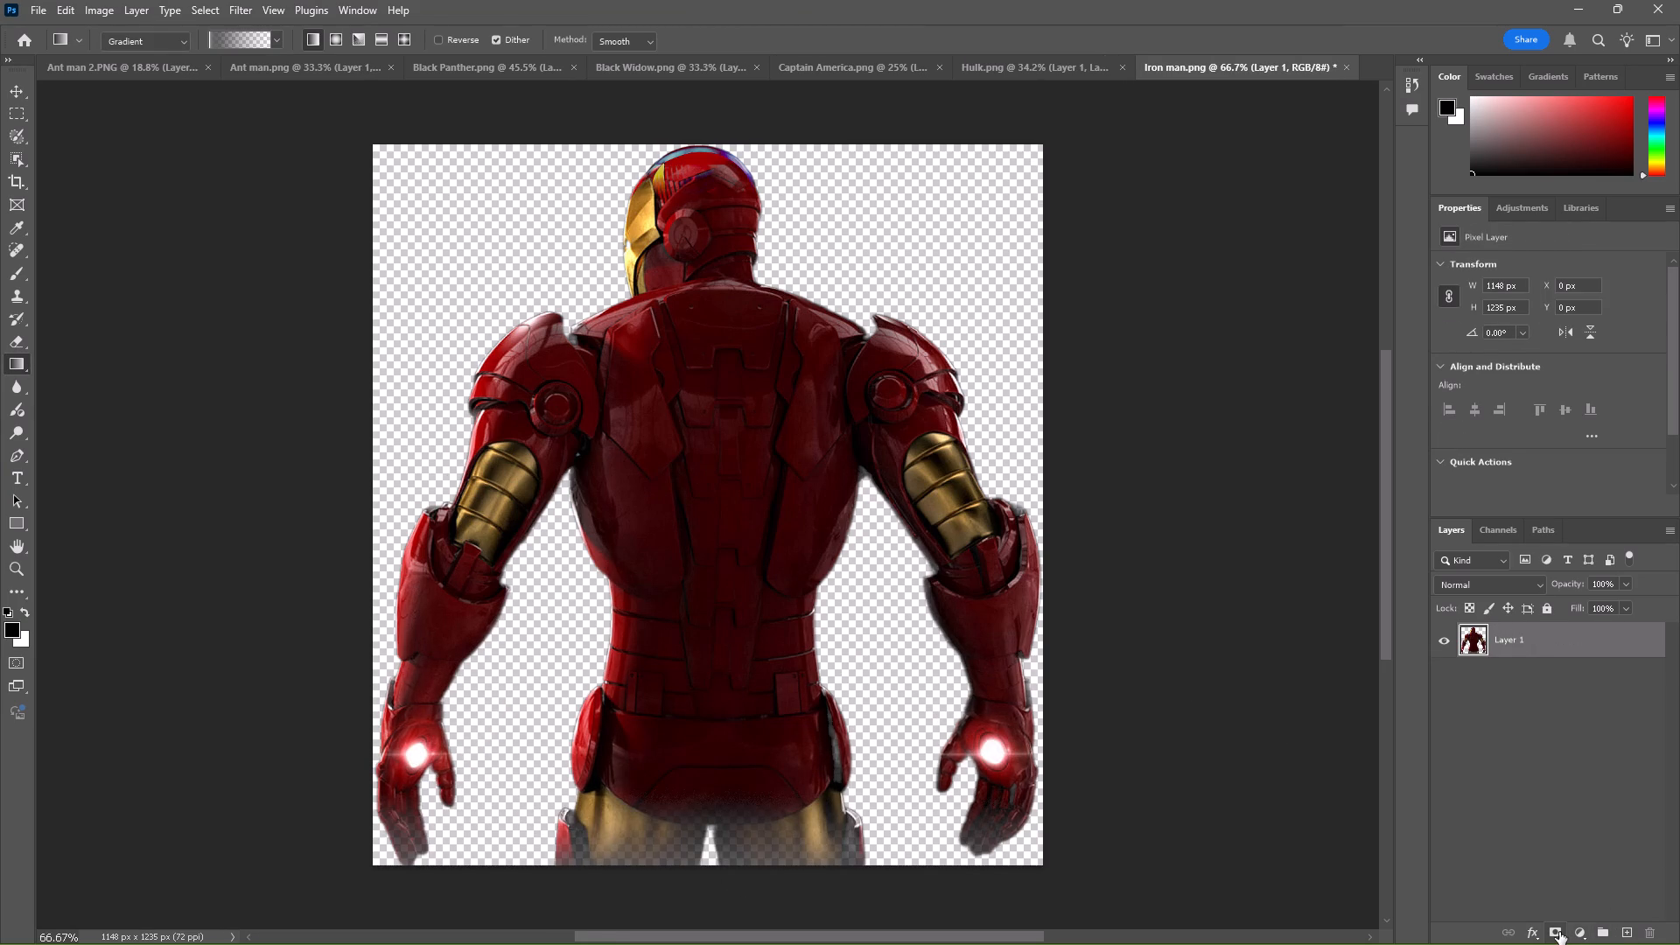
Add a layer mask to Iron Man's layer and fade his lower body with a near-vertical gradient ending at the hips, scale about 28%.
click(1559, 932)
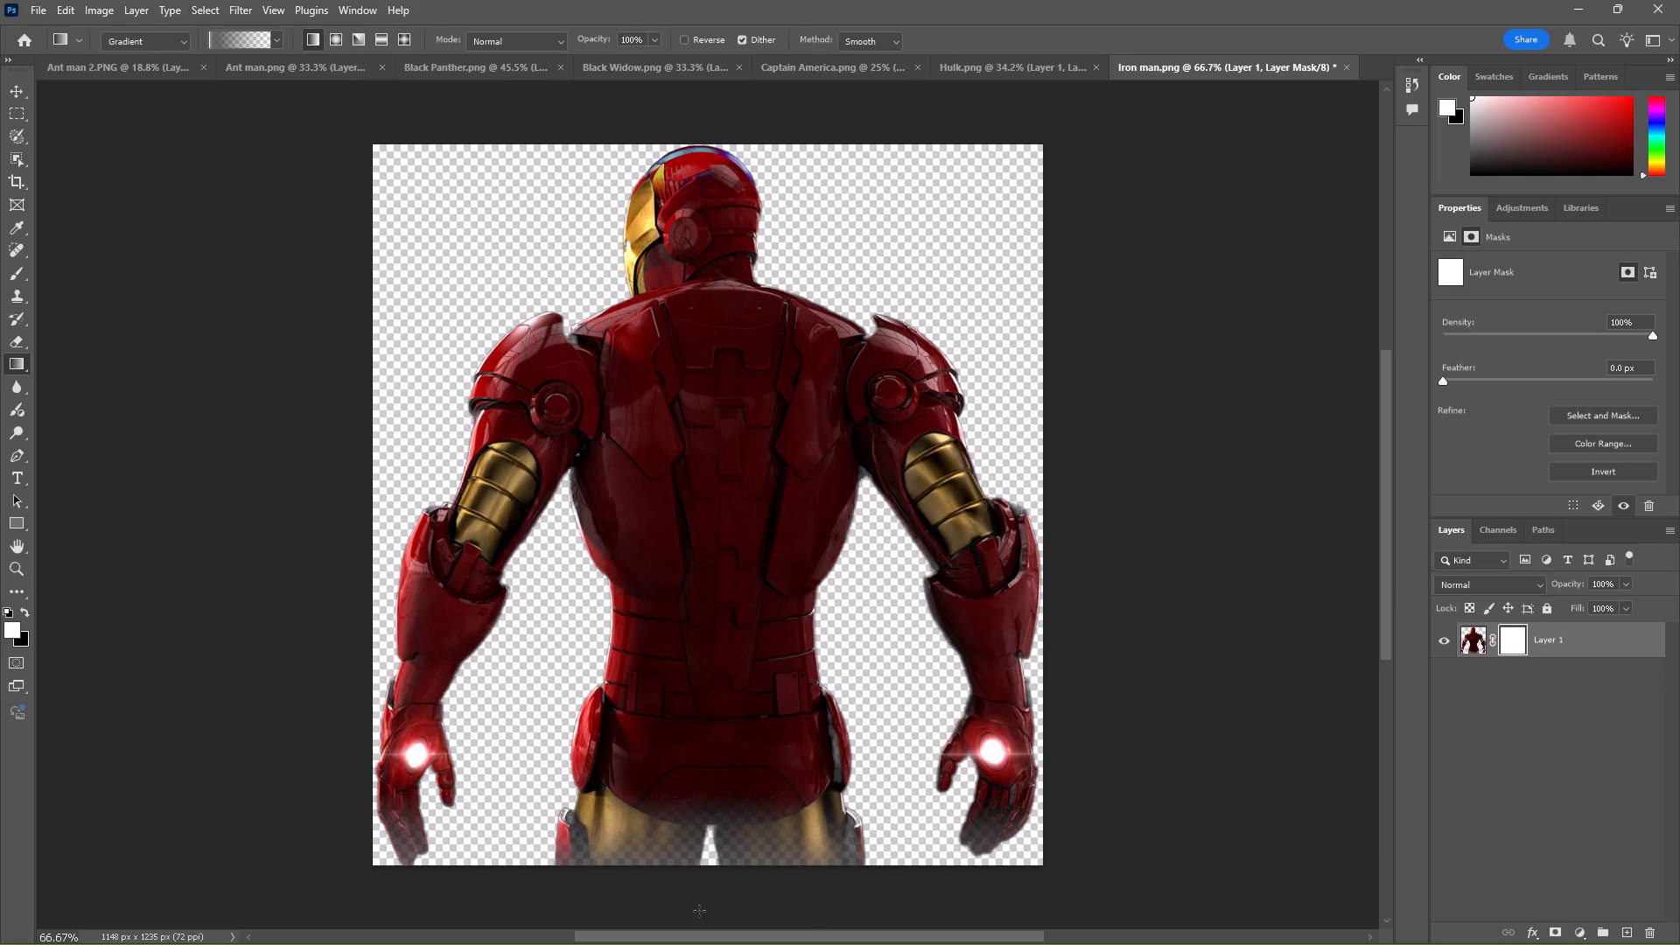
drag(731, 913, 726, 639)
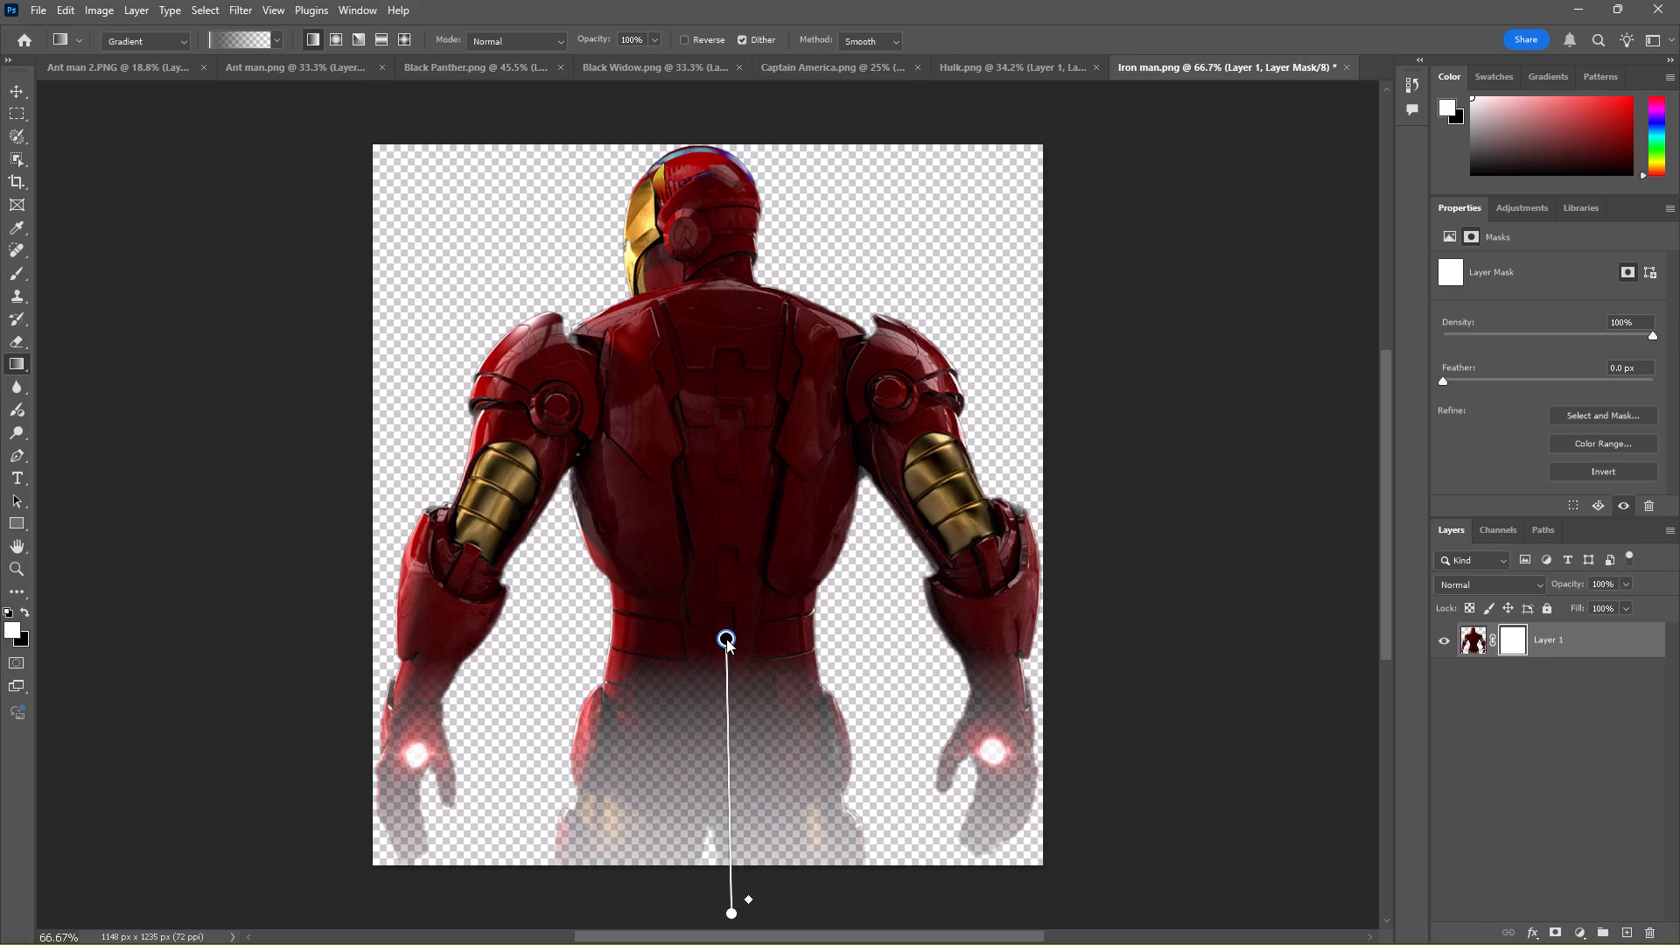
drag(726, 639, 725, 709)
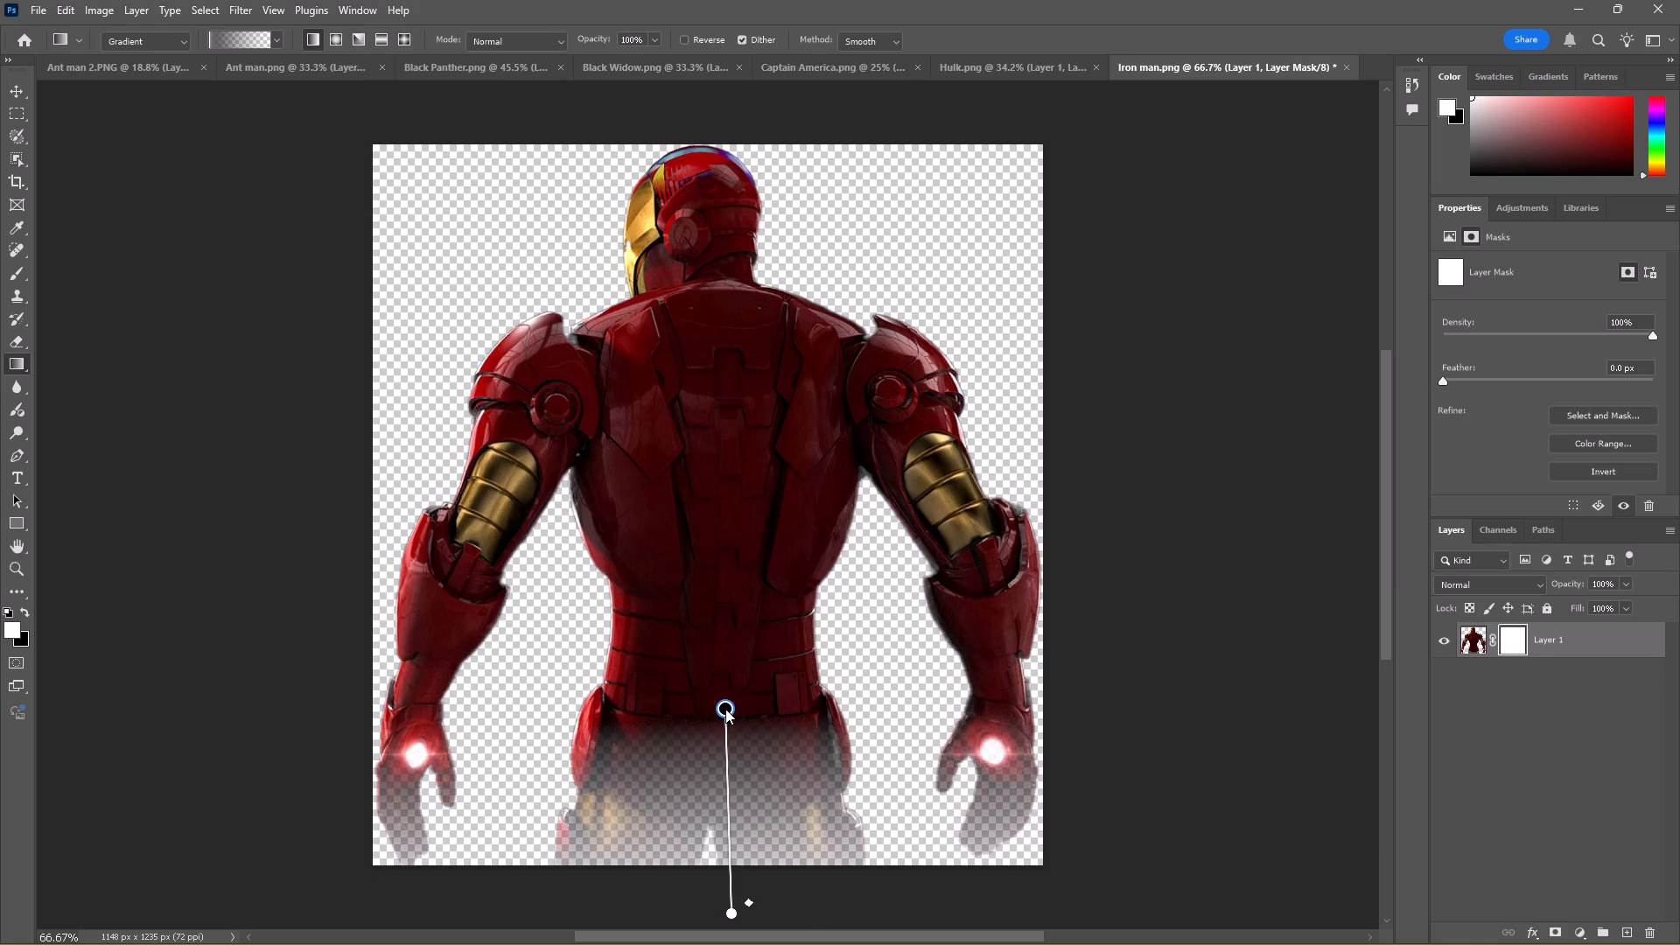
drag(725, 709, 725, 691)
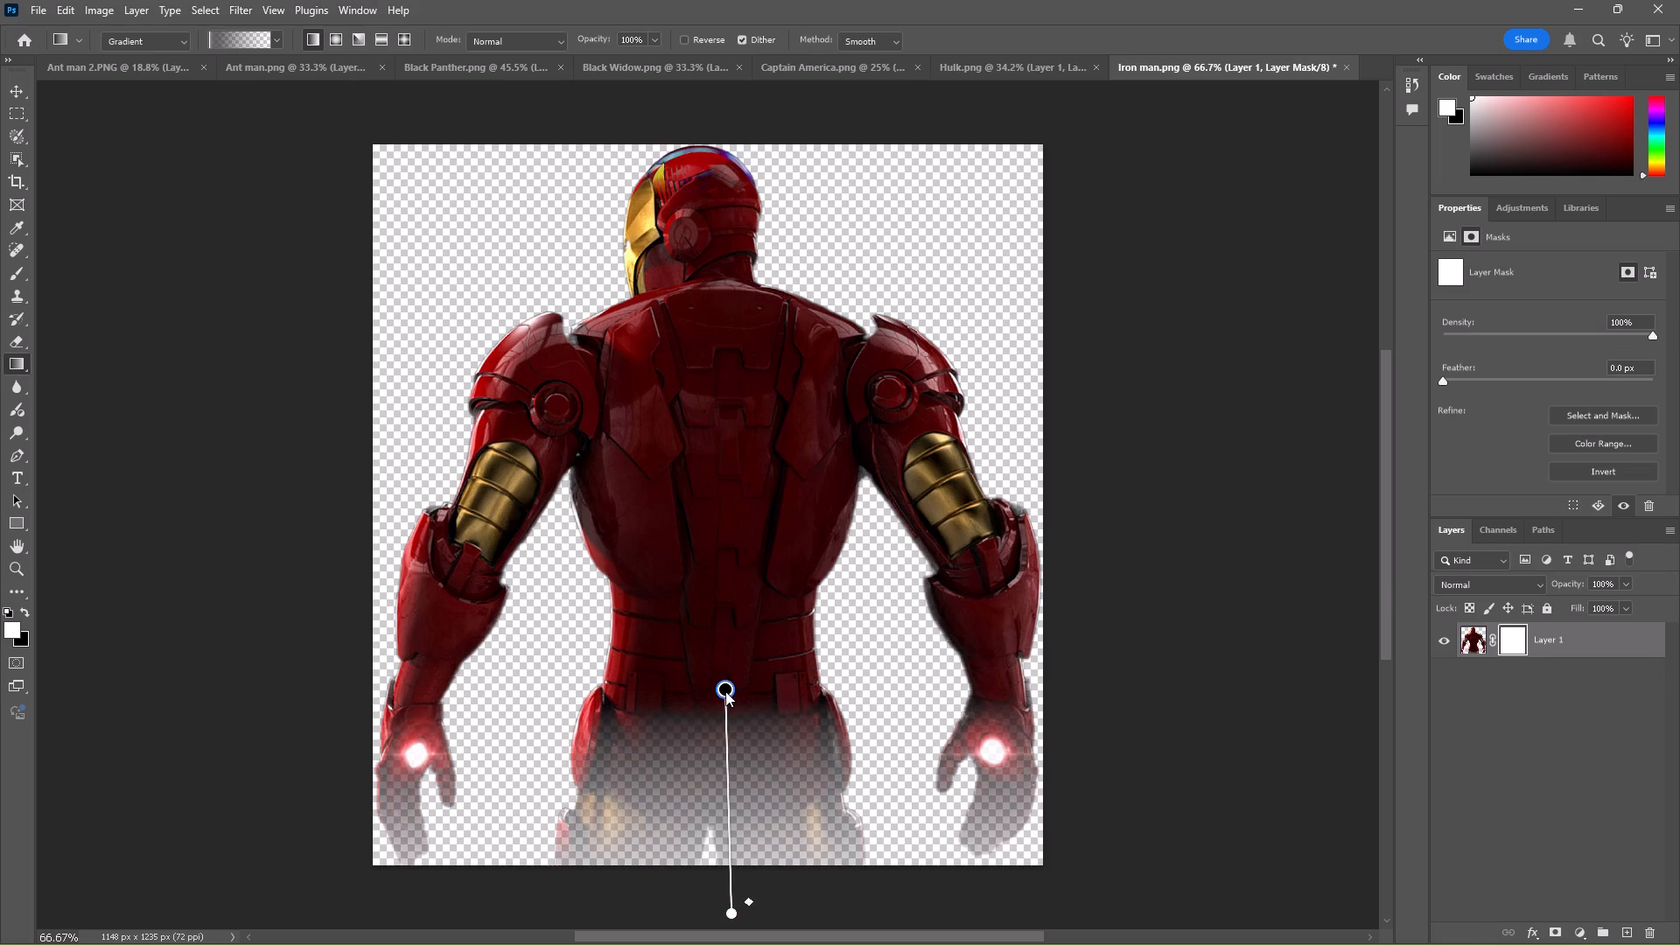
drag(725, 691, 724, 702)
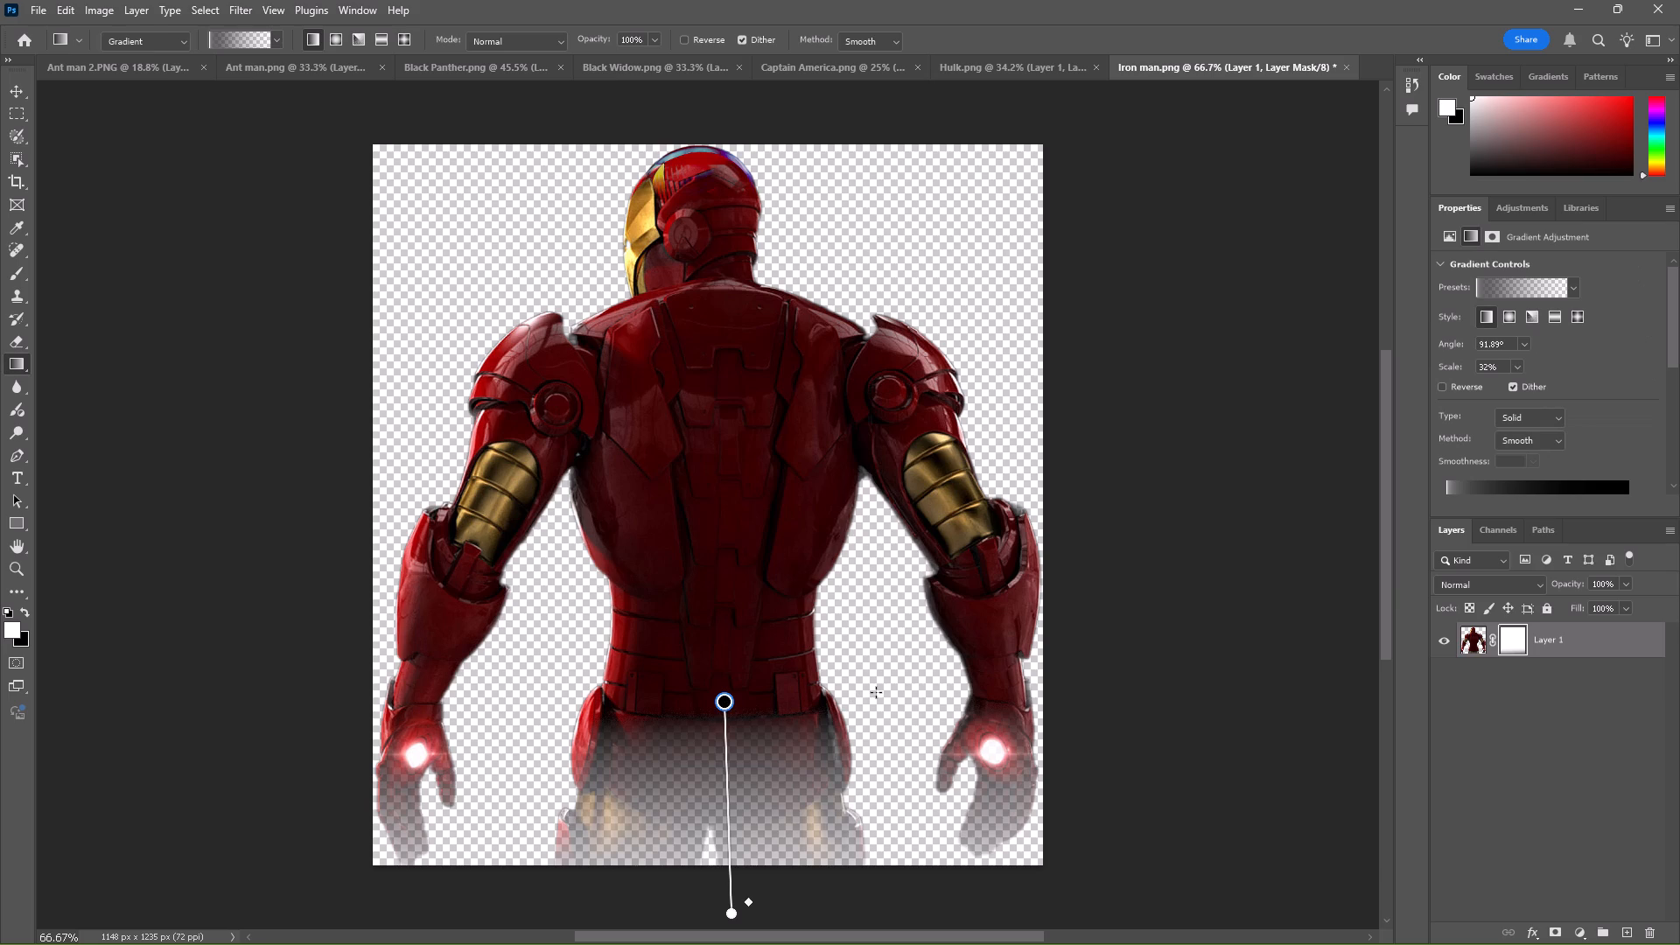
drag(724, 699, 725, 722)
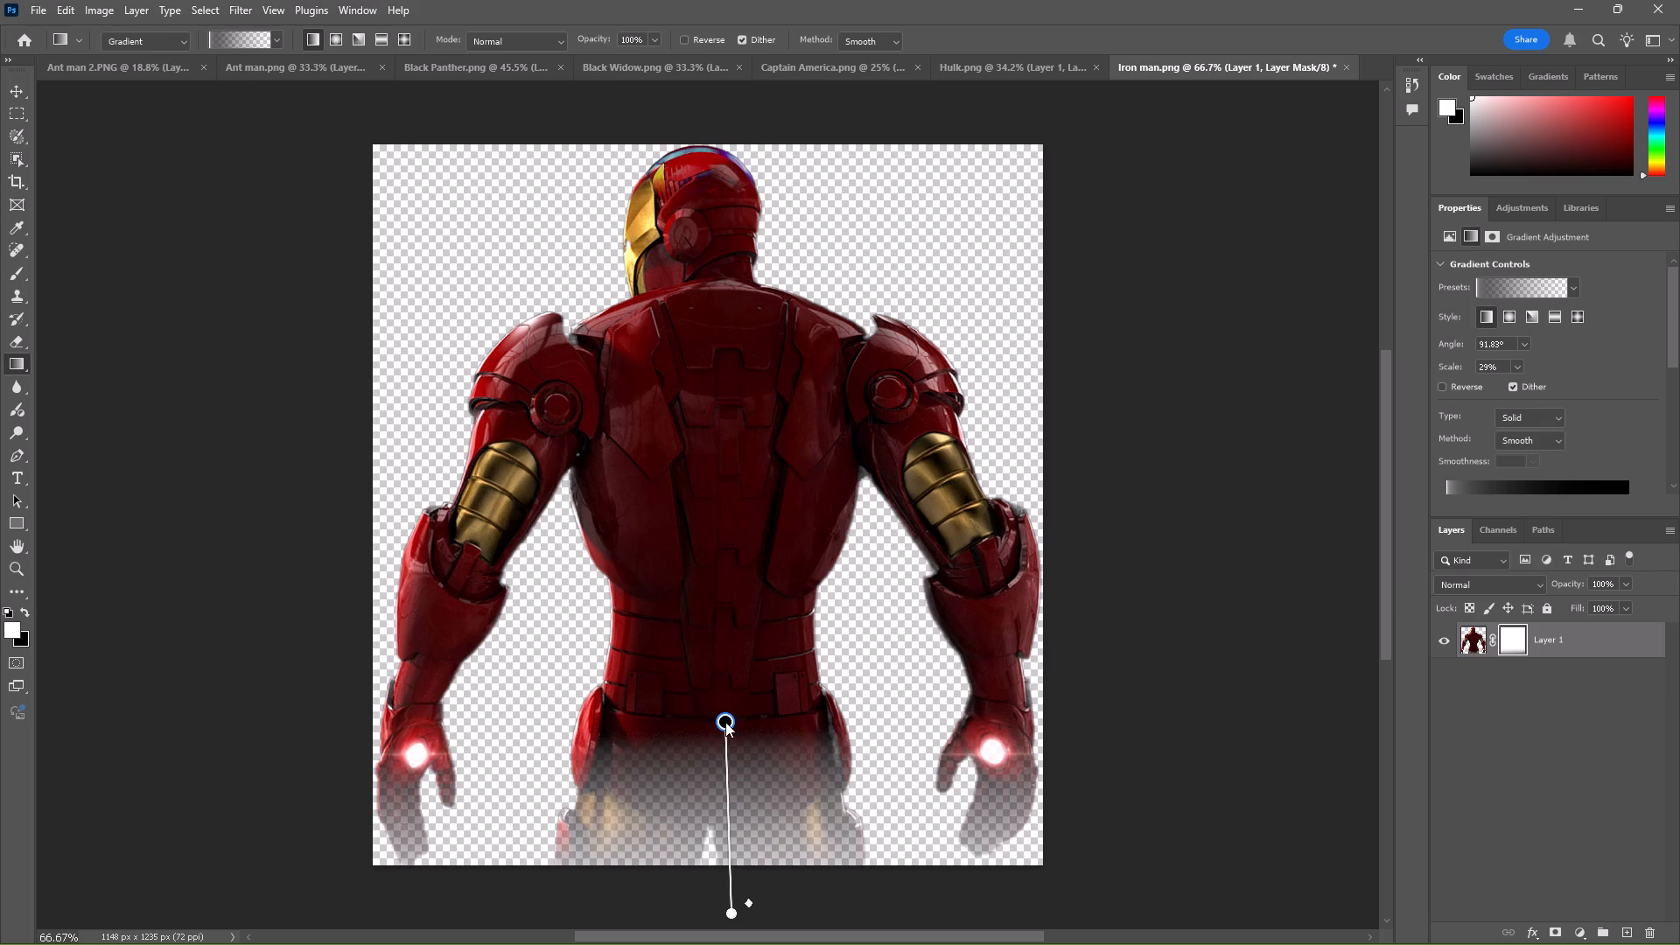
drag(725, 722, 725, 724)
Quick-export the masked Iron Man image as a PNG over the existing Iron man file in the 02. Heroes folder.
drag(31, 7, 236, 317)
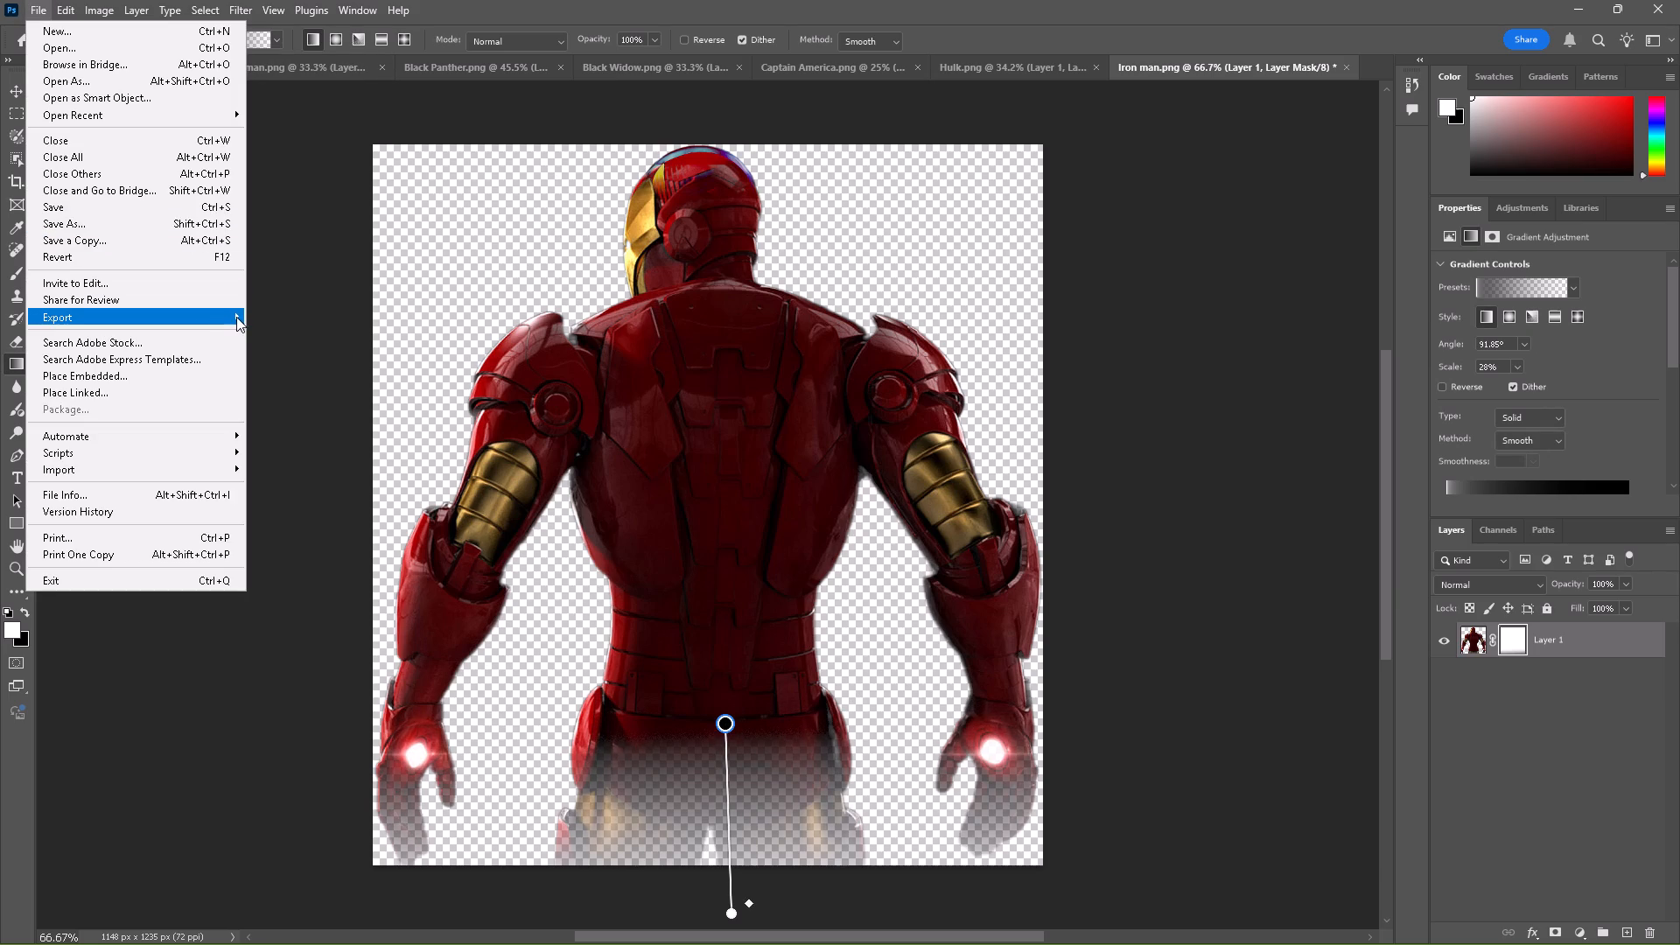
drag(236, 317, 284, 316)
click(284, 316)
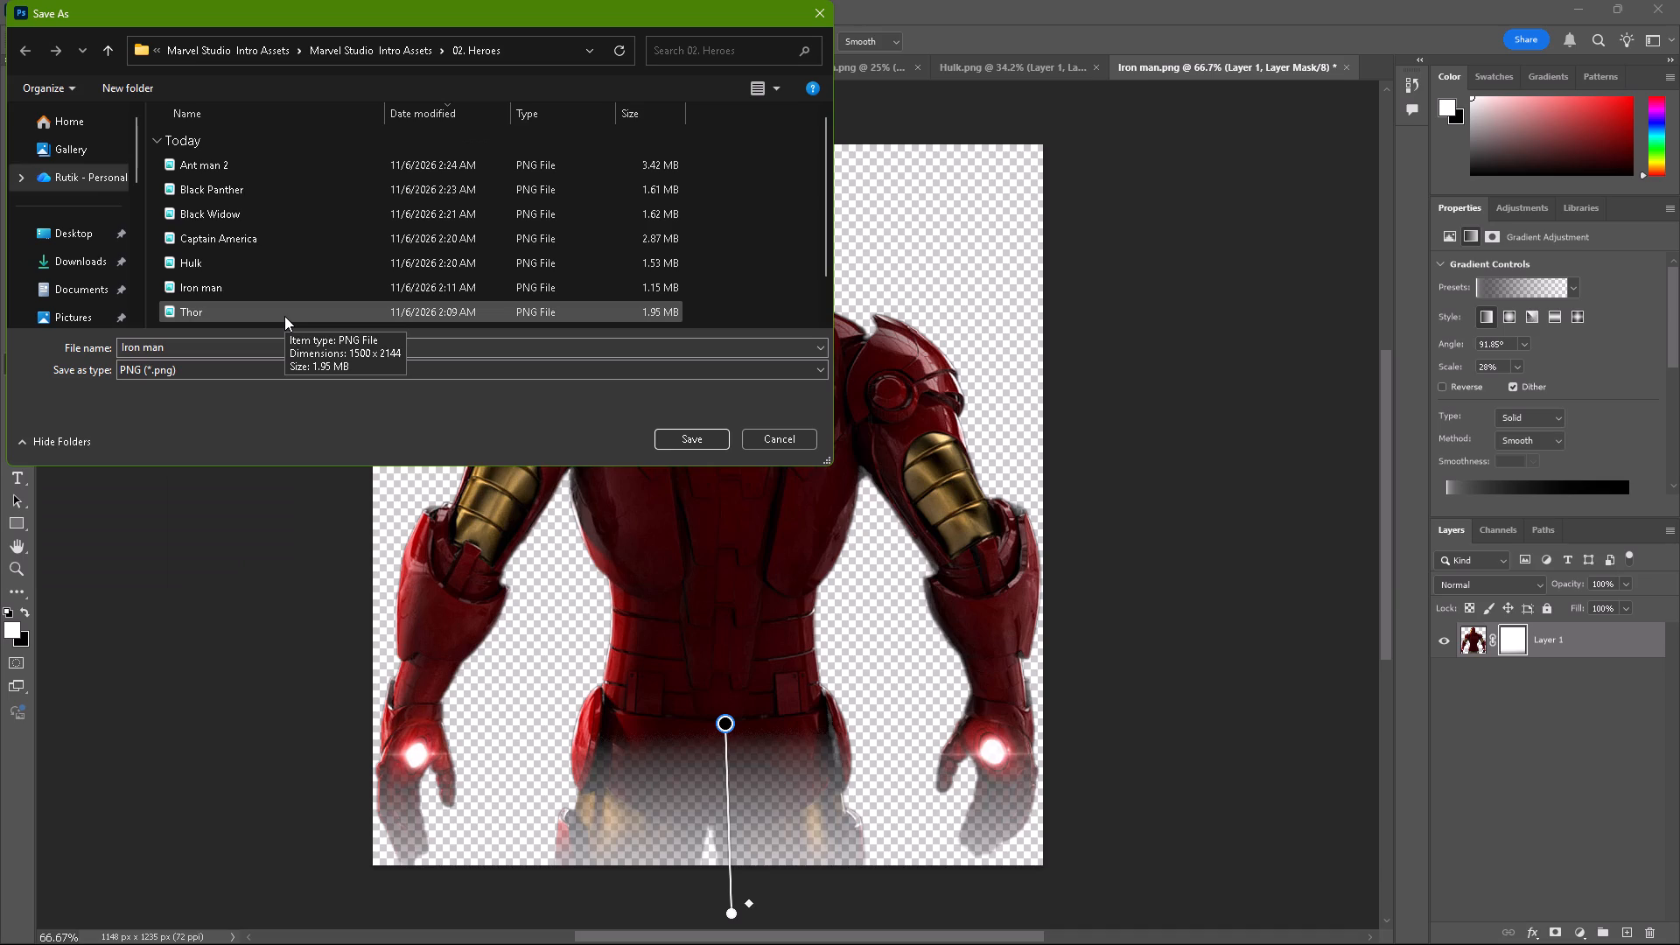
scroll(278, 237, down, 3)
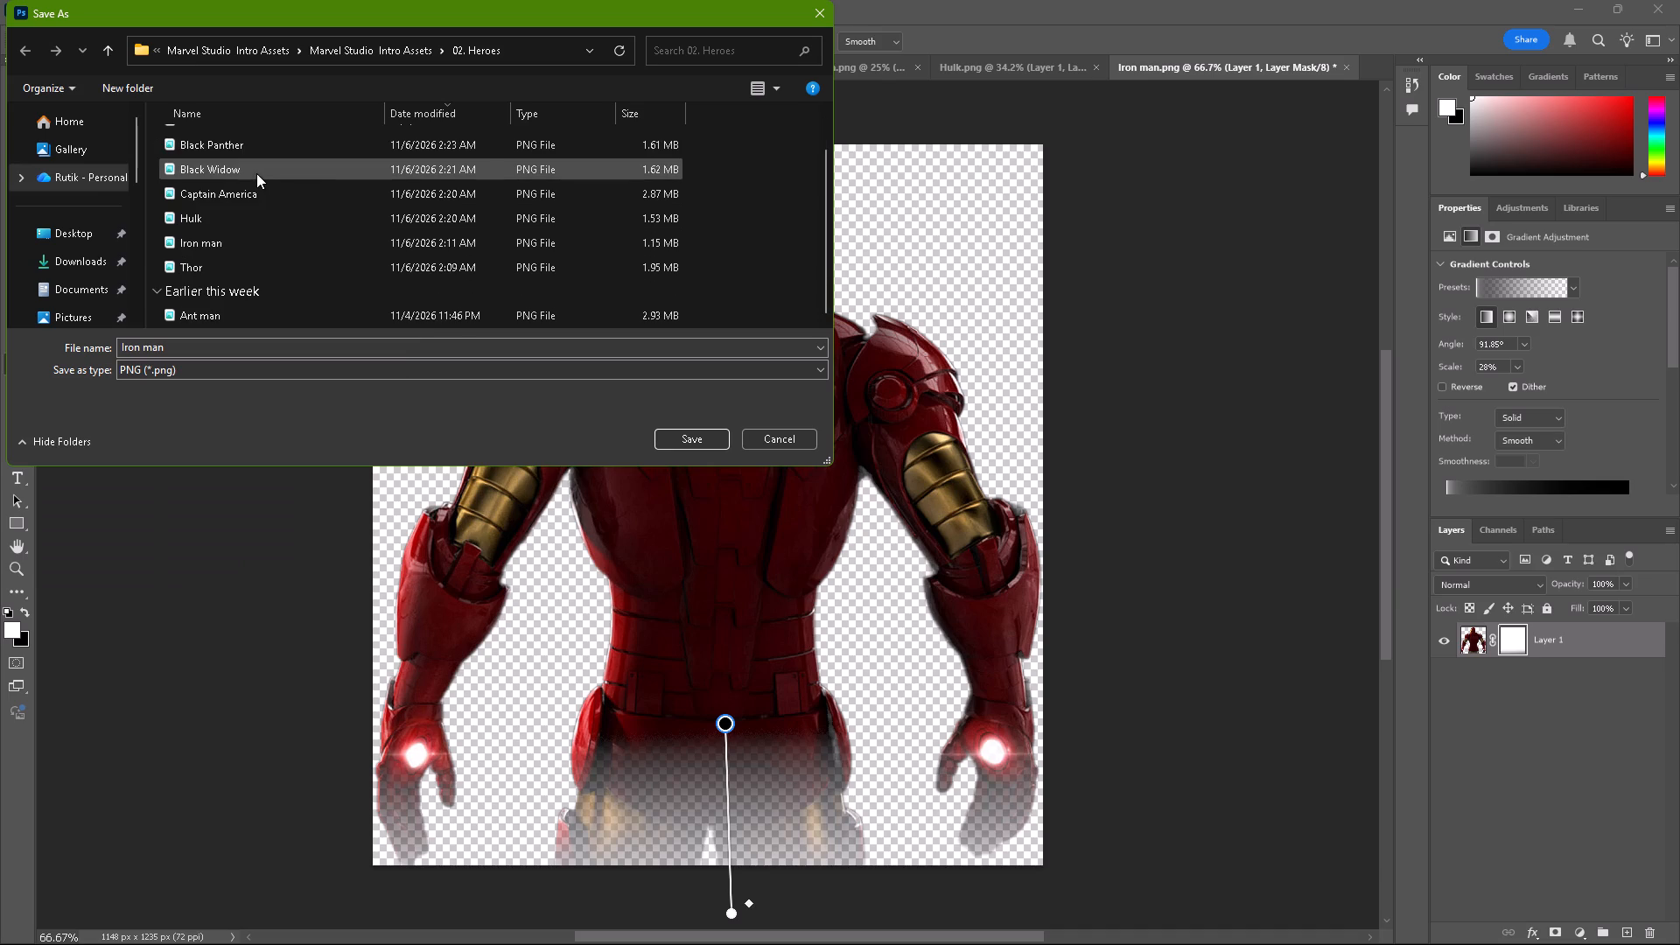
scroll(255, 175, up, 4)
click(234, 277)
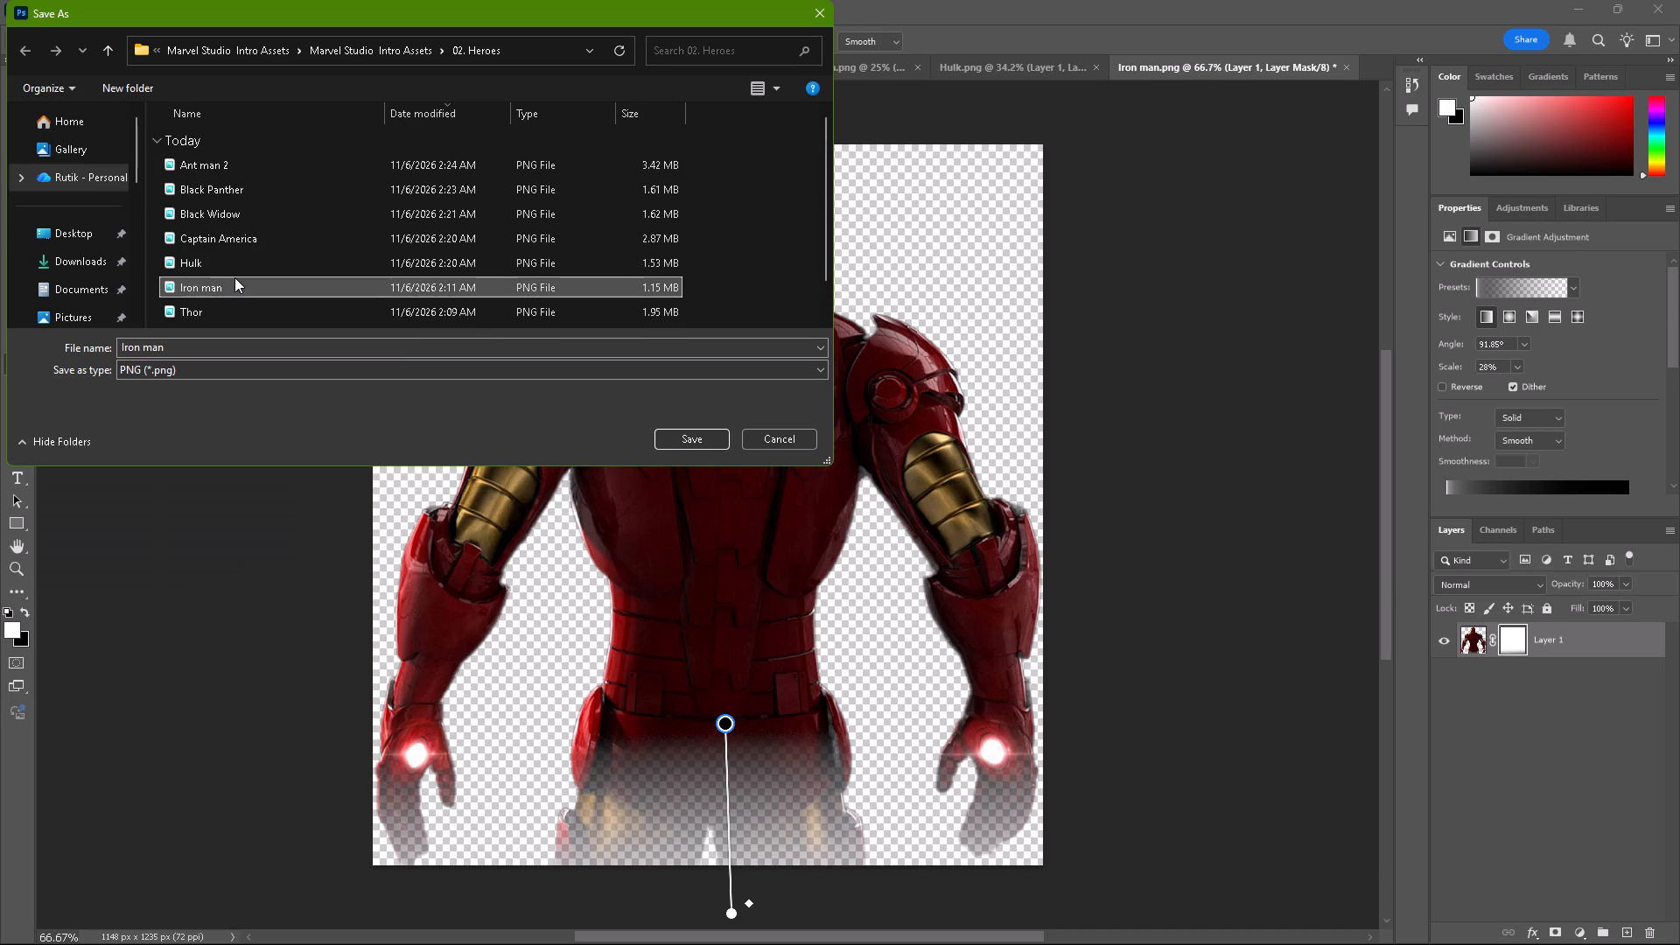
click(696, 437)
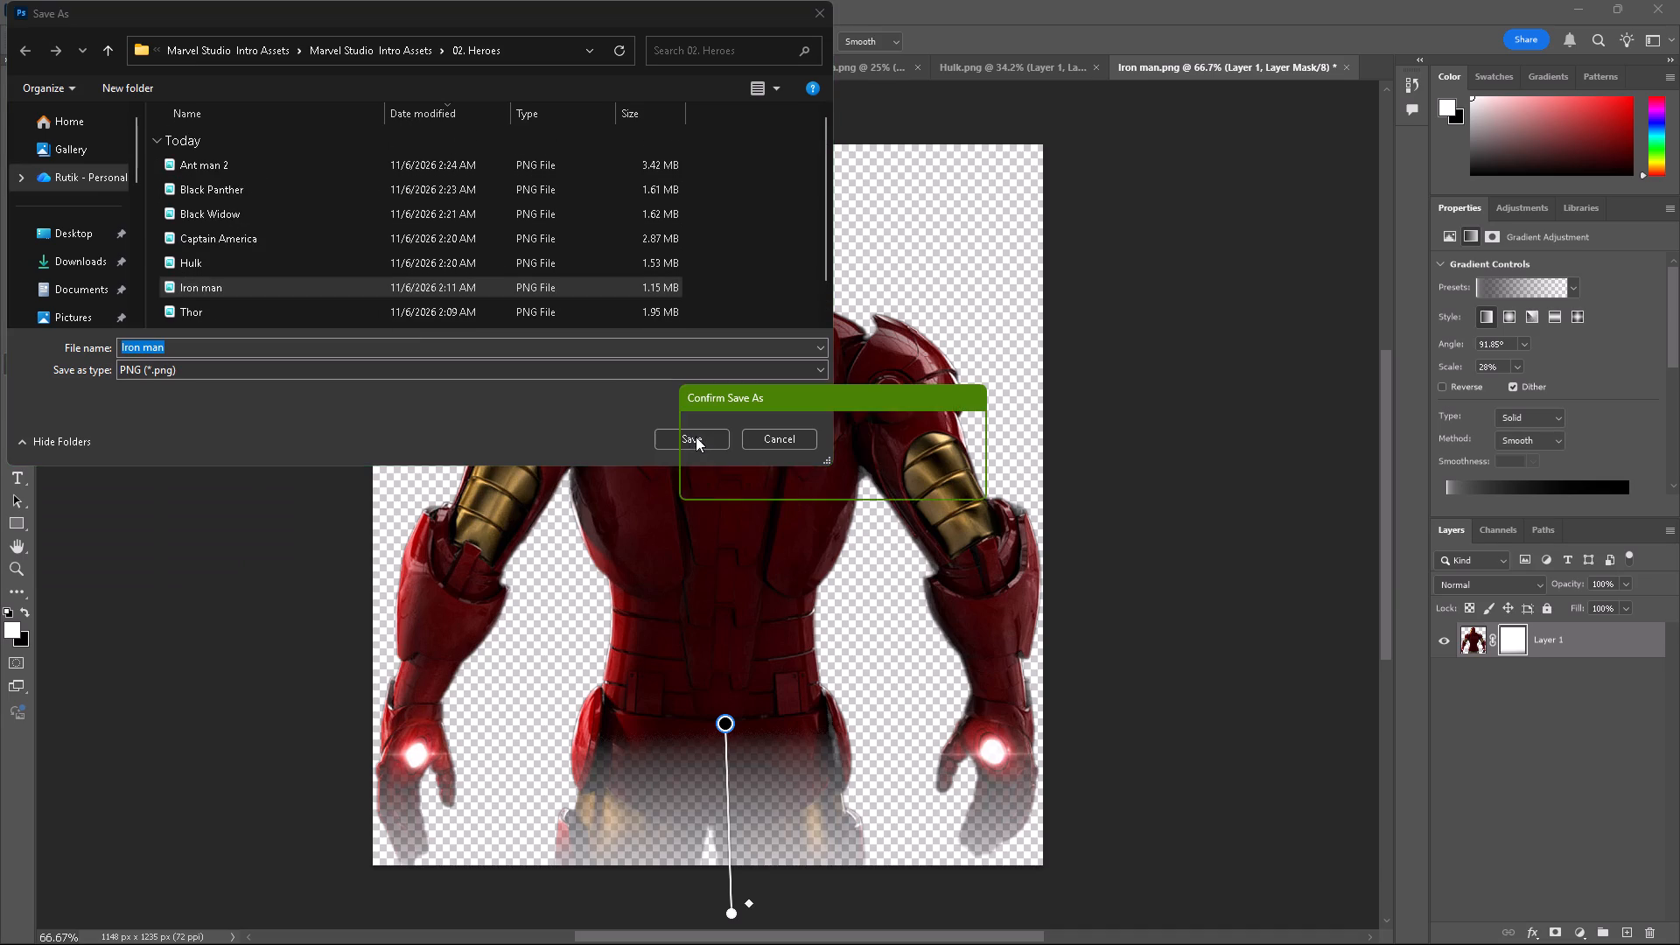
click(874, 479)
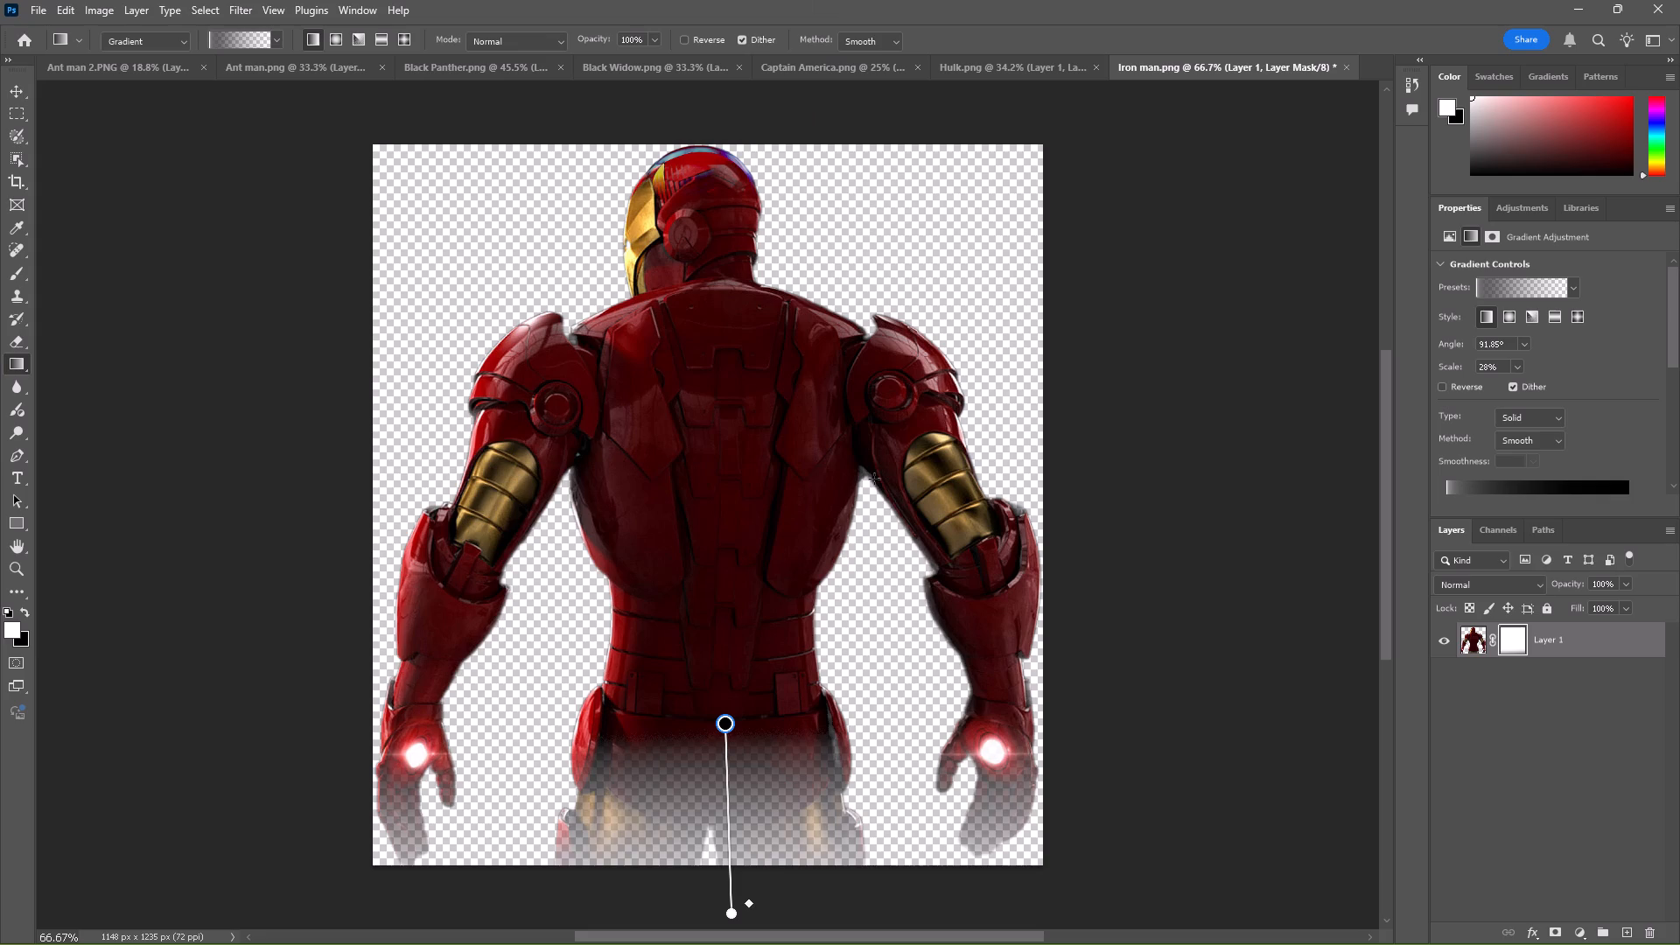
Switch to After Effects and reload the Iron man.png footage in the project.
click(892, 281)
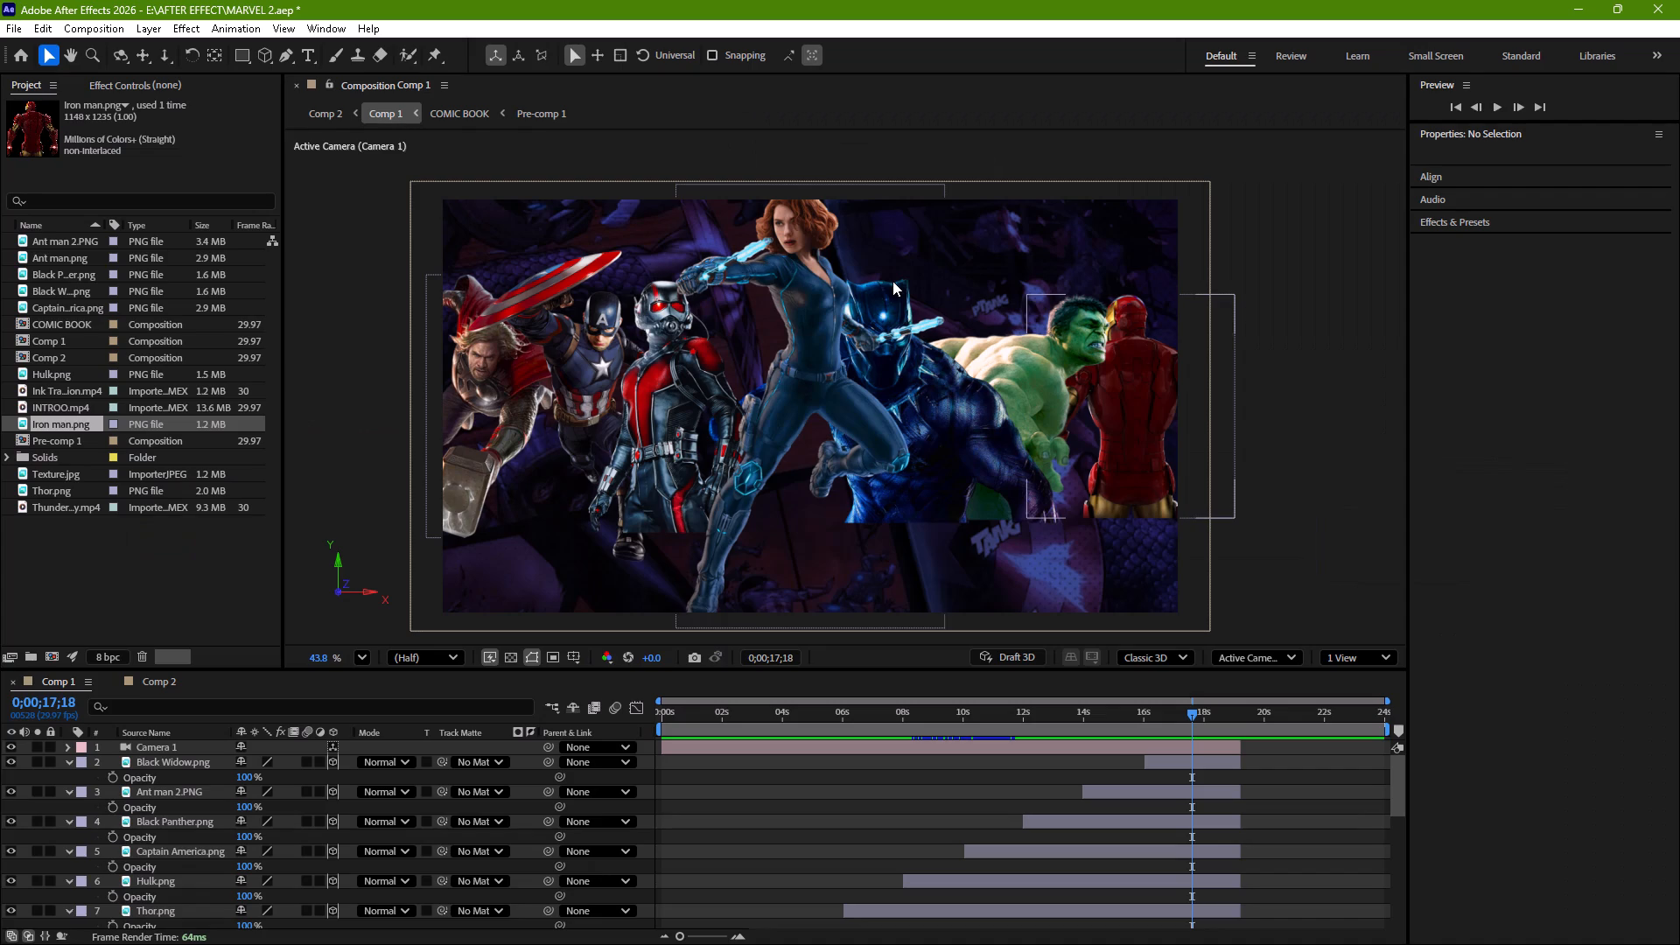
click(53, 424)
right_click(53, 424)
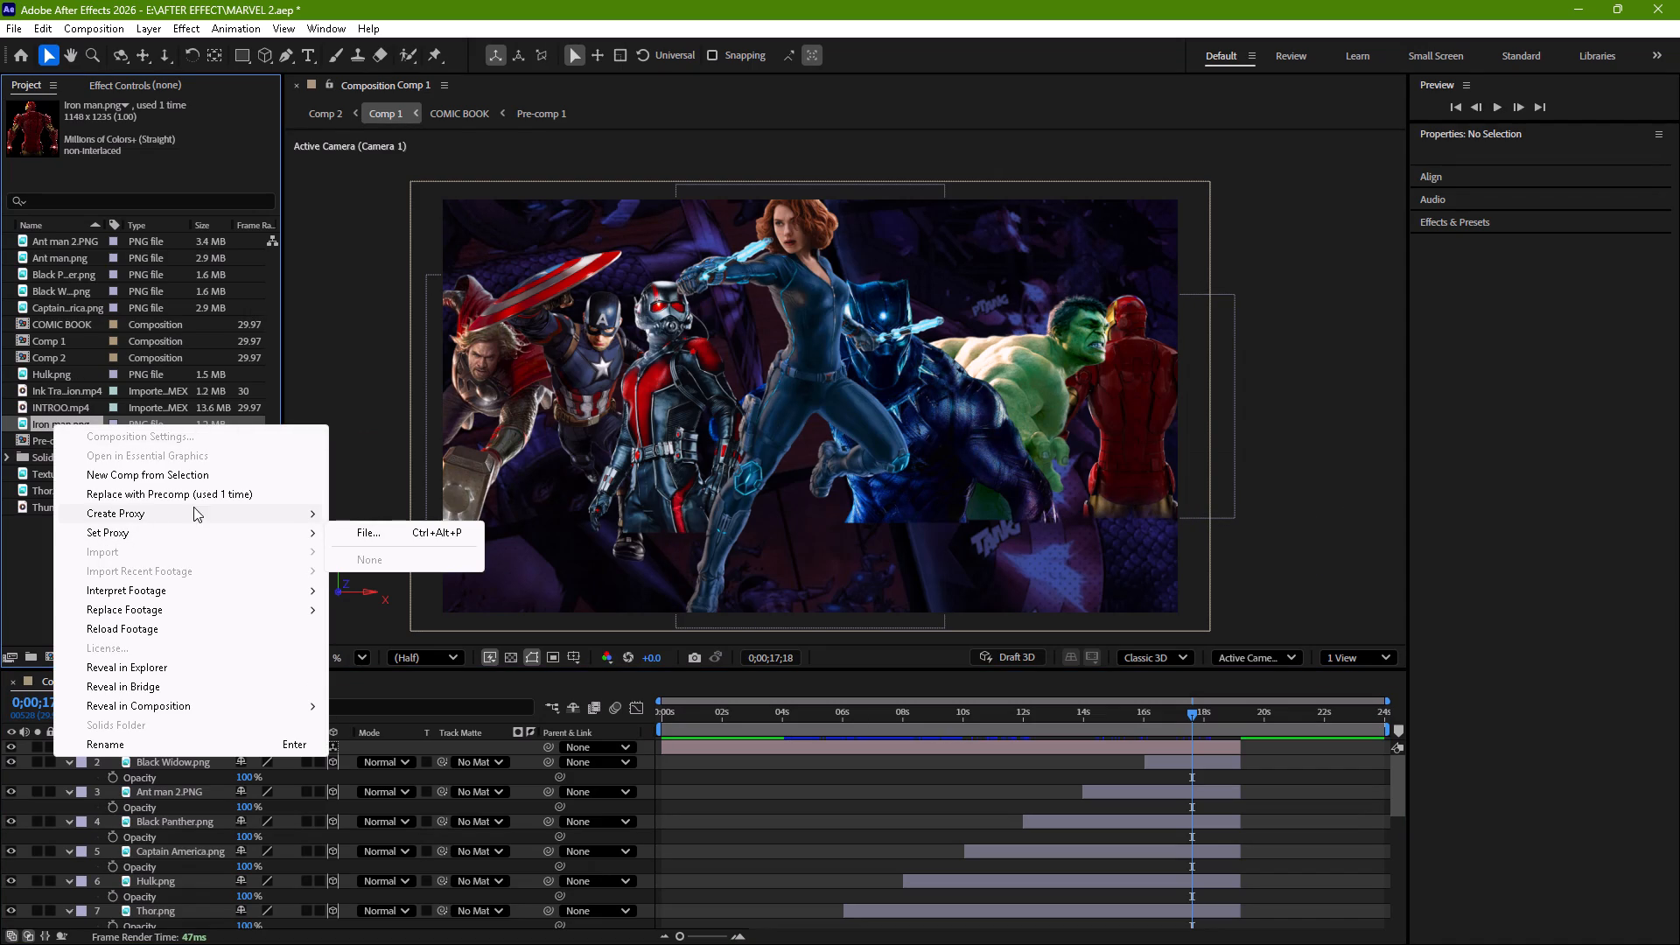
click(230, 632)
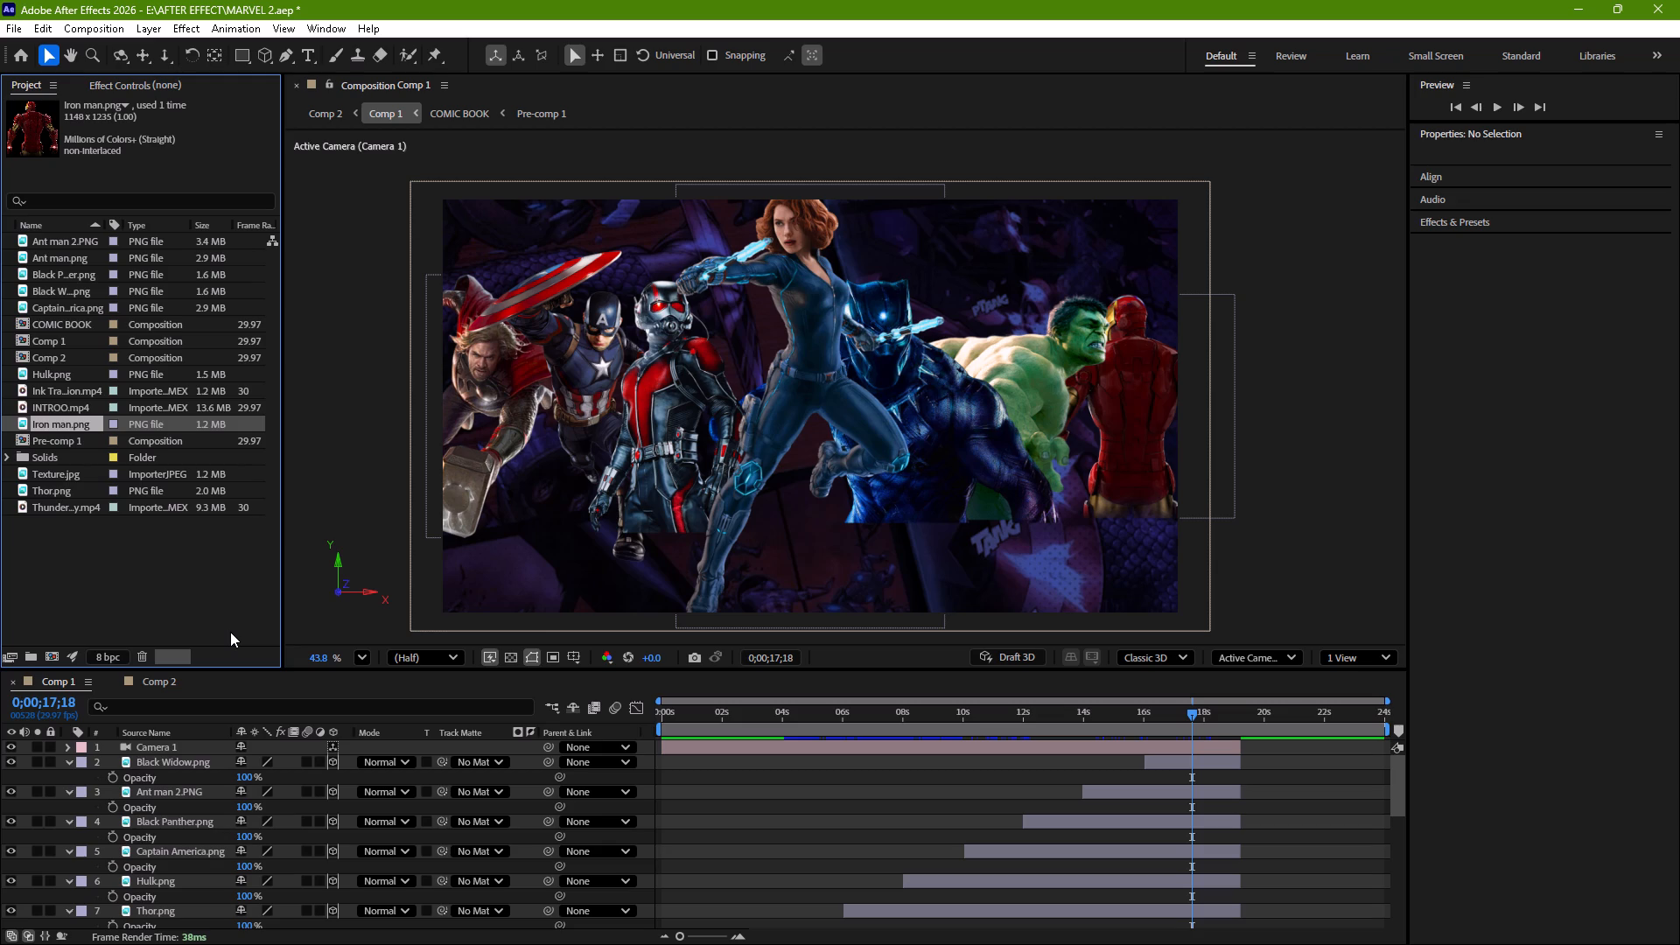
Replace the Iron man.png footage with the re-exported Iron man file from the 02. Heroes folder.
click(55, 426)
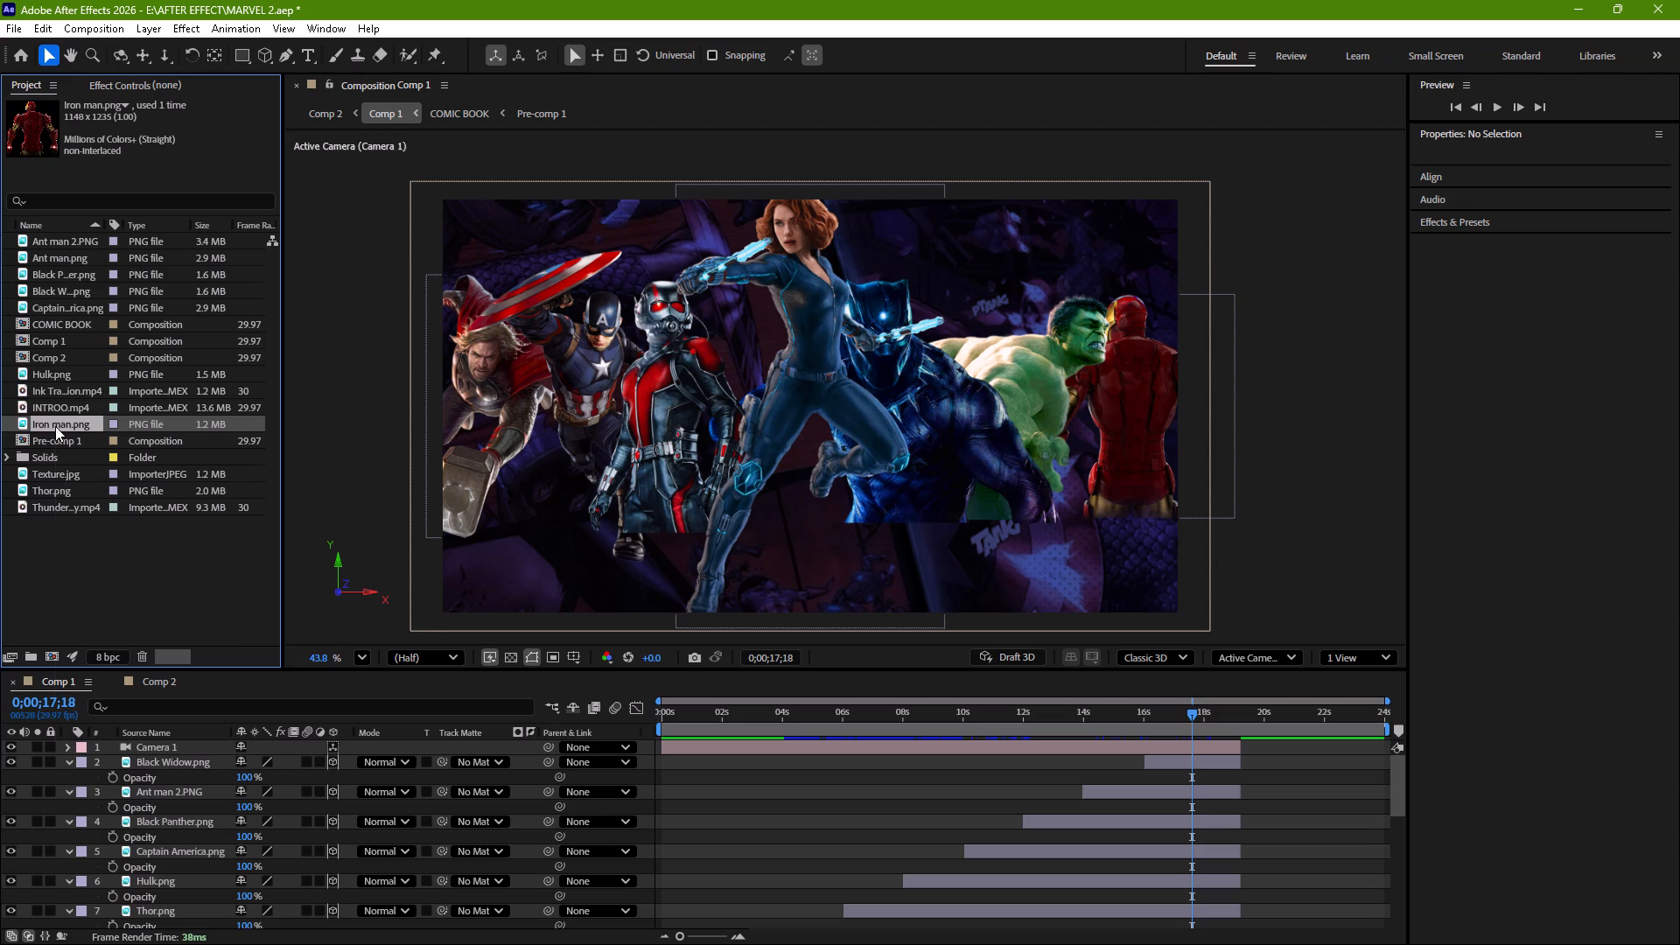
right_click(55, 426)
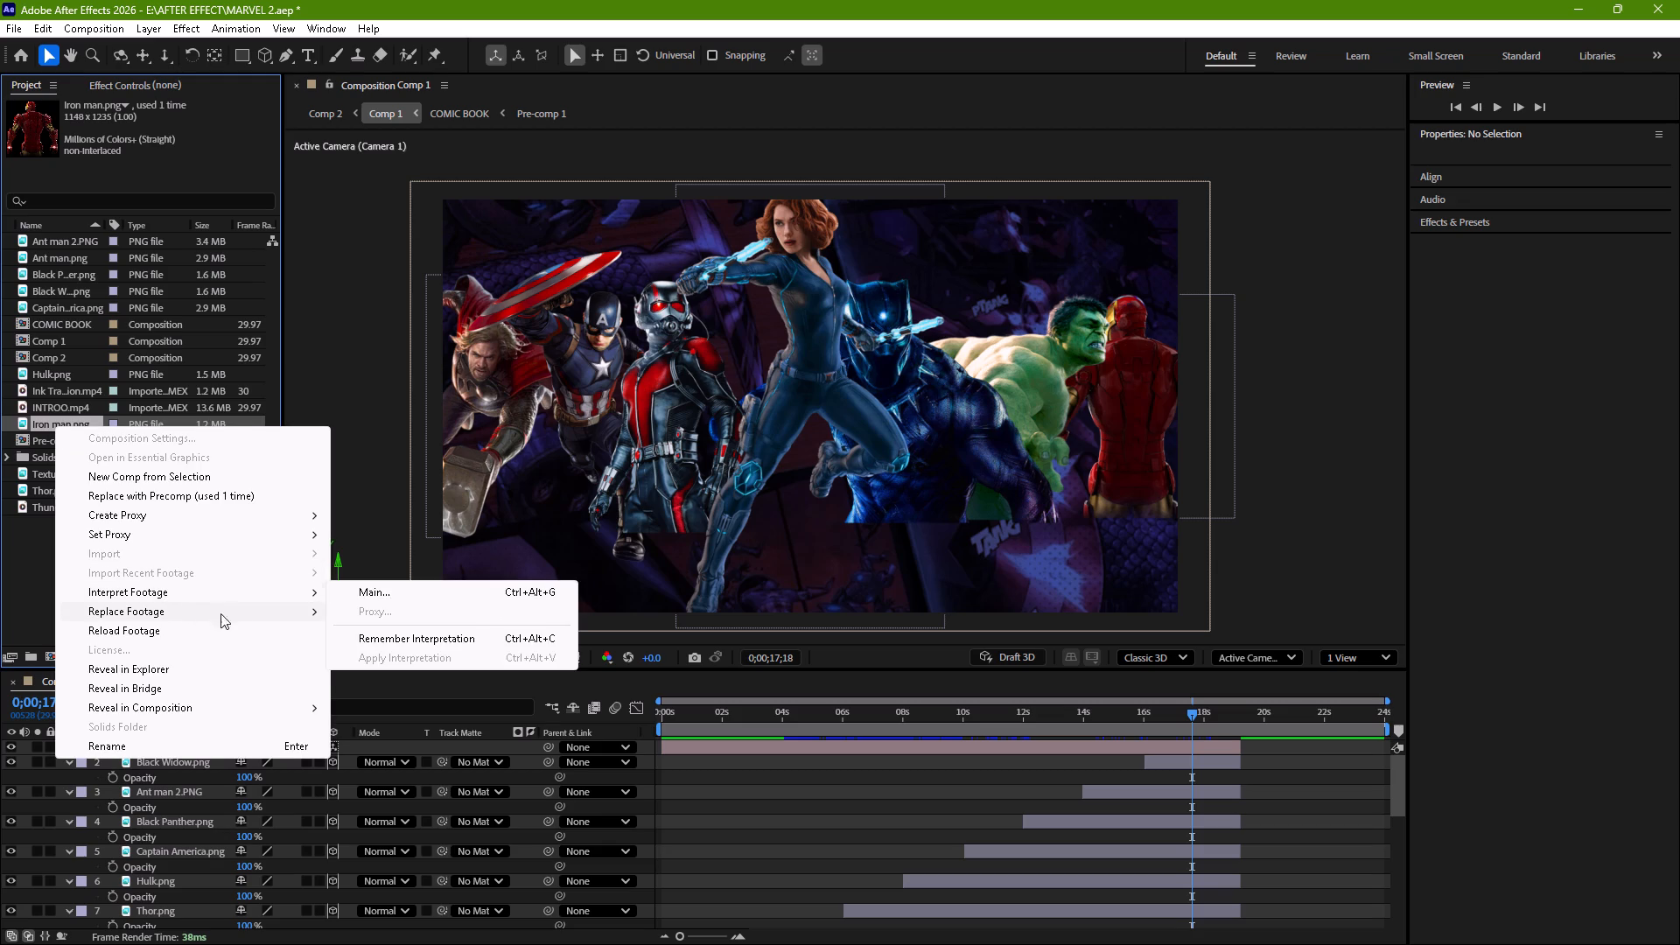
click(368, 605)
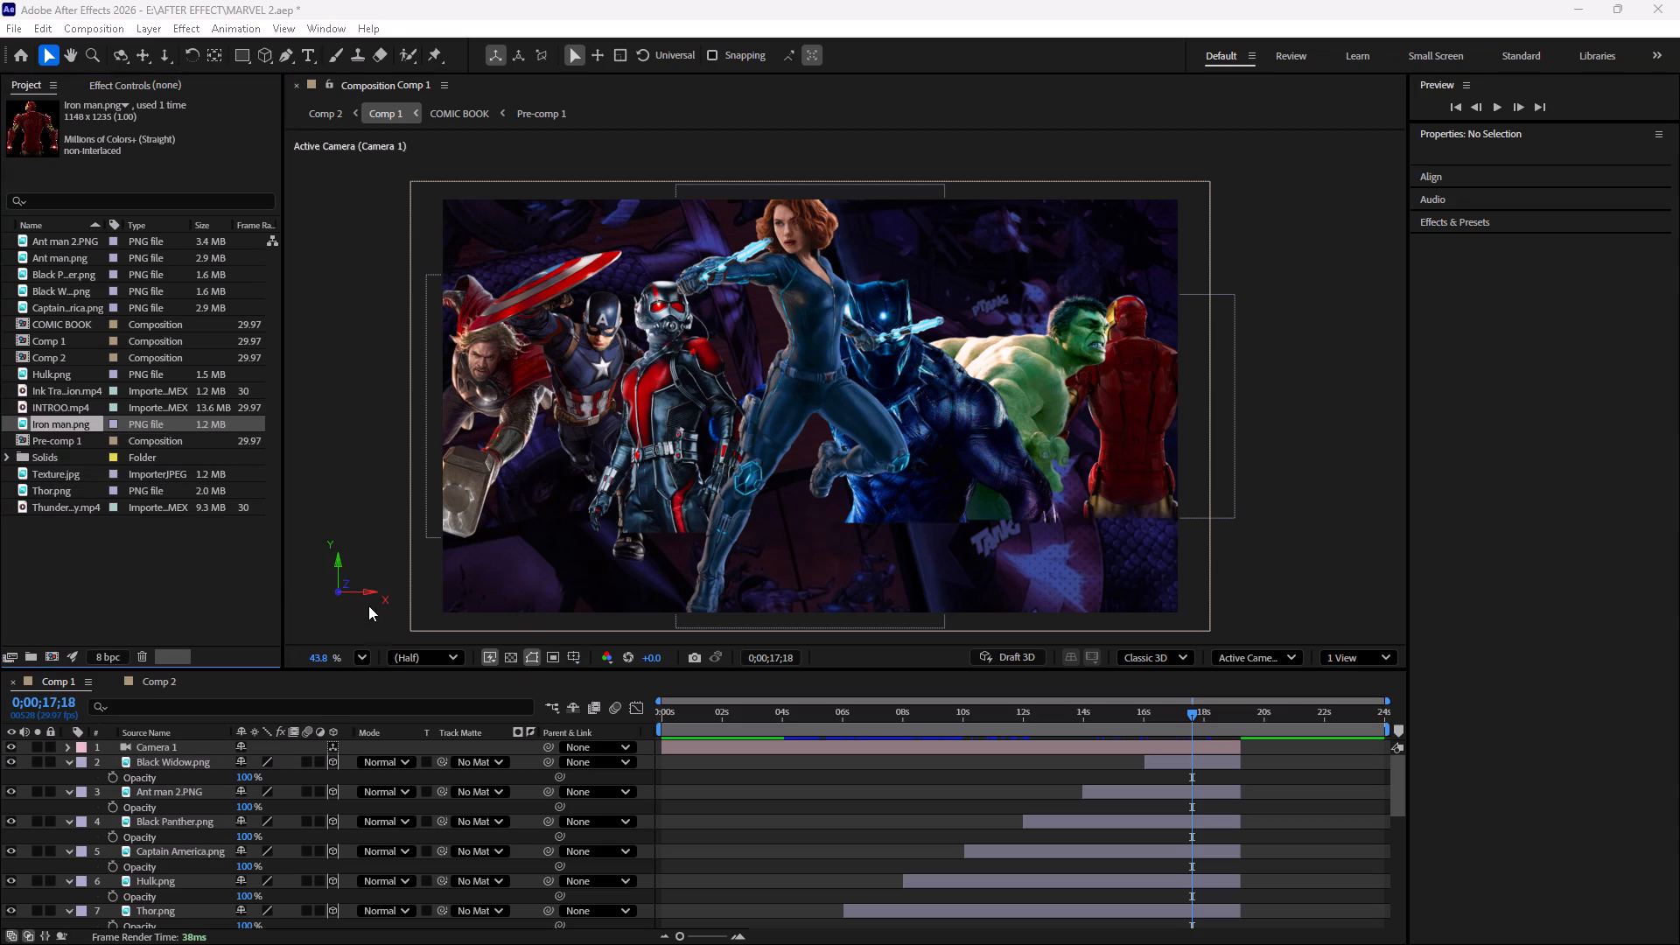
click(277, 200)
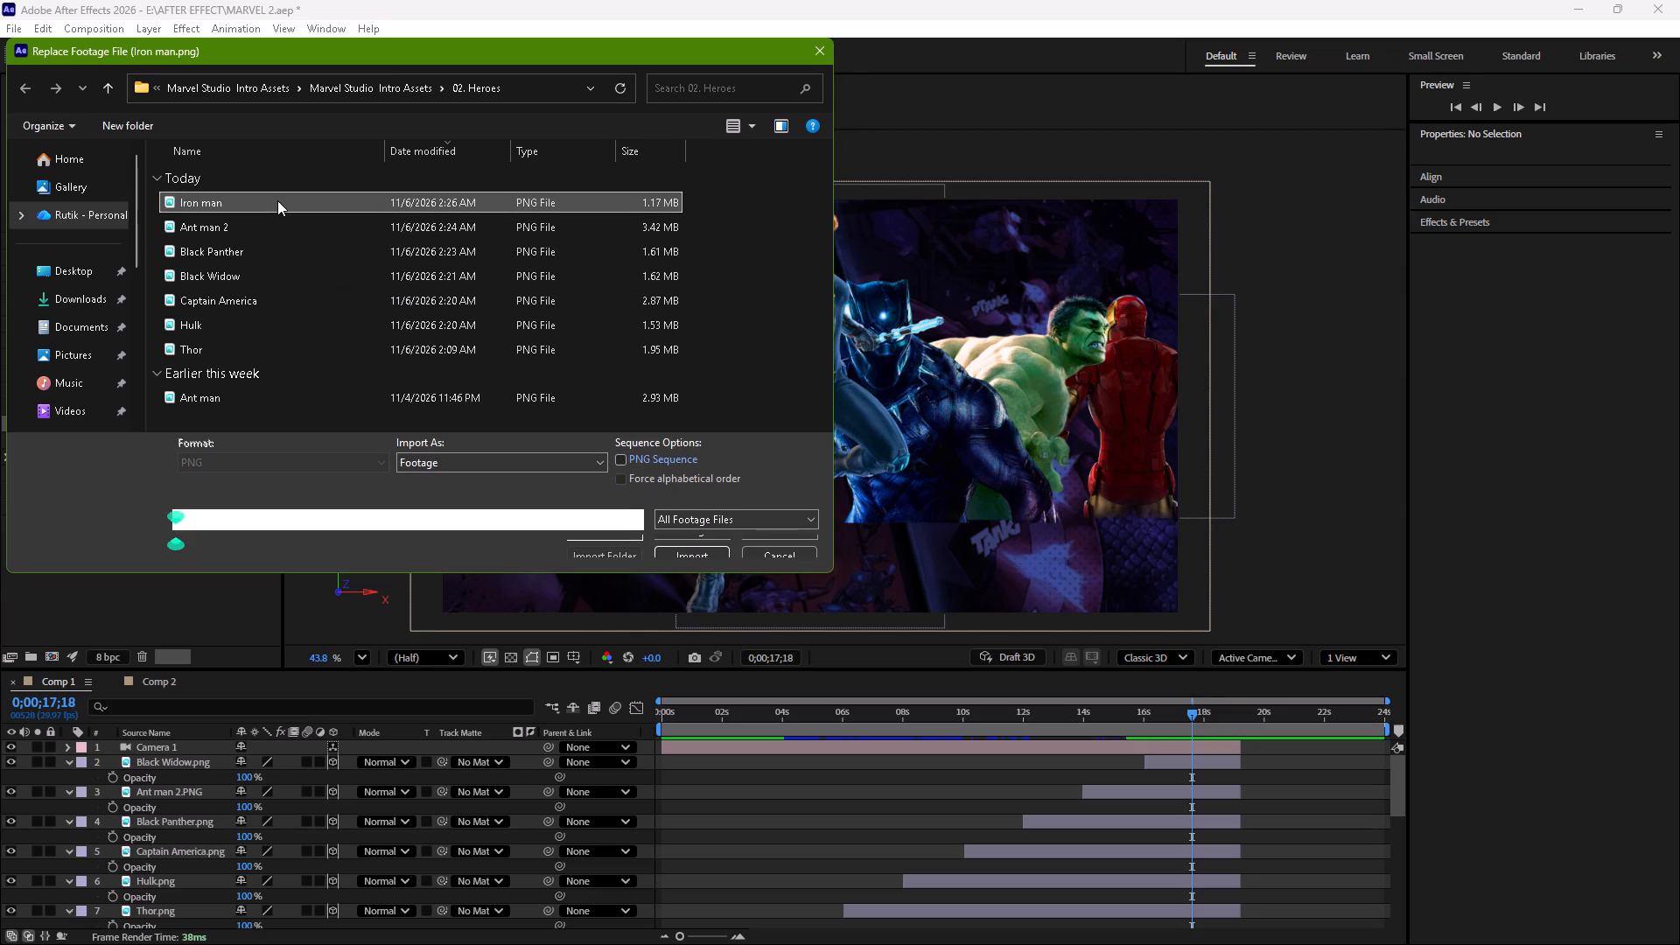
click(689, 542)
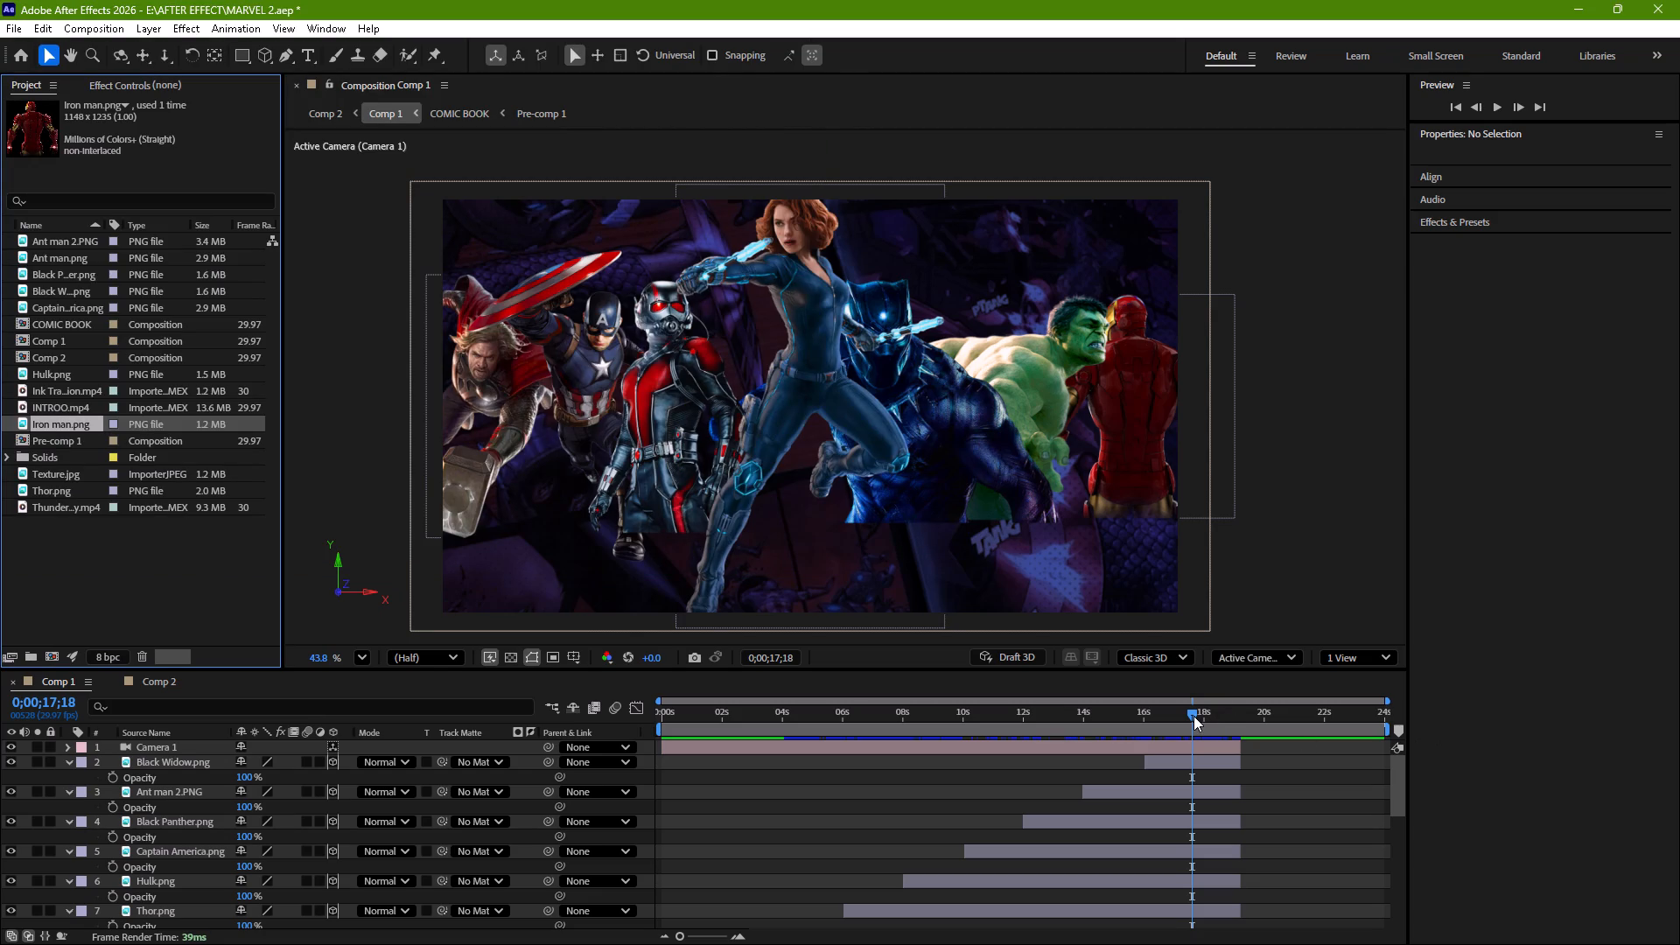
Scrub Comp 1 from about 0;00;02;13 to 0;00;17;23 to examine Iron Man's faded lower body among the heroes.
drag(1193, 716, 731, 779)
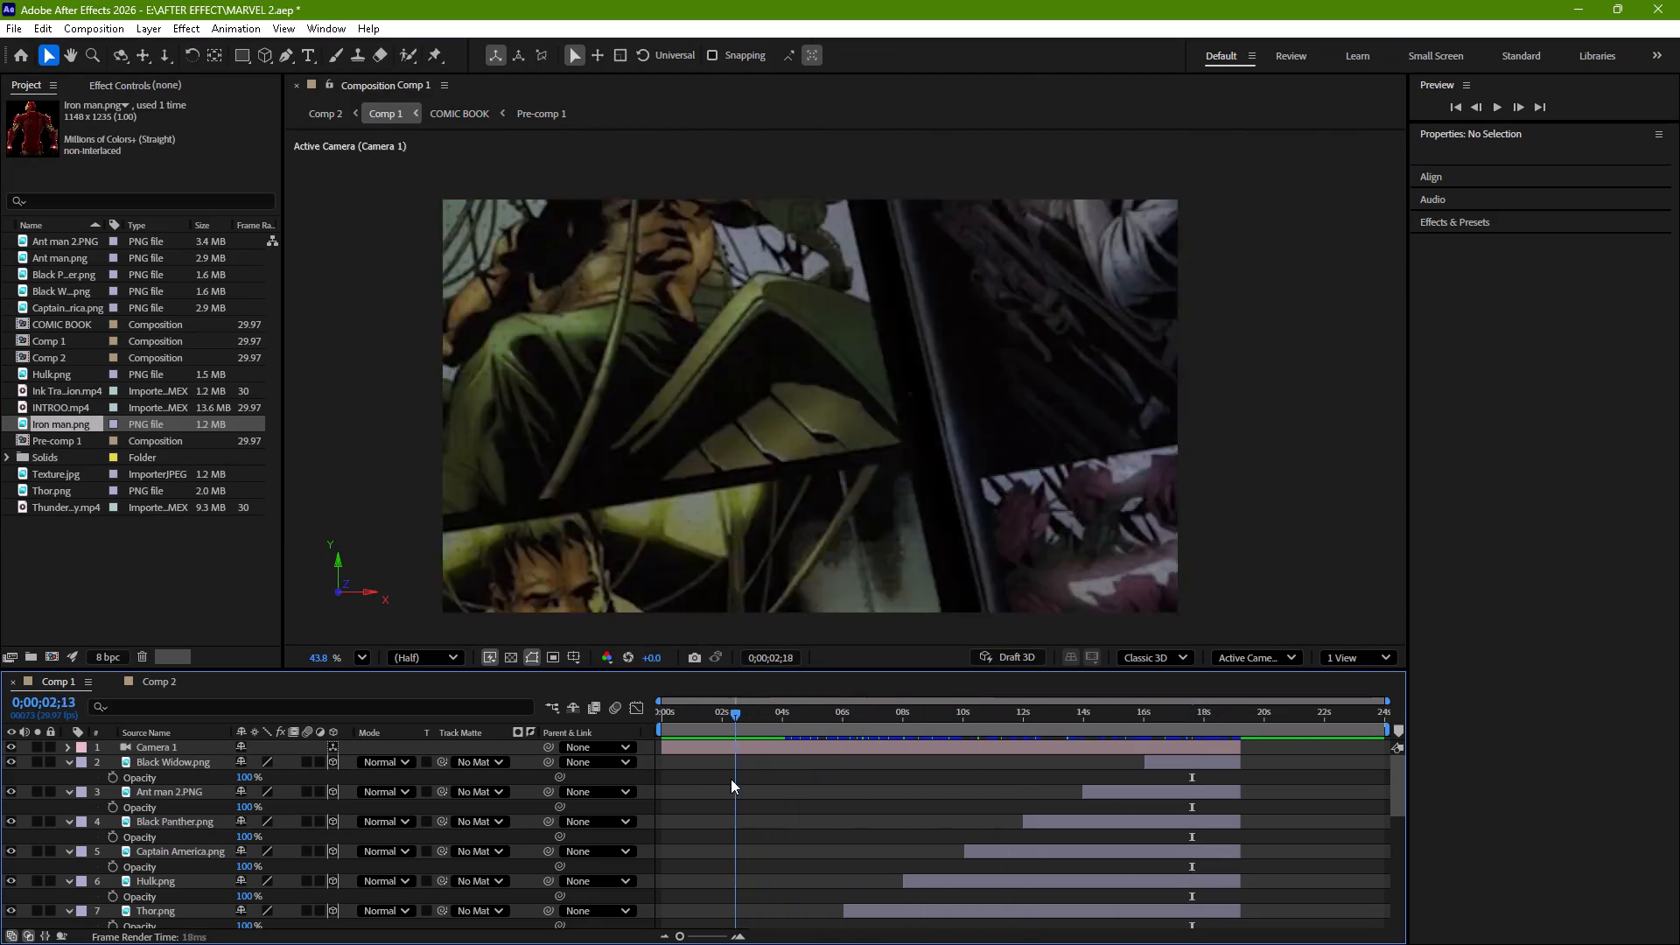
drag(731, 779, 865, 785)
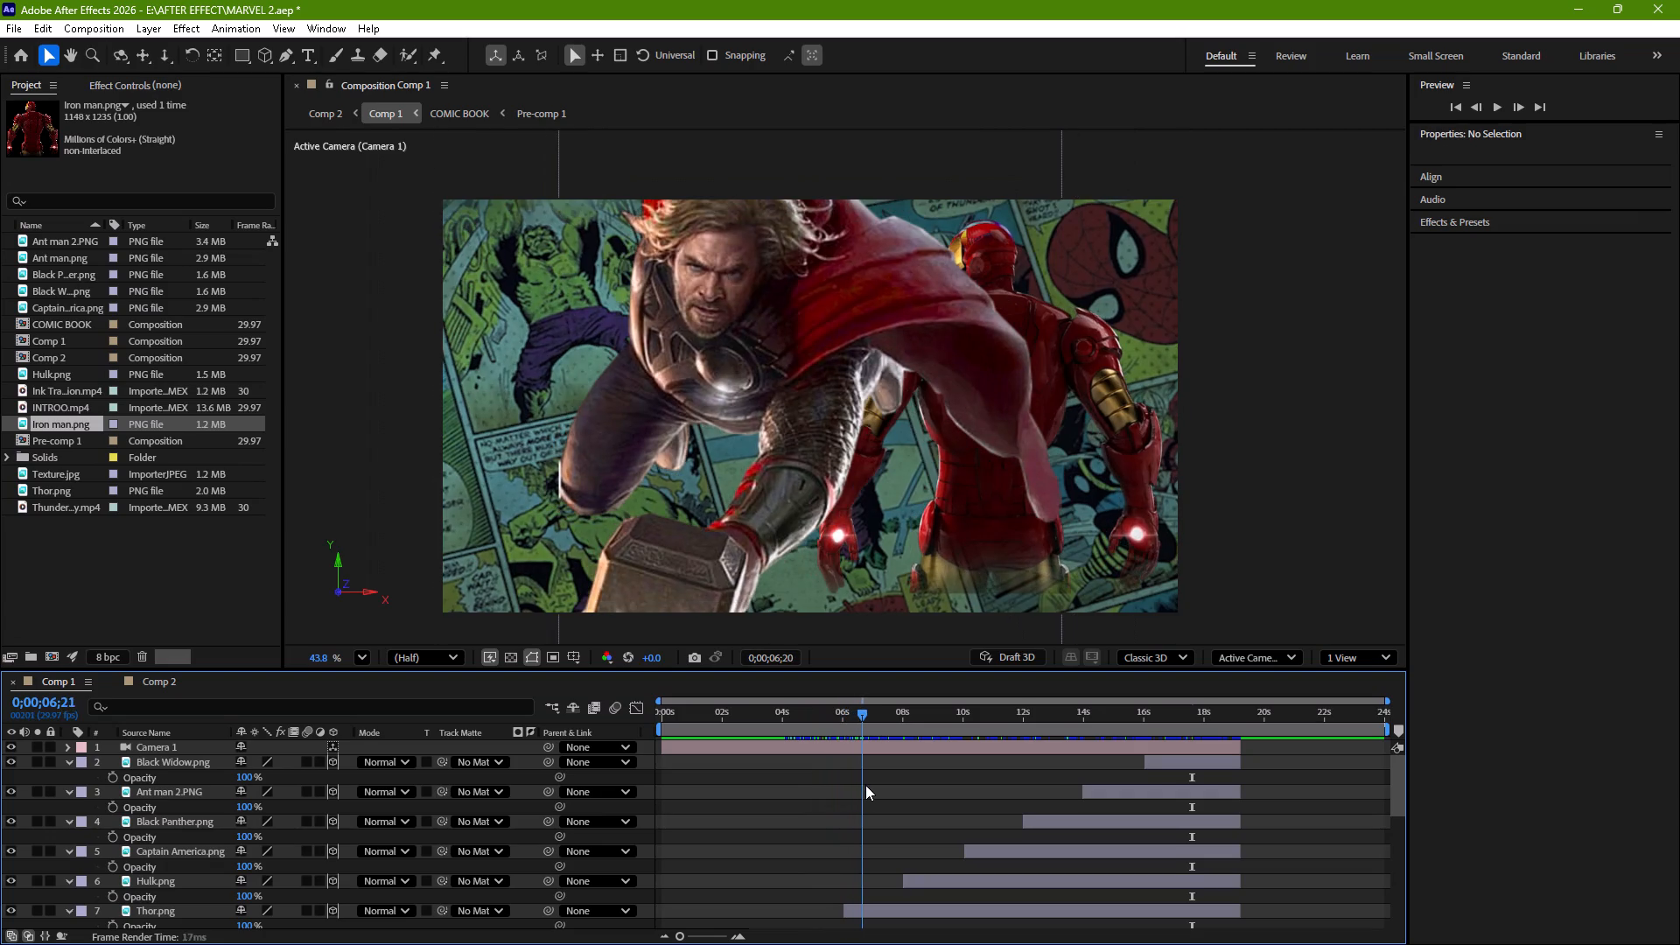
drag(865, 785, 1024, 825)
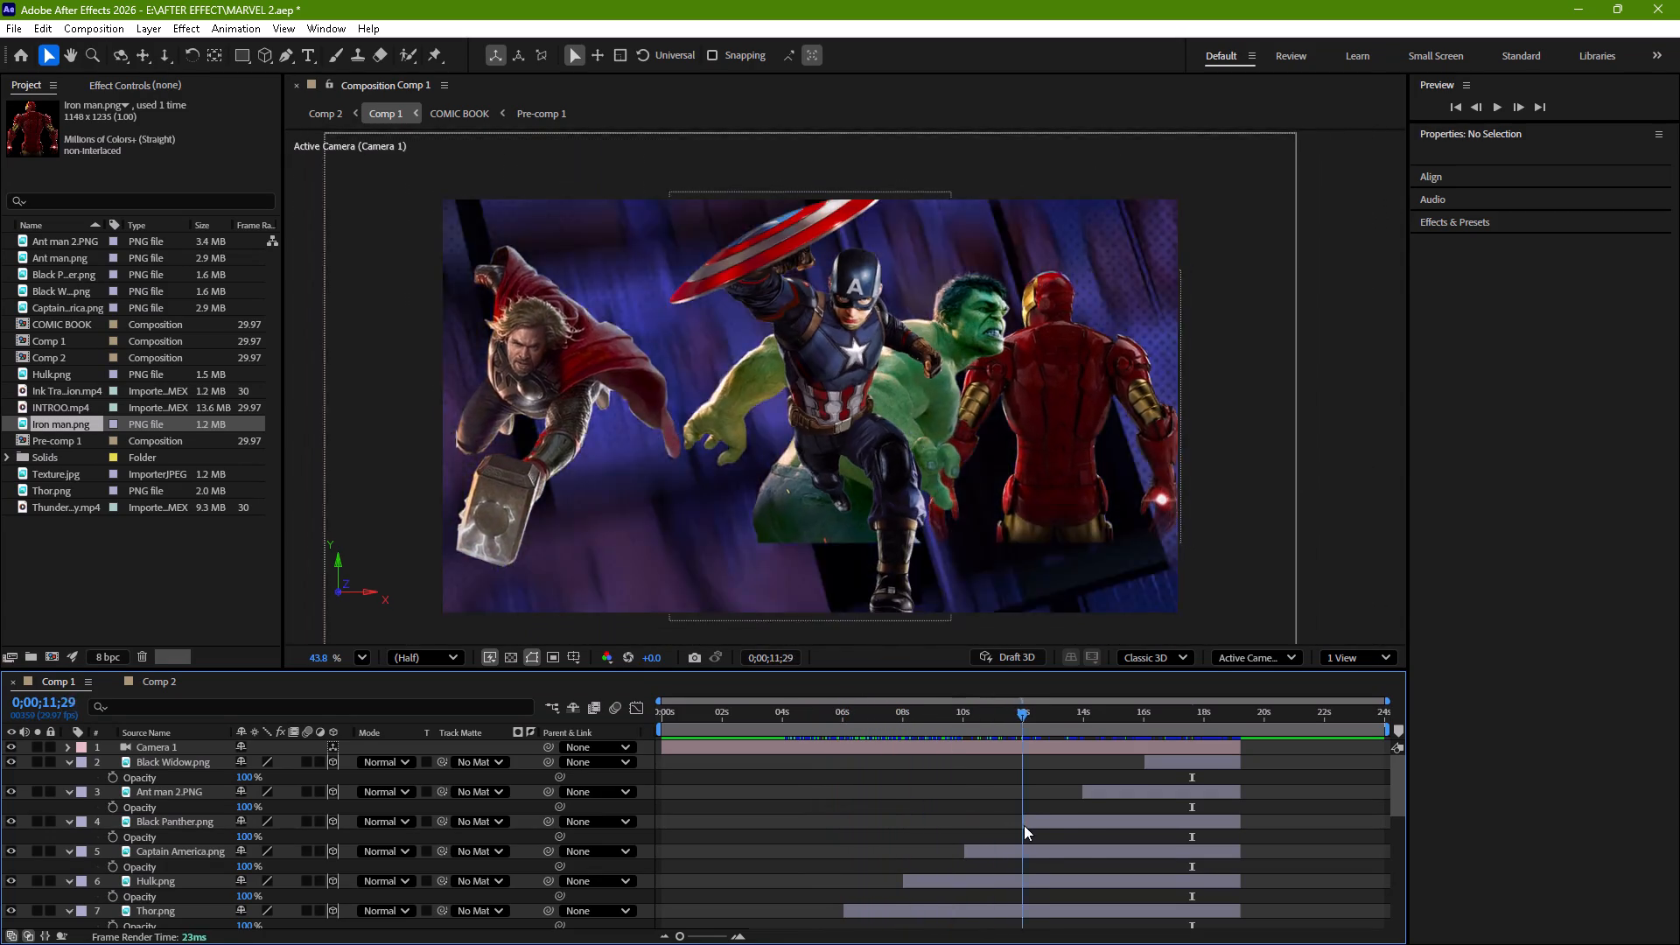
drag(1024, 825, 1183, 844)
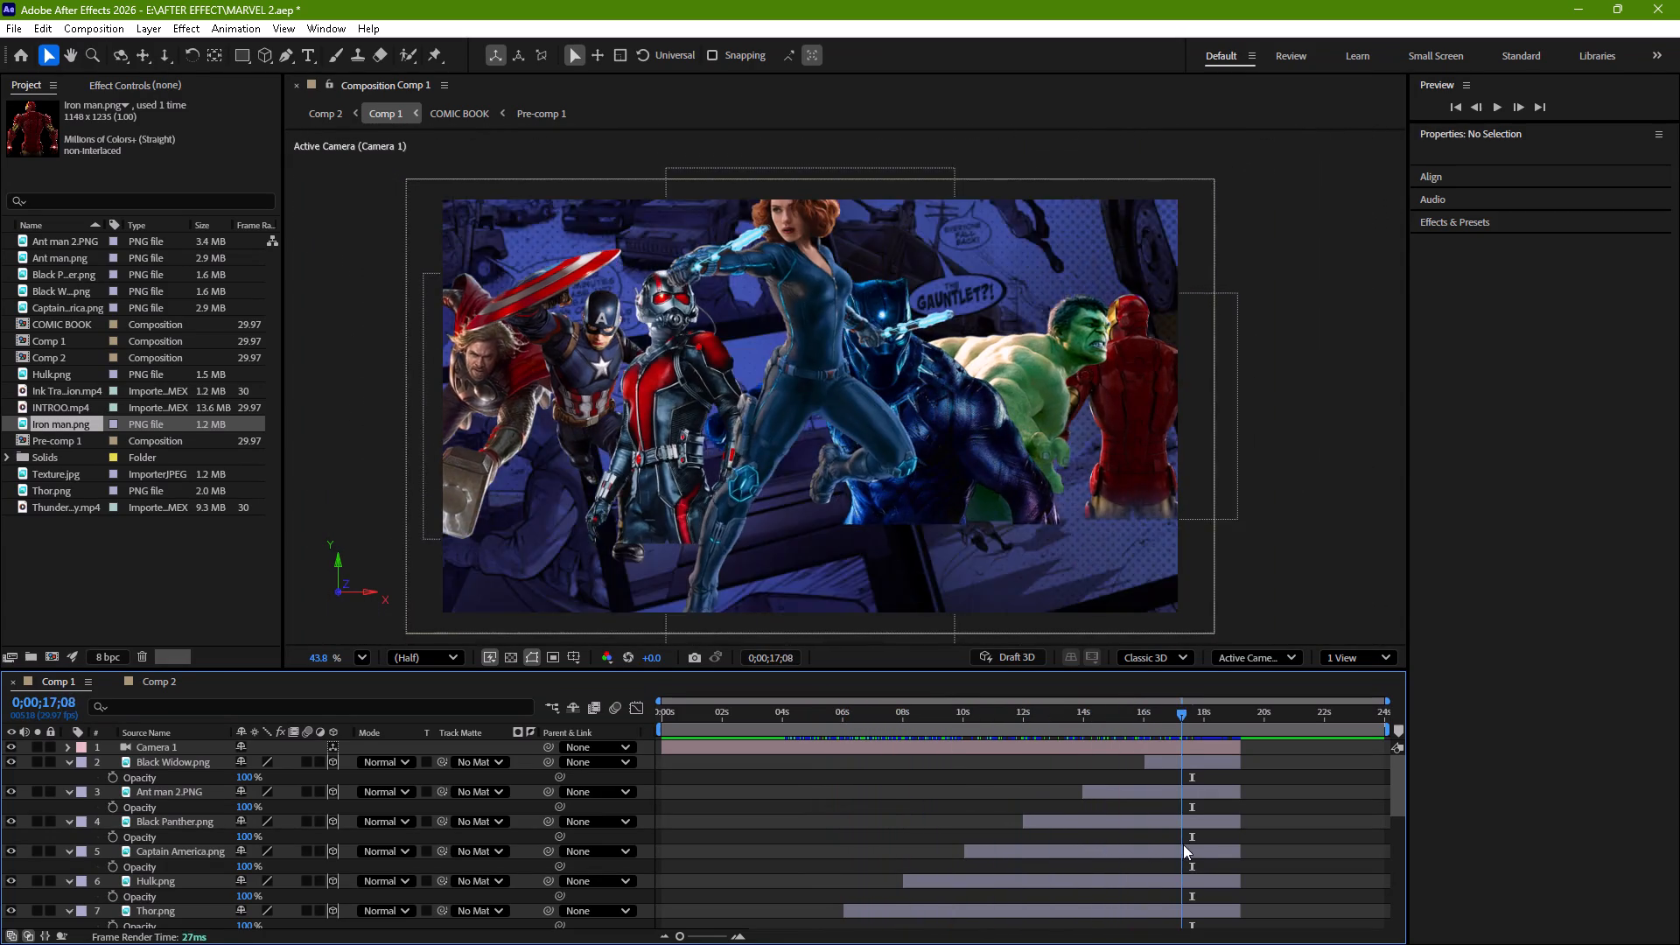
drag(1183, 844, 1199, 845)
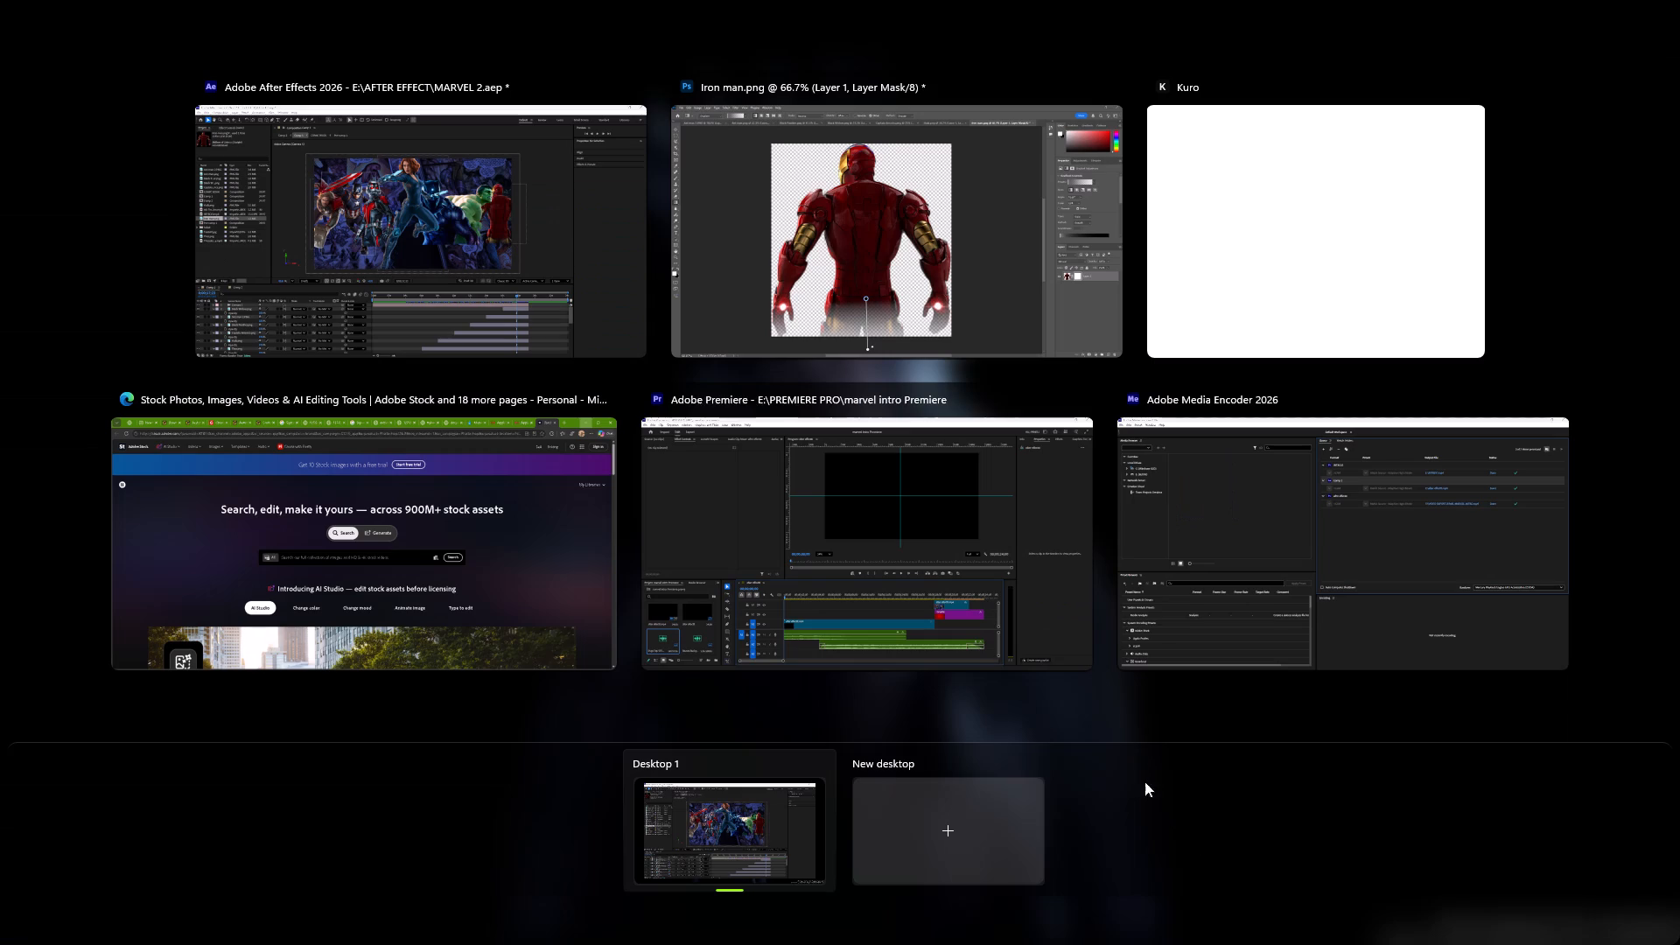
Switch to Photoshop and raise the start of Iron Man's mask gradient from the hips to the waist, scale about 40%.
click(911, 368)
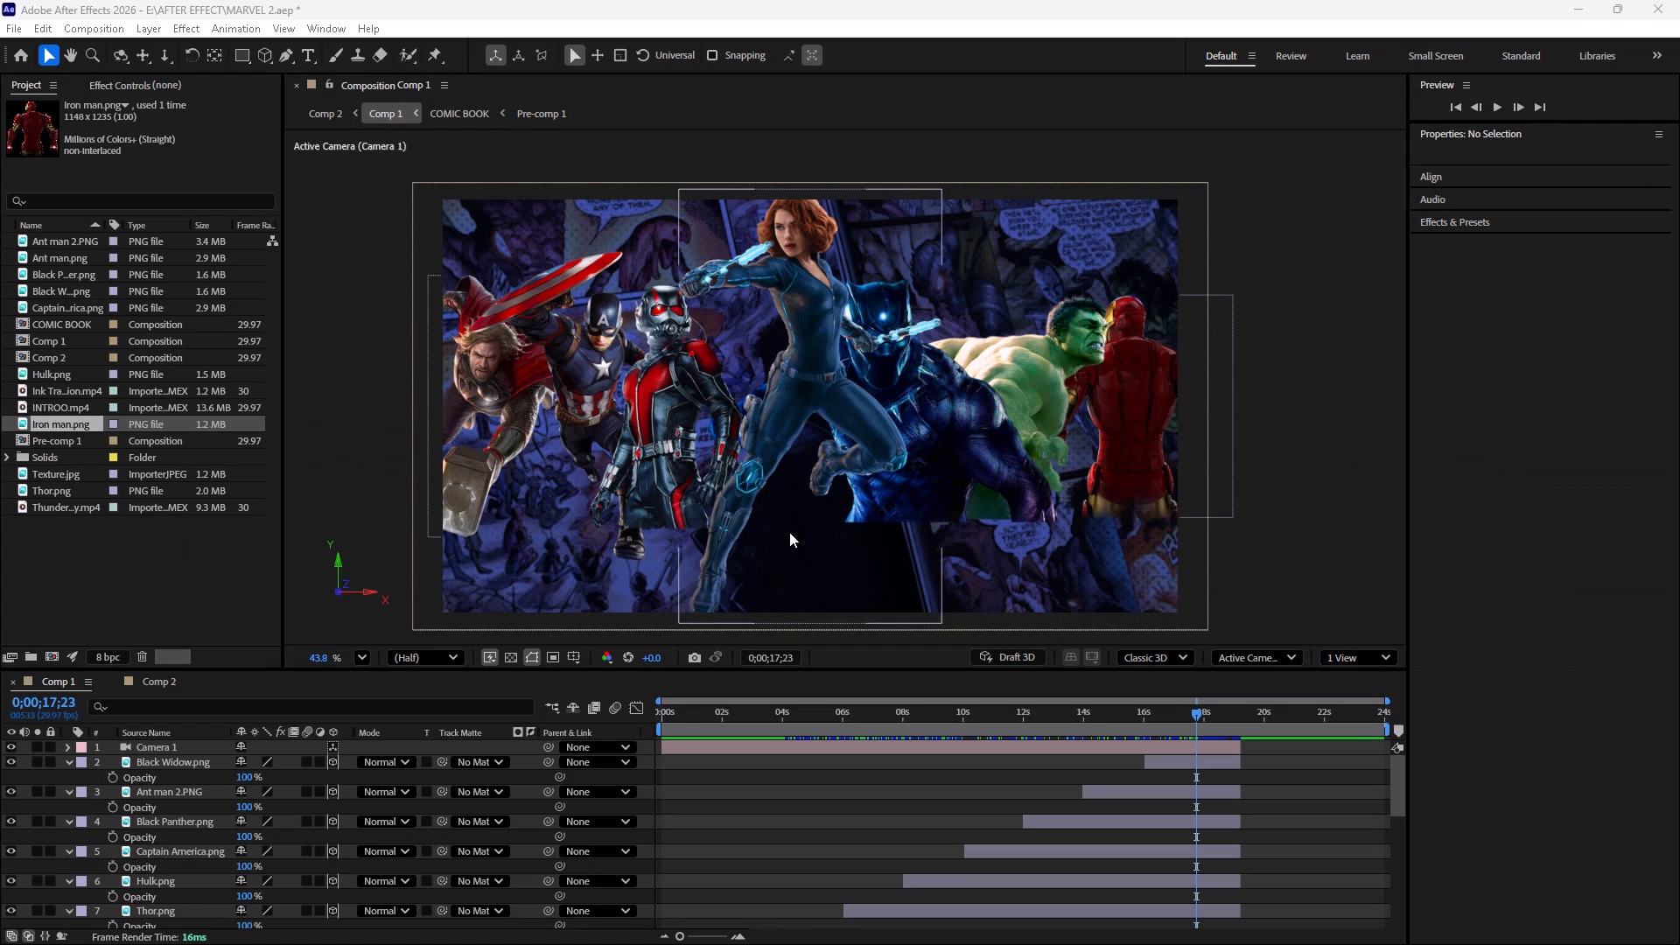
click(863, 302)
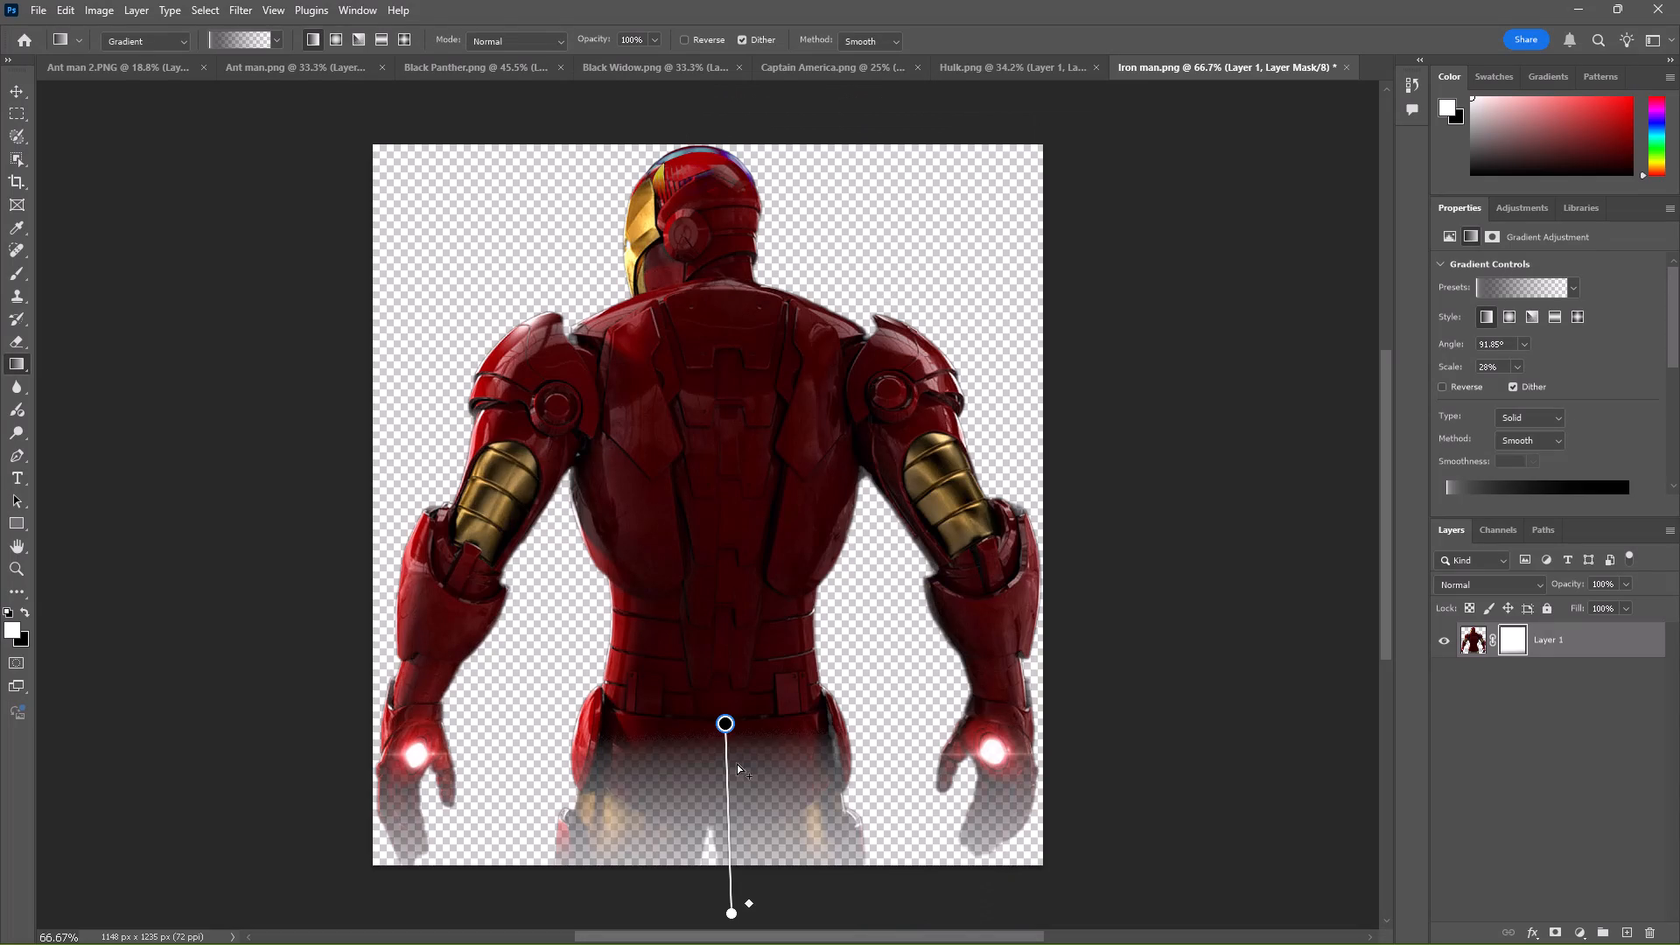
drag(728, 726, 727, 647)
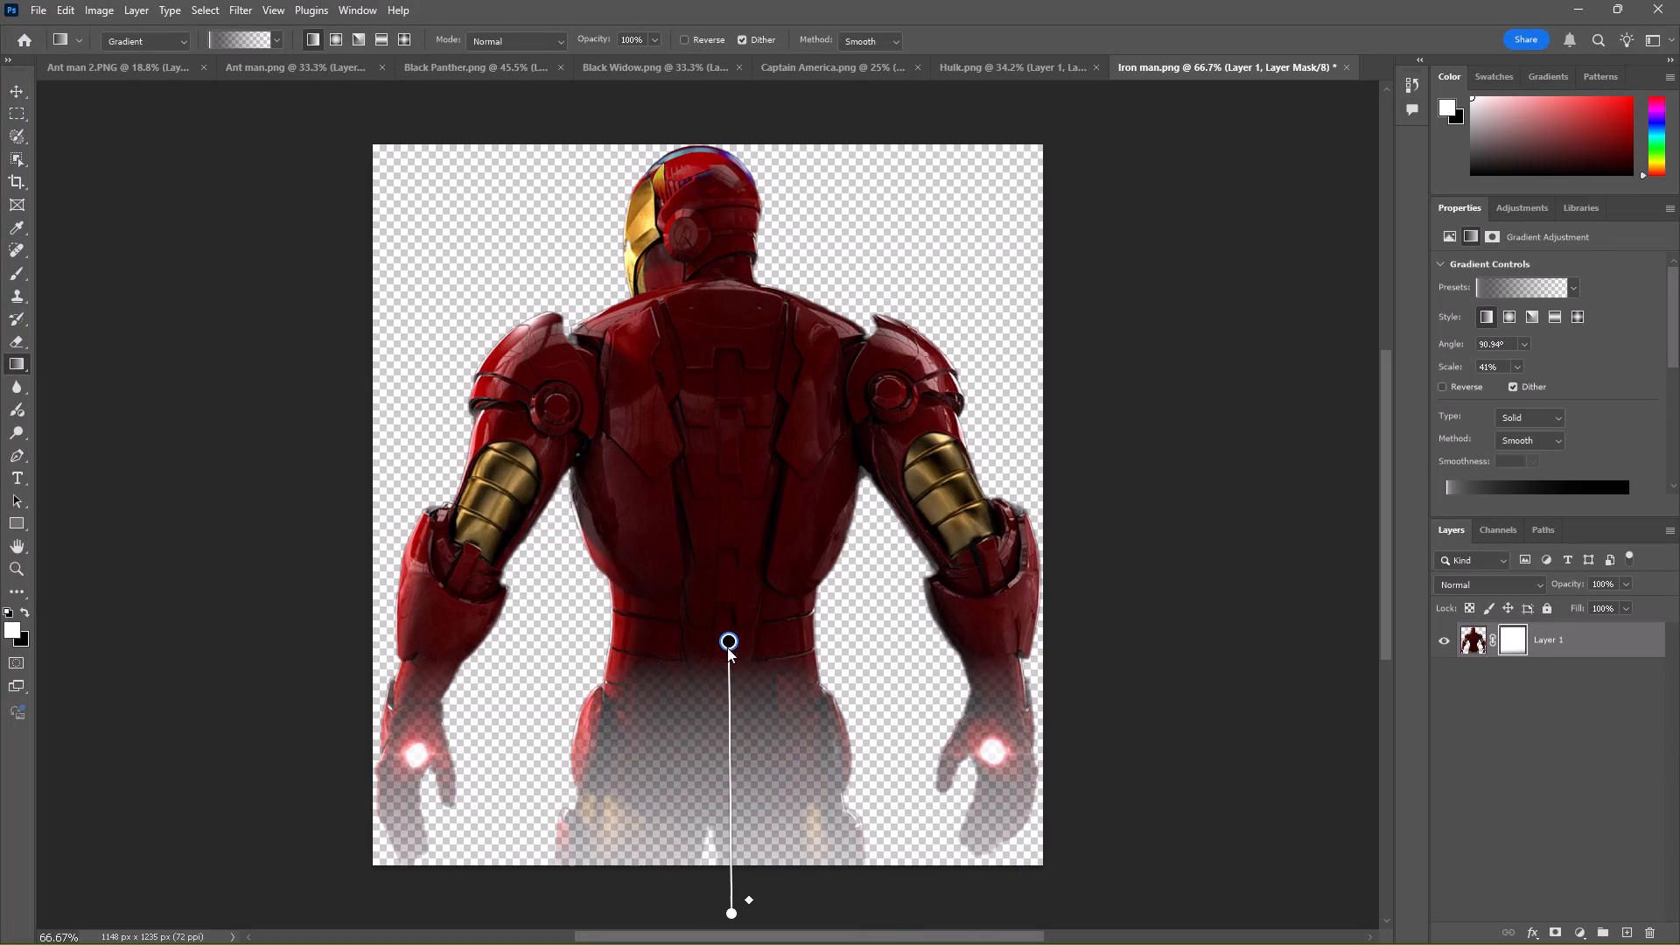
drag(727, 647, 727, 648)
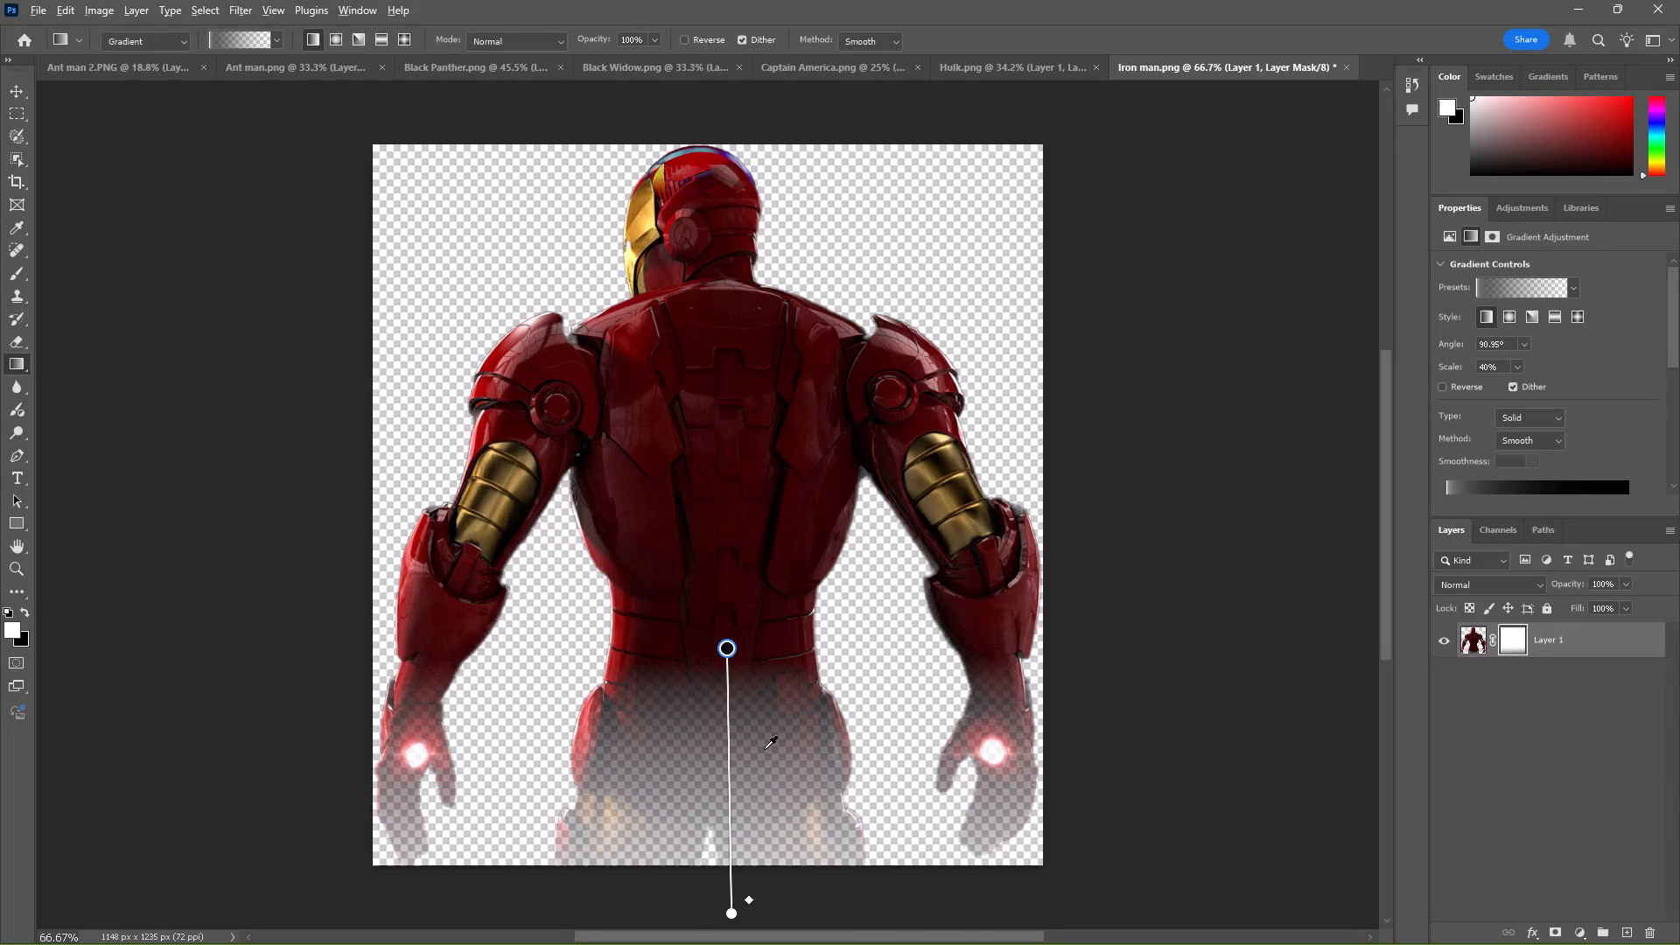
Lengthen Iron Man's mask gradient by extending its end far below the canvas and nudging its start upward, scale about 79%.
ctrl+alt+scroll(764, 749, down, 6)
key(space)
key(space)
key(space)
key(space)
key(space)
key(space)
key(space)
key(space)
key(space)
key(space)
key(space)
key(space)
key(space)
key(space)
key(space)
key(space)
key(space)
key(space)
key(space)
key(space)
drag(764, 749, 745, 596)
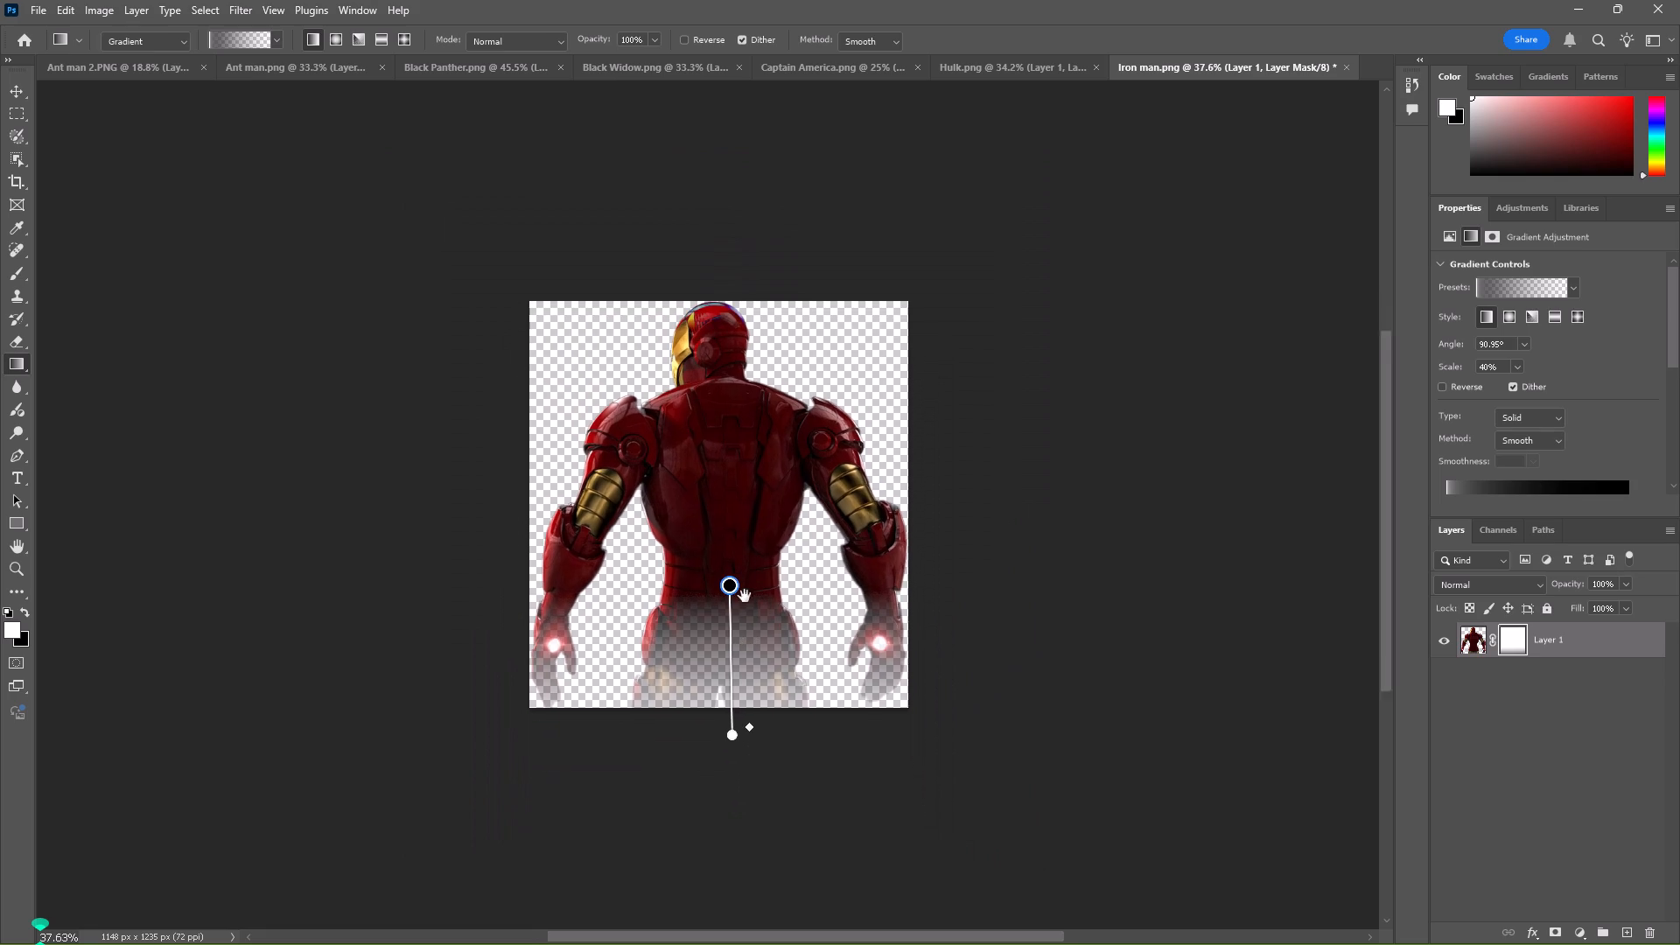
drag(745, 596, 731, 551)
drag(715, 646, 710, 762)
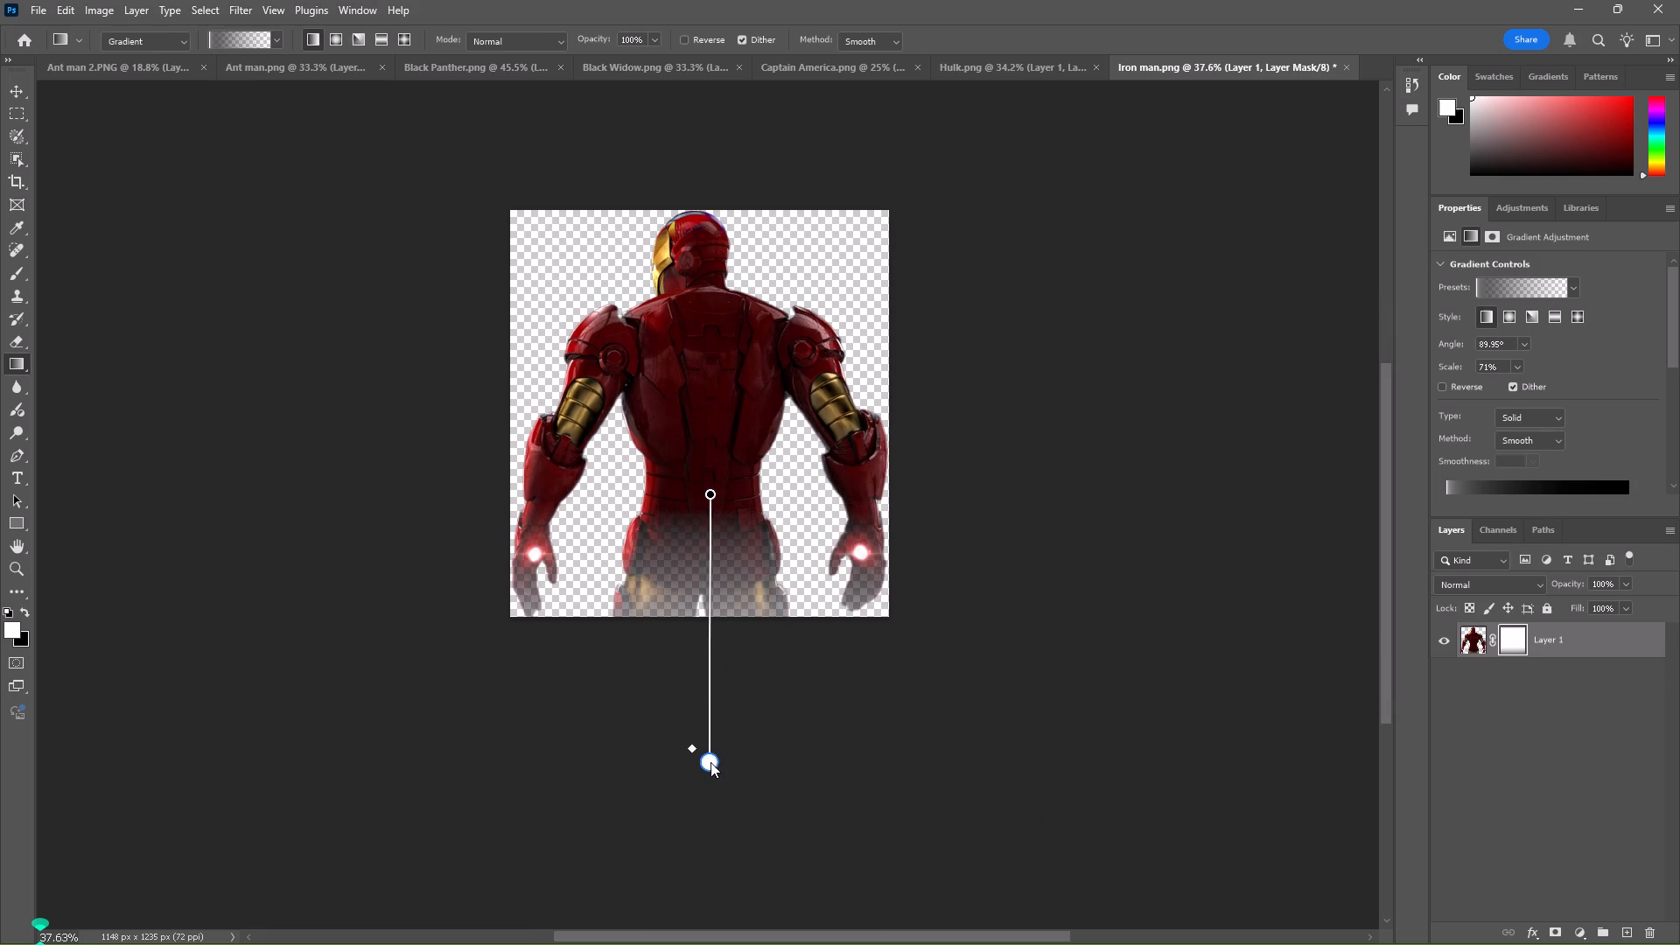
drag(710, 762, 715, 763)
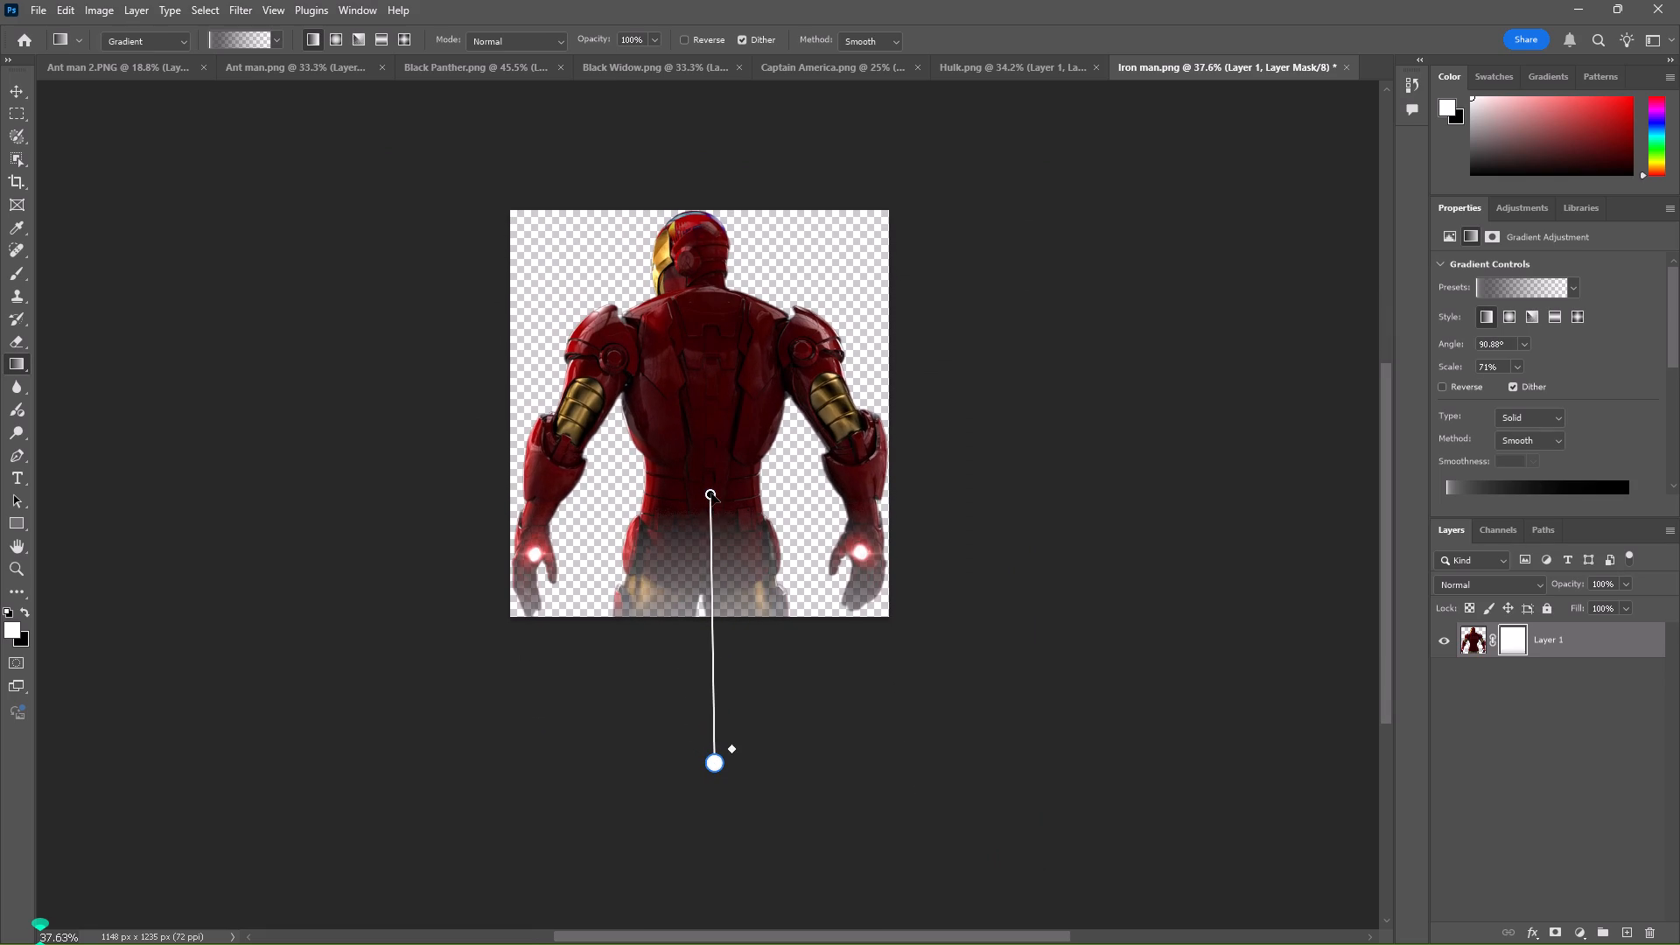
click(711, 493)
drag(716, 760, 715, 787)
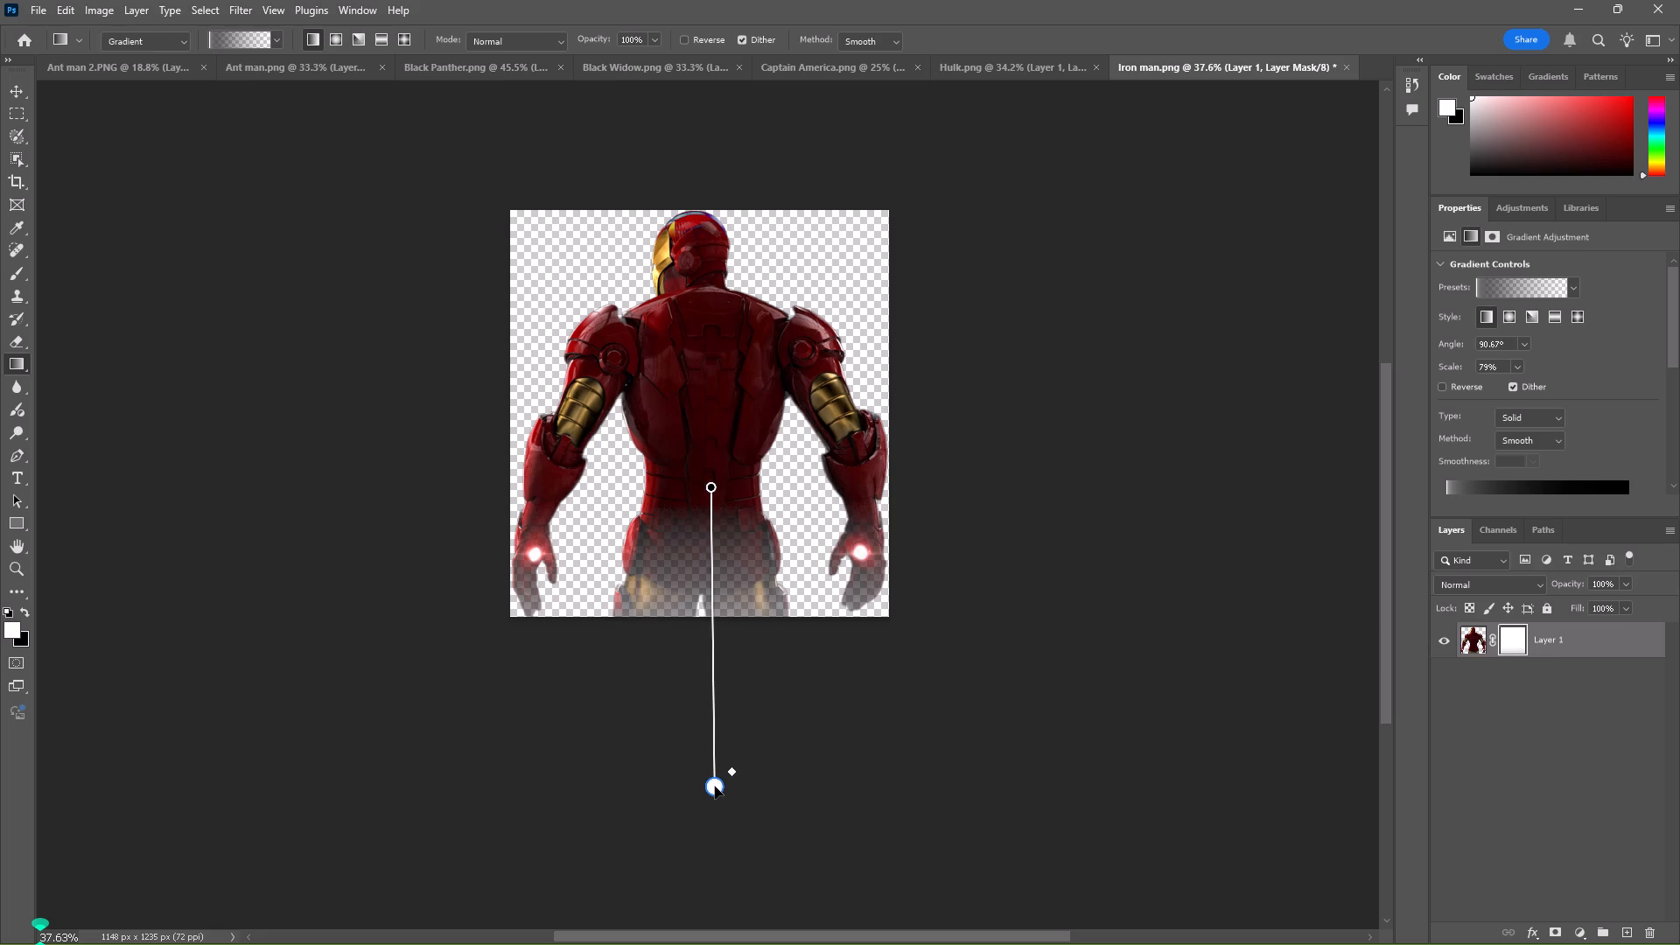
Quick-export the refaded Iron Man image as a PNG over the existing Iron man file in the 02. Heroes folder.
click(46, 1)
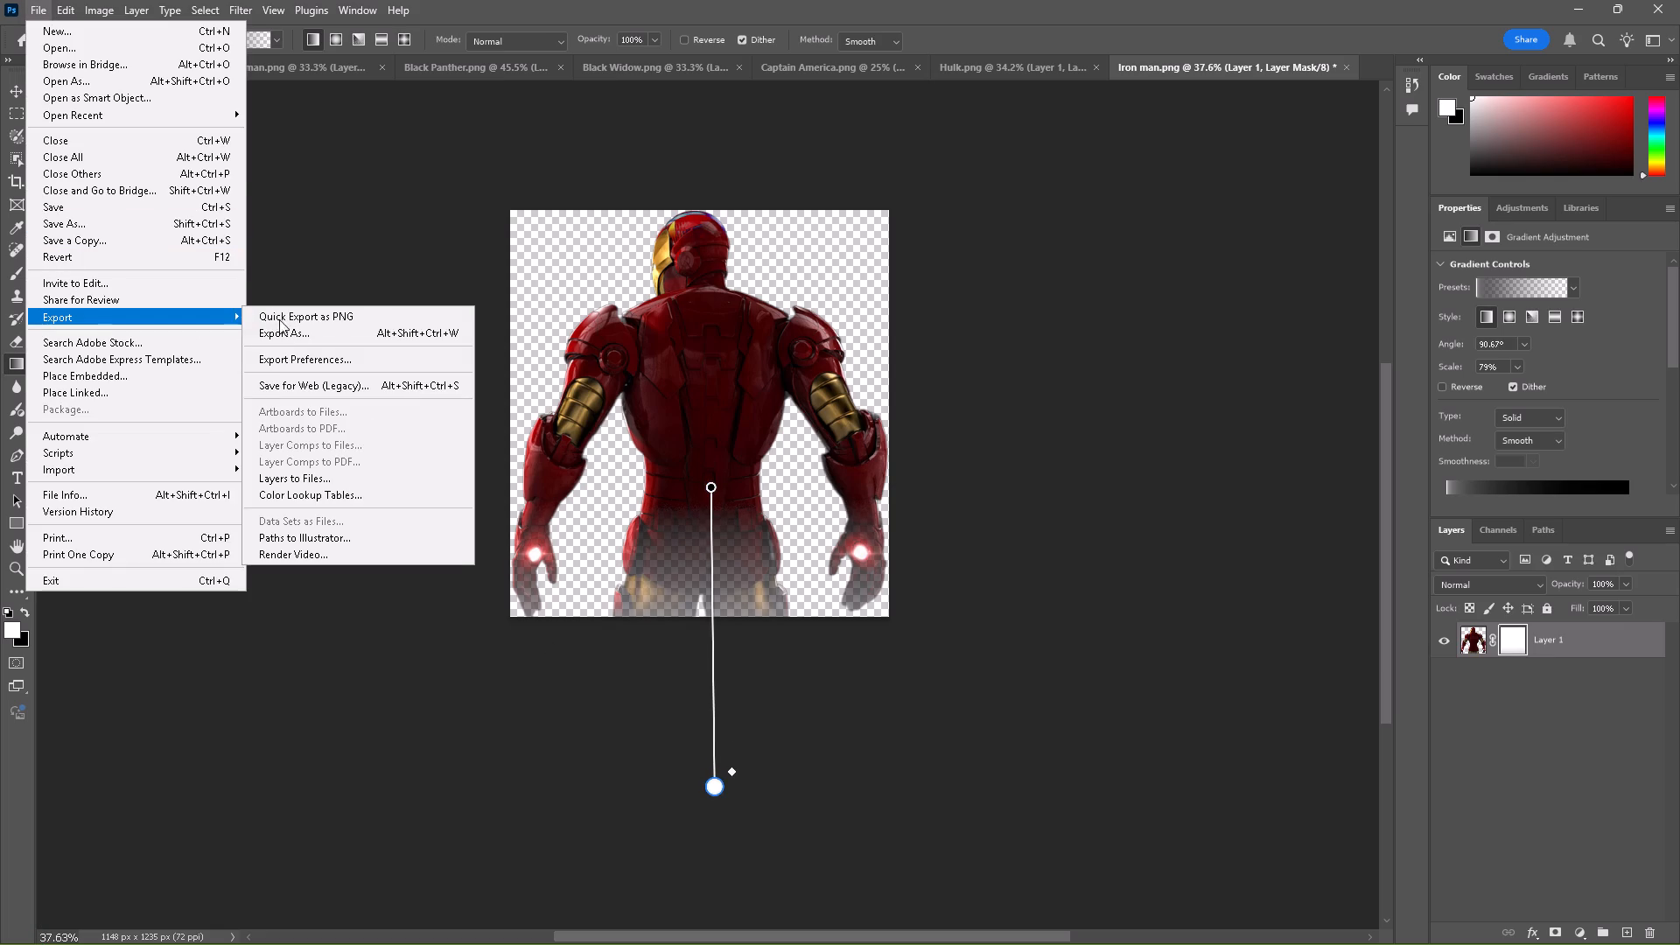
click(282, 318)
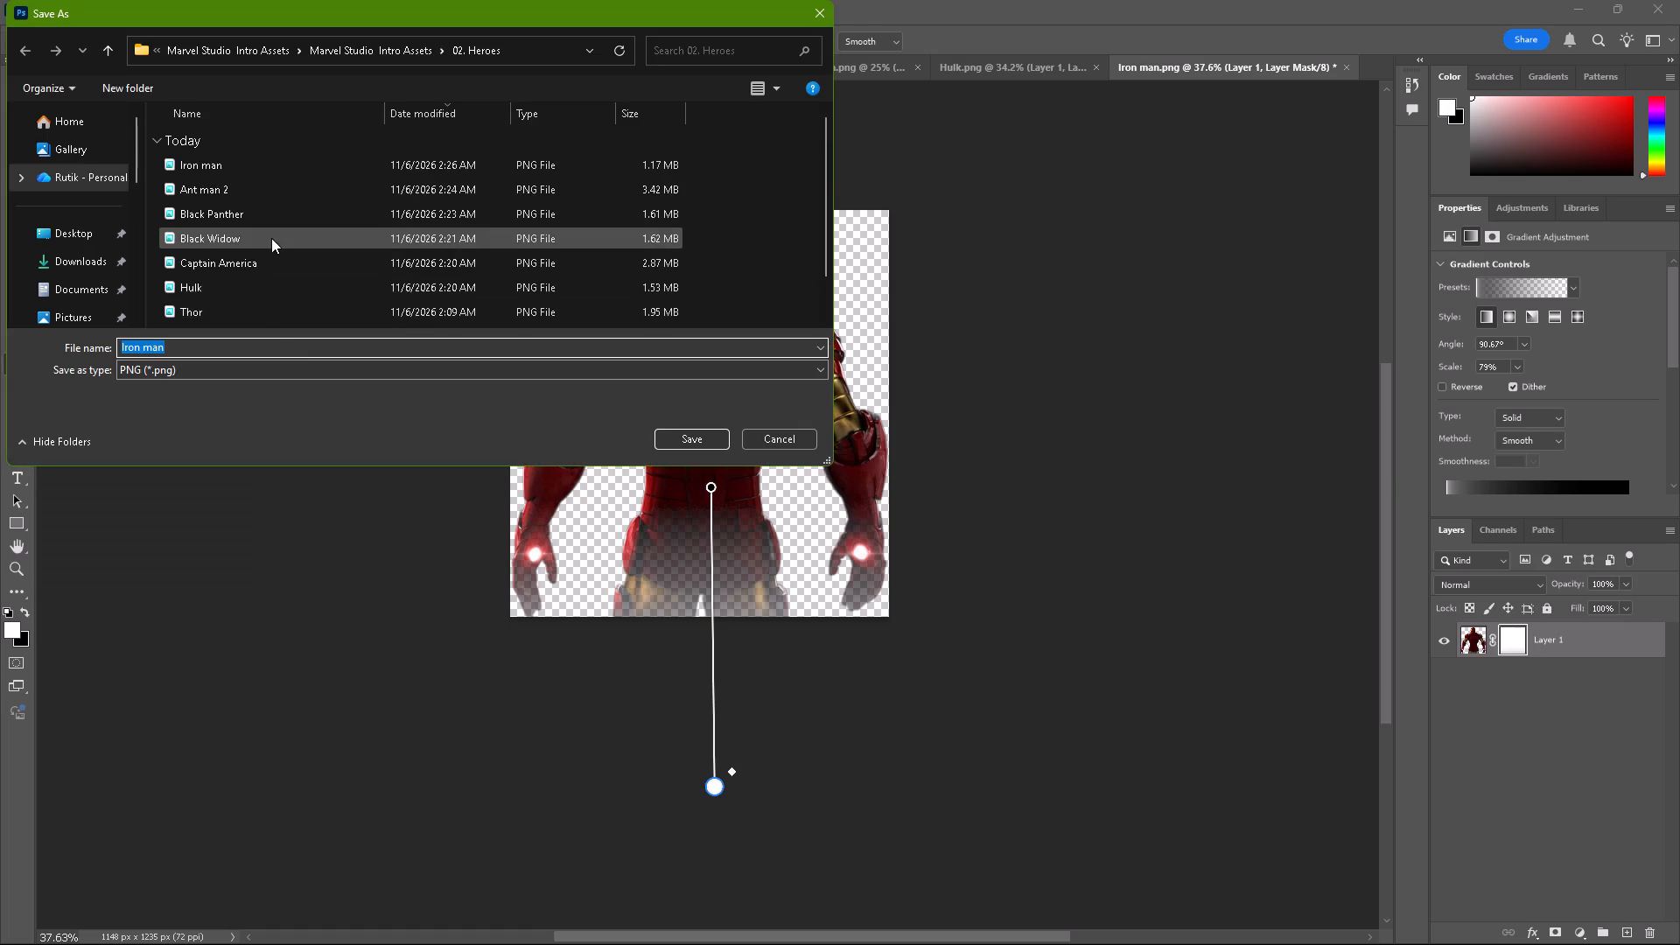
click(259, 170)
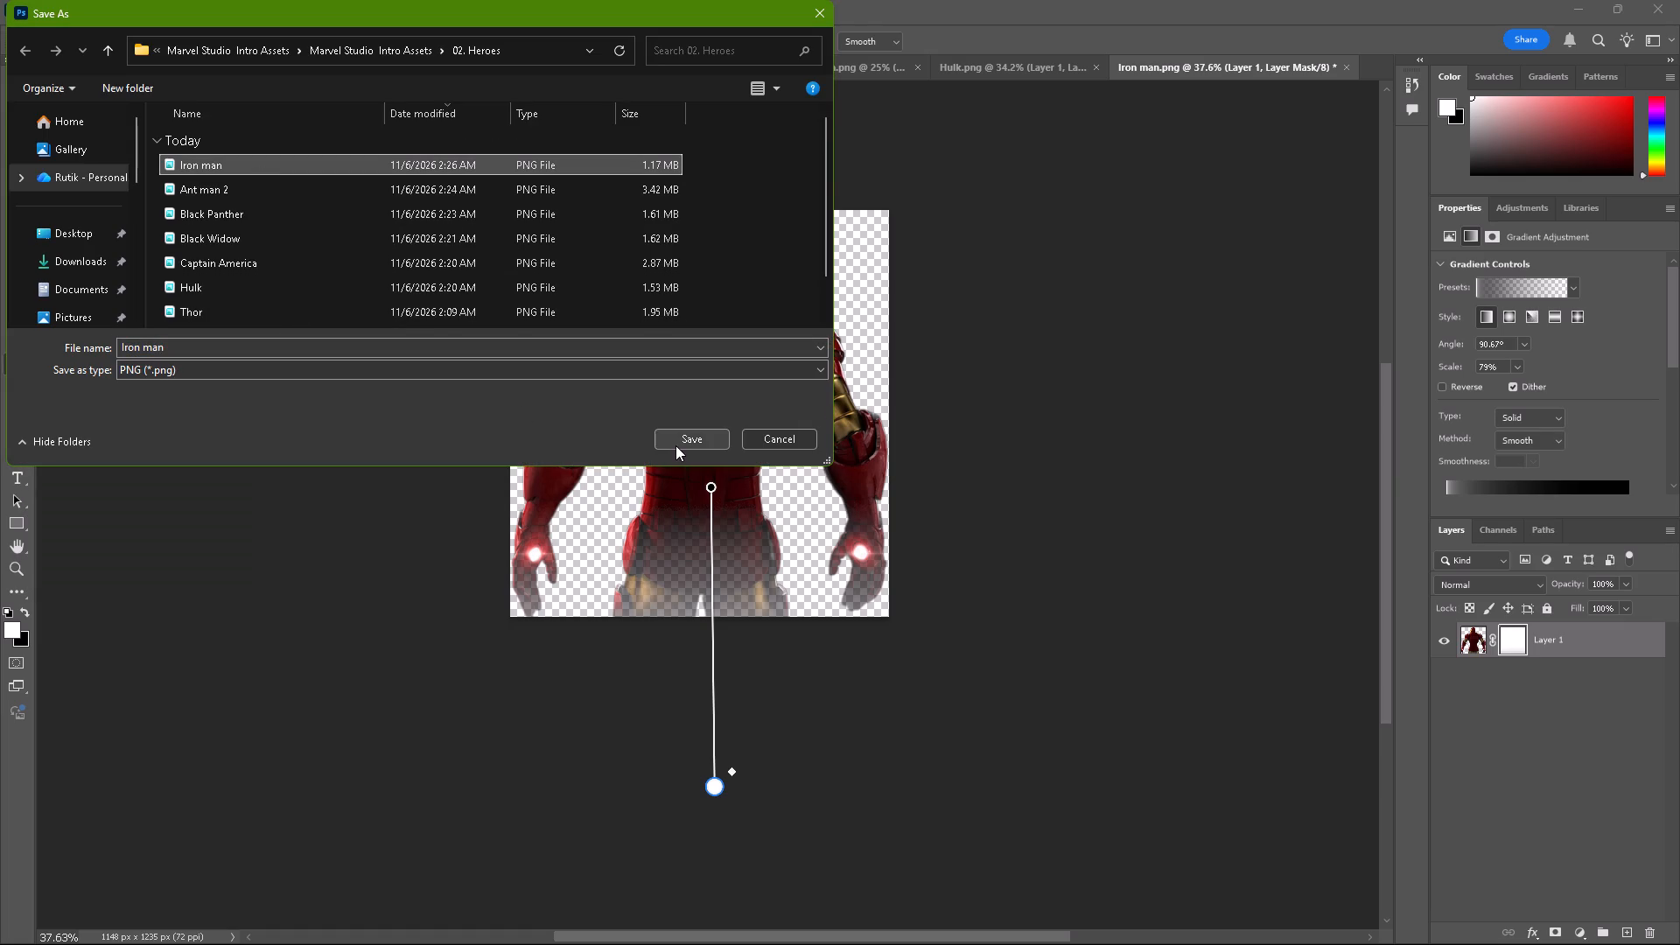
click(679, 444)
click(871, 486)
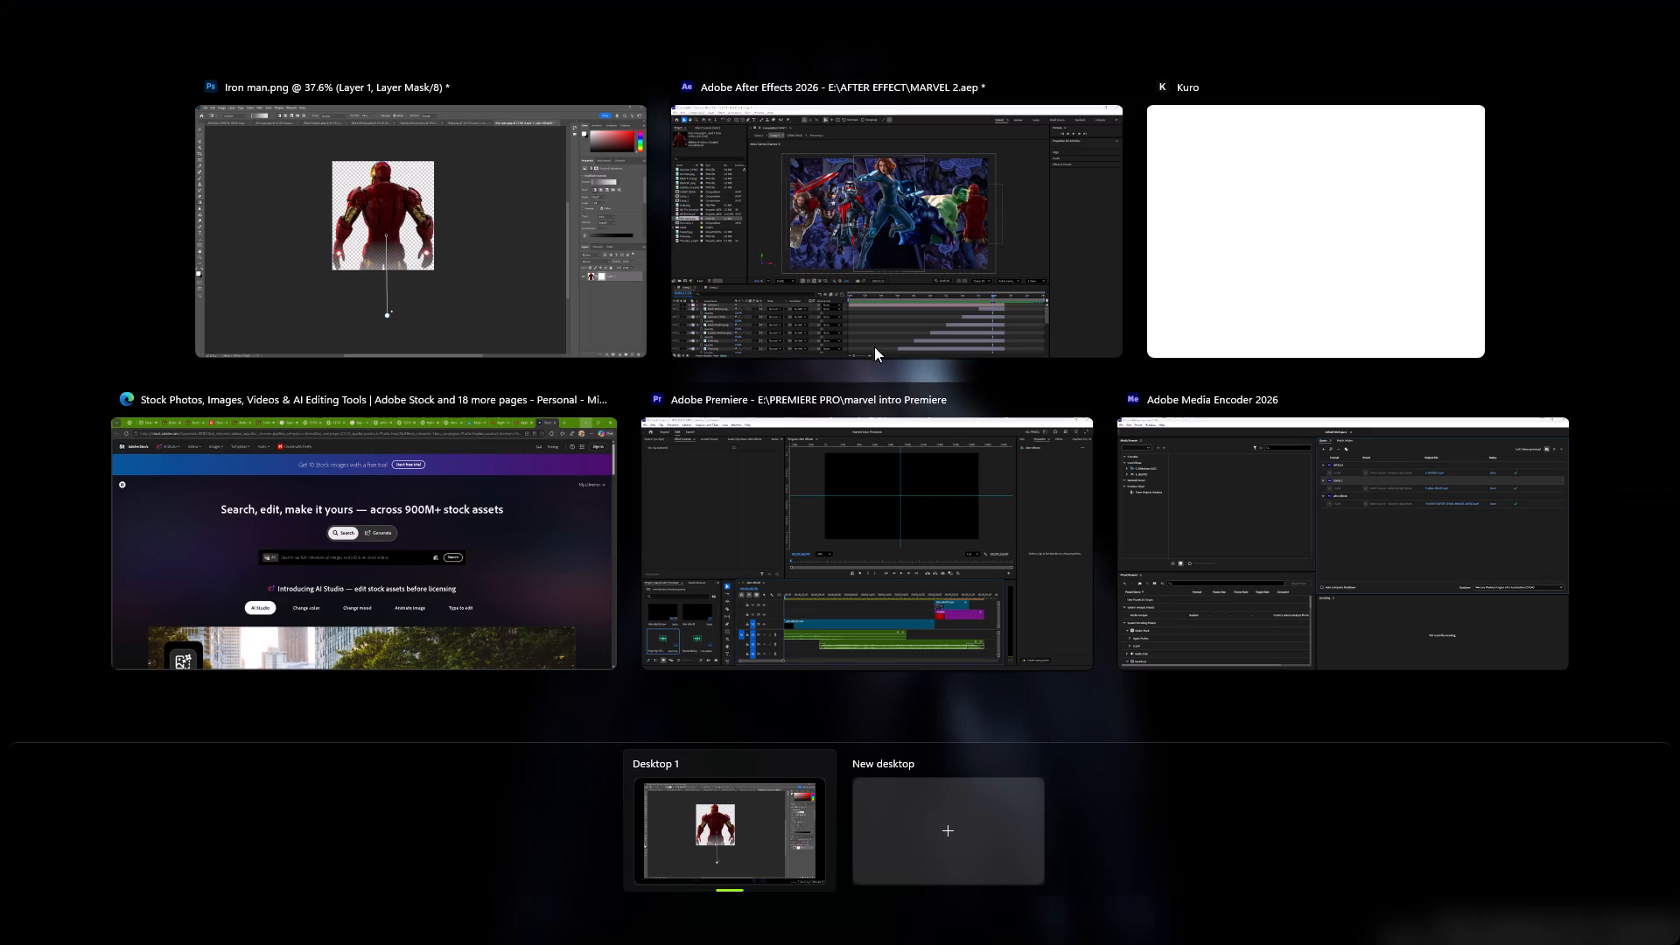
Switch to After Effects and reload the Iron man.png footage in the project.
click(872, 282)
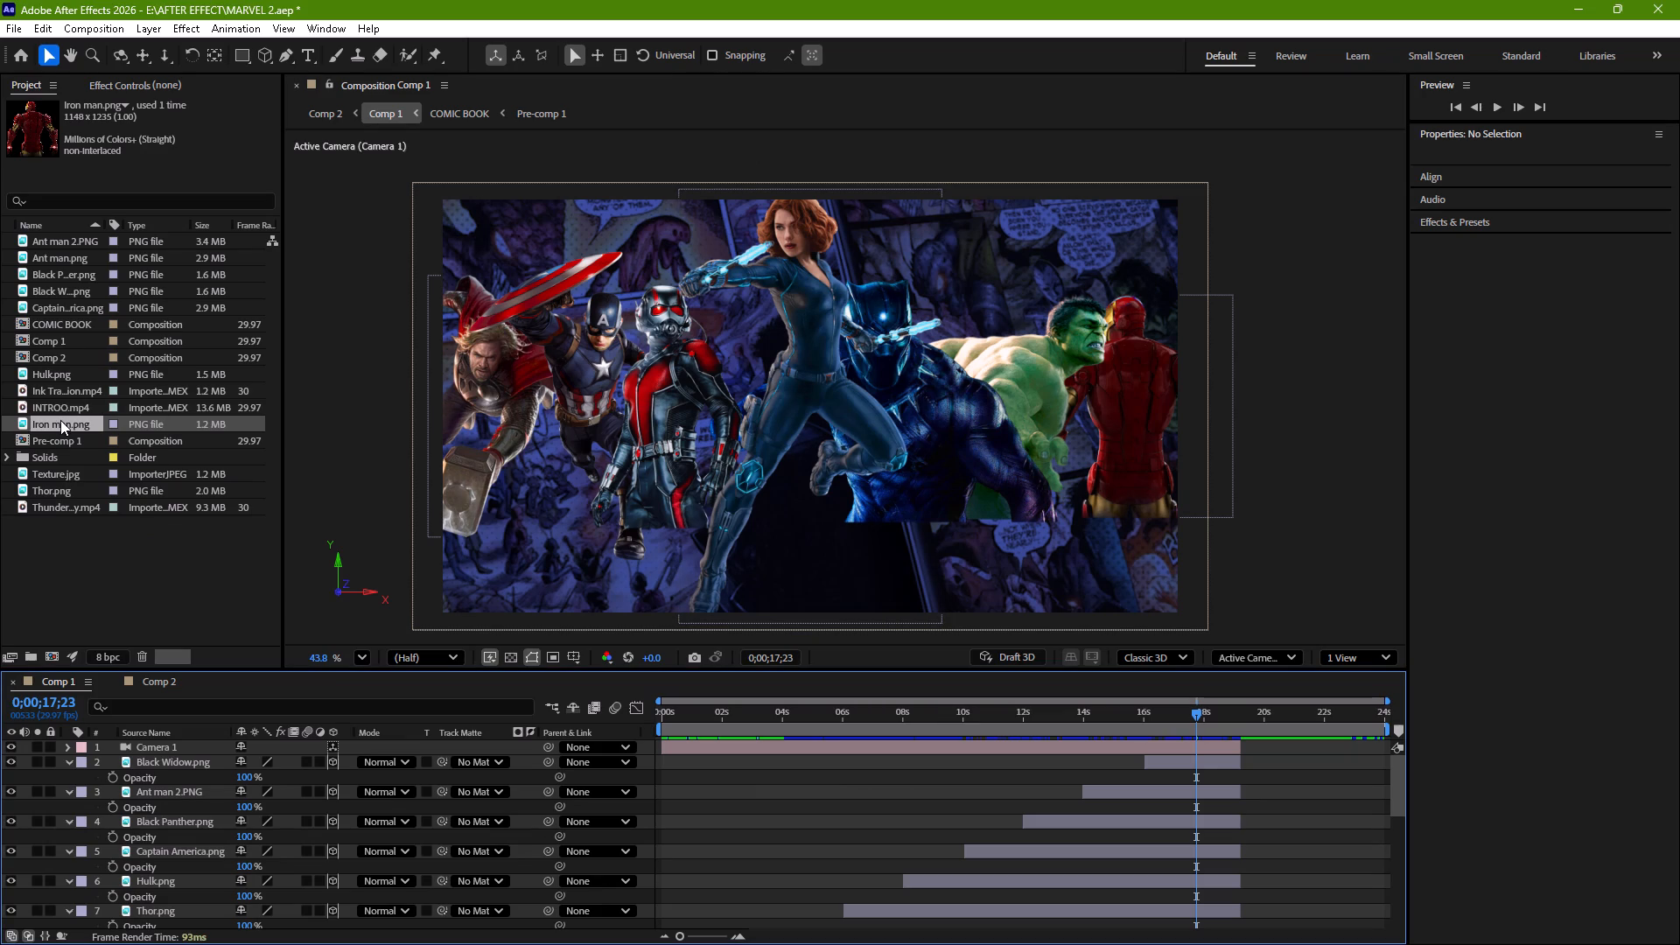
click(60, 420)
right_click(60, 420)
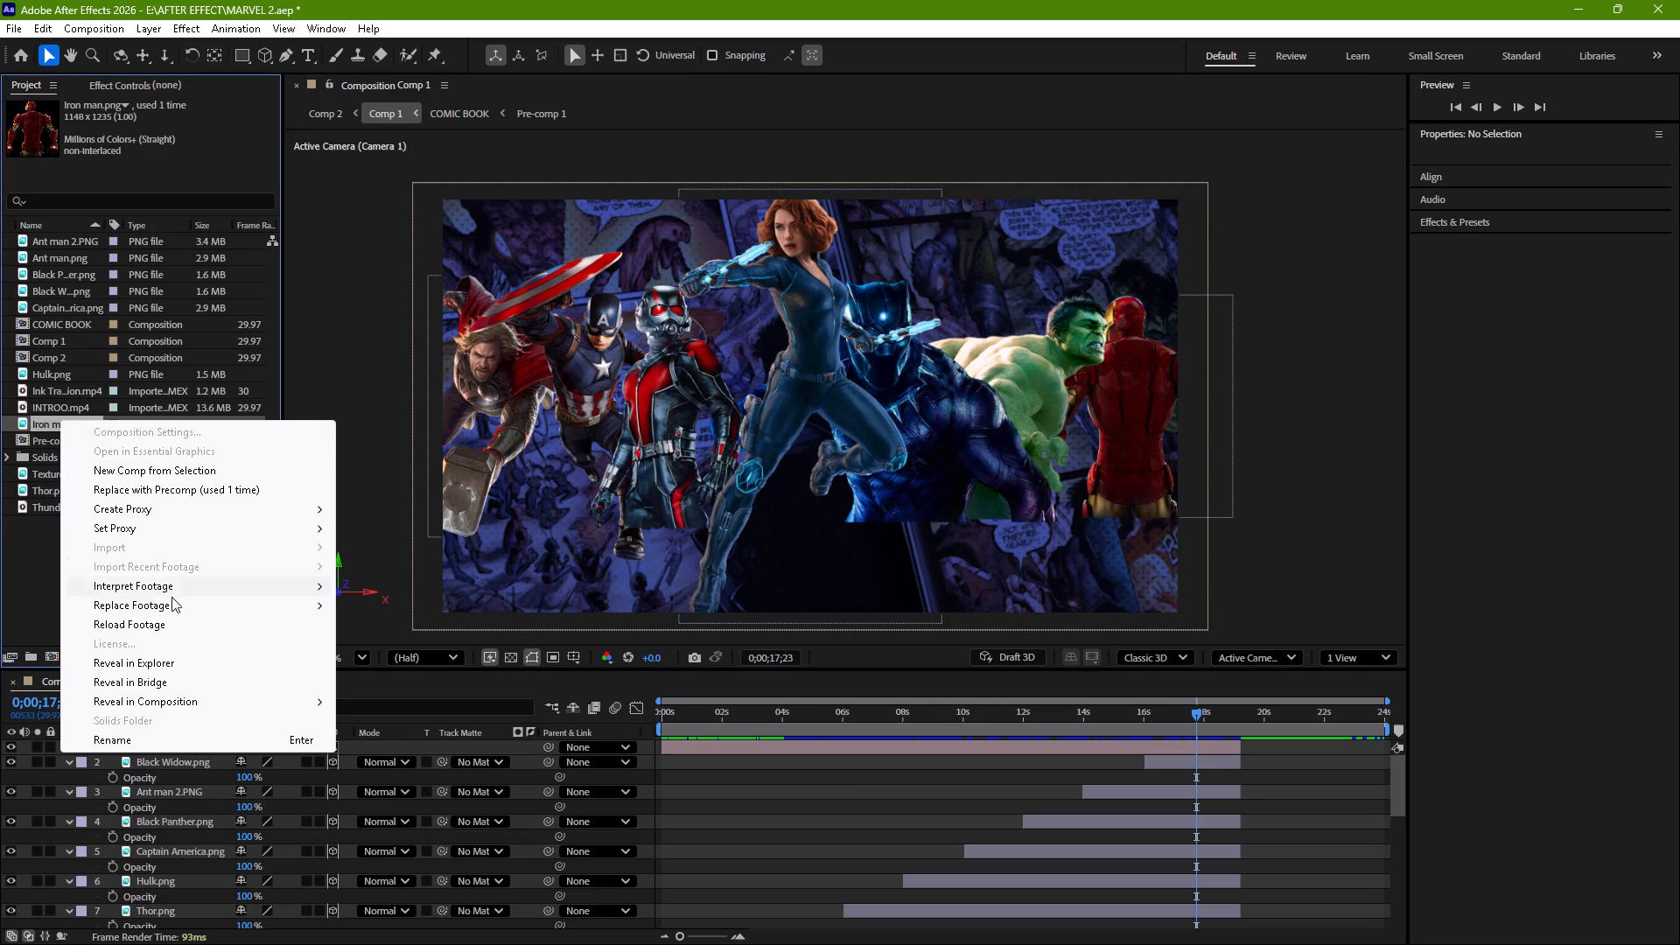
click(191, 622)
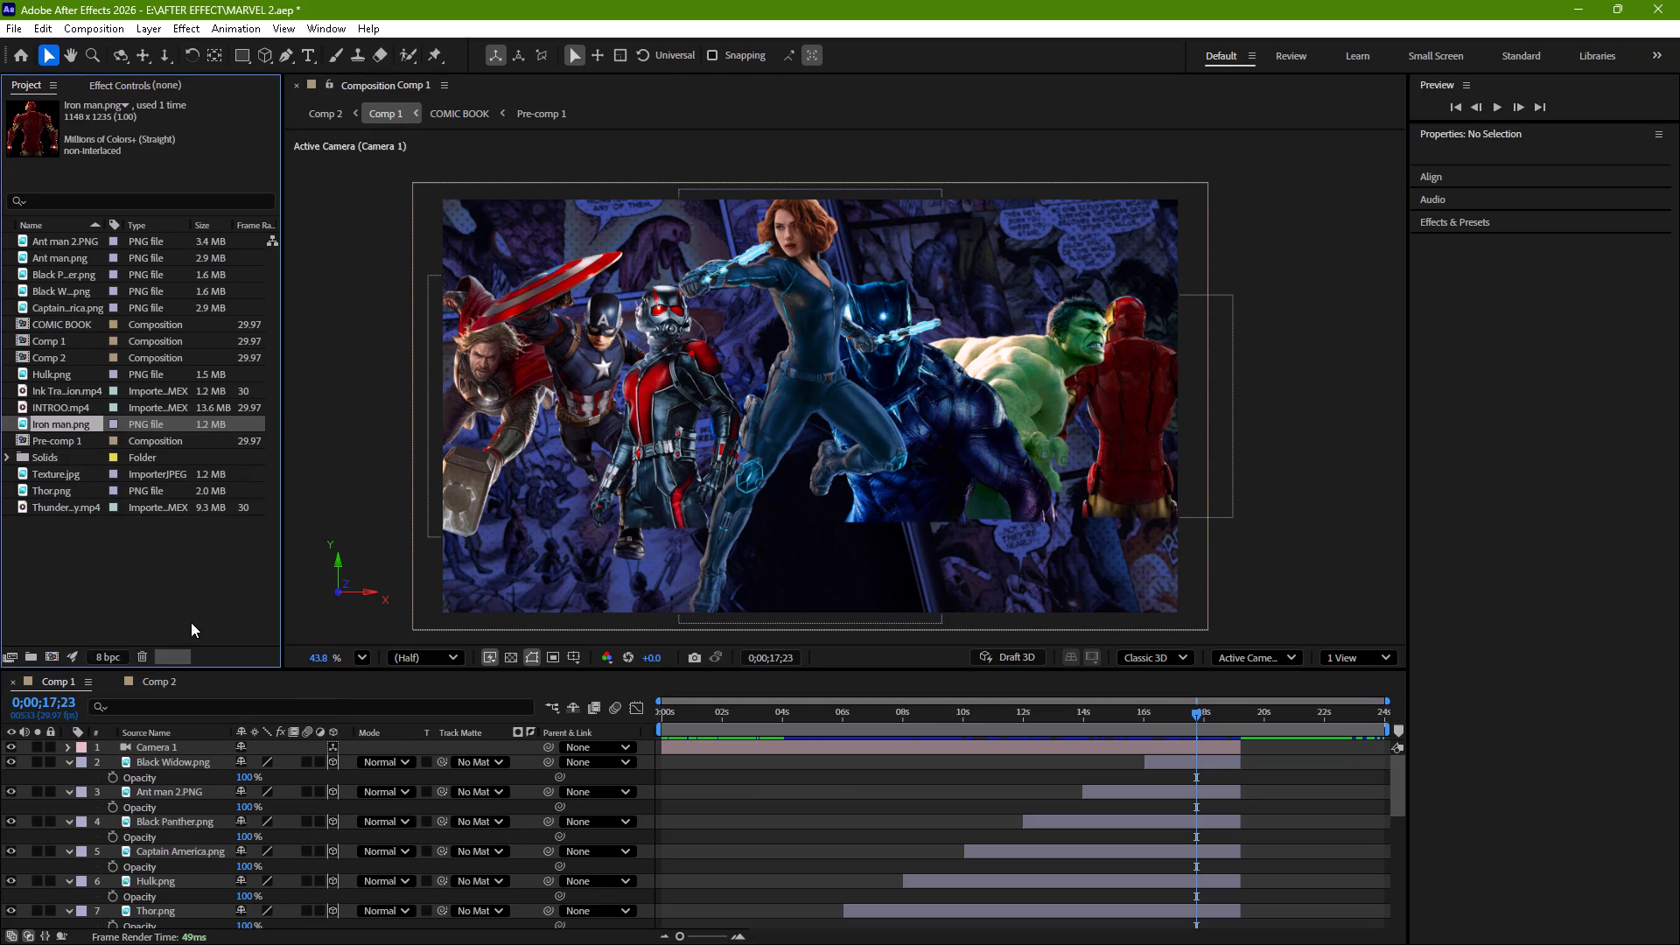
Replace the Iron man.png project footage with the re-exported Iron man file from the 02. Heroes folder.
right_click(59, 426)
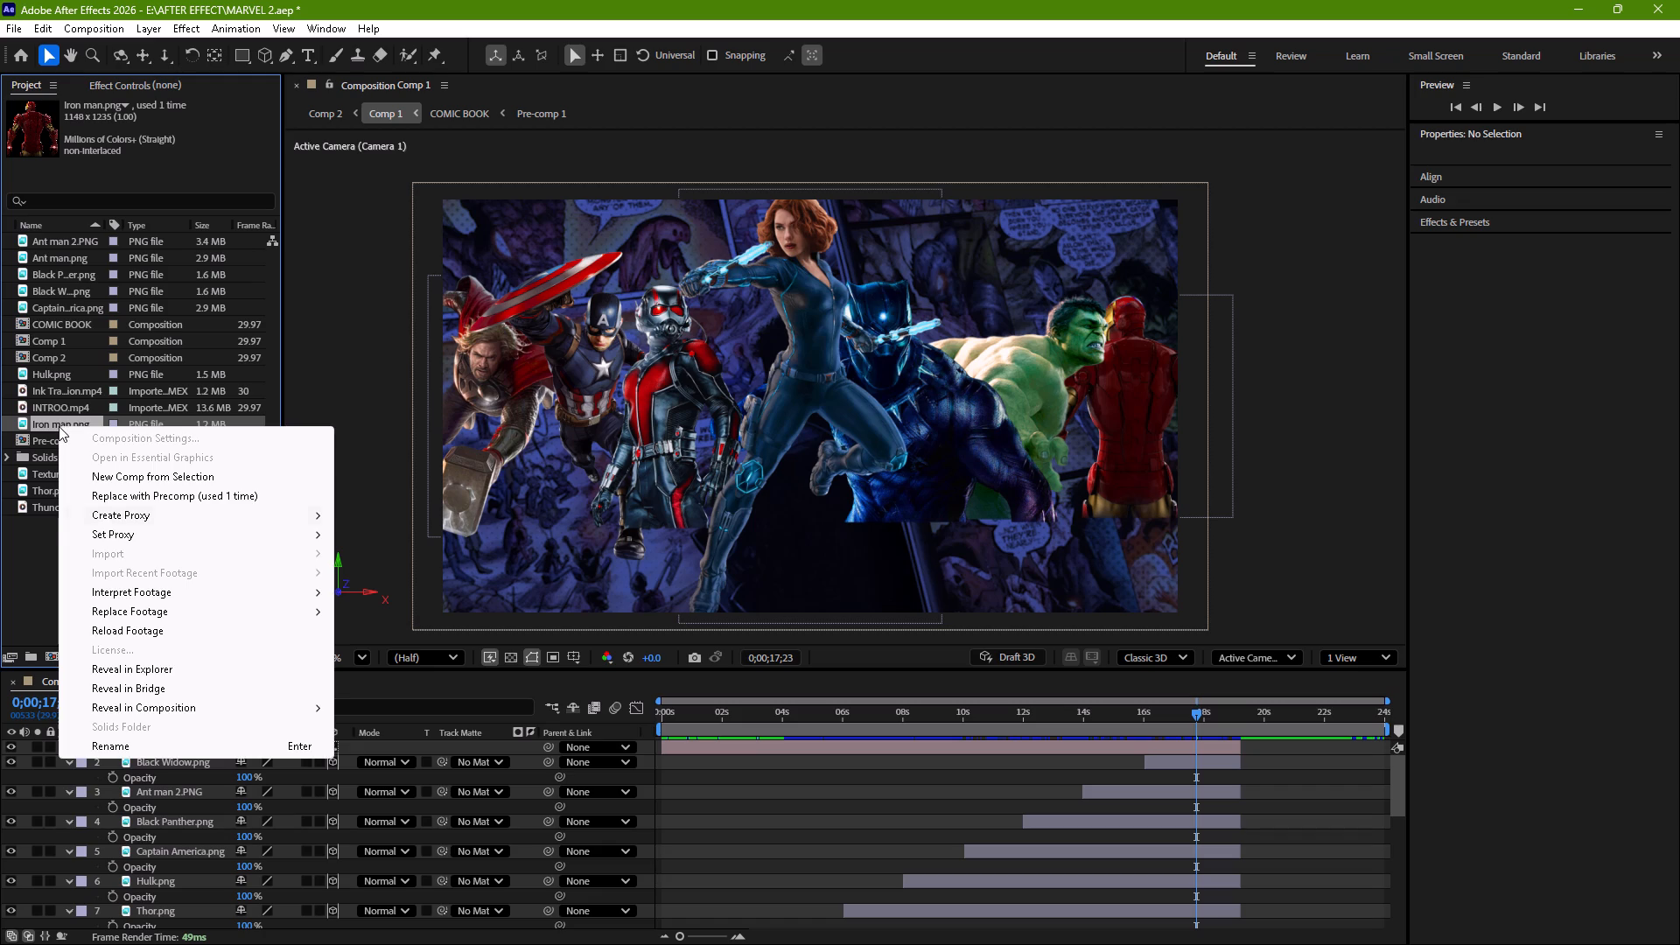
click(430, 614)
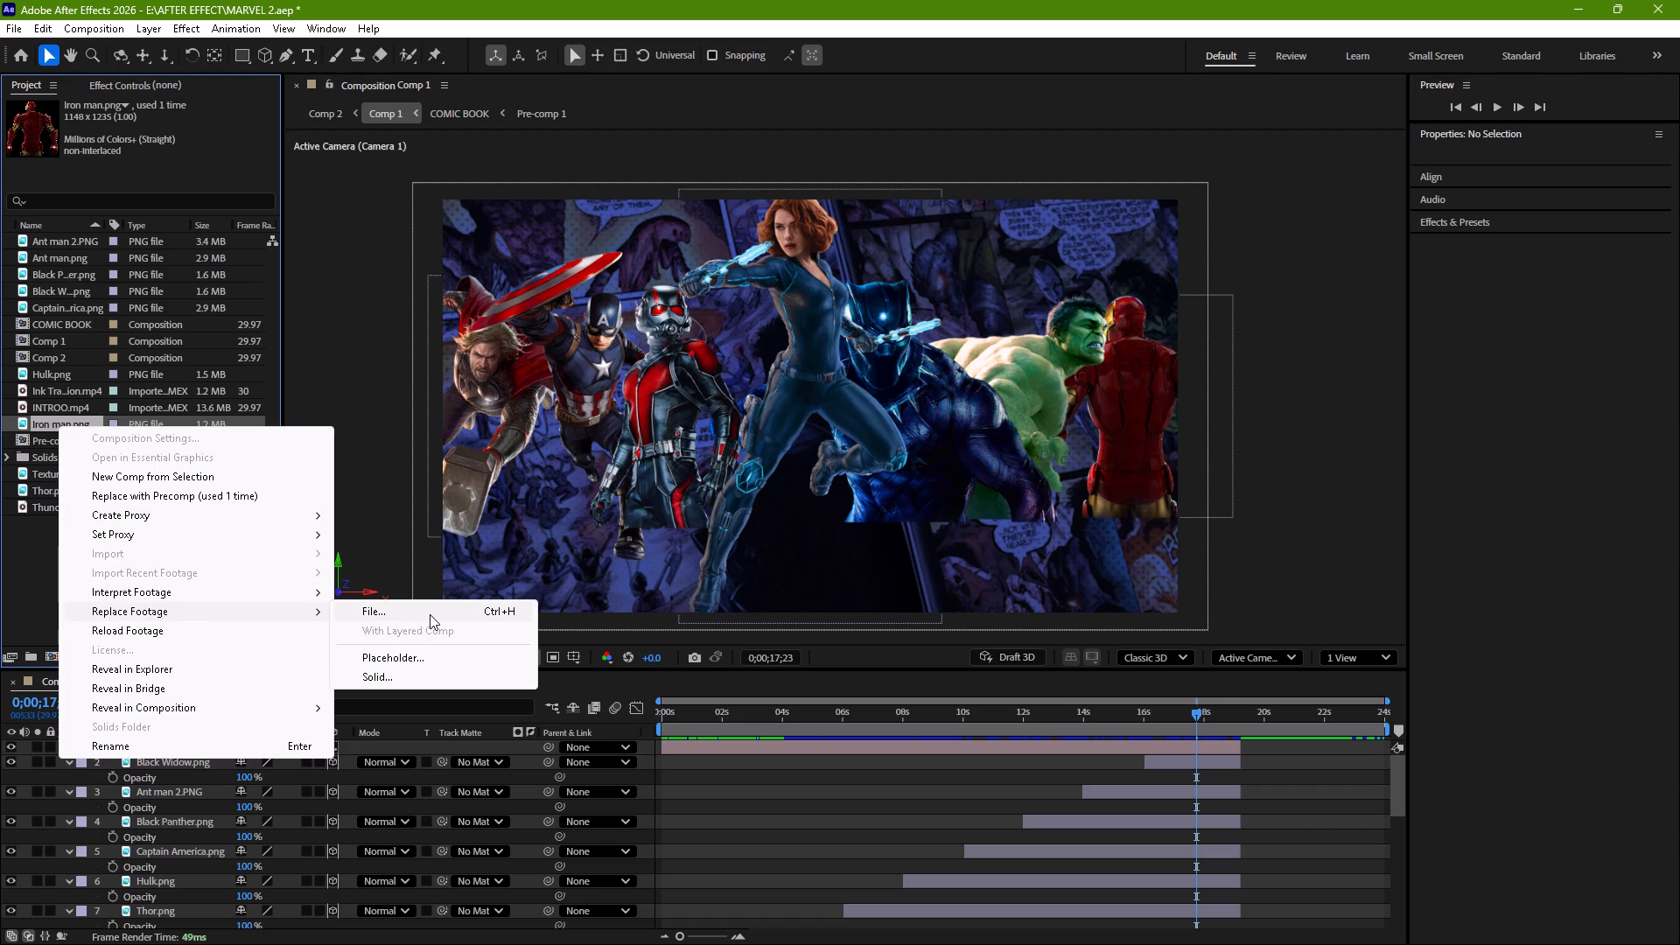
click(226, 200)
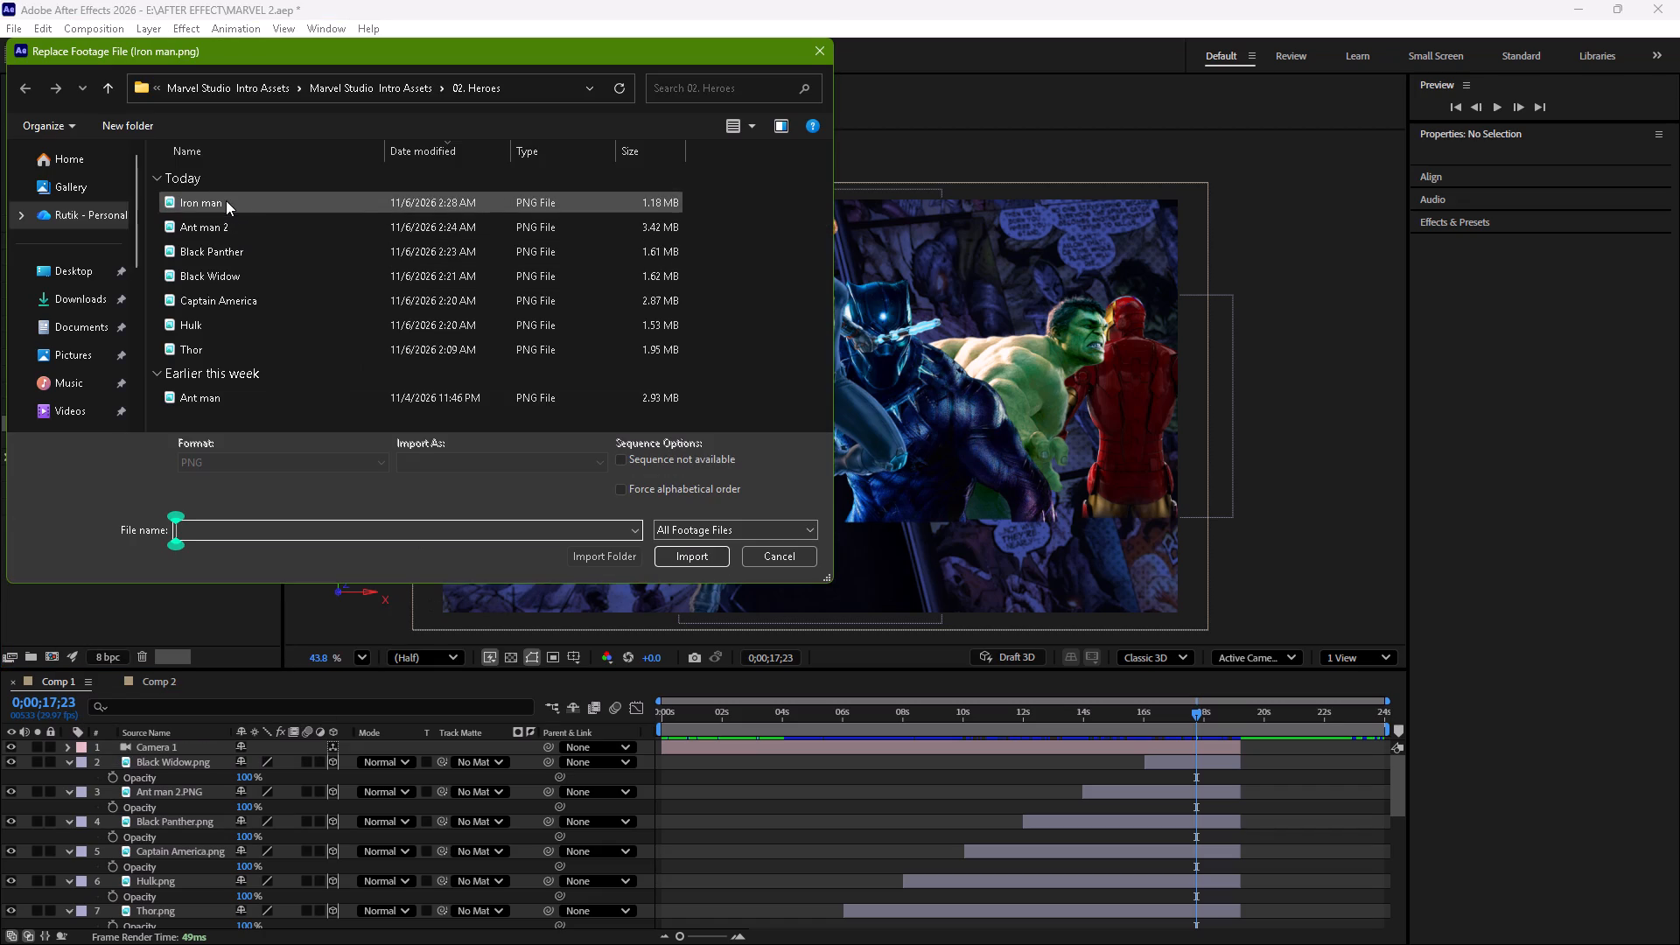
click(697, 538)
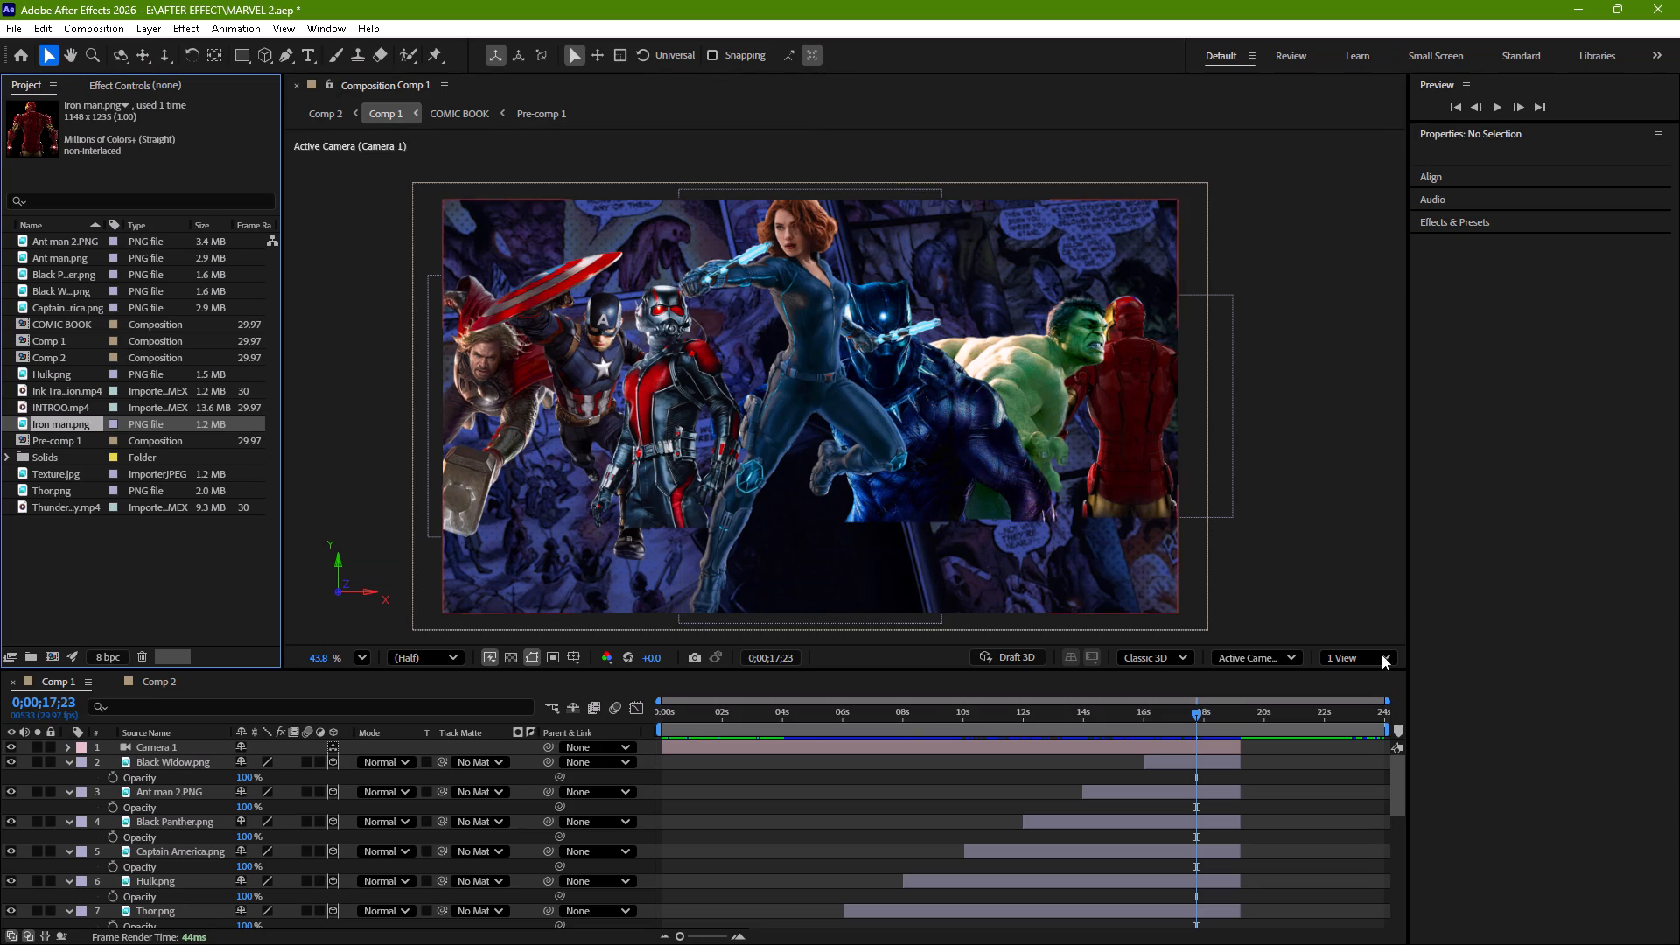
Scrub Comp 1 between about 6 and 10 seconds to examine Iron Man's faded lower edge.
drag(1195, 717, 861, 804)
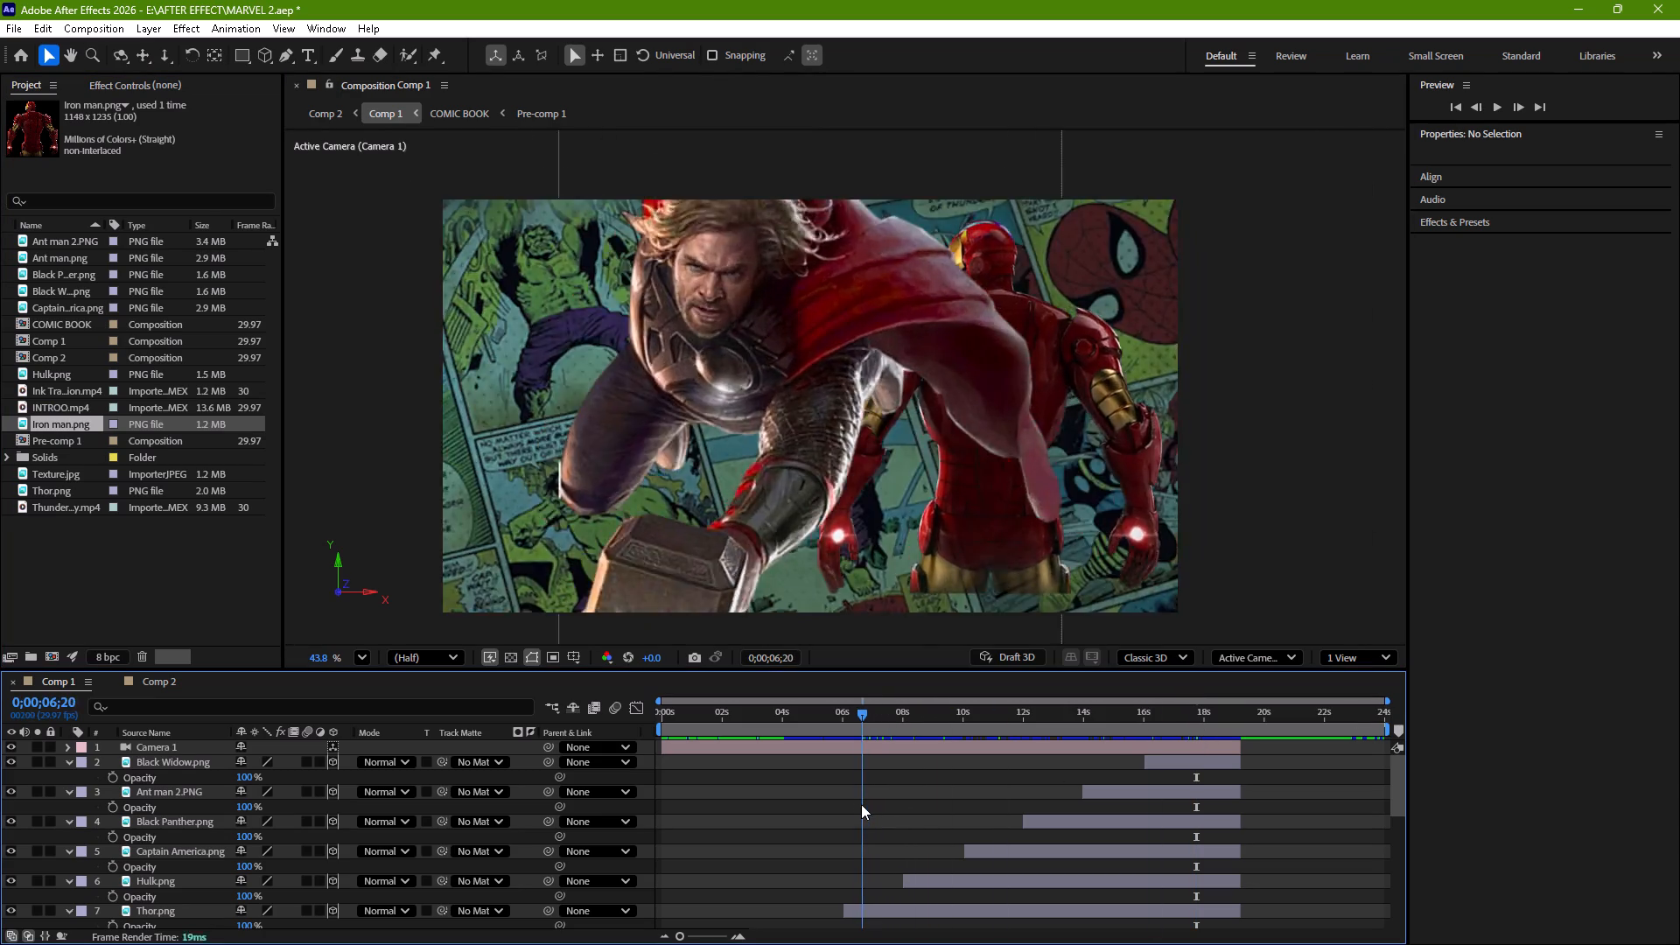
drag(861, 804, 897, 811)
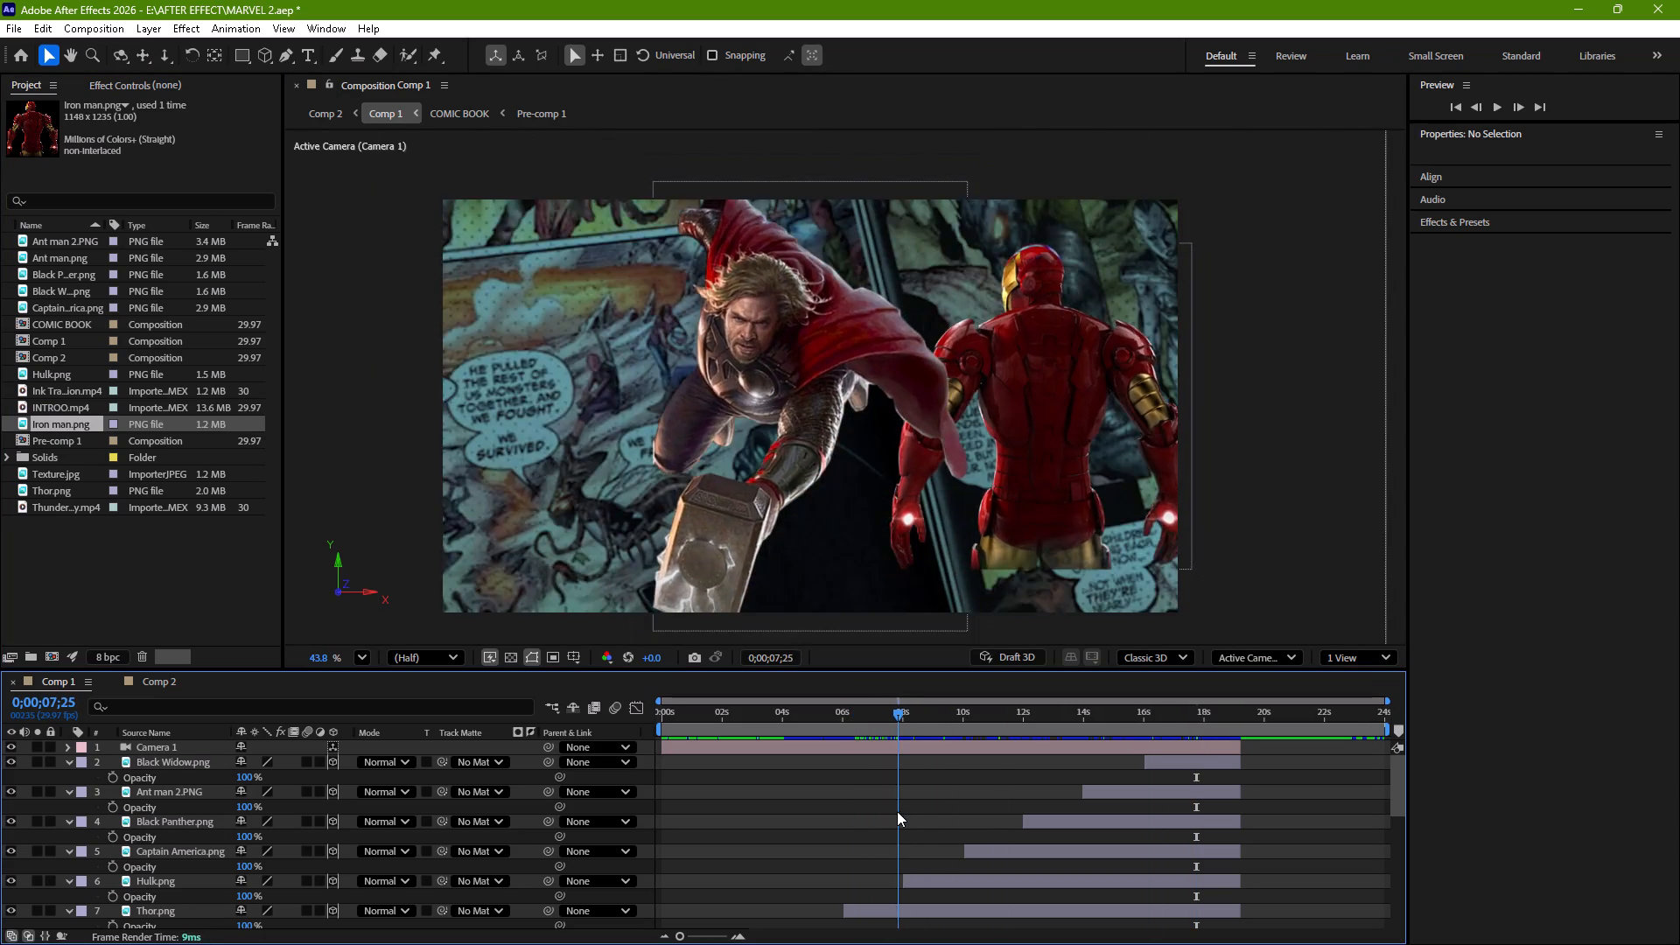
drag(897, 811, 966, 825)
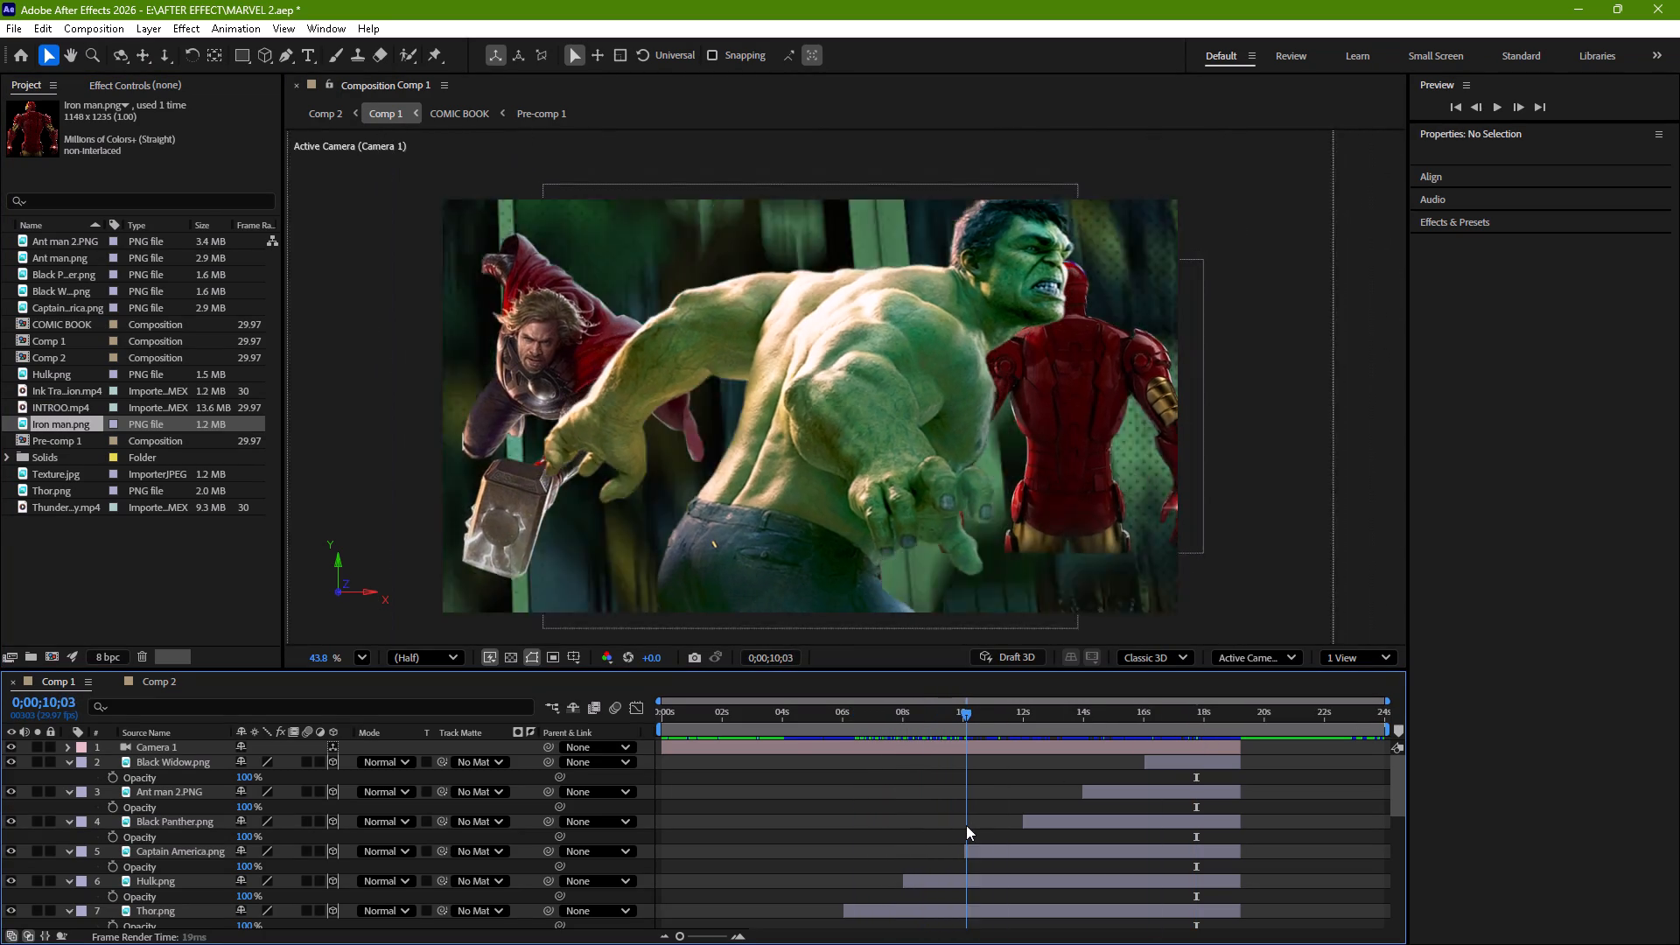
drag(966, 825, 889, 830)
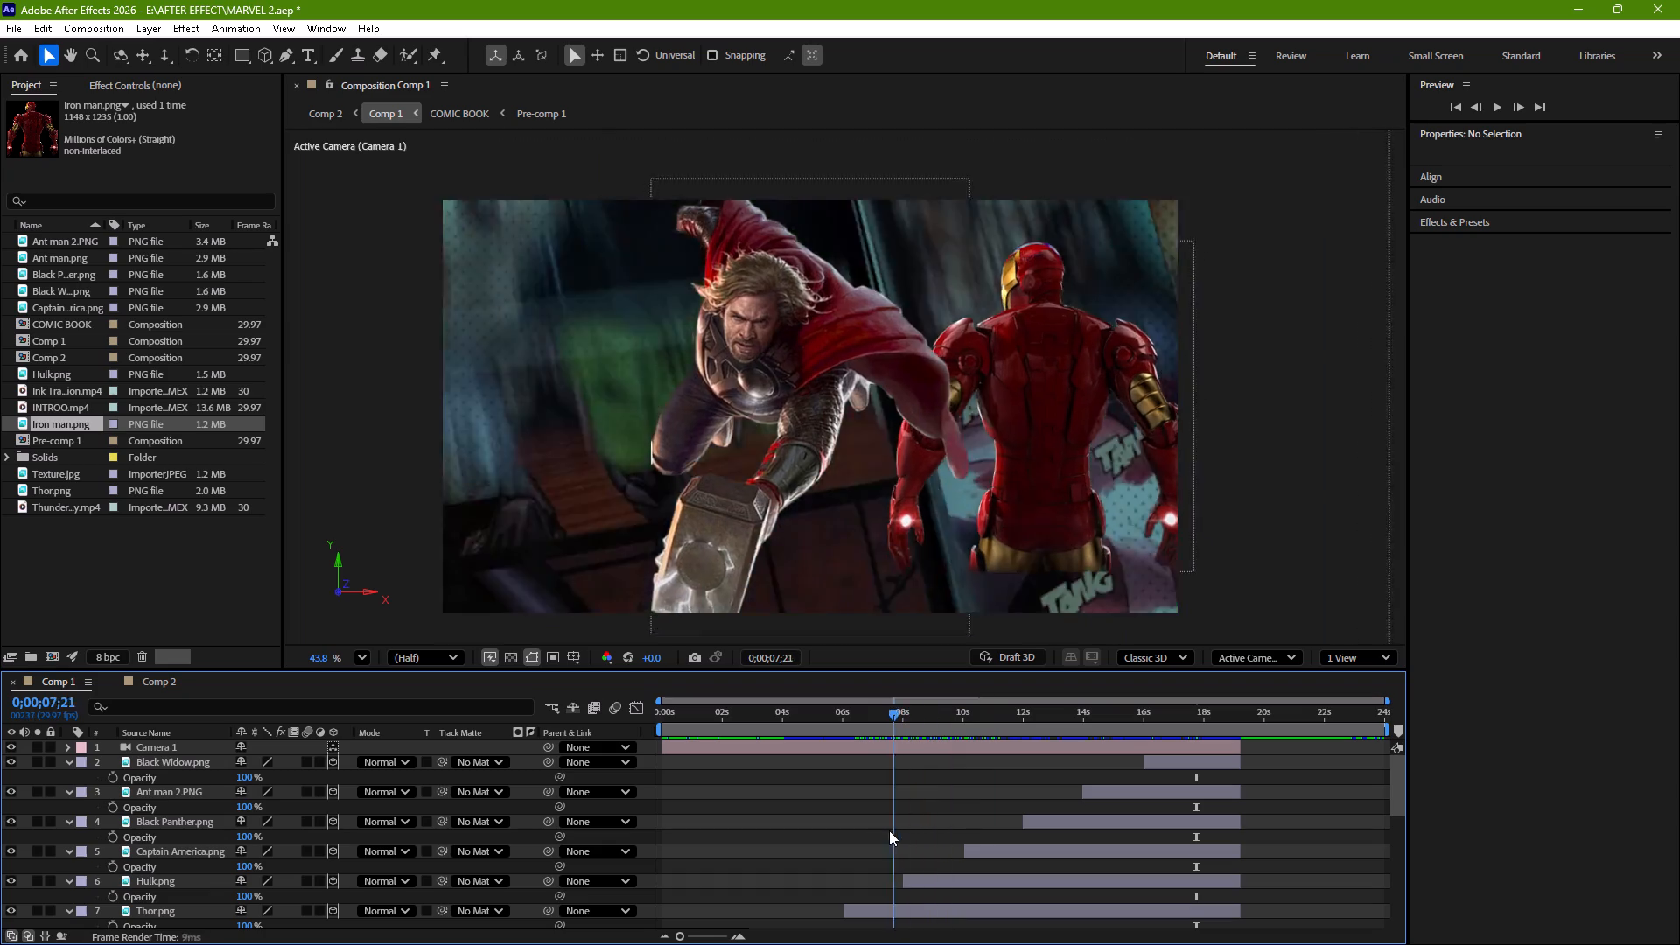
drag(889, 830, 875, 830)
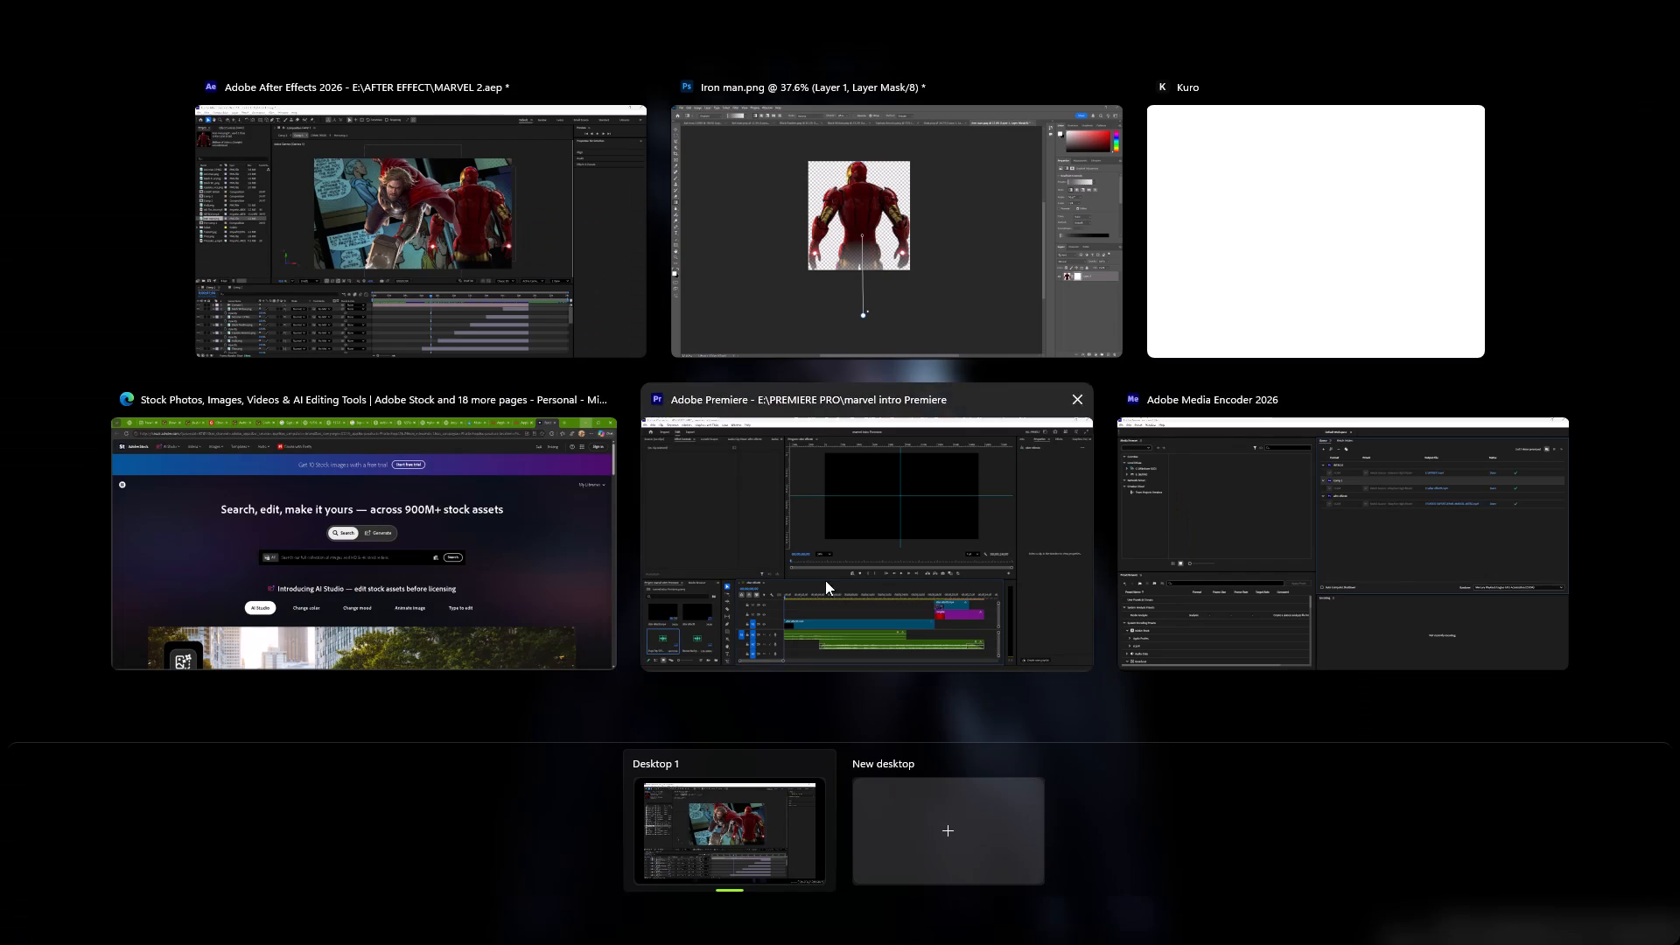
Switch to Photoshop and scale the Iron Man layer down to 93.76% about the canvas centre.
click(819, 319)
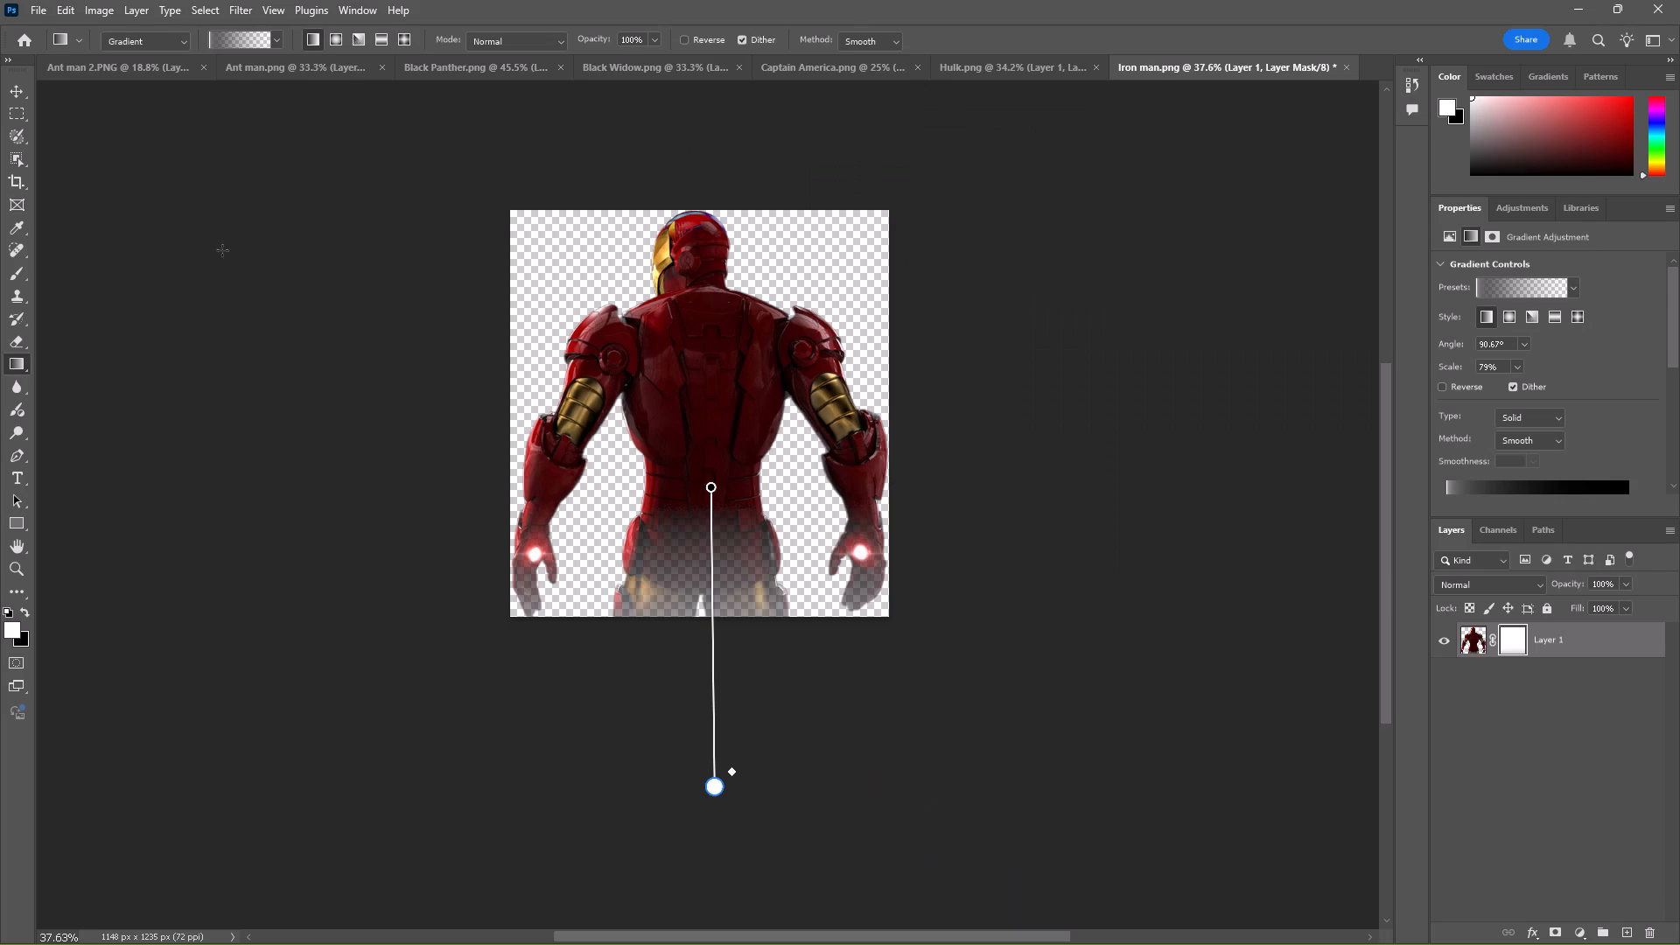
click(656, 378)
click(16, 85)
click(668, 318)
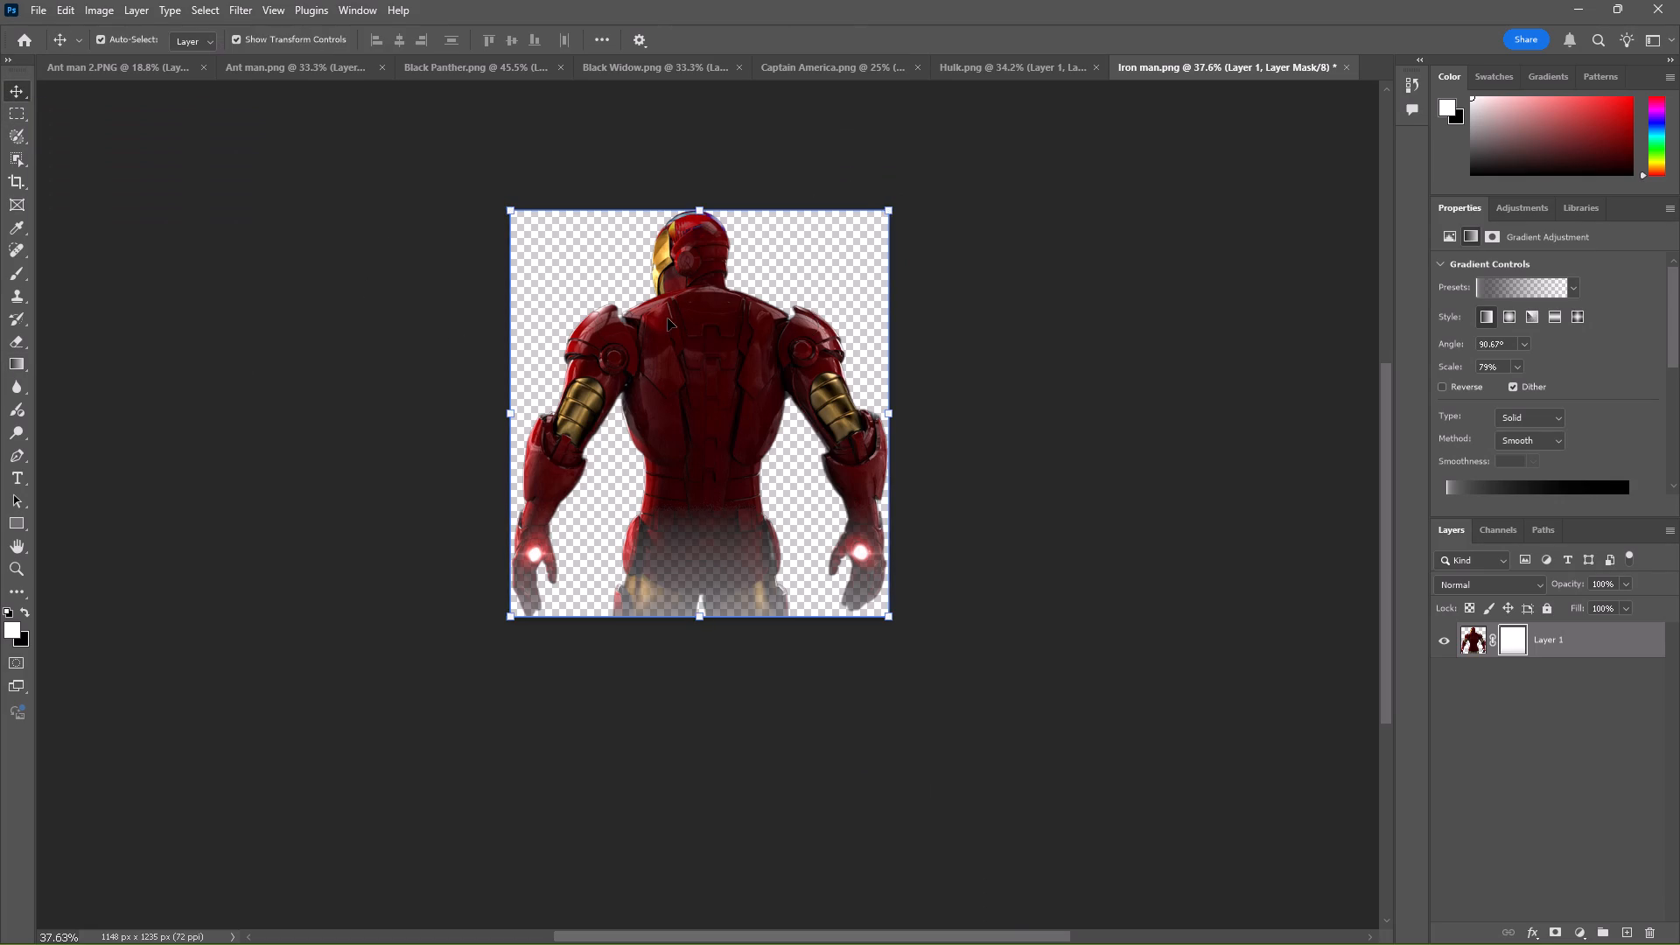
drag(893, 617, 881, 598)
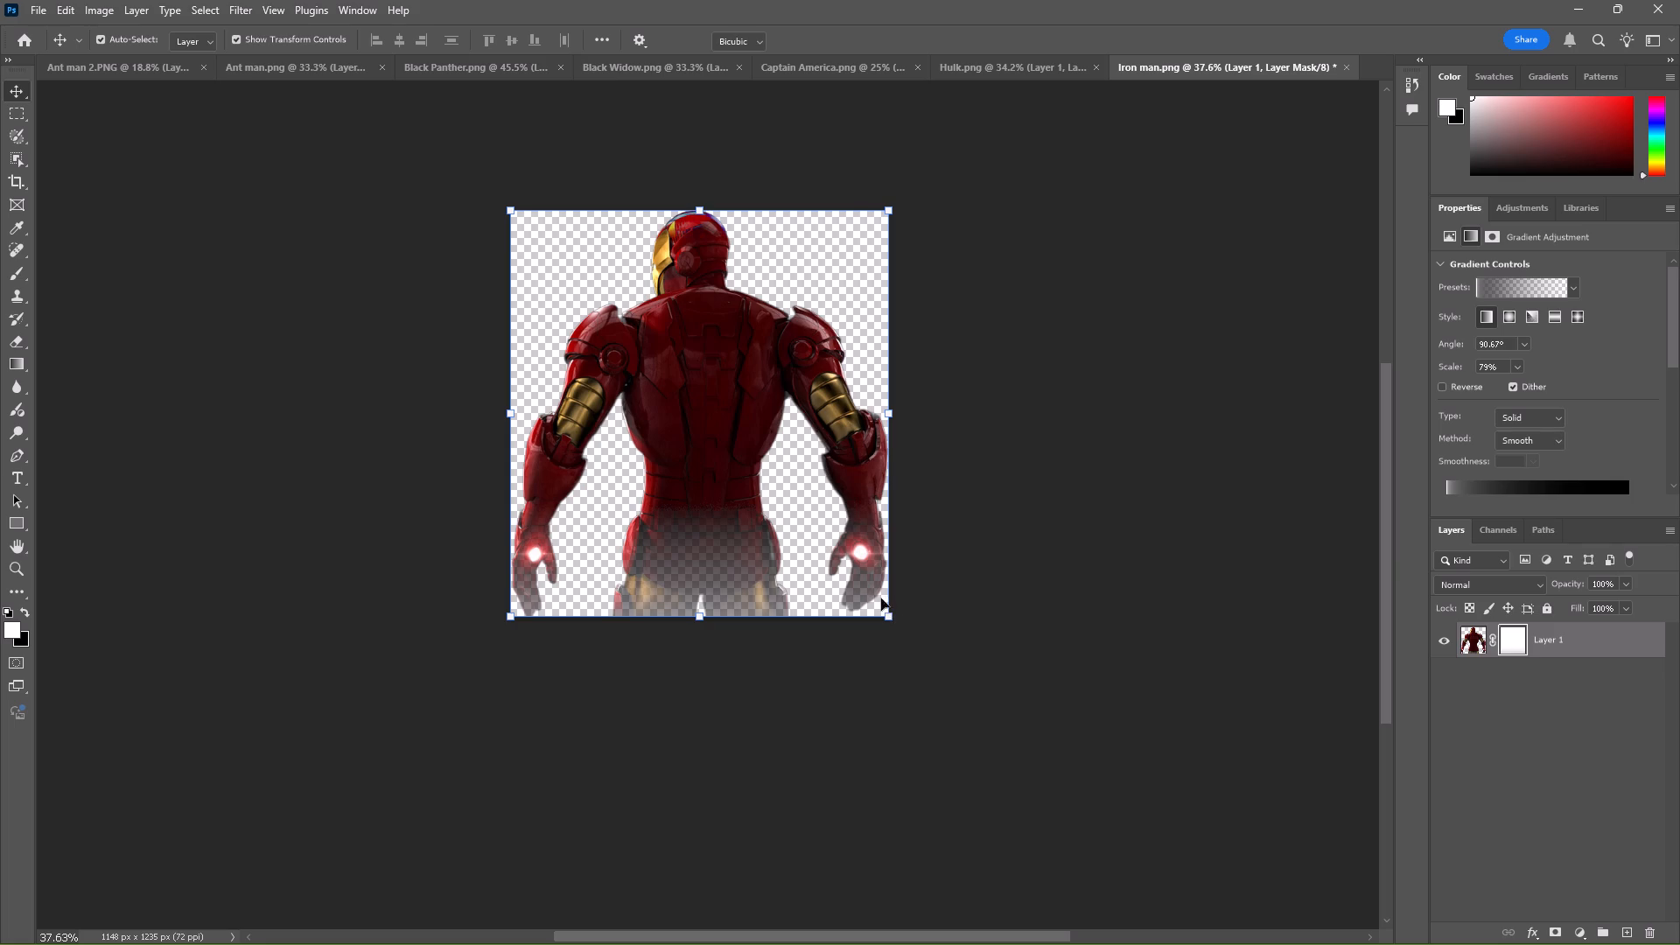
drag(881, 598, 871, 591)
drag(685, 450, 703, 468)
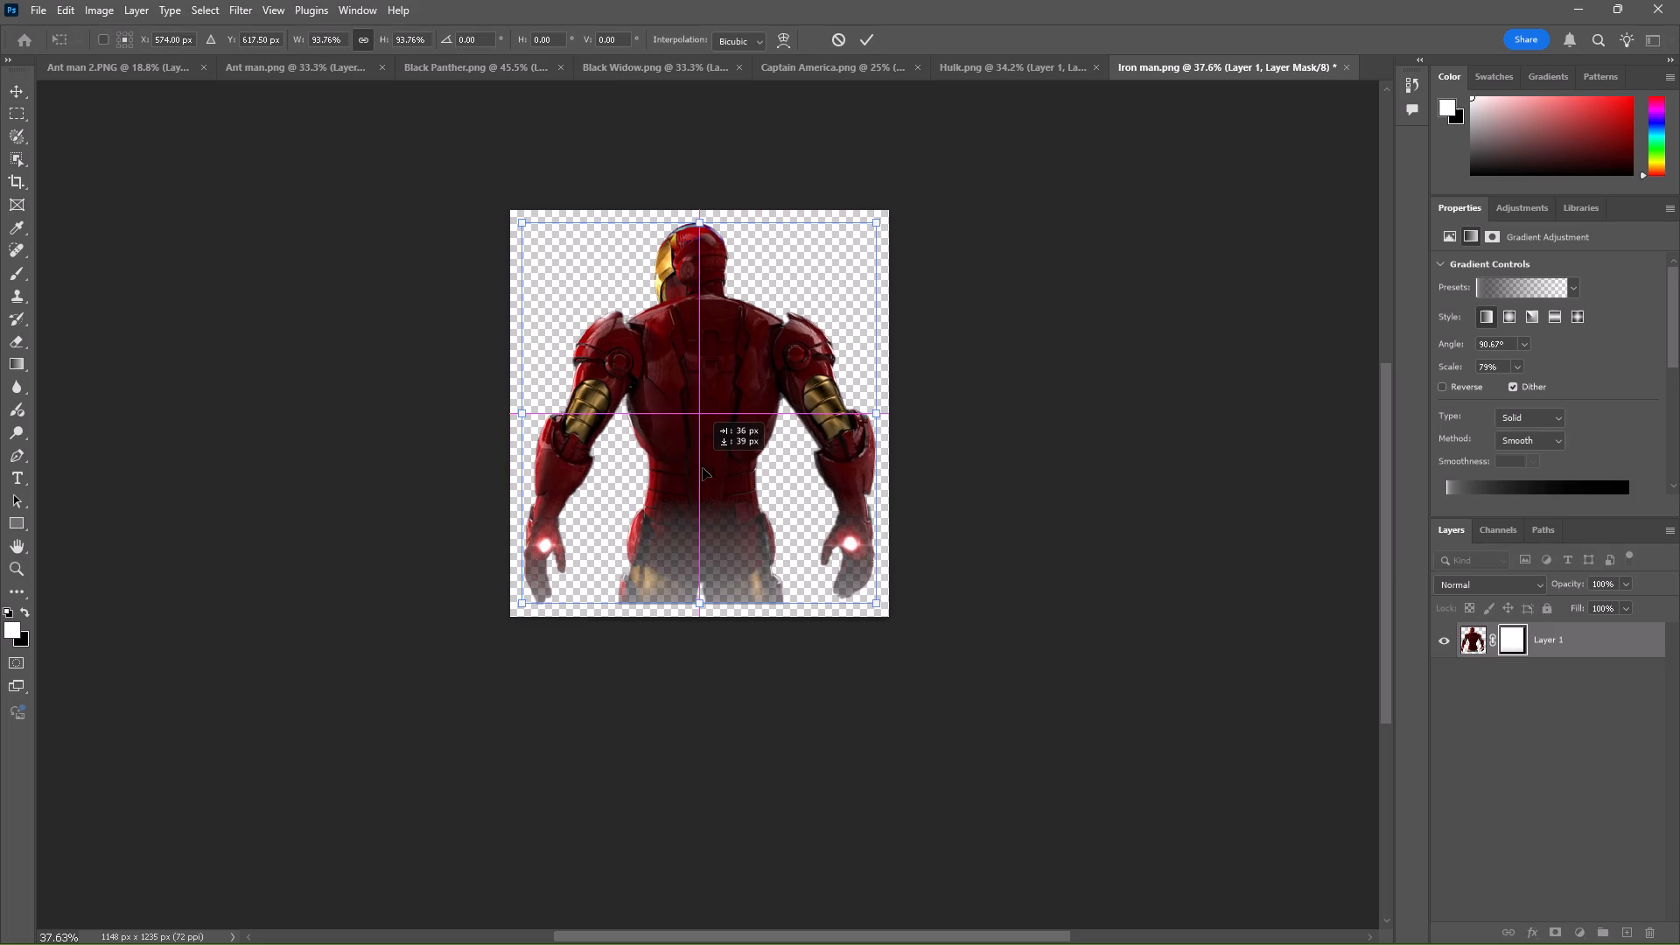
drag(703, 468, 702, 464)
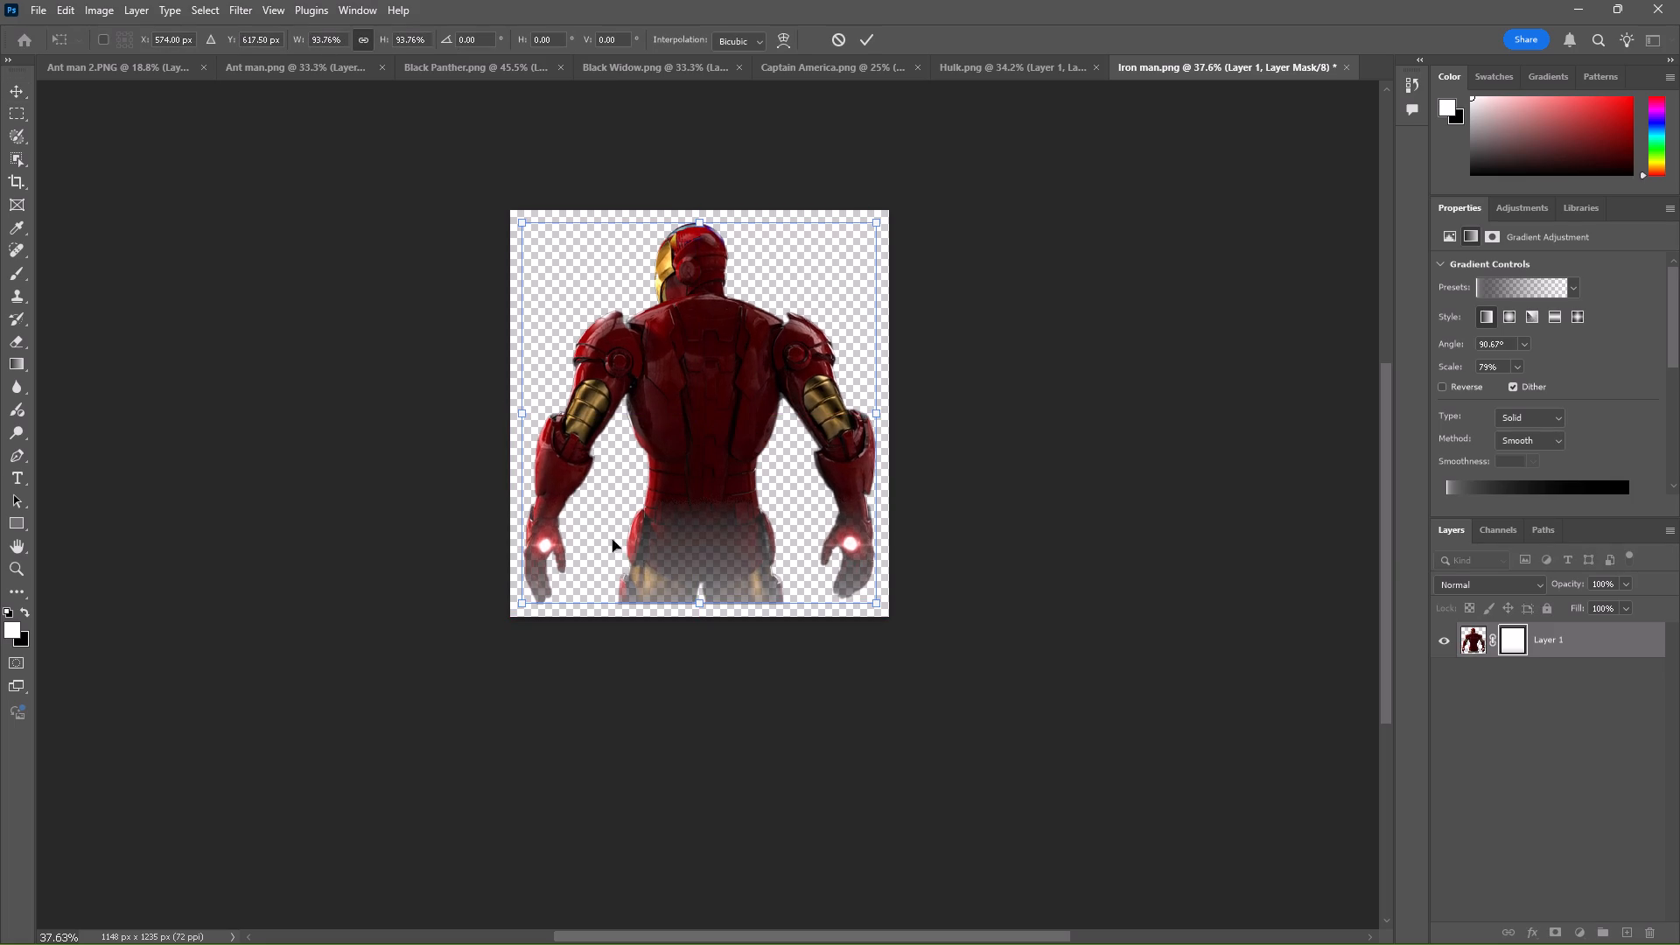
Shorten Iron Man's mask gradient by lowering its start to the thighs and pulling its end up to just inside the canvas bottom.
click(13, 353)
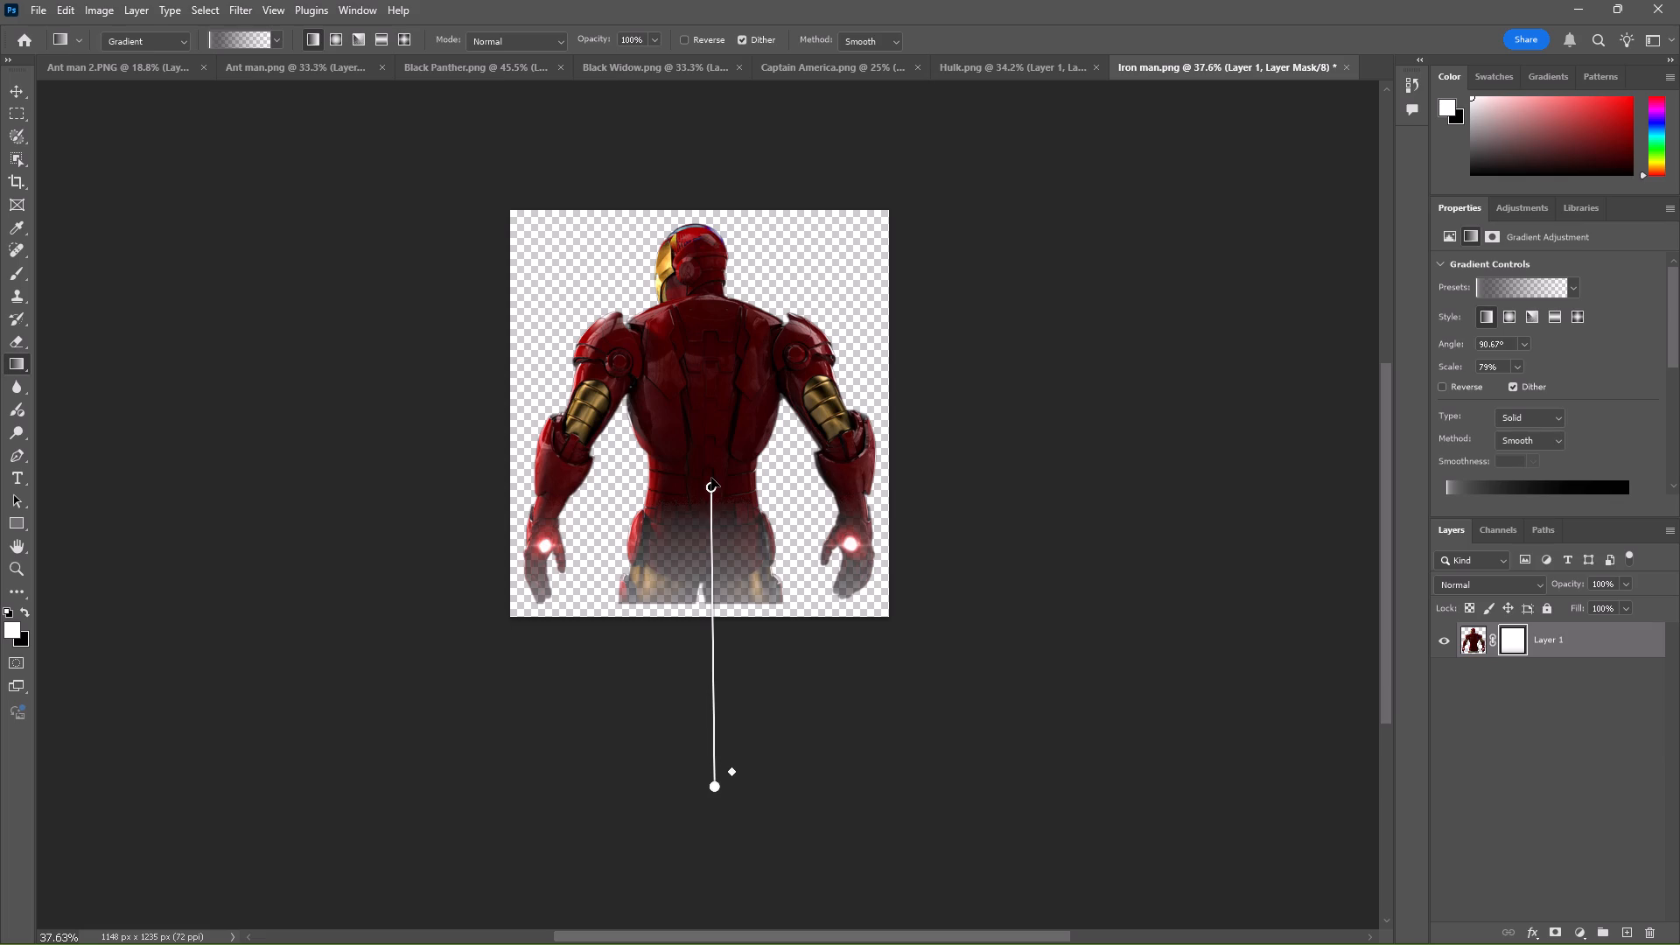
drag(714, 486, 703, 574)
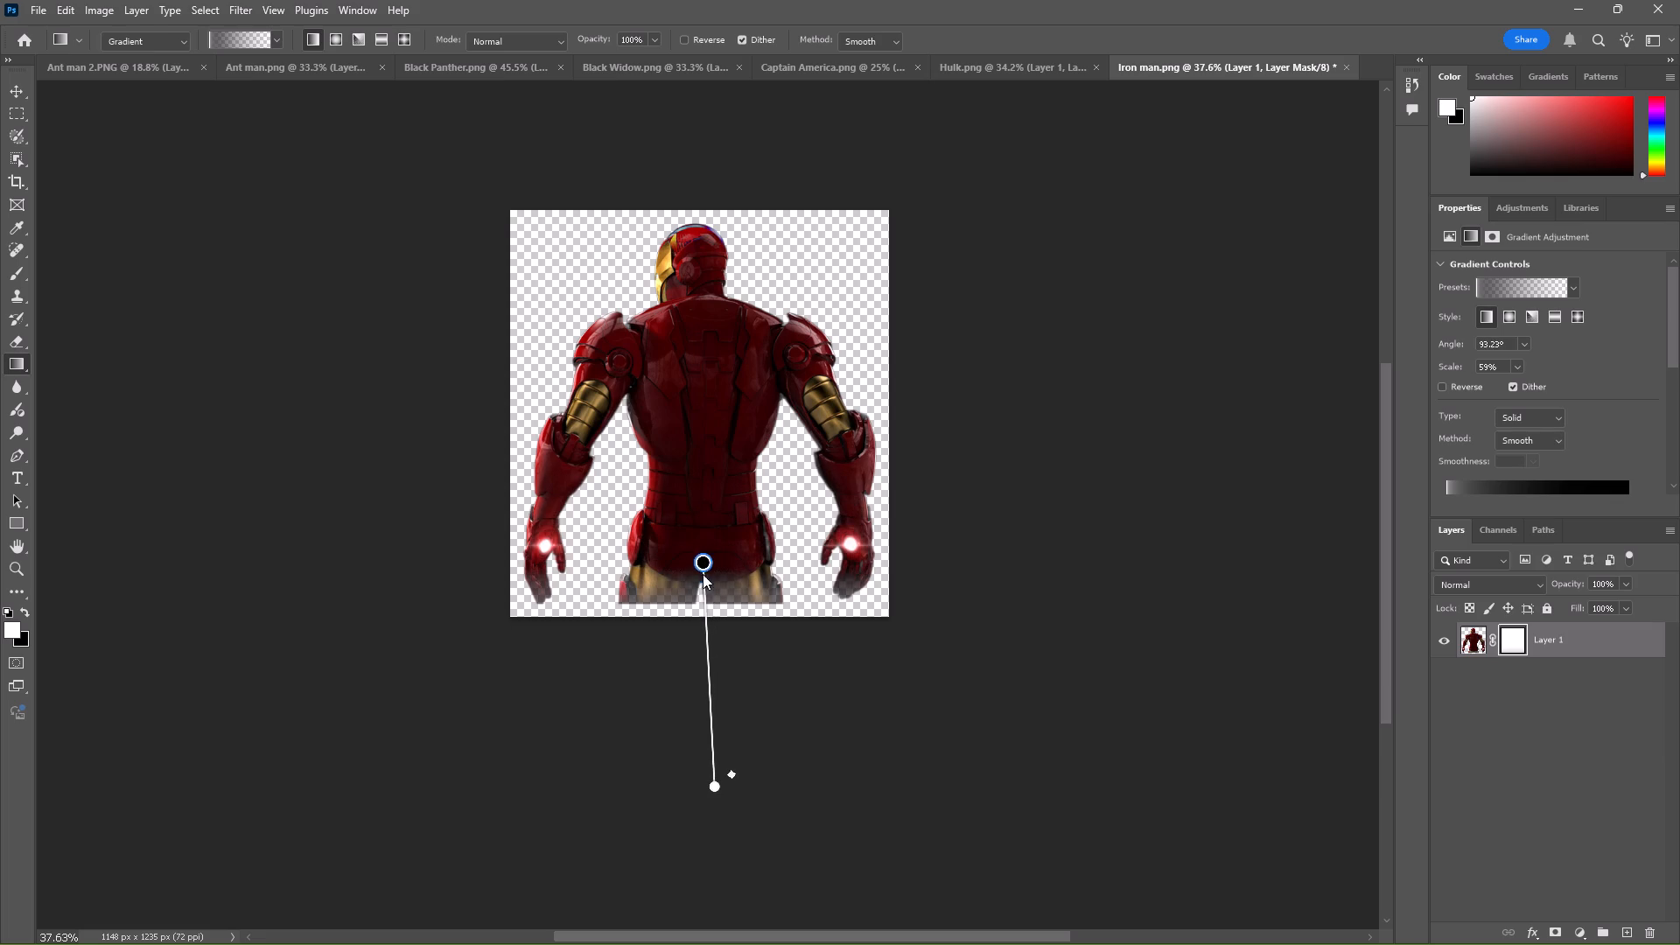
drag(703, 574, 703, 590)
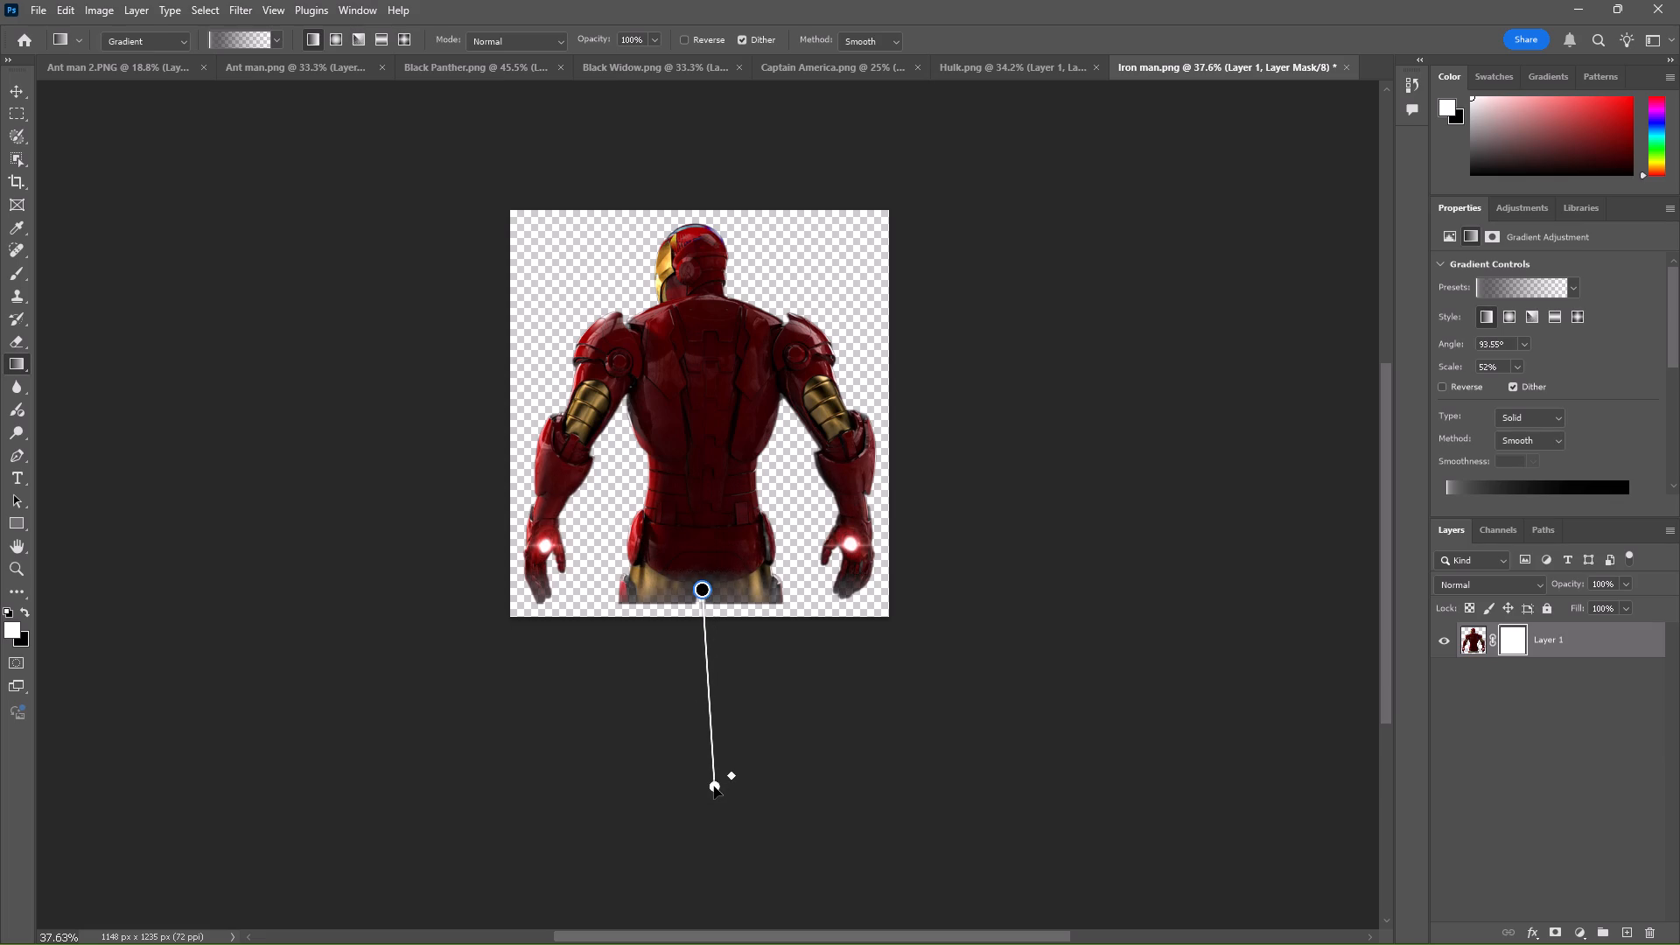
drag(714, 787, 697, 609)
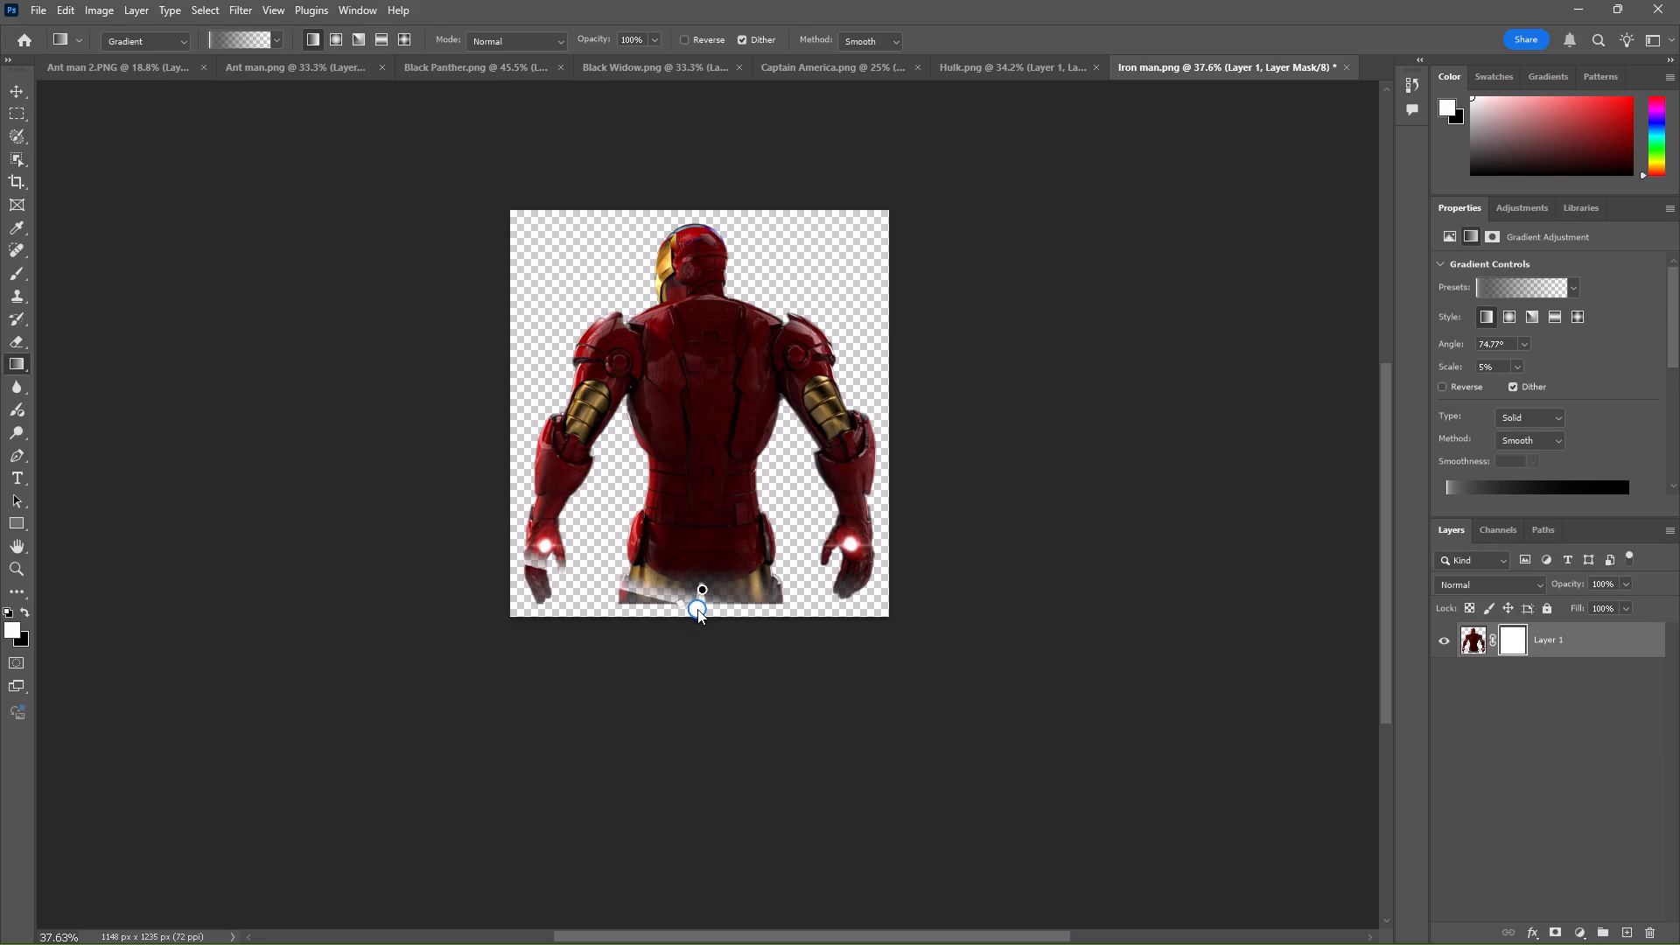
drag(697, 609, 702, 611)
drag(704, 591, 704, 579)
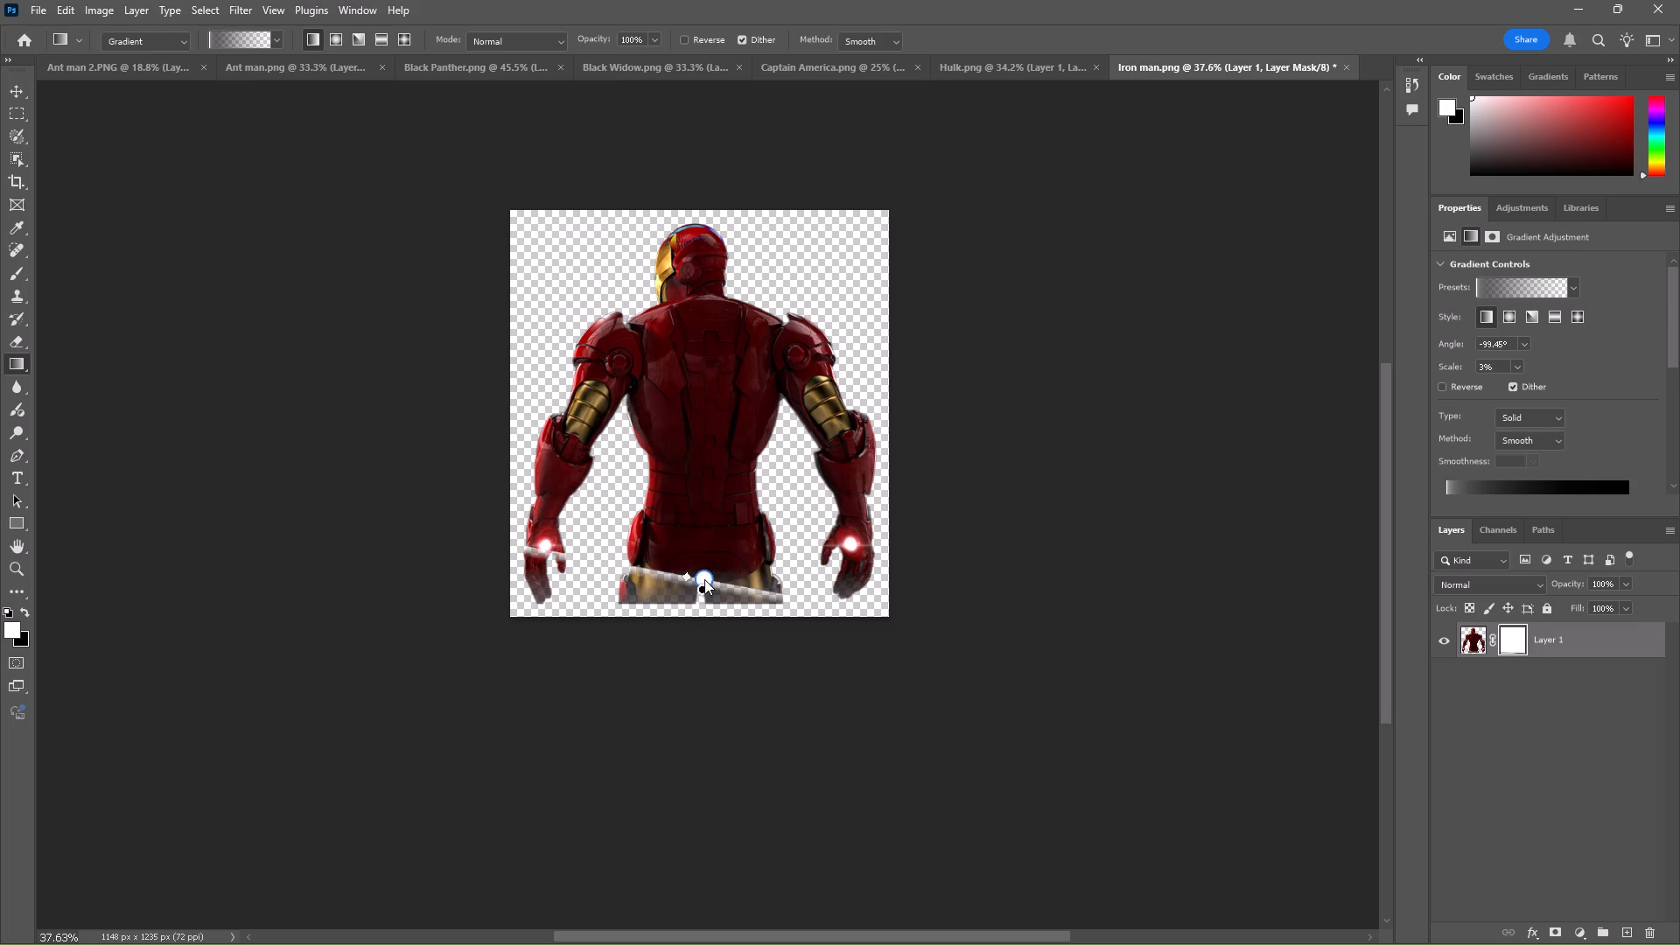
drag(704, 579, 699, 601)
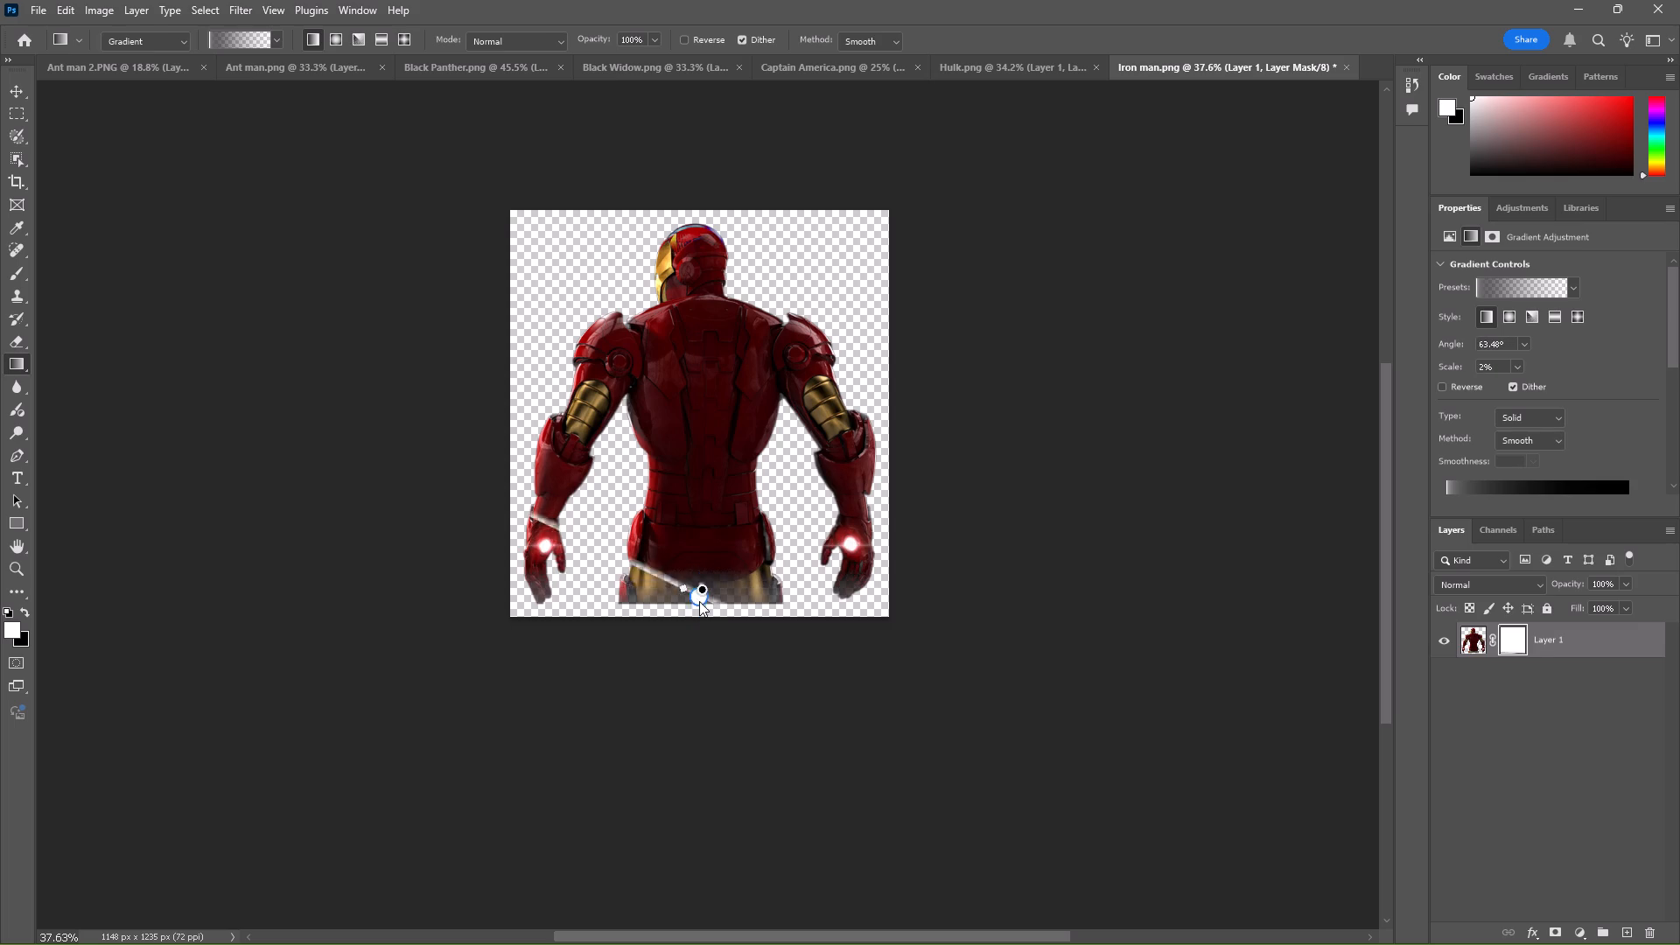
drag(699, 601, 703, 612)
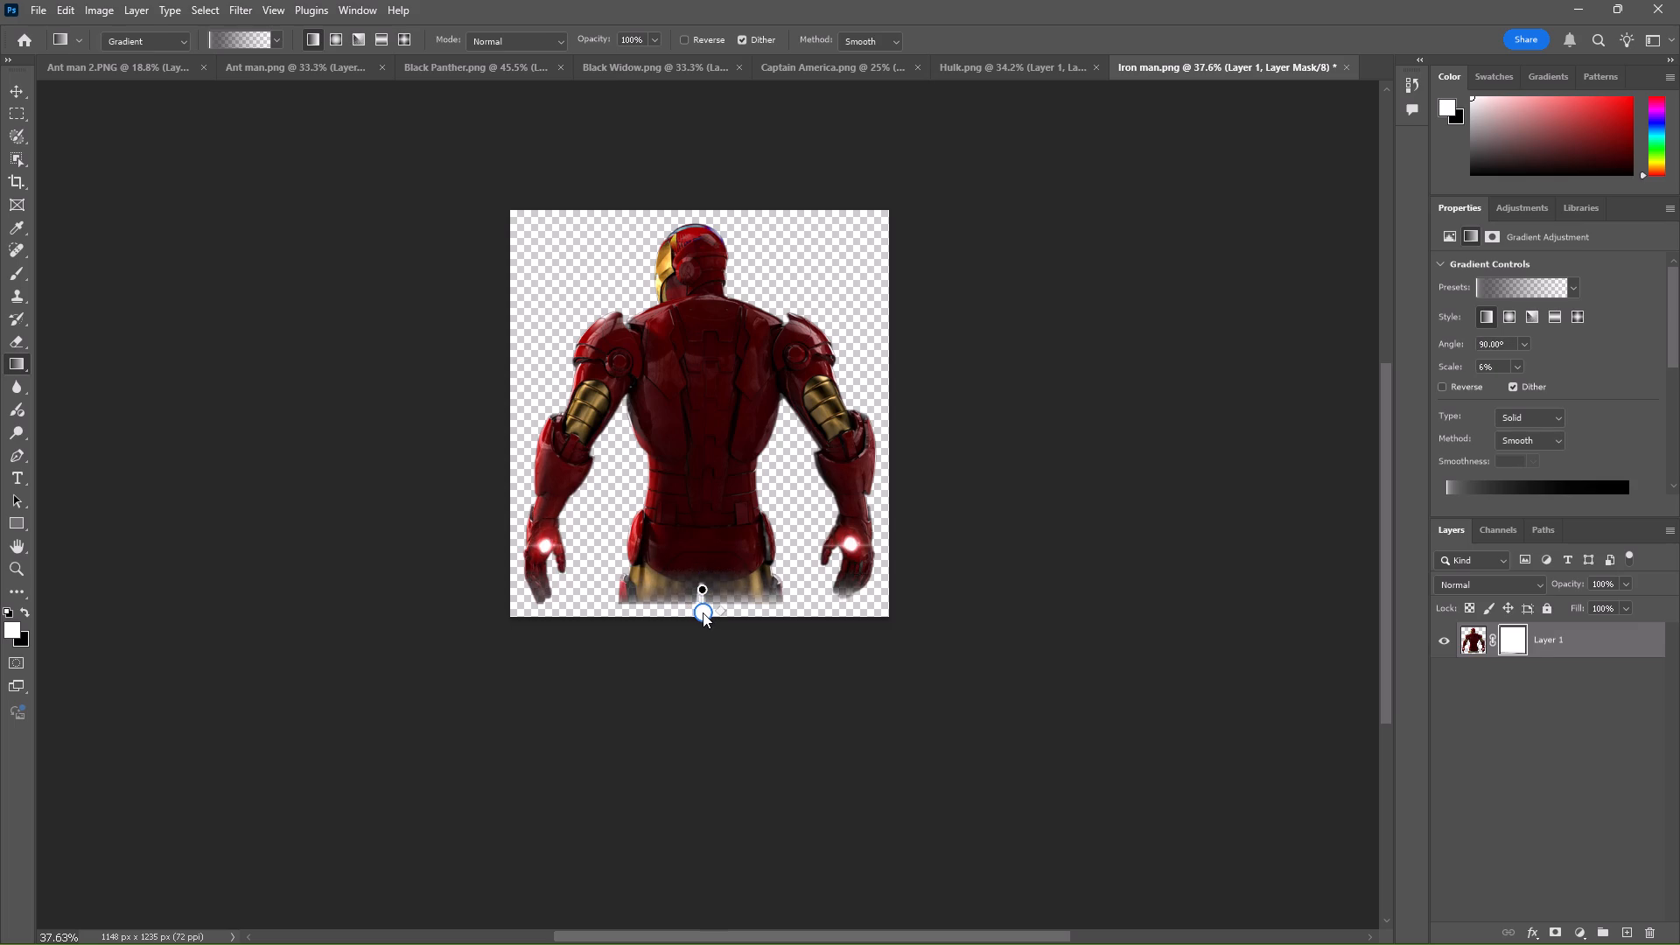
drag(703, 612, 702, 612)
Raise the start of Iron Man's mask gradient back to the hips, keeping its end near the canvas bottom, scale about 19%.
click(702, 590)
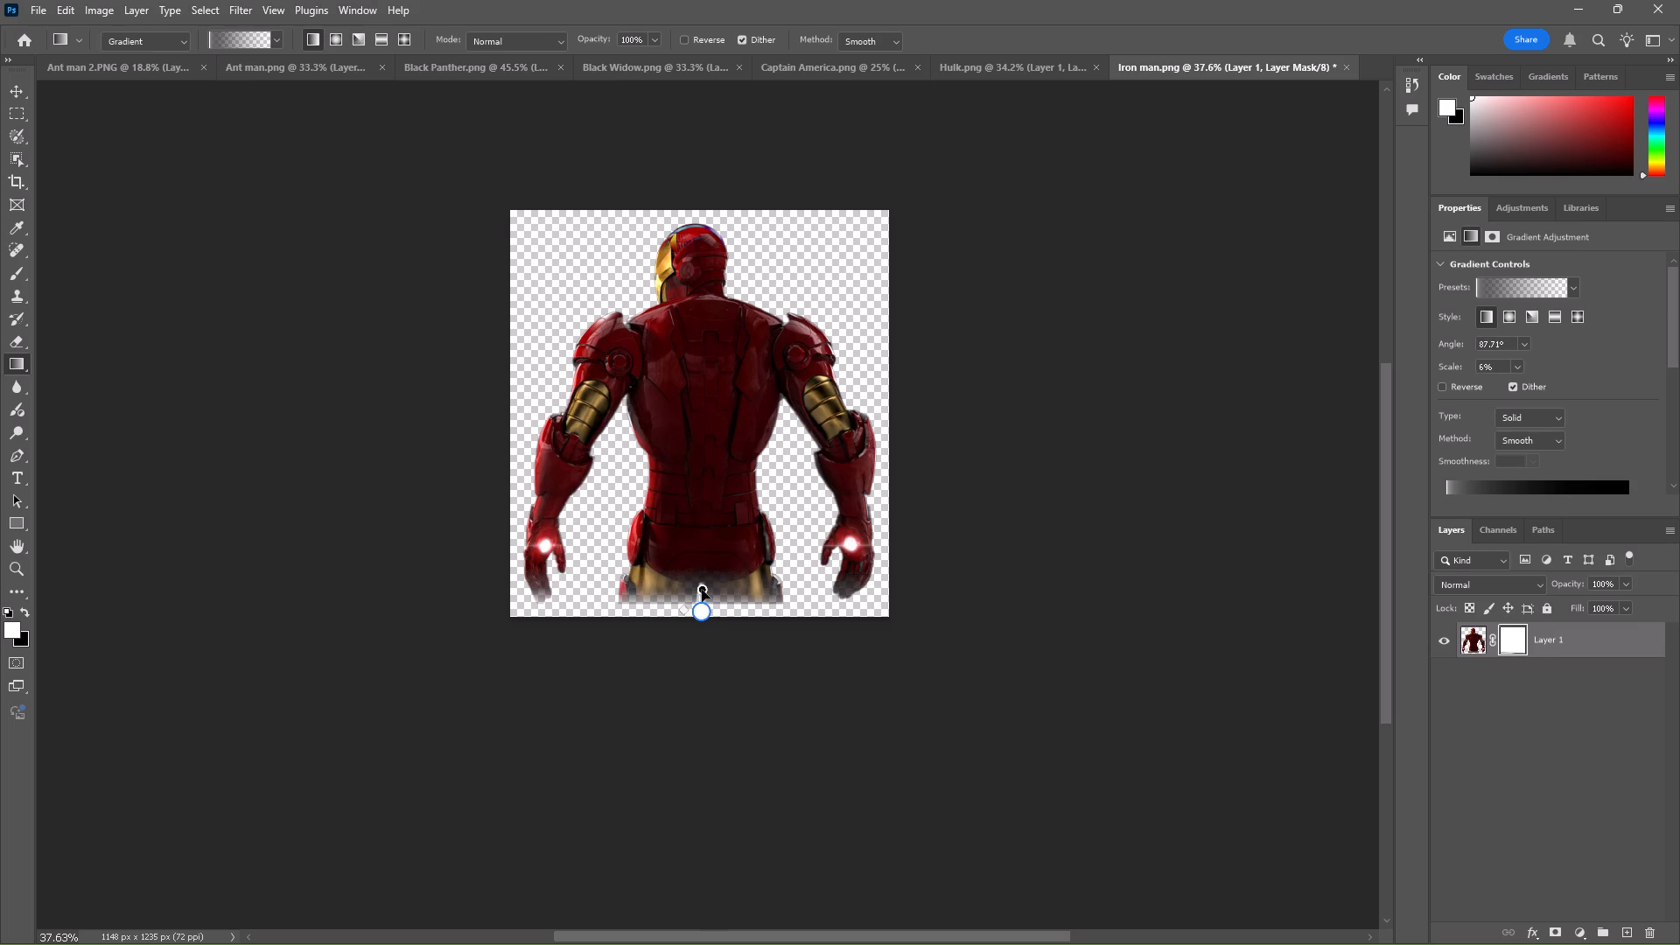
drag(702, 590, 702, 559)
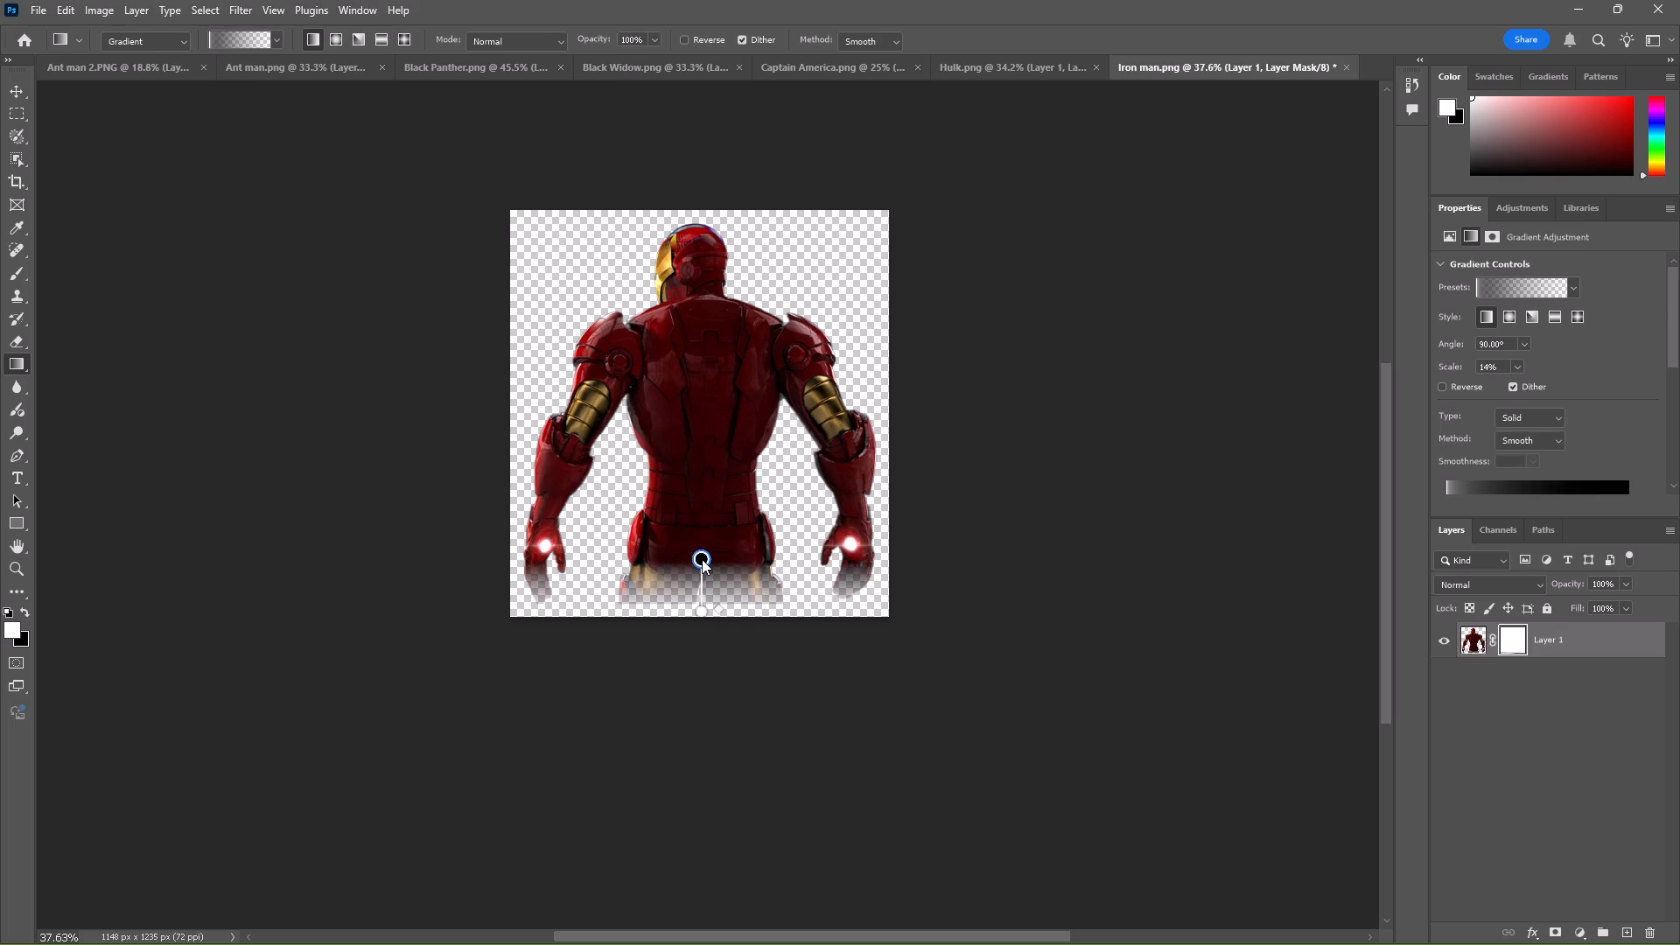
drag(702, 559, 702, 548)
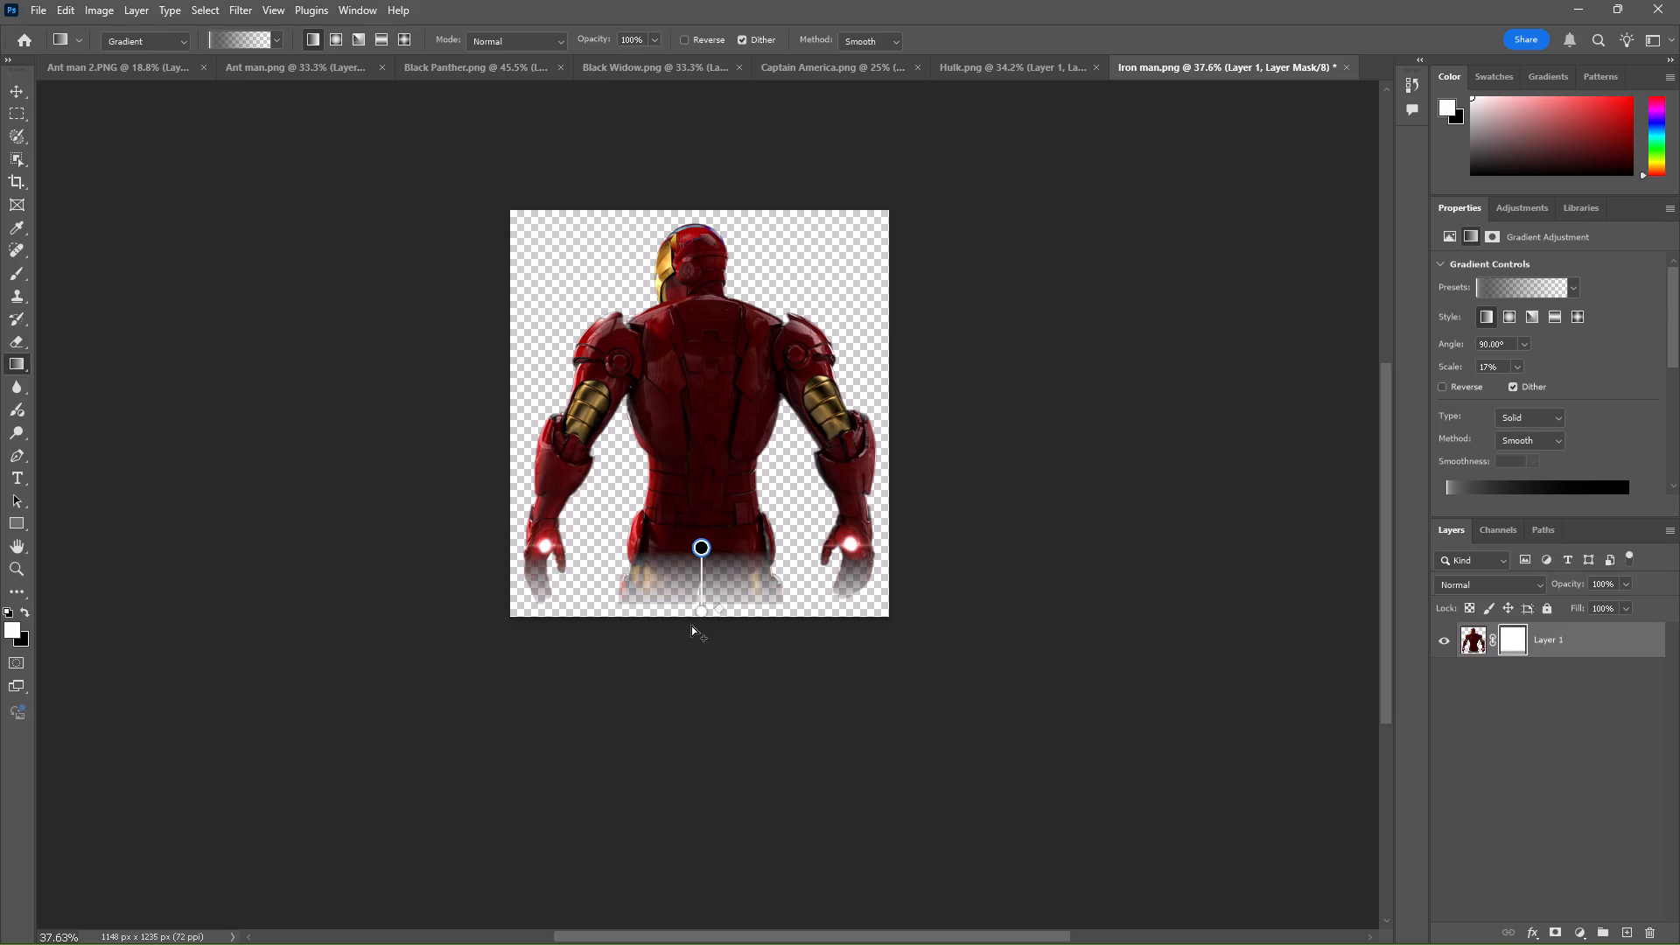
click(701, 611)
drag(704, 547, 705, 560)
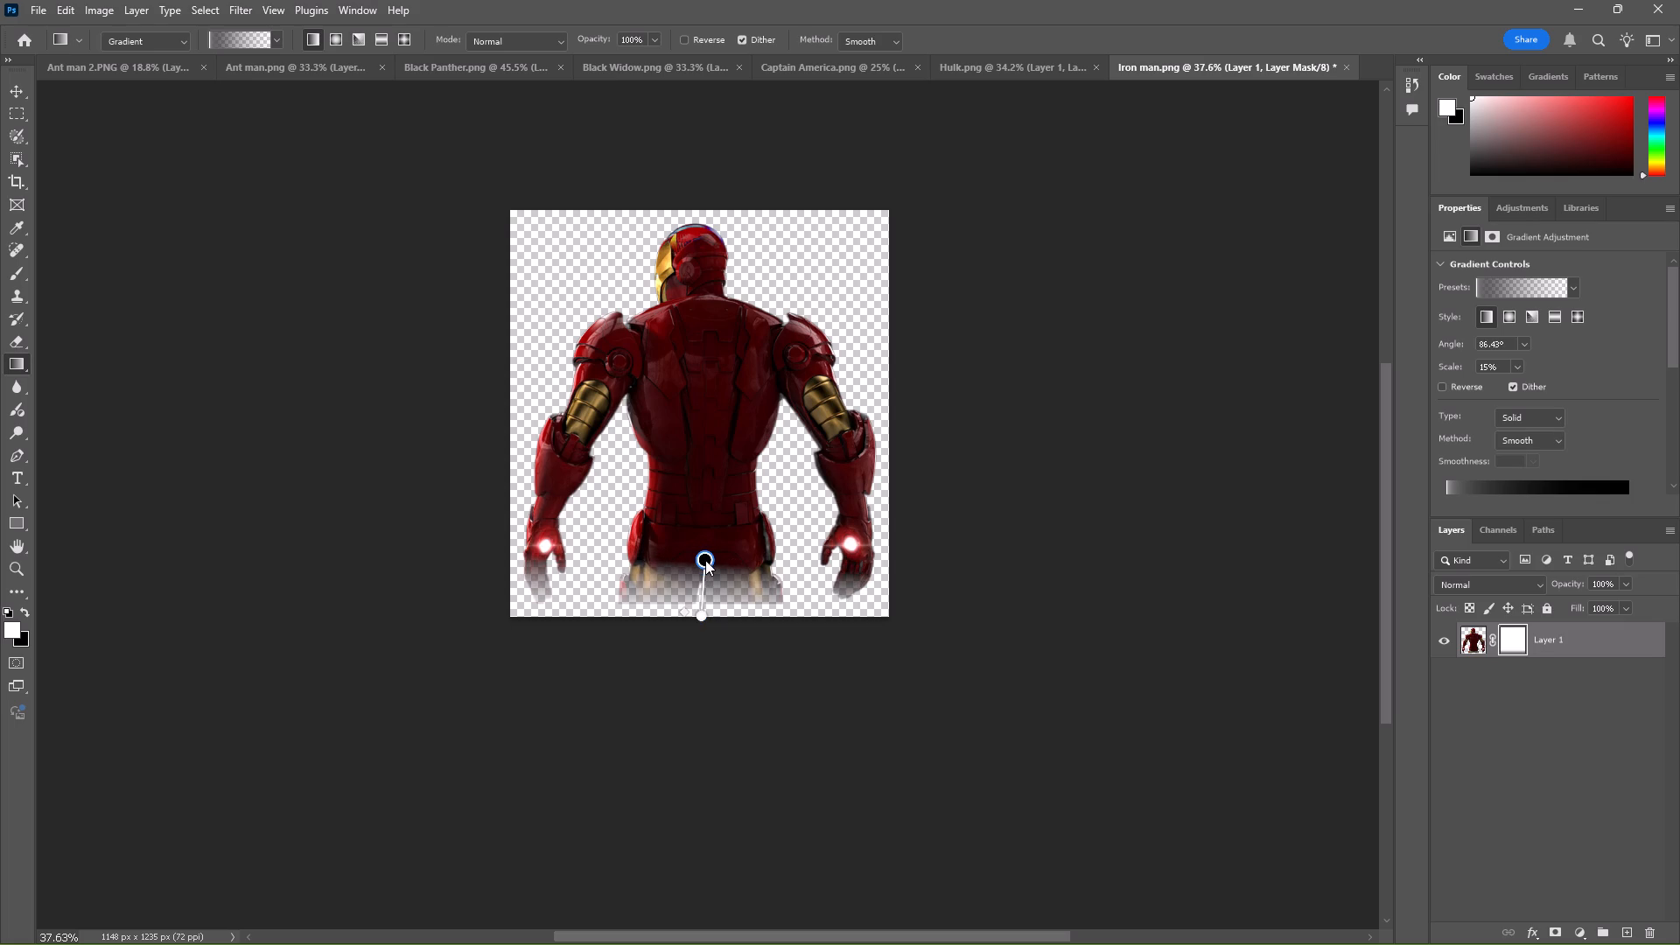
drag(705, 560, 703, 558)
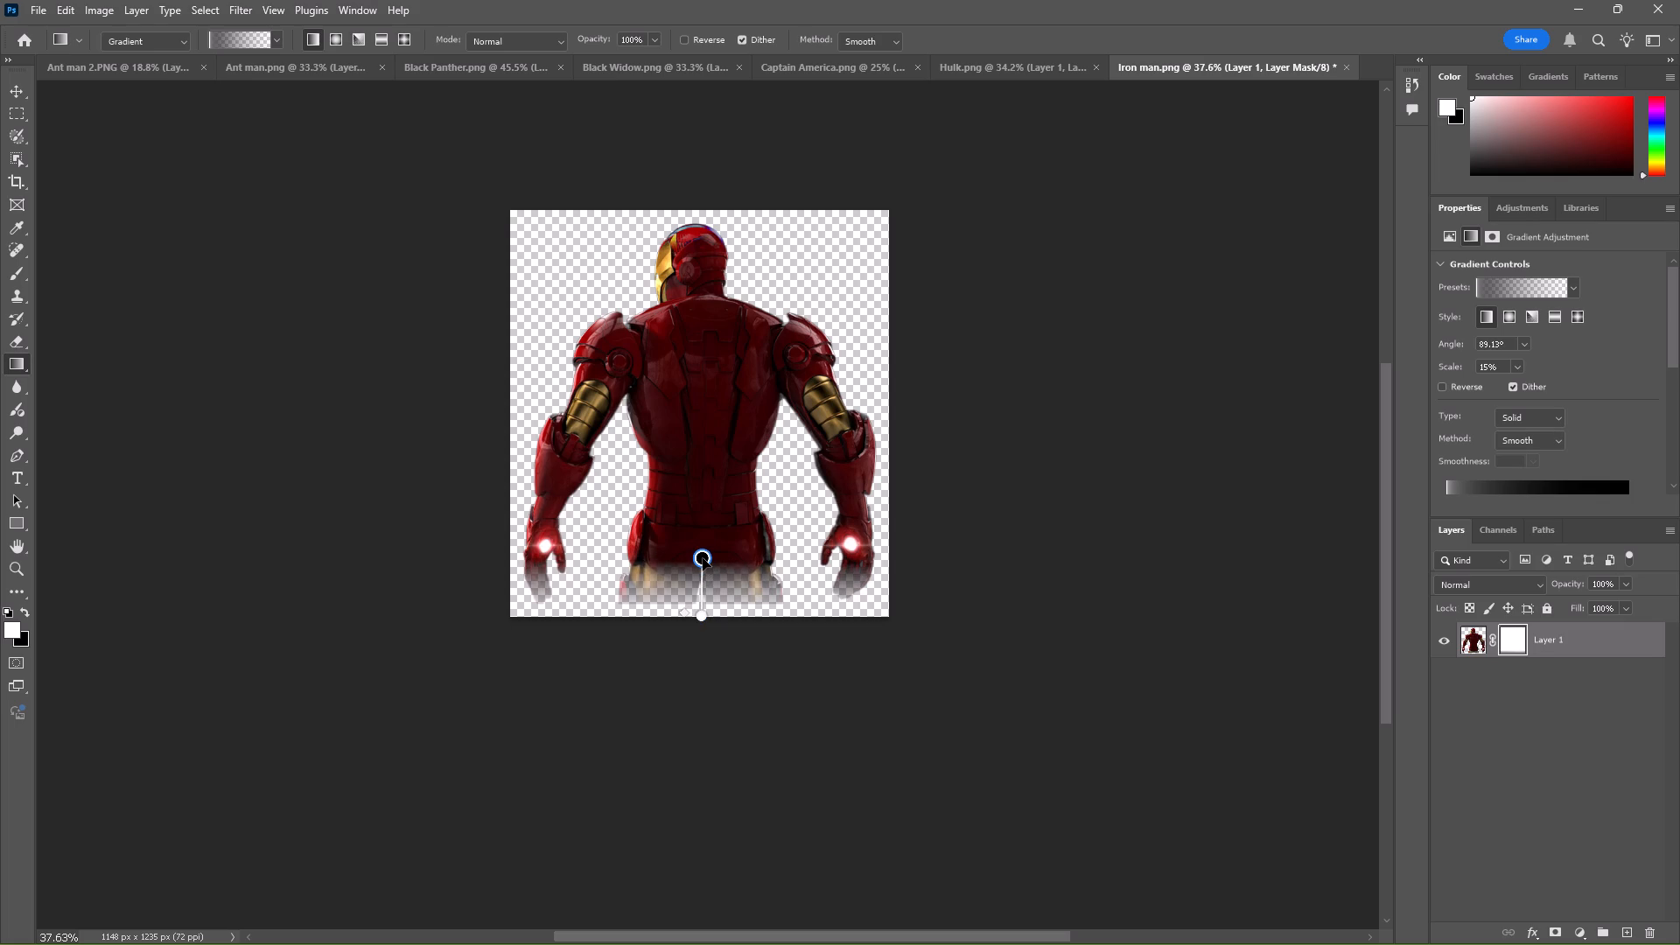
click(702, 616)
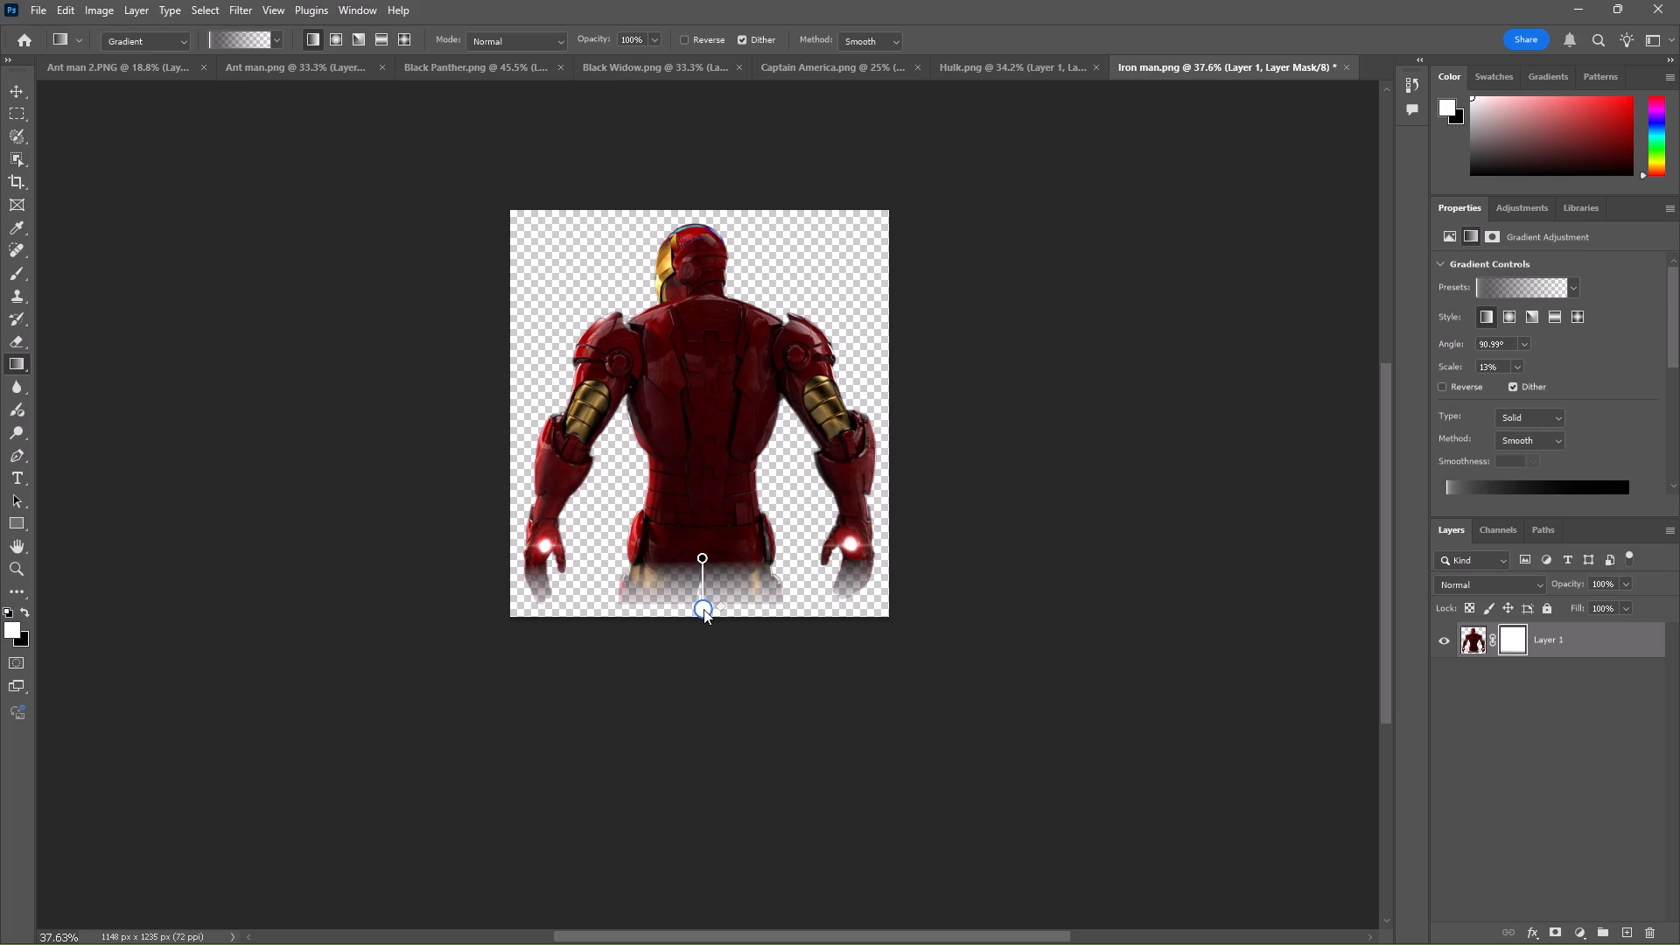
drag(704, 560, 705, 548)
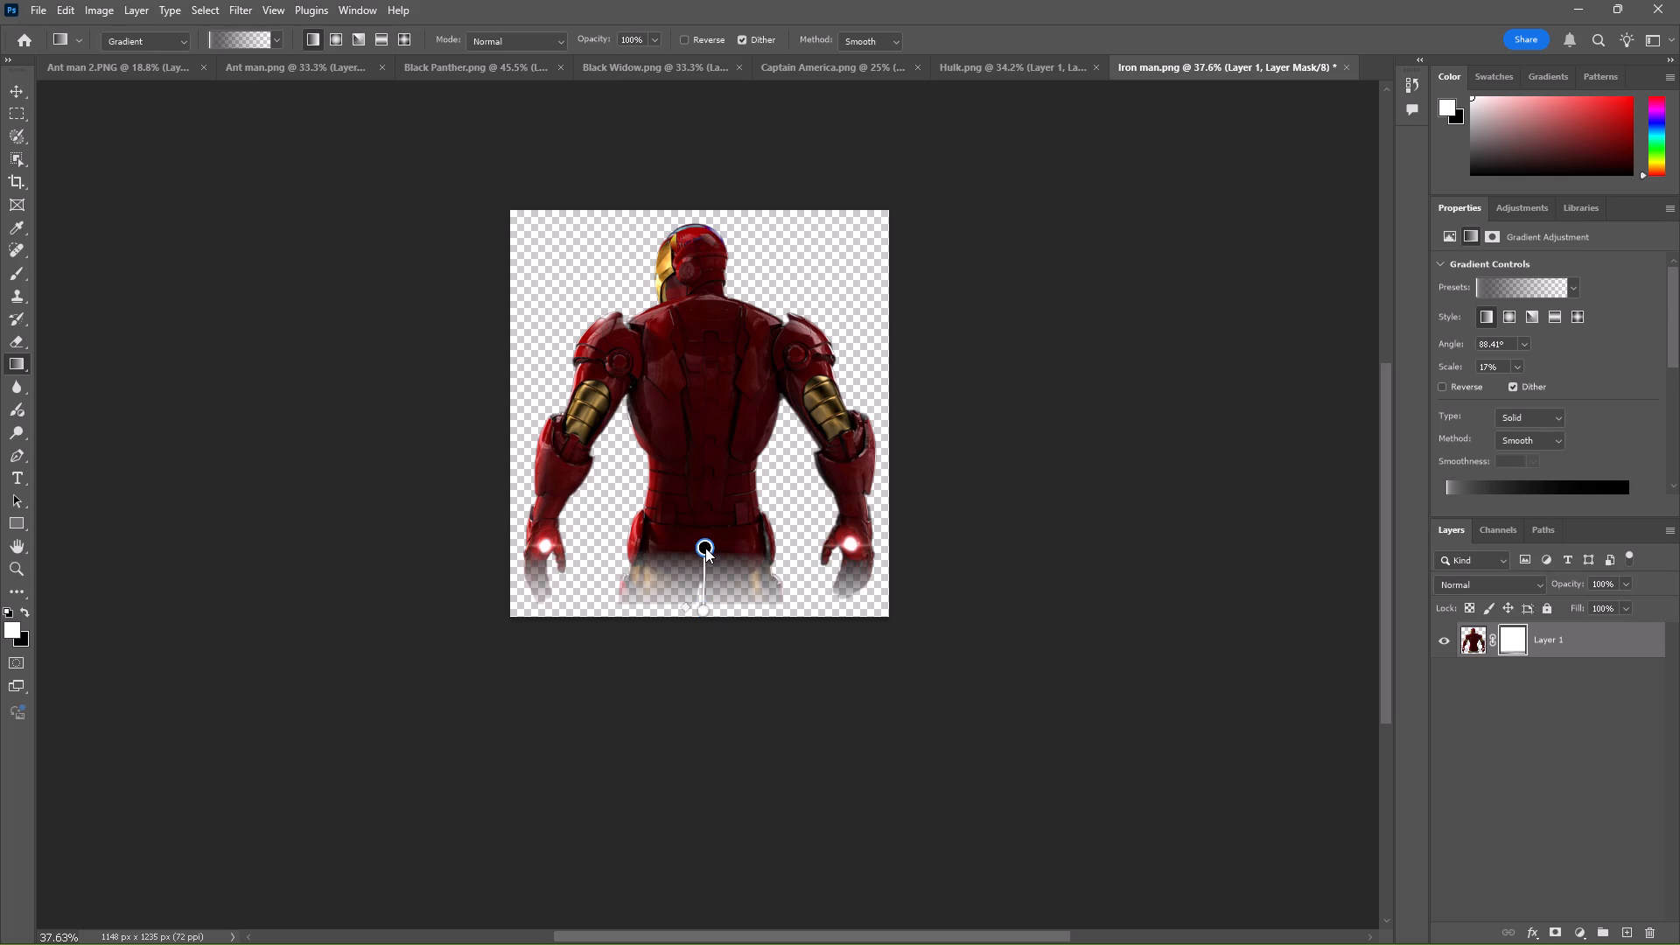
drag(705, 548, 701, 542)
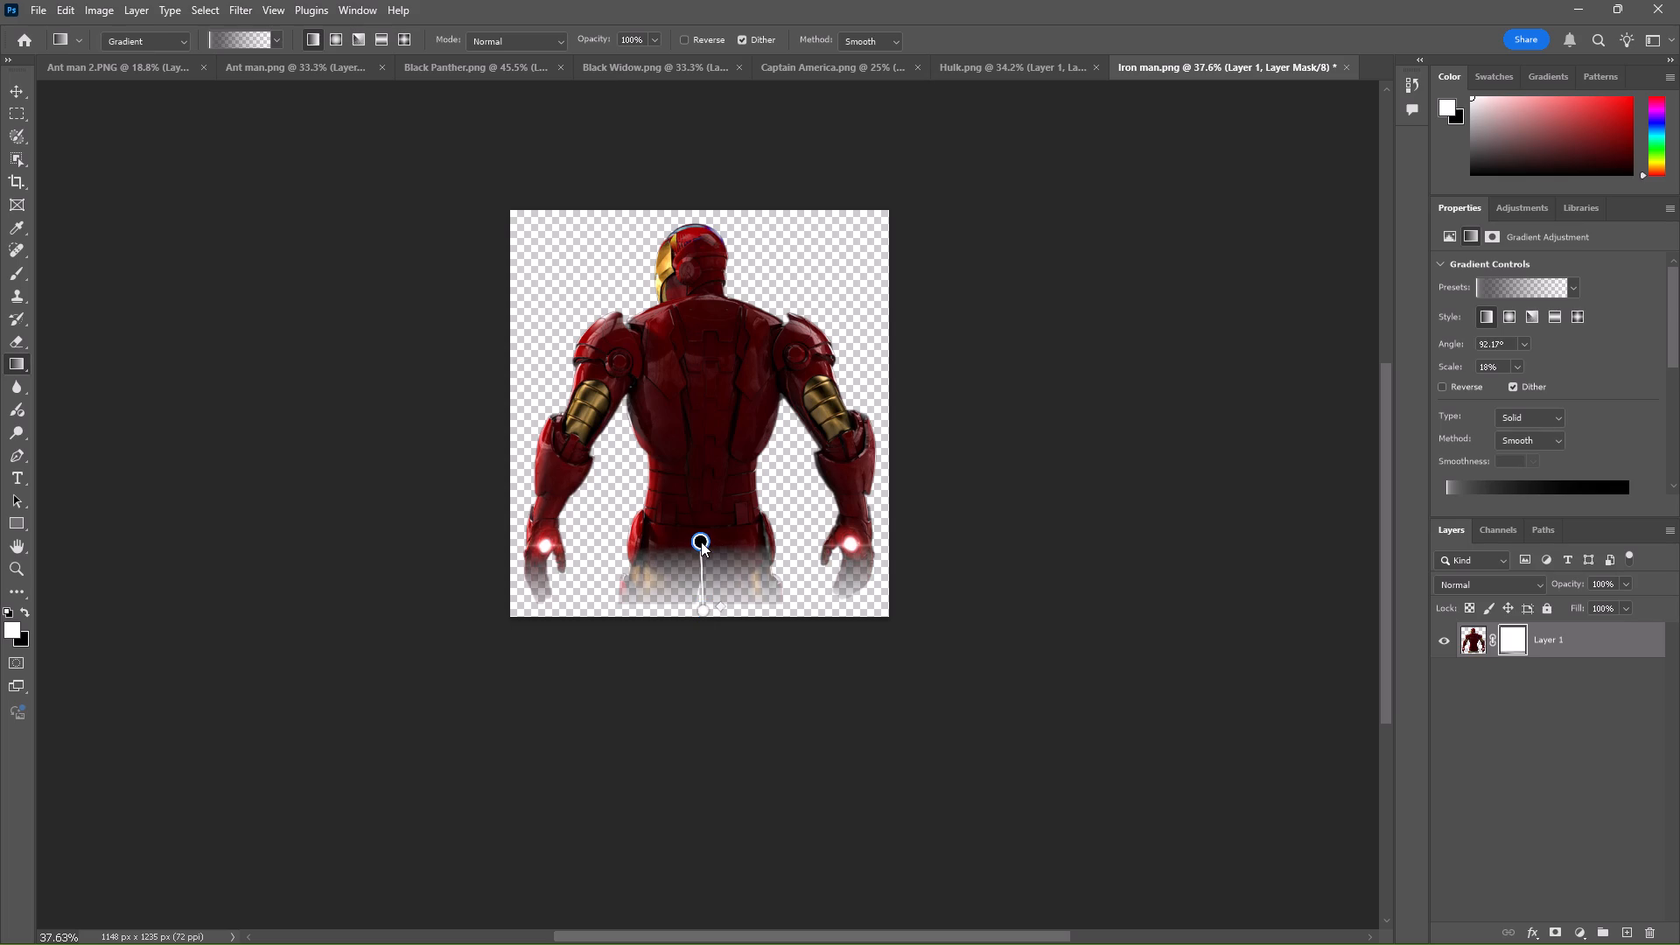
drag(701, 542, 704, 541)
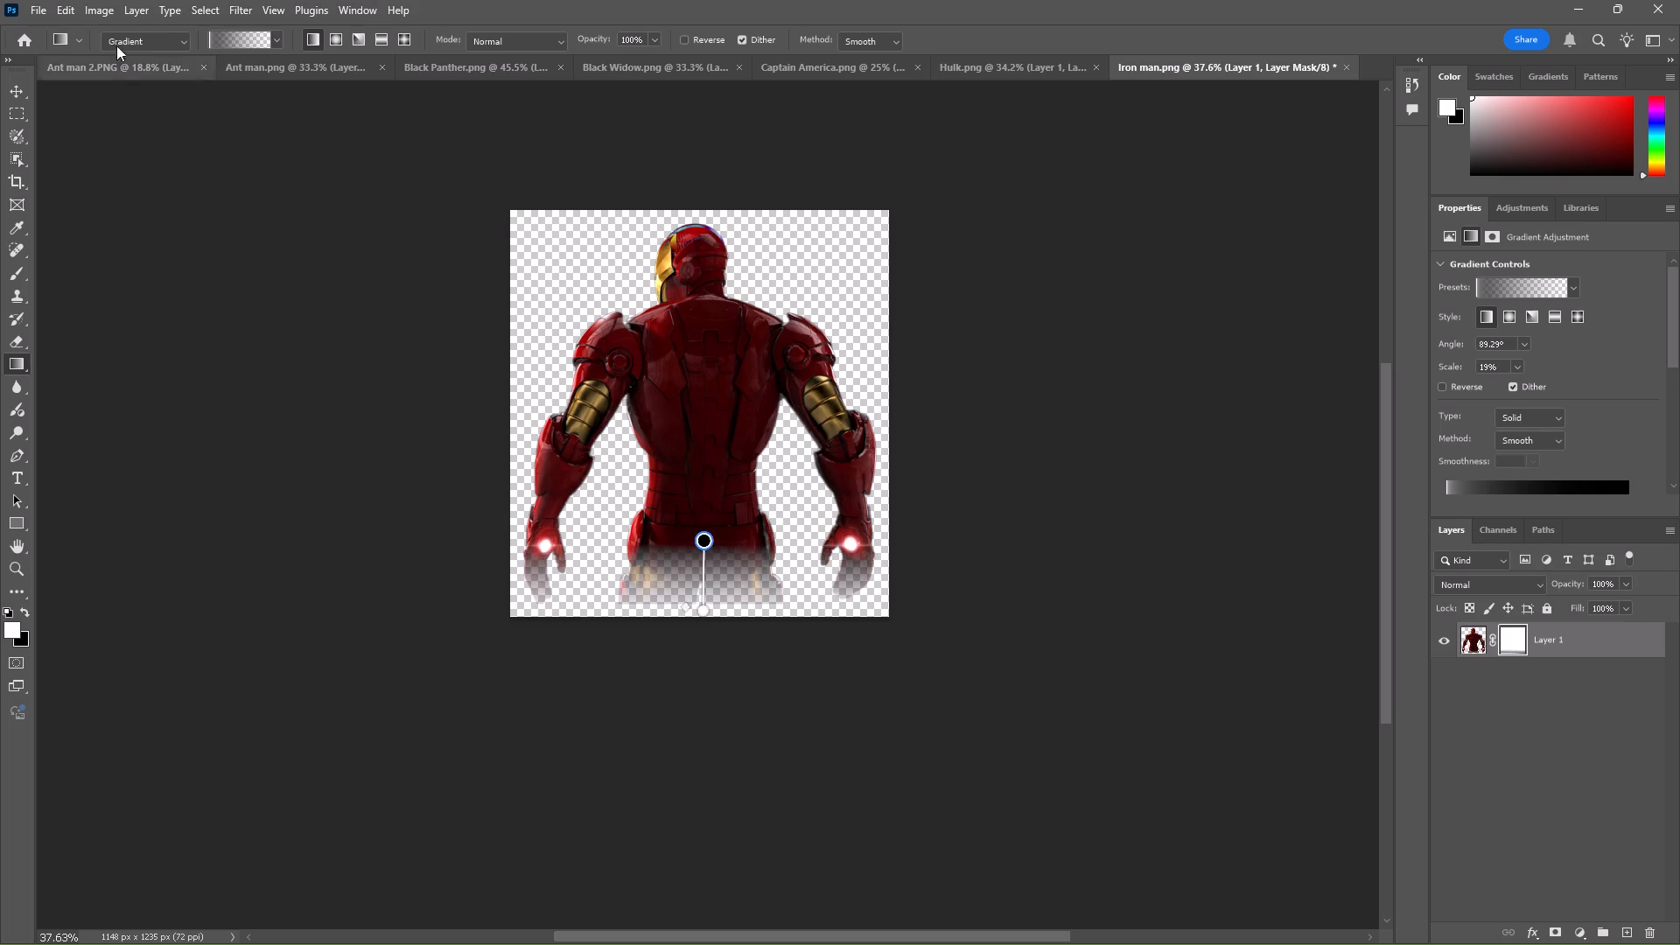
Quick-export the faded Iron Man as a PNG over the existing Iron man file in the 02. Heroes folder.
click(40, 2)
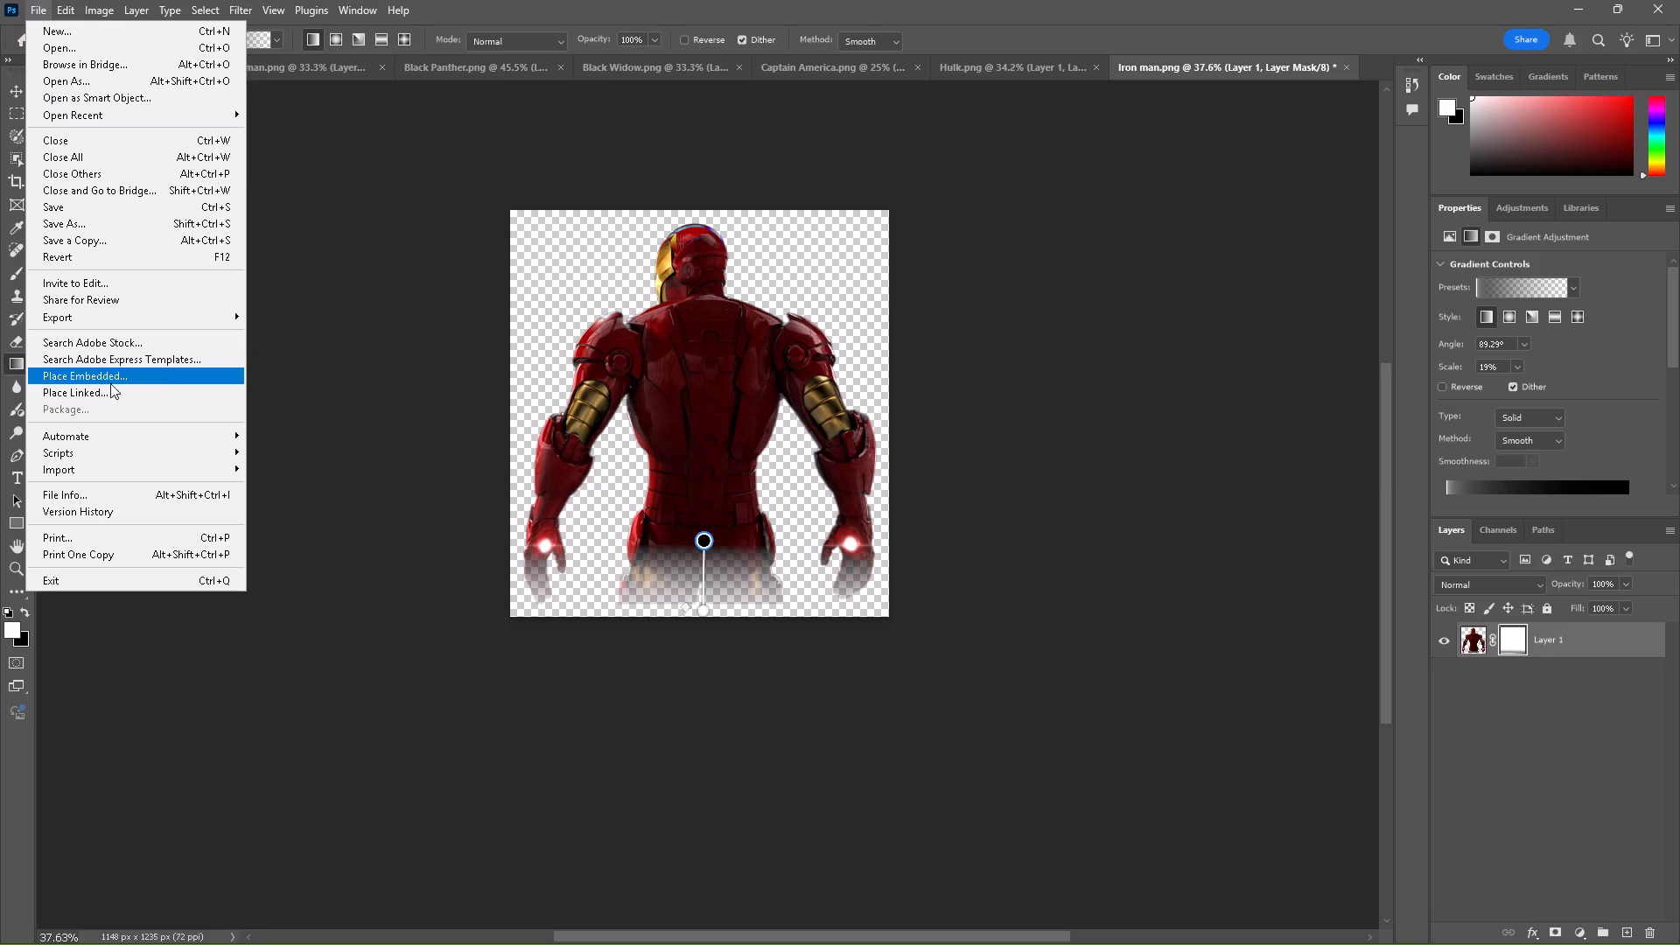
click(278, 315)
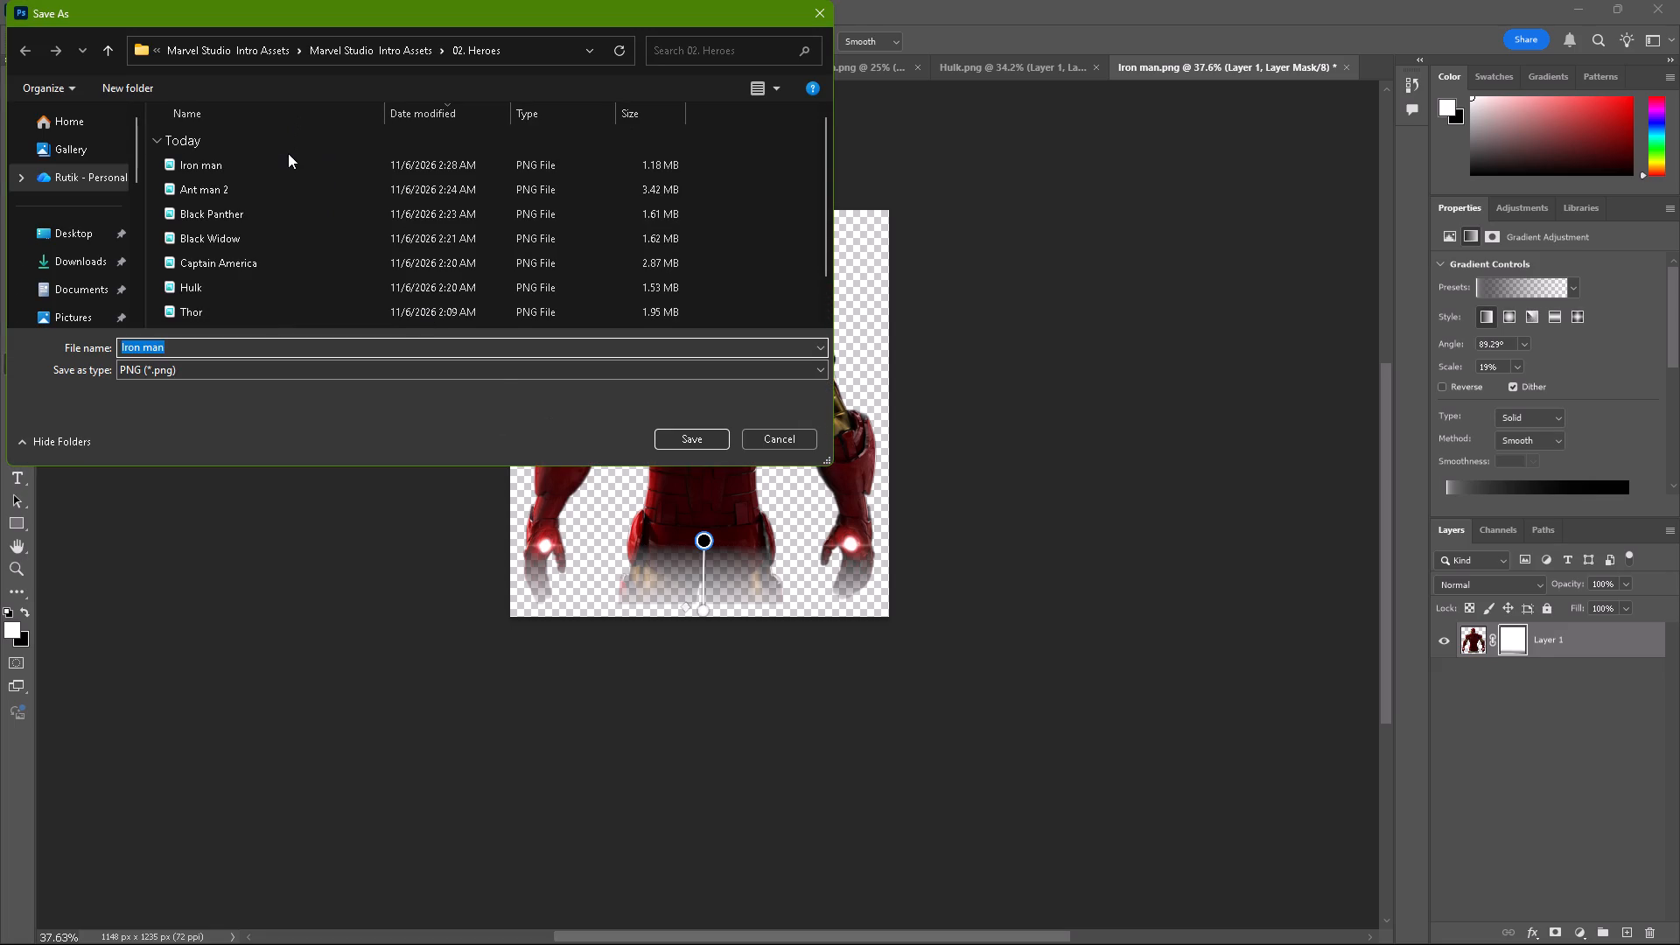
click(279, 169)
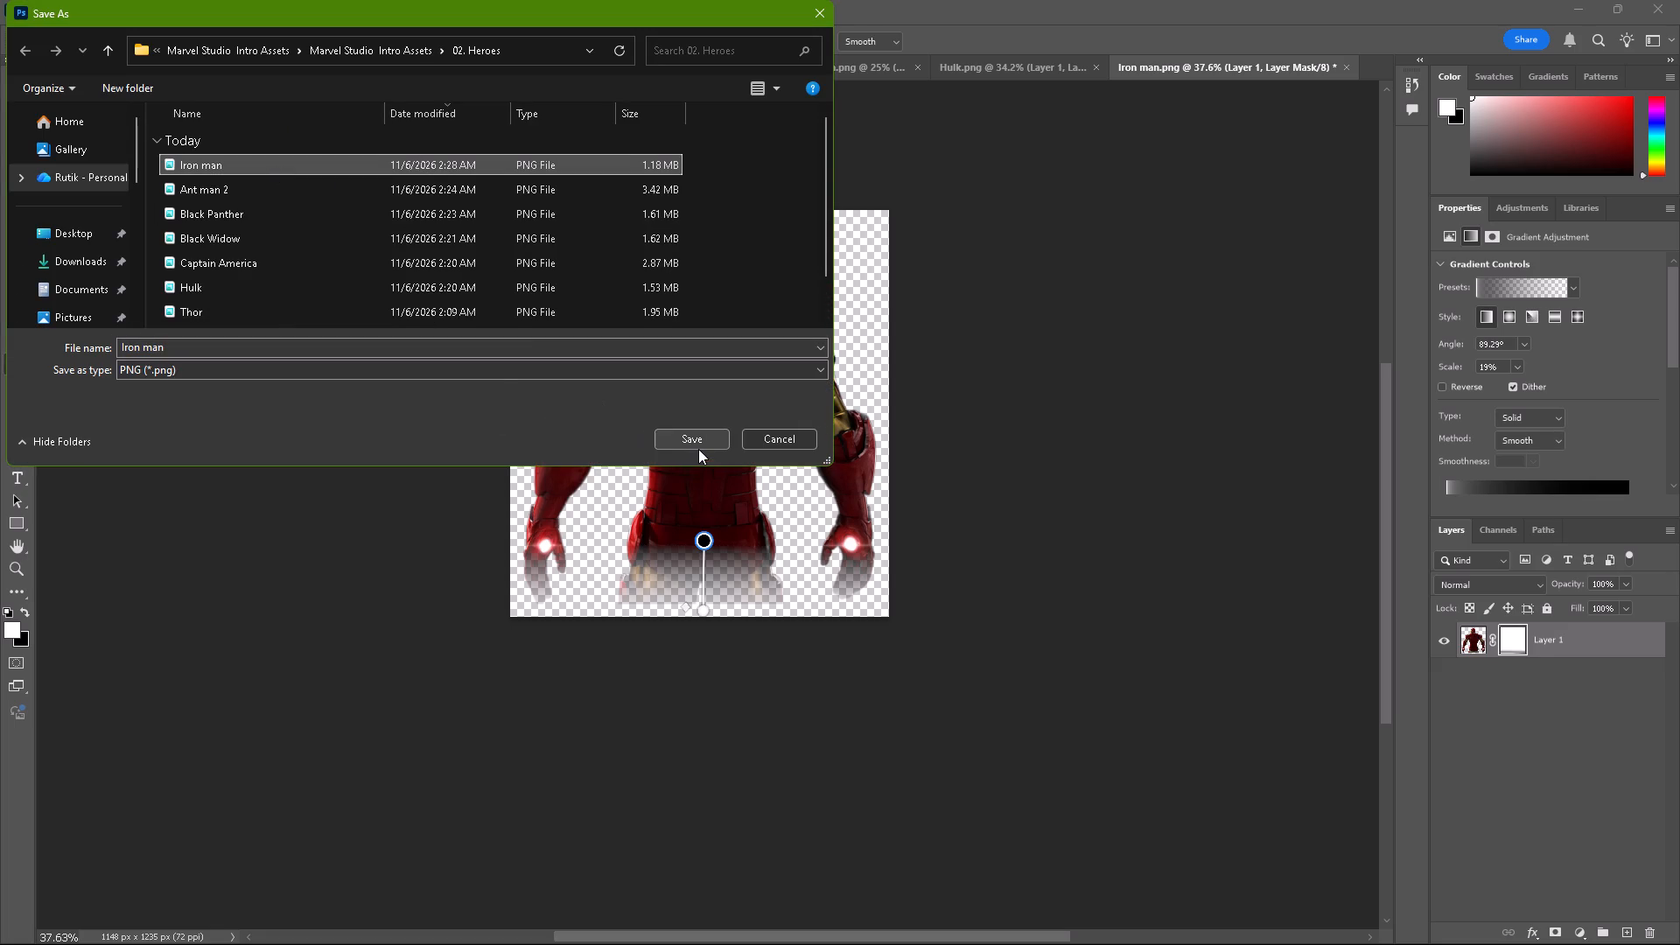
click(699, 447)
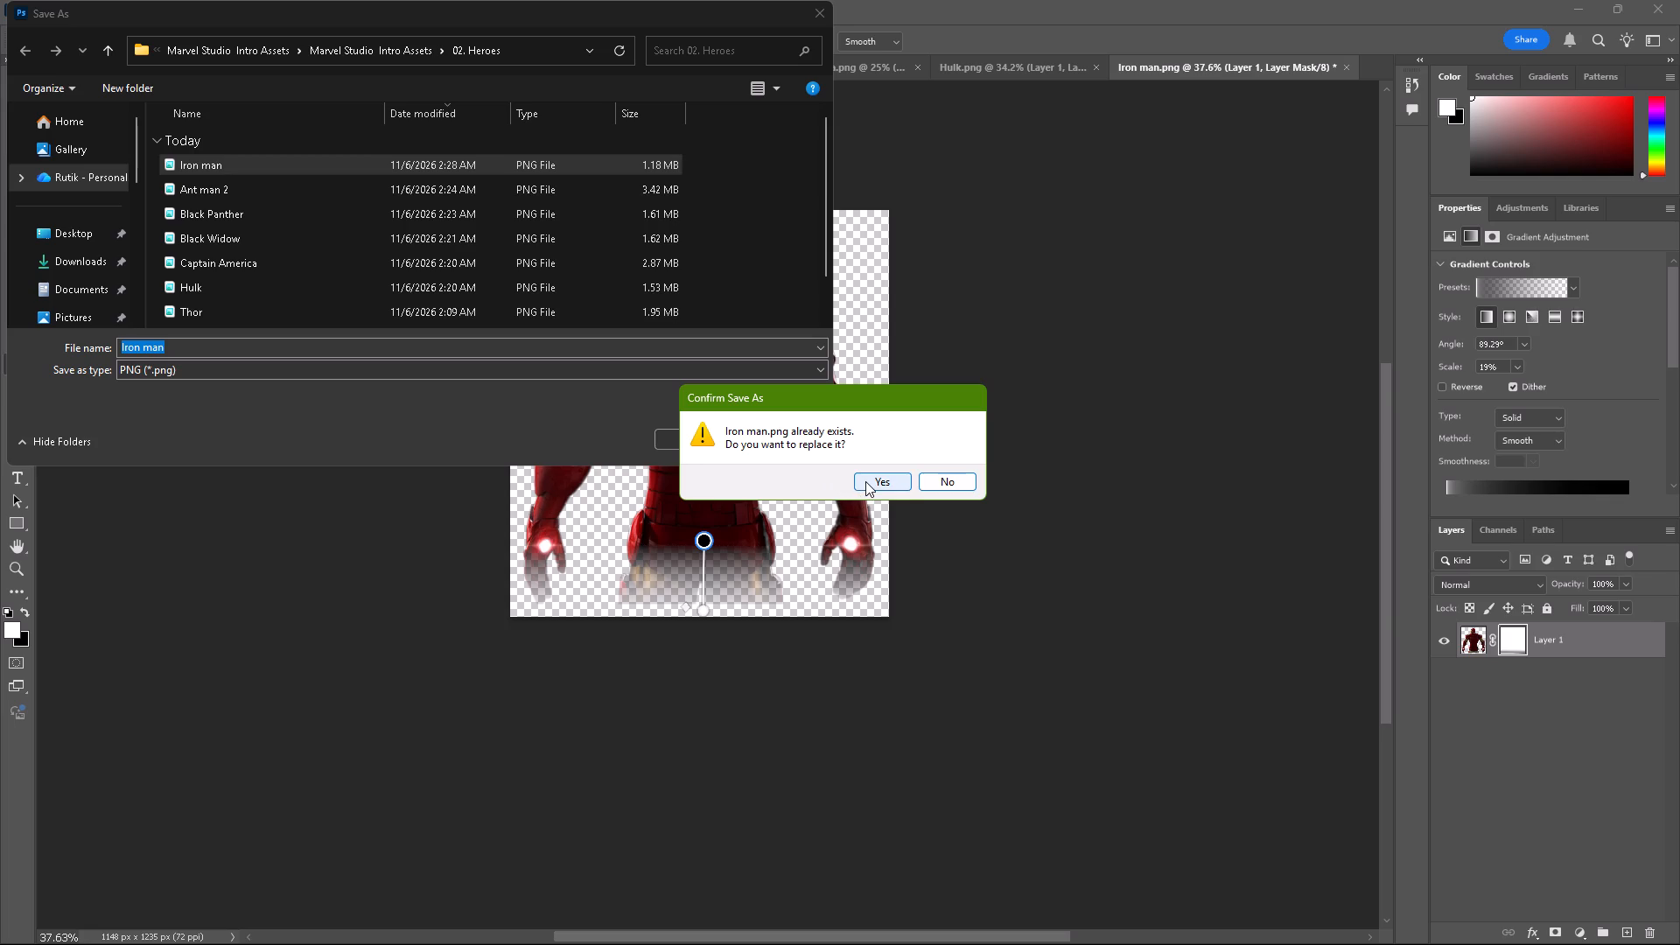
click(867, 481)
scroll(867, 481, down, 2)
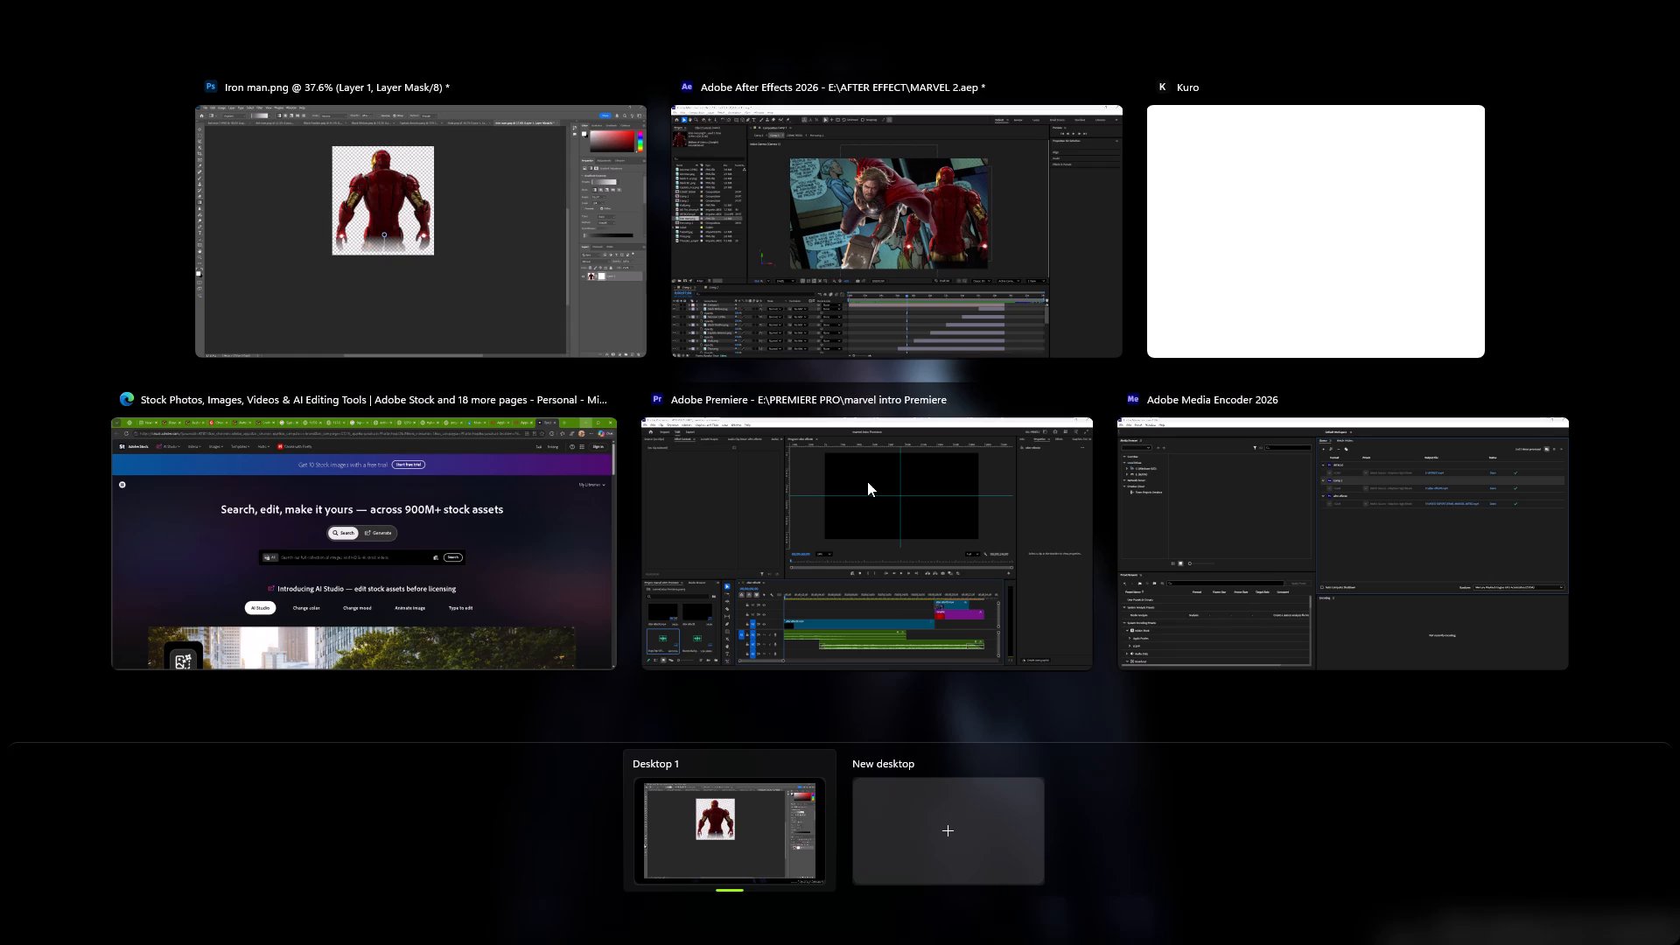
Switch to After Effects, reload Iron man.png and replace its footage with the re-exported Iron man file from 02. Heroes.
click(946, 306)
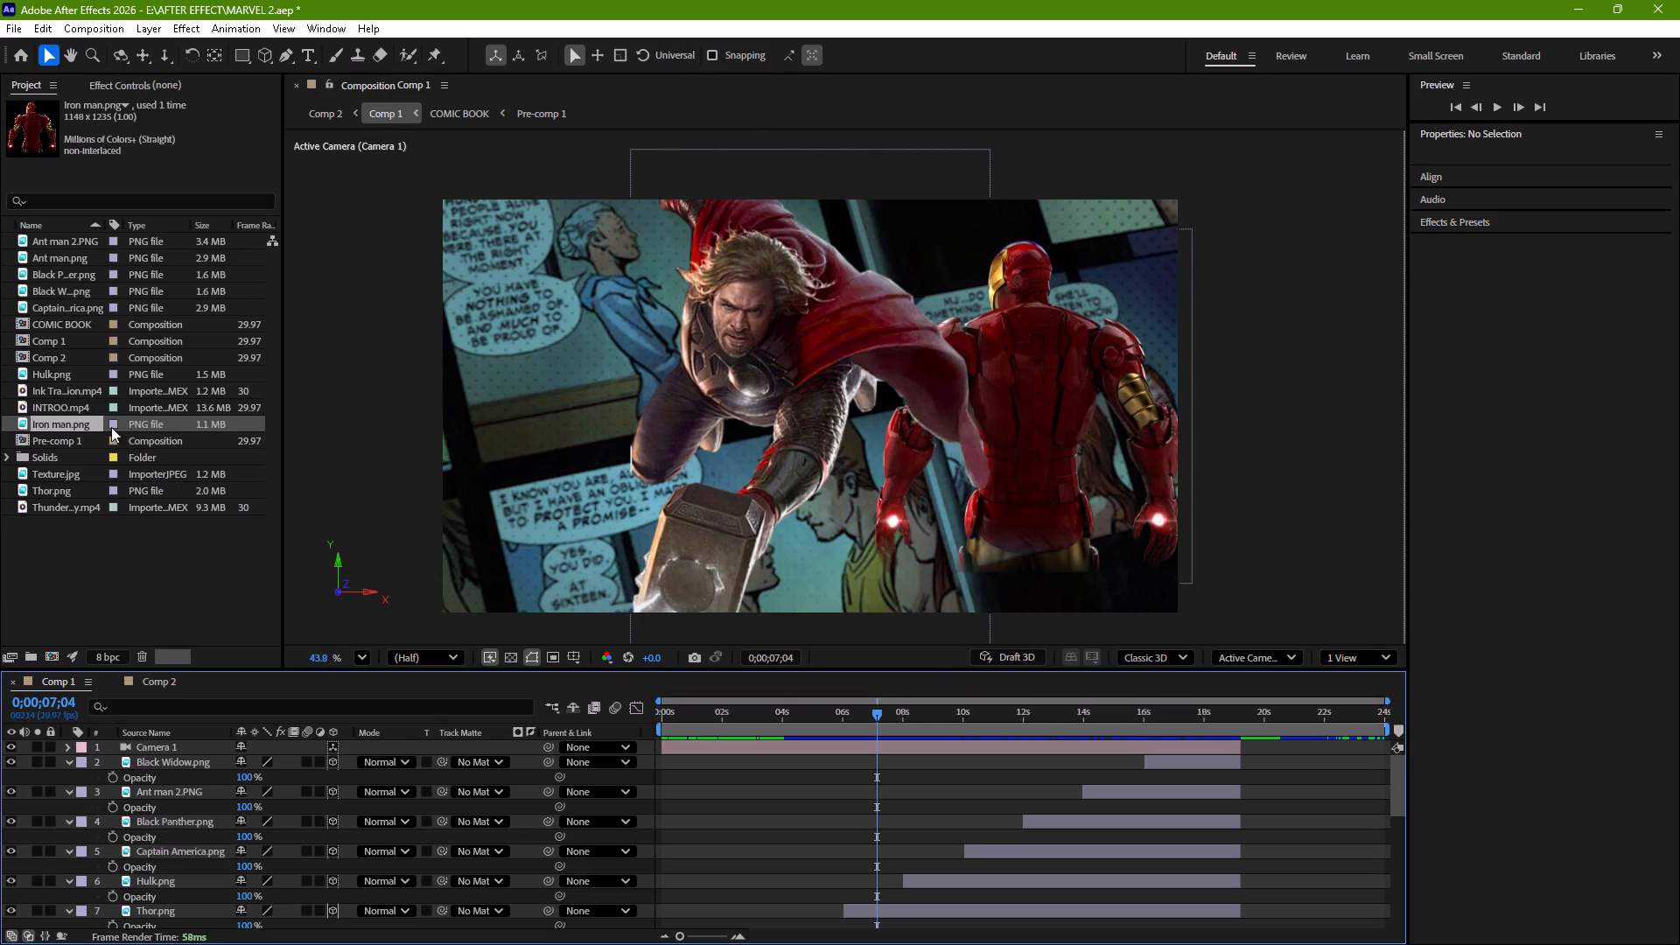
right_click(69, 422)
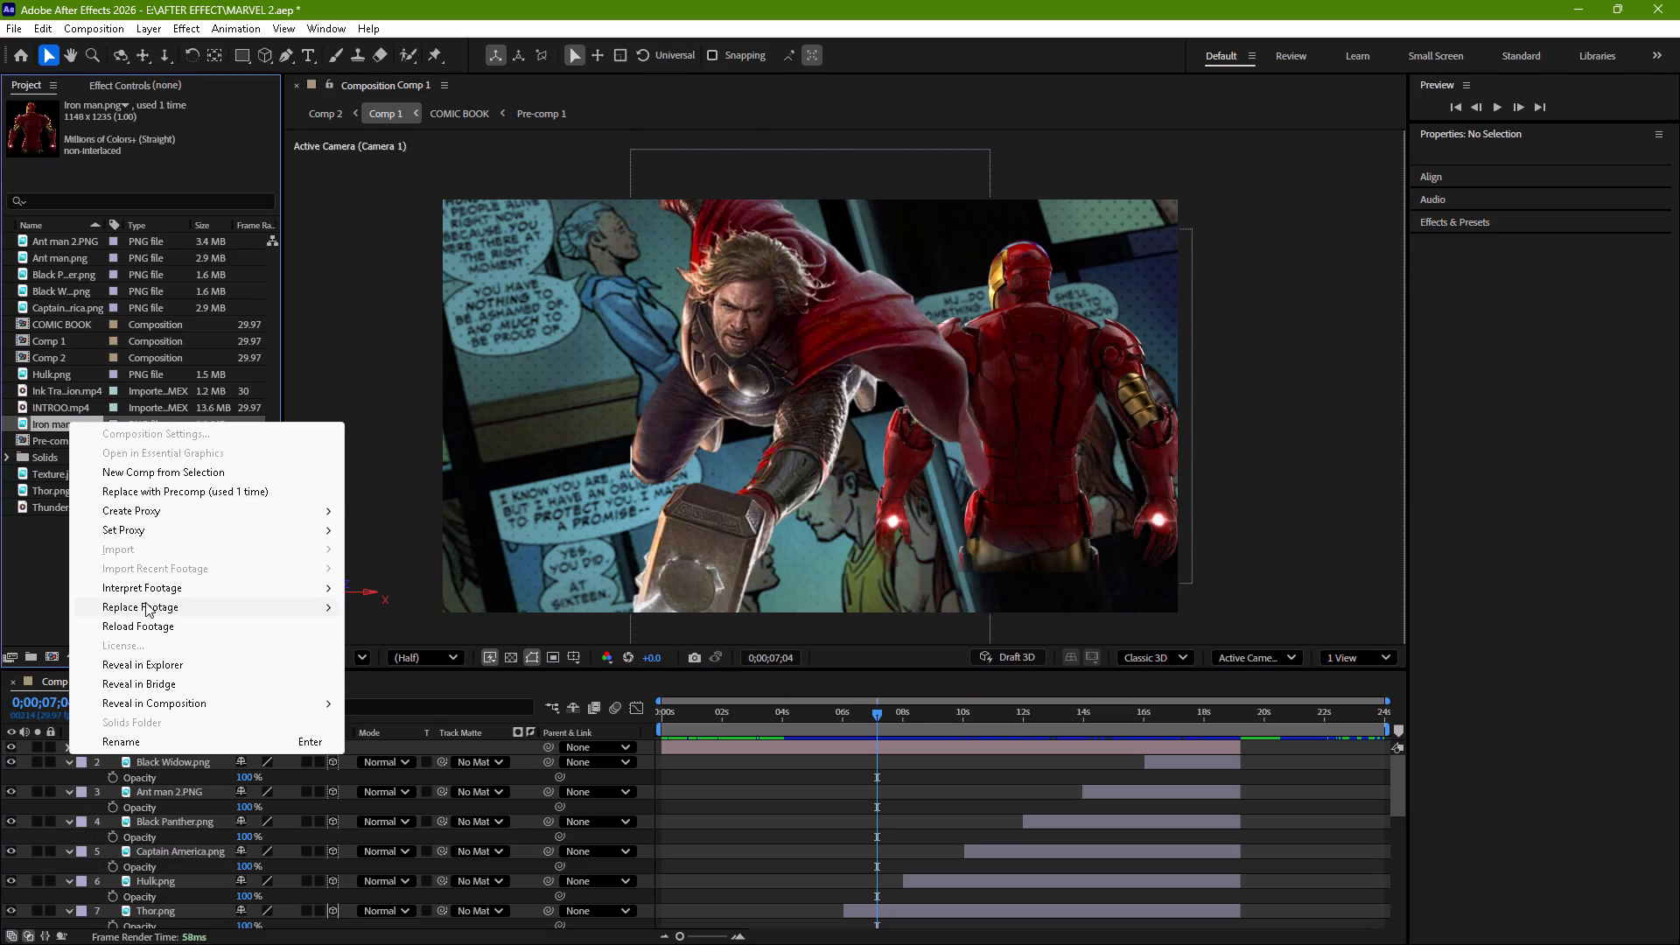
click(161, 626)
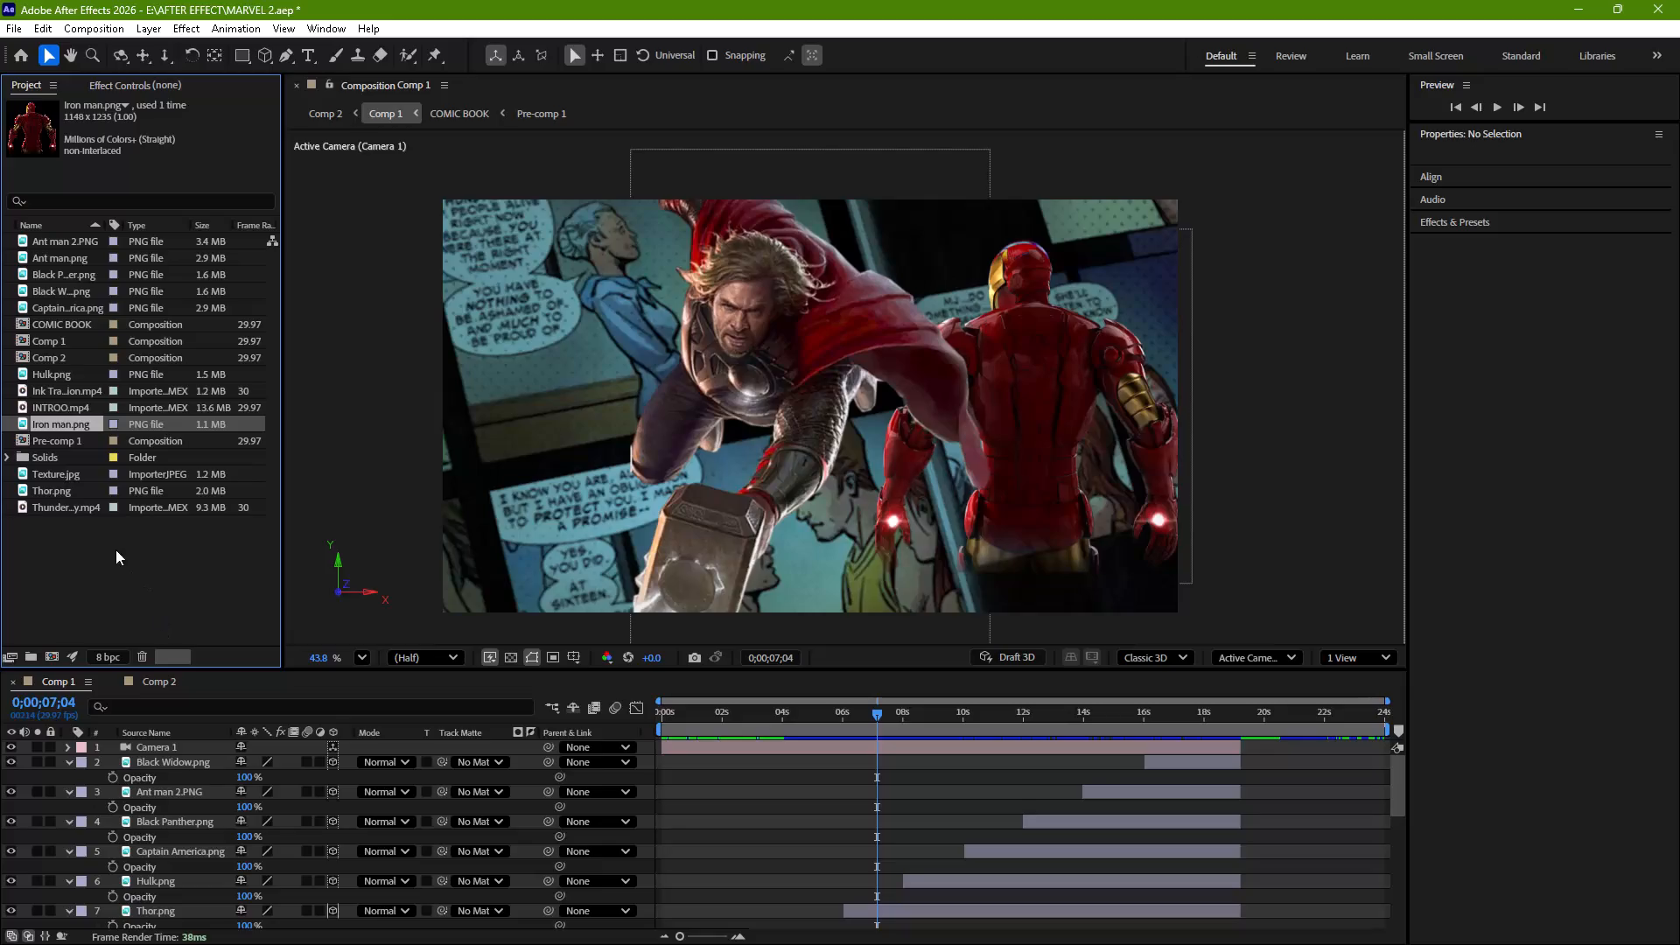
click(53, 423)
right_click(53, 423)
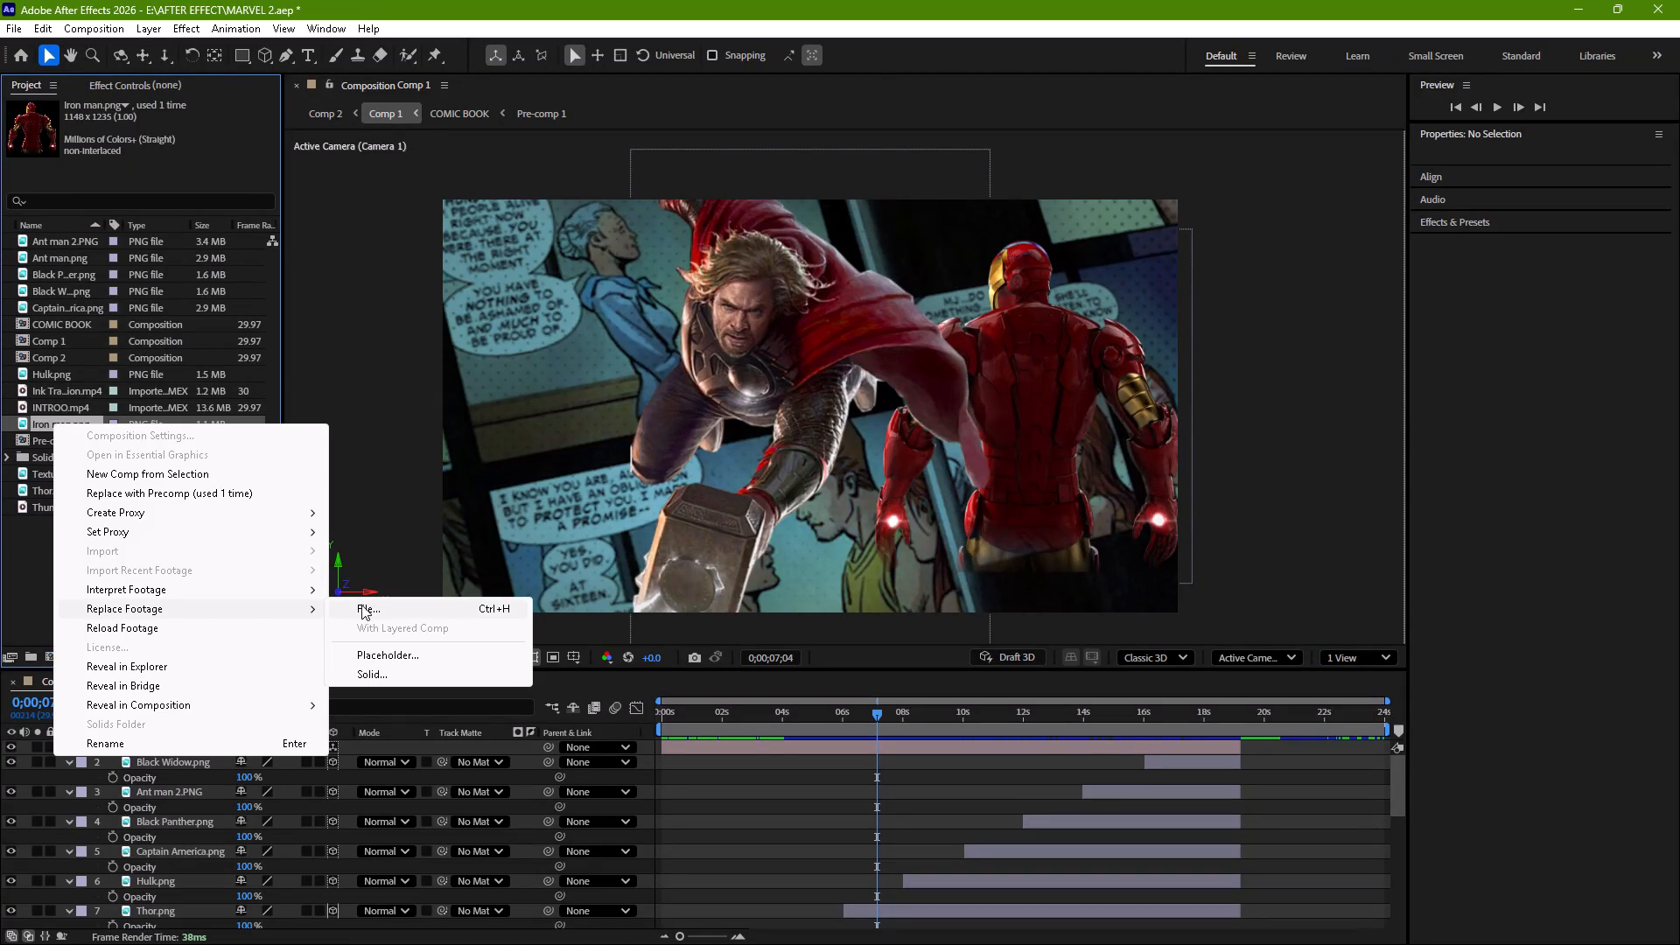
click(371, 604)
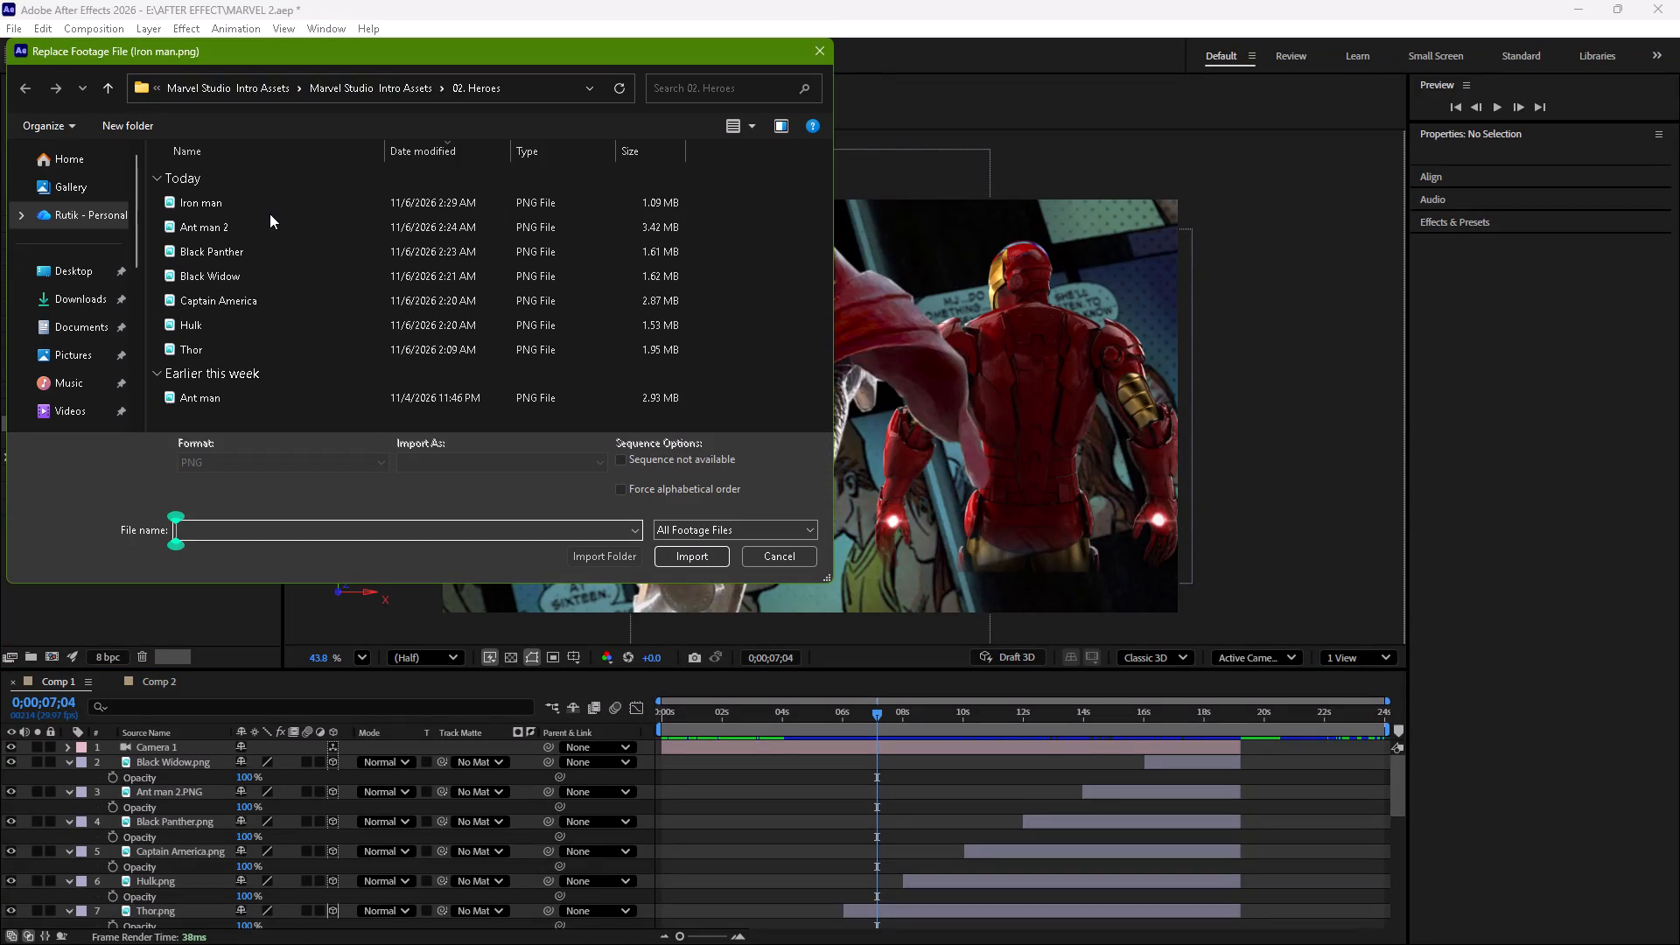
click(242, 202)
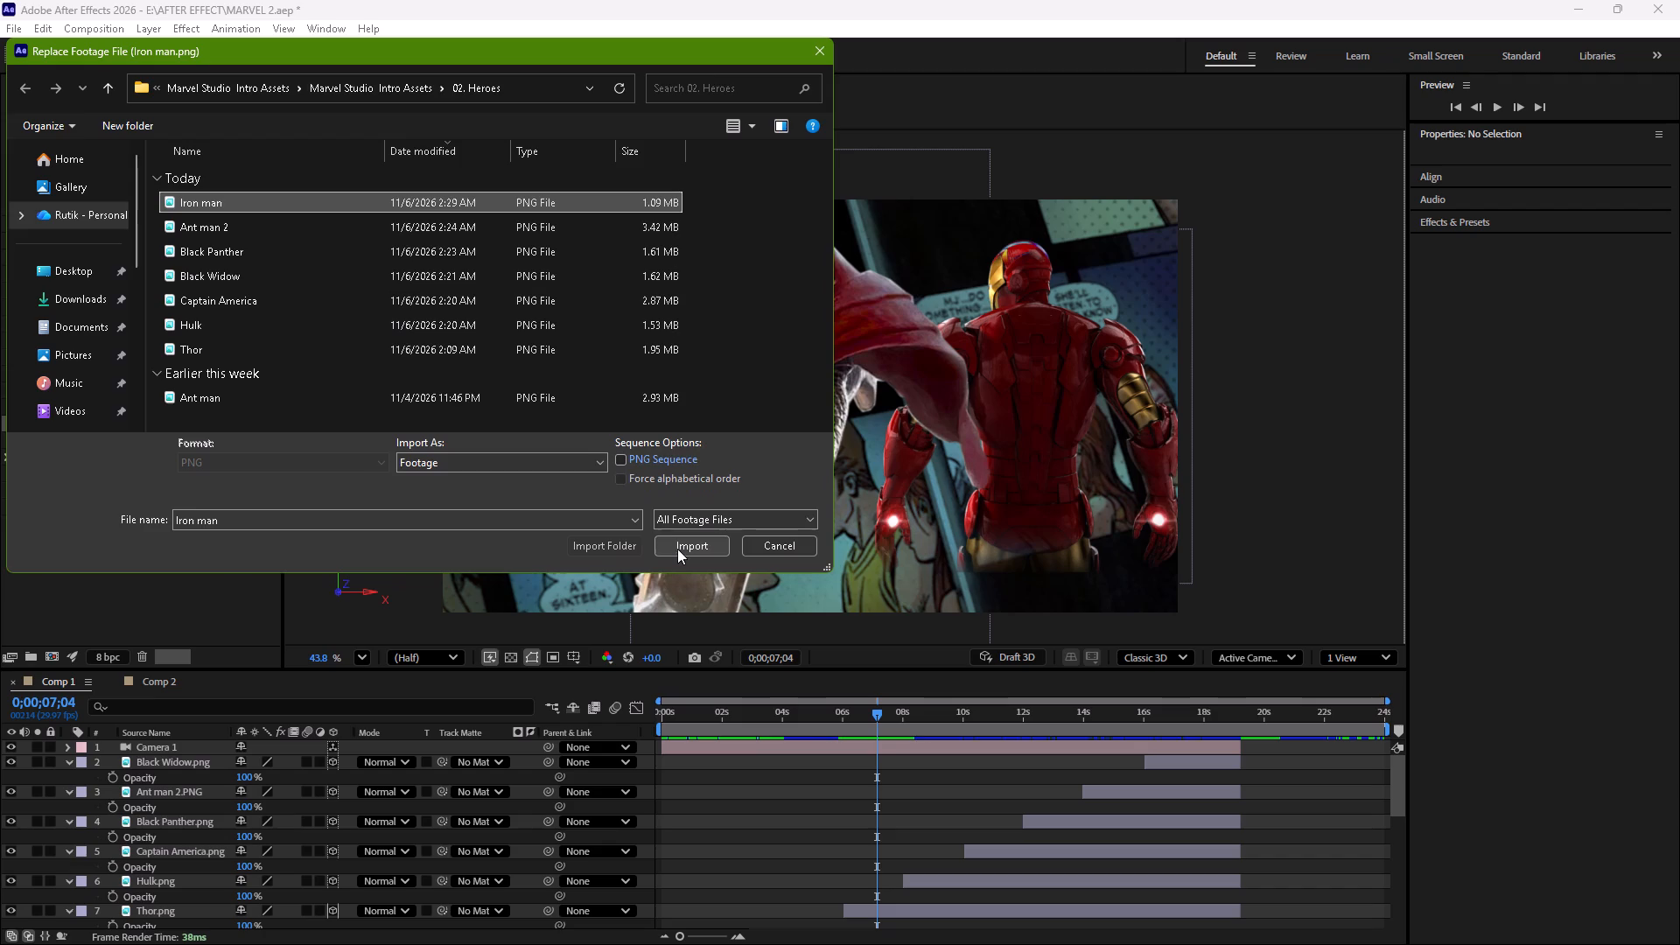
click(678, 549)
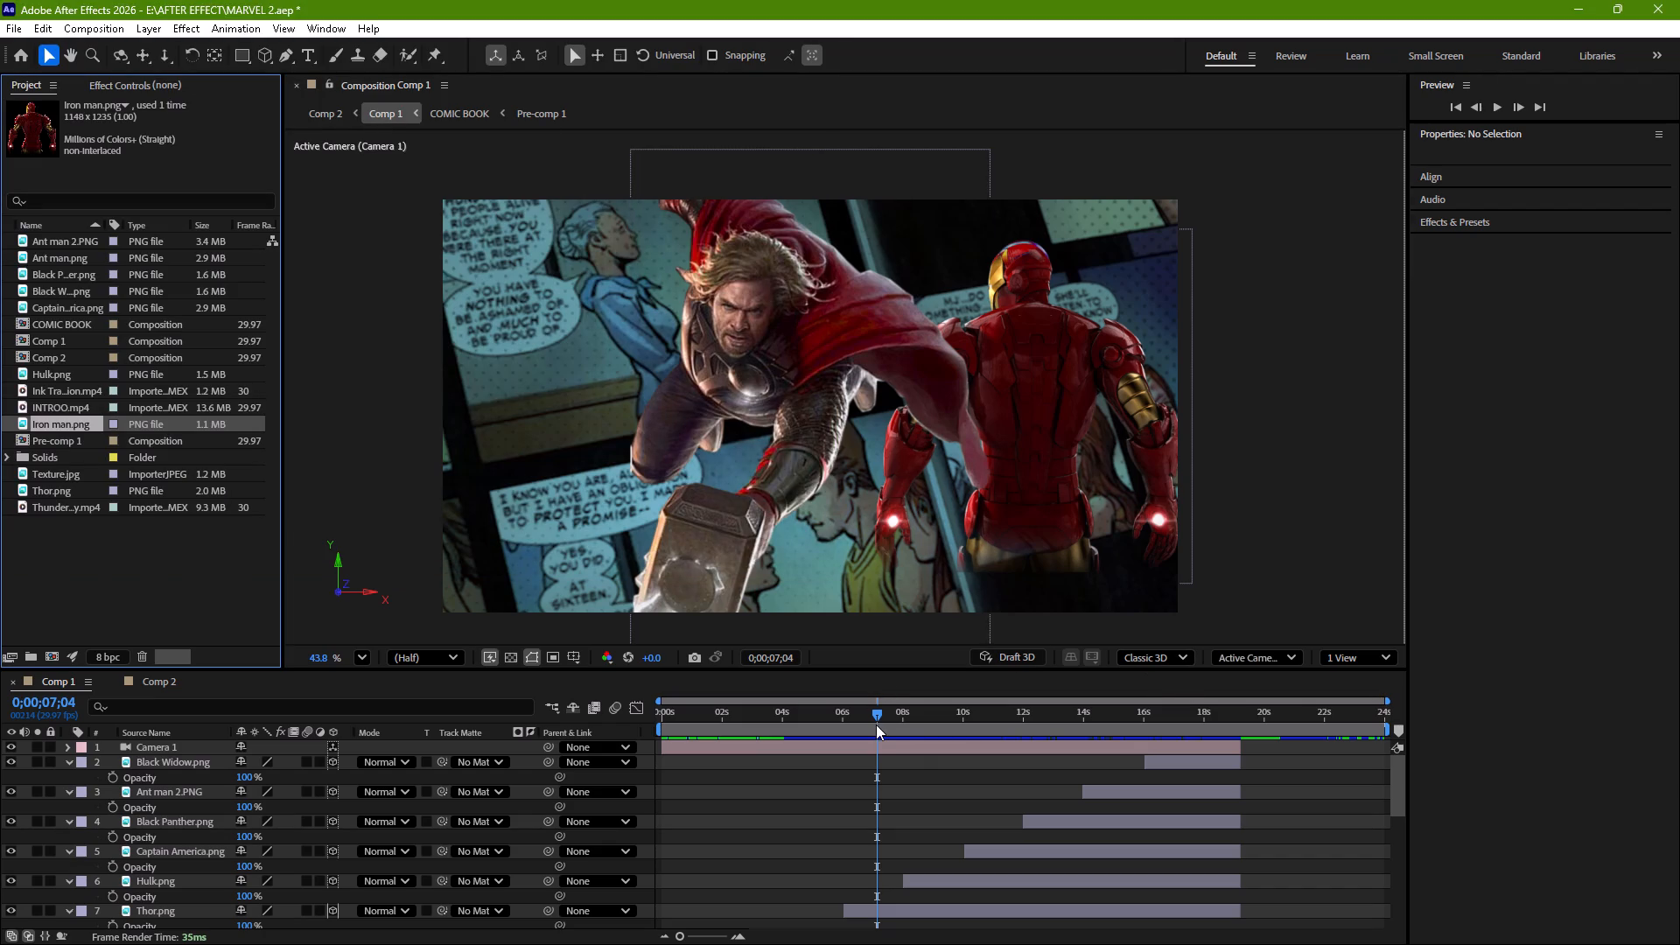
Scrub Comp 1 between about 6 and 10 seconds to examine the lower edges of Iron Man and Hulk.
drag(874, 715, 844, 725)
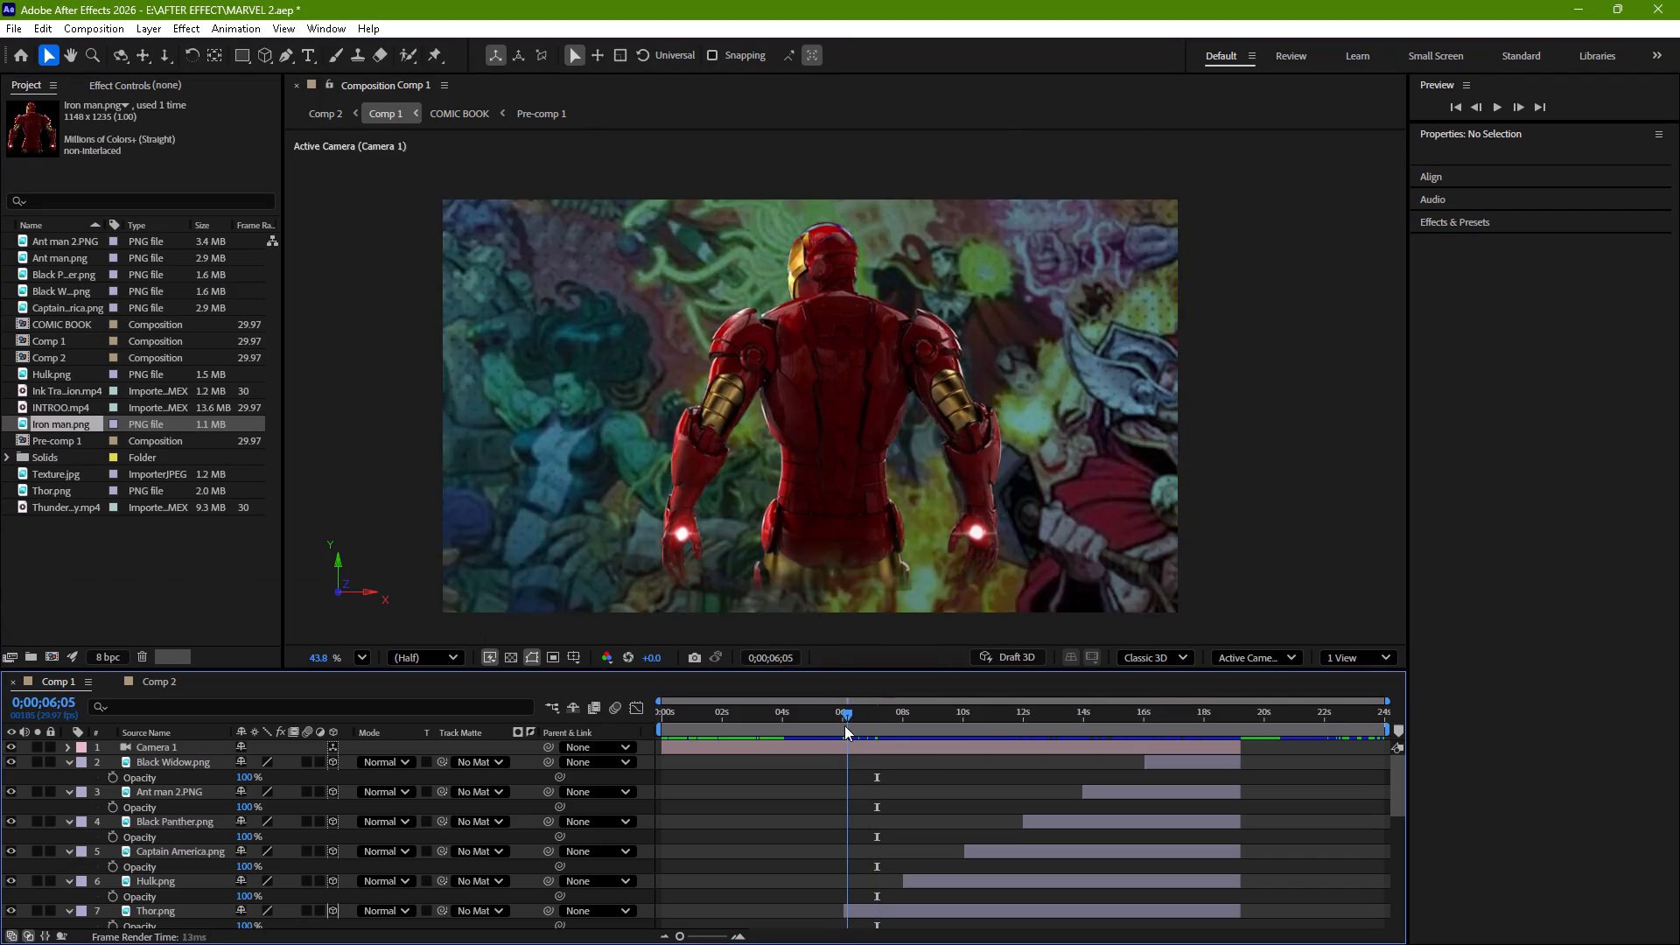
drag(844, 725, 888, 726)
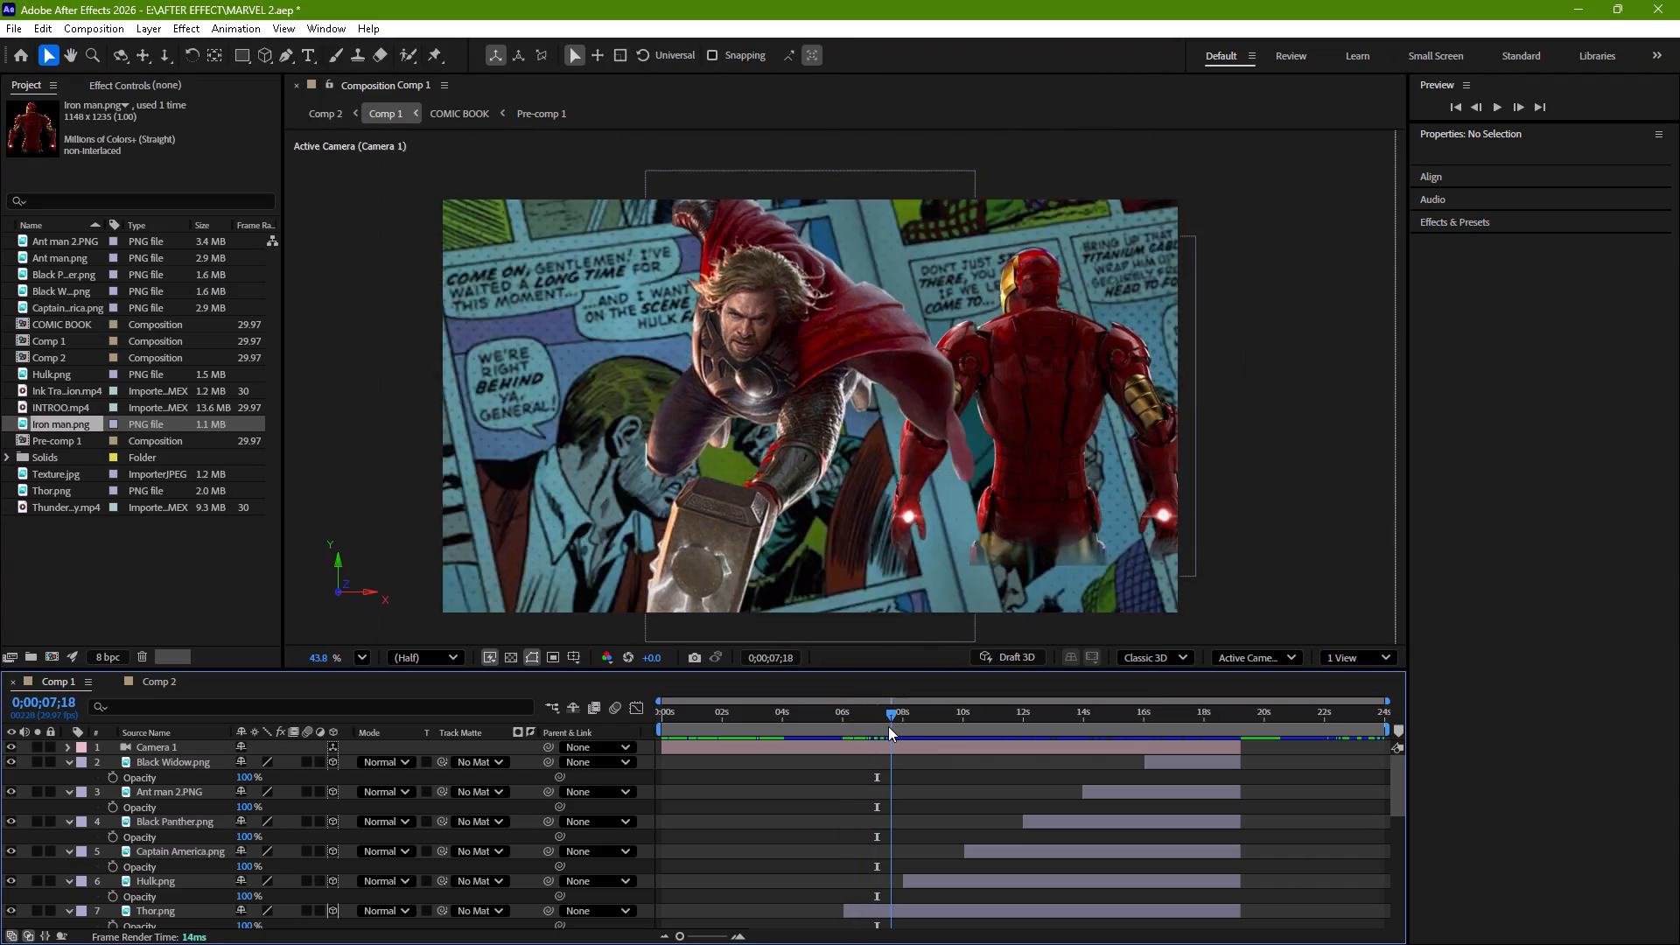
drag(888, 726, 918, 731)
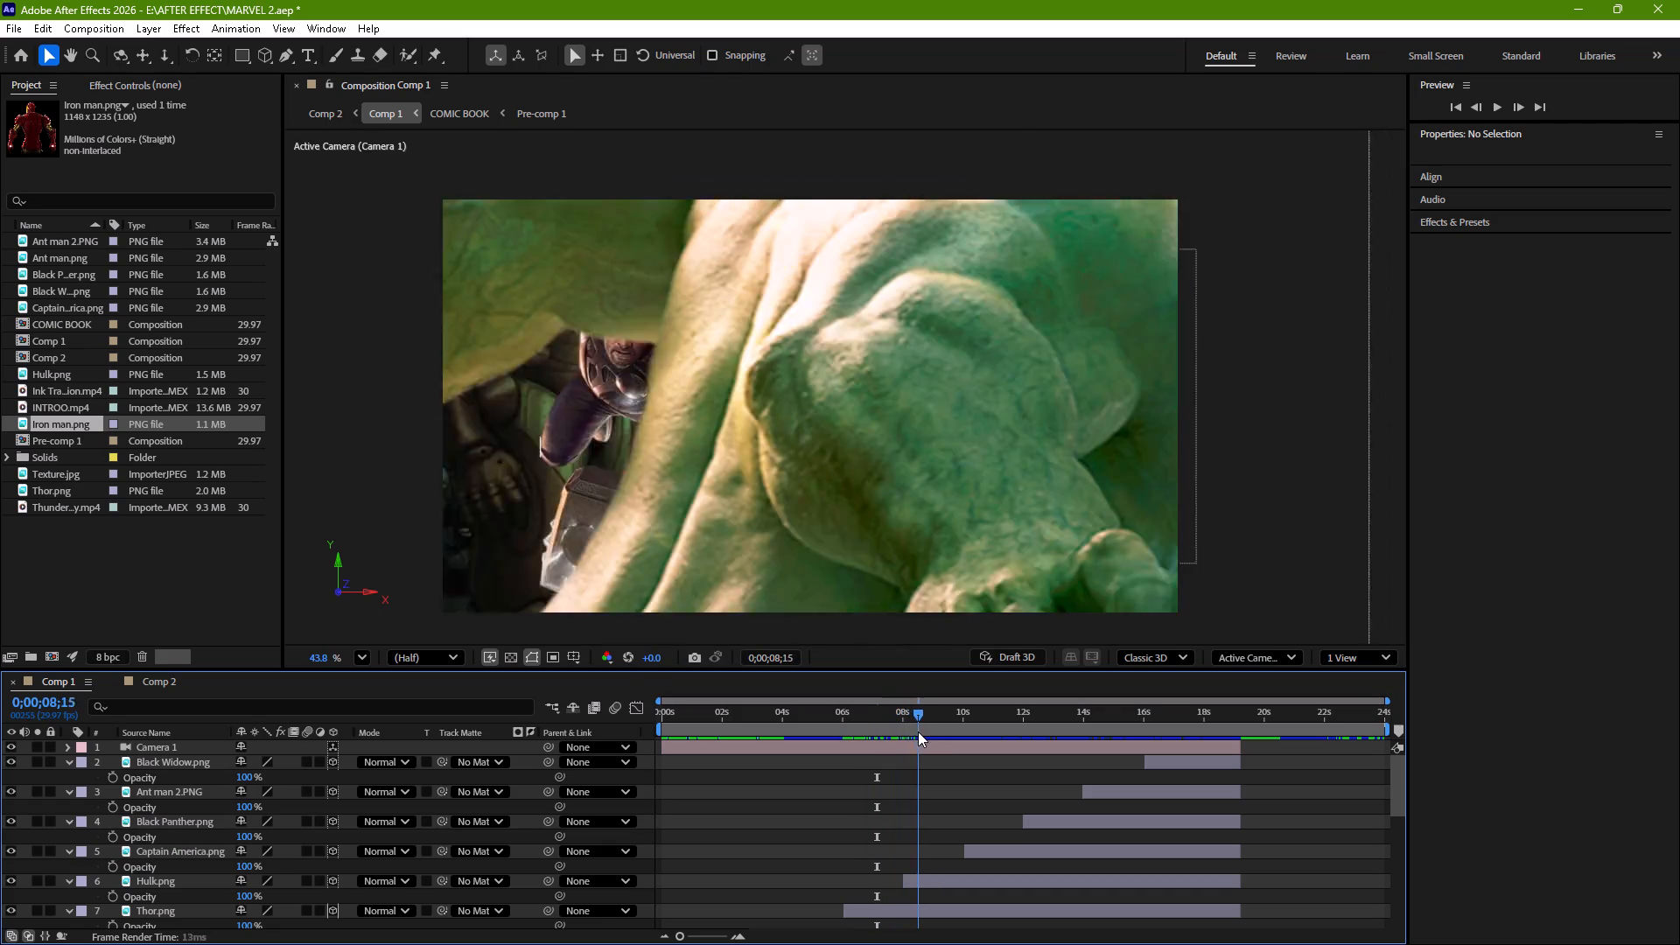
drag(918, 731, 963, 739)
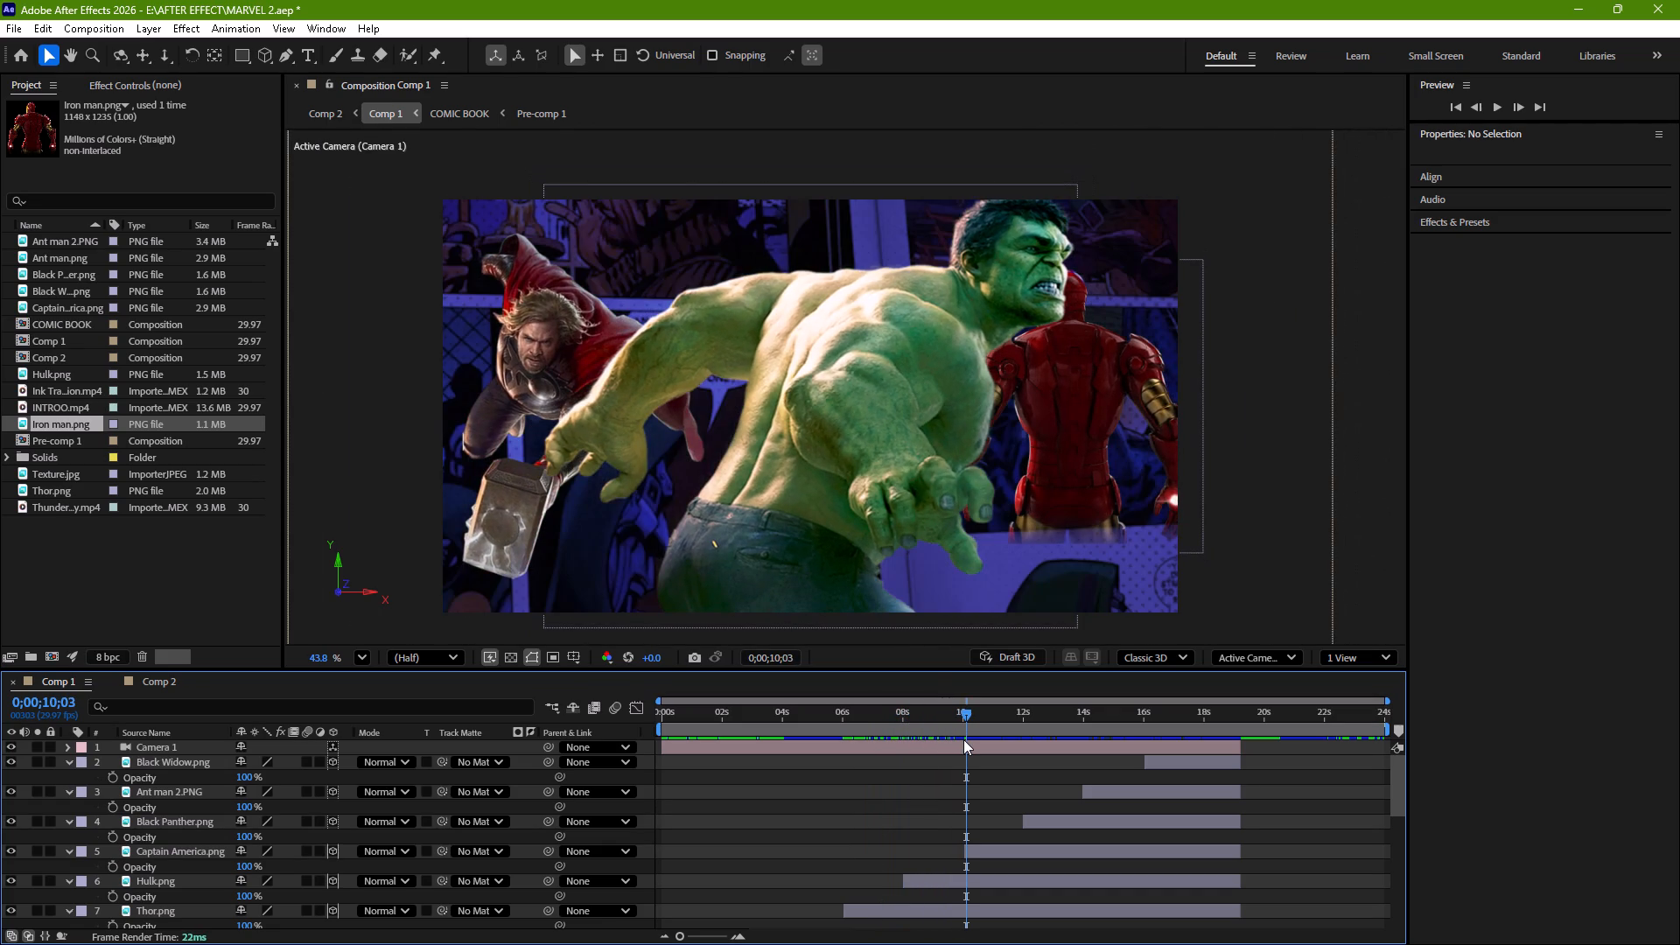
Switch to Photoshop's Hulk.png document and scale the Hulk layer down to 90.92% about the canvas centre.
click(826, 269)
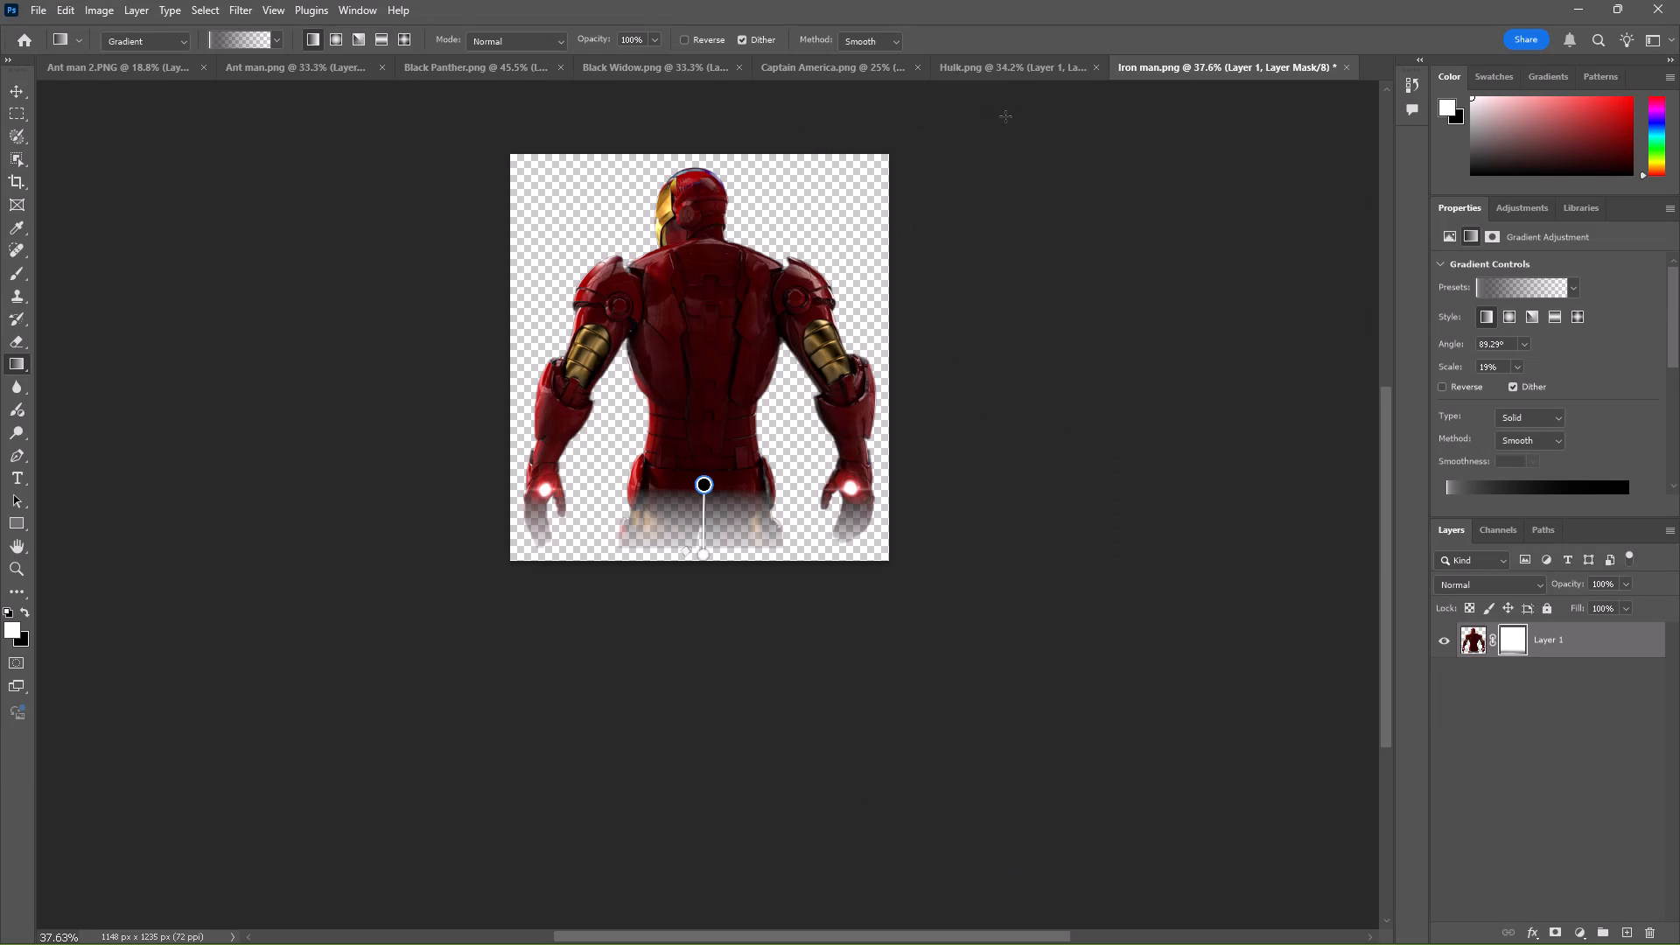
click(986, 67)
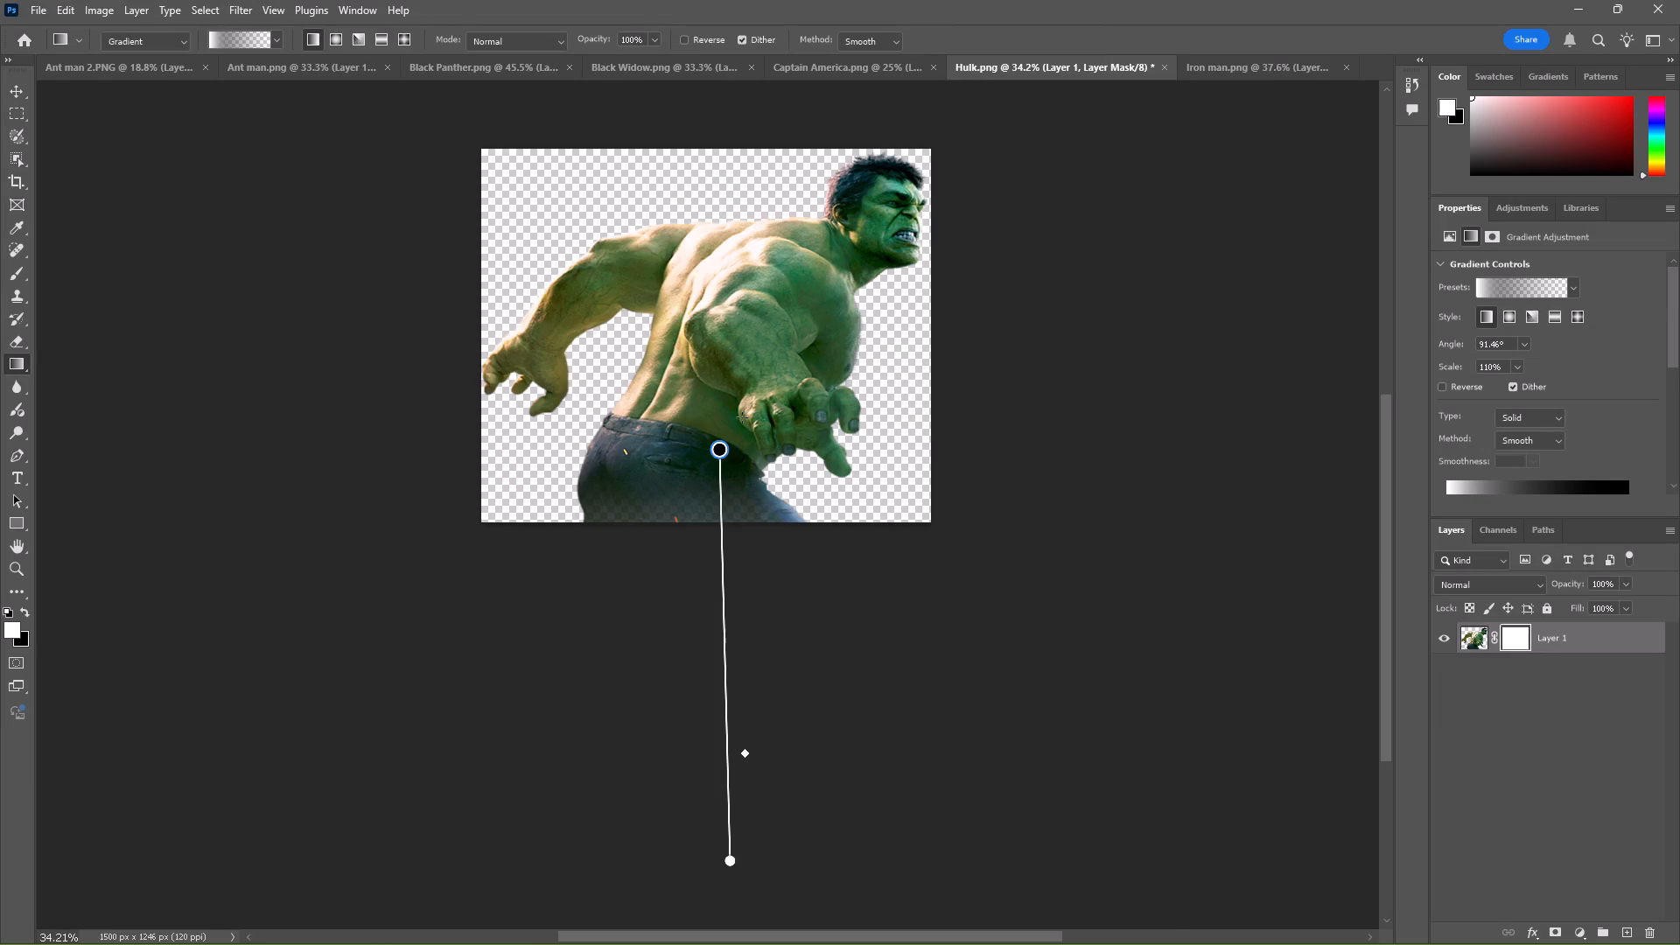
click(18, 85)
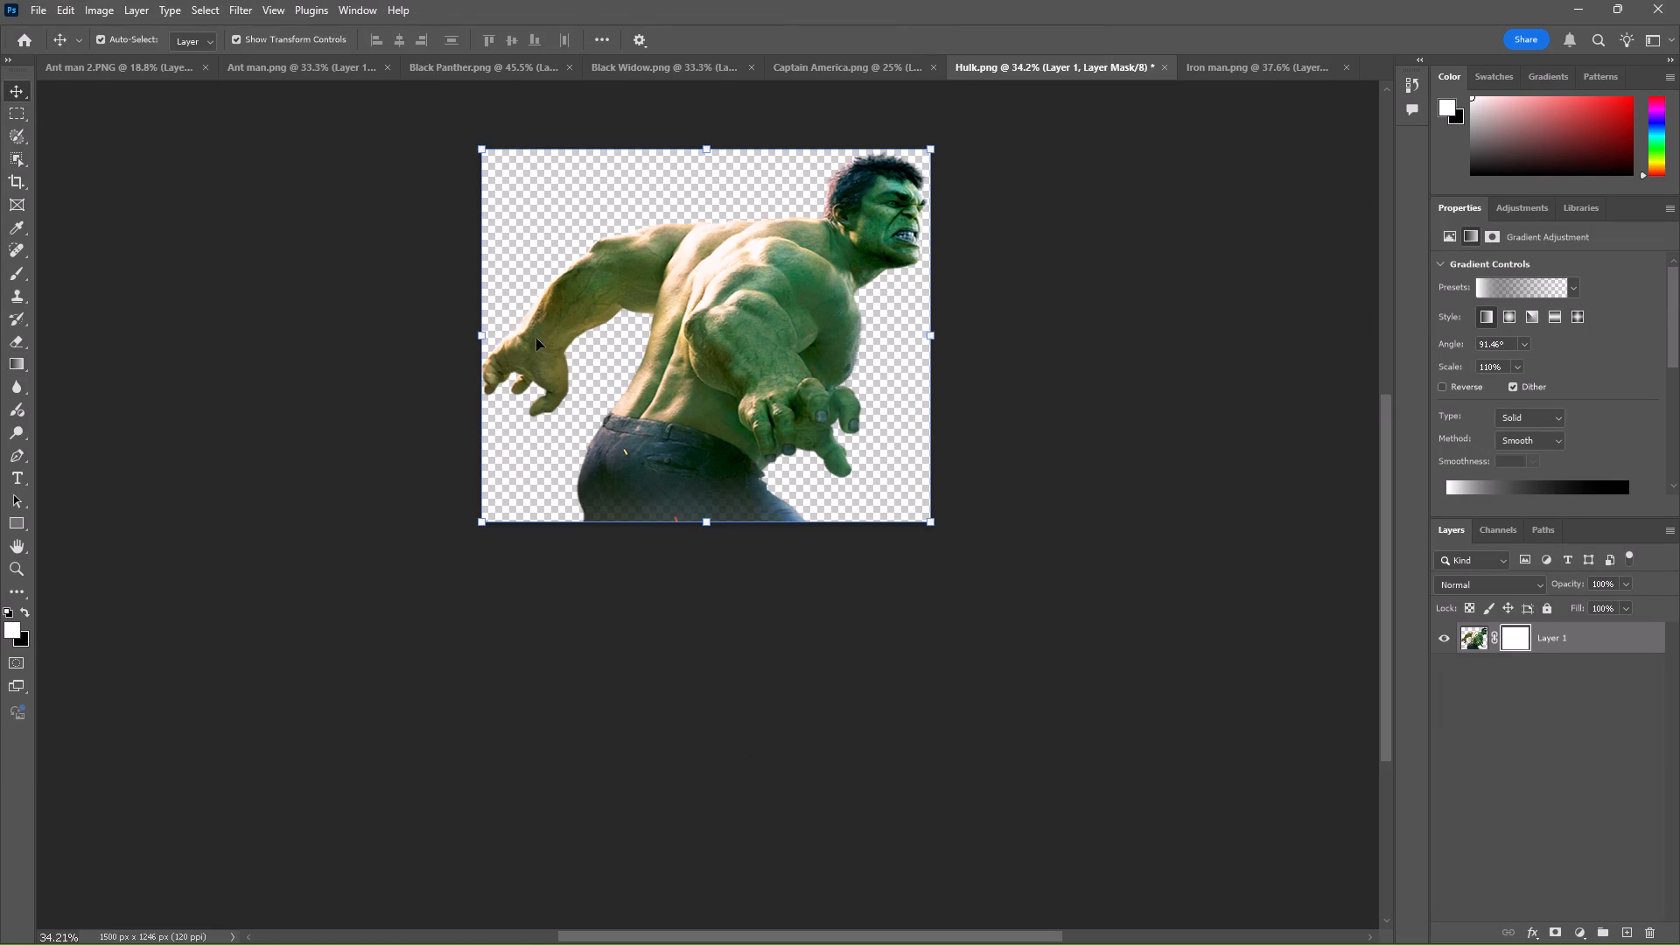
click(668, 381)
drag(935, 526, 888, 500)
drag(716, 390, 733, 412)
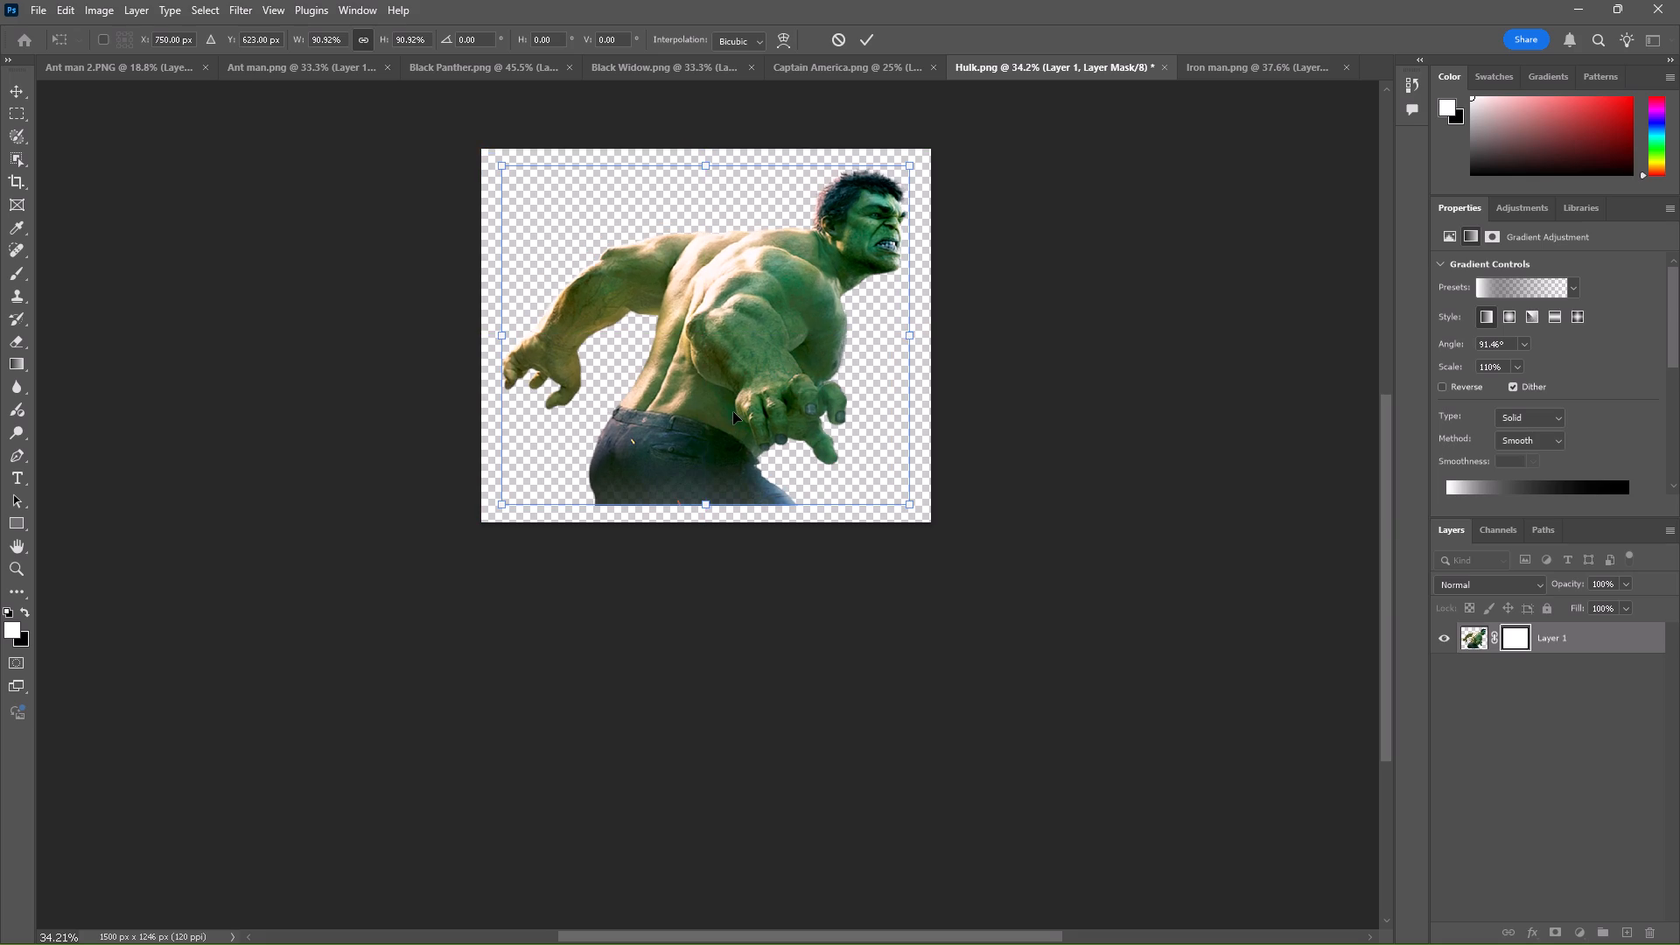
Shorten Hulk's mask gradient by pulling its end up to the canvas bottom and raising its start to the waistband, scale about 25%.
click(16, 362)
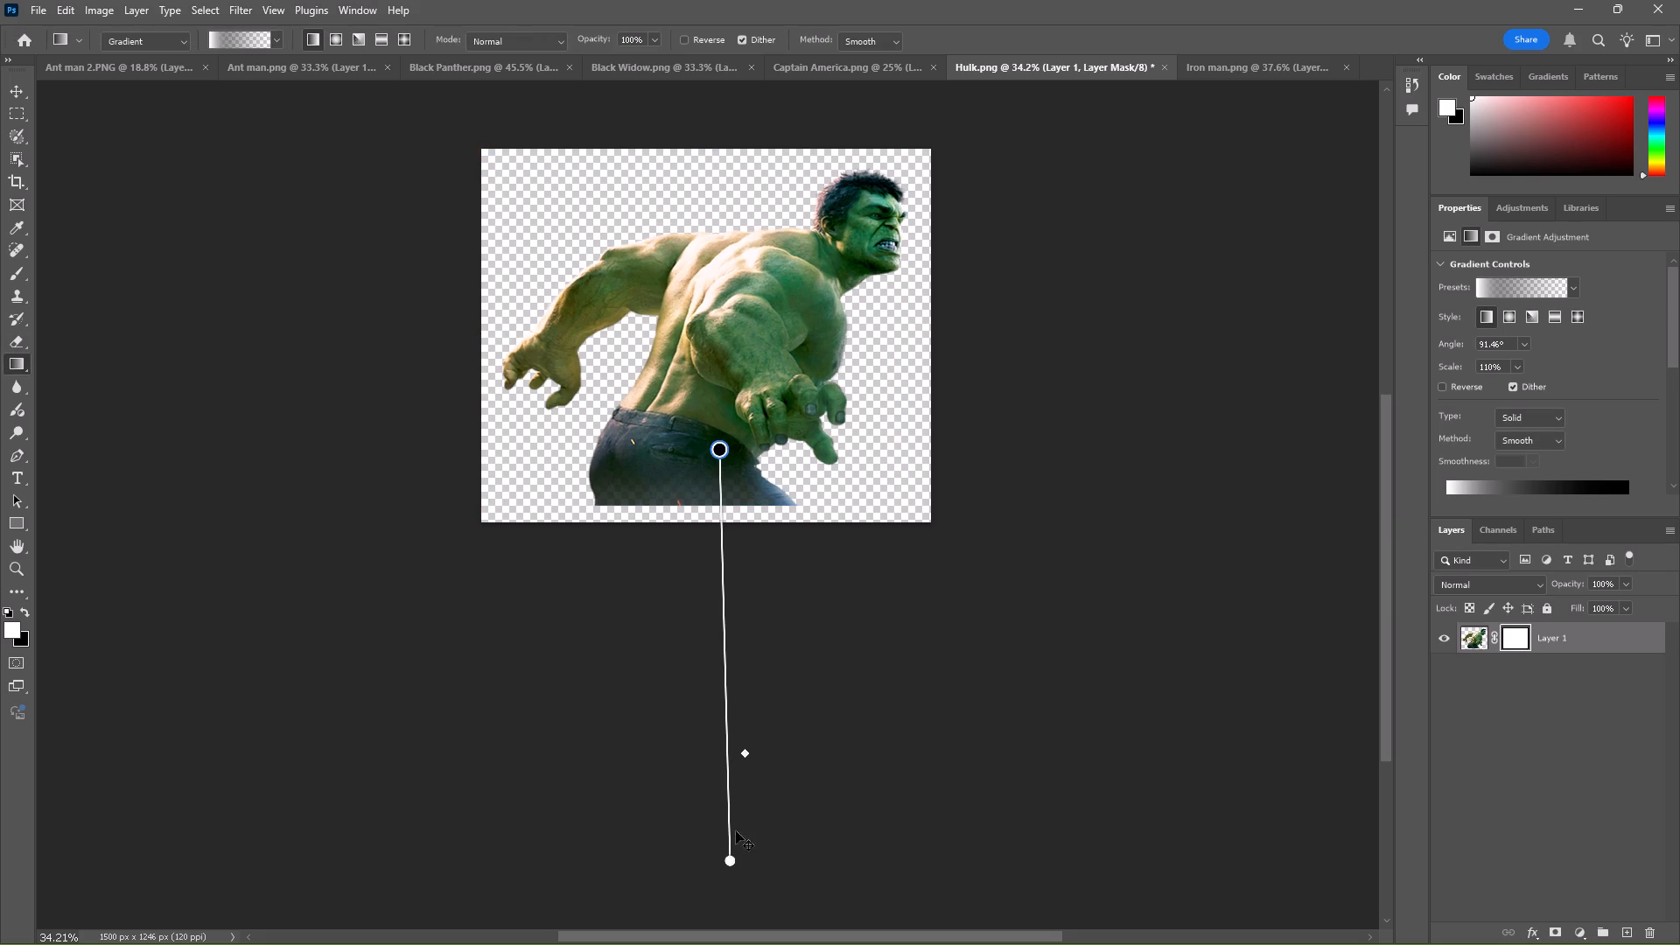
click(731, 858)
drag(731, 858, 731, 673)
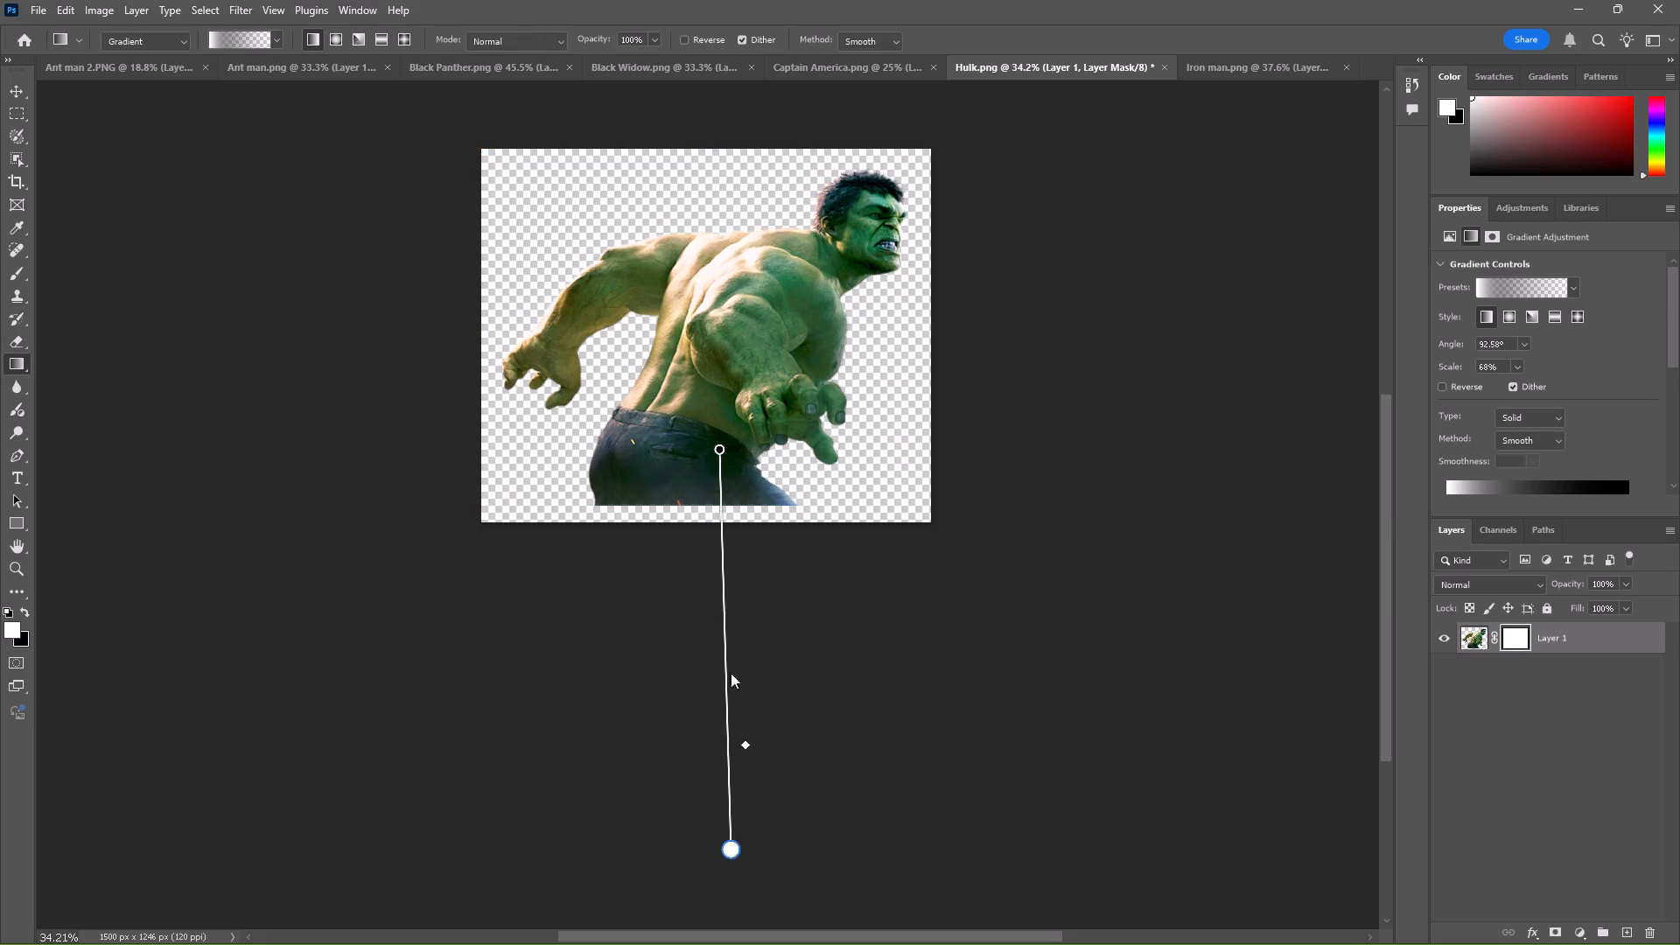
drag(731, 673, 722, 521)
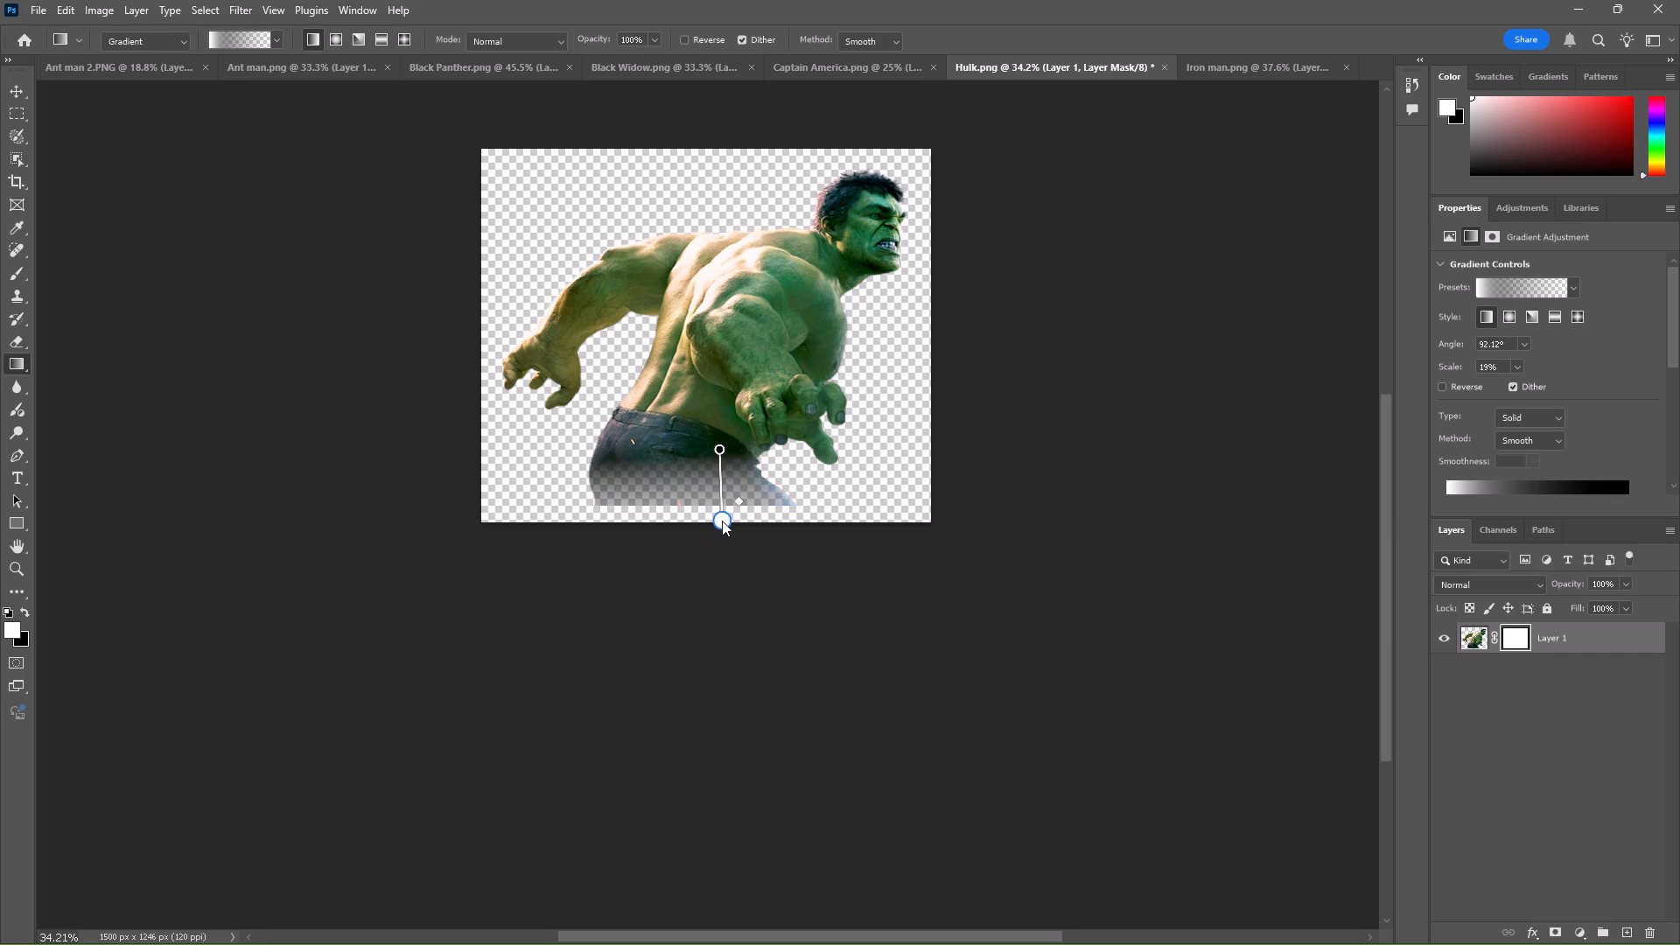
drag(722, 521, 717, 512)
drag(723, 449, 719, 425)
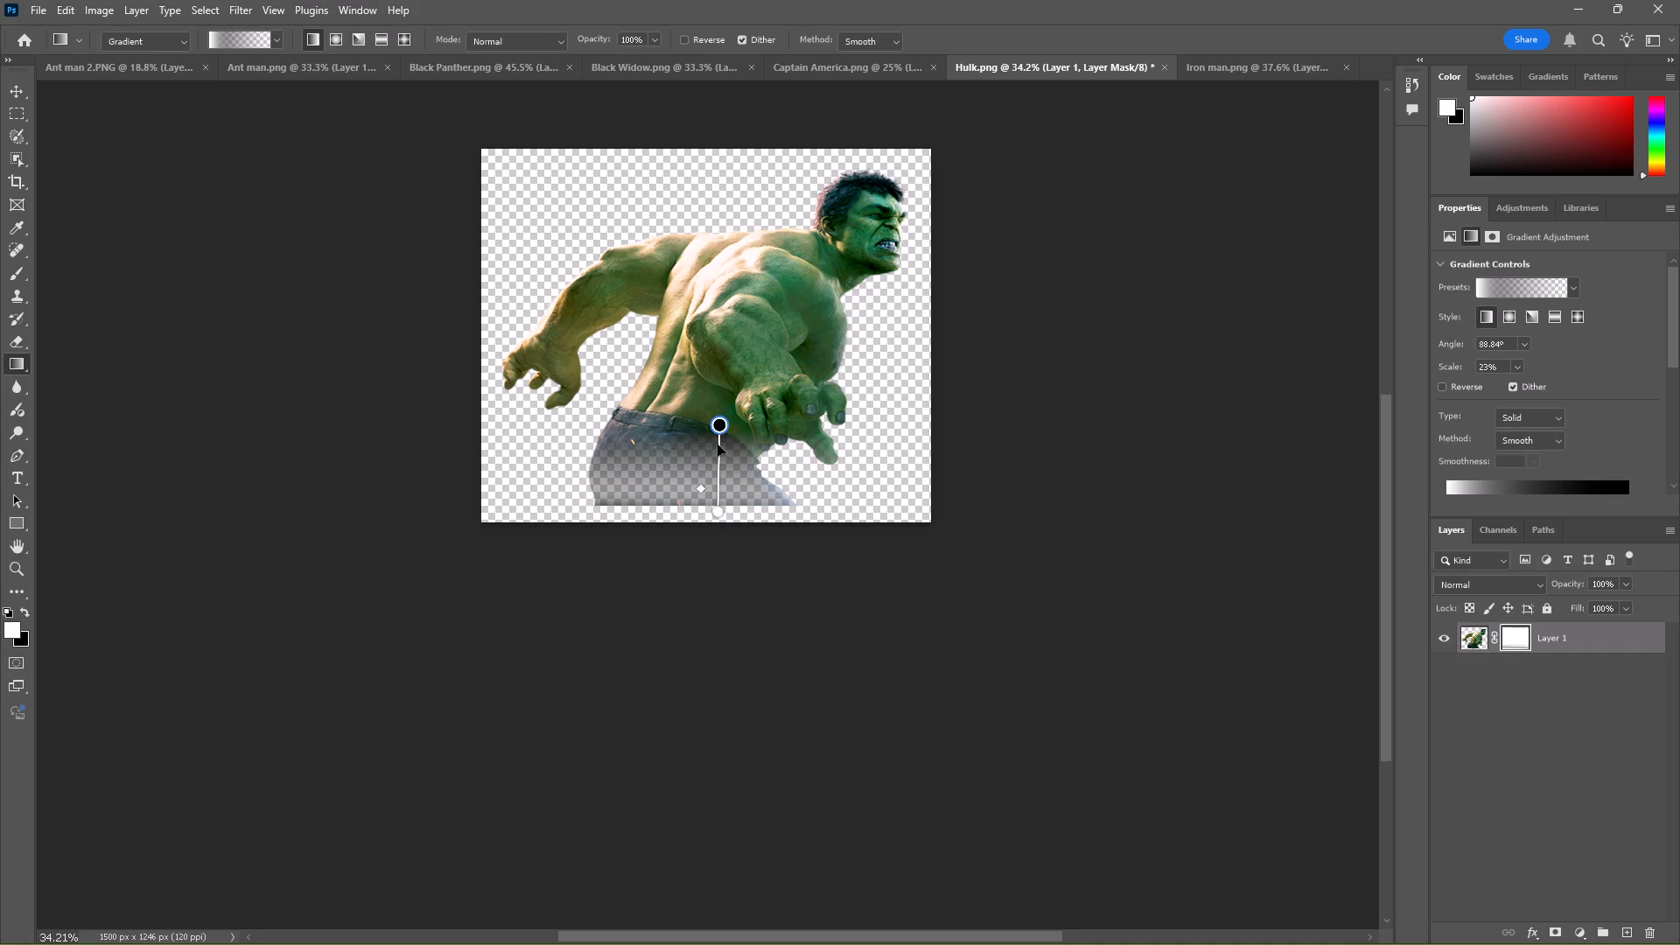
click(719, 516)
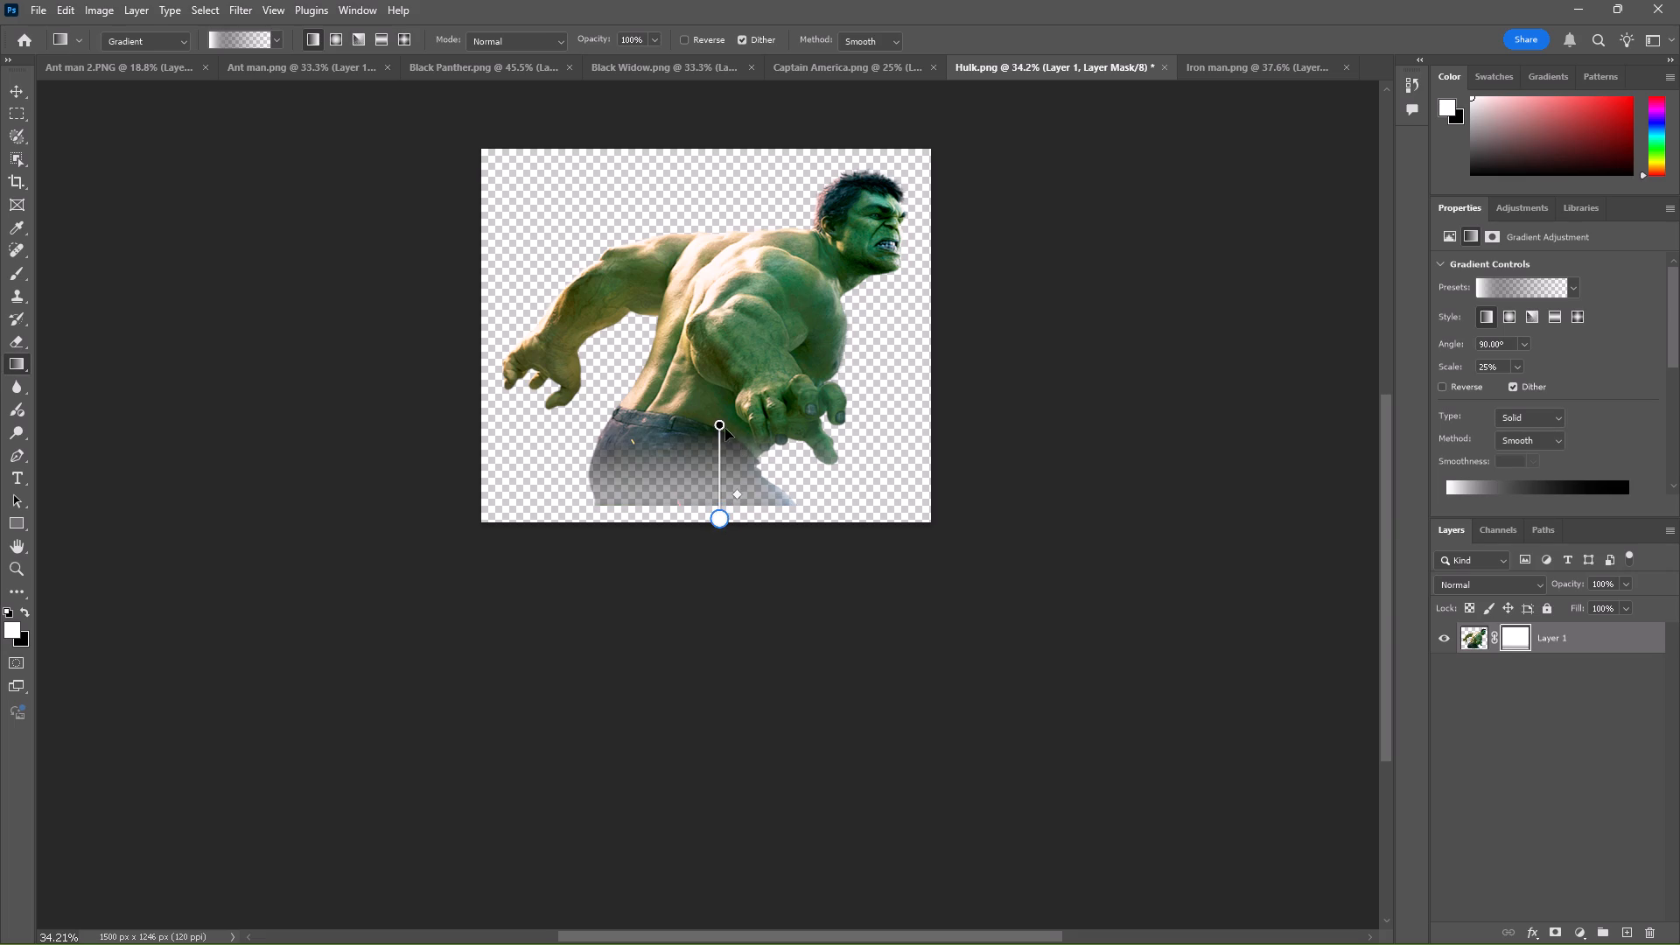
Lower the start of Hulk's mask gradient to just above the trousers' cut edge, scale about 11%.
drag(722, 425, 715, 487)
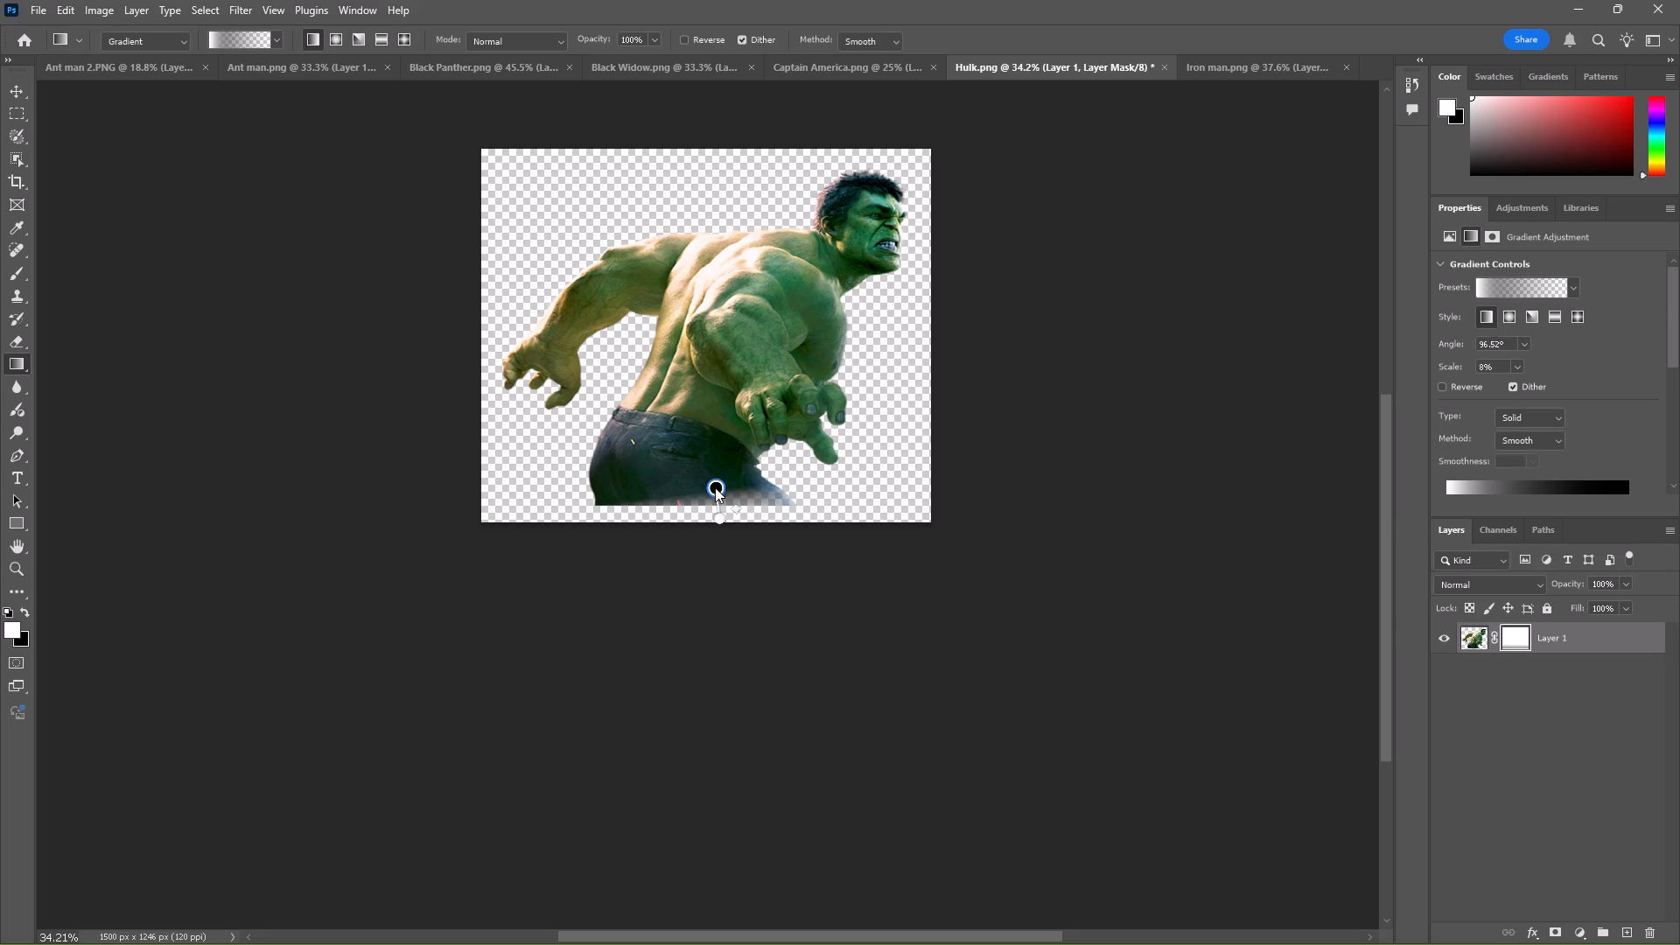
drag(715, 487, 721, 484)
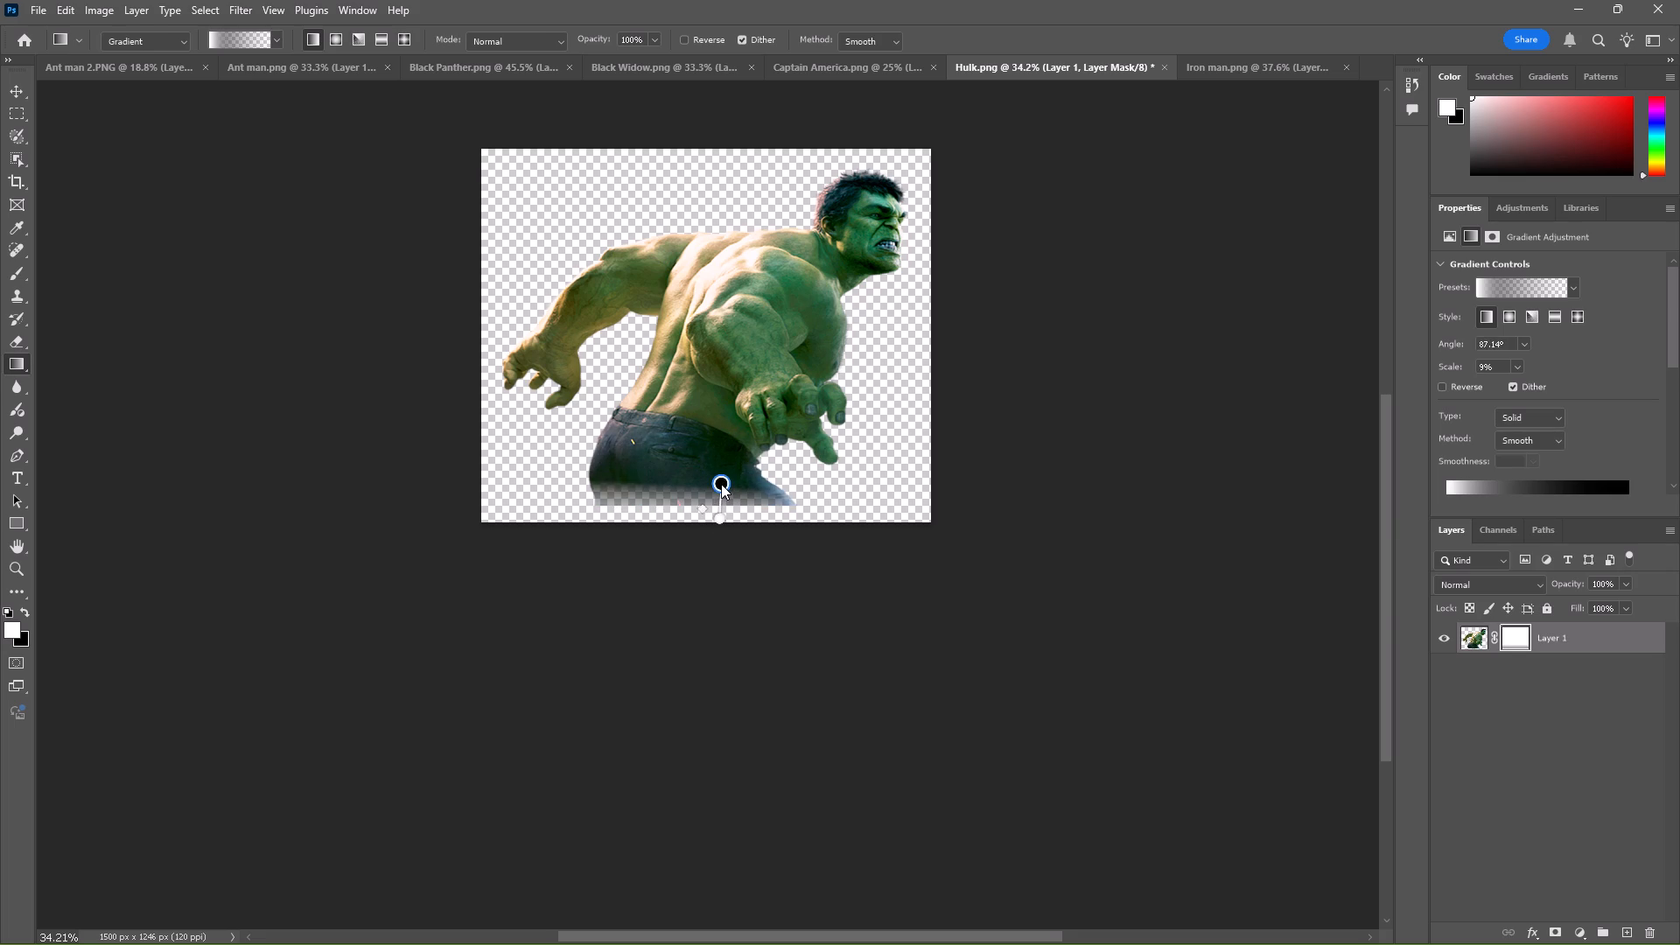
drag(721, 484, 719, 481)
drag(719, 481, 720, 479)
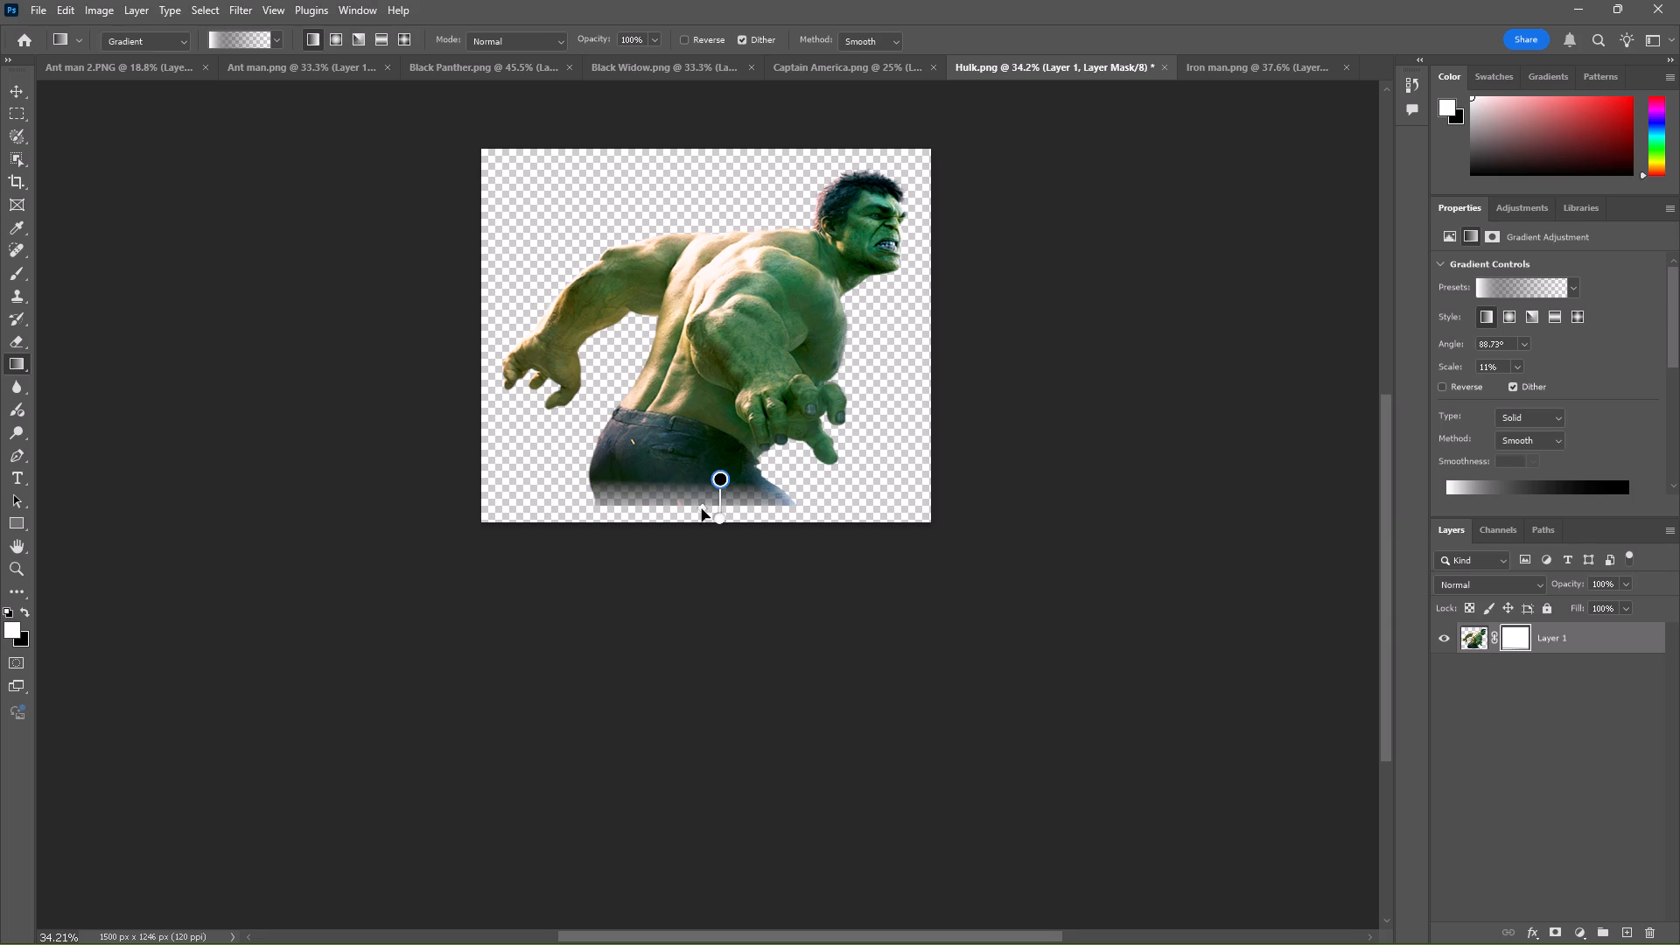
Adjust the midpoint of Hulk's mask gradient, settling it at the gradient's end near the canvas bottom.
click(702, 510)
drag(702, 510, 706, 483)
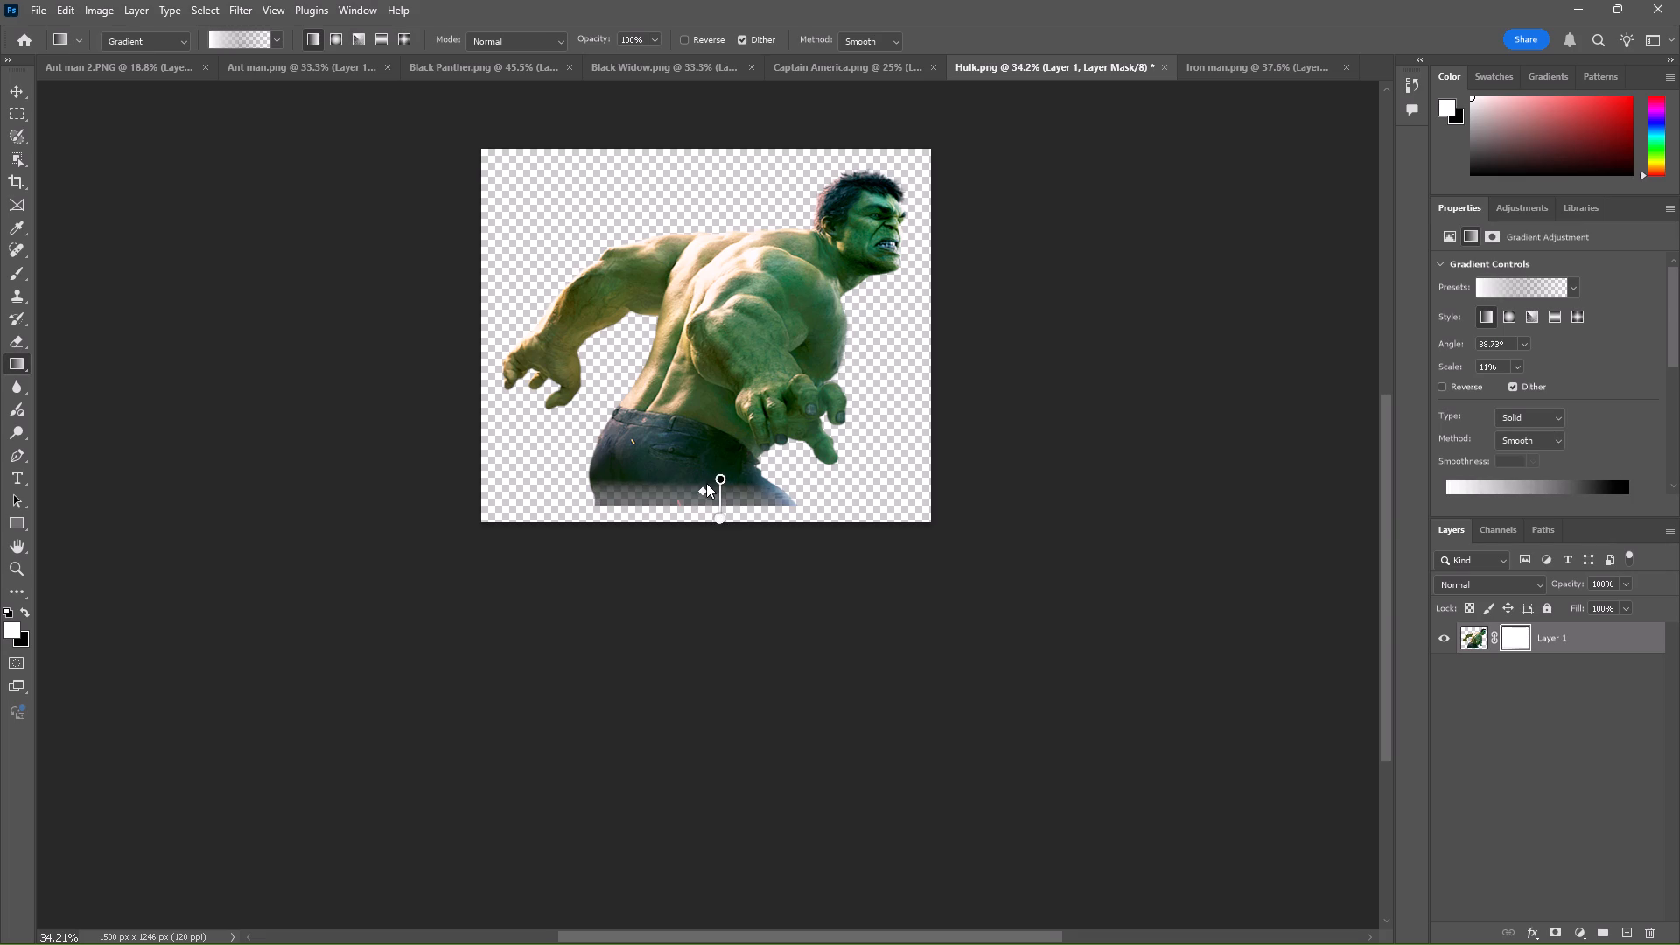
drag(706, 483, 702, 535)
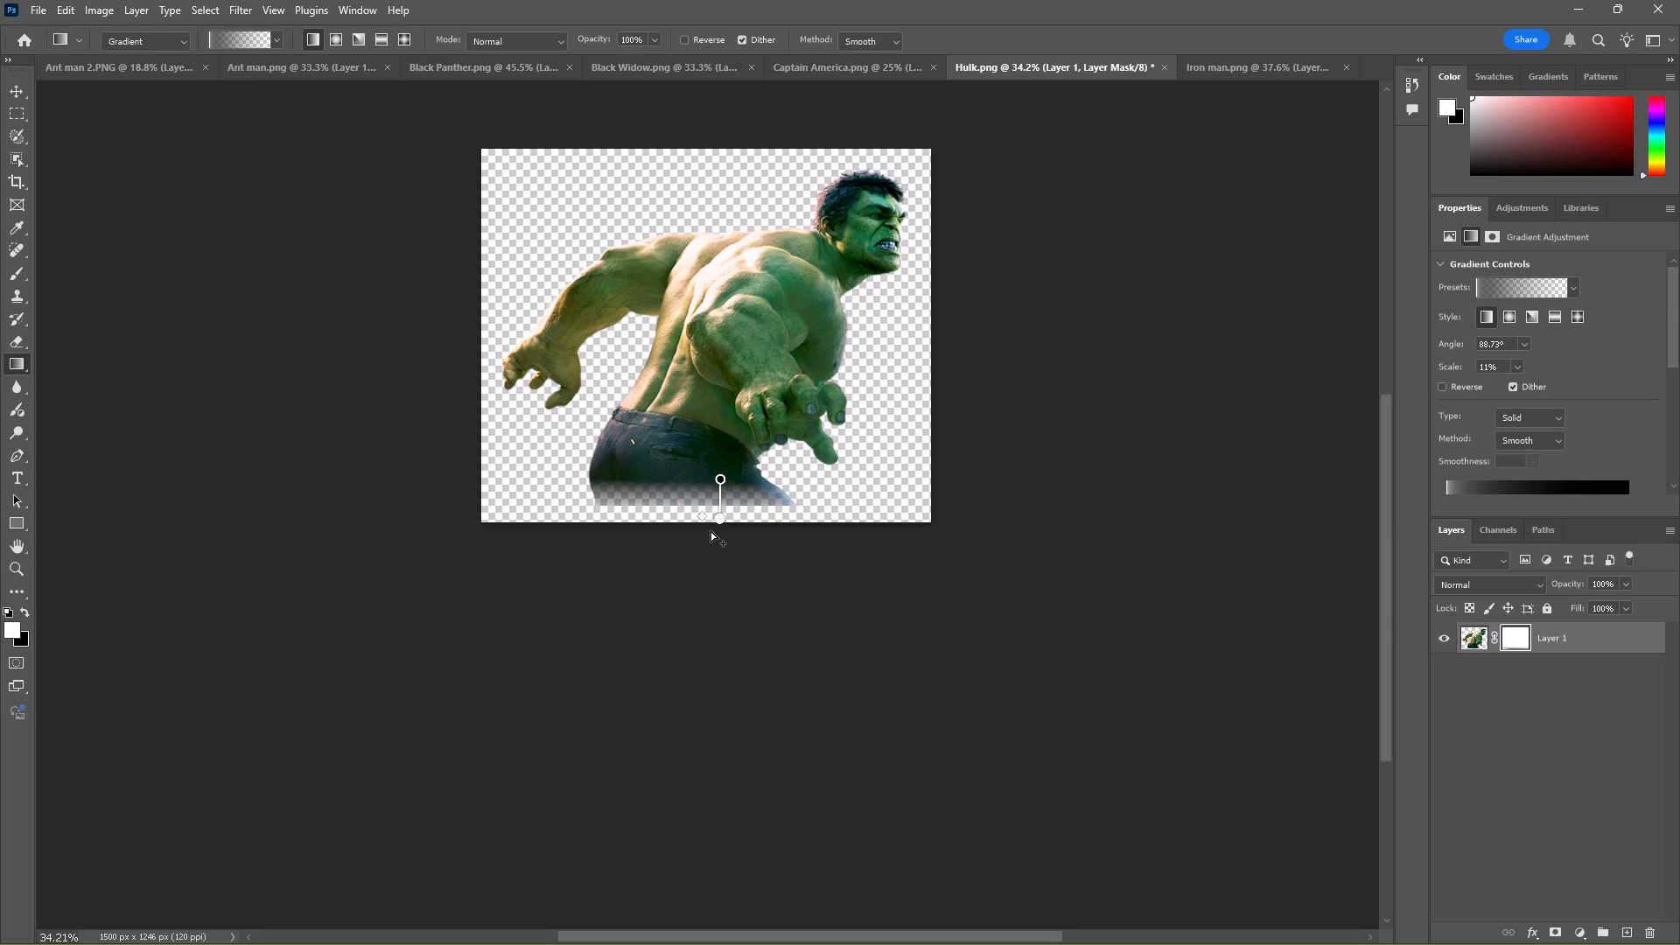
Tighten Hulk's mask gradient by raising its start and pulling its end up to the trousers' cut edge, at 90° and about 12% scale.
click(720, 521)
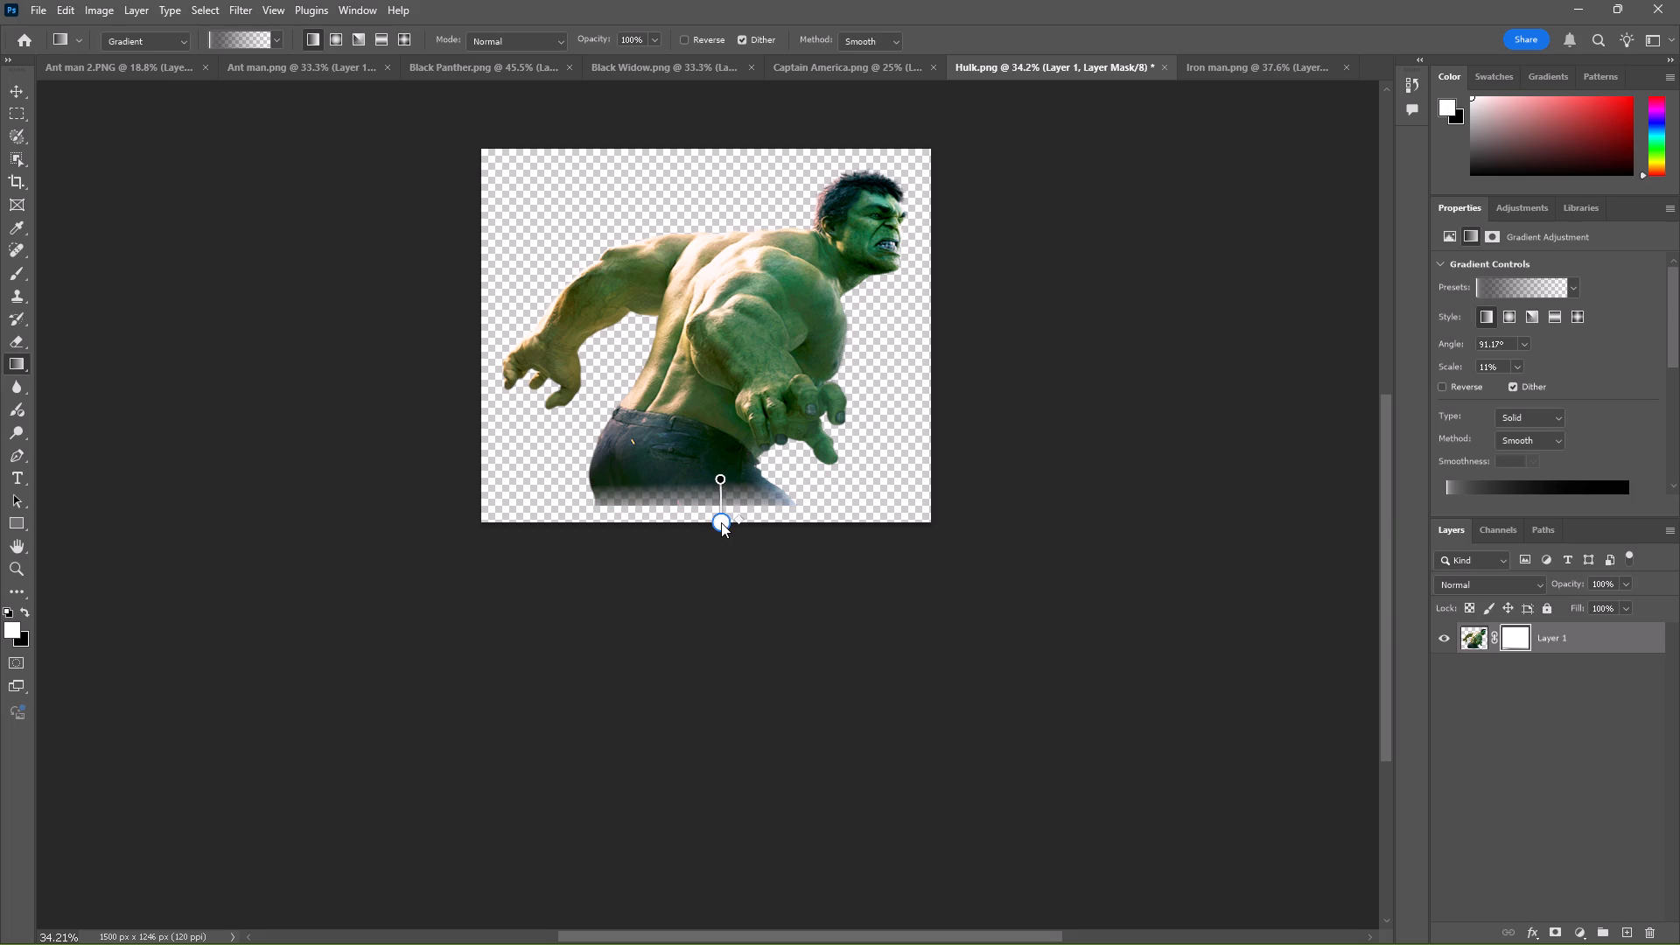
drag(720, 479, 720, 467)
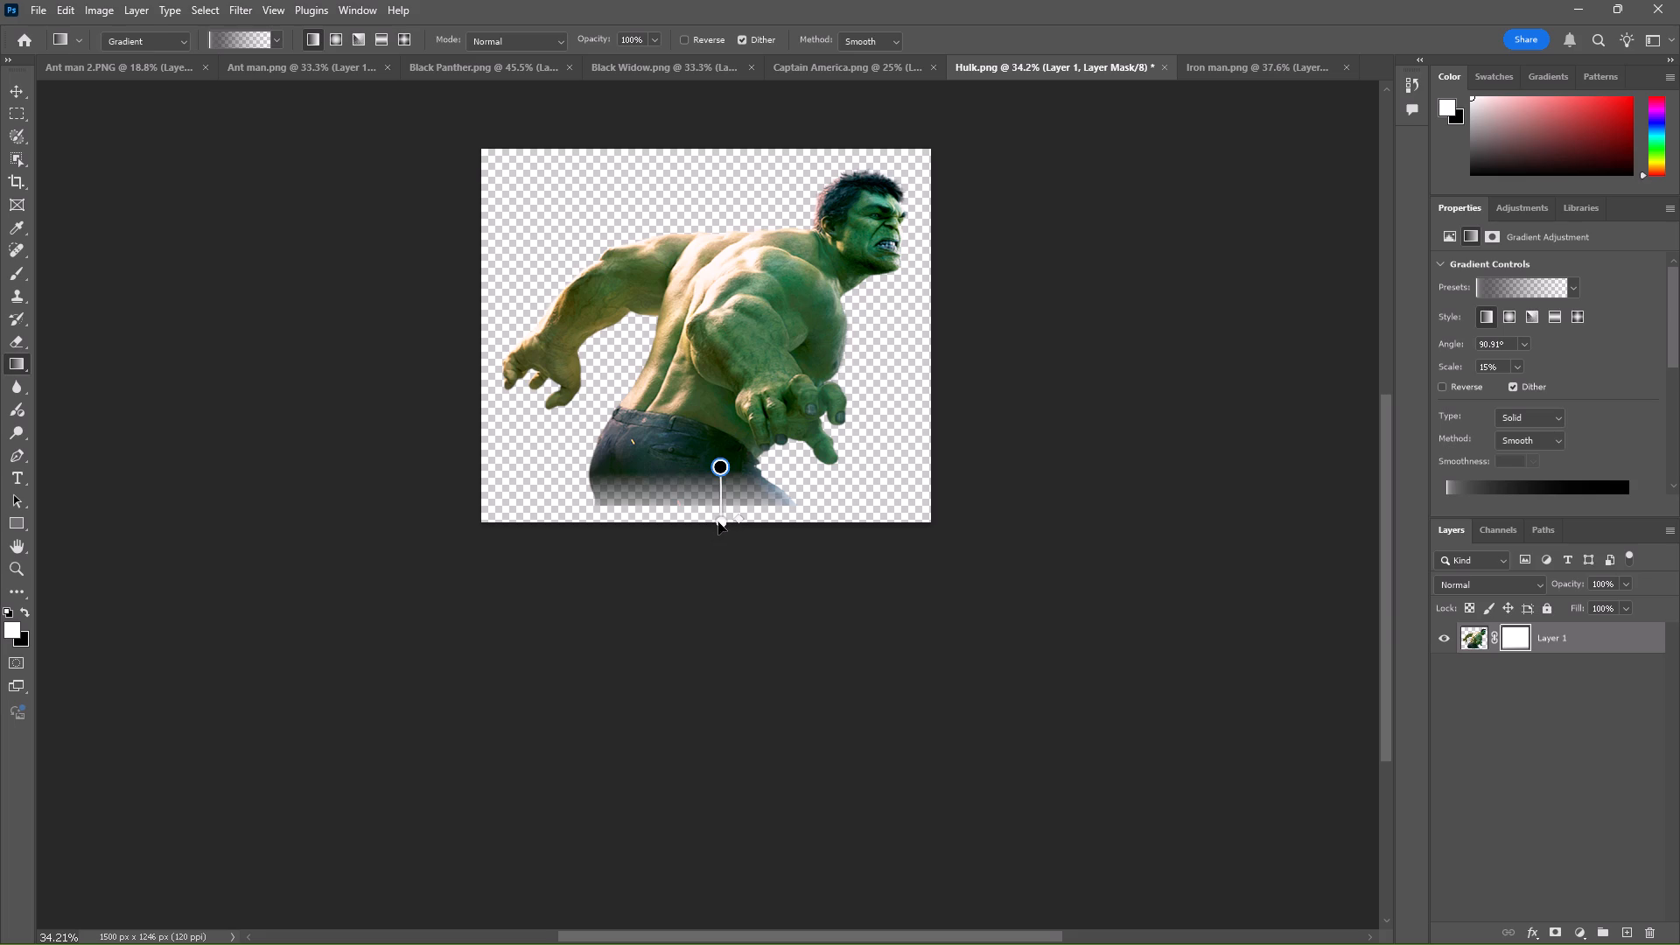
drag(718, 522, 717, 508)
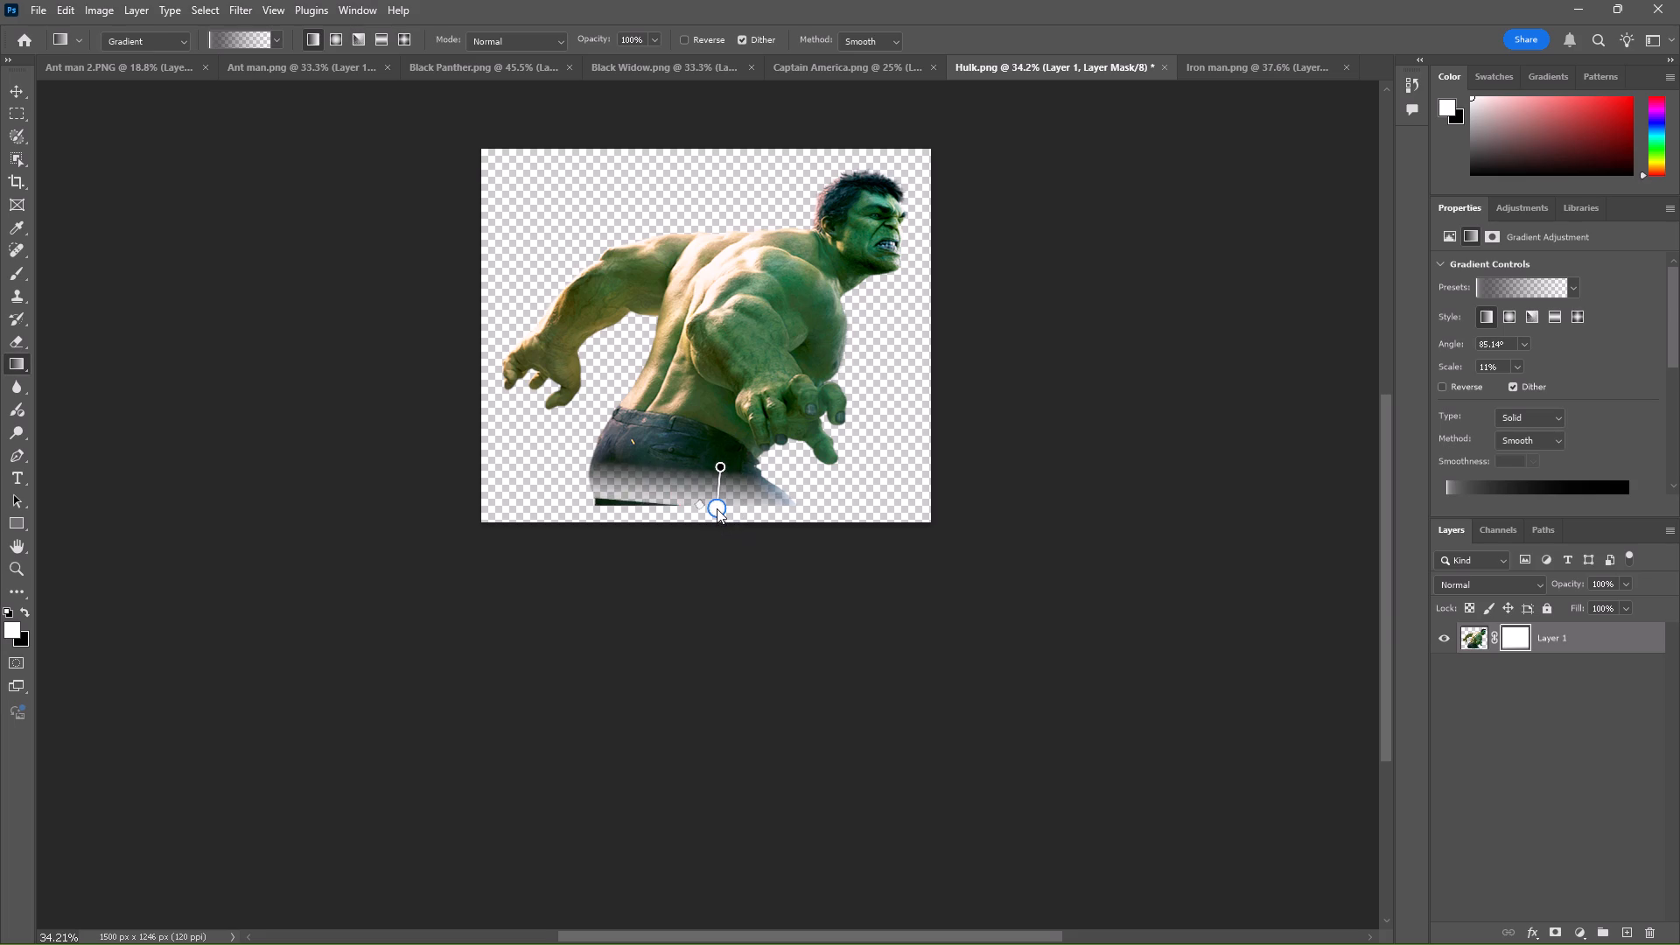
drag(717, 508, 720, 511)
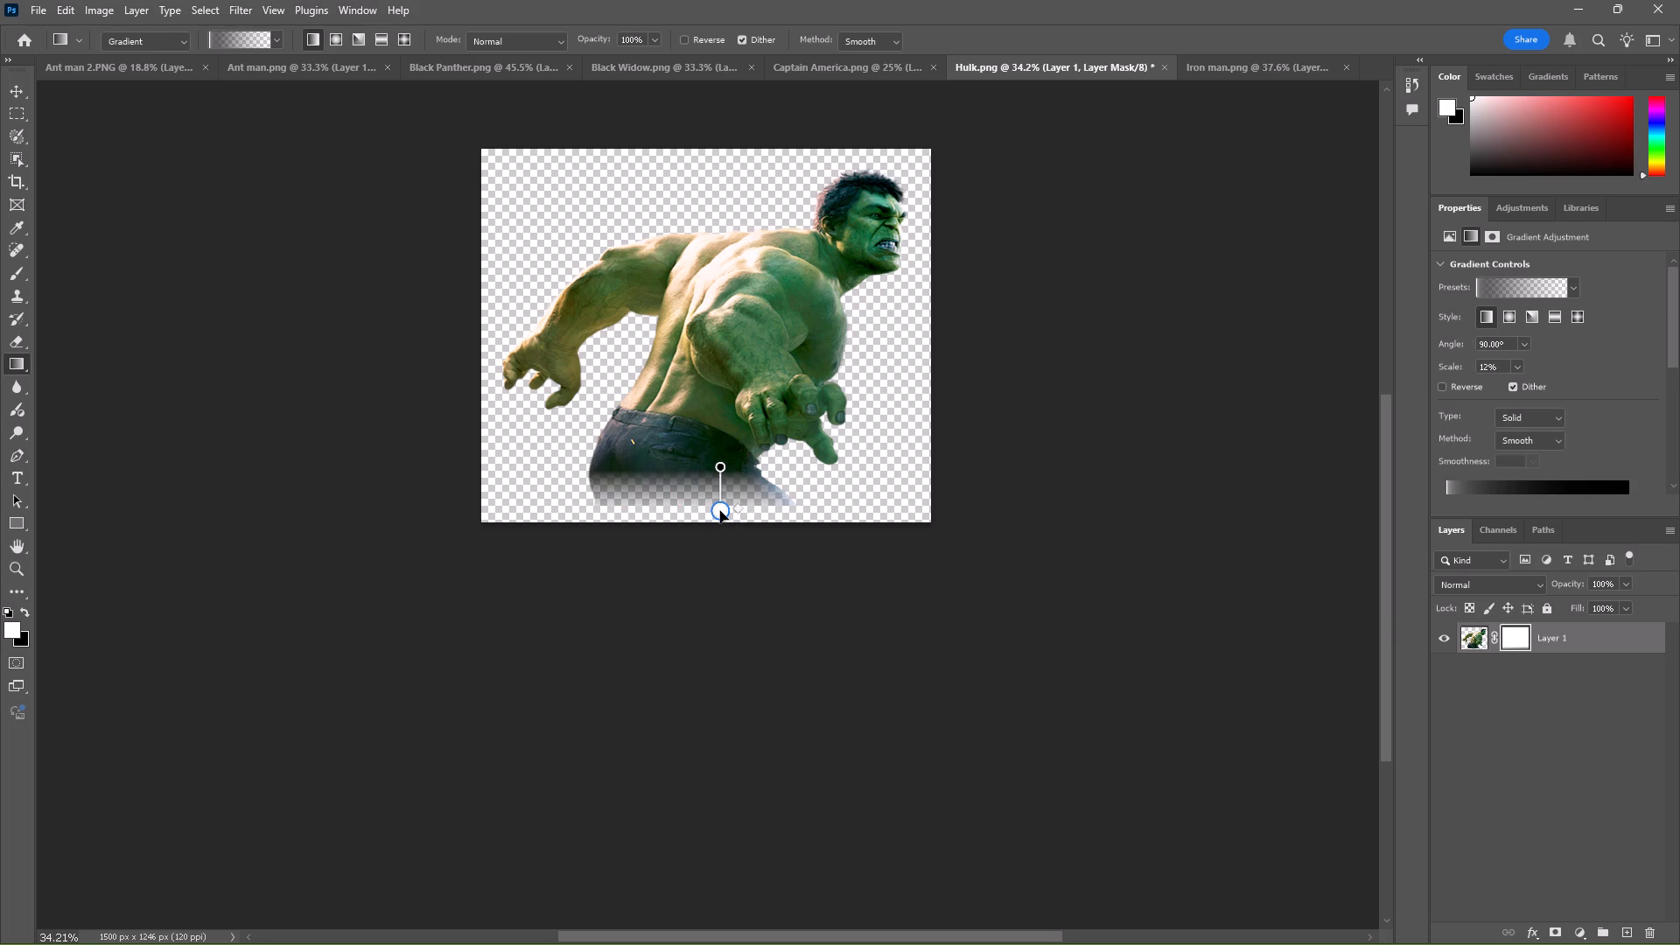
Export the faded Hulk image as a PNG, overwriting the existing Hulk file in the 02. Heroes folder.
scroll(41, 0, left, 1)
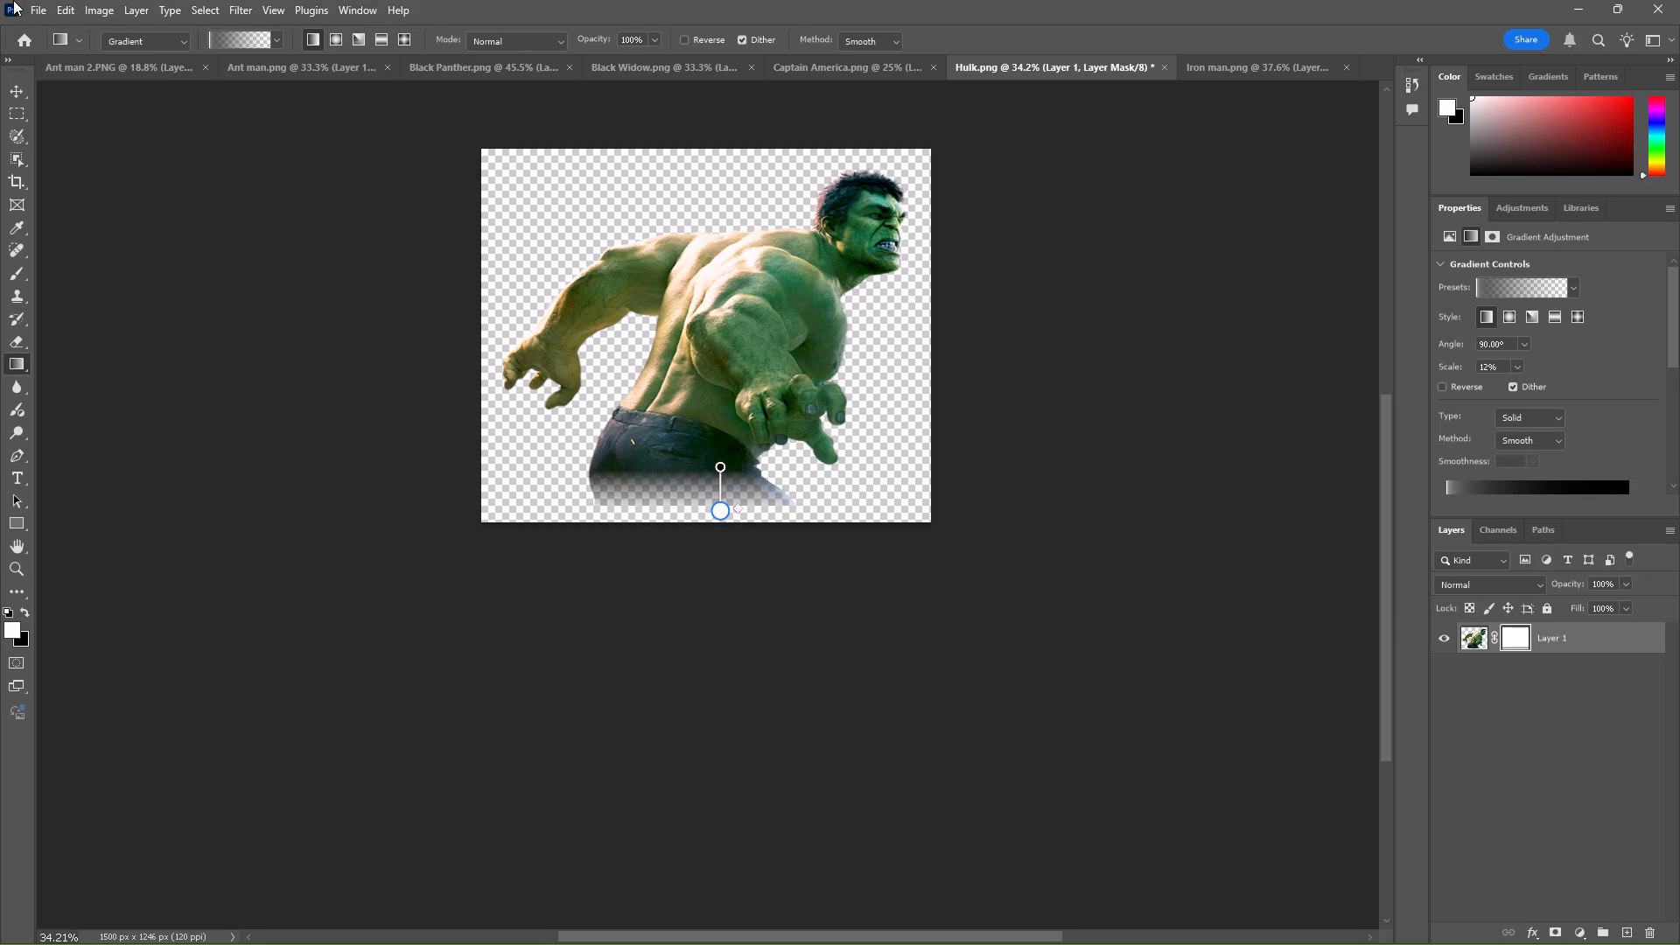
scroll(13, 0, left, 1)
click(31, 8)
scroll(84, 181, up, 2)
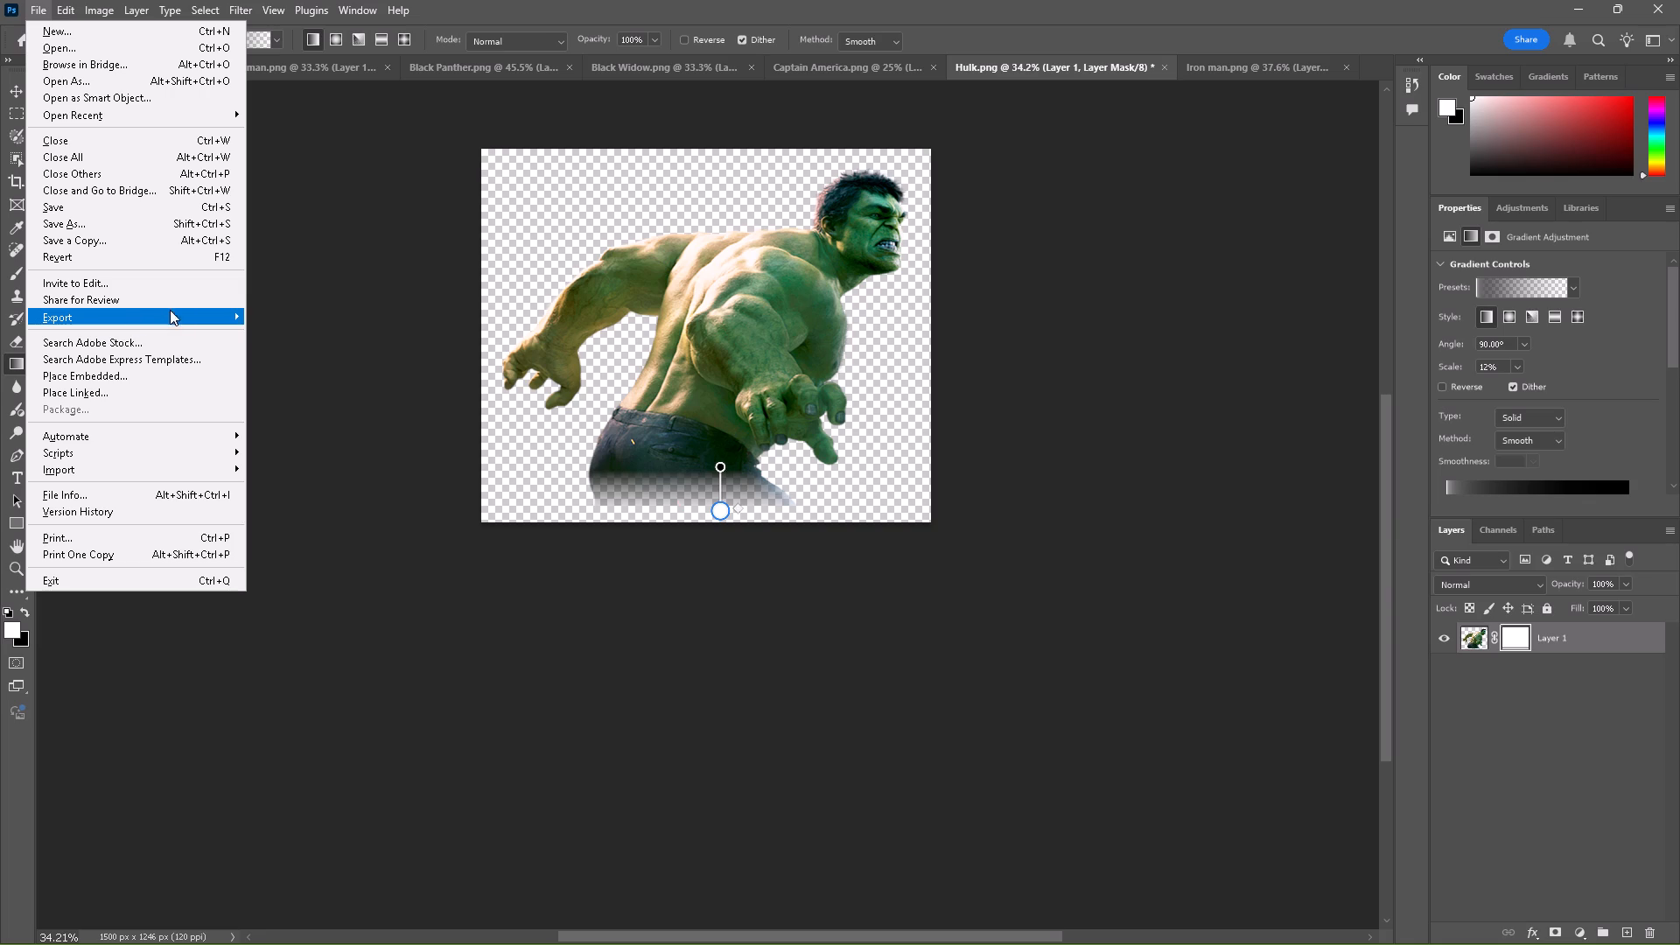
click(261, 313)
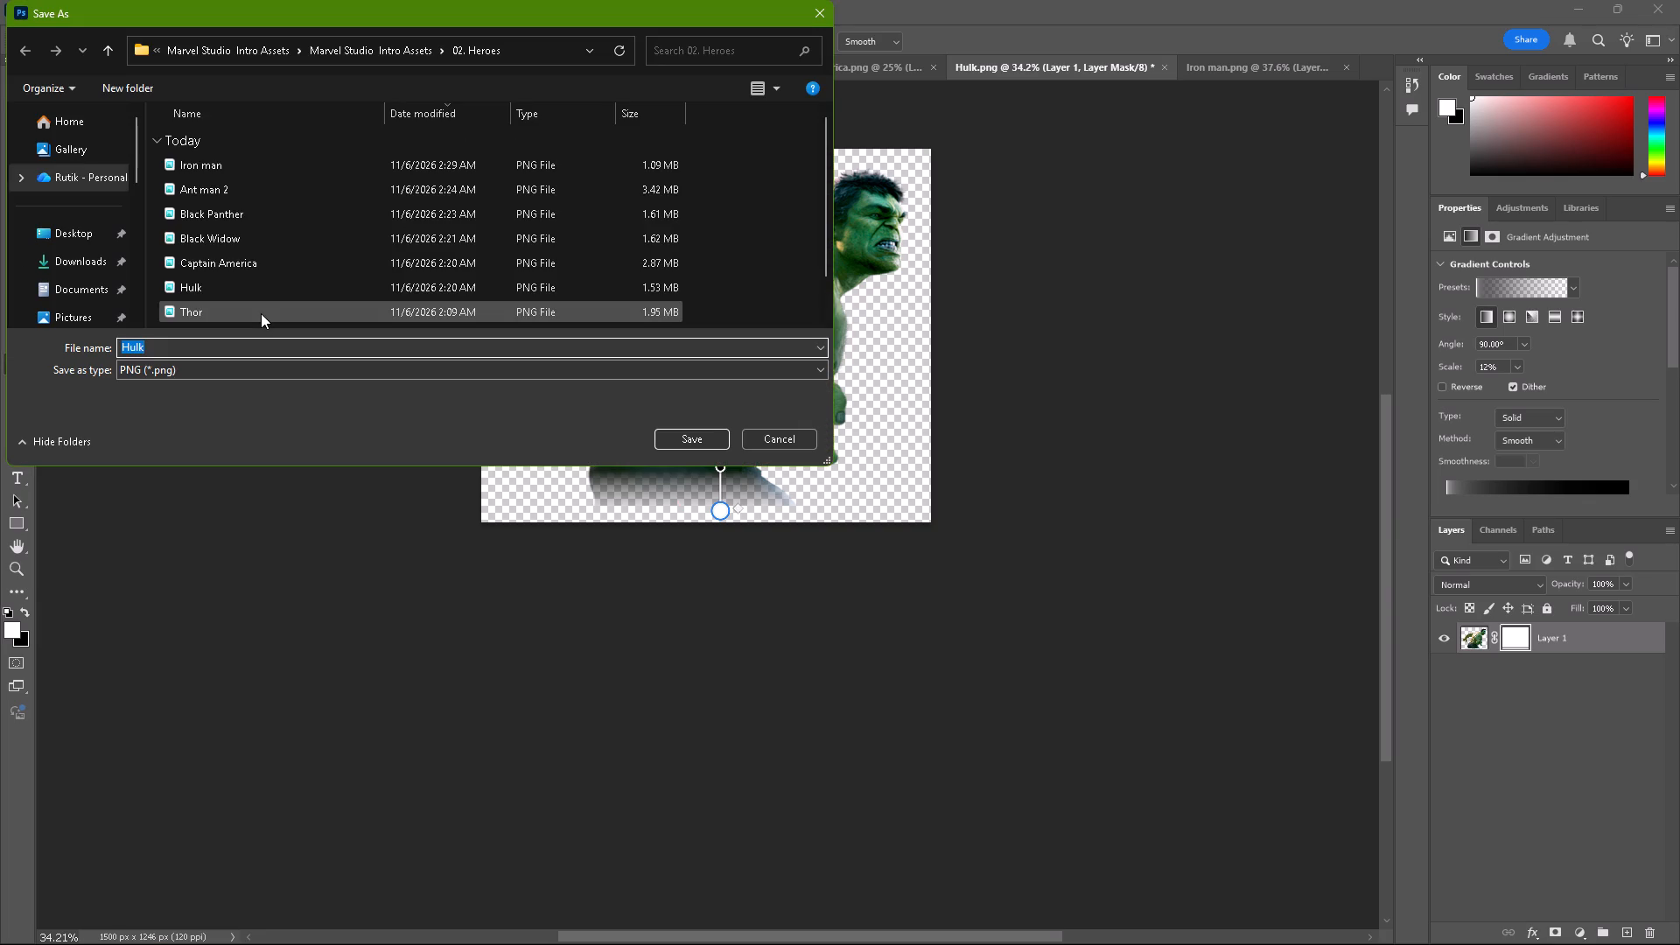
click(251, 286)
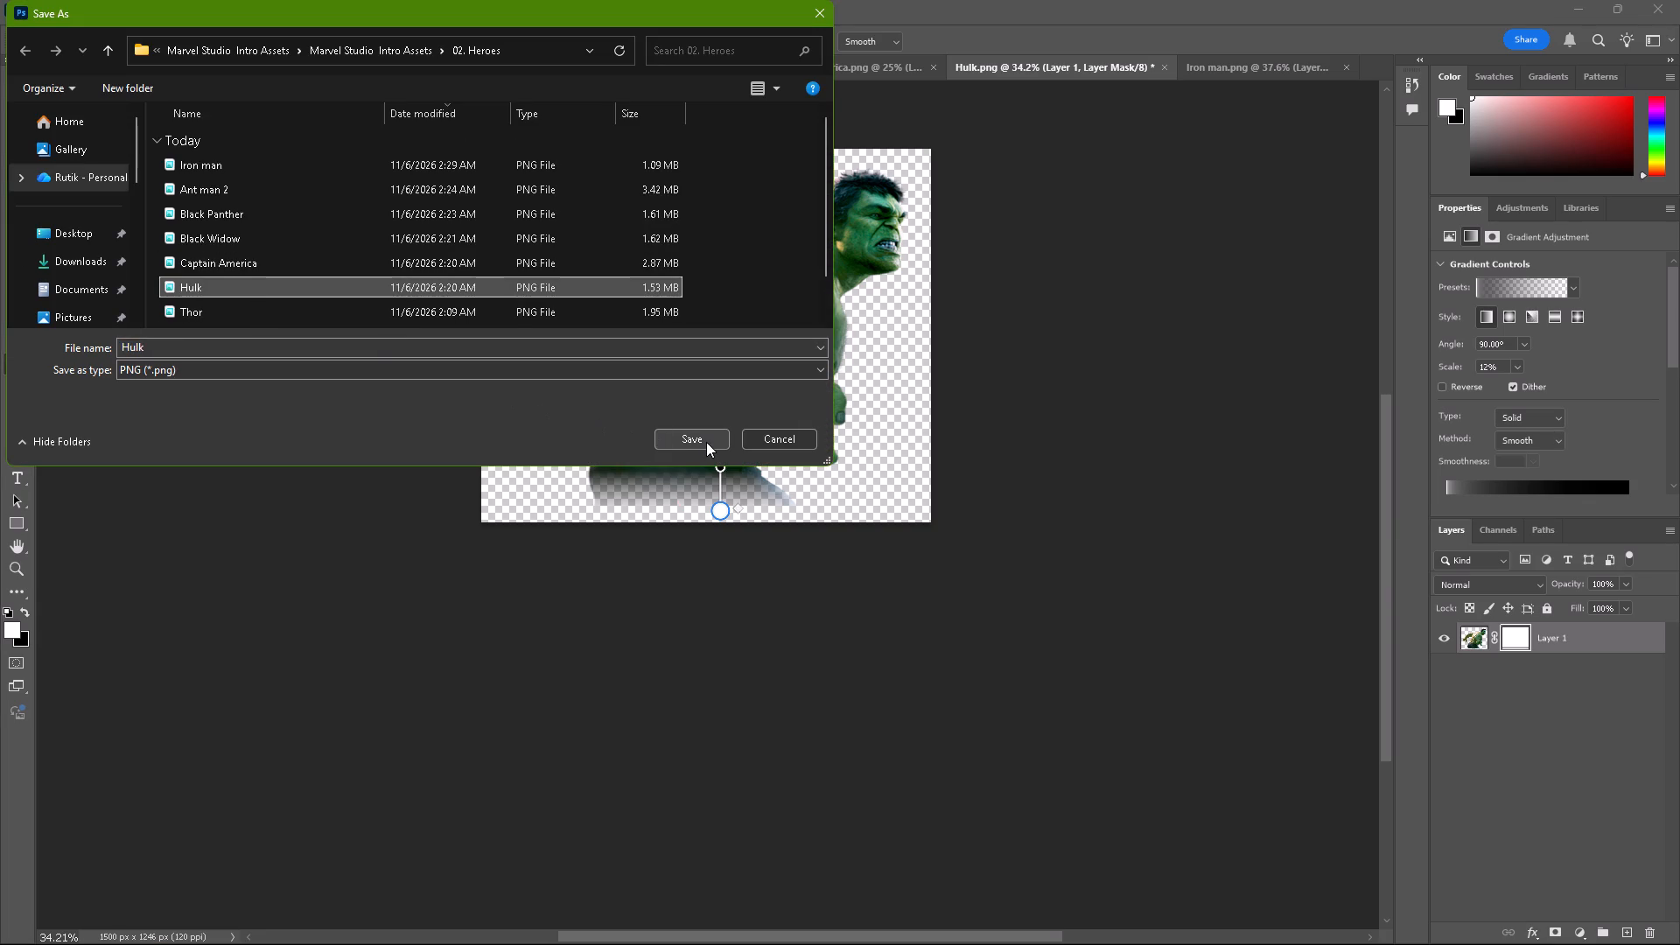
click(706, 442)
click(868, 474)
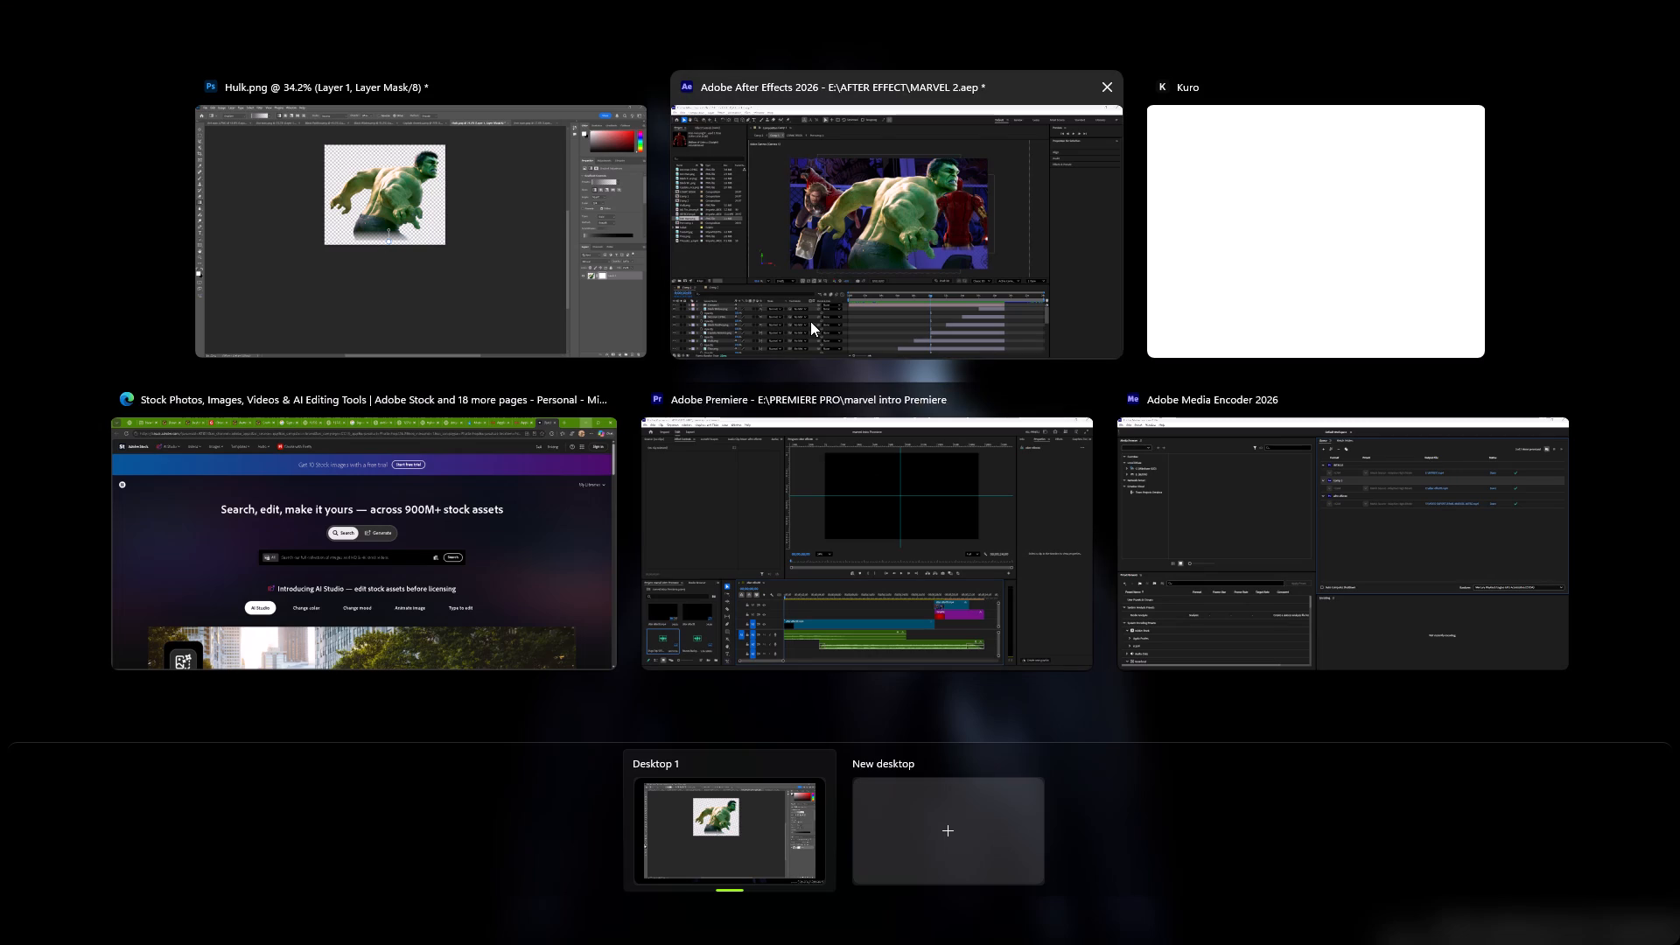
Switch to After Effects and replace the Hulk.png footage with the re-exported Hulk file from 02. Heroes.
click(816, 321)
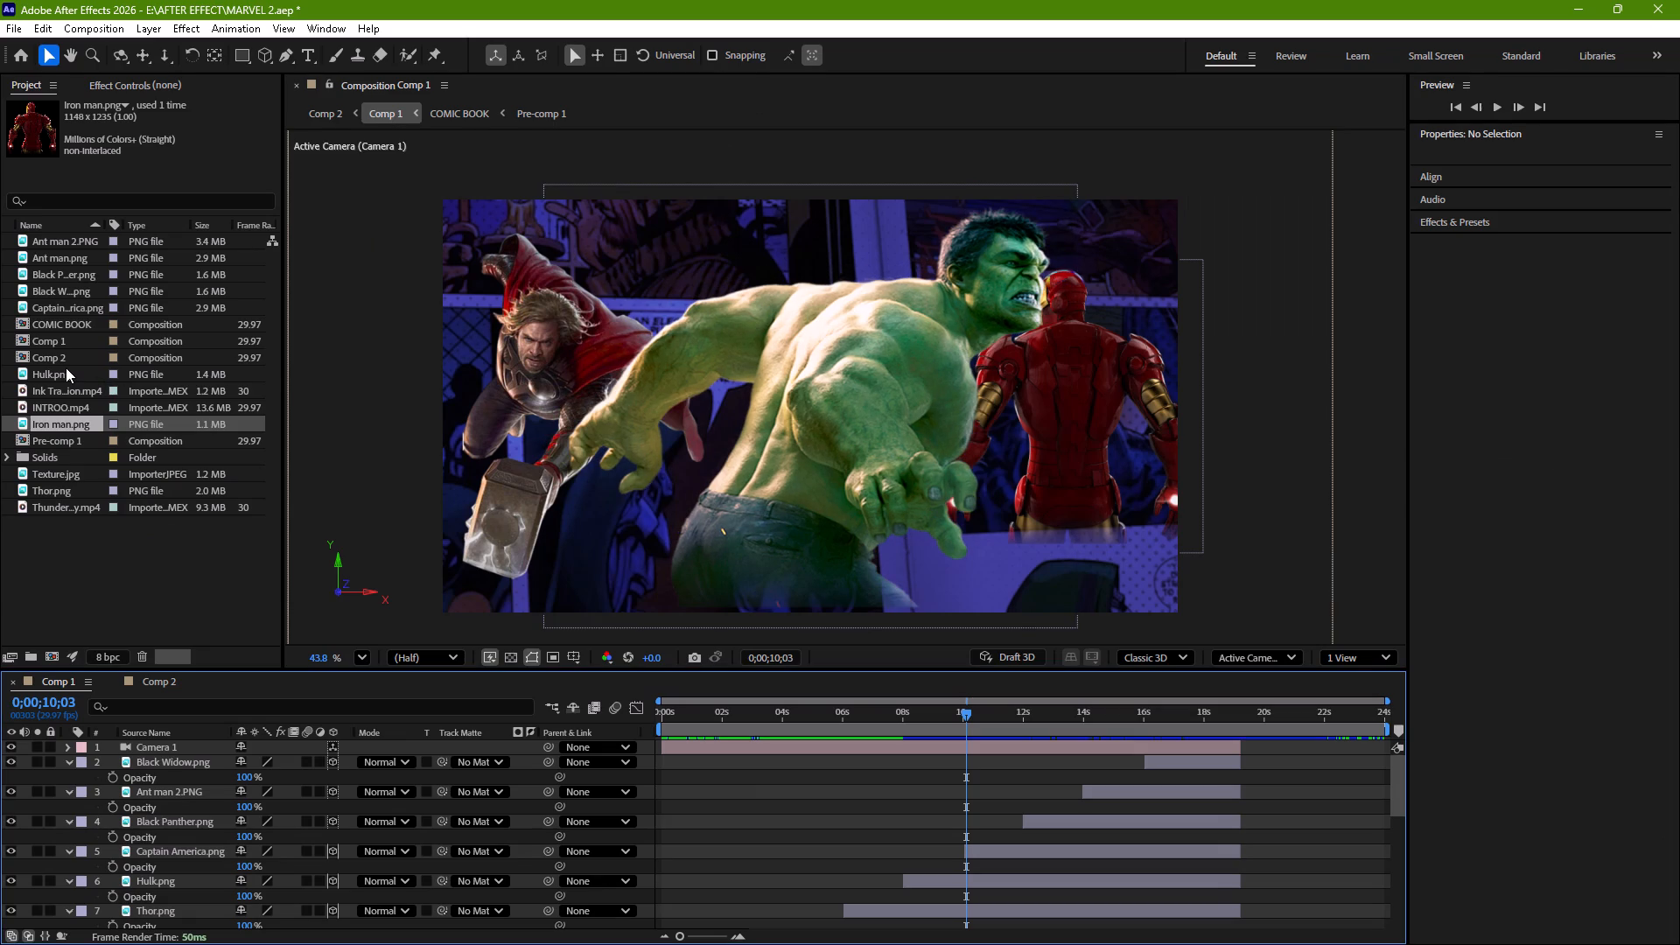
click(66, 371)
right_click(66, 371)
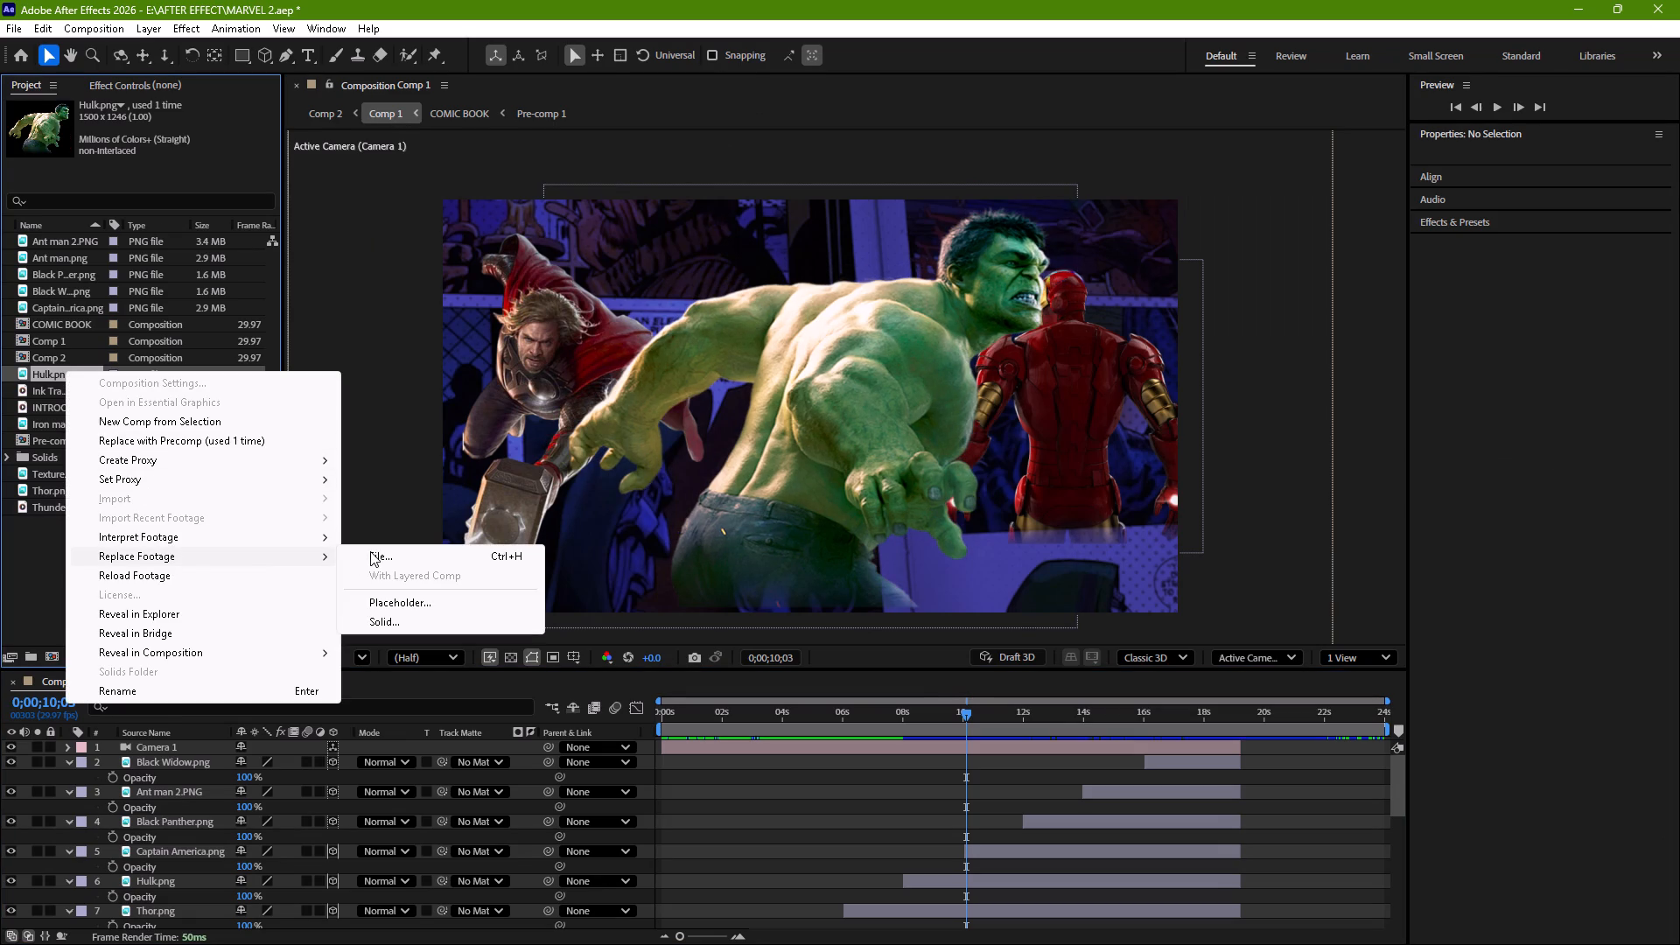
click(370, 551)
scroll(308, 215, down, 1)
click(302, 210)
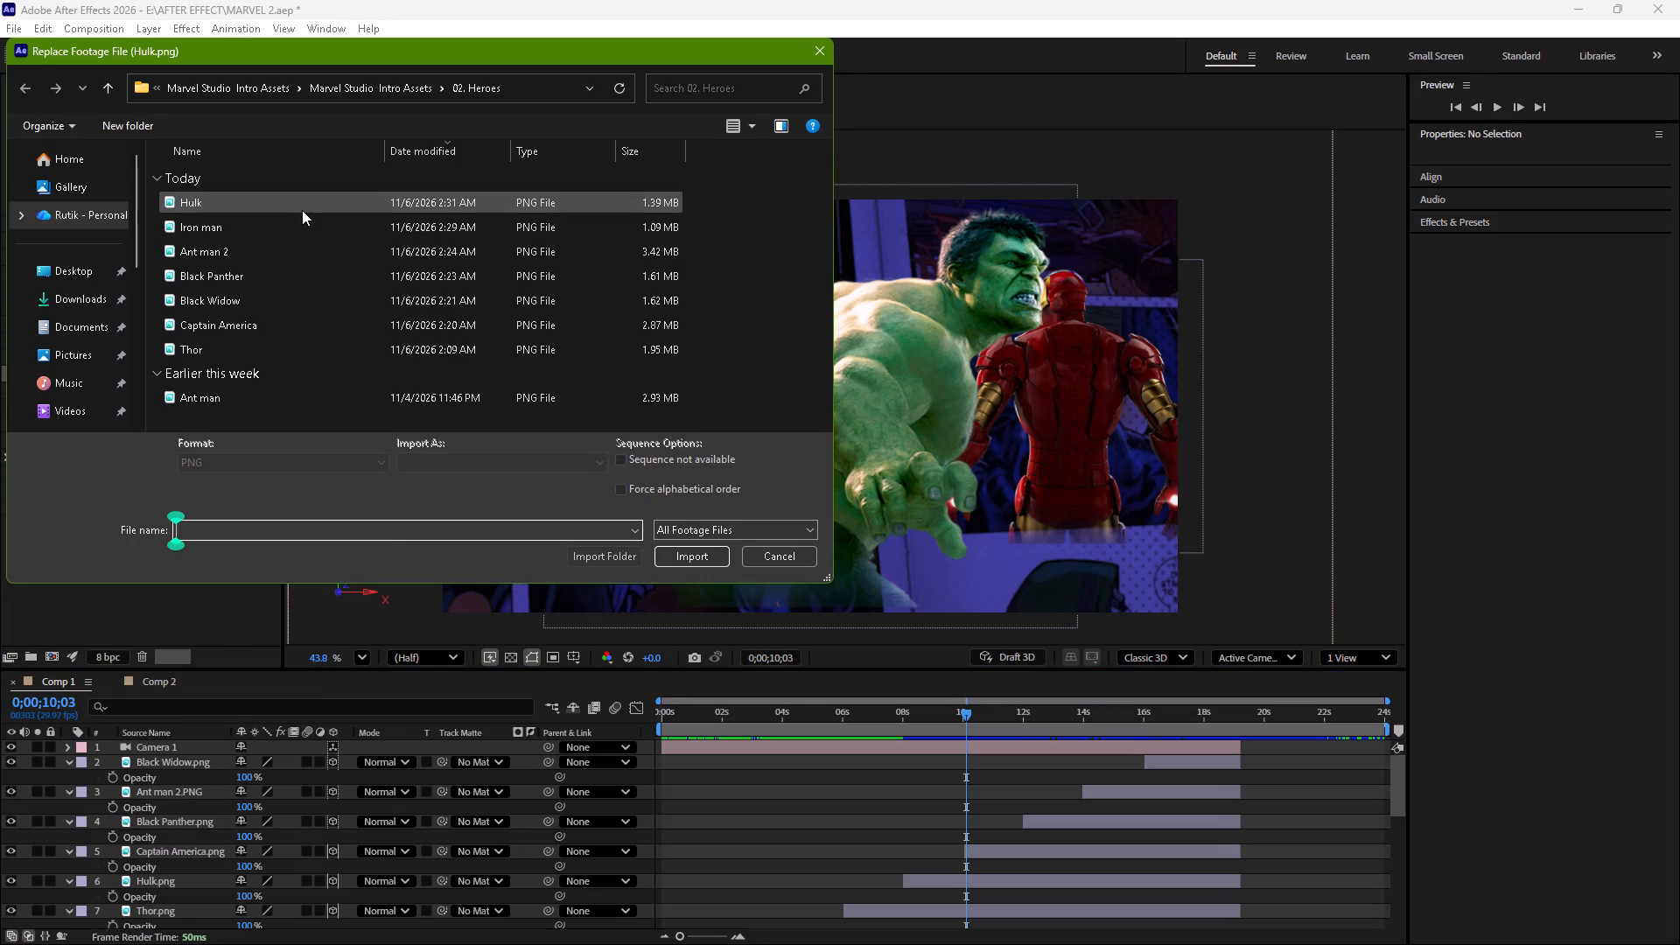
click(690, 541)
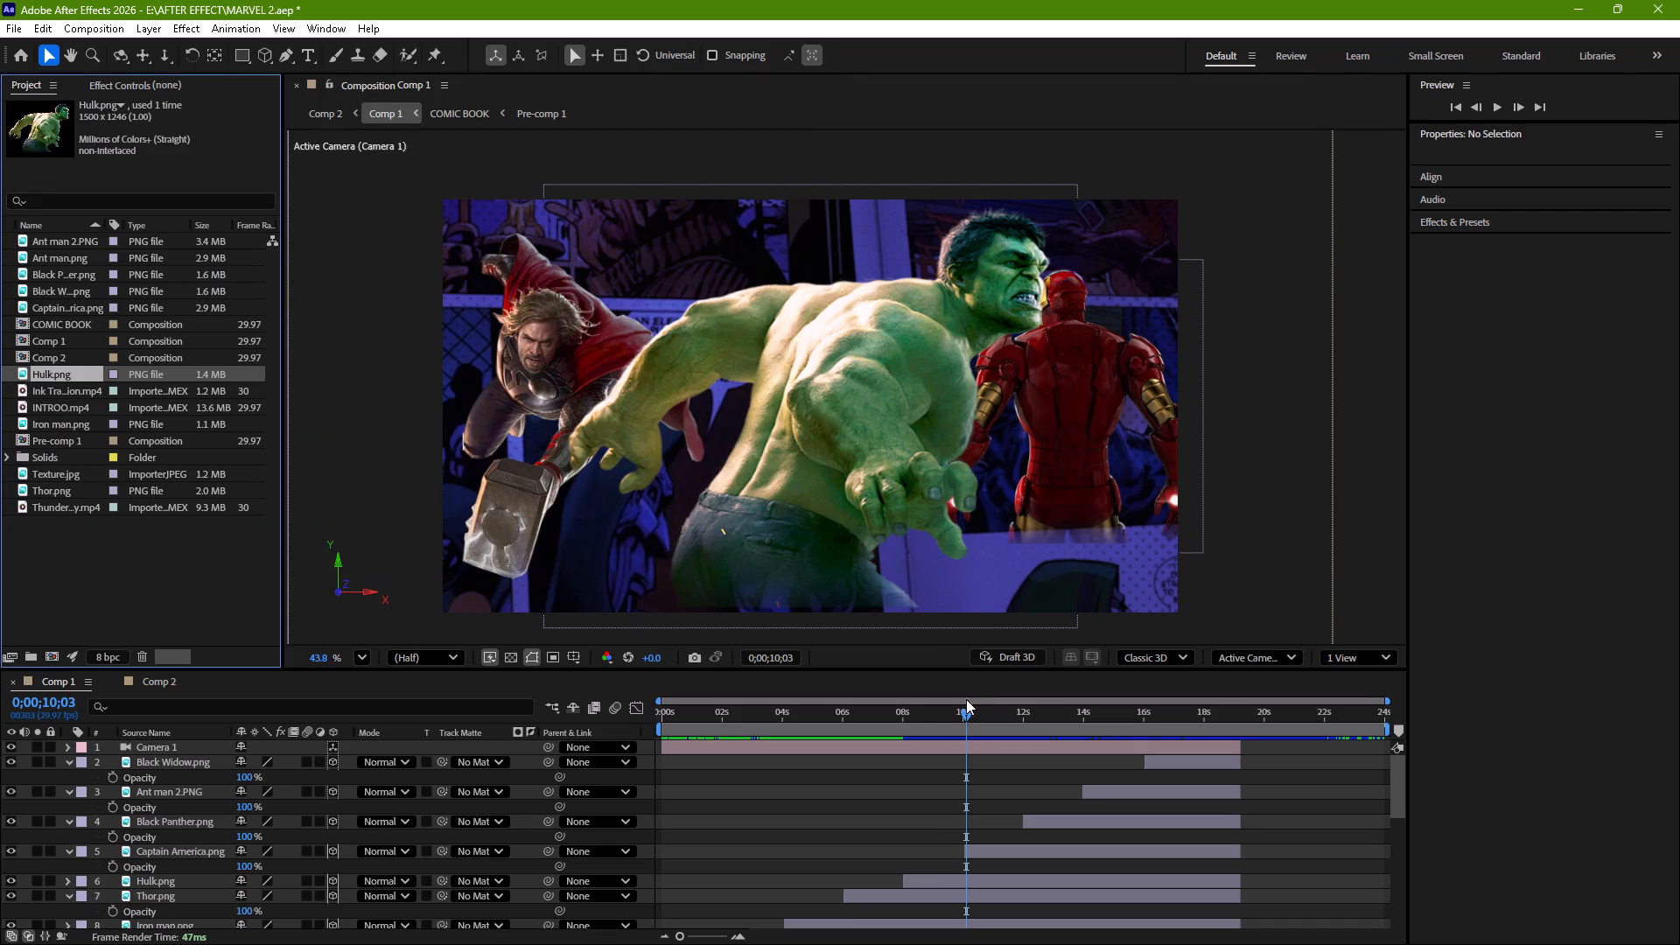
Move Comp 1's current time to about 0;00;11;27 to check how Captain America looks in the scene.
drag(967, 710, 1020, 713)
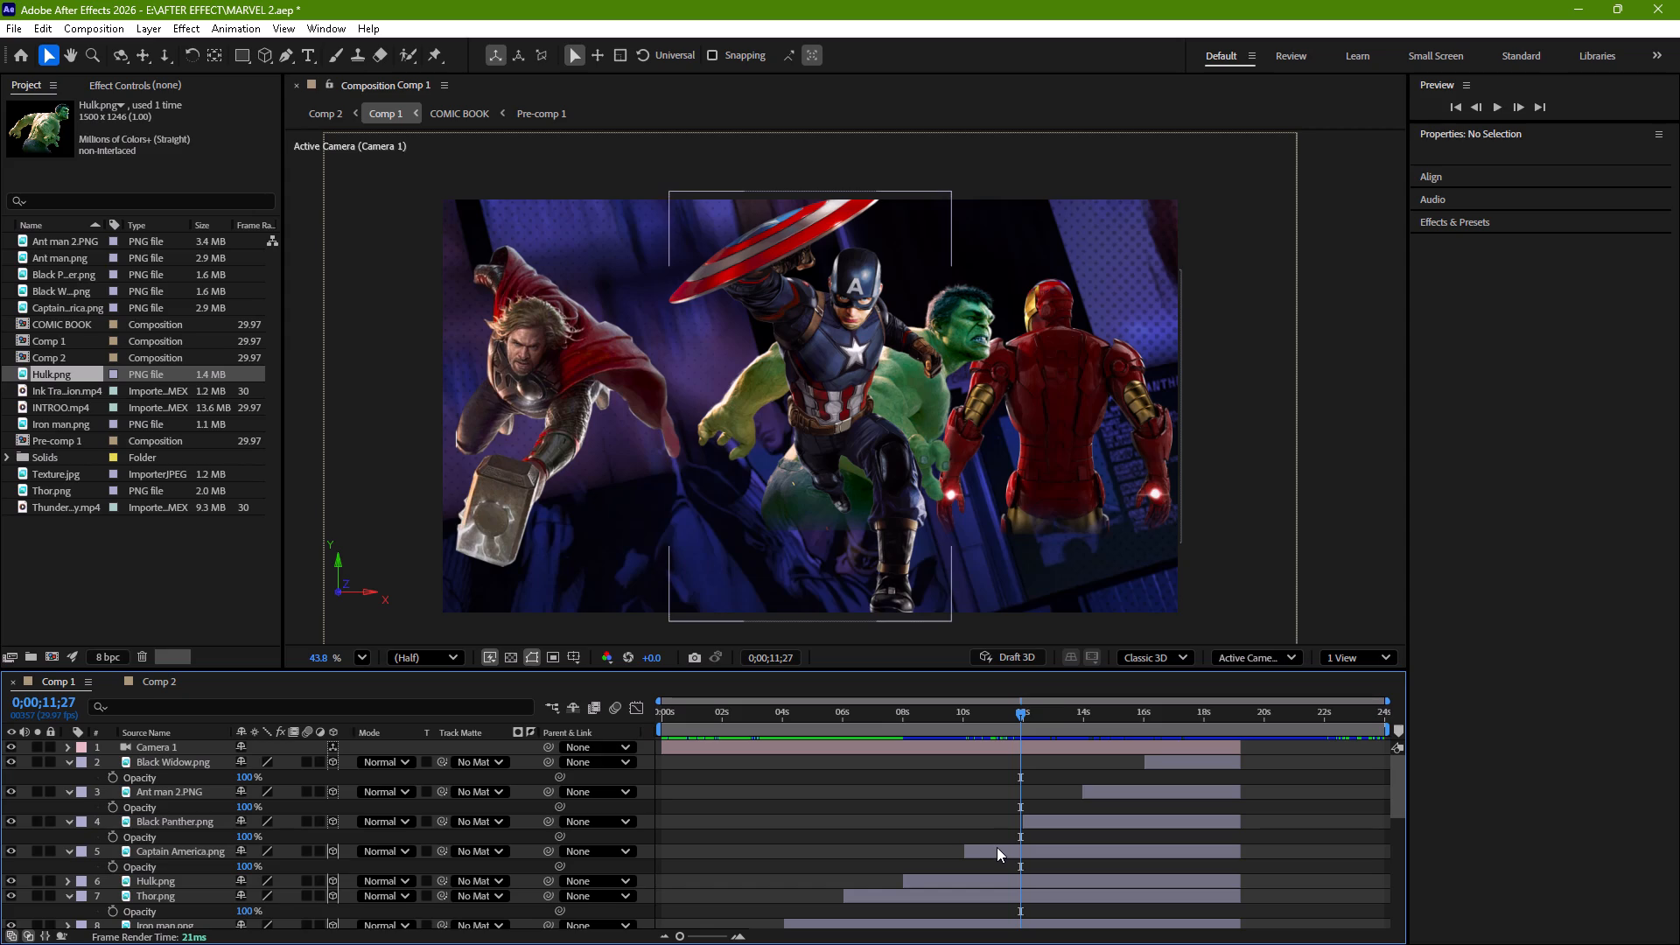
Switch to Photoshop's Captain America.png document, scale the layer down to 91.93%, and centre it horizontally on the canvas.
click(824, 284)
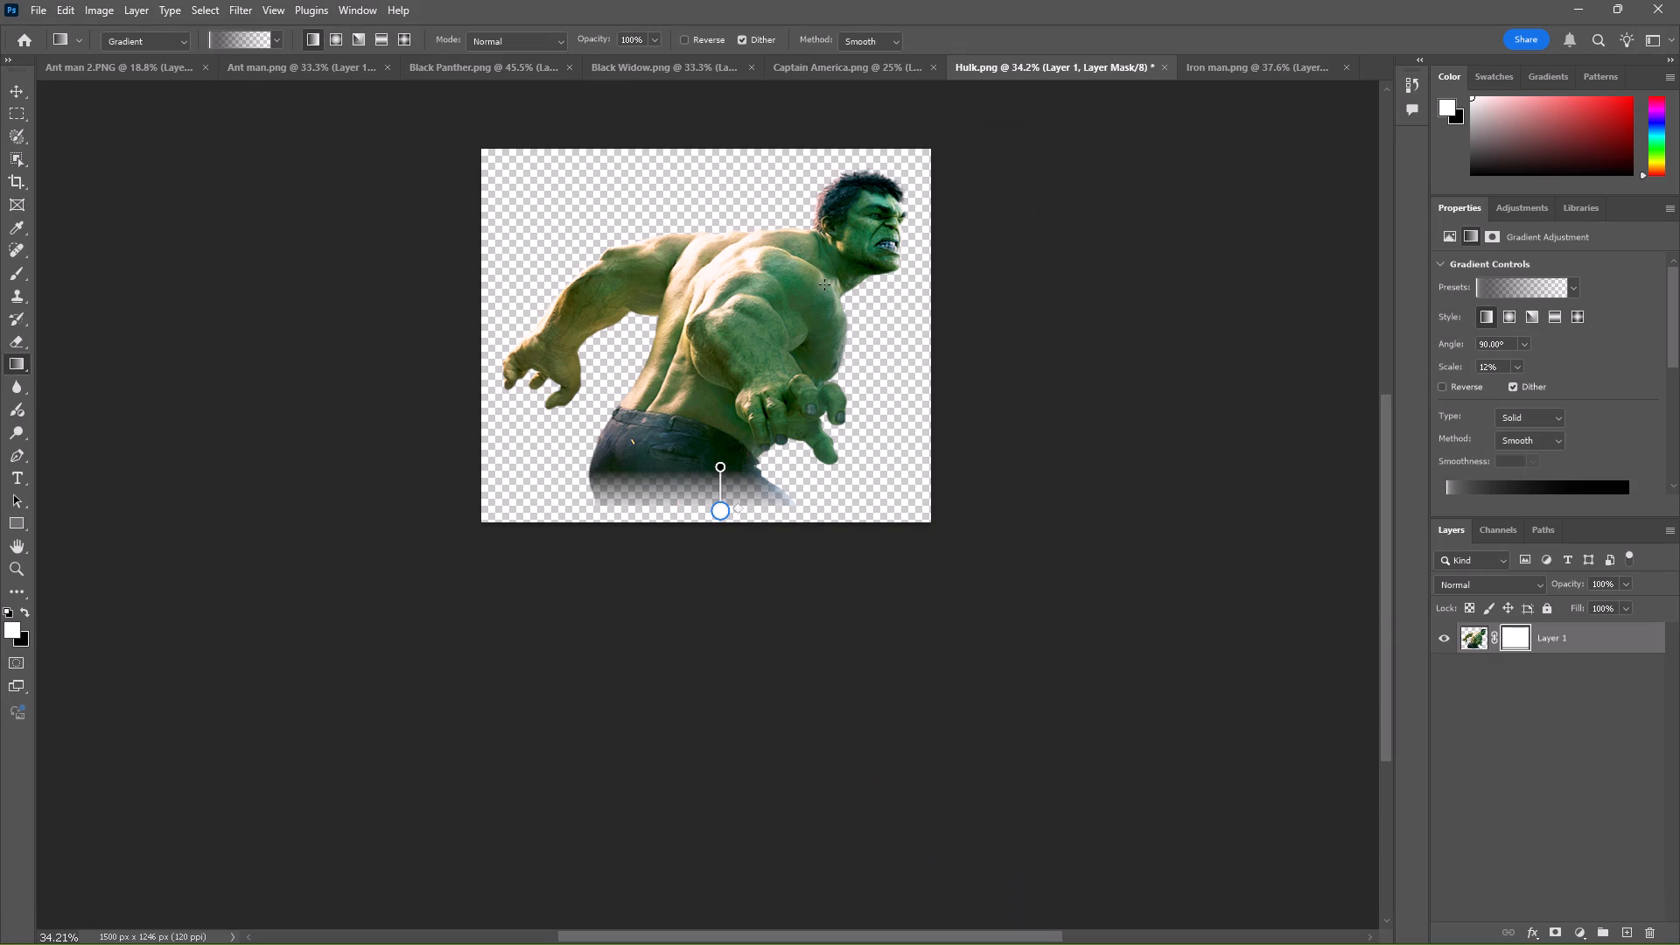
click(881, 63)
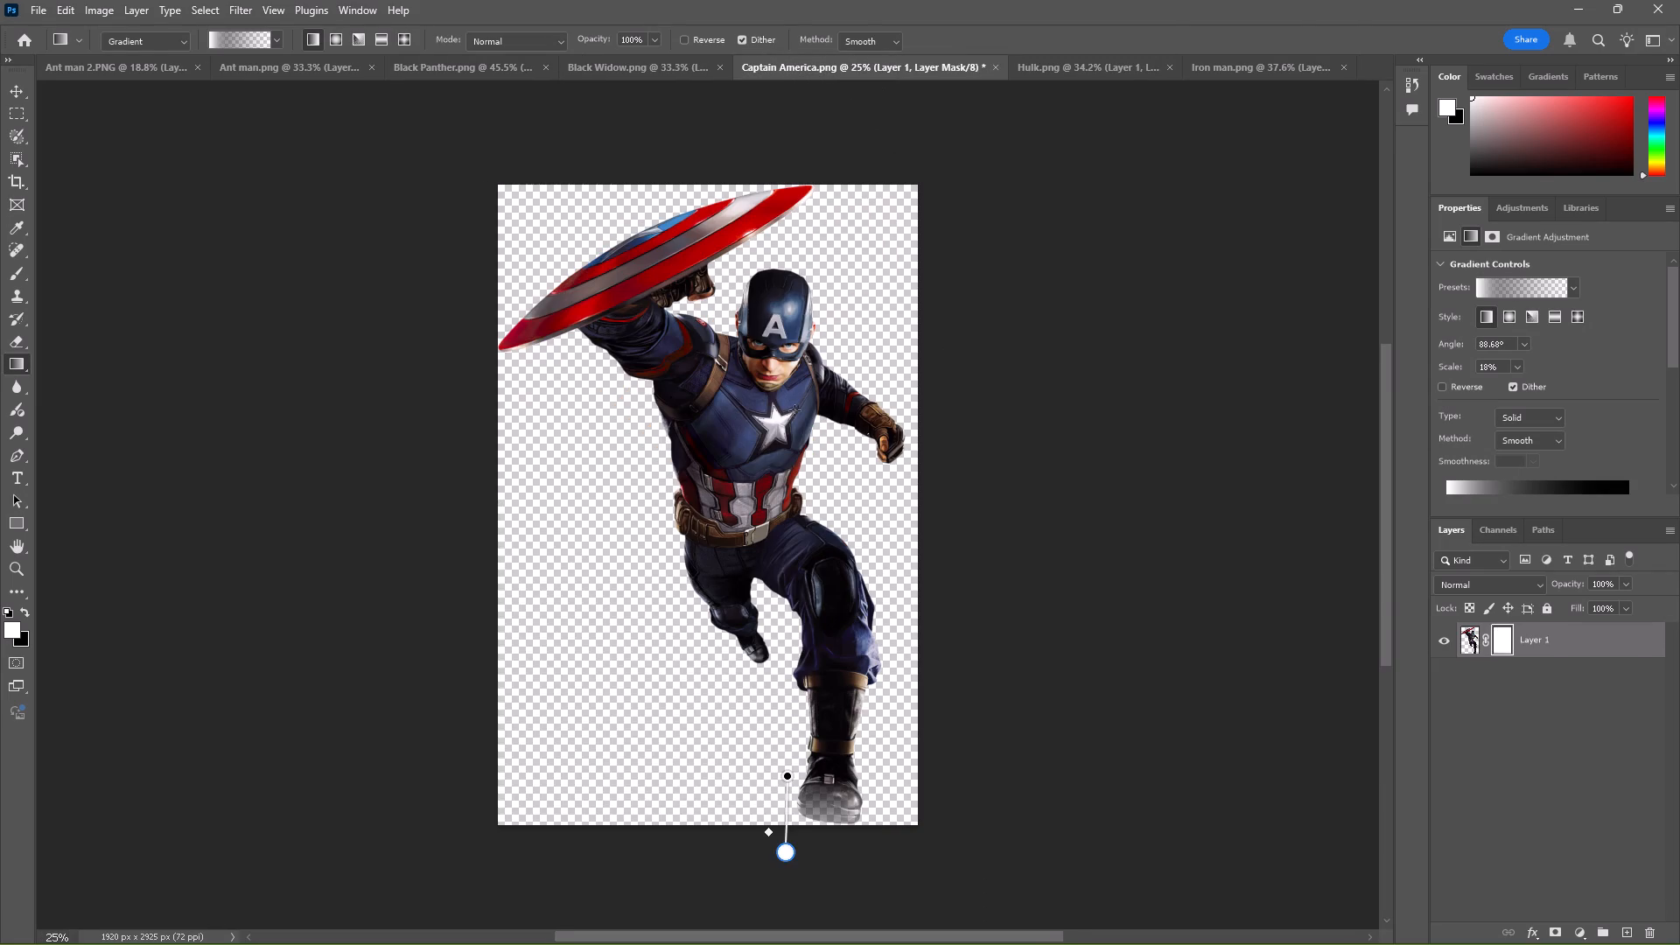
click(22, 95)
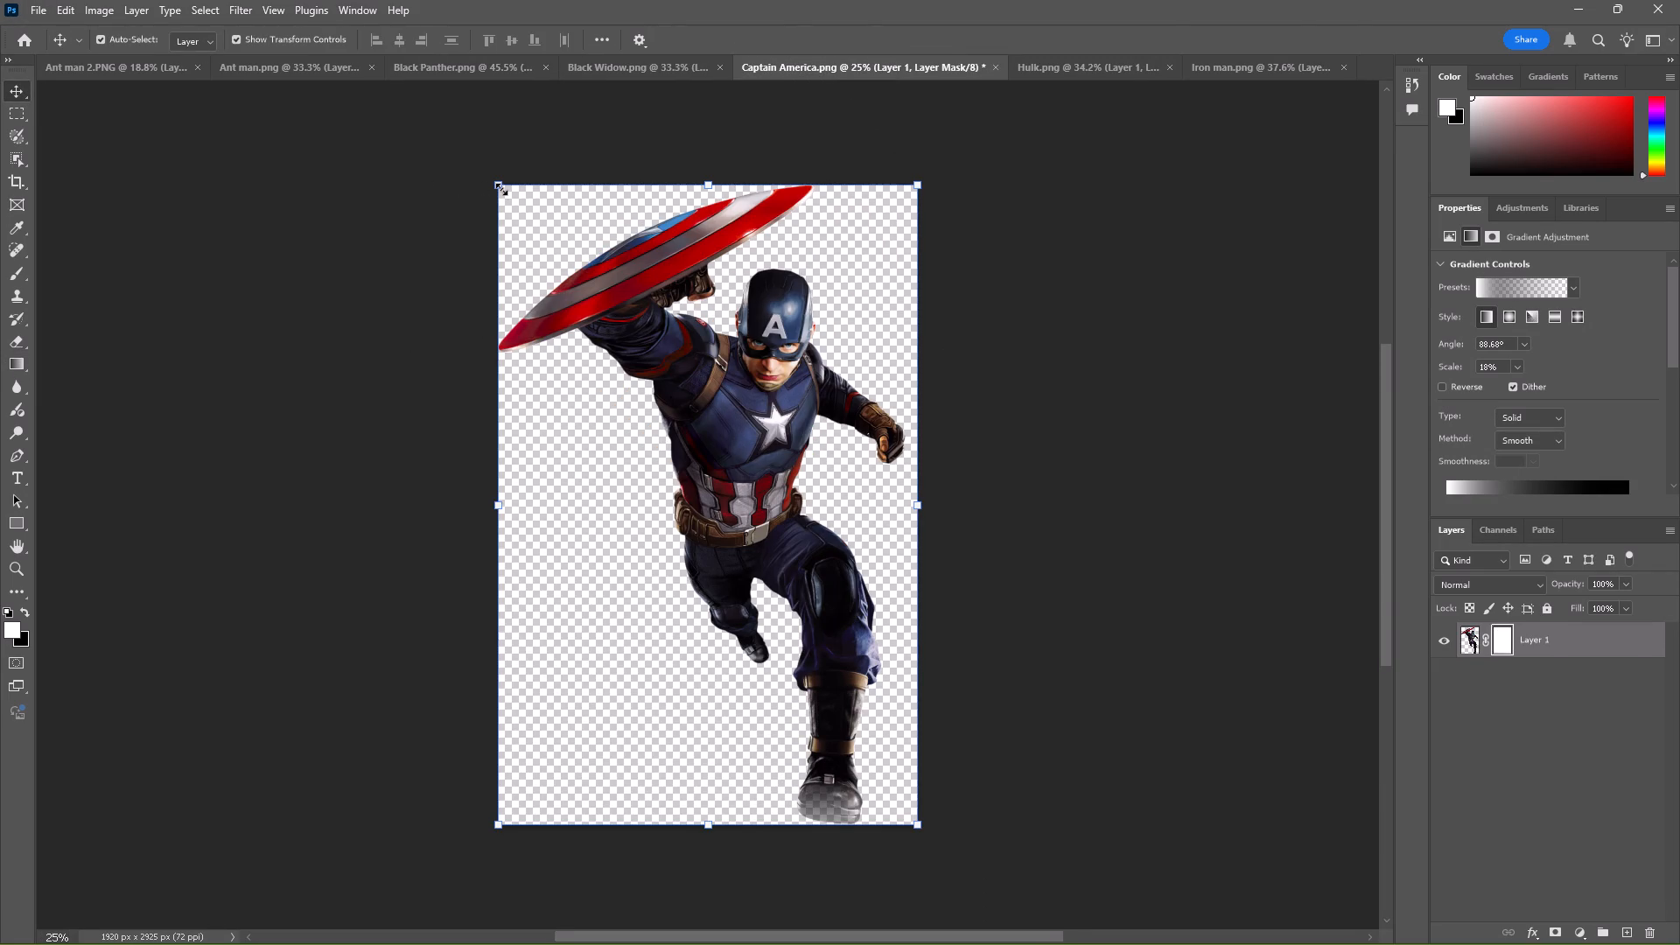
drag(501, 188, 546, 233)
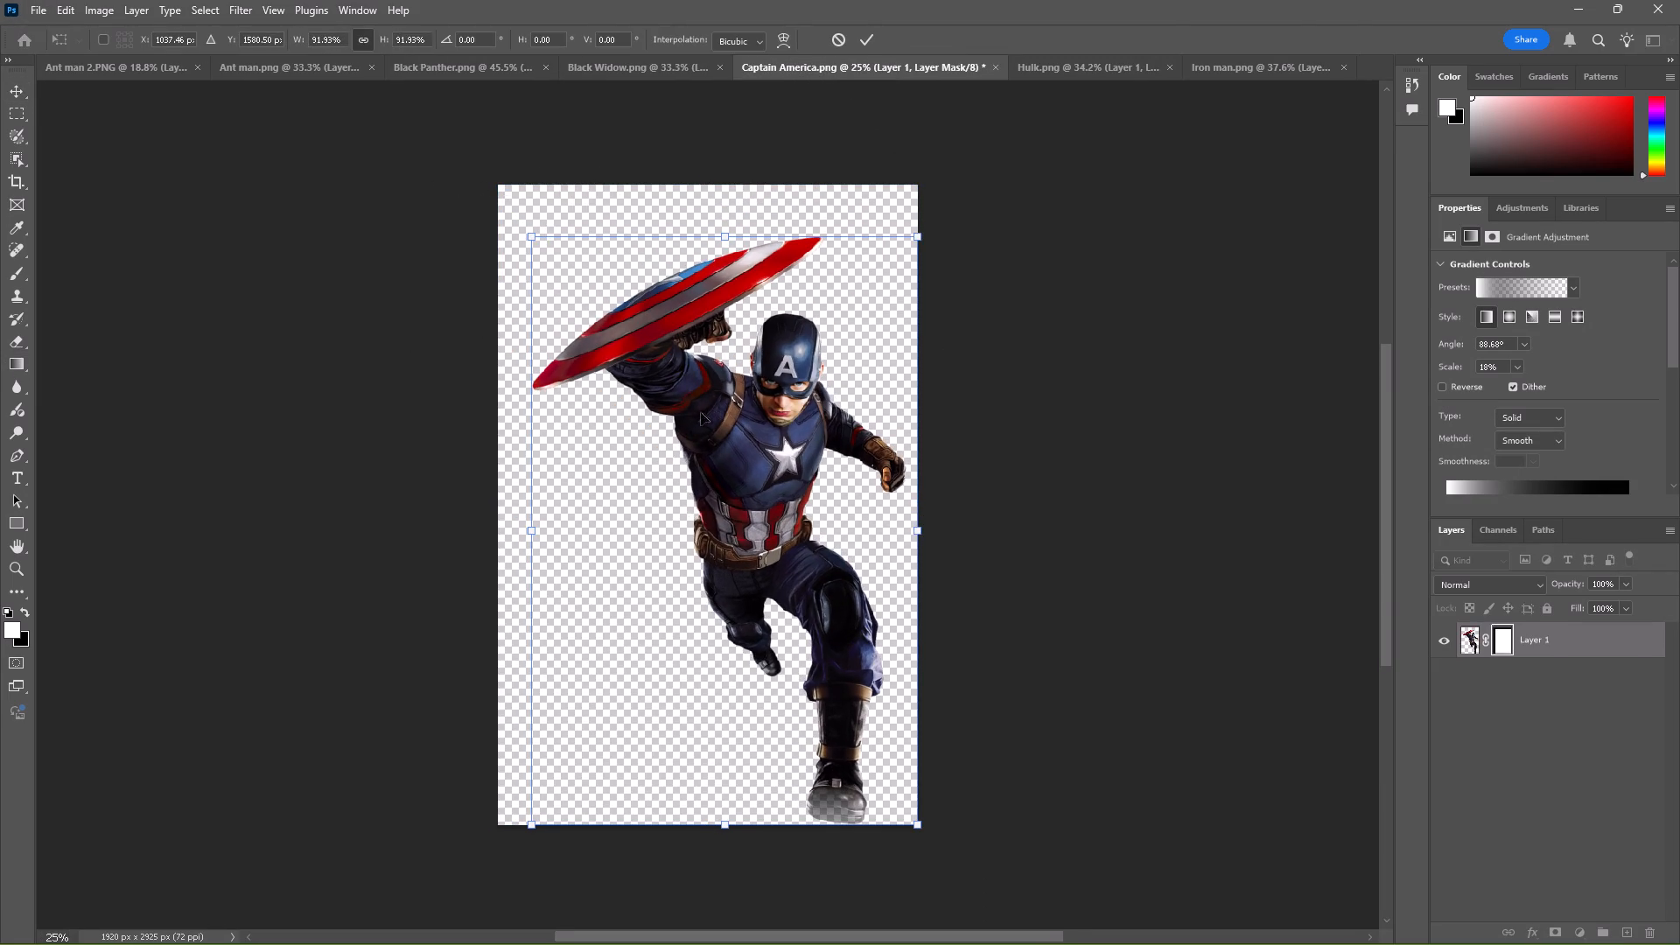
drag(728, 444, 704, 430)
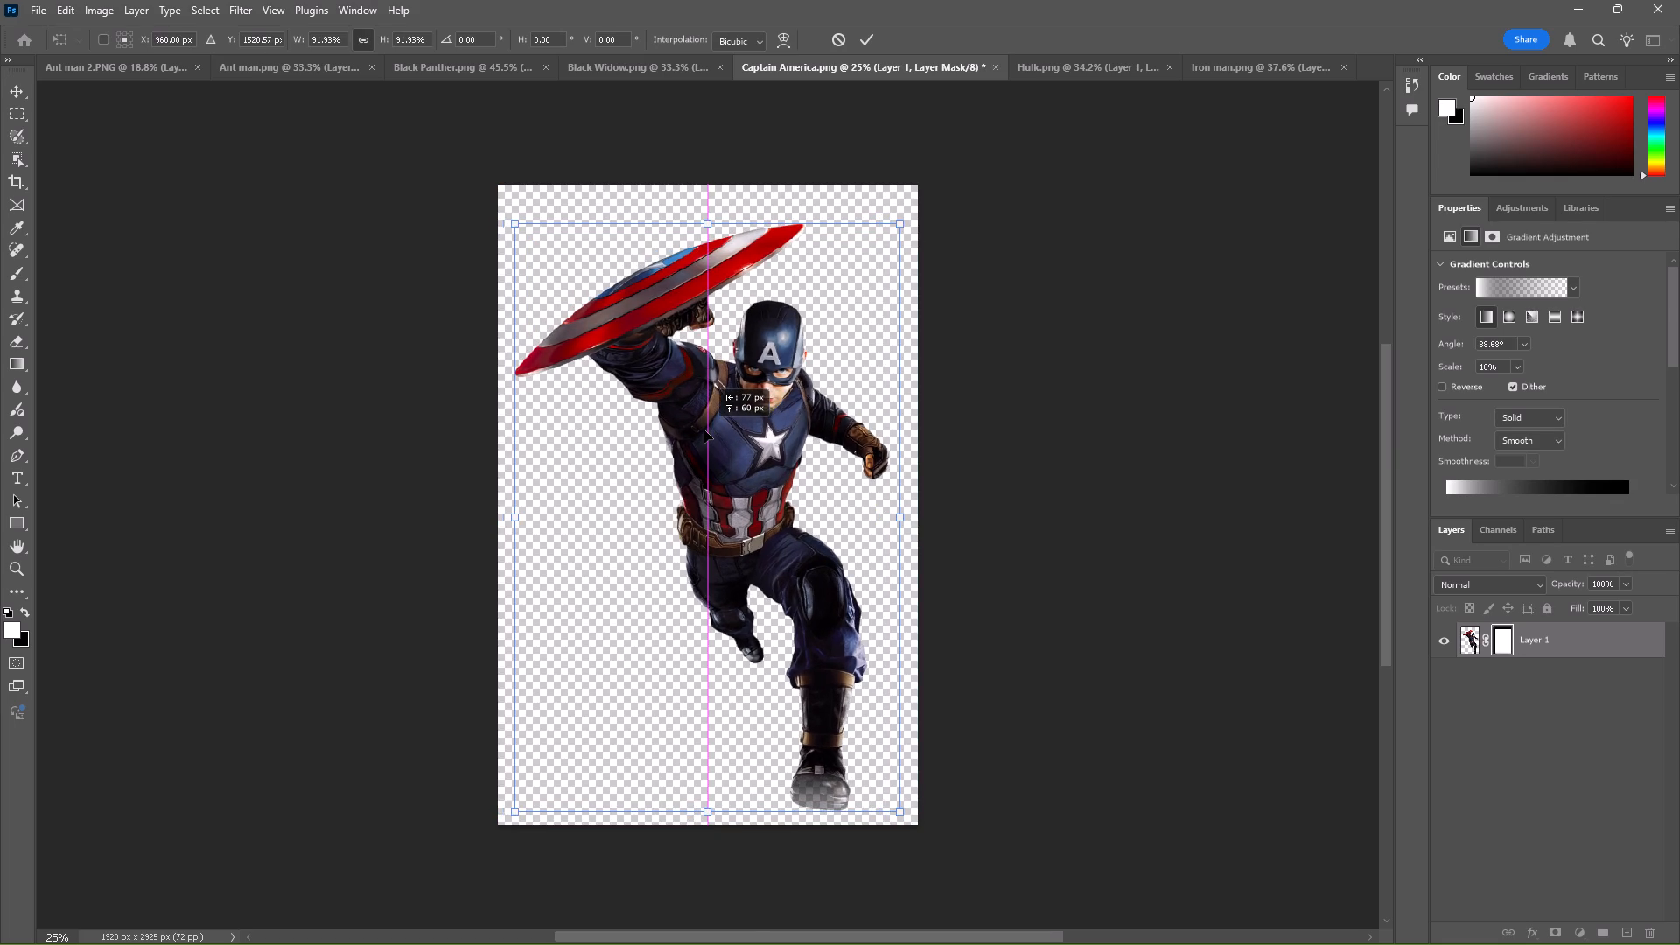
drag(704, 430, 706, 423)
Reposition Captain America's mask gradient to run vertically from the front boot's top to just below its sole, at 90° and about 17% scale.
click(7, 360)
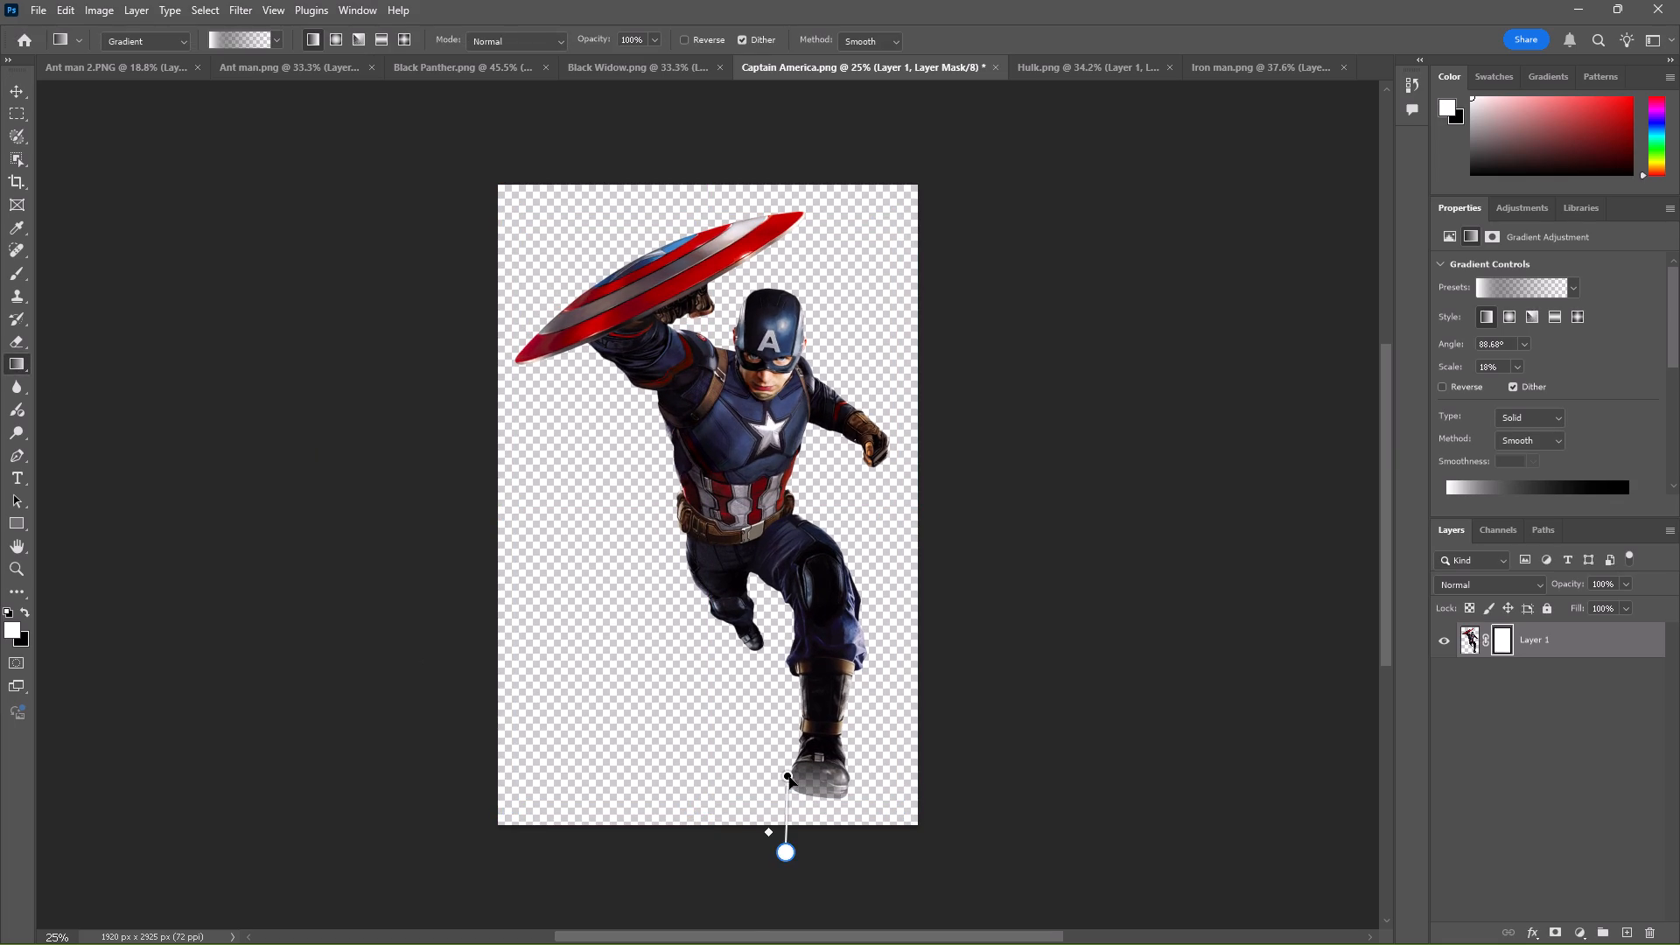
drag(787, 777, 787, 762)
drag(787, 762, 789, 729)
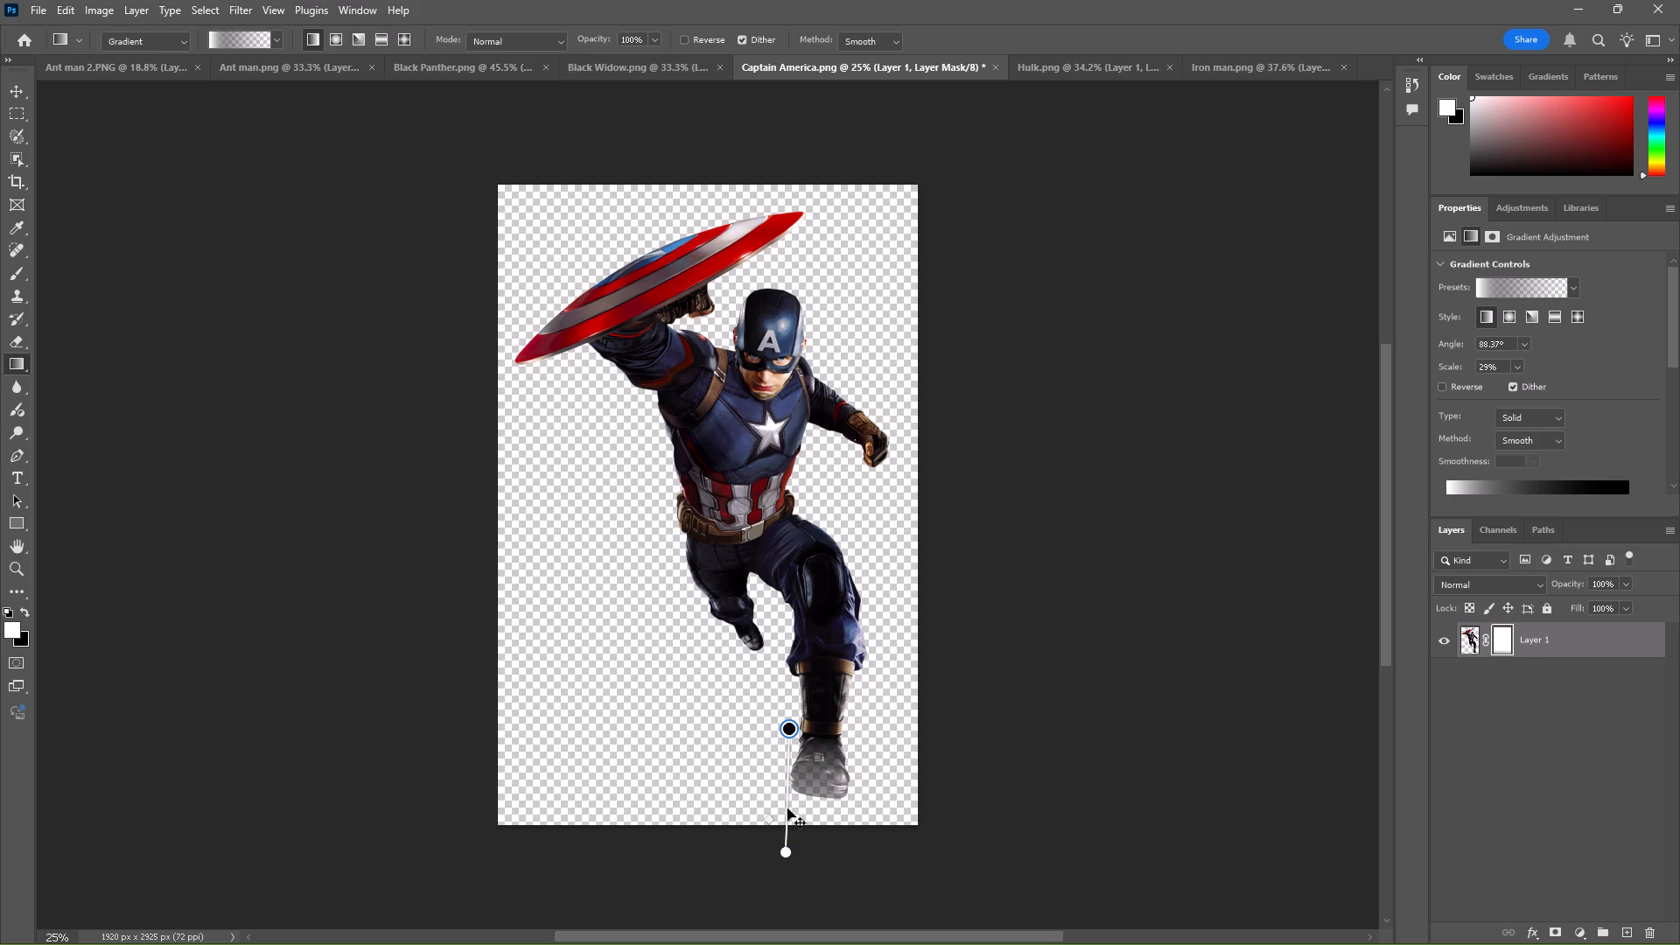
drag(787, 855, 796, 813)
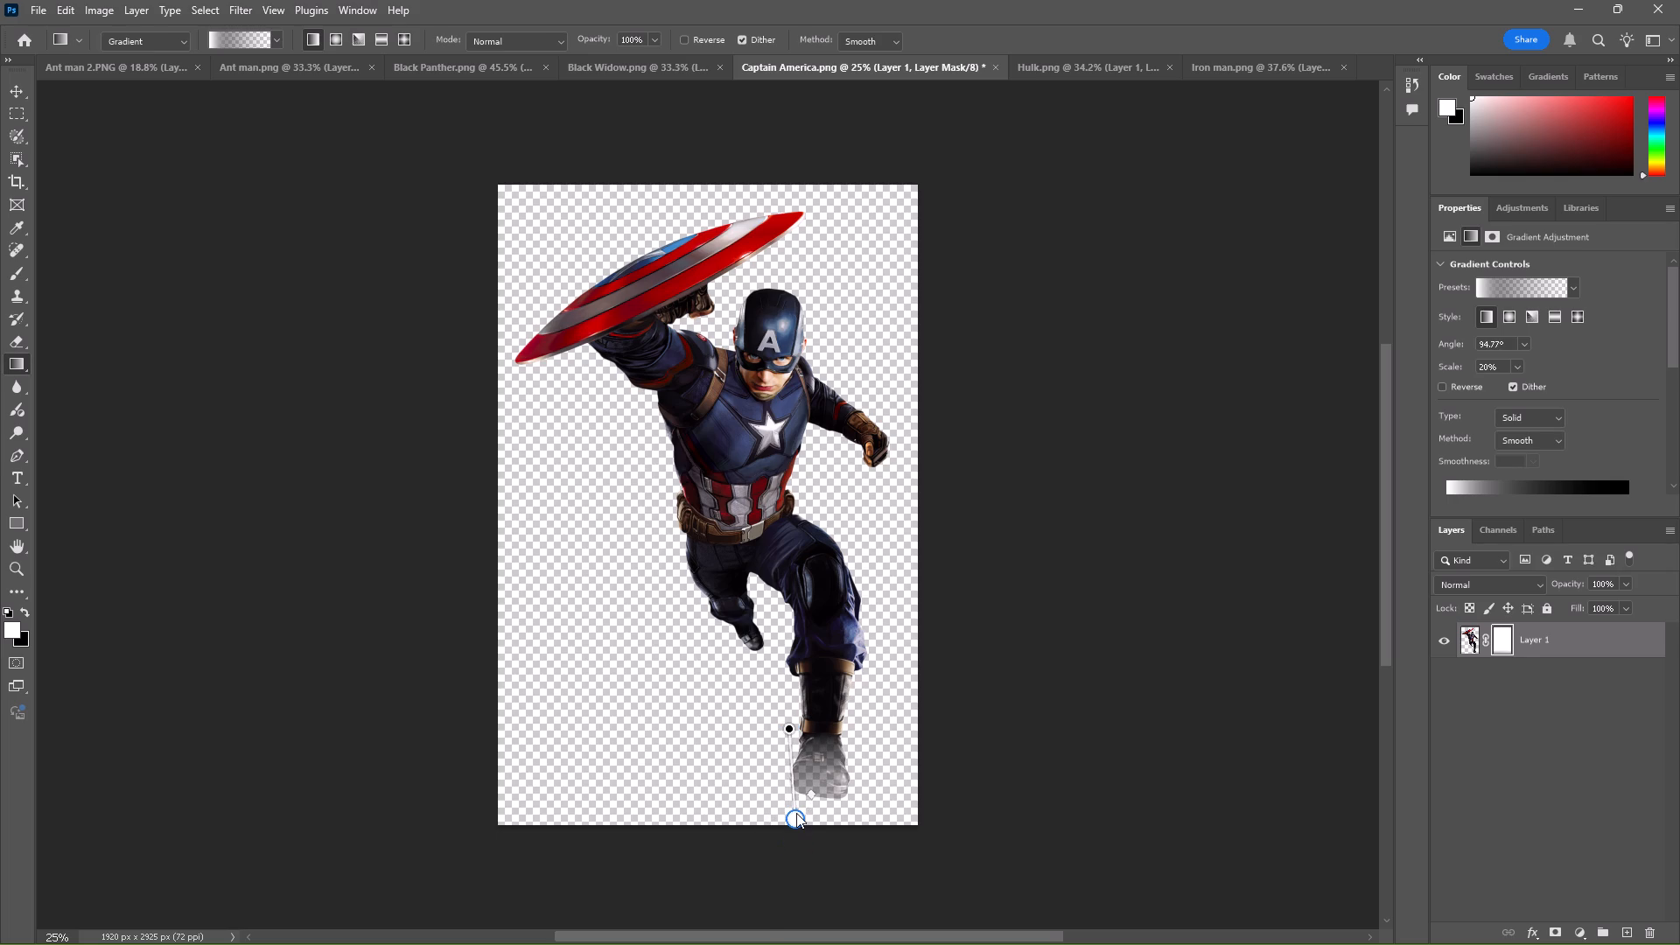
drag(796, 813, 796, 797)
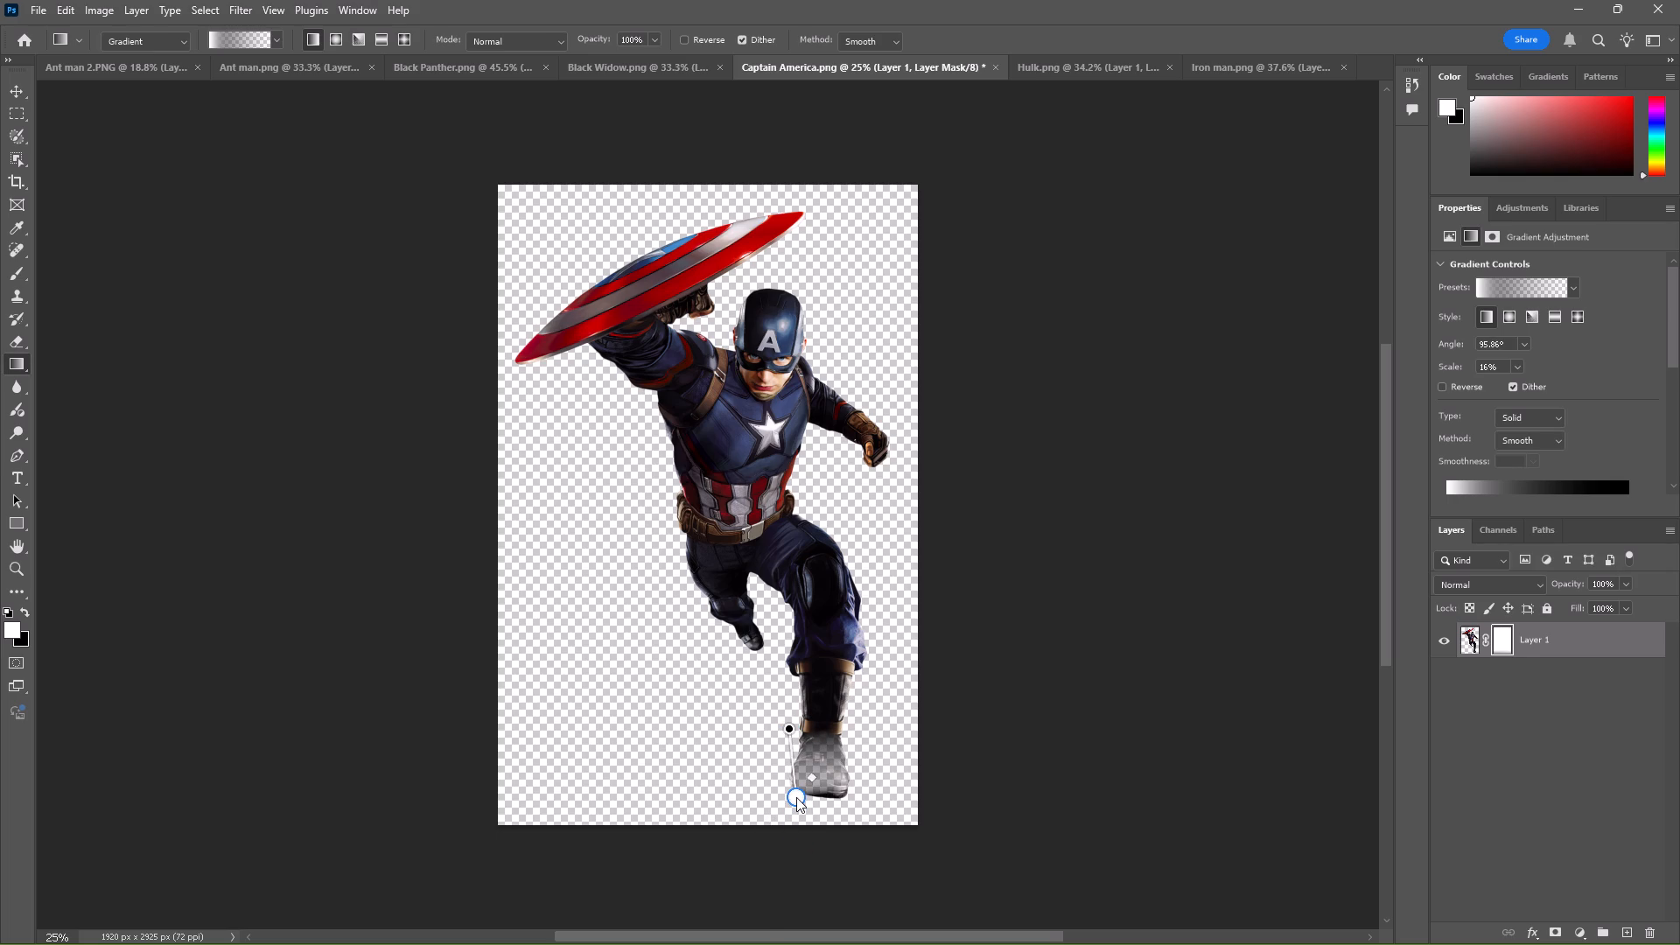
drag(796, 797, 789, 801)
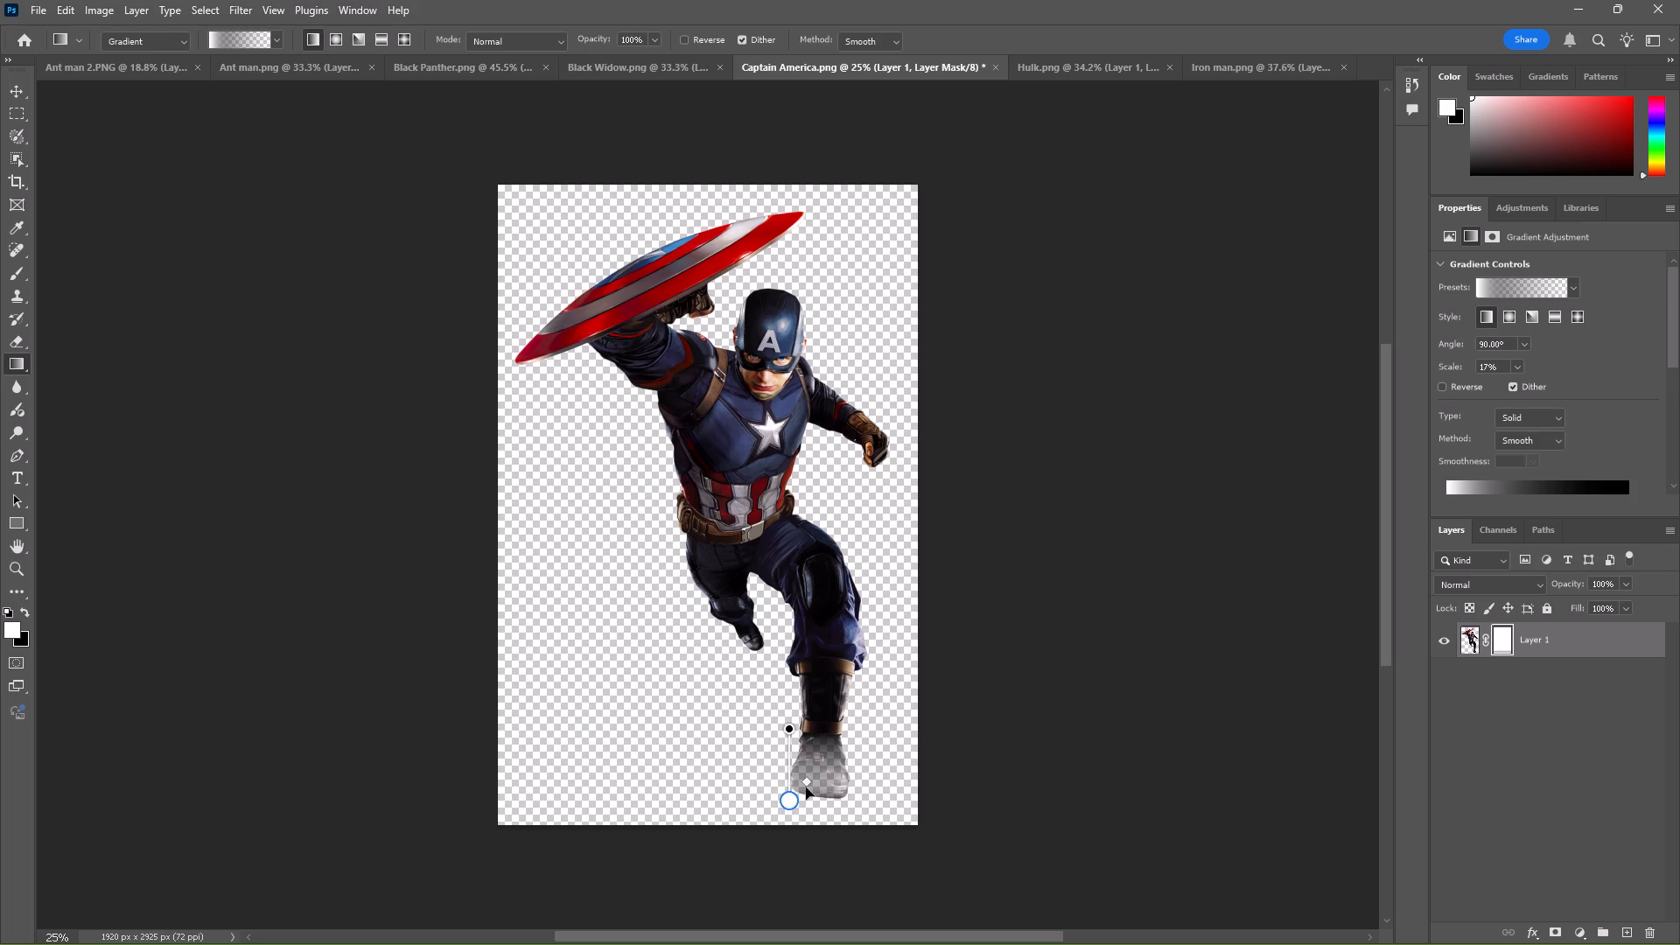
Strengthen the boot fade by moving the gradient's midpoint to its lower end and raising its start slightly, scale about 20%.
click(810, 780)
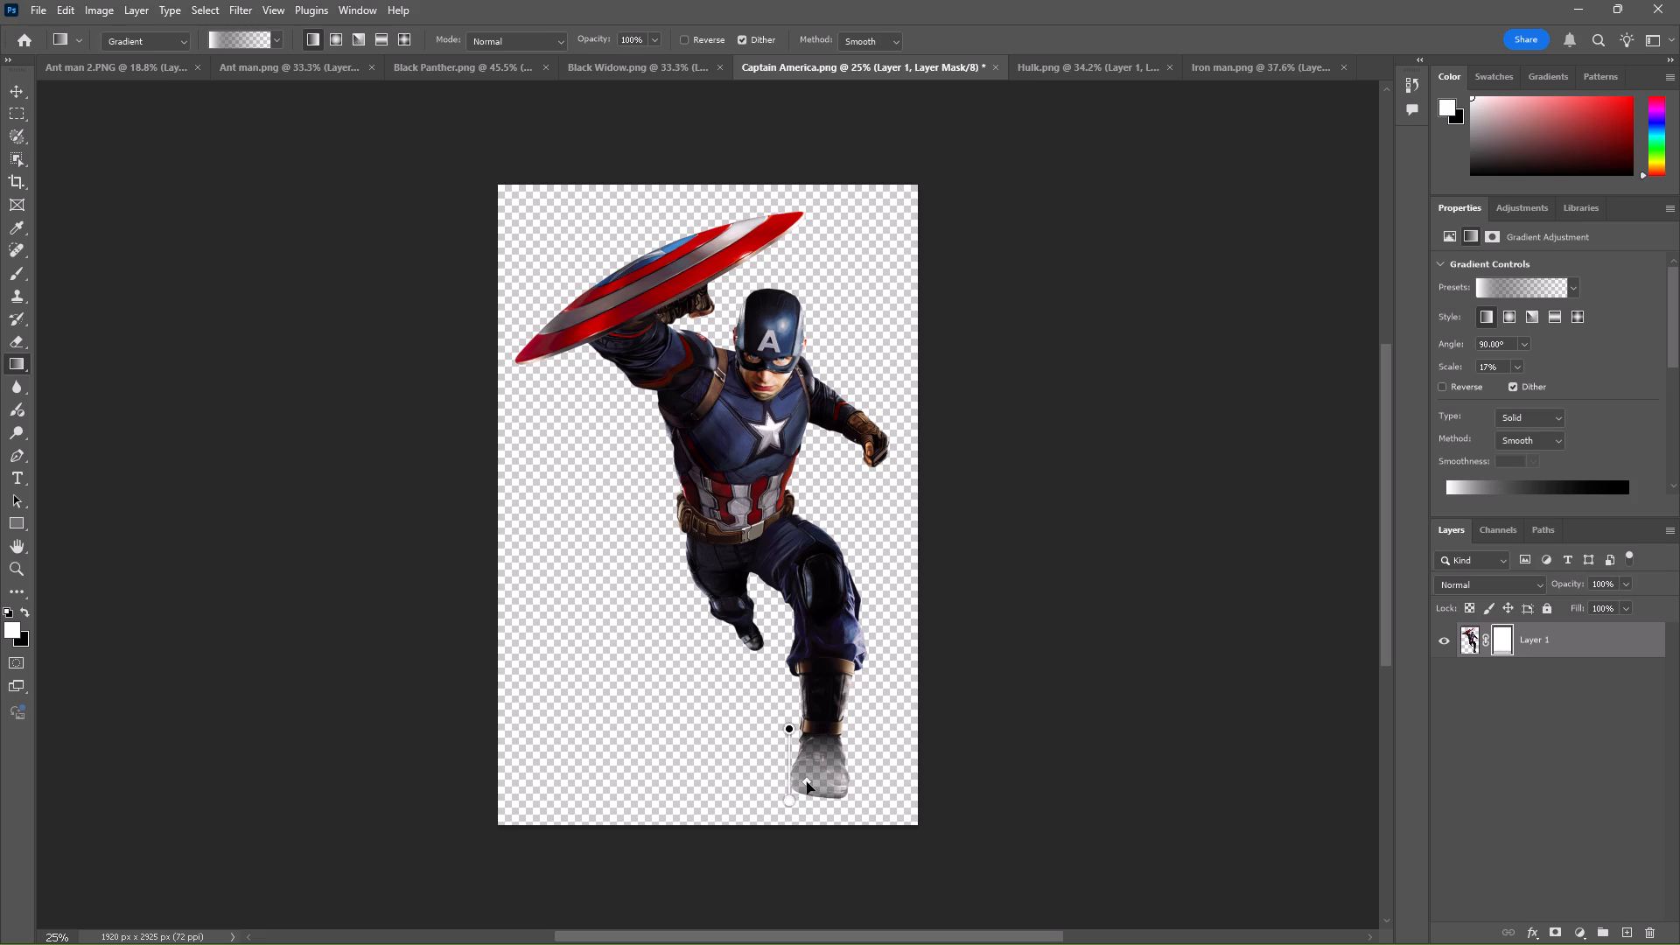
click(807, 782)
drag(807, 782, 806, 799)
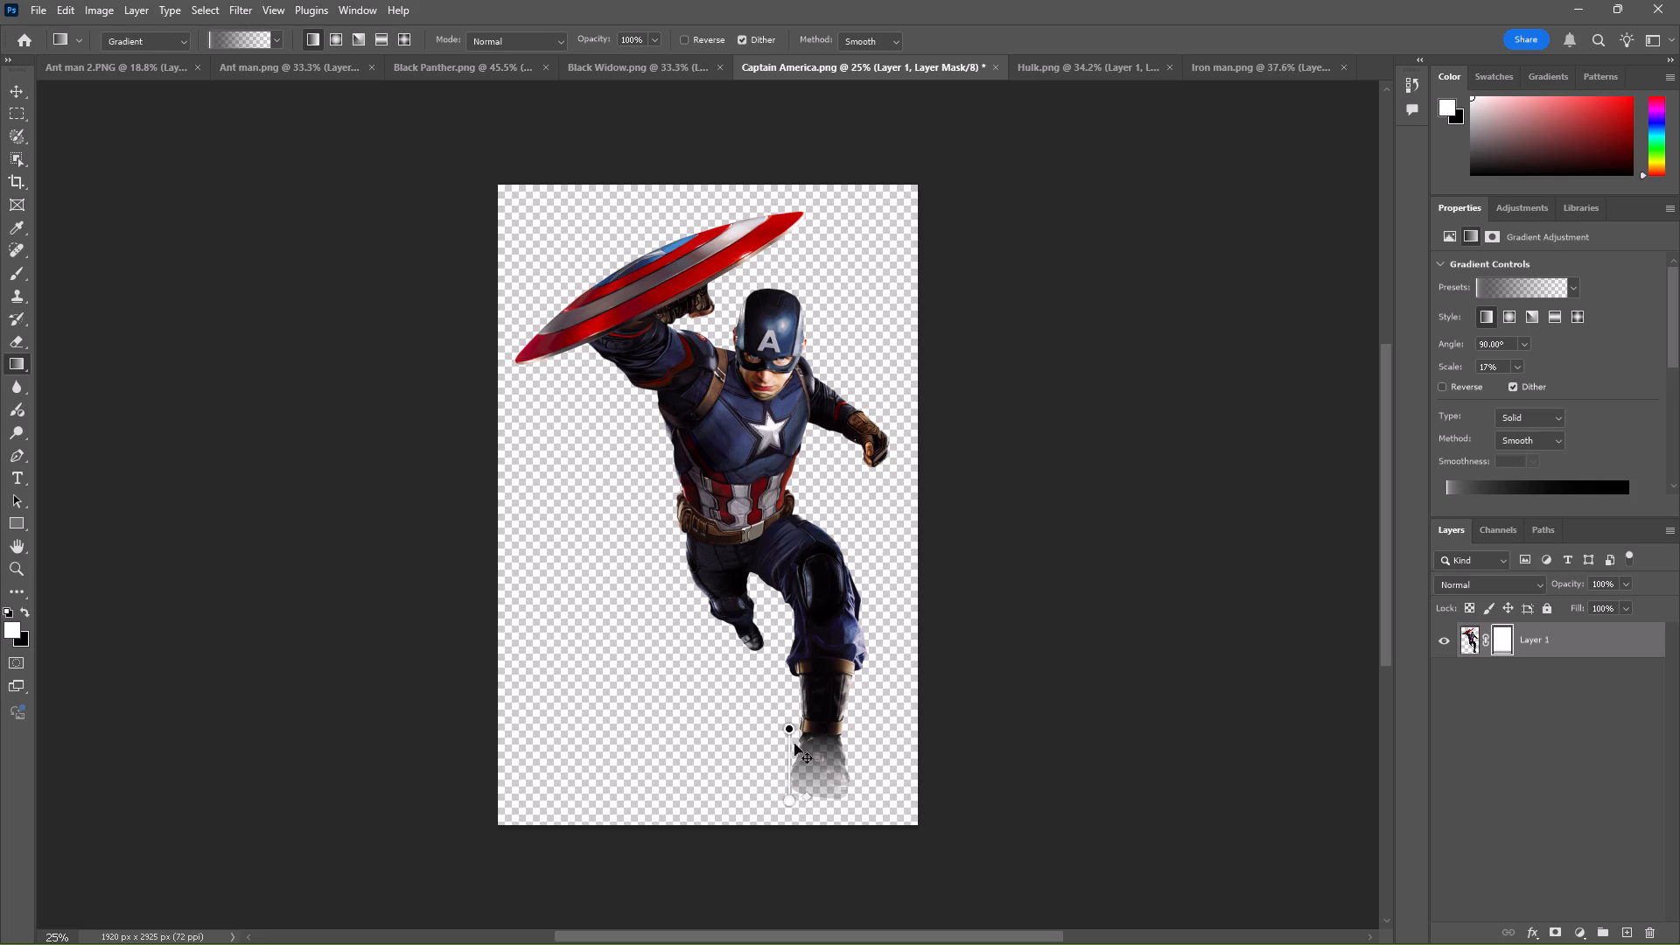
drag(789, 727, 790, 716)
Export the faded Captain America image as a PNG, overwriting the existing Captain America file in 02. Heroes.
click(38, 10)
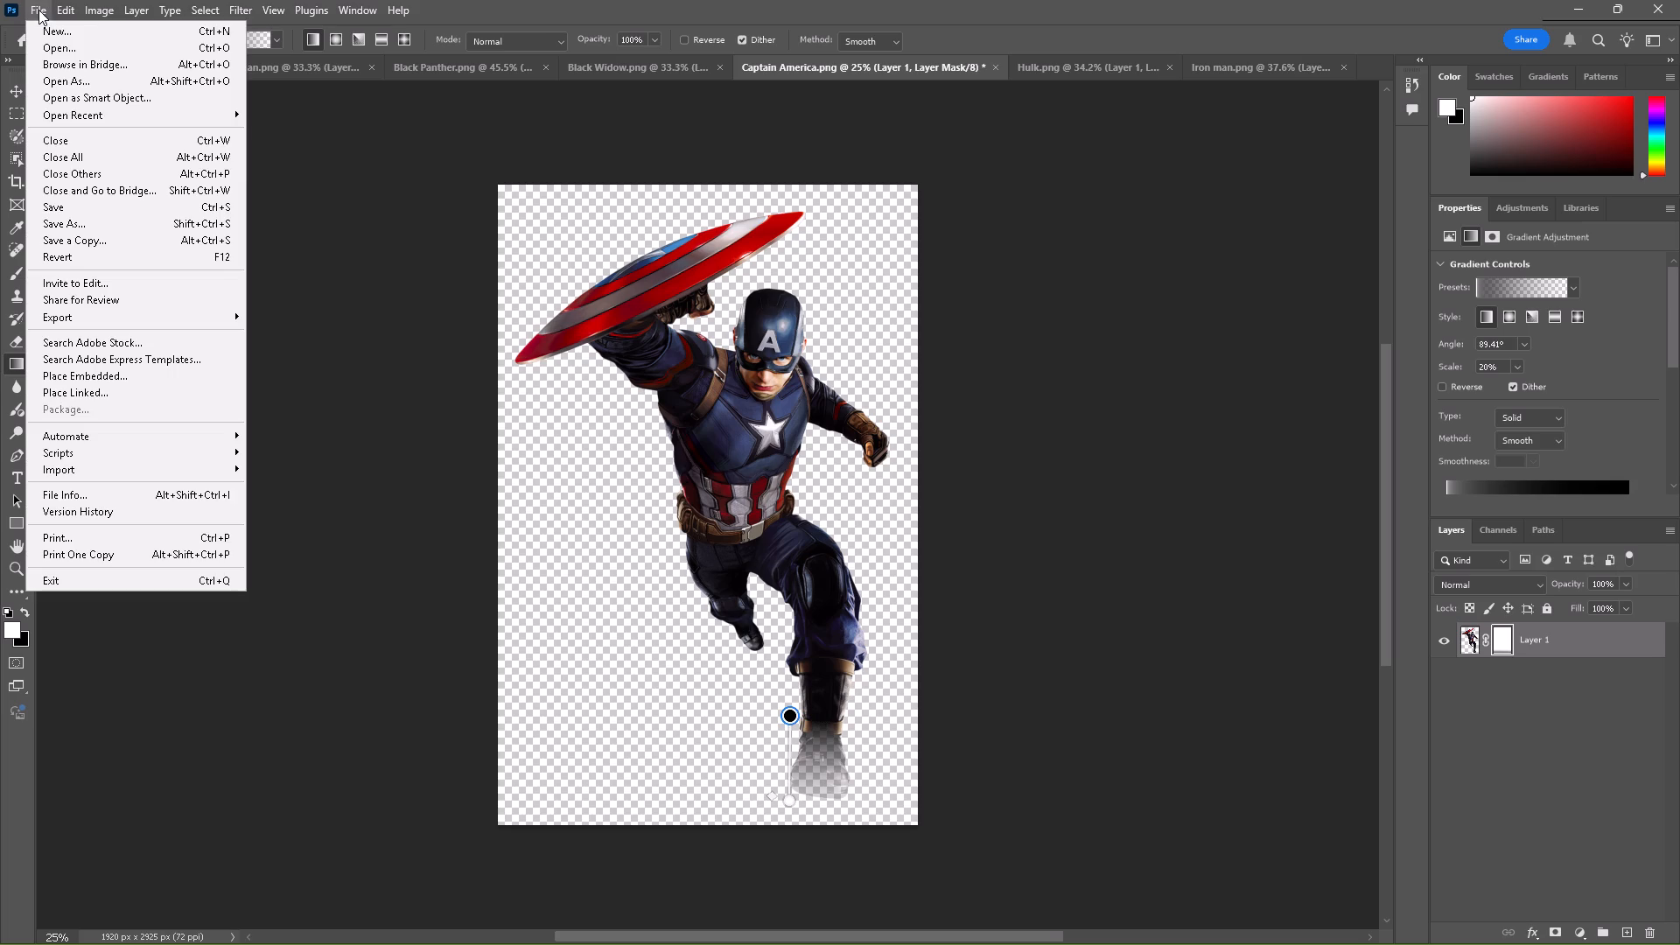
click(283, 309)
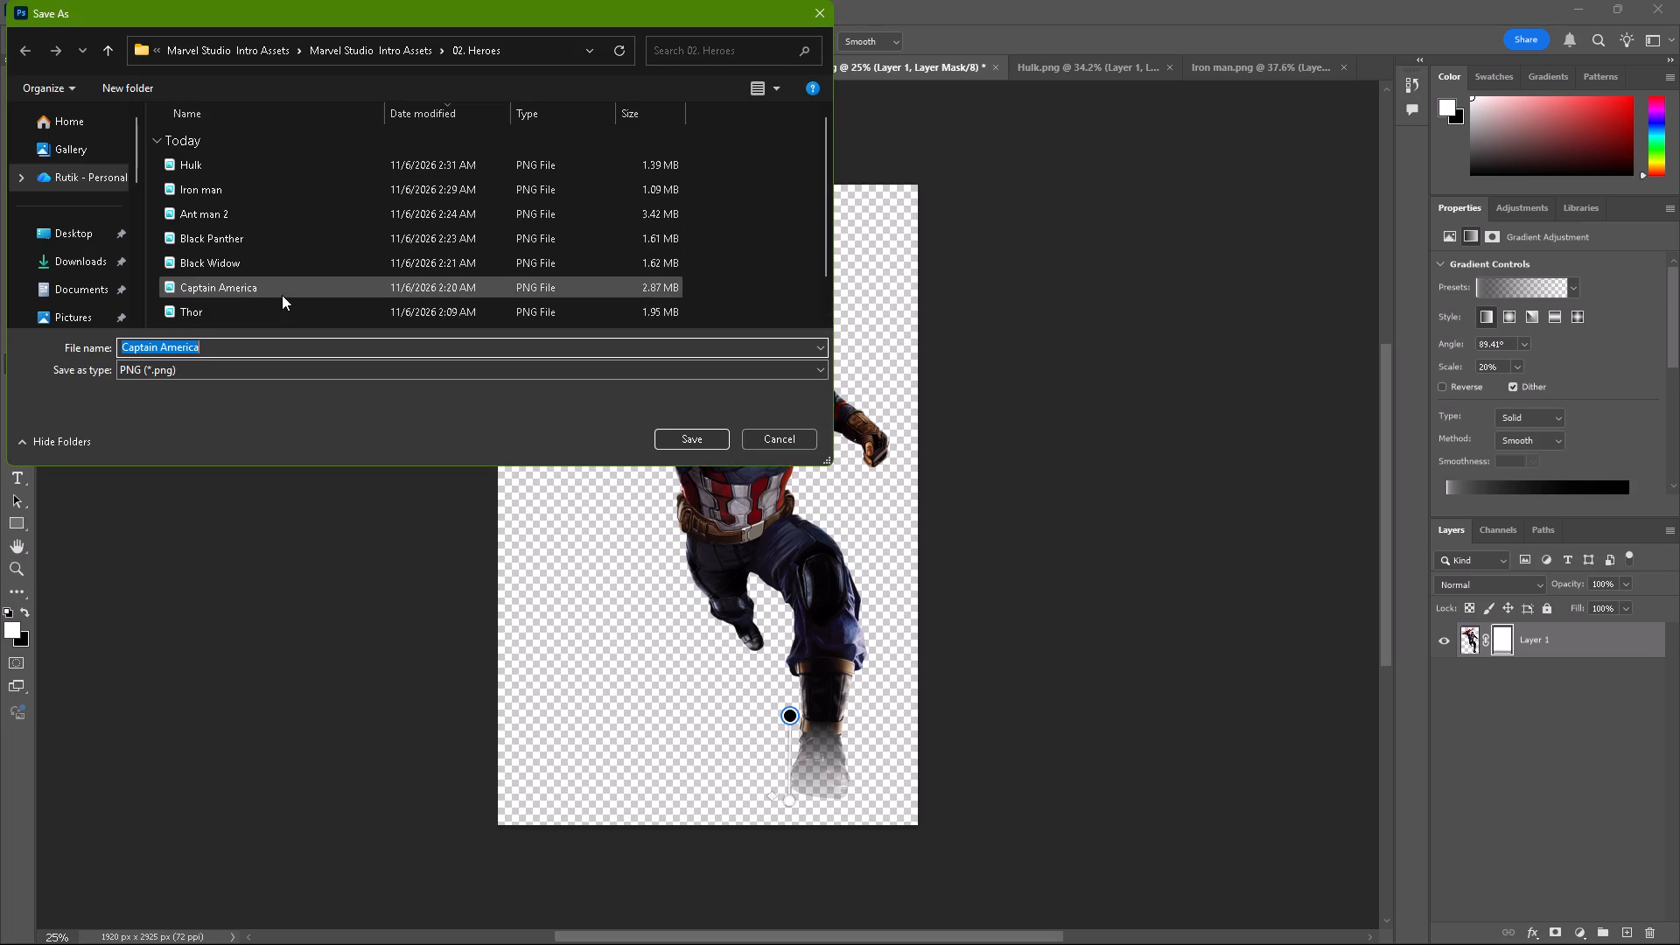
click(282, 296)
click(712, 437)
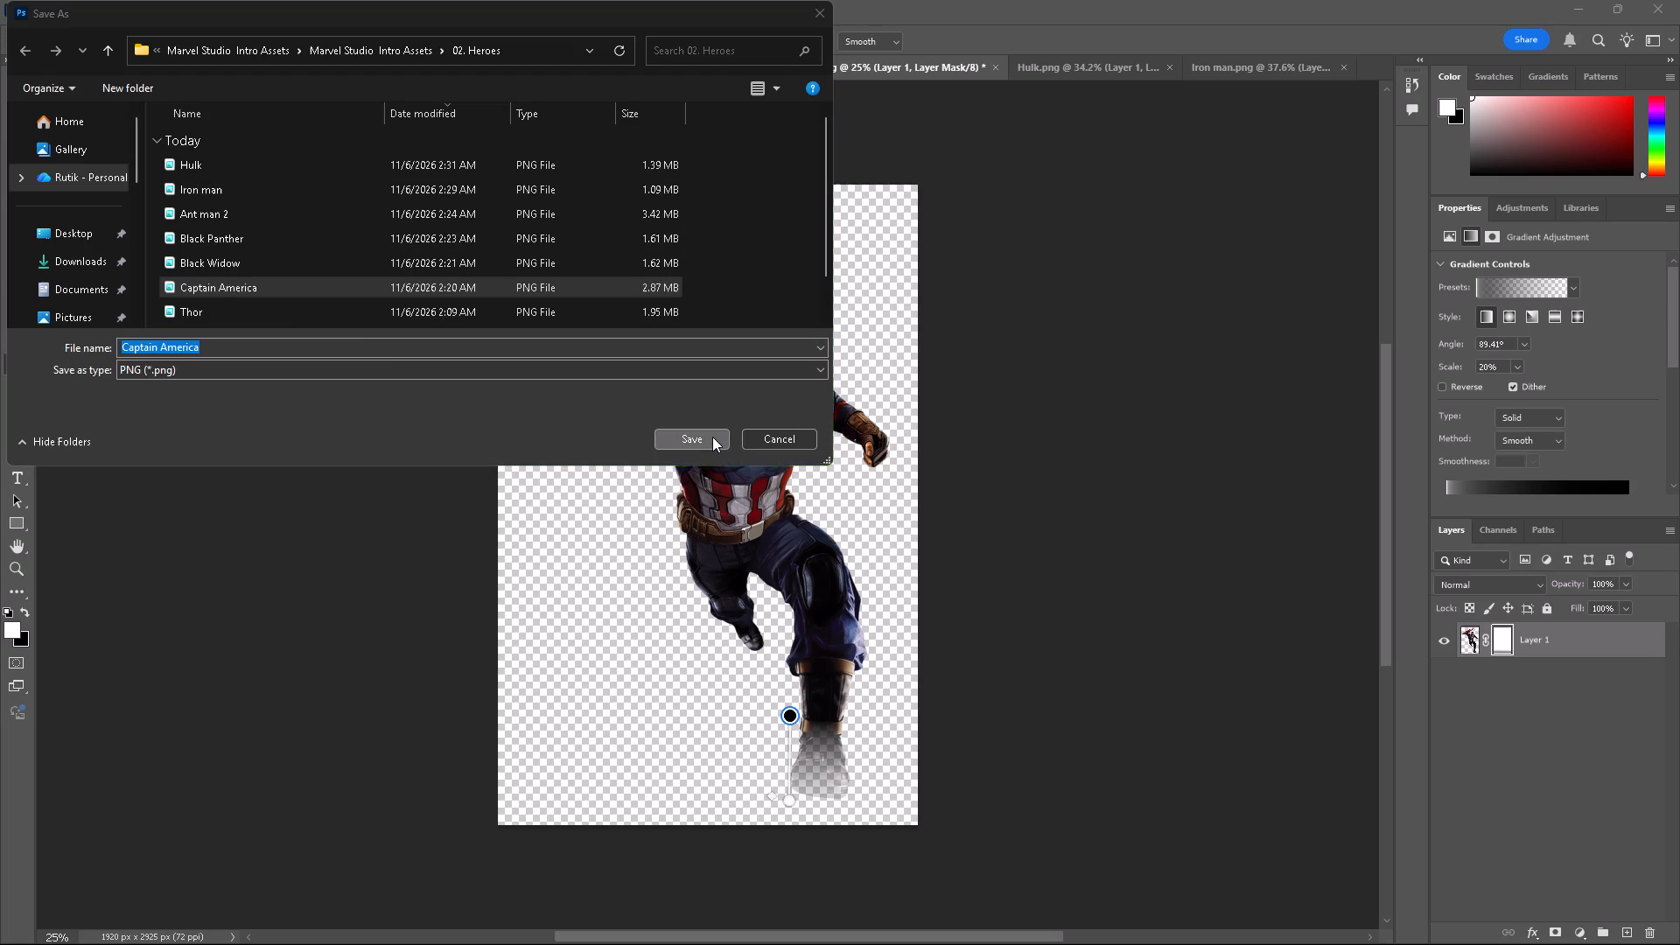
click(878, 478)
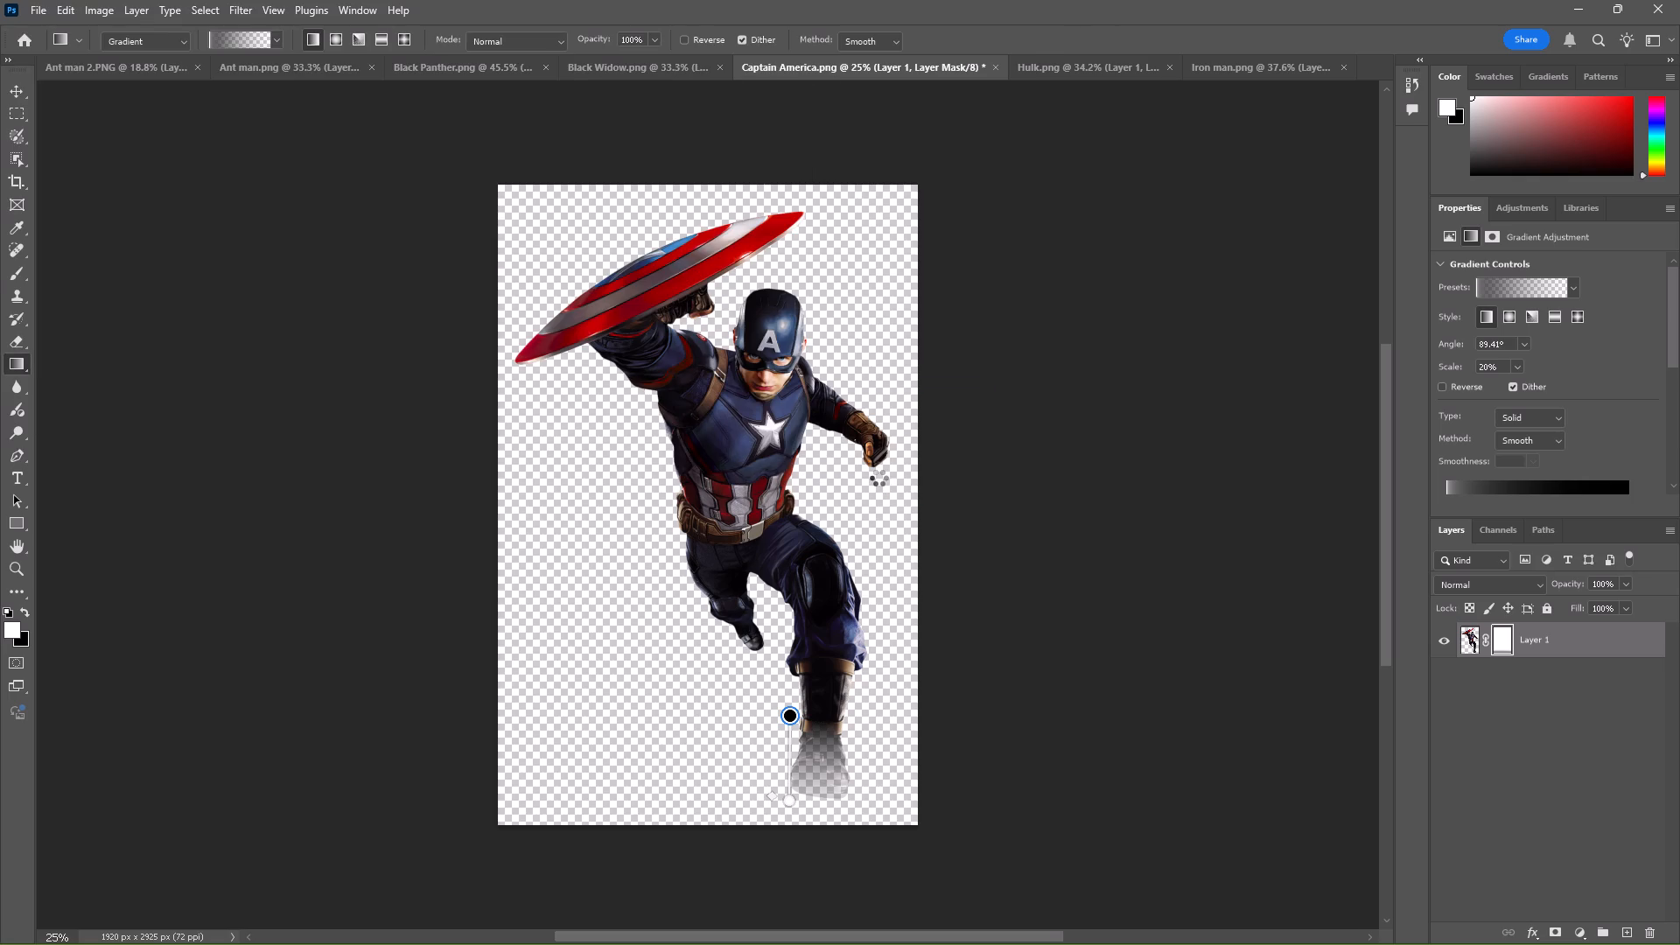
In After Effects, replace the Captain America.png footage with the re-exported file from 02. Heroes, and preview Comp 1 up to about 15 seconds.
click(855, 311)
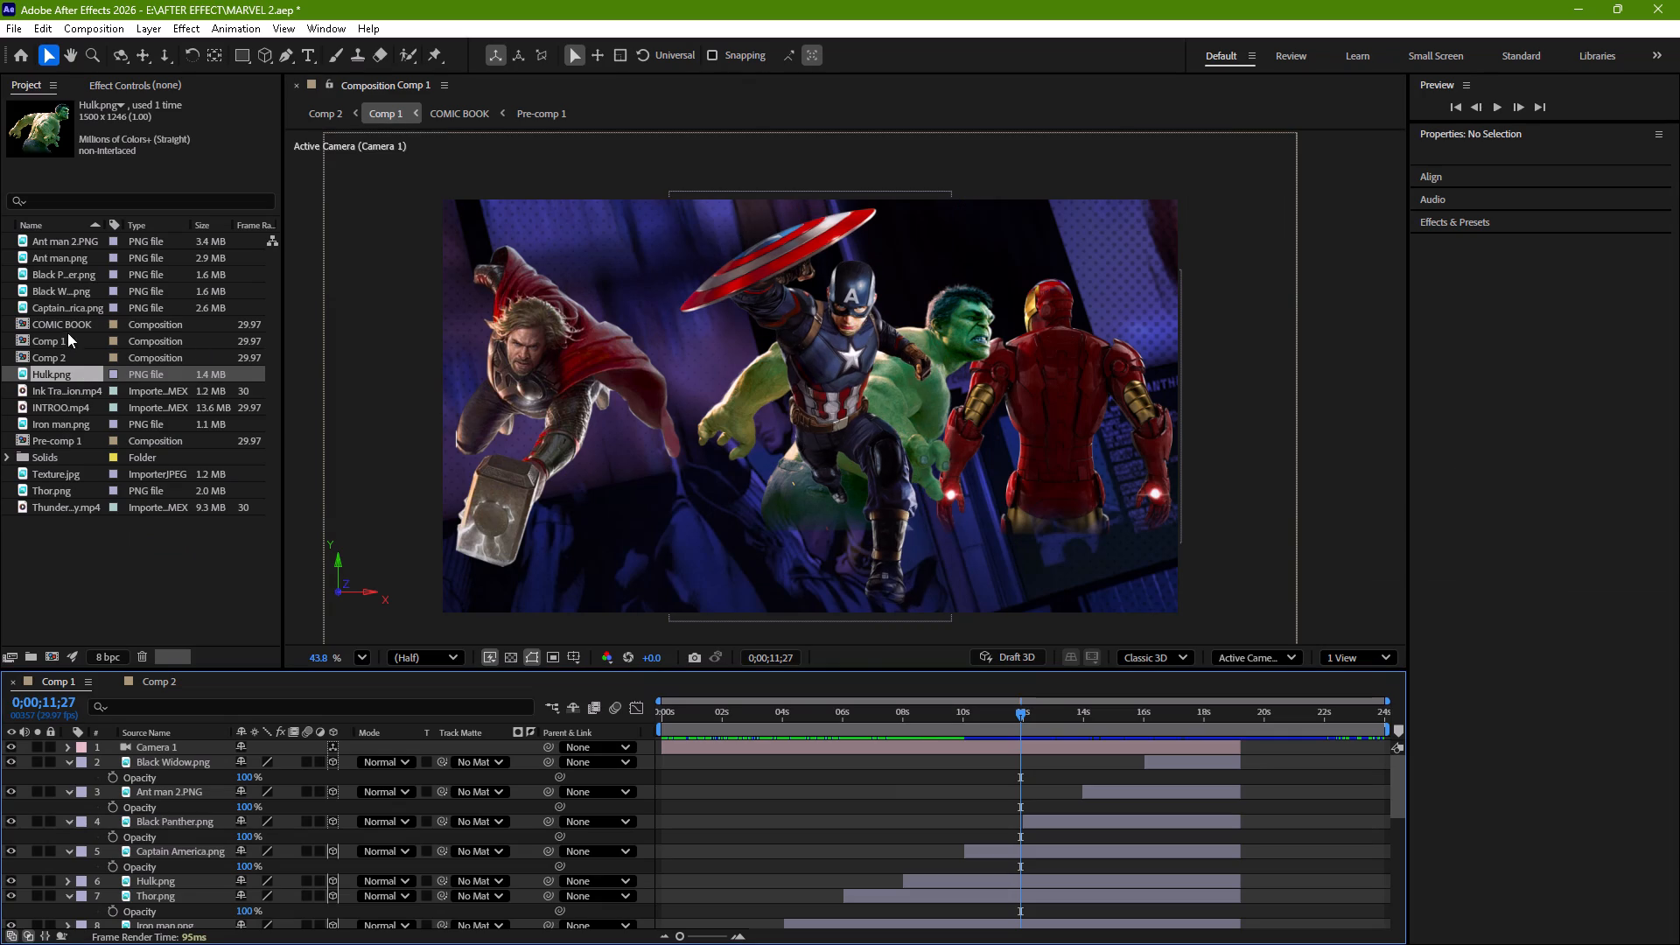
click(85, 305)
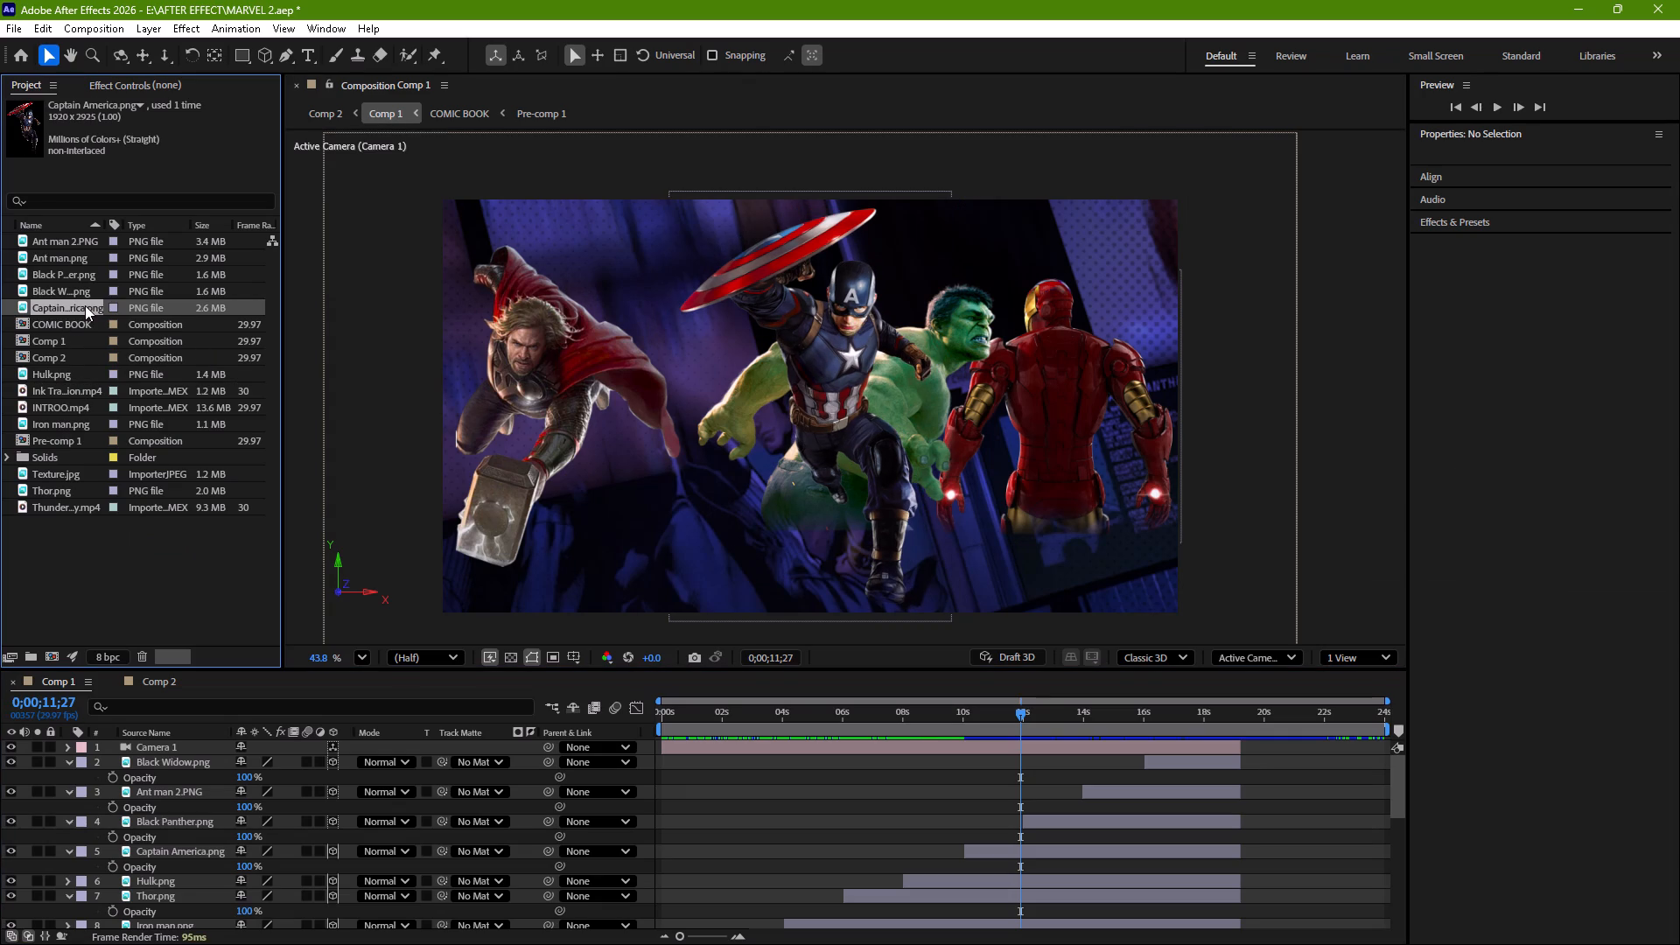
right_click(85, 305)
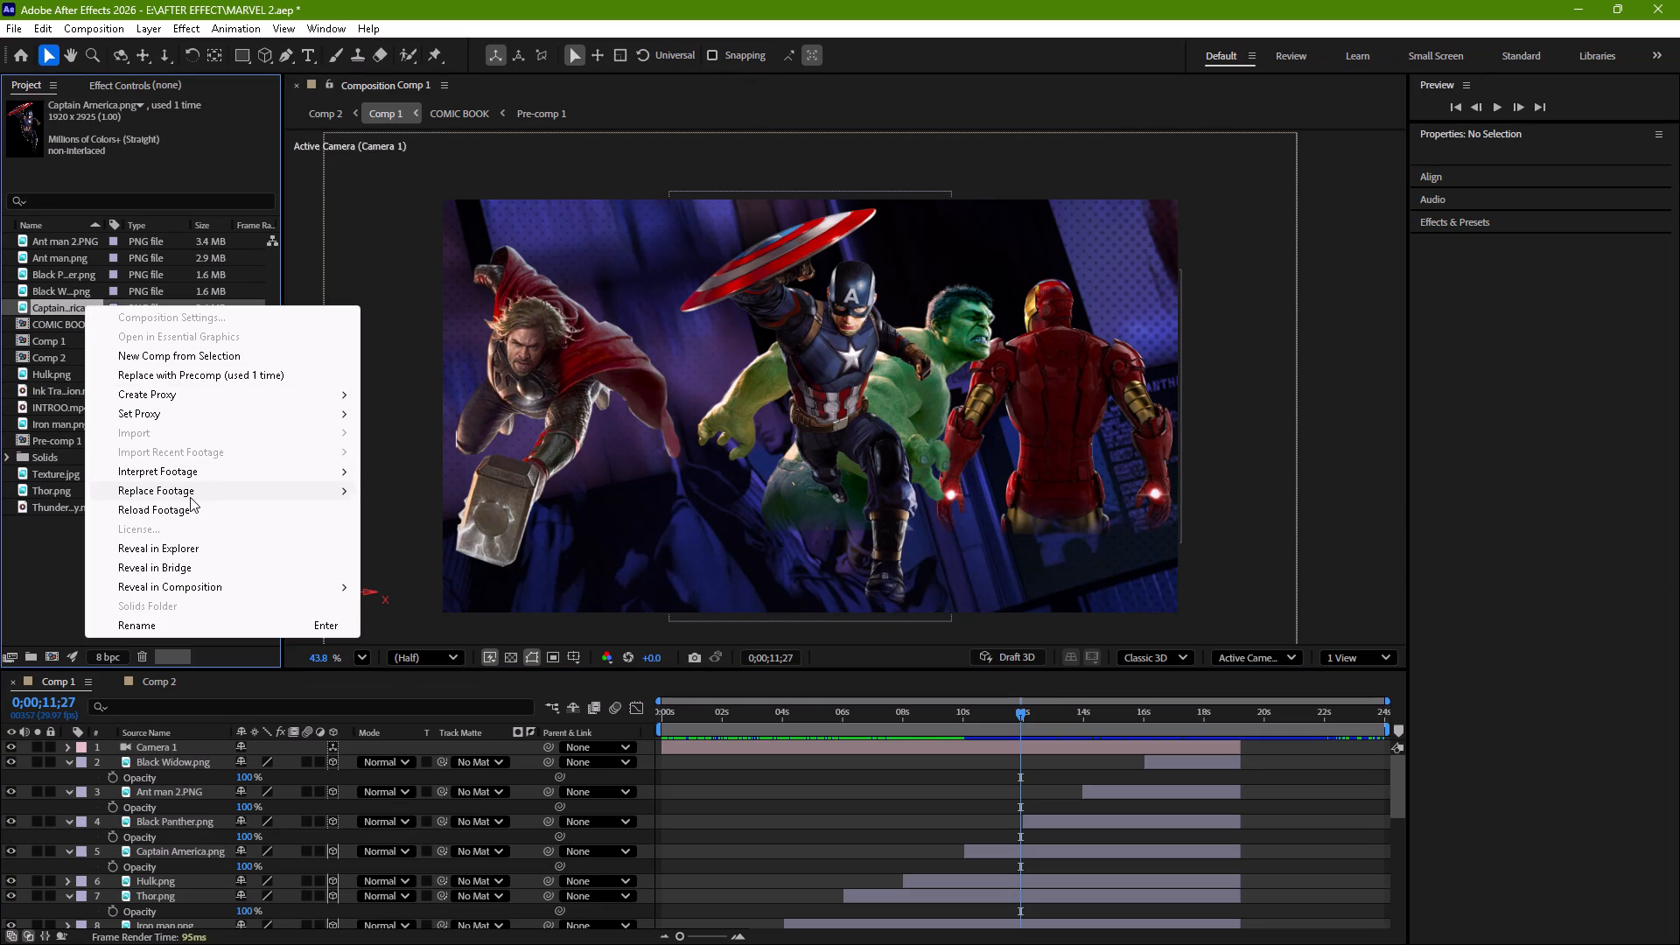
click(411, 489)
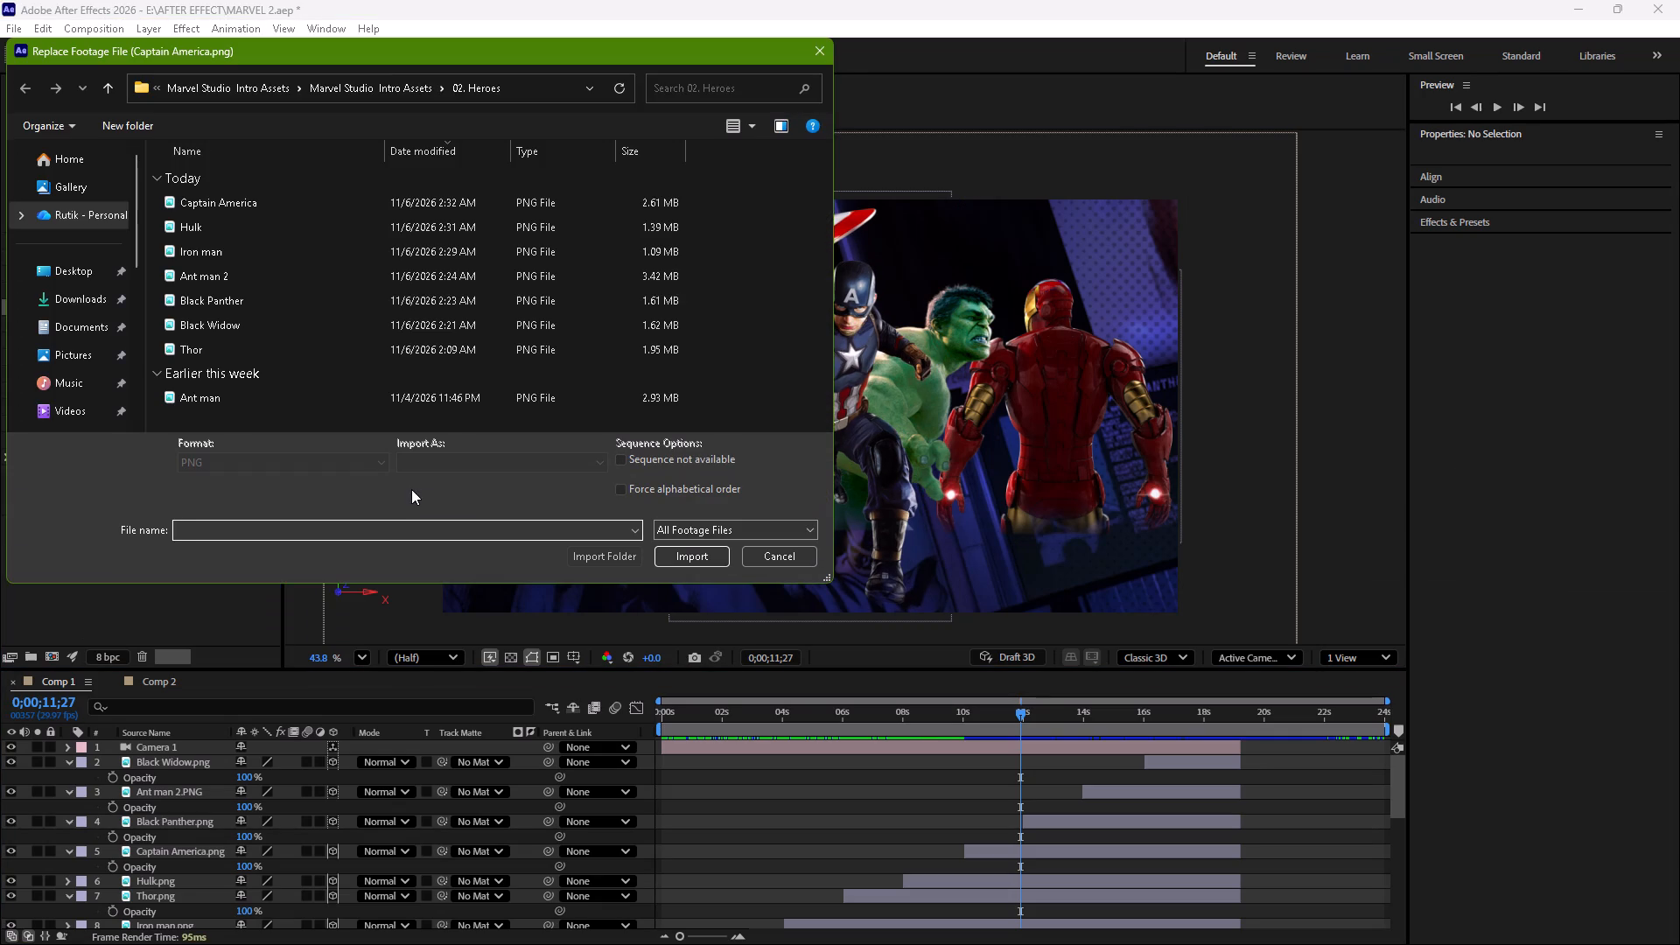
click(267, 204)
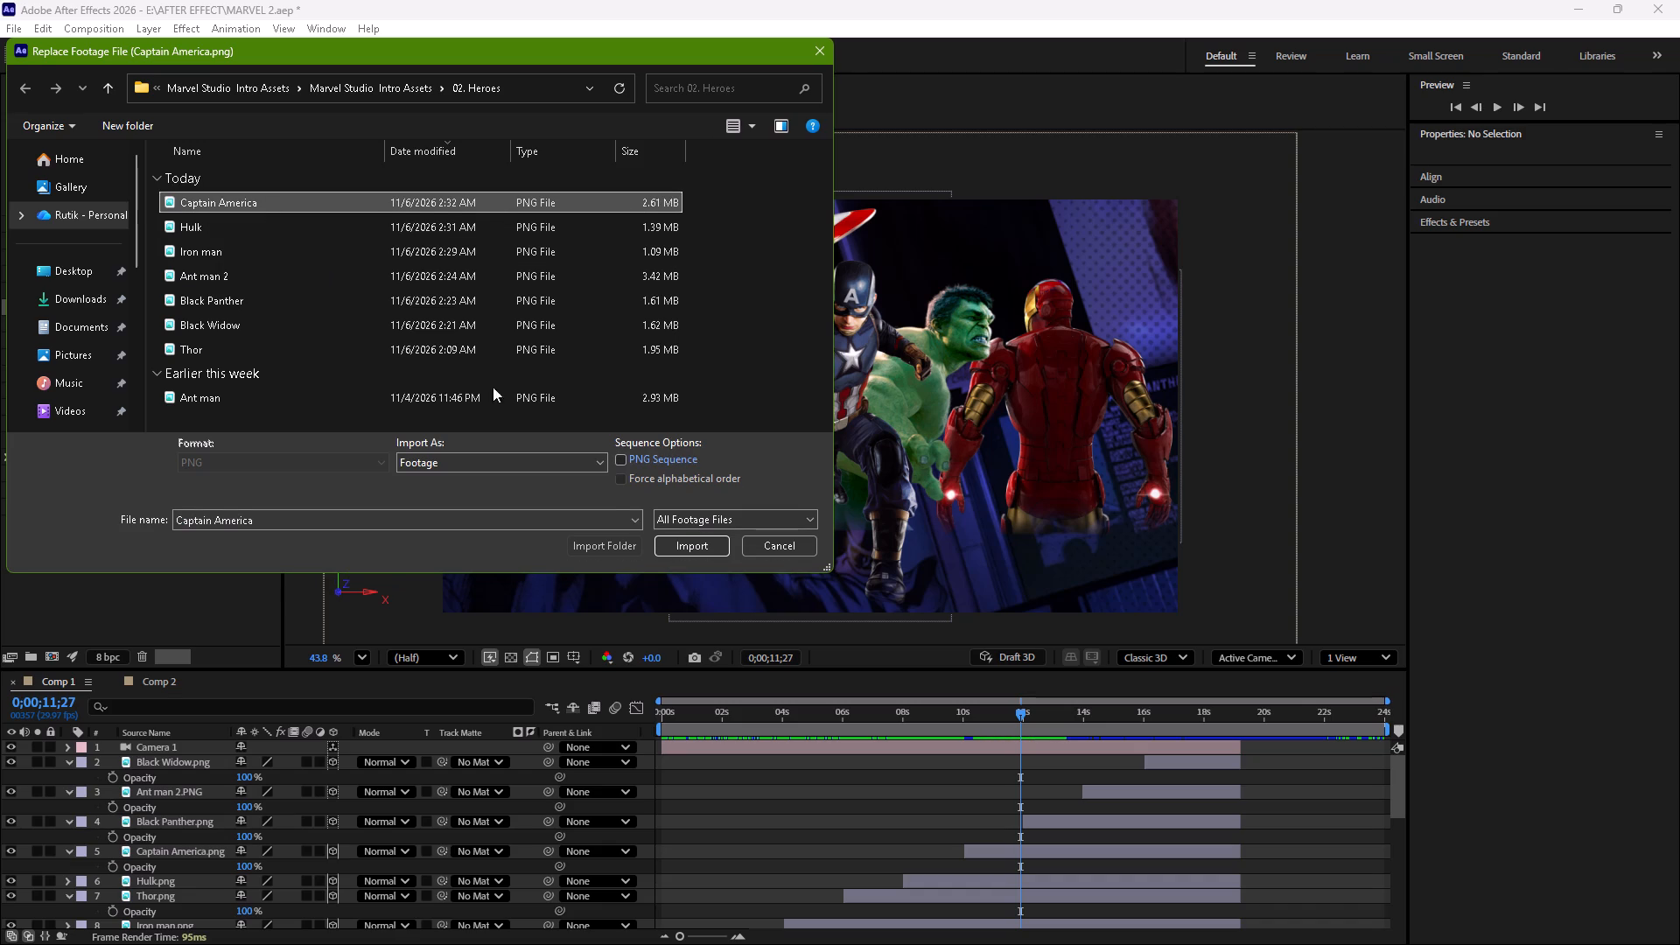
click(696, 549)
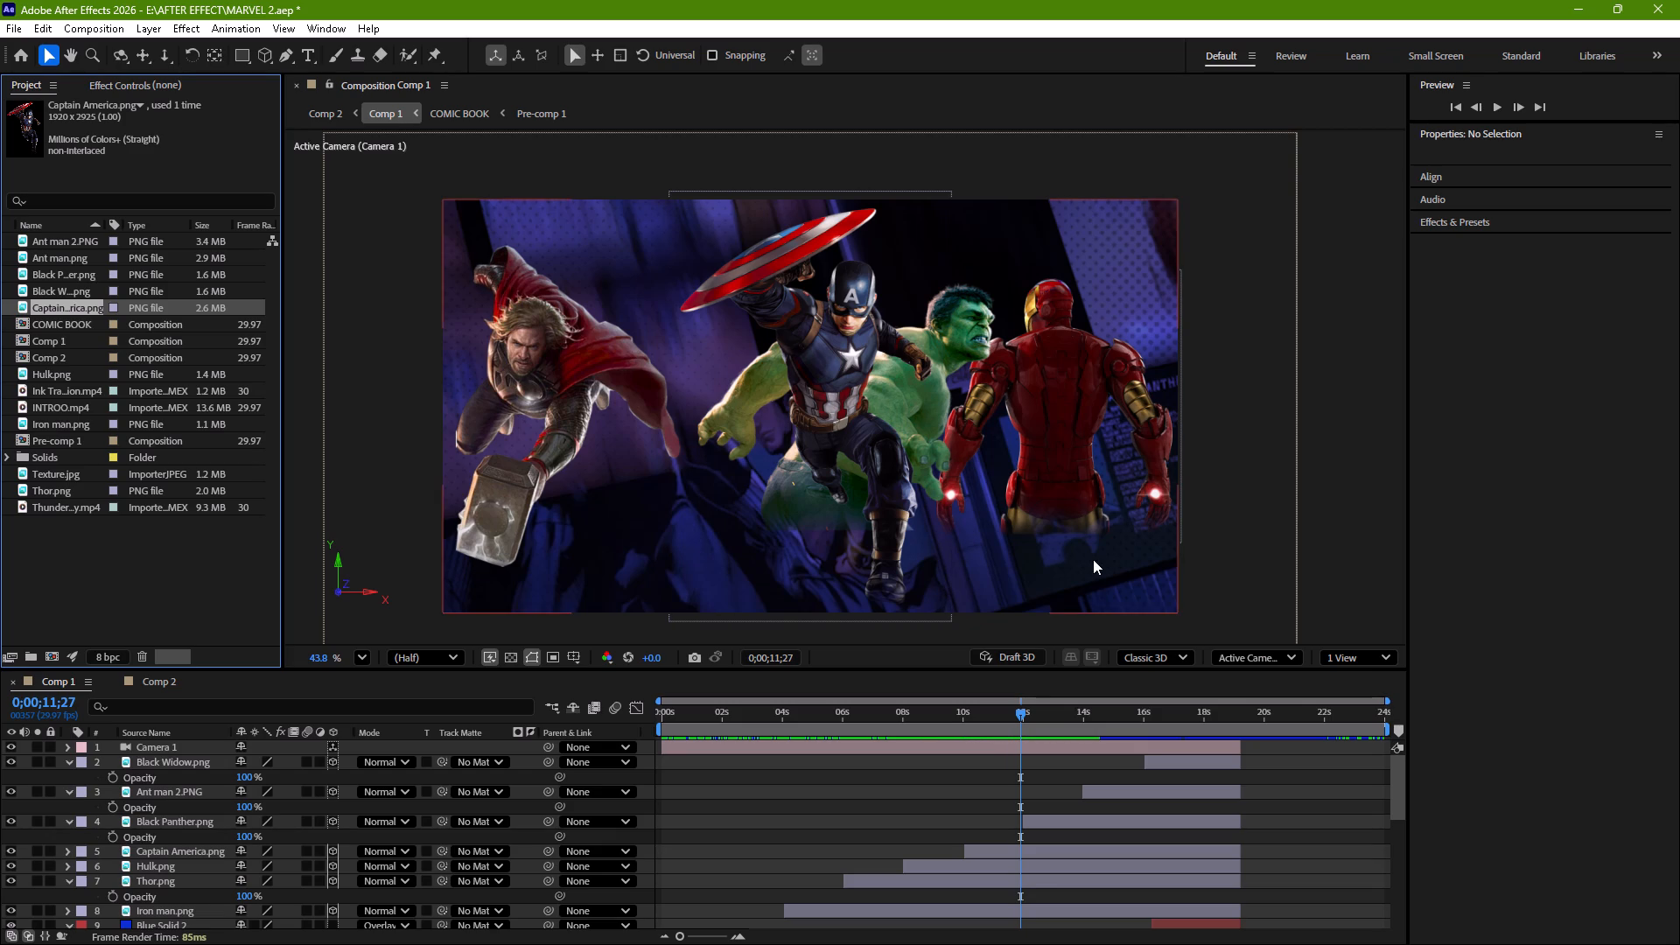
drag(1022, 710, 1049, 717)
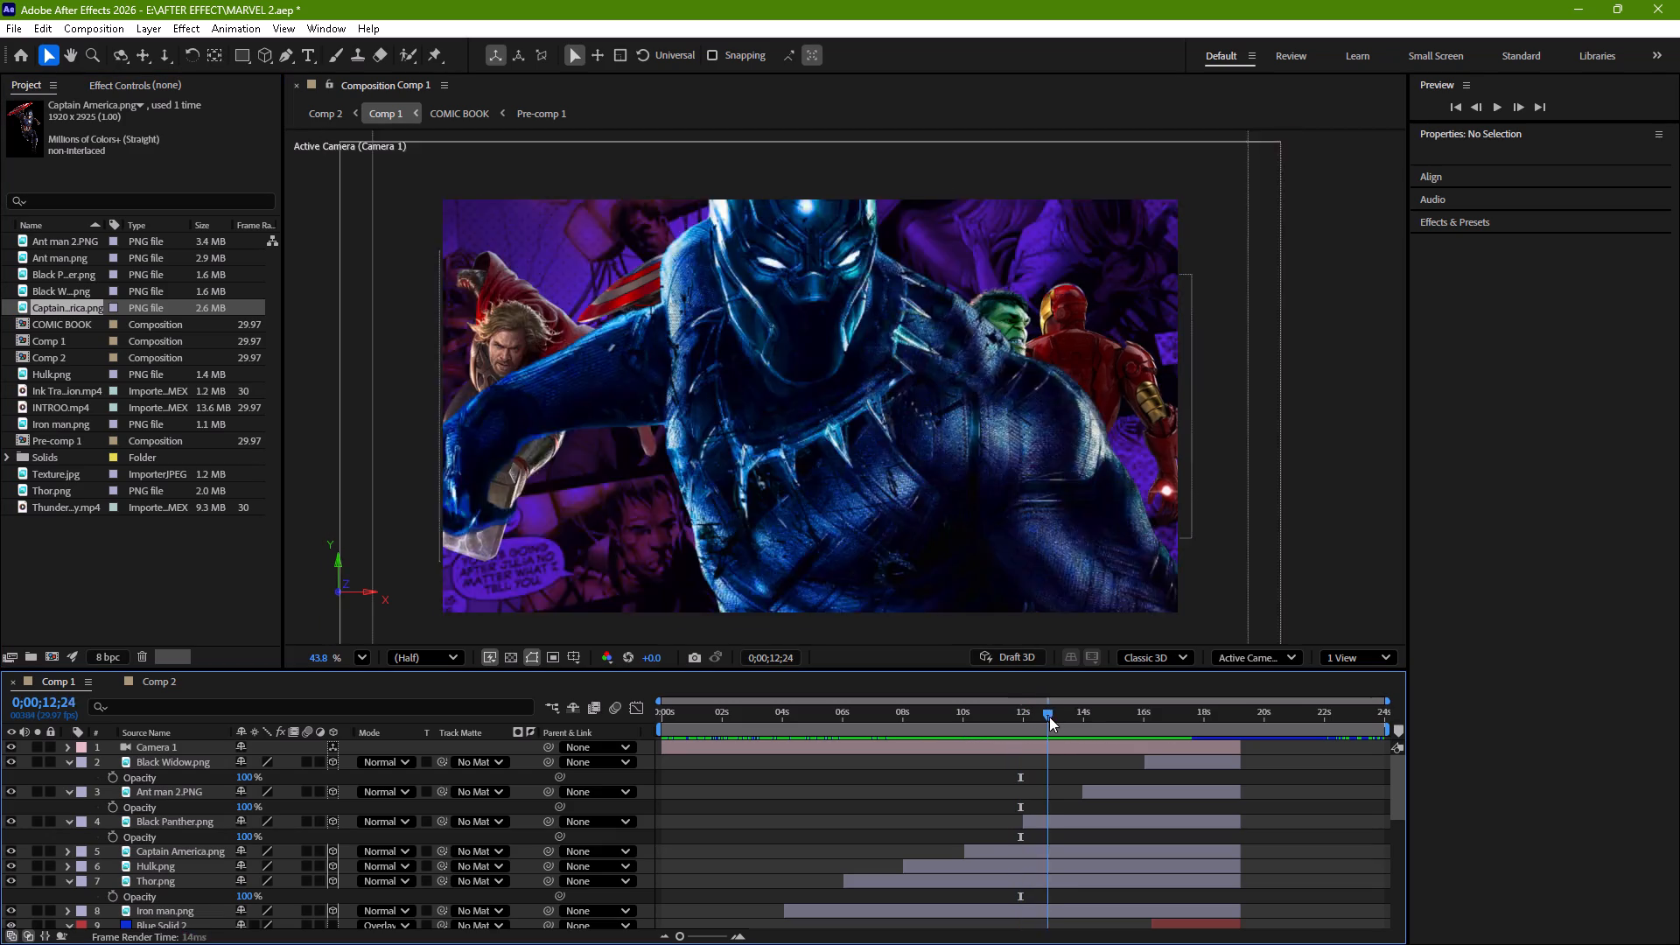
drag(1049, 717, 1099, 726)
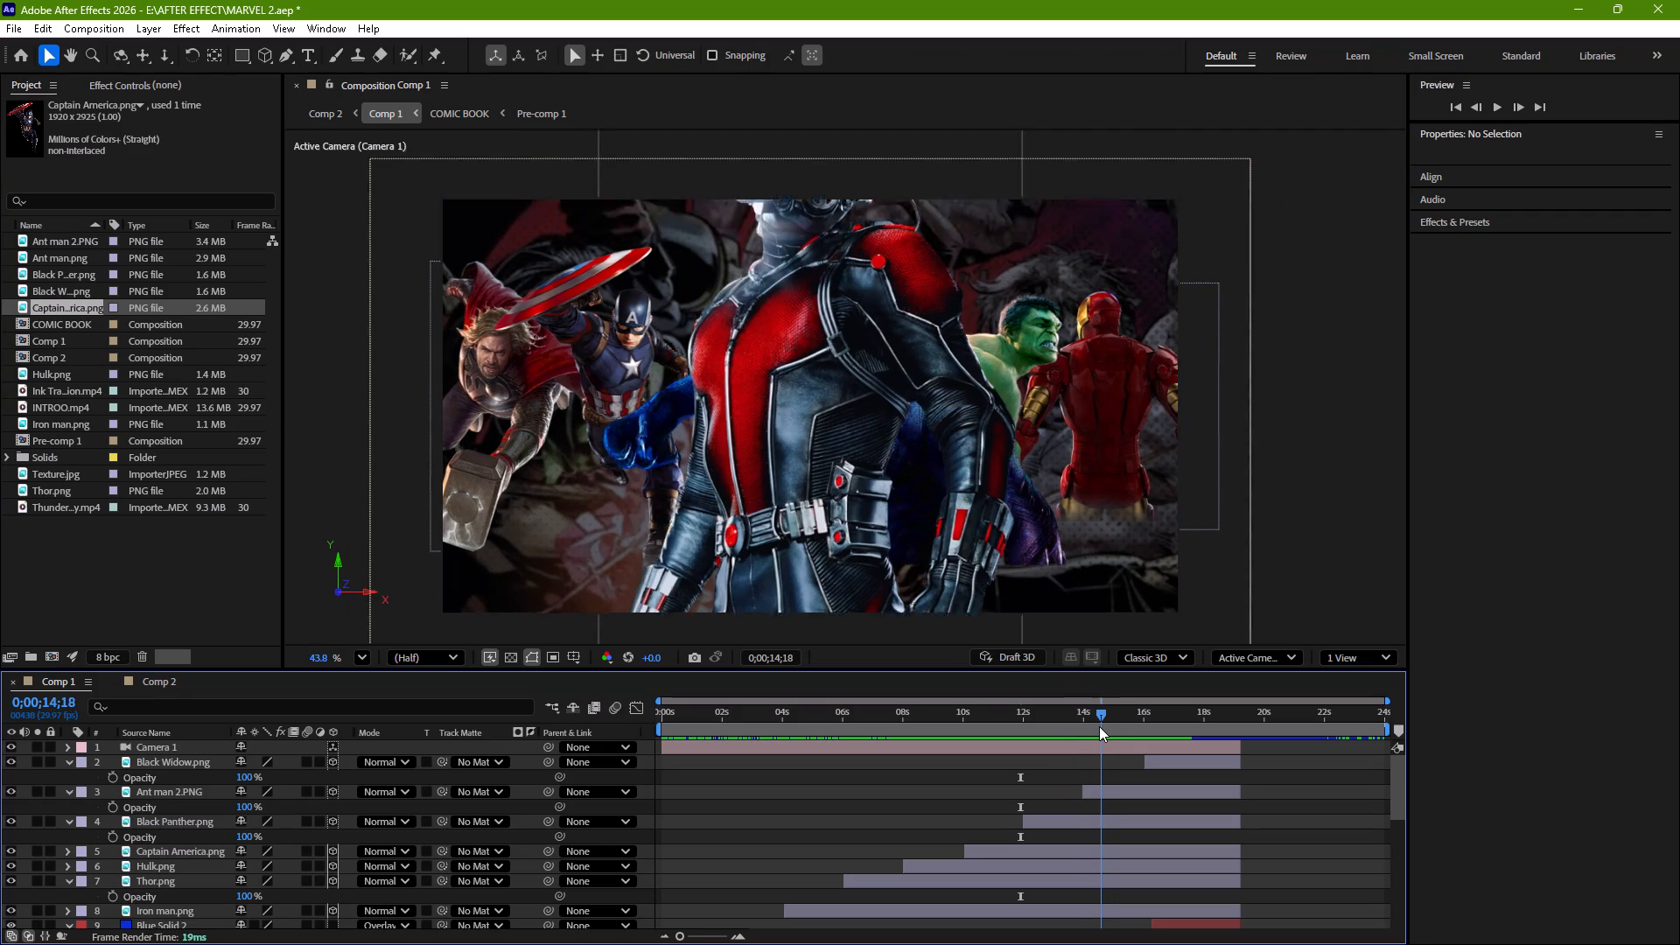
drag(1099, 726, 1122, 730)
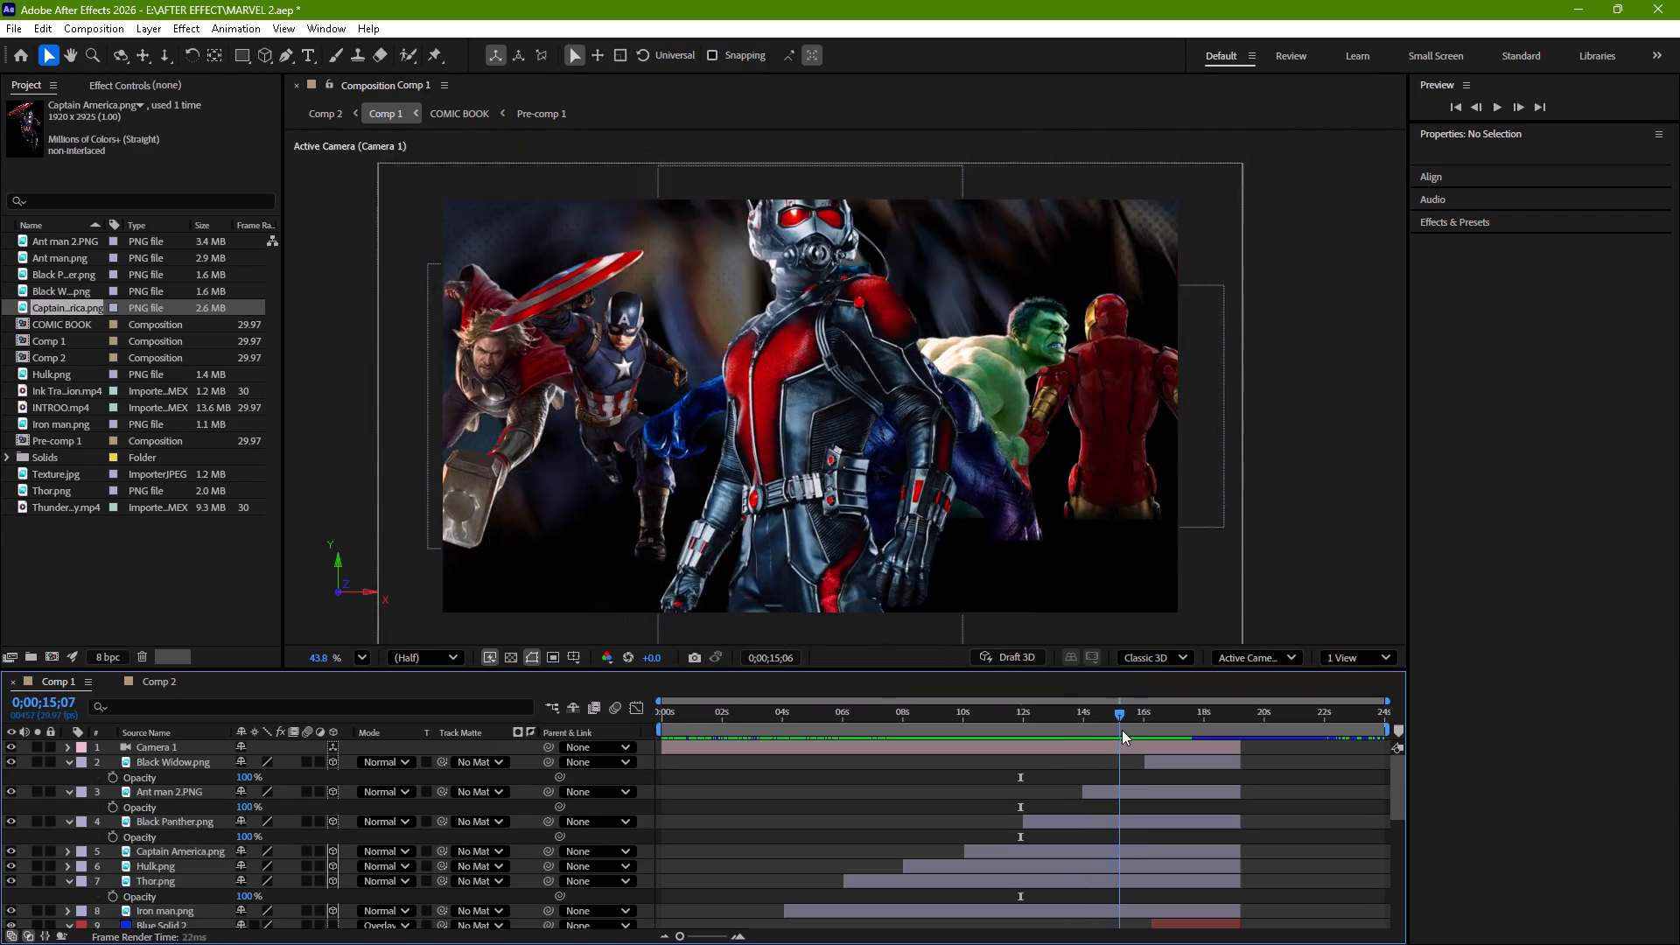
drag(1122, 730, 1132, 731)
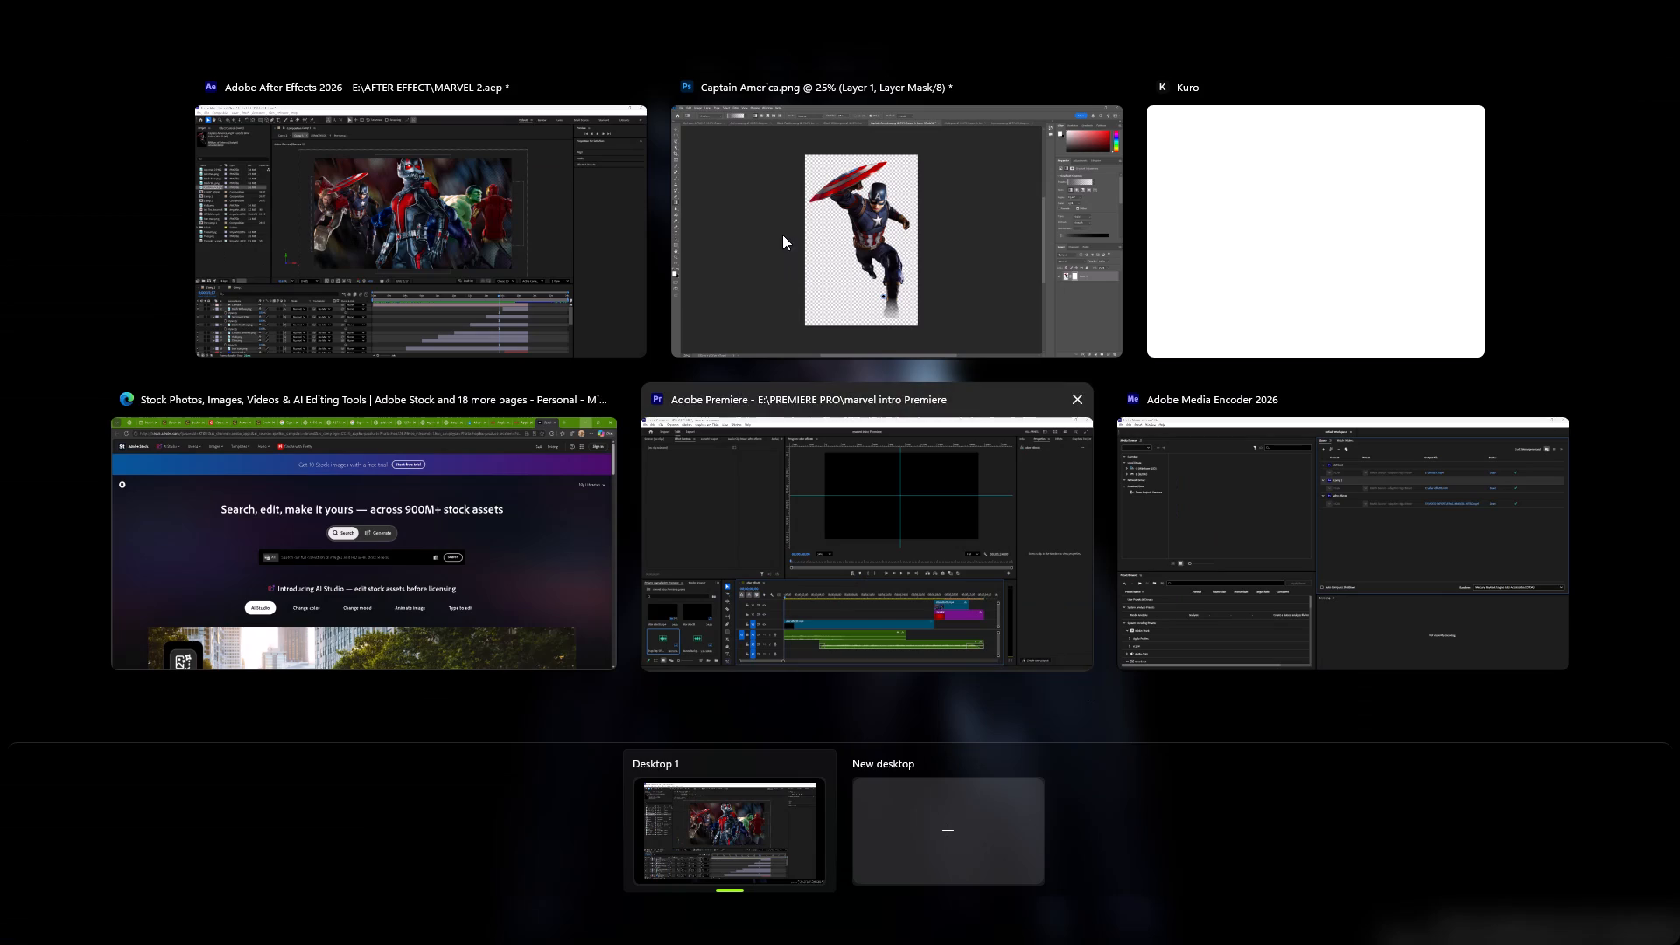
Switch to Photoshop's Iron man.png document and extend the mask gradient vertically from the lower back to the canvas bottom, at 90° and 31% scale.
click(782, 234)
click(1242, 79)
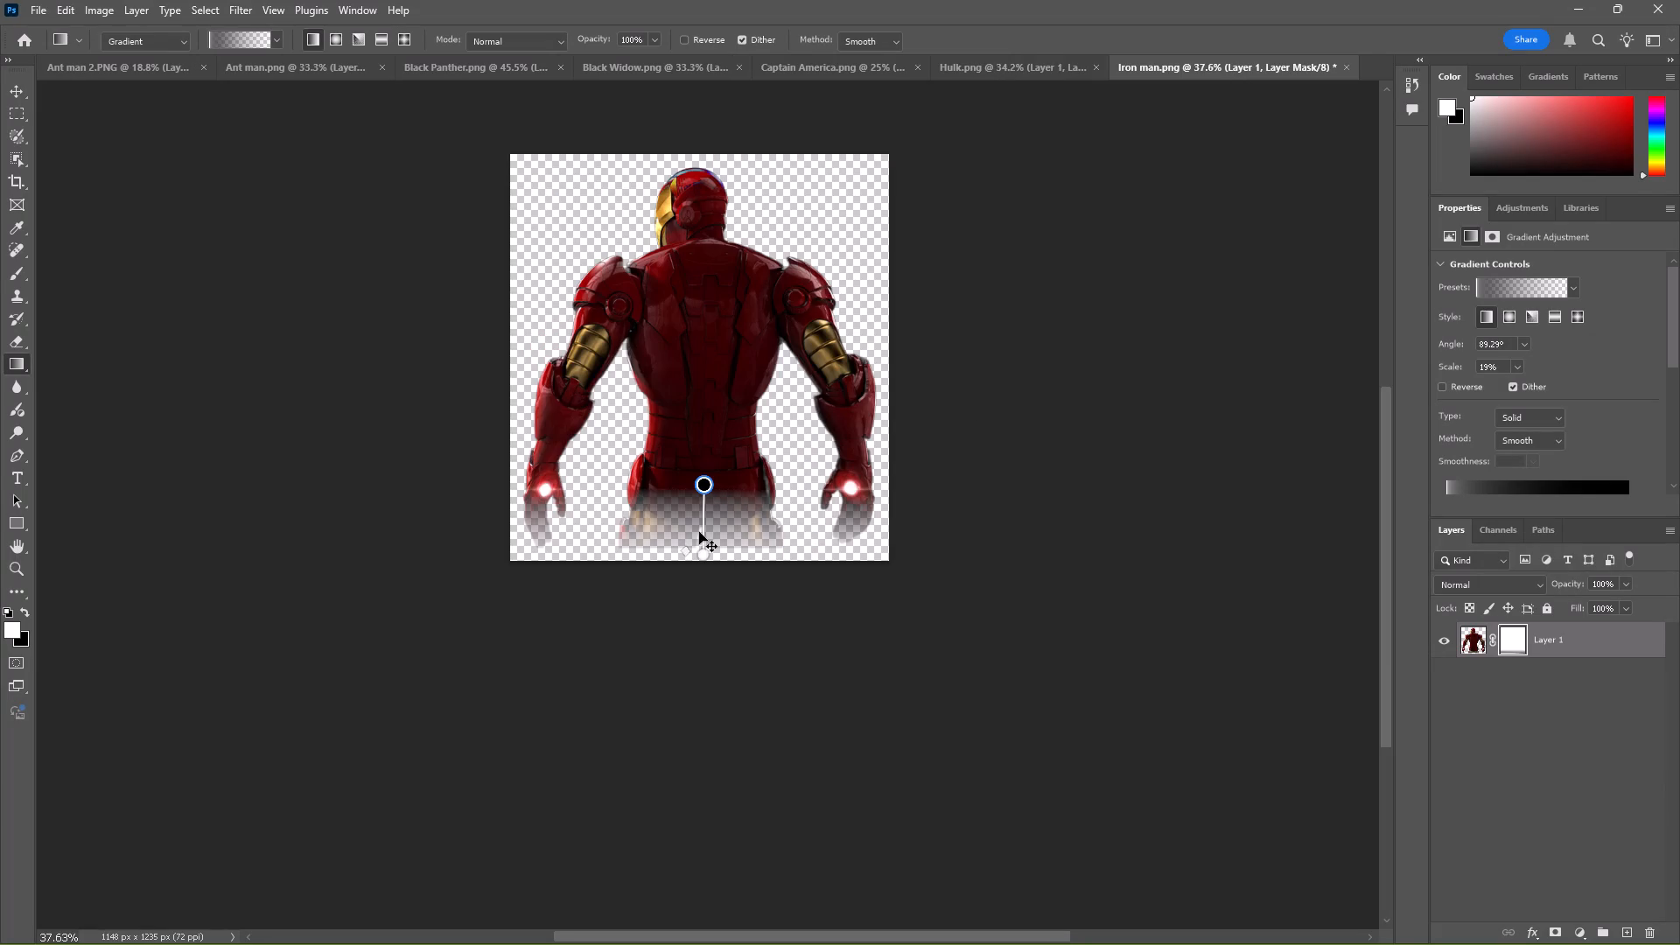
click(703, 552)
drag(707, 483, 698, 437)
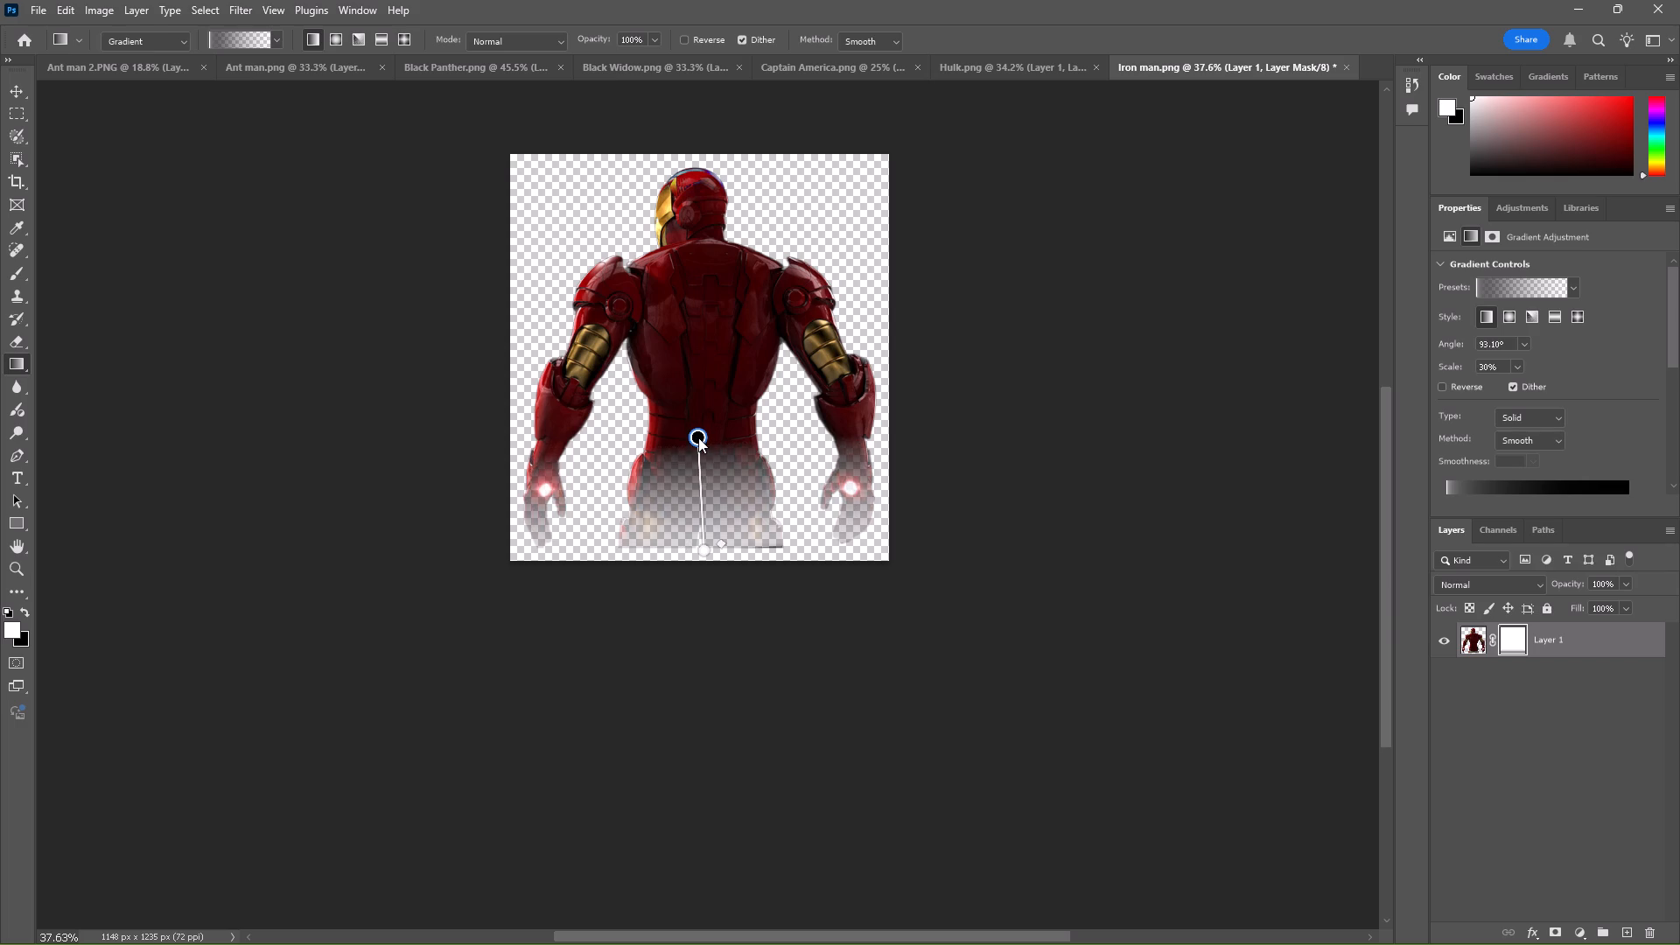
drag(698, 437, 707, 441)
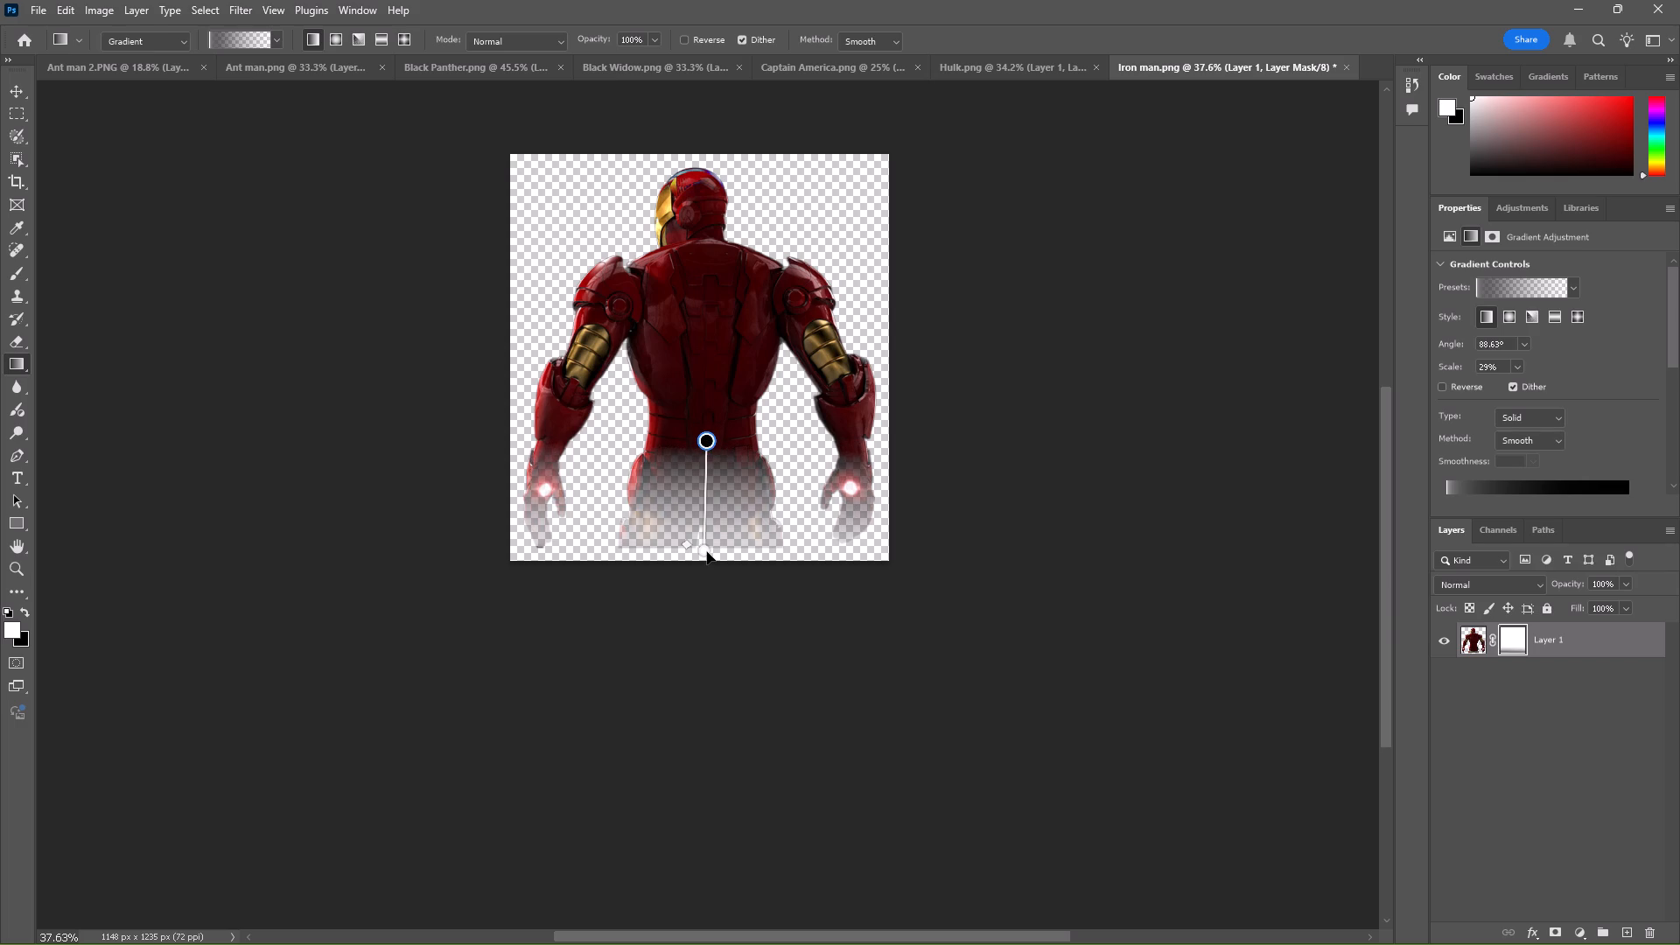
click(707, 552)
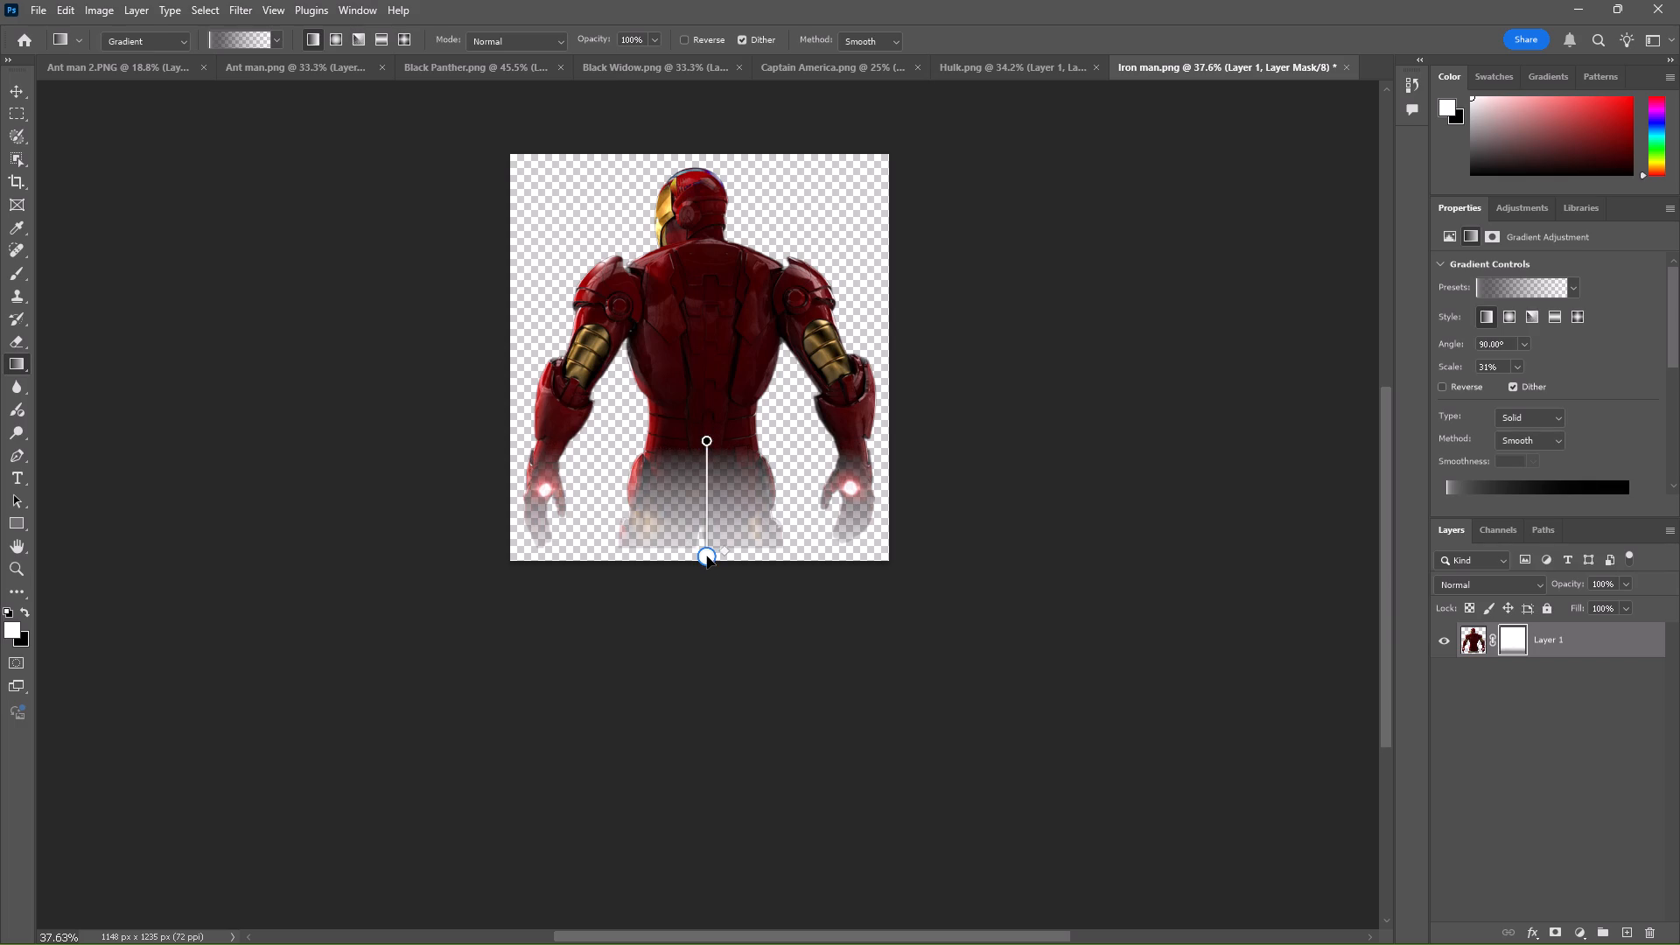
click(724, 550)
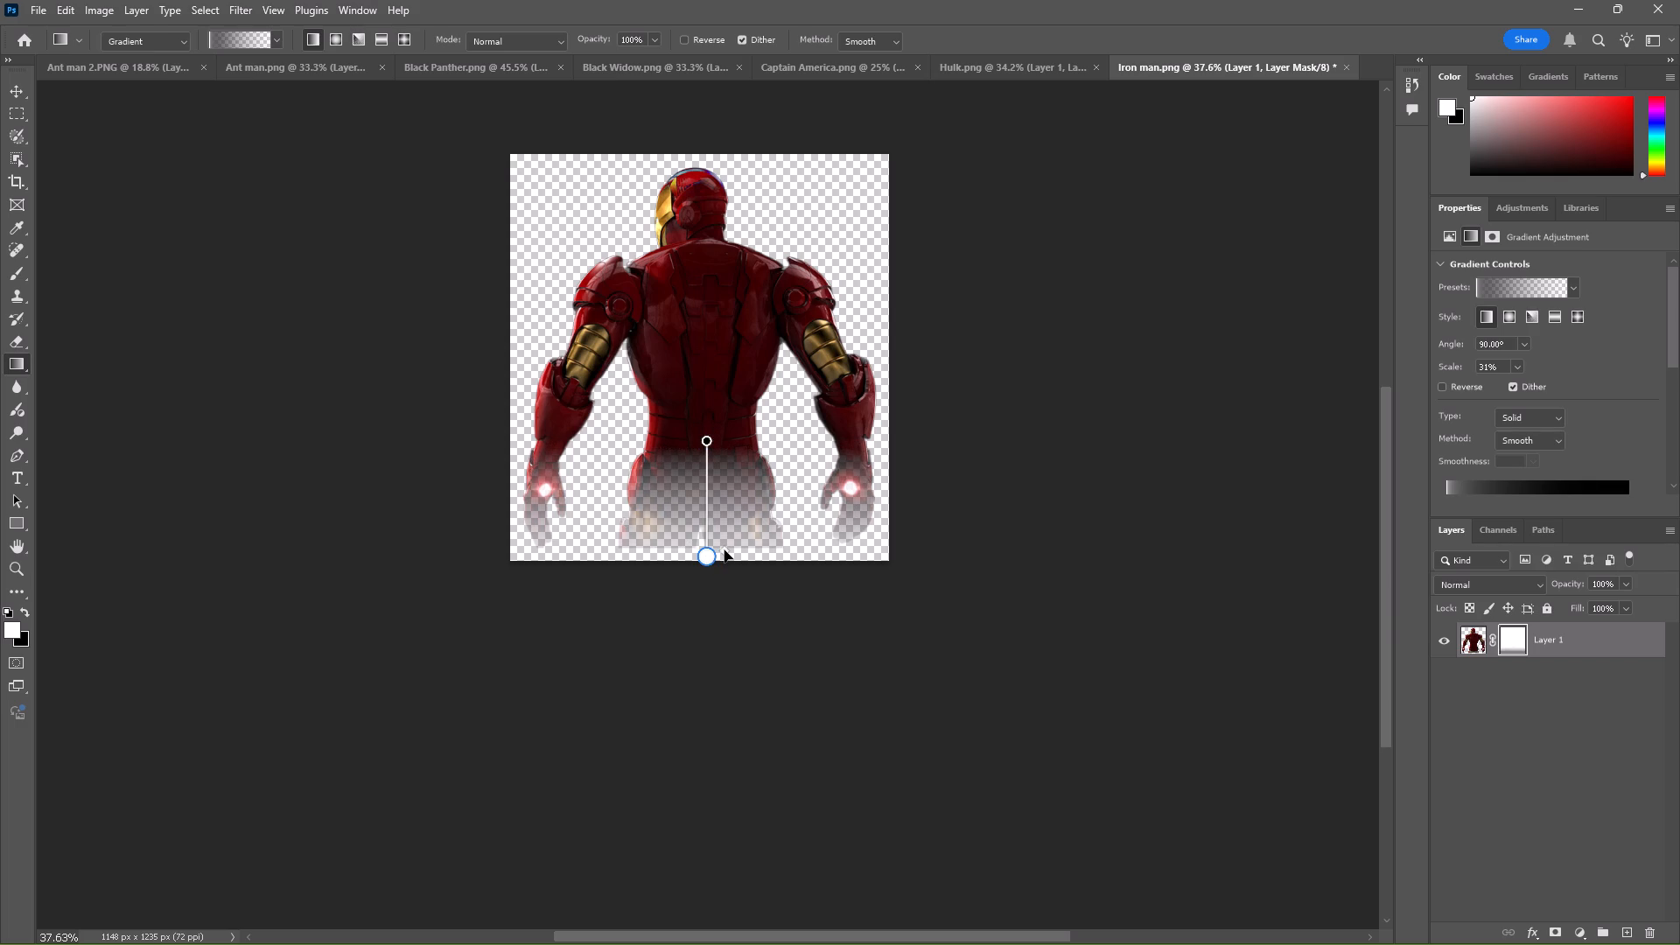
click(736, 550)
click(727, 550)
drag(727, 550, 734, 561)
Export the faded Iron Man image as a PNG, overwriting the existing Iron man file in 02. Heroes.
click(35, 10)
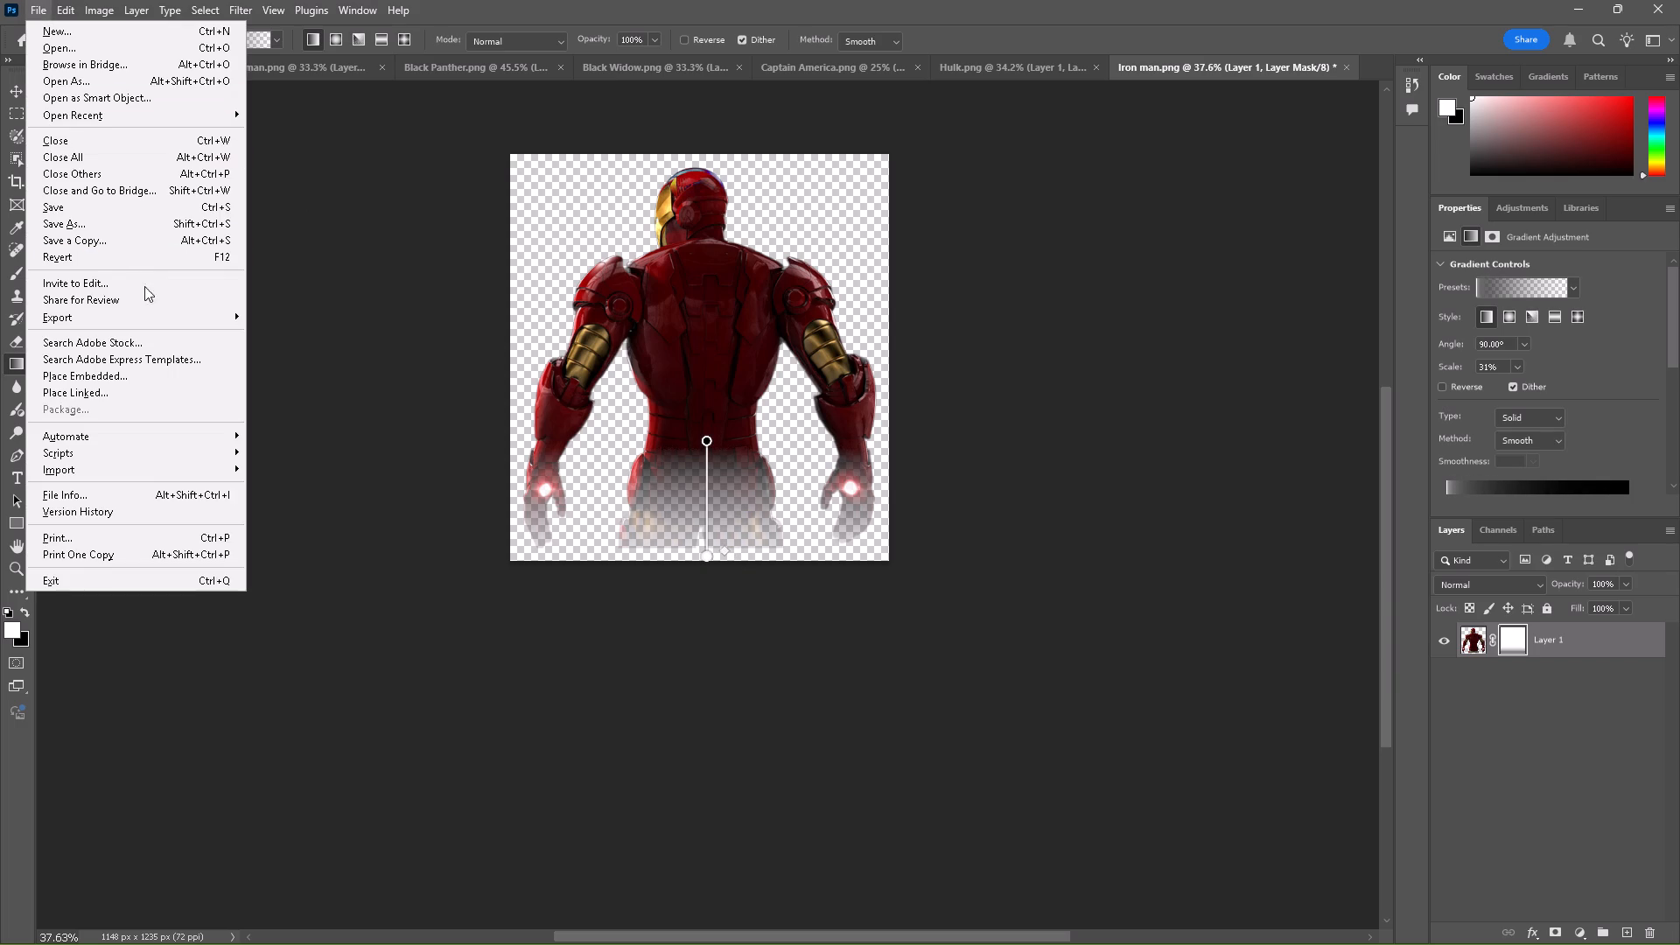
click(303, 318)
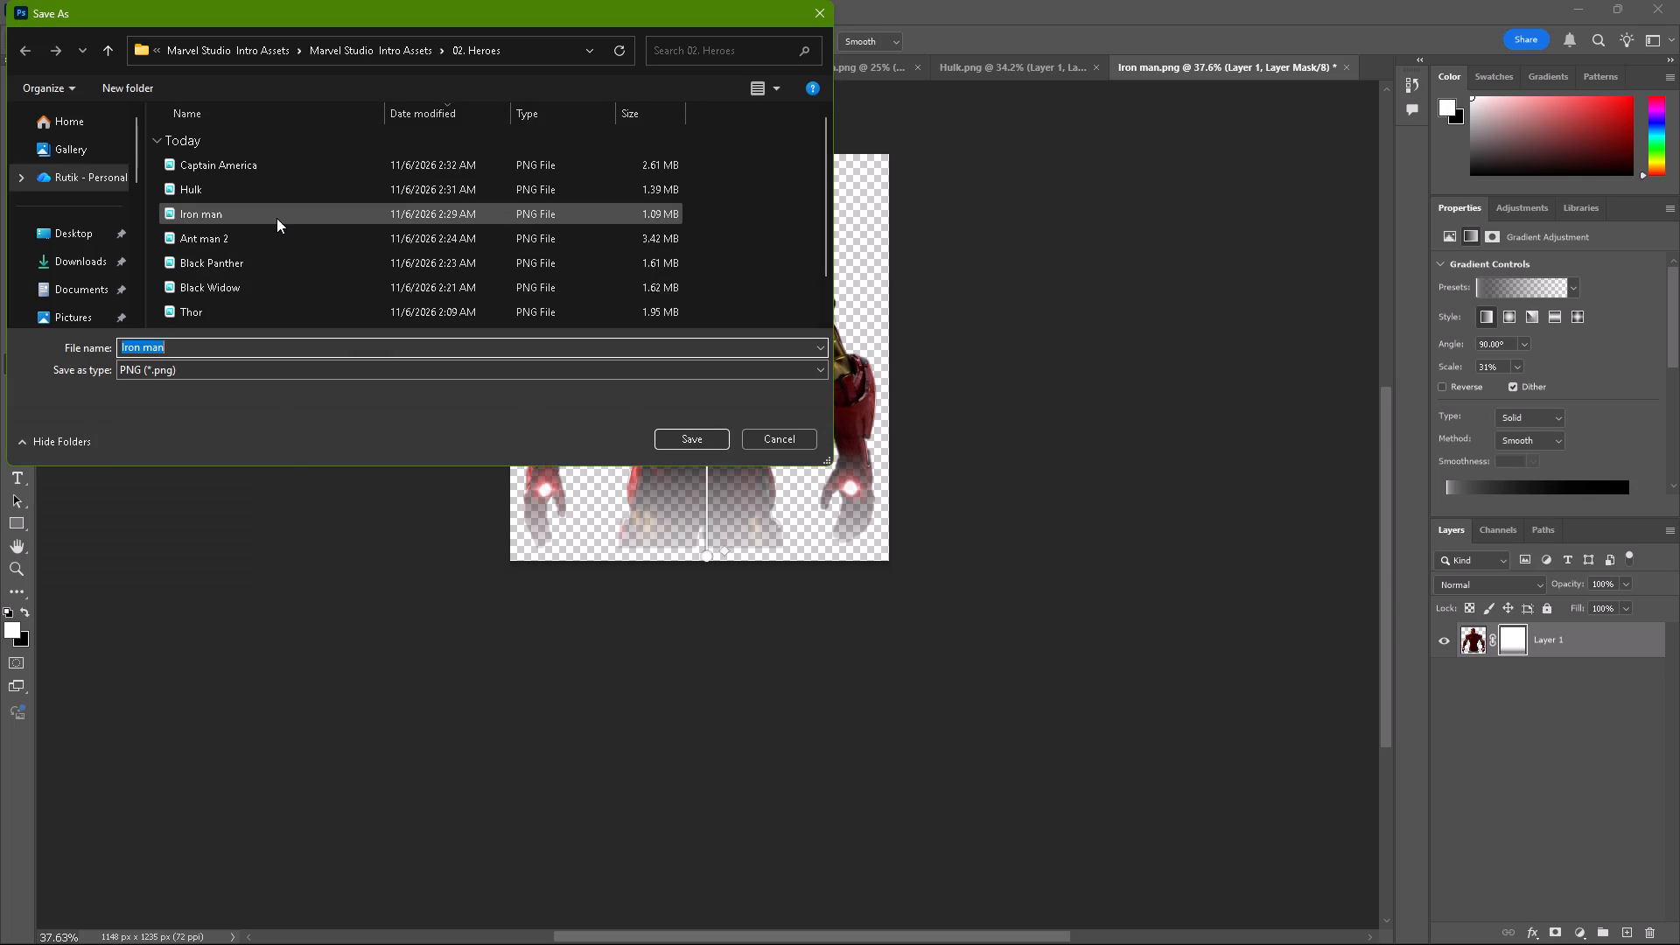
click(276, 218)
click(682, 438)
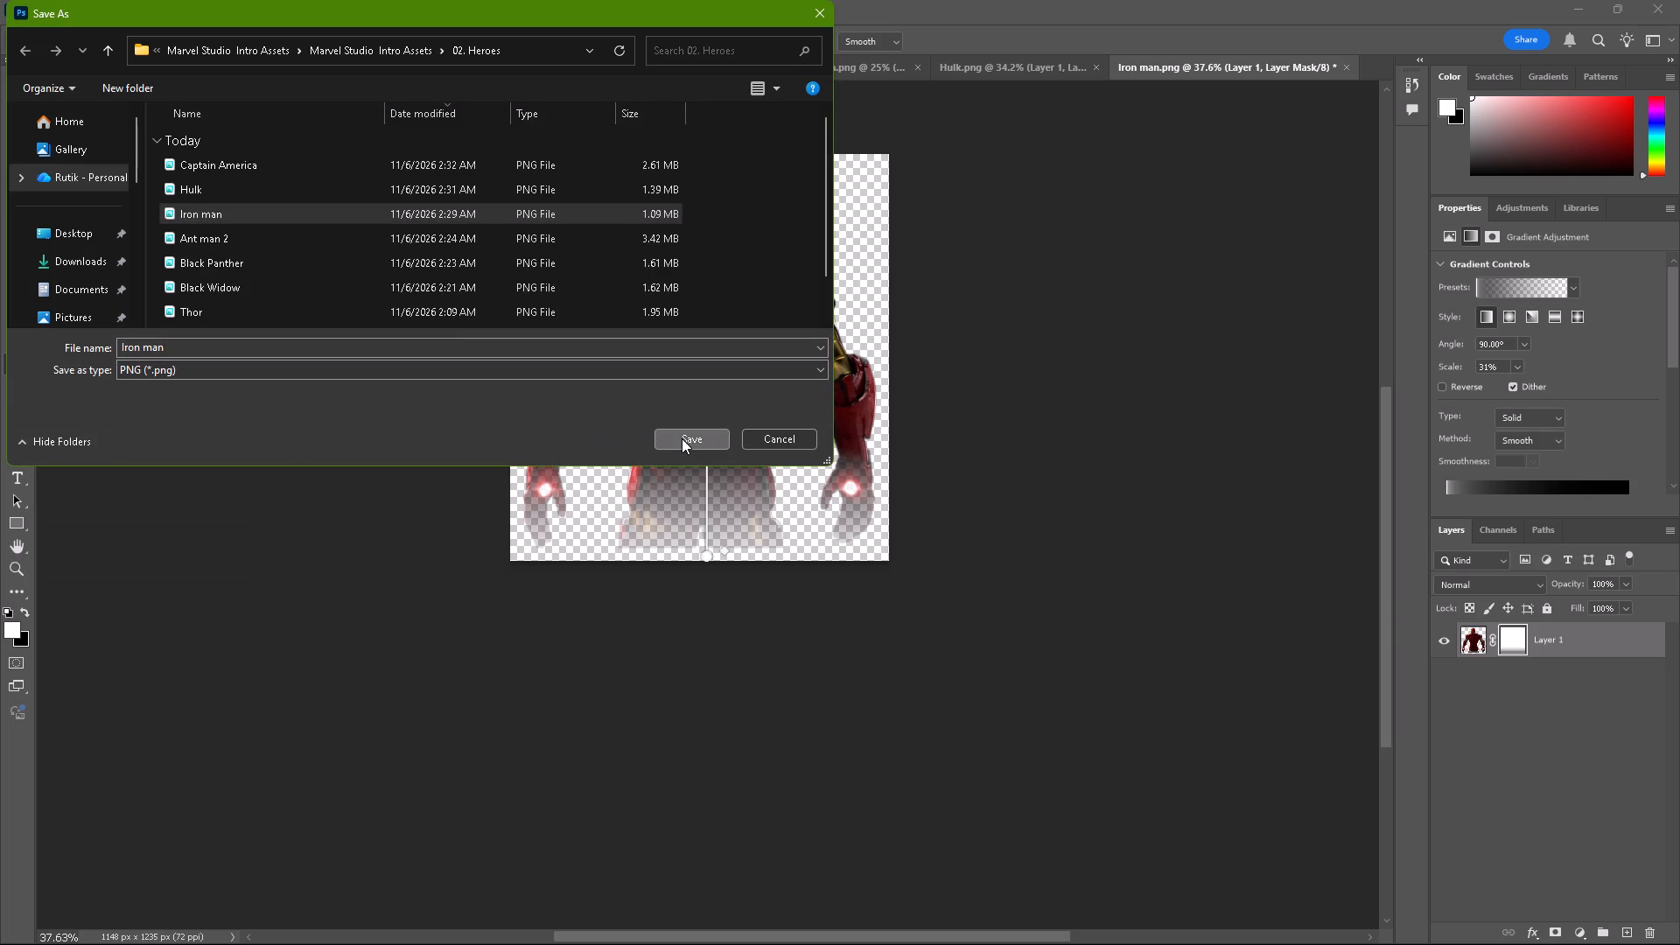
click(870, 483)
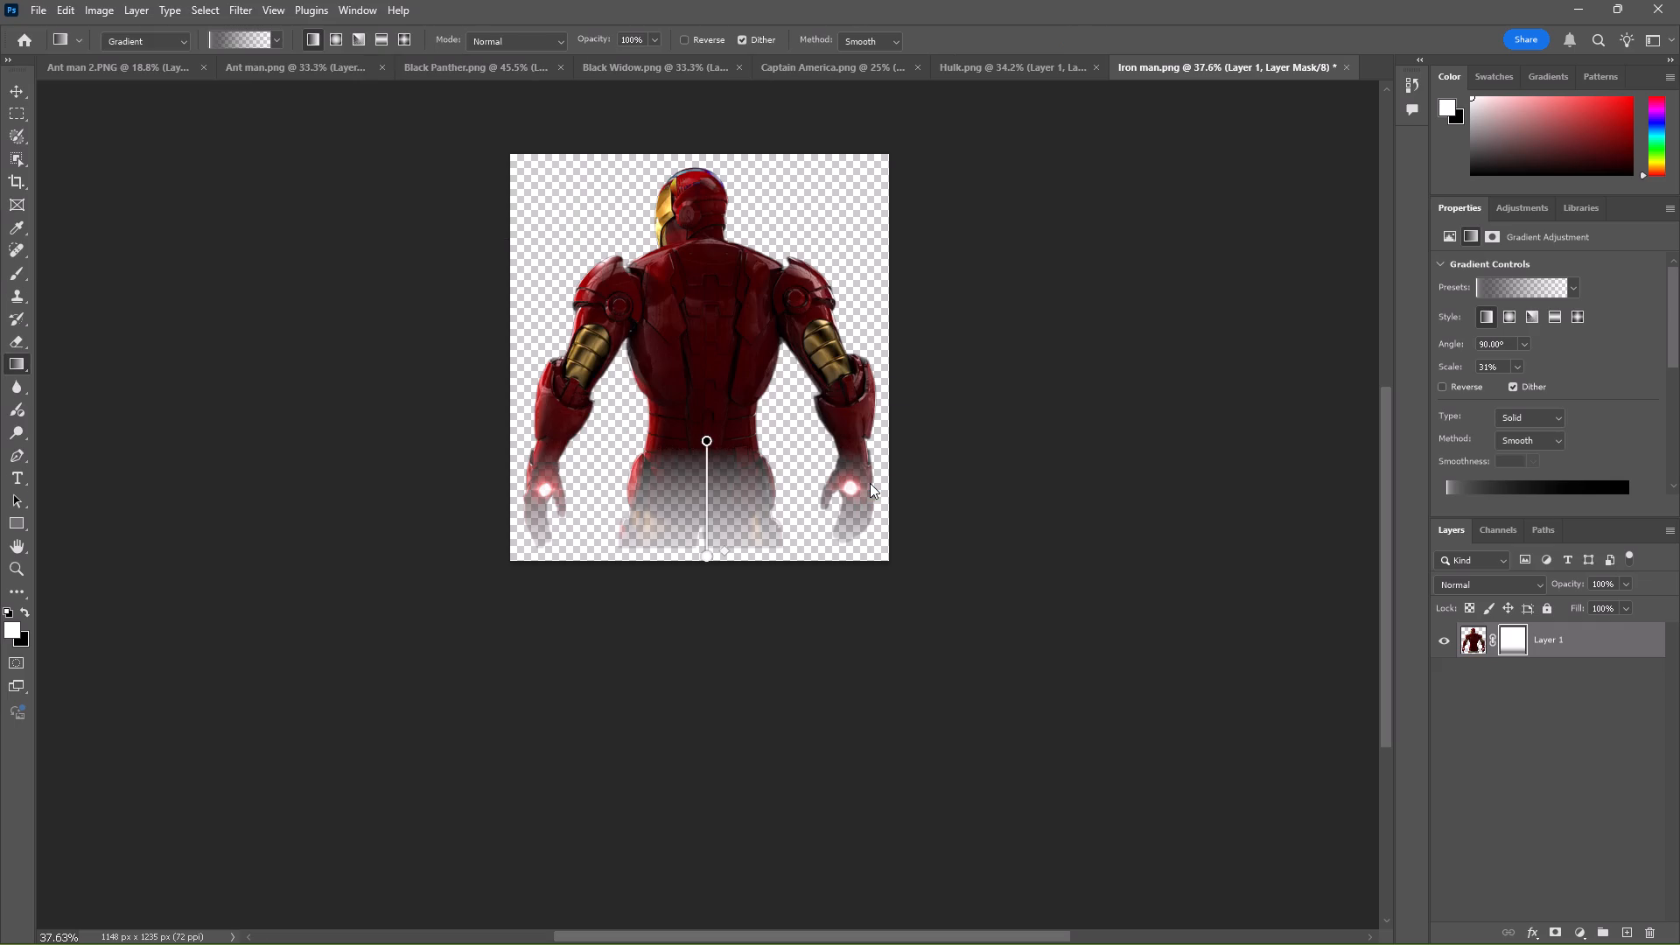
Open the Black Panther.png document, scale its layer down to 89.31%, and centre the layer on the canvas.
scroll(539, 129, down, 2)
click(504, 68)
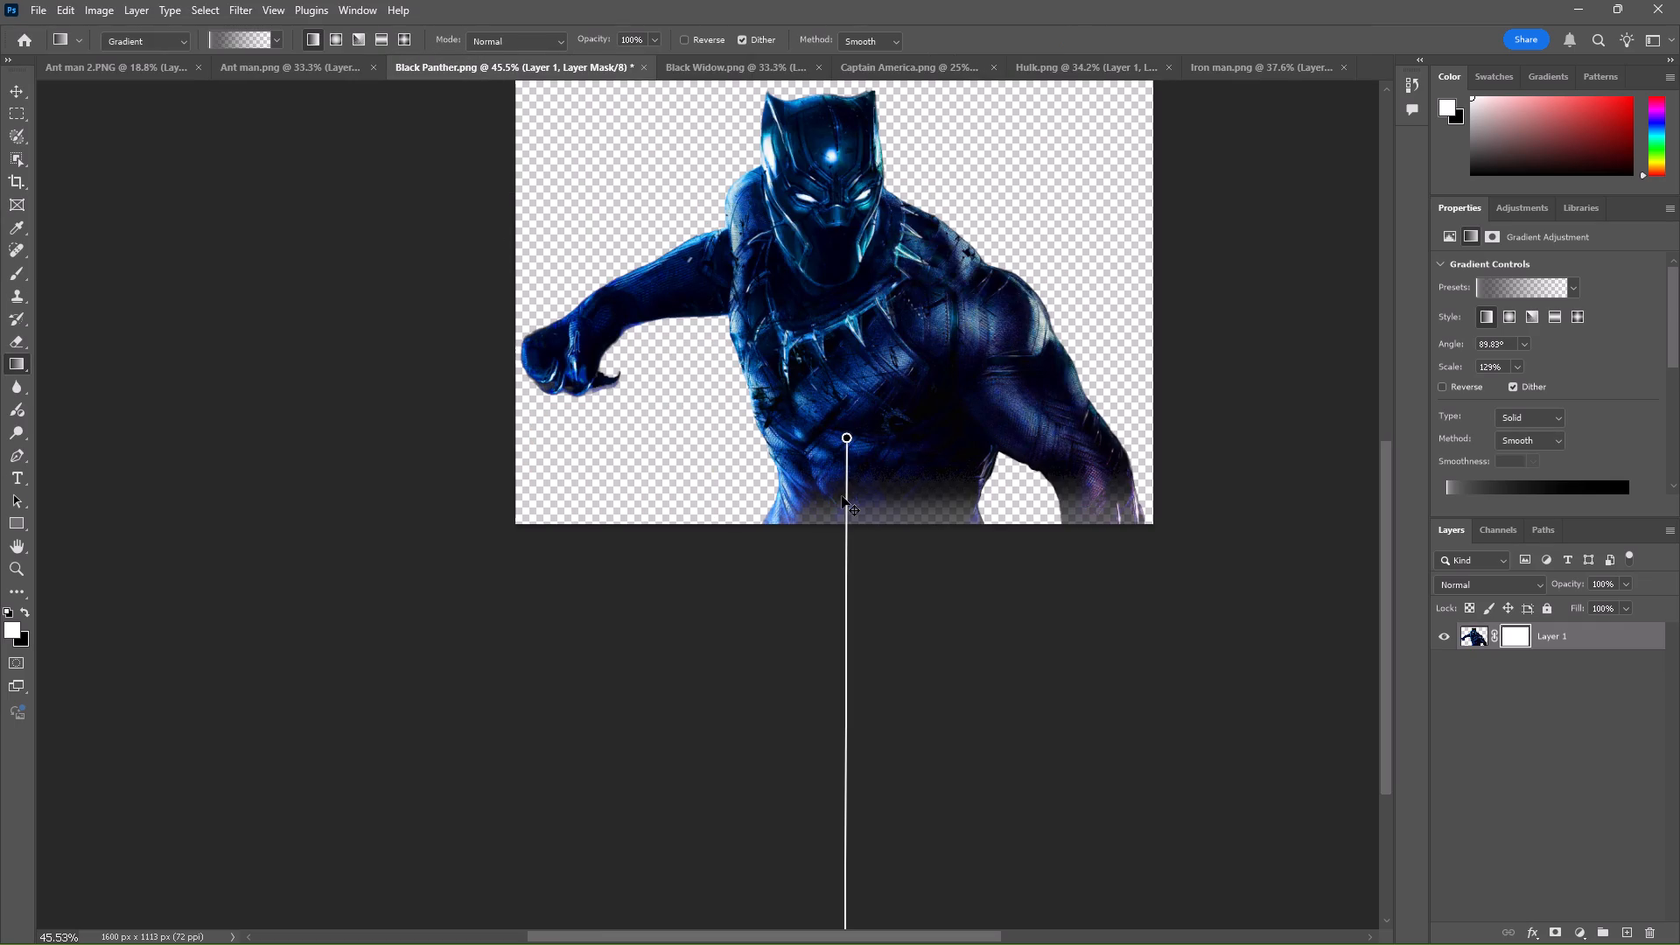
key(space)
key(space)
key(space)
key(space)
key(space)
key(space)
key(space)
key(space)
key(space)
key(space)
key(space)
key(space)
key(space)
key(space)
key(space)
key(space)
key(space)
key(space)
key(space)
key(space)
drag(840, 495, 772, 578)
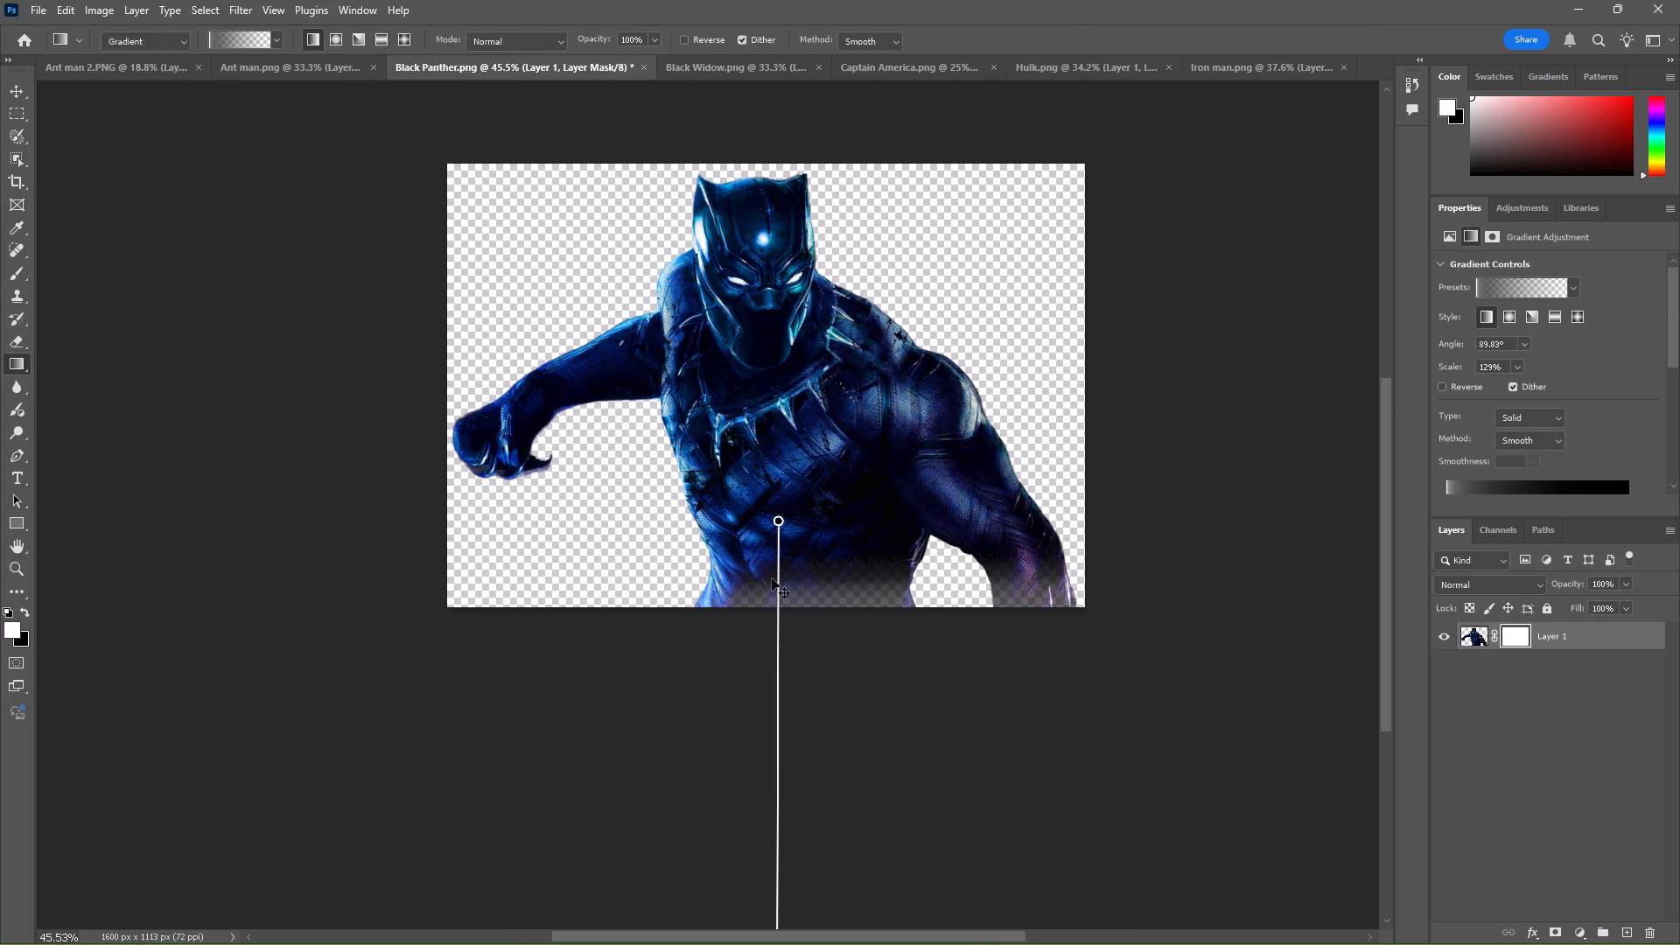
scroll(30, 111, down, 1)
click(17, 93)
scroll(38, 95, right, 3)
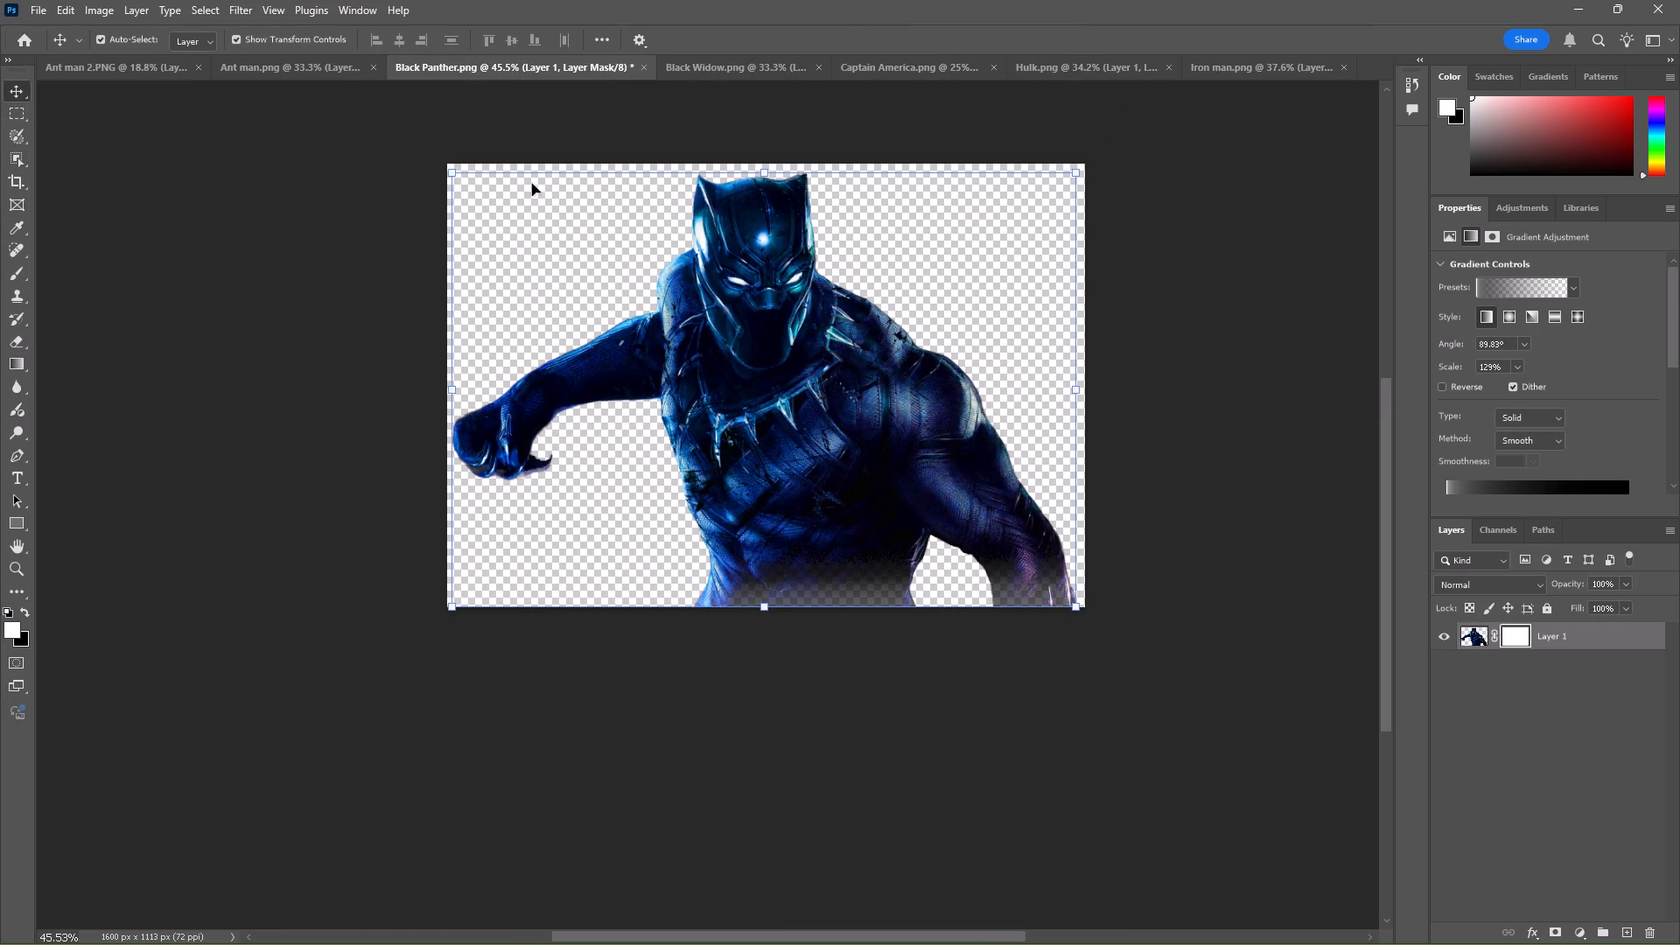
drag(454, 169, 520, 217)
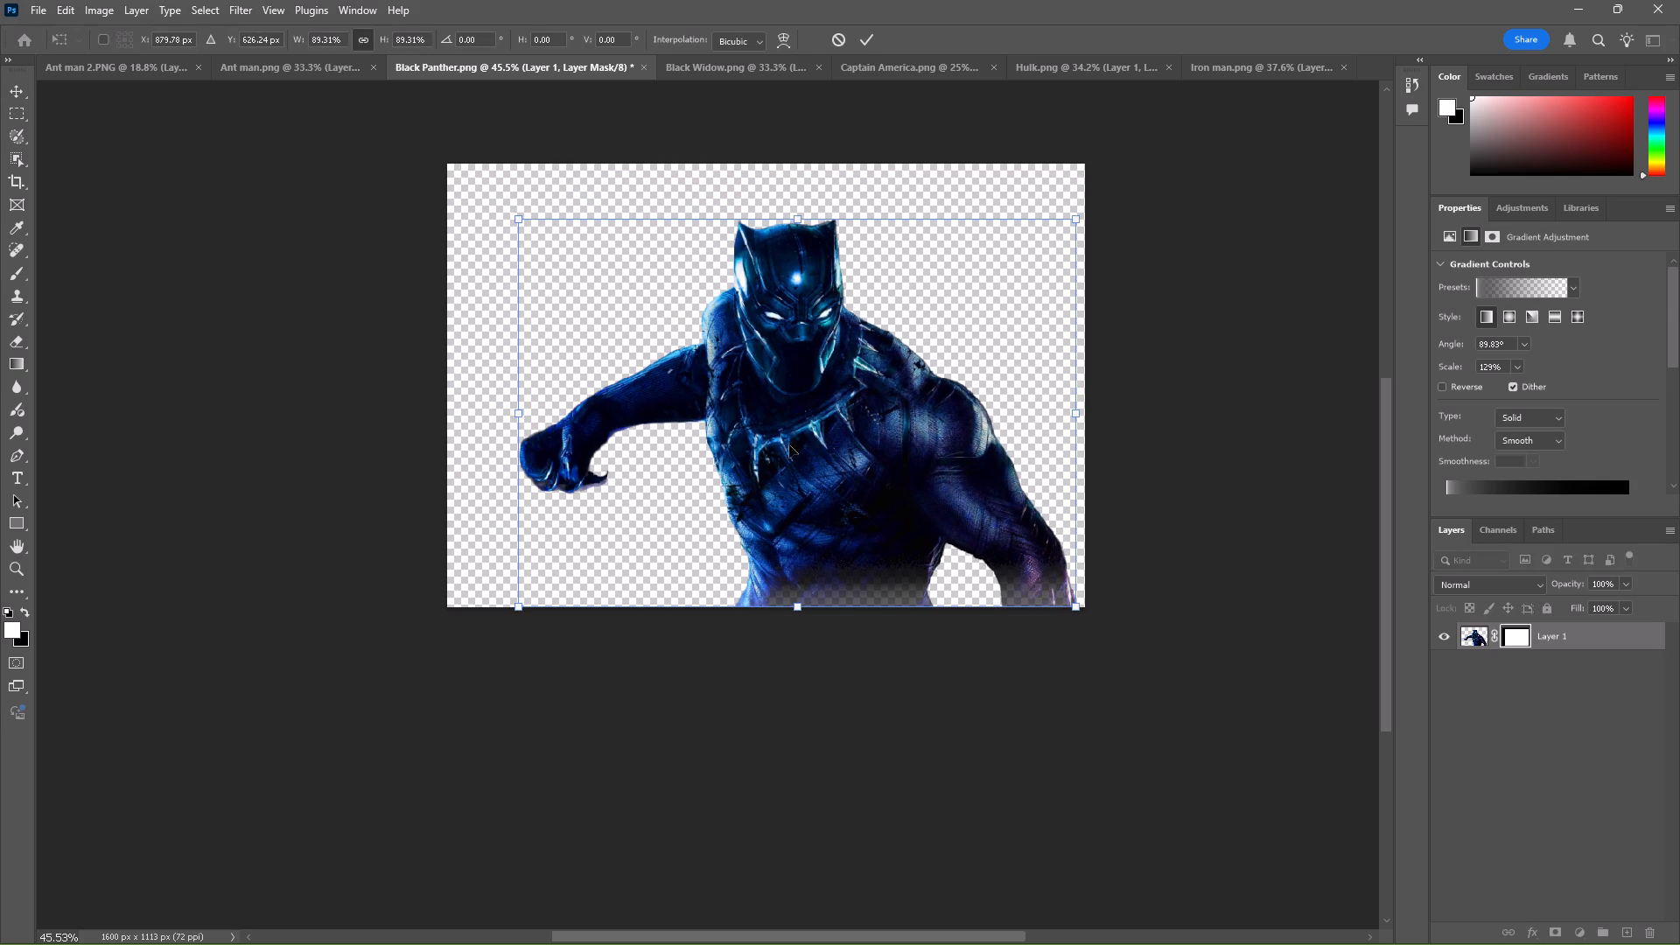
drag(790, 446, 757, 430)
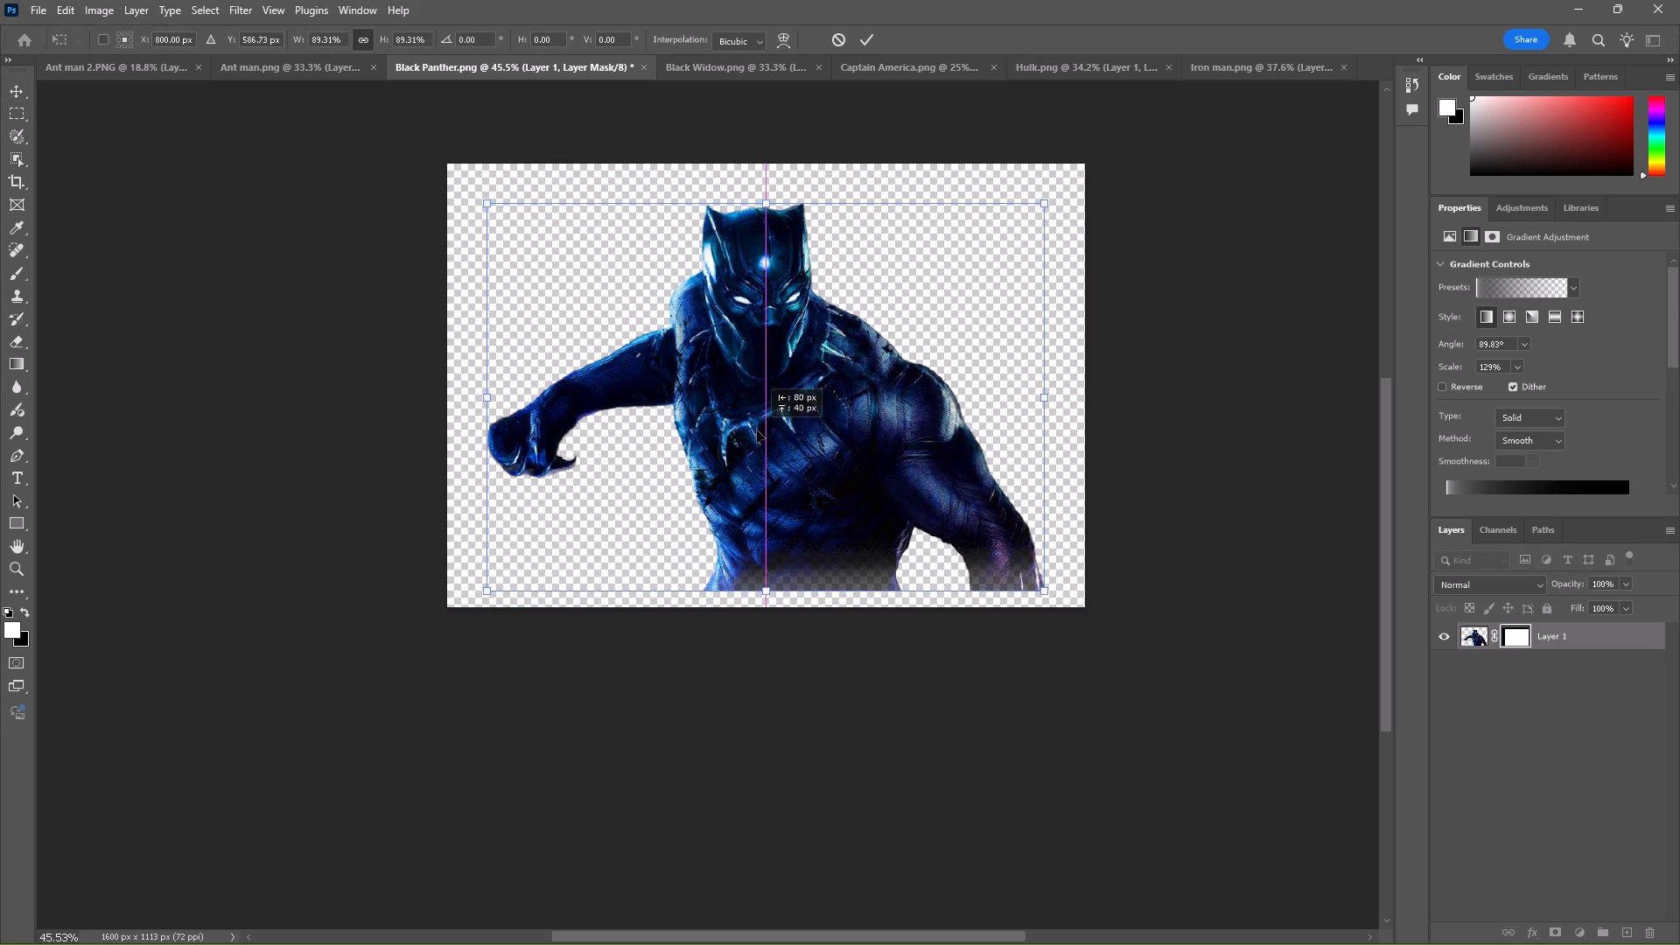
drag(757, 430, 756, 425)
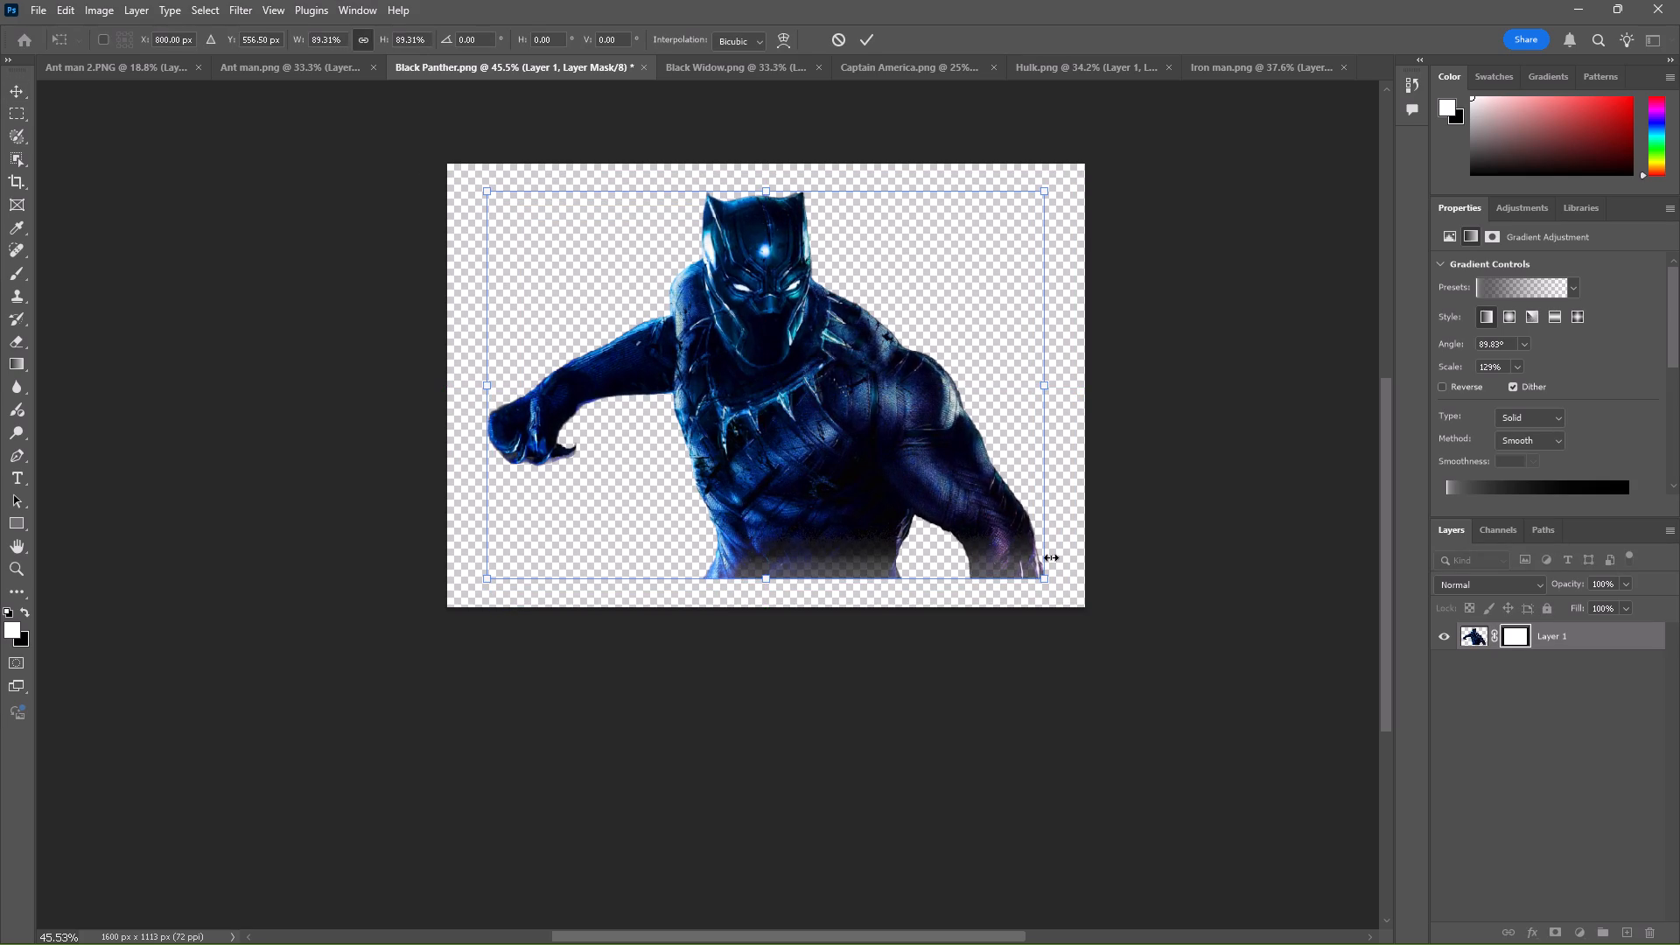
Shorten Black Panther's mask gradient to run nearly vertically from the abdomen to just below the figure's lower edge, at about 22% scale.
click(9, 359)
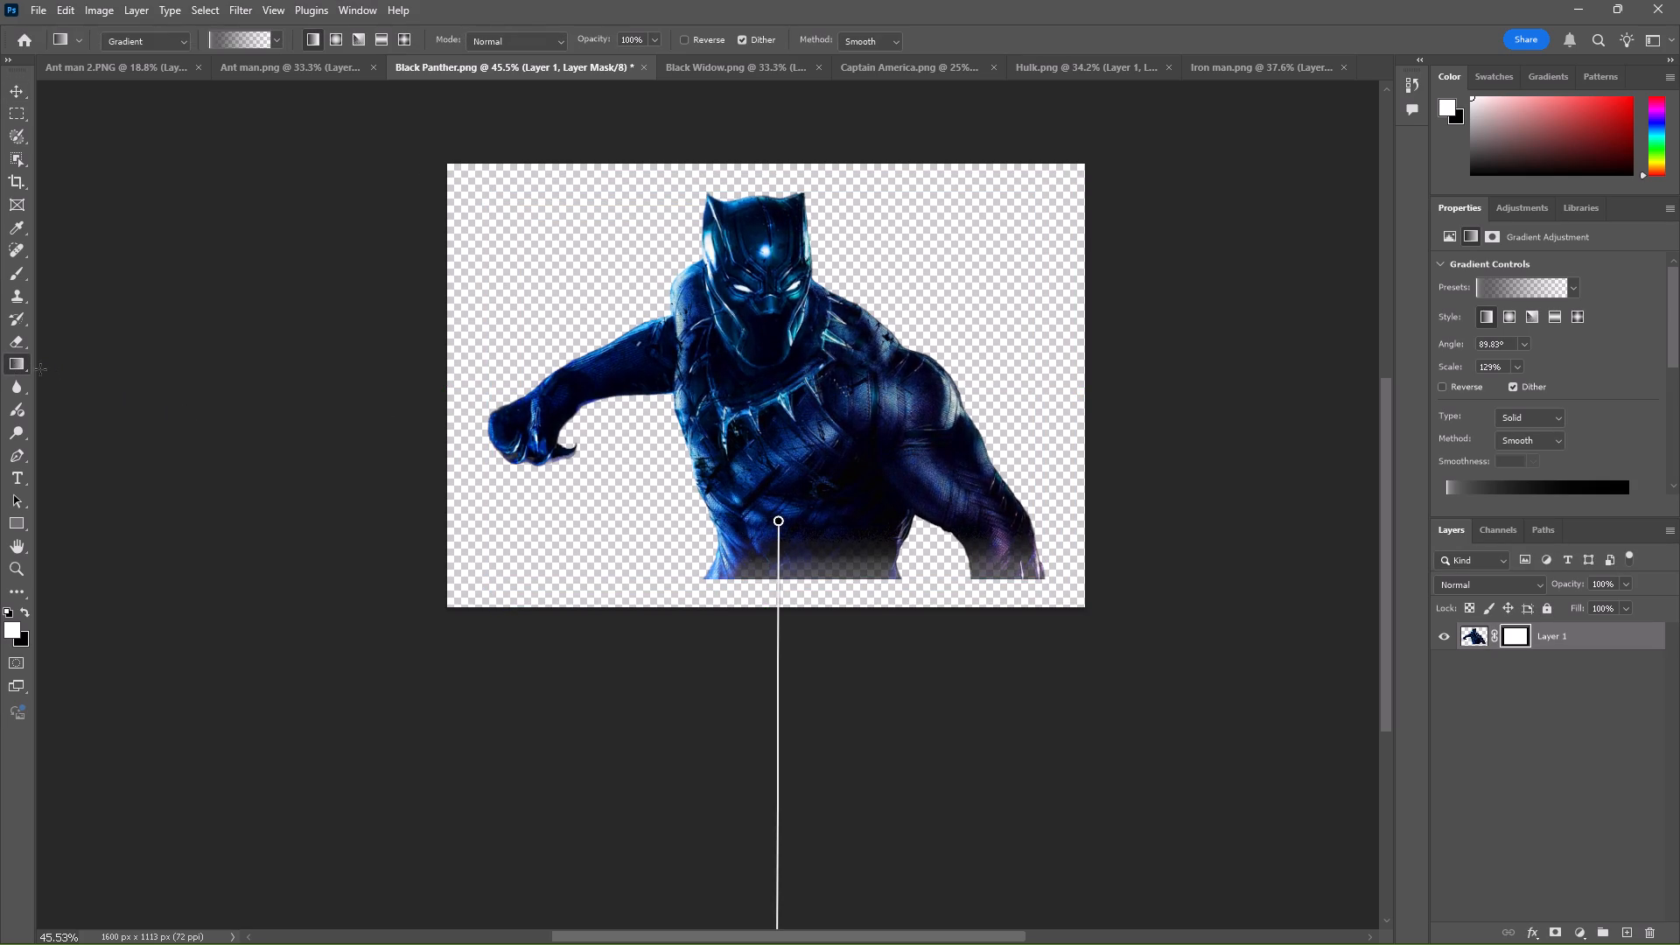
scroll(864, 646, down, 3)
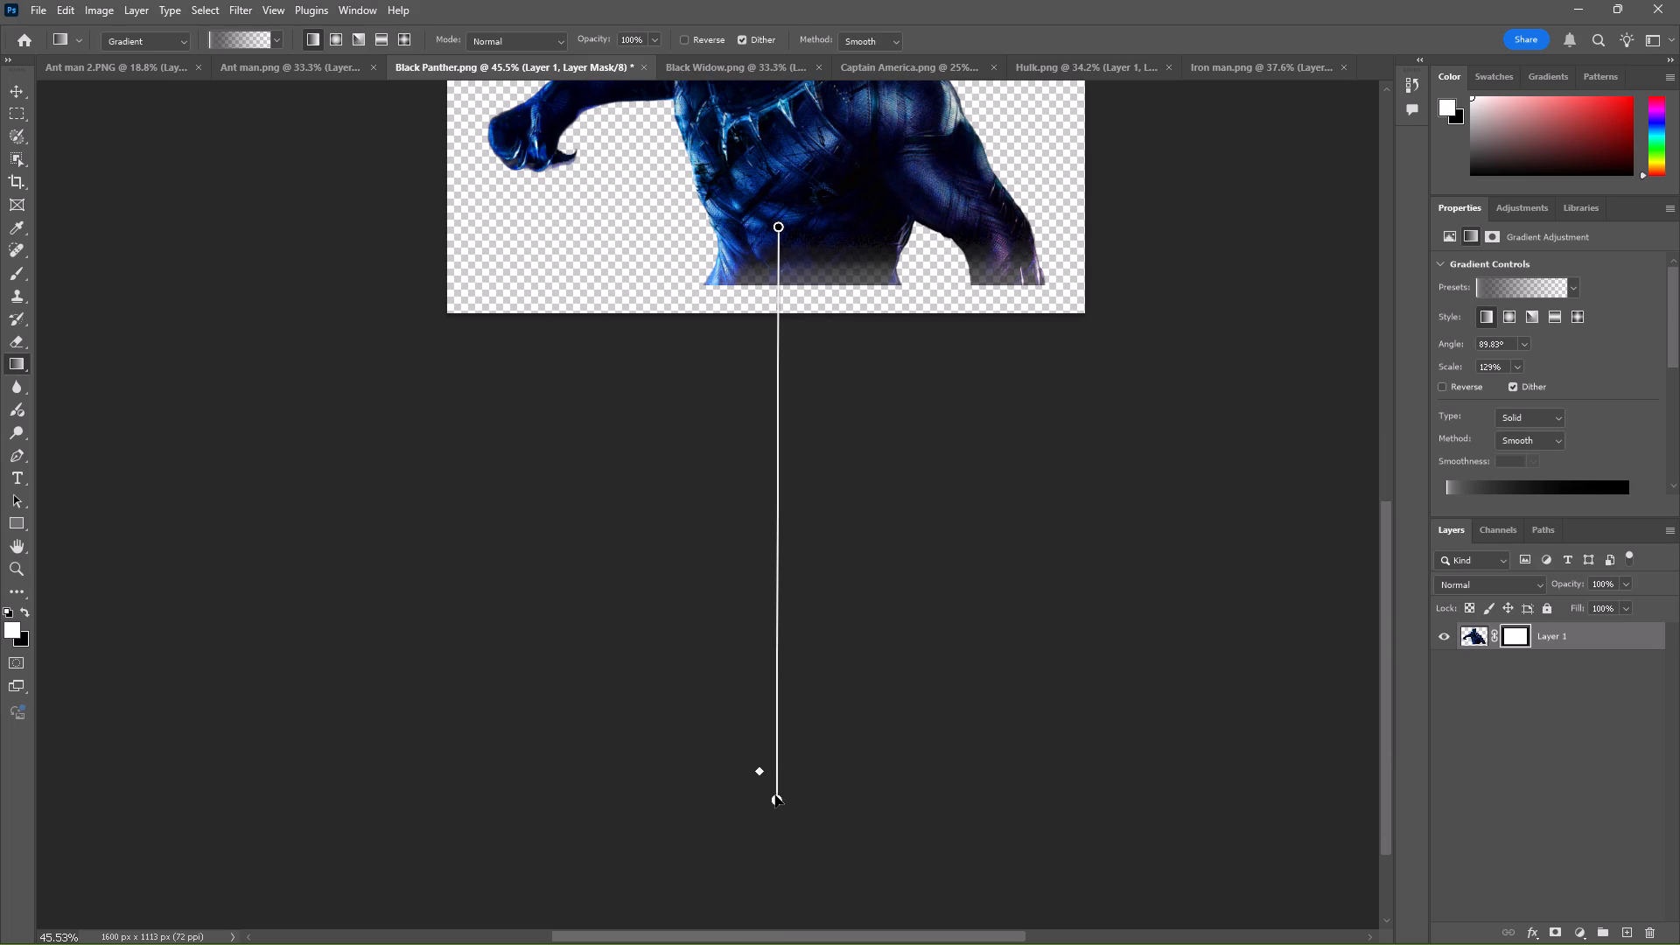
click(775, 795)
drag(776, 797, 799, 335)
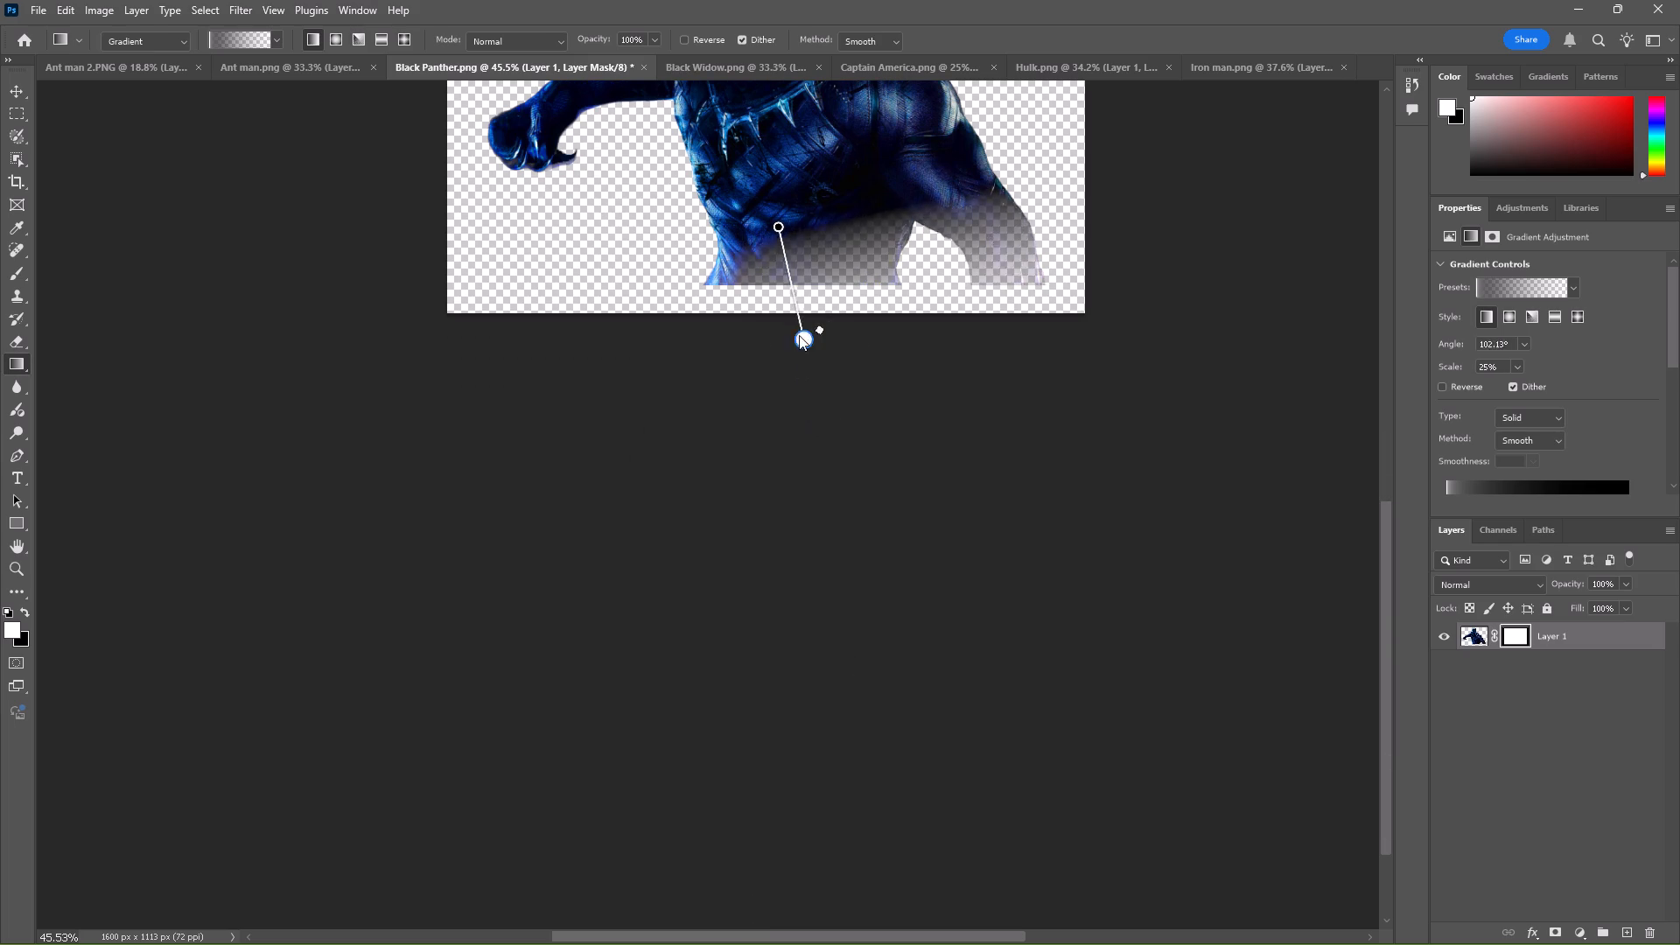
drag(799, 335, 779, 295)
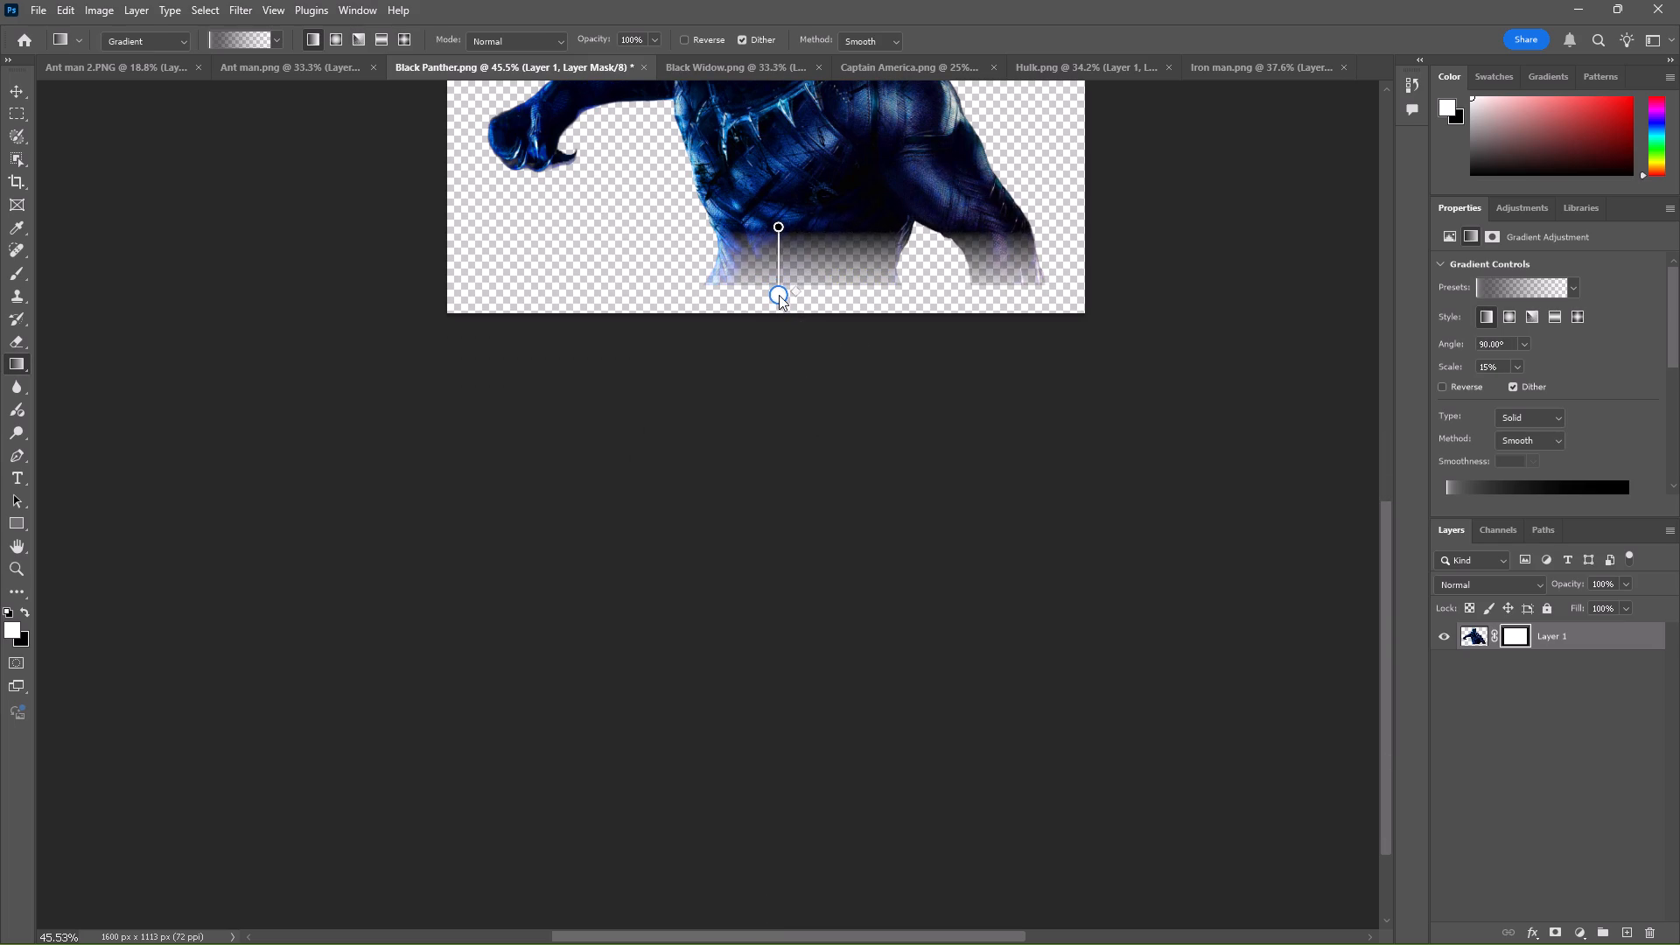
drag(779, 295, 779, 290)
scroll(780, 227, up, 4)
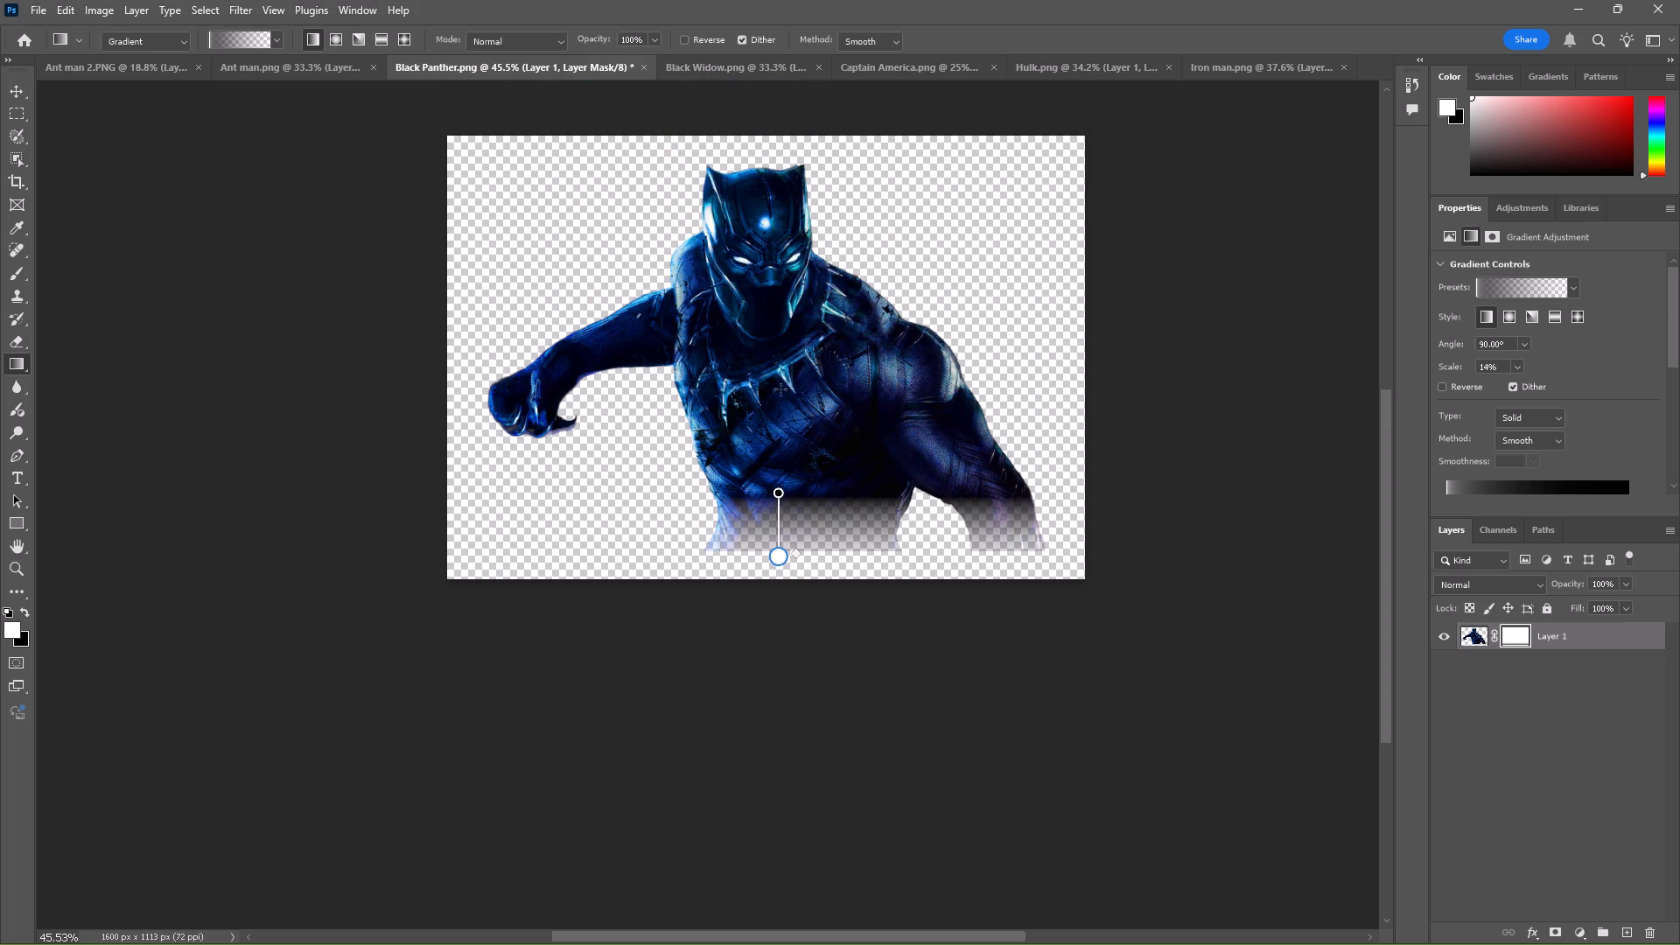
drag(781, 488, 780, 460)
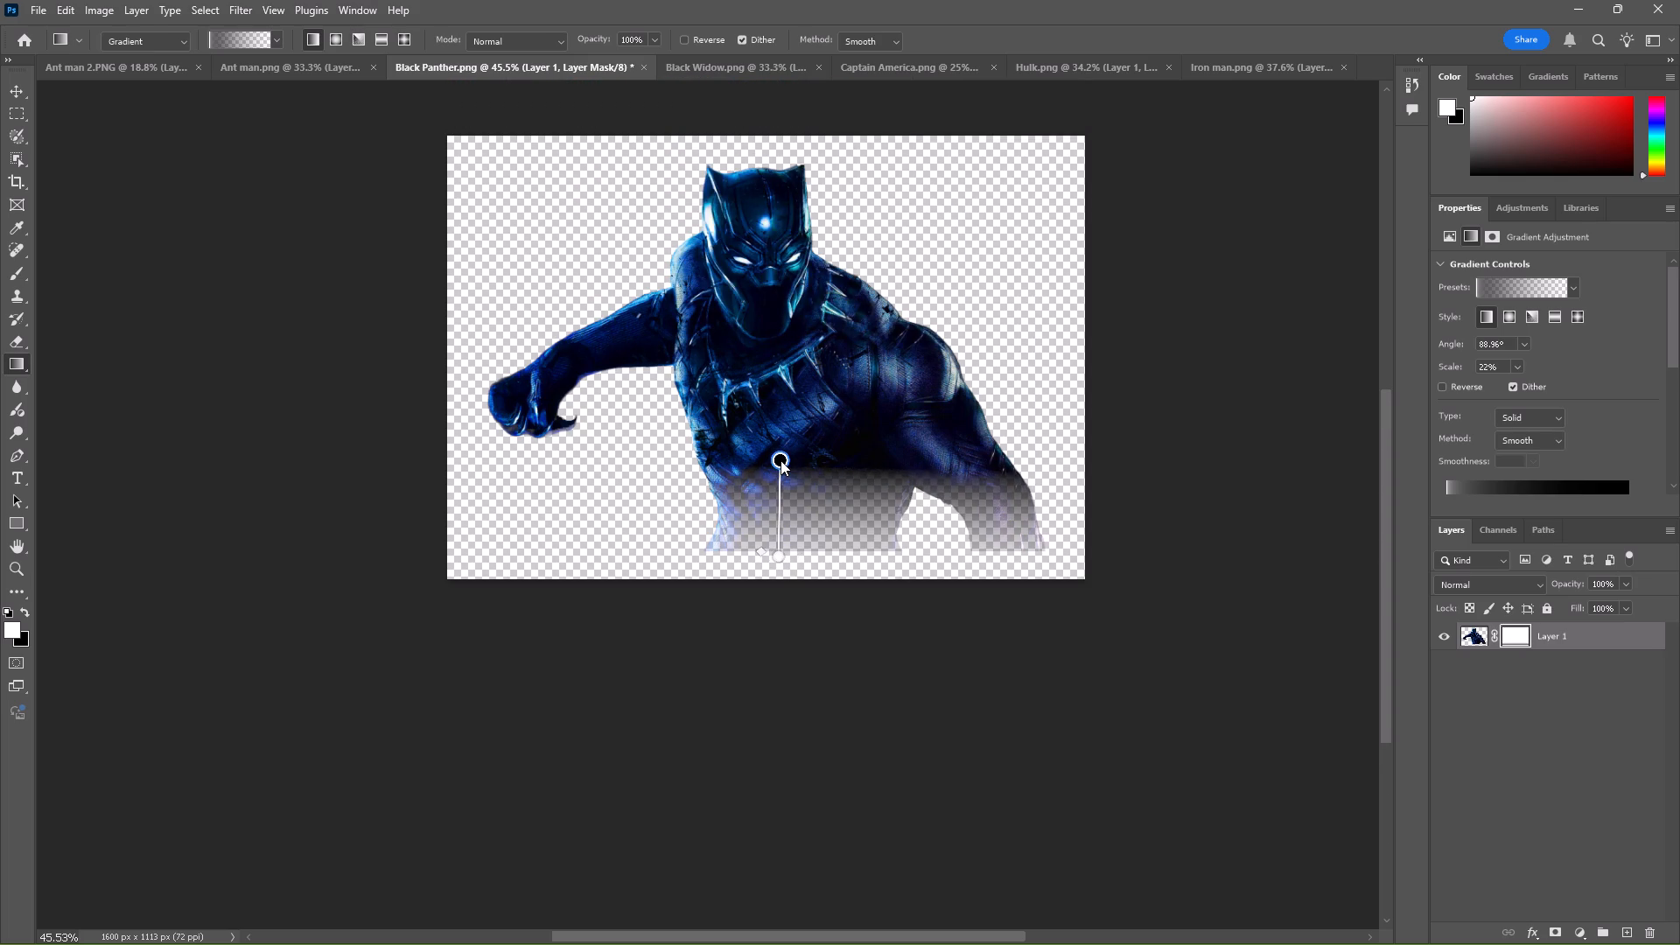
Shorten Black Panther's mask gradient from its upper end to about 19% scale, keeping it nearly vertical at about 90.6°.
drag(780, 460, 779, 473)
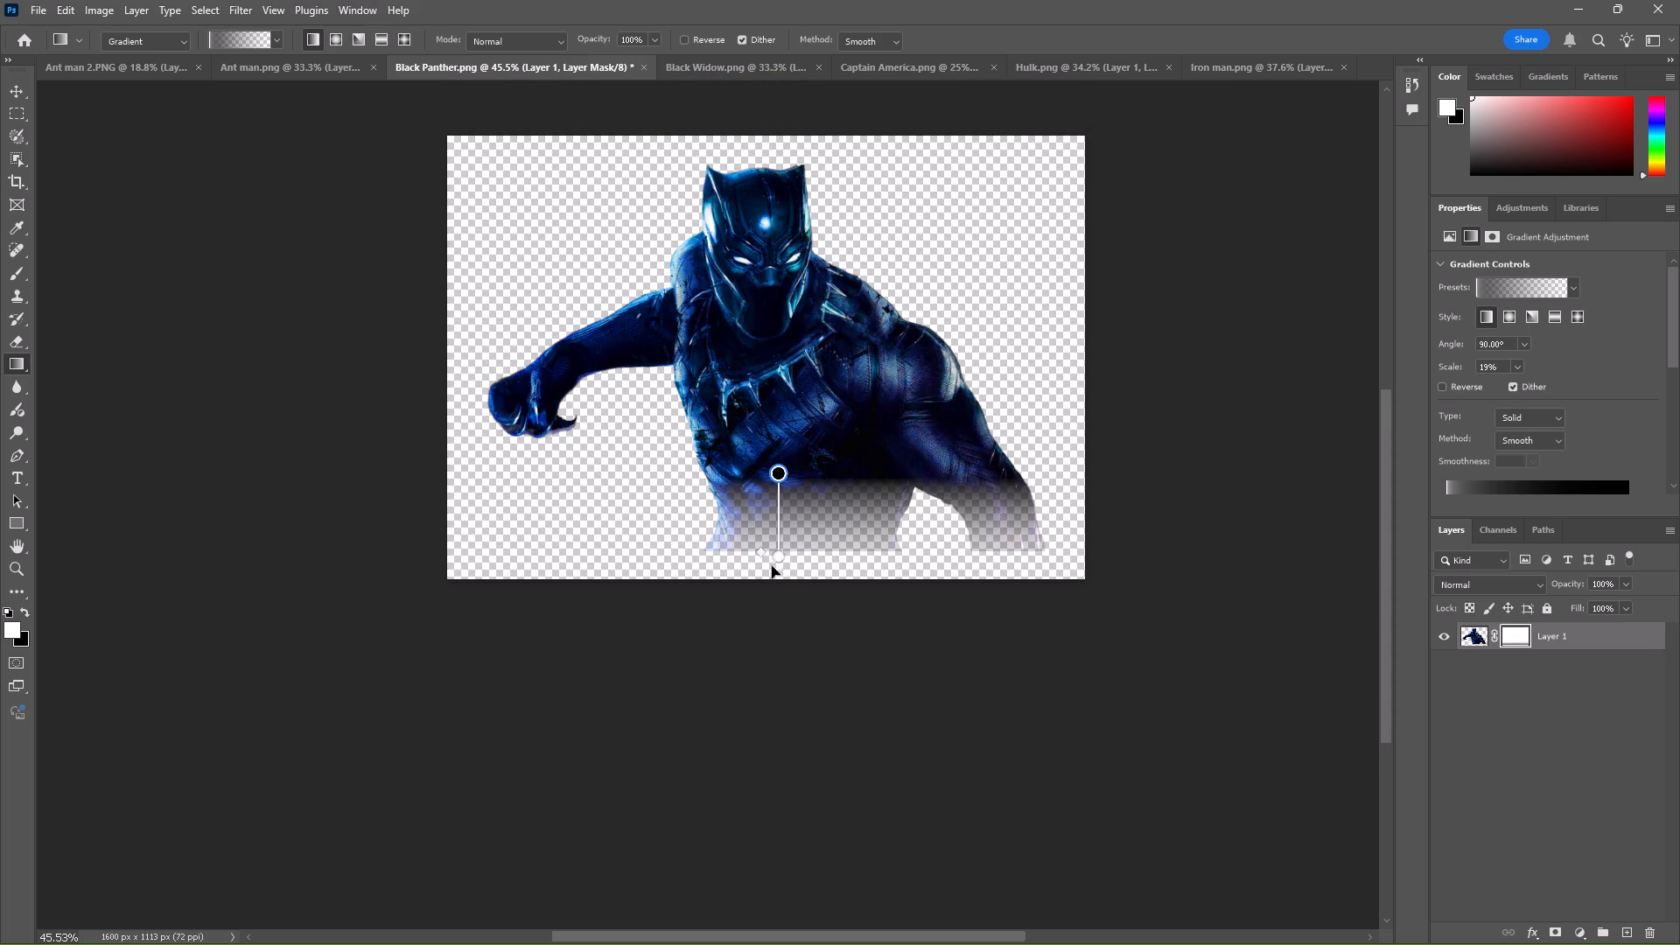
click(779, 558)
Export the faded Black Panther image as a PNG, overwriting the existing Black Panther file in 02. Heroes.
click(31, 3)
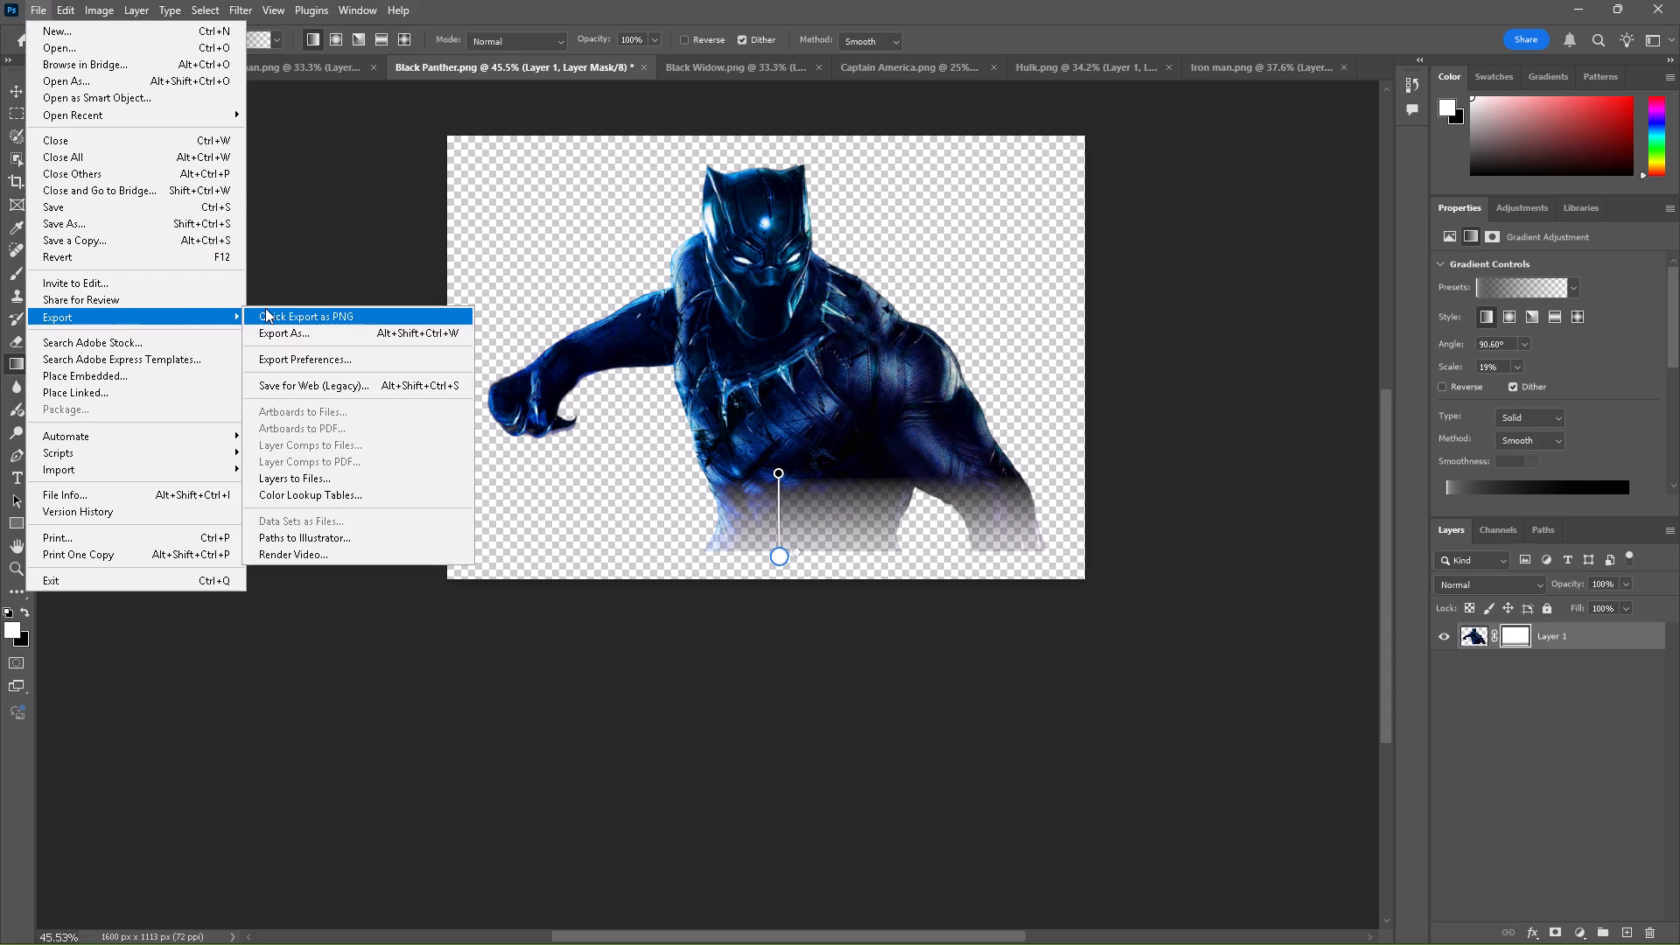
click(265, 308)
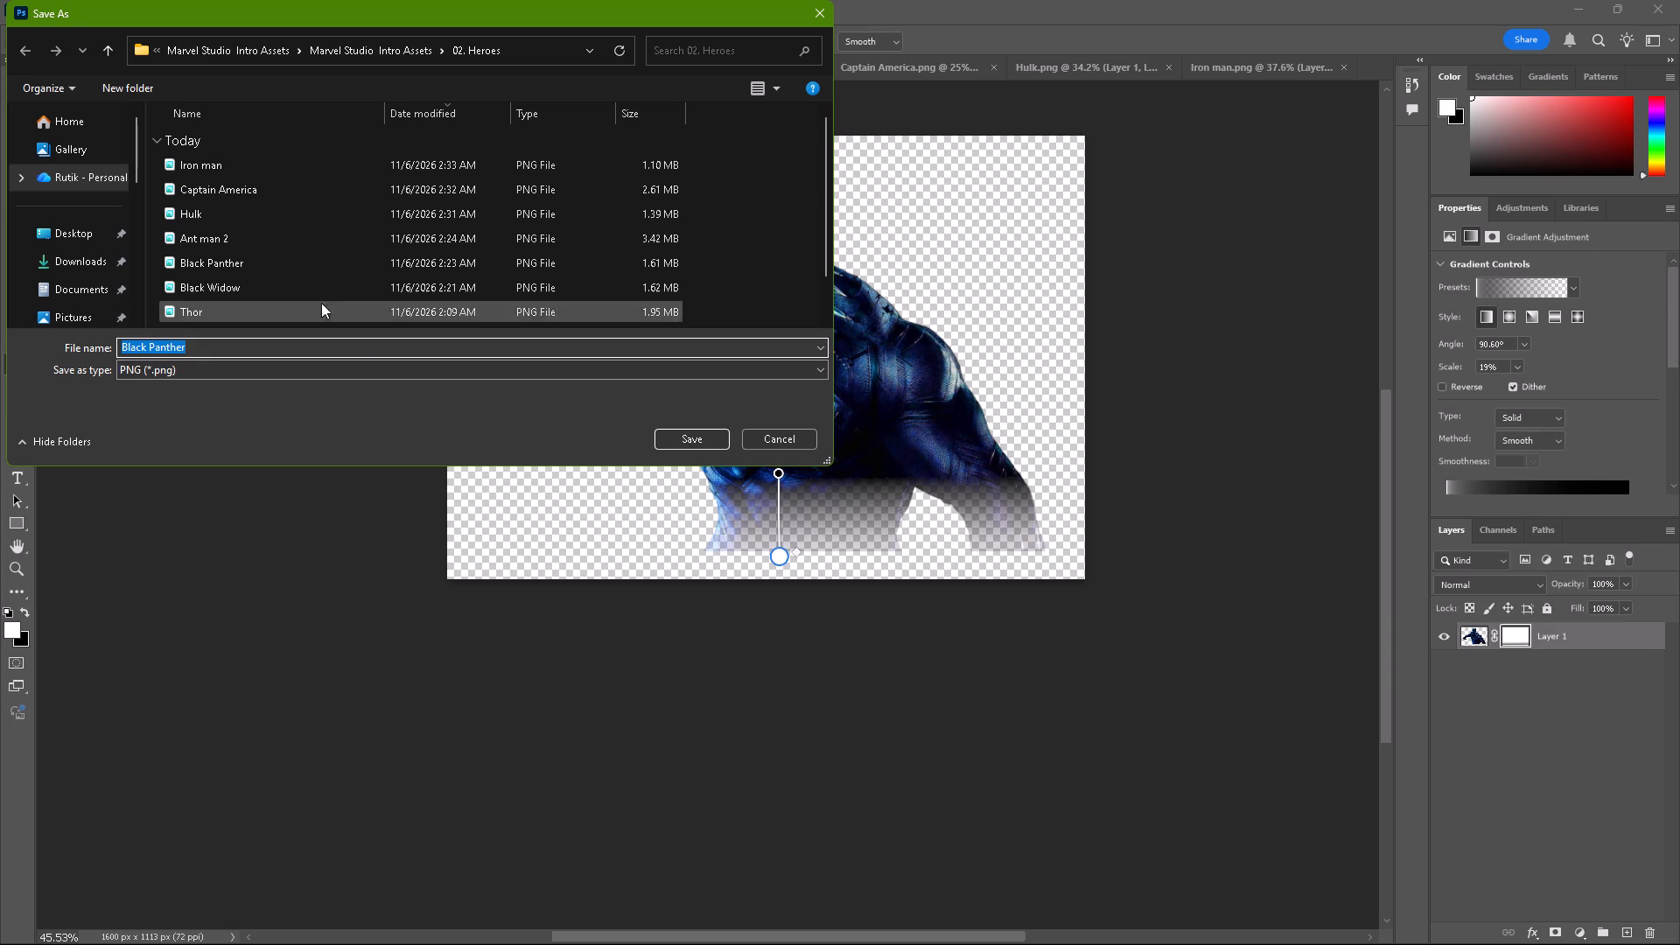
click(283, 287)
click(283, 257)
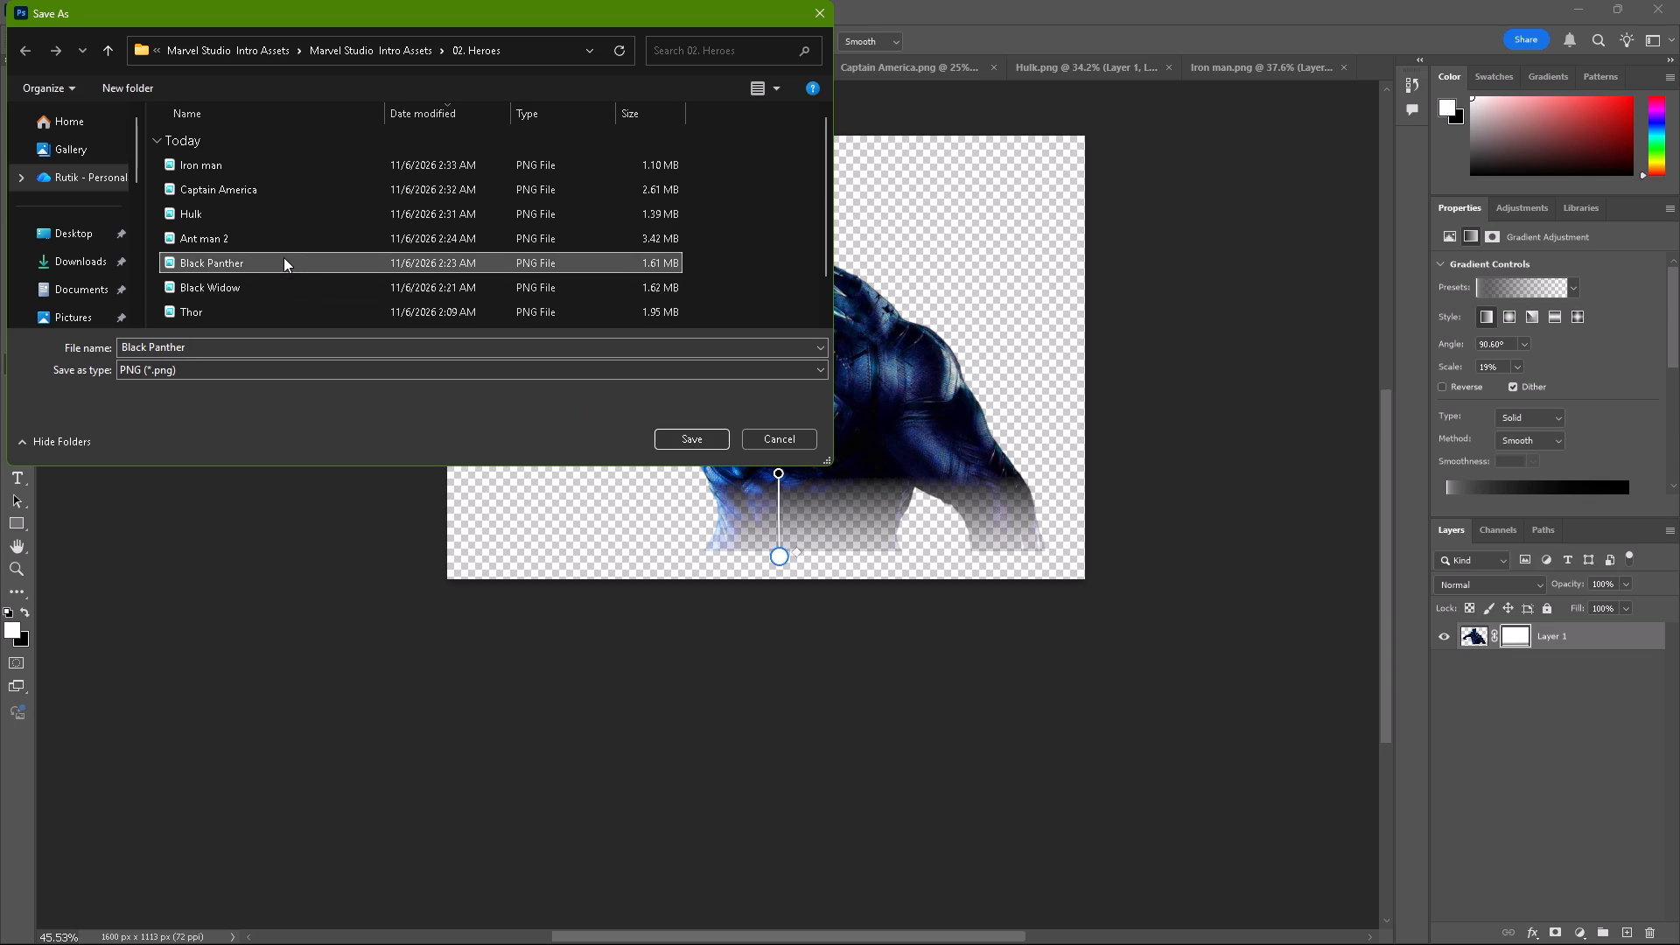
click(283, 257)
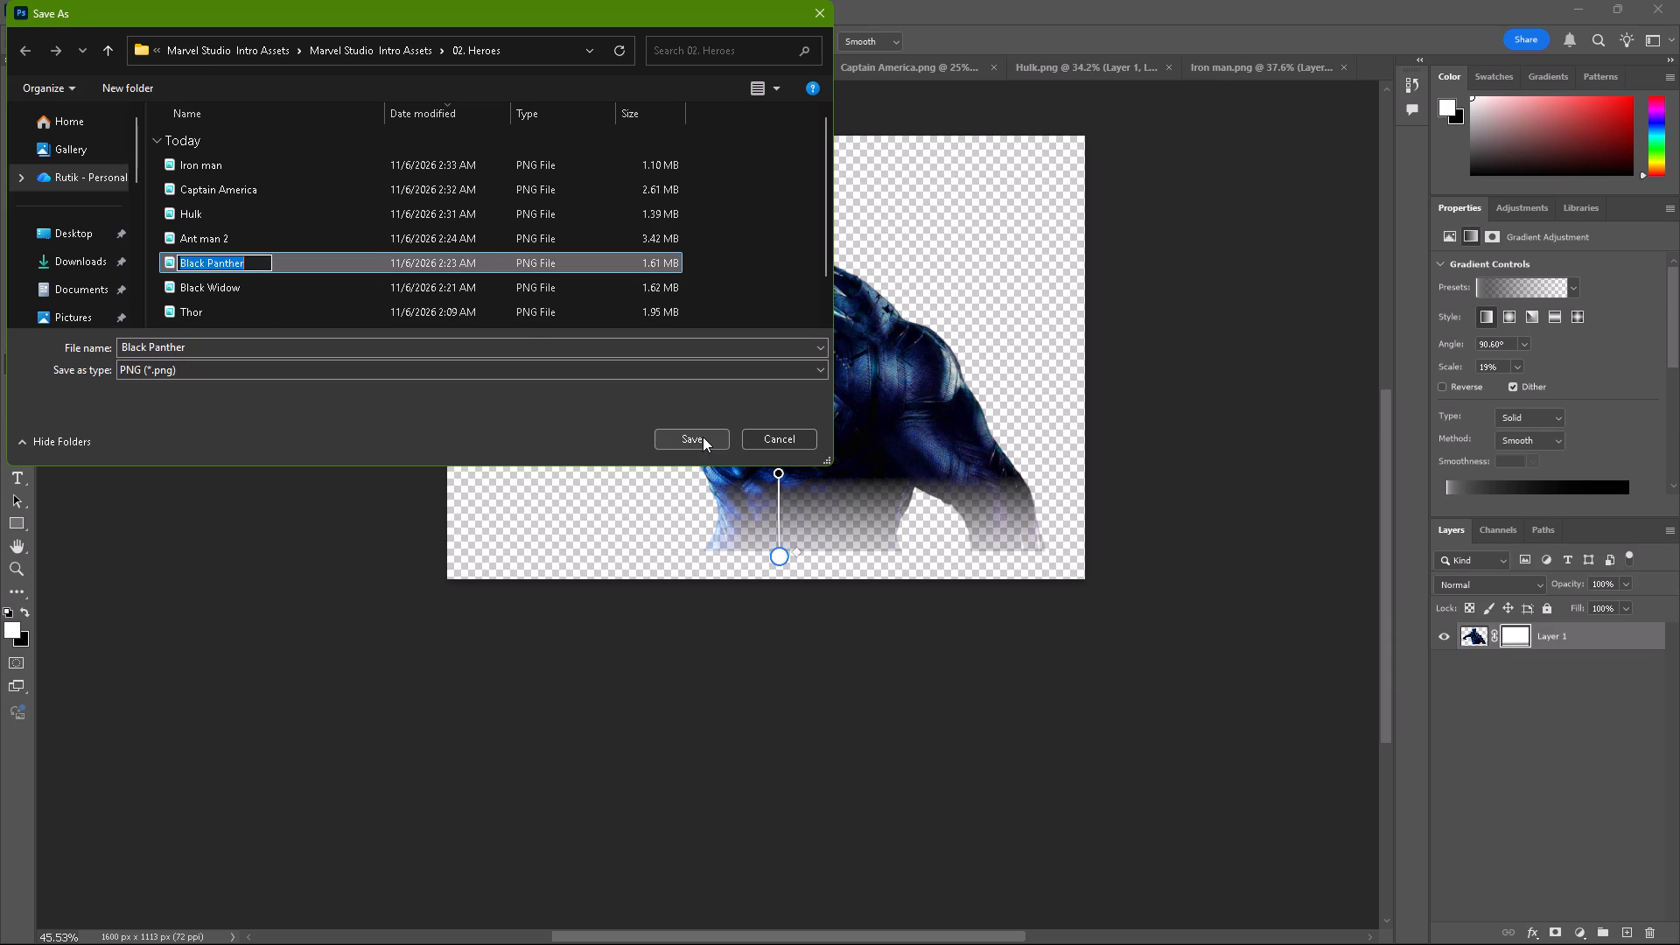
click(703, 437)
click(703, 437)
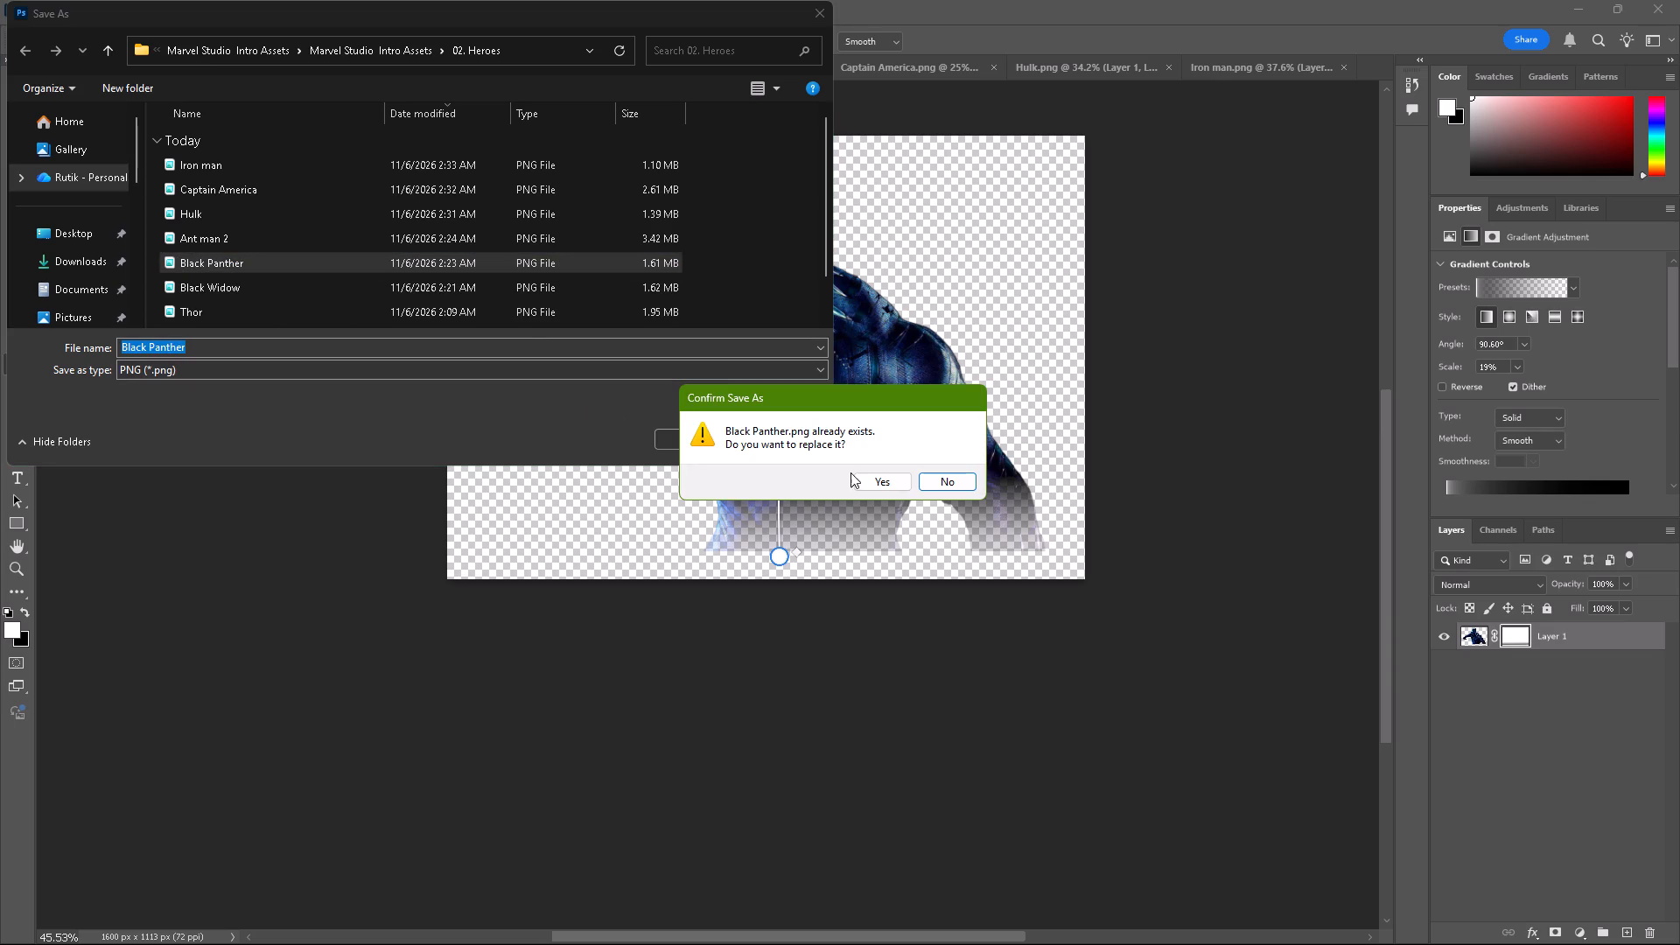
click(891, 487)
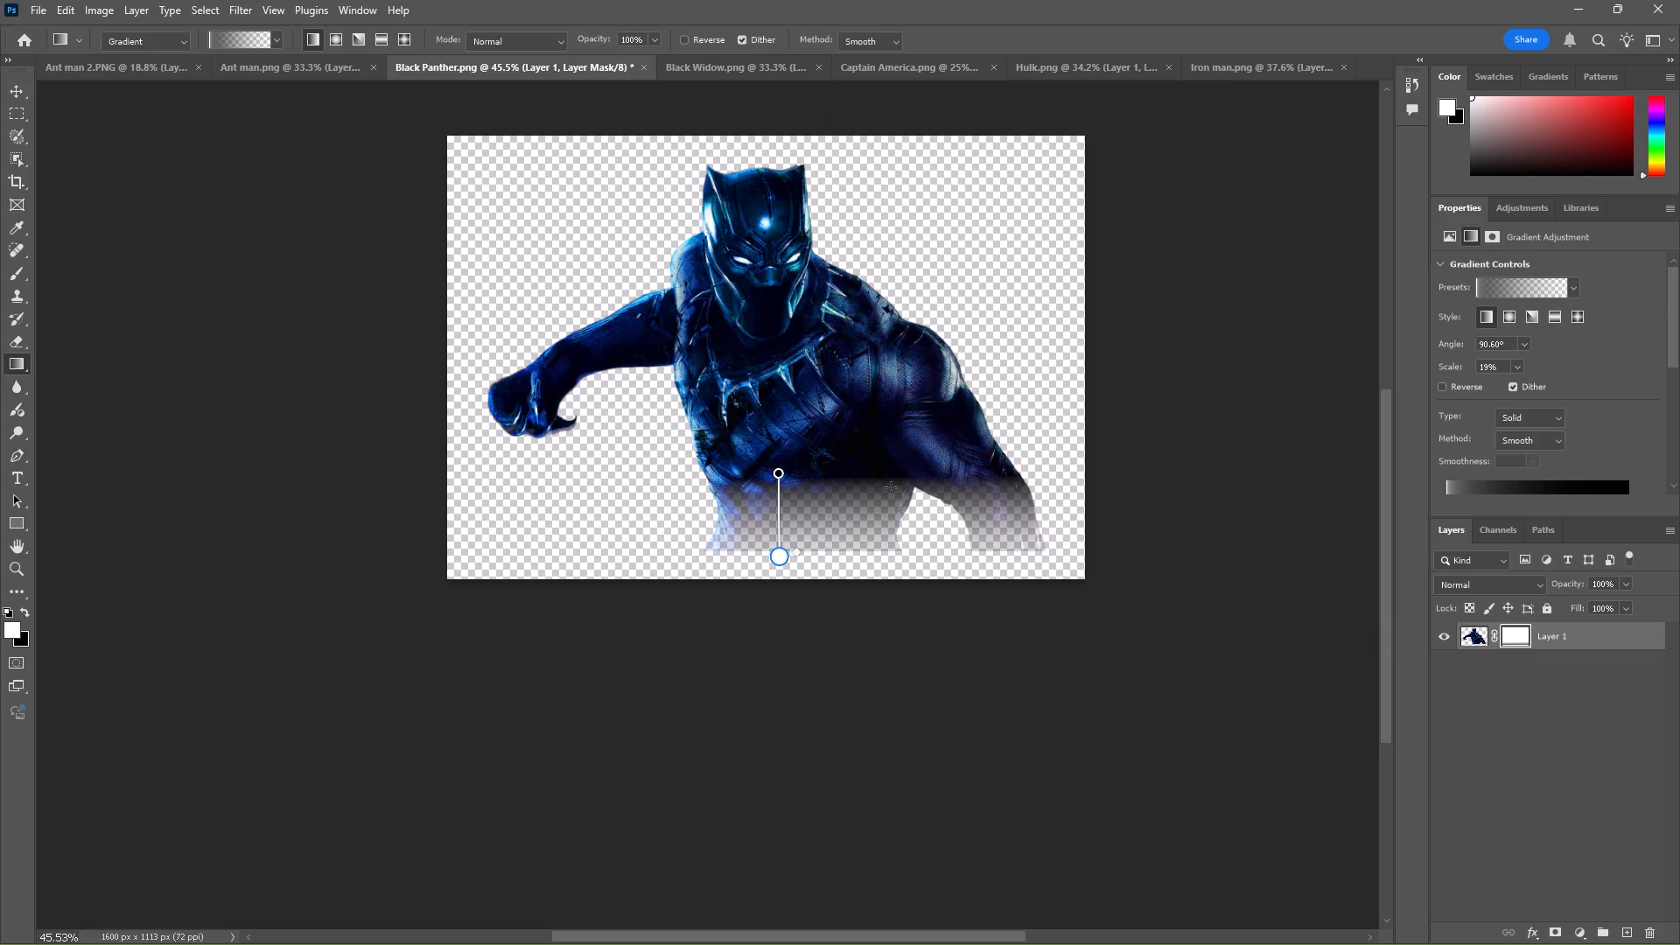
Switch to After Effects and examine the hero lineup in Comp 1 between about 14 and 19 seconds.
click(887, 288)
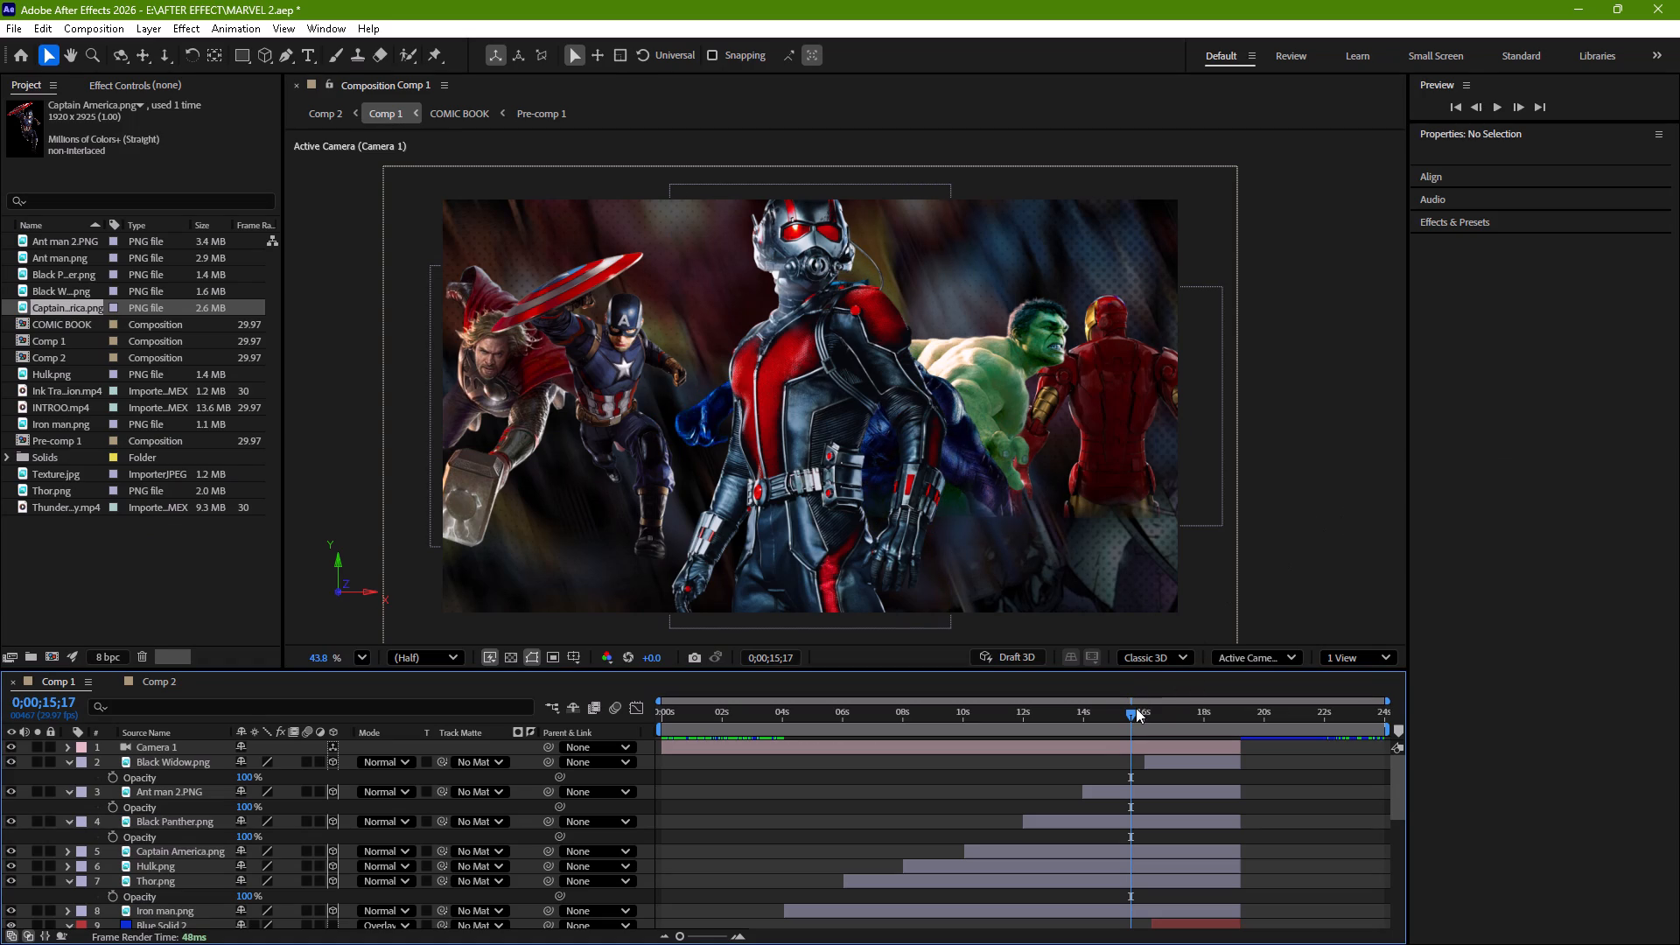
drag(1133, 712, 1085, 725)
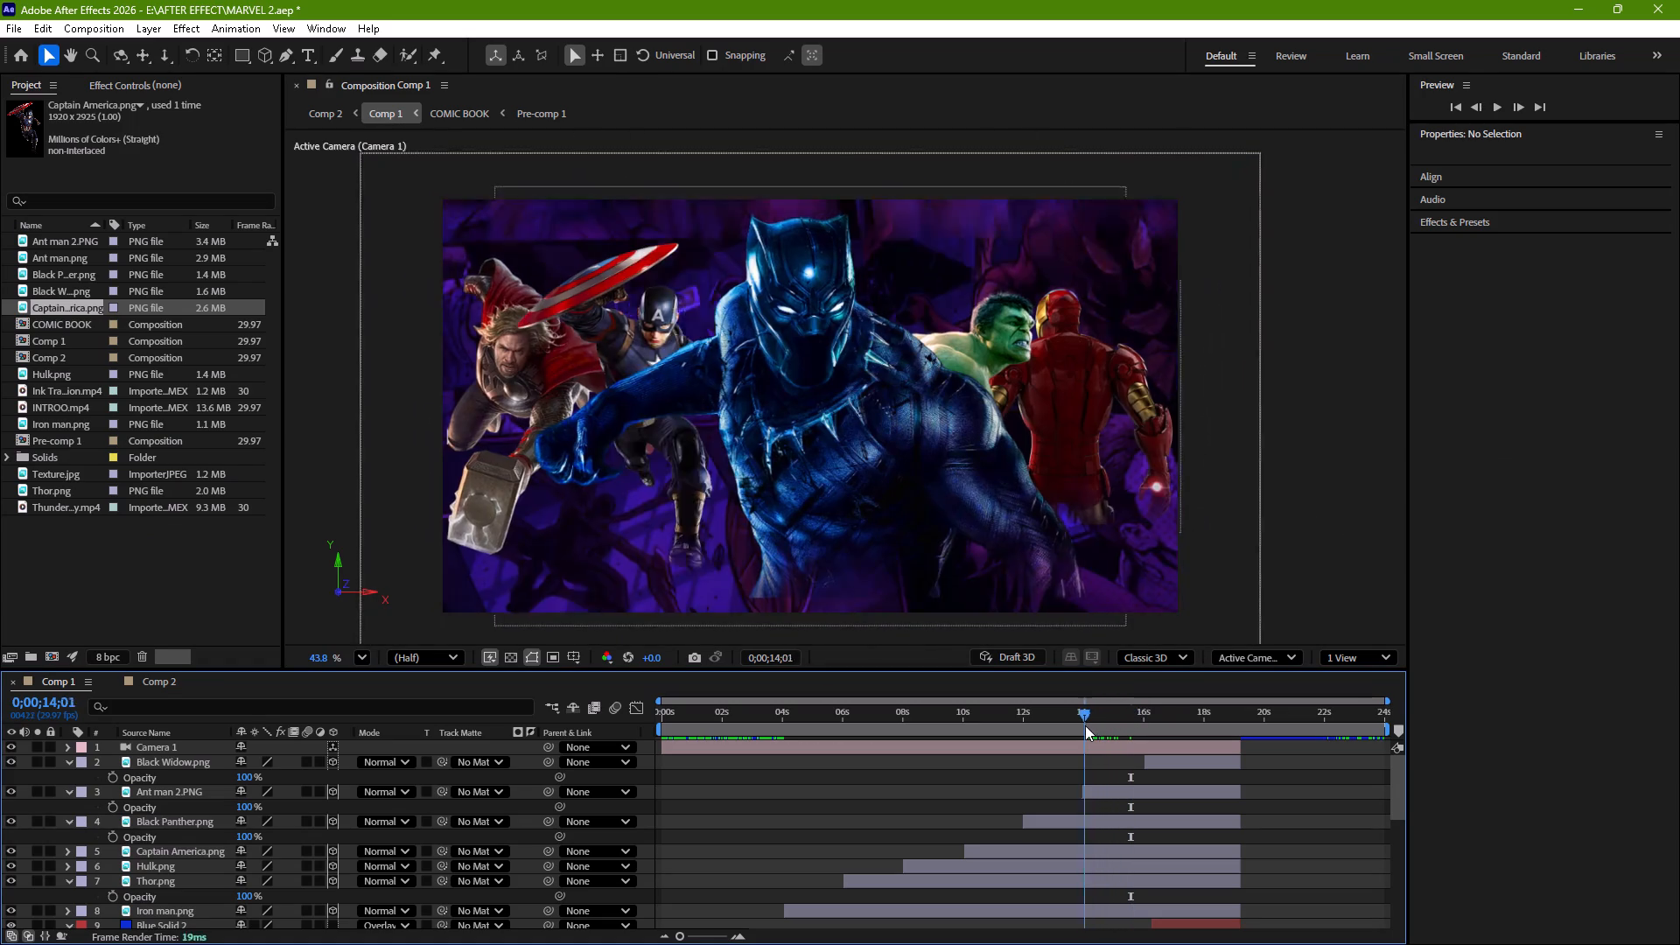
drag(1085, 725, 1112, 723)
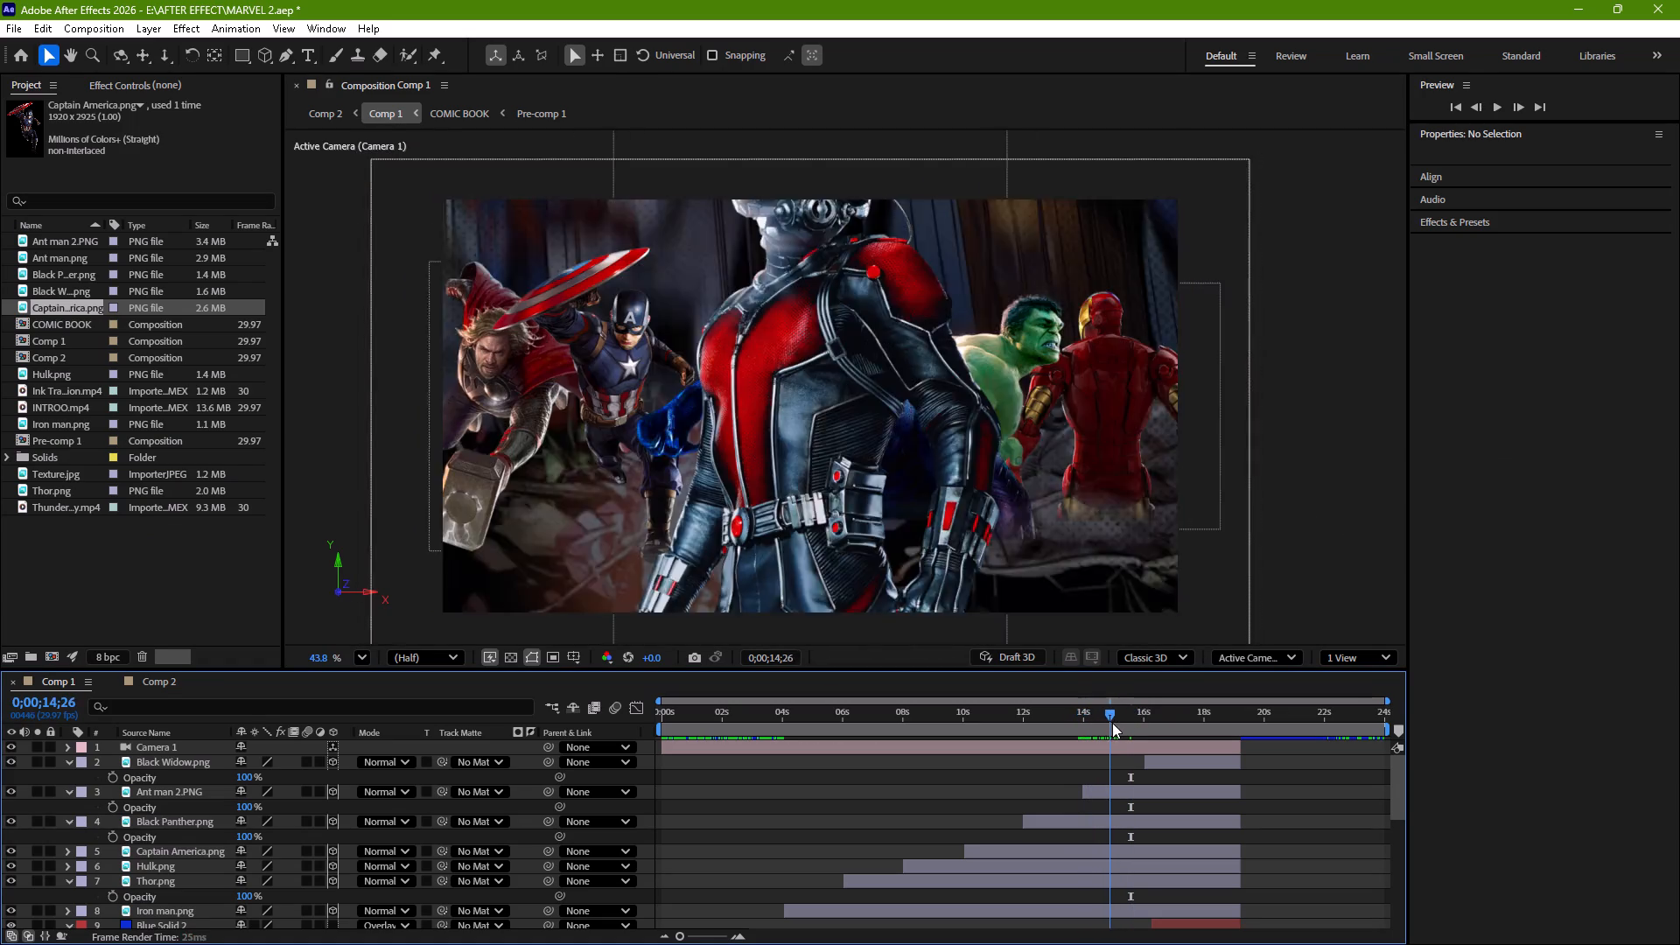
drag(1112, 723, 1233, 717)
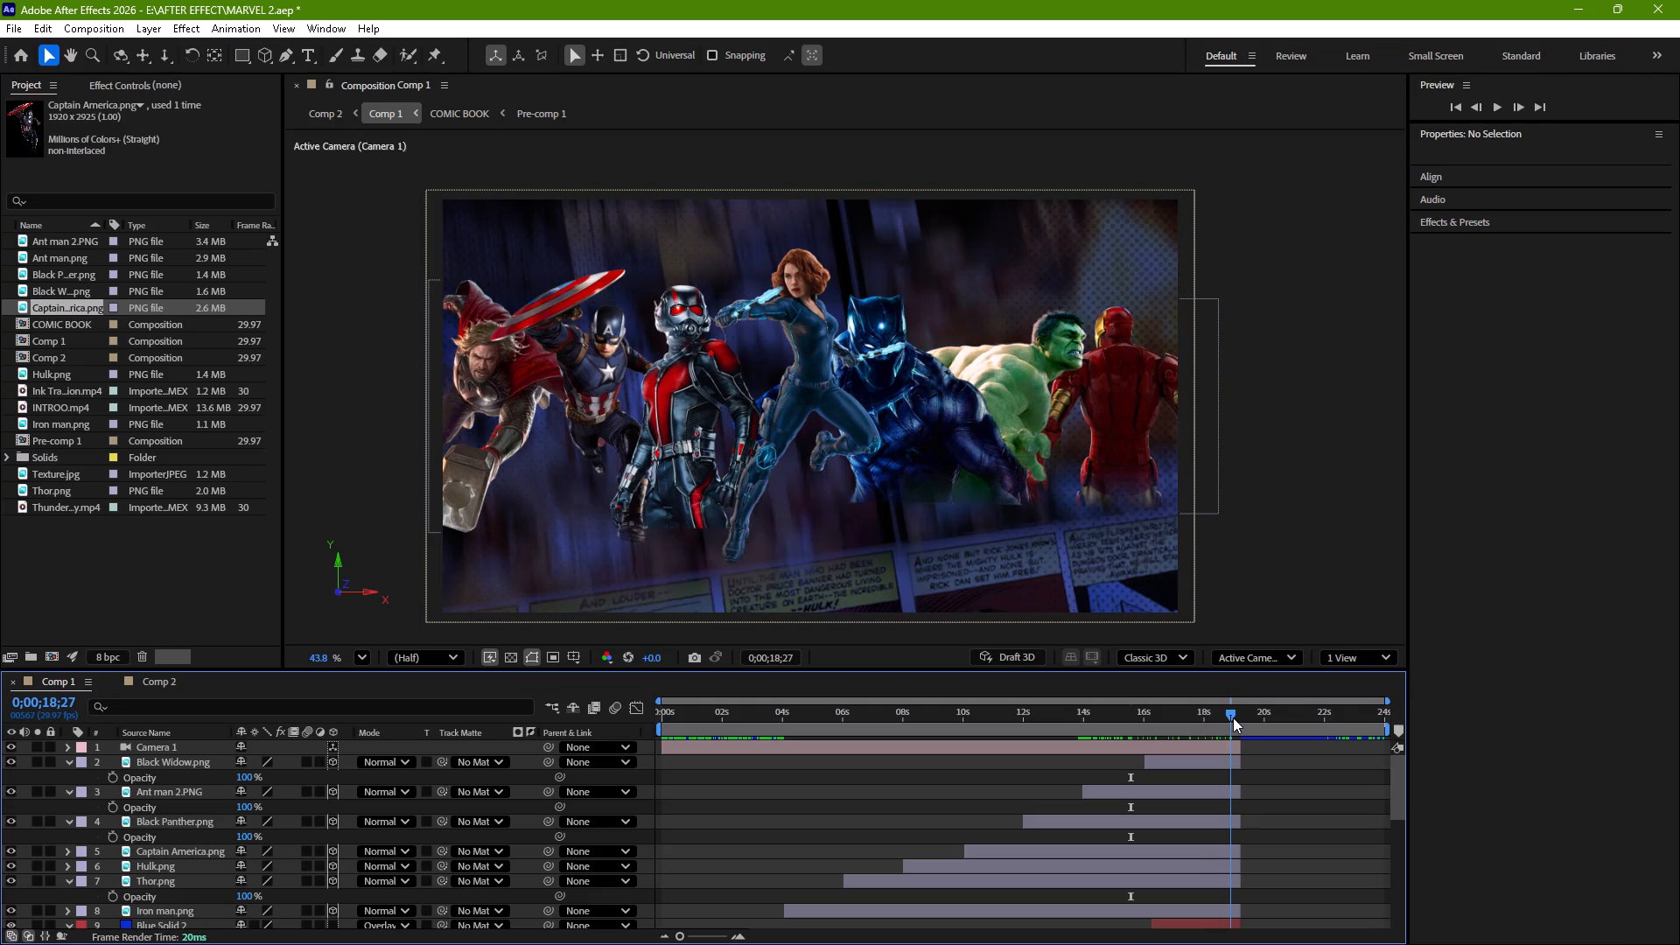
drag(1233, 717, 1198, 718)
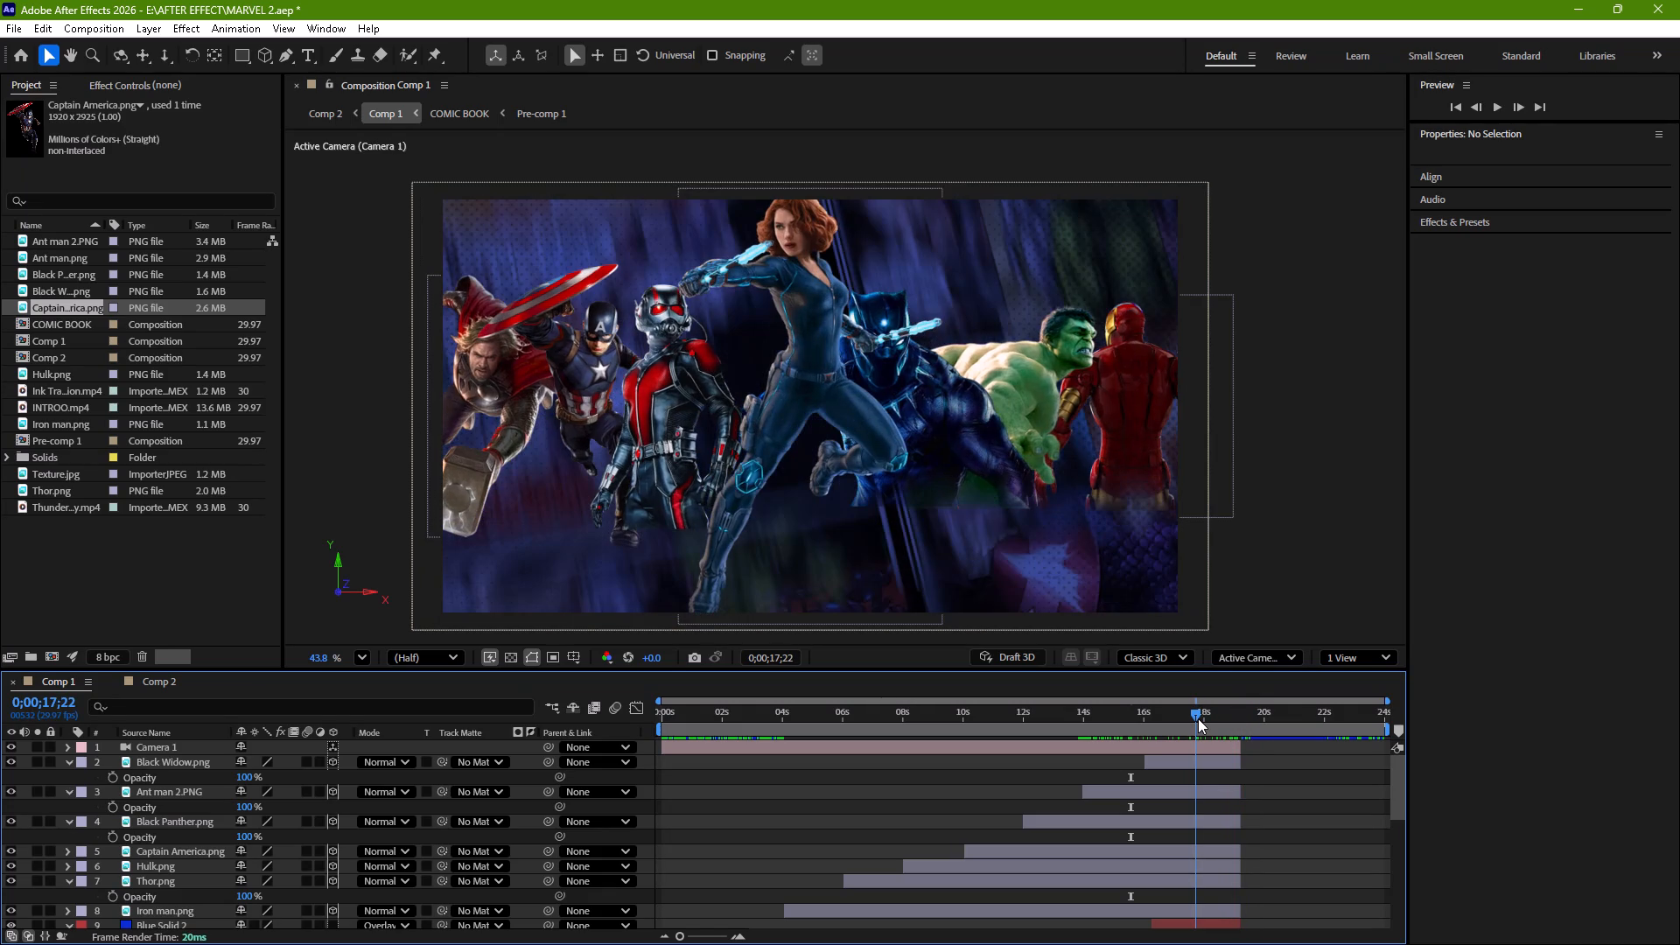
drag(1198, 718, 1216, 714)
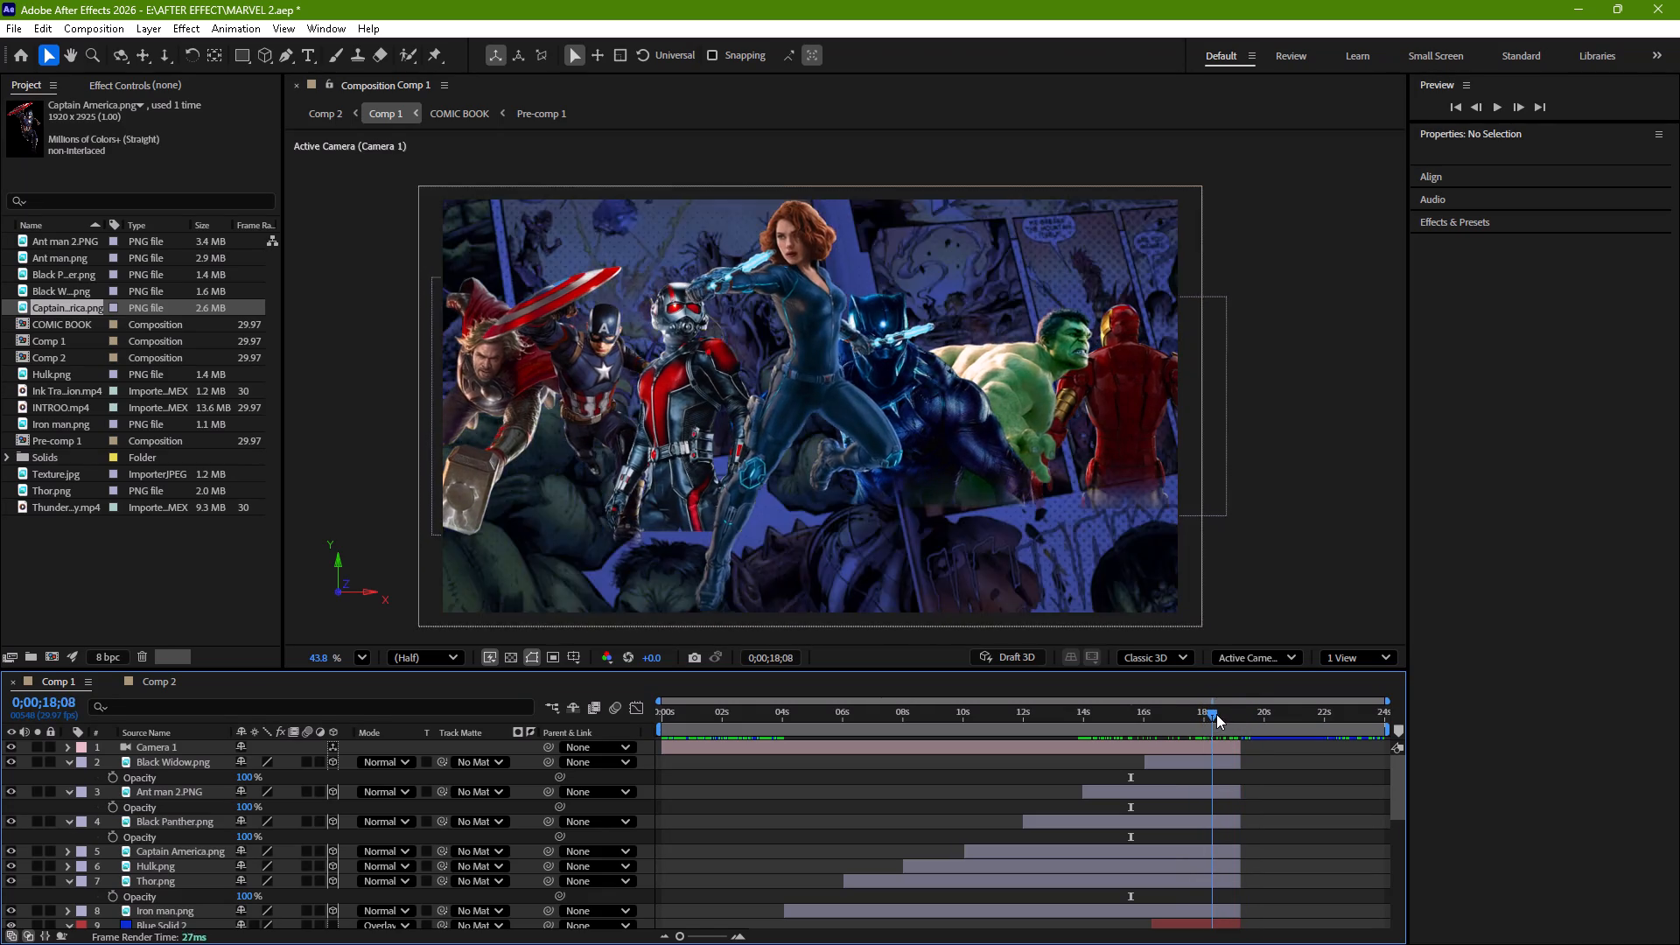
drag(1216, 714, 1227, 713)
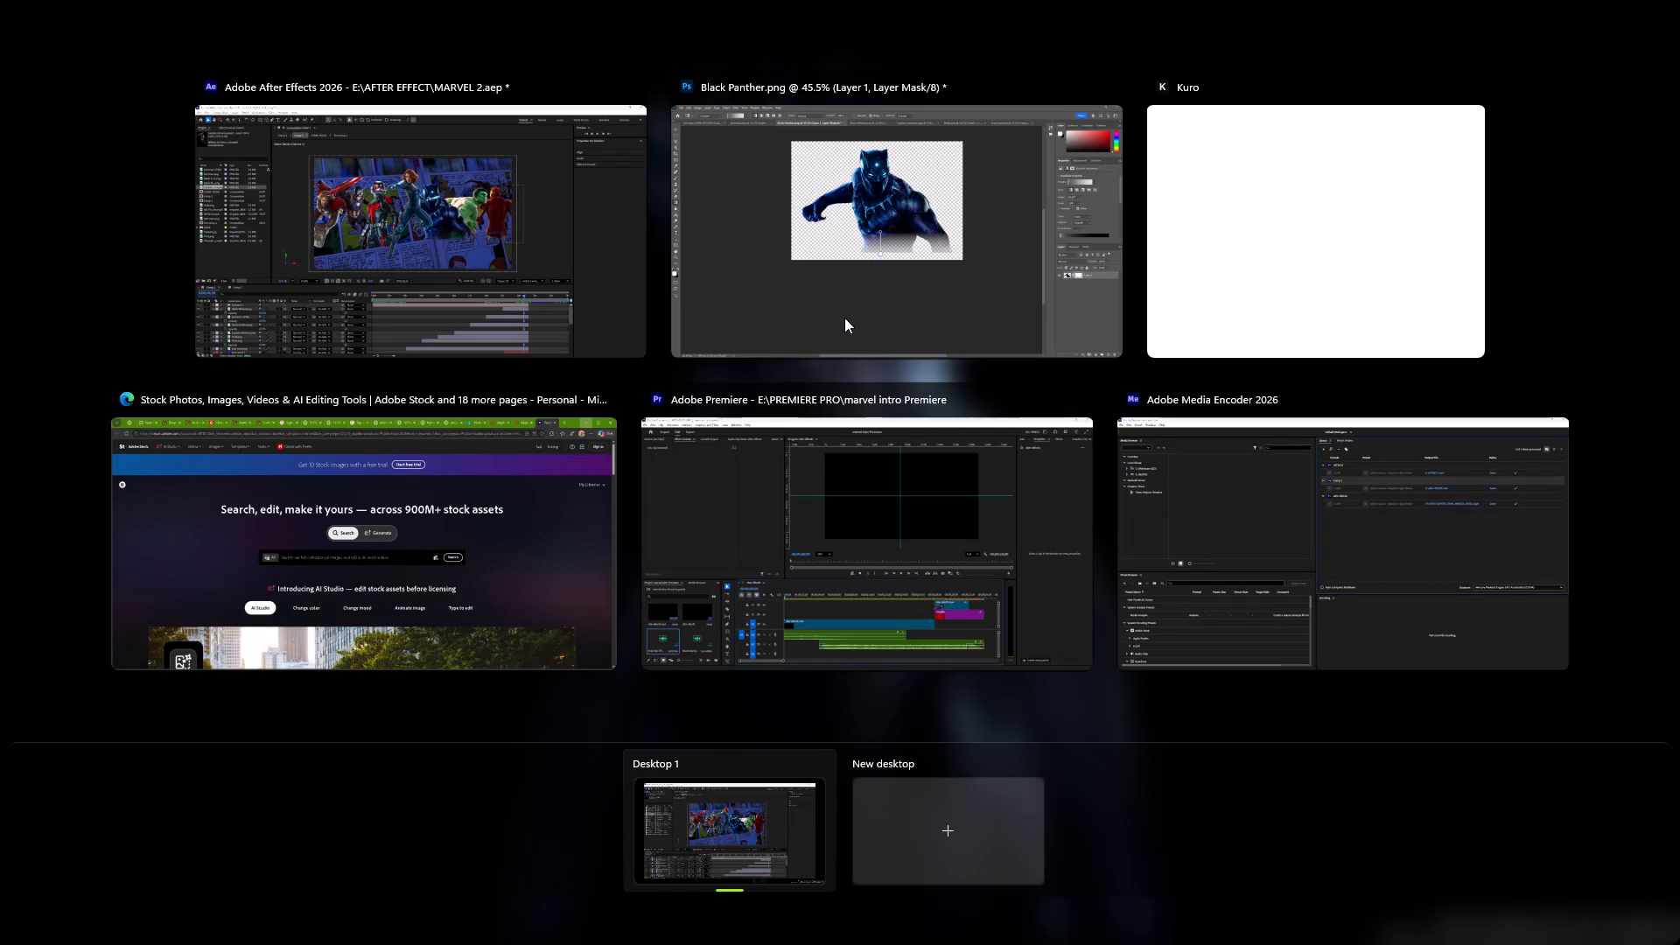
Switch to Photoshop's Ant man.png document and add a layer mask to Layer 1.
click(844, 318)
scroll(470, 45, left, 1)
click(332, 61)
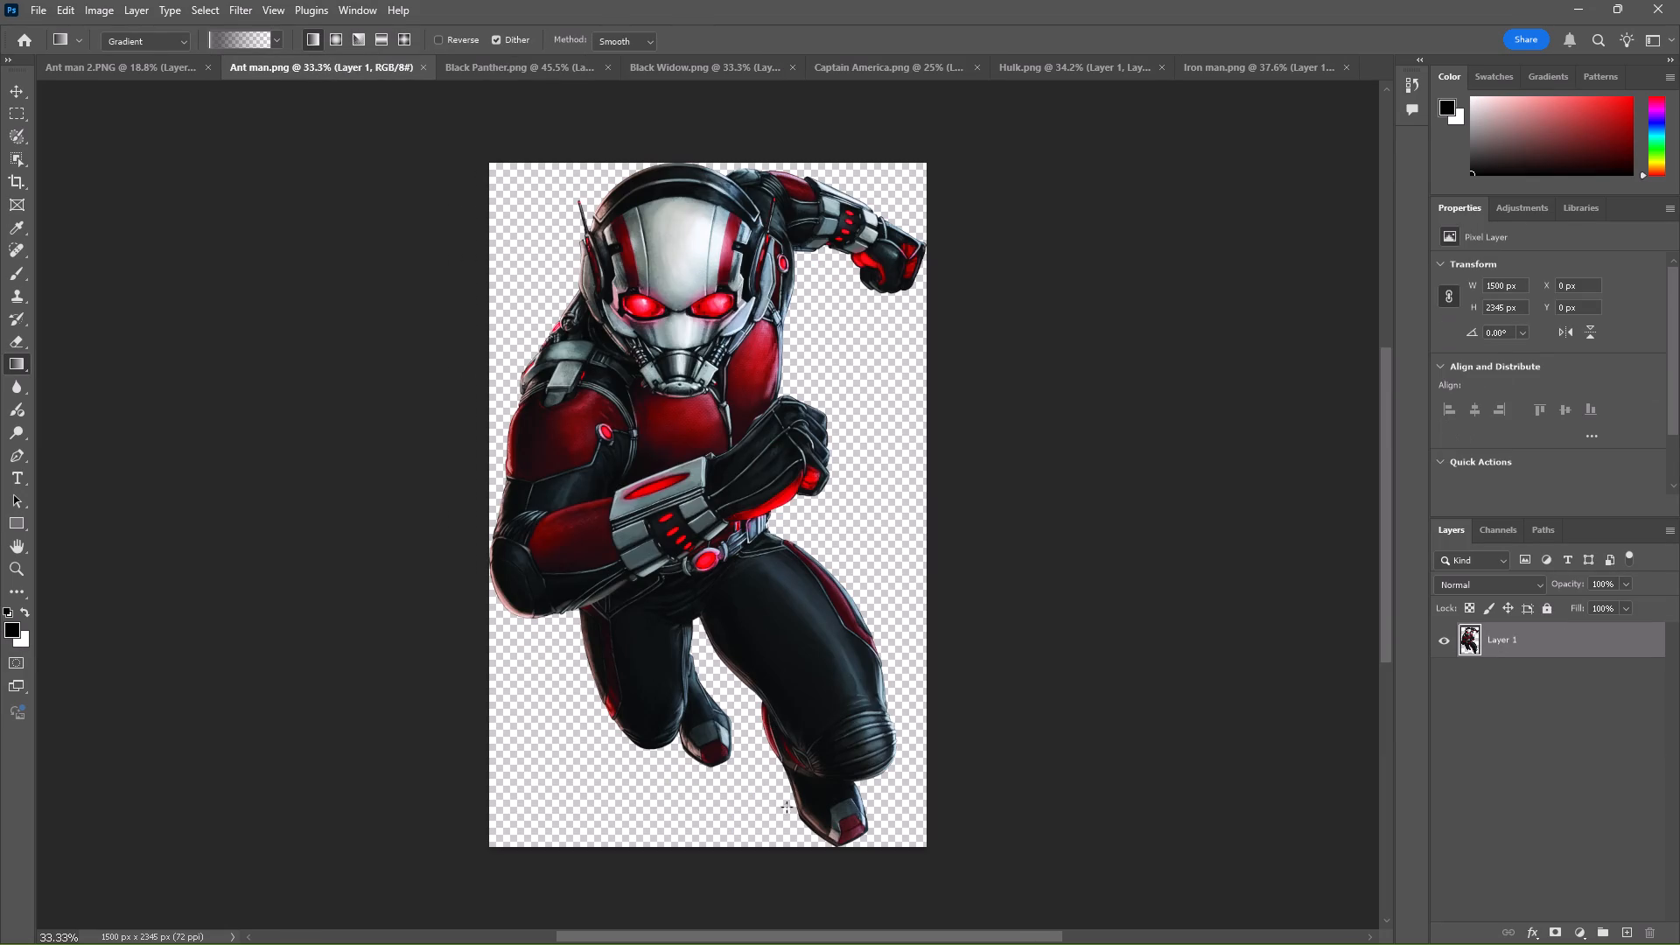
click(1552, 932)
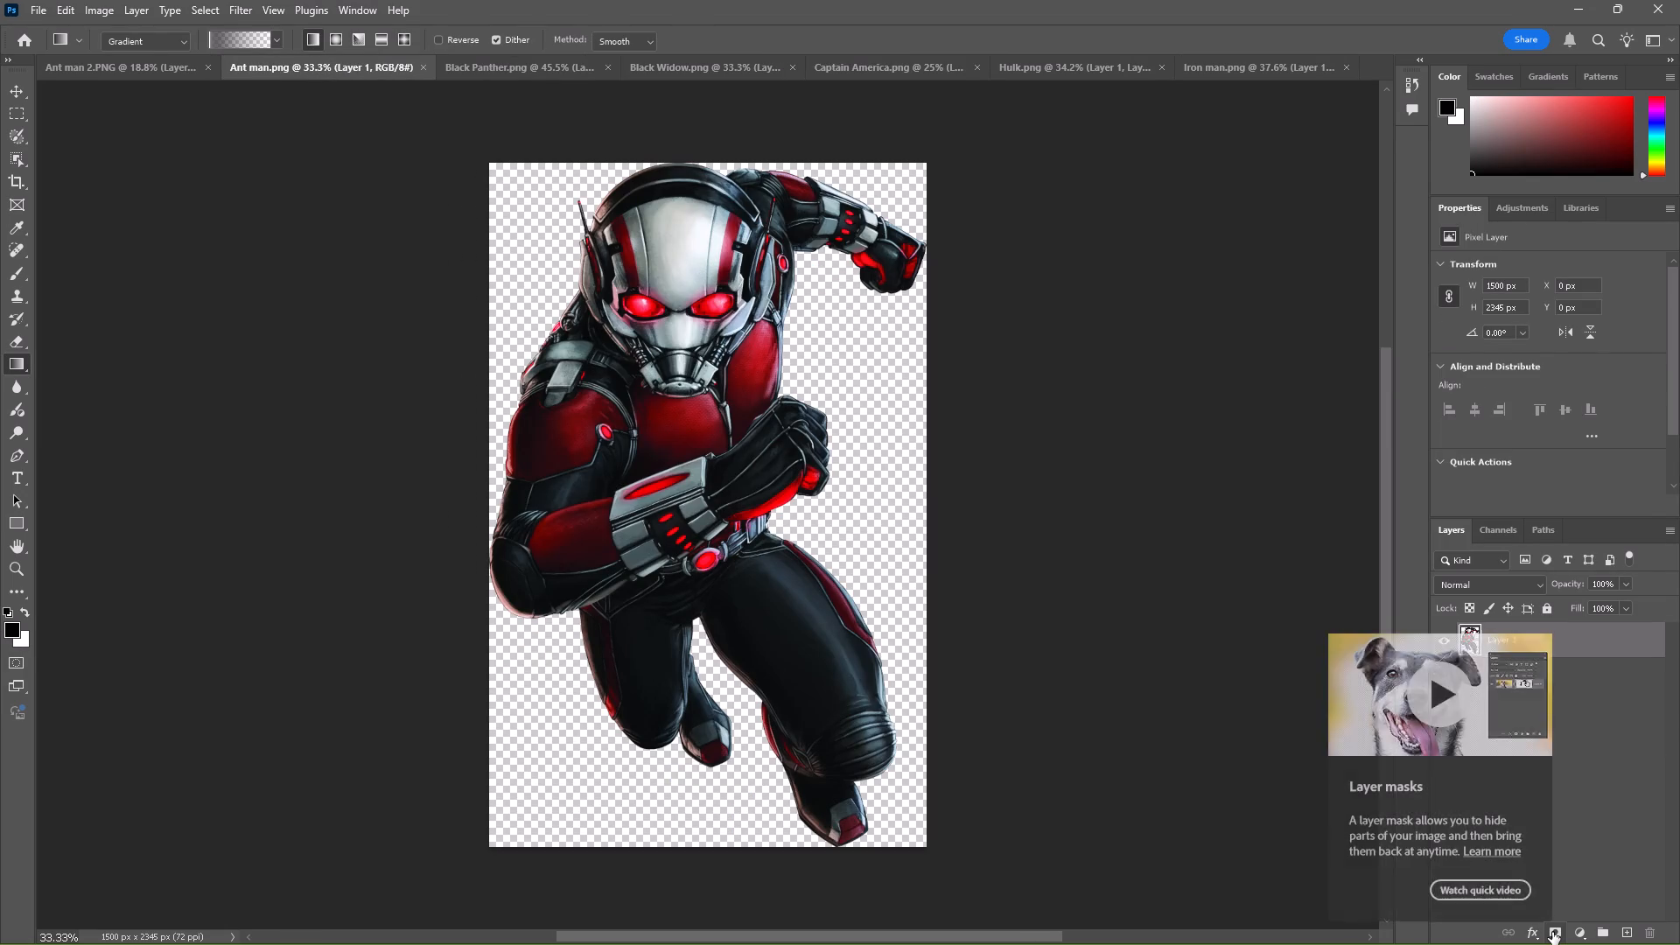
Scale the Ant-Man layer down to 89.31% and centre it on the canvas.
click(14, 88)
drag(497, 161, 558, 225)
drag(676, 372, 647, 352)
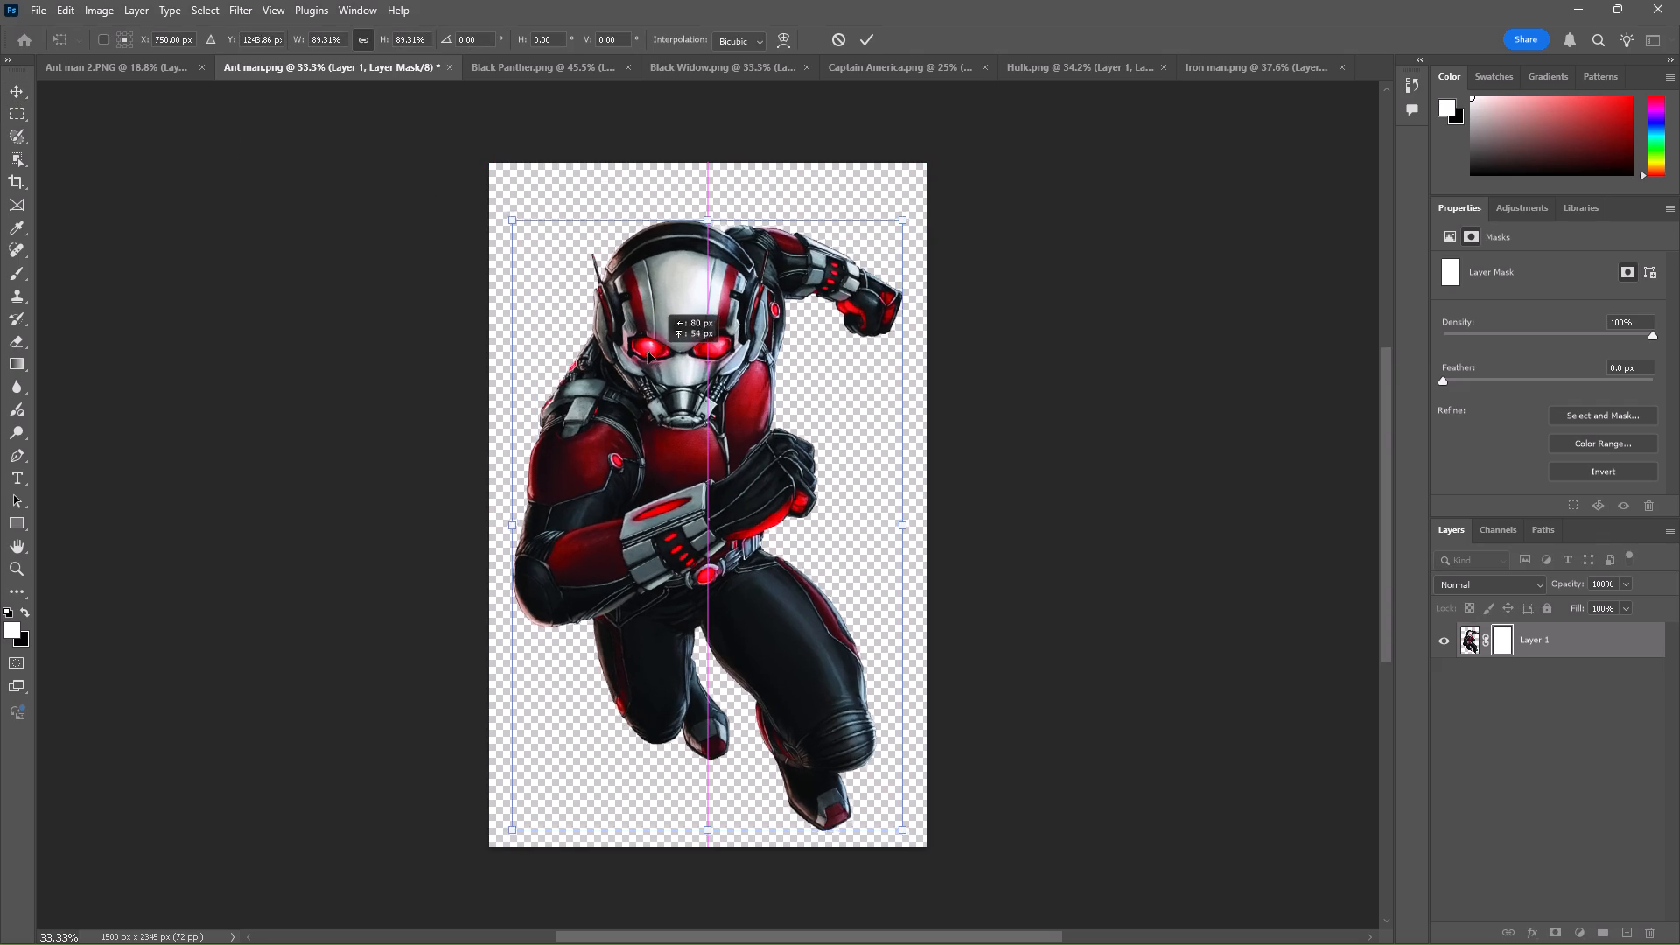
drag(647, 352, 647, 342)
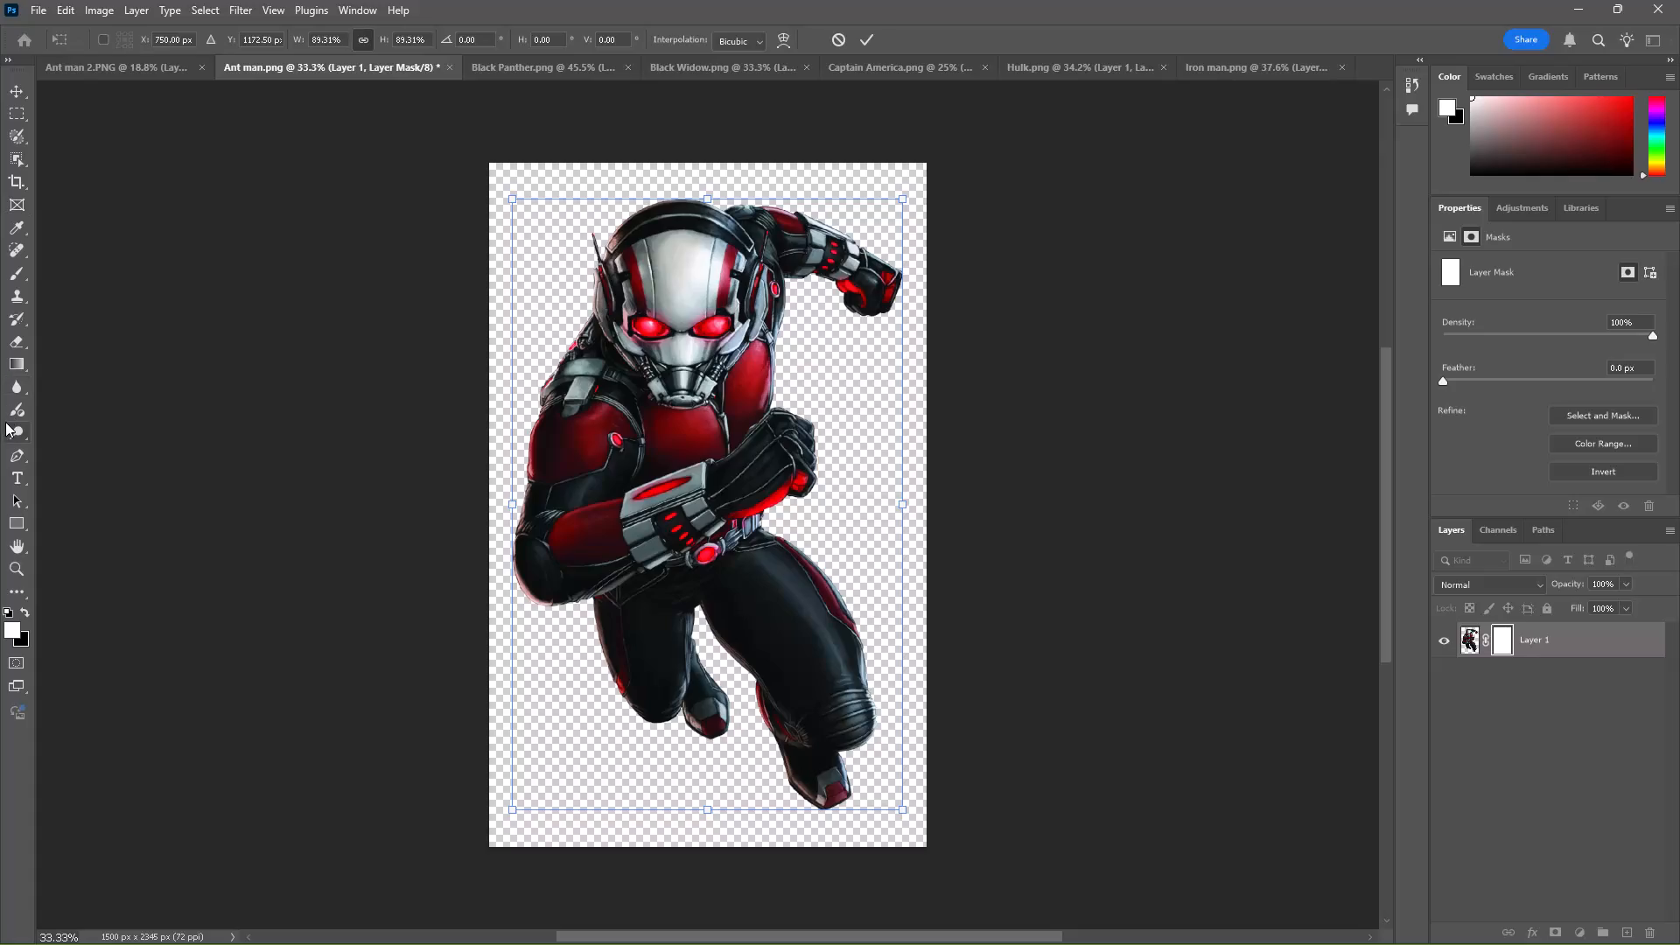
Fade Ant-Man's legs with a nearly vertical mask gradient from the belt to just below the feet, at about 57% scale.
click(15, 361)
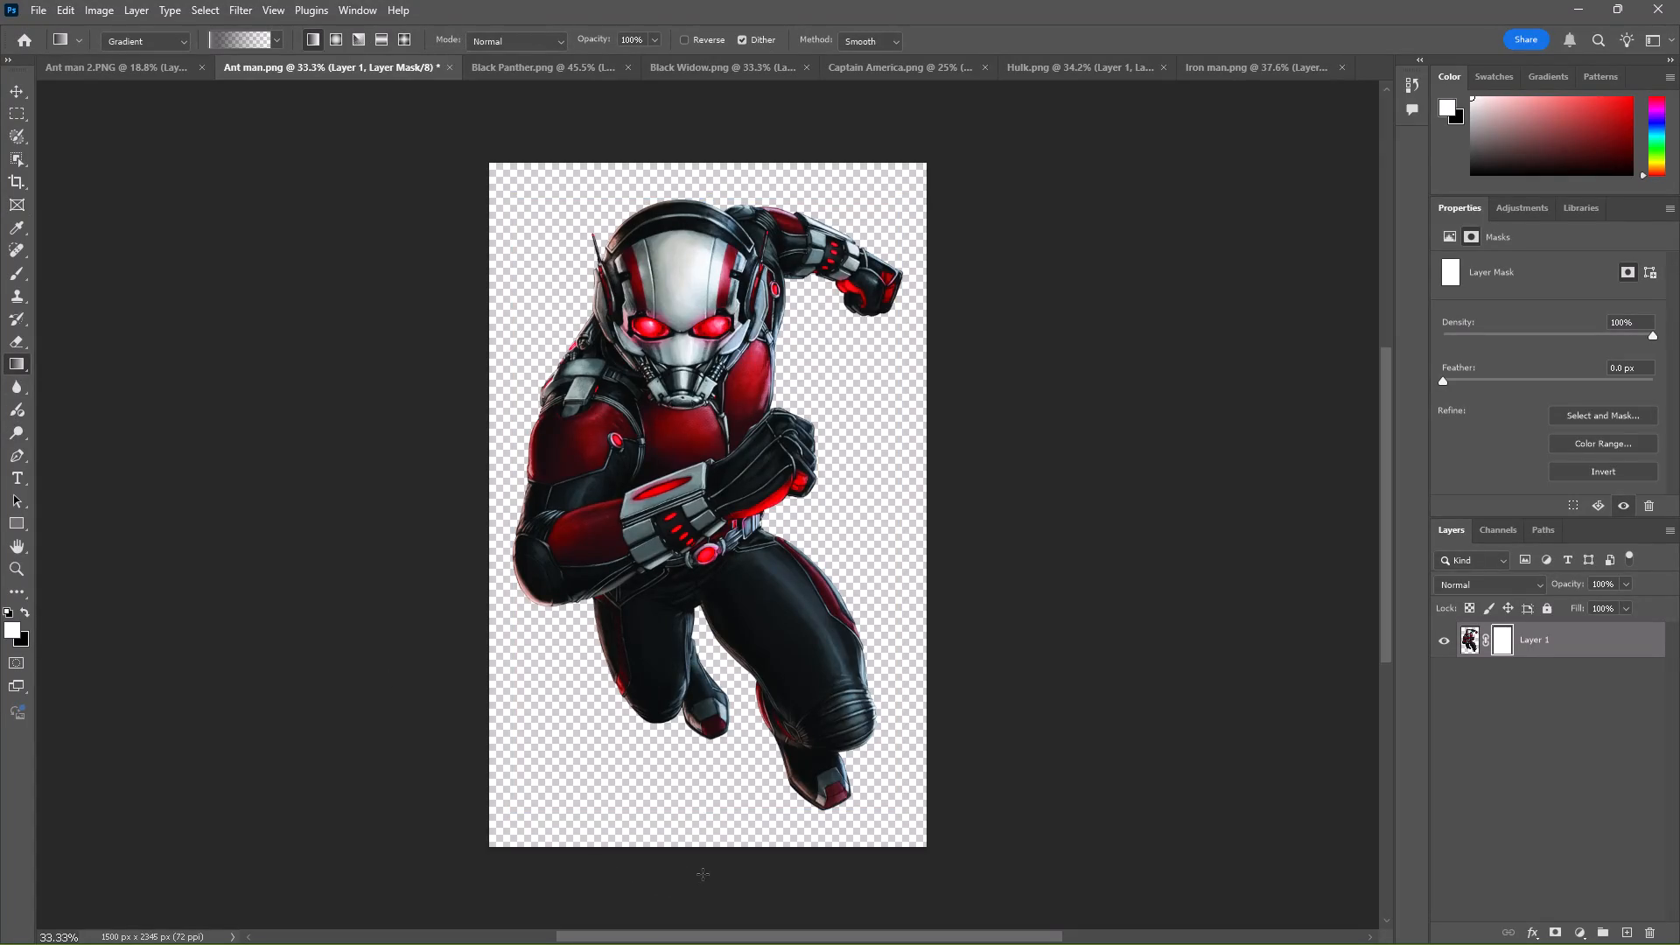
drag(703, 874, 697, 571)
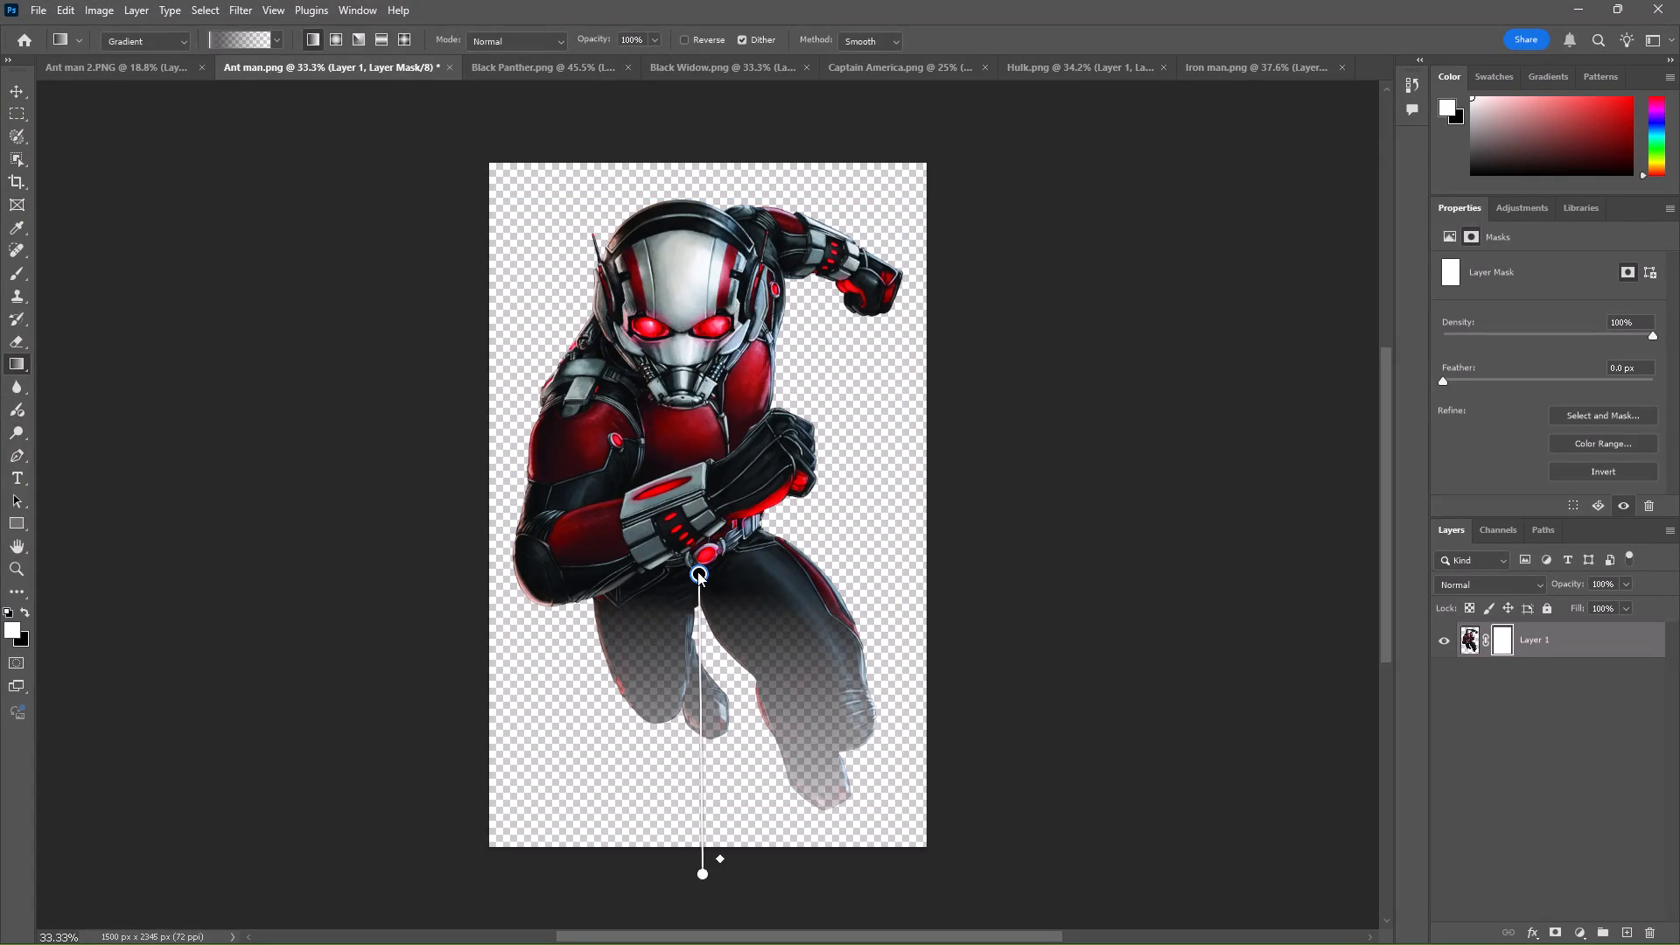
drag(697, 571, 696, 567)
drag(704, 873, 713, 818)
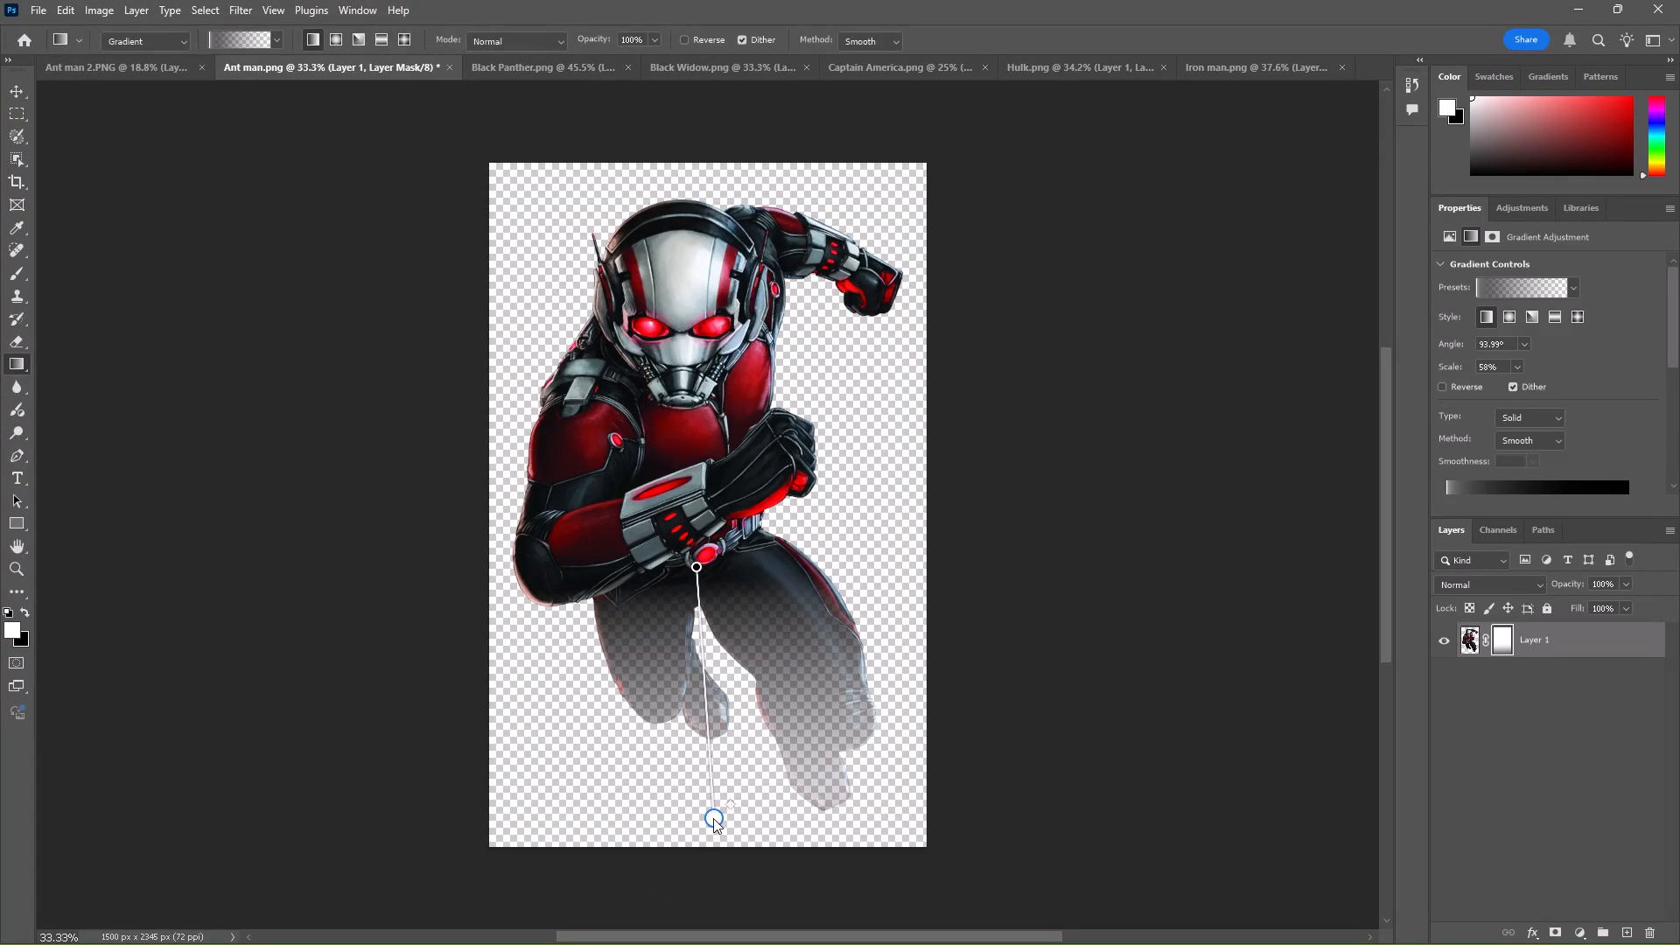
drag(713, 818, 703, 819)
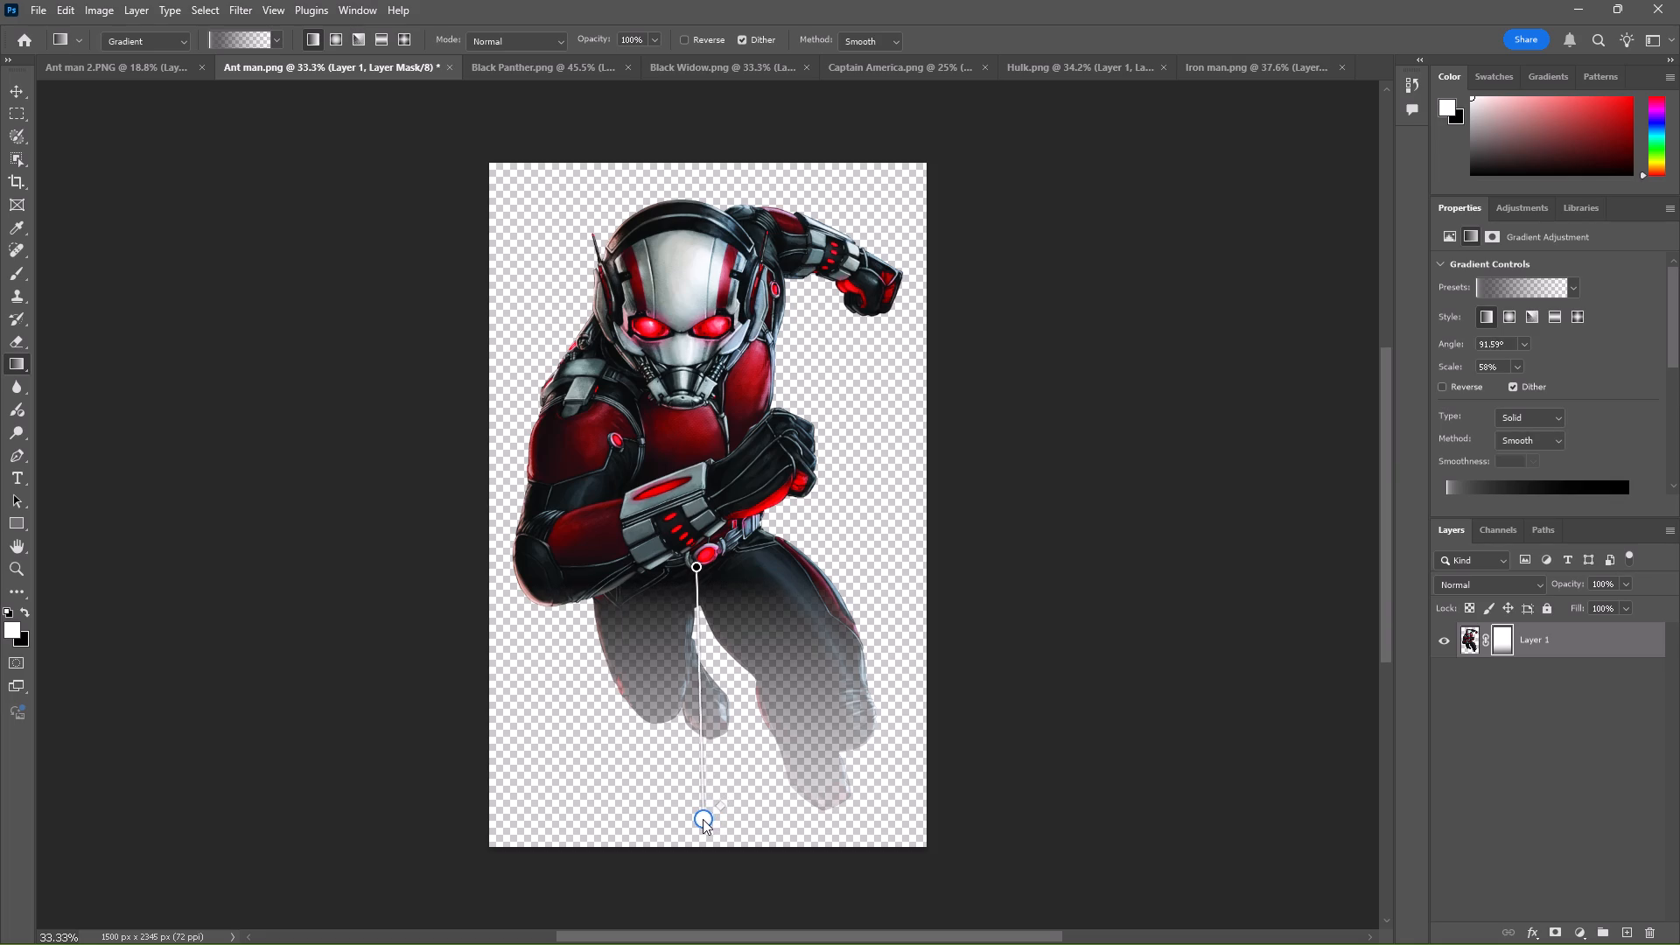
drag(703, 819, 702, 818)
scroll(66, 36, down, 1)
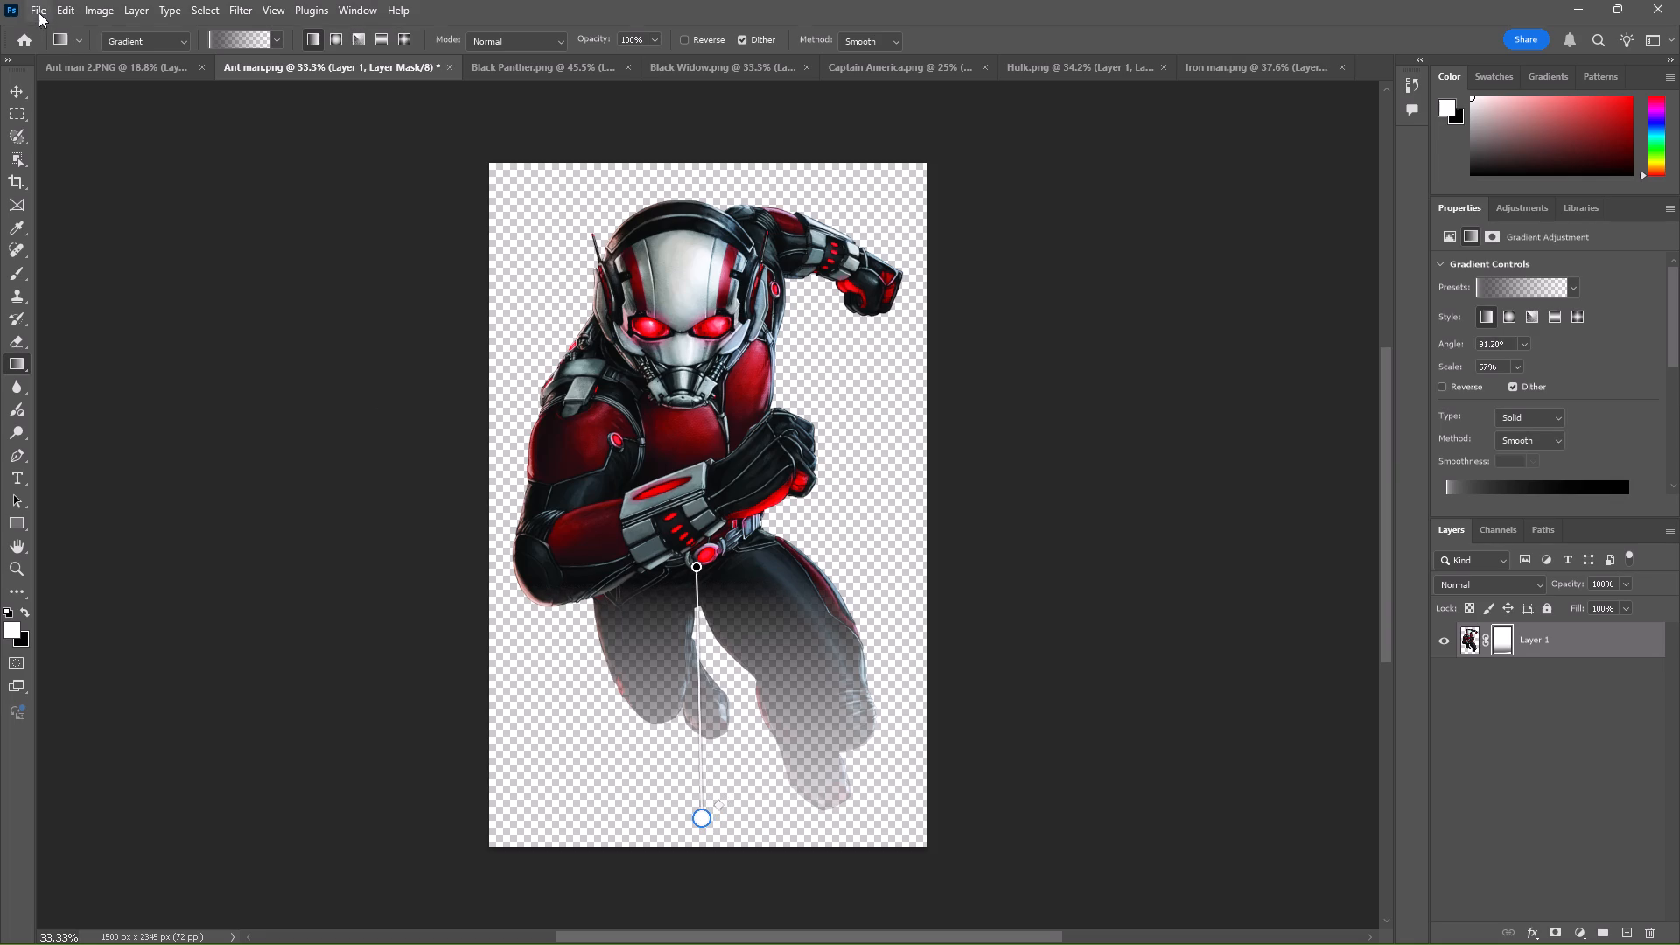
scroll(38, 12, down, 1)
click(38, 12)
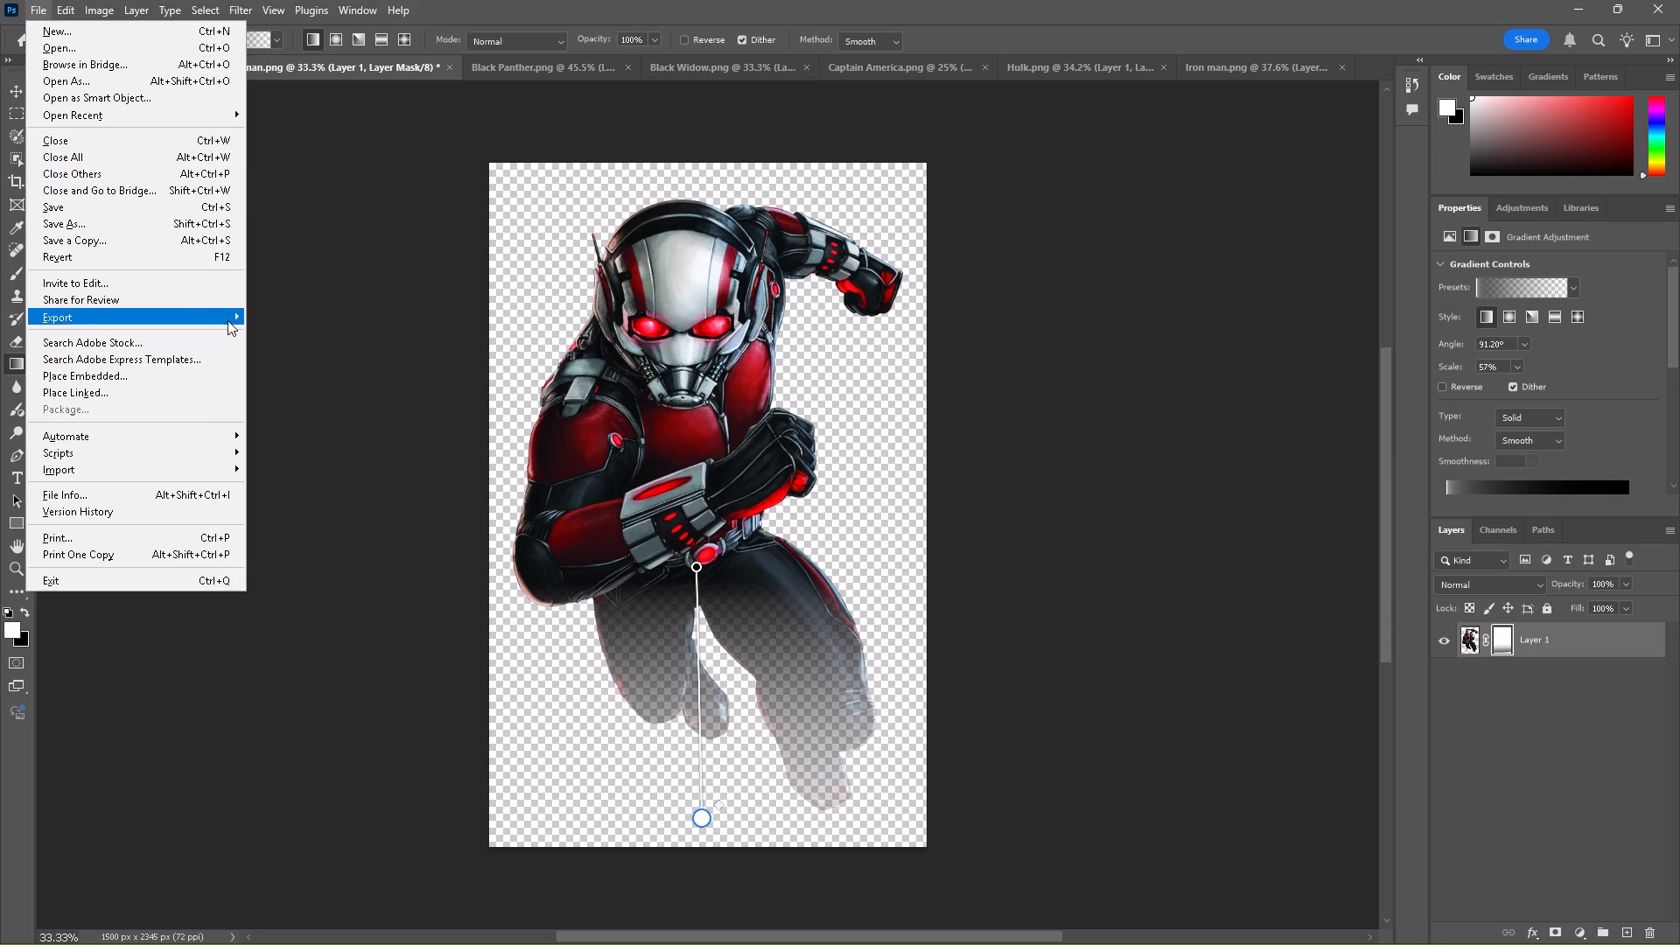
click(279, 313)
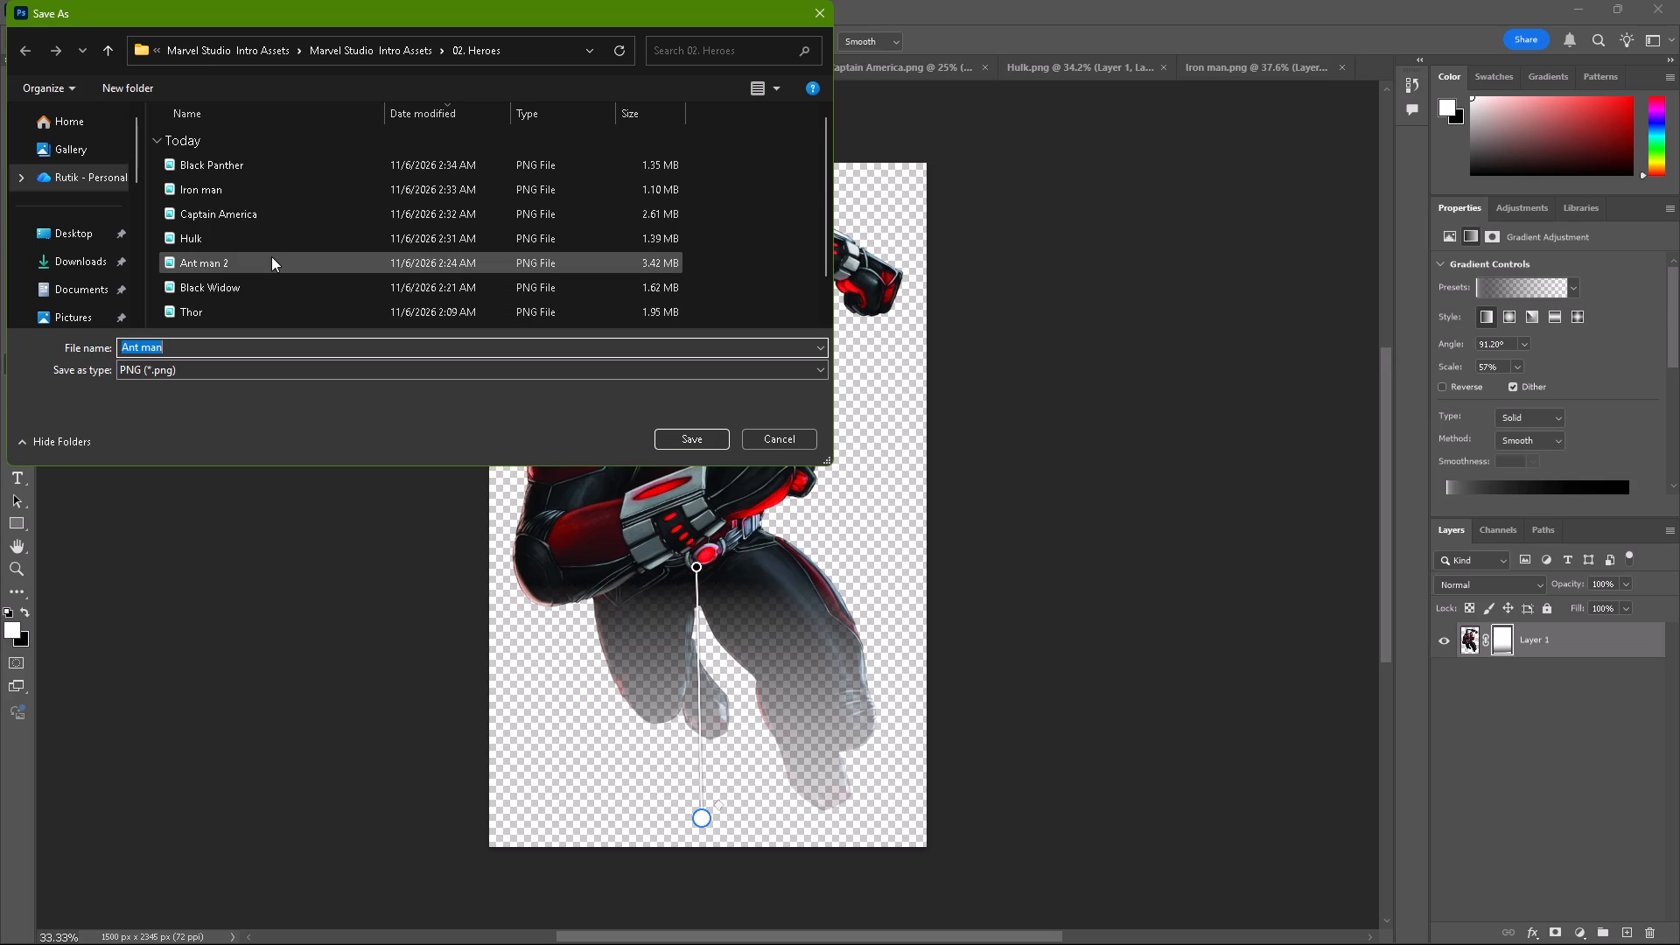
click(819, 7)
In the Ant man 2.PNG document, adjust the mask gradient to run from just below the belt to the canvas bottom, about 91° and 41% scale.
scroll(199, 51, left, 1)
click(173, 60)
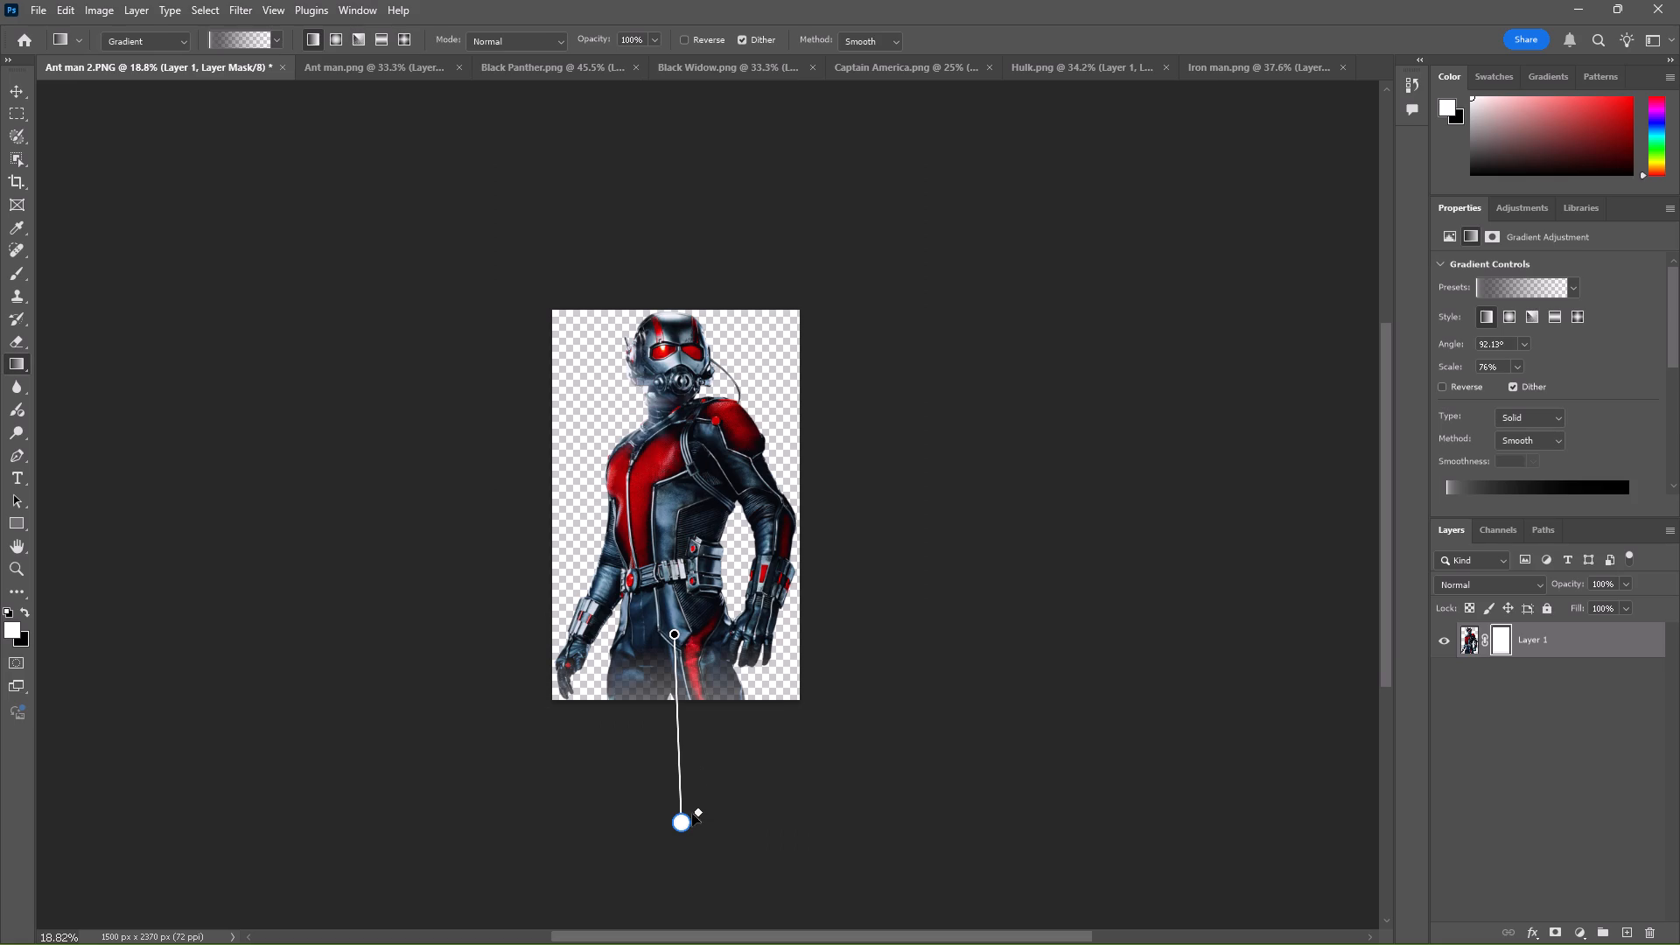
drag(683, 818, 672, 701)
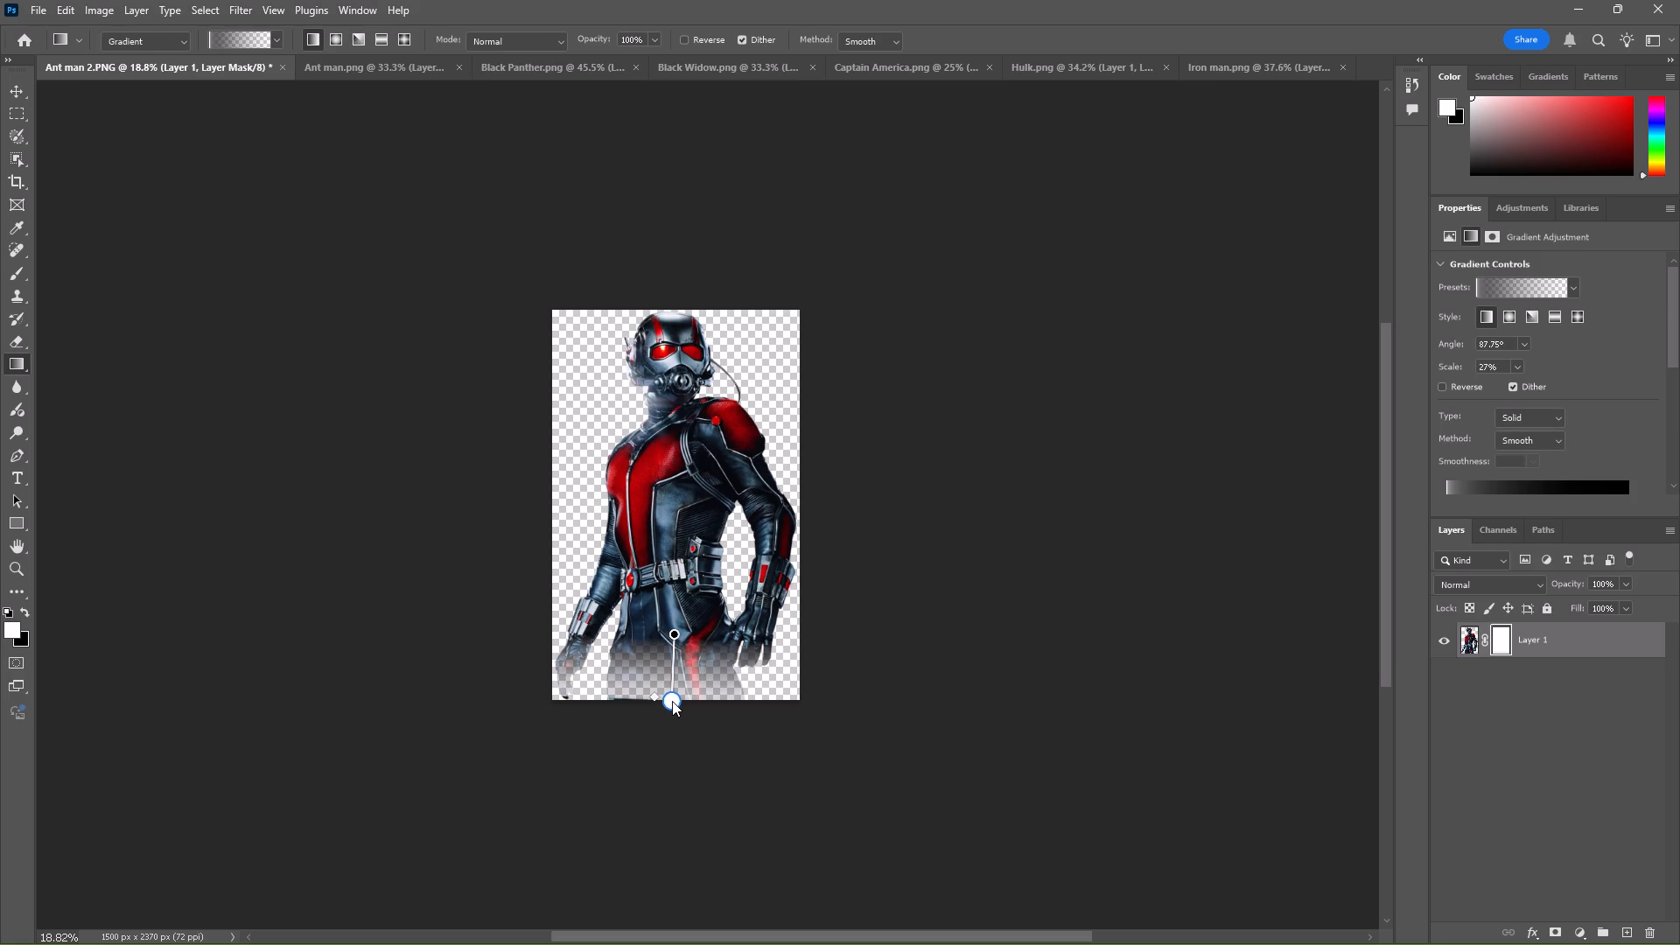
drag(672, 701, 676, 705)
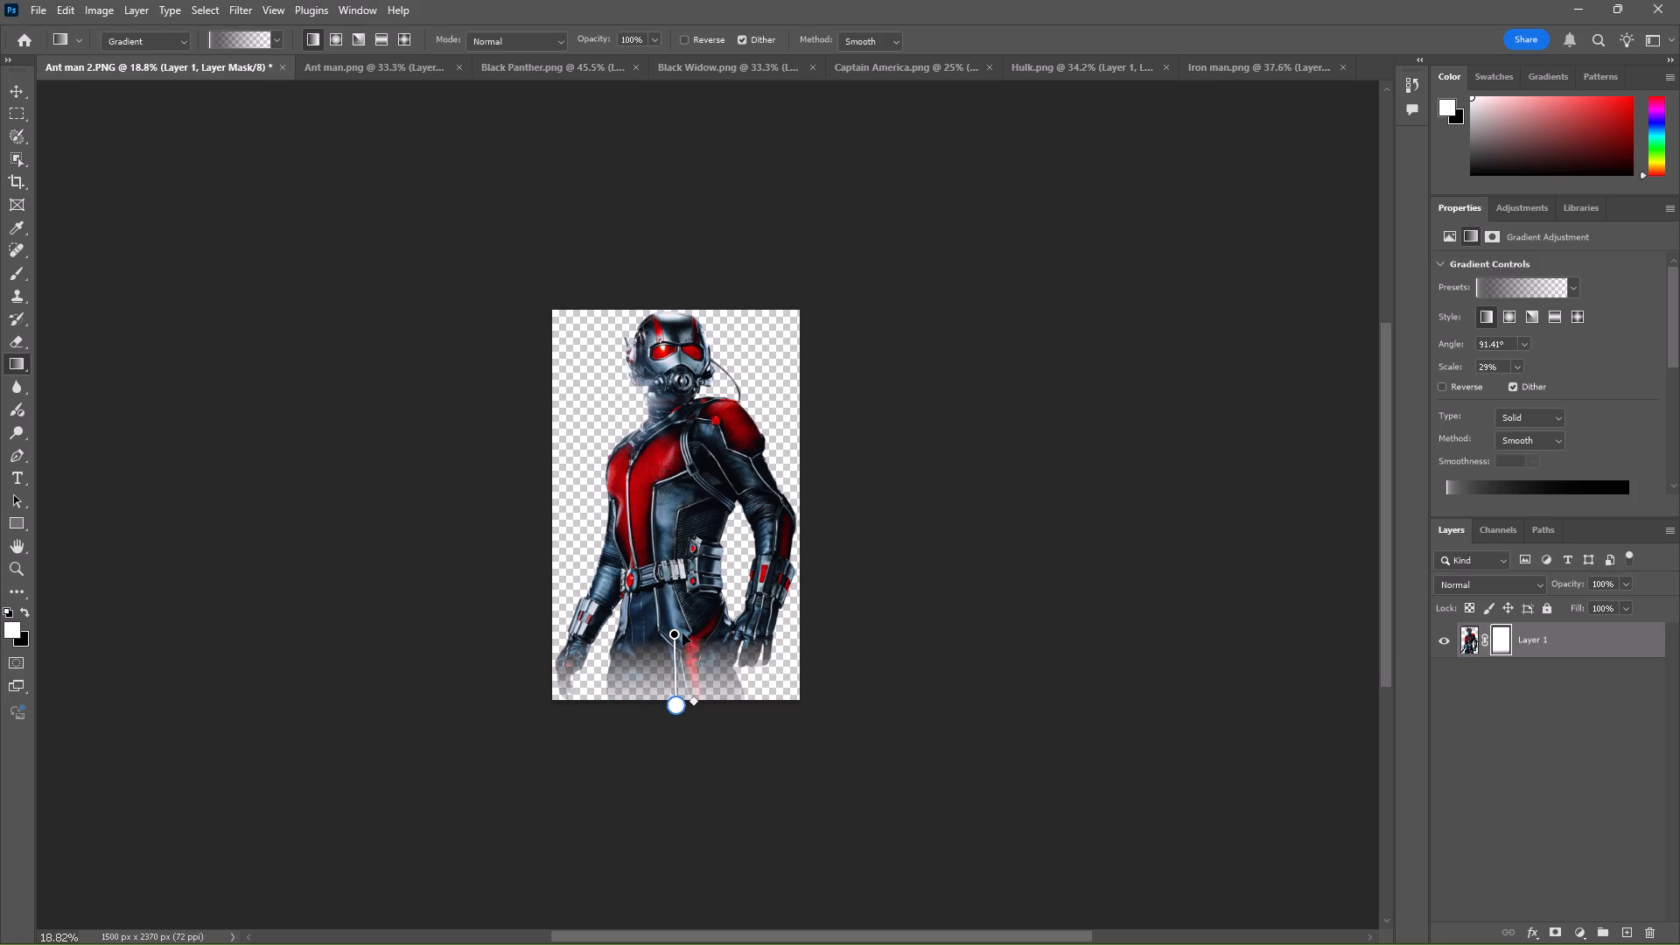
drag(675, 633, 673, 610)
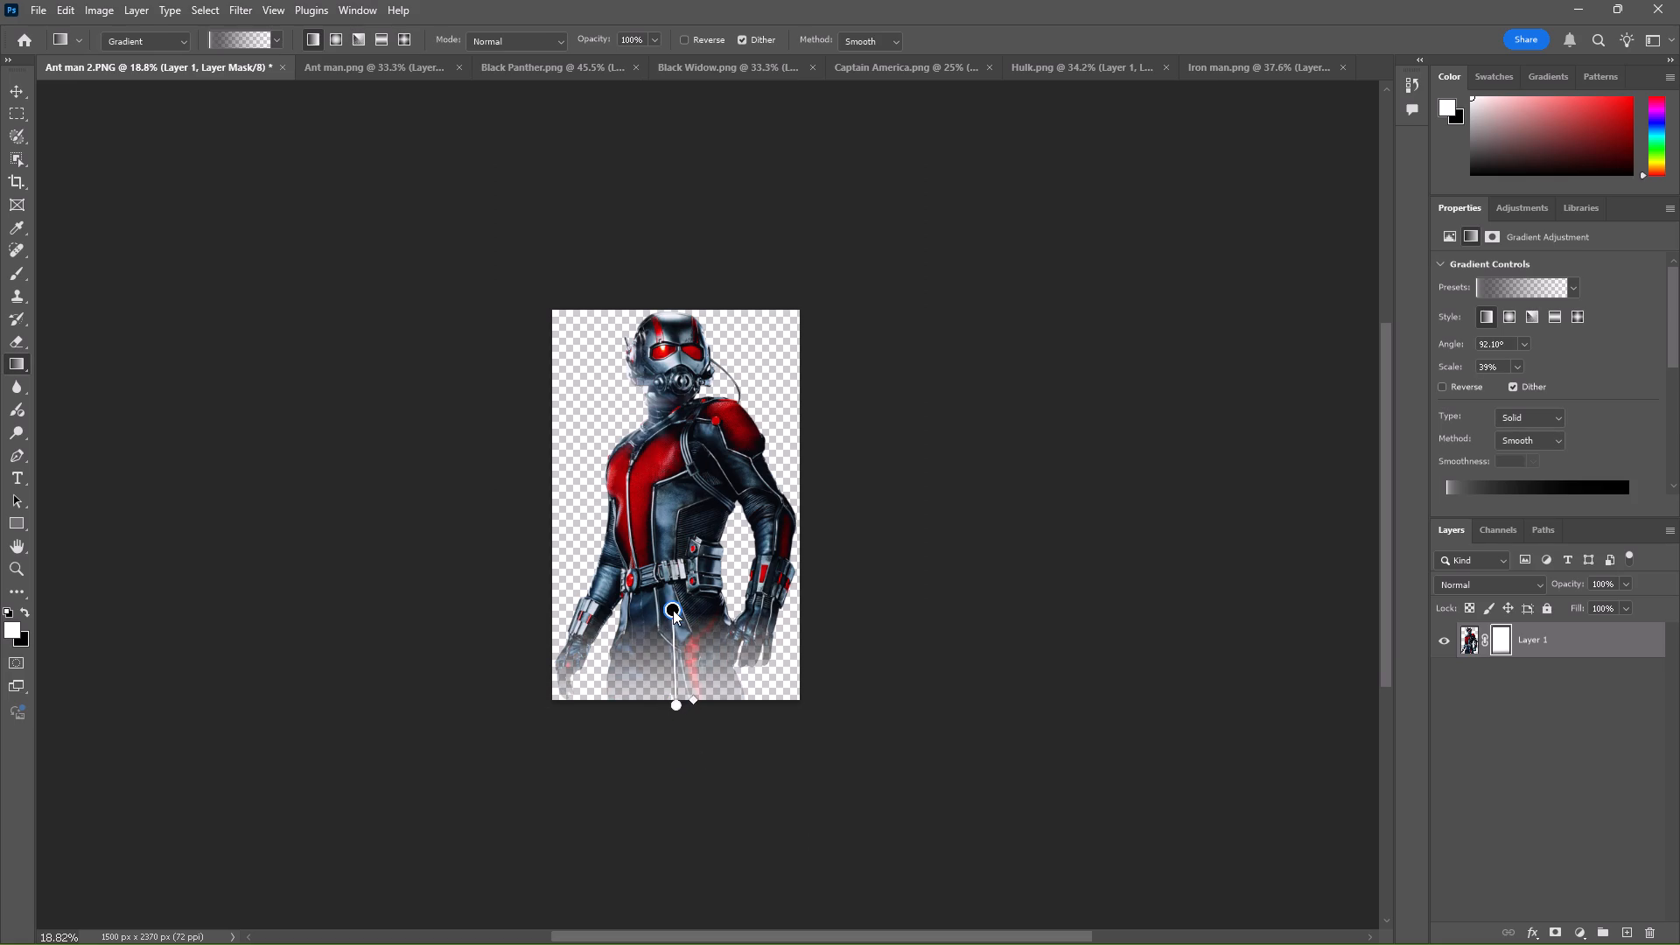
drag(673, 610, 675, 605)
Export the faded Ant-Man image as a PNG, replacing Ant man 2 in the 02. Heroes folder.
scroll(104, 0, left, 1)
click(38, 5)
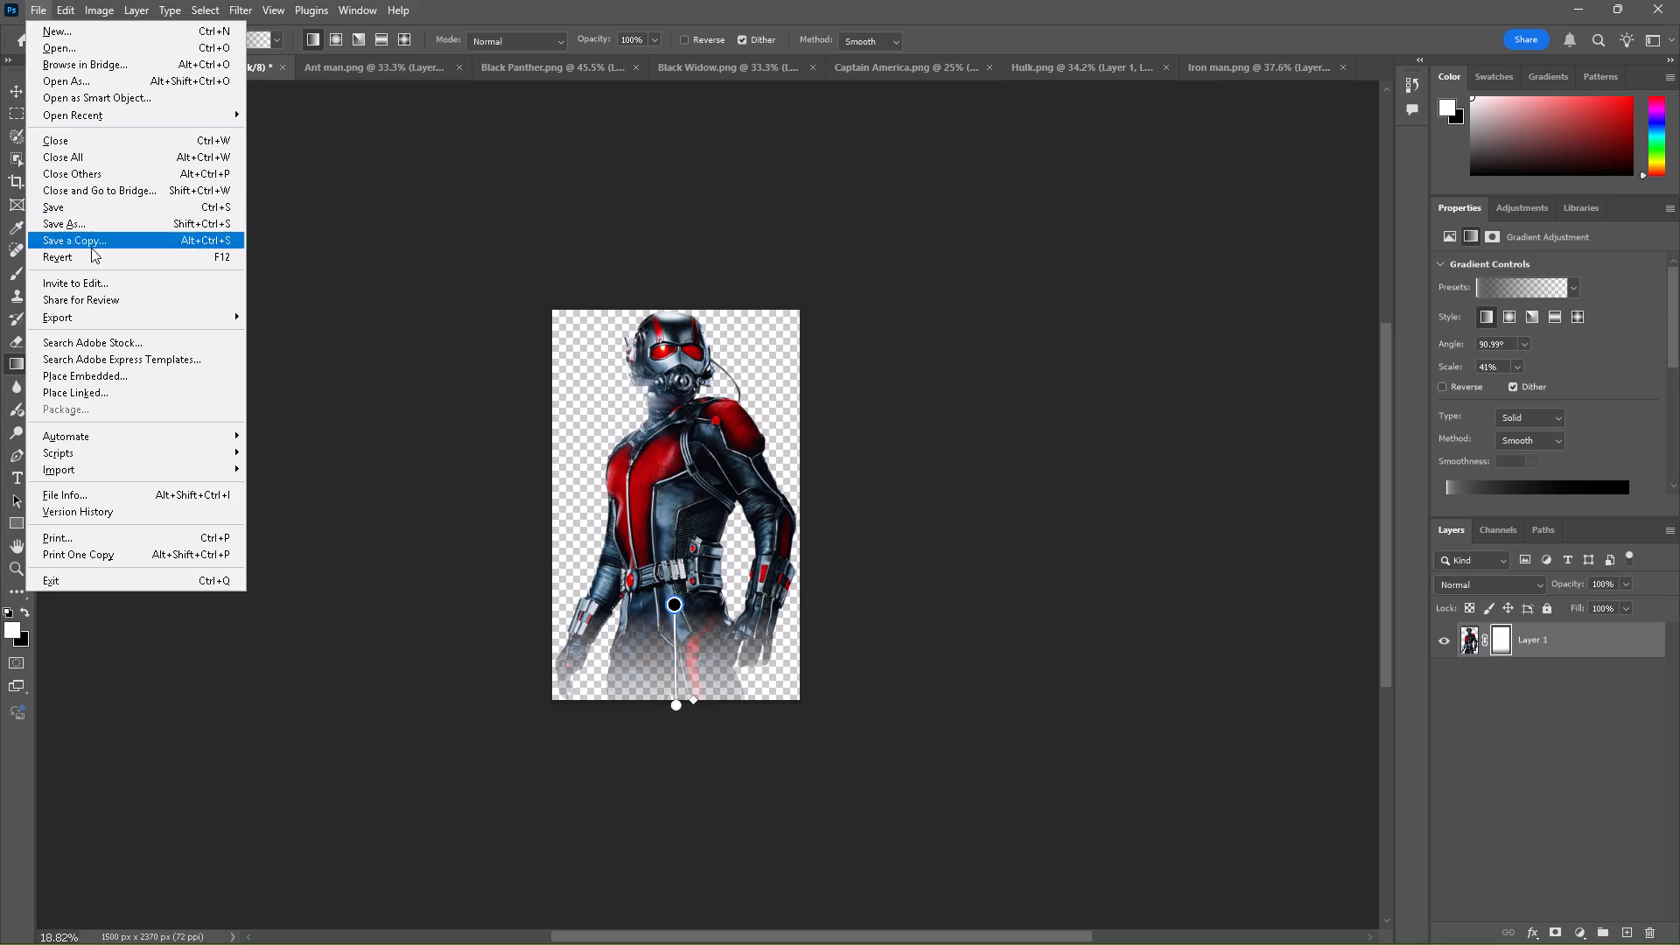
click(269, 312)
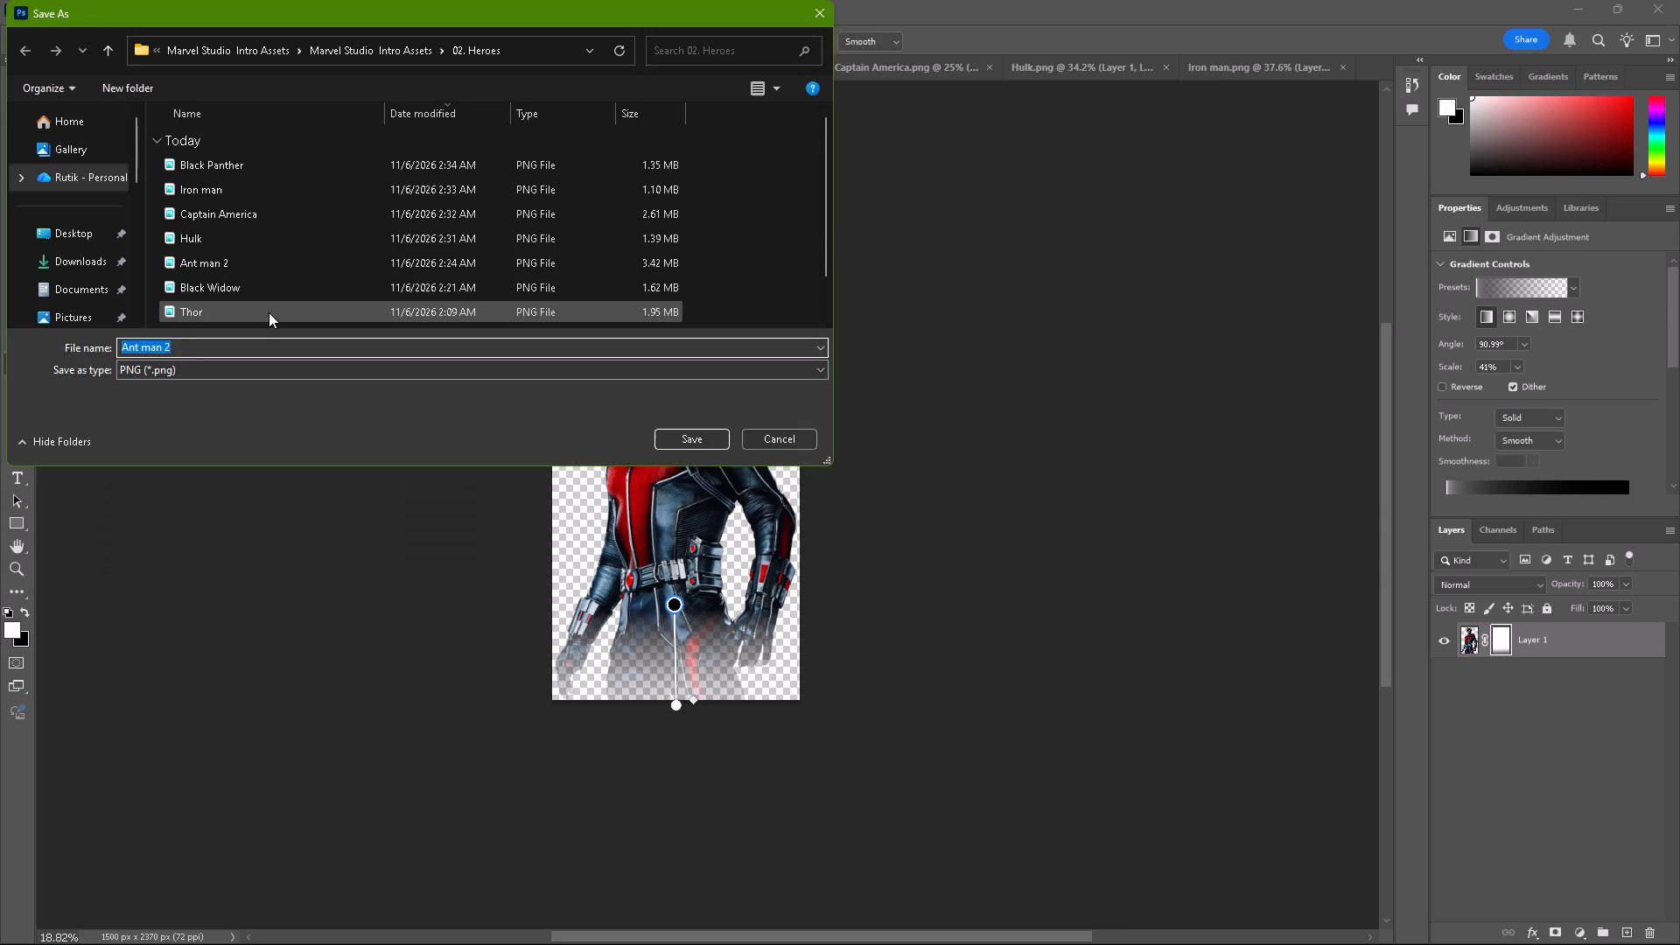
click(276, 269)
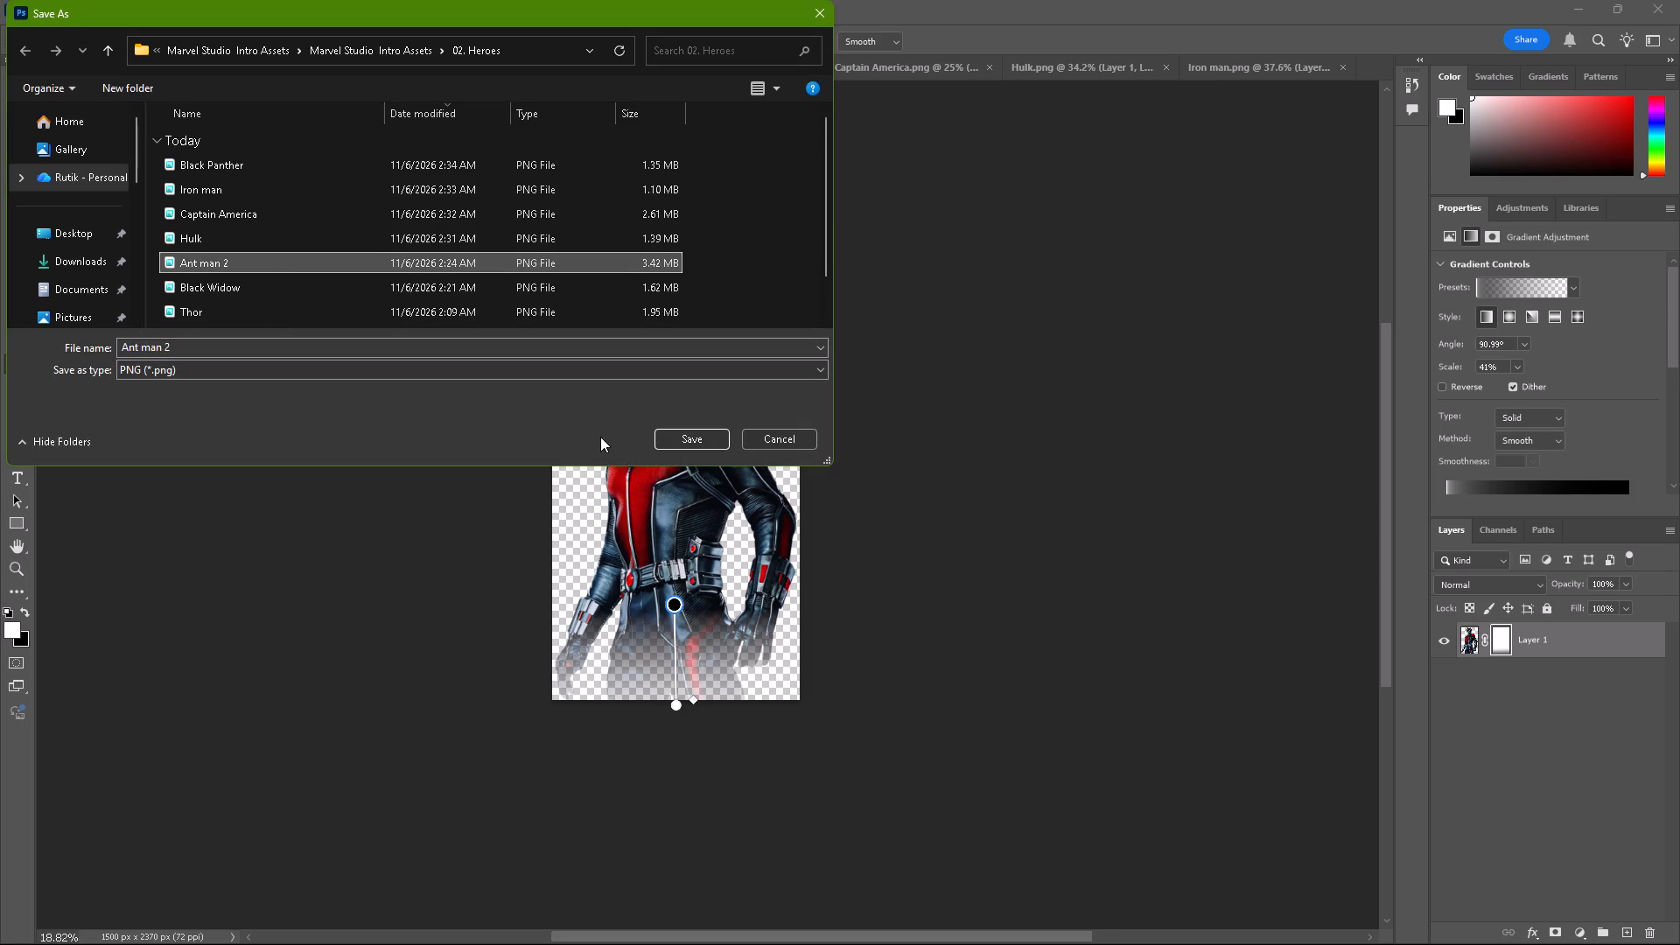
click(672, 433)
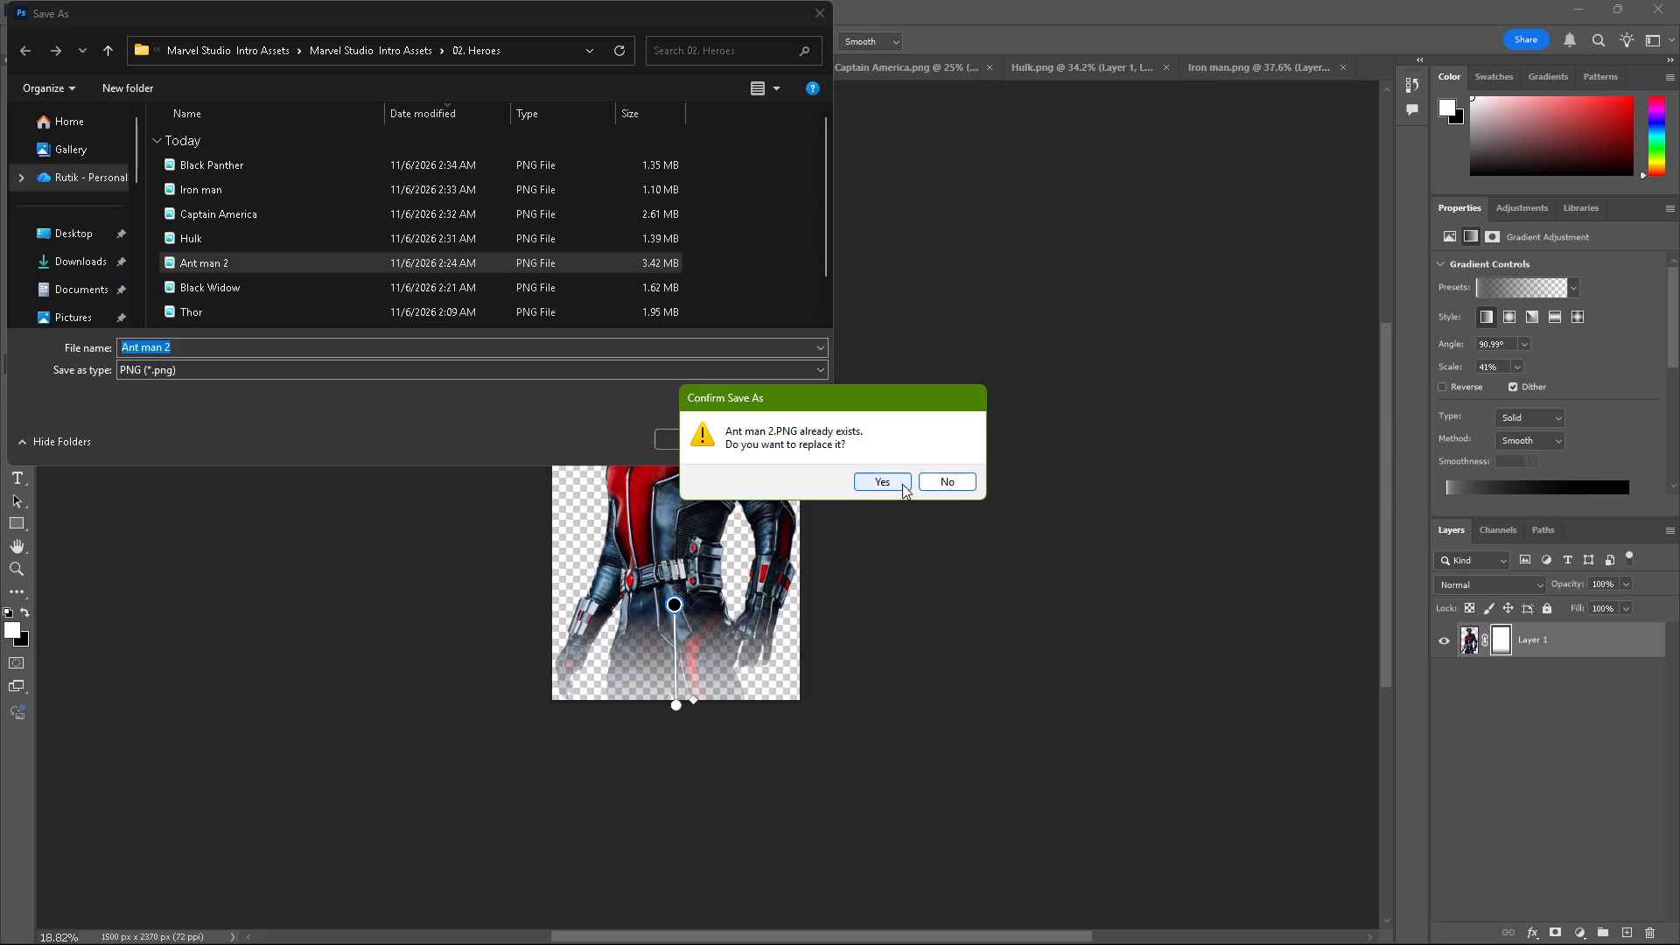
click(893, 479)
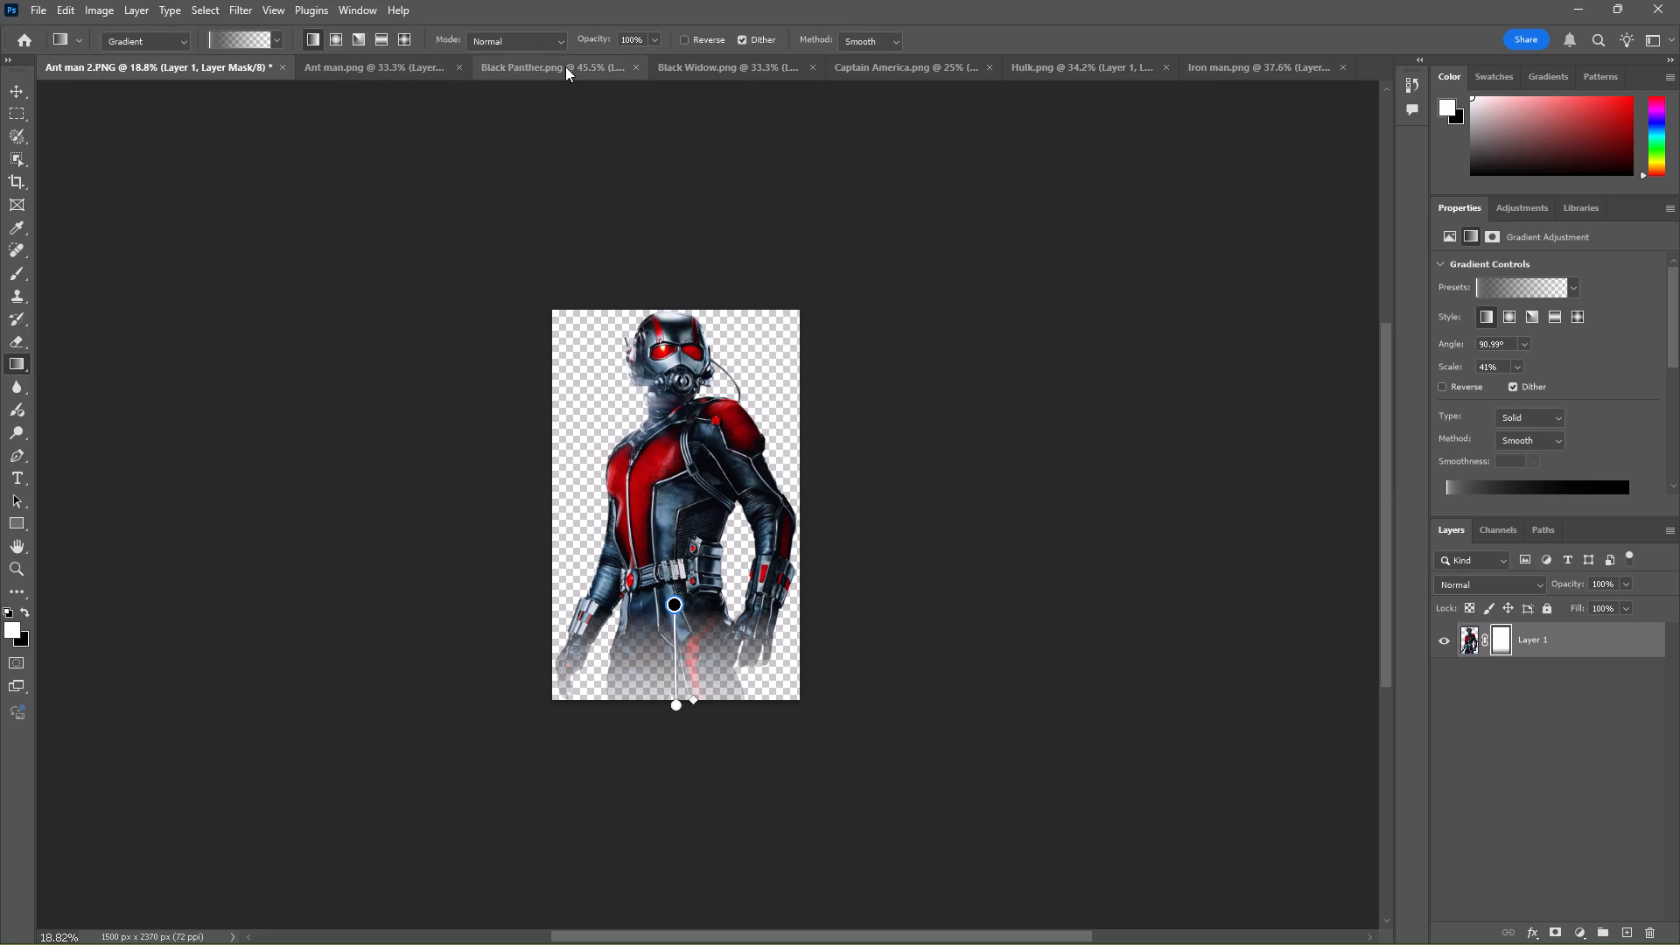
In the Black Widow.png document, scale the Black Widow layer down to about 91.4% and centre it on the canvas.
click(565, 66)
scroll(430, 180, left, 1)
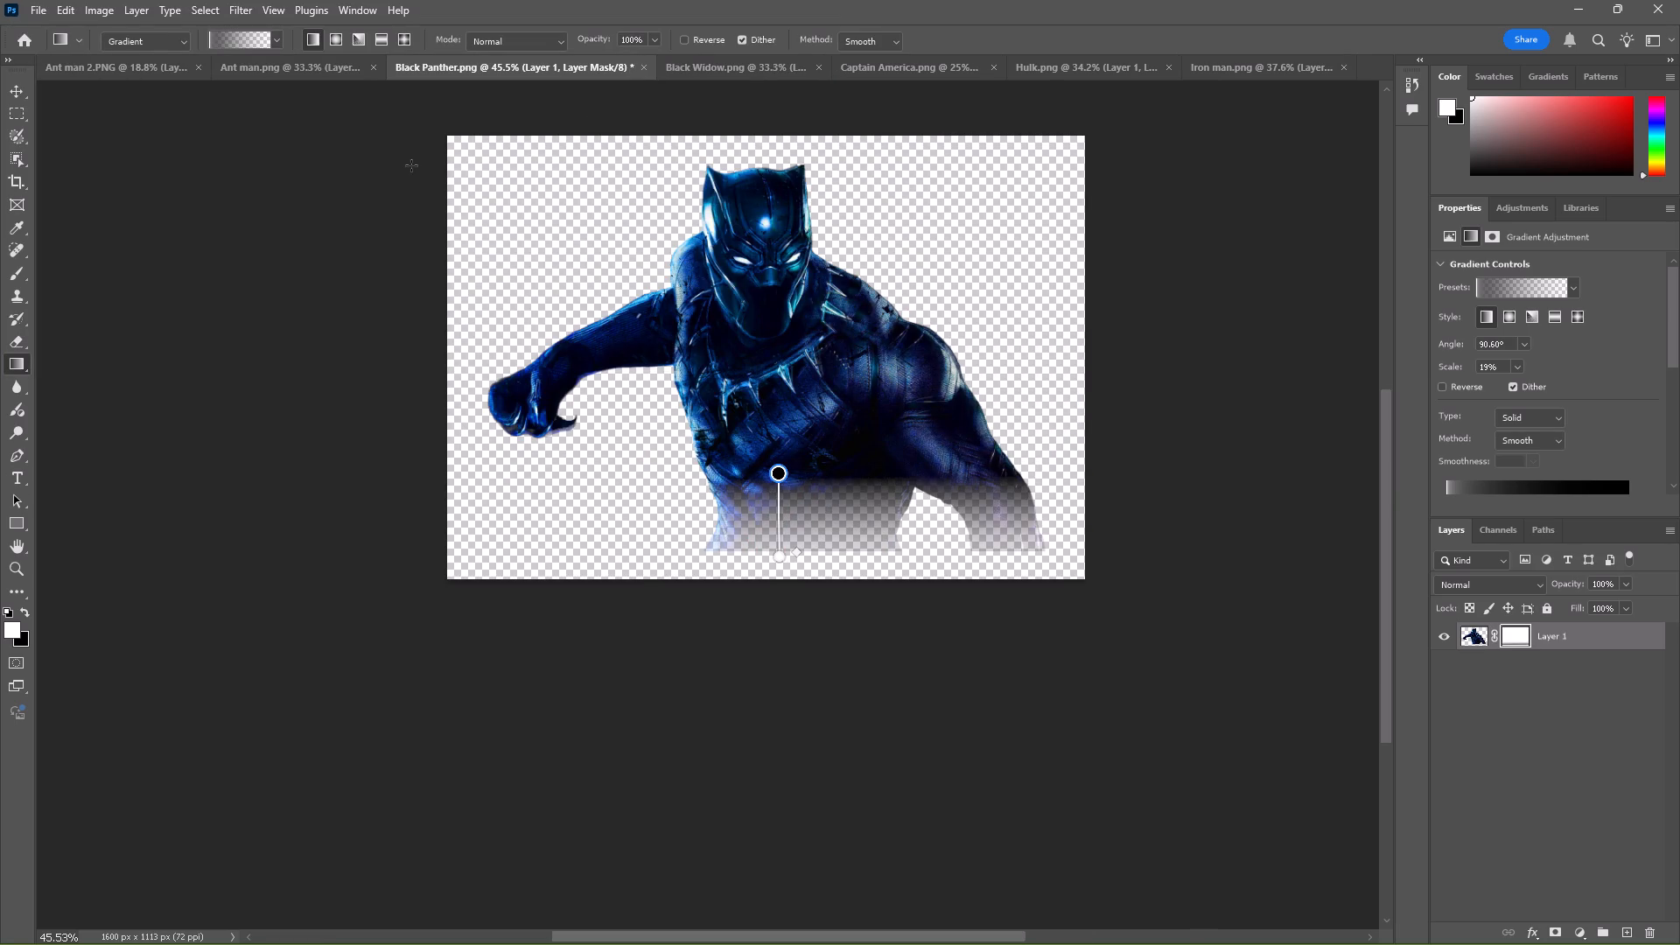
scroll(300, 73, right, 1)
click(745, 60)
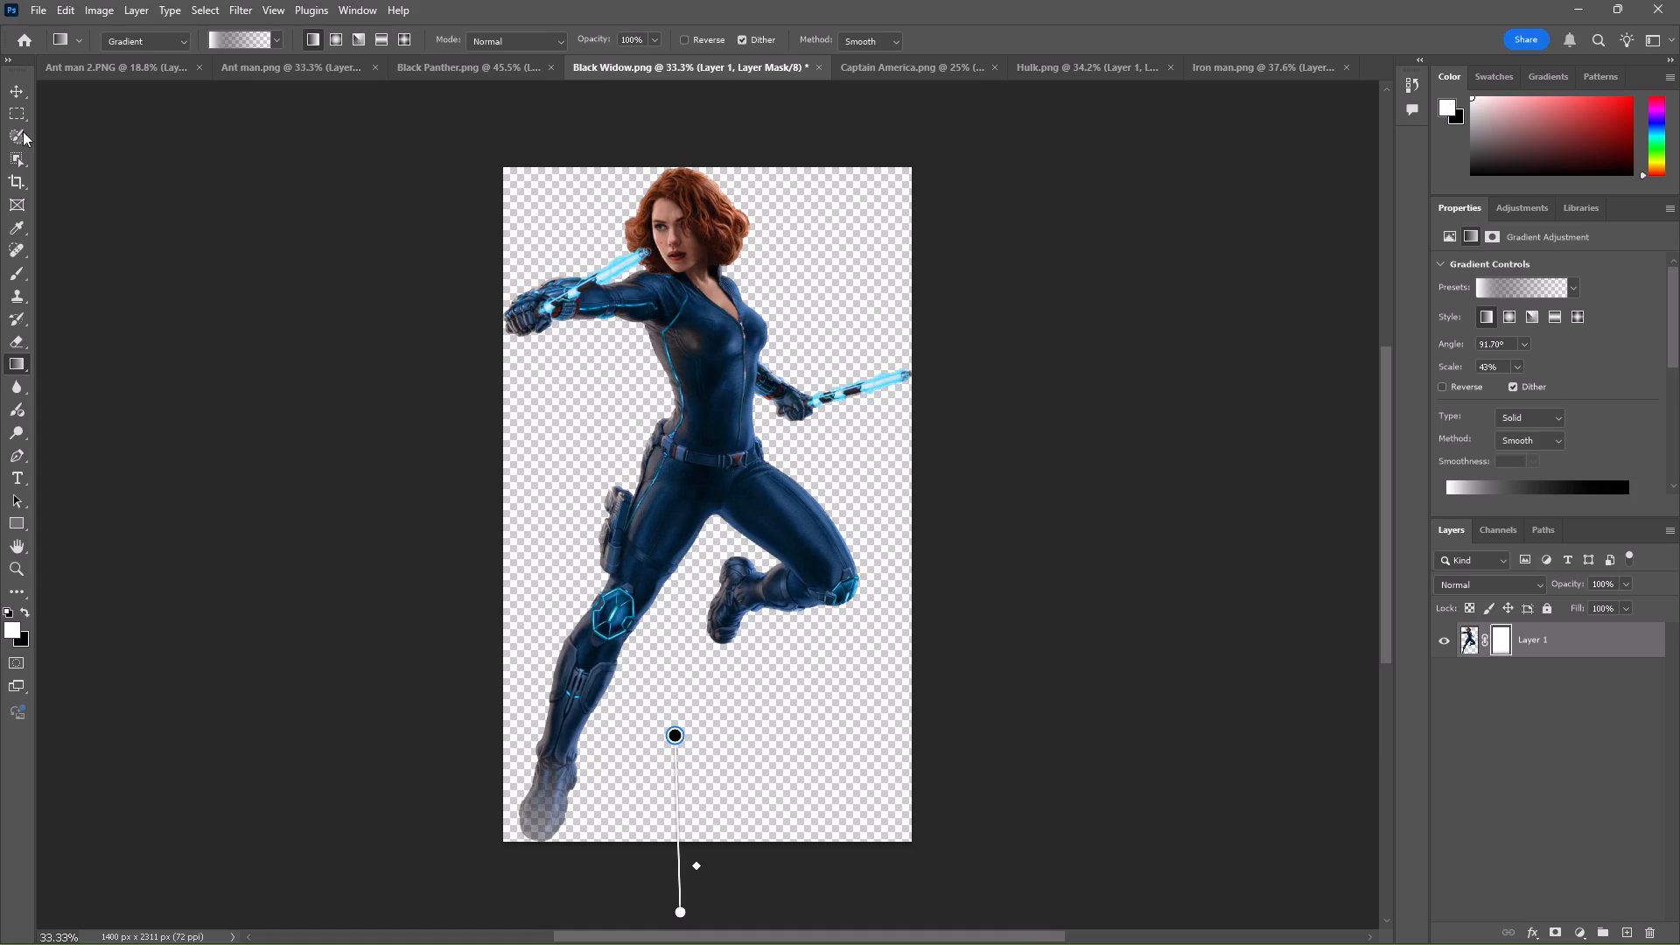
scroll(0, 87, left, 1)
click(16, 82)
scroll(228, 149, right, 1)
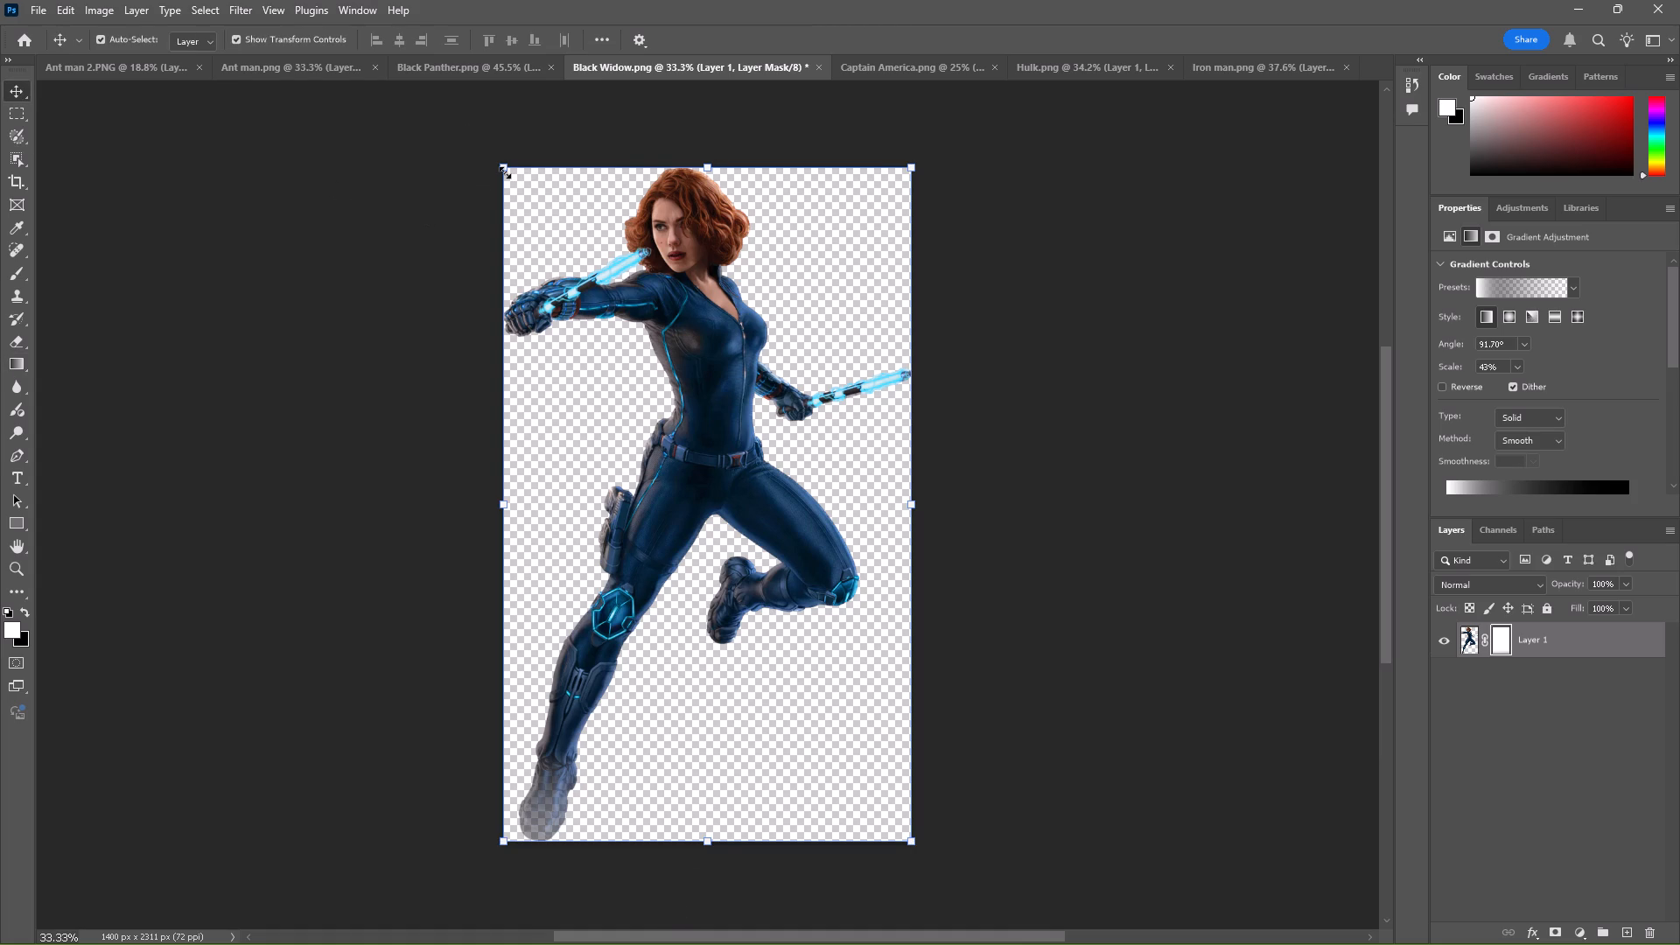
drag(506, 171, 557, 219)
drag(668, 388, 656, 380)
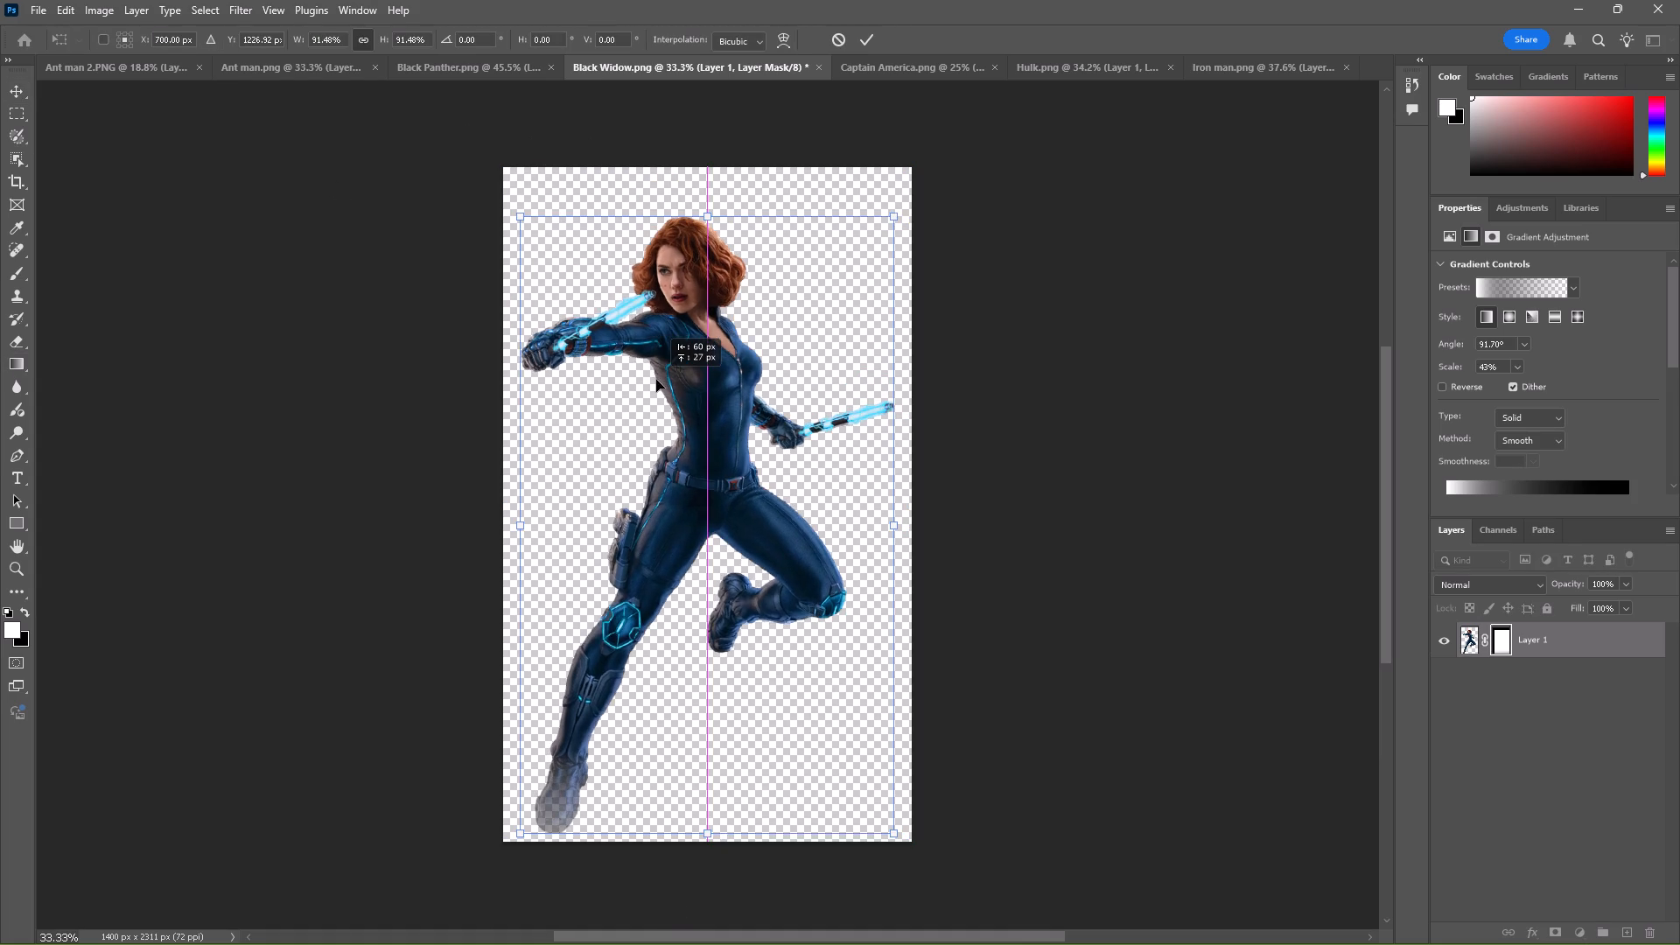
drag(656, 380, 655, 365)
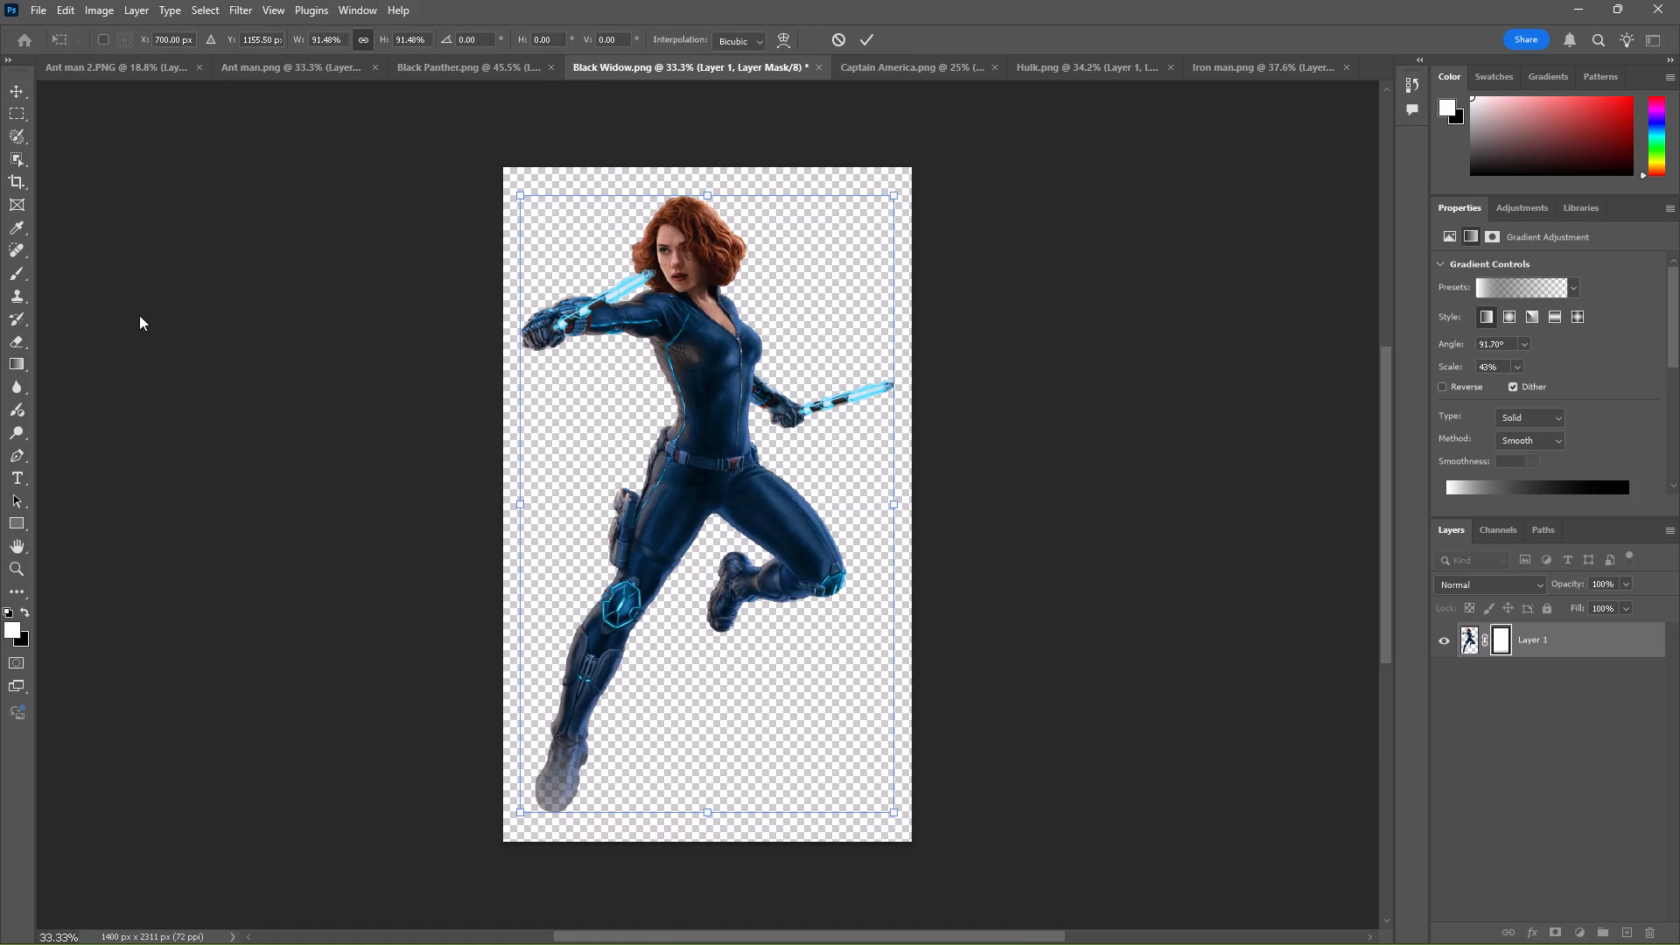
Adjust Black Widow's mask gradient to fade the extended leg from above the knee to just below the foot, about 87° and 59% scale.
scroll(86, 310, left, 1)
click(17, 364)
scroll(88, 399, right, 3)
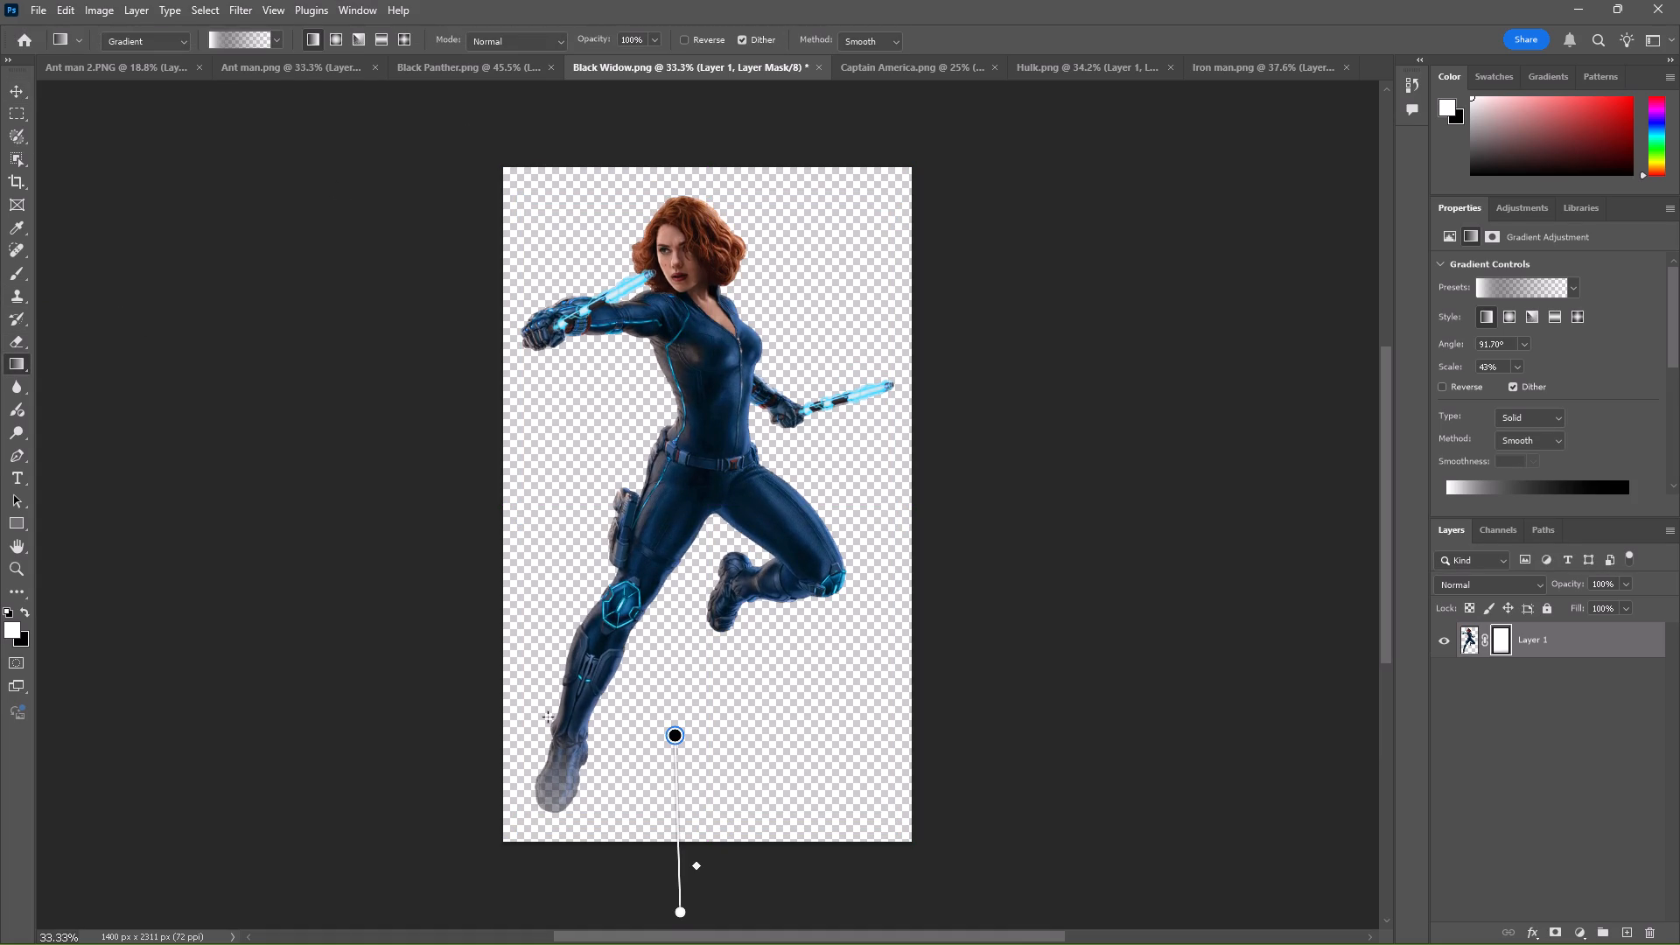
drag(680, 908, 677, 821)
drag(676, 731, 686, 654)
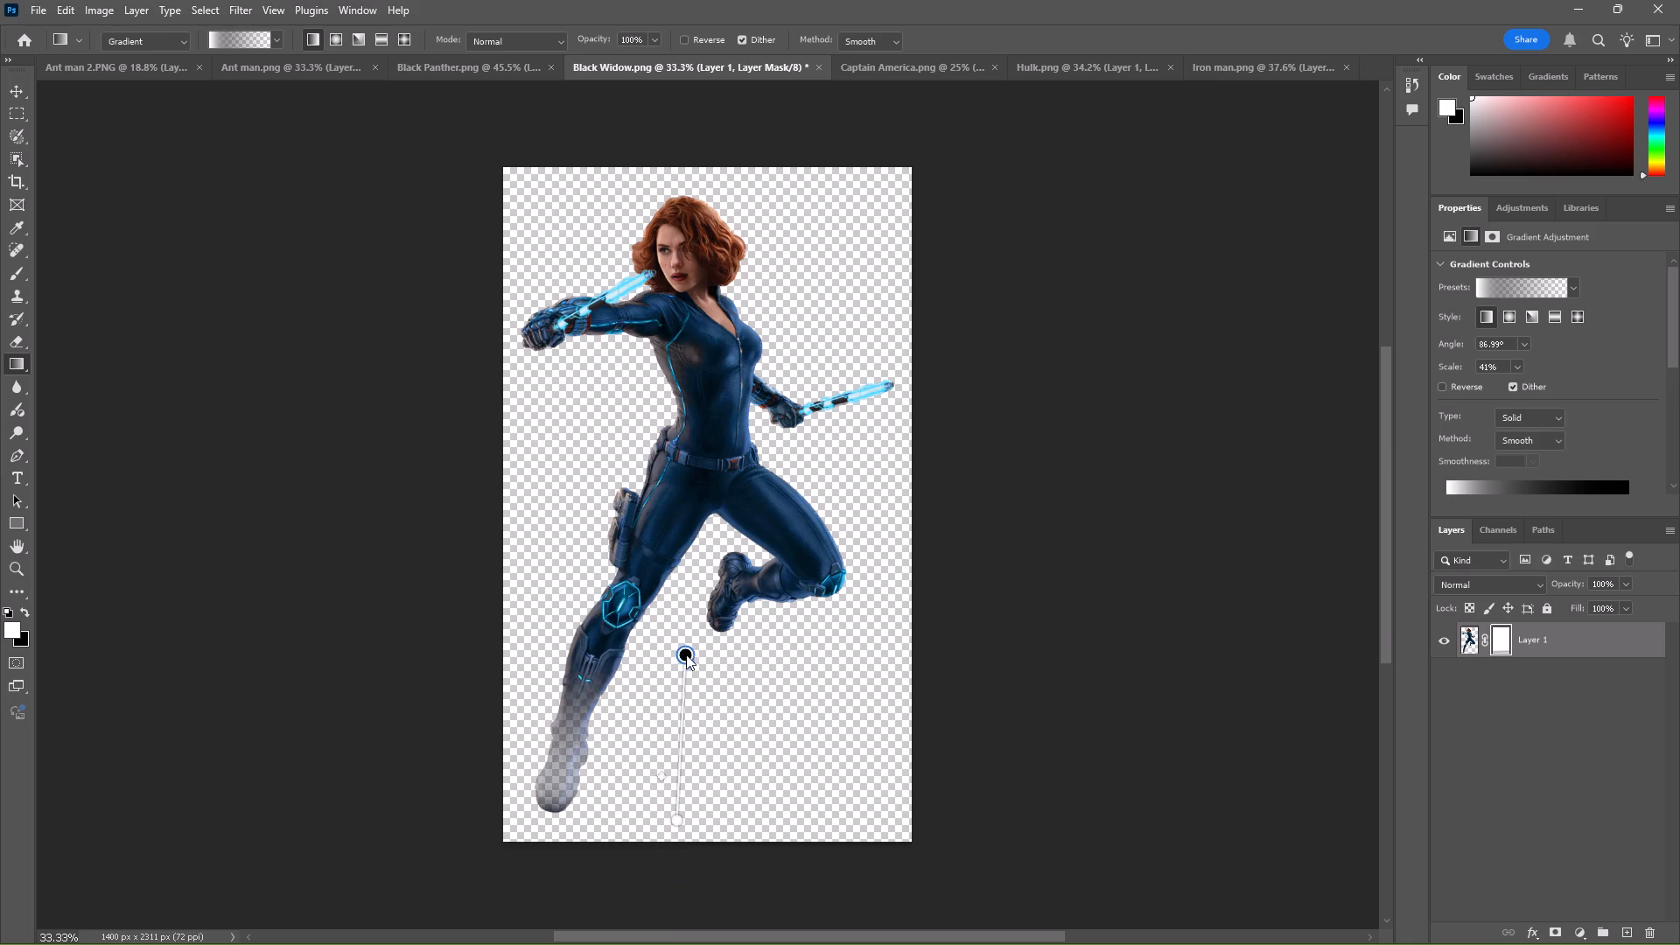
drag(686, 654, 686, 631)
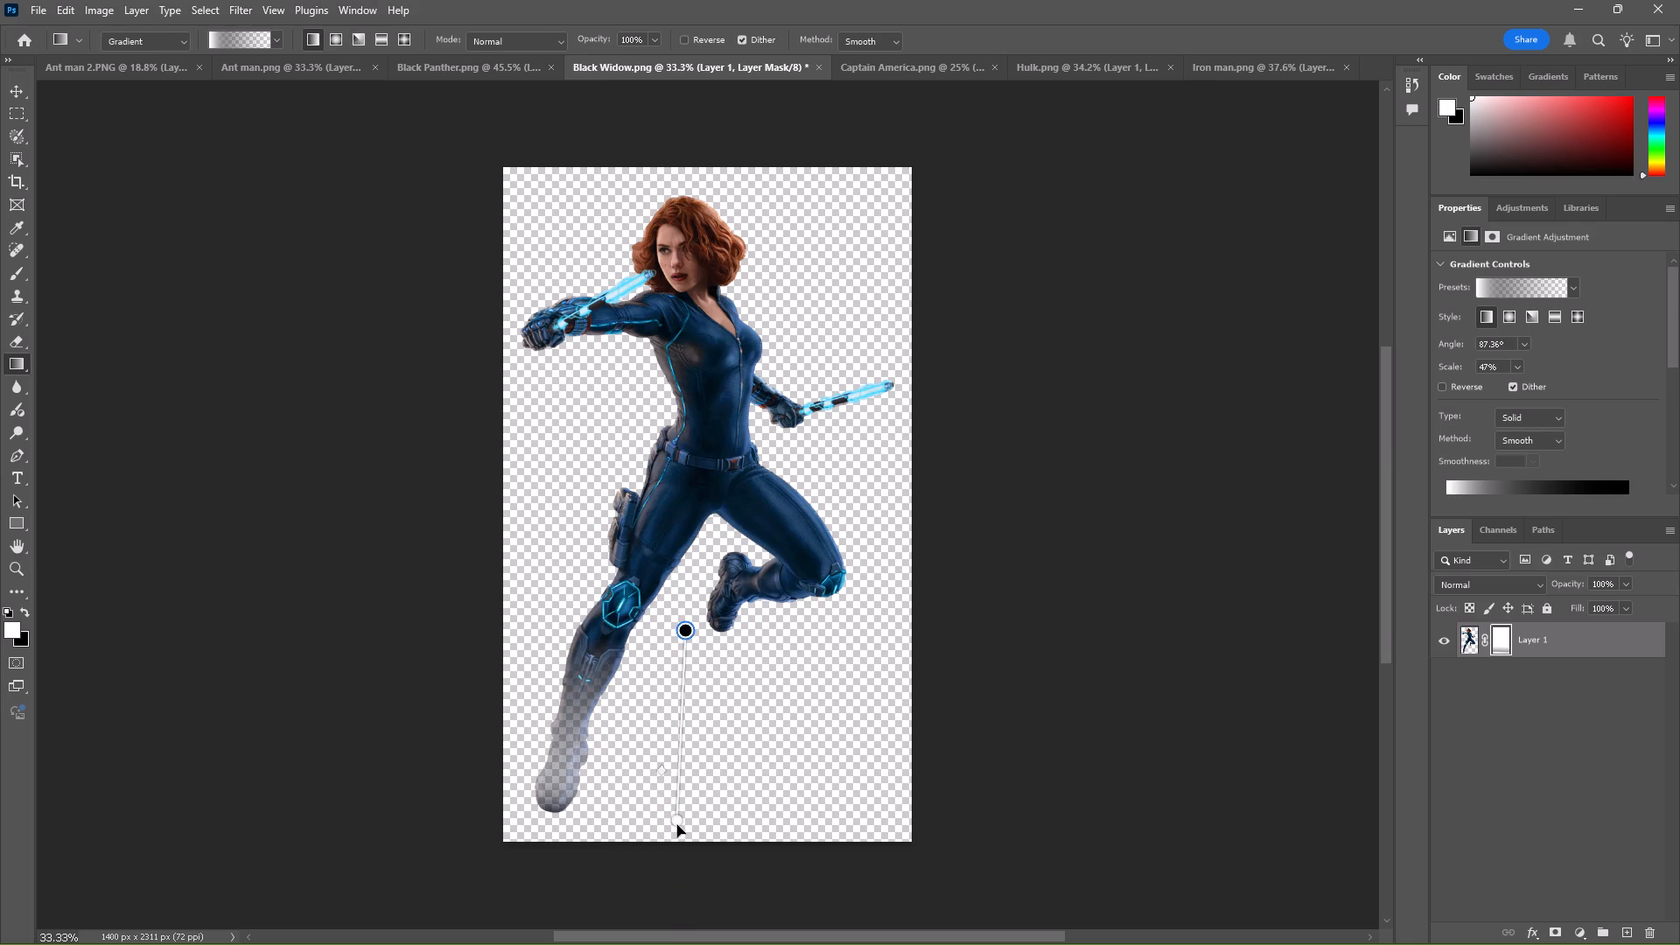
click(677, 825)
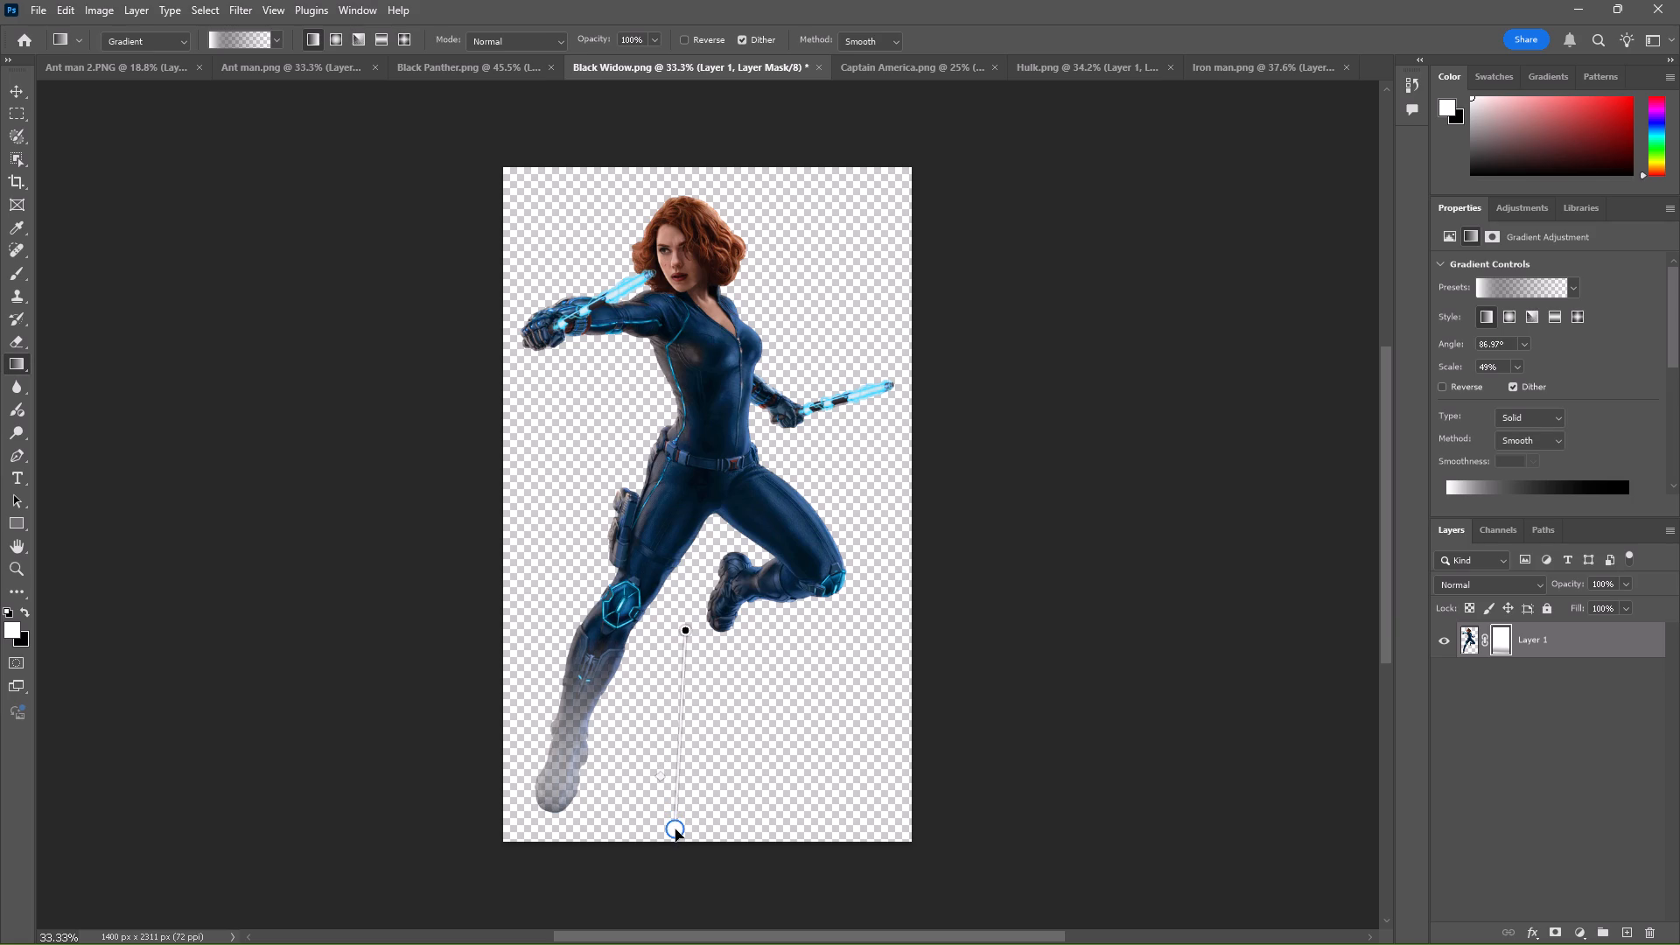
click(660, 774)
drag(660, 774, 656, 833)
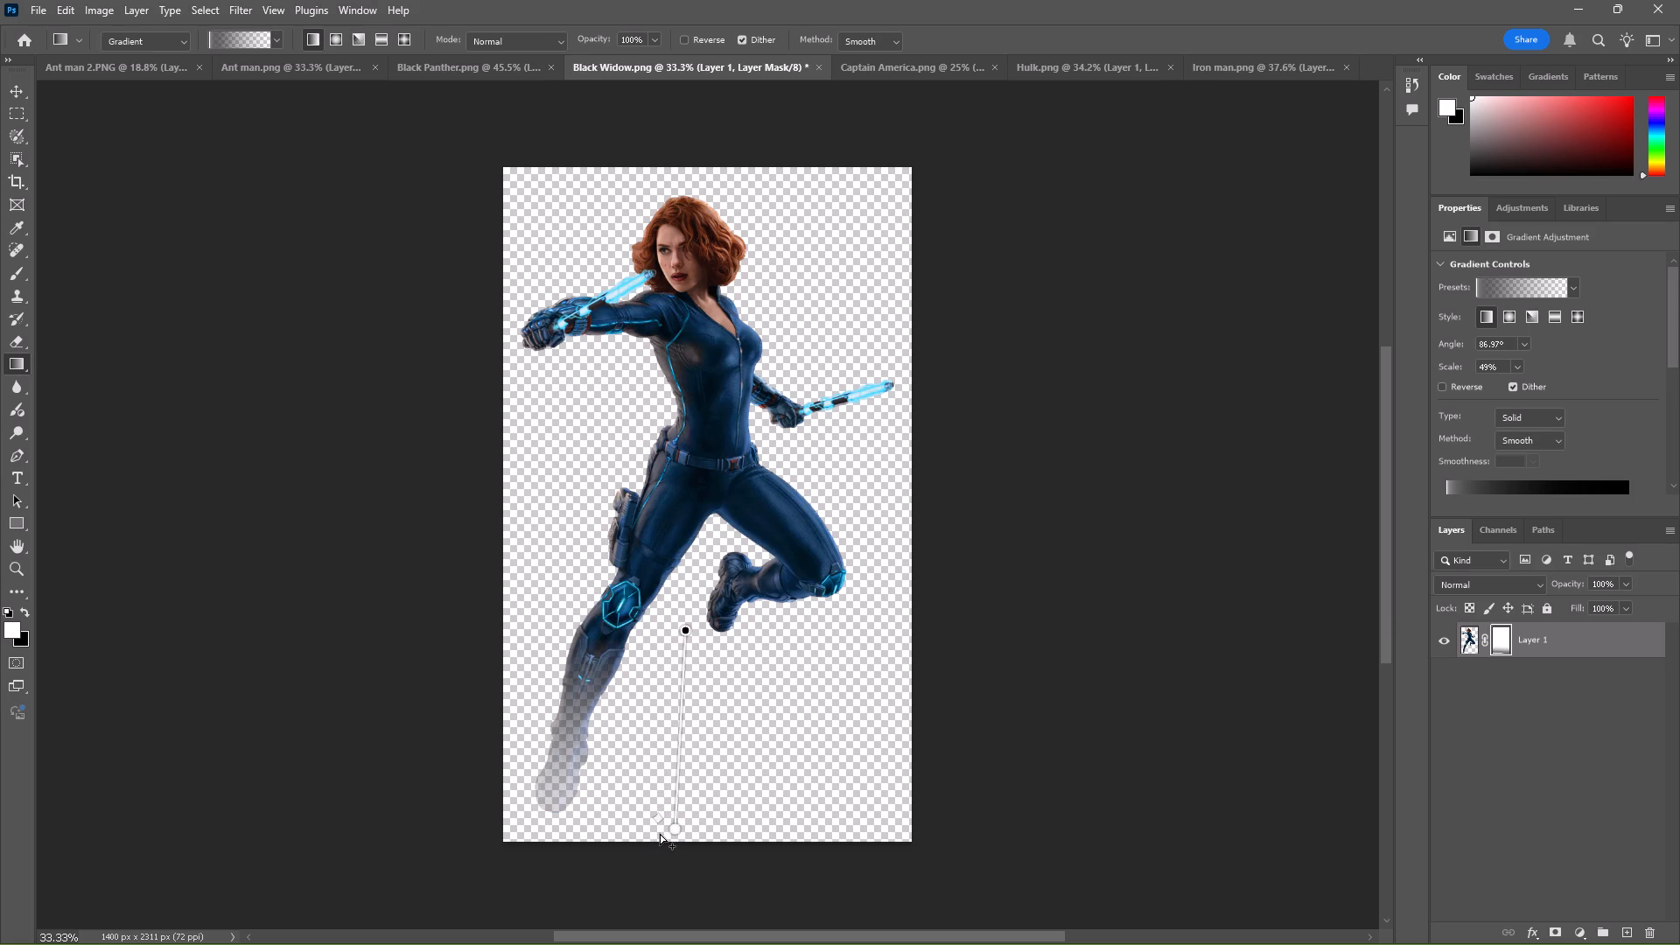
drag(675, 829, 677, 815)
drag(677, 815, 676, 821)
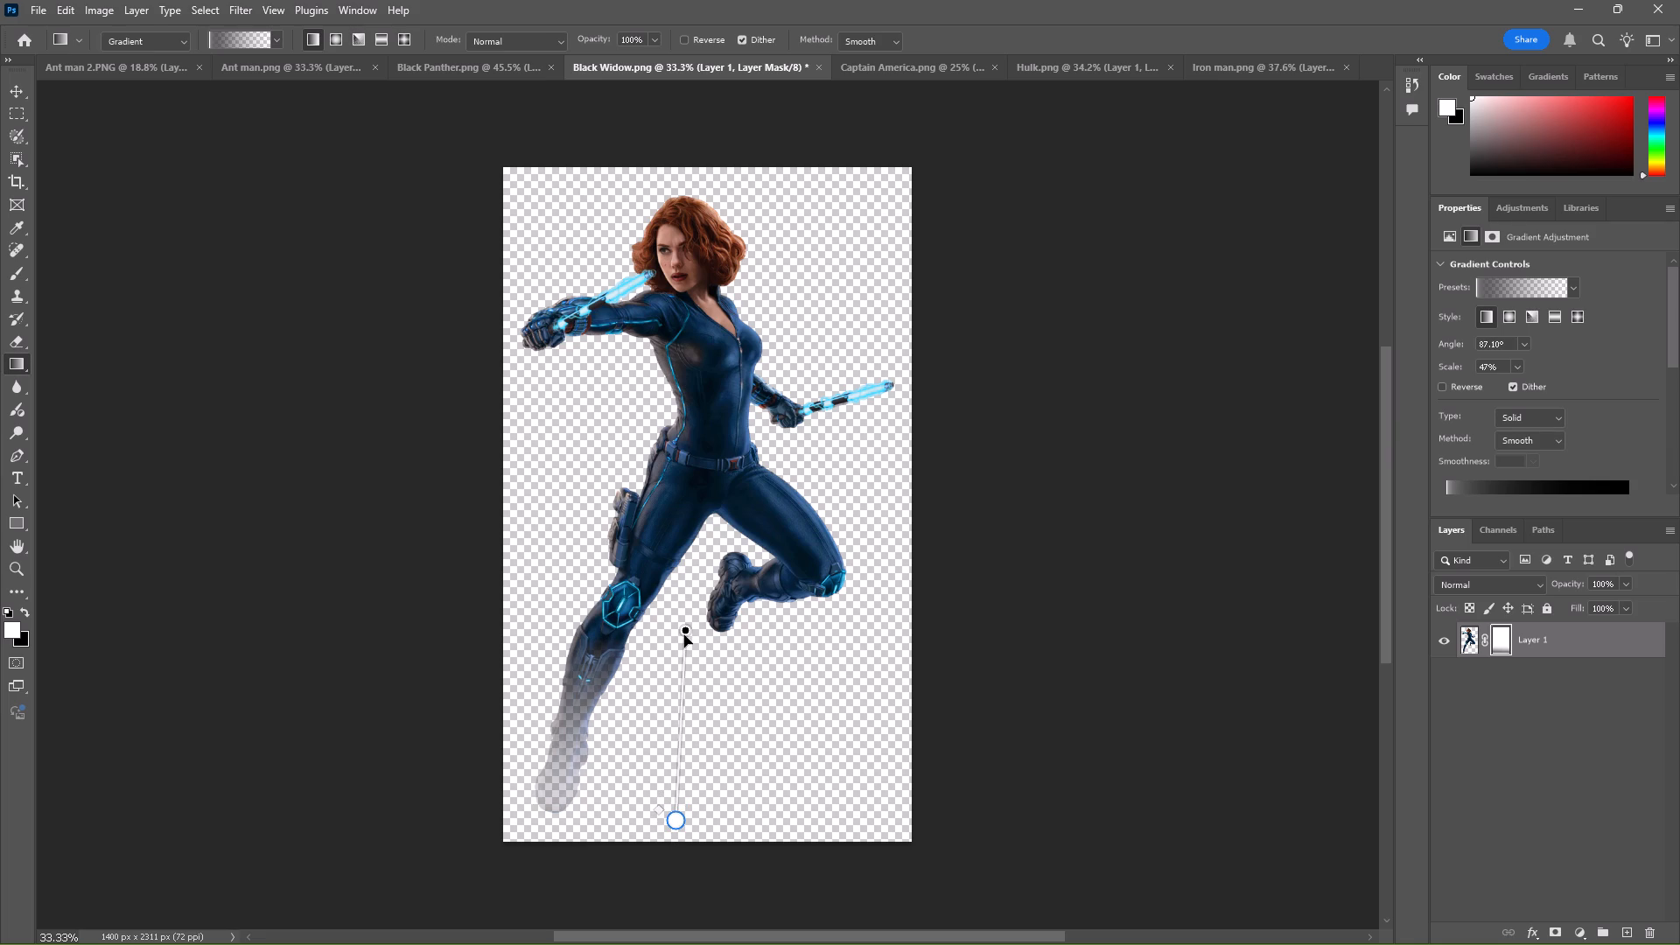
drag(684, 629, 679, 577)
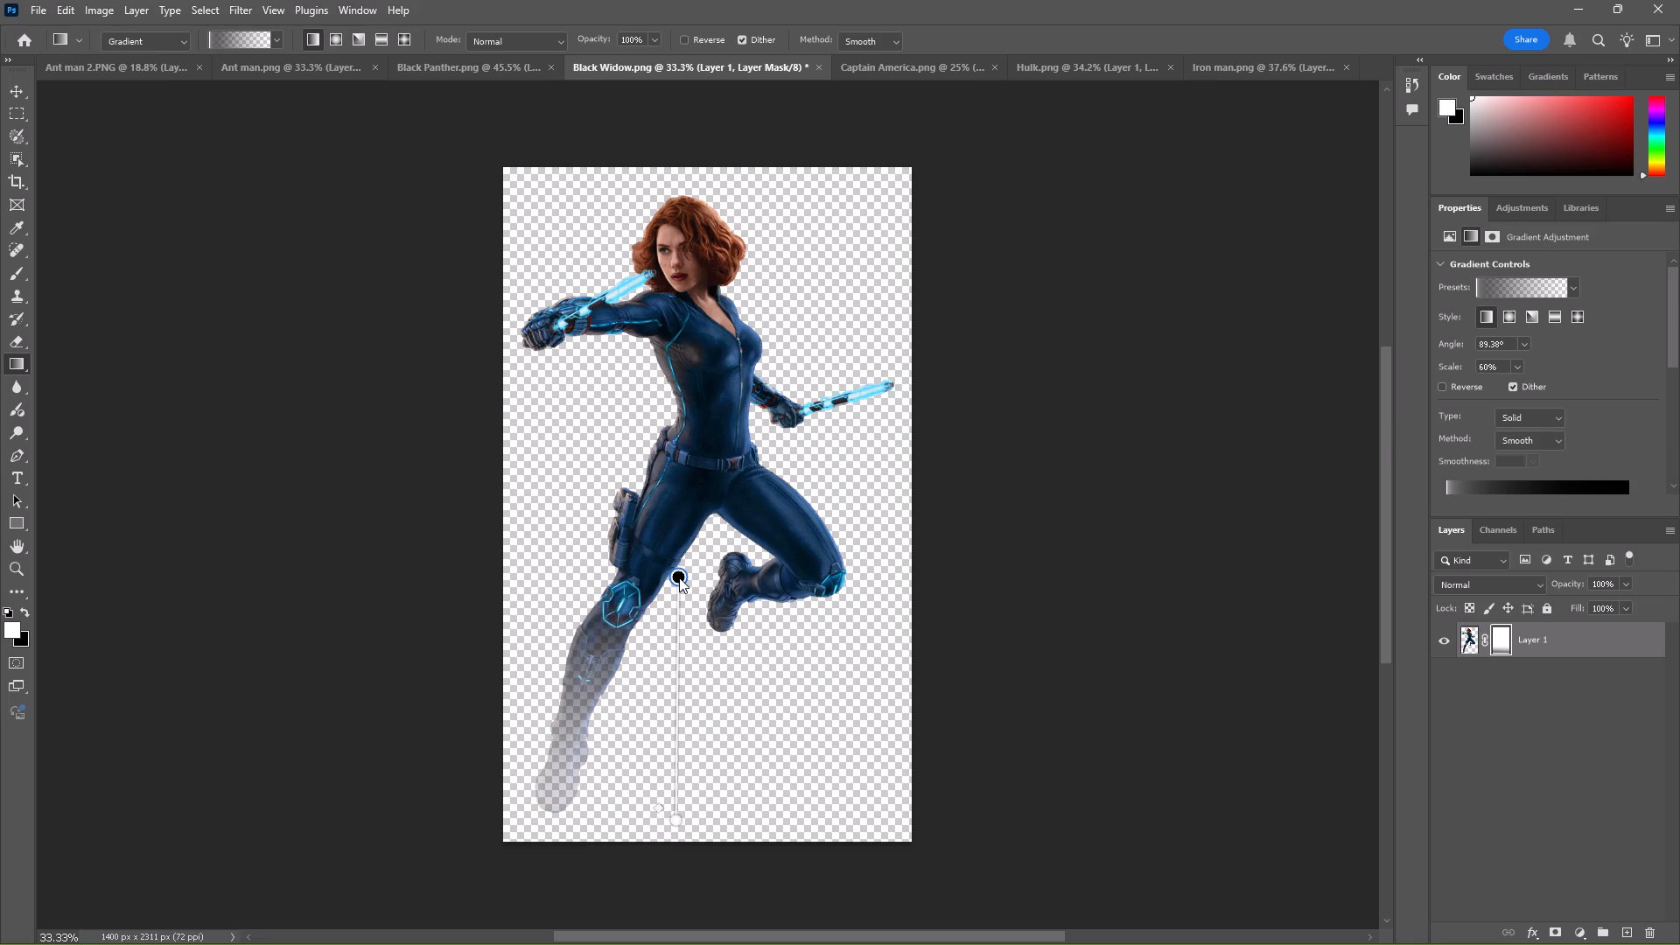
drag(679, 577, 689, 581)
scroll(67, 117, down, 1)
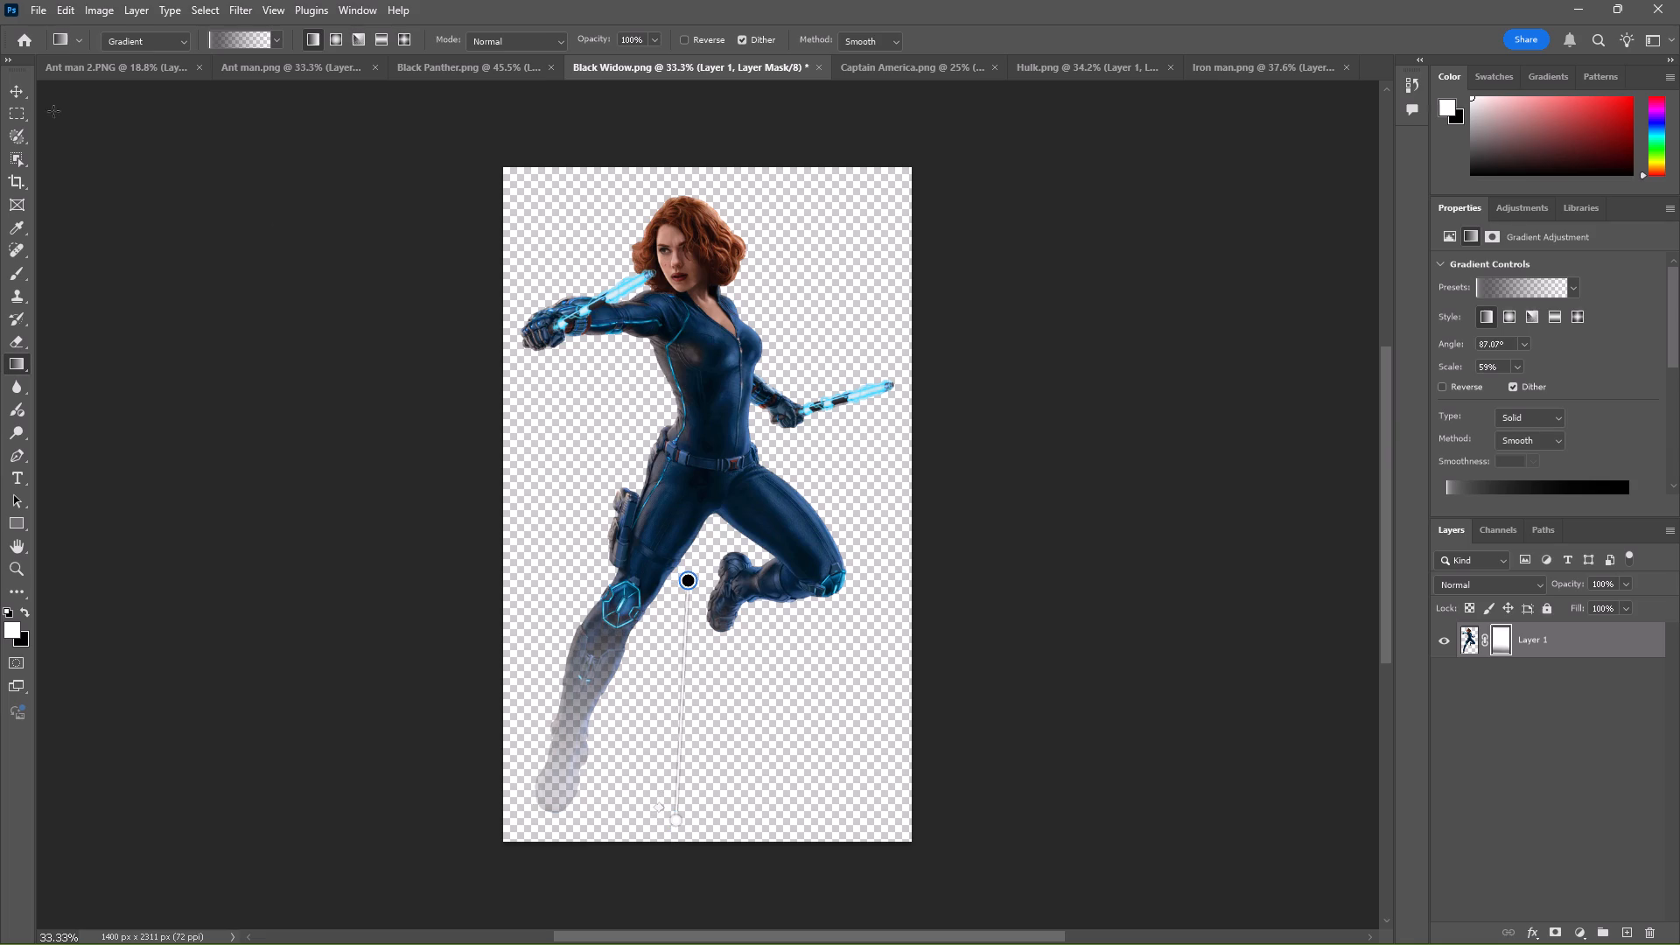
Export the Black Widow image as a PNG, replacing Black Widow in the 02. Heroes folder.
scroll(53, 111, down, 1)
click(36, 9)
scroll(52, 112, up, 1)
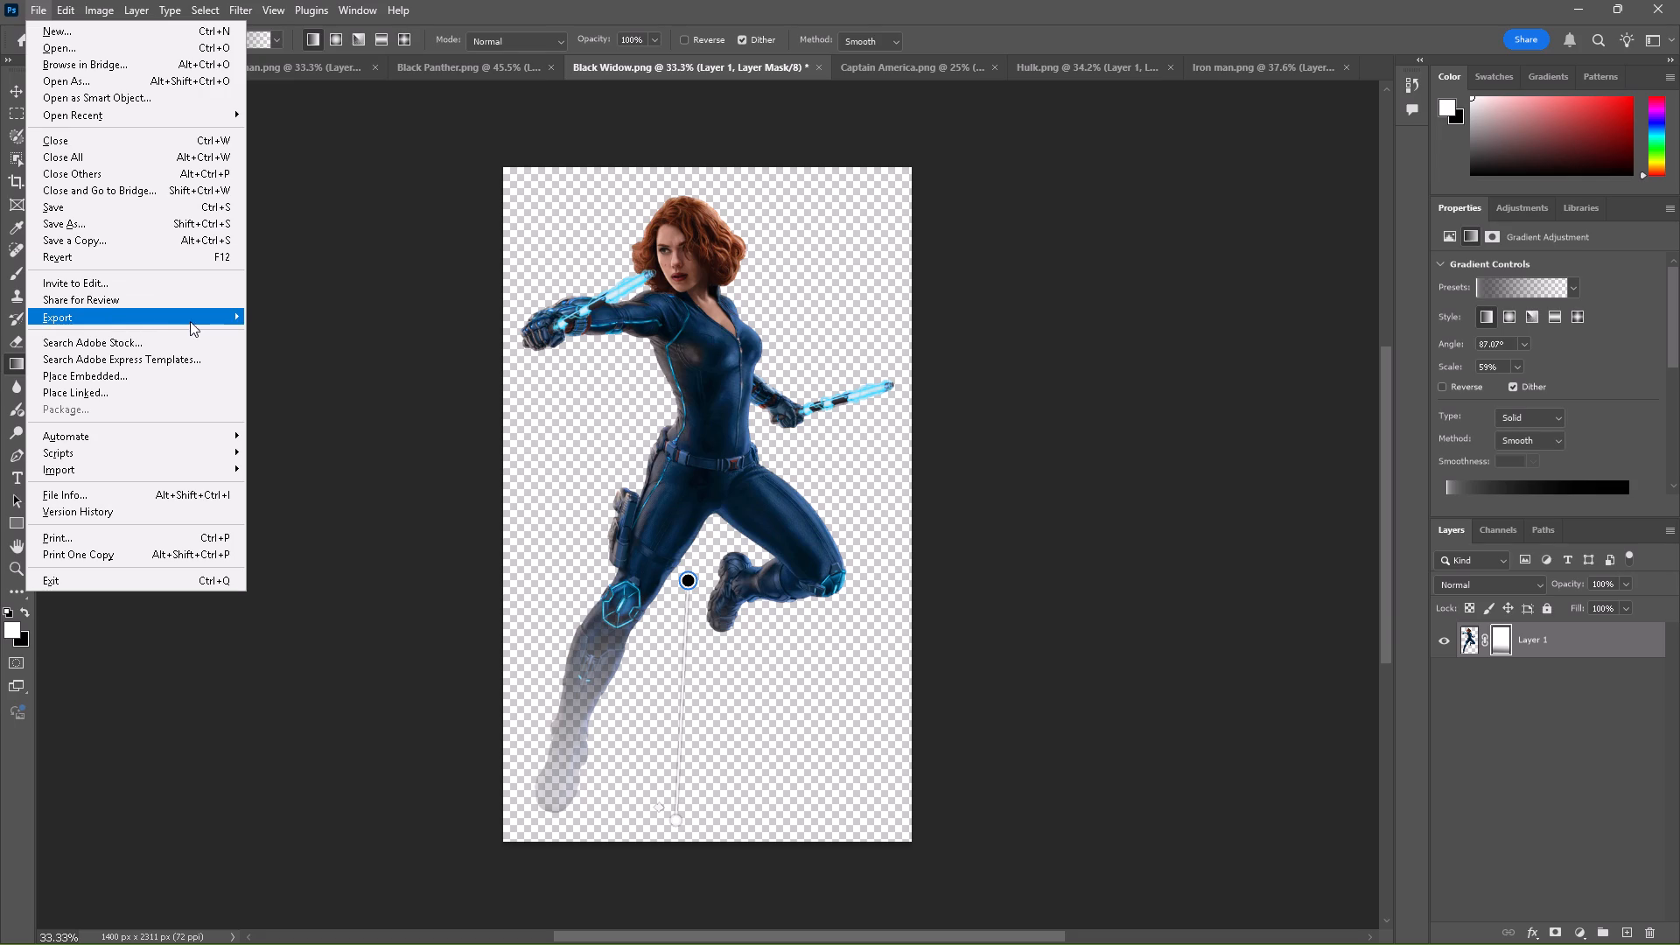
click(277, 316)
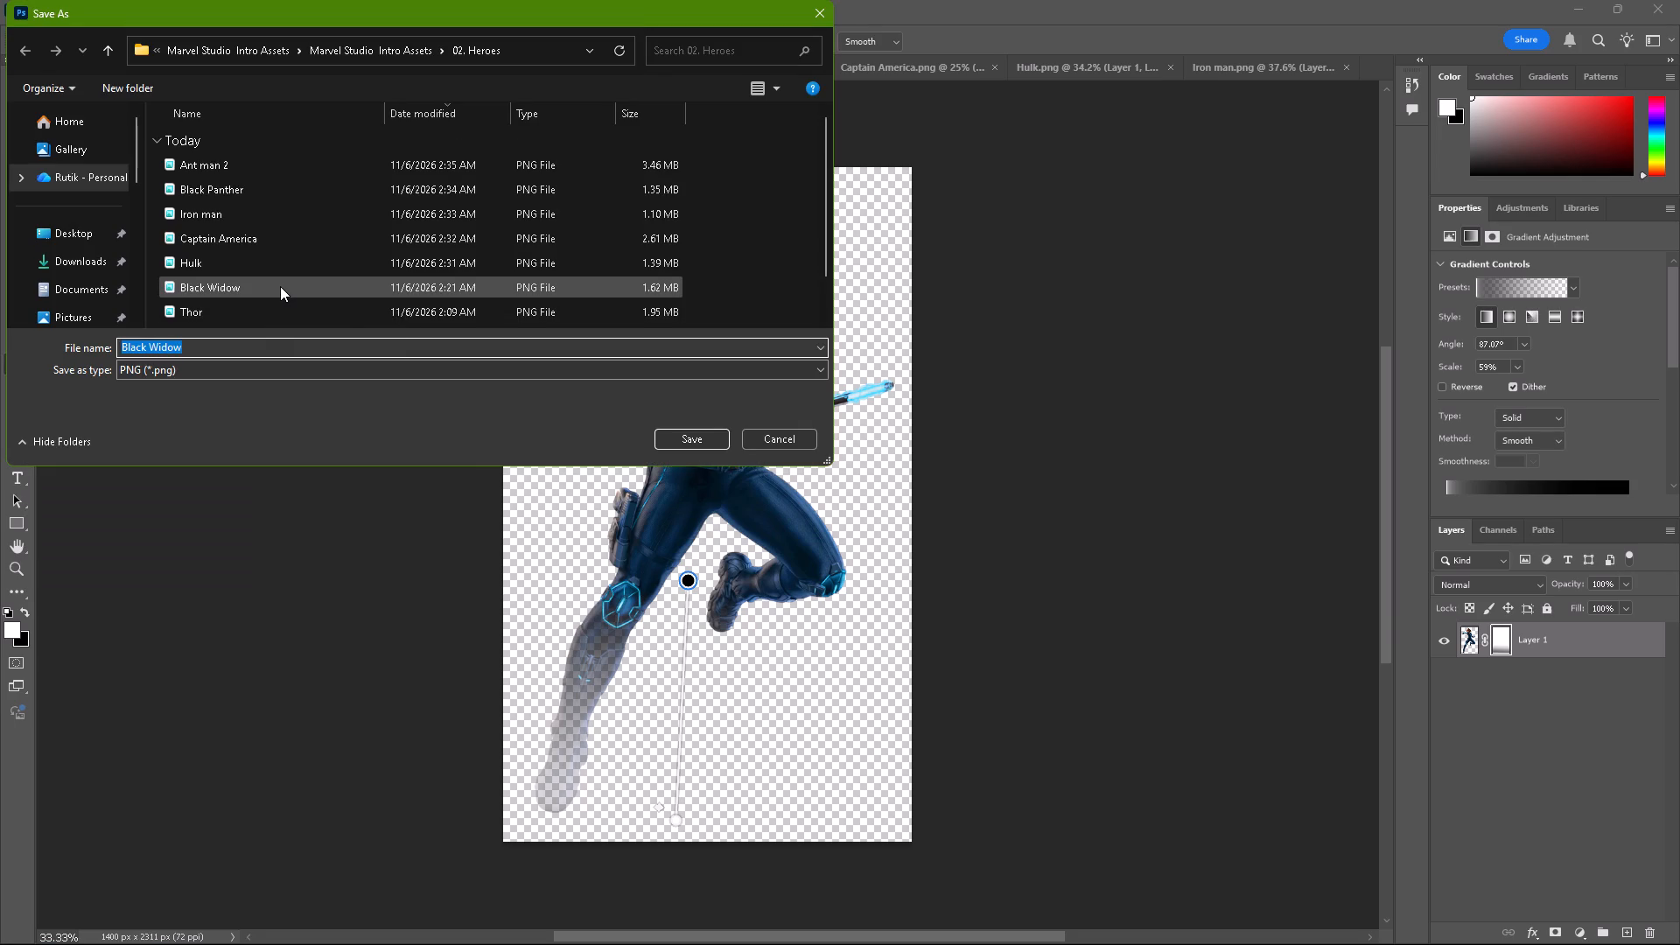
click(279, 286)
click(682, 441)
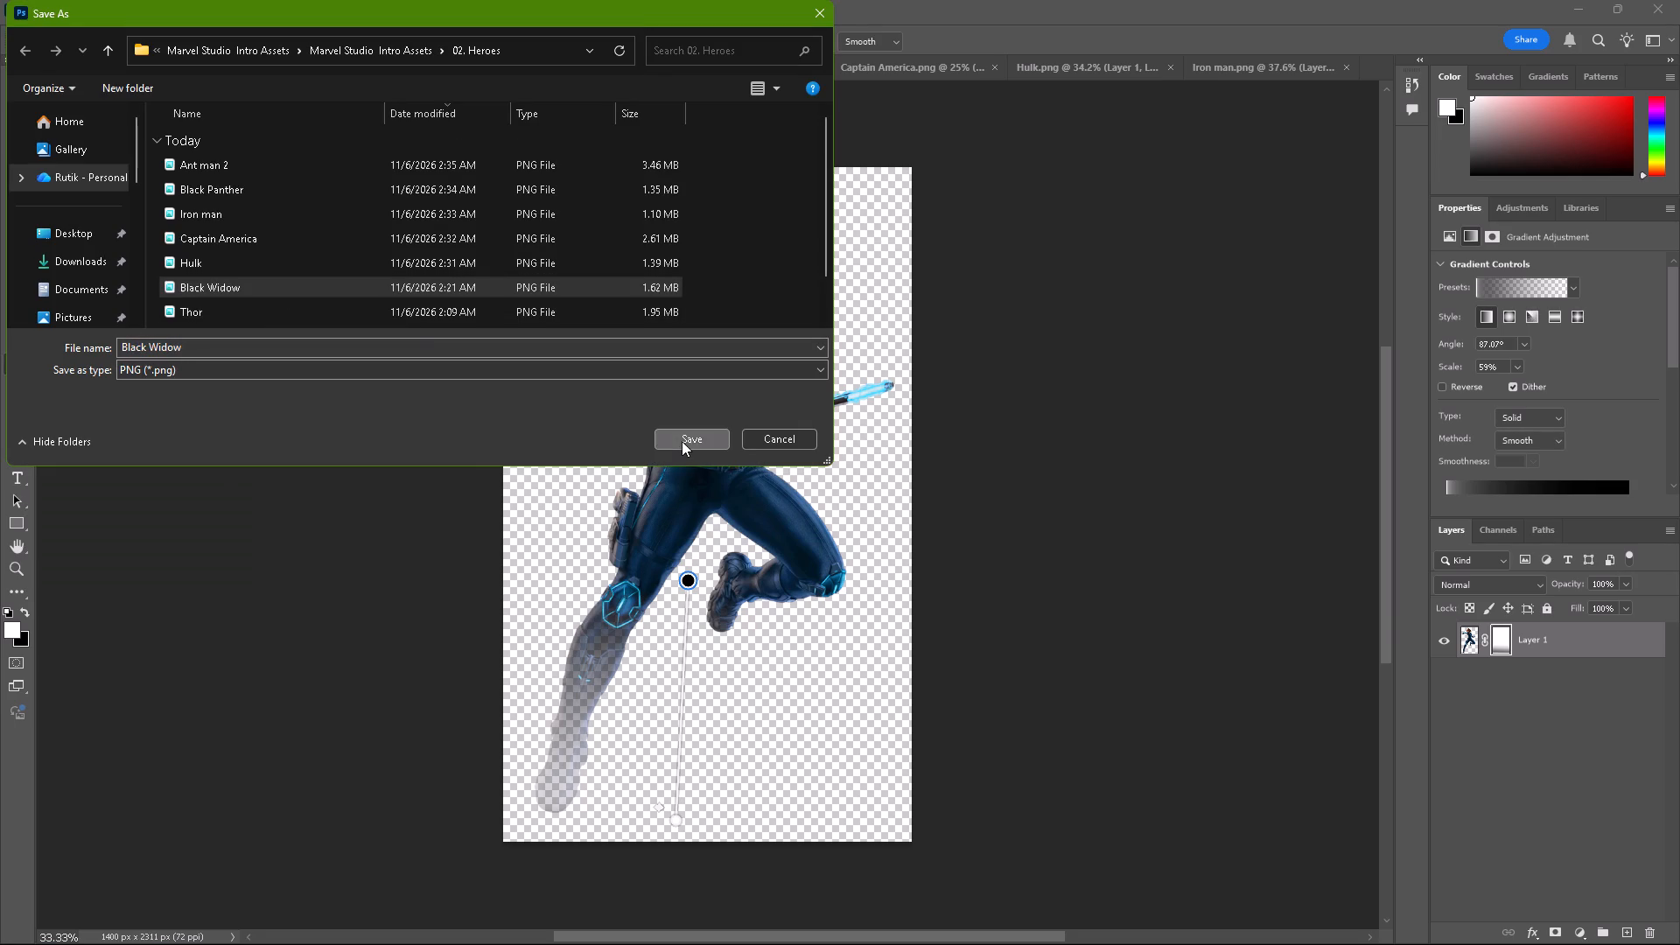
click(885, 478)
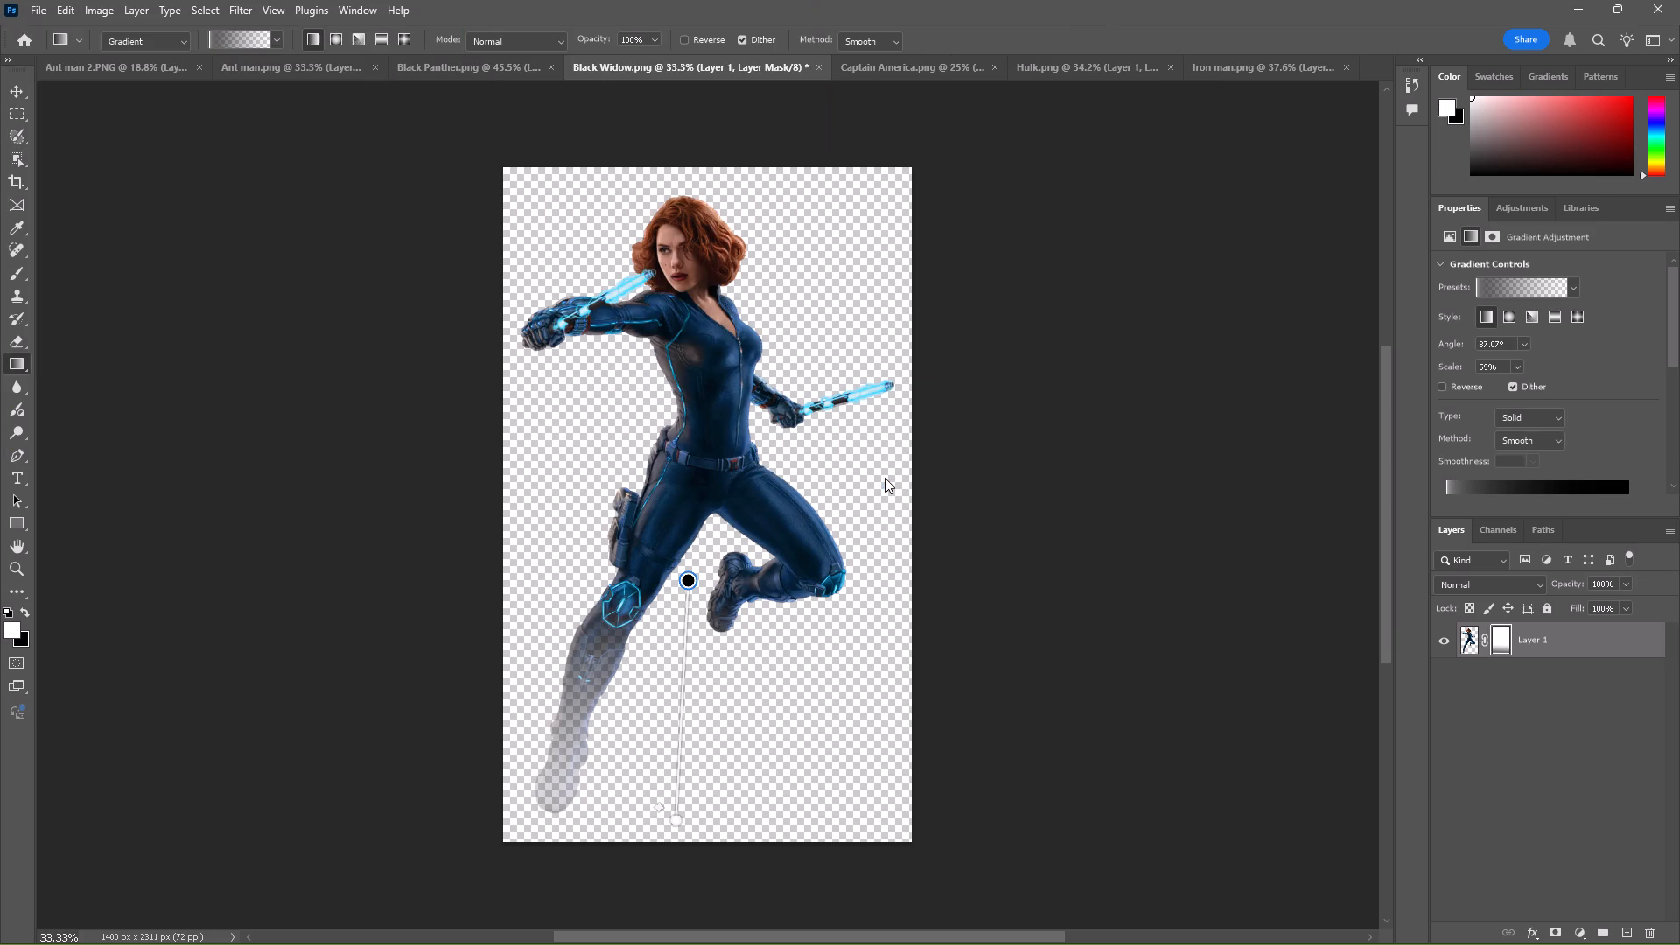
In the Captain America.png document, extend the mask gradient to run from the upper thighs to below the boot, about 93.5° and 55% scale.
click(936, 71)
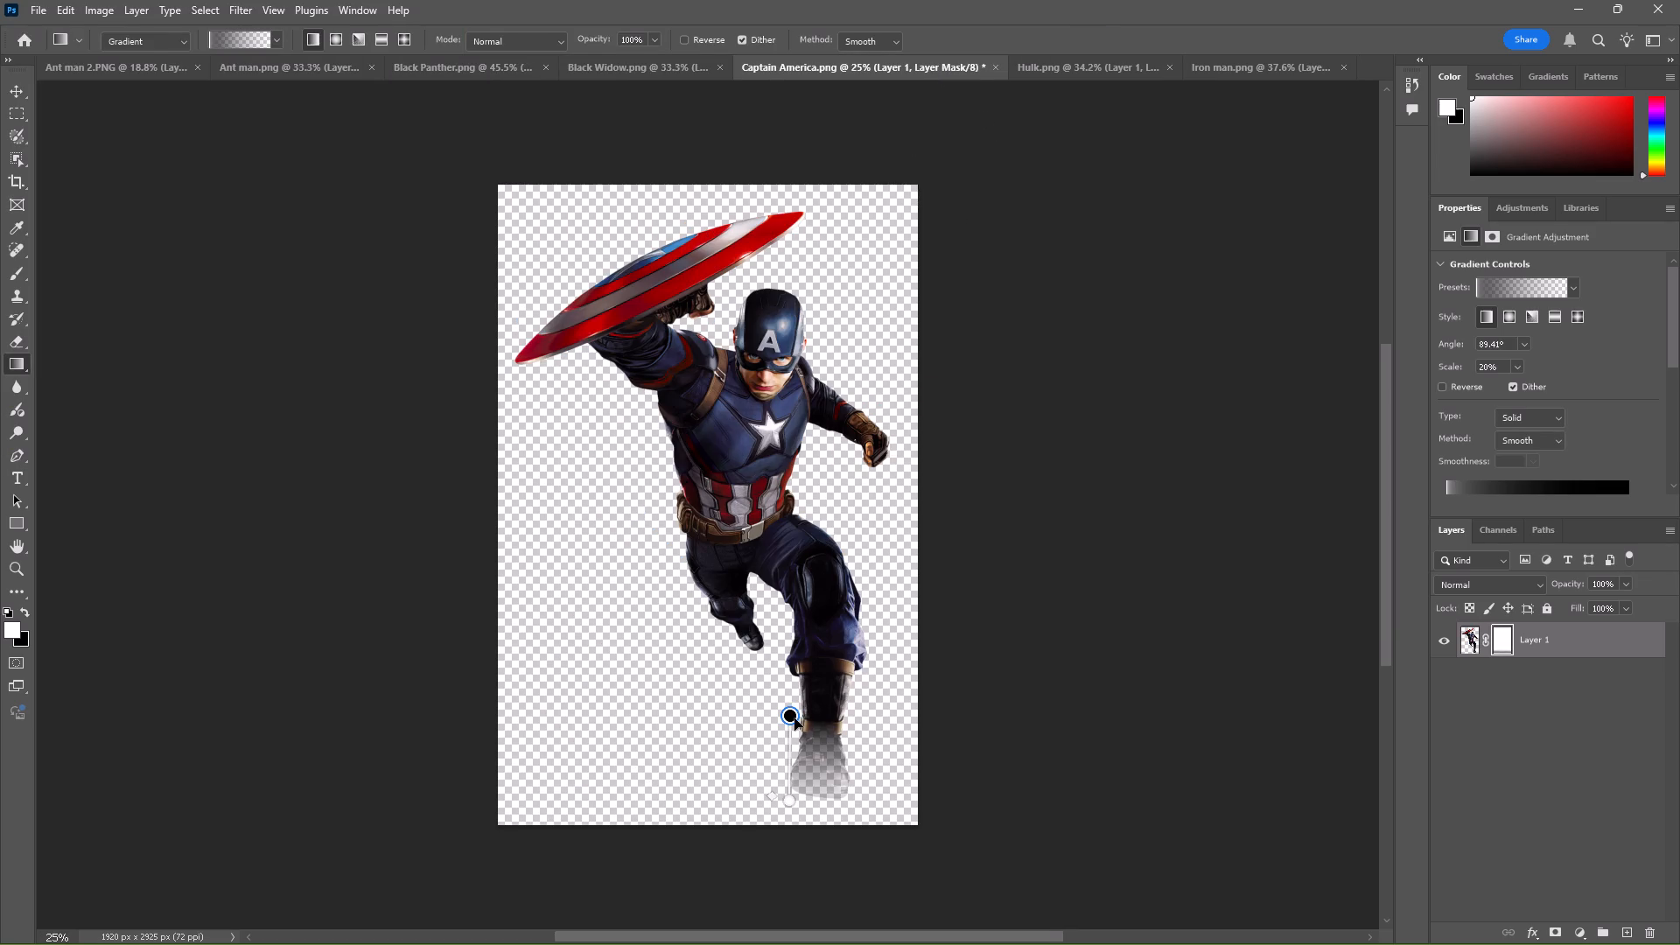
drag(794, 718, 776, 573)
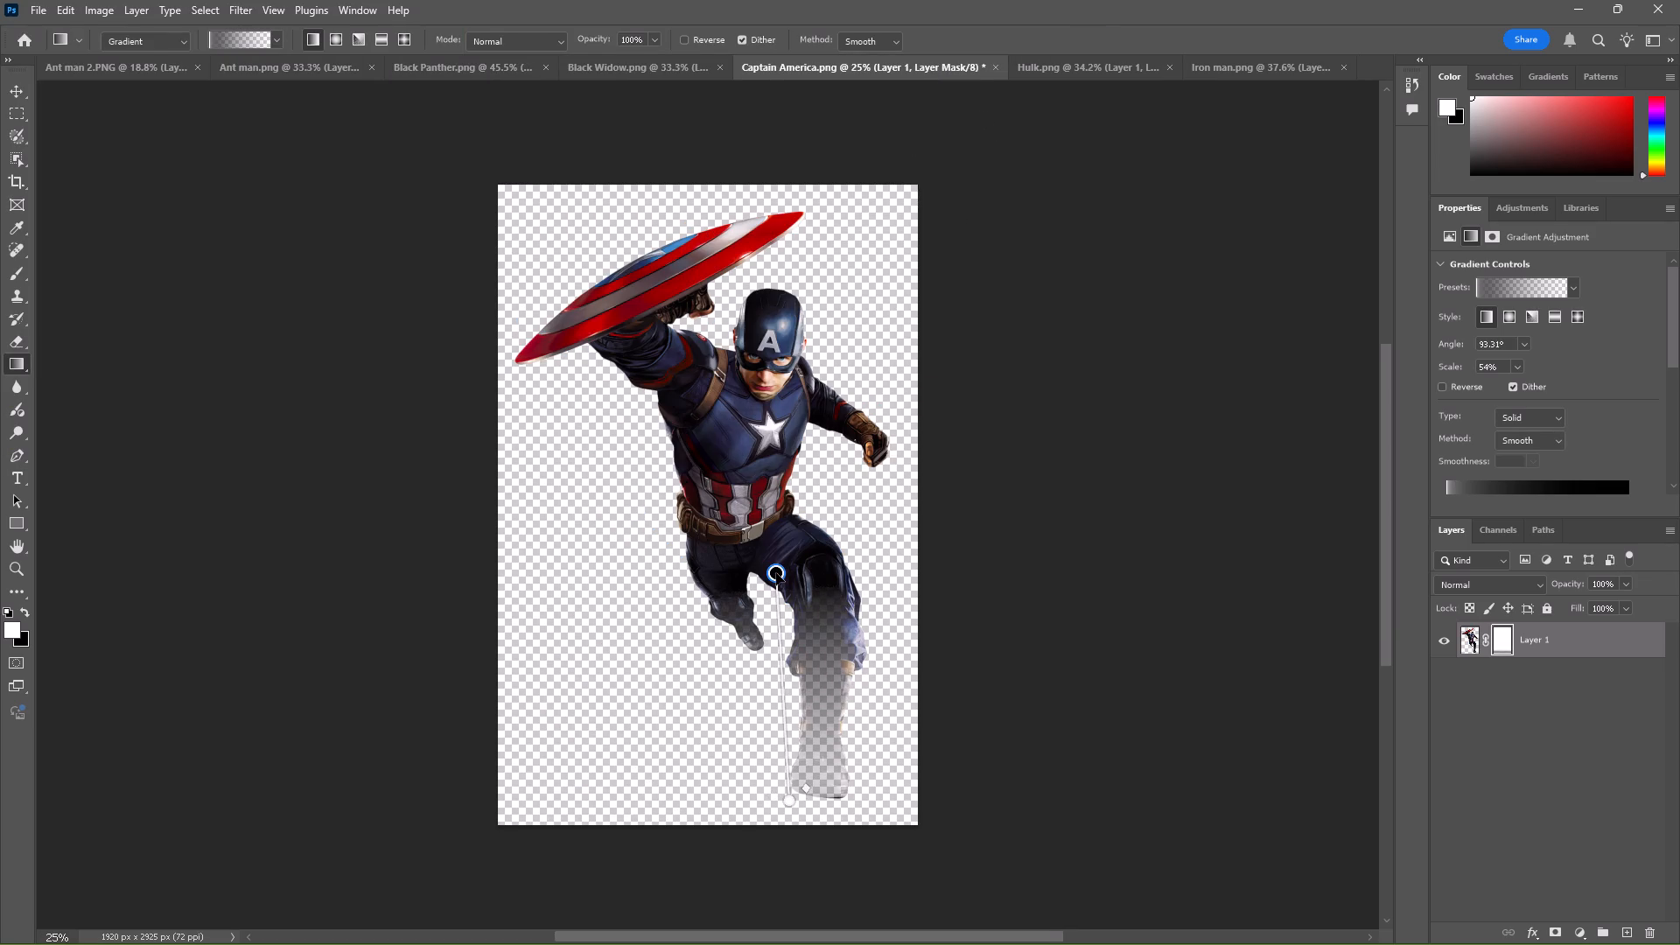
click(790, 798)
Export the Captain America image as a PNG, replacing Captain America in the 02. Heroes folder.
click(31, 9)
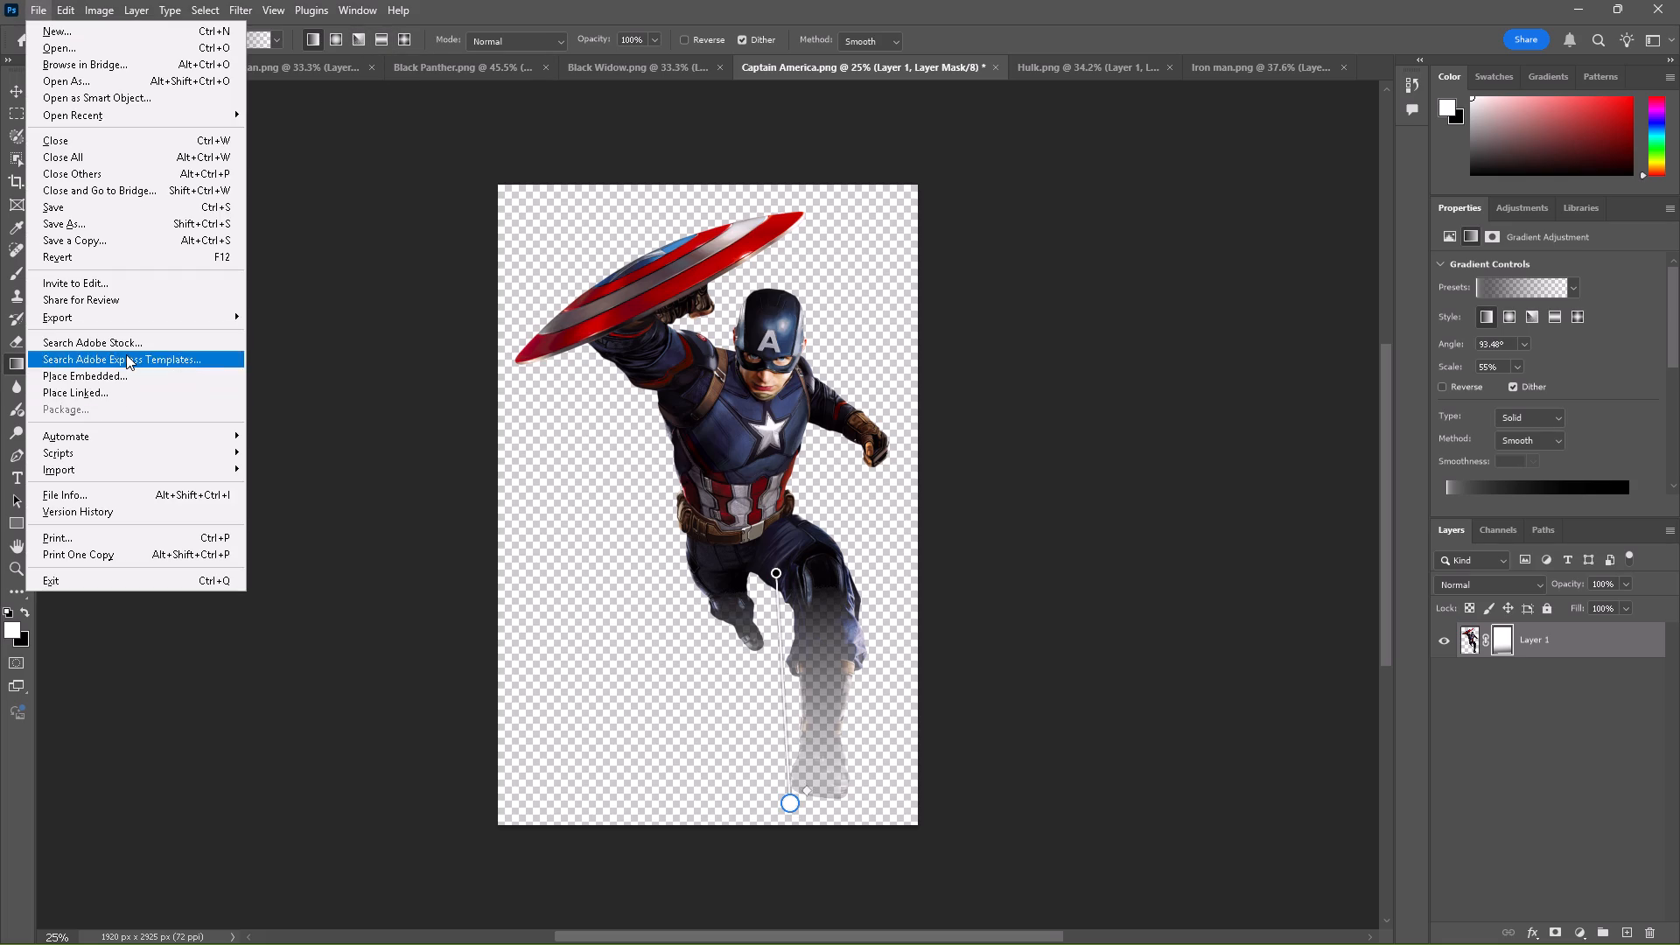
click(282, 311)
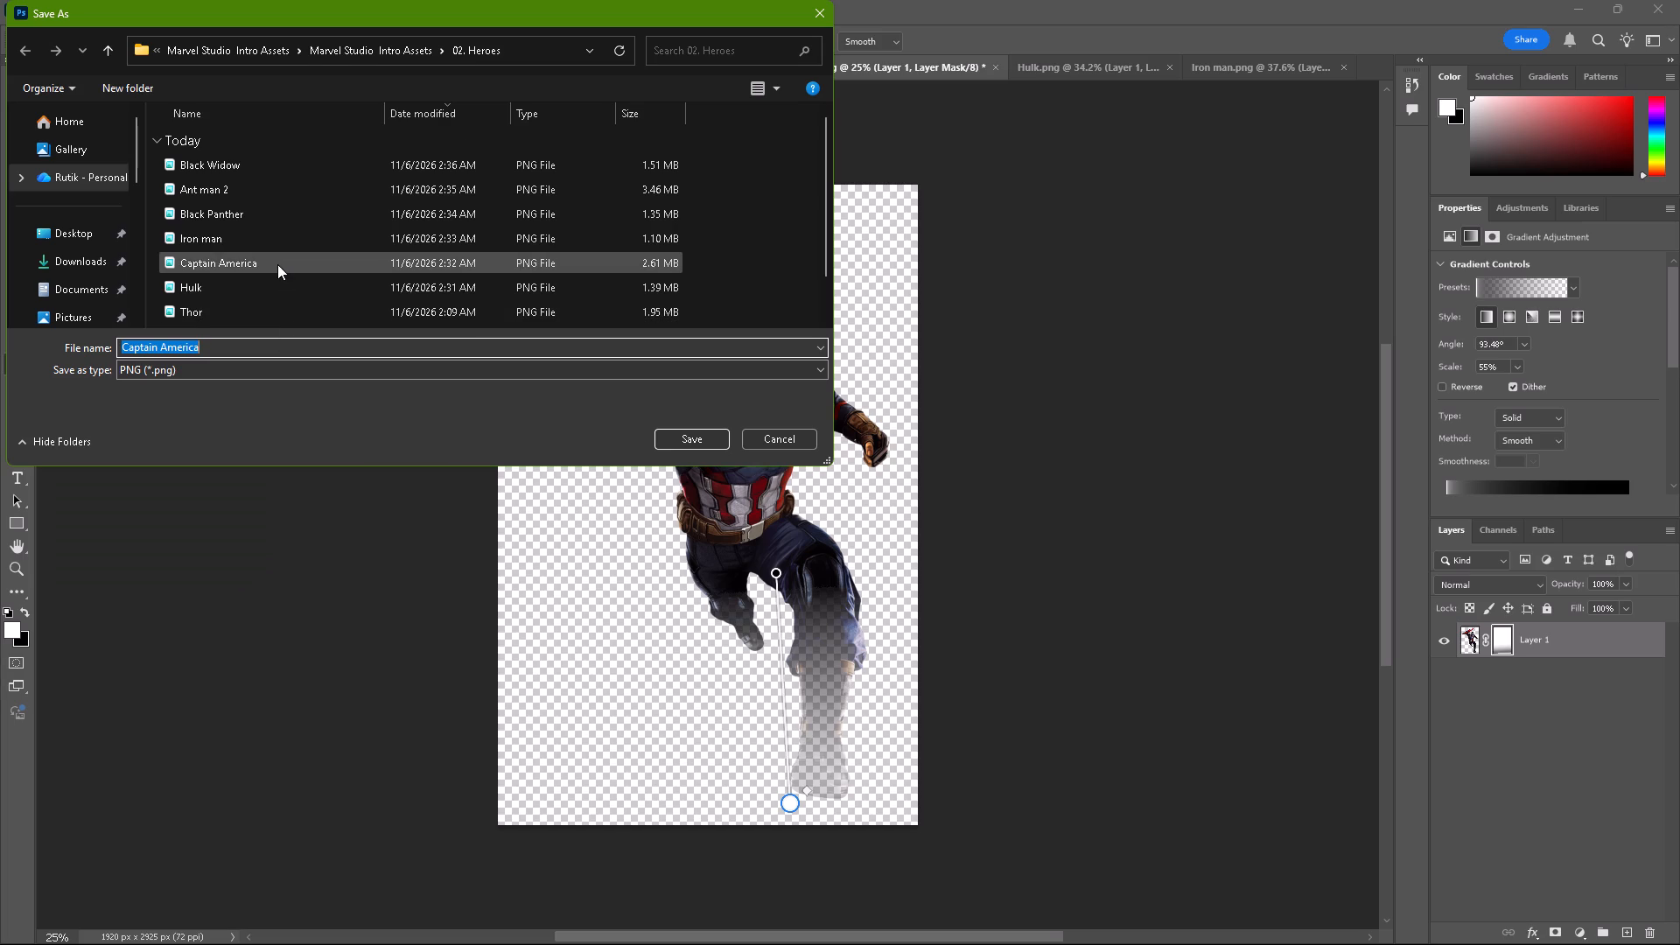
click(275, 262)
click(689, 437)
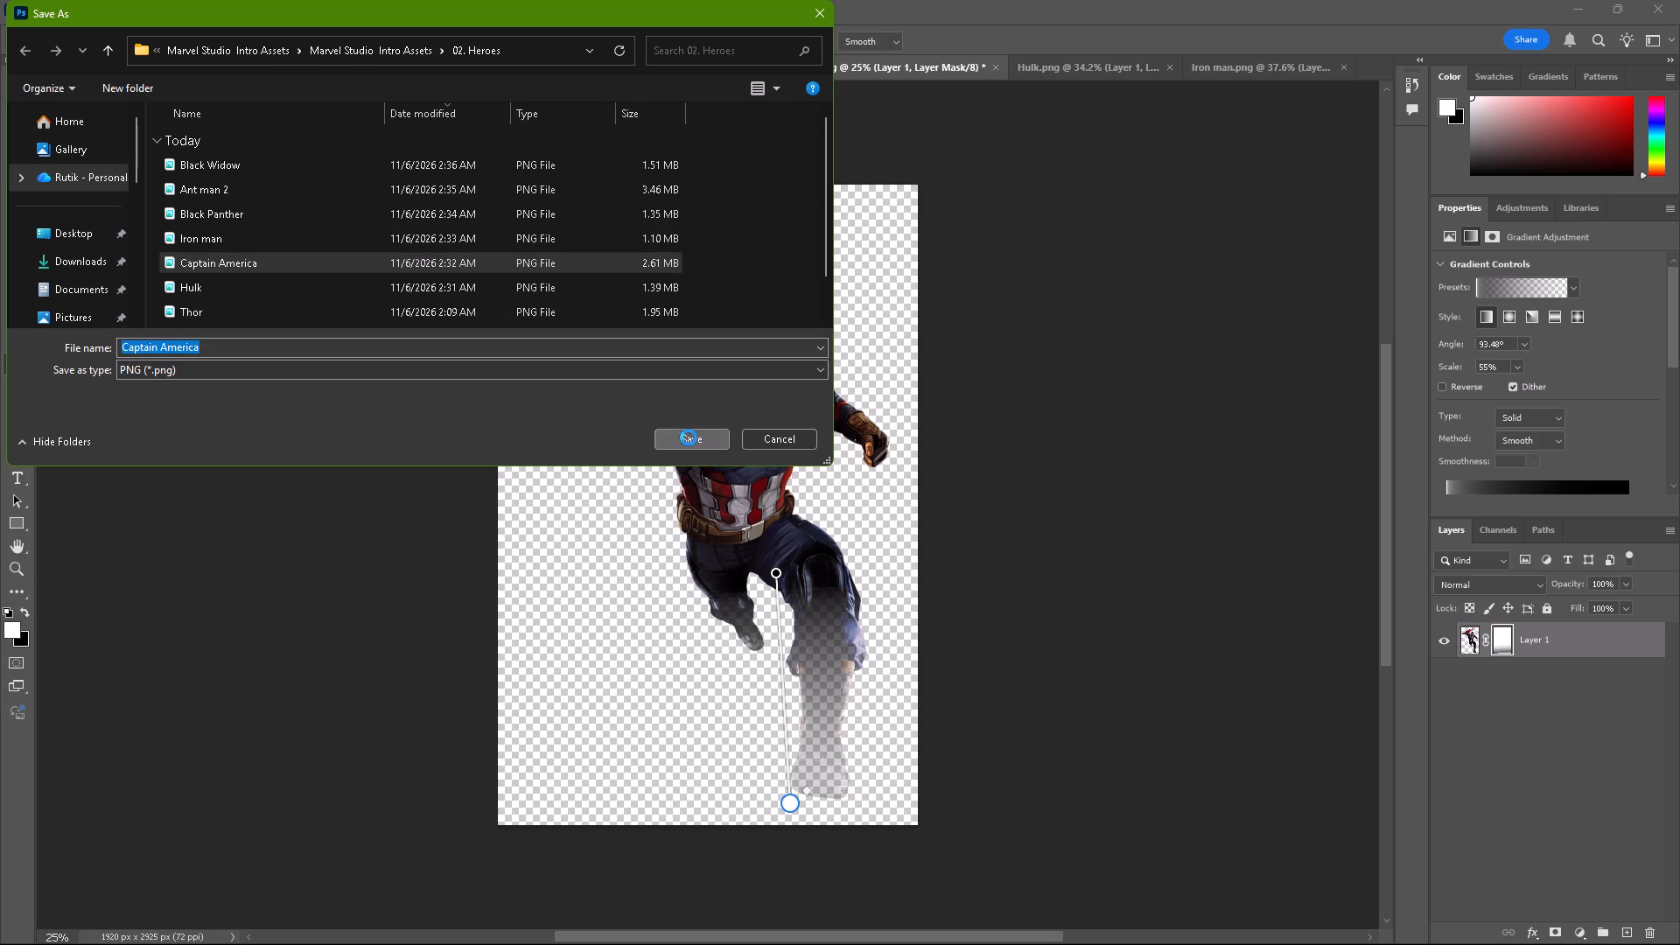
click(873, 477)
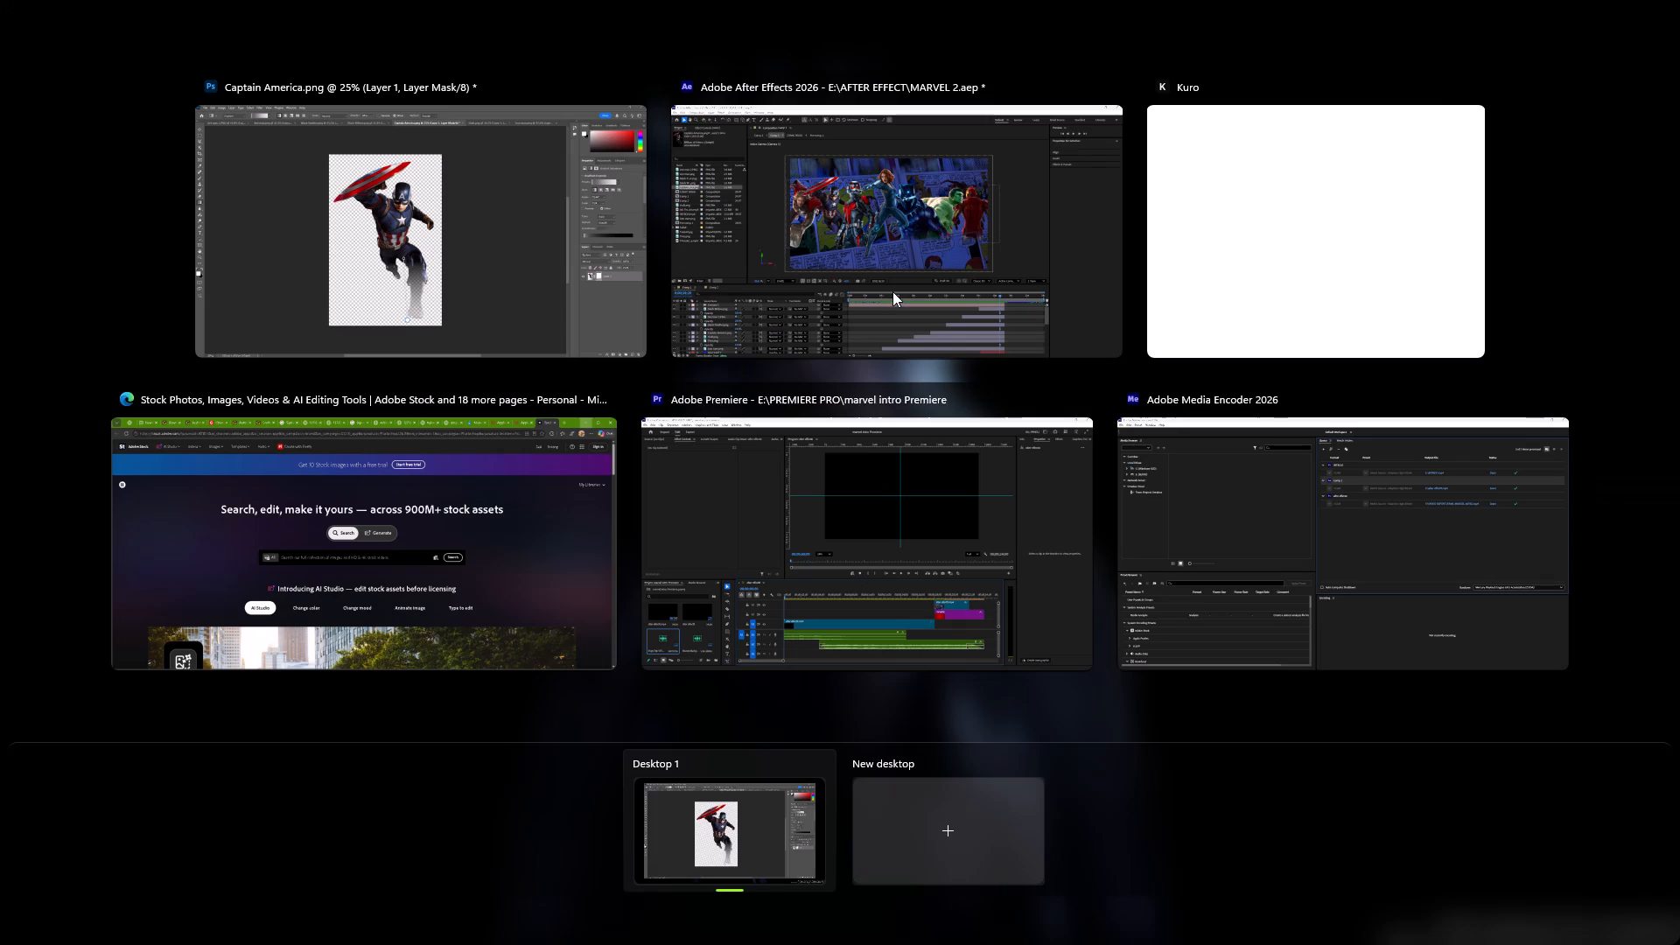
Switch to the After Effects project MARVEL 2.aep and review the heroes in the intro composition.
click(892, 291)
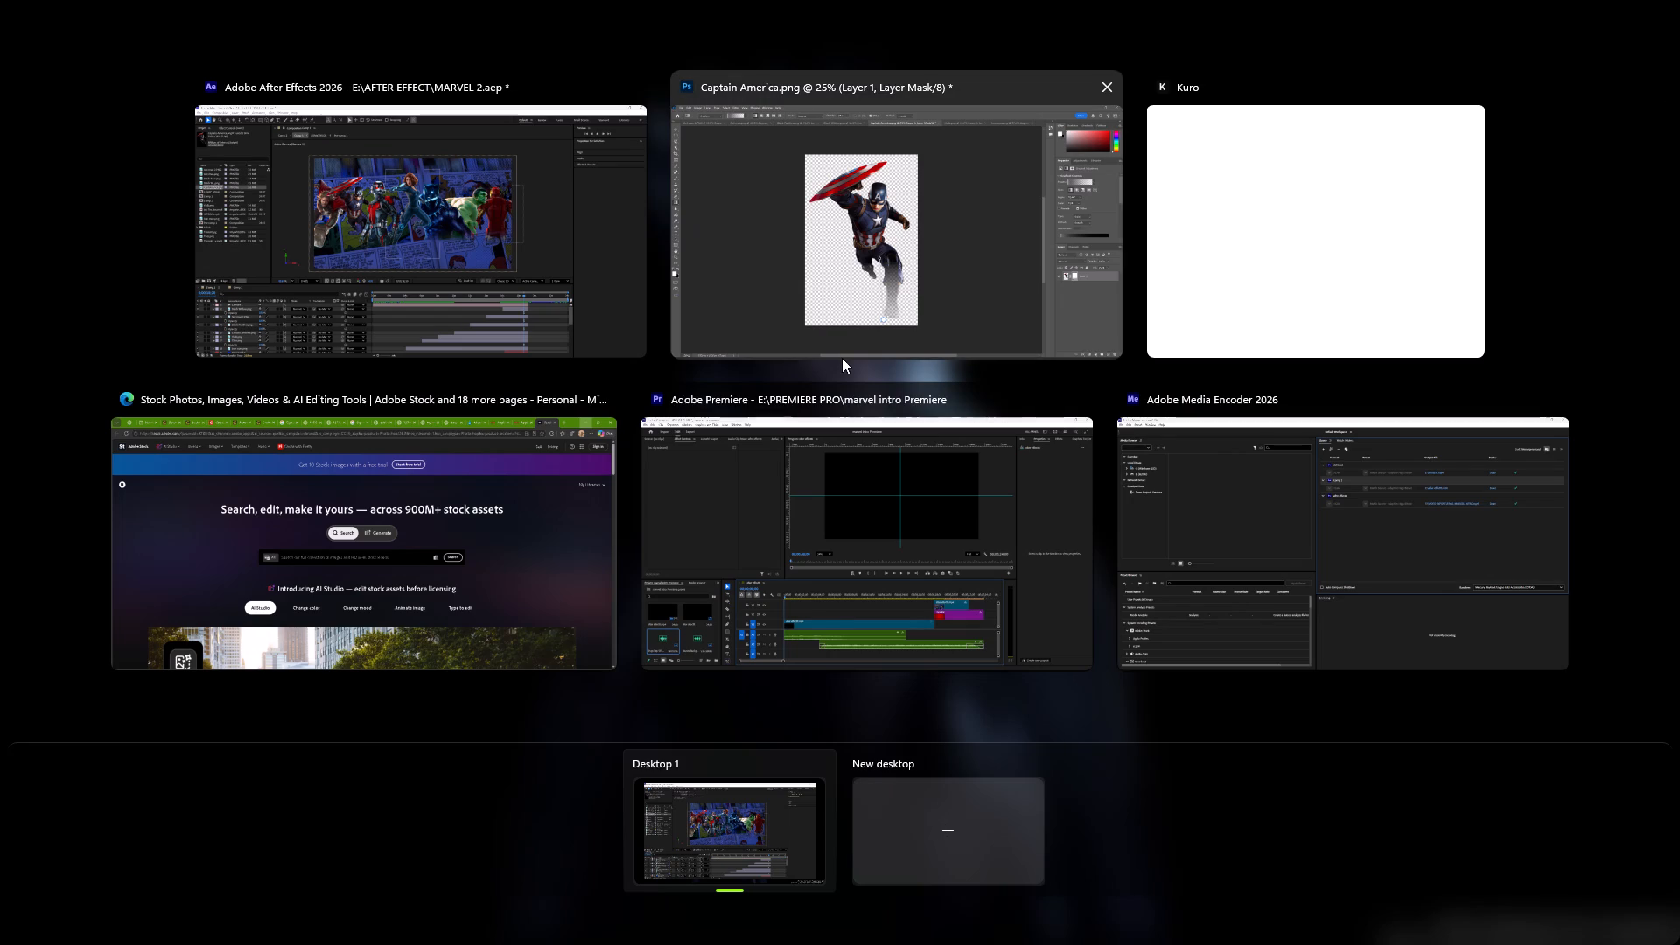
Switch to Photoshop and open Thor.png from the 02. Heroes folder.
click(842, 358)
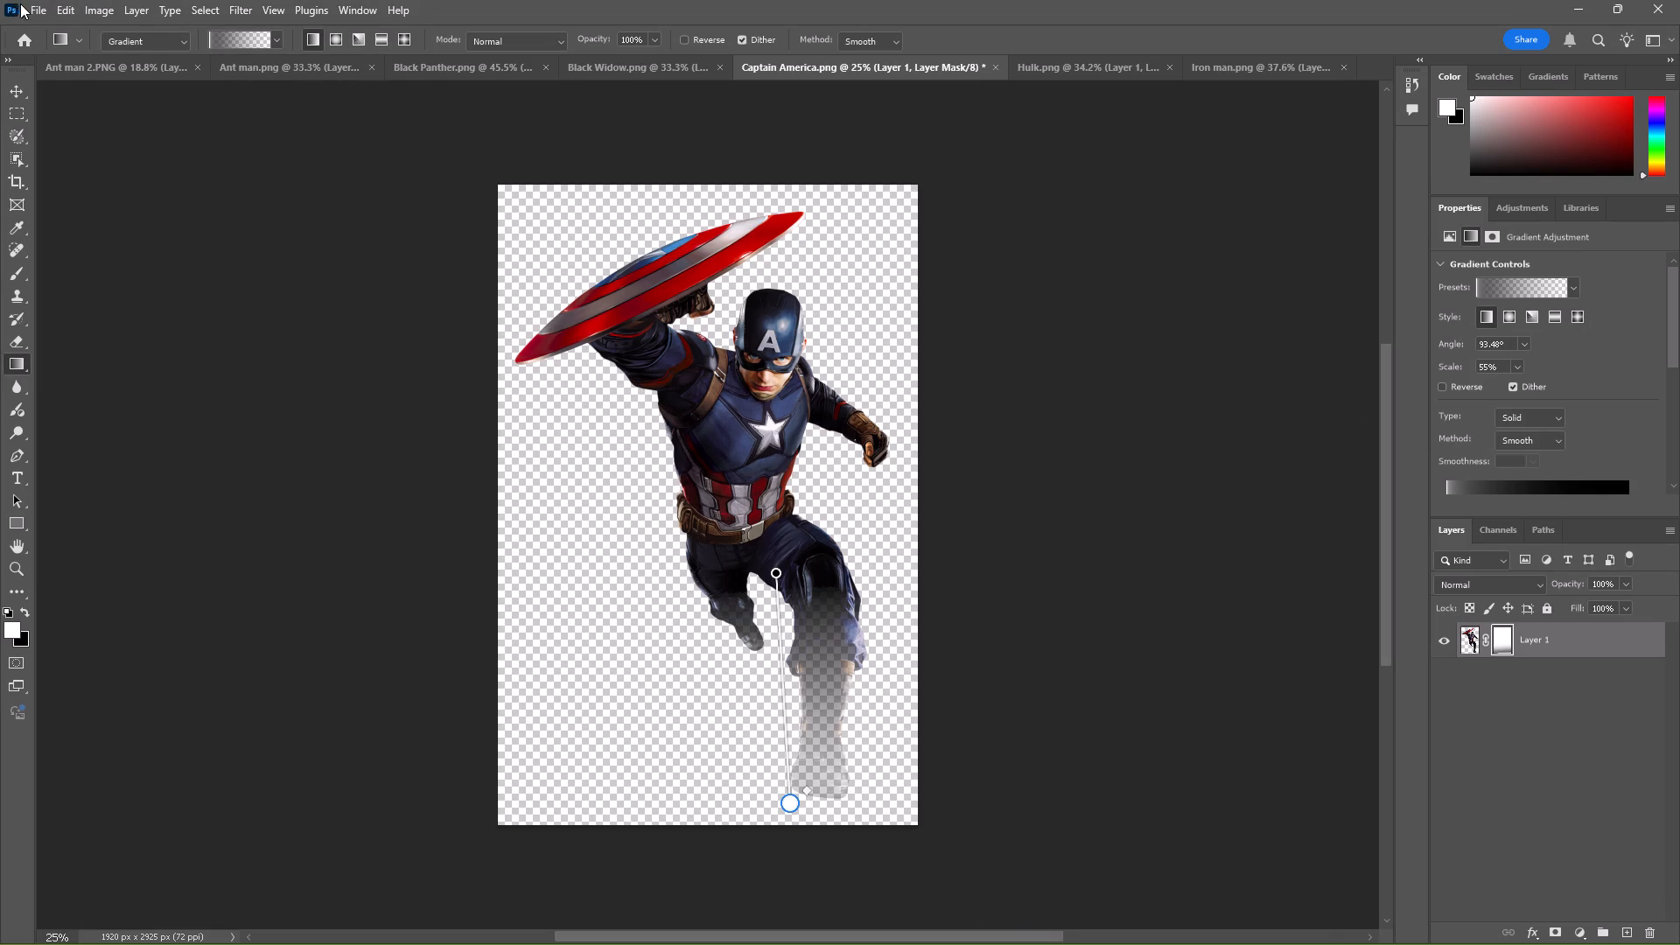
click(40, 14)
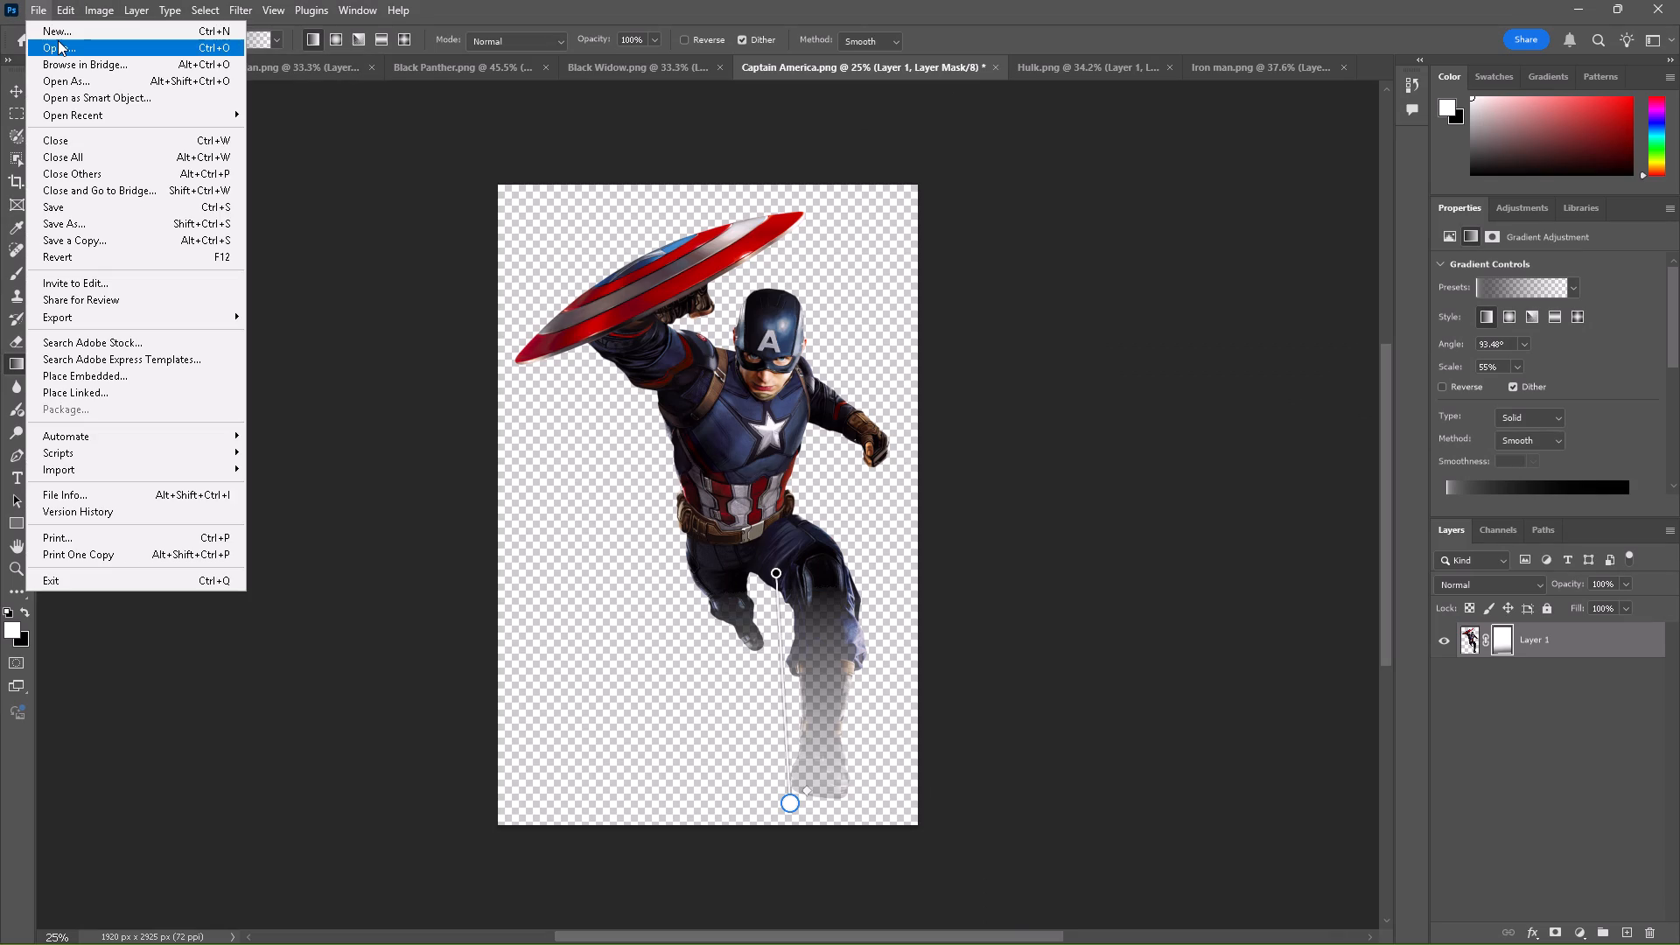
click(60, 45)
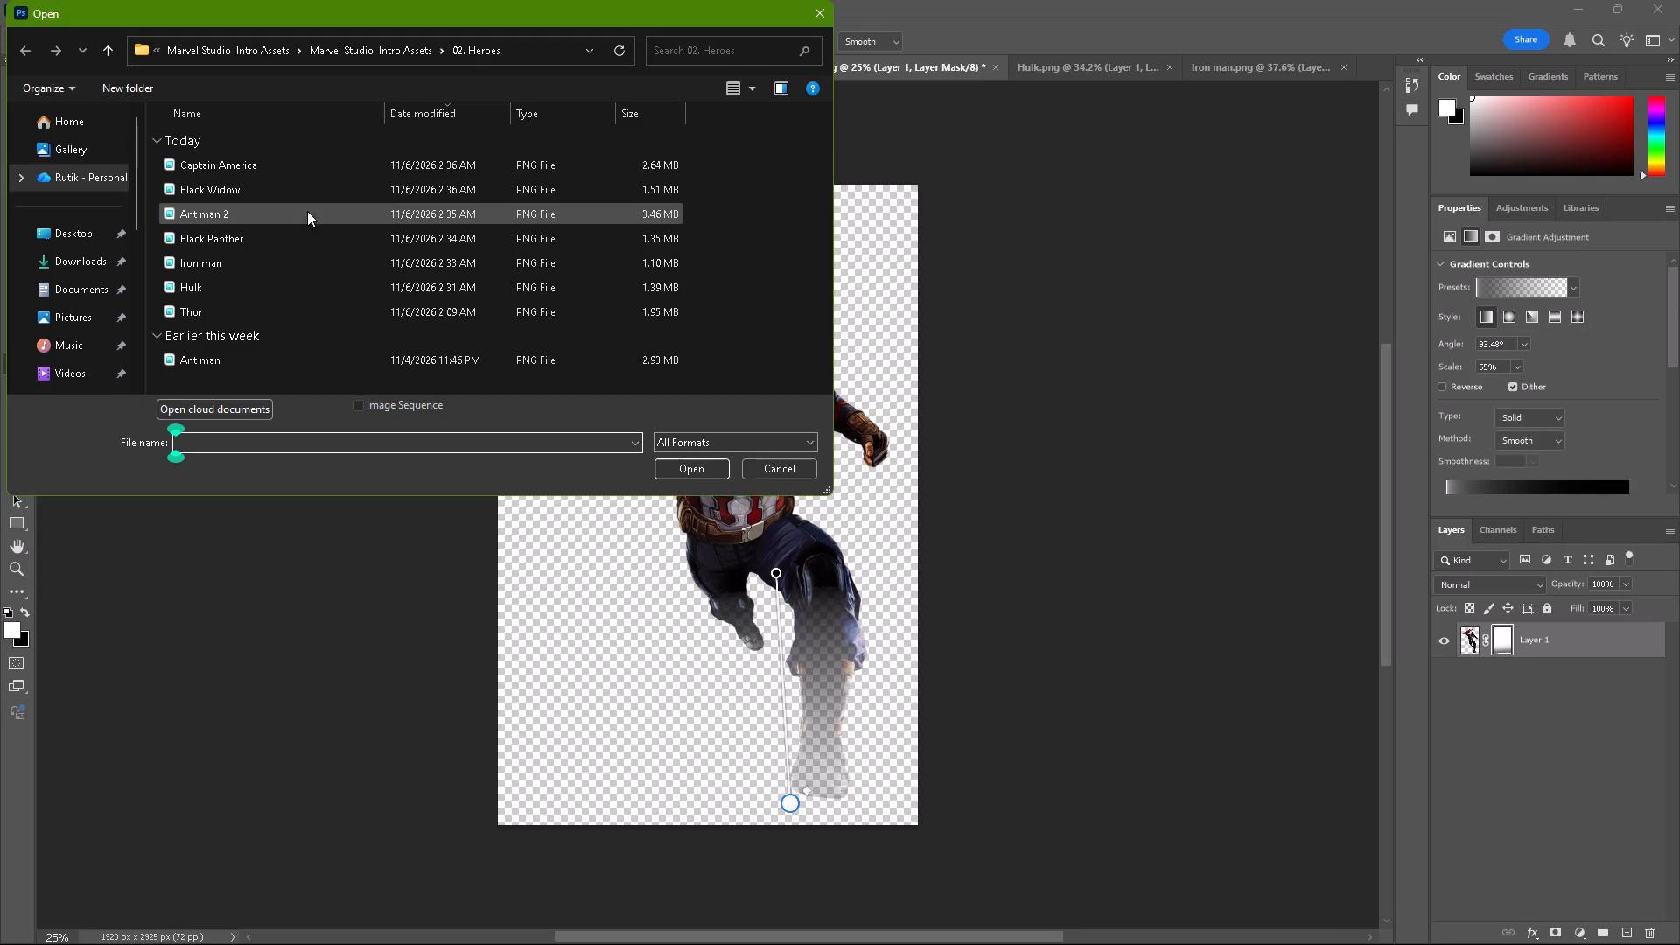
click(234, 303)
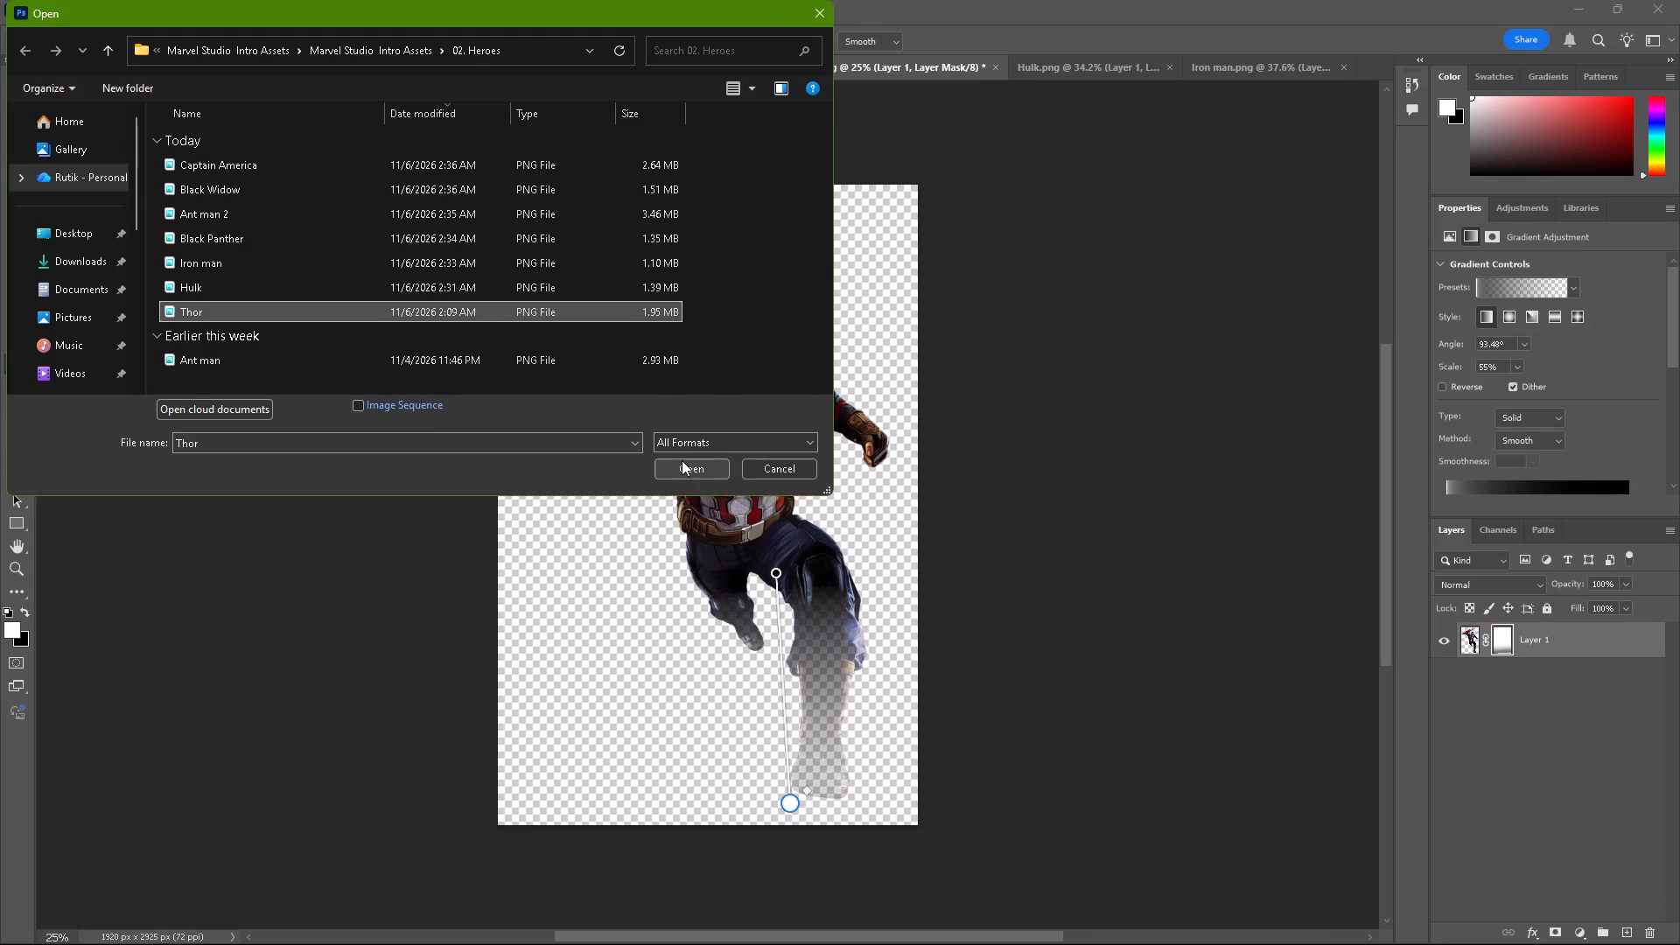
click(682, 460)
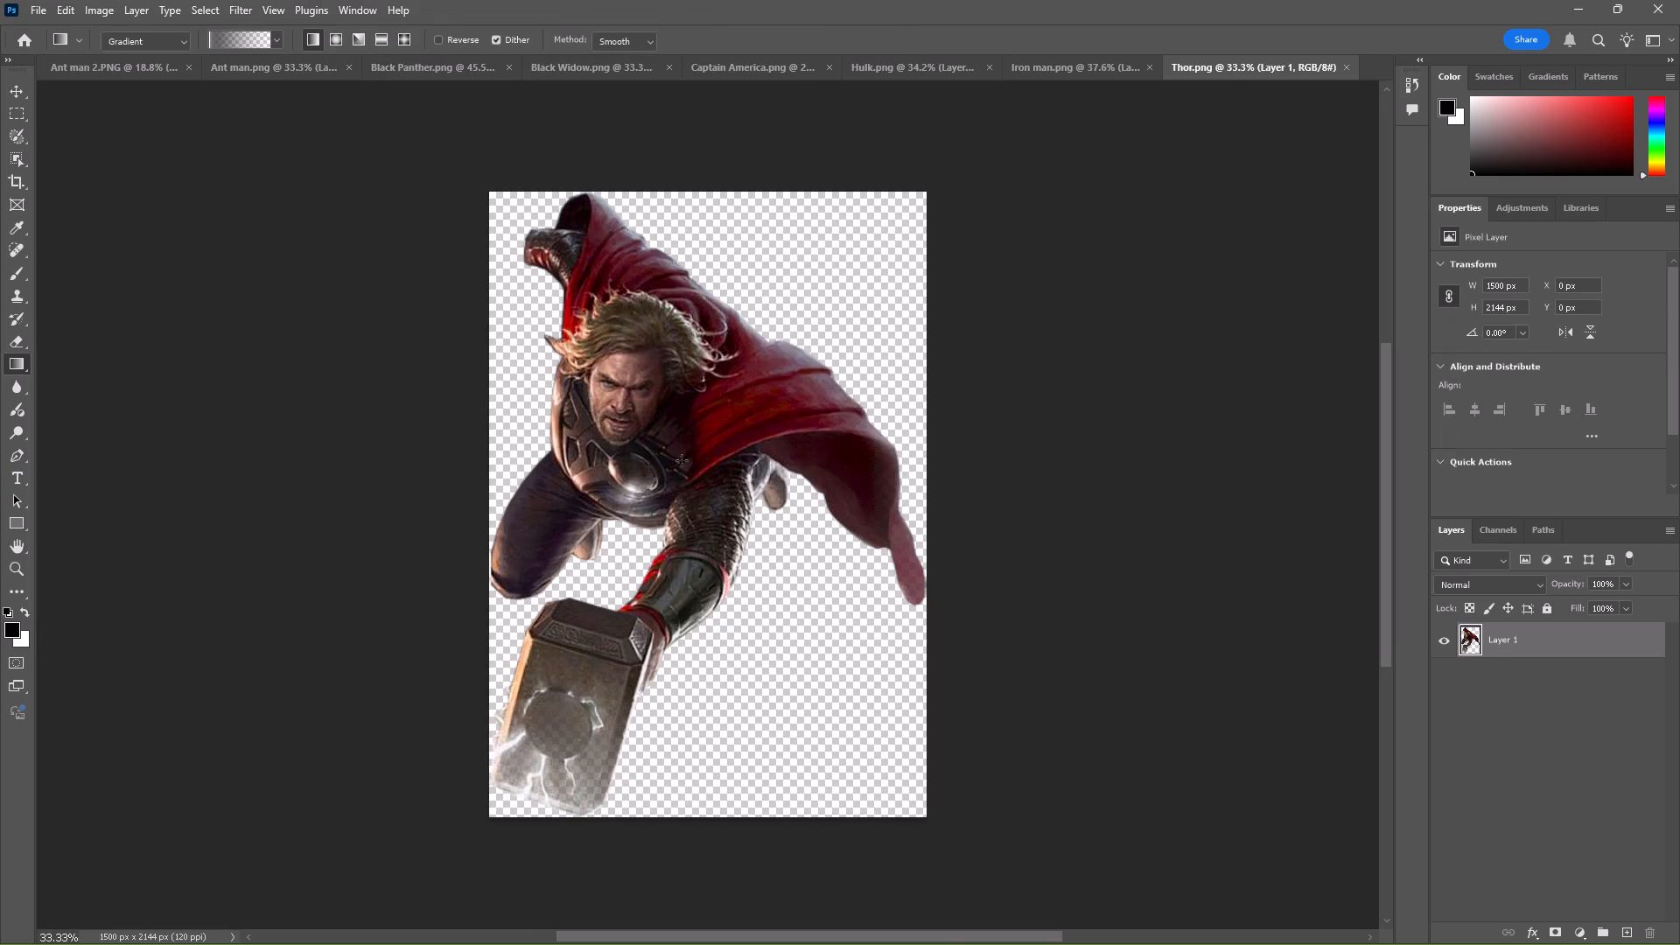
Scale the Thor layer down proportionally to about 1362 × 1946 px and centre it on the canvas.
click(10, 80)
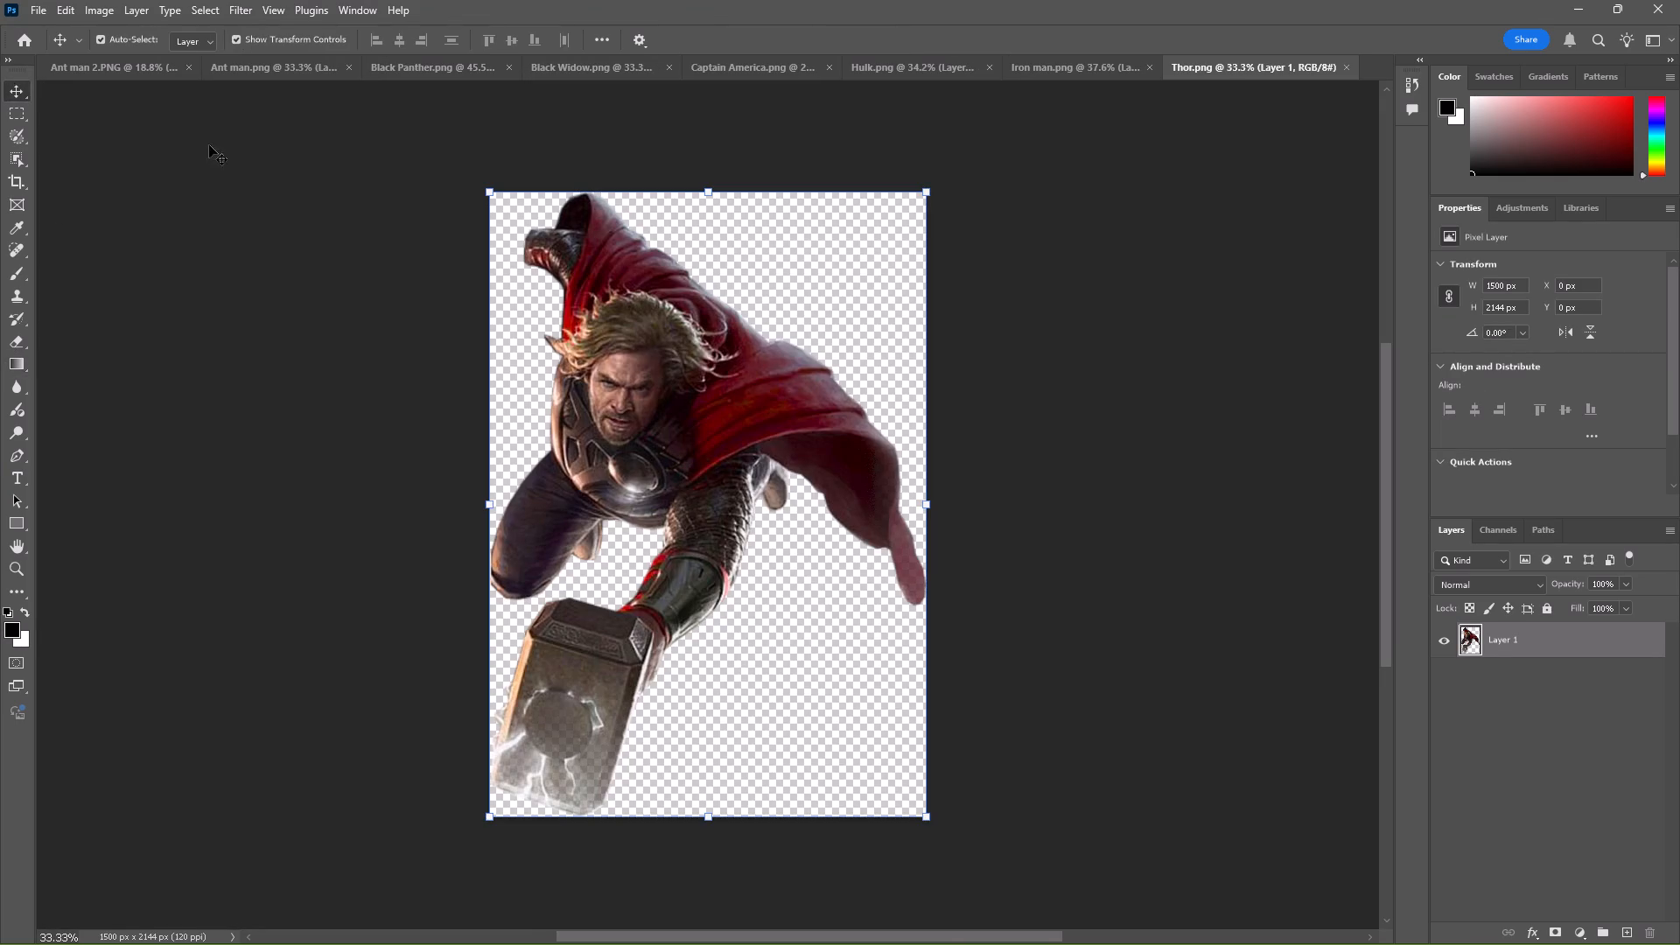
drag(486, 196, 520, 233)
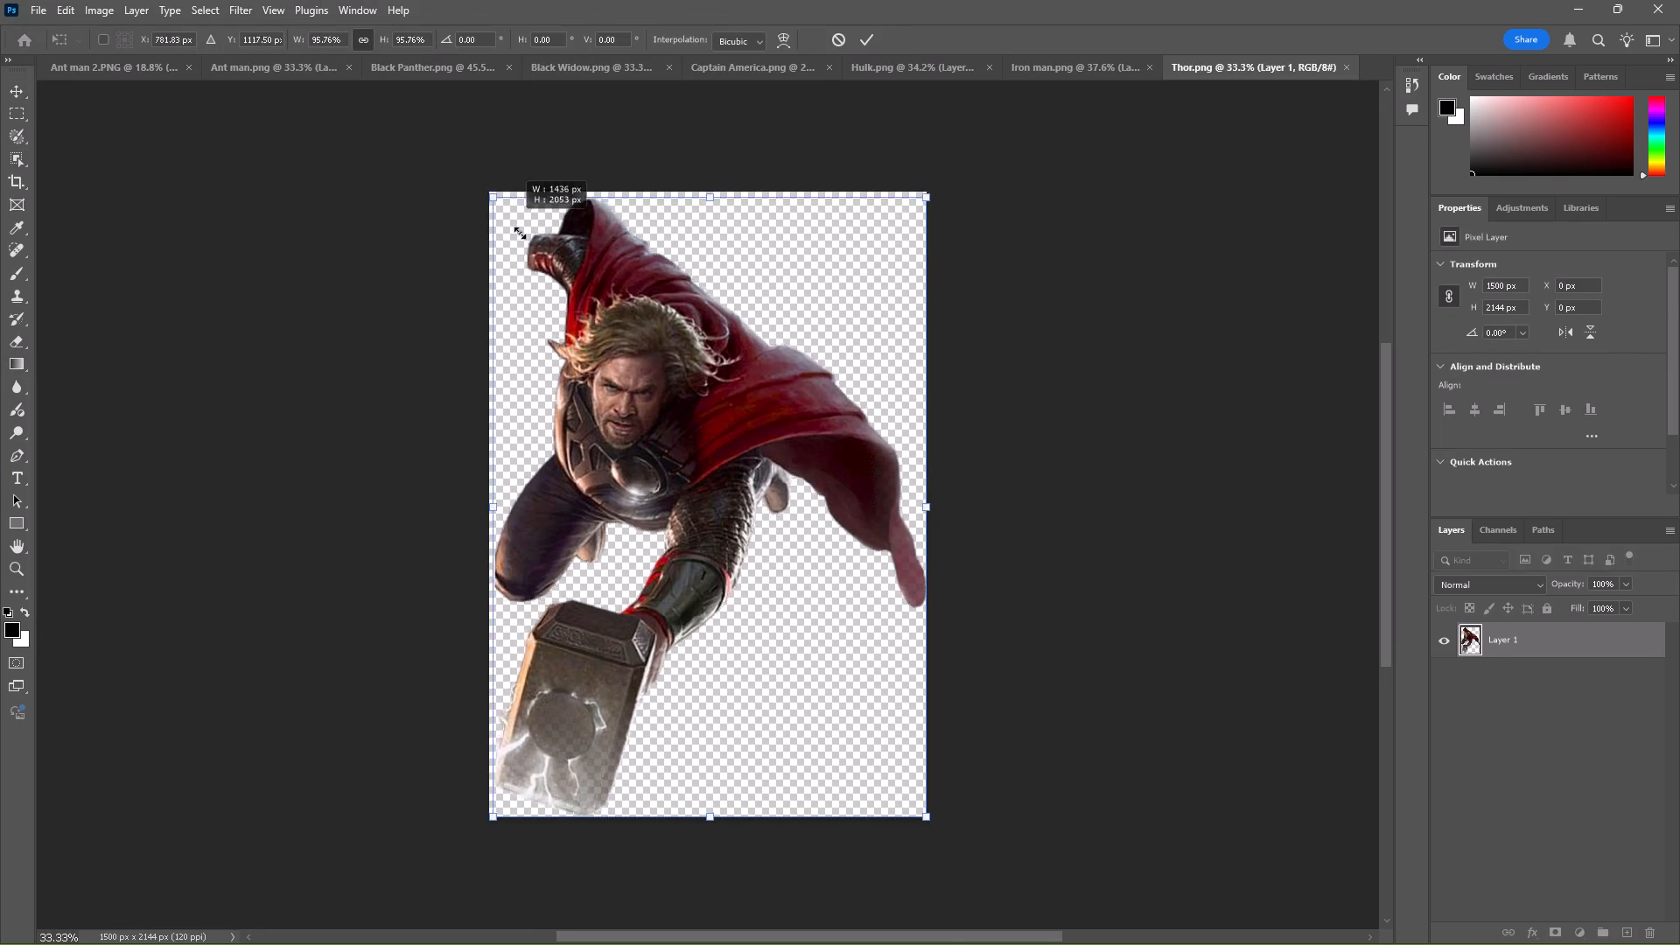
drag(520, 233, 535, 248)
drag(658, 386, 635, 361)
Add a layer mask to Thor and fade the hammer with a linear gradient, about 90.4° and 59% scale.
click(21, 355)
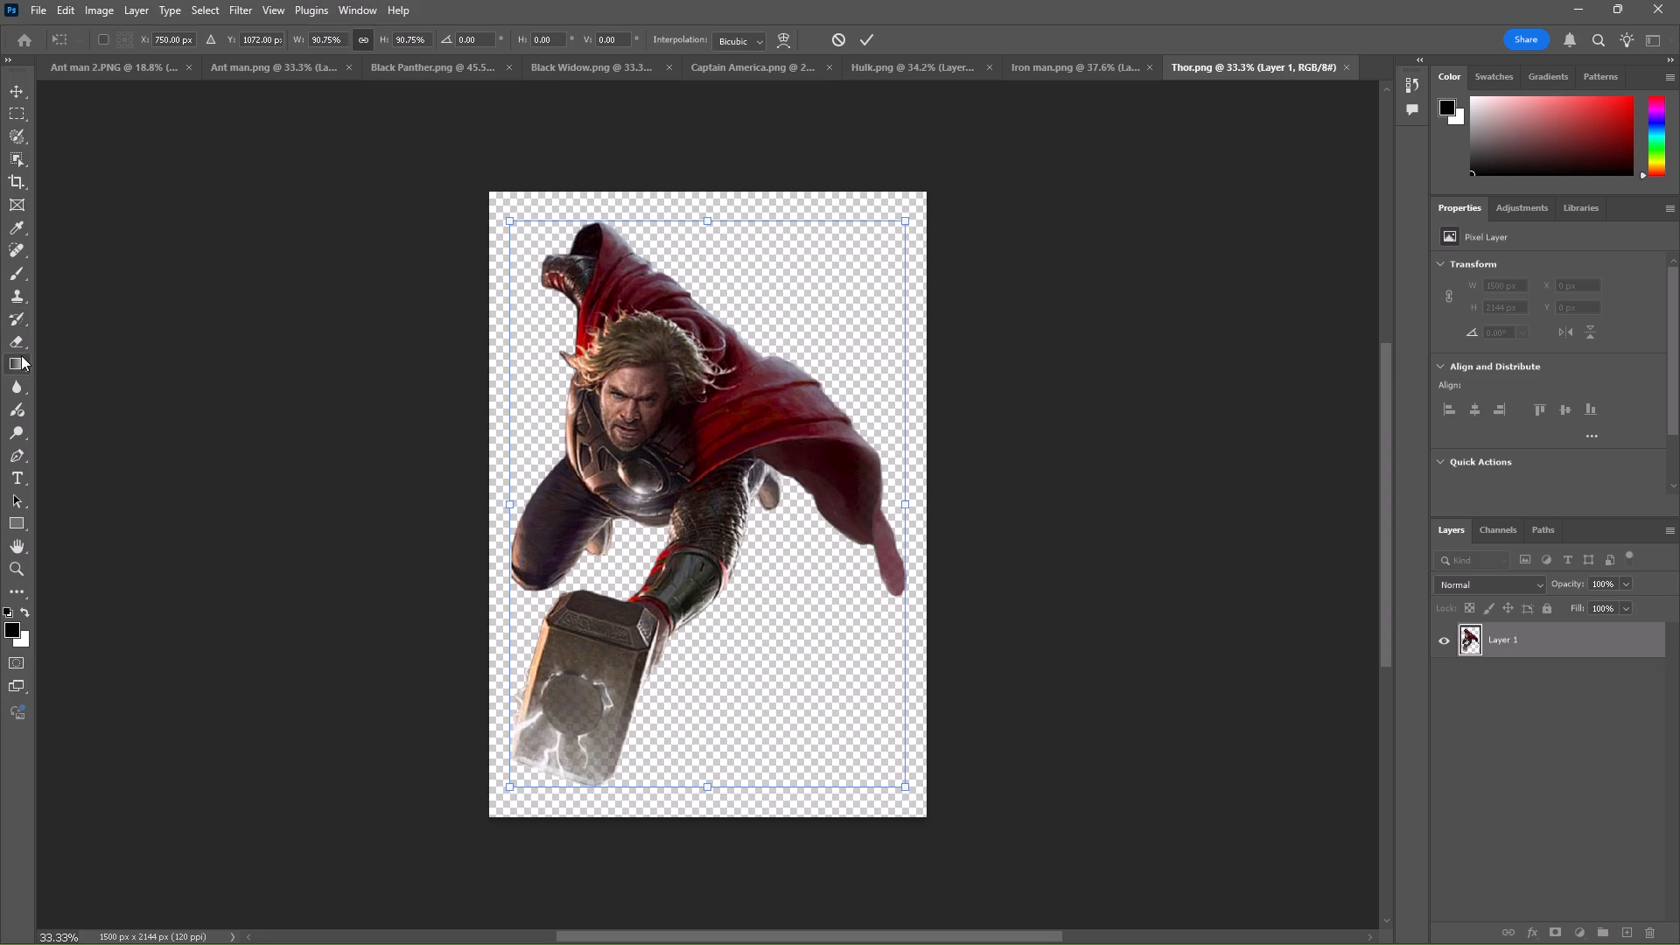
click(1556, 927)
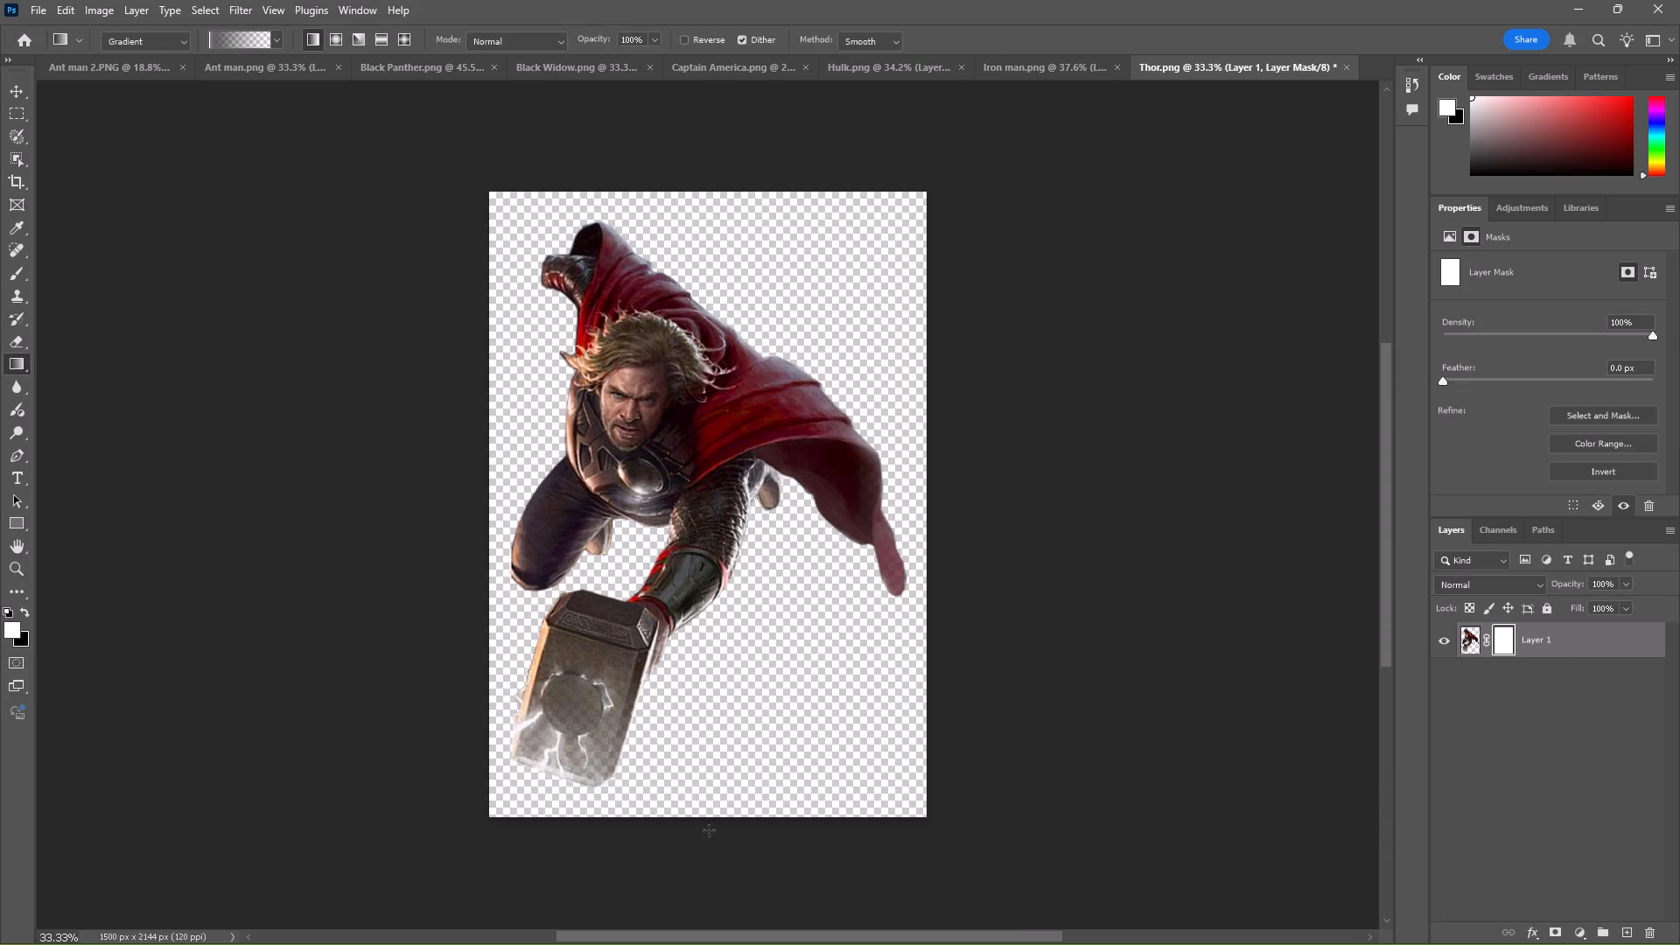
drag(709, 830, 703, 598)
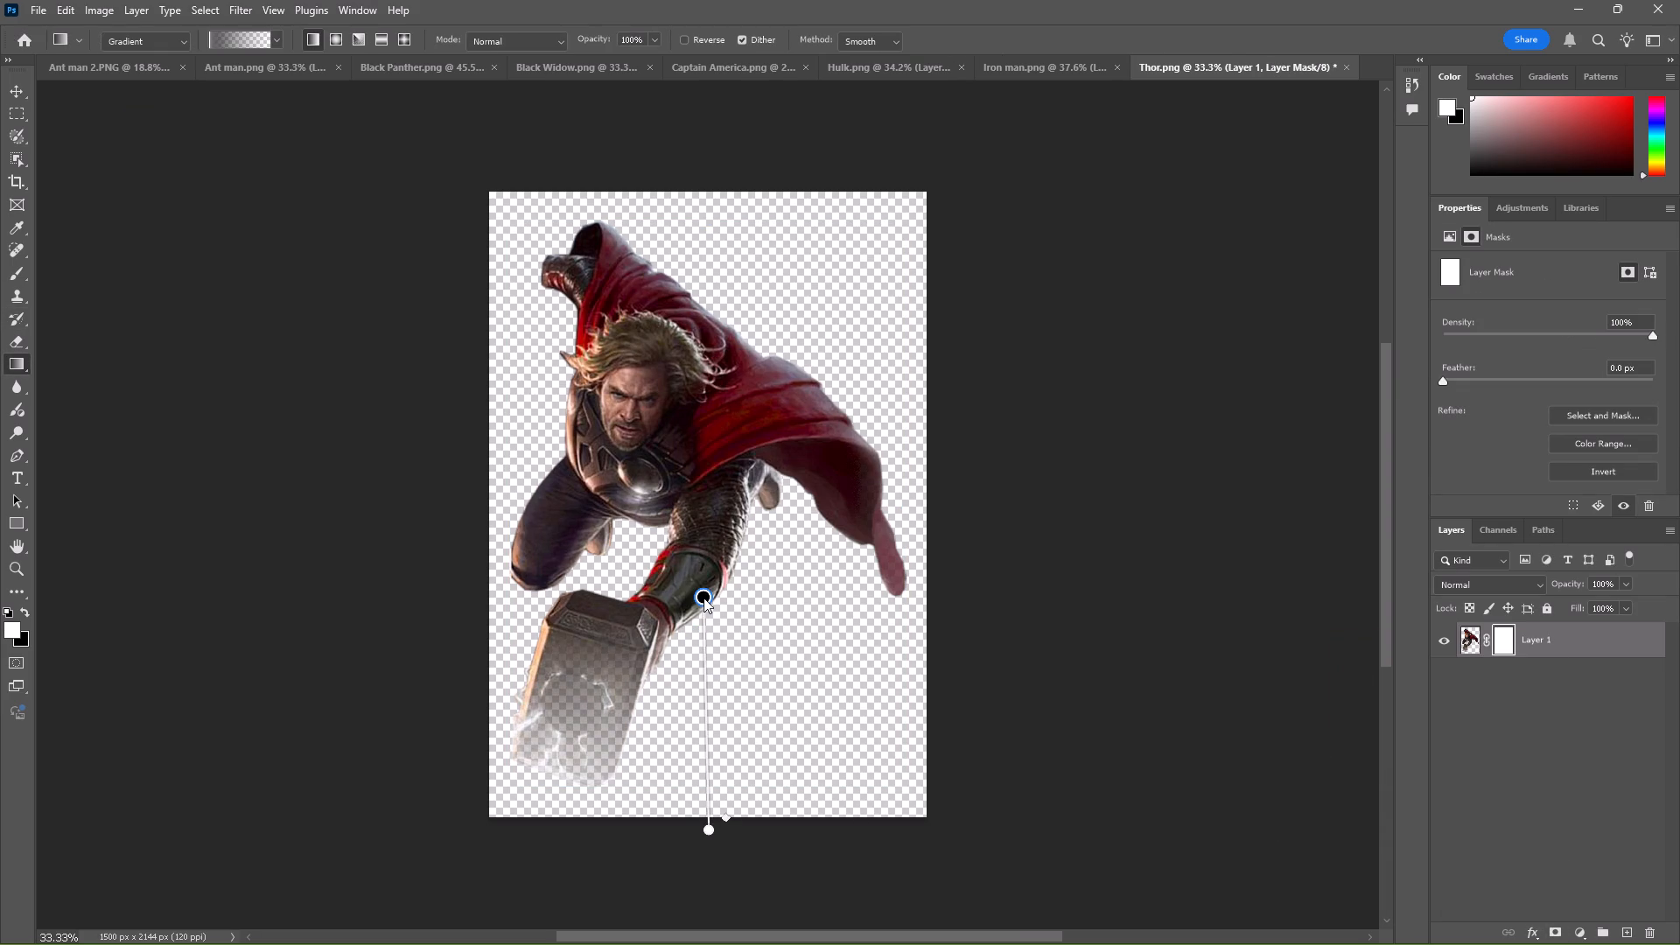
drag(703, 598, 703, 564)
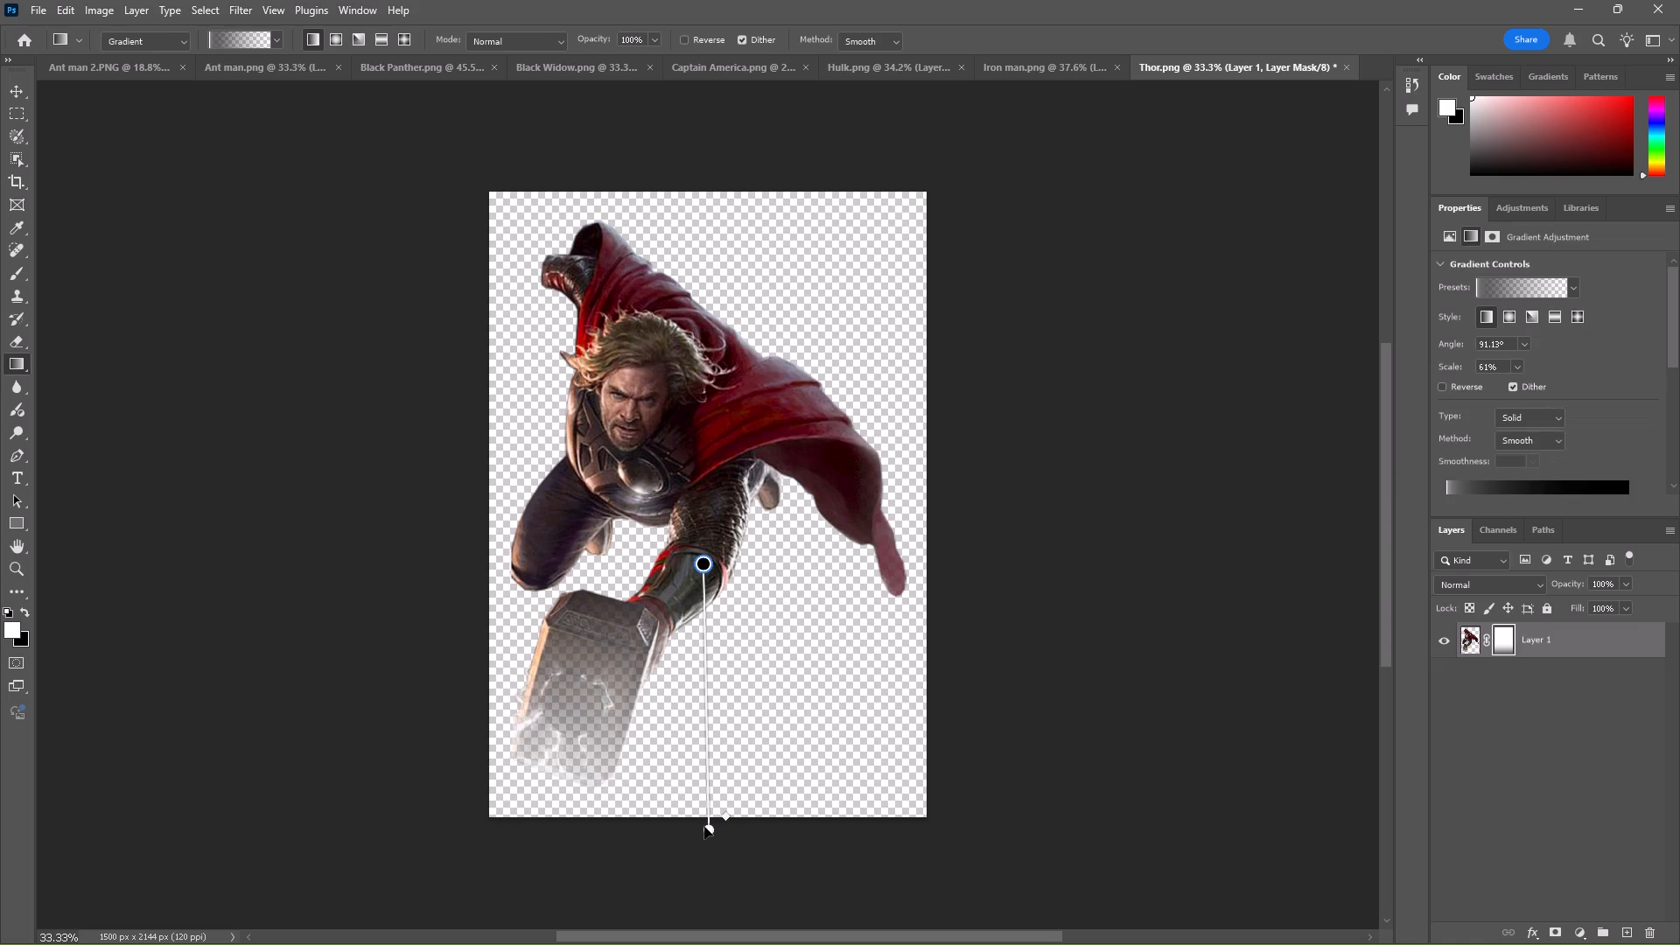
drag(709, 833, 703, 777)
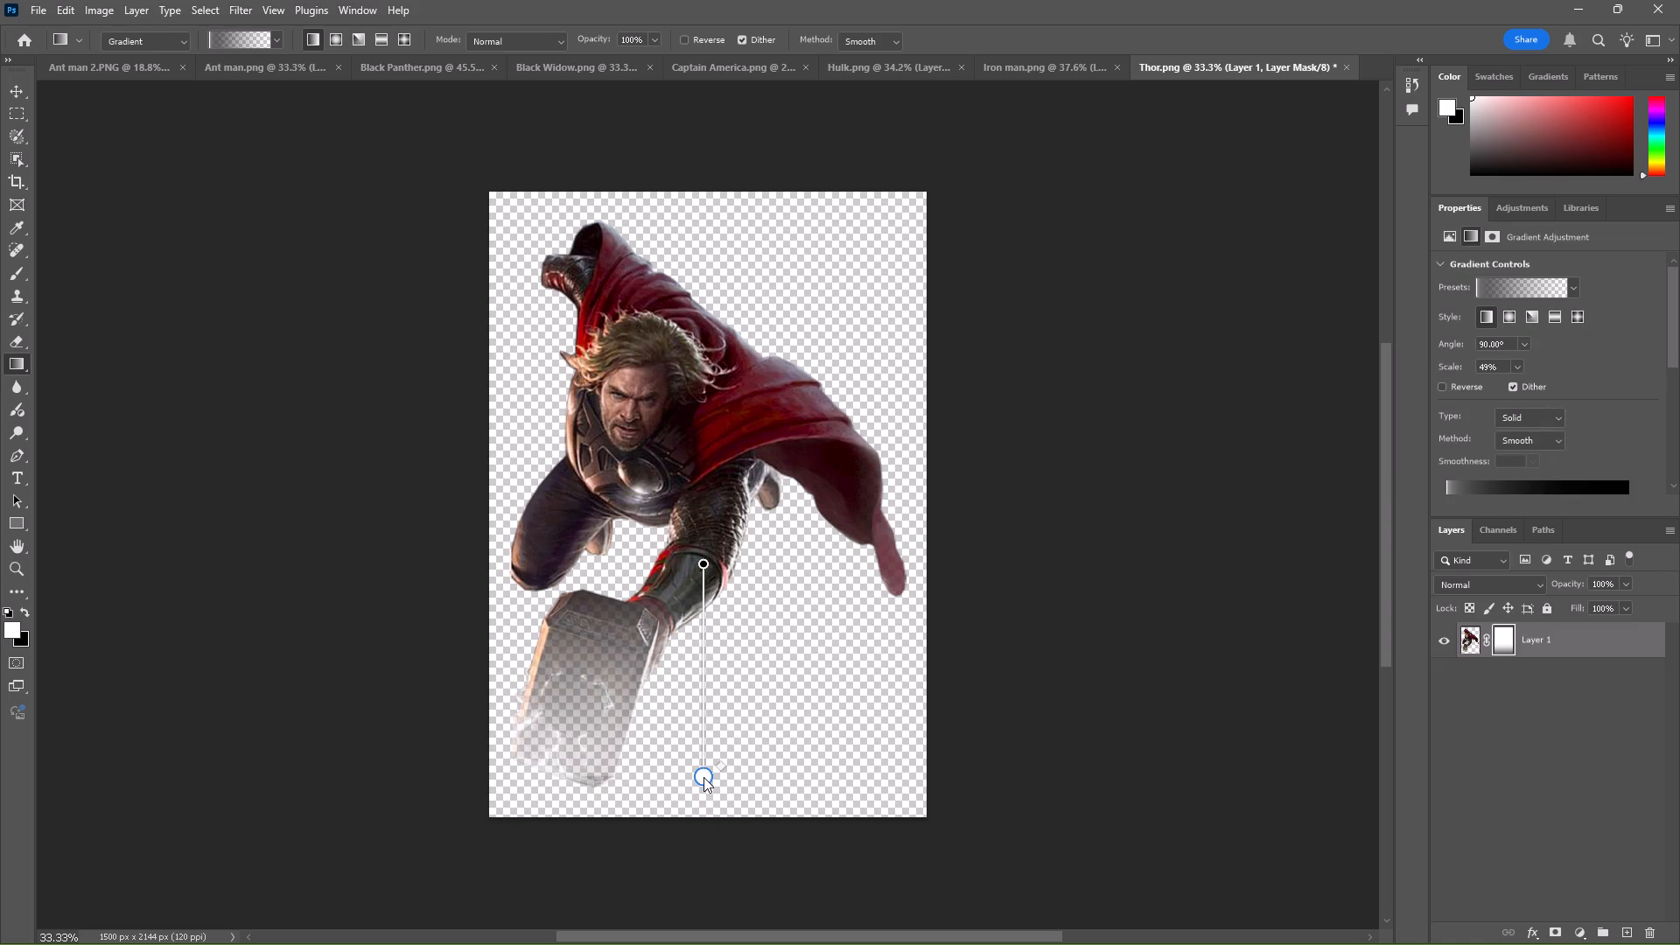
drag(703, 777, 707, 790)
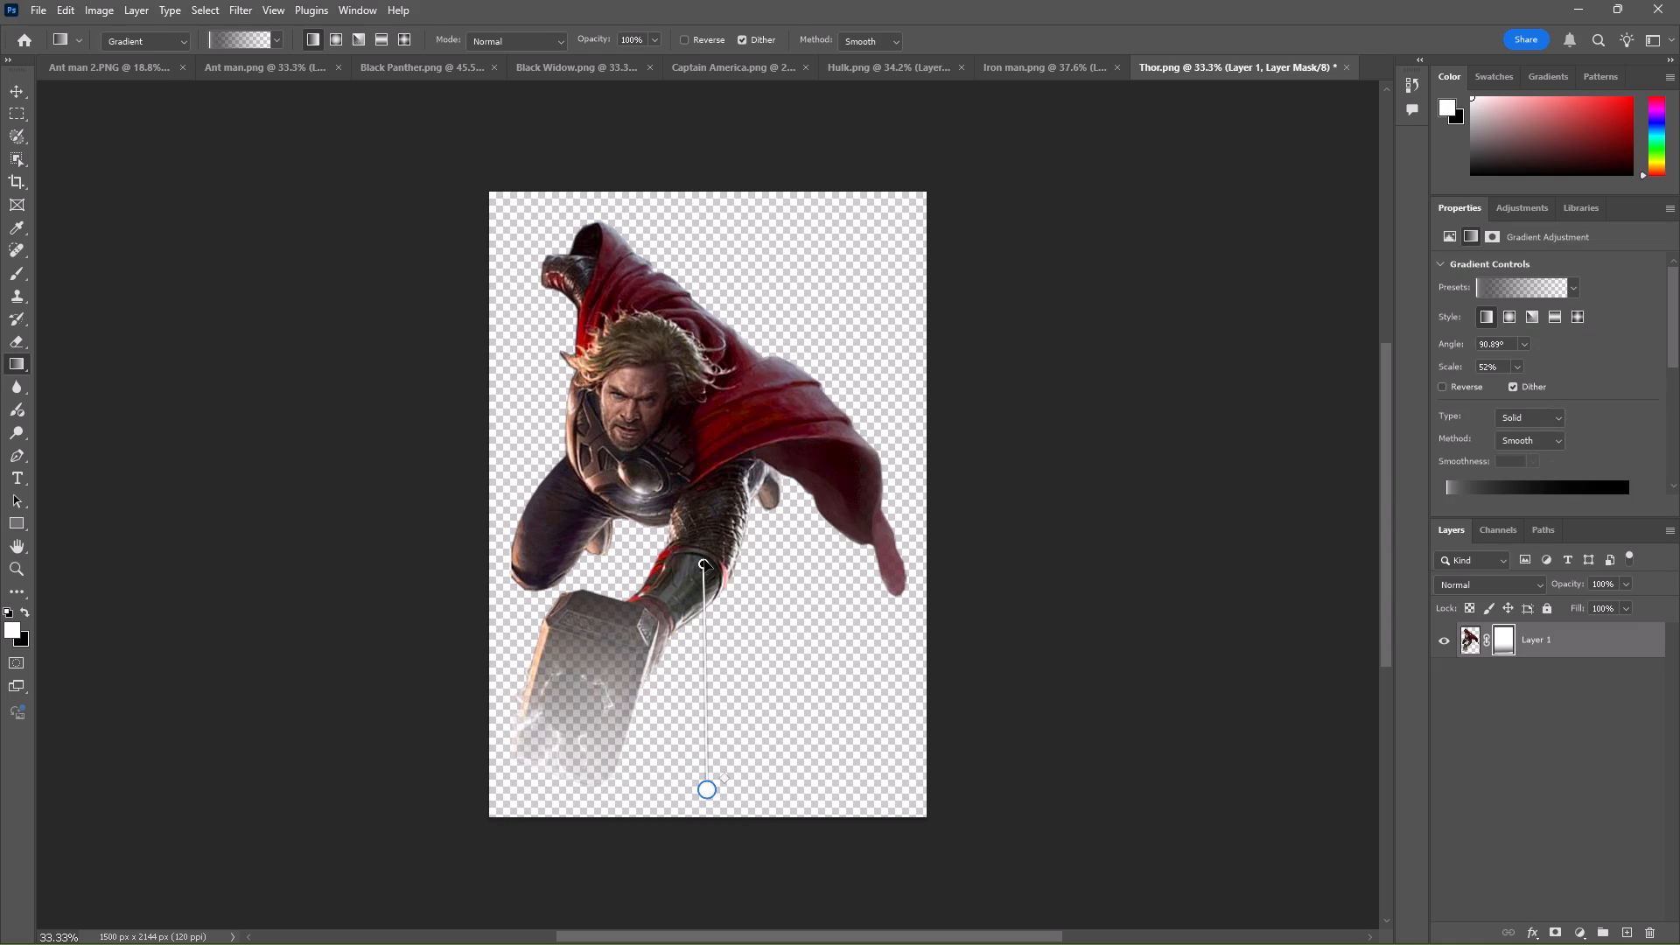
drag(704, 560, 705, 533)
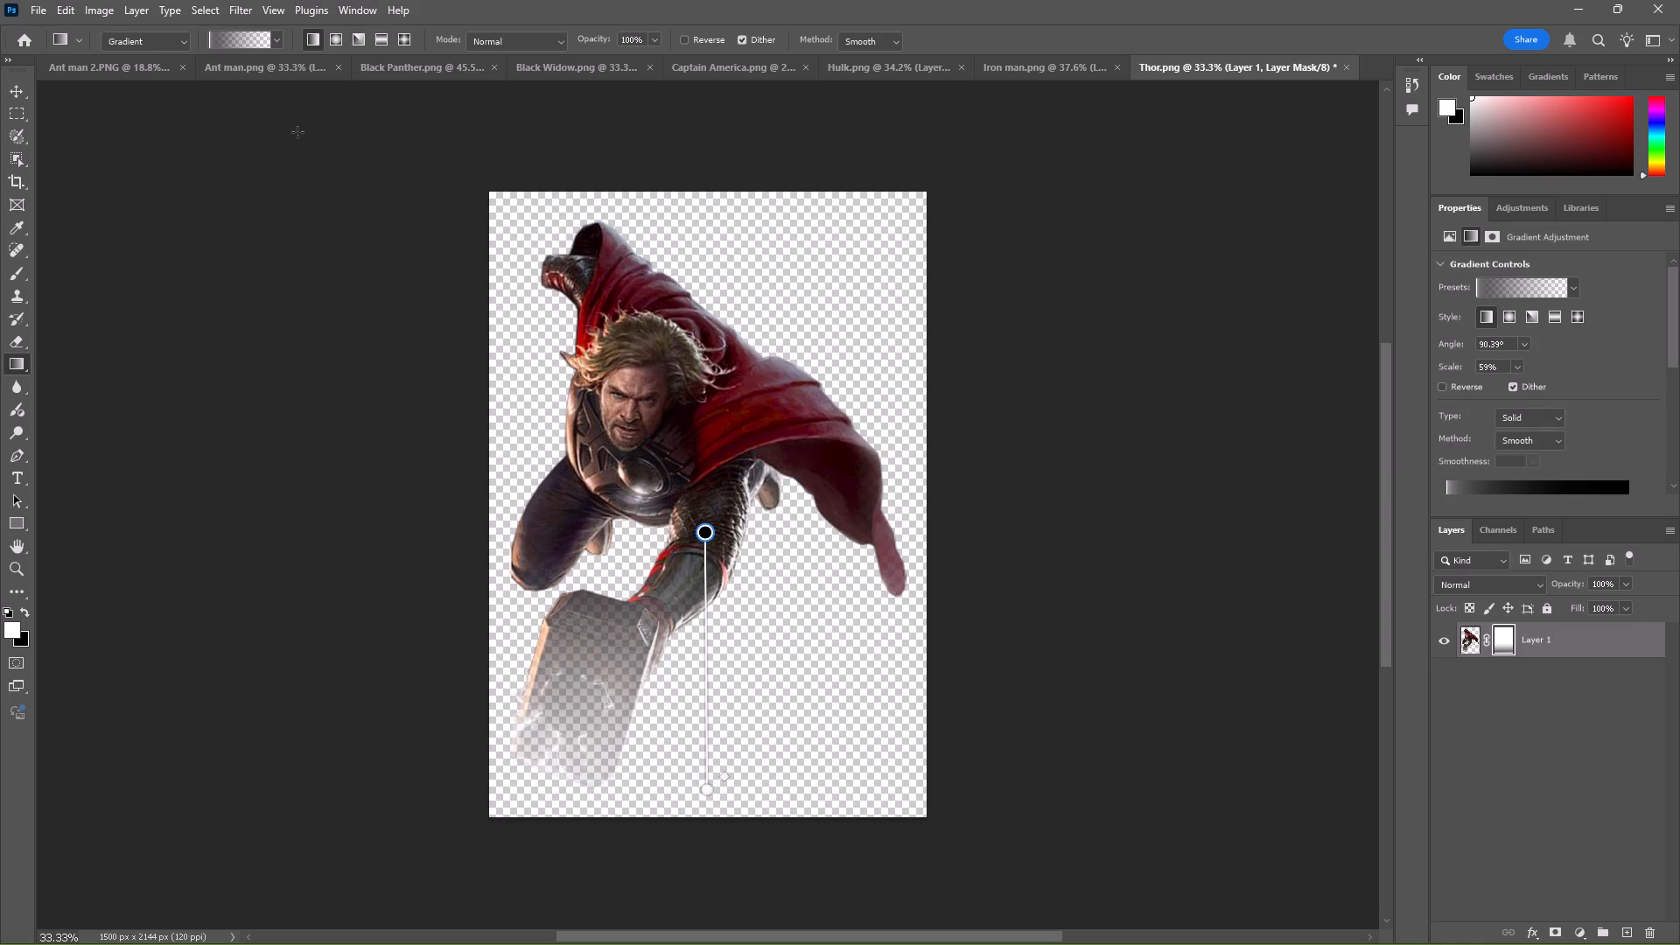
Export the Thor image as a PNG, replacing Thor in the 02. Heroes folder.
click(25, 6)
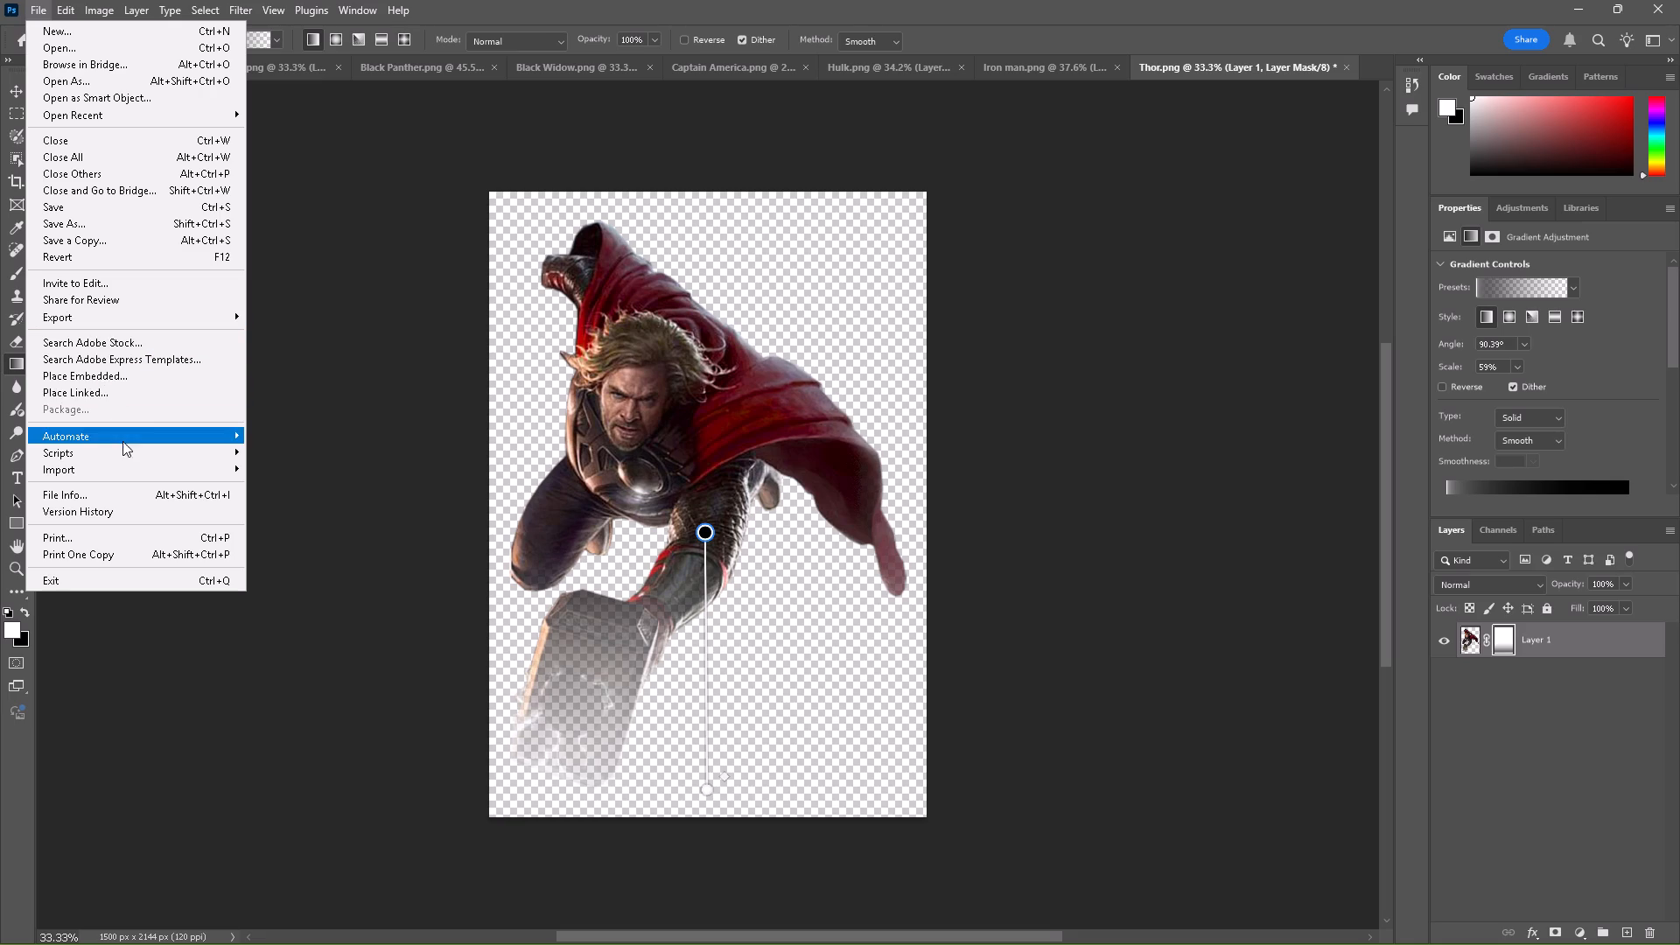
click(279, 319)
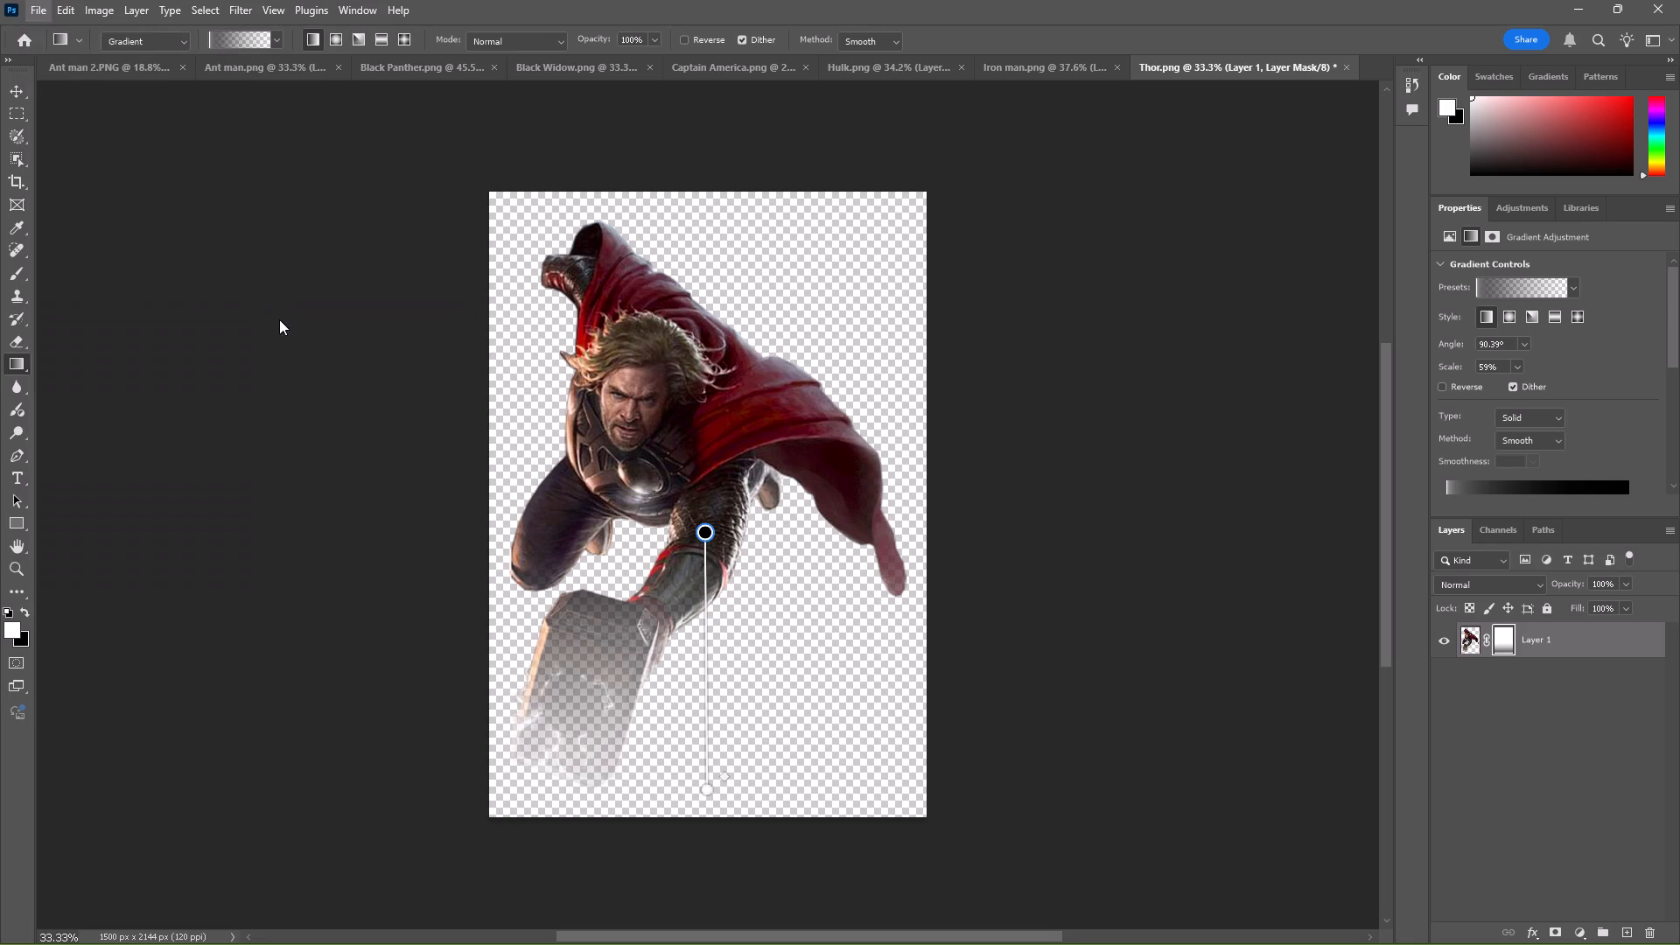
click(282, 304)
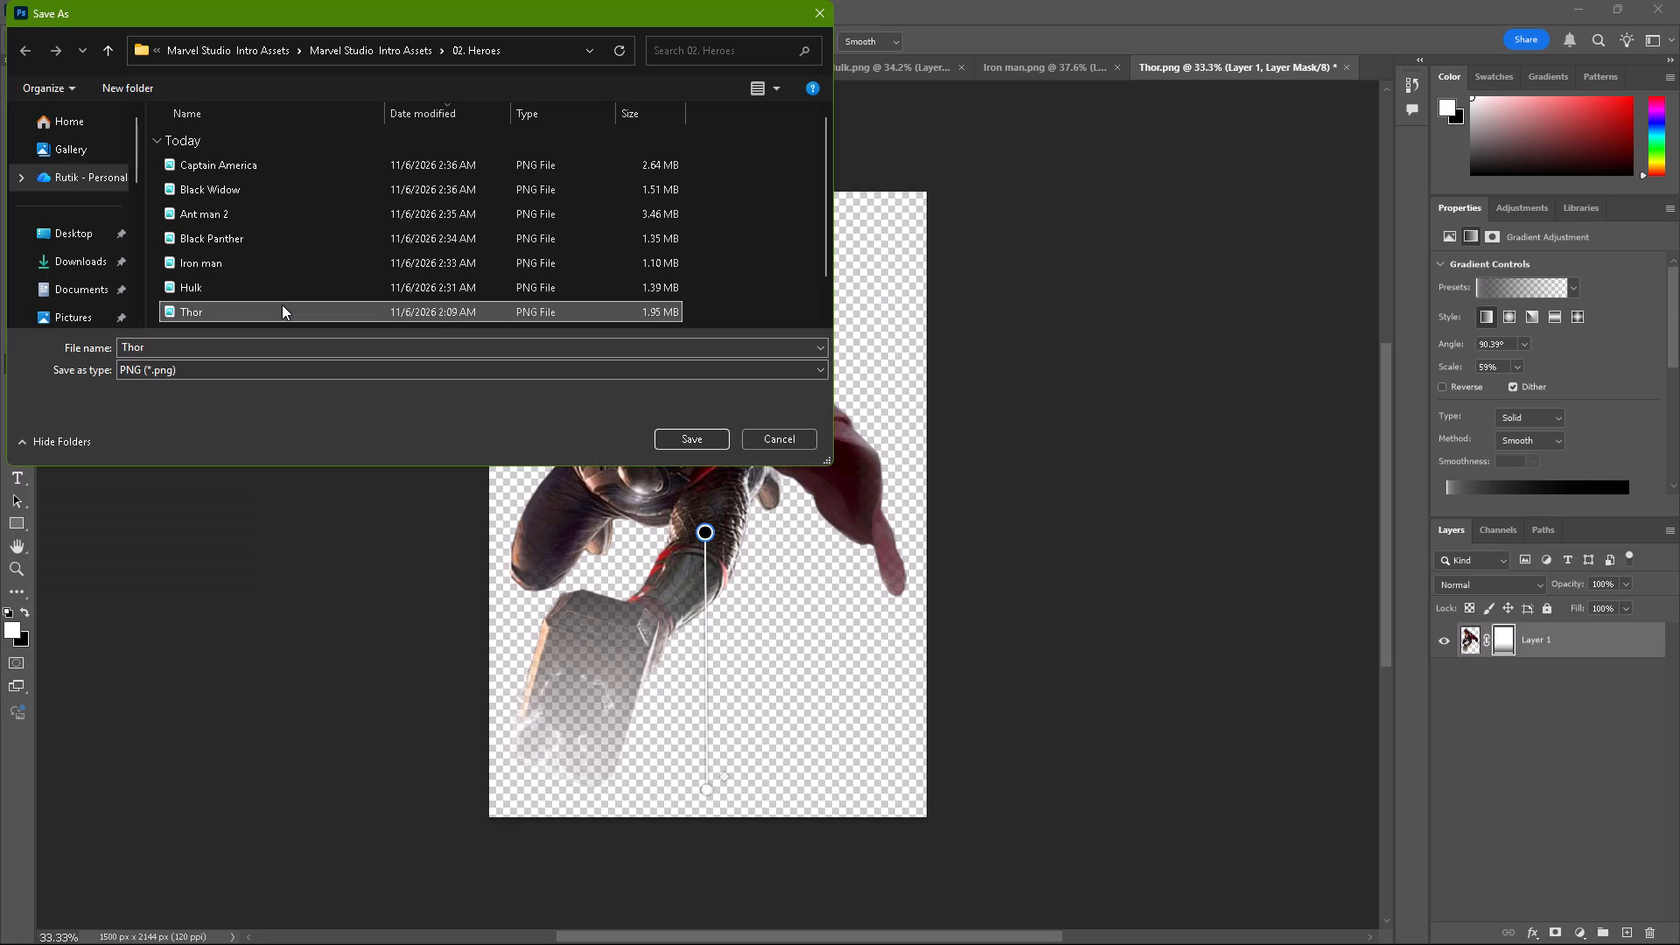
click(708, 445)
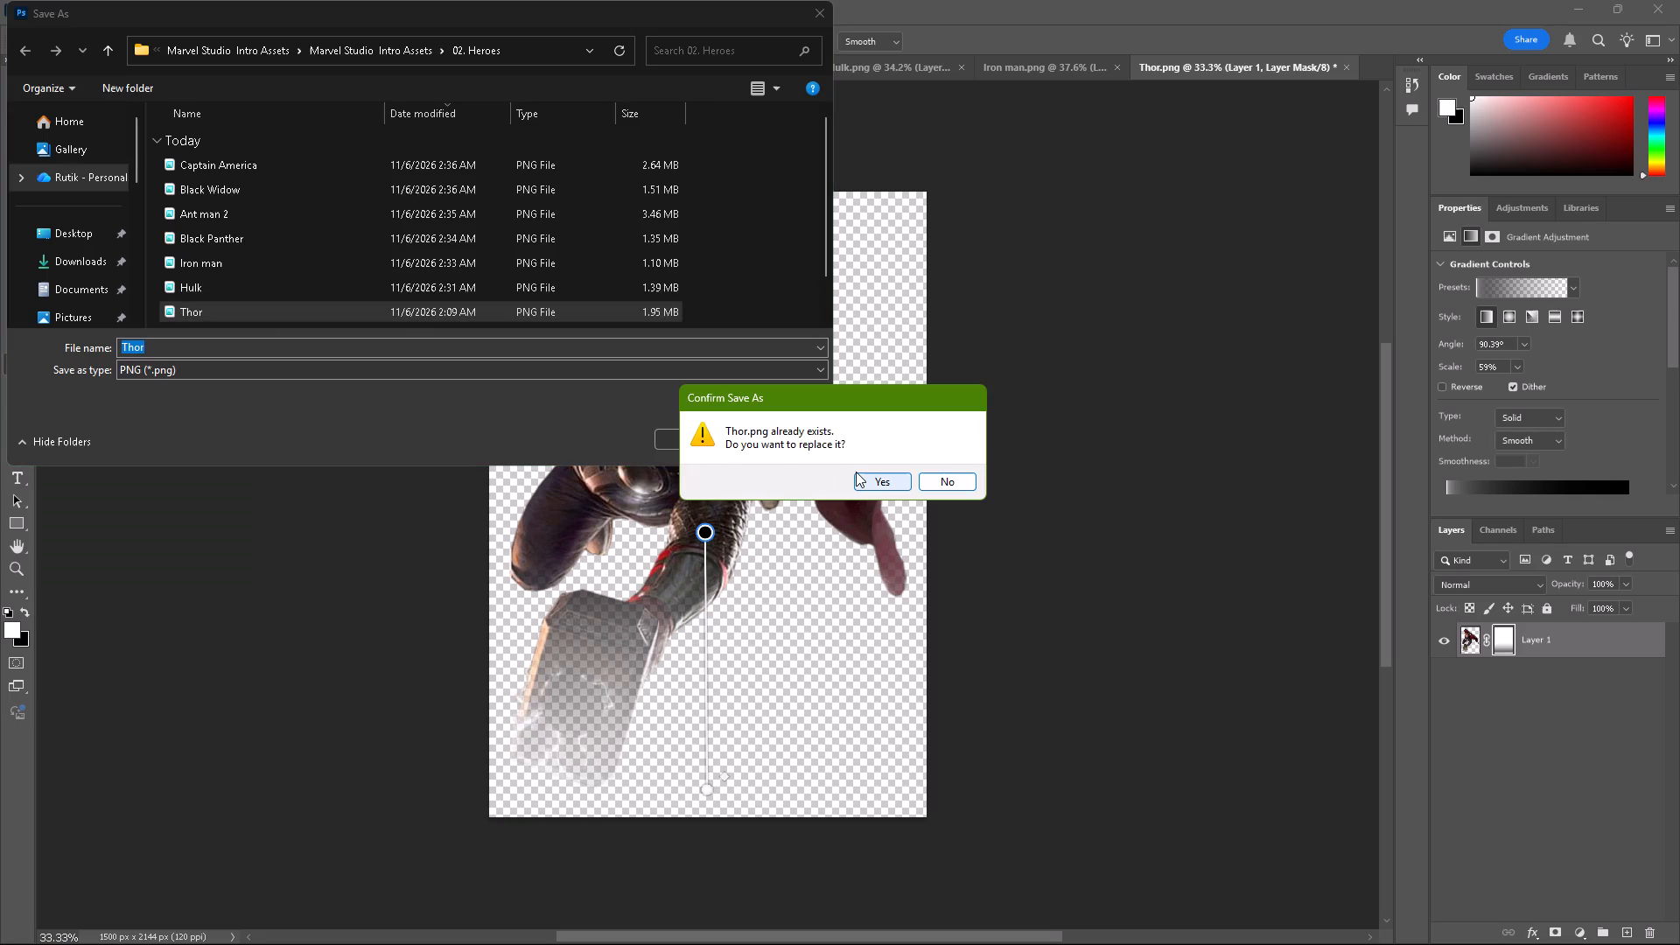
click(857, 472)
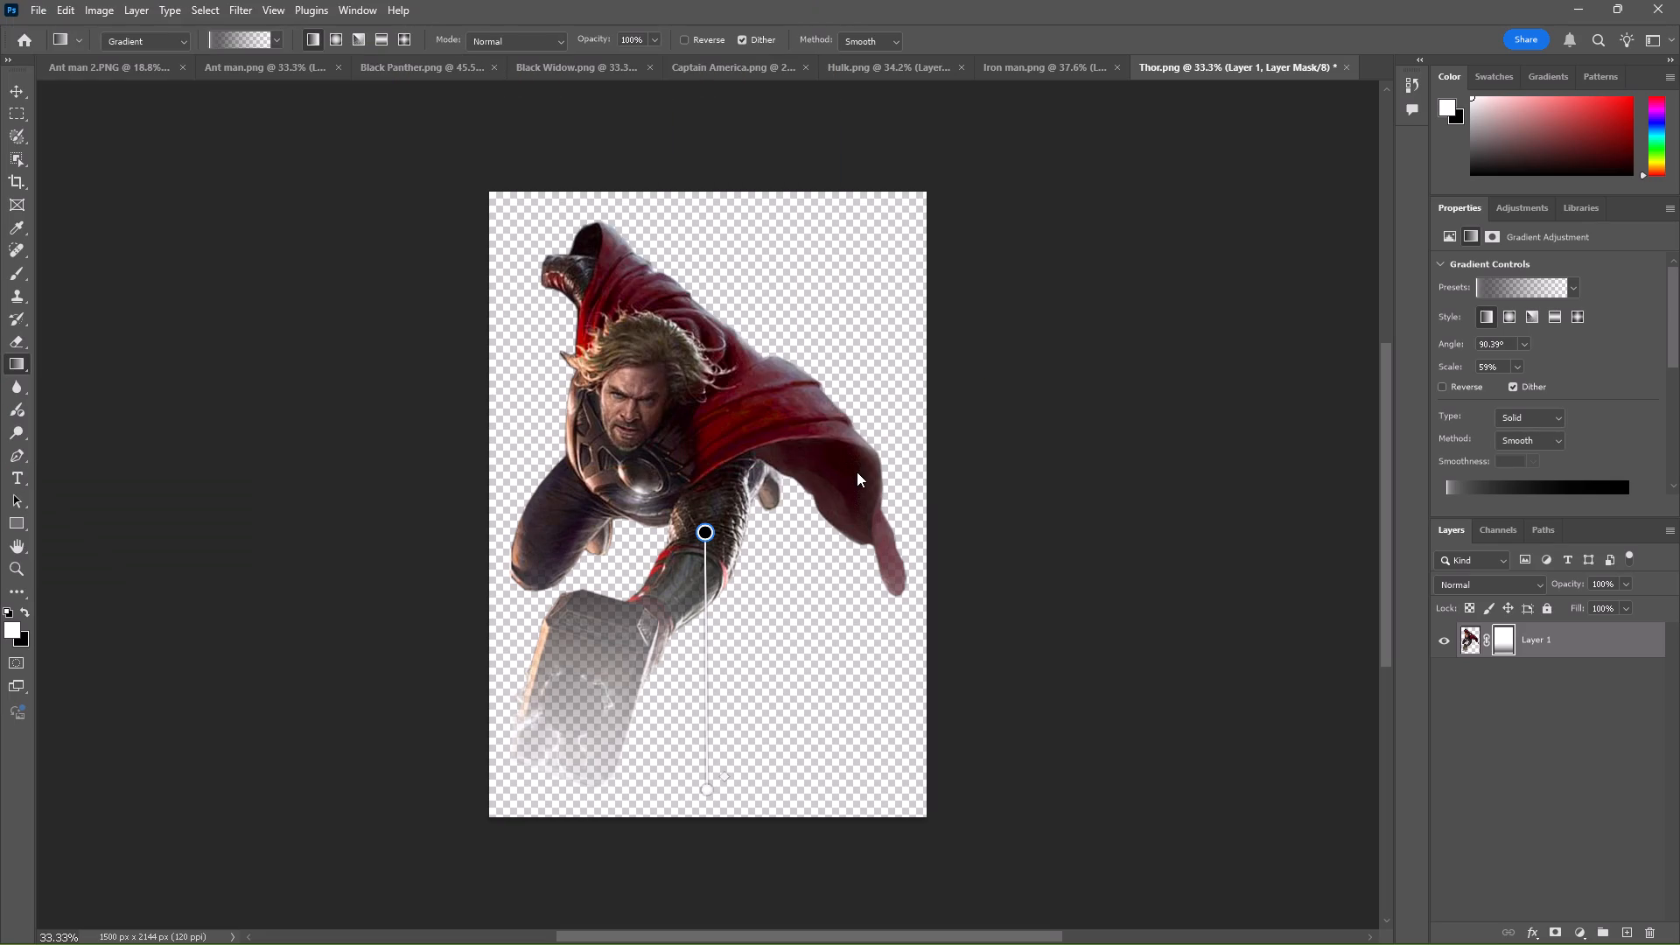
Switch to the After Effects project MARVEL 2.aep and review the heroes in Comp 1 between about 11 and 19 seconds.
click(1588, 0)
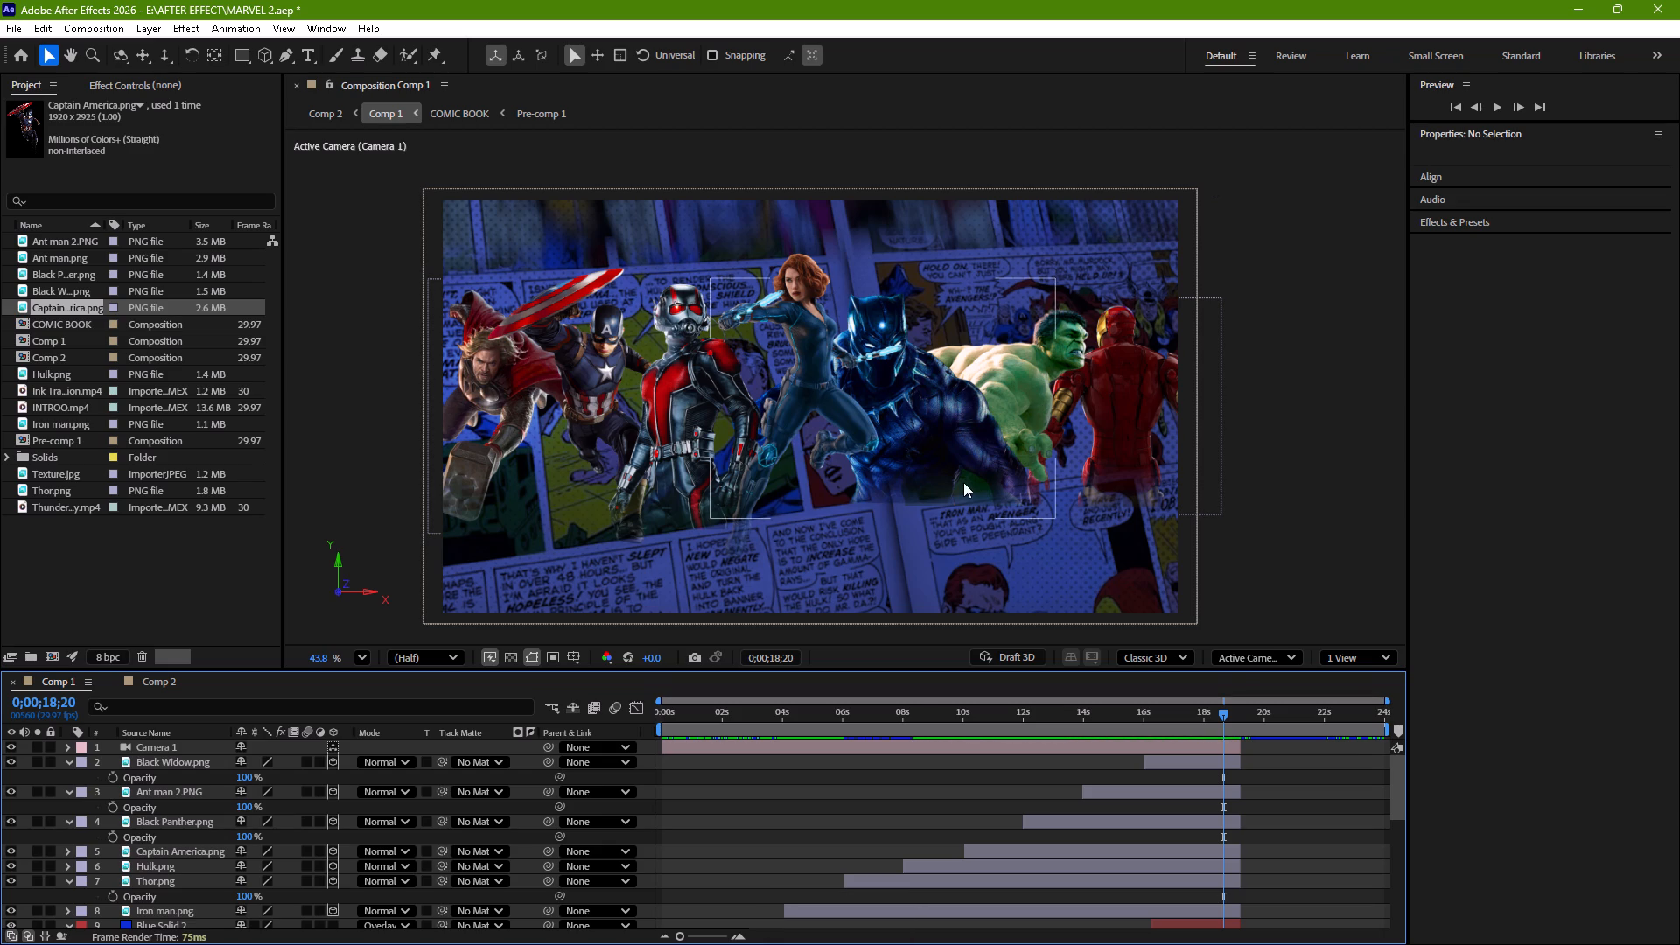
drag(1222, 710, 1253, 716)
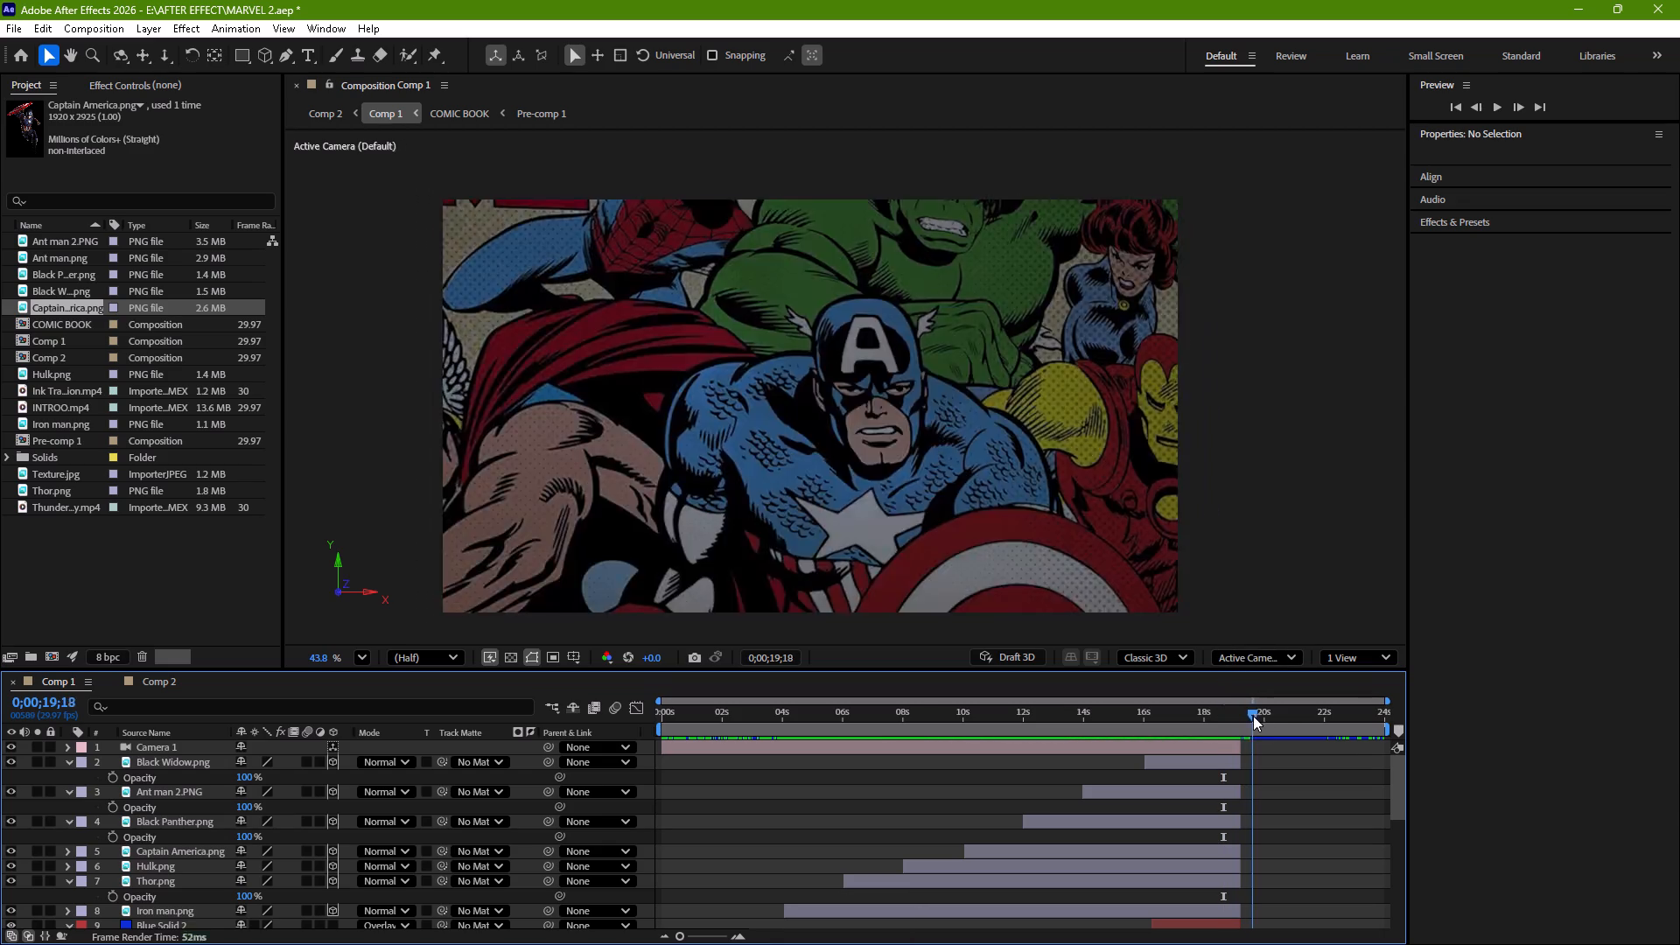
drag(1253, 716, 1049, 716)
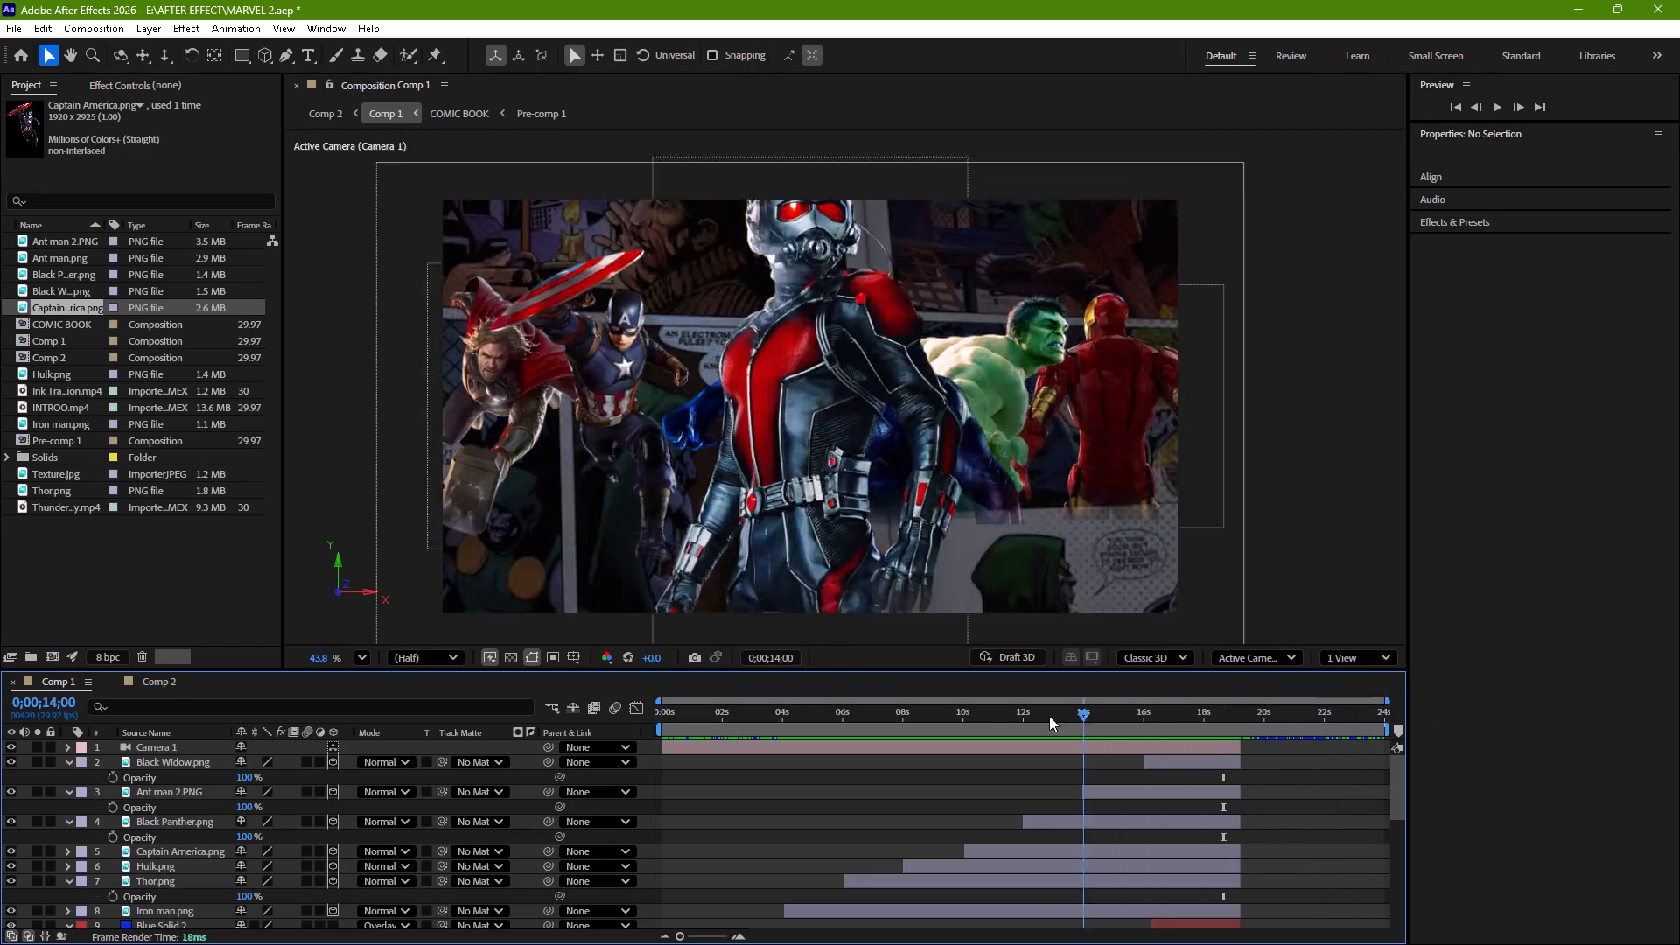
drag(1049, 716, 1019, 756)
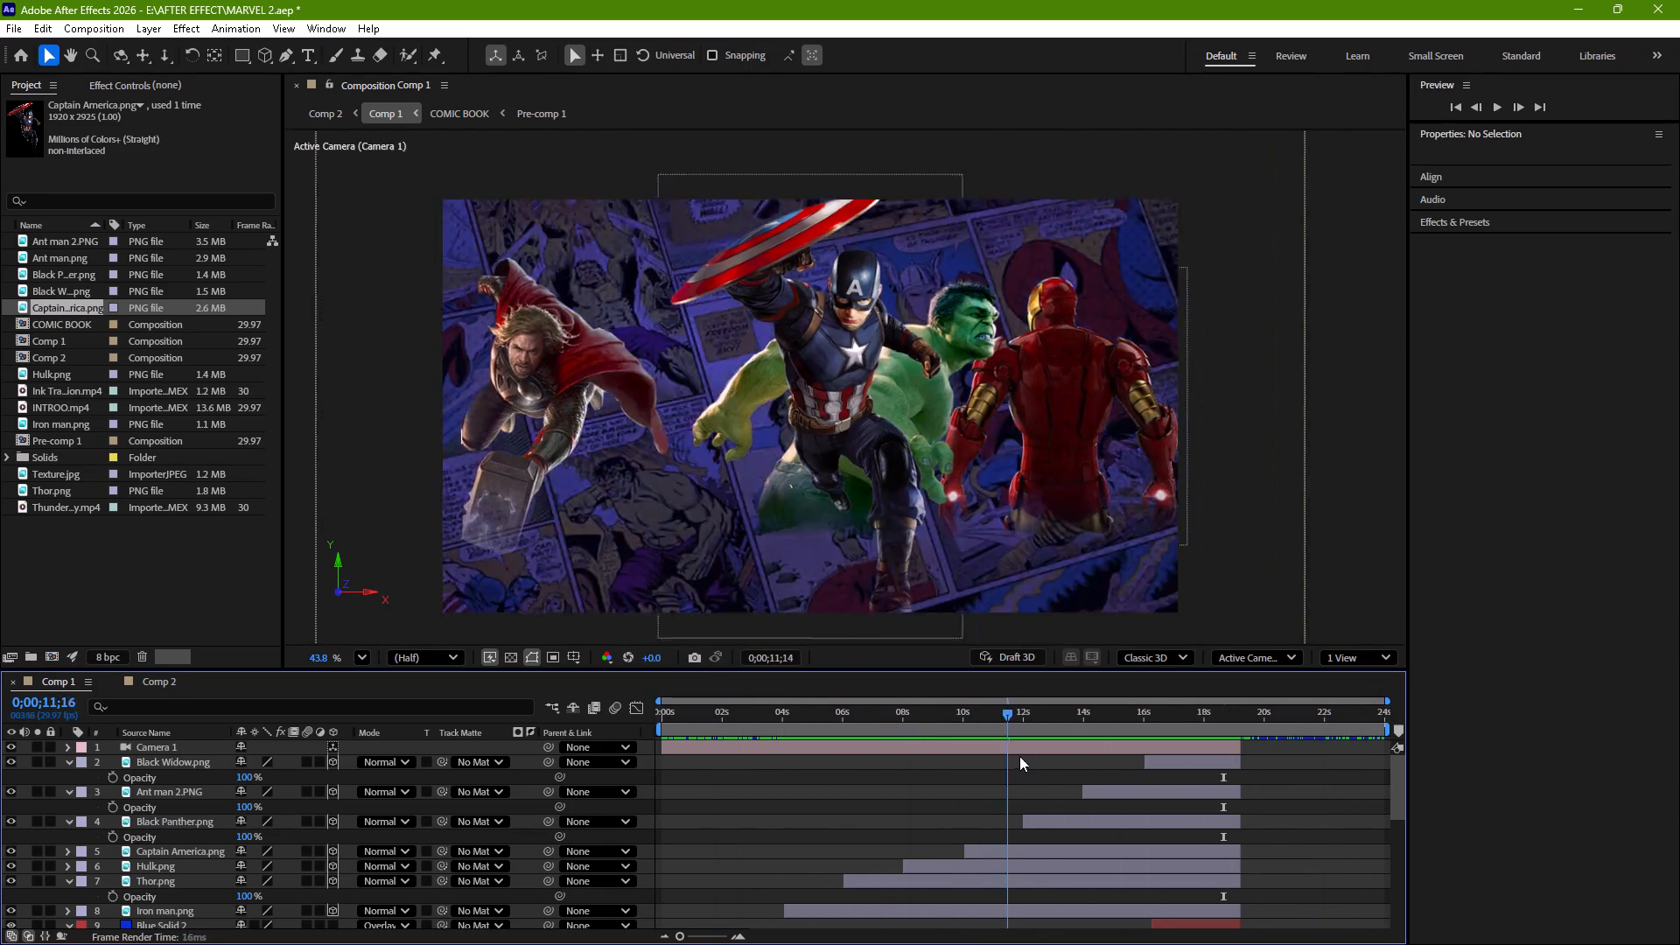
drag(1019, 756, 1246, 771)
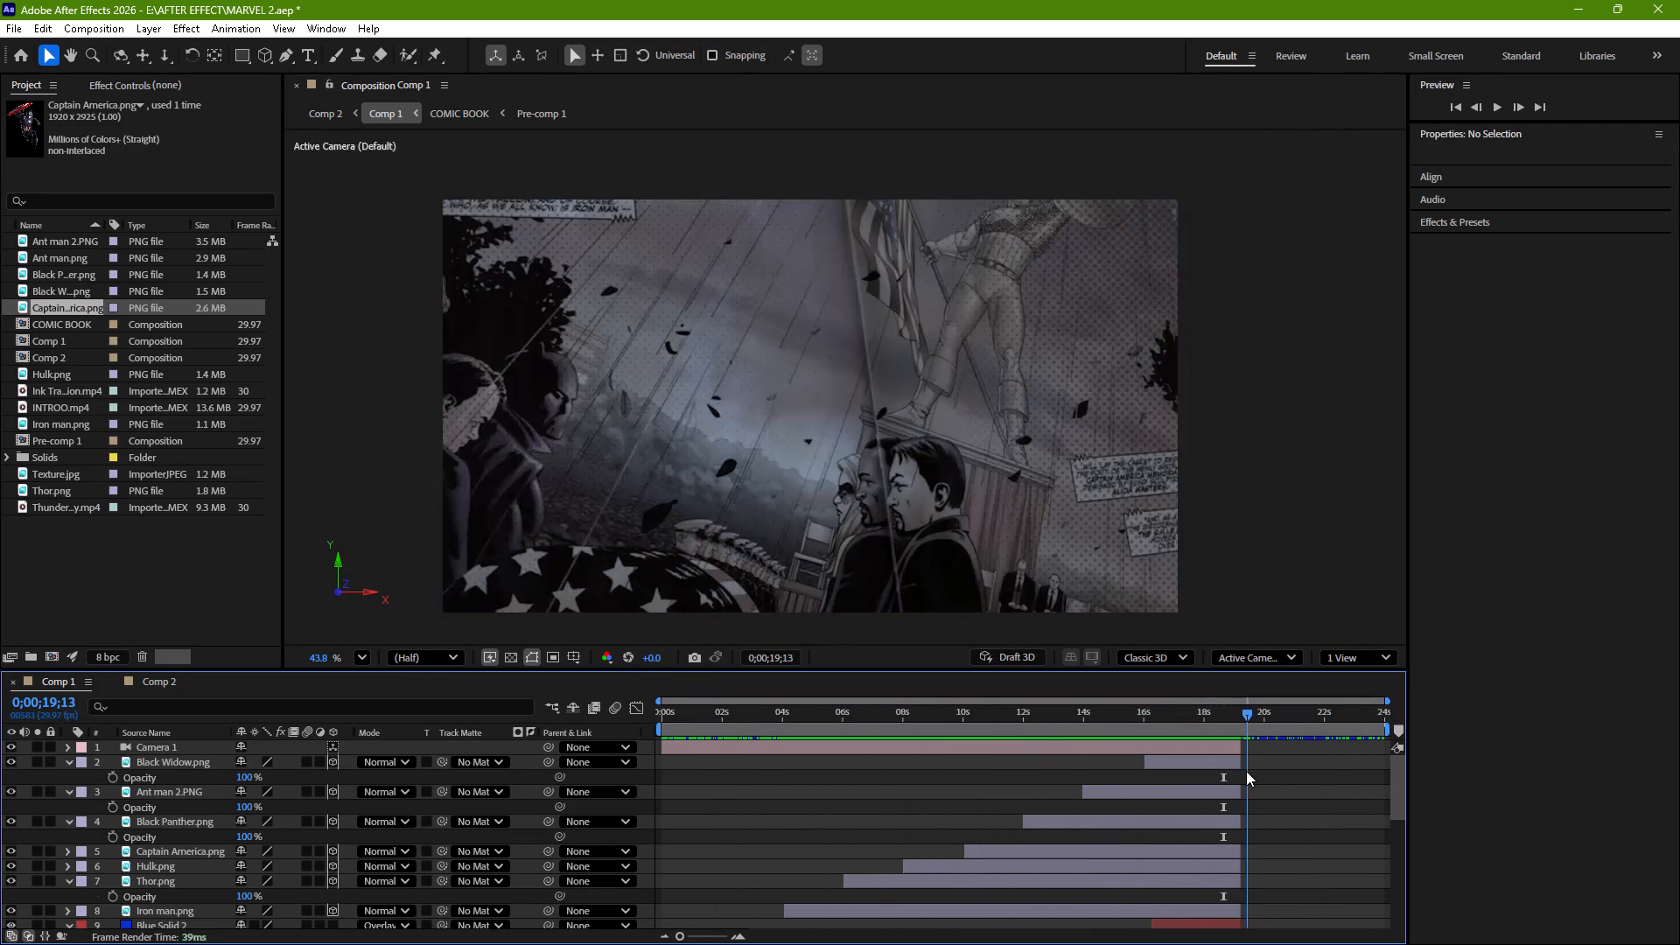
drag(1246, 771, 1141, 772)
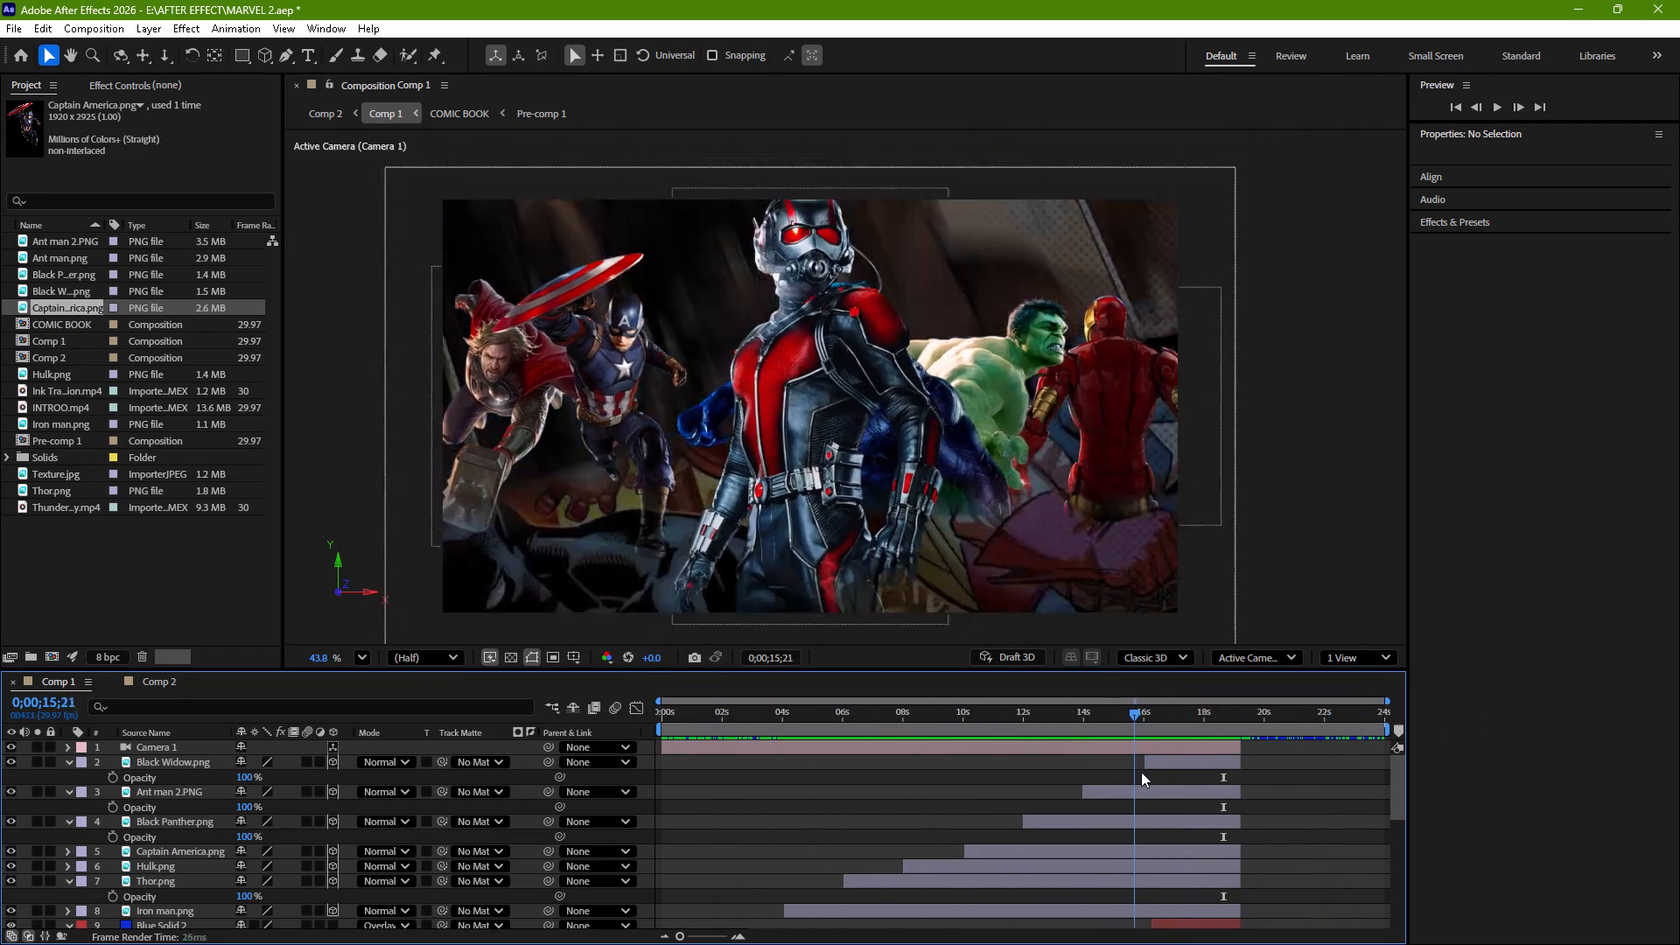
drag(1141, 772, 1182, 775)
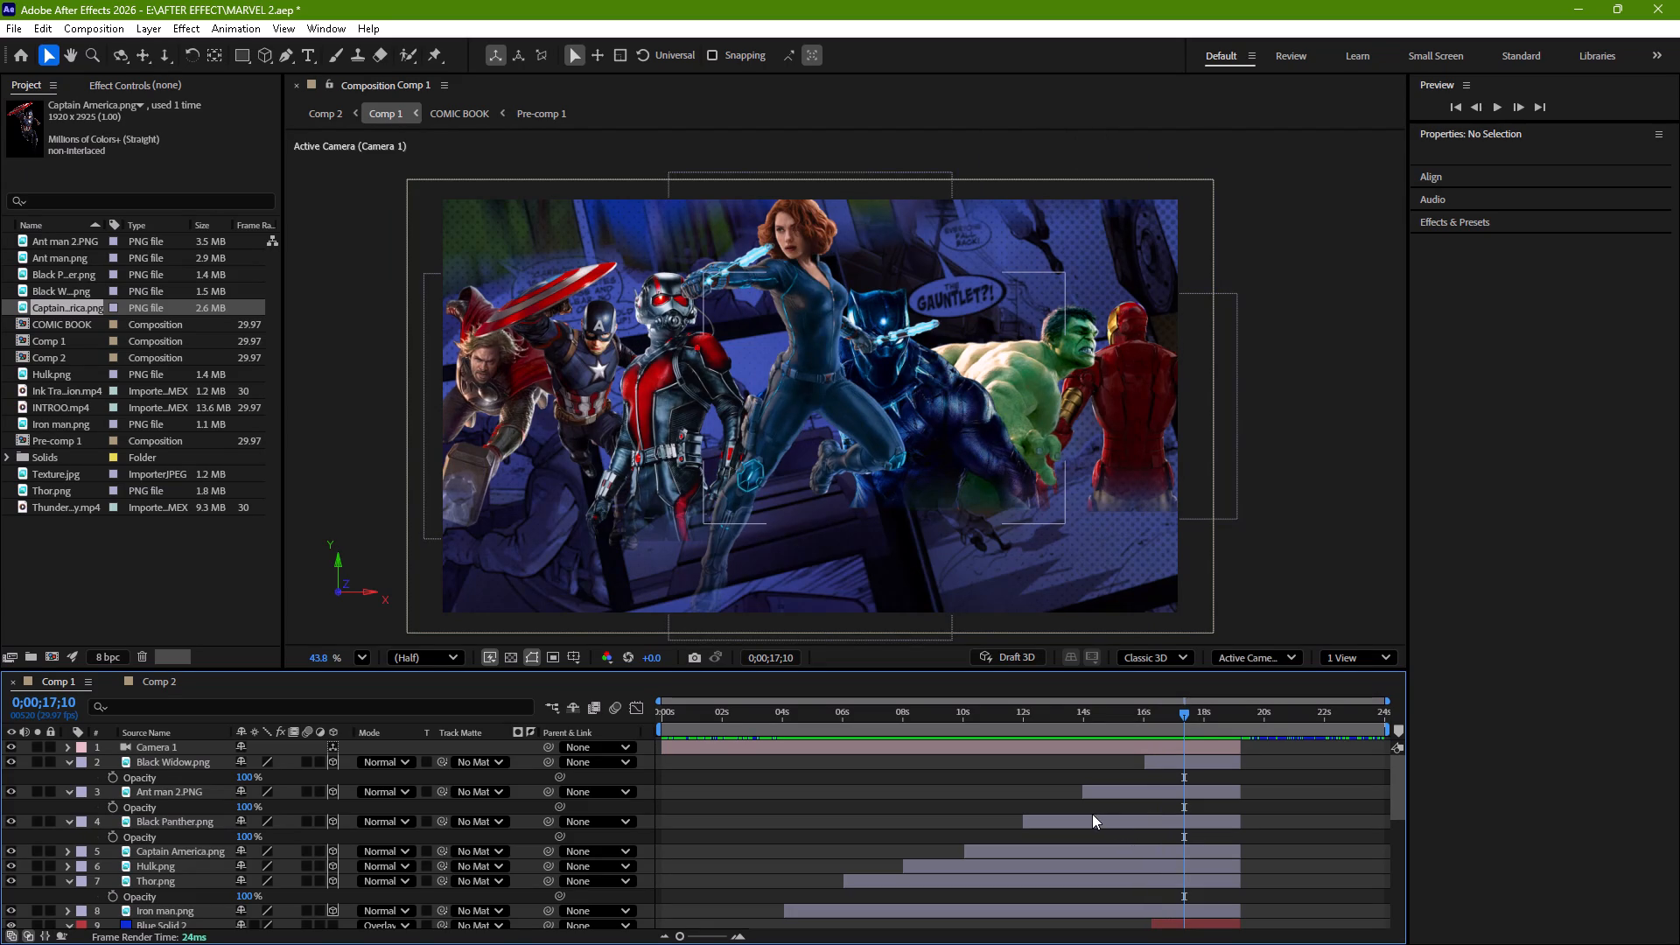
Show the Ant man 2.PNG layer's Position keyframes and delete the stray one at 0;00;17;29, just before the 18-second keyframe.
click(1092, 799)
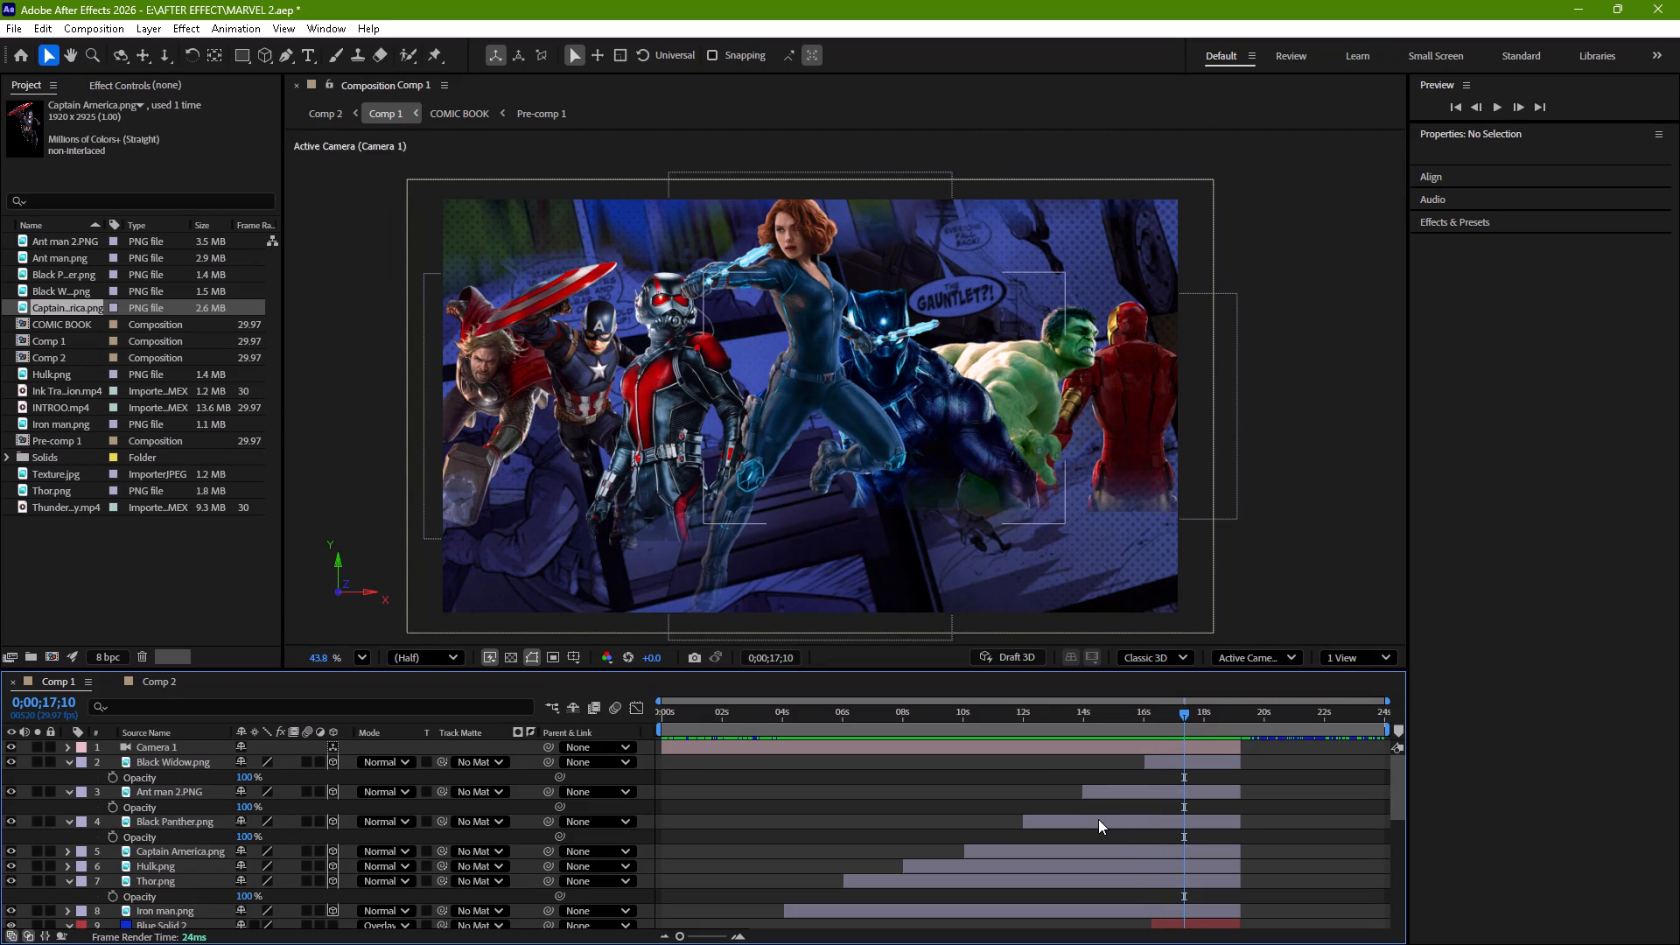
click(1098, 819)
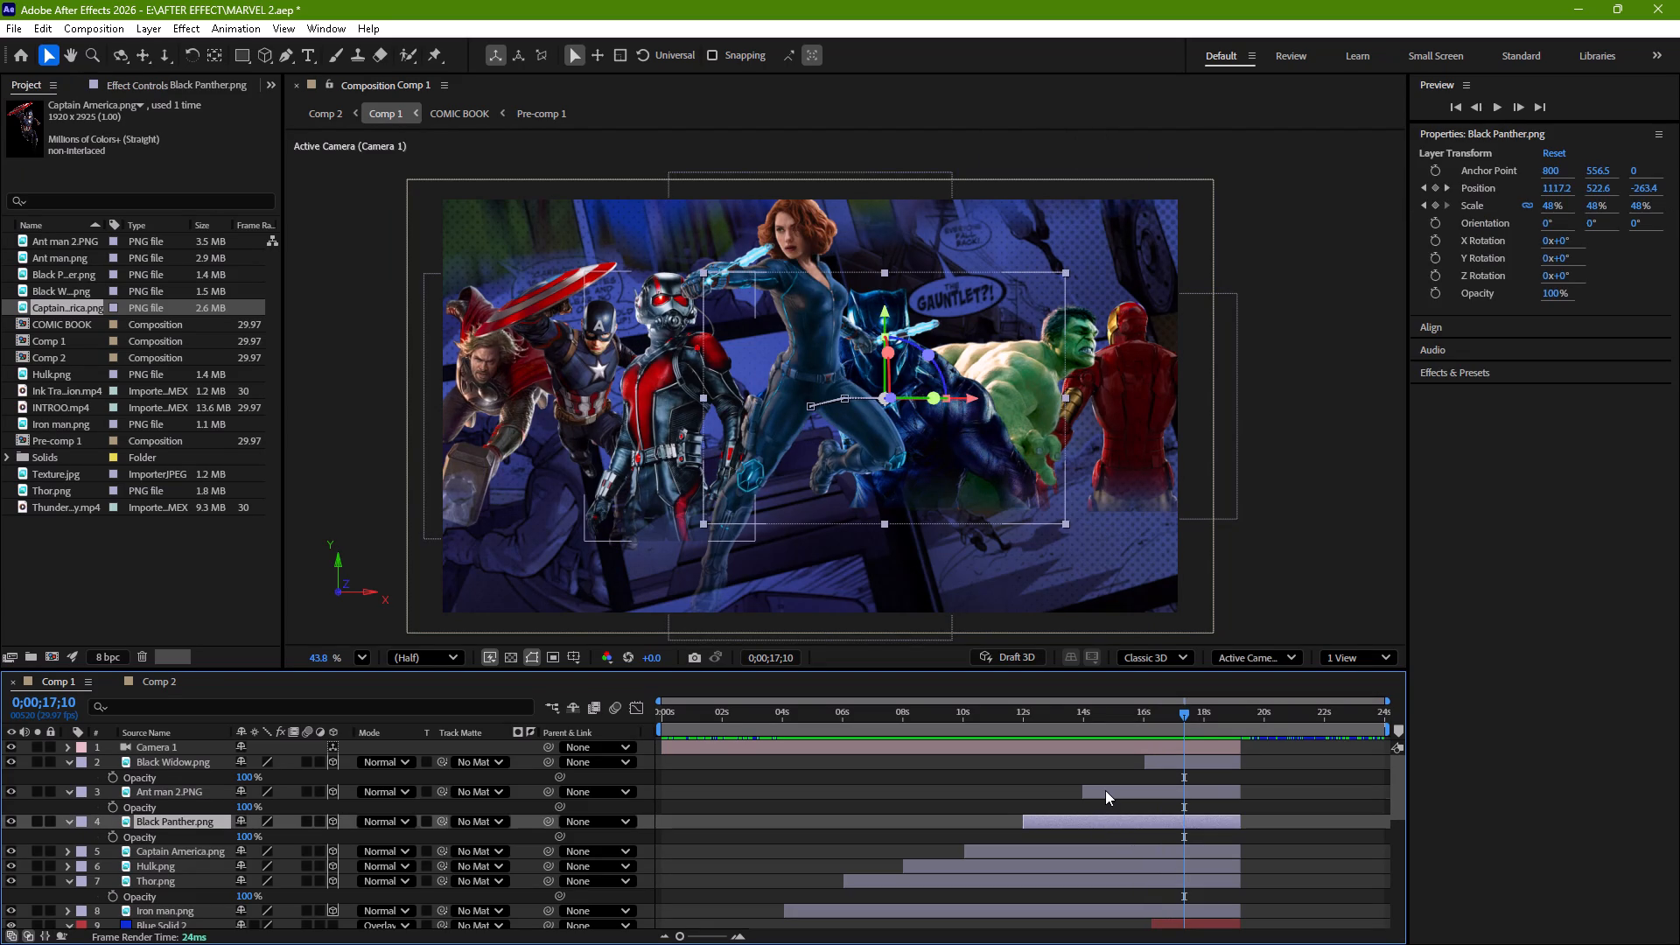
click(1105, 790)
key(p)
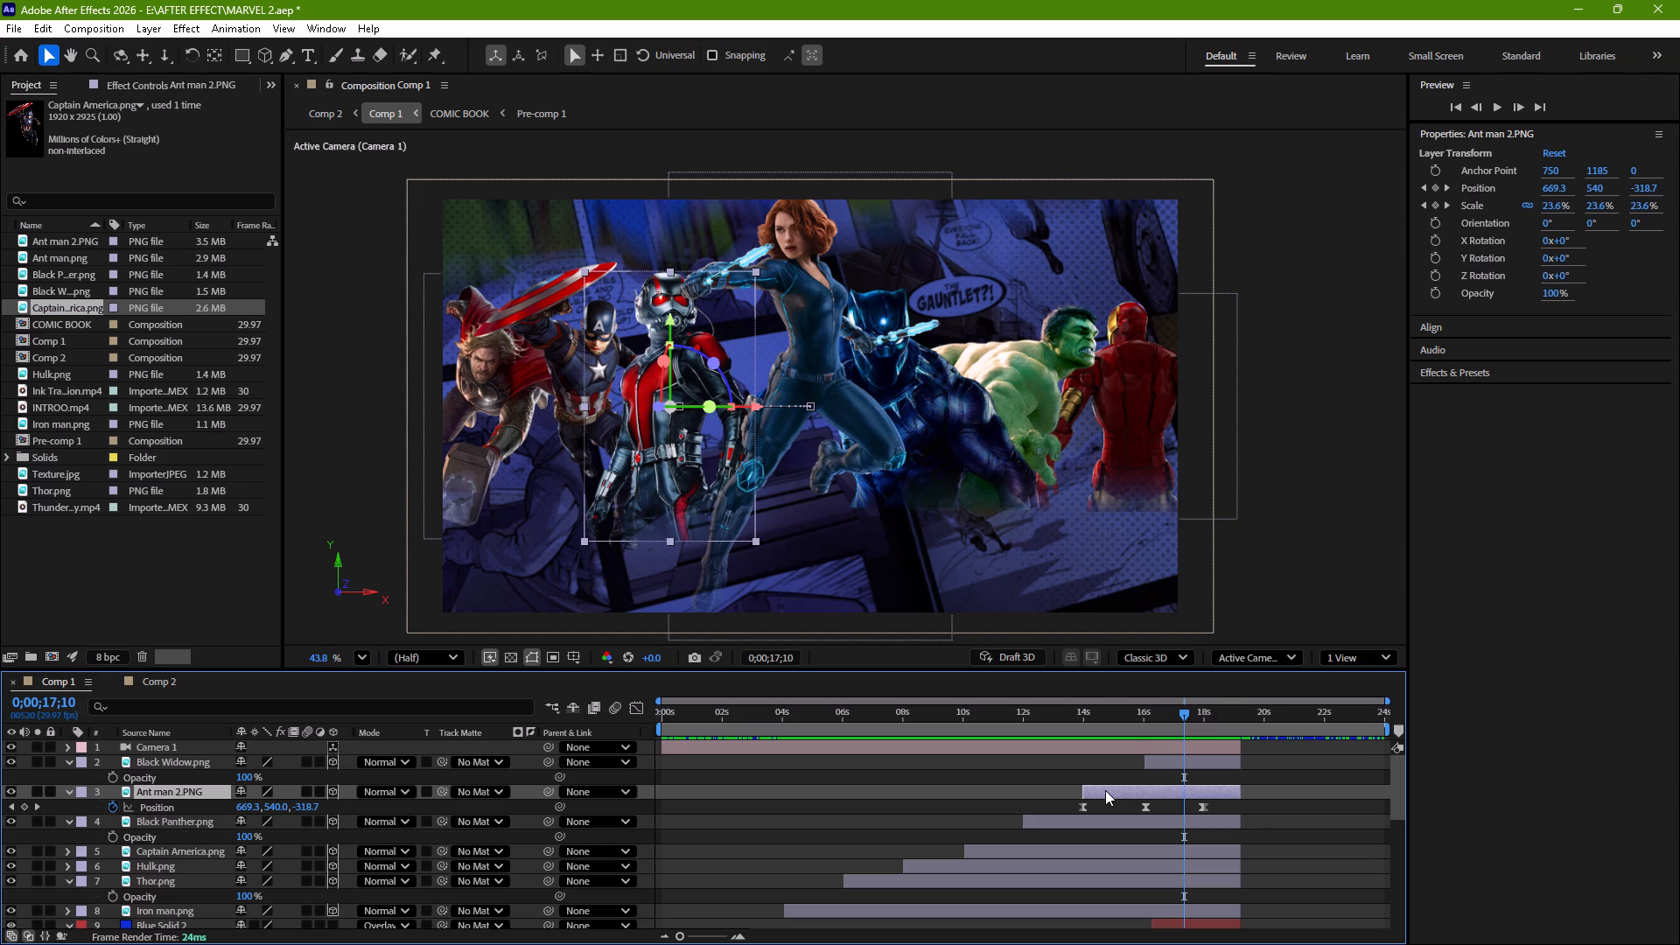
drag(1184, 712, 1147, 727)
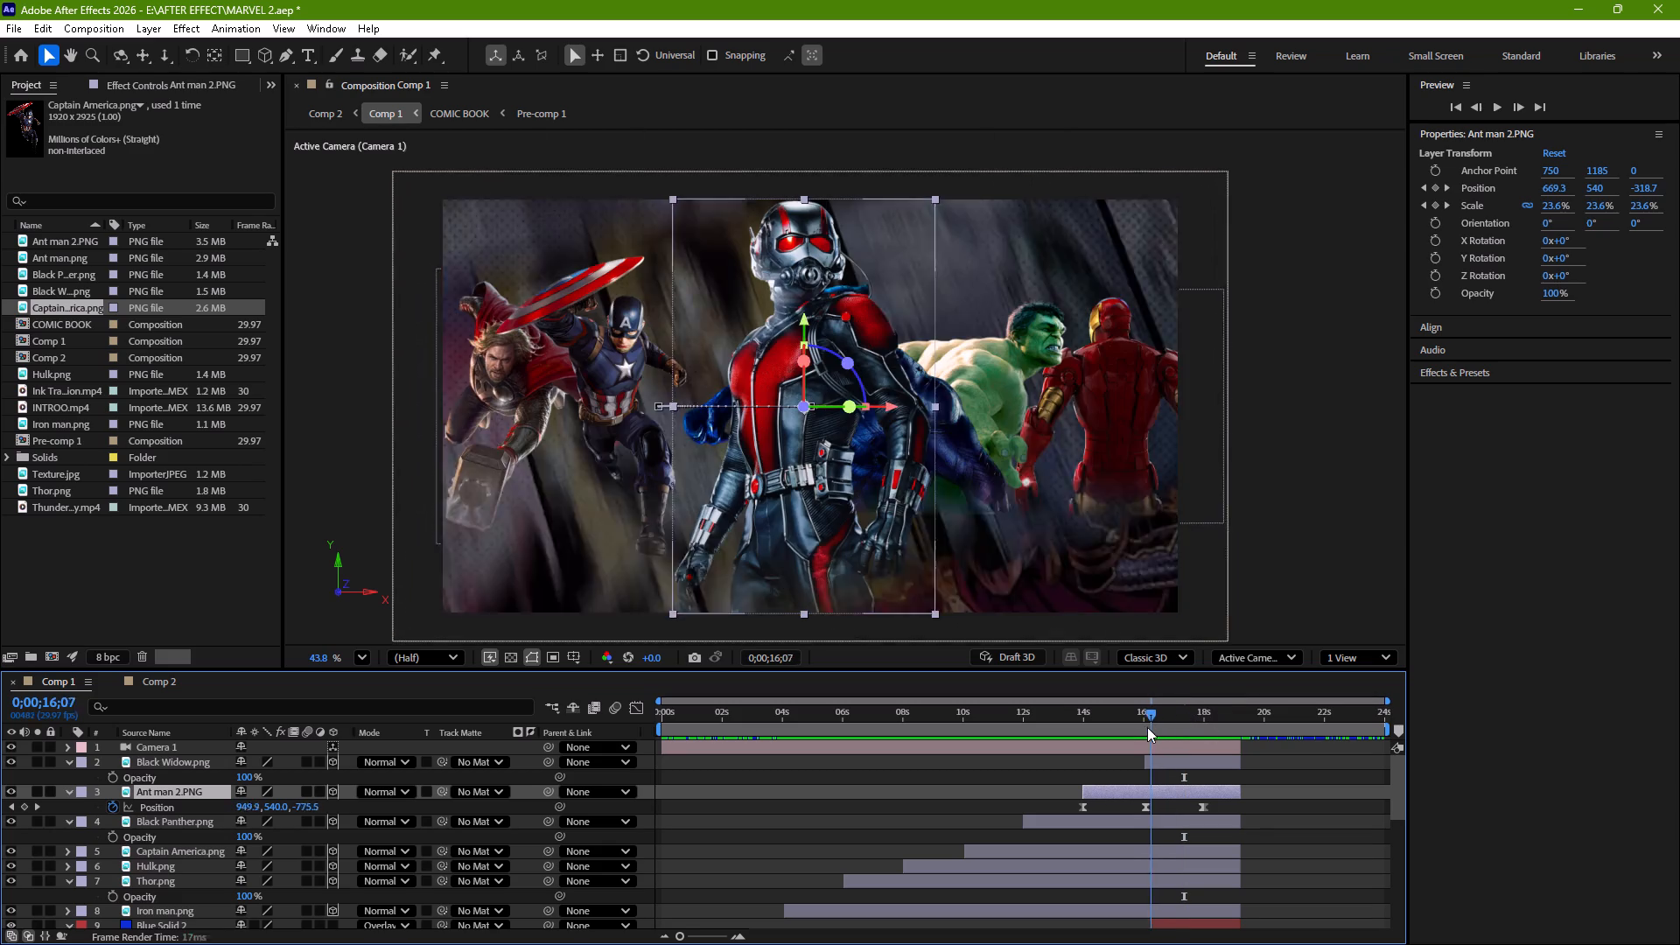
drag(1147, 727, 1092, 745)
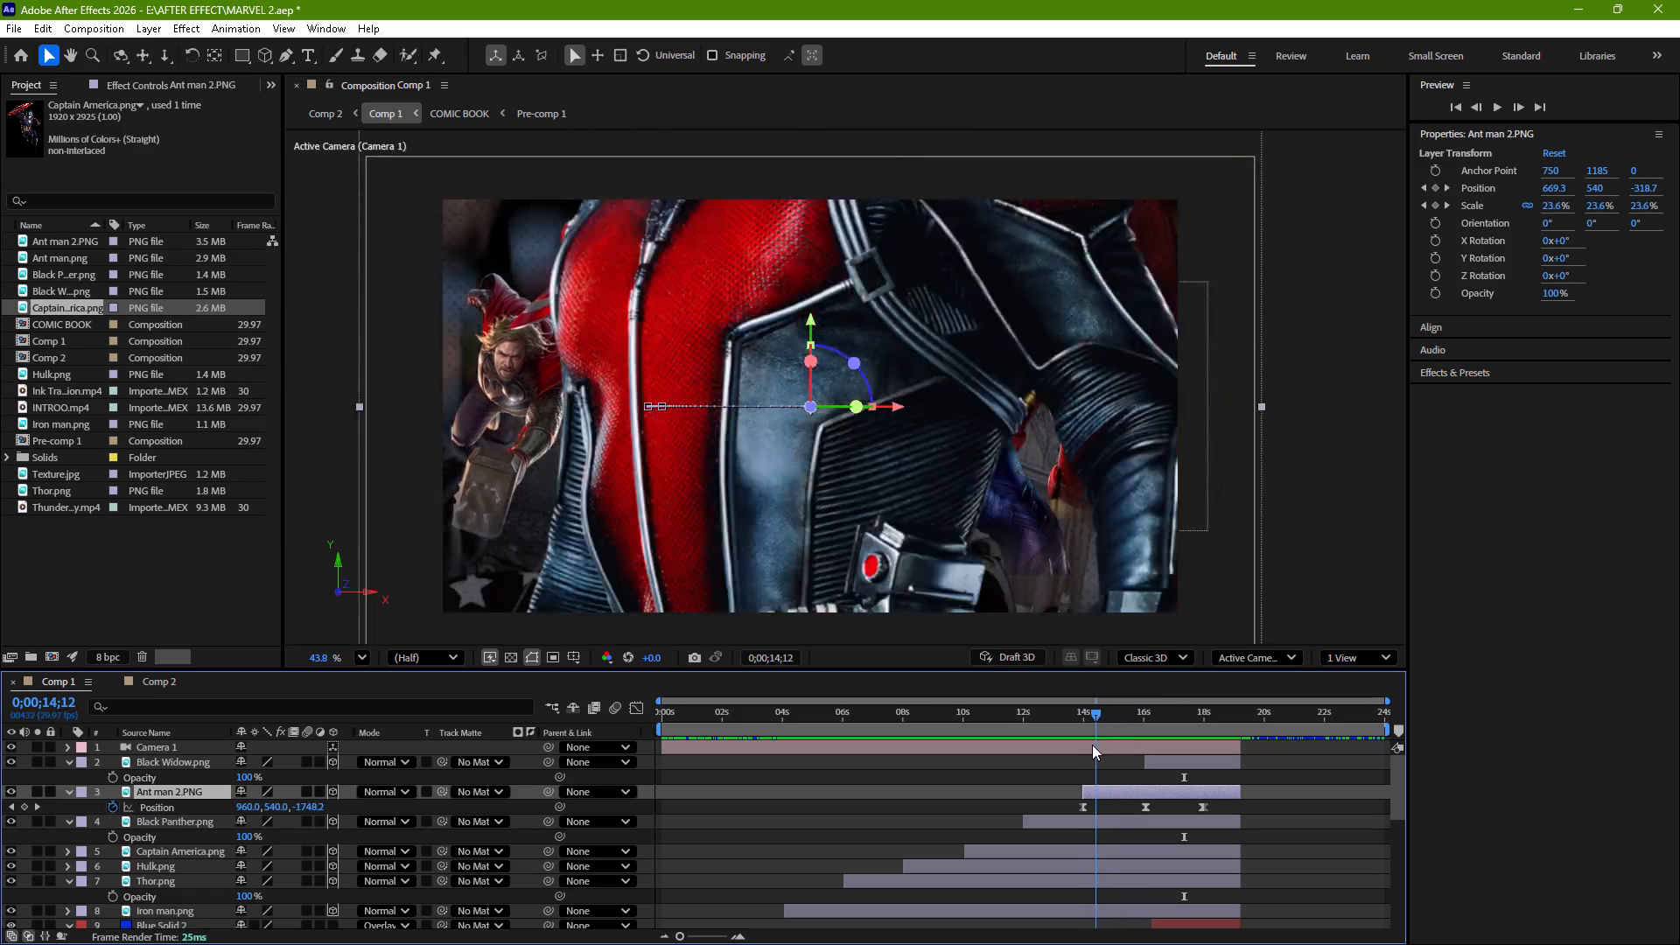
drag(1092, 745, 1152, 746)
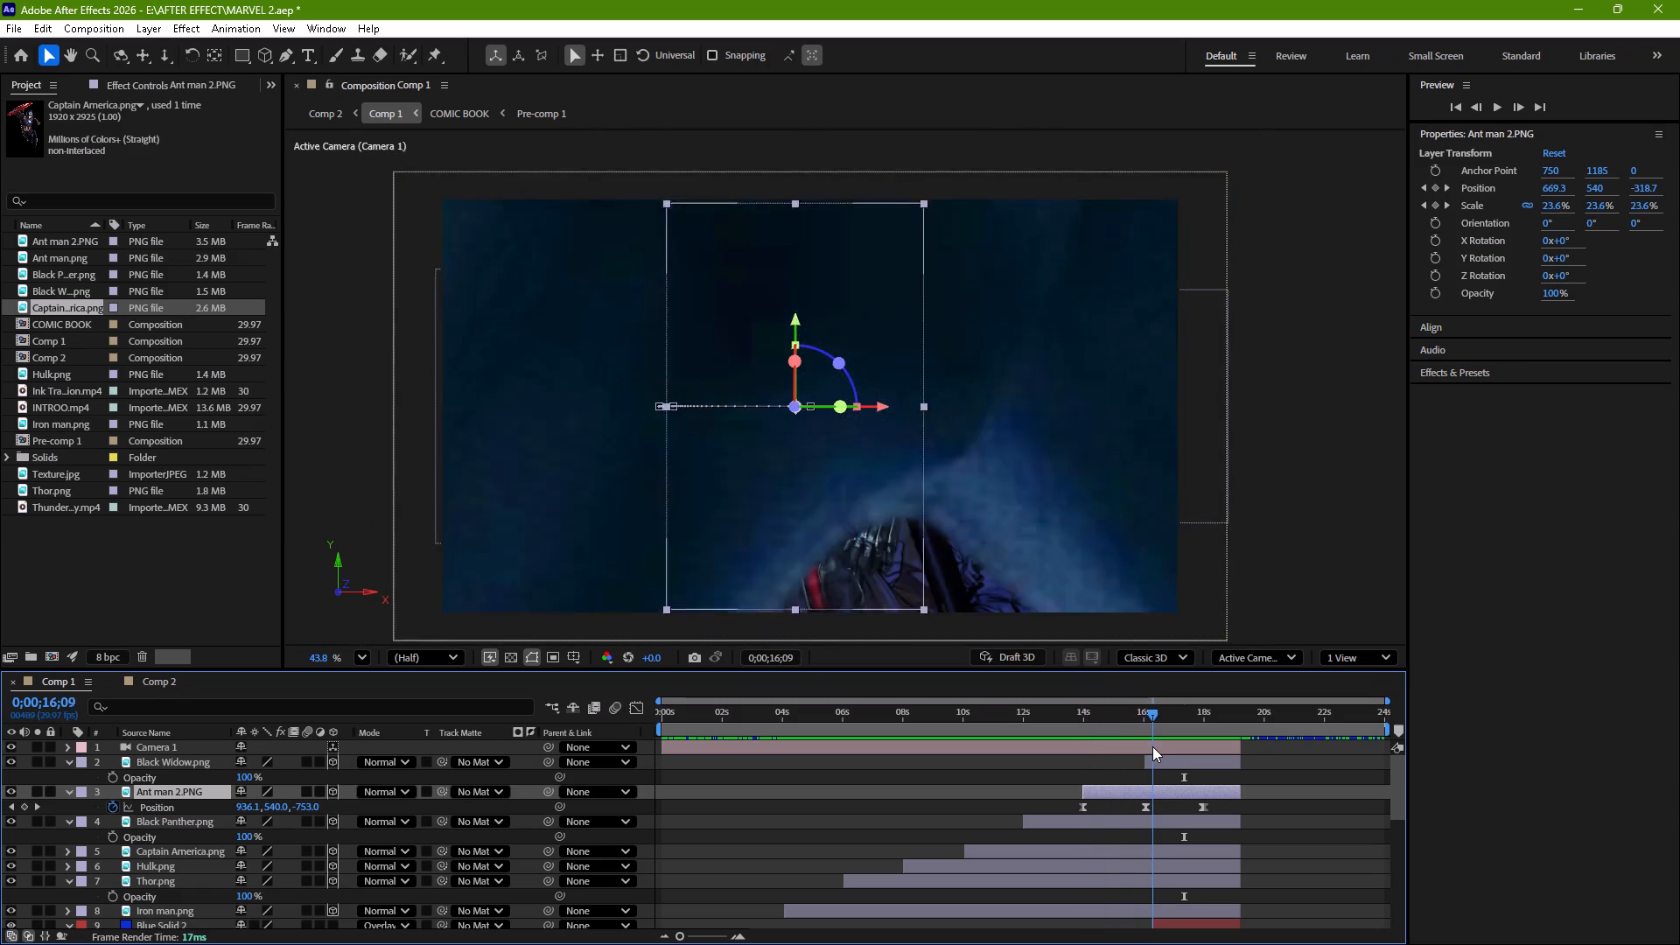
drag(1152, 746, 1195, 752)
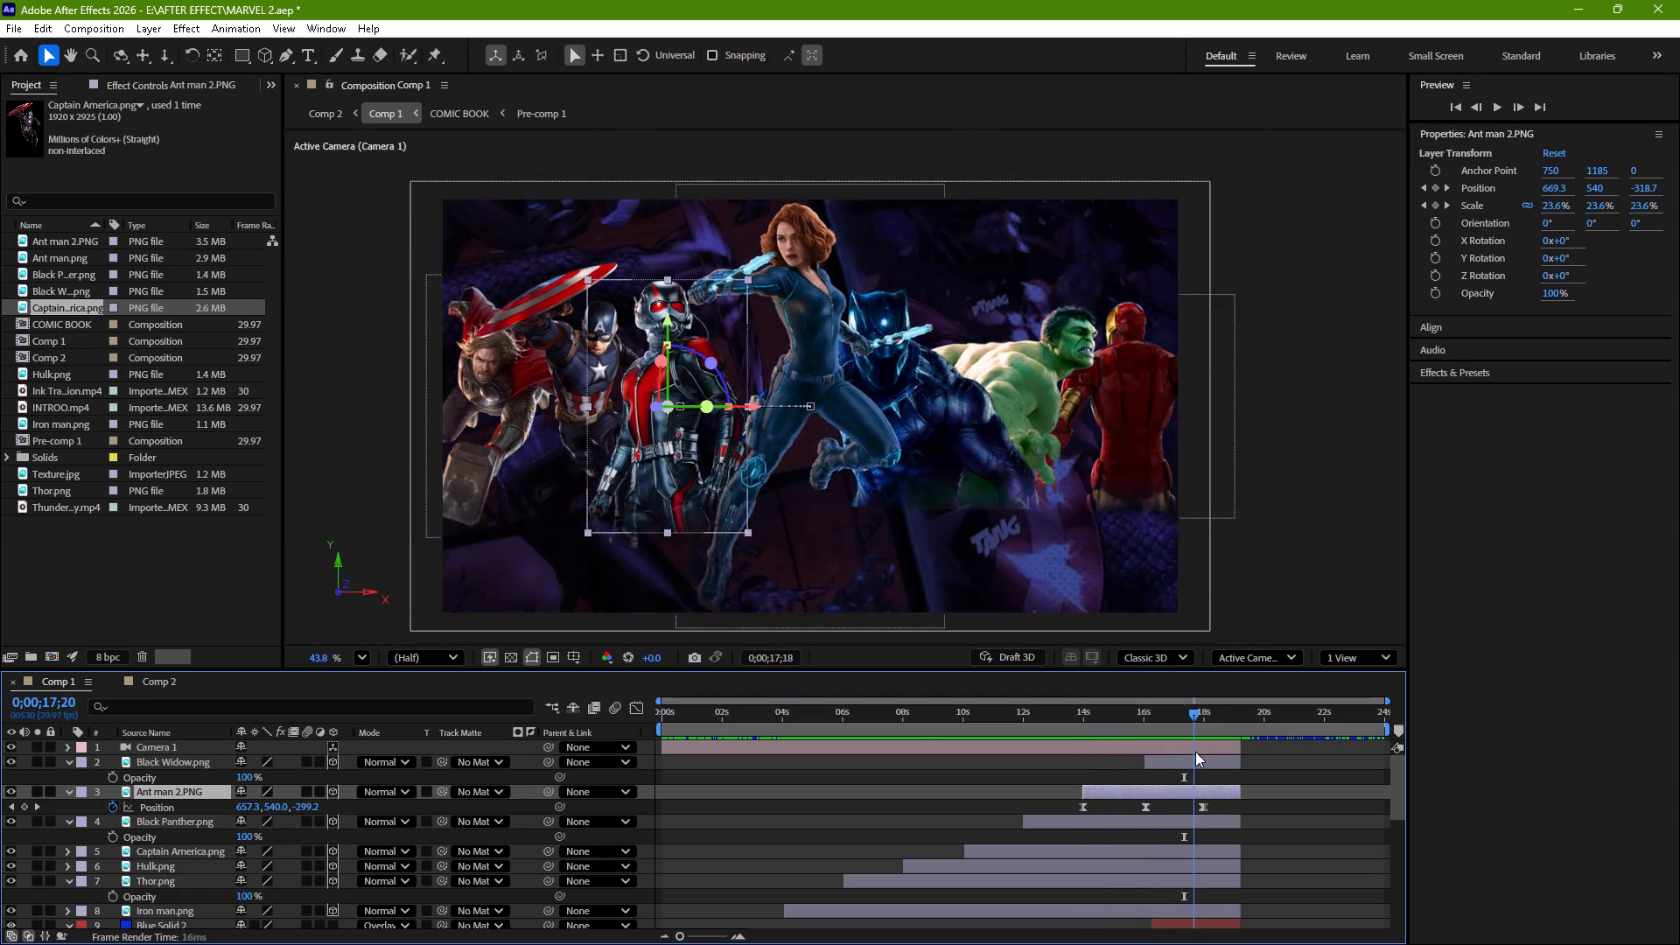
drag(1195, 752, 1212, 752)
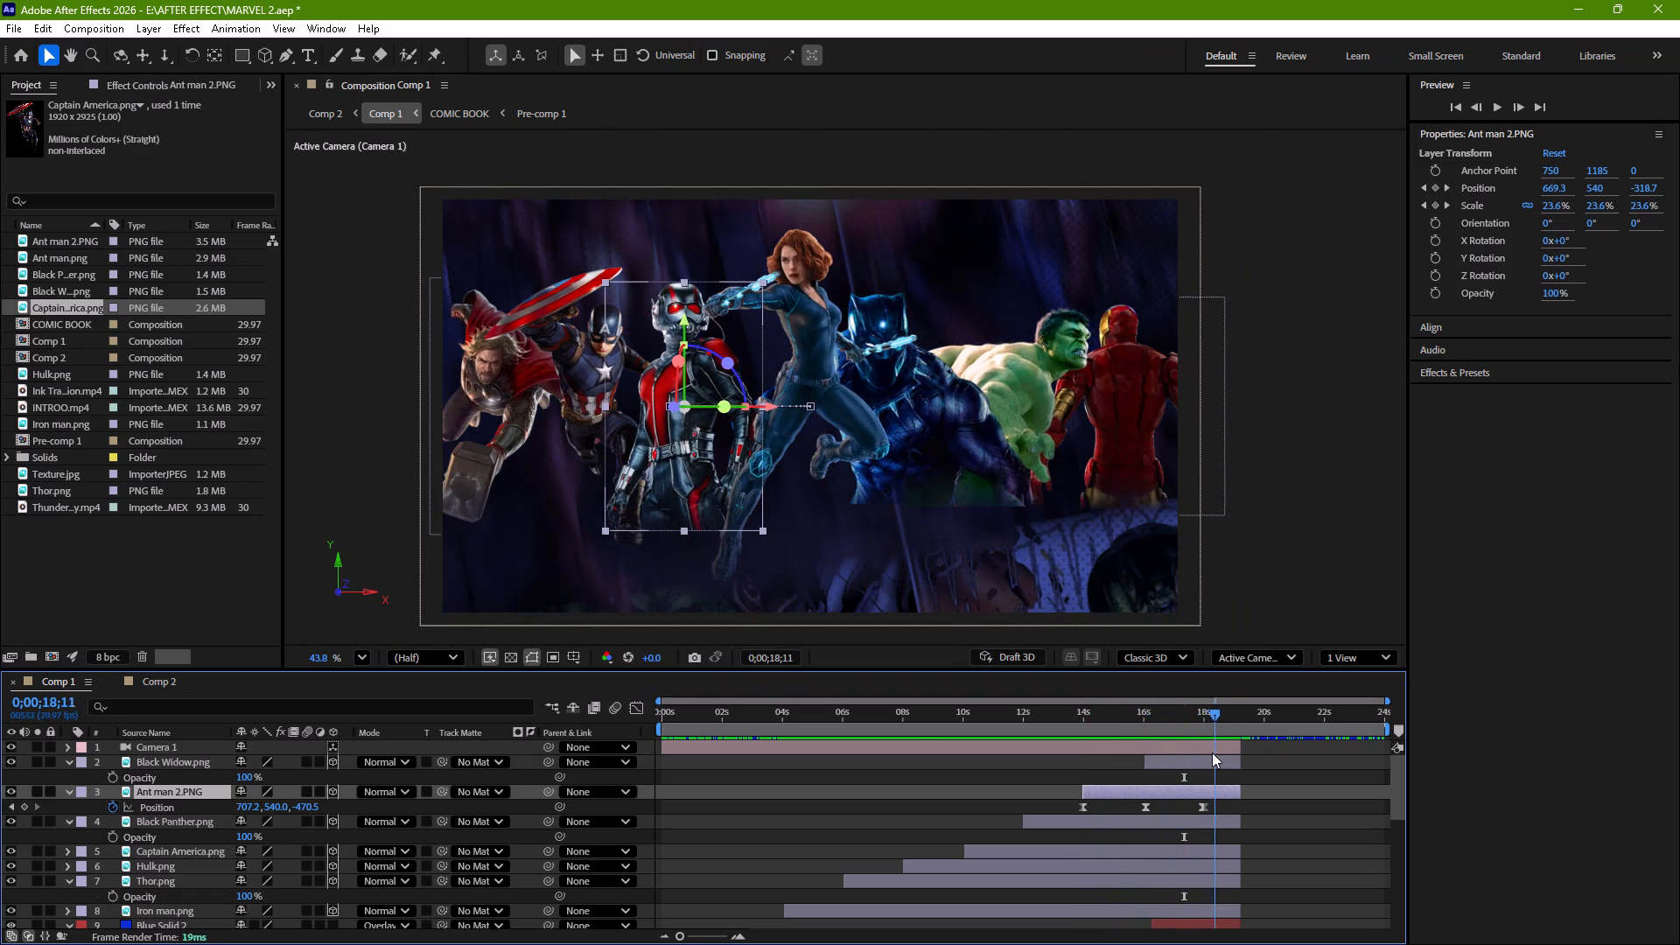
drag(1212, 752, 1201, 753)
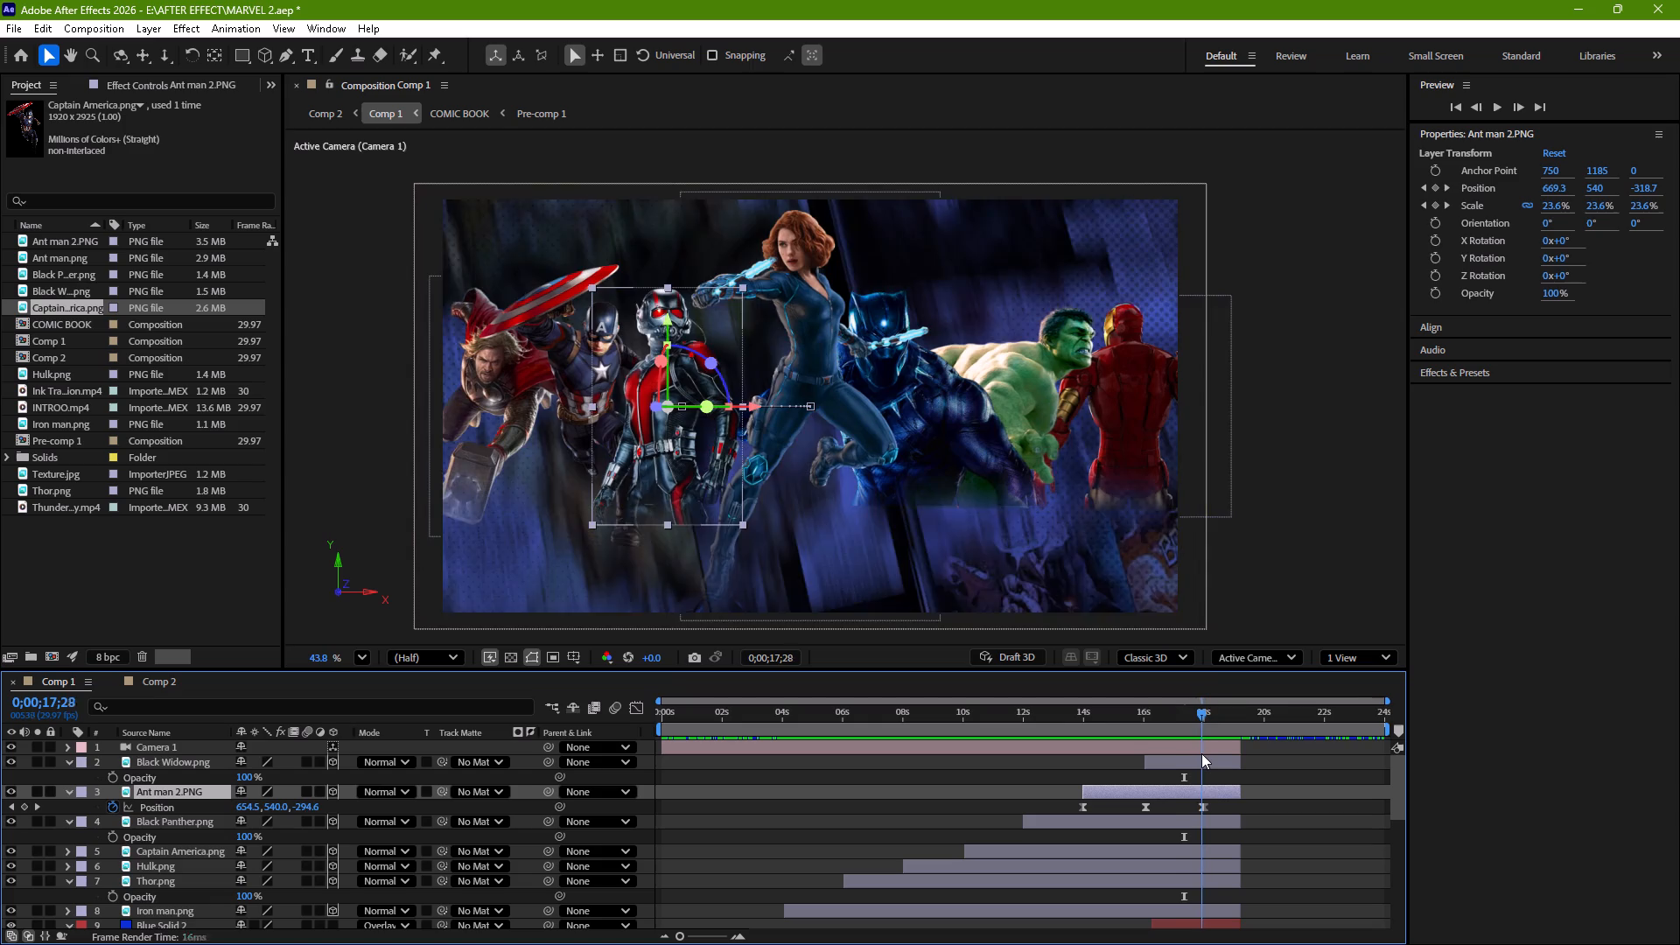
drag(1201, 753, 1204, 754)
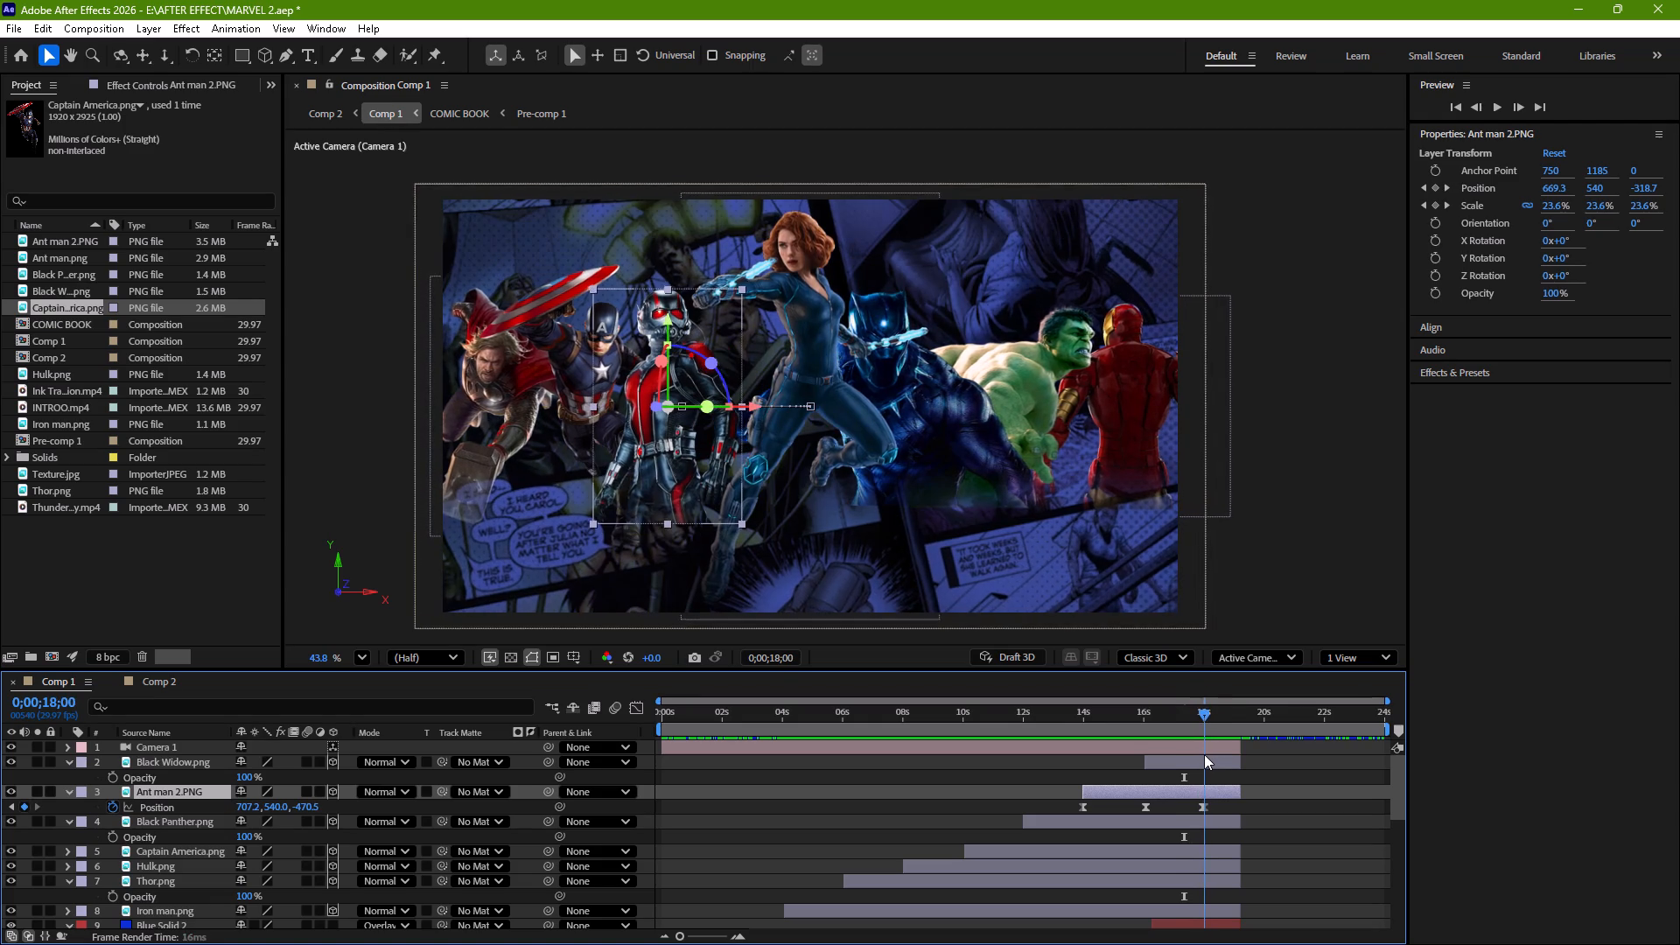
drag(1204, 754, 1206, 752)
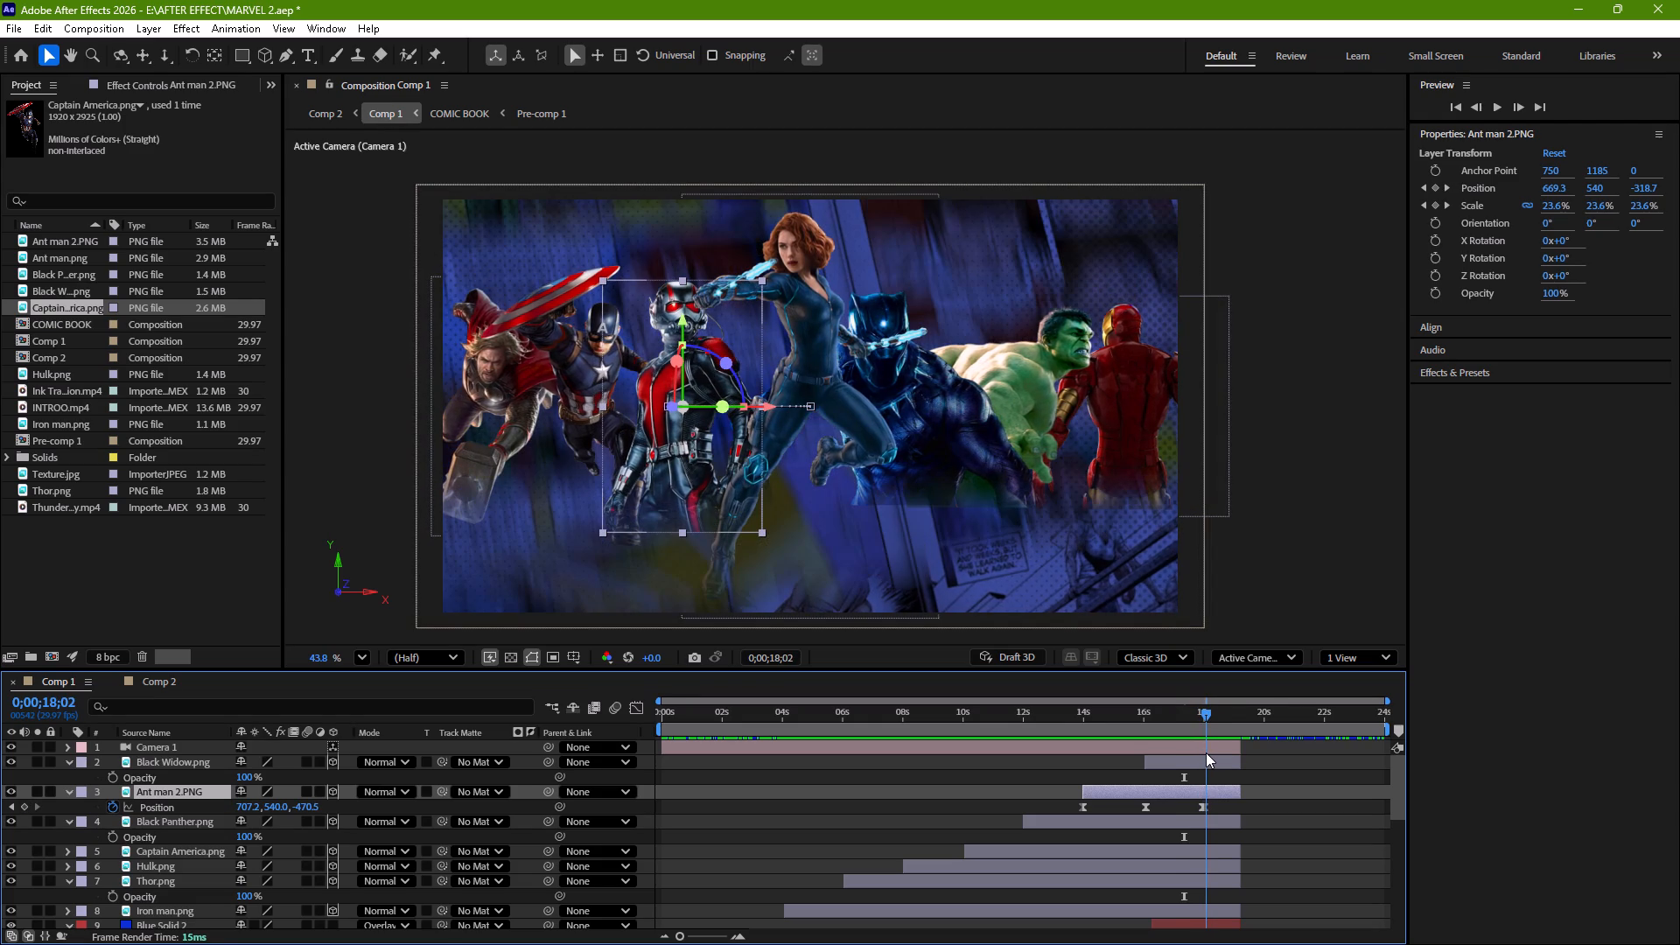
drag(1206, 752, 1196, 755)
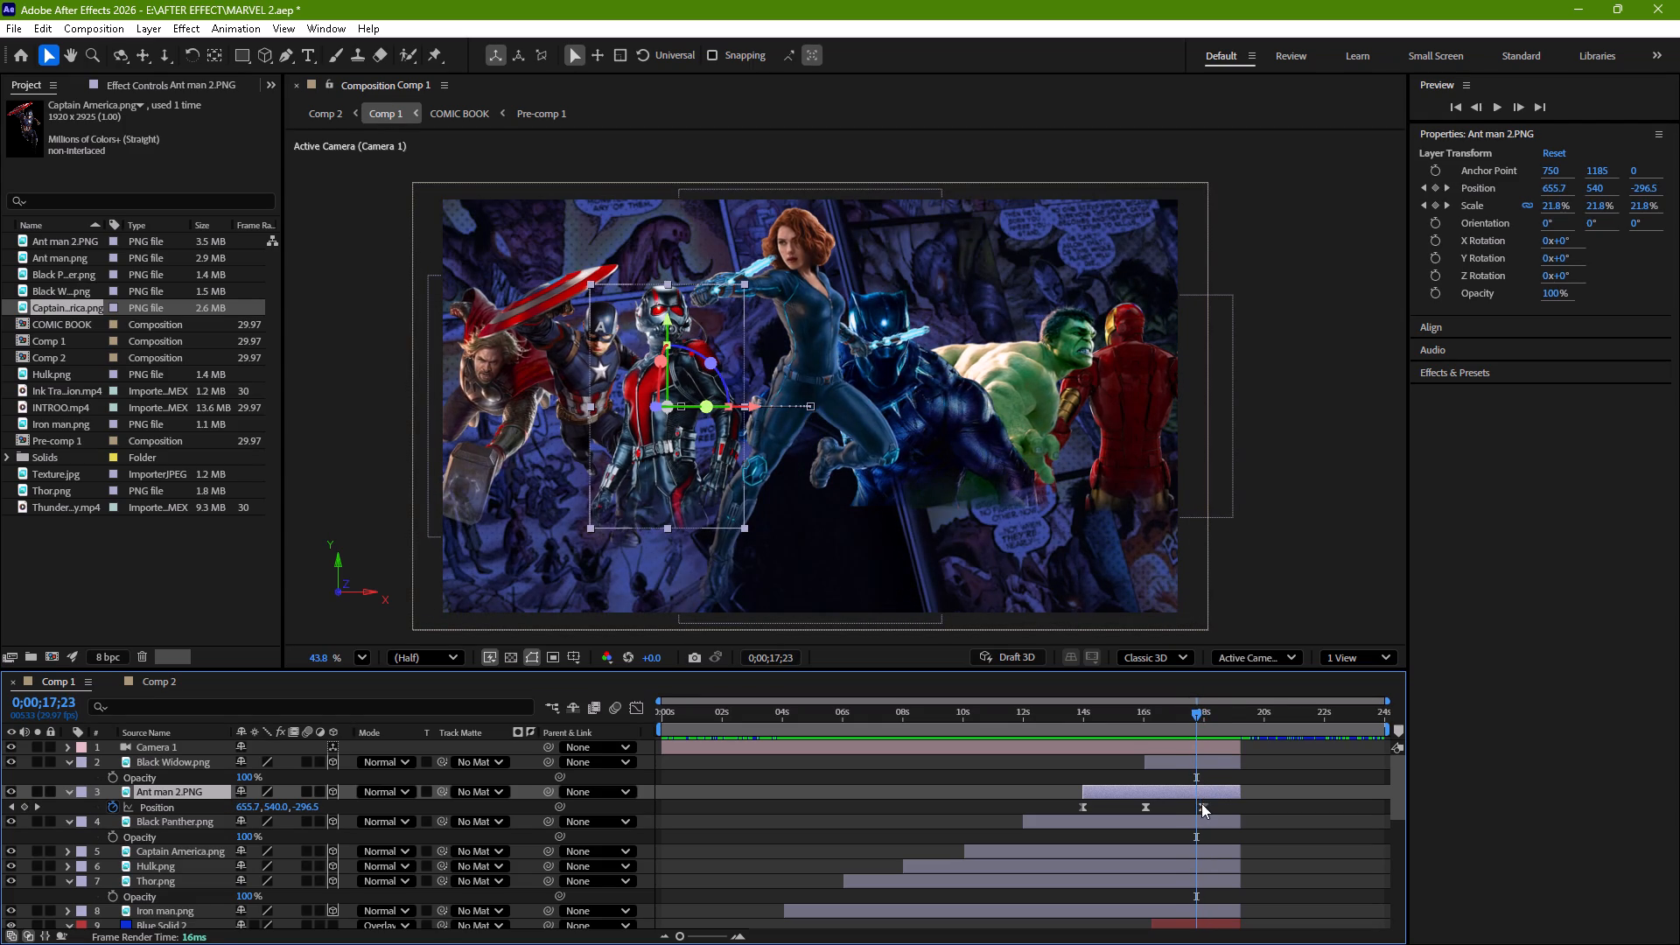
click(1202, 807)
key(Delete)
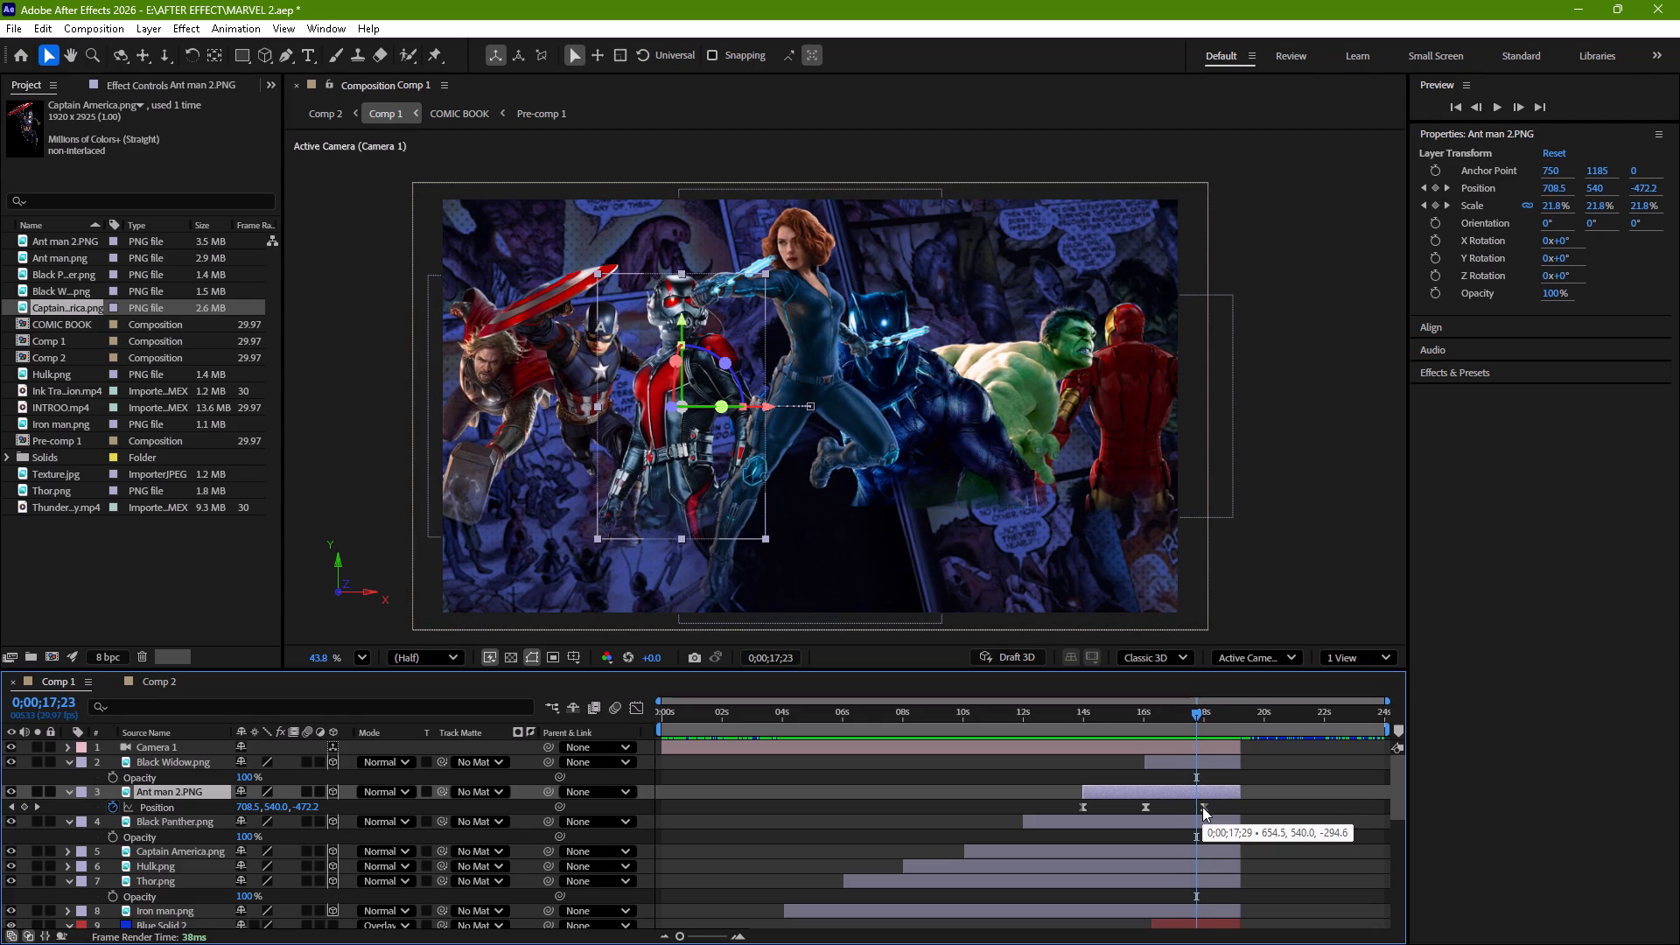
Play back Comp 1 from about 16 to 20 seconds and check Ant-Man's movement around his last Position keyframe.
key(space)
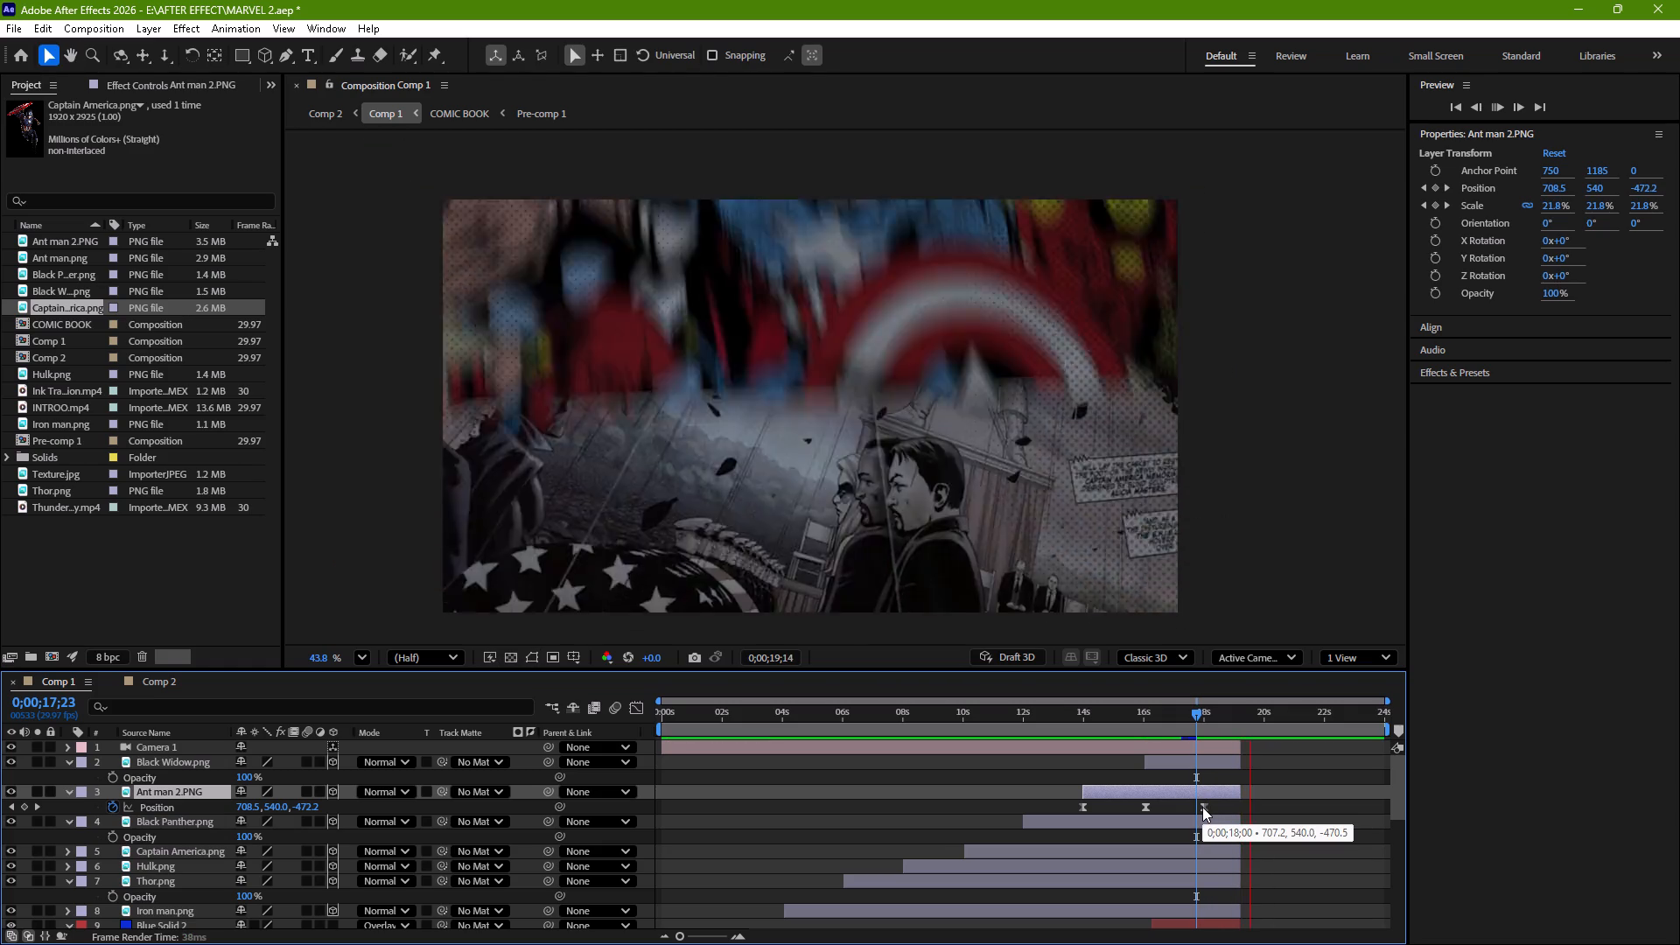
key(space)
drag(1257, 718, 1200, 719)
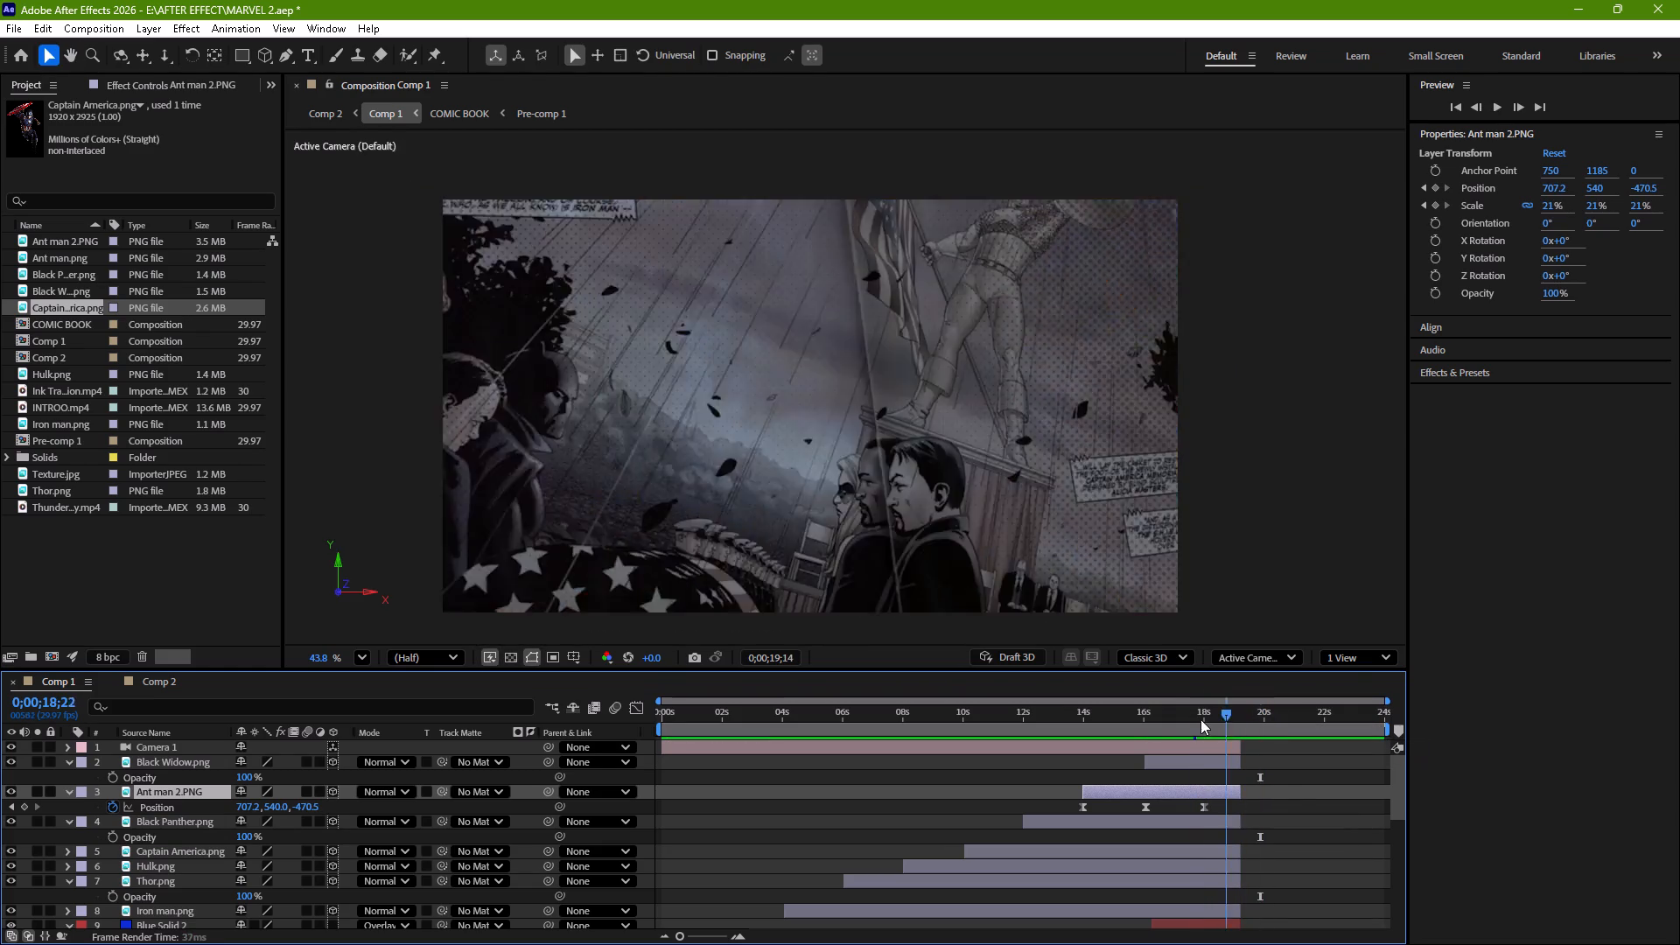
drag(1200, 719, 1137, 723)
key(space)
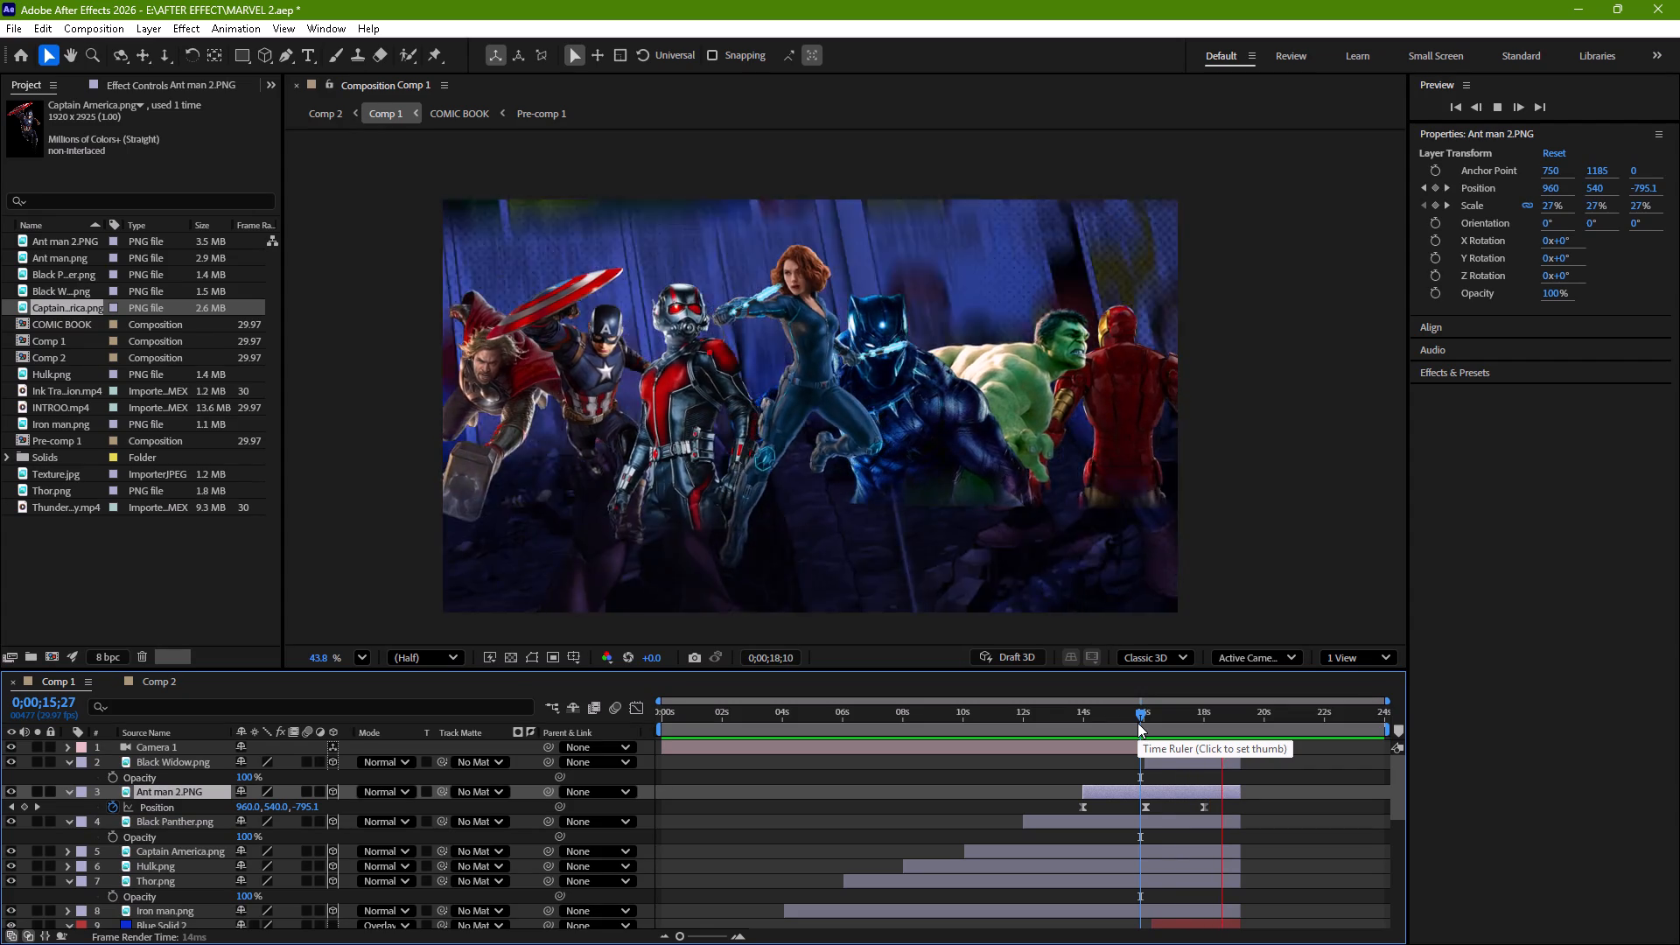
key(space)
click(1202, 804)
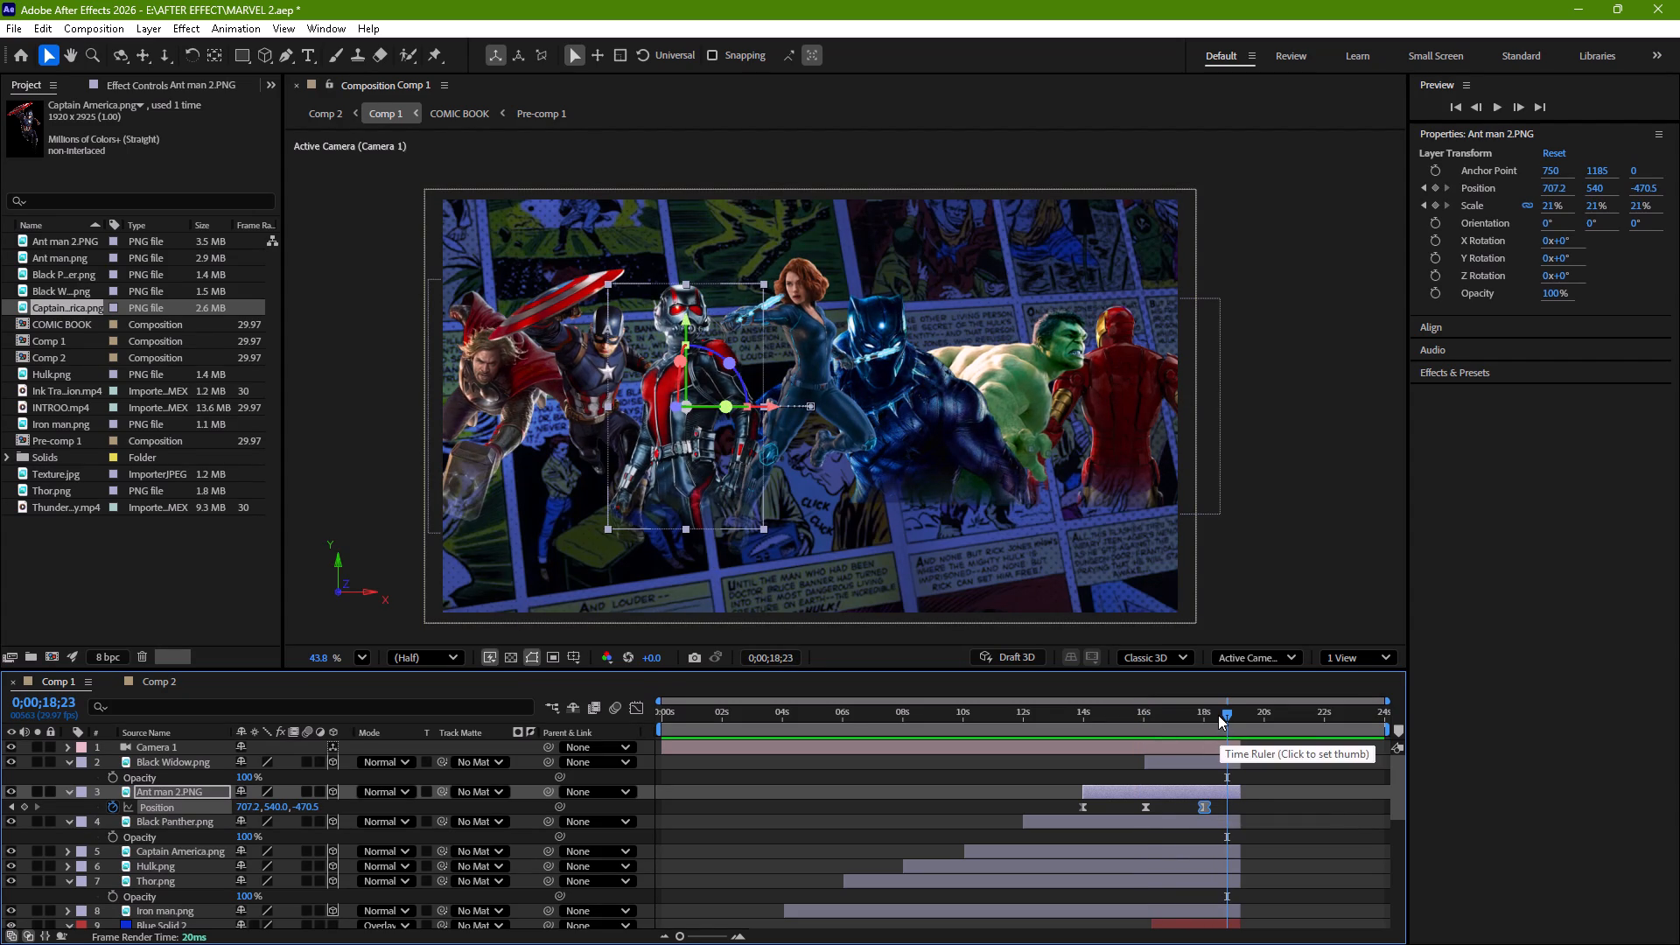
drag(1226, 714, 1202, 728)
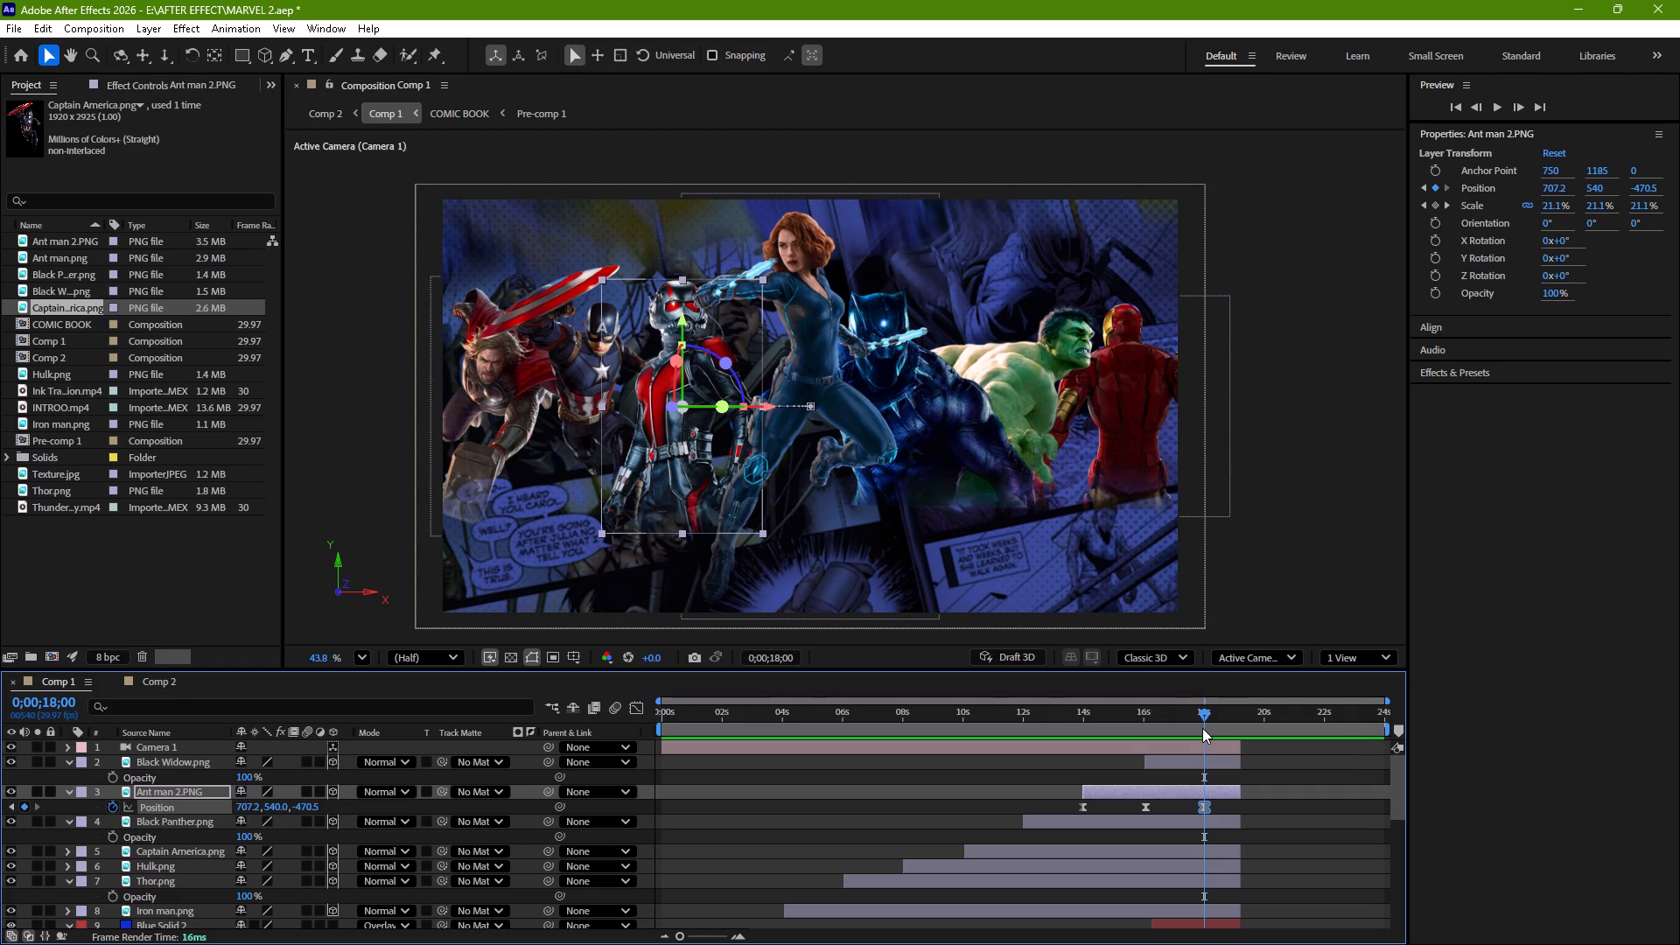
drag(1203, 711, 1137, 711)
key(space)
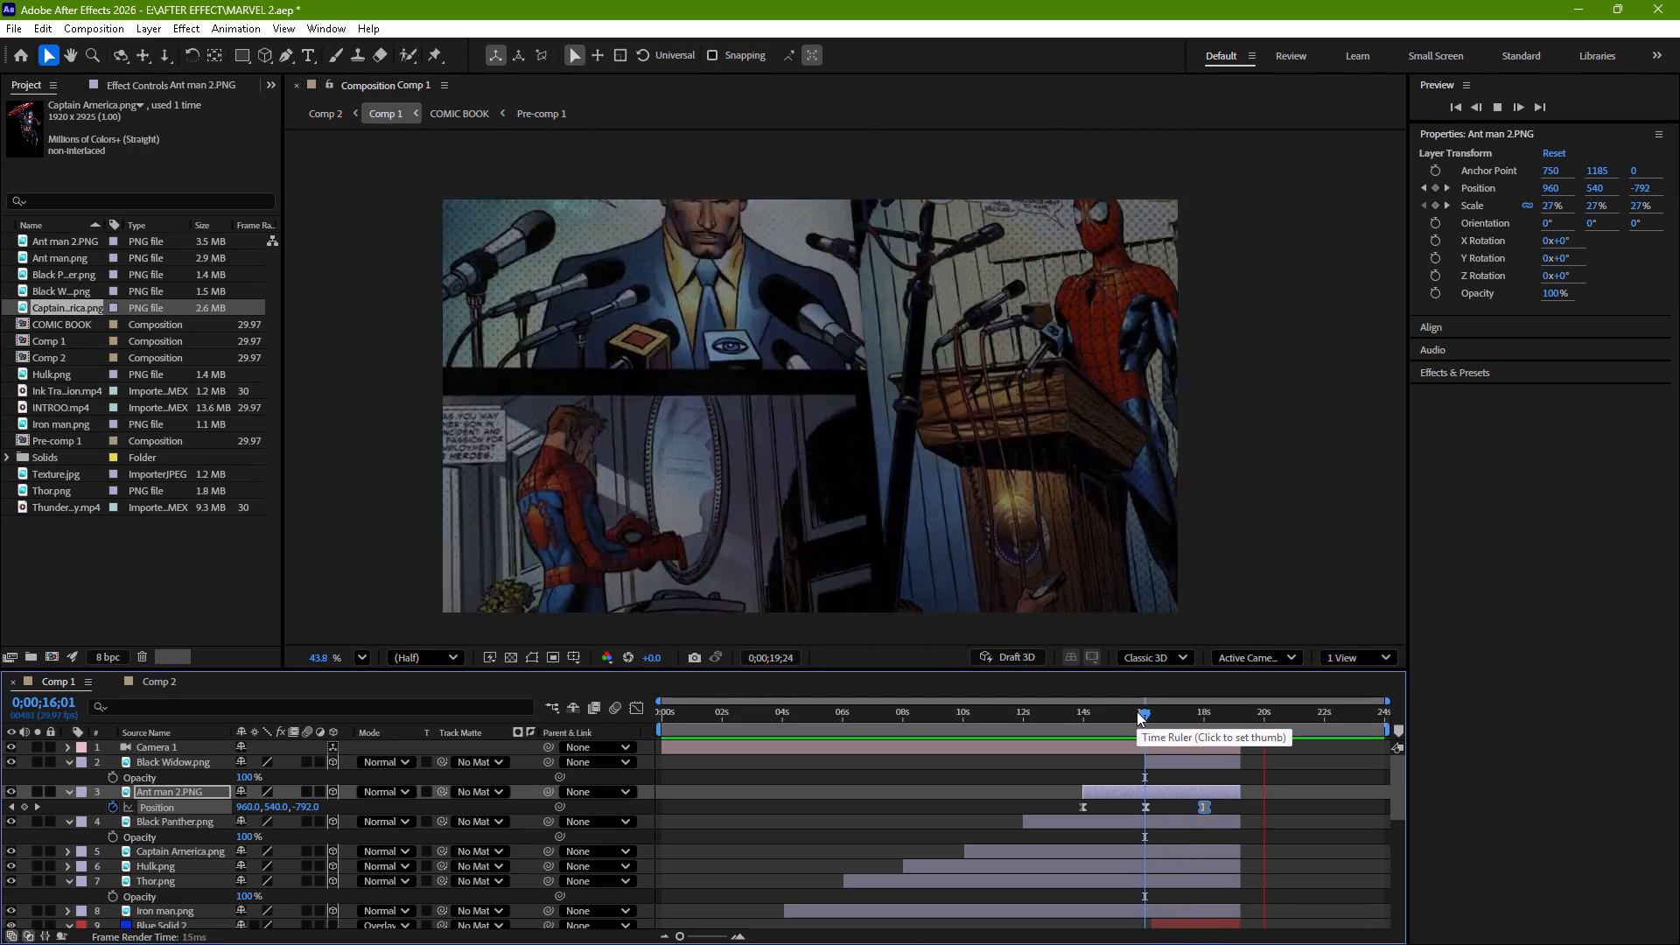
key(space)
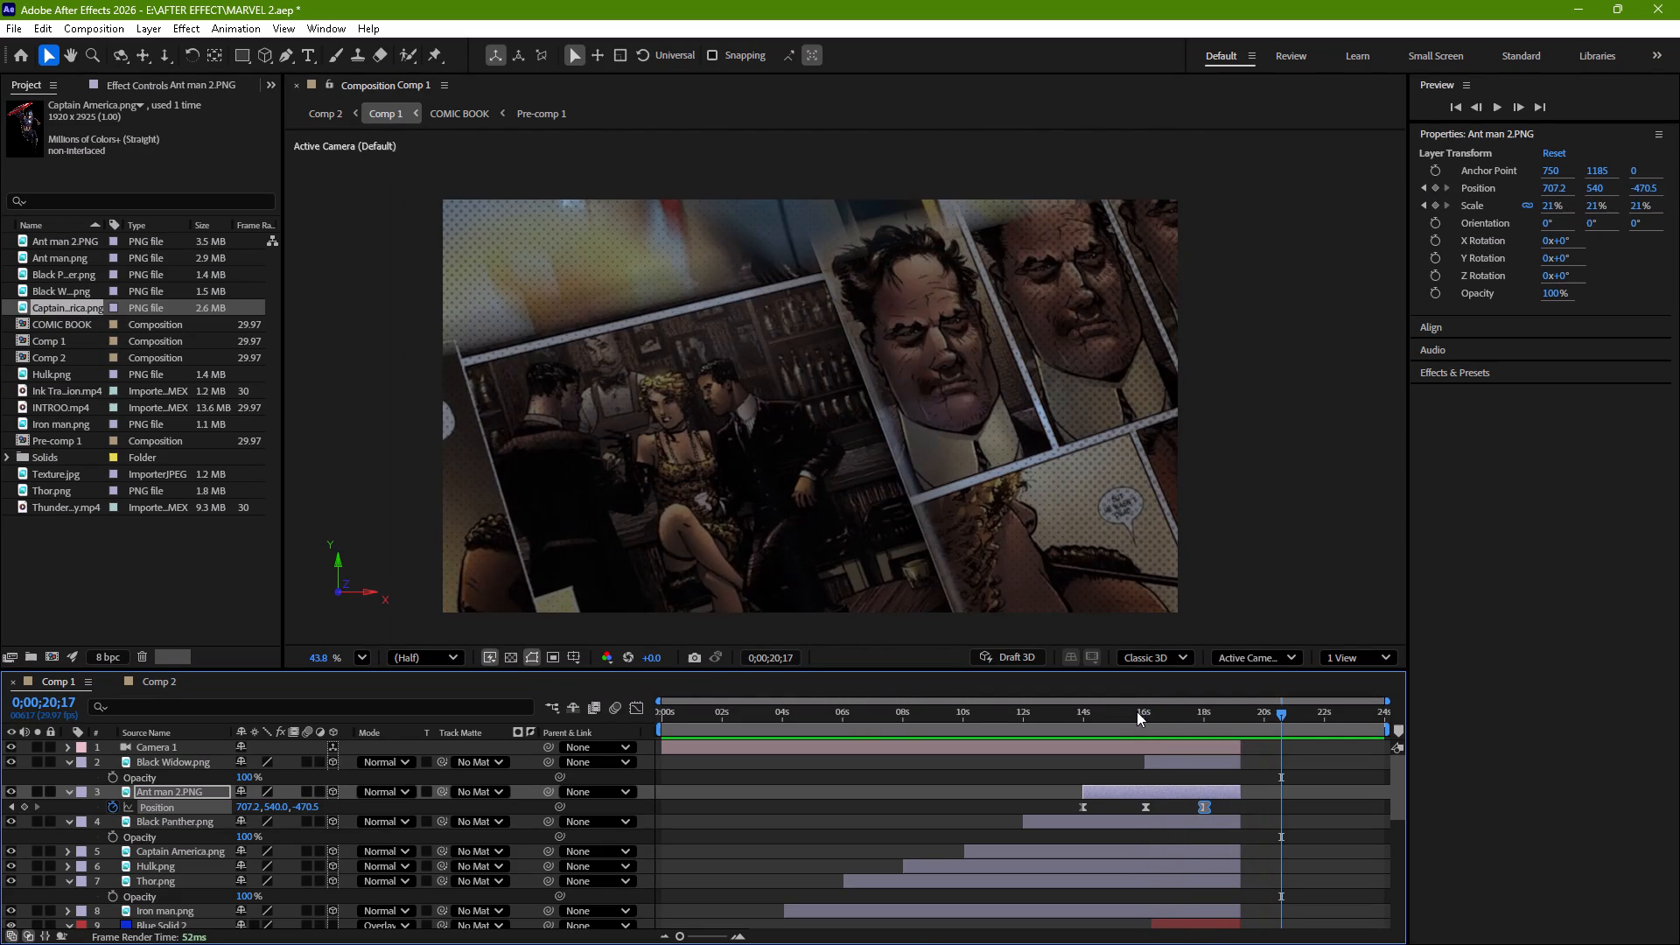
Save the MARVEL 2.aep project.
key(ctrl+s)
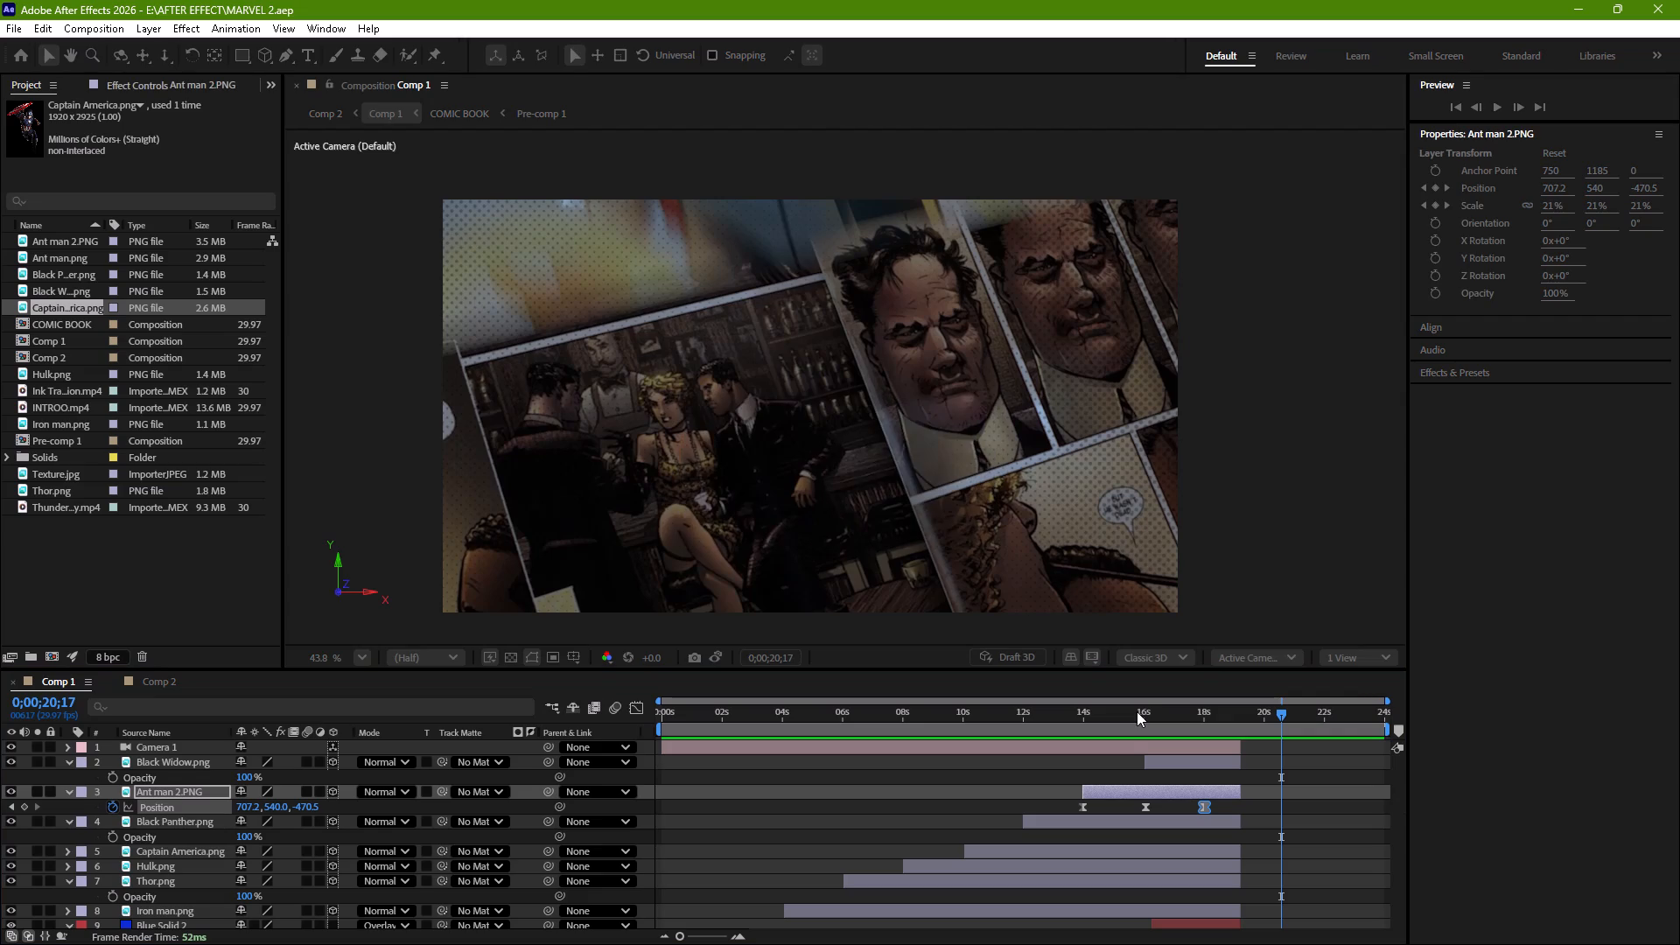
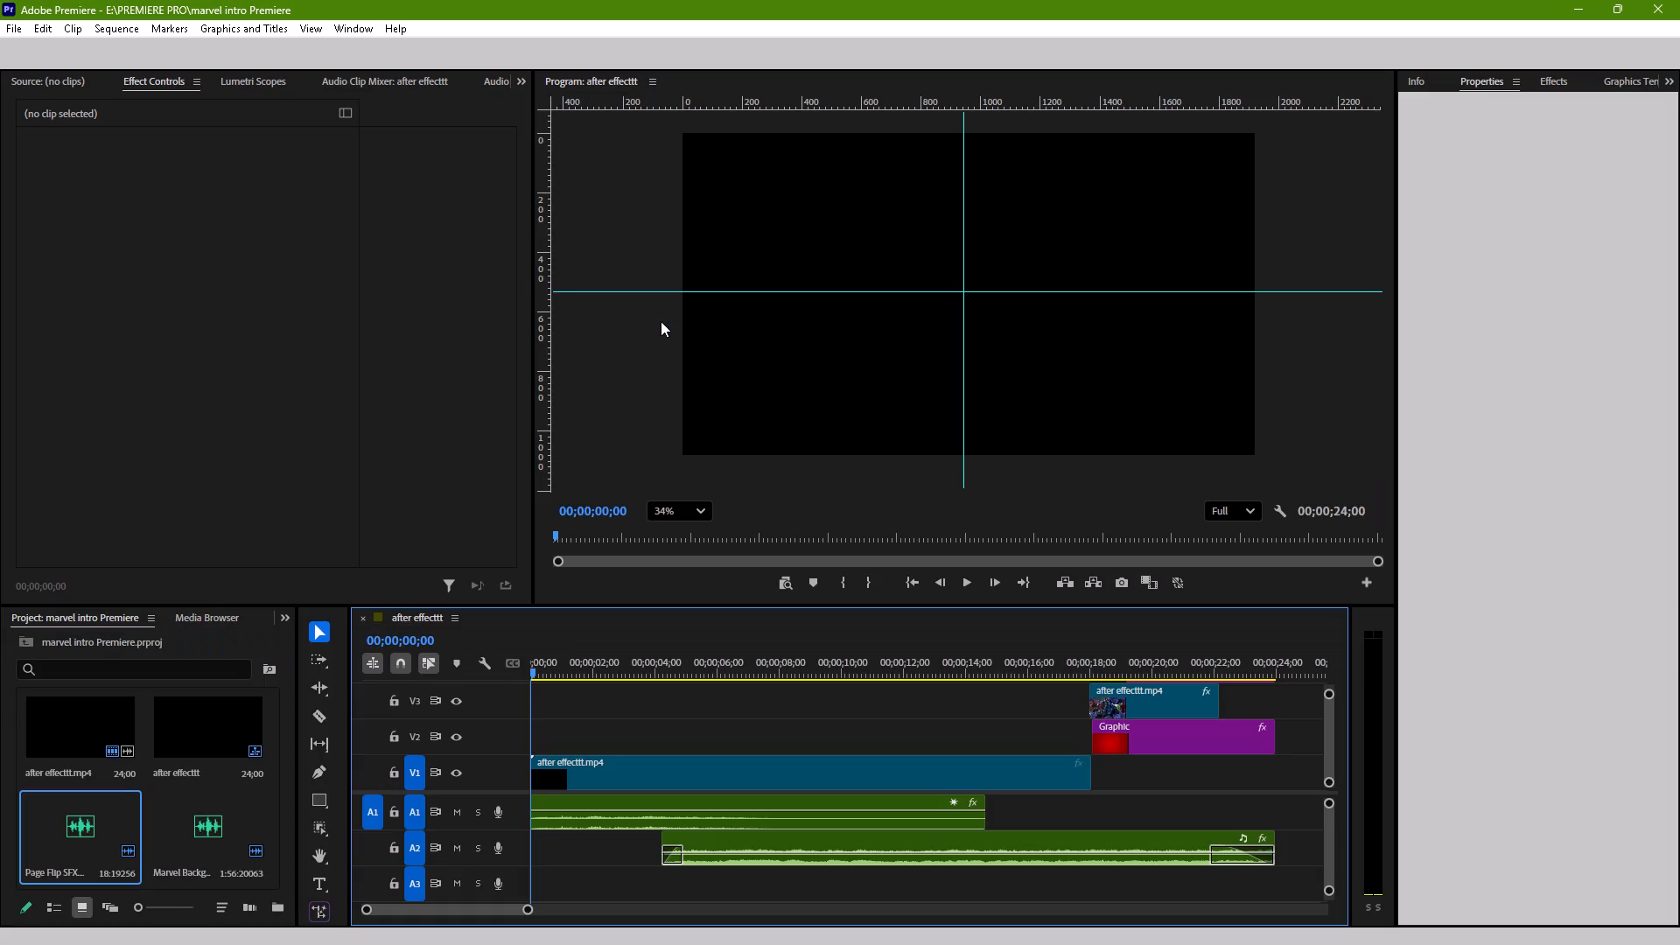
Scrub through the opening seconds of the after effecttt sequence to review the footage on V1.
click(722, 771)
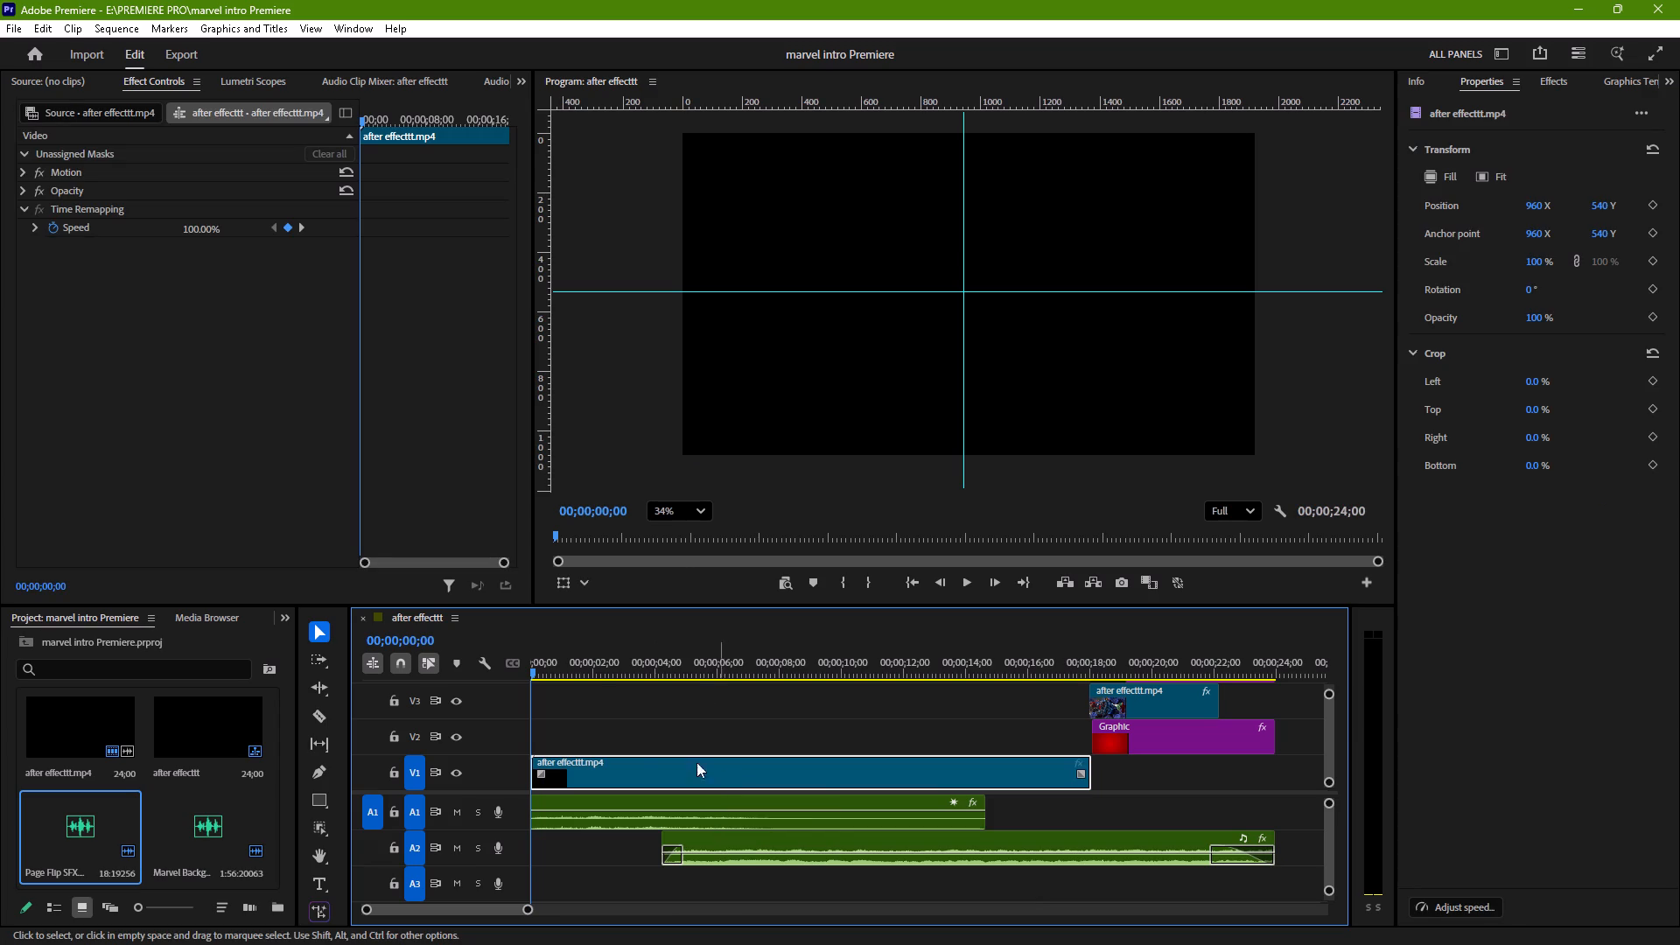
drag(531, 671, 536, 671)
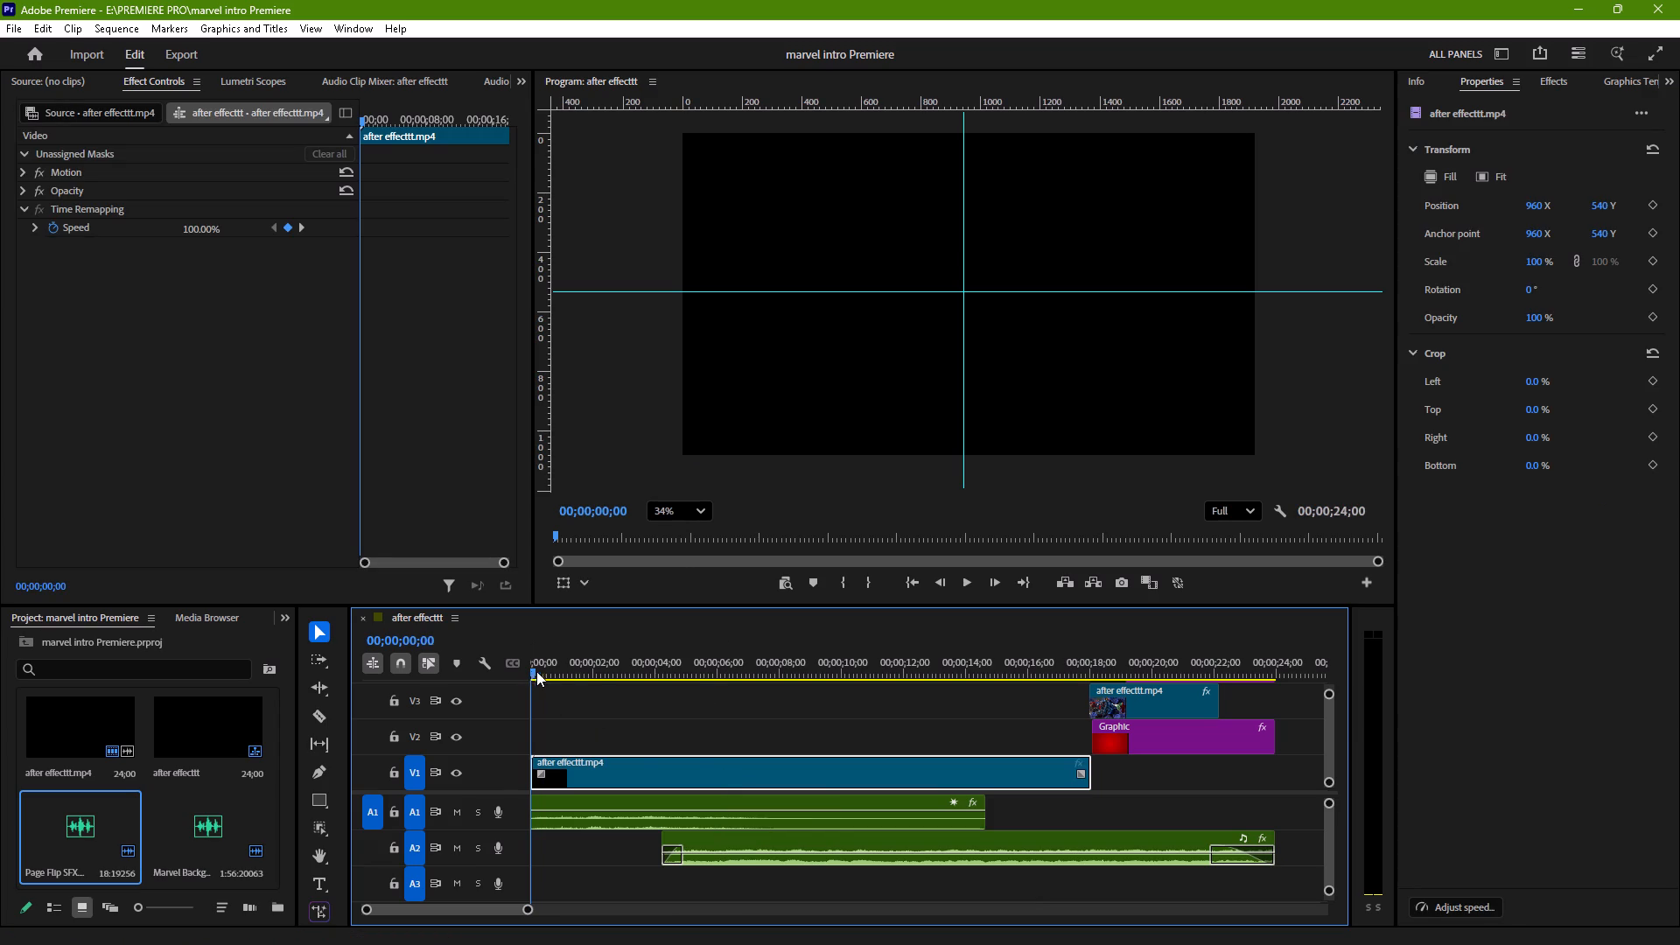
drag(536, 671, 764, 694)
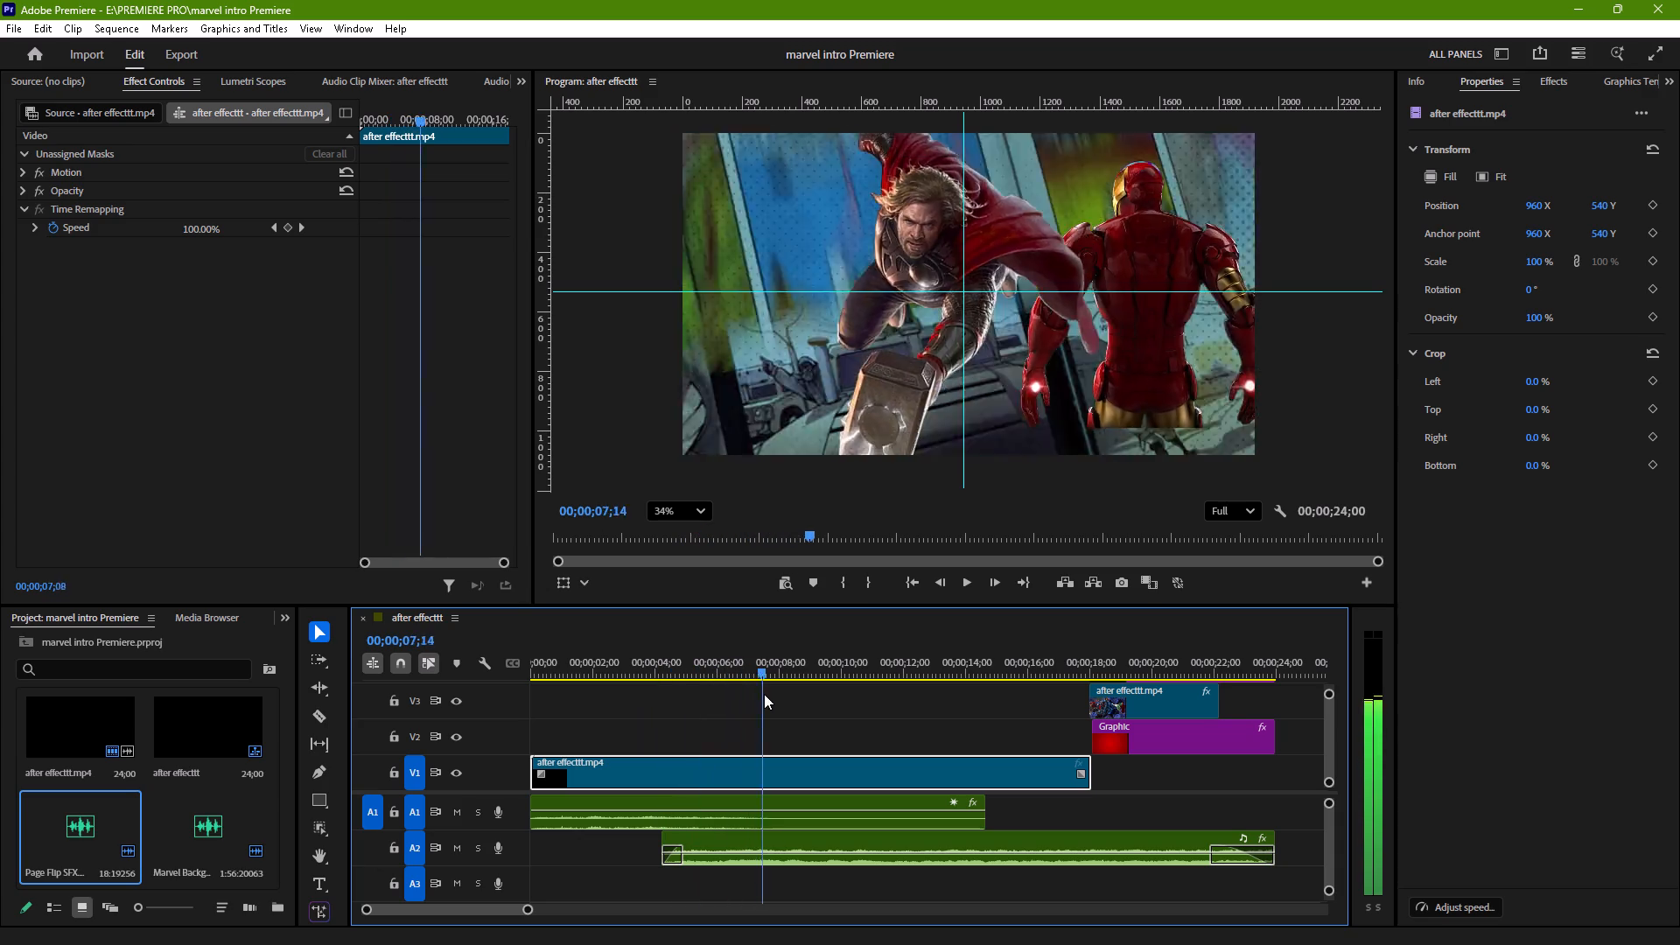
drag(764, 694, 600, 717)
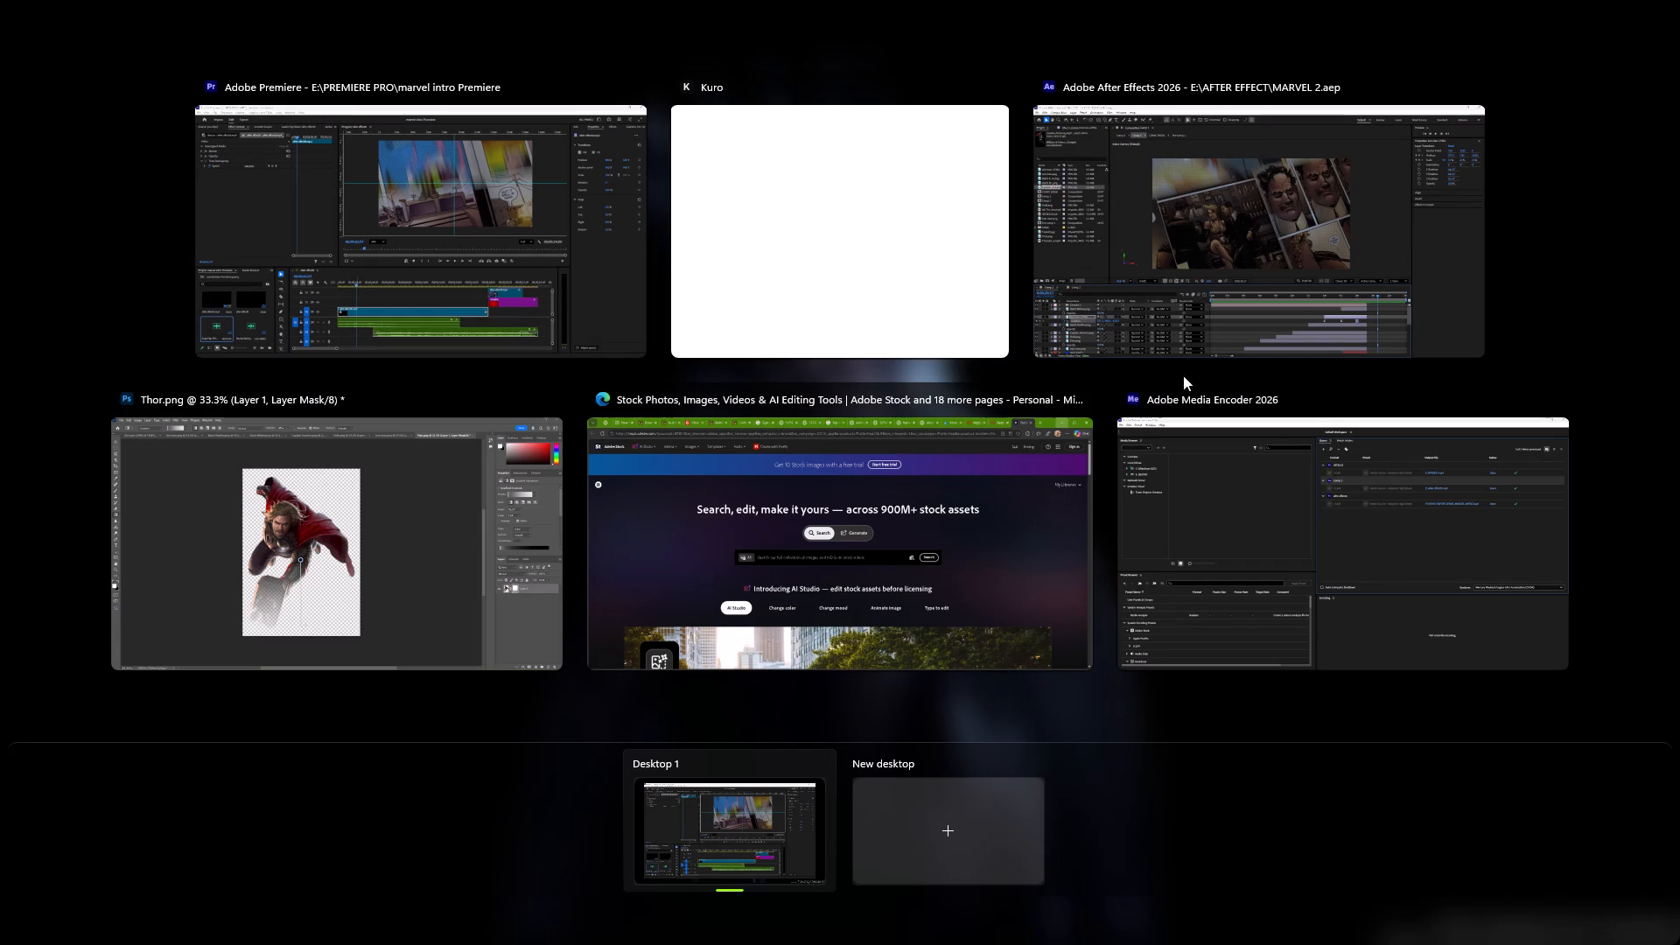
Switch to After Effects and export Comp 1 to the Adobe Media Encoder queue.
click(1193, 270)
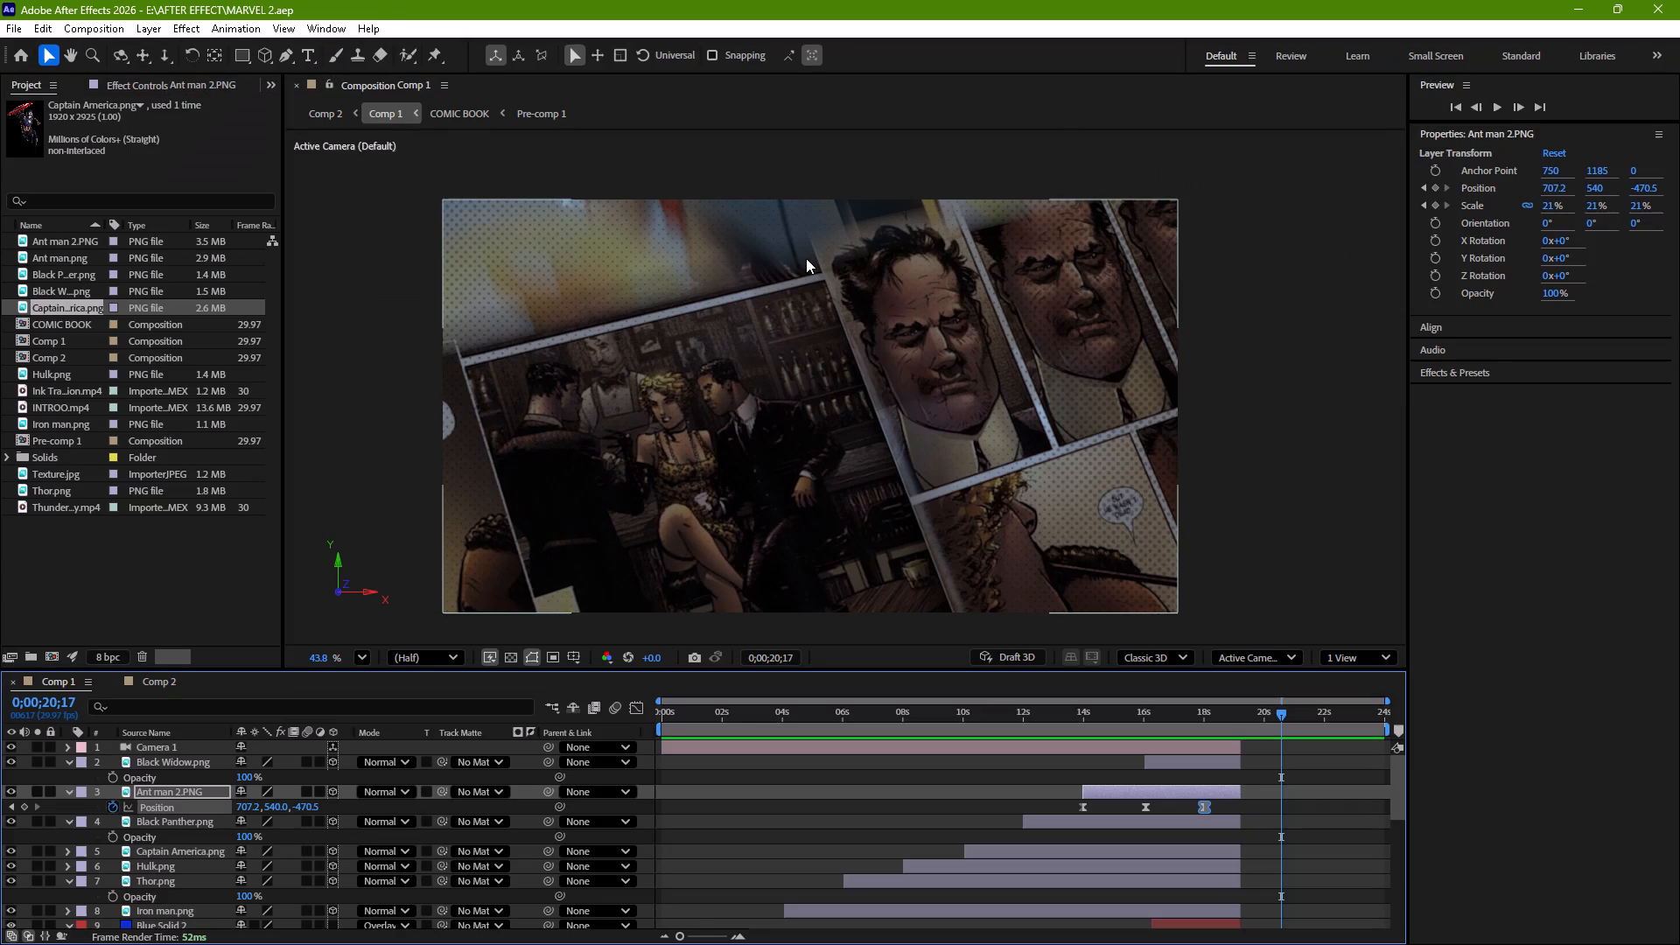
click(16, 24)
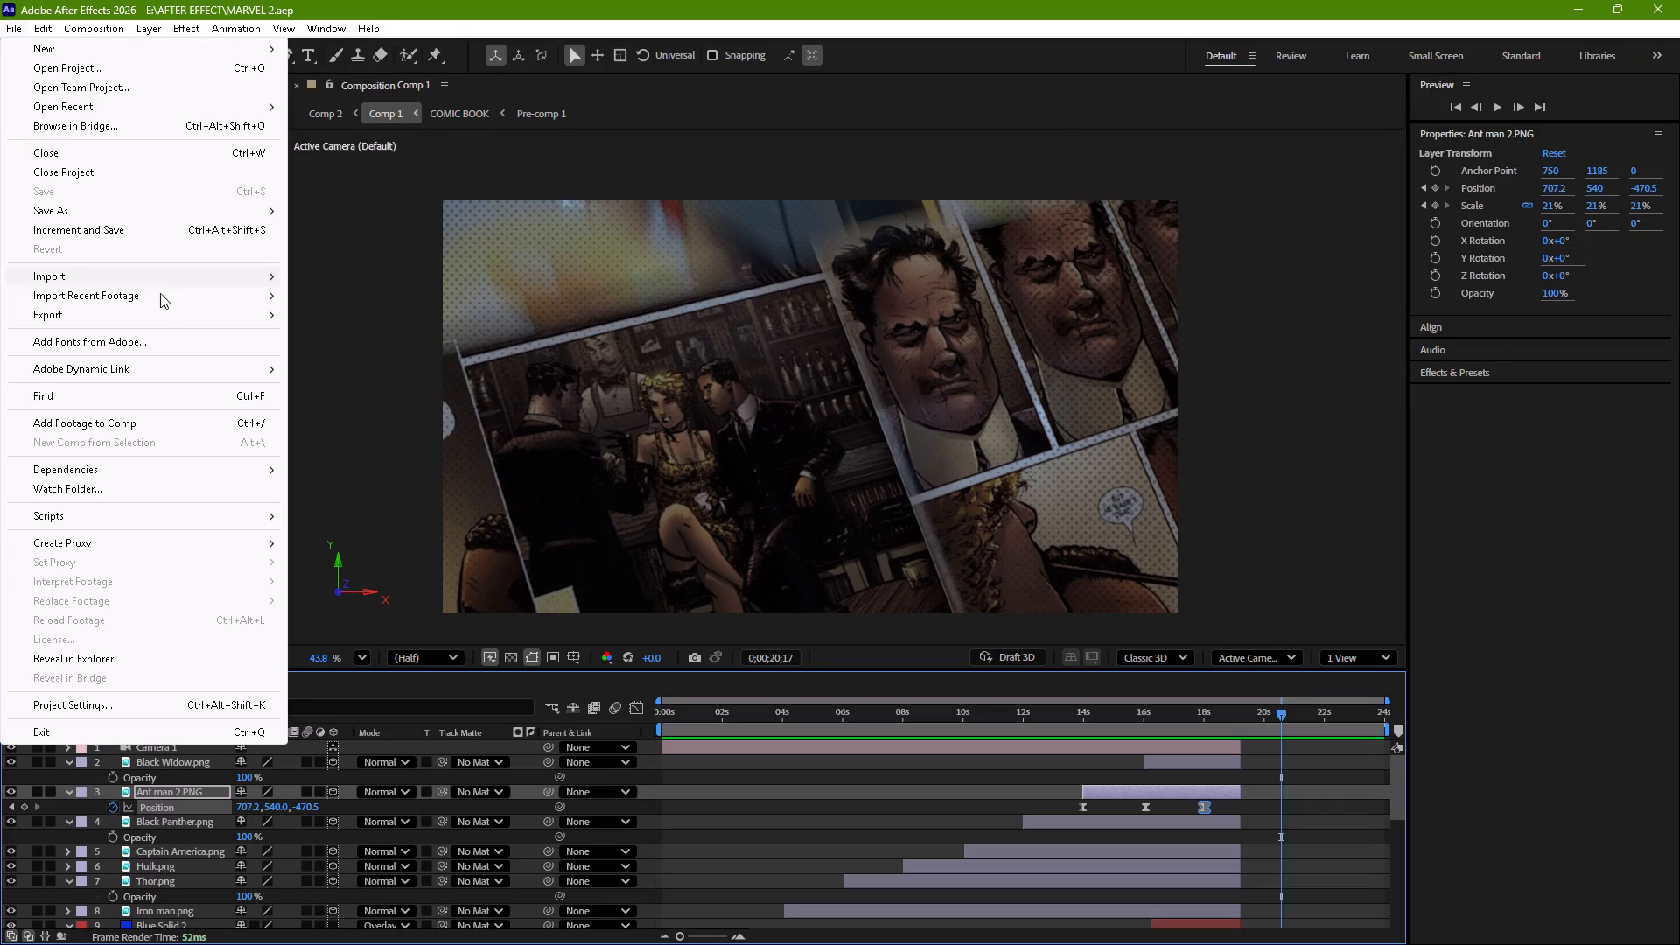
click(358, 314)
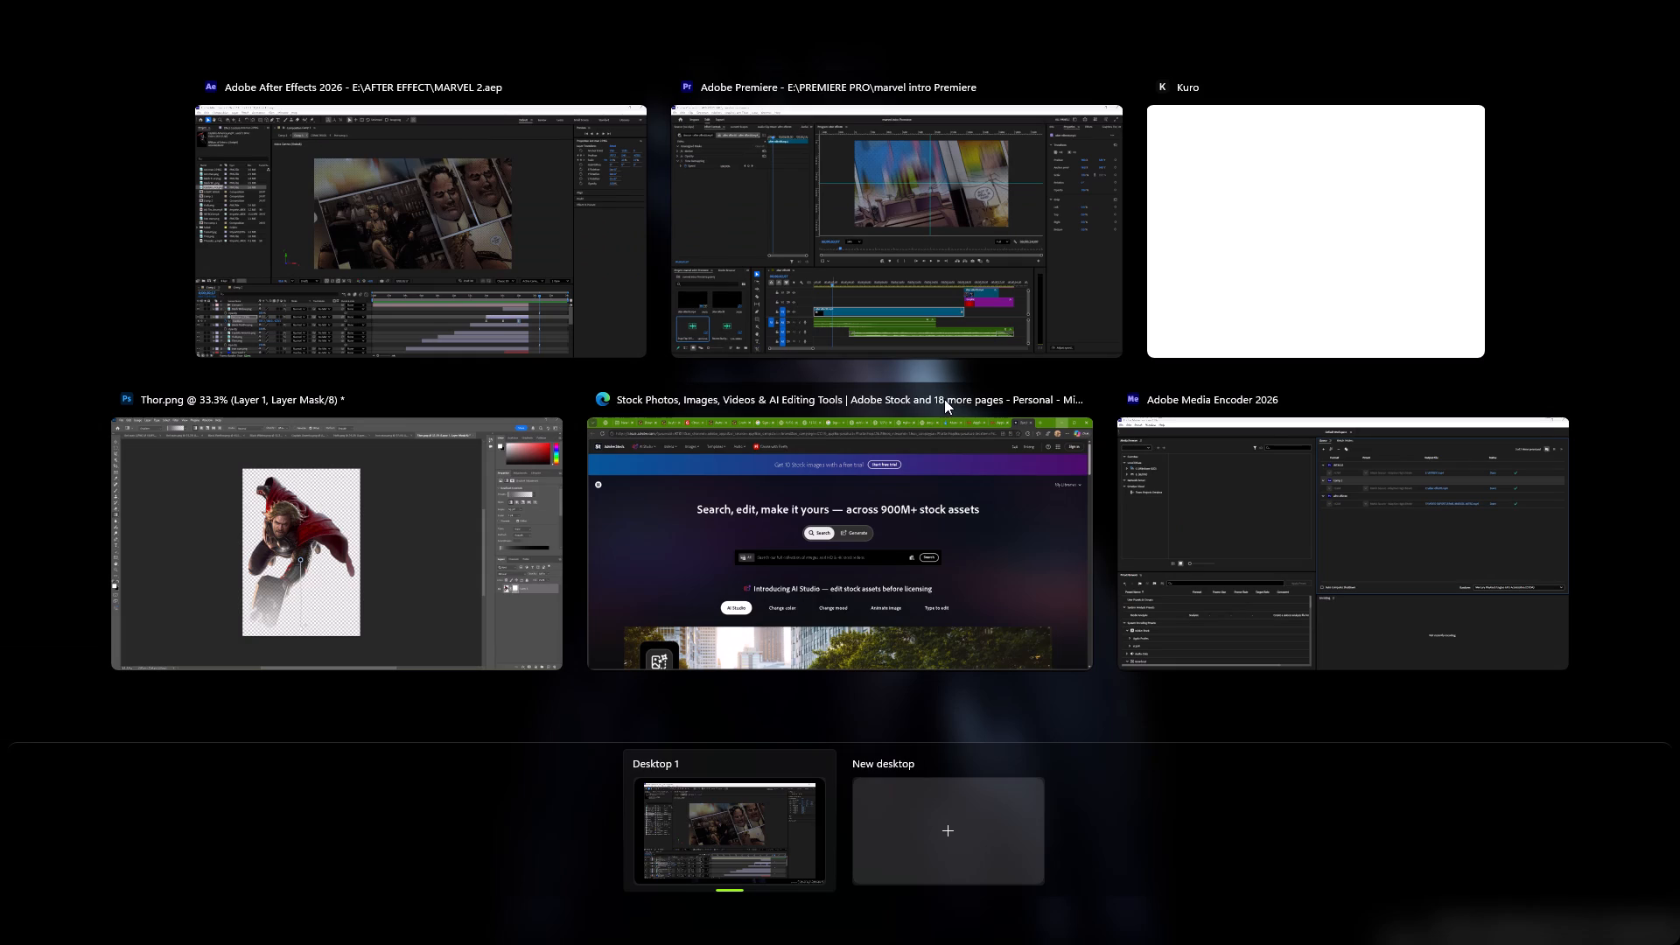
click(1250, 482)
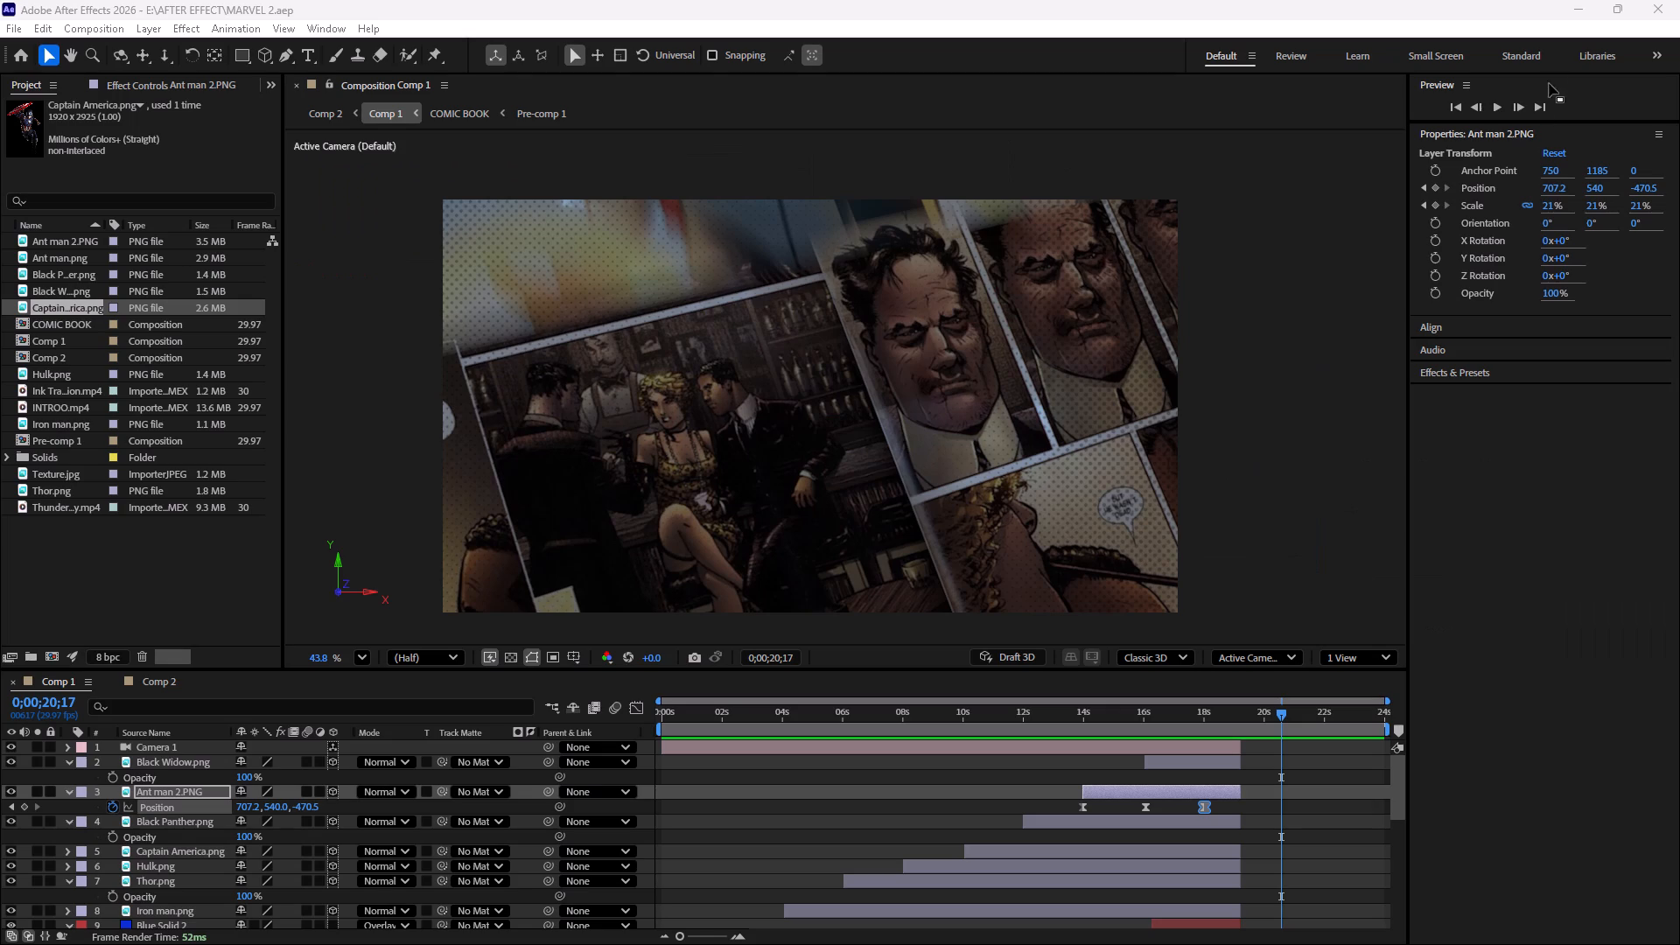
click(1578, 3)
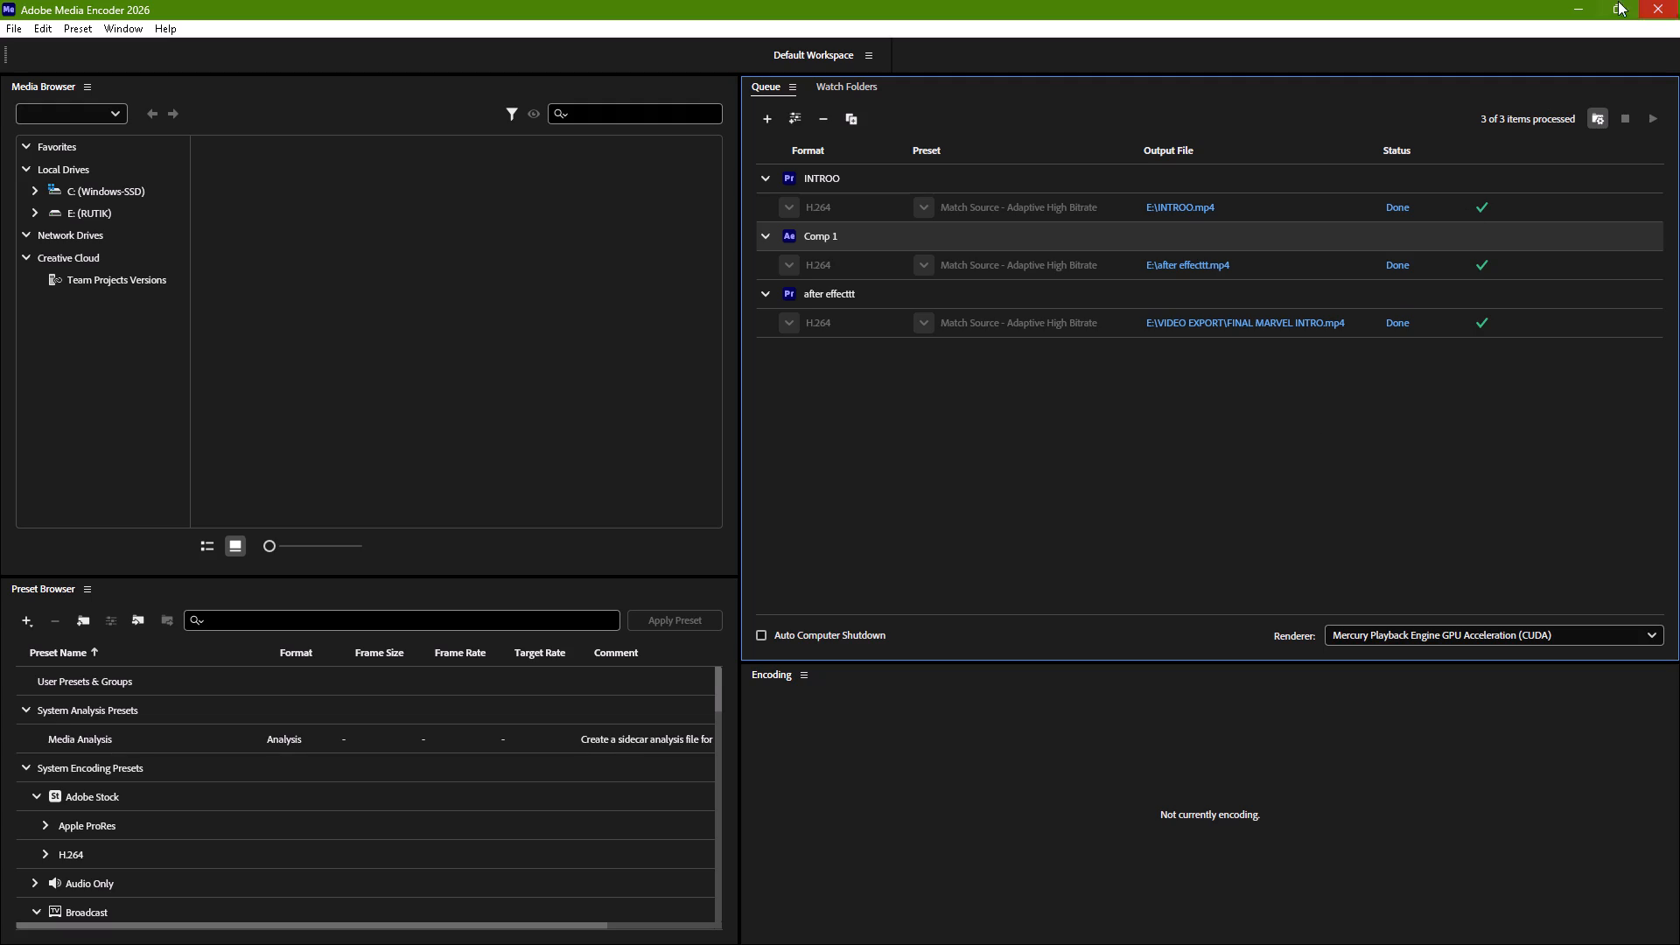
click(1578, 3)
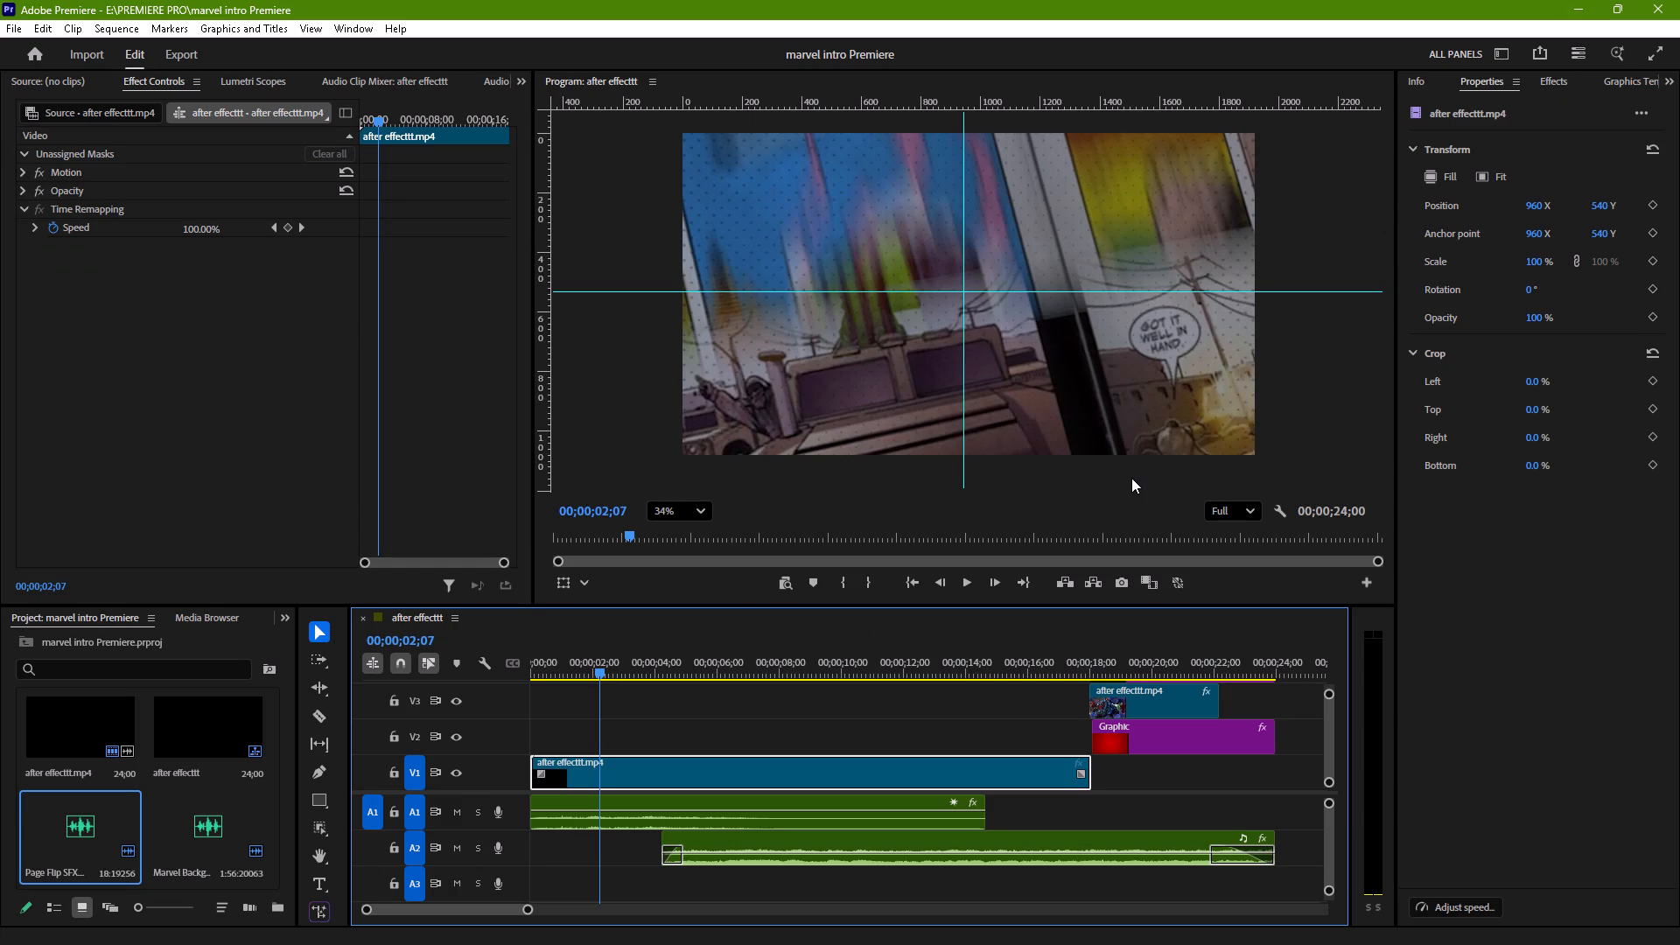
In Media Encoder, set the newly queued Comp 1's output file to after effecttt.mp4 on the E: drive, replacing the existing file.
click(1328, 376)
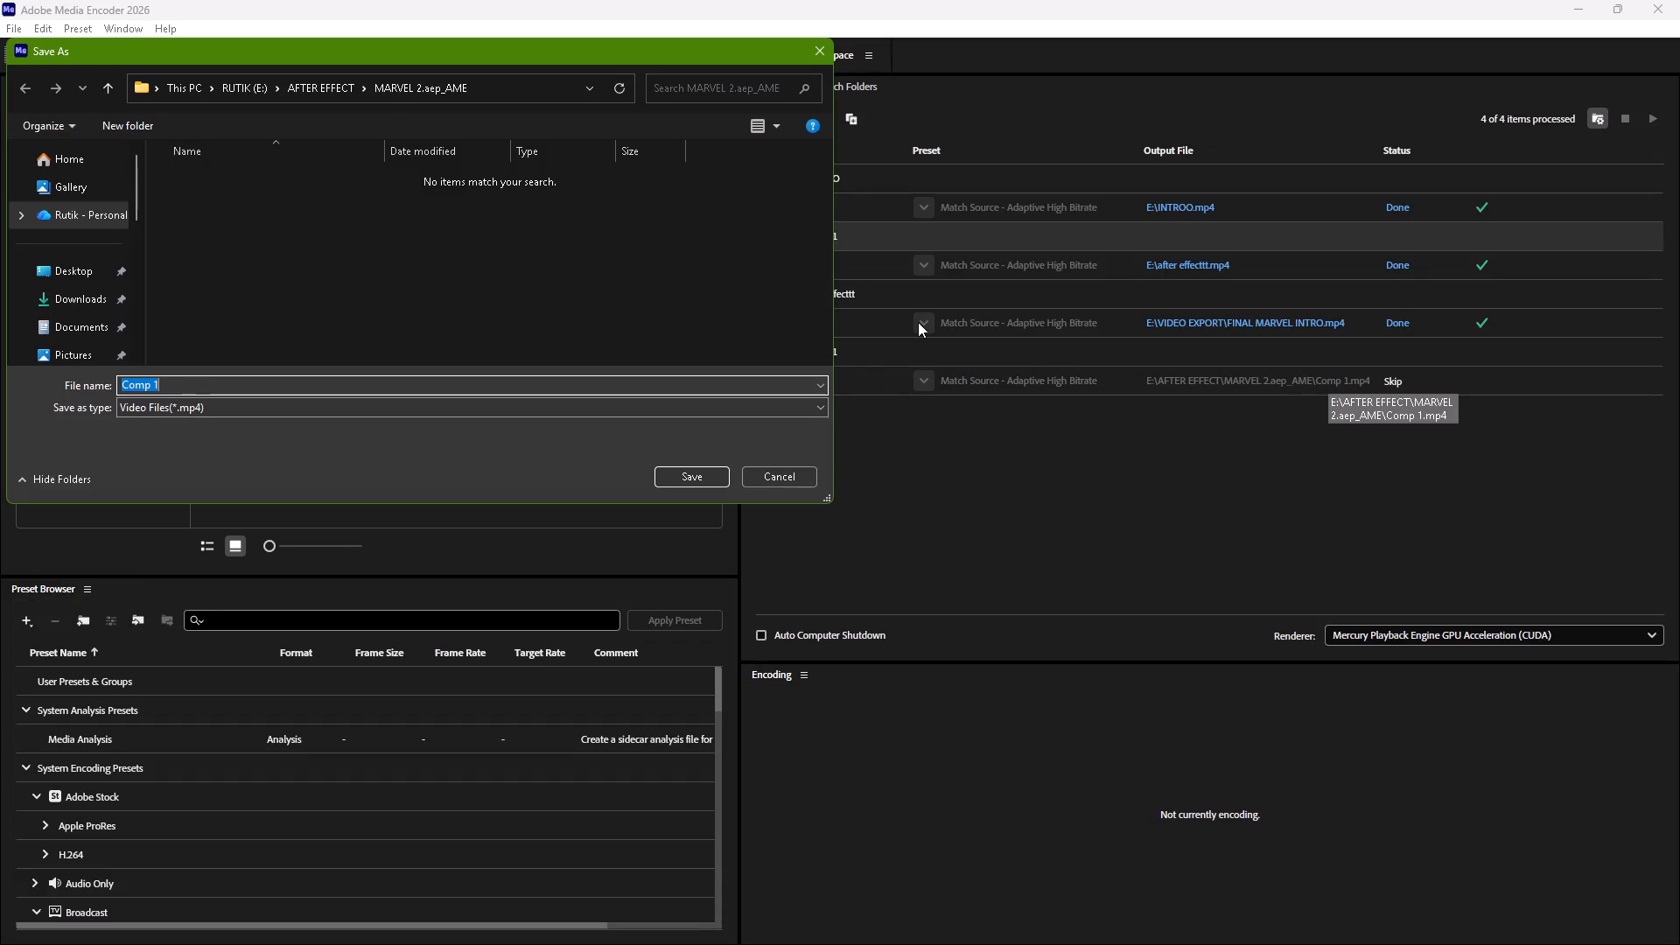
click(312, 80)
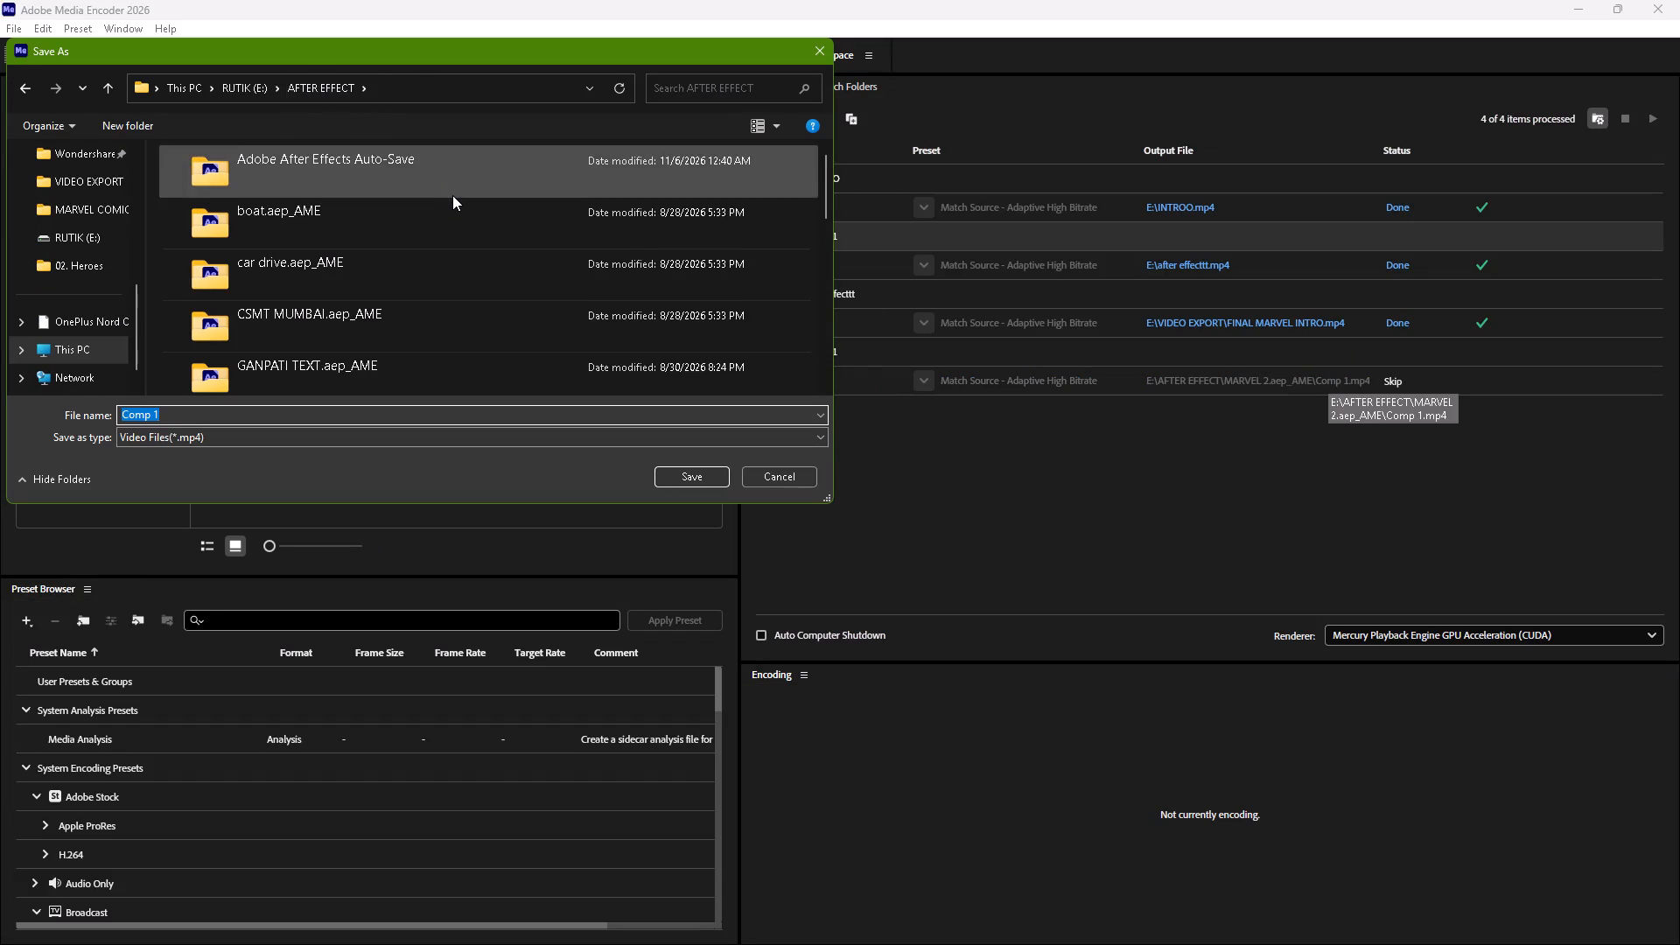
scroll(452, 195, down, 8)
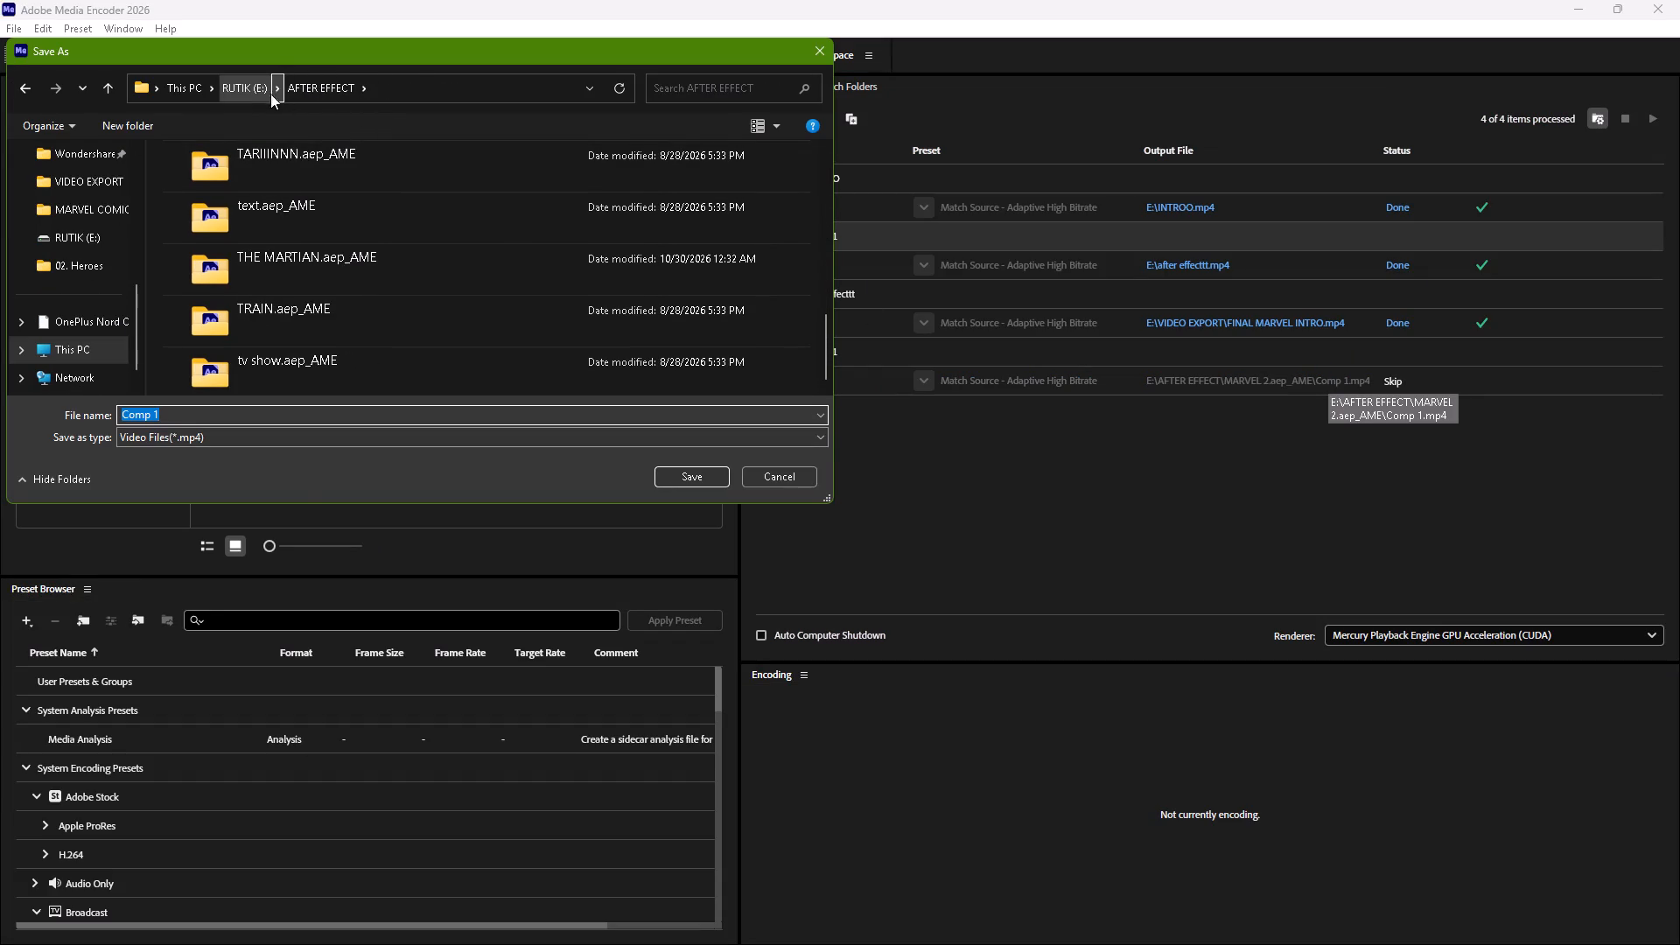
click(254, 89)
triple_click(751, 314)
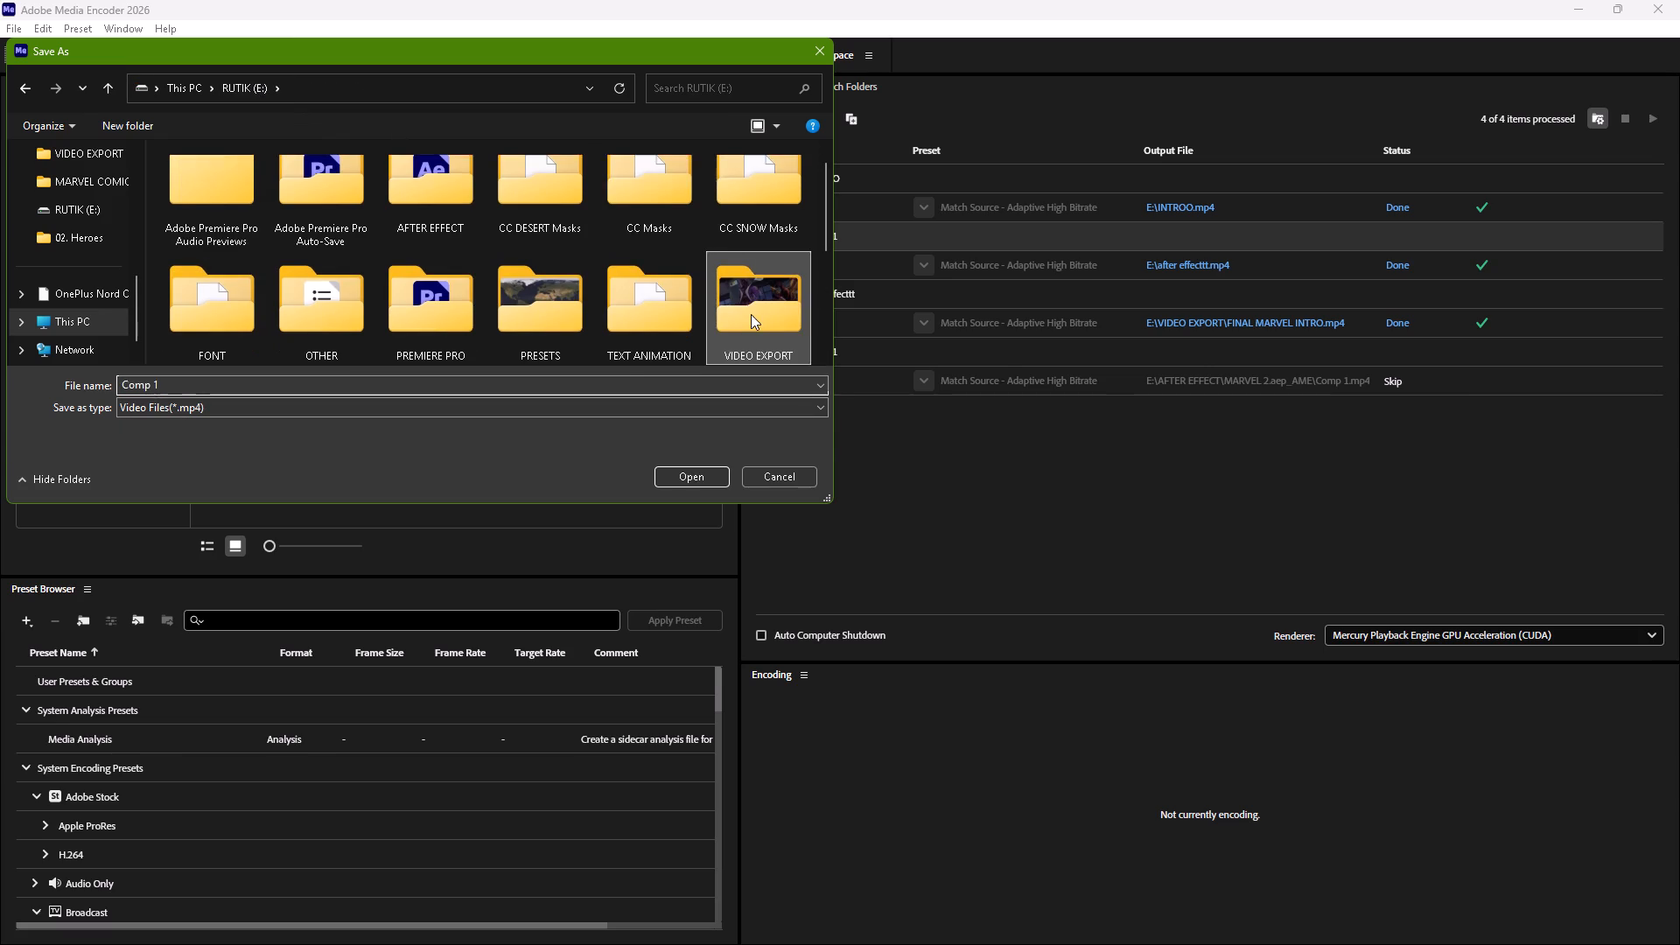
scroll(615, 268, down, 1)
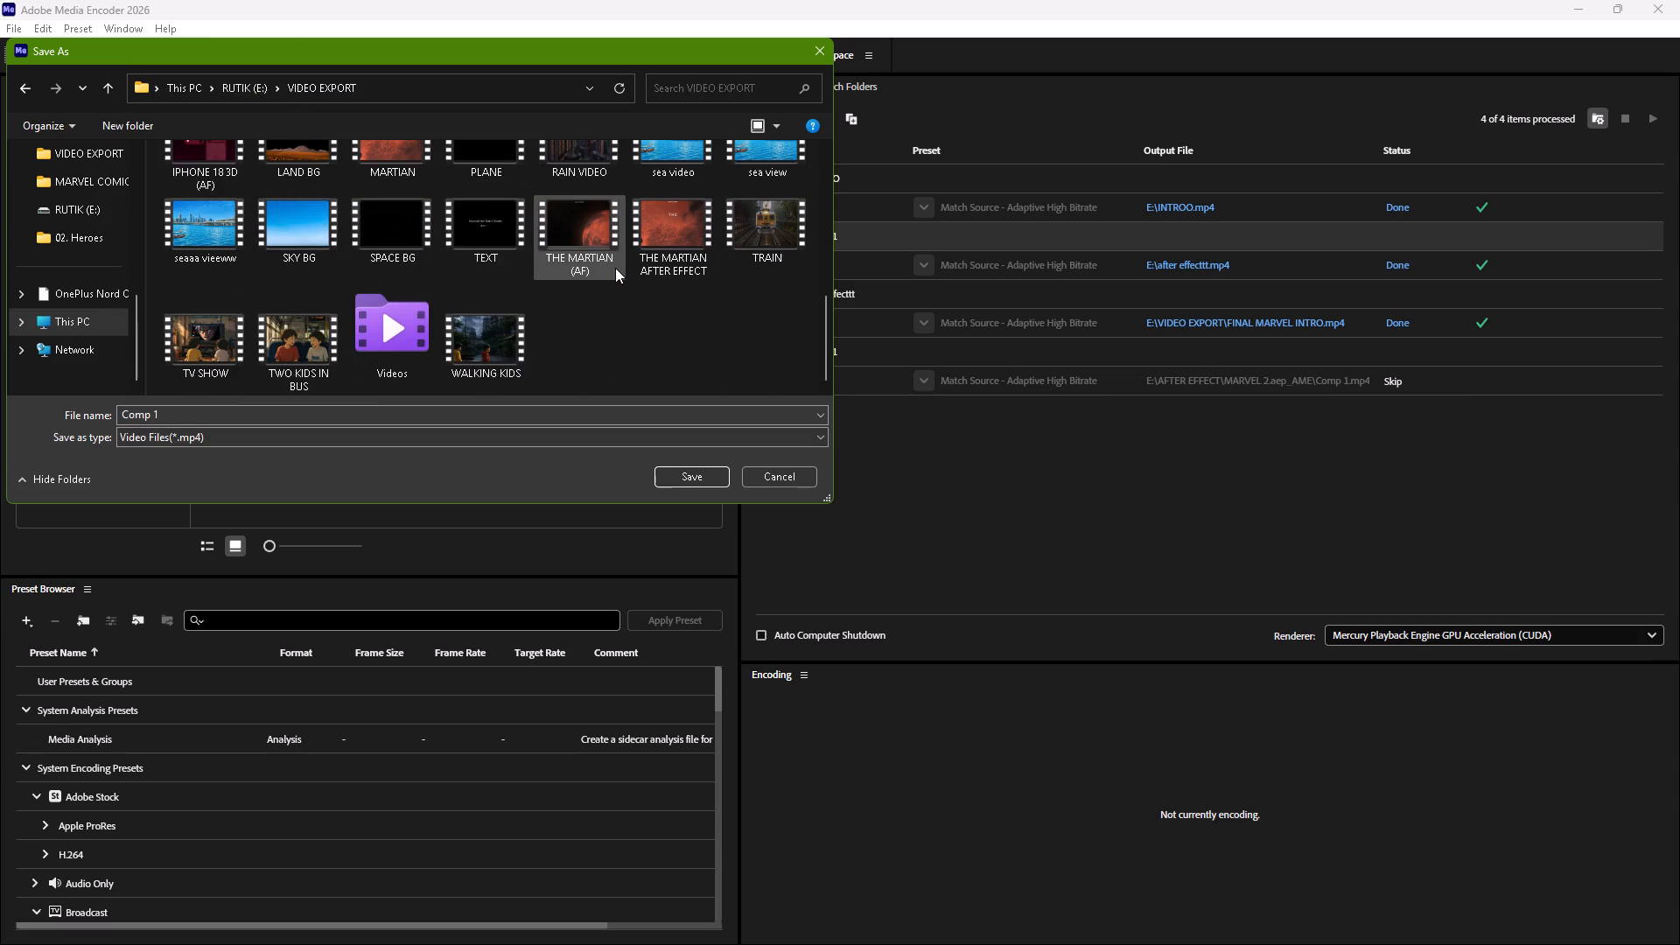
scroll(615, 268, down, 1)
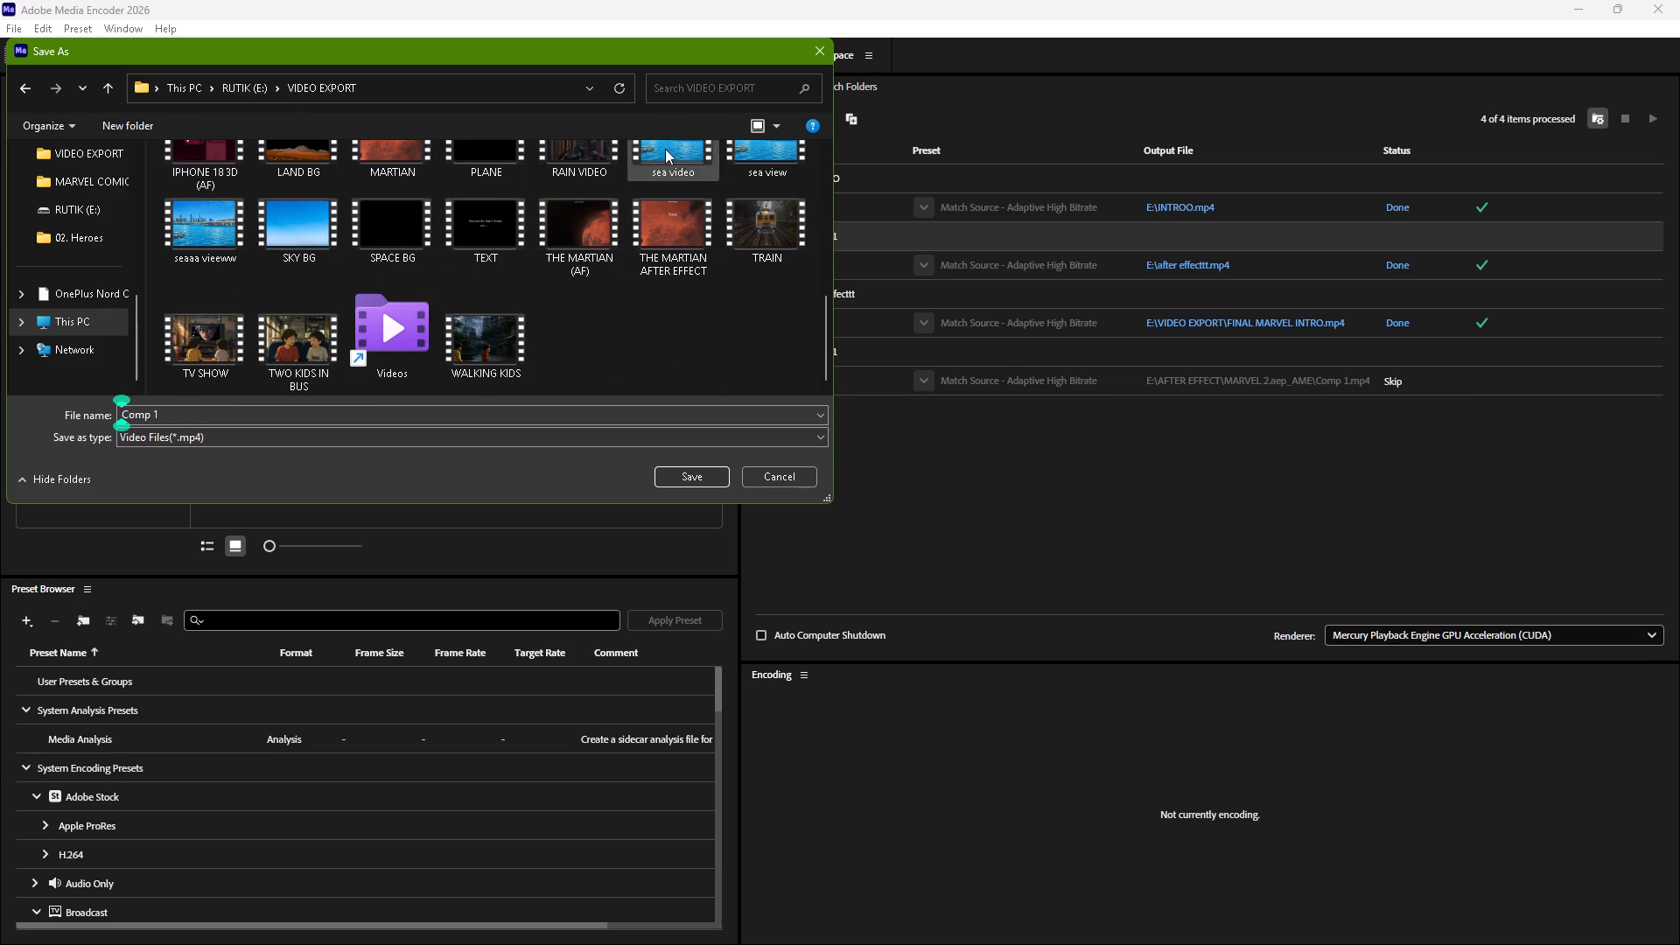
click(256, 81)
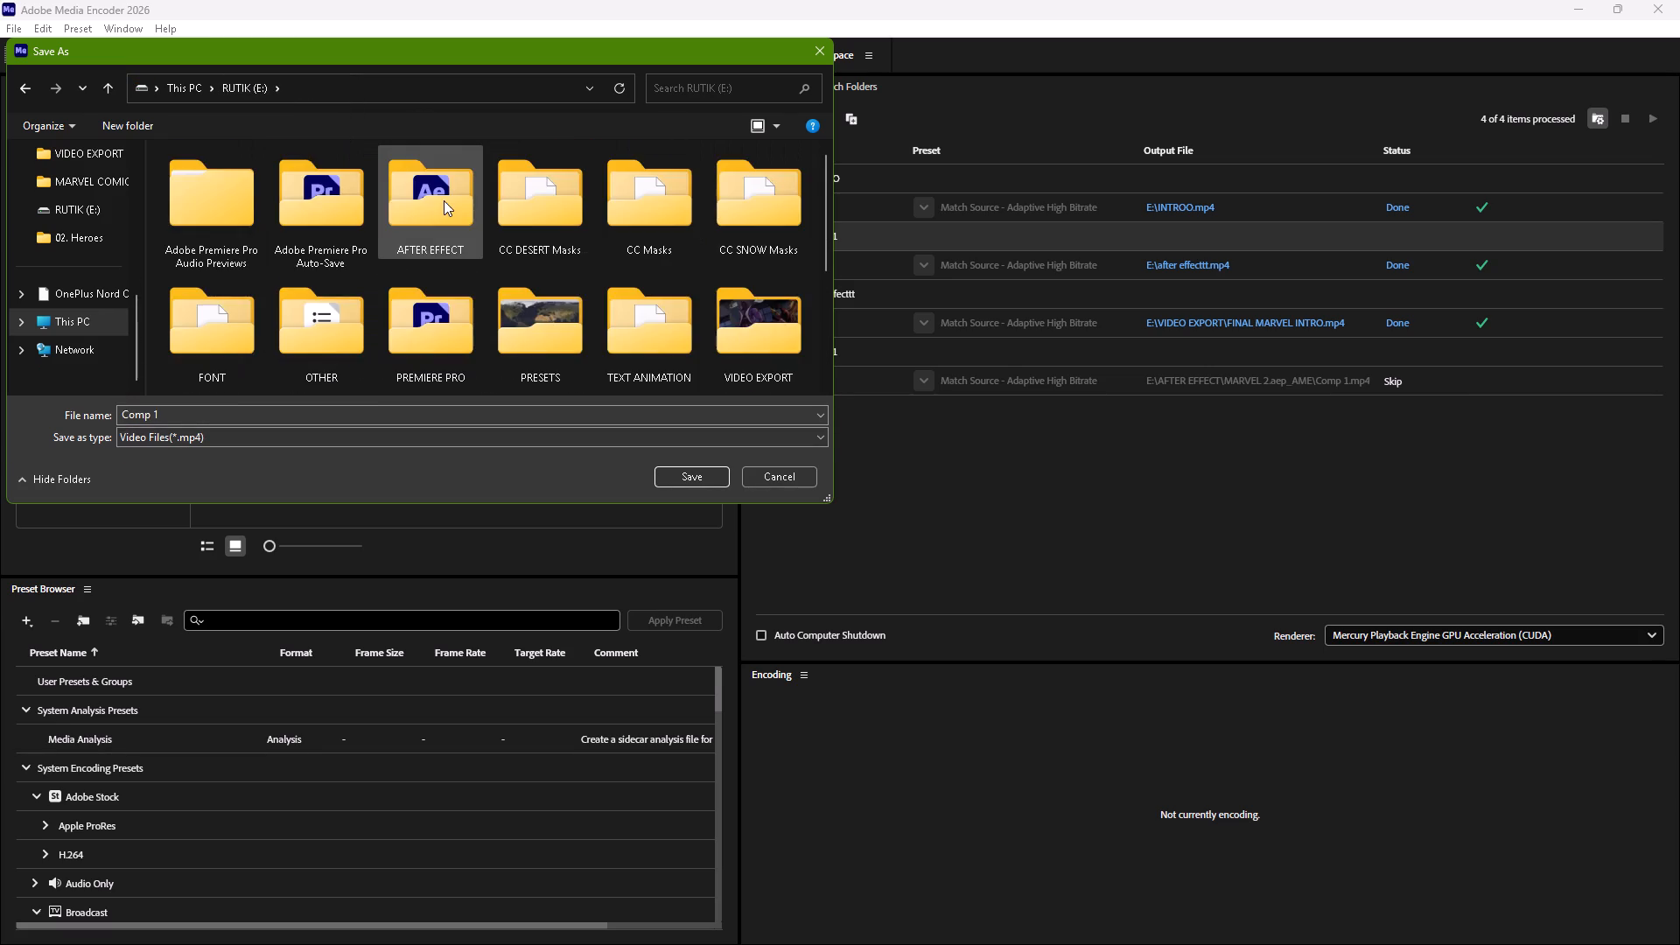
scroll(444, 200, down, 2)
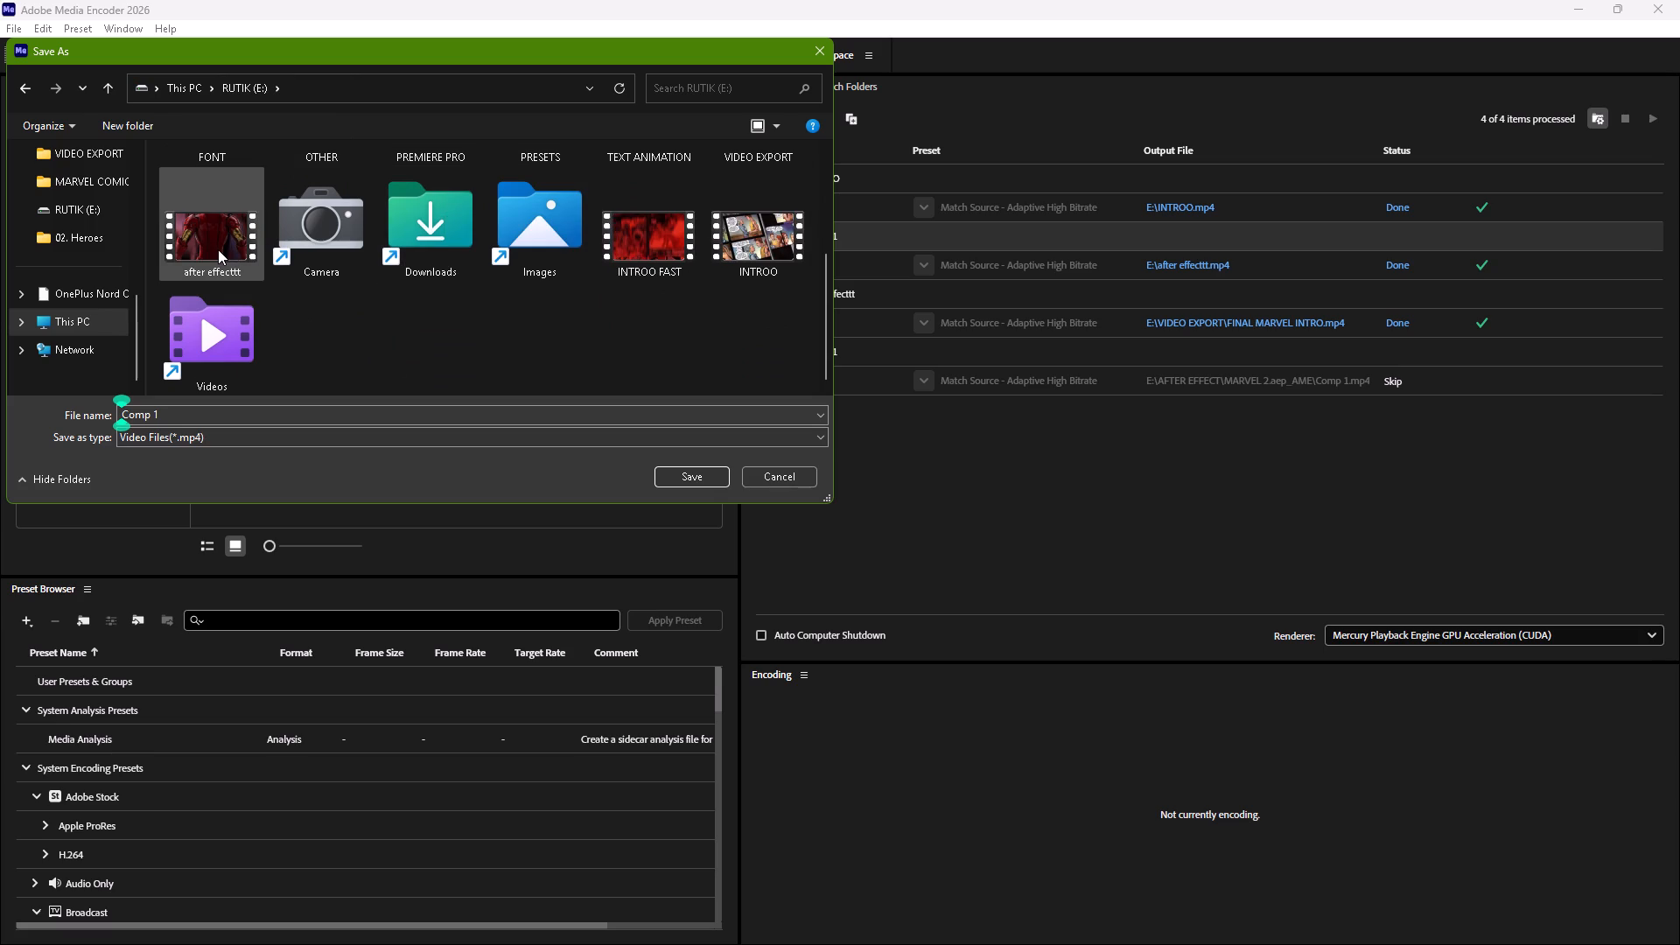
click(218, 249)
click(715, 477)
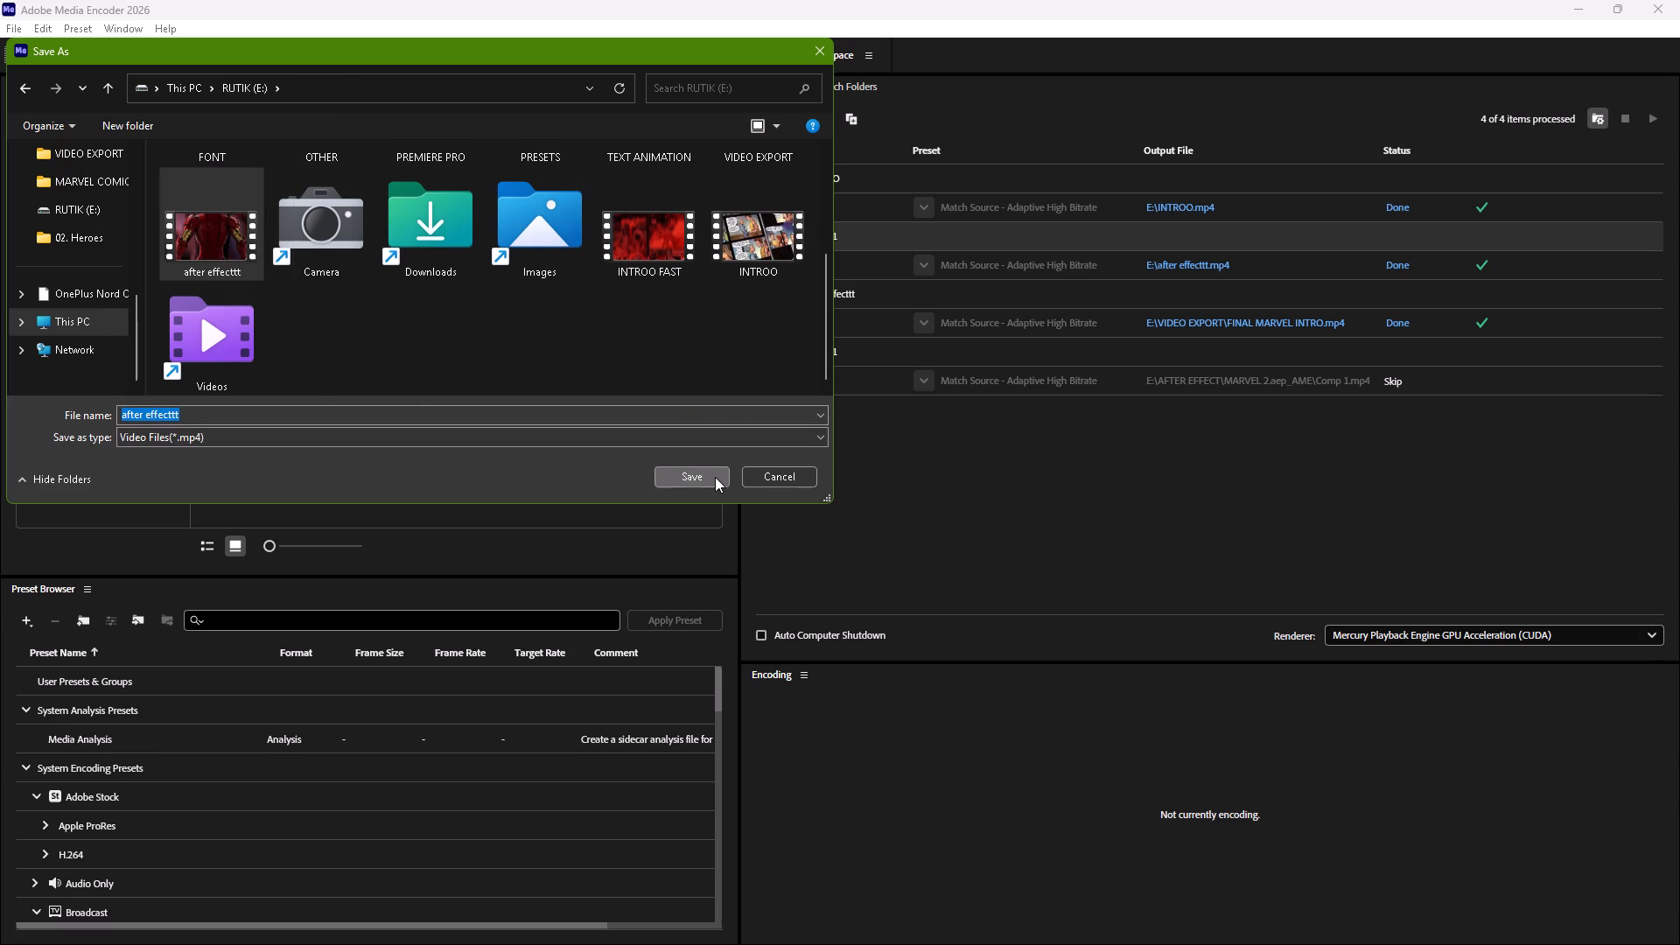
click(443, 344)
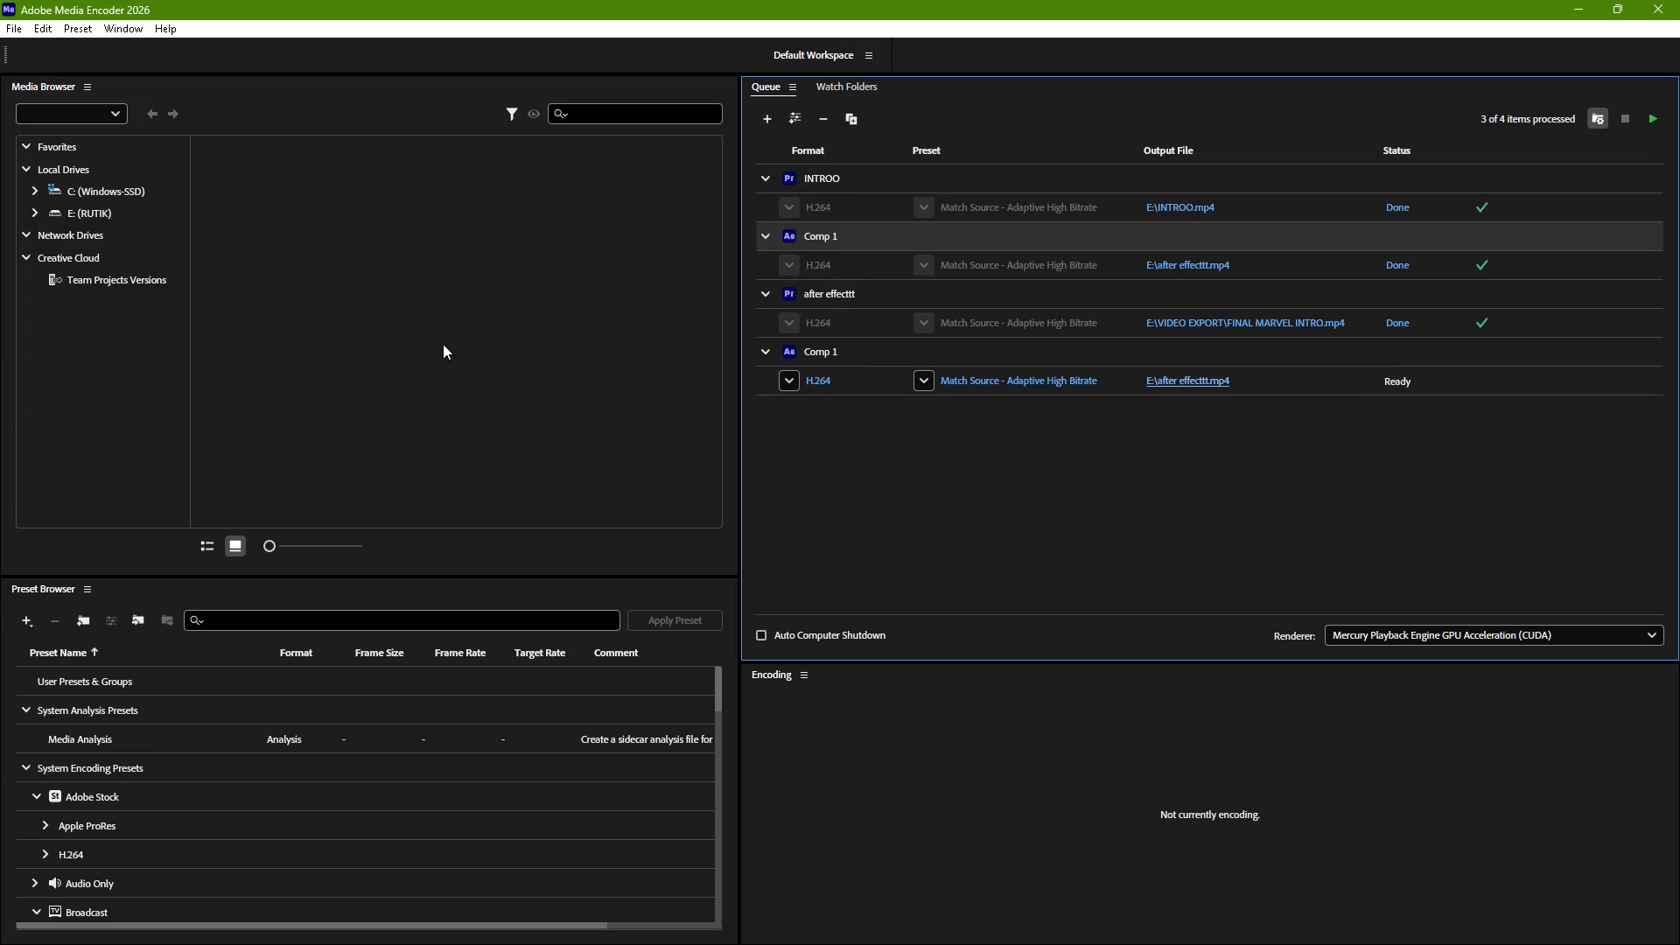
Start encoding the queued Comp 1 export.
click(1653, 126)
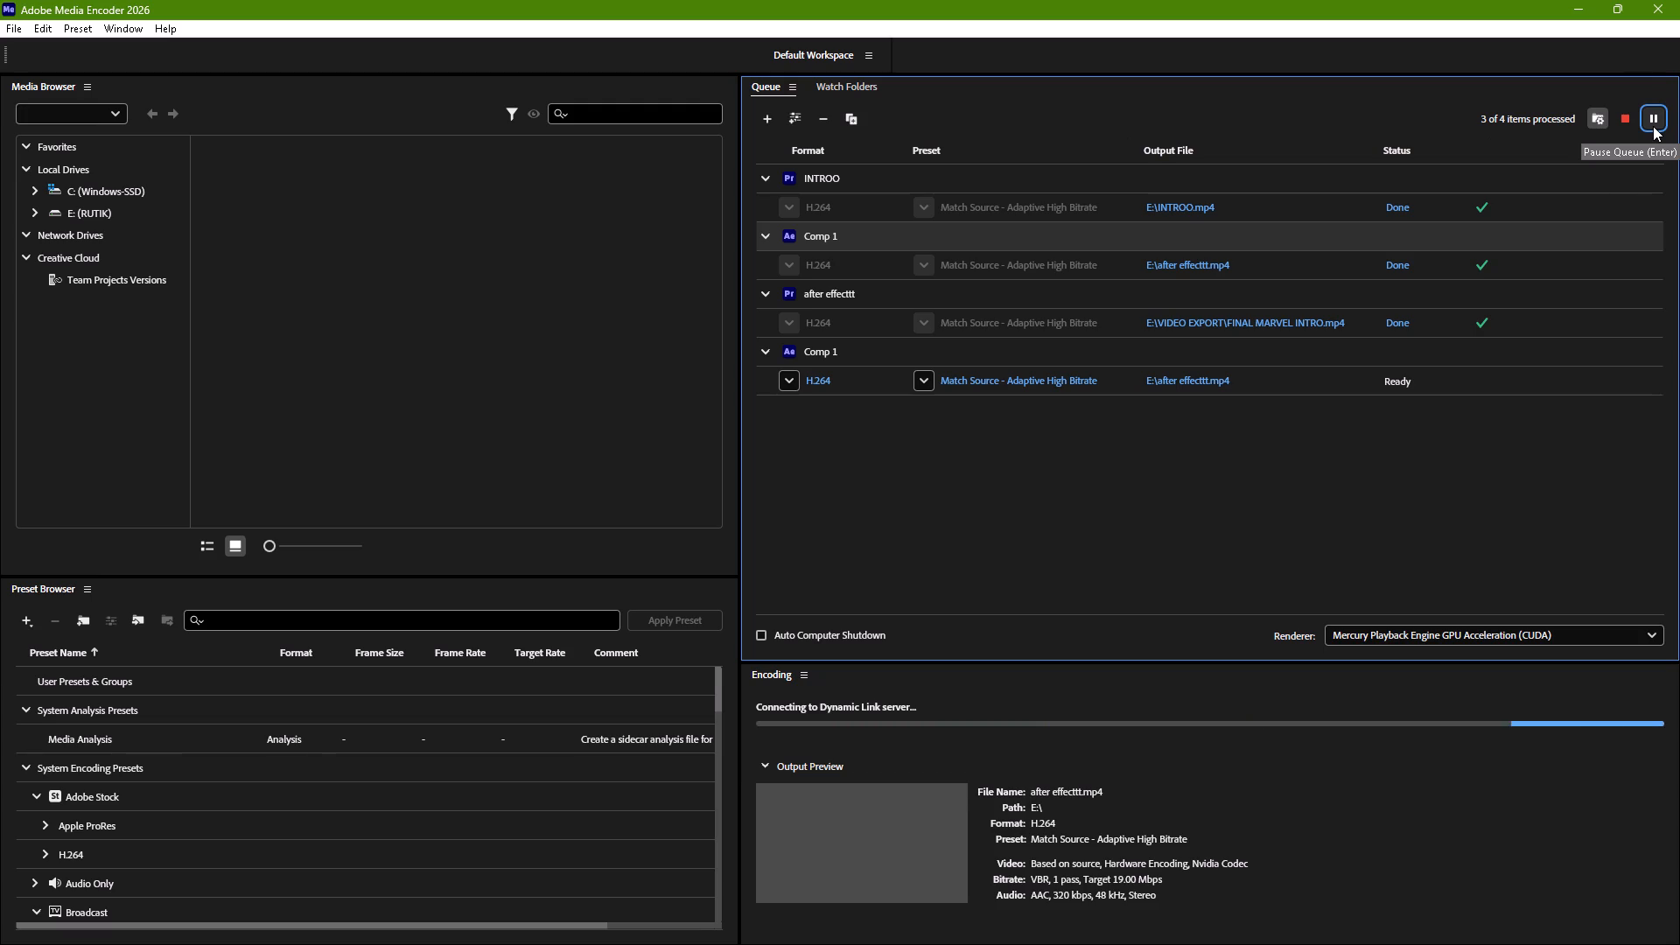
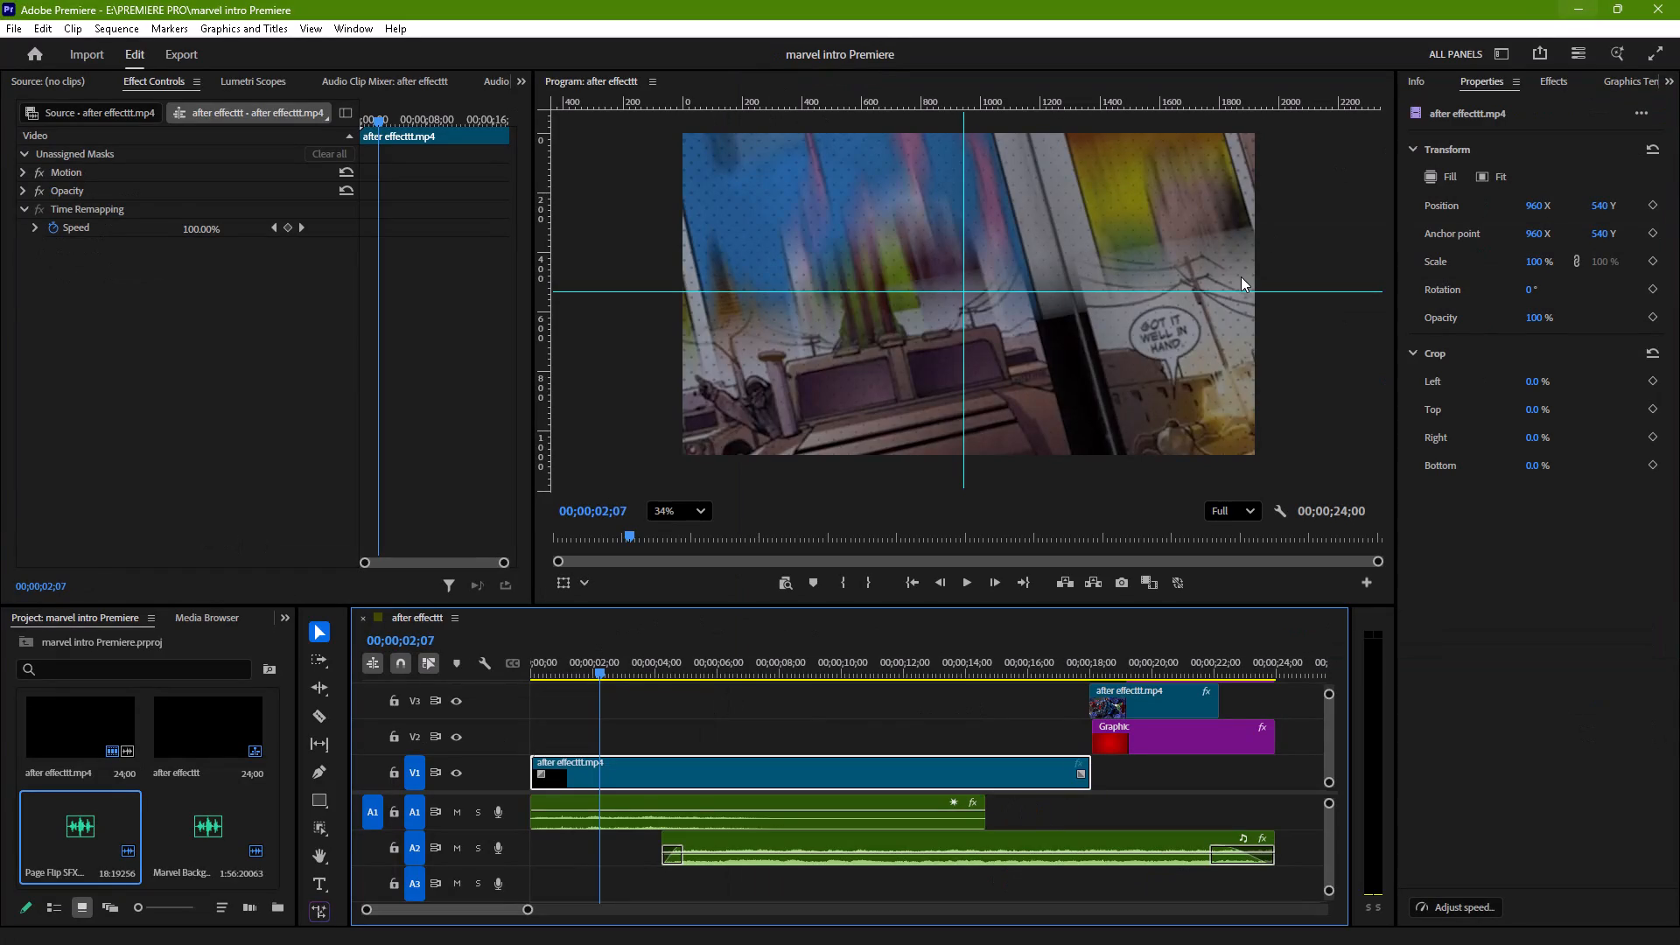
Switch to Media Encoder and check the encoding progress of the Comp 1 export.
right_click(725, 766)
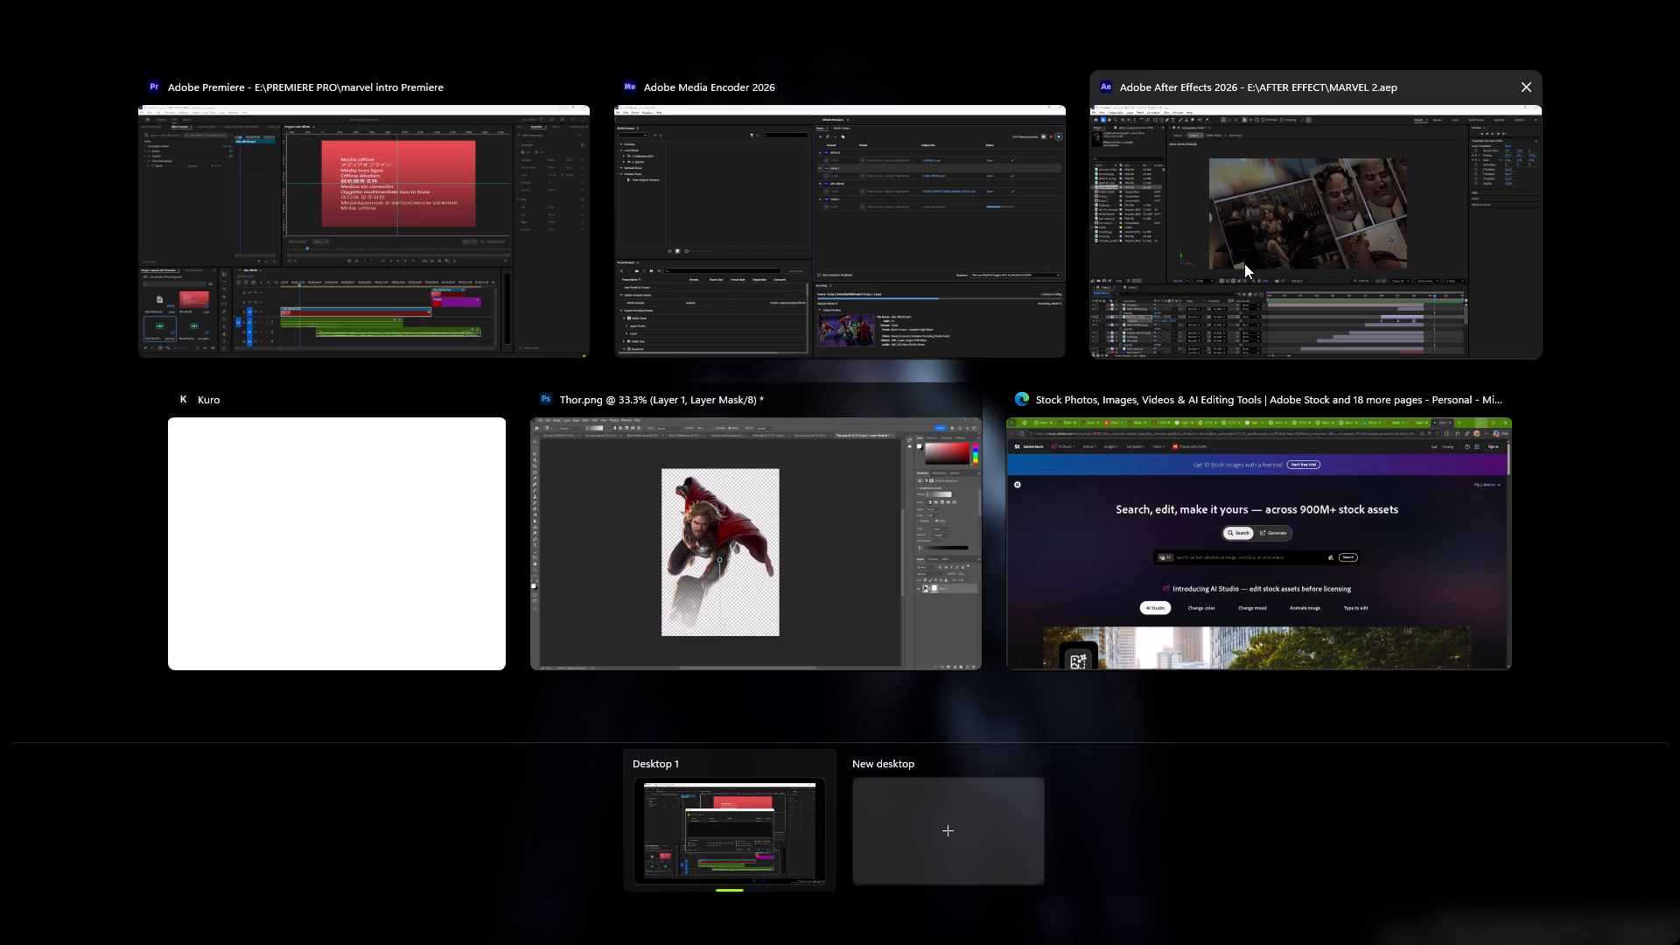
click(1015, 258)
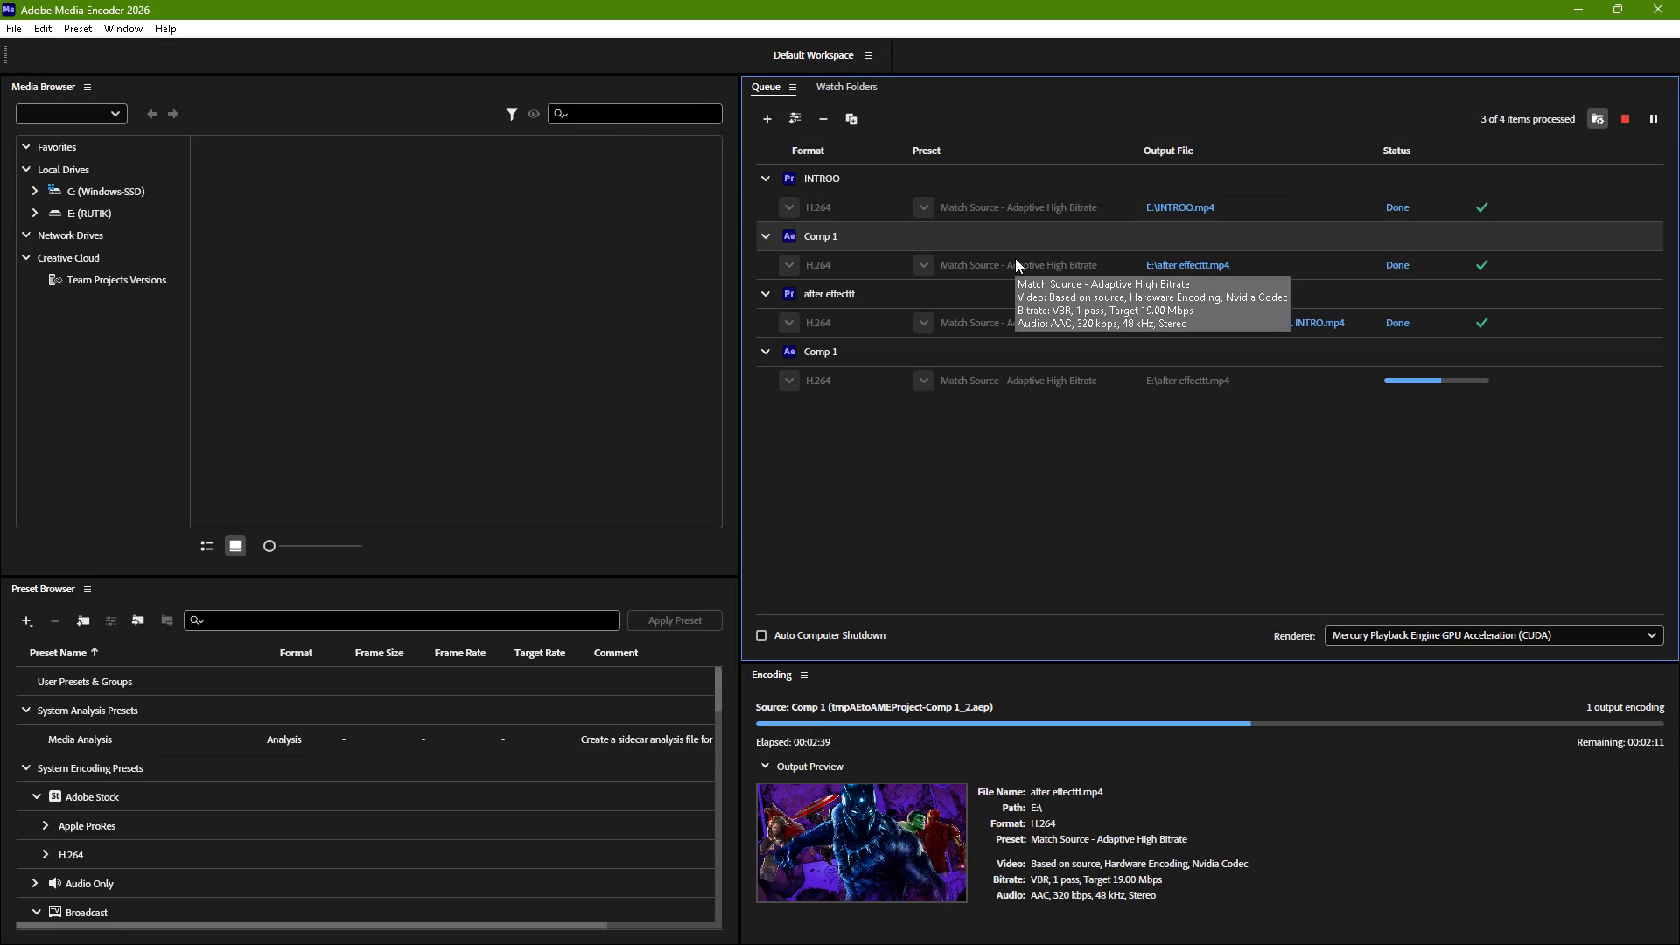
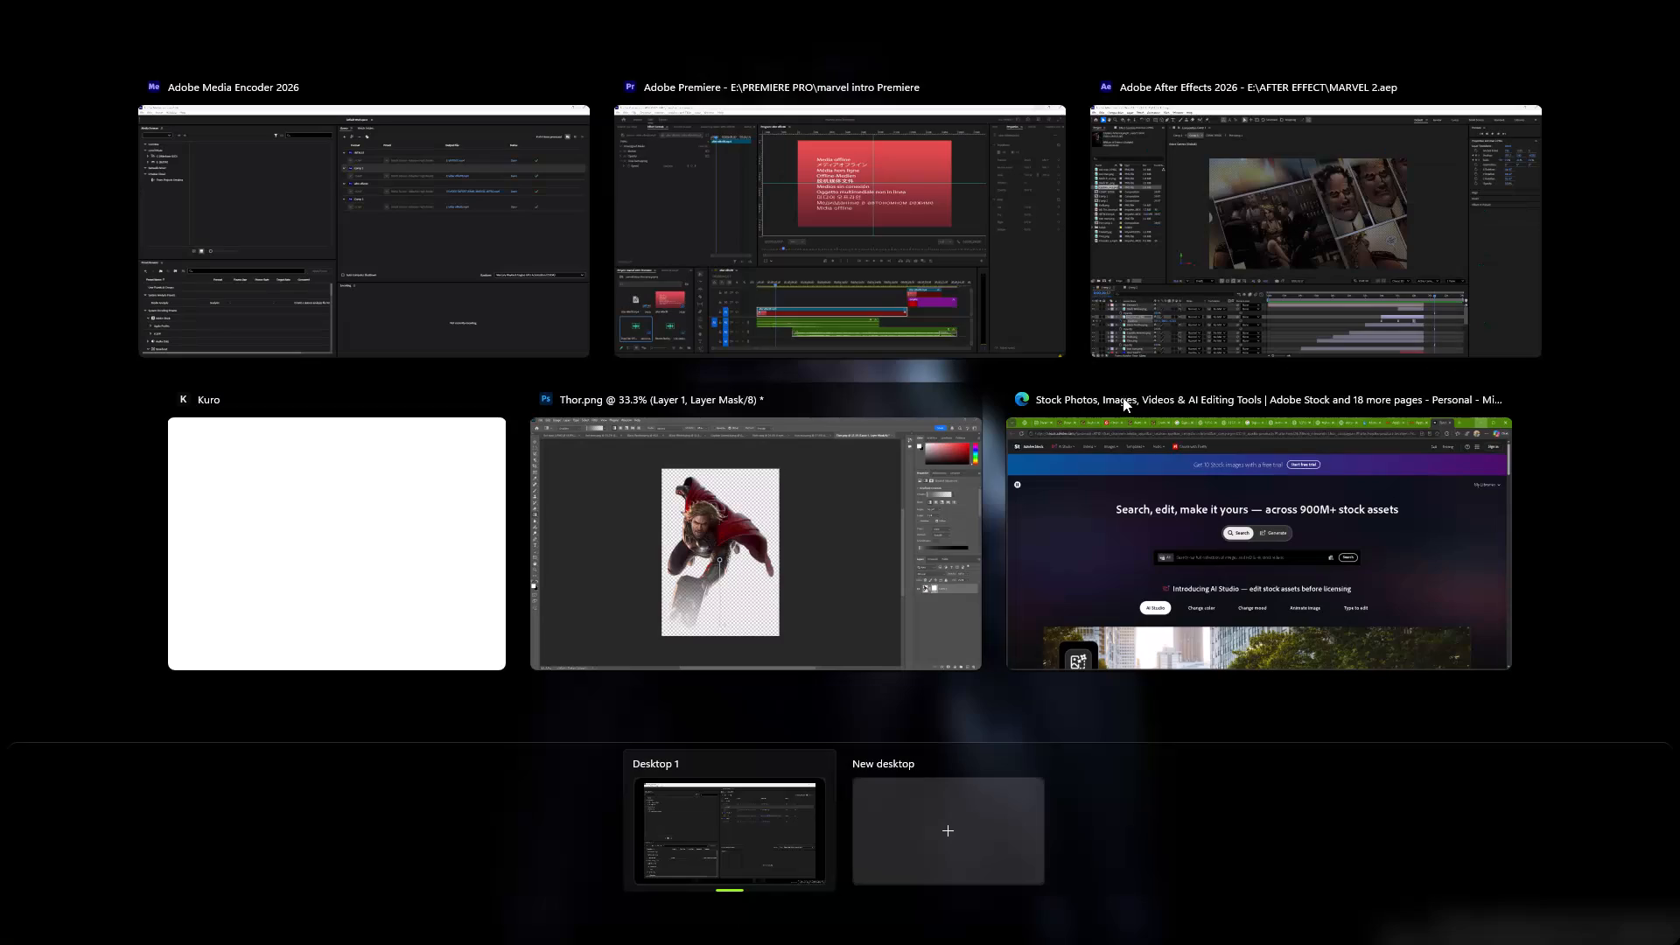
Switch to Premiere and relink the missing after effecttt.mp4 clip to the after effecttt file on drive E:.
click(914, 257)
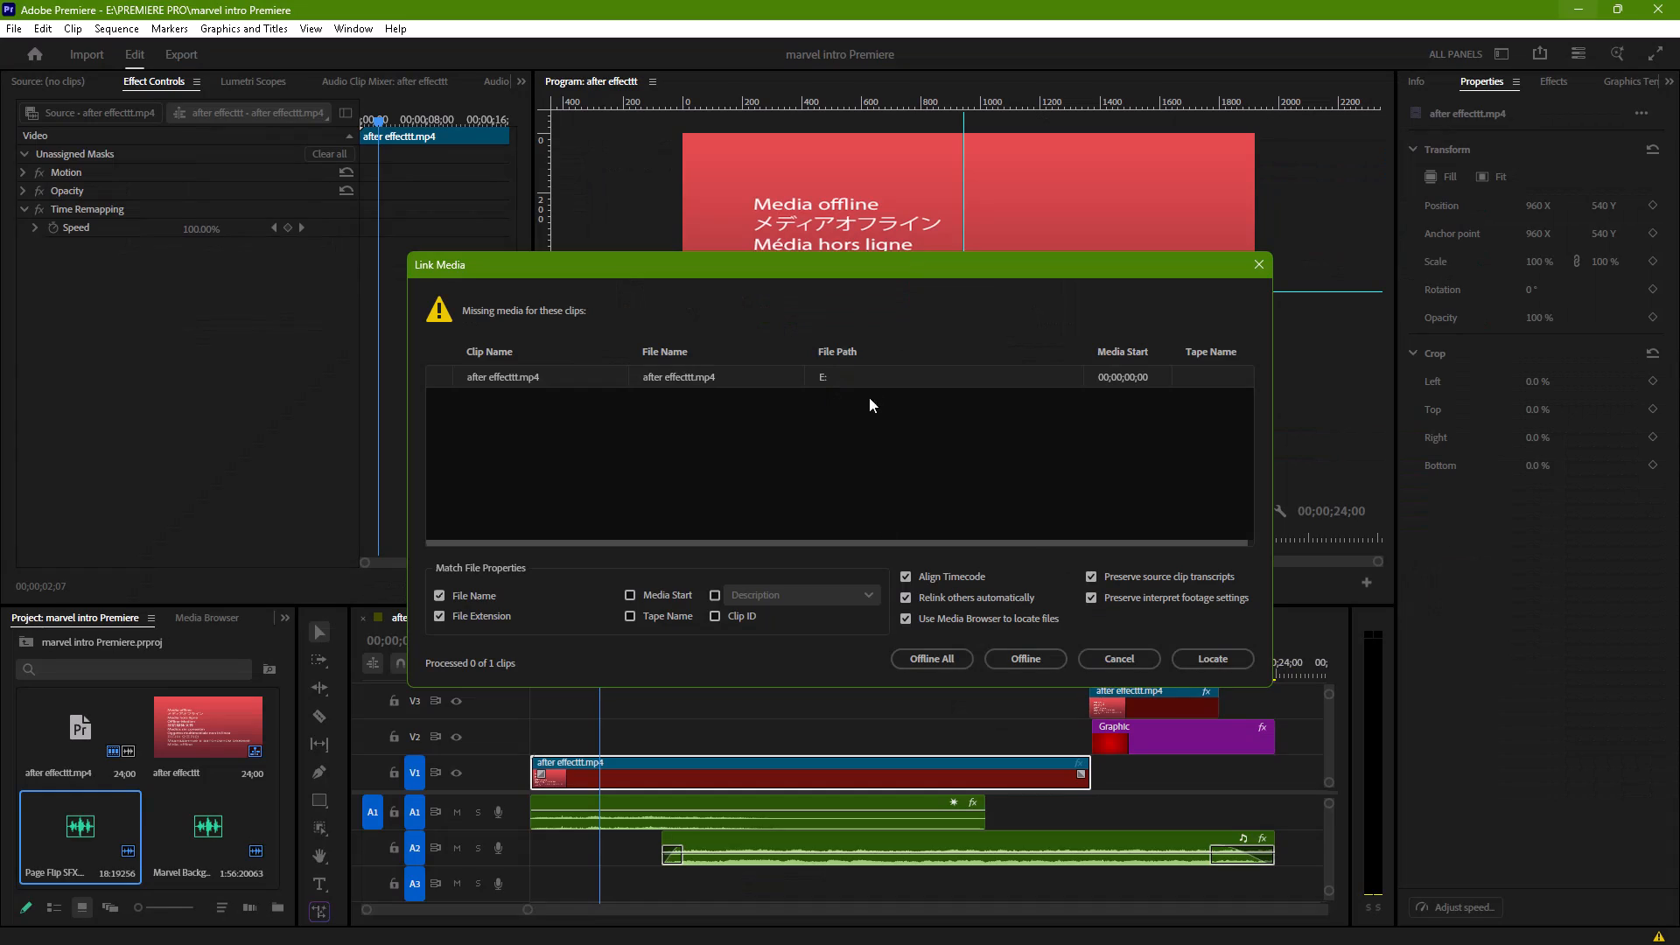
click(1202, 659)
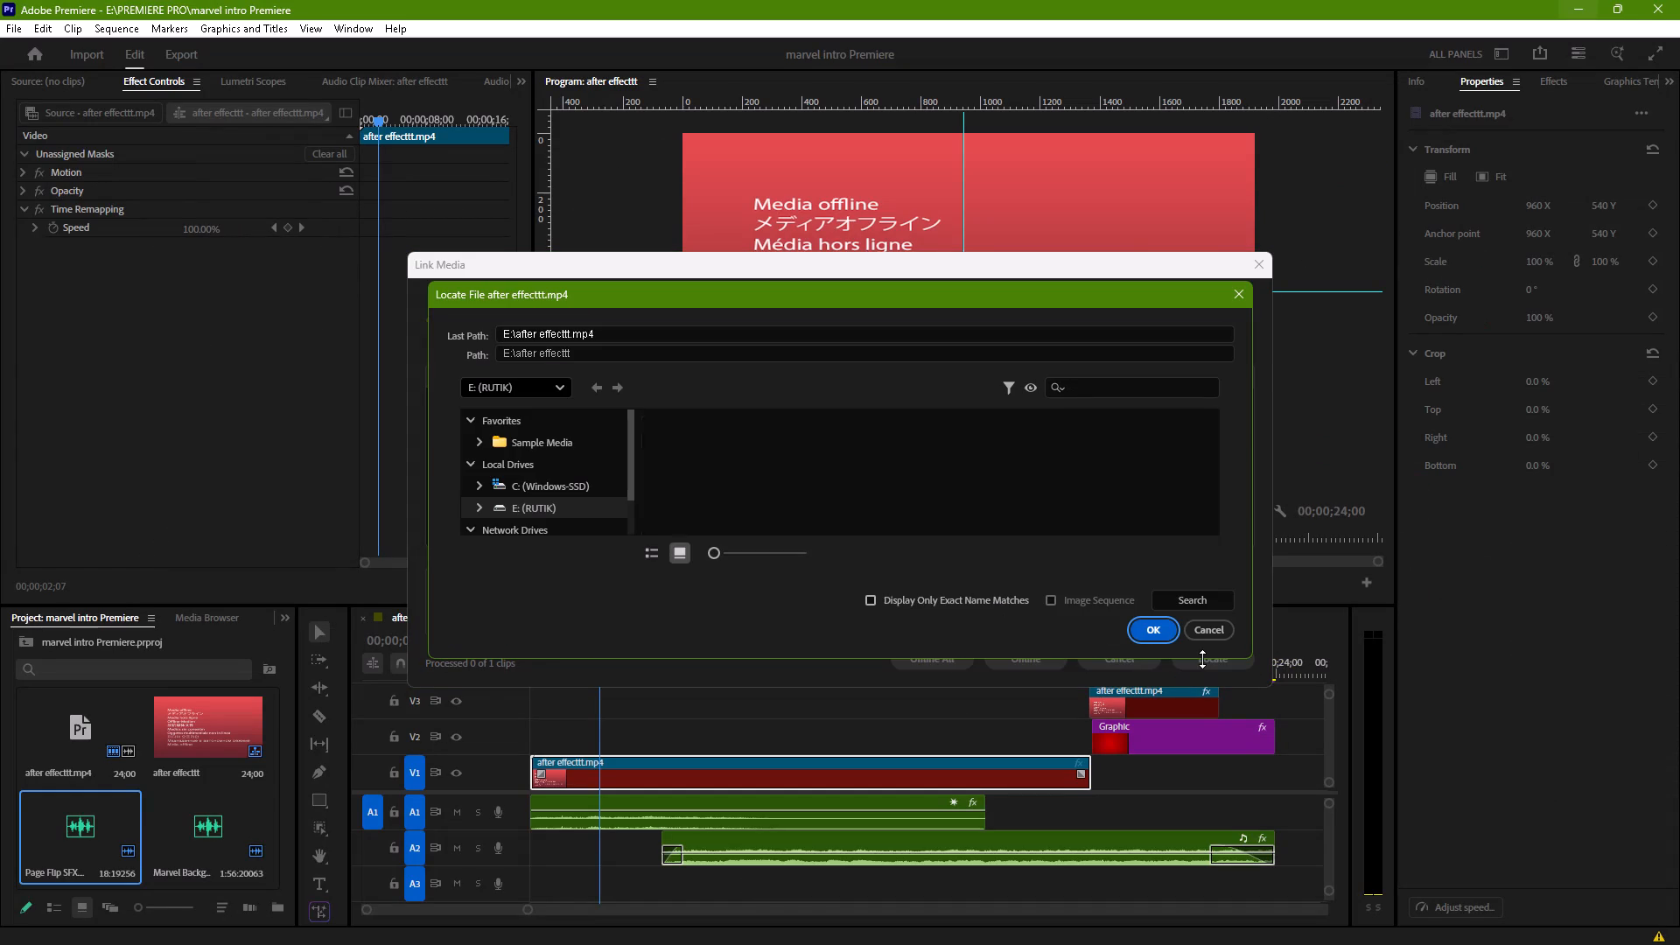
scroll(913, 510, down, 2)
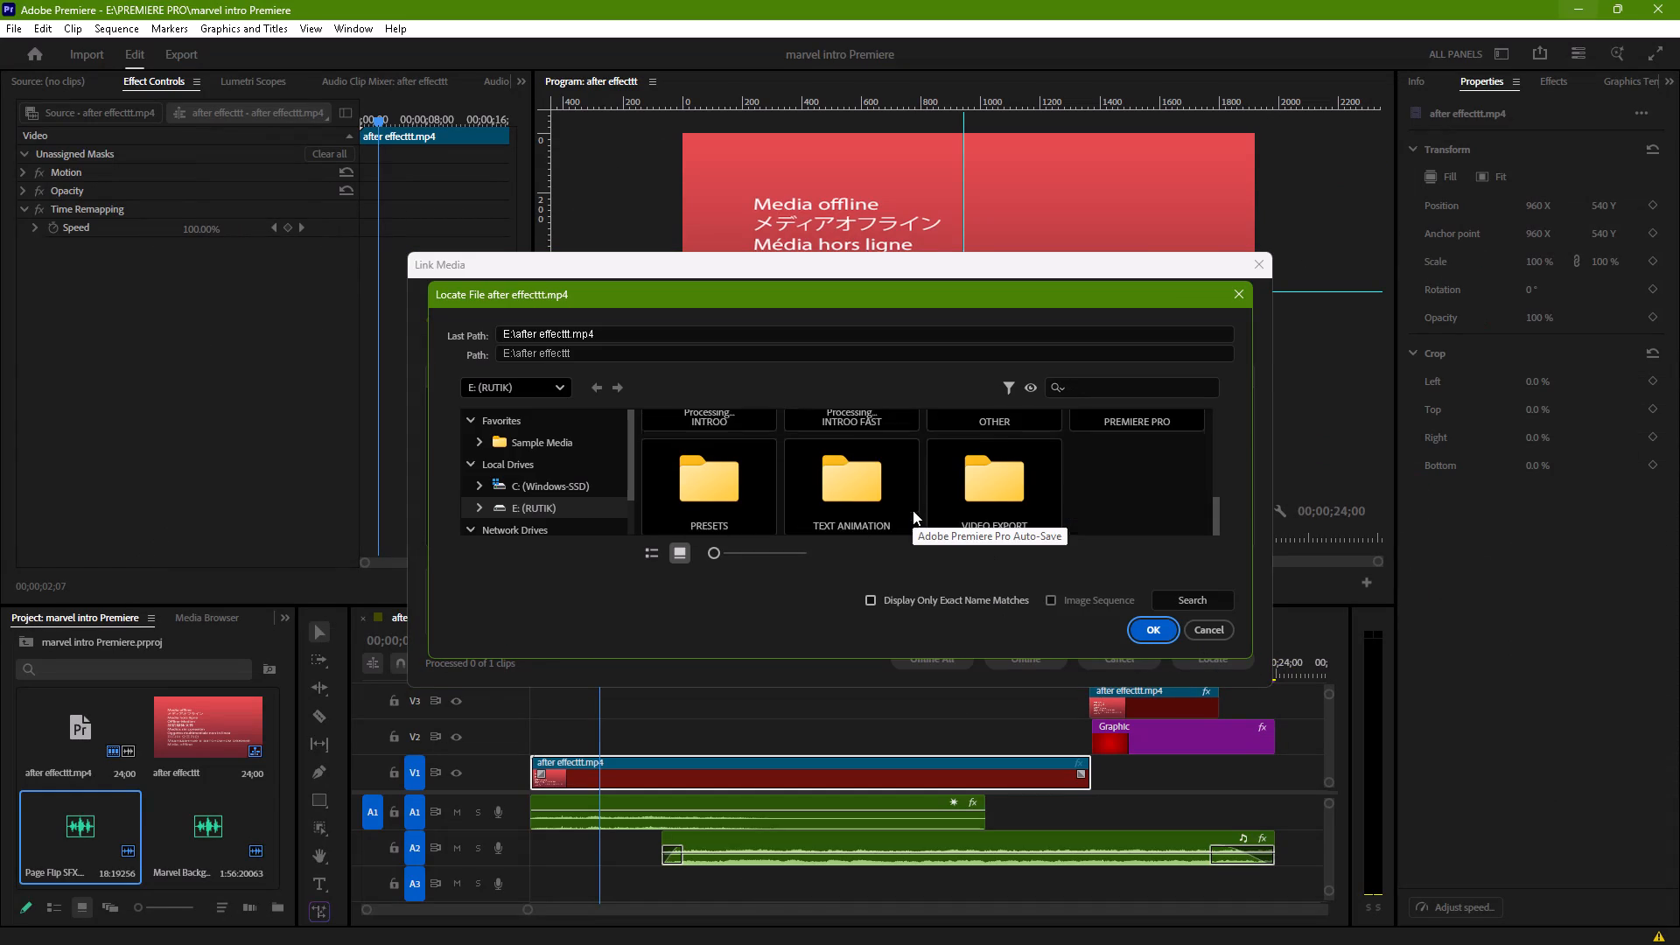
scroll(913, 510, down, 1)
scroll(752, 456, down, 1)
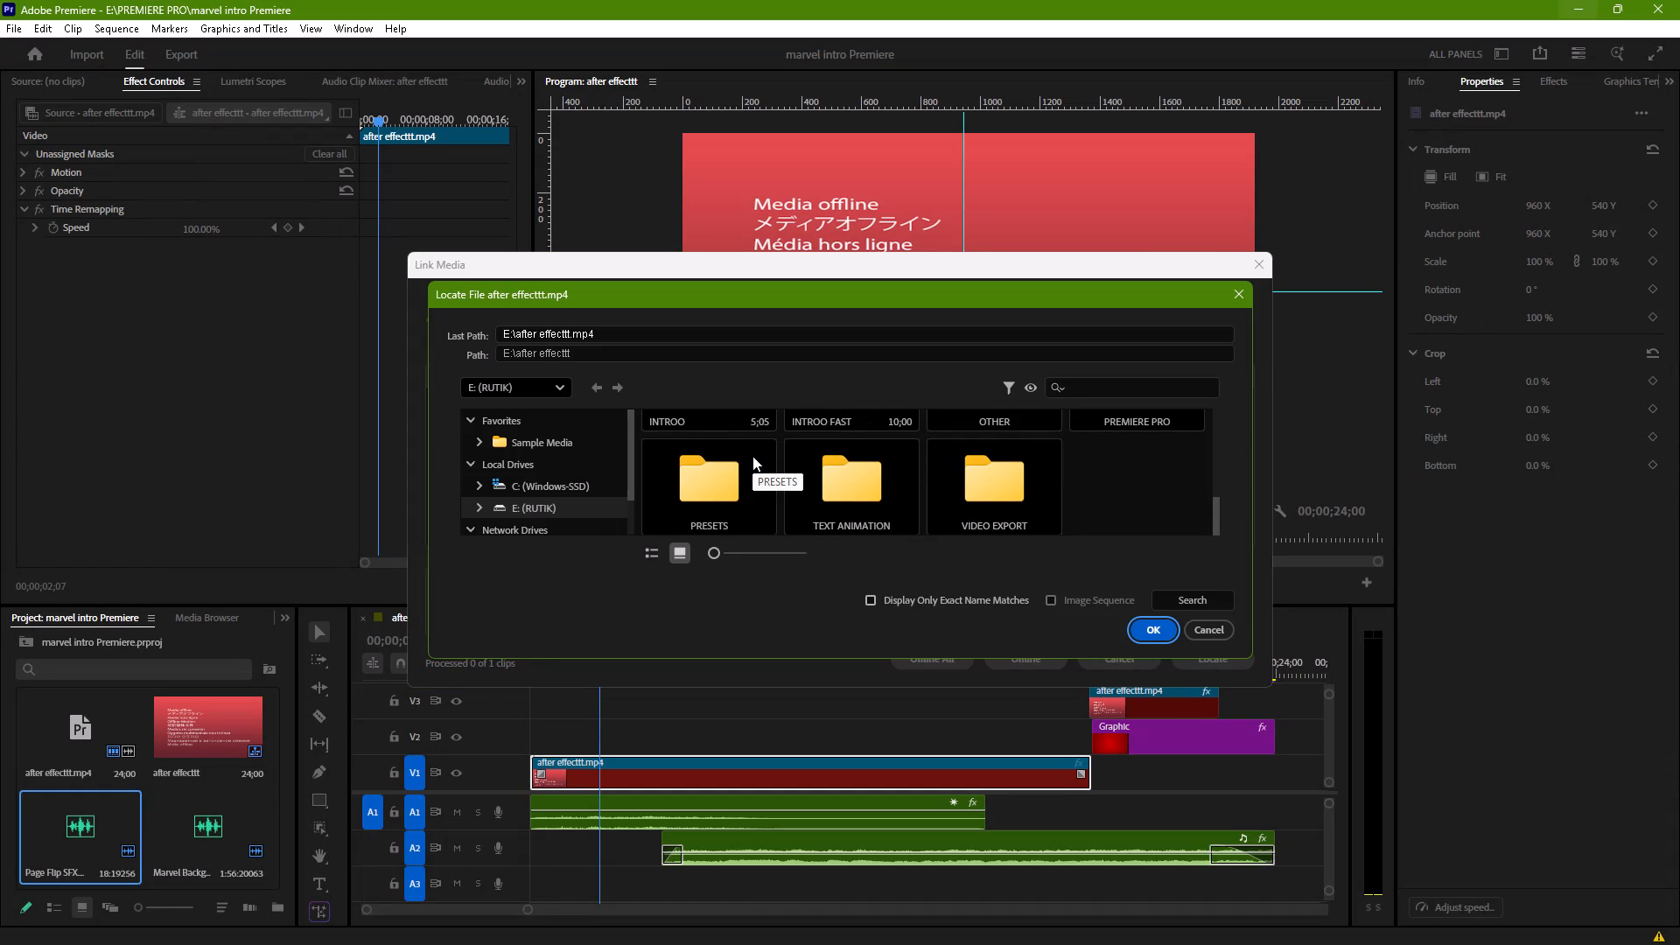
click(600, 500)
click(600, 500)
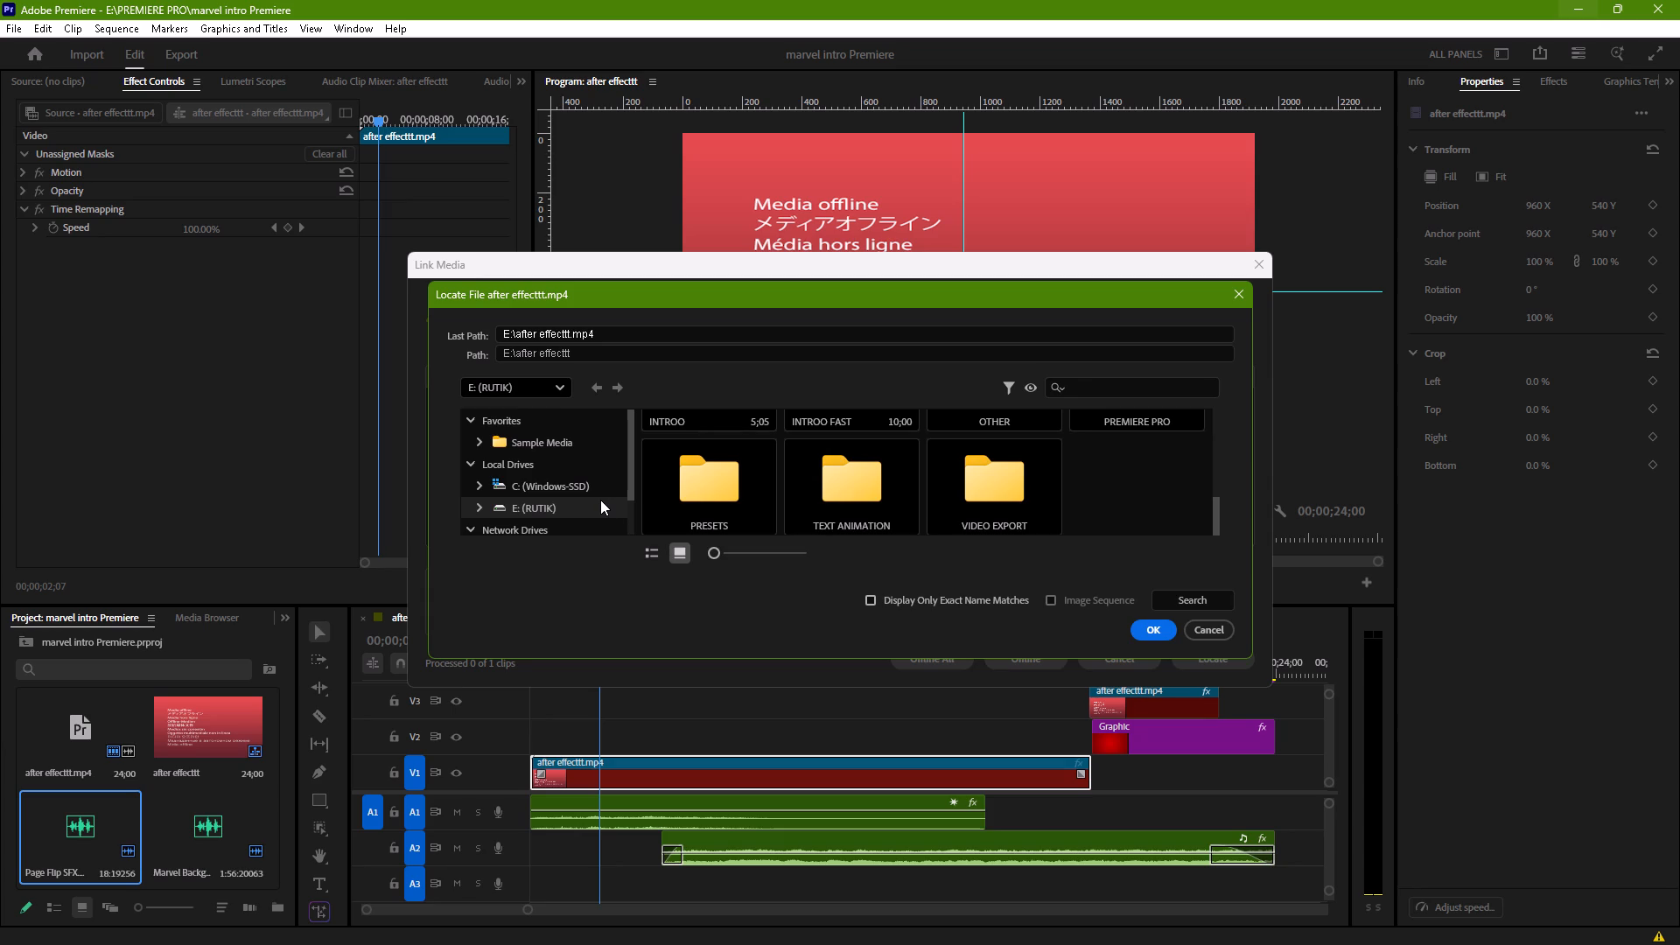
click(559, 503)
scroll(856, 451, up, 5)
scroll(856, 451, down, 1)
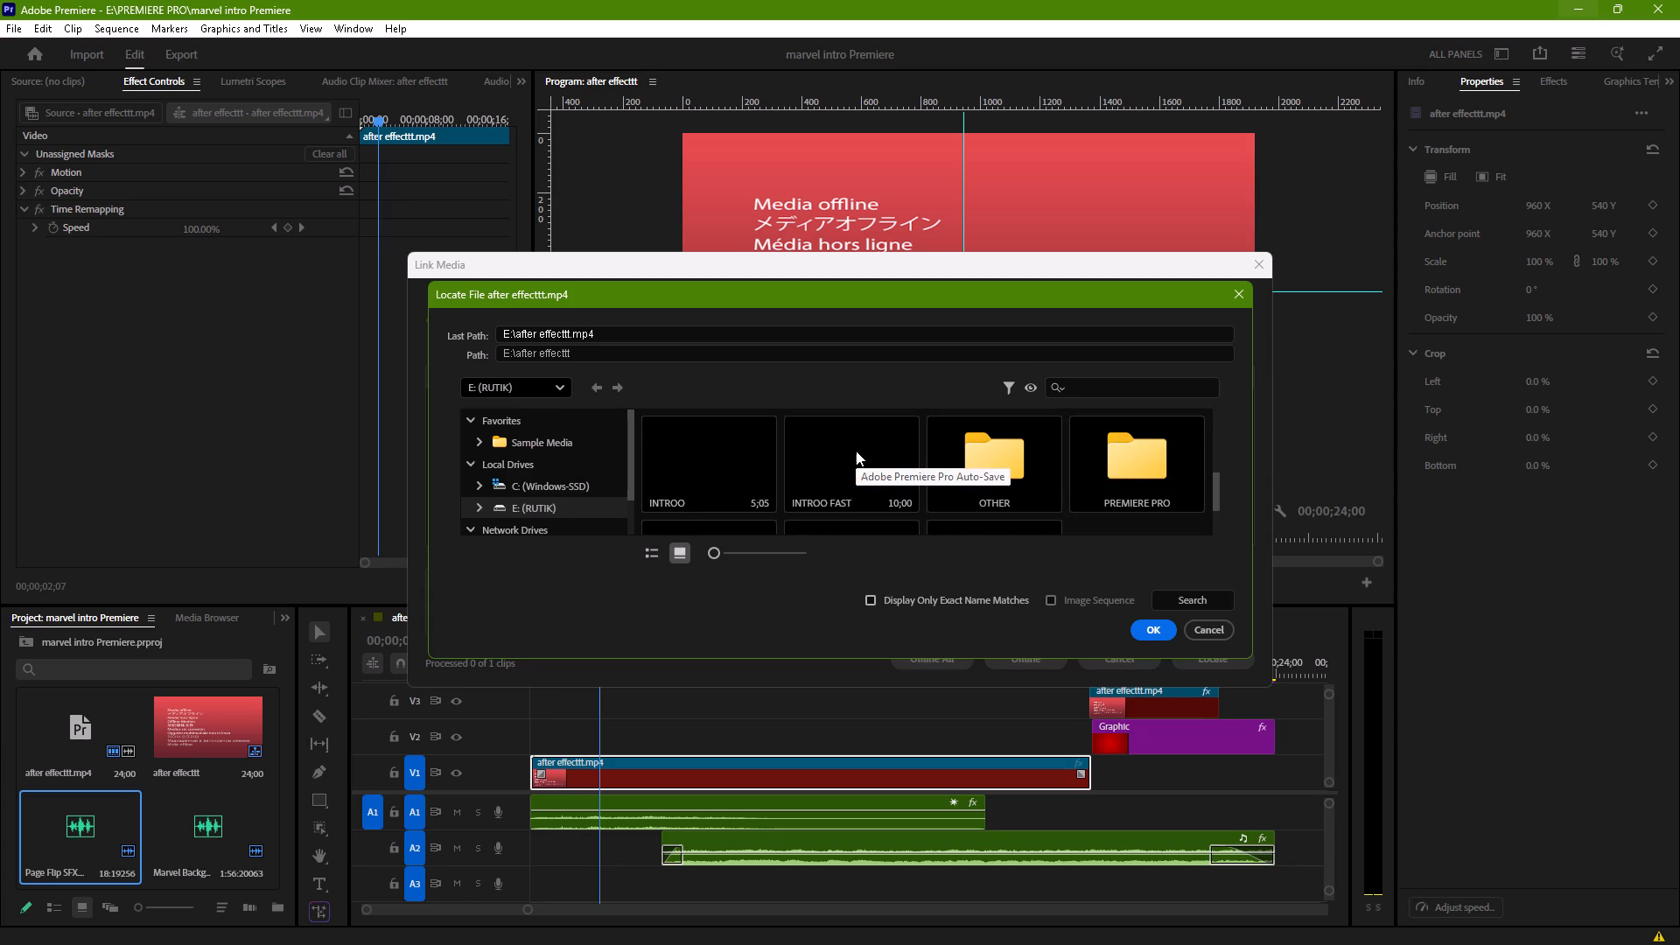
scroll(856, 451, down, 2)
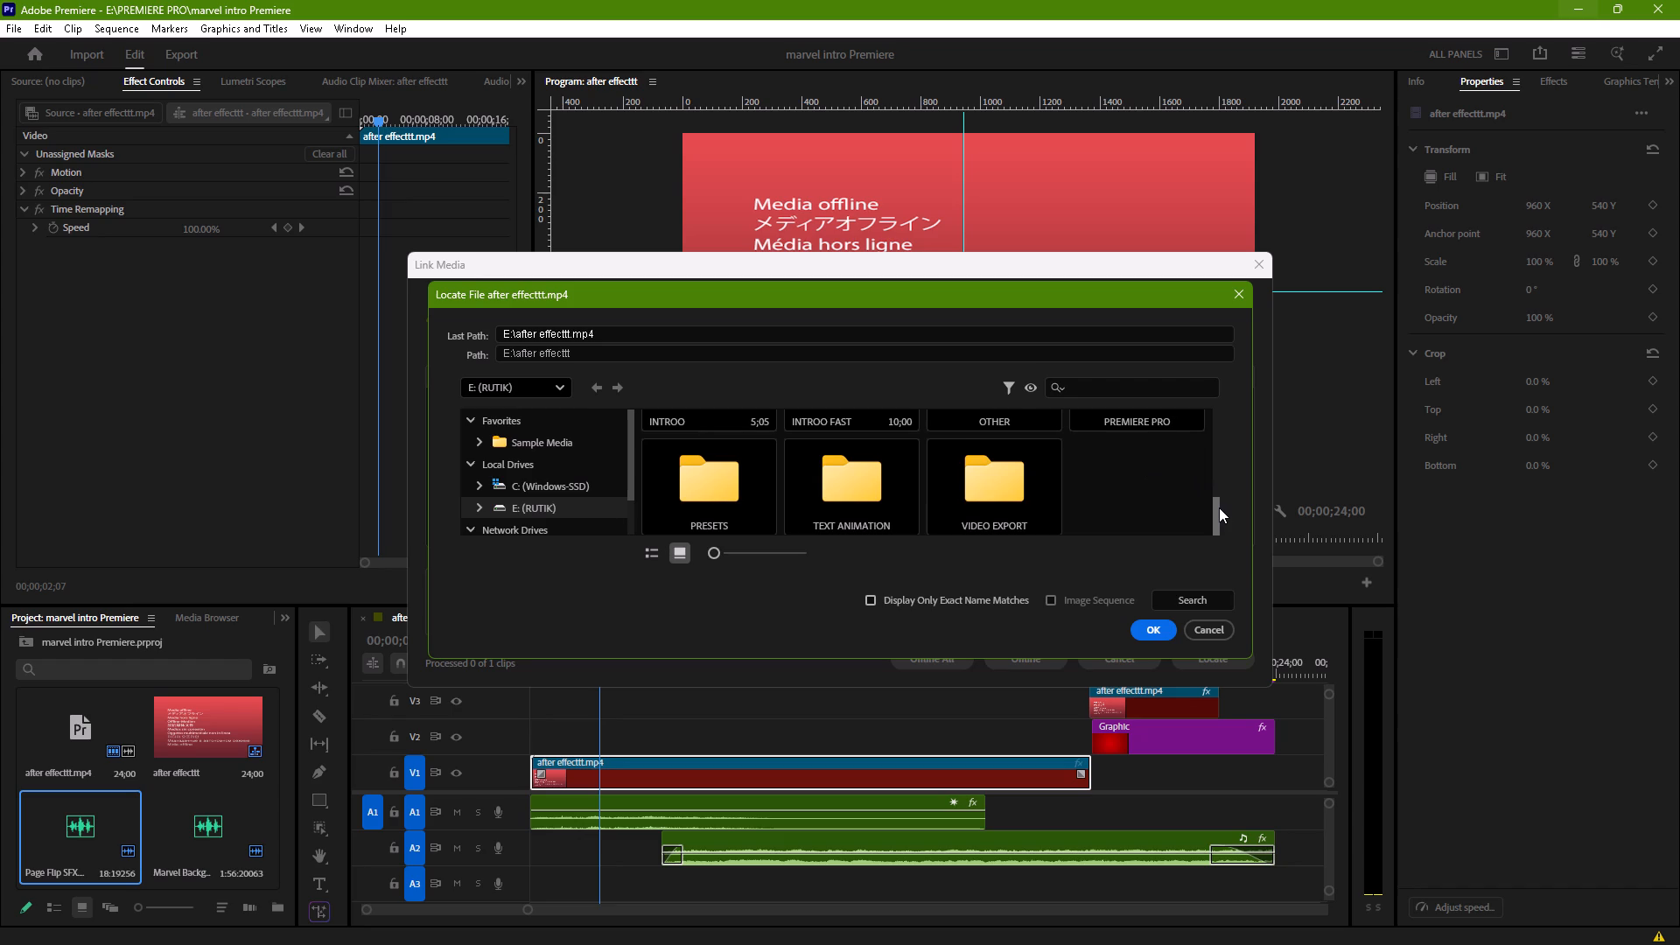
drag(1219, 507, 1217, 456)
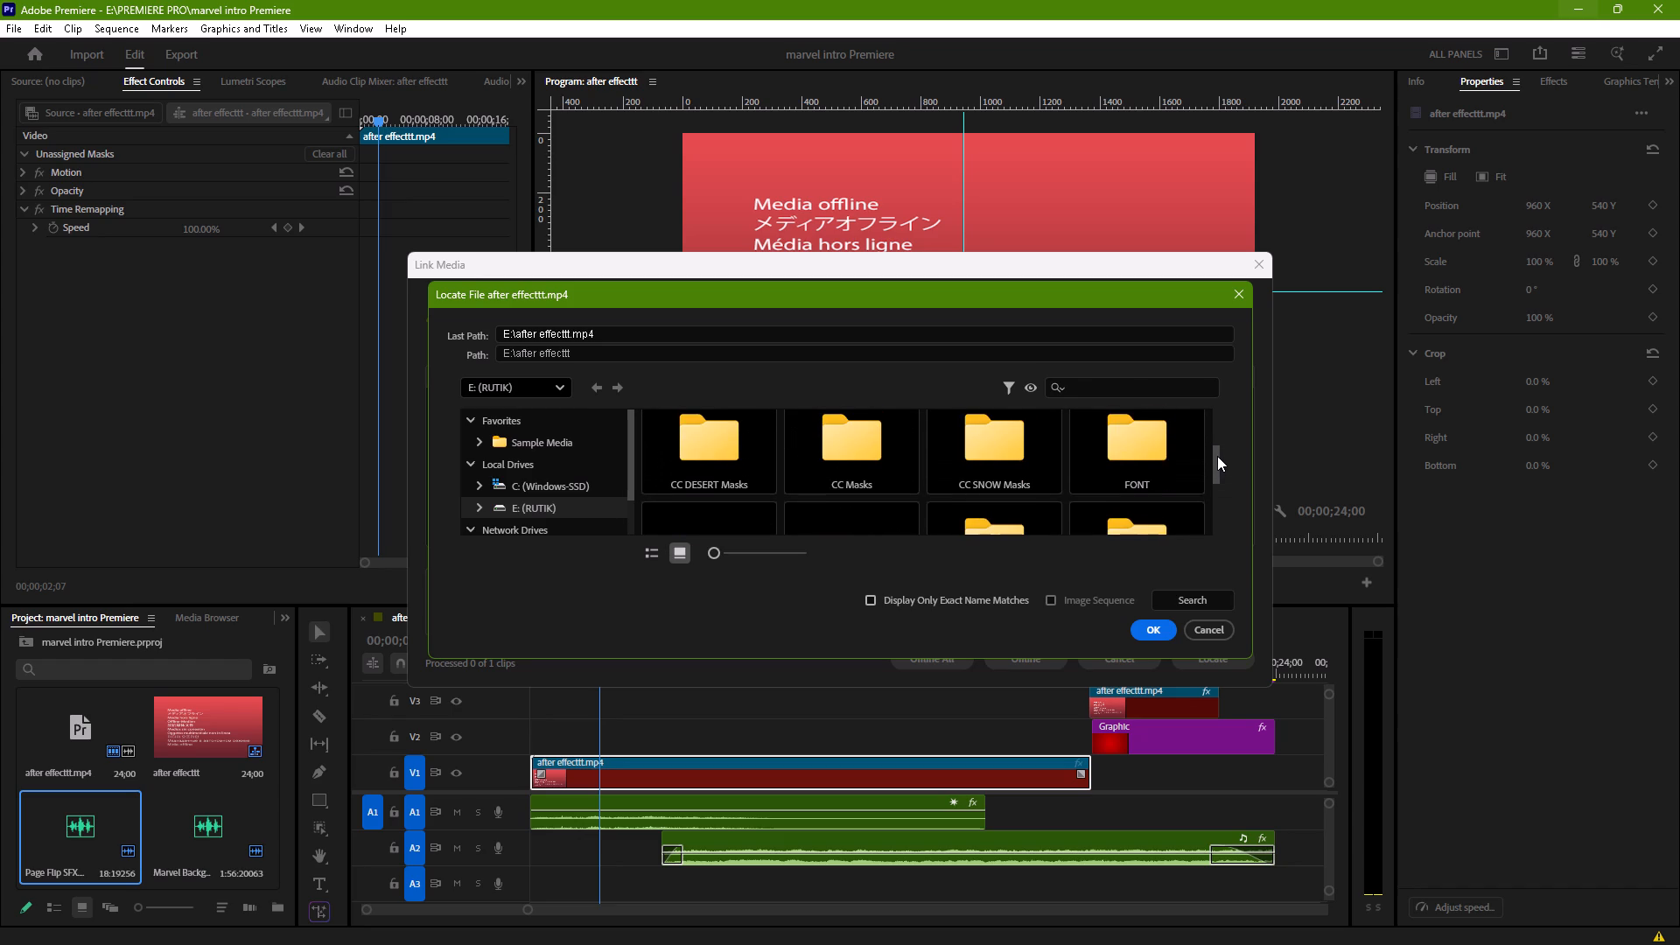
drag(1217, 456, 1211, 493)
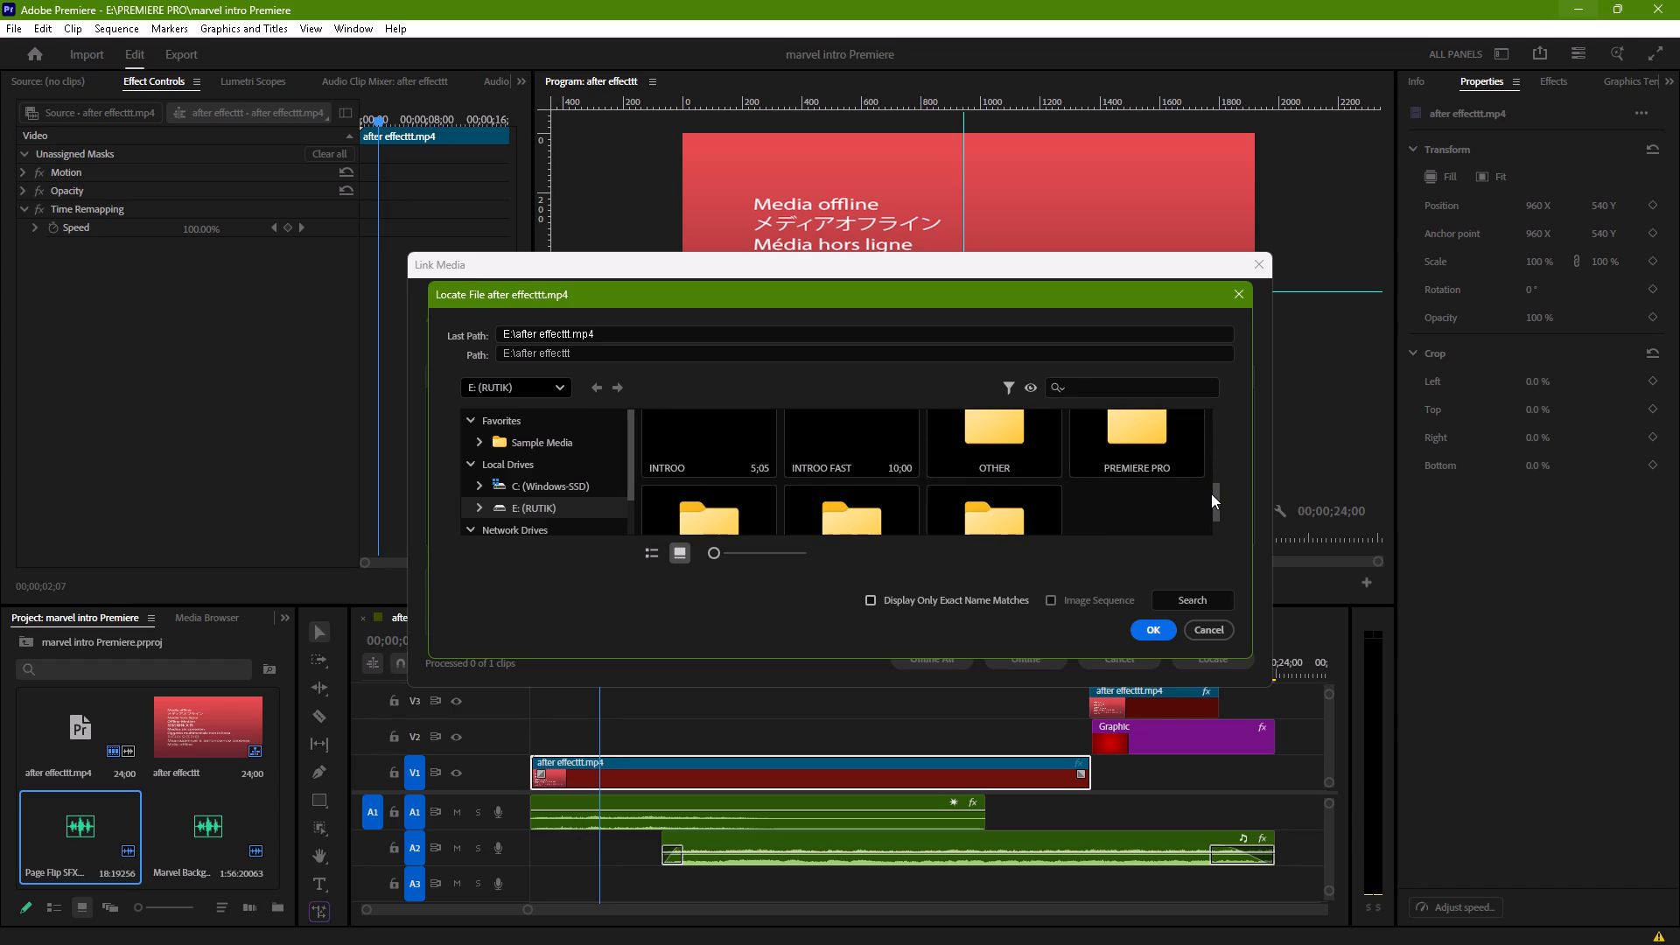
drag(1211, 493, 1224, 414)
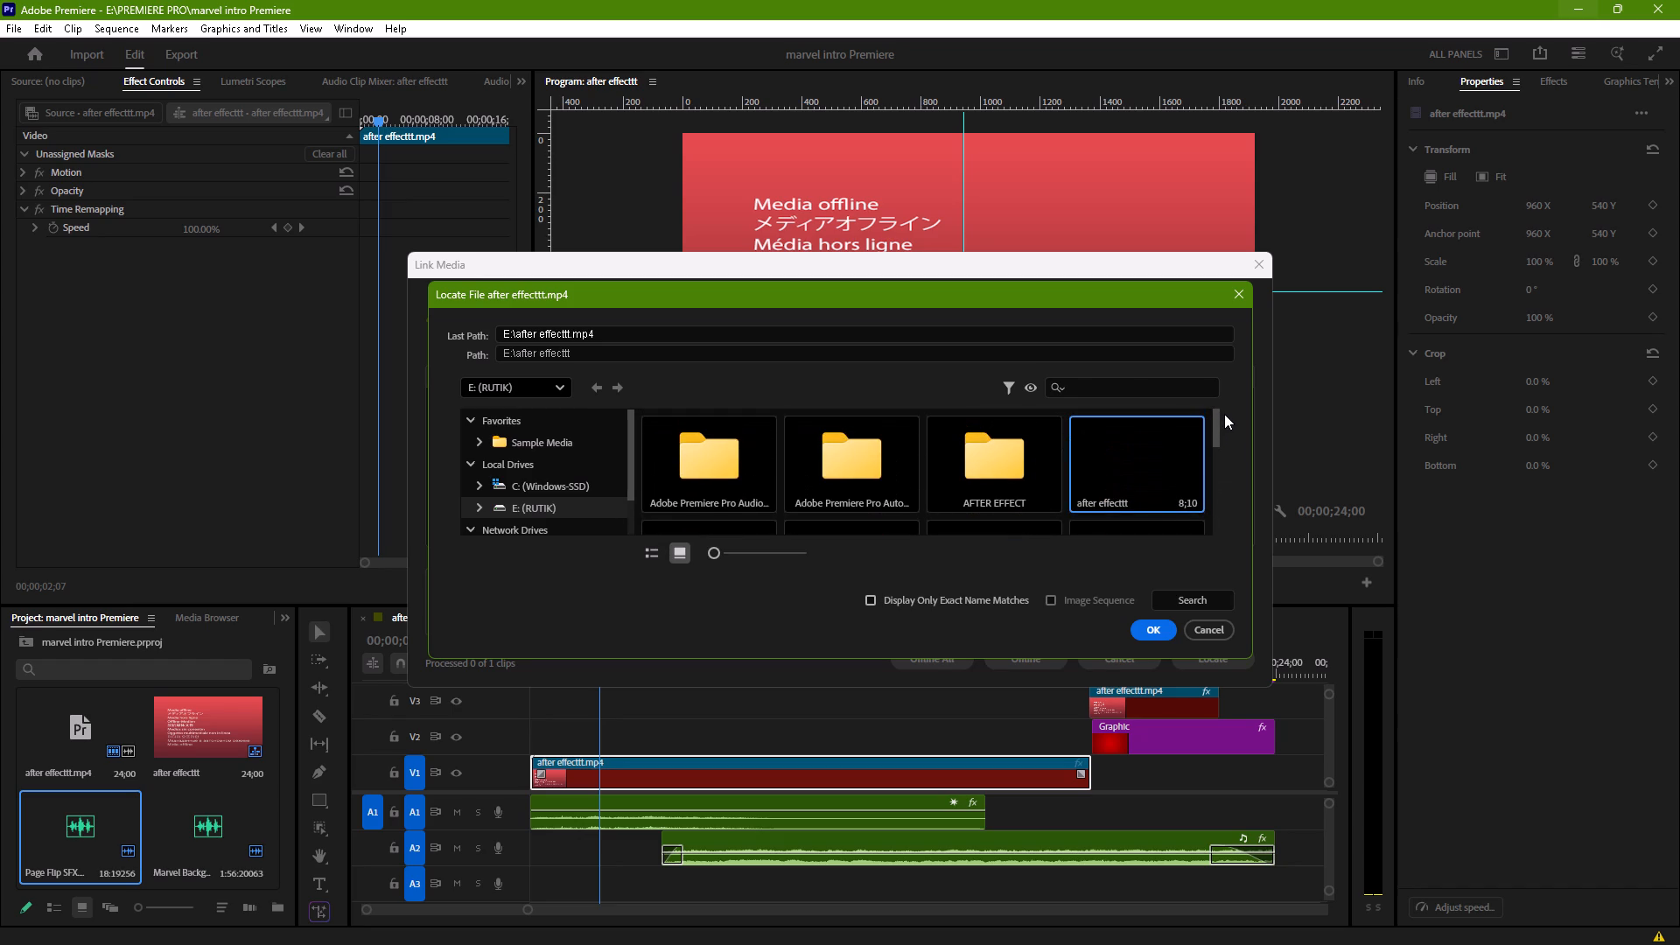
drag(1224, 414, 1224, 413)
click(1149, 468)
click(1160, 630)
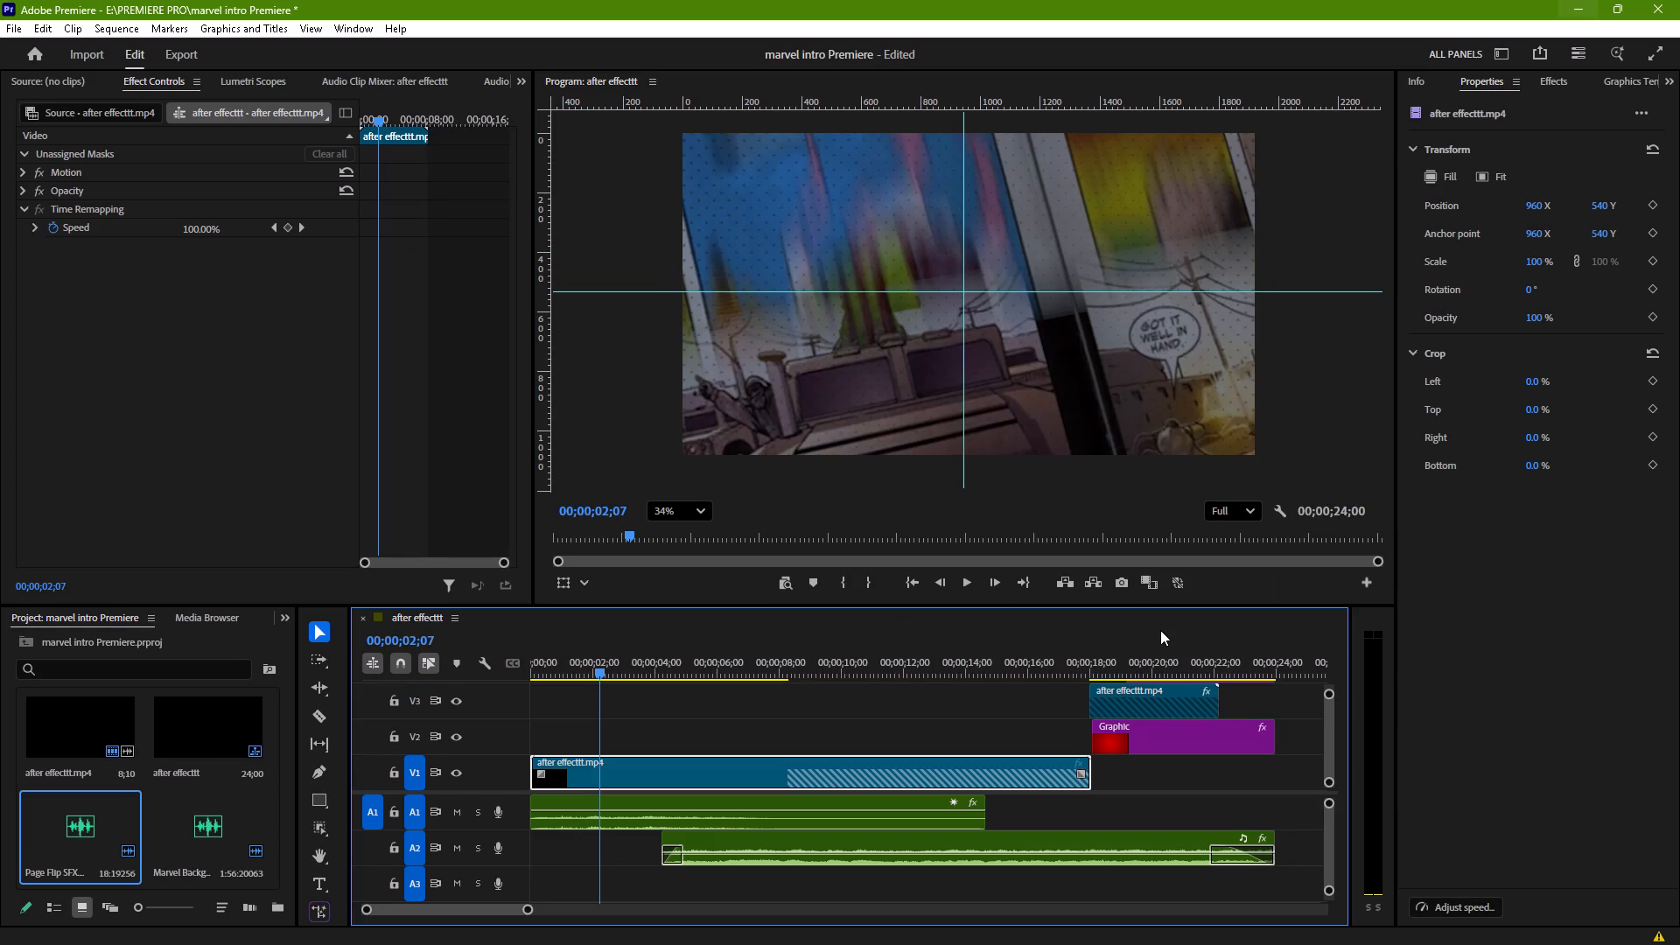
Scrub and play the sequence from the start to review the relinked clip, and return to the beginning.
drag(600, 671, 919, 675)
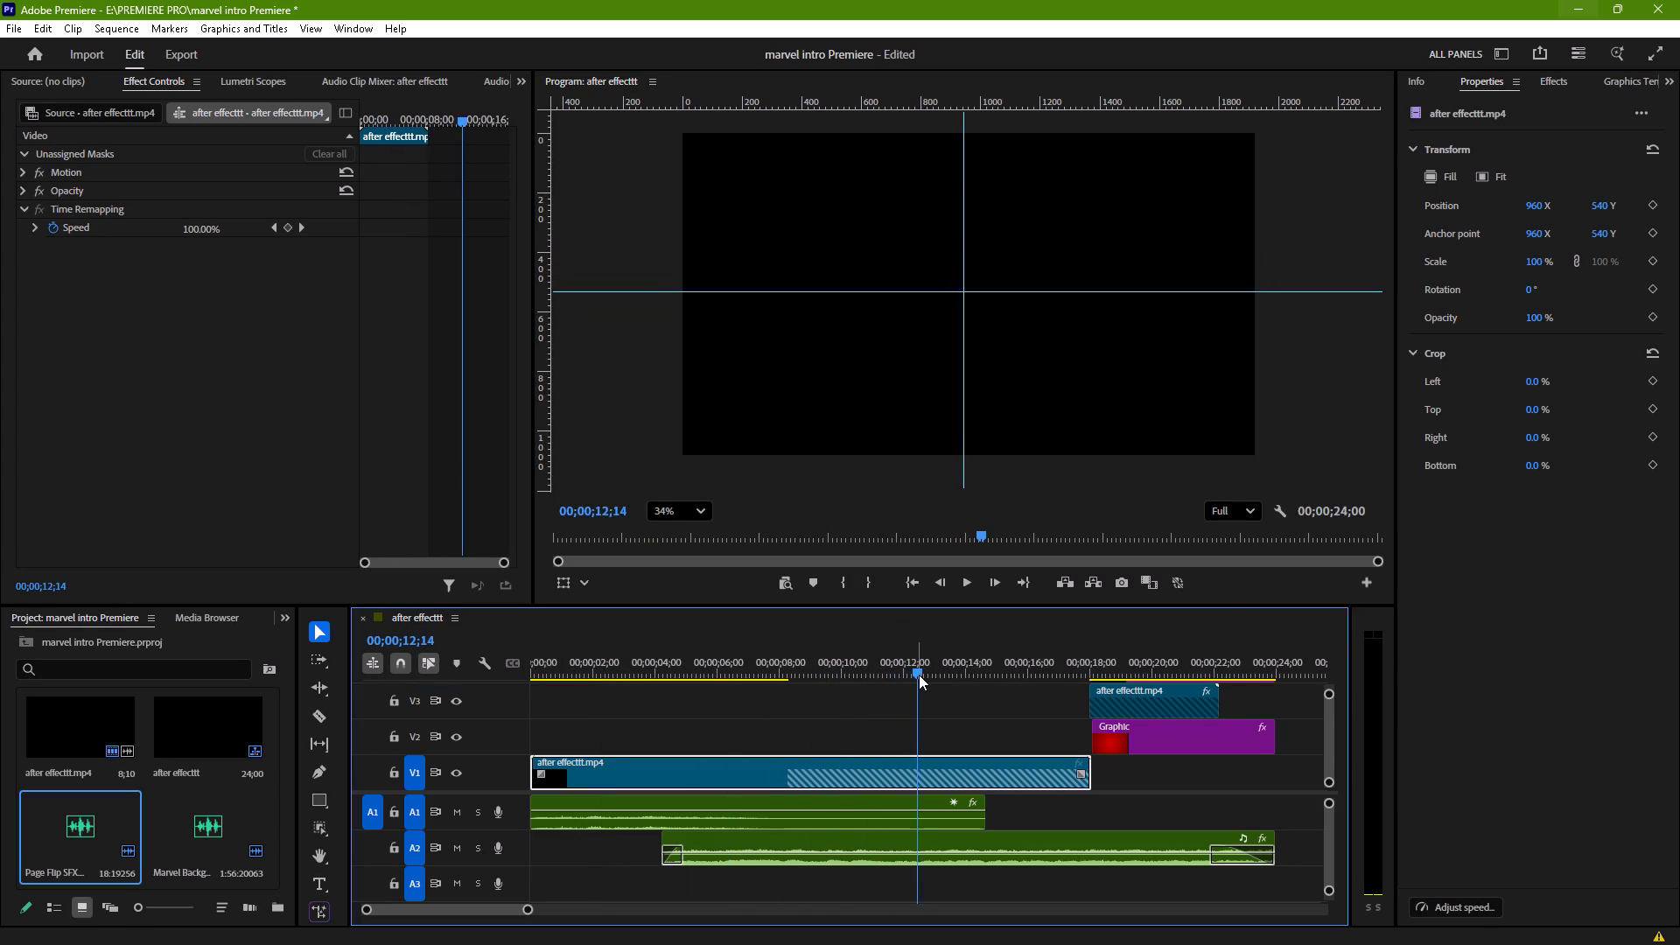
drag(913, 665, 798, 693)
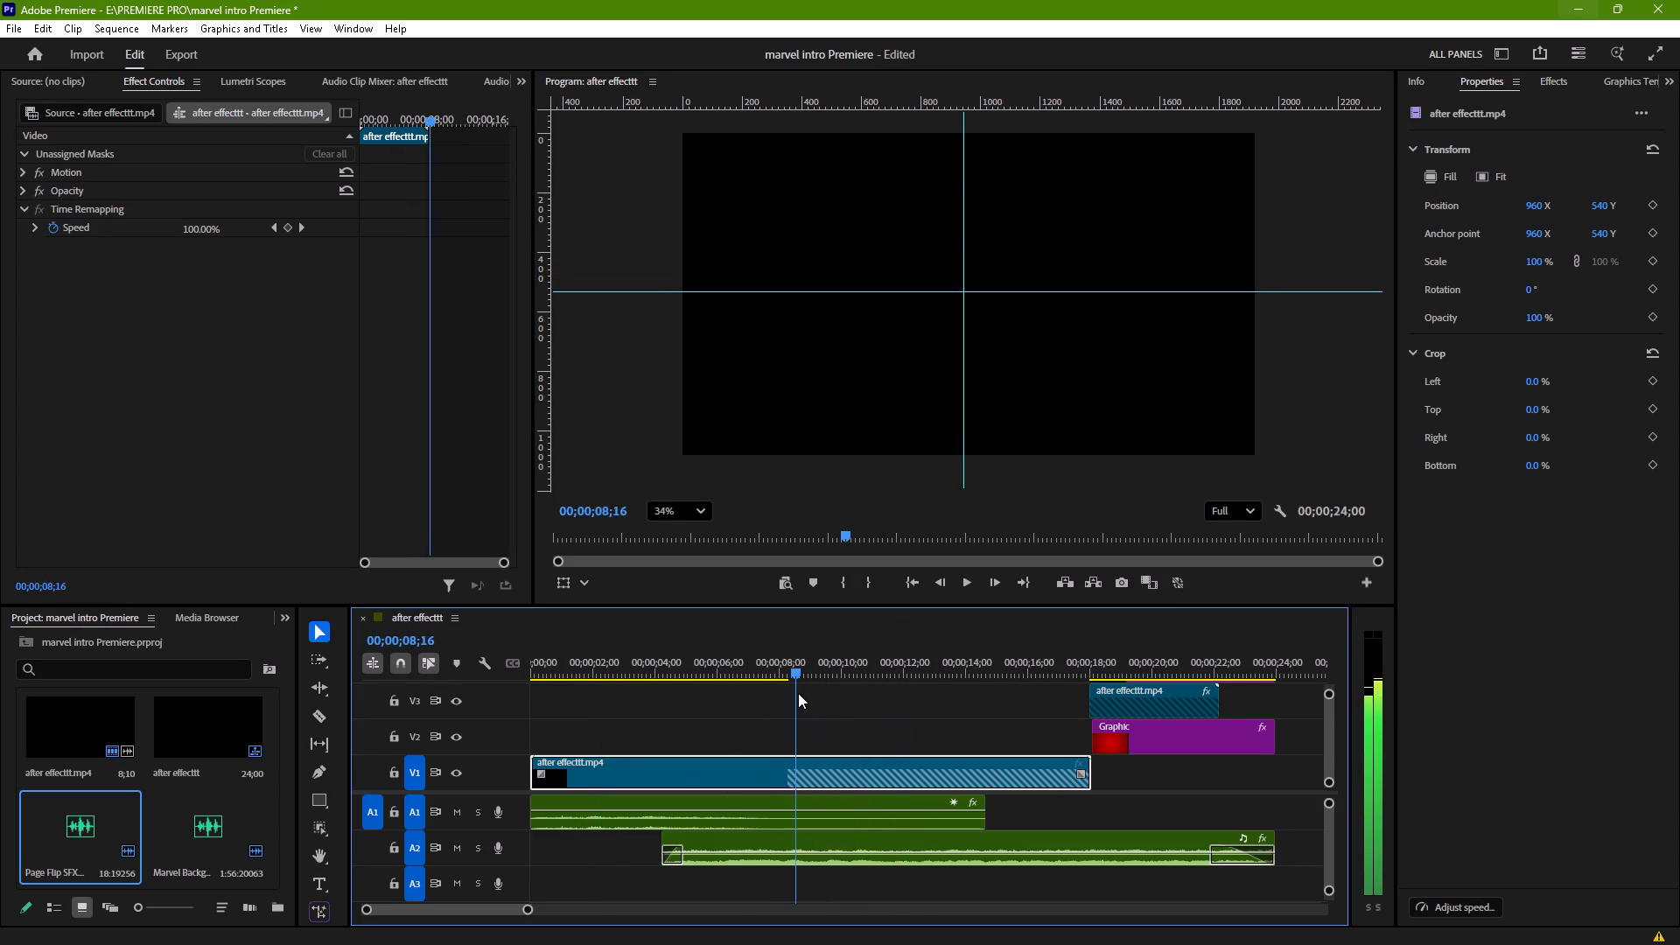
drag(798, 693, 786, 695)
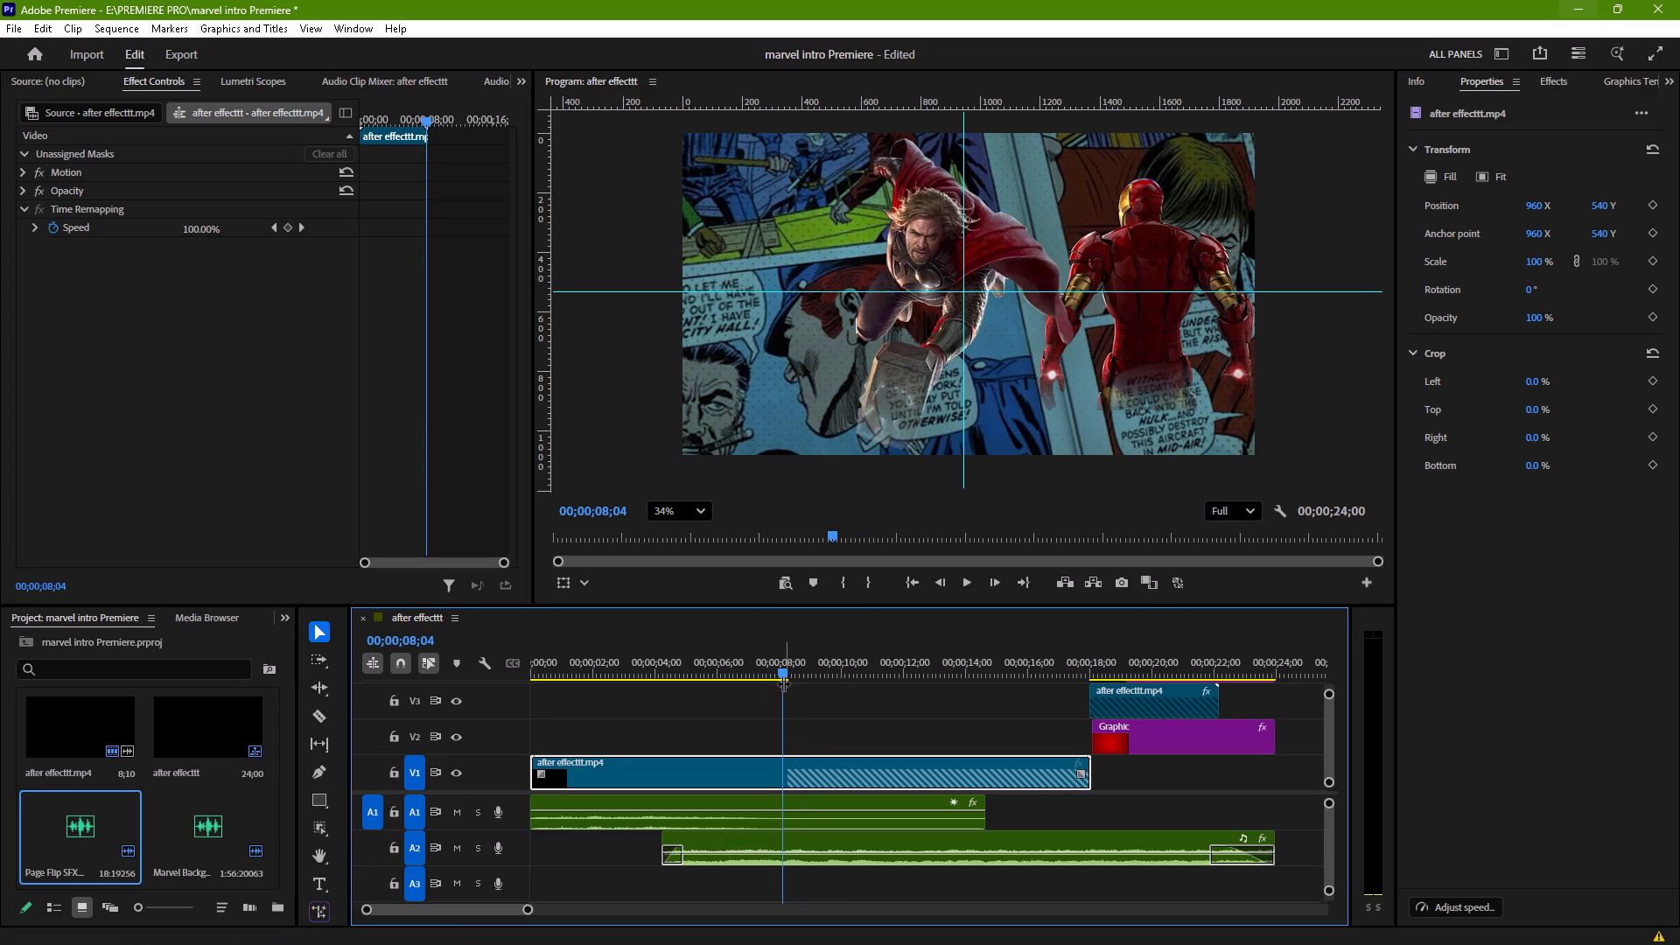
drag(780, 668, 469, 717)
key(space)
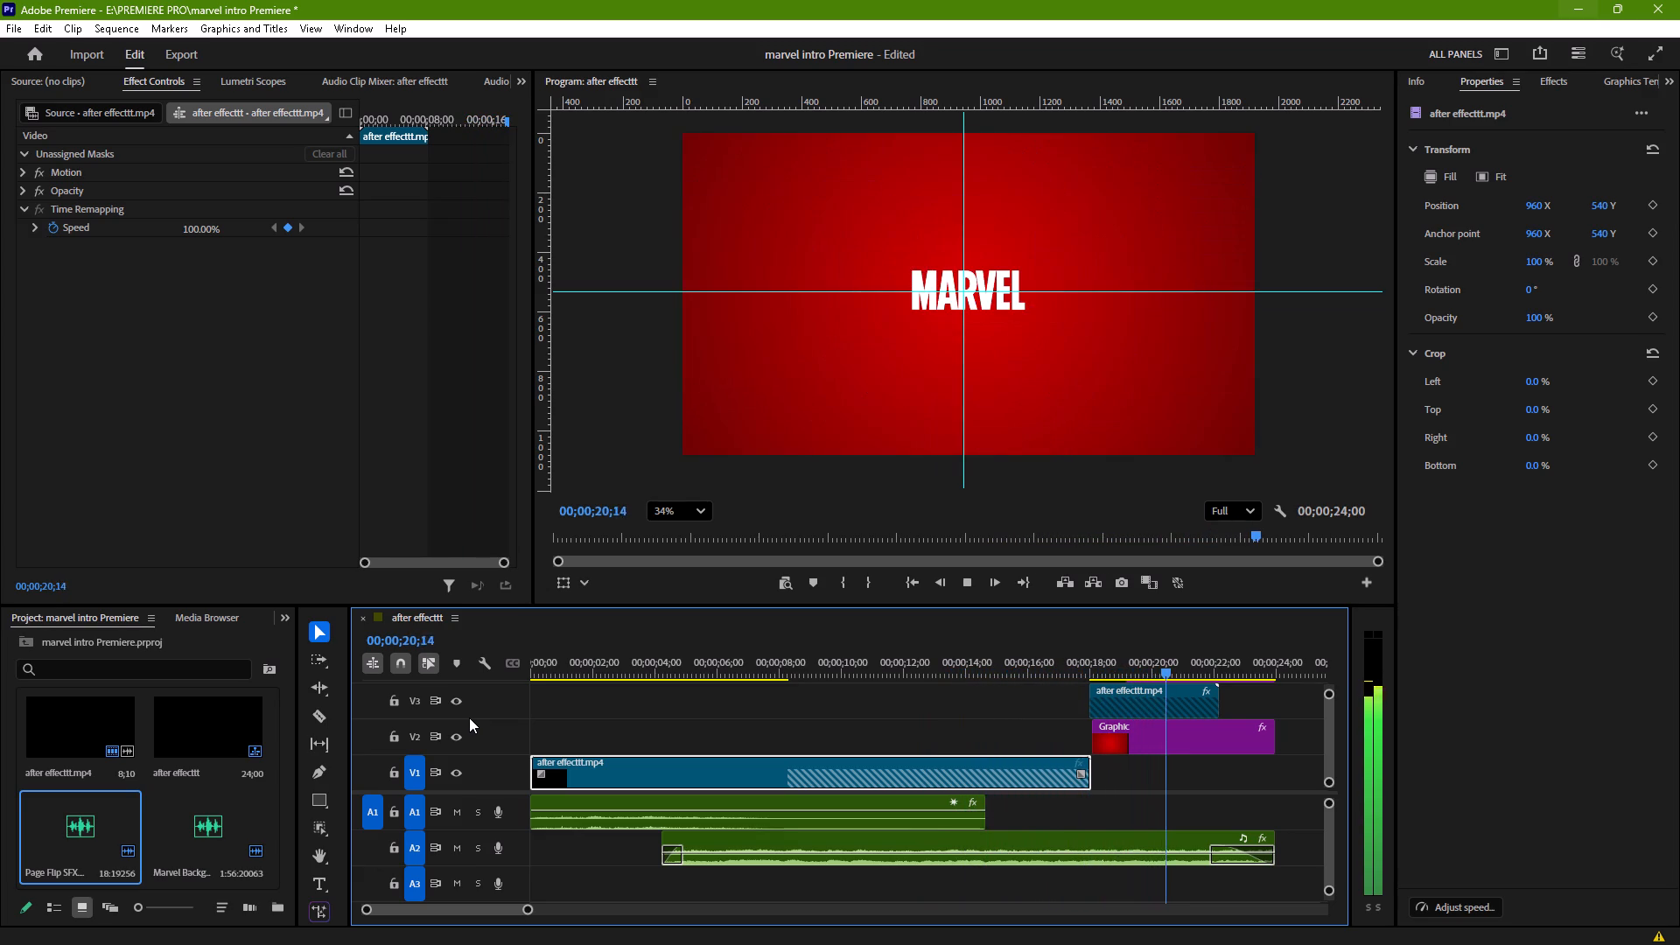
key(space)
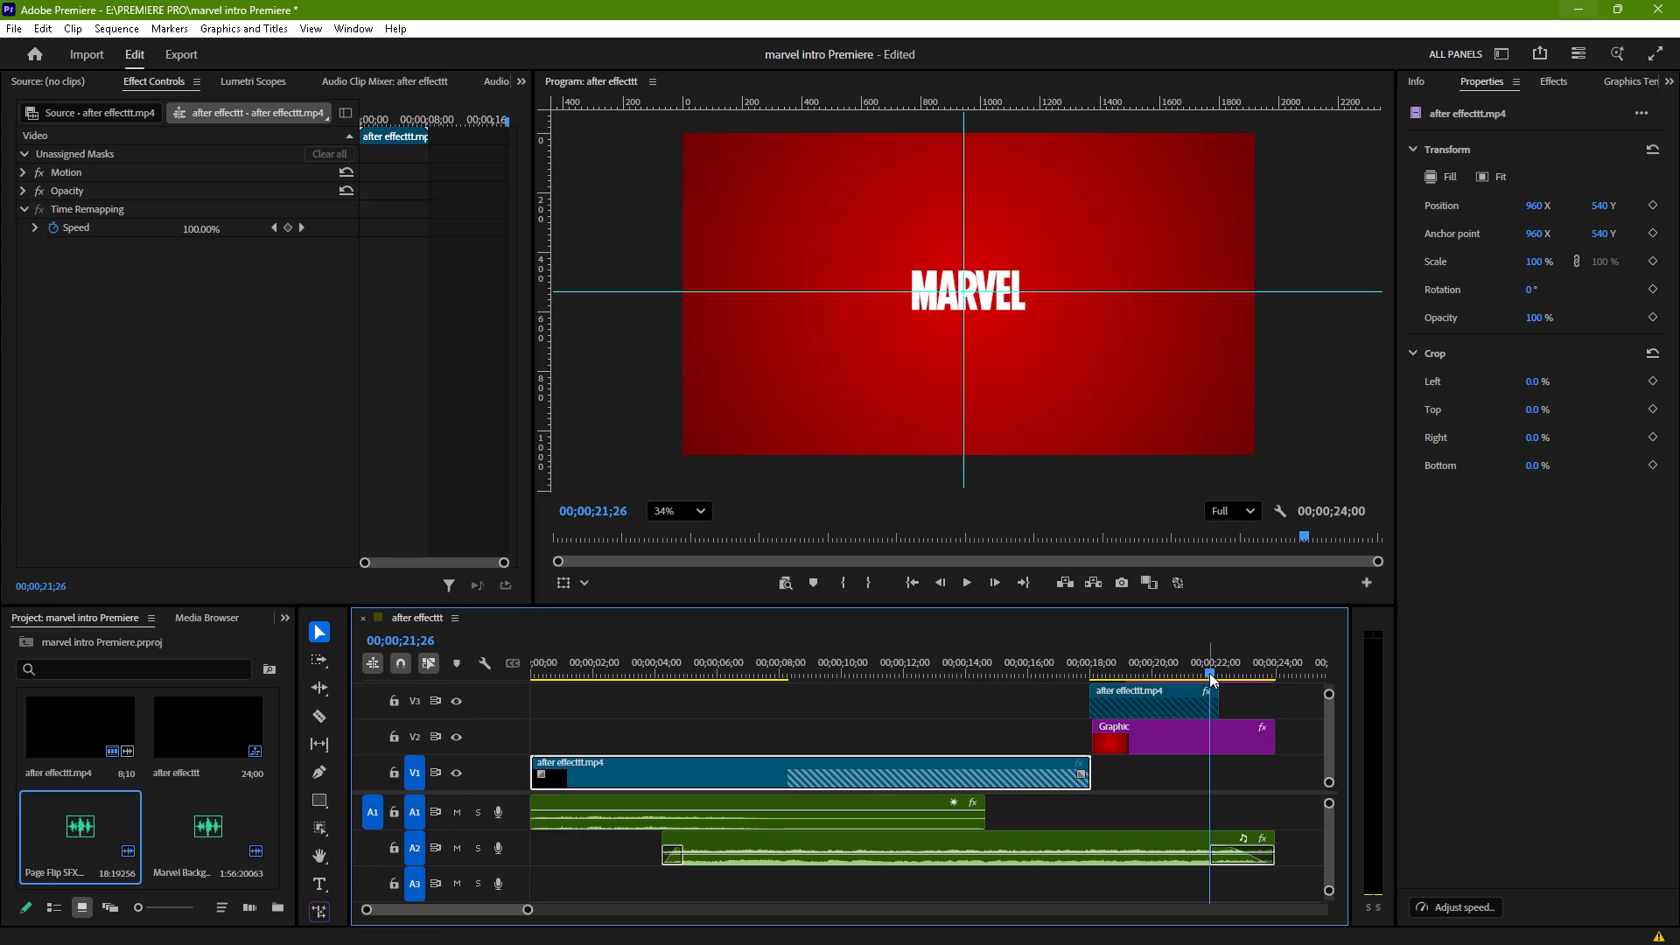
drag(1209, 673, 479, 748)
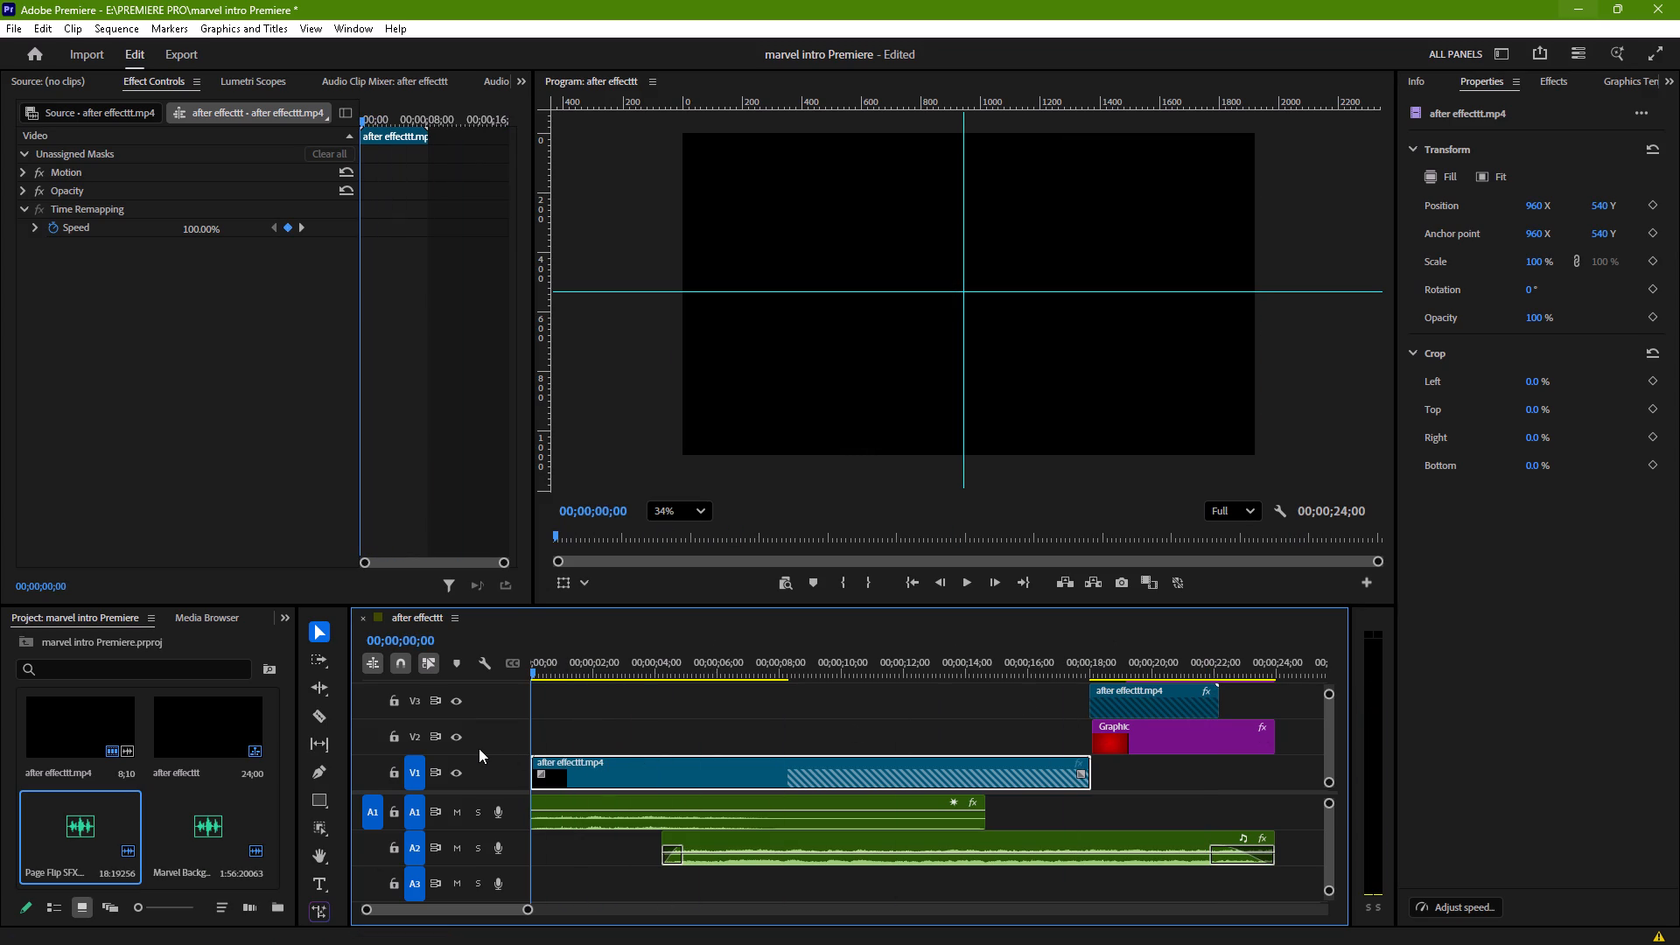
Import the after effecttt video from the RUTIK (E:) drive into the project.
key(ctrl+i)
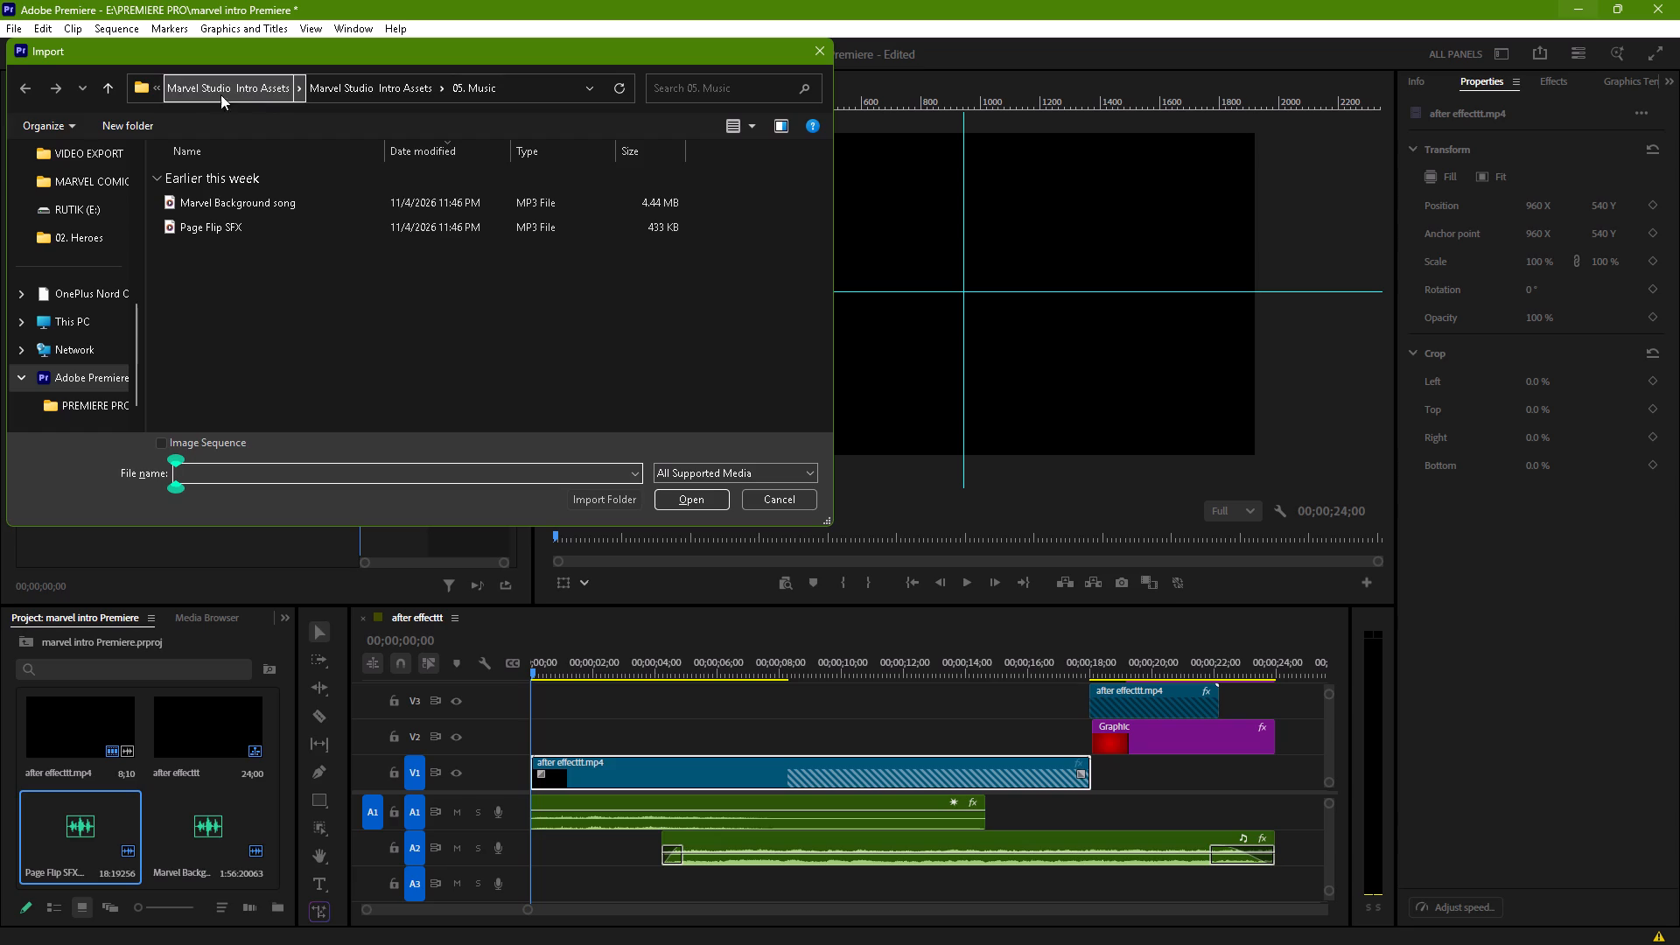
scroll(50, 330, down, 1)
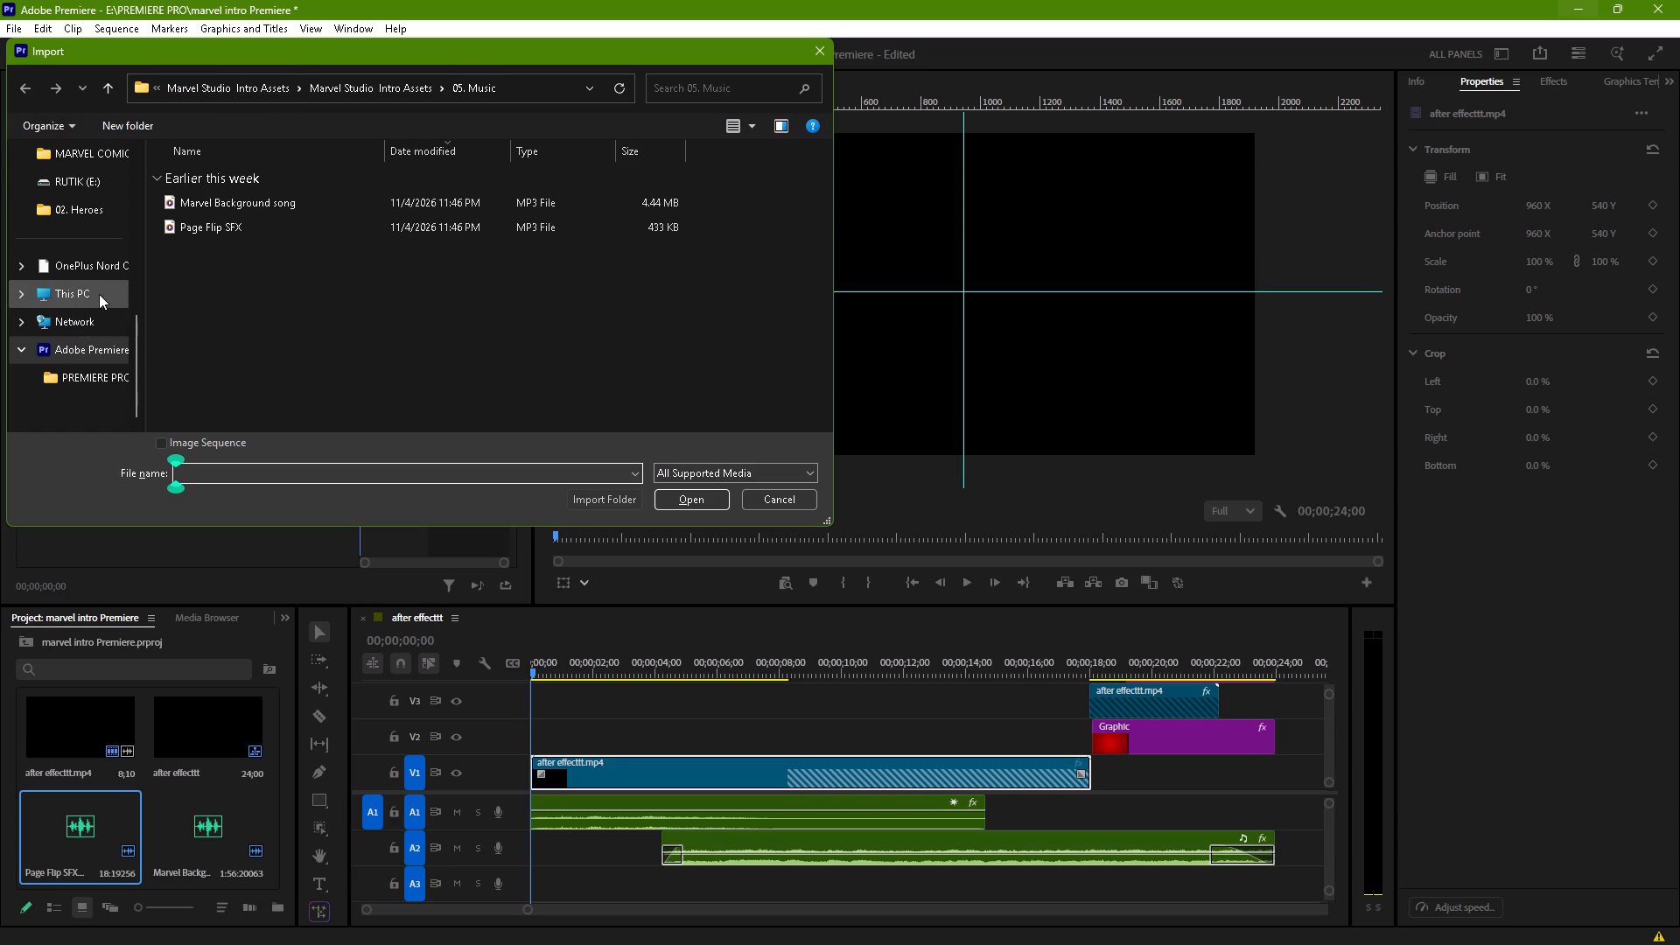
click(99, 293)
triple_click(395, 193)
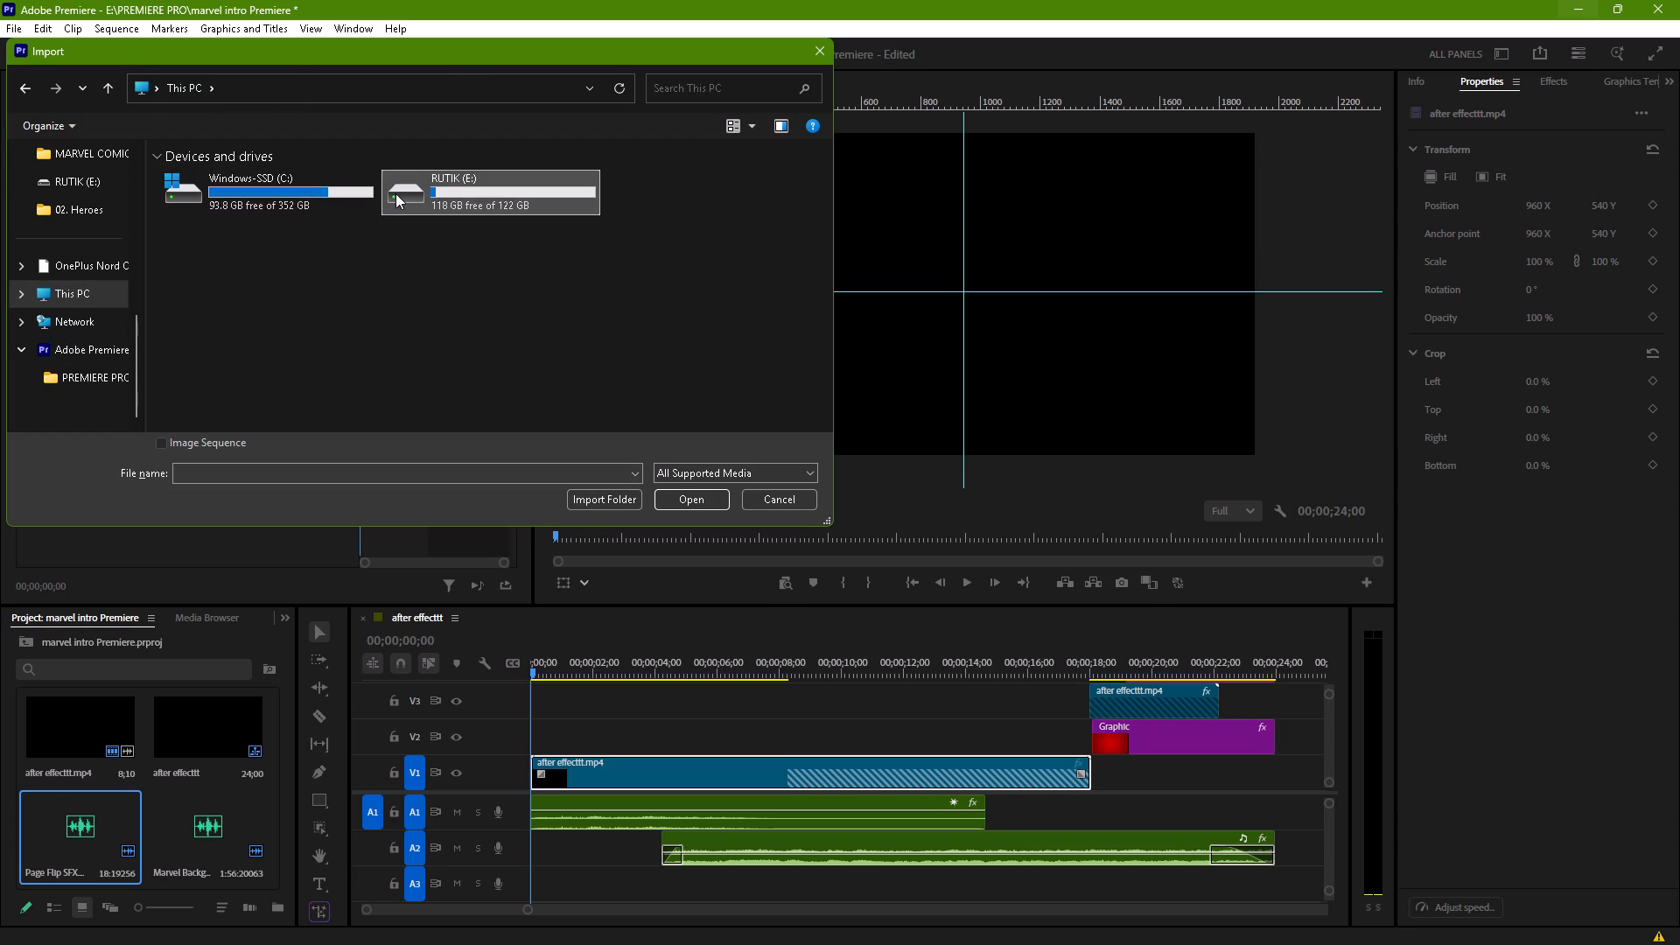
scroll(395, 193, down, 1)
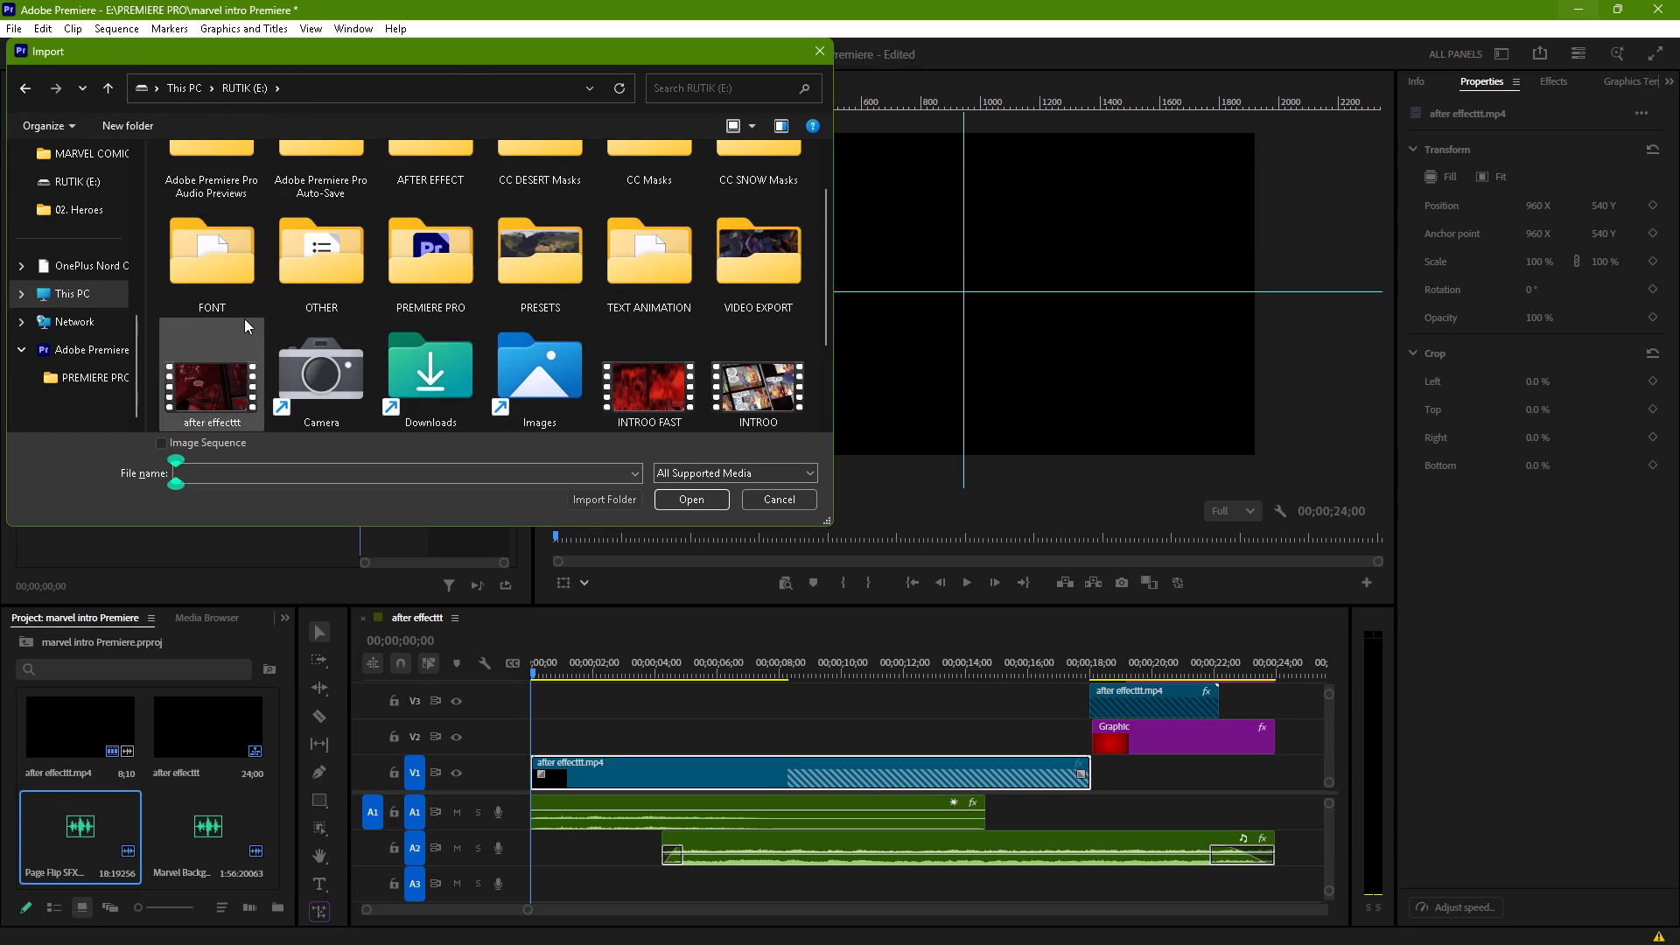
click(228, 382)
click(705, 495)
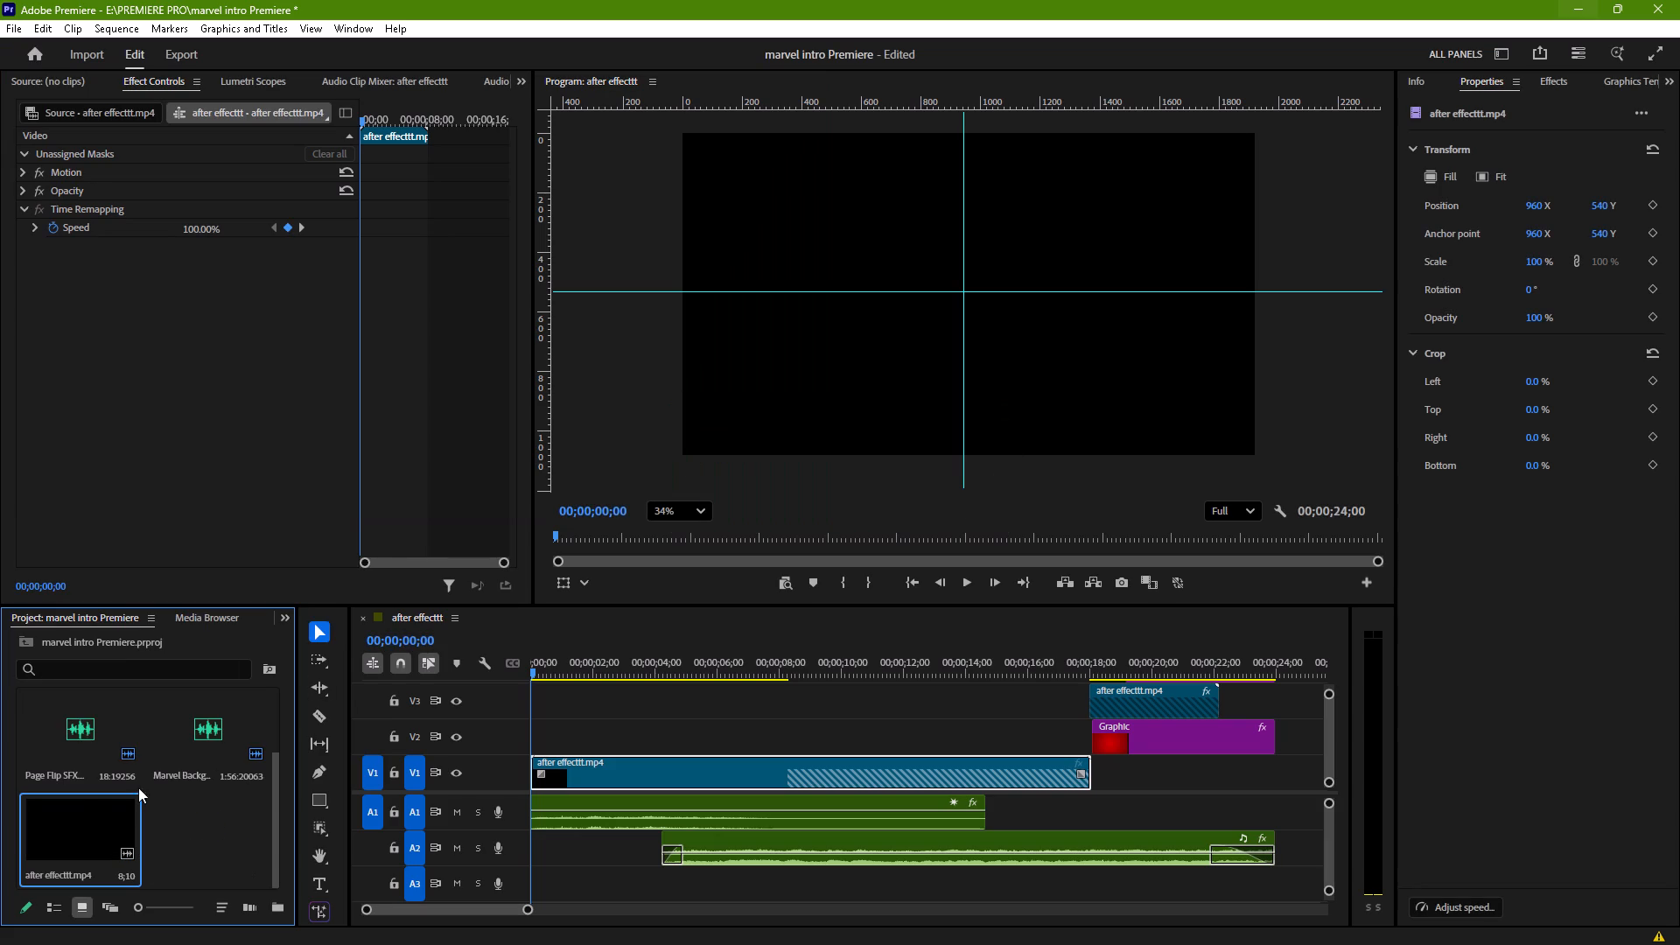
Place the newly imported after effecttt.mp4 on track V2 at the start of the sequence, with its audio on A2.
drag(93, 820, 646, 724)
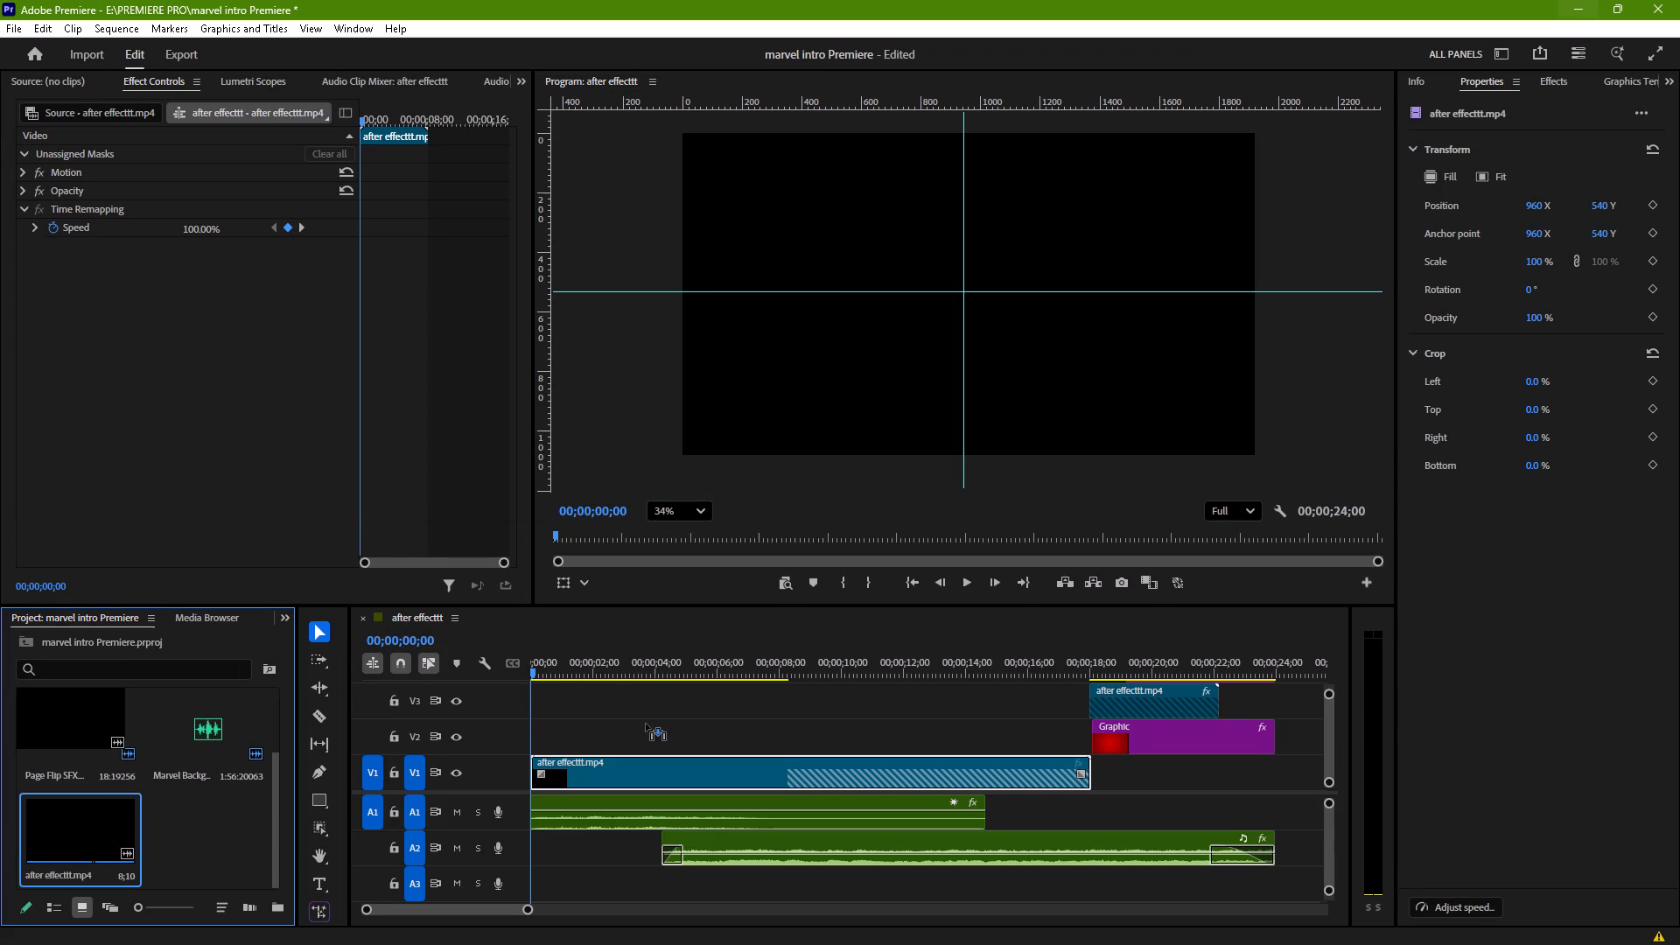
drag(646, 724, 564, 742)
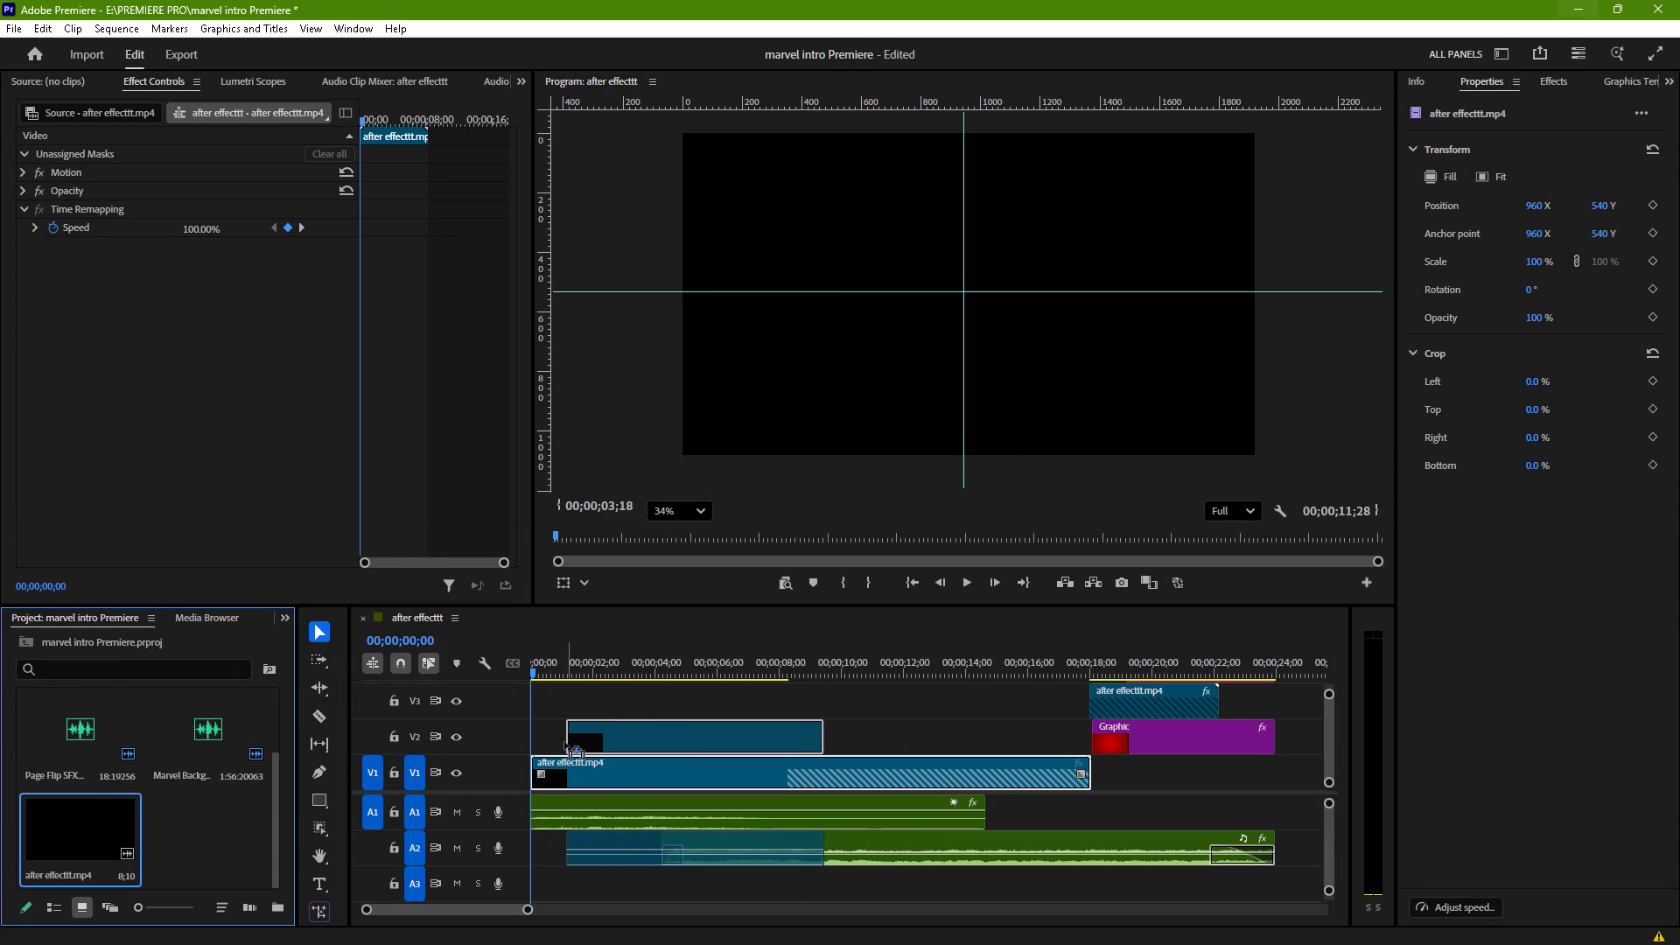
drag(564, 742, 537, 742)
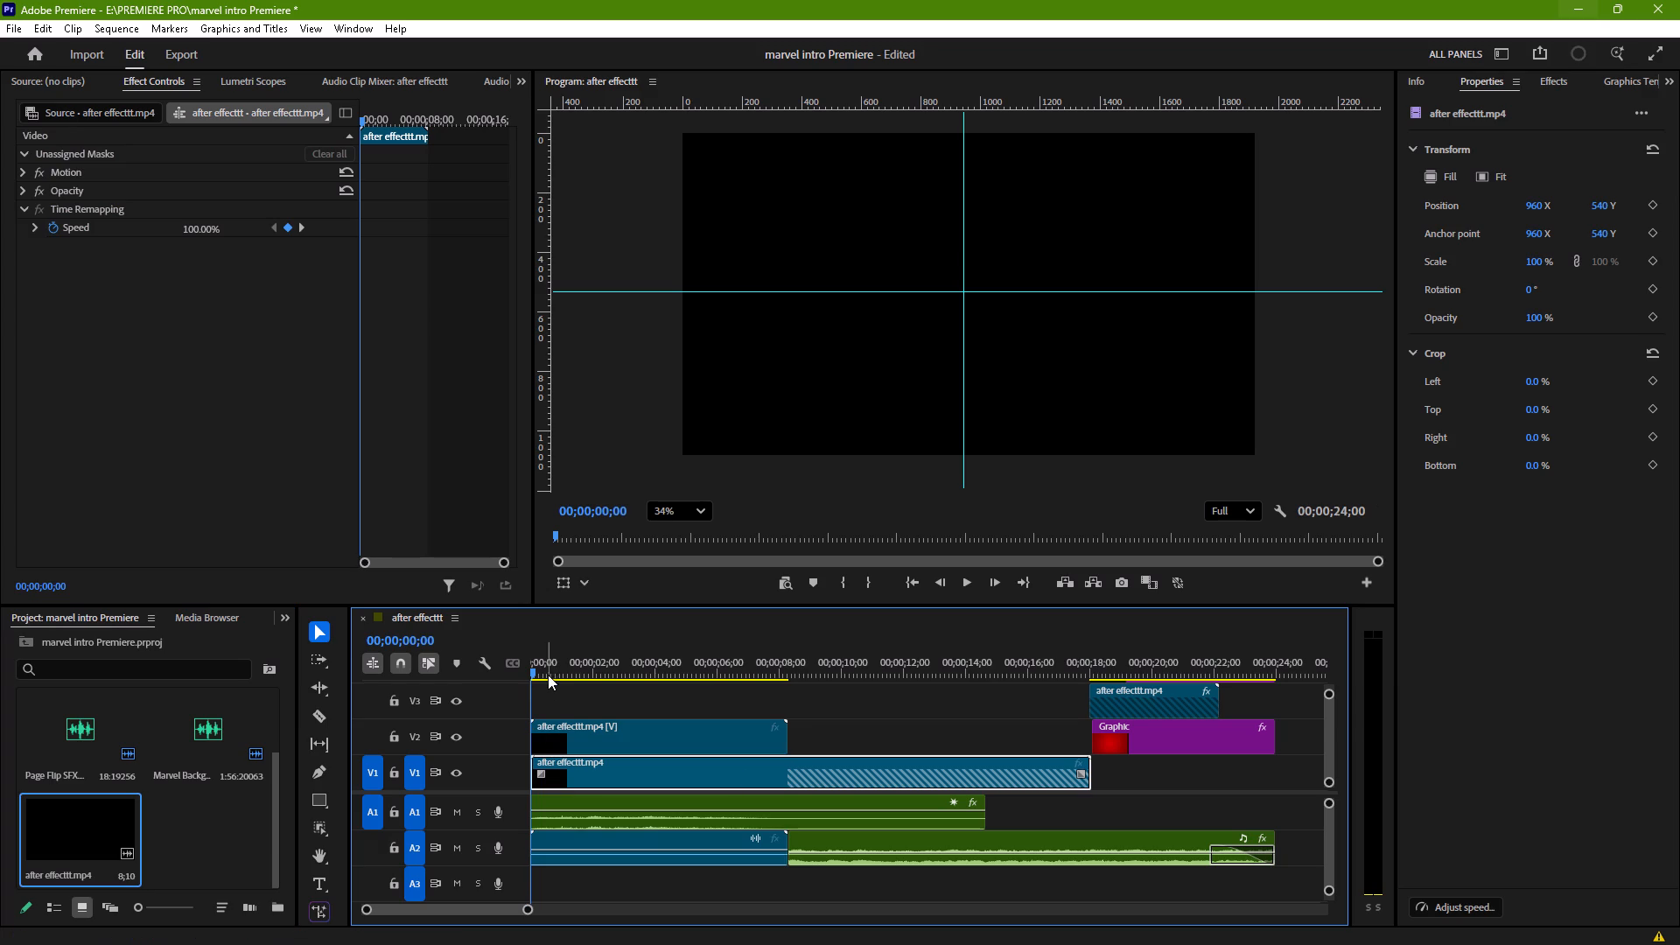
Scrub through the sequence to compare the new clip's coverage with the original clip and the closing graphic.
drag(540, 668, 792, 684)
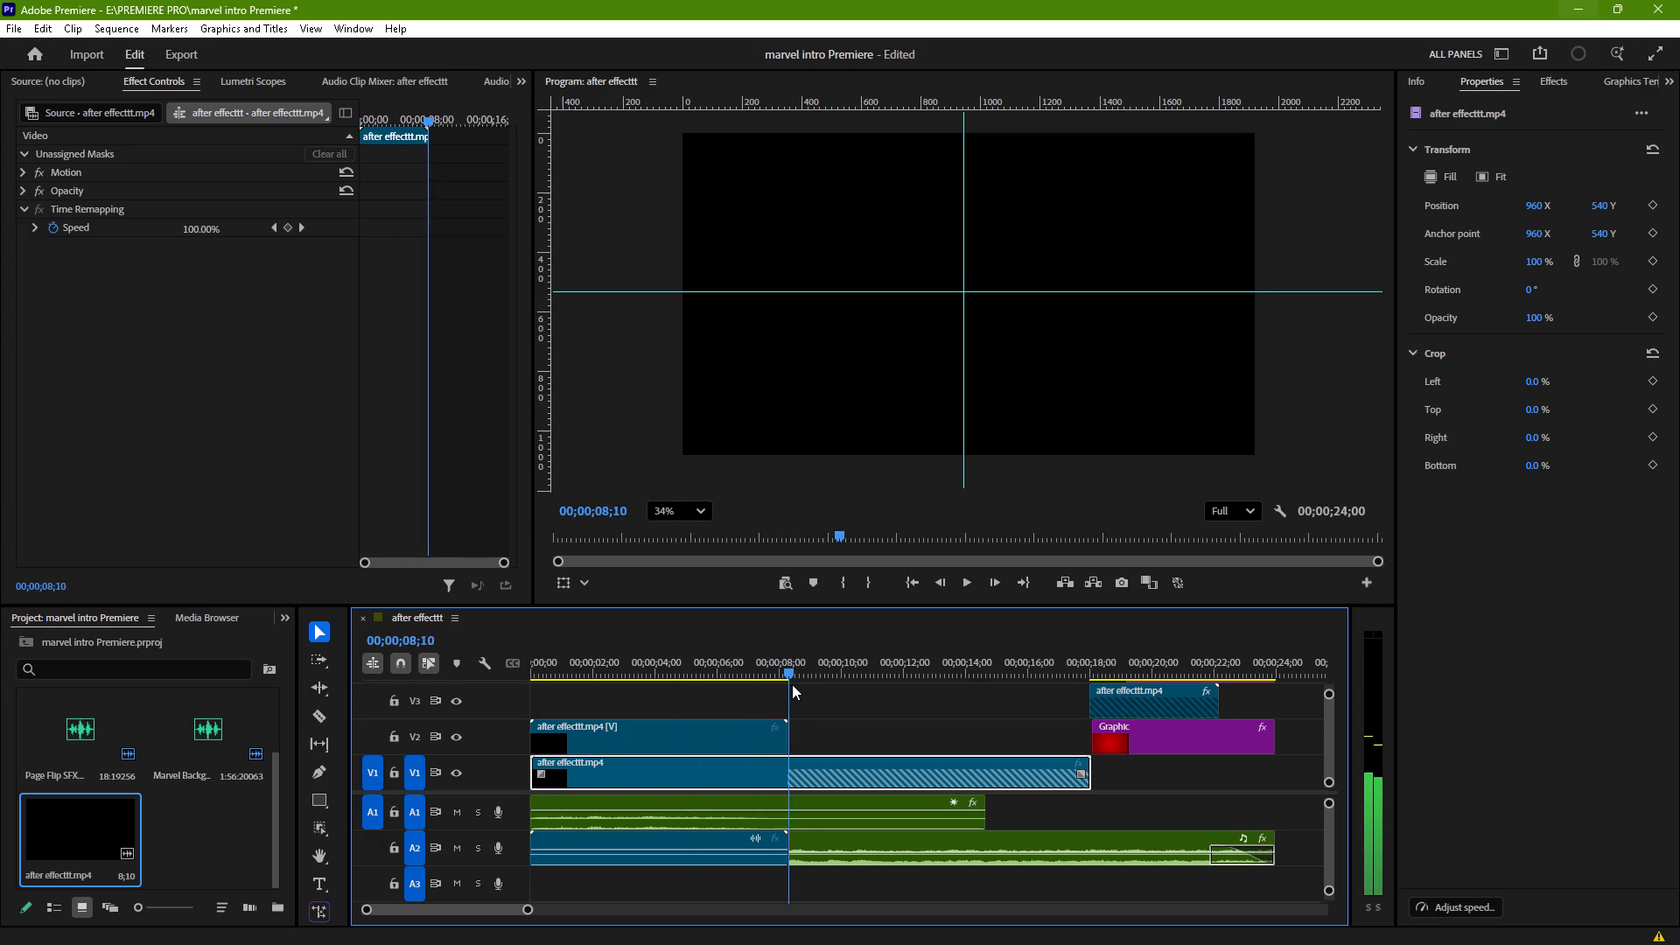
drag(792, 684, 1114, 691)
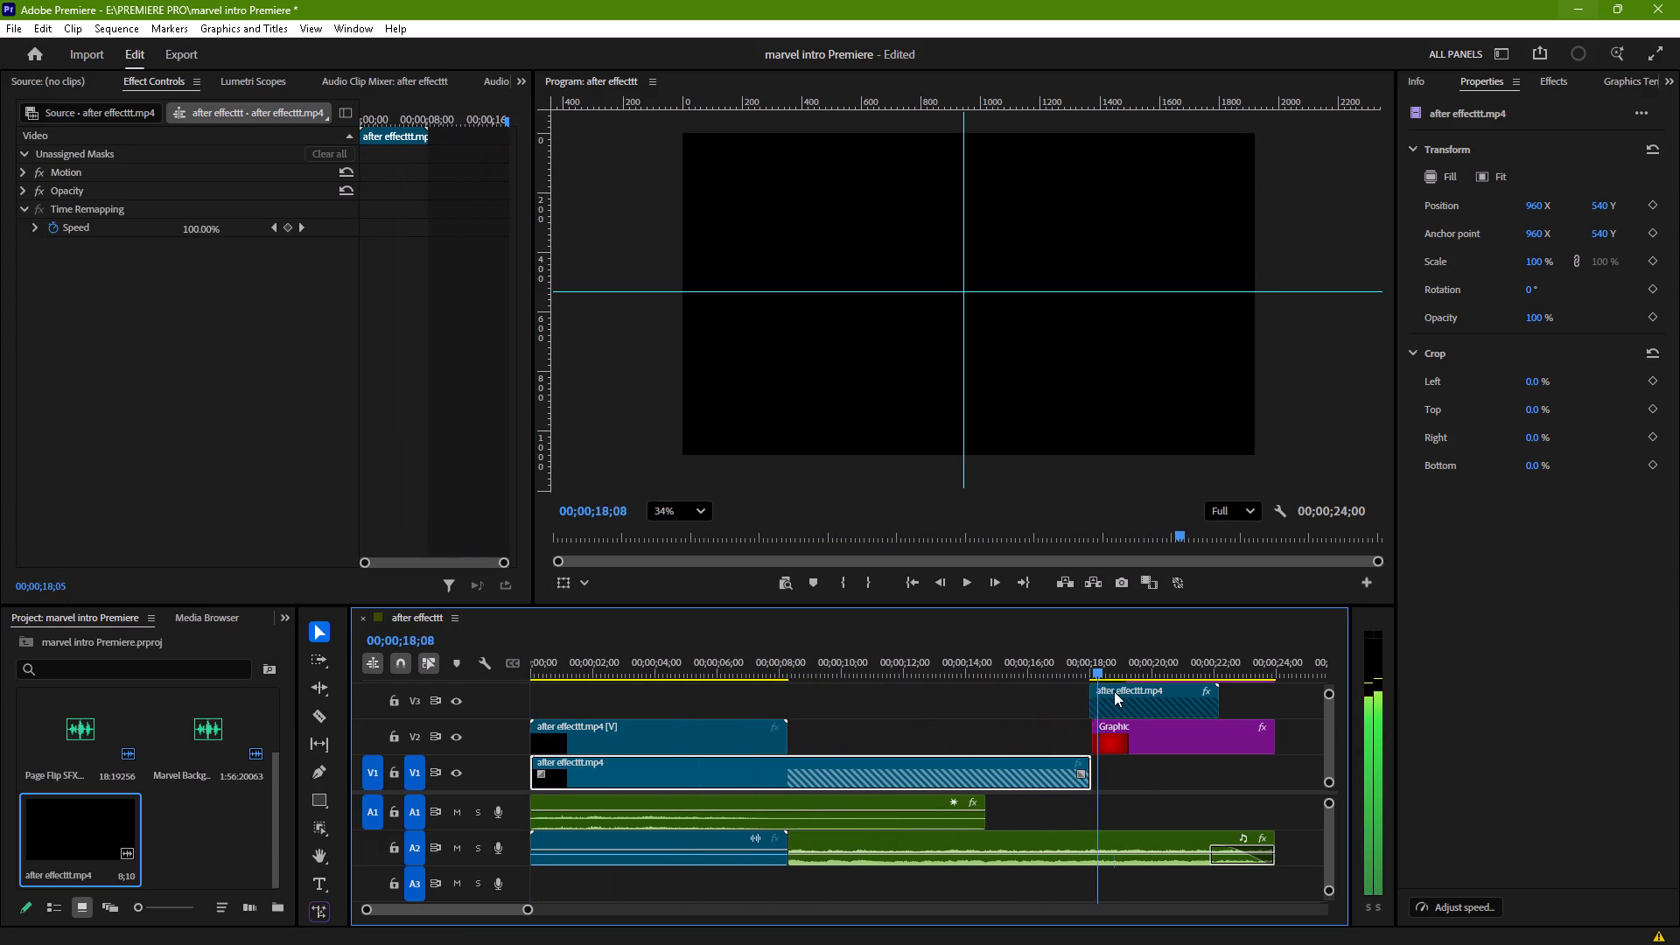
drag(1114, 691, 1095, 712)
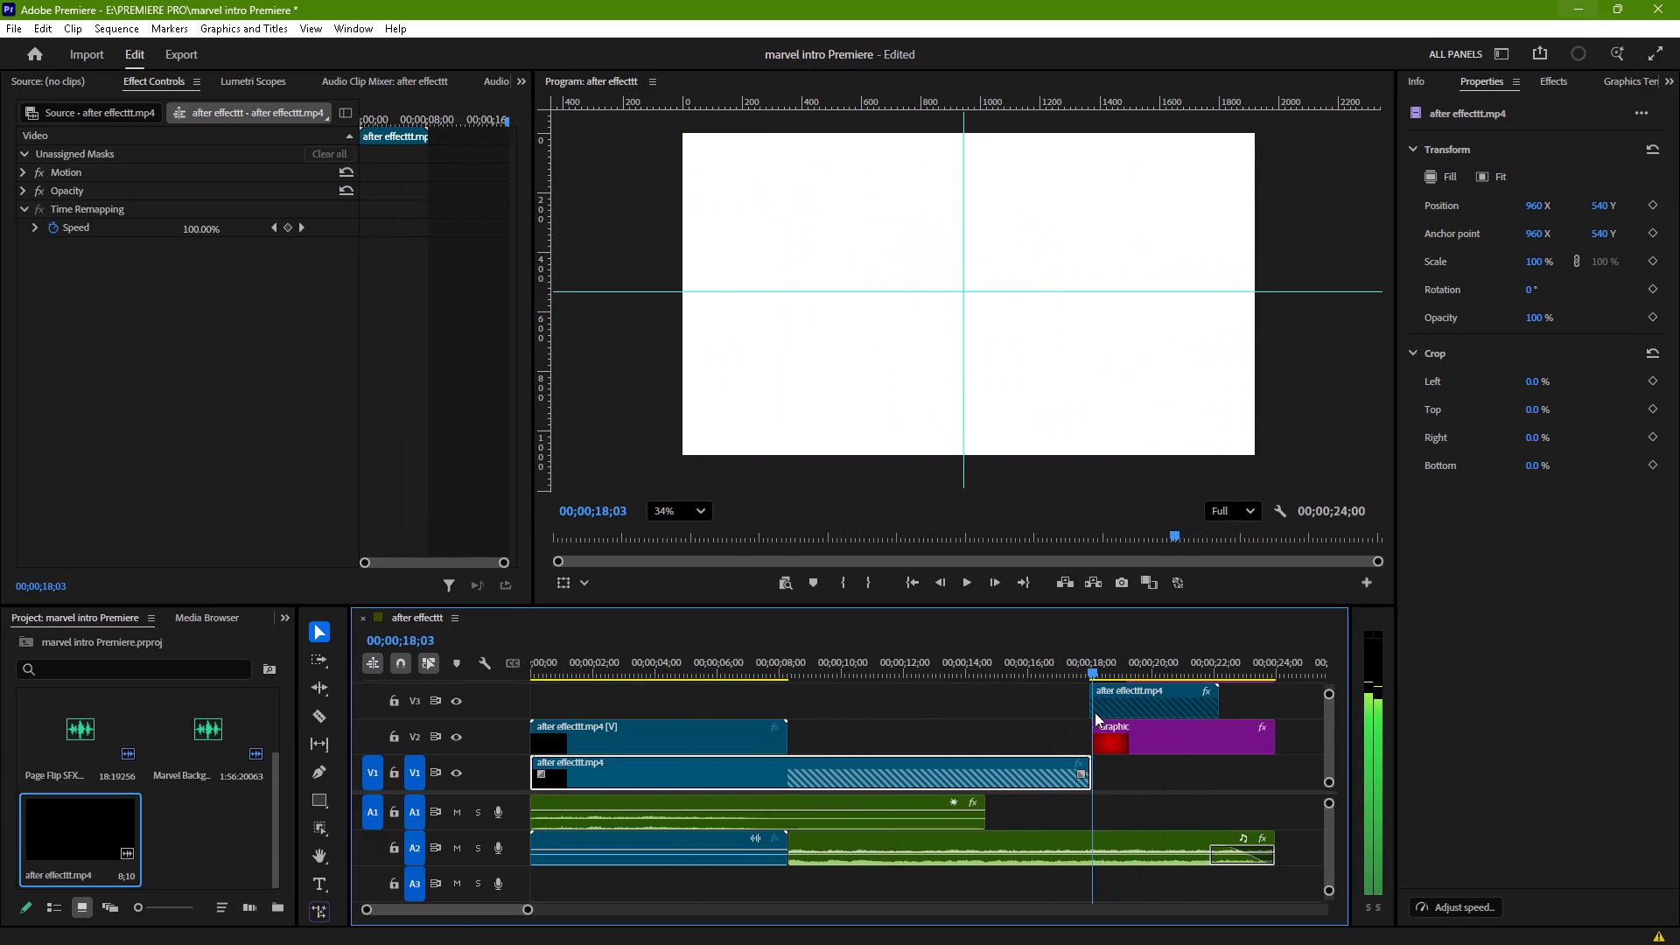
drag(1095, 712, 693, 689)
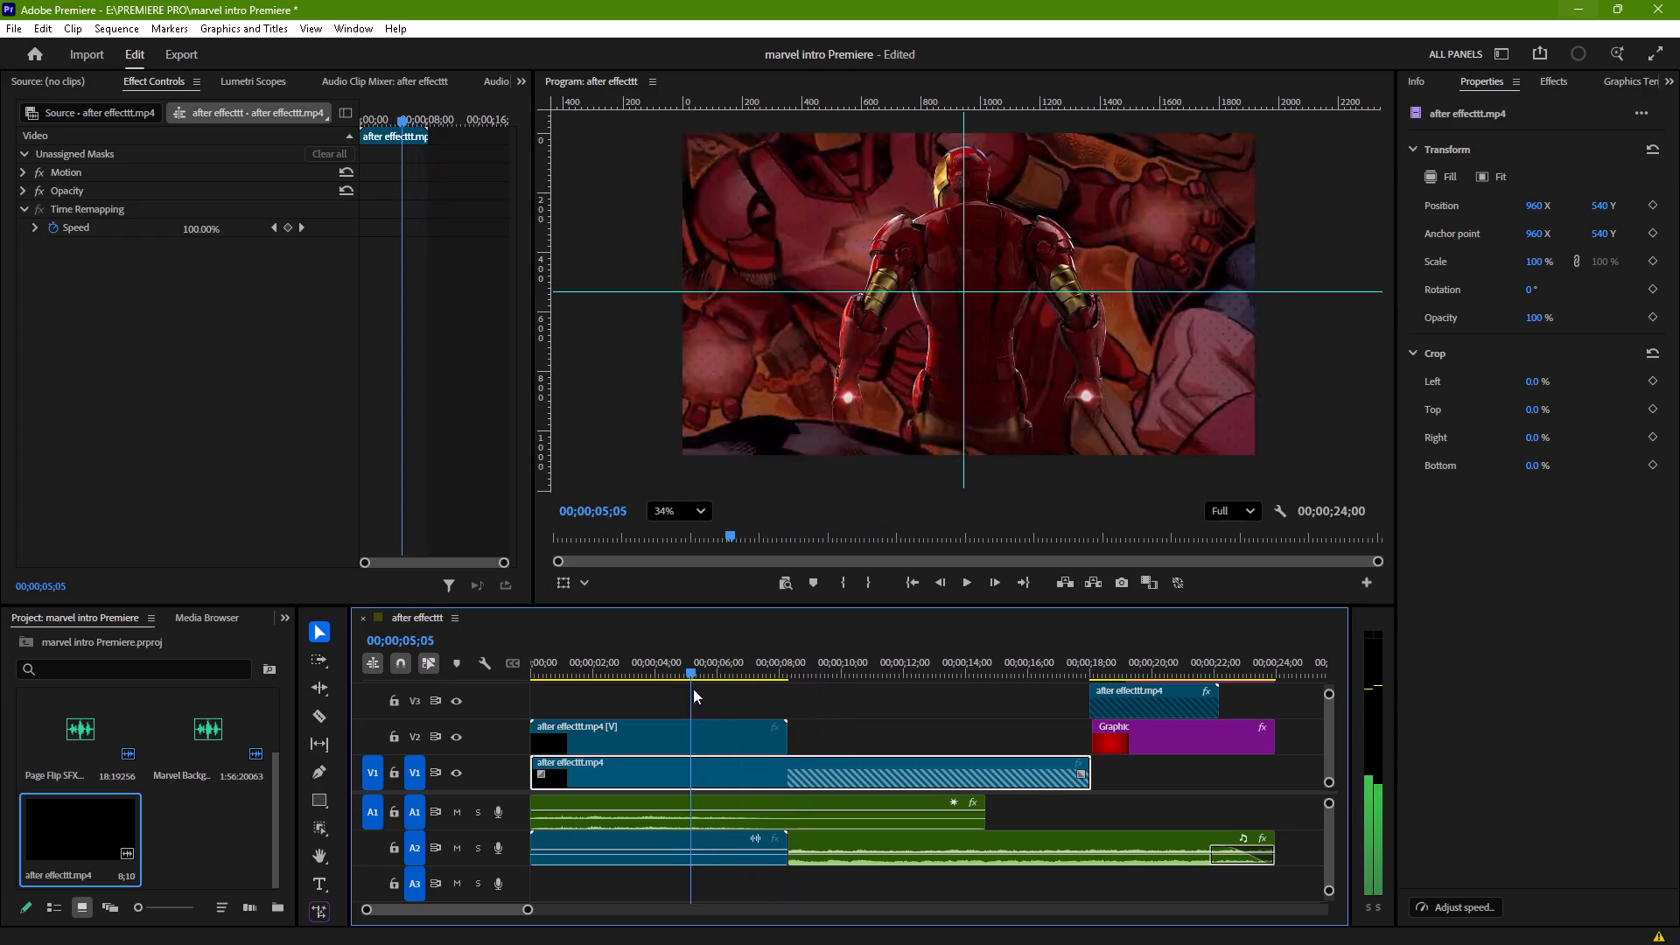
drag(693, 689, 797, 696)
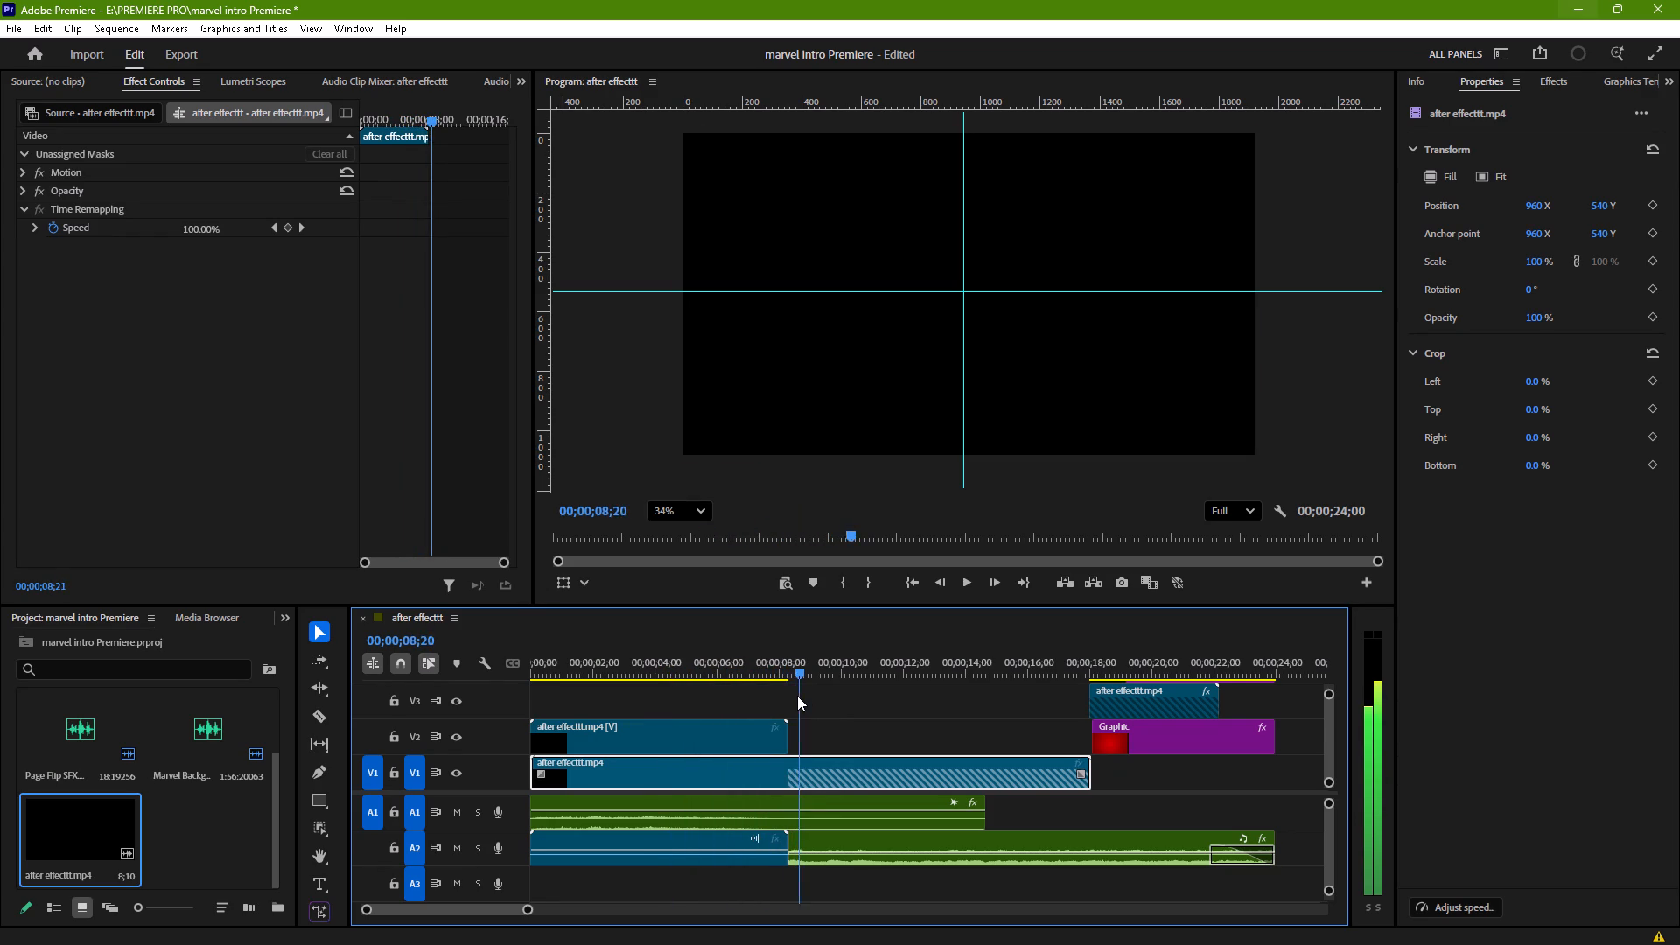
drag(797, 696, 603, 712)
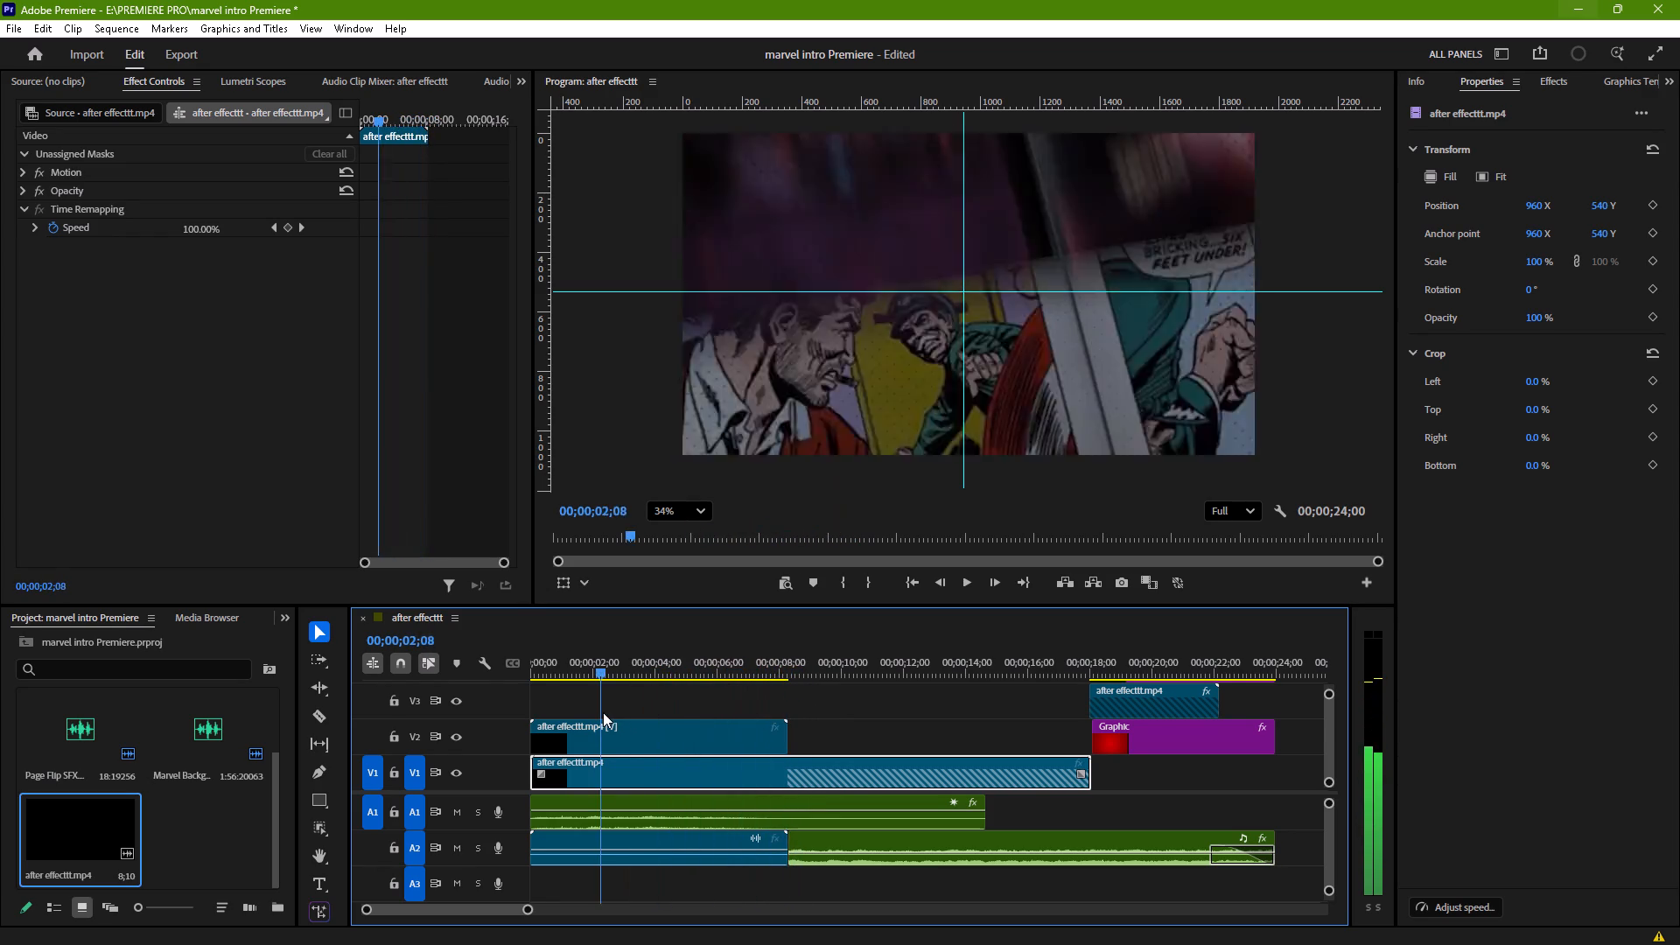
drag(603, 712, 748, 723)
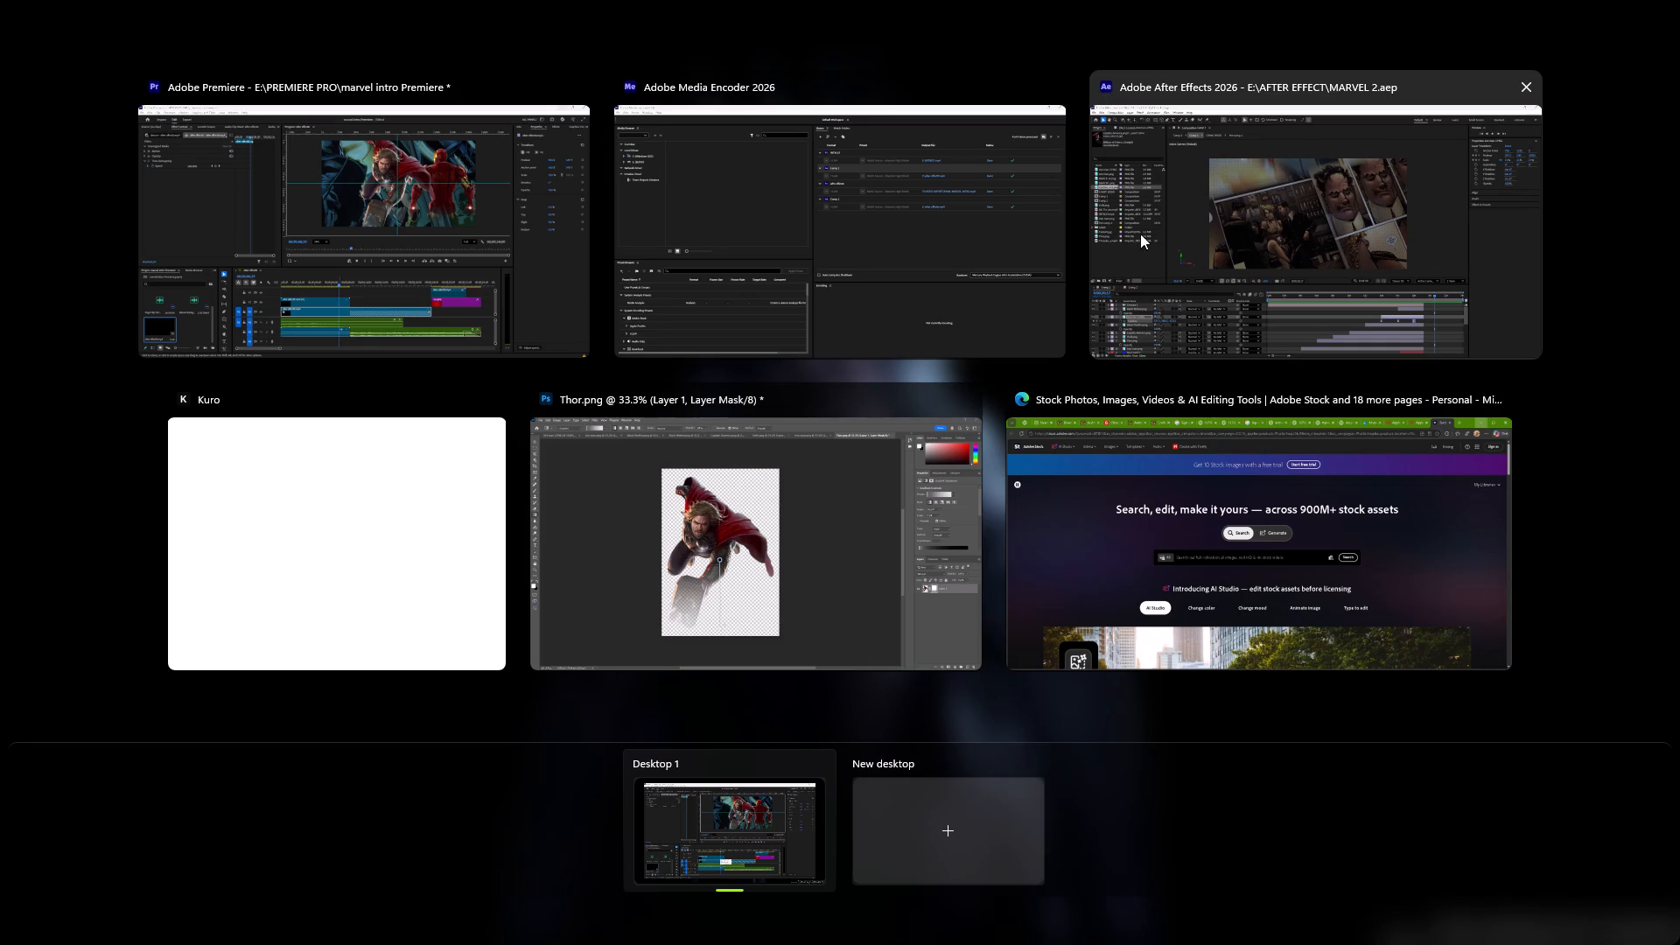
Switch to After Effects, scrub Comp 1 back to its first frame to check it, and save the project.
click(1242, 217)
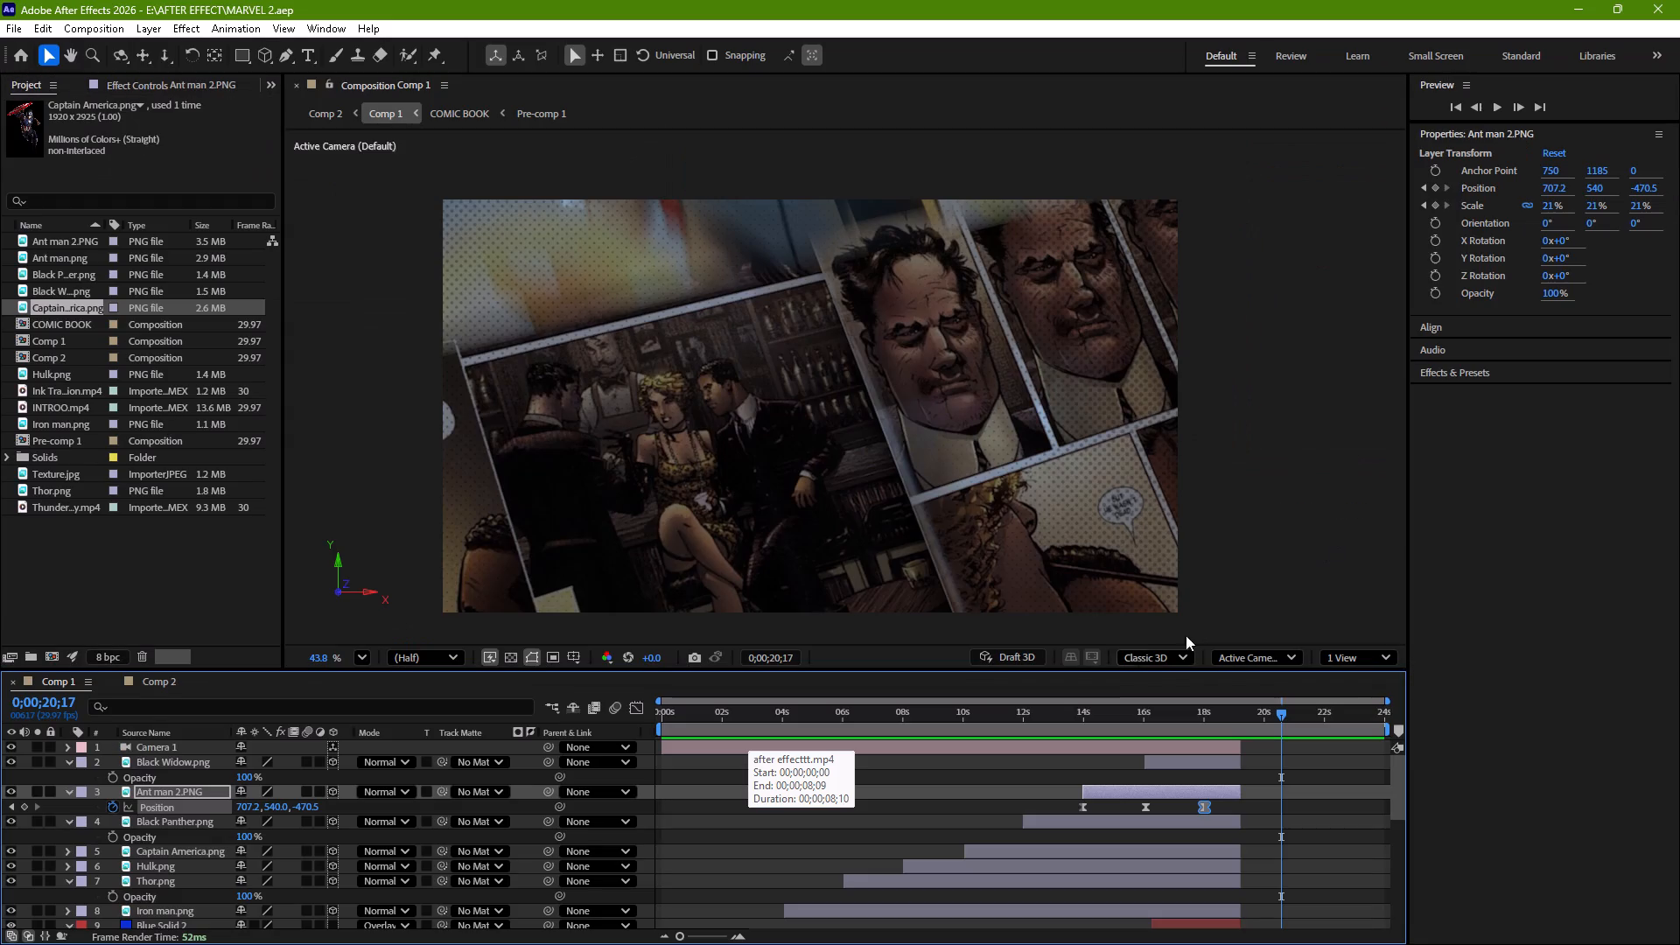
drag(1284, 710, 1165, 724)
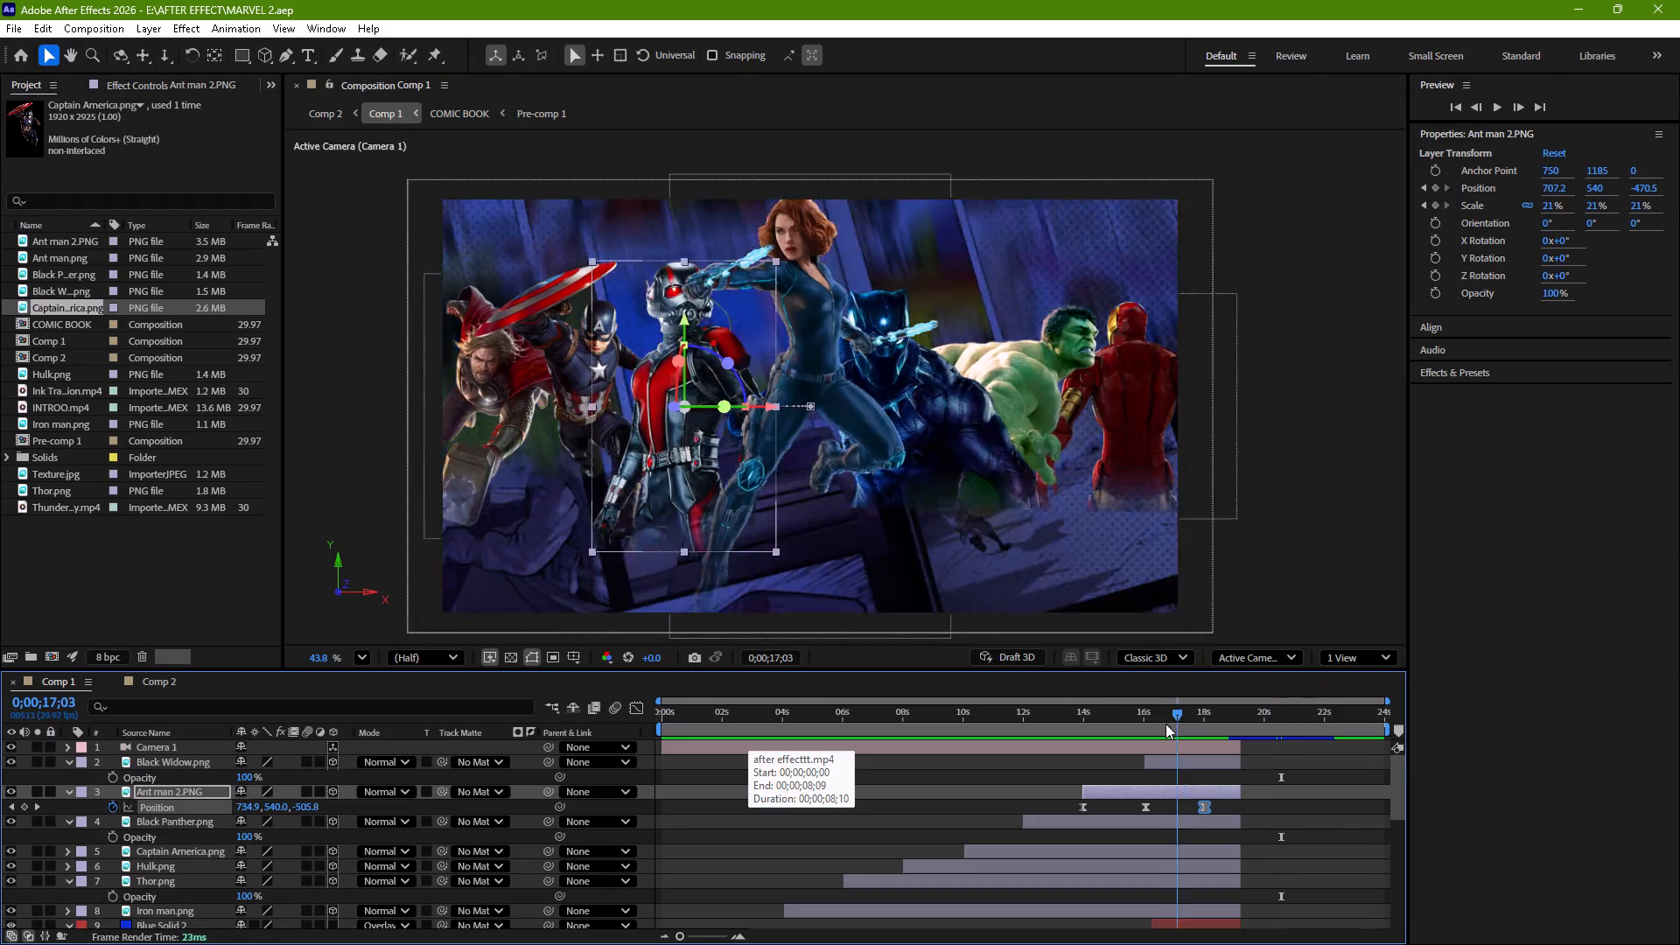
drag(1165, 724, 668, 715)
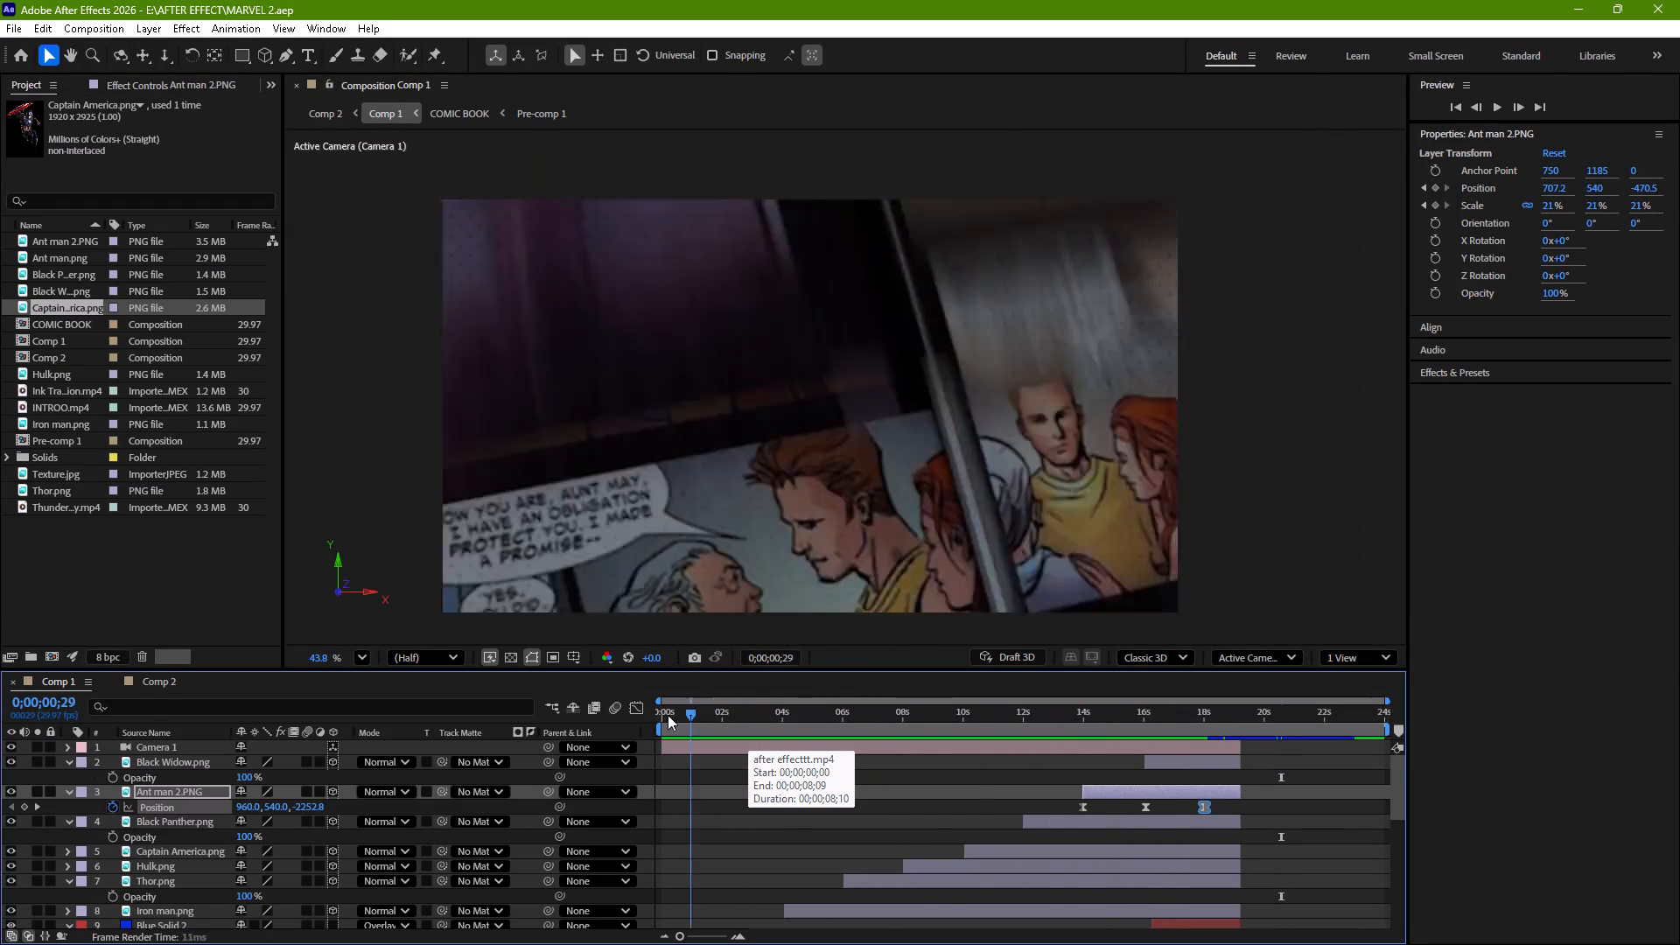
drag(668, 715, 598, 709)
key(ctrl+s)
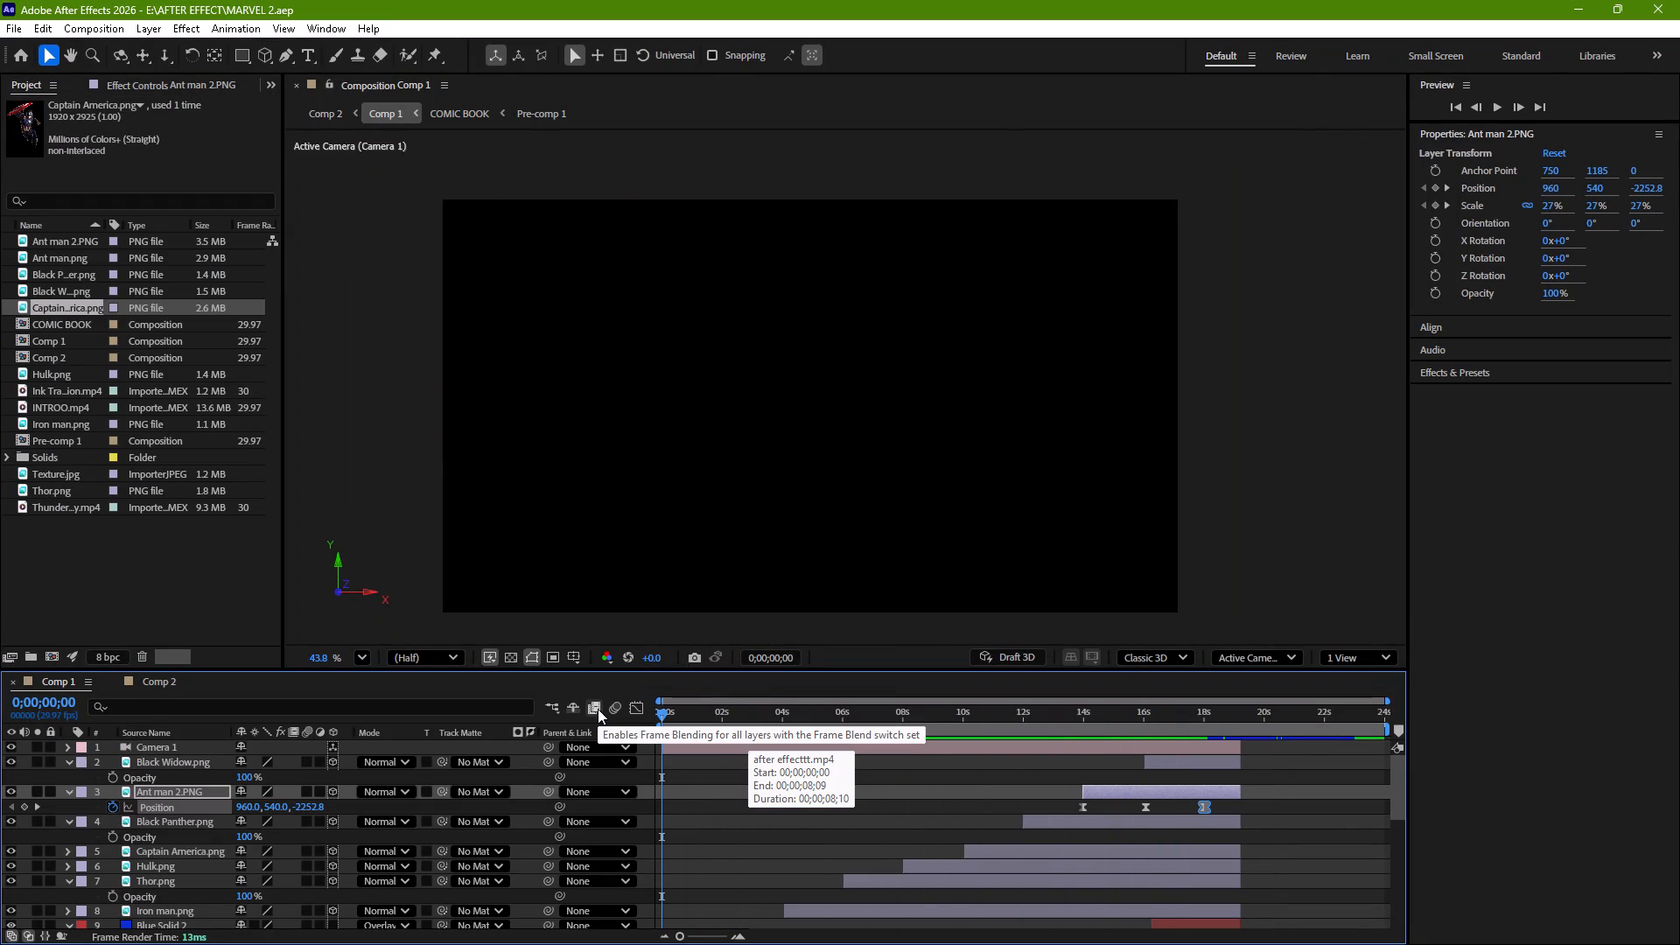
Collapse the expanded Opacity and Position properties of all layers in Comp 1.
click(73, 763)
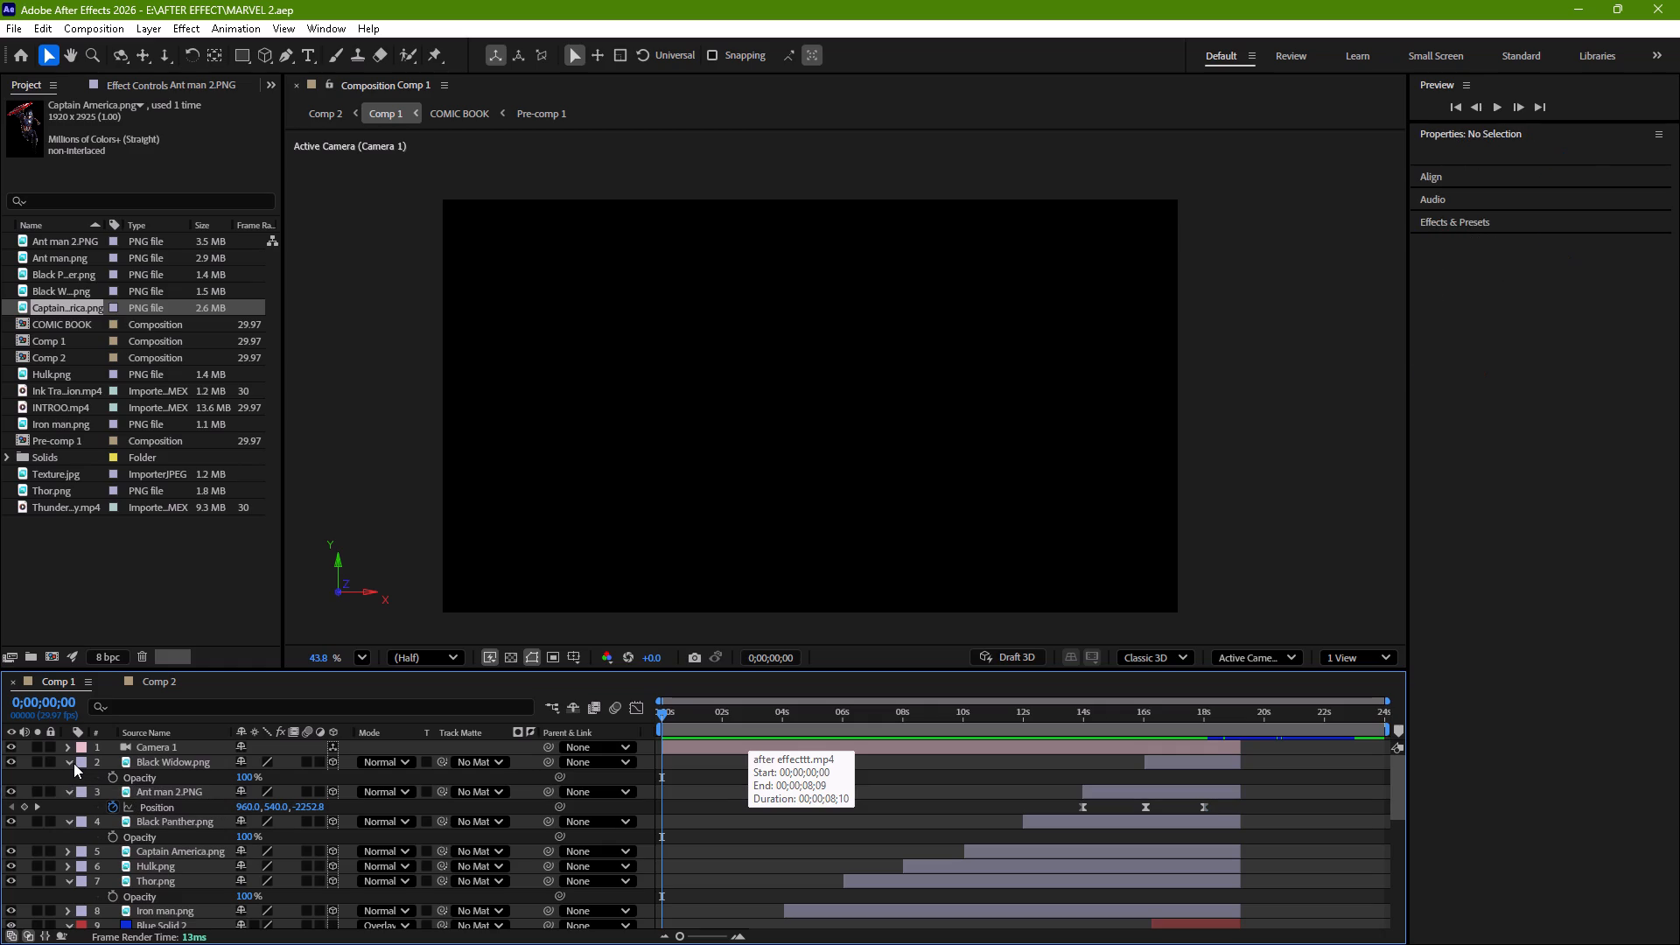
click(69, 763)
click(68, 773)
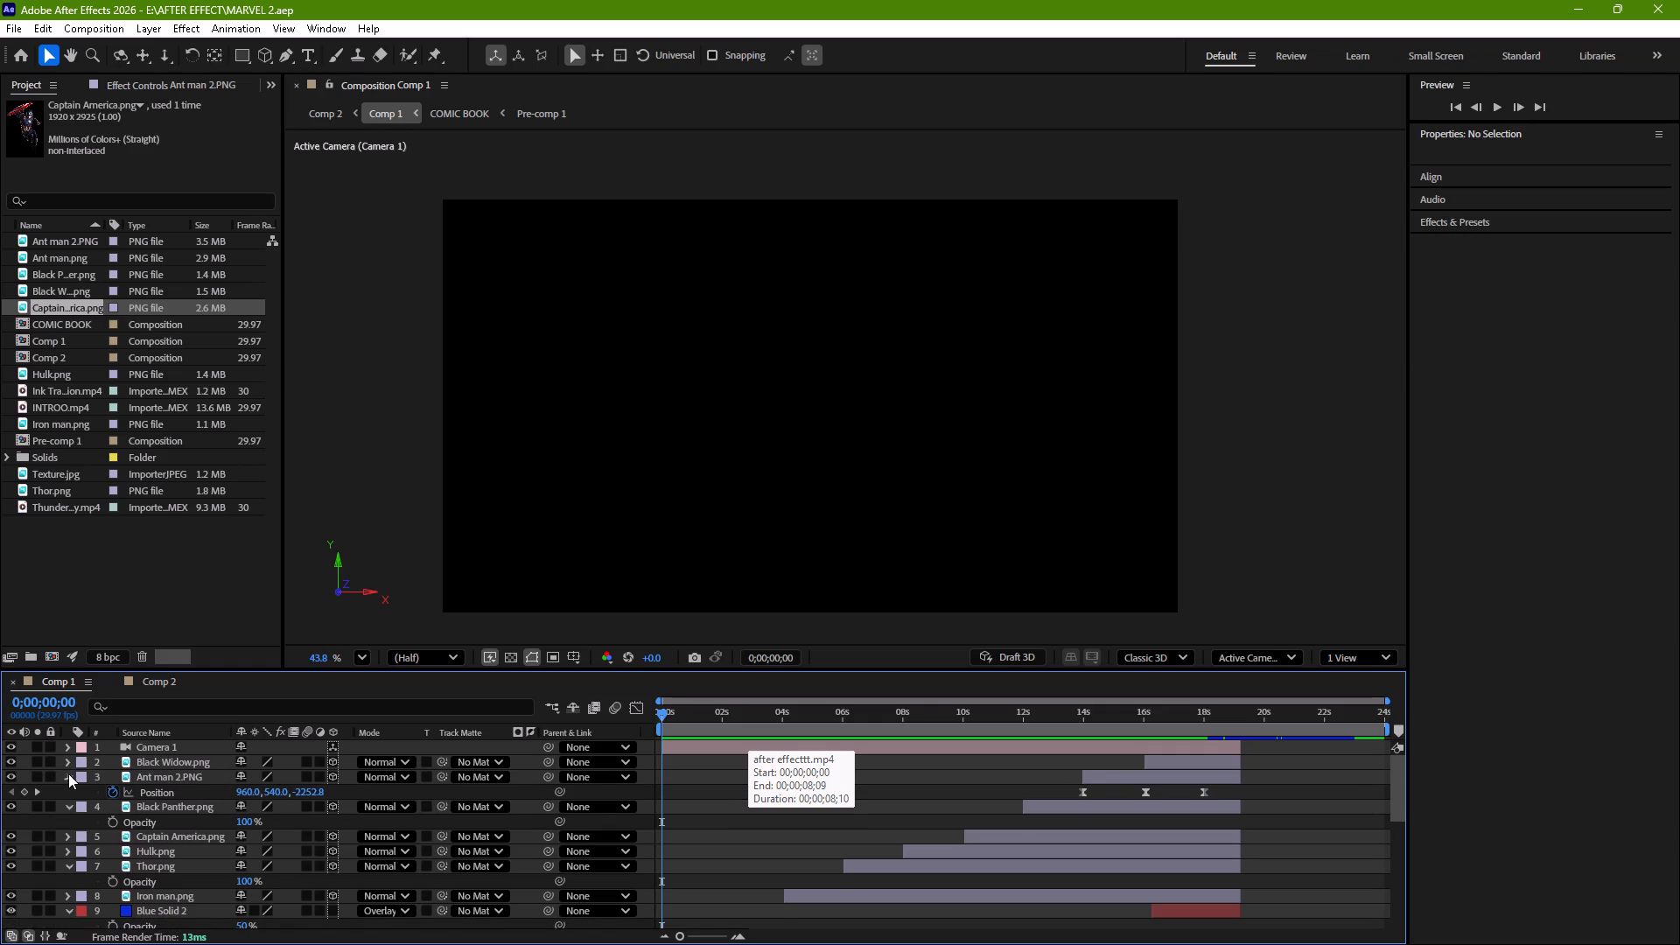
click(68, 785)
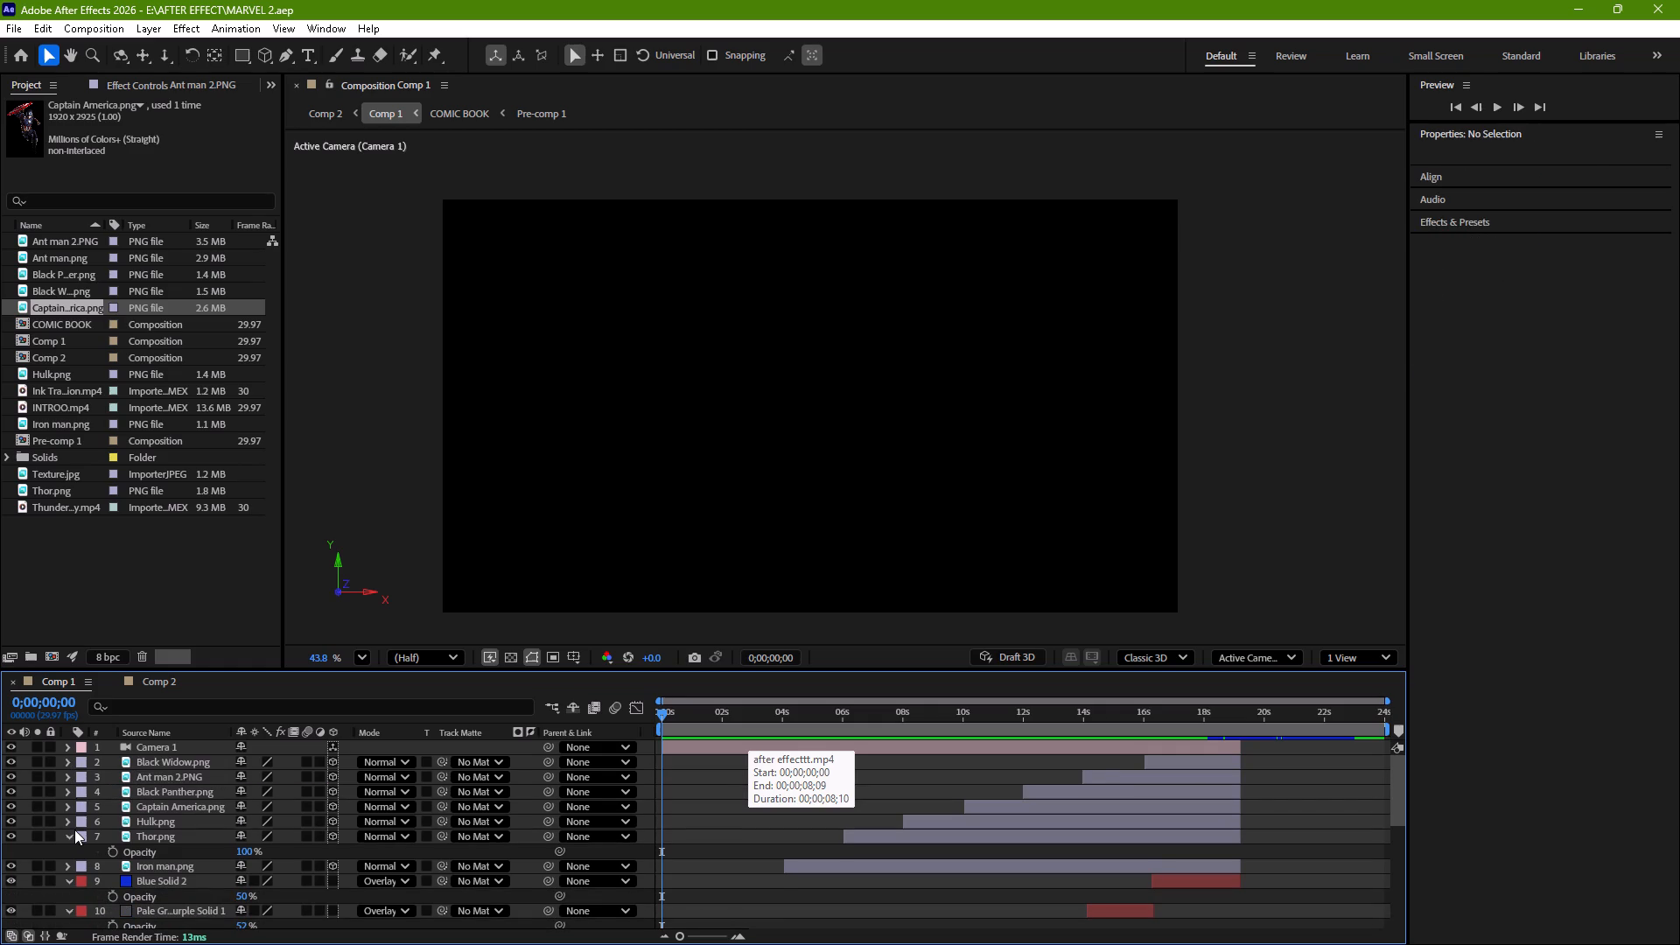
click(71, 831)
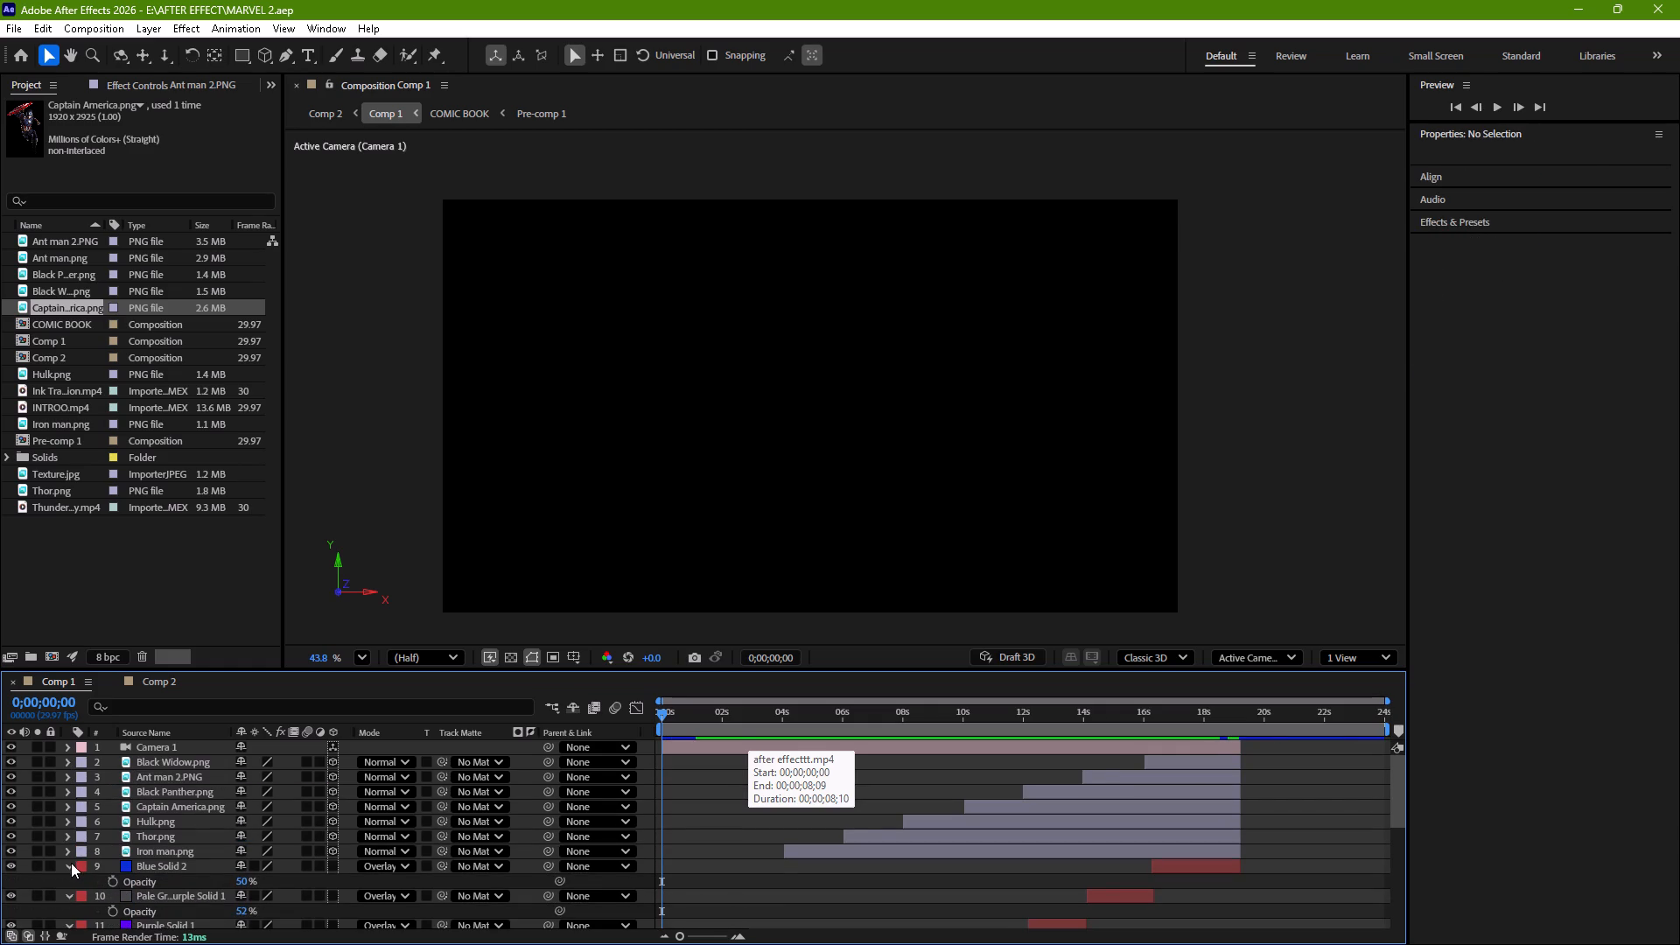
click(71, 863)
click(71, 878)
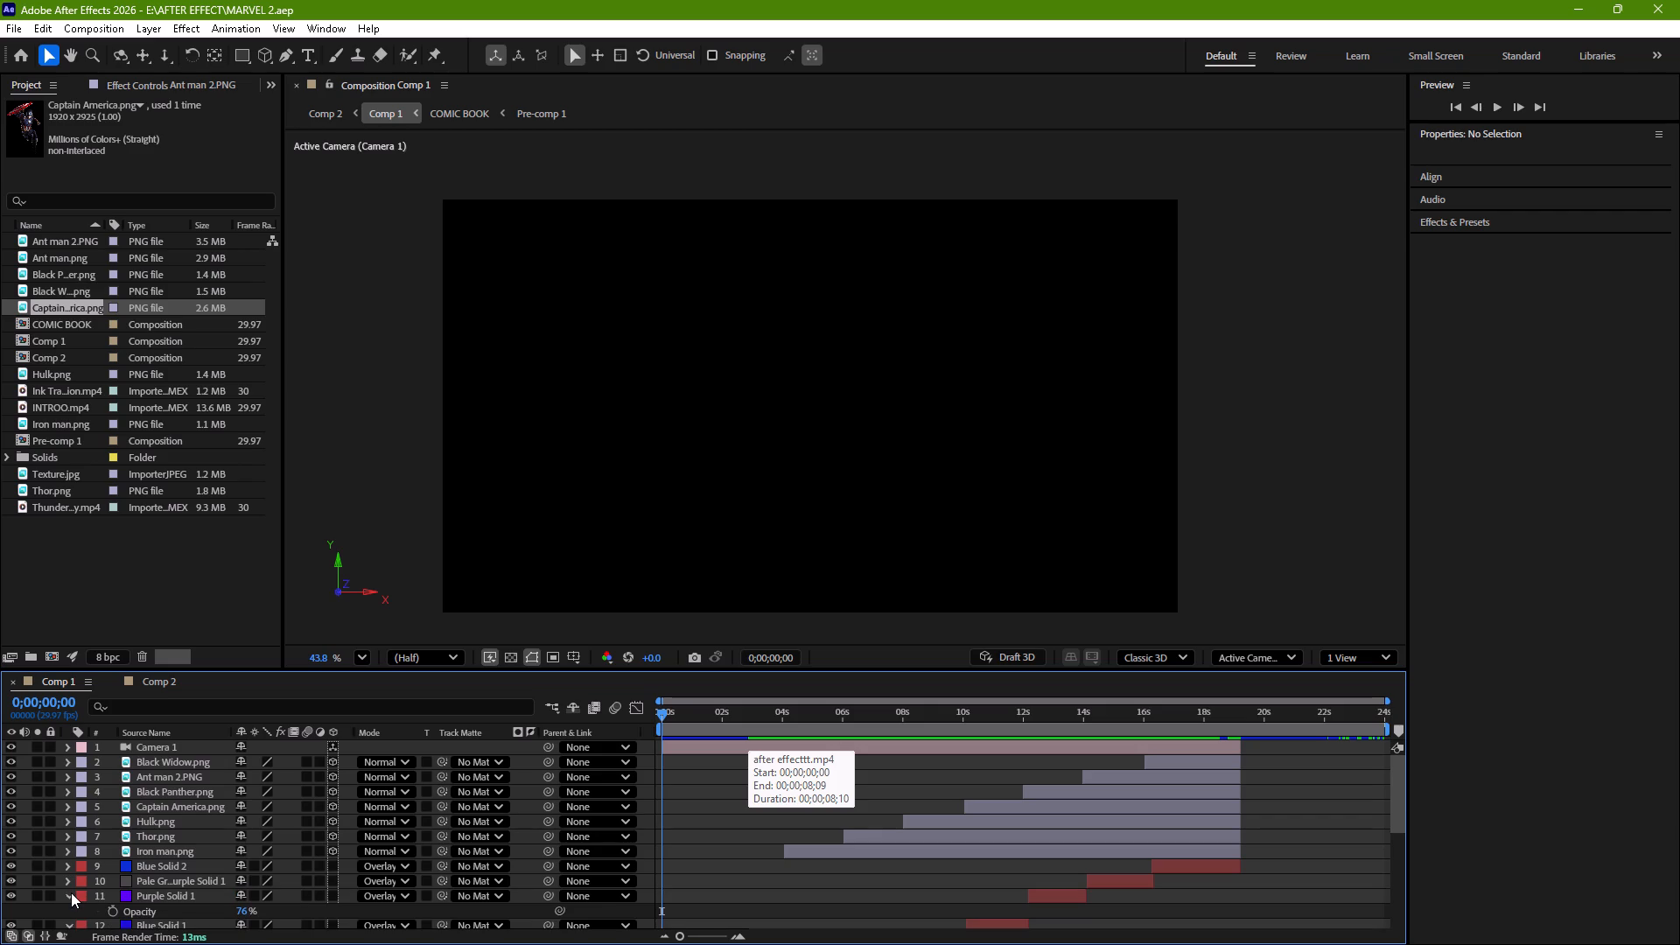
click(71, 892)
click(71, 912)
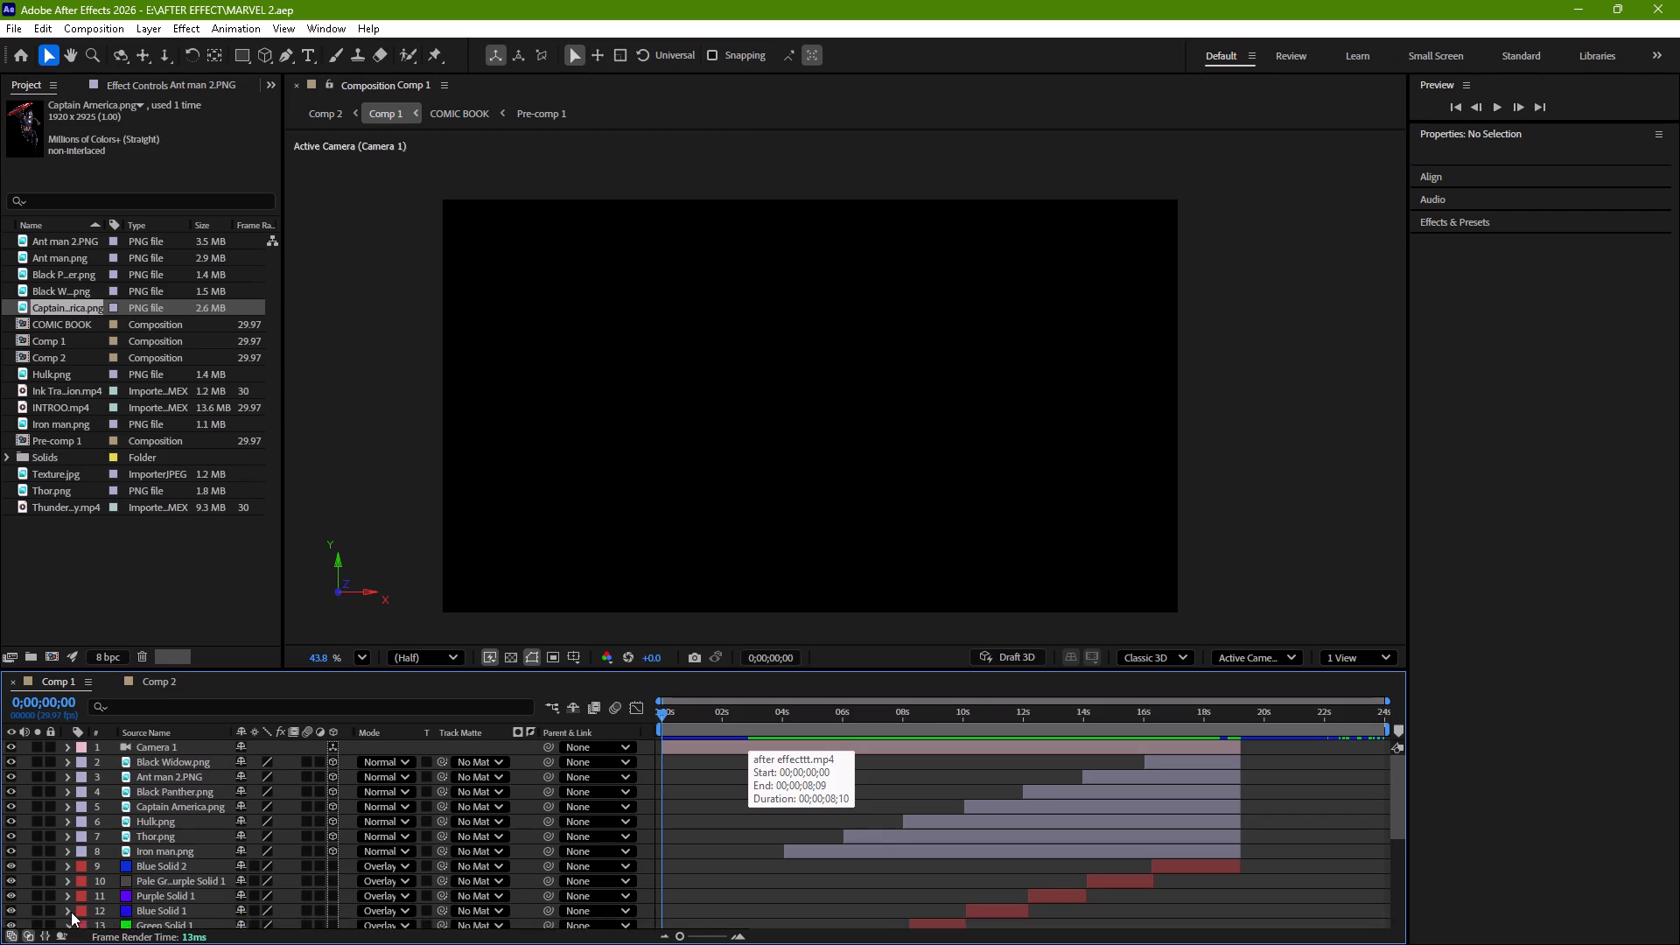
scroll(71, 912, down, 5)
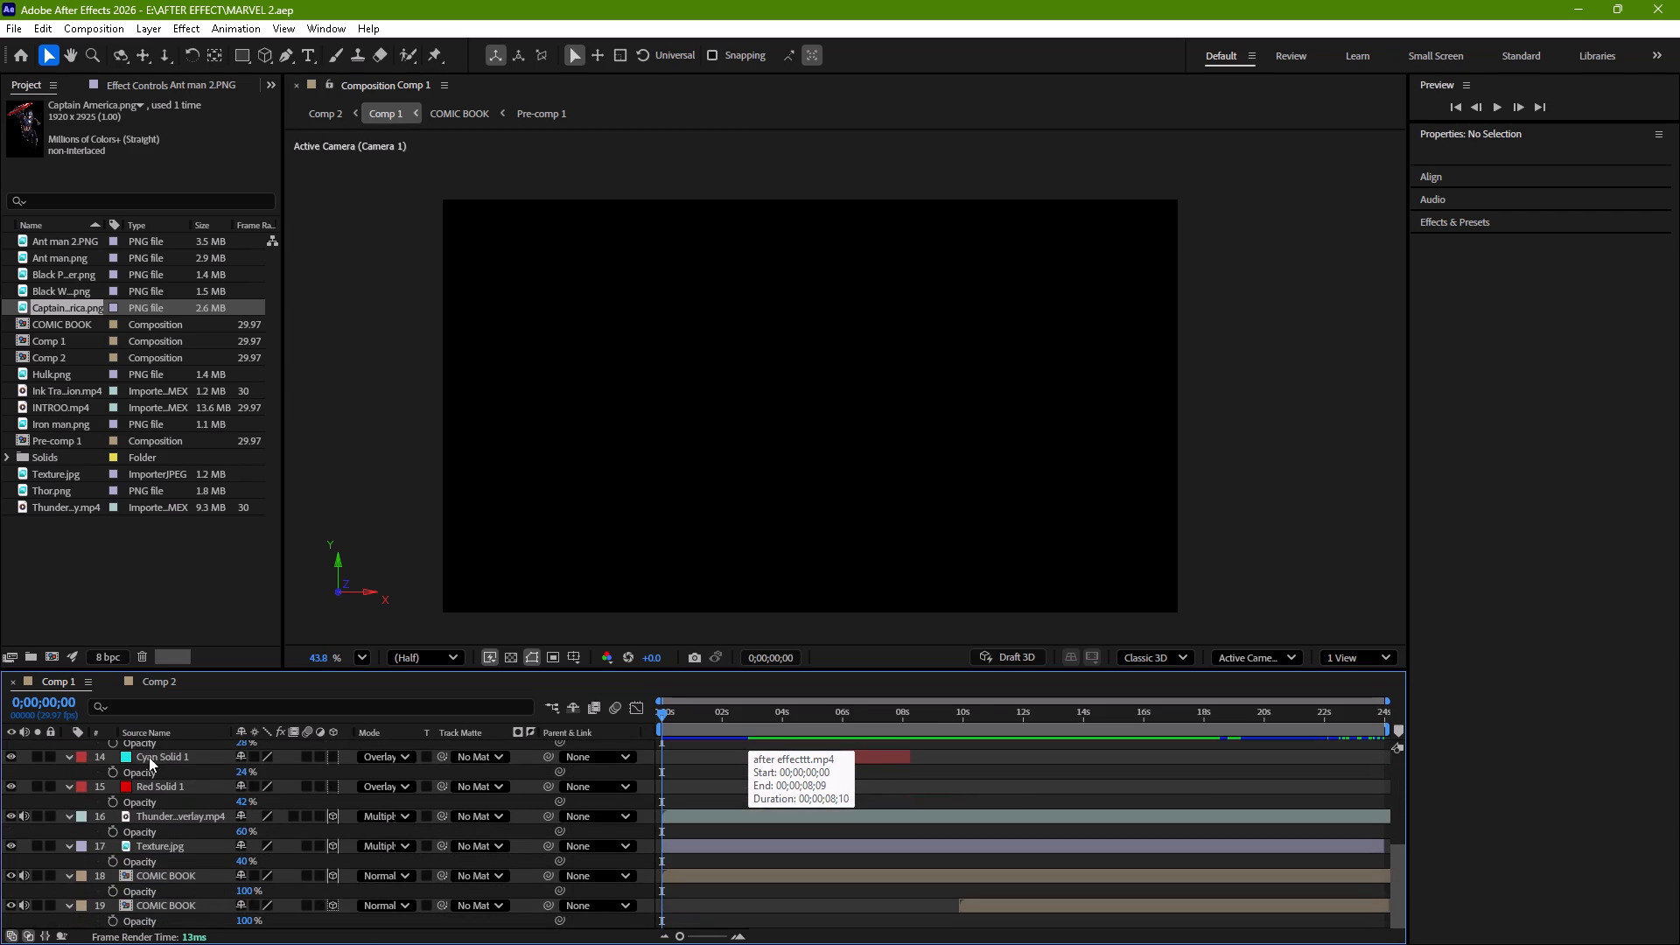
click(187, 773)
text(tt)
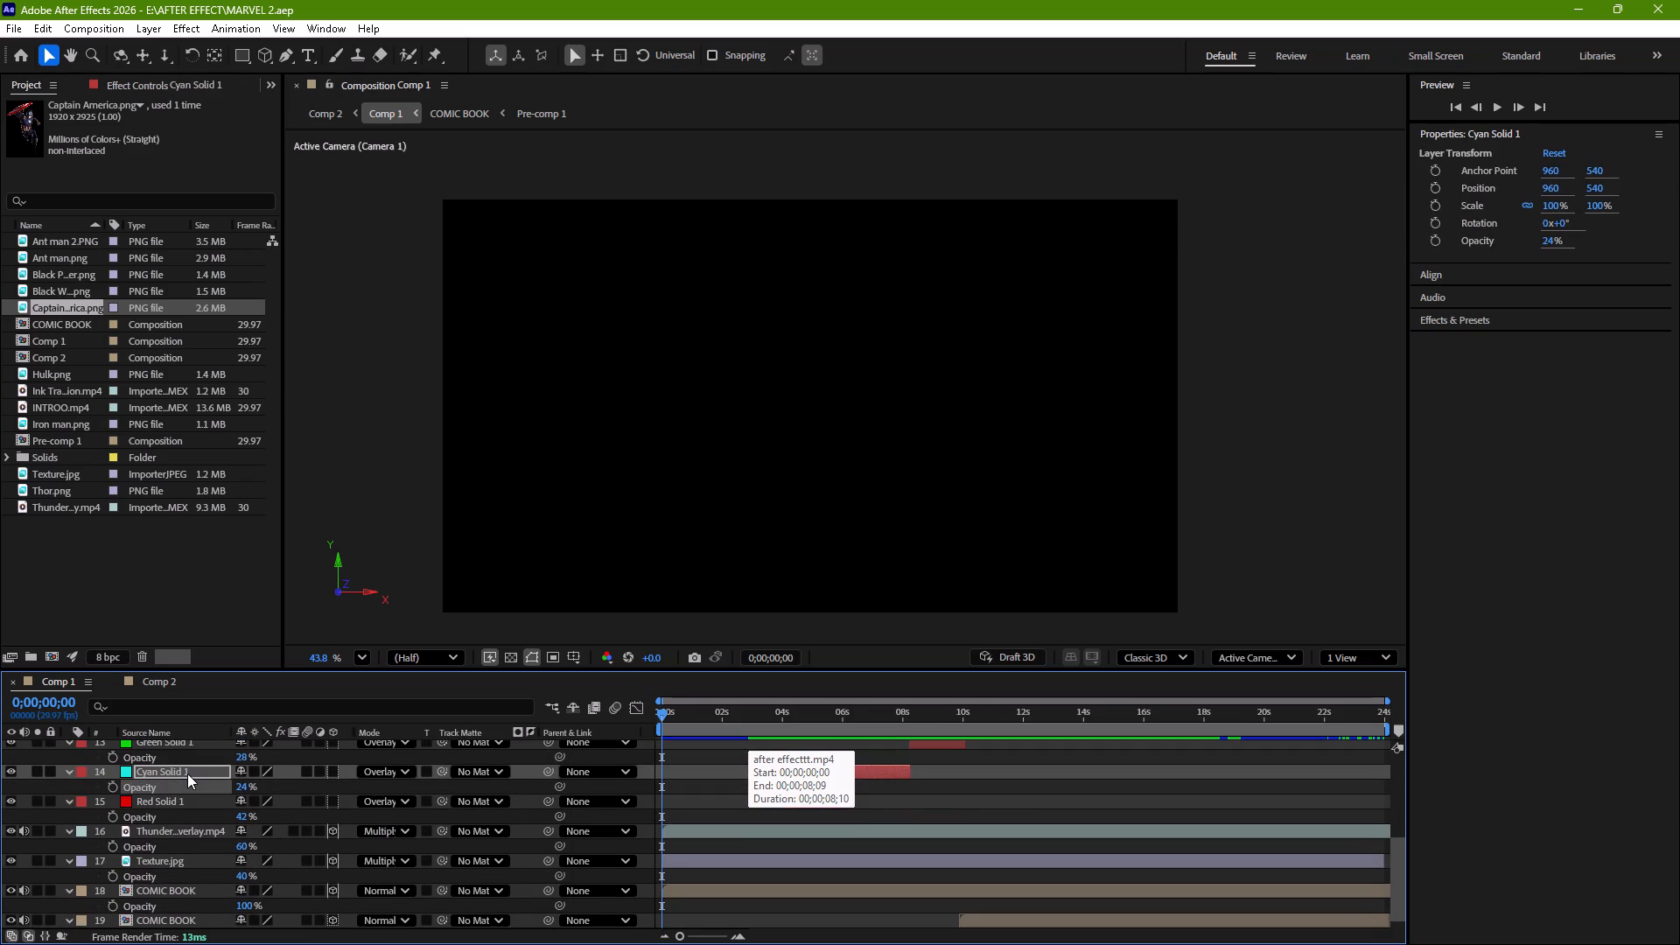
click(284, 787)
text(tt)
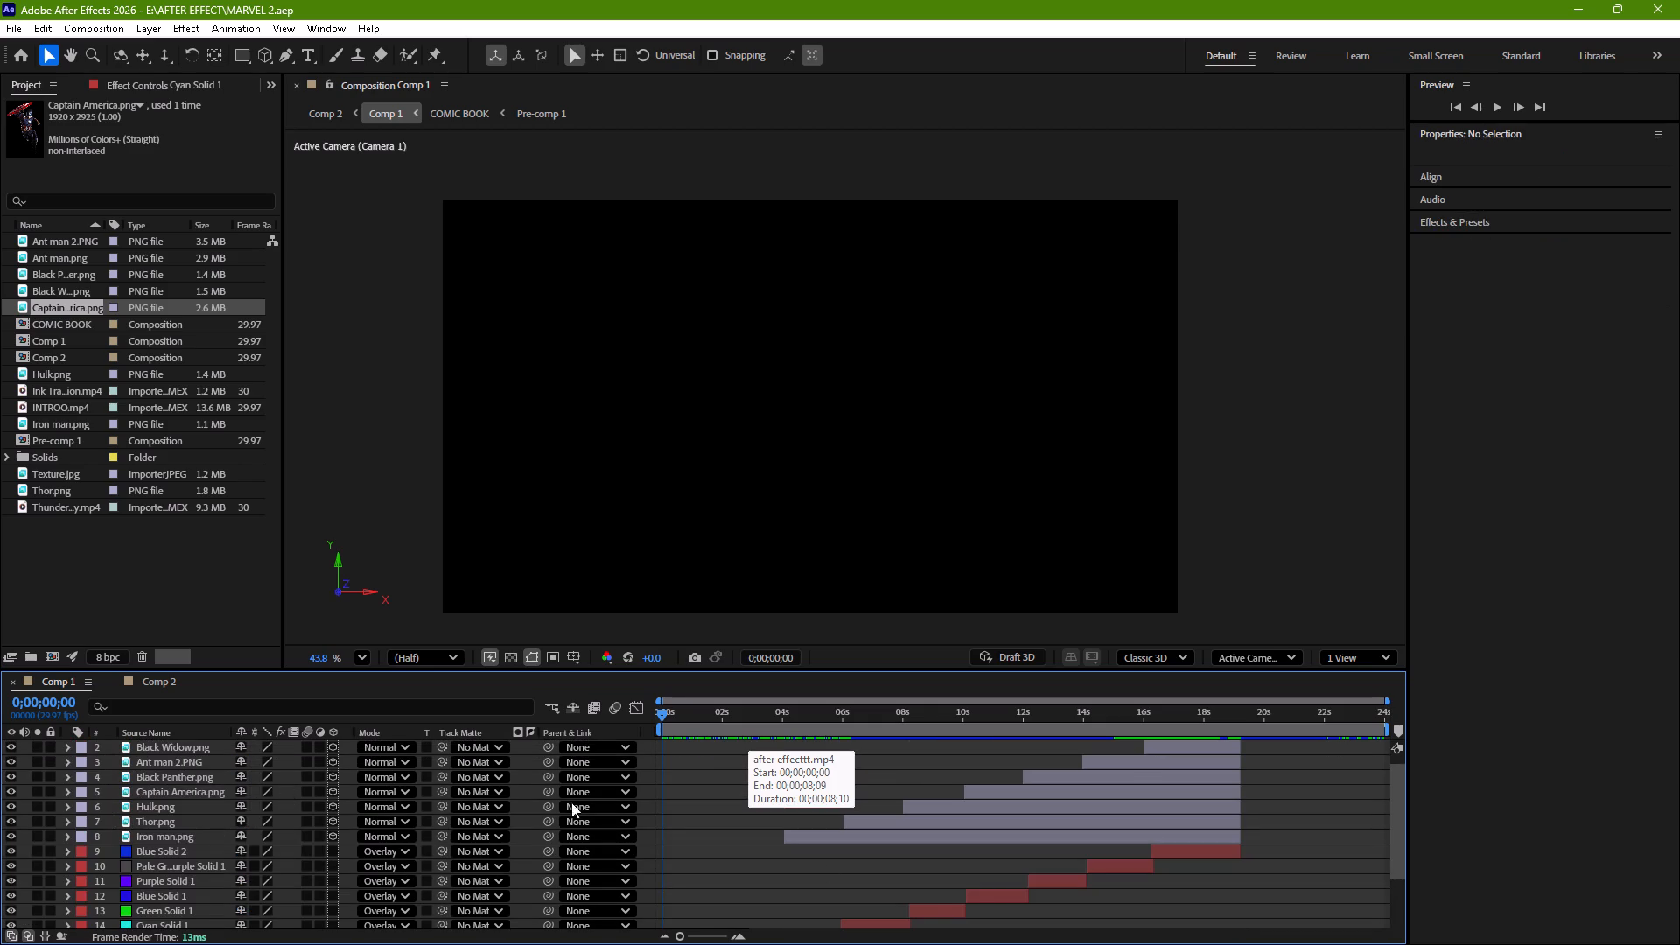
Look through the layer stack and scrub Comp 1 from start to end to check its coverage, then save the project.
scroll(931, 892, down, 14)
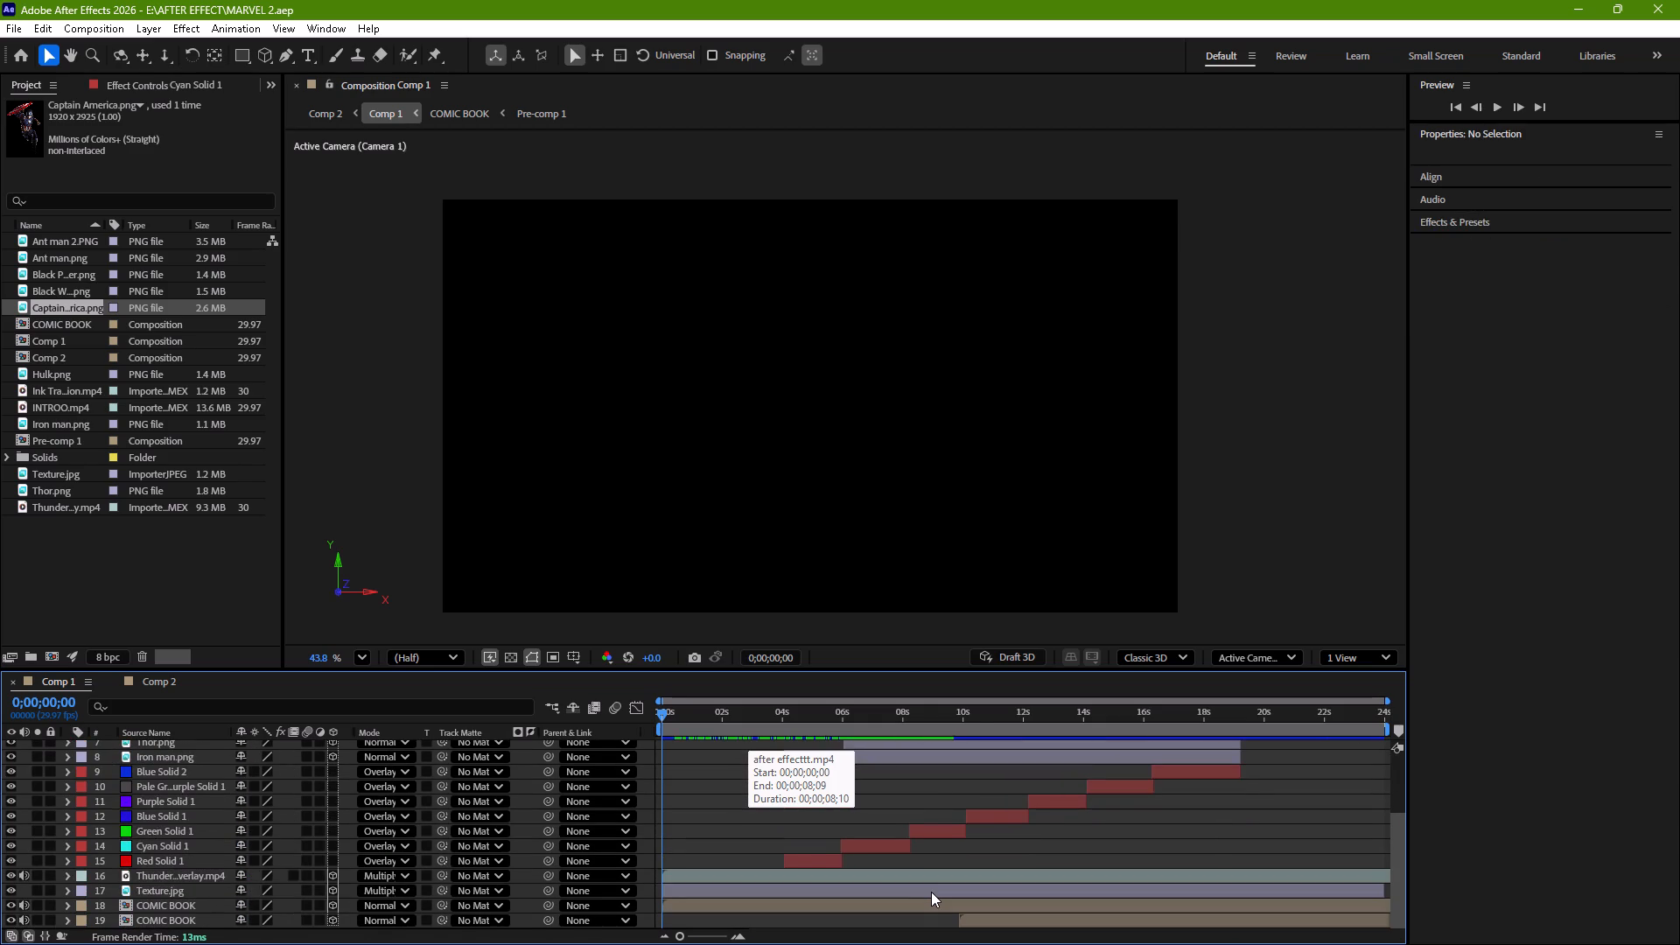
scroll(931, 892, up, 10)
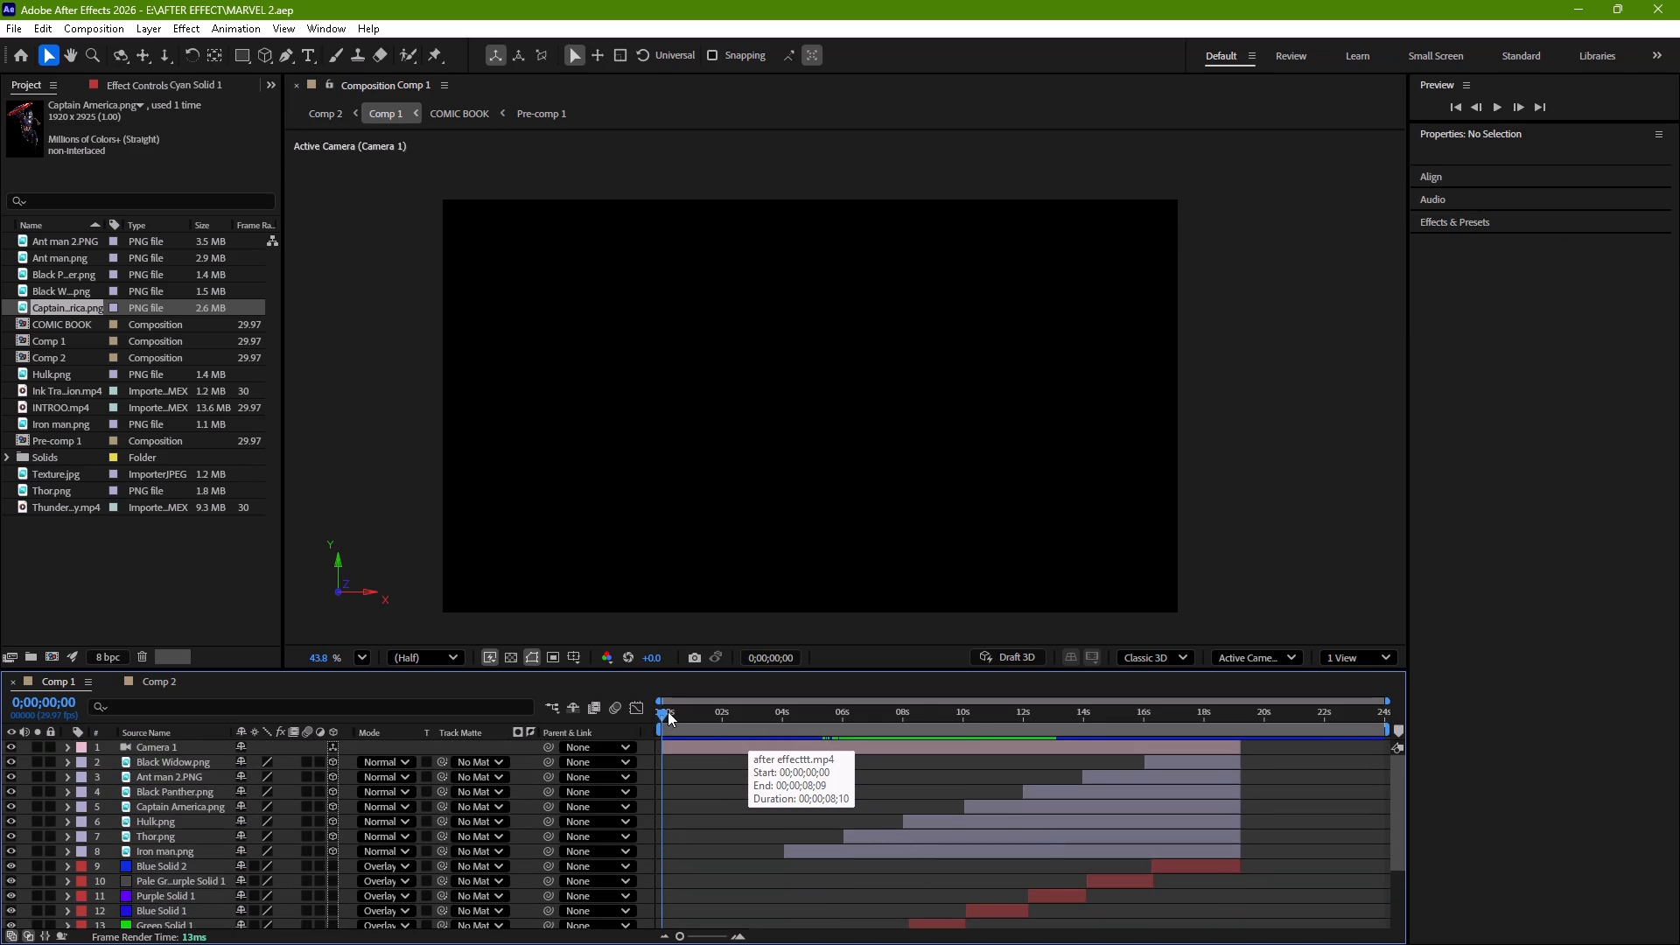
drag(659, 713, 1164, 738)
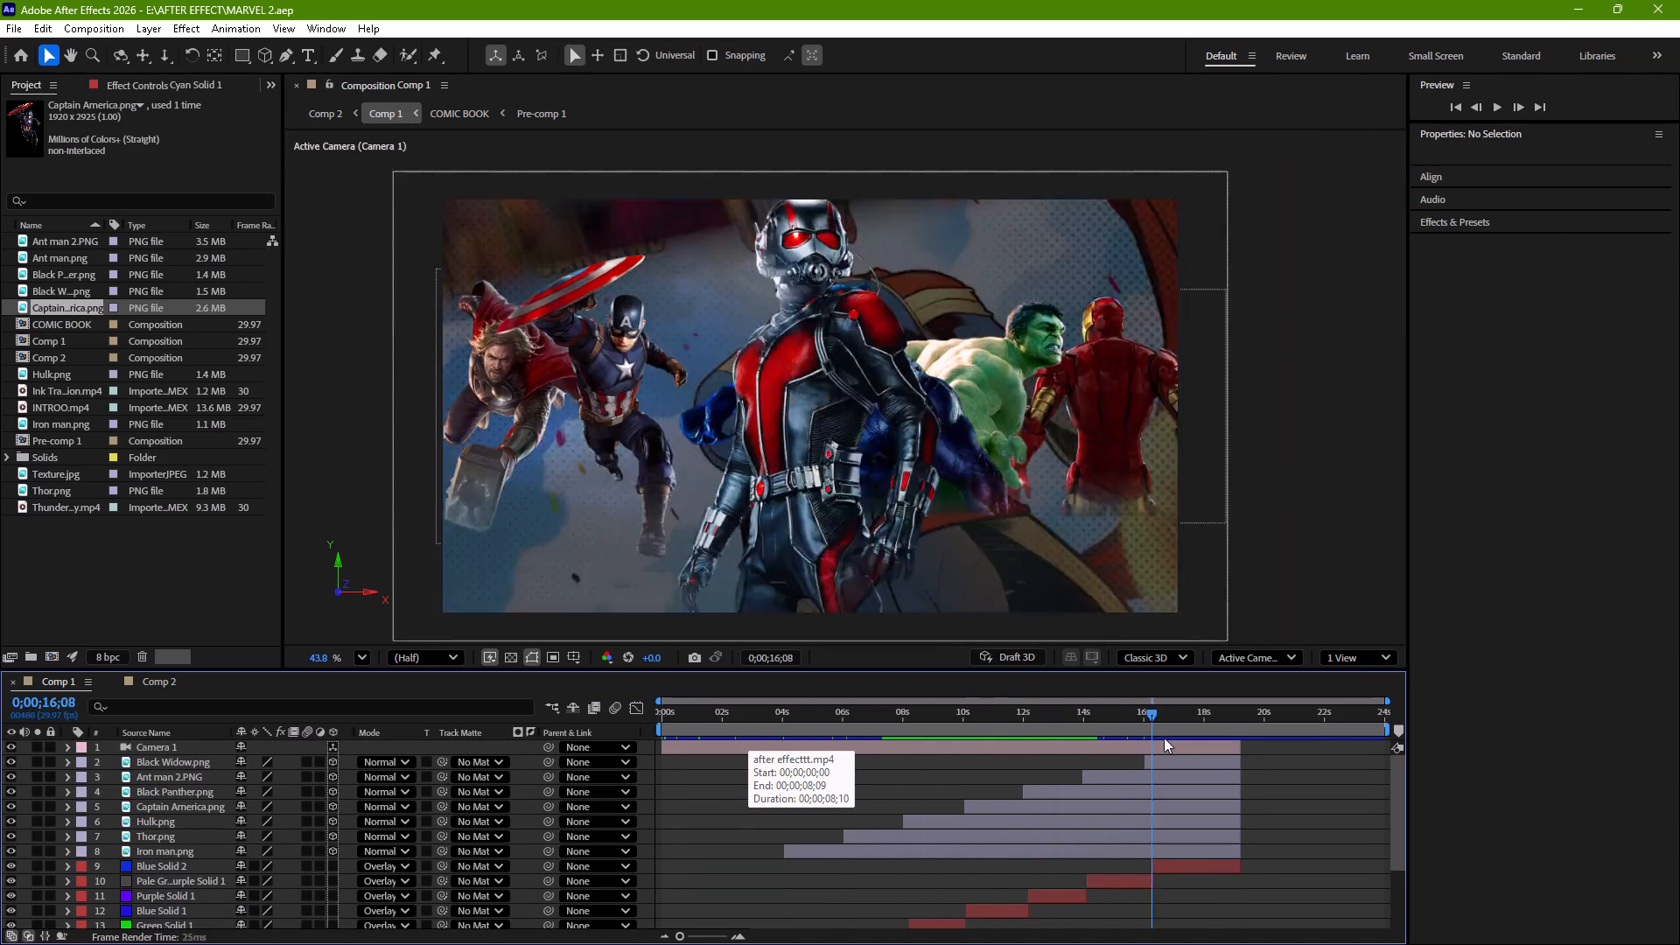
drag(1164, 738, 1373, 766)
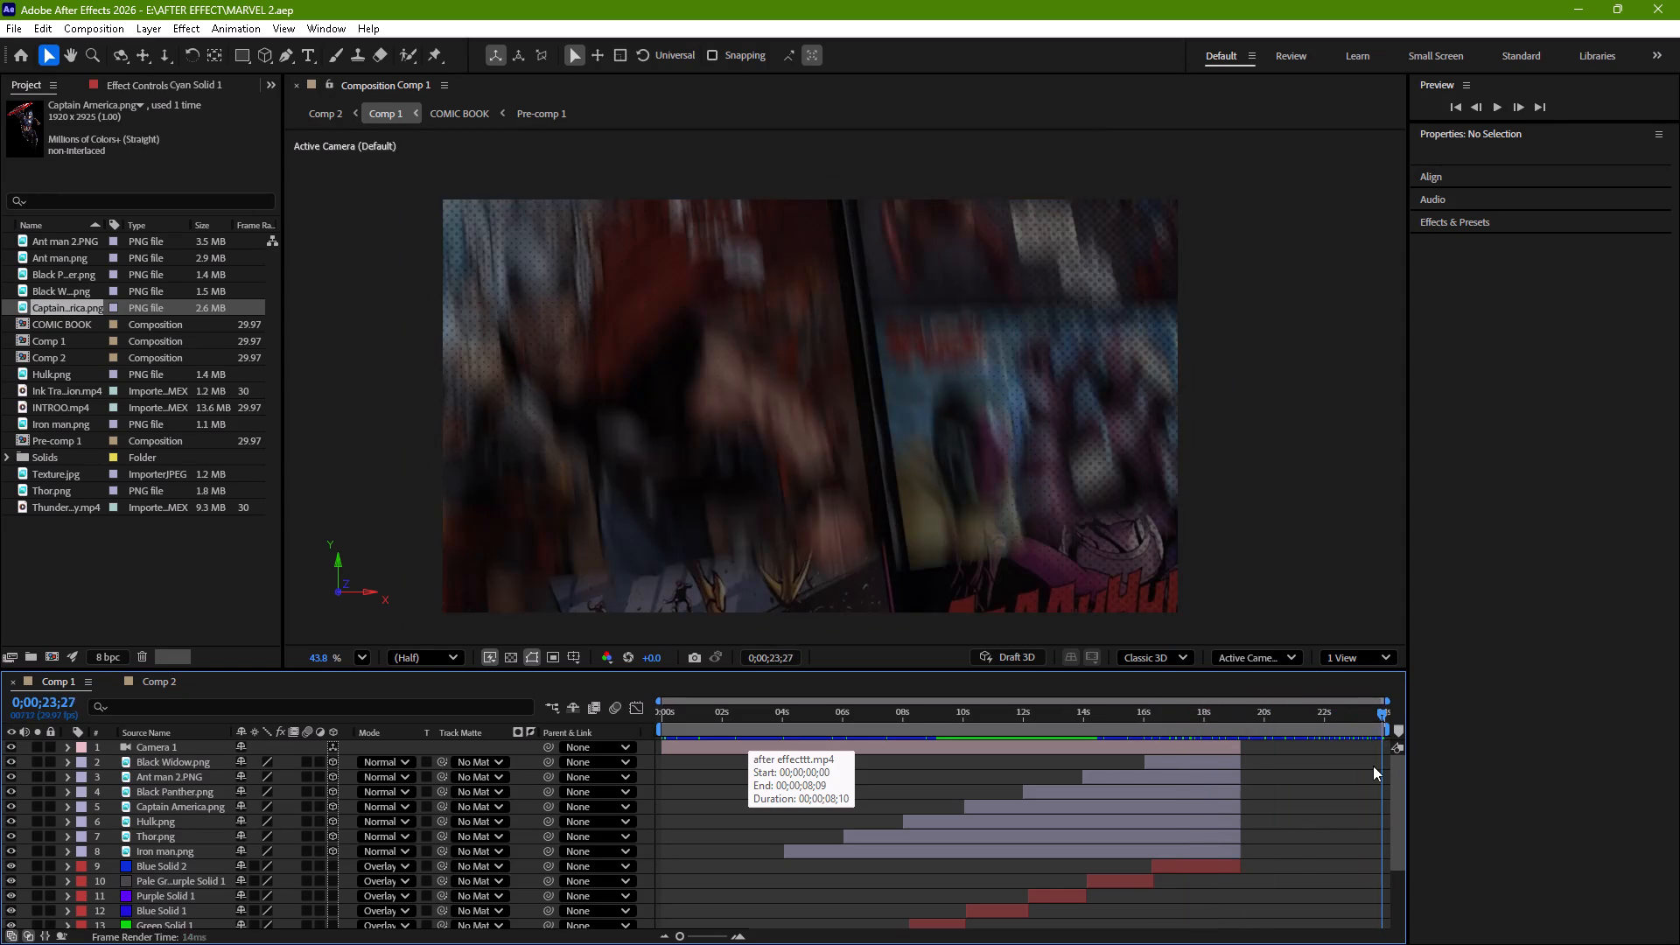
drag(1373, 766, 1148, 773)
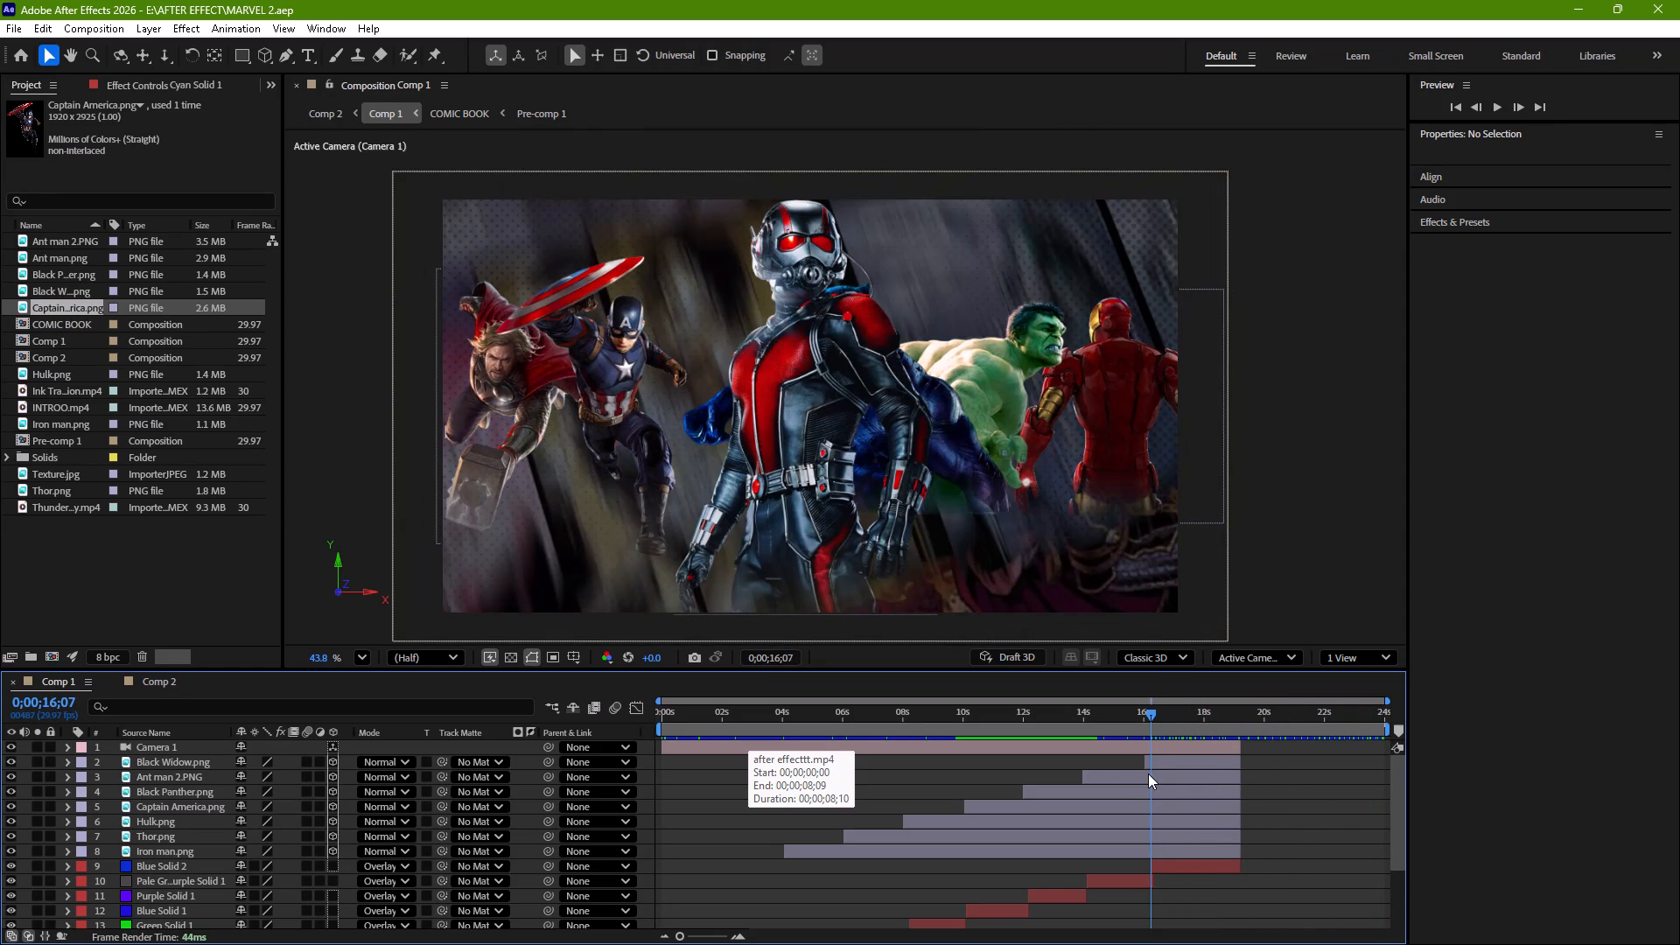
key(ctrl+s)
Send Comp 1 to the Adobe Media Encoder queue for export.
click(14, 21)
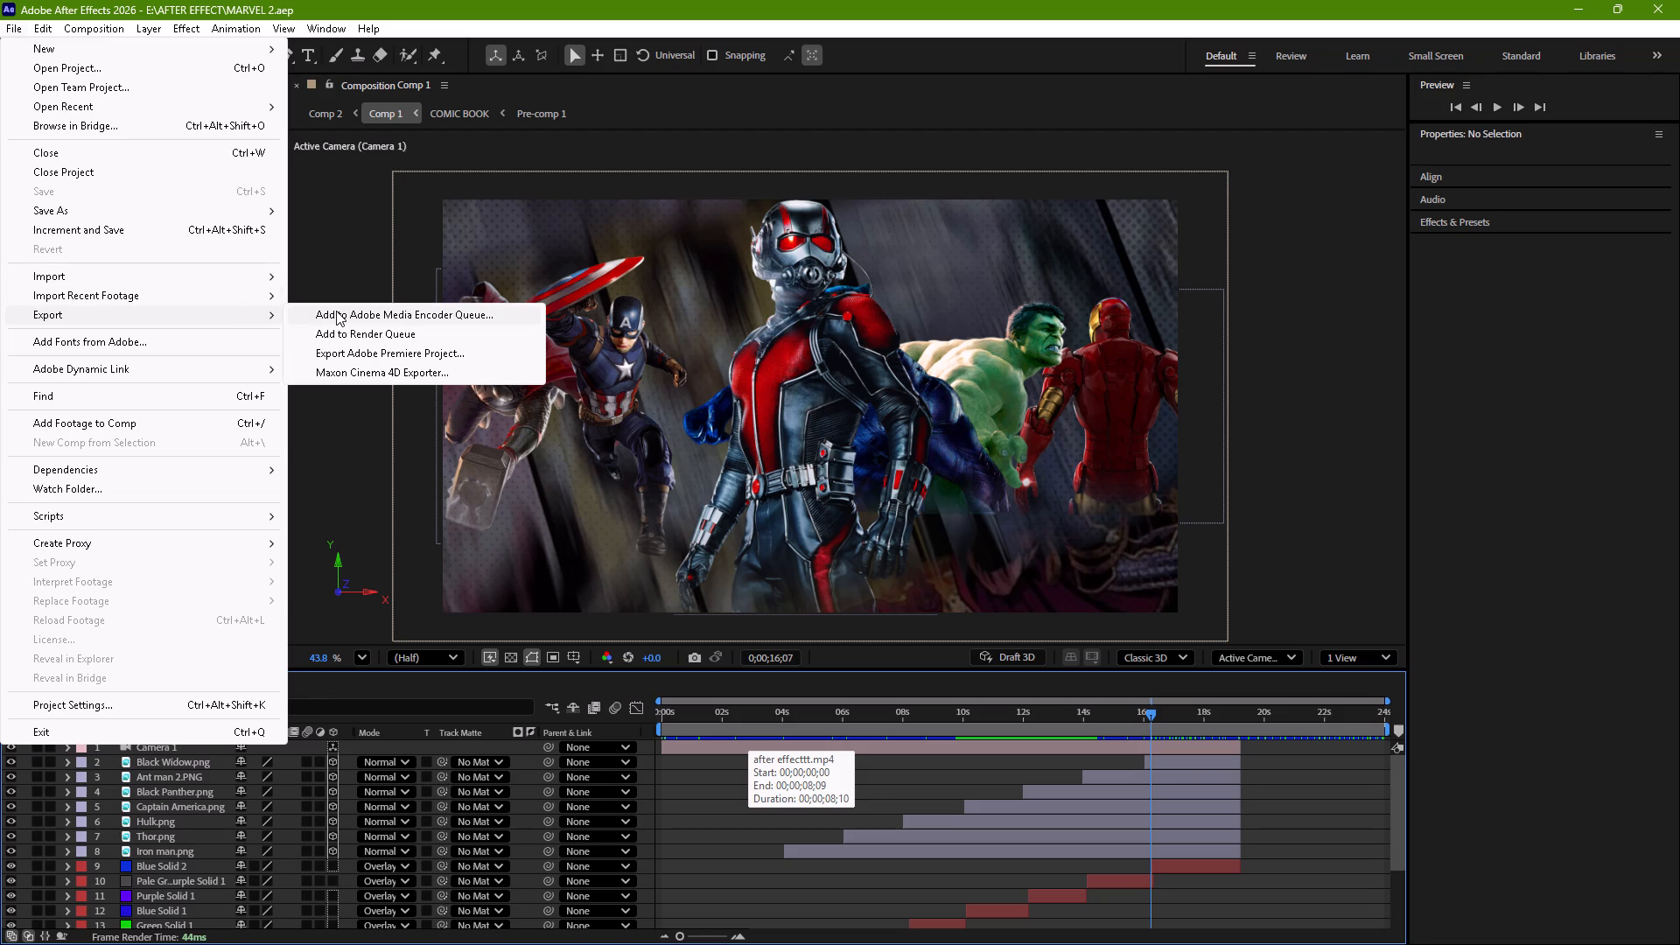
click(338, 311)
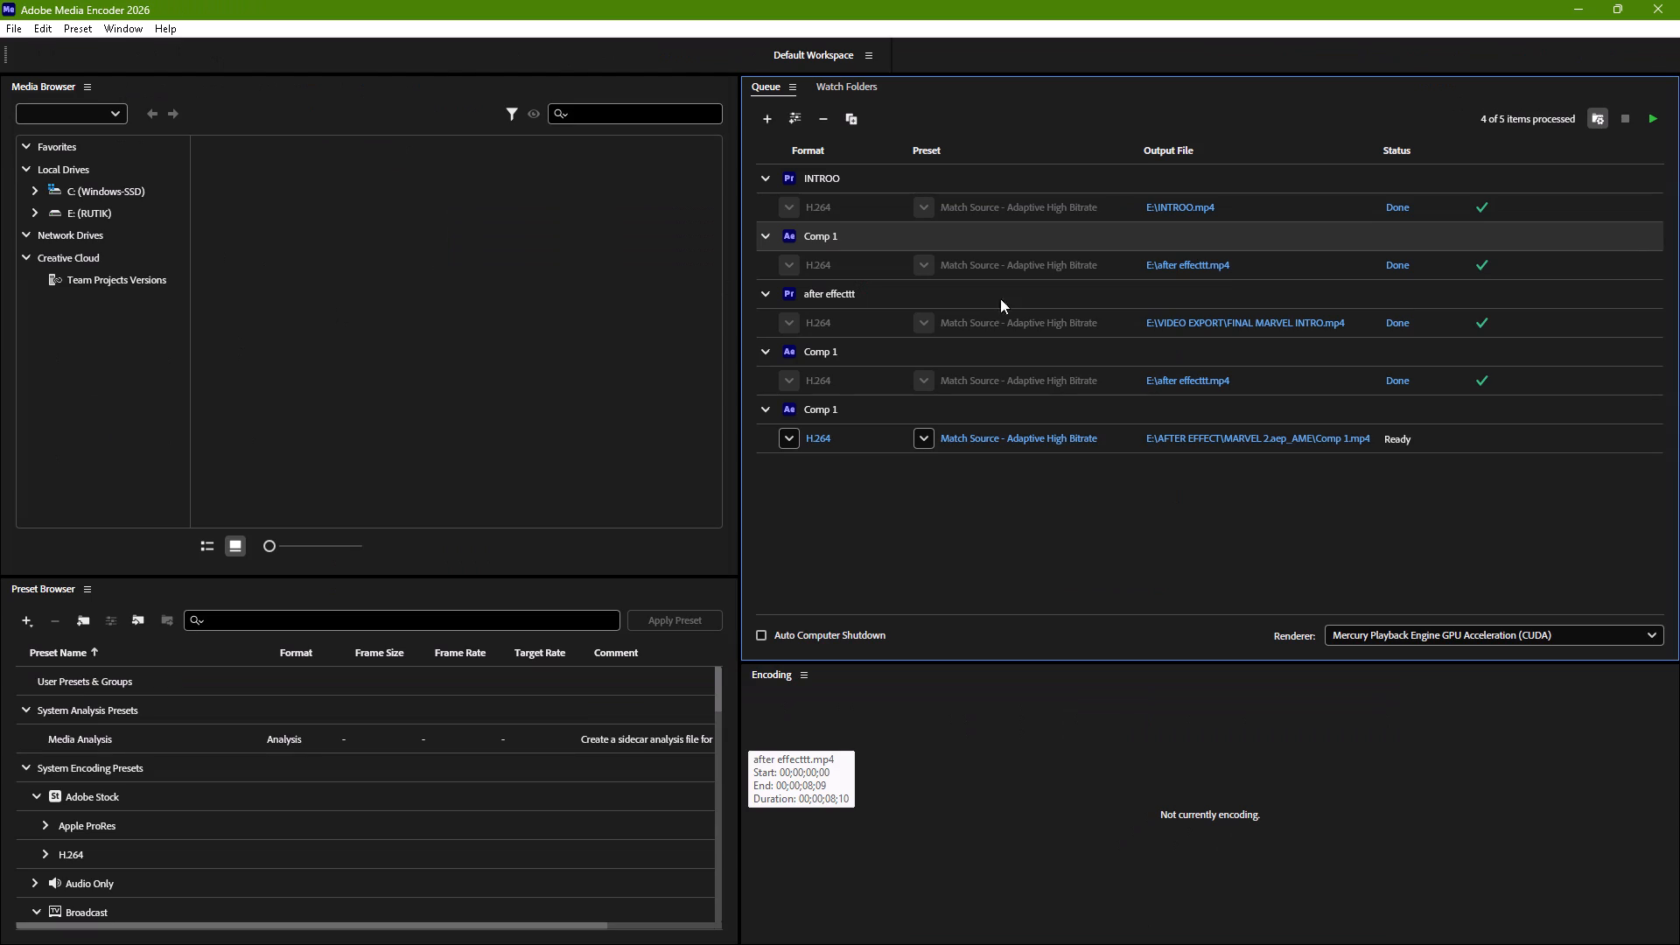
Set the new queue item's output to Comp 1.mp4 directly on the RUTIK (E:) drive and start encoding.
click(1273, 439)
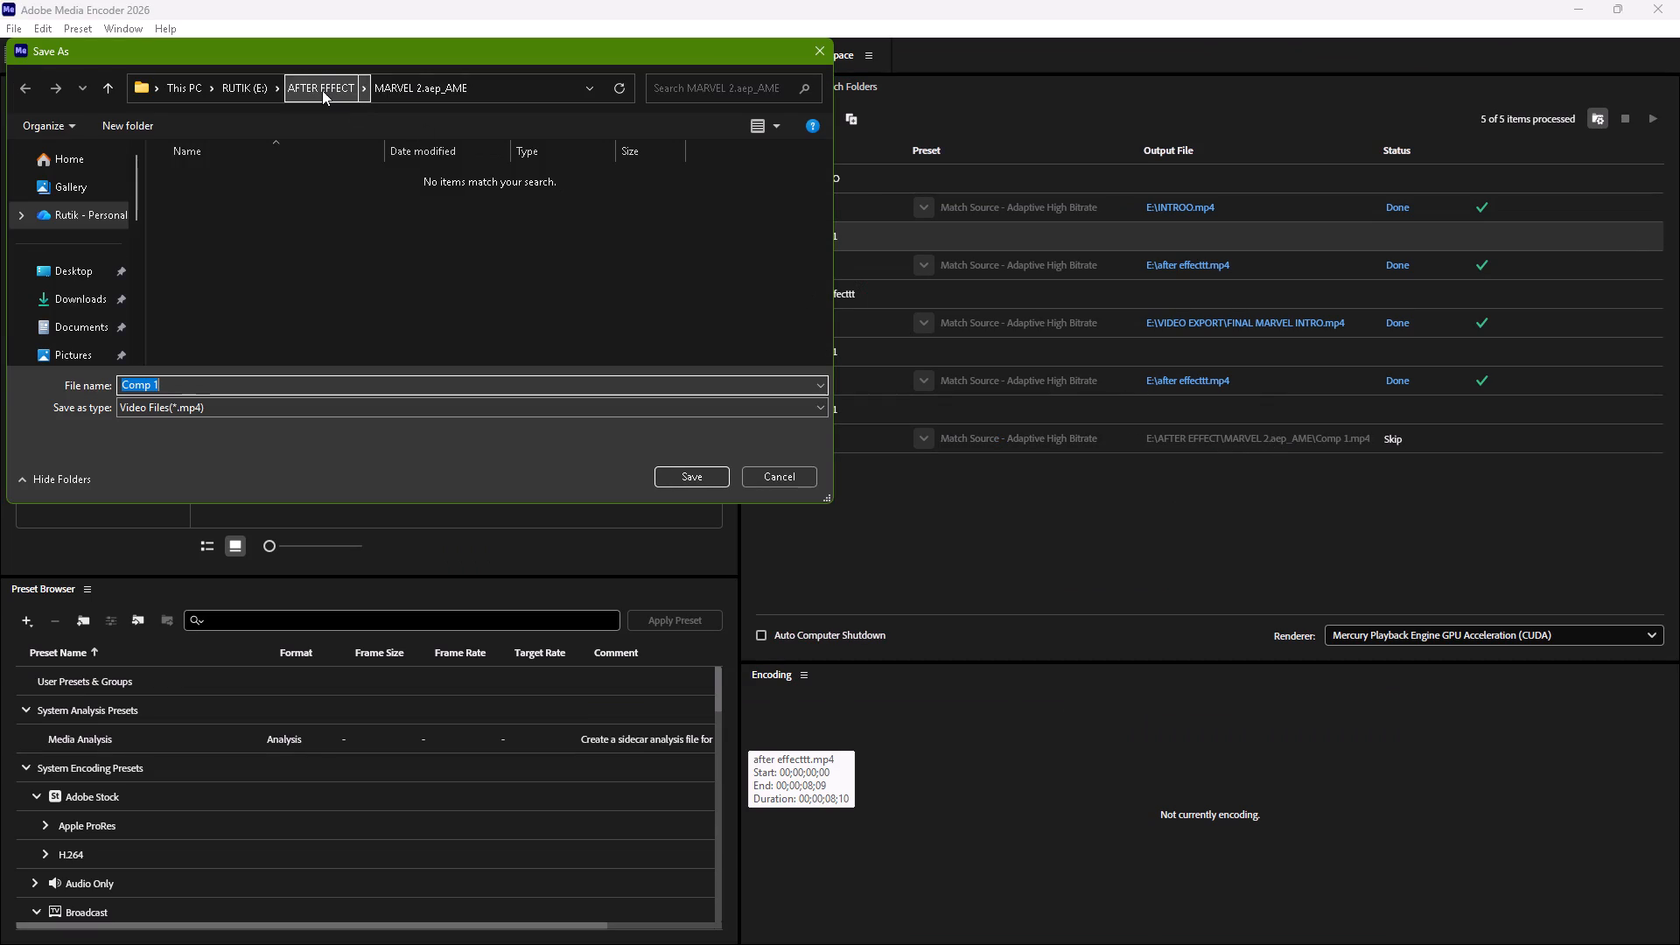
click(322, 90)
scroll(485, 262, down, 7)
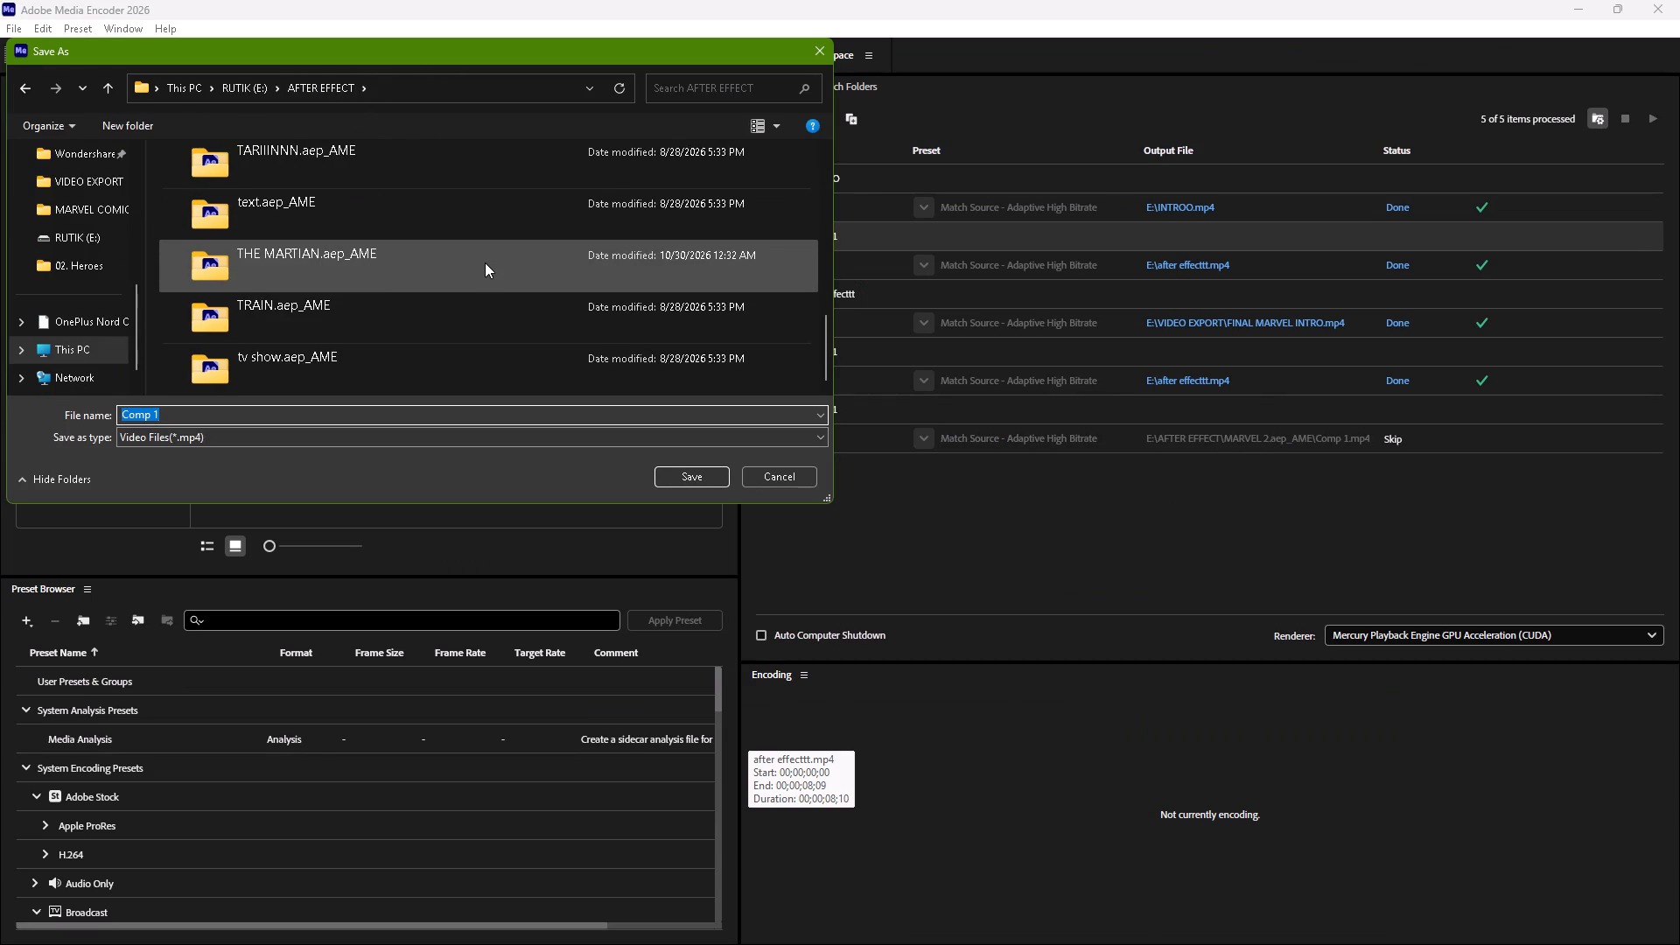
scroll(485, 262, down, 5)
click(235, 77)
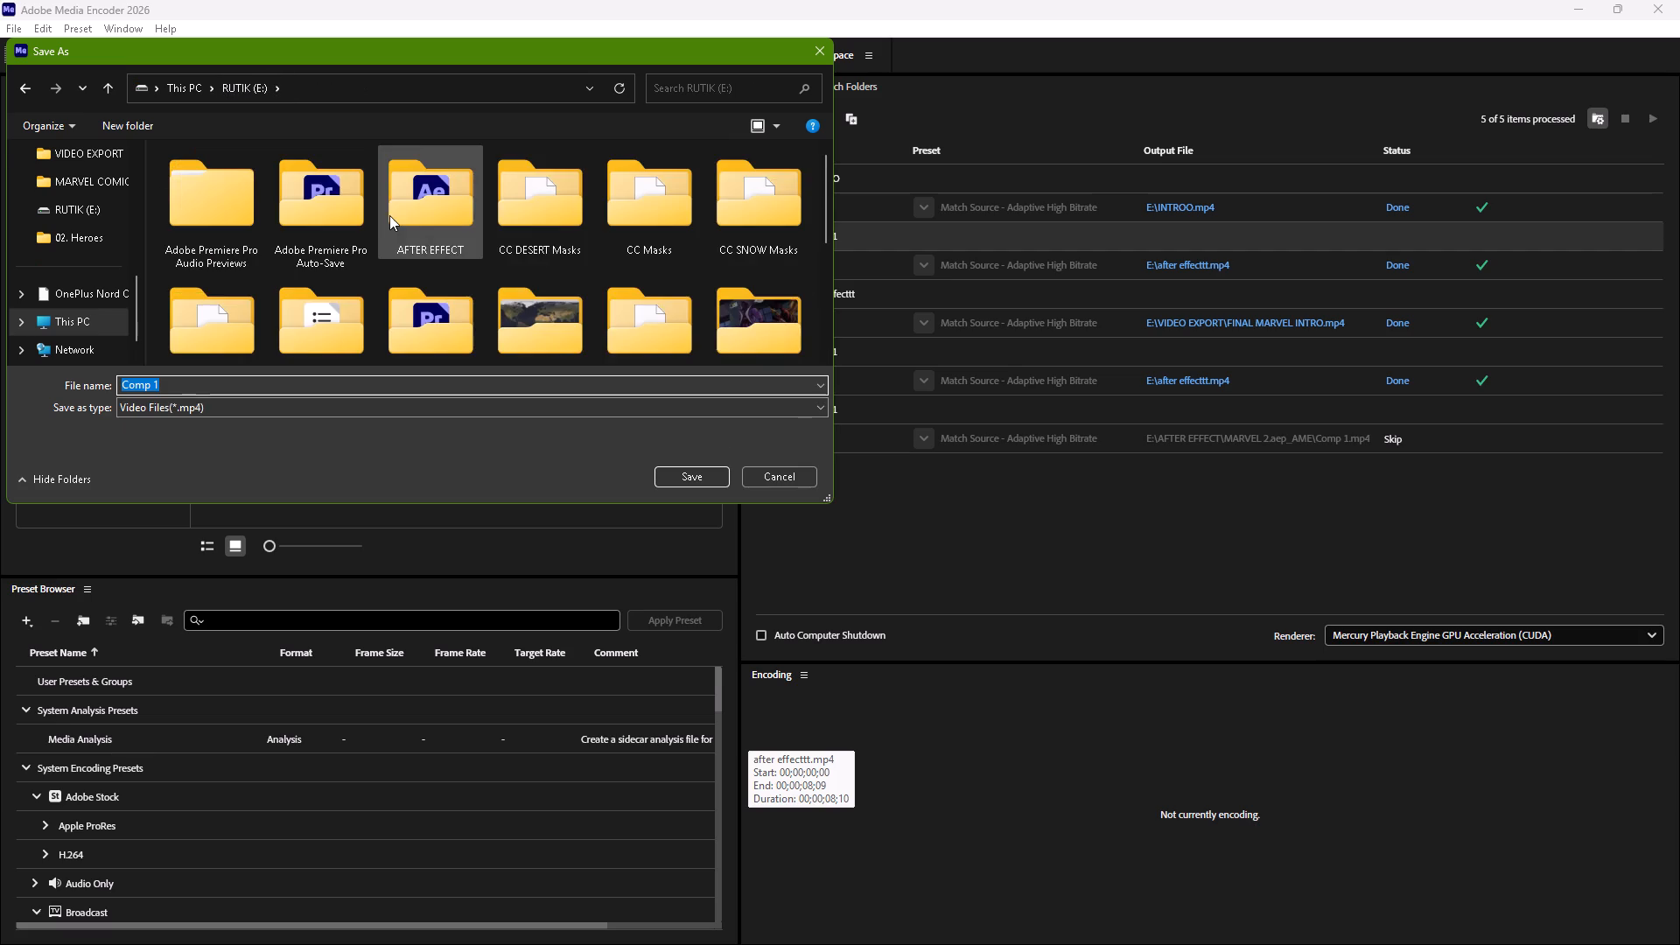
scroll(389, 215, down, 3)
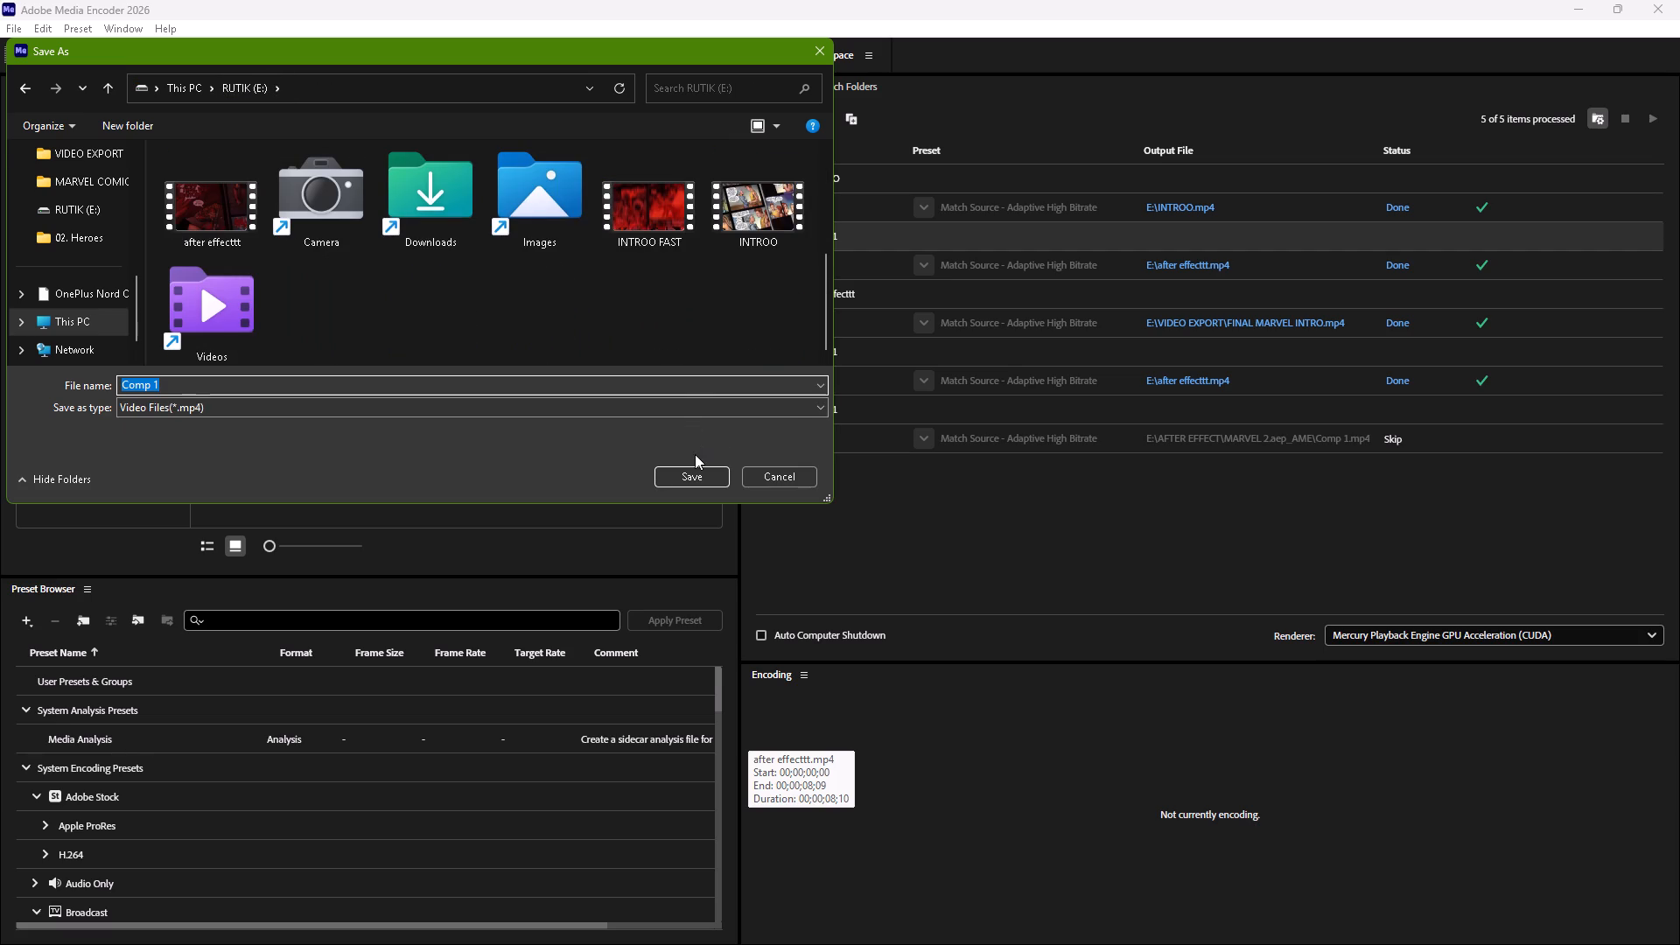
click(694, 477)
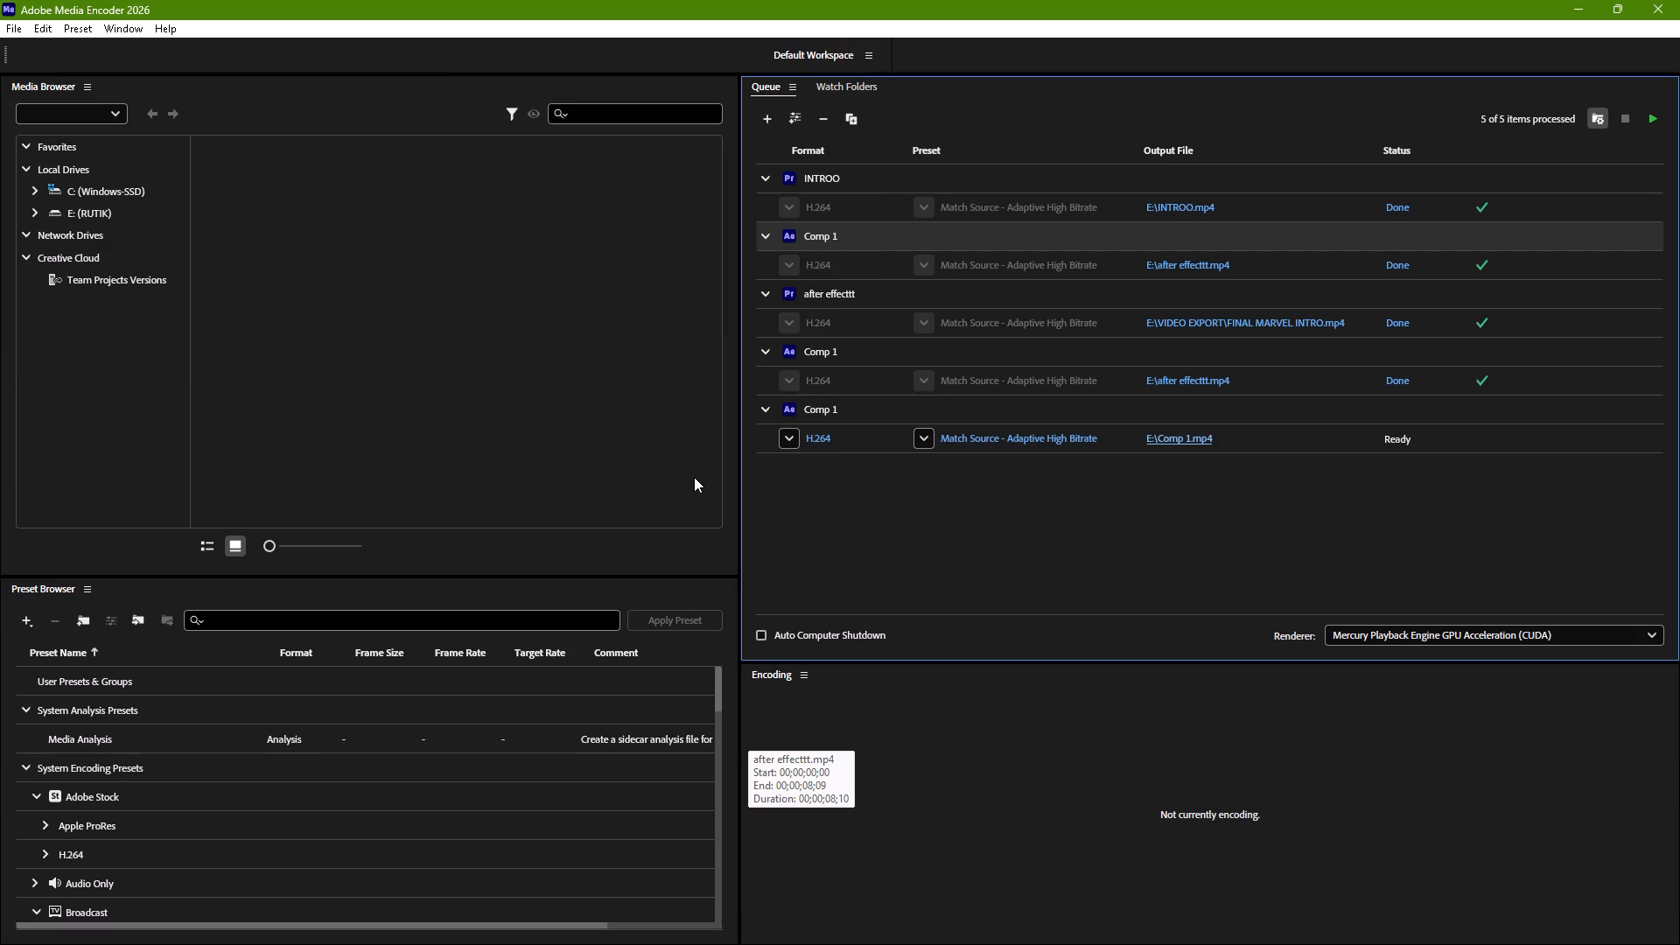
click(1647, 116)
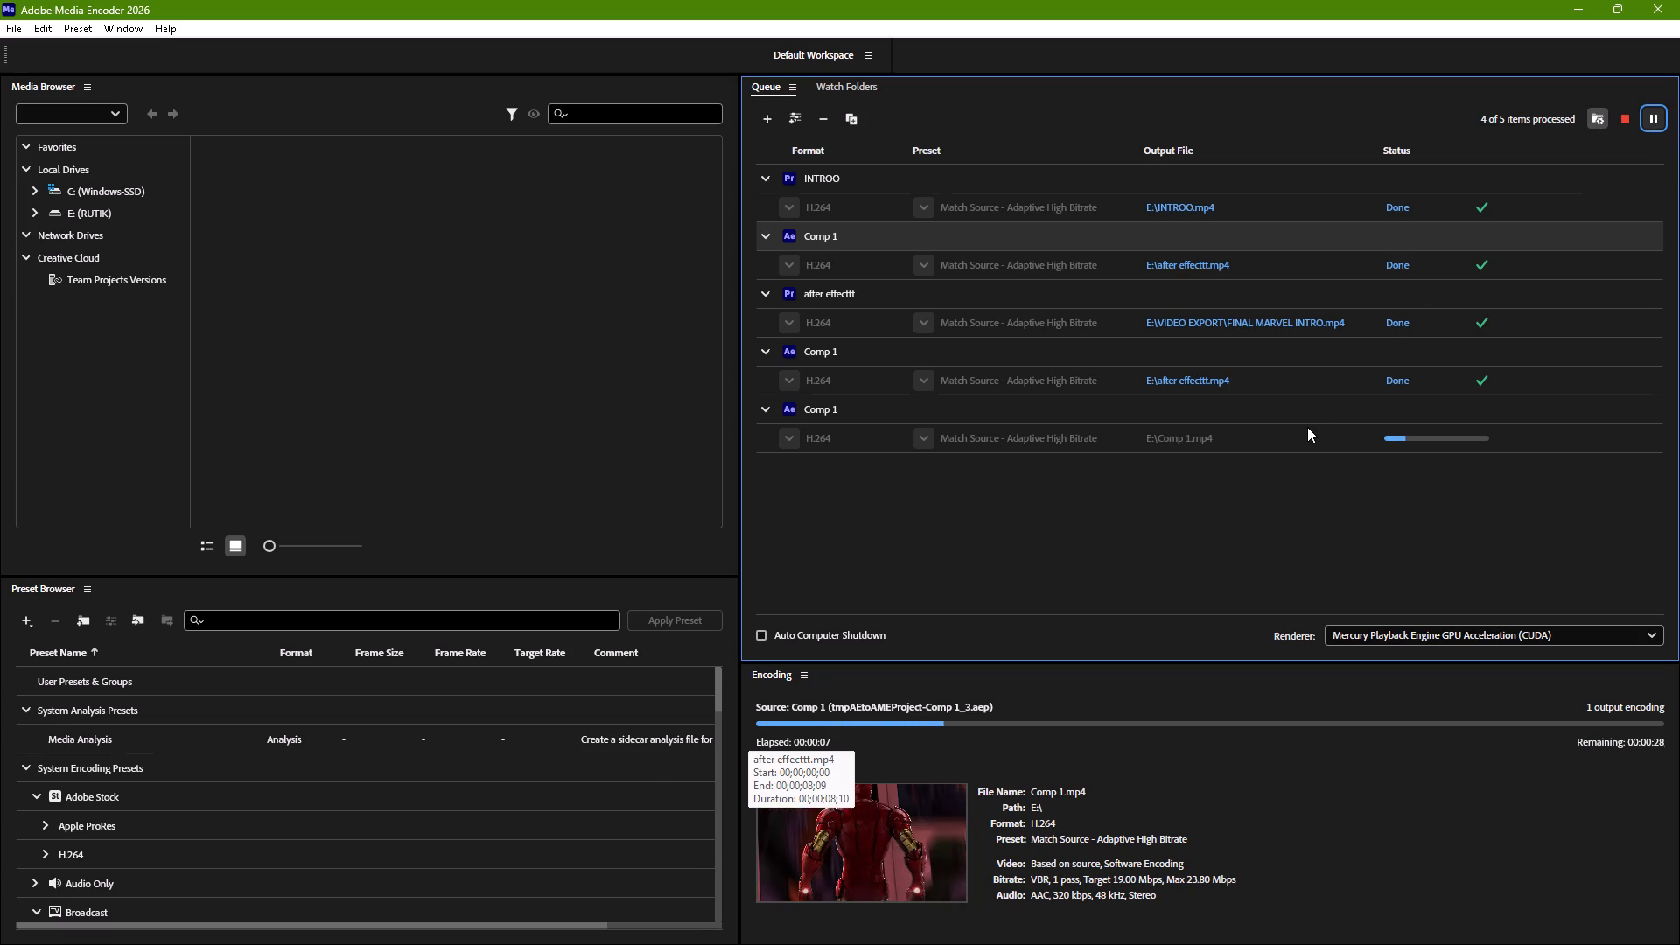
Switch to Premiere and delete the short after effecttt.mp4 clip on V2 together with its linked audio on A2.
click(894, 297)
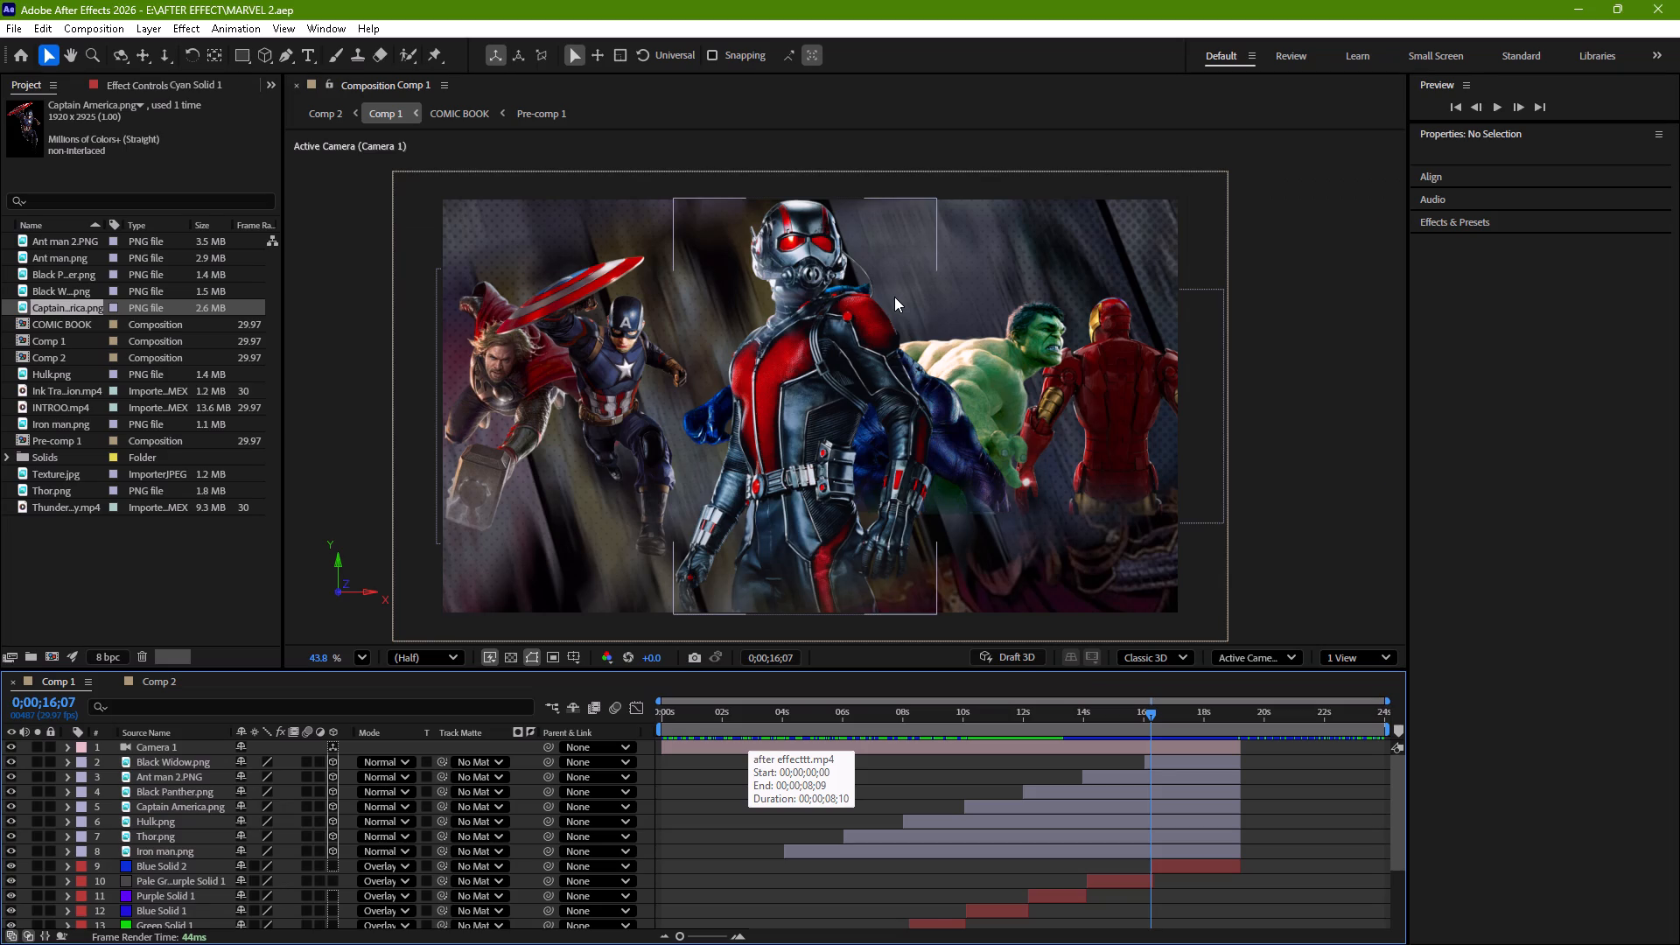
click(1287, 207)
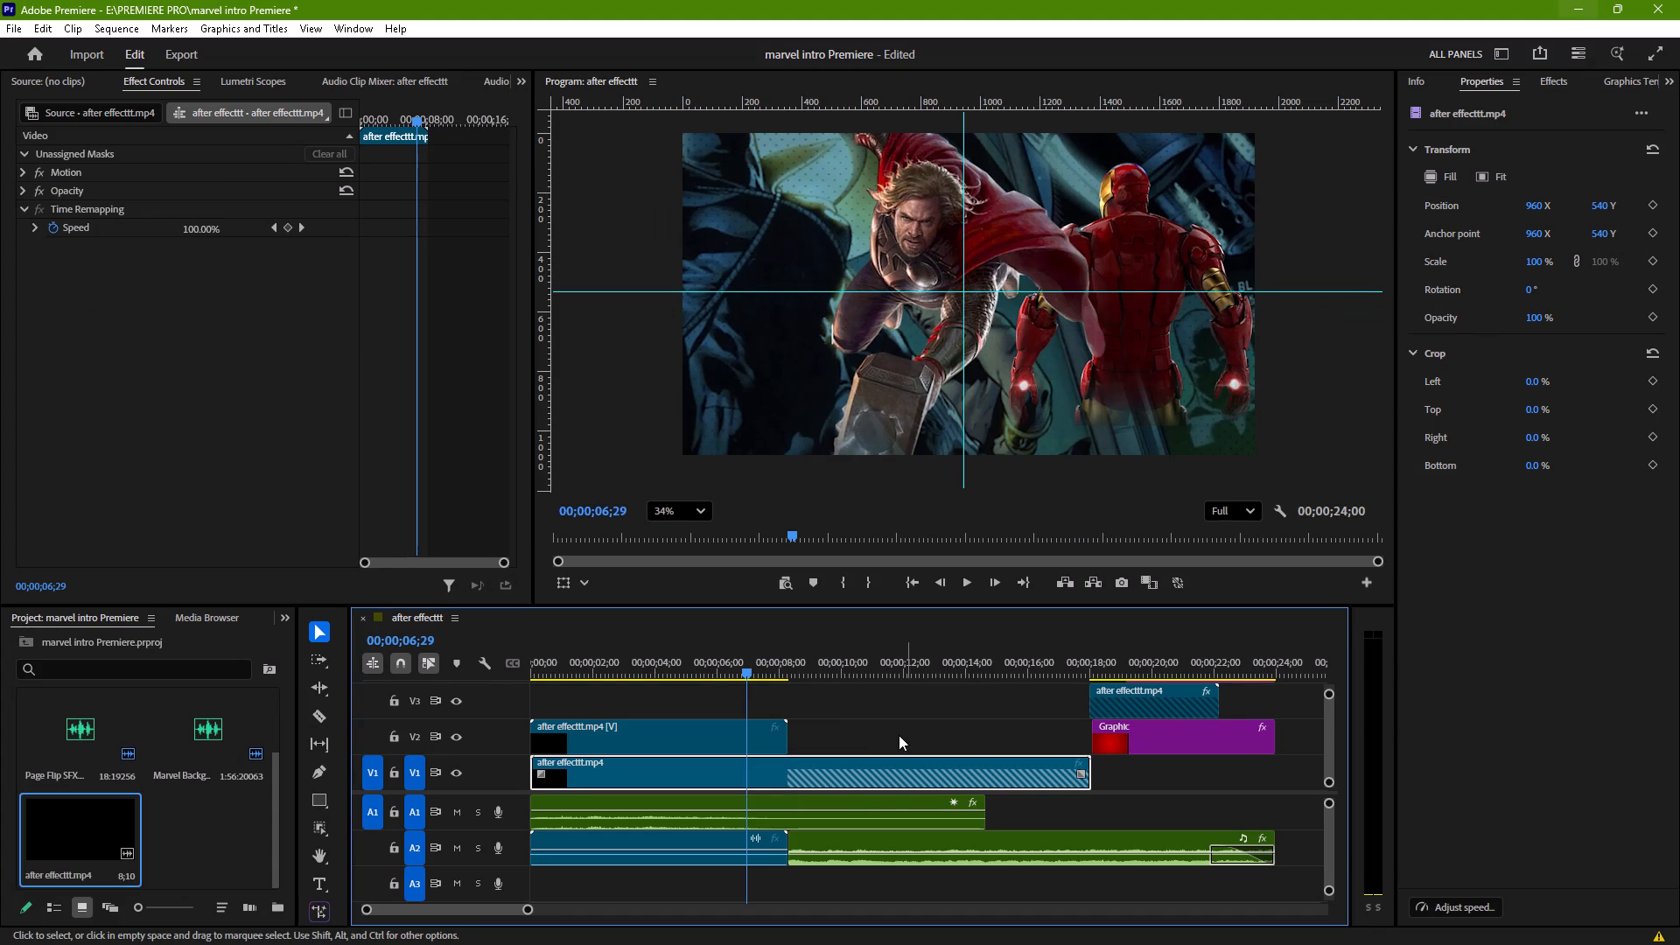
click(843, 775)
click(701, 728)
key(Delete)
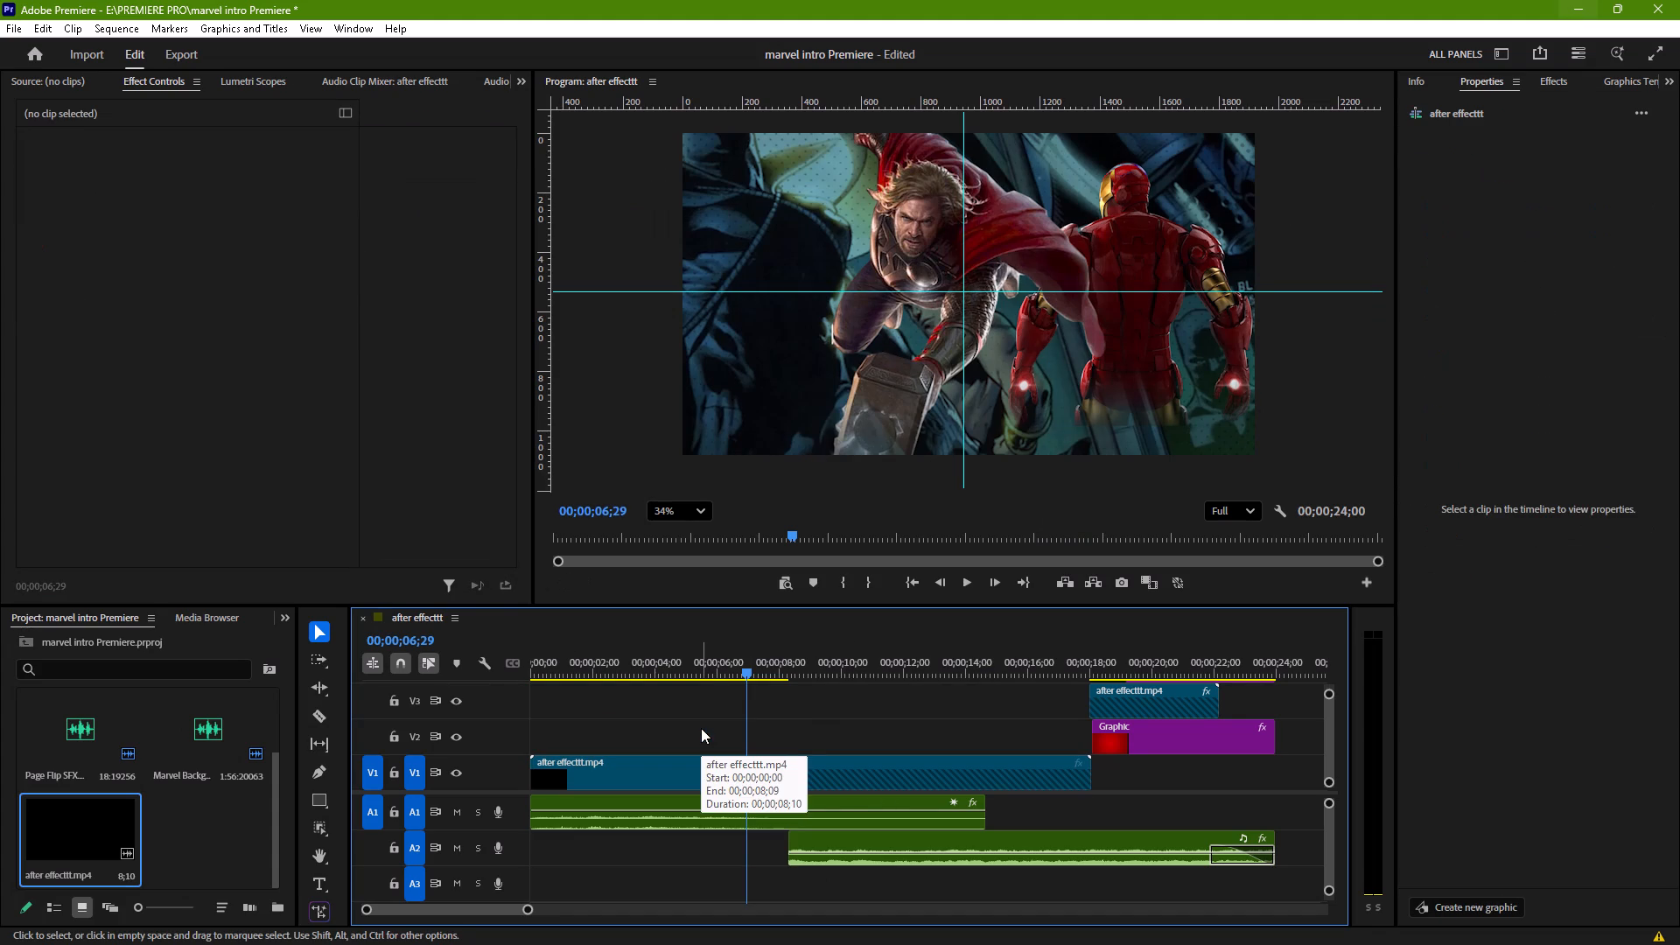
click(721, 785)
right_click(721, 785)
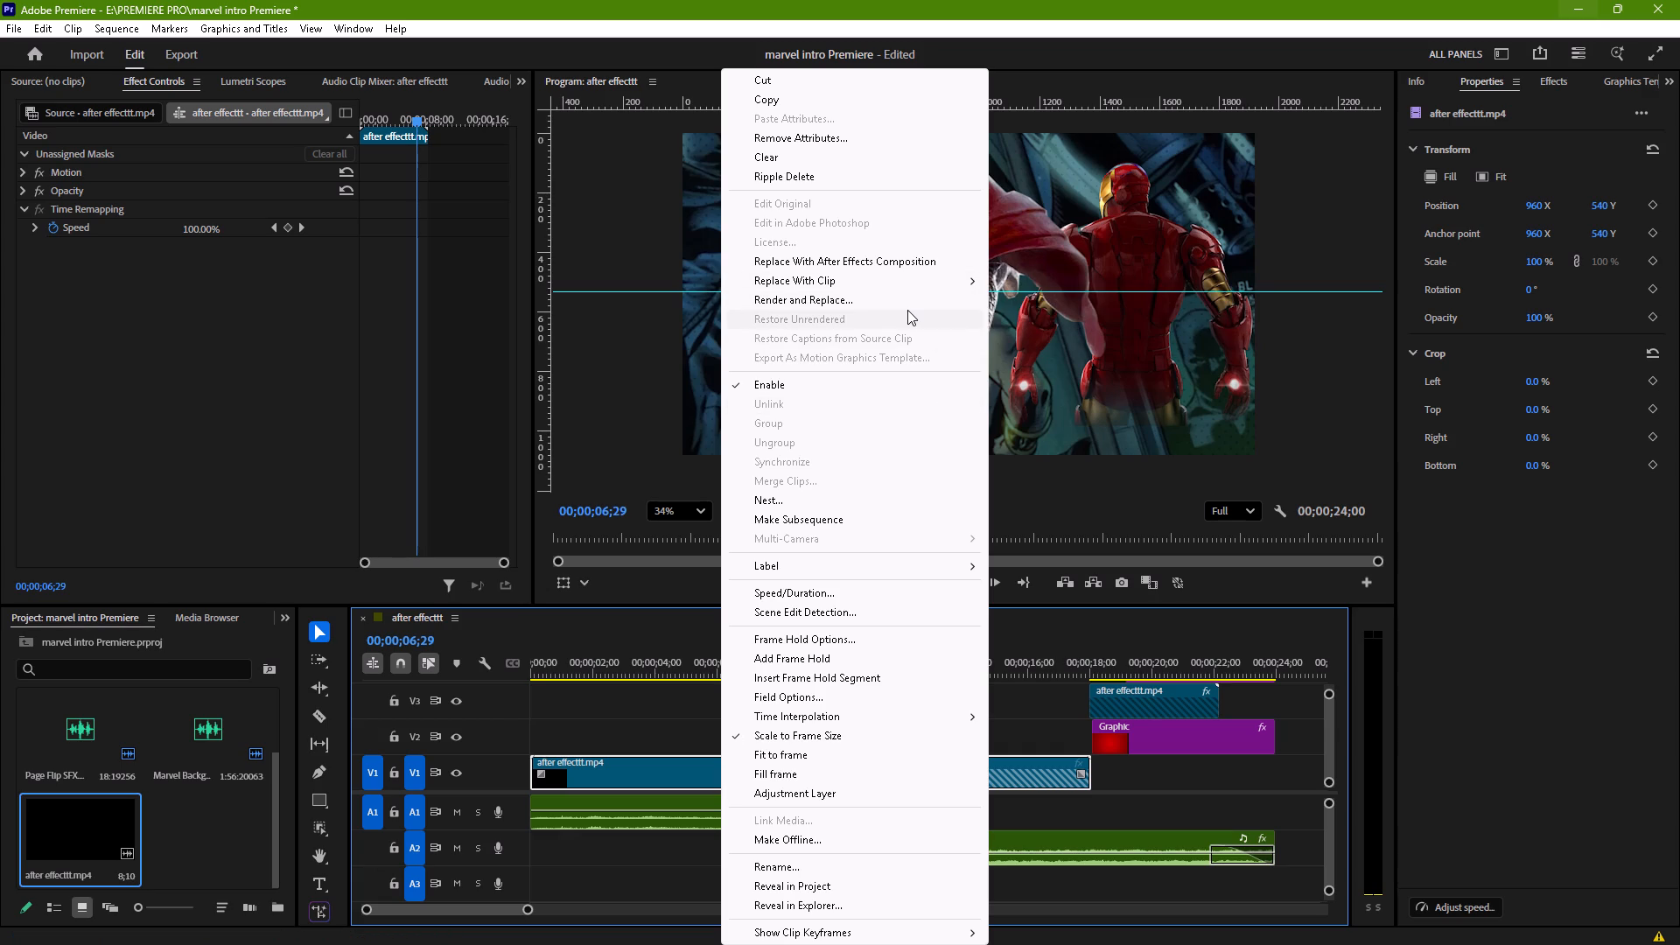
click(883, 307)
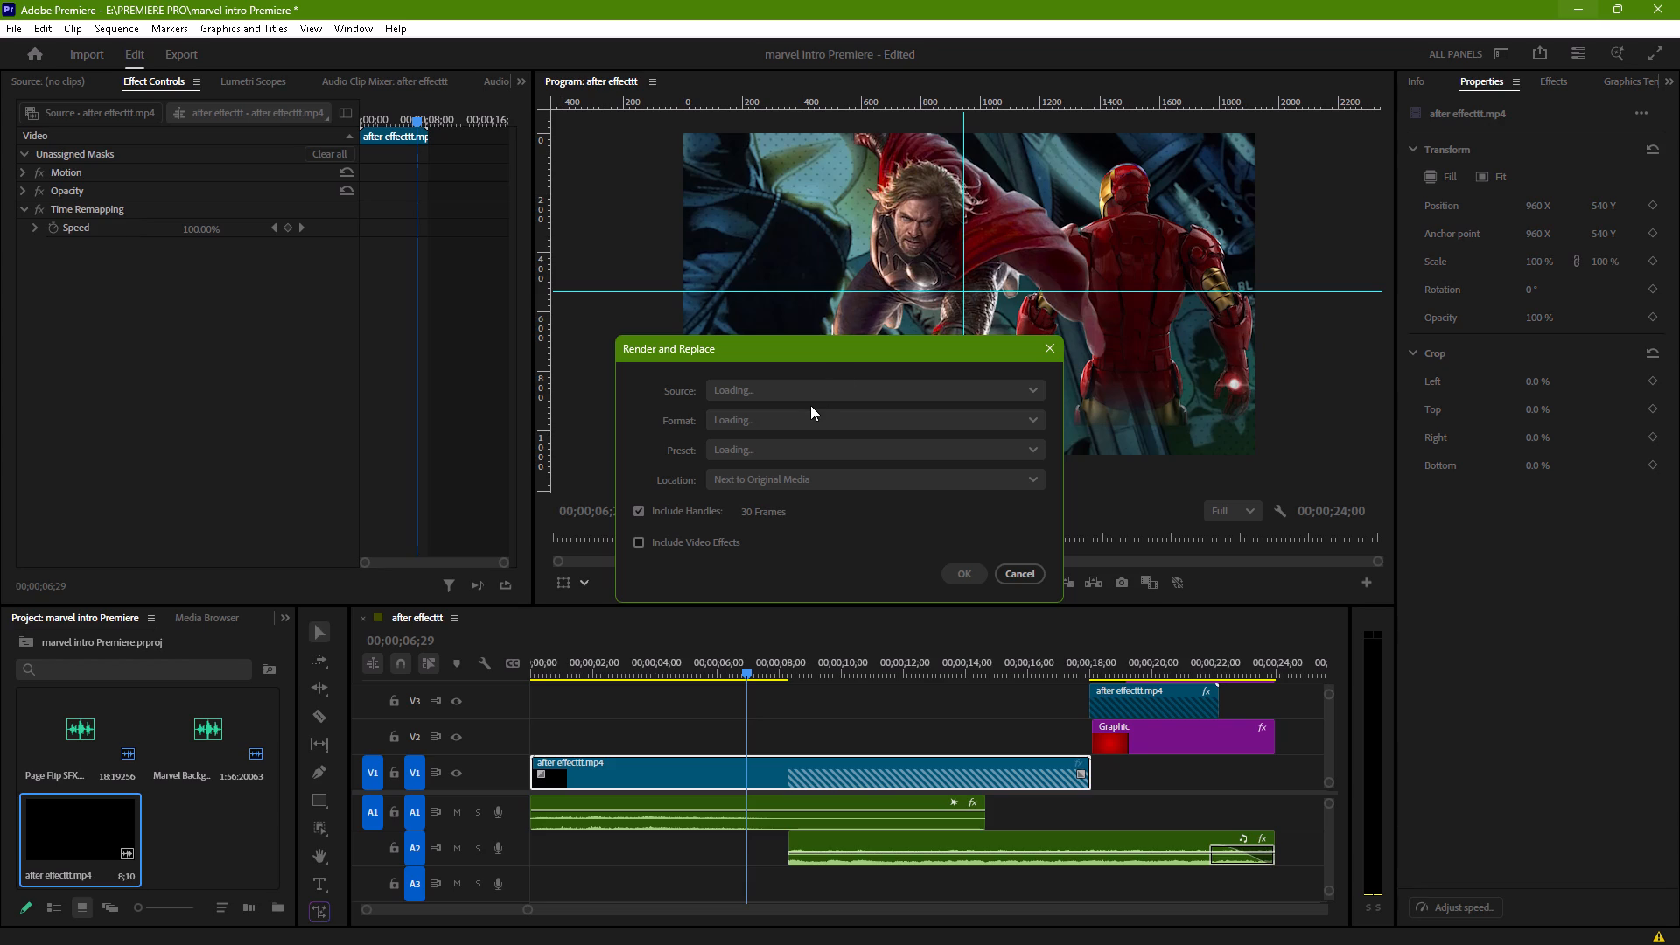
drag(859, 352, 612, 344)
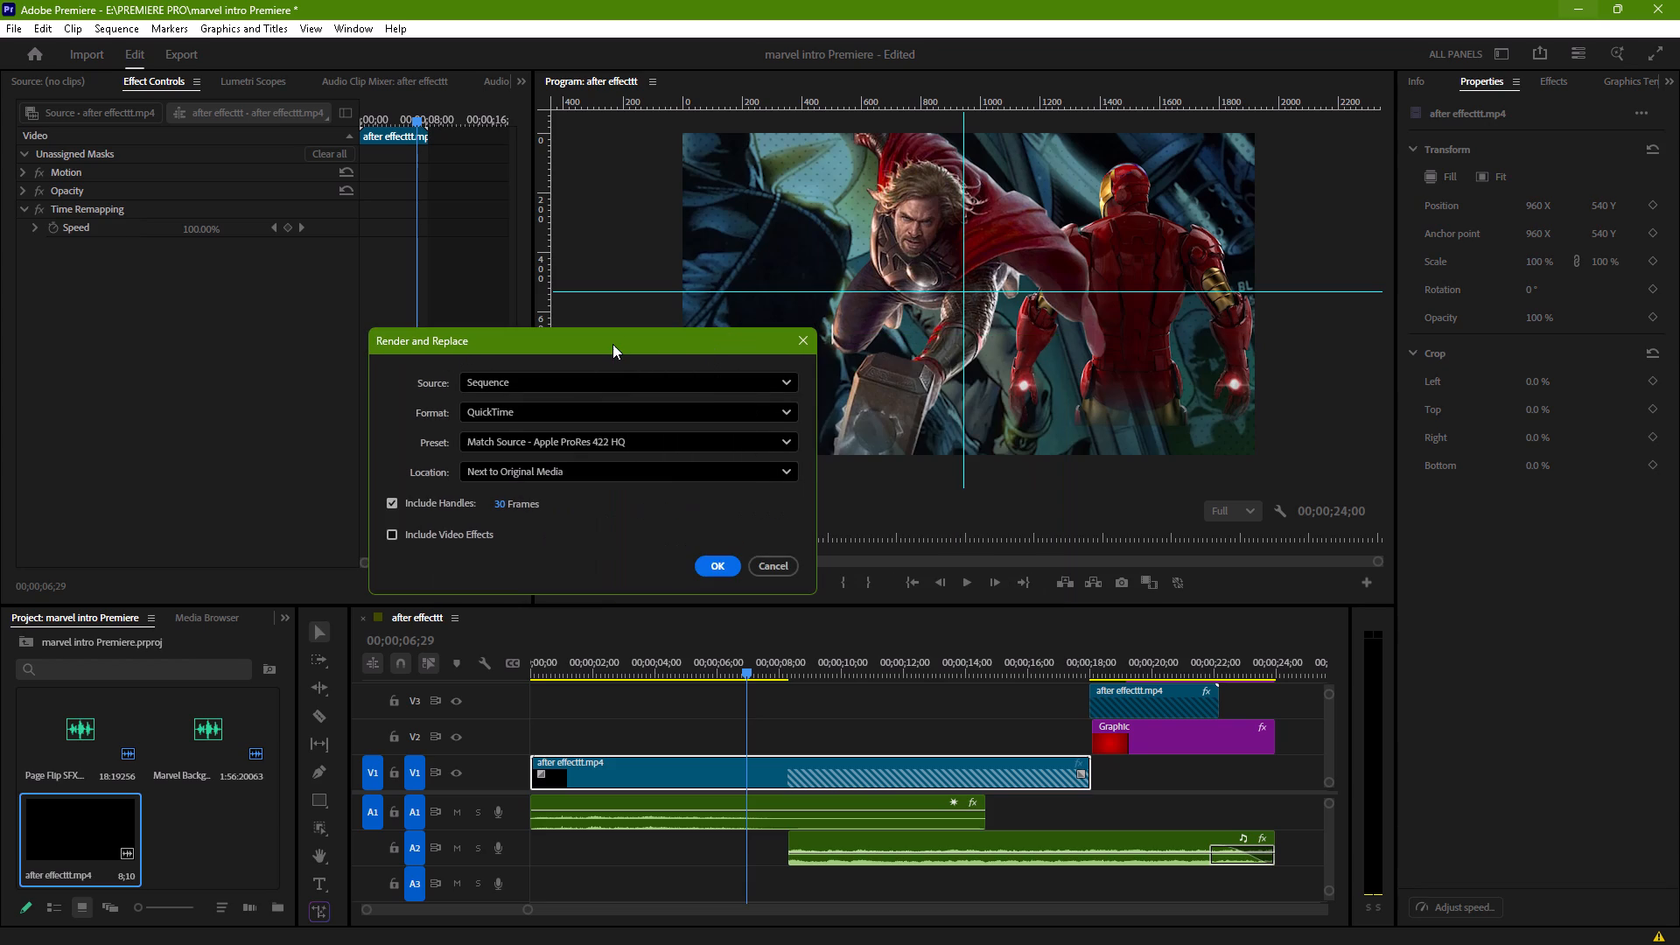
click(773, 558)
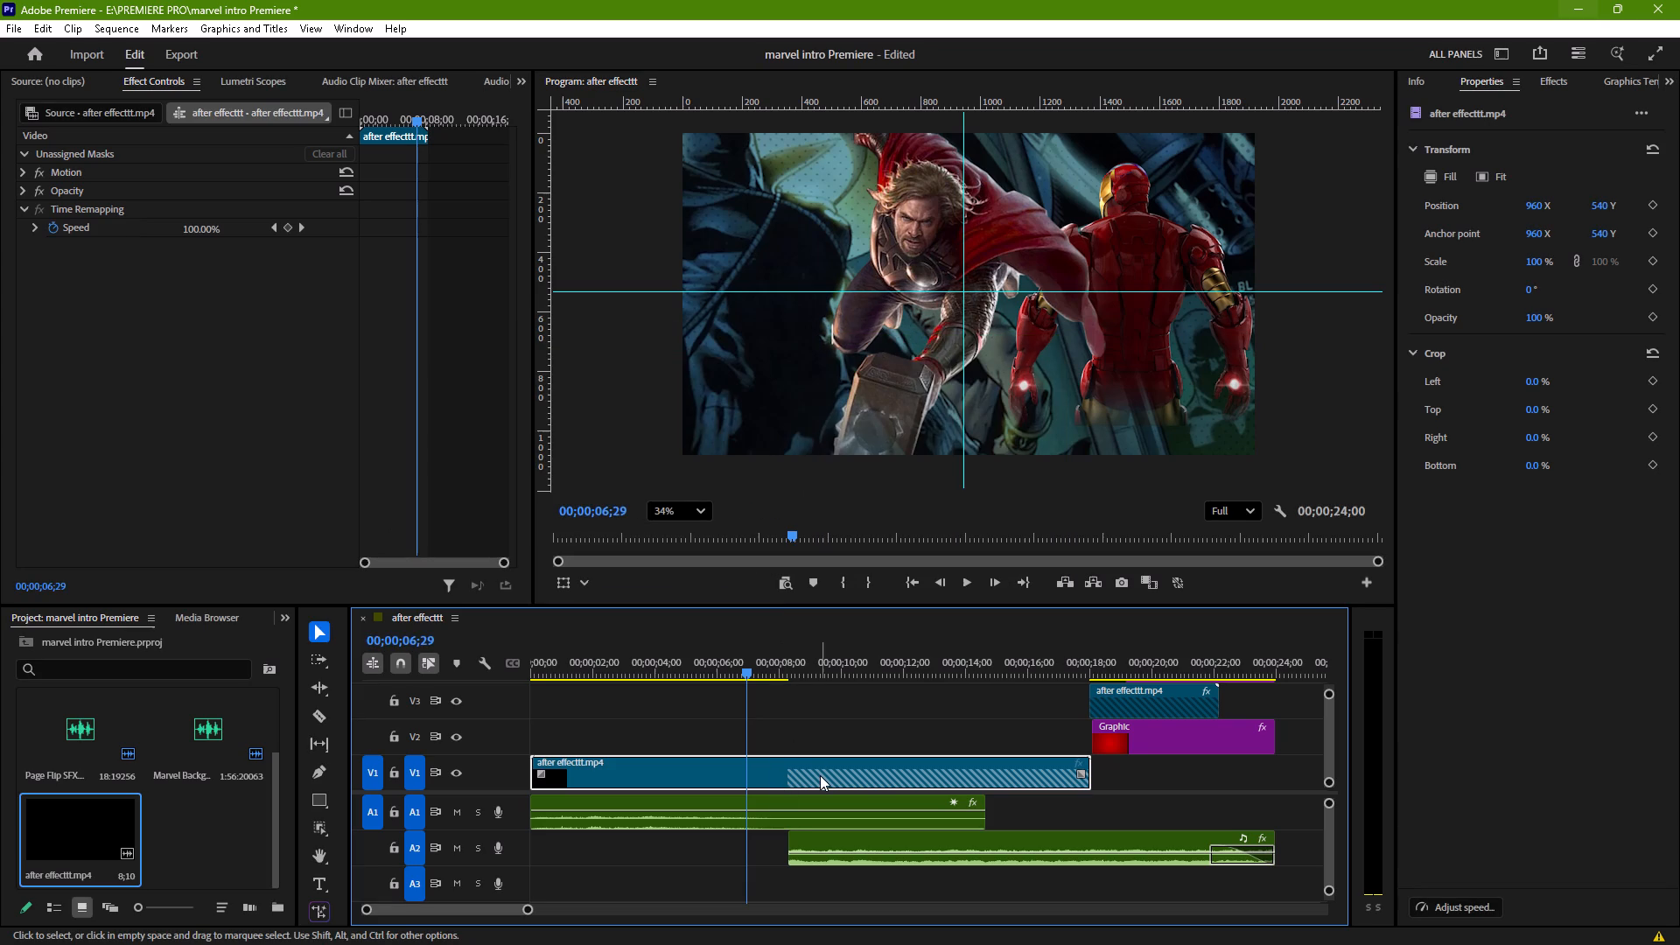
Replace the after effecttt.mp4 clip on V1 with an After Effects composition, then switch to After Effects and dismiss the colour management notice.
click(820, 776)
right_click(820, 776)
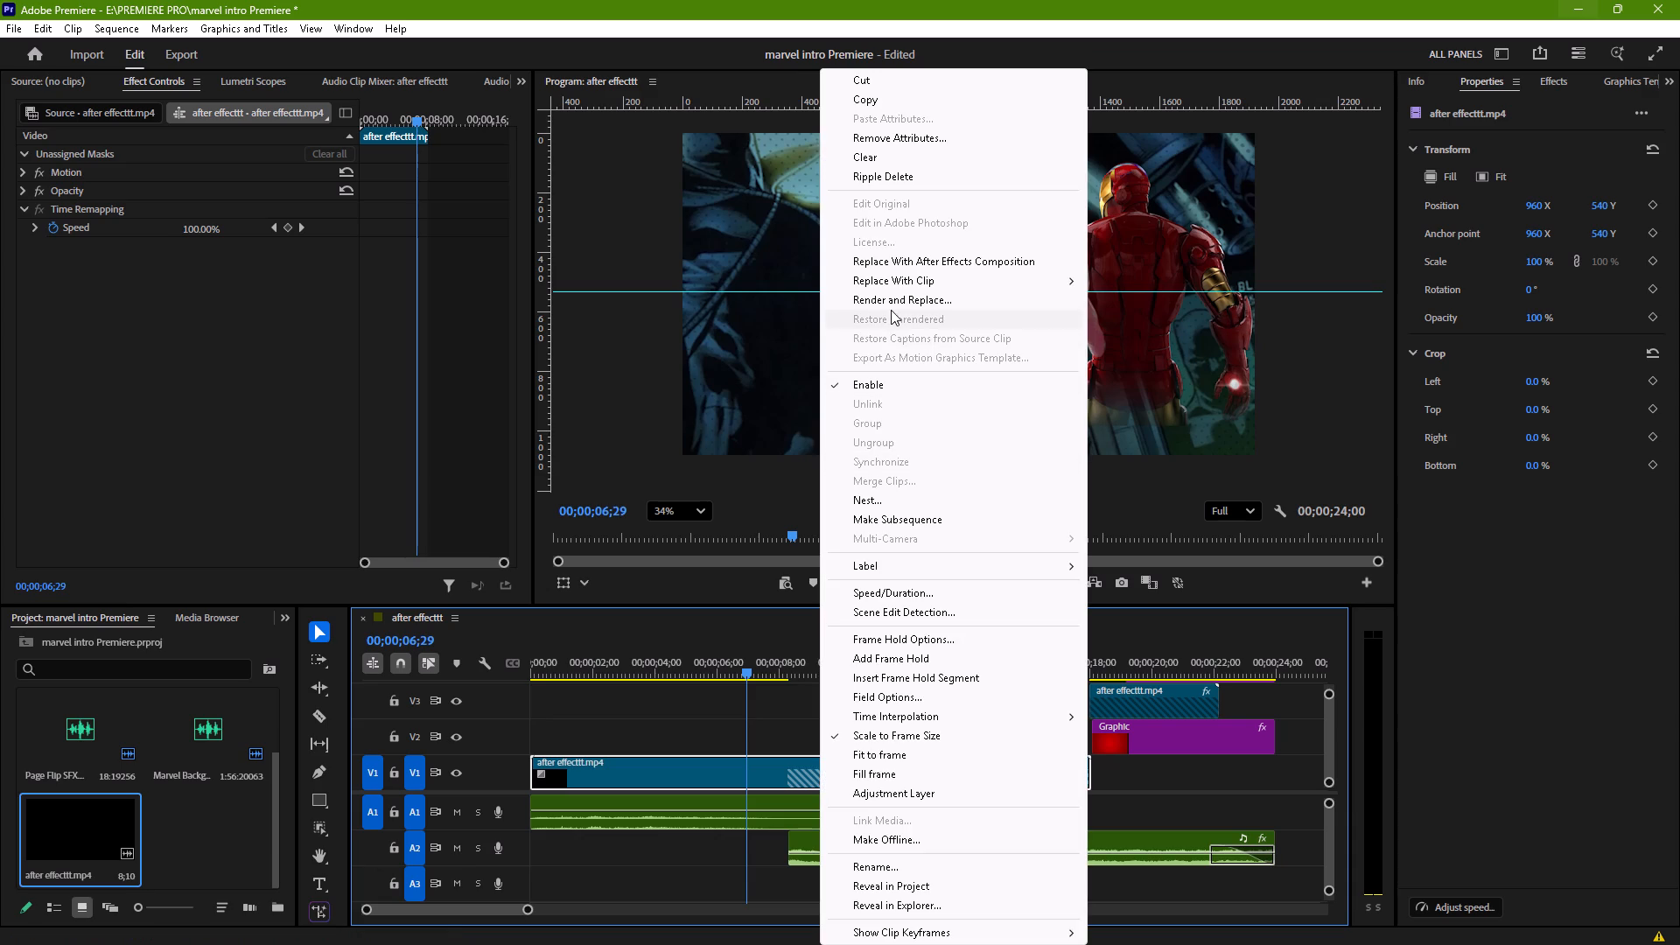
click(953, 258)
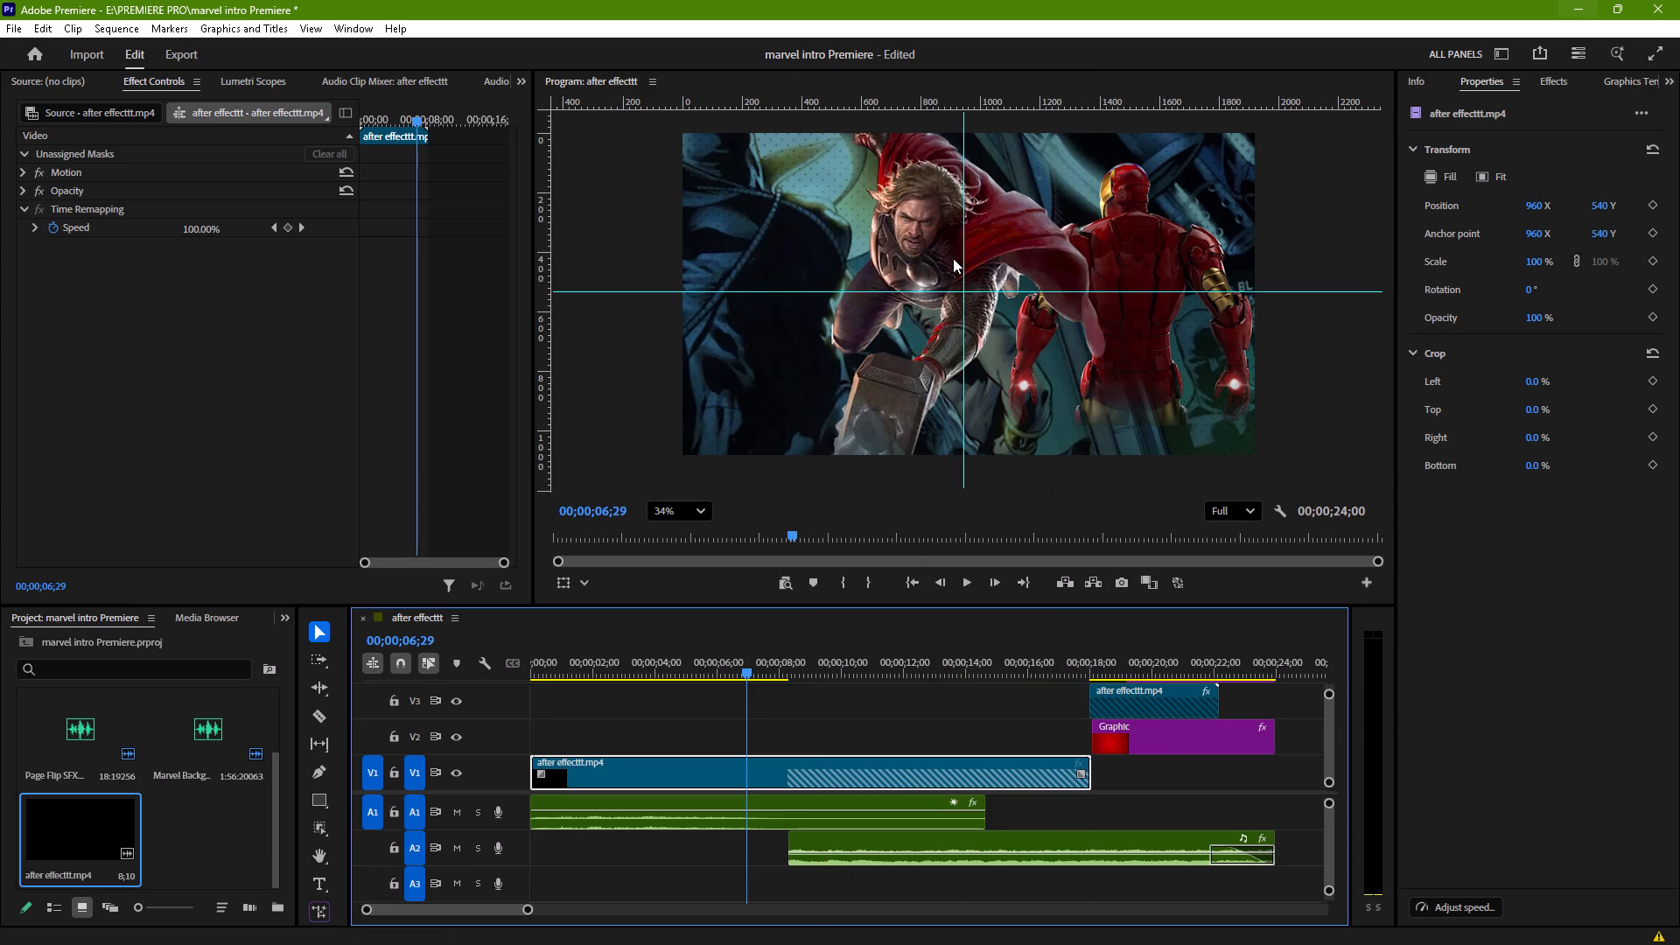
right_click(883, 772)
right_click(883, 772)
click(745, 675)
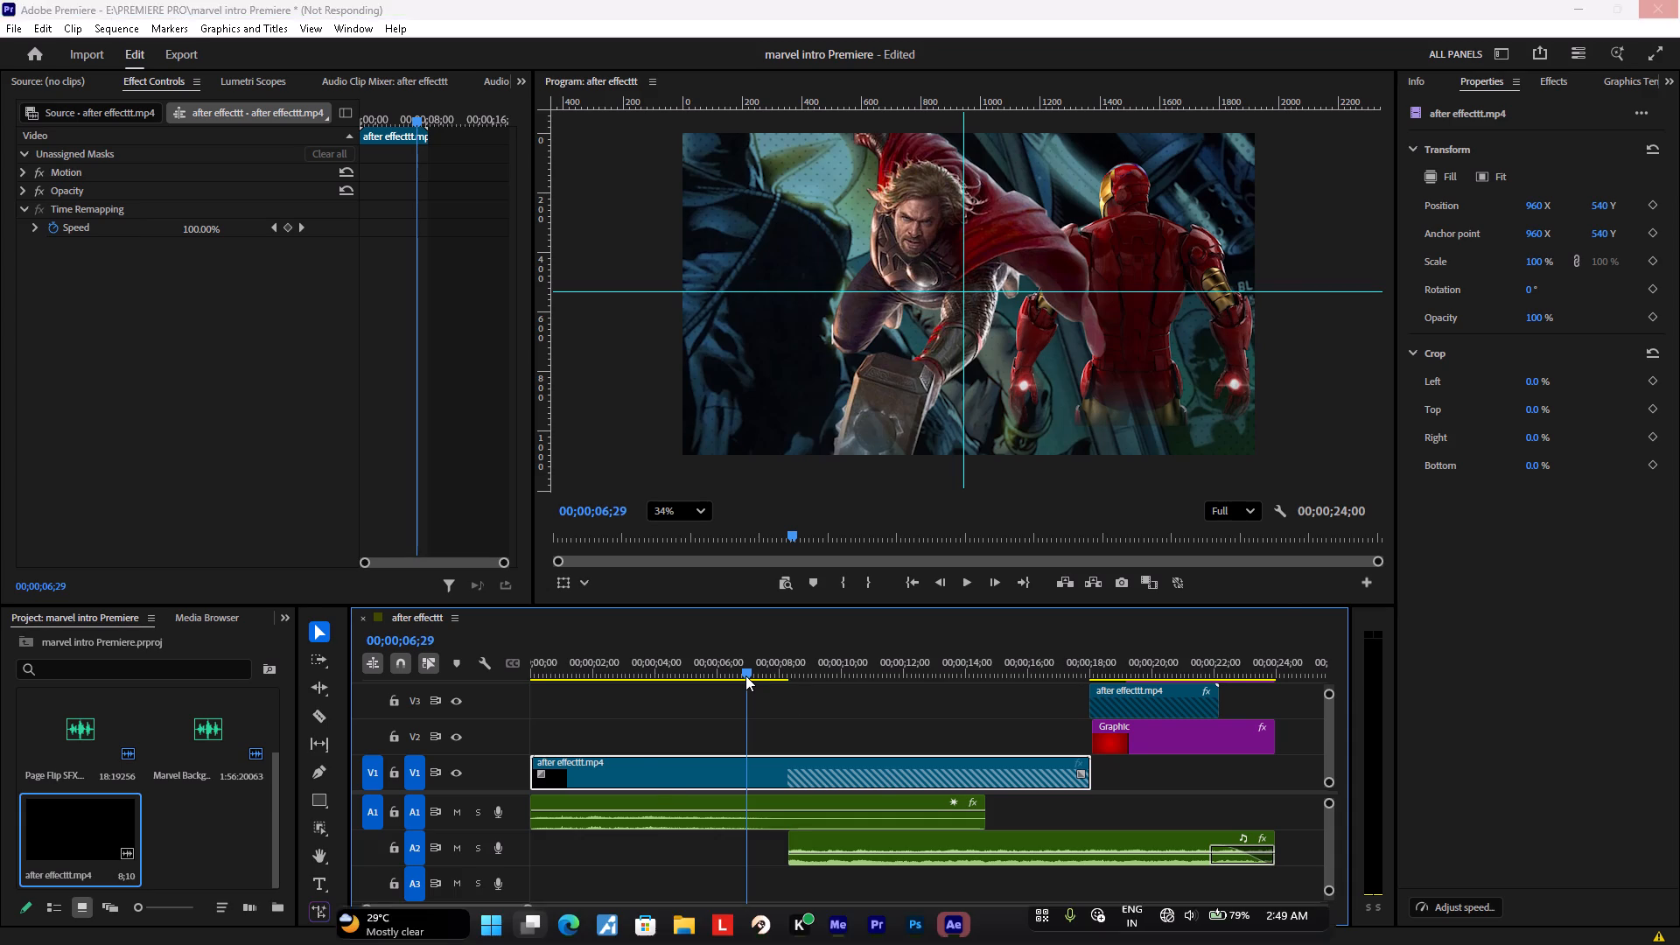
click(847, 293)
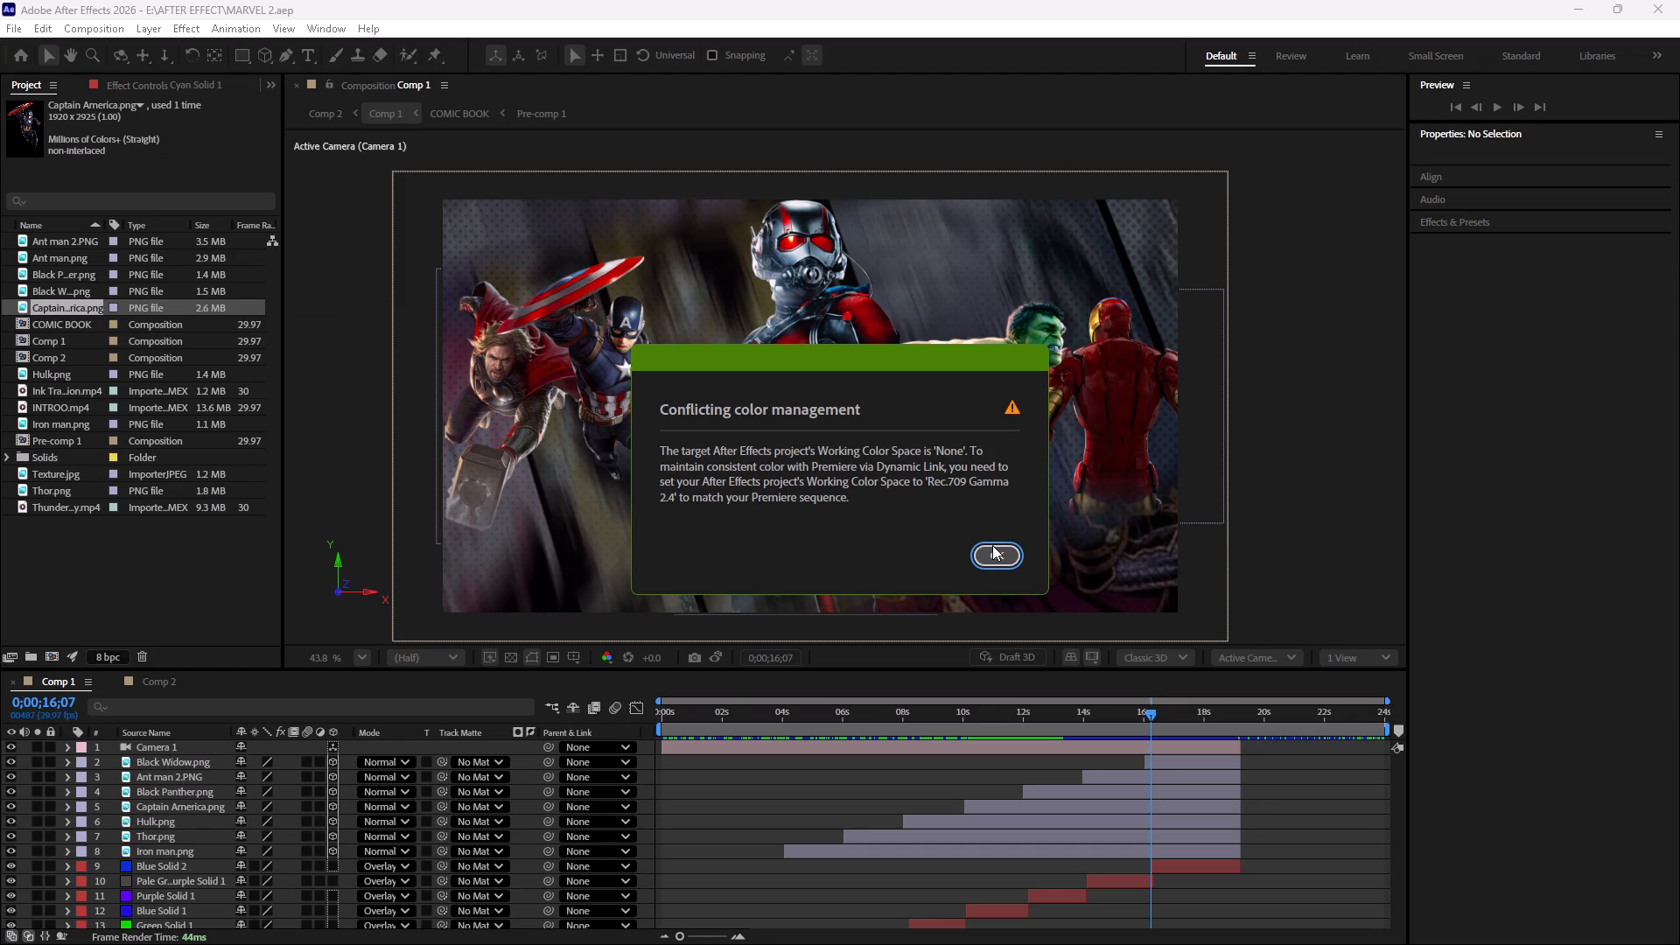
click(992, 545)
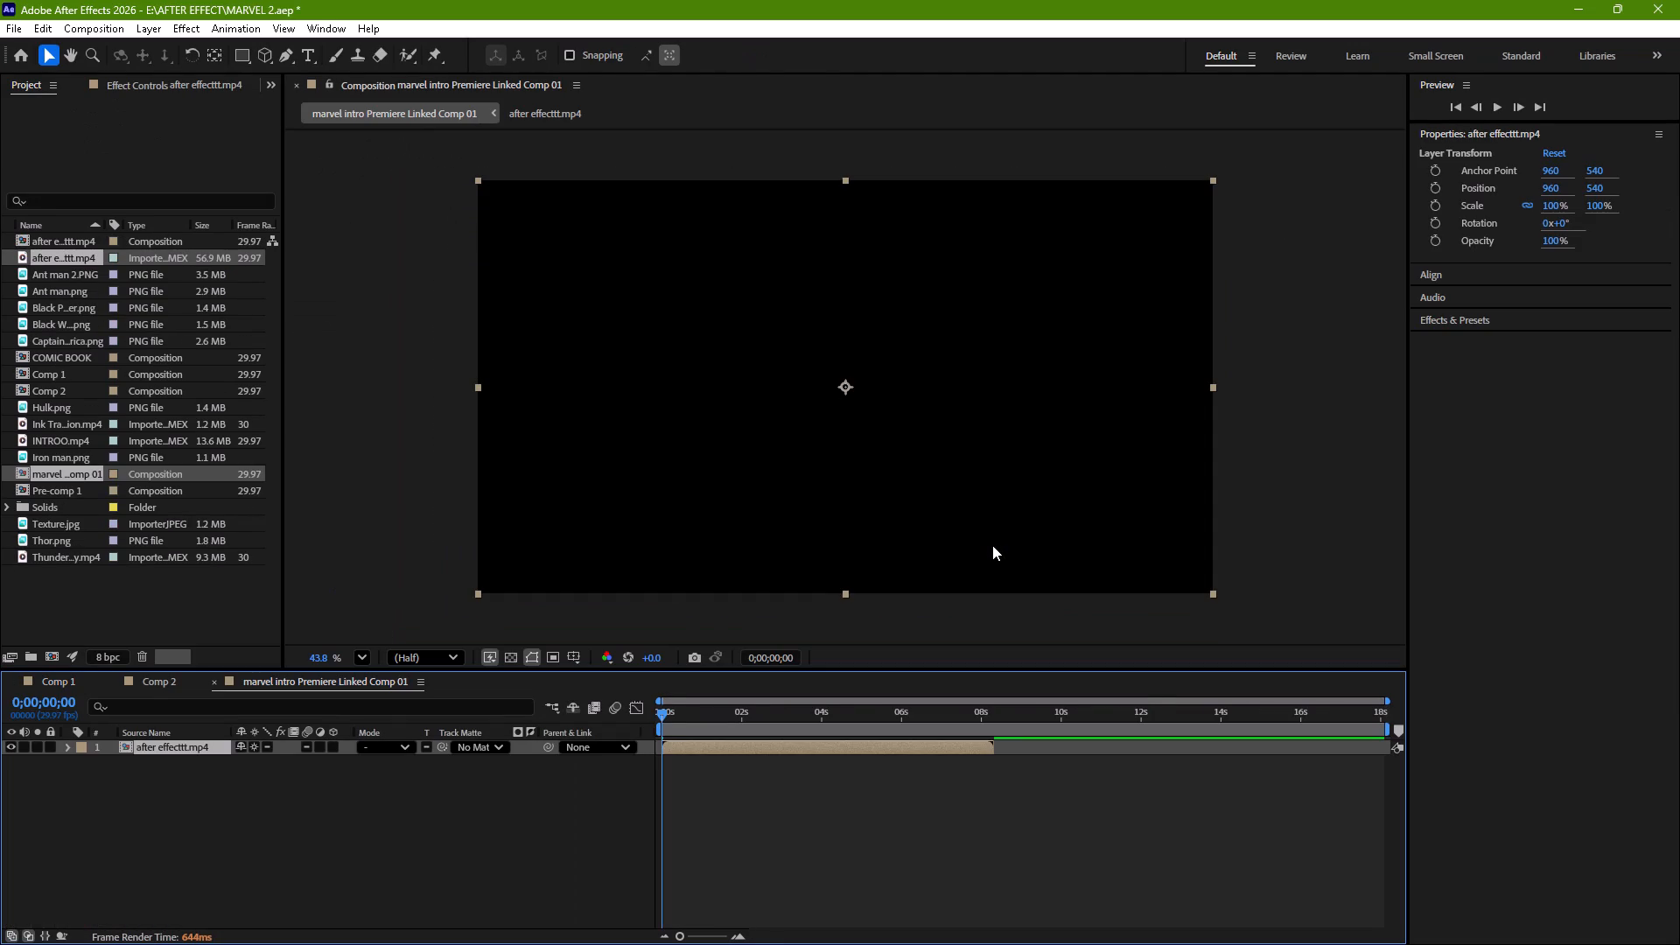
In the new linked composition, add Comp 1 below the after effecttt.mp4 layer and delete the after effecttt.mp4 layer.
drag(663, 712, 1002, 714)
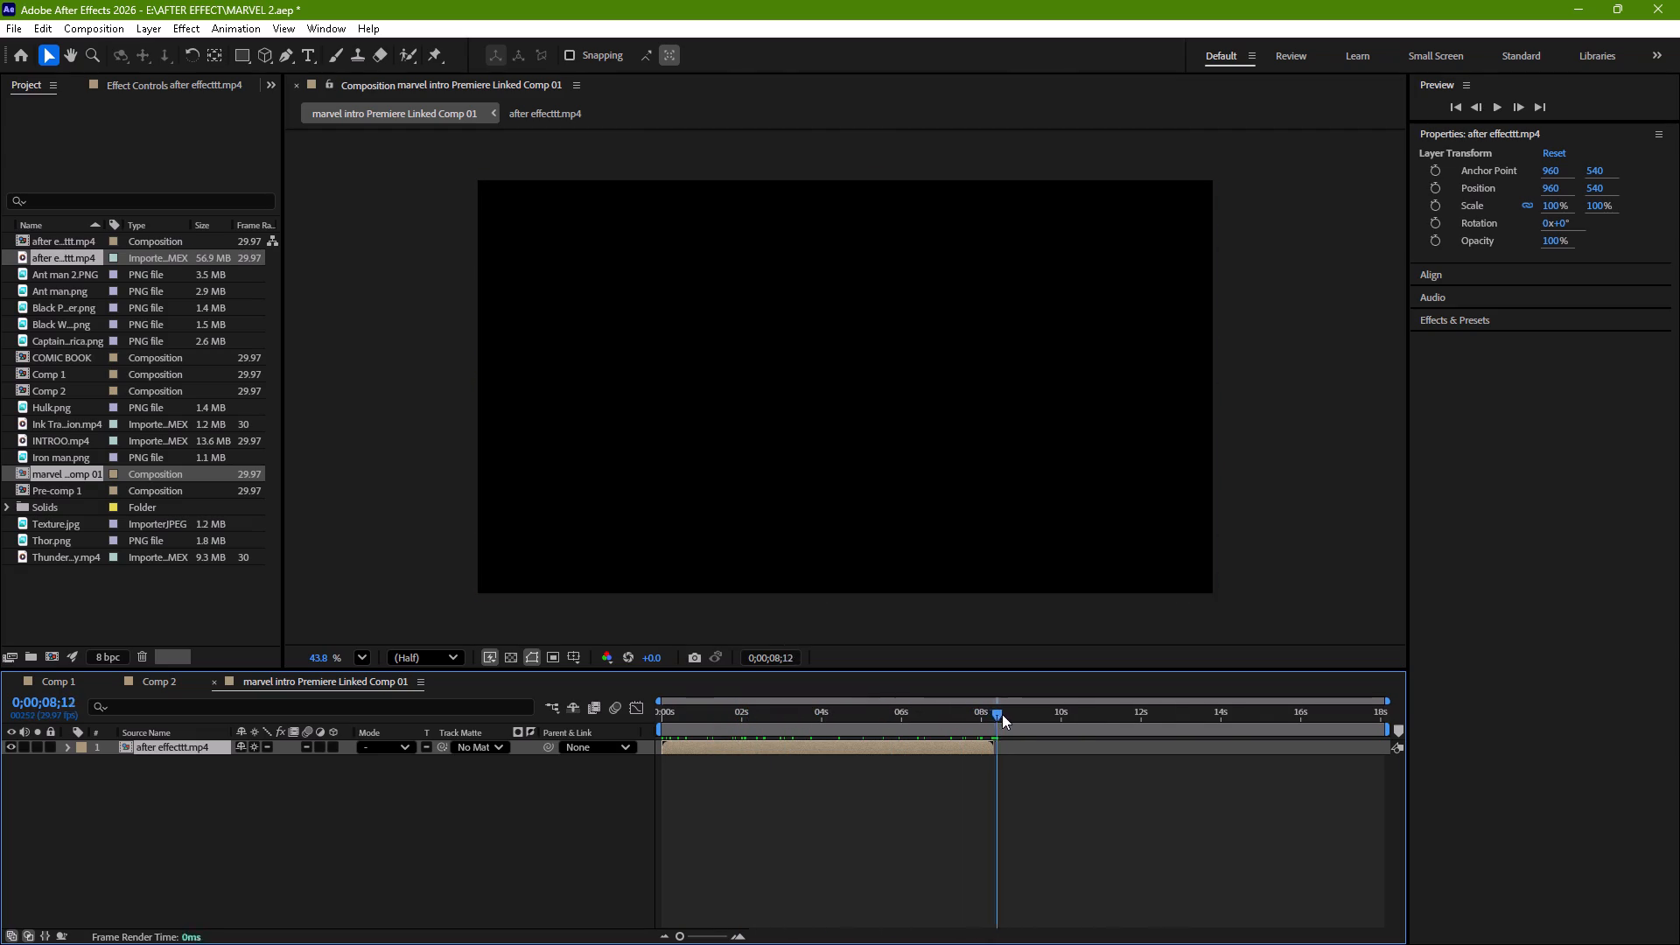
drag(1002, 714, 928, 729)
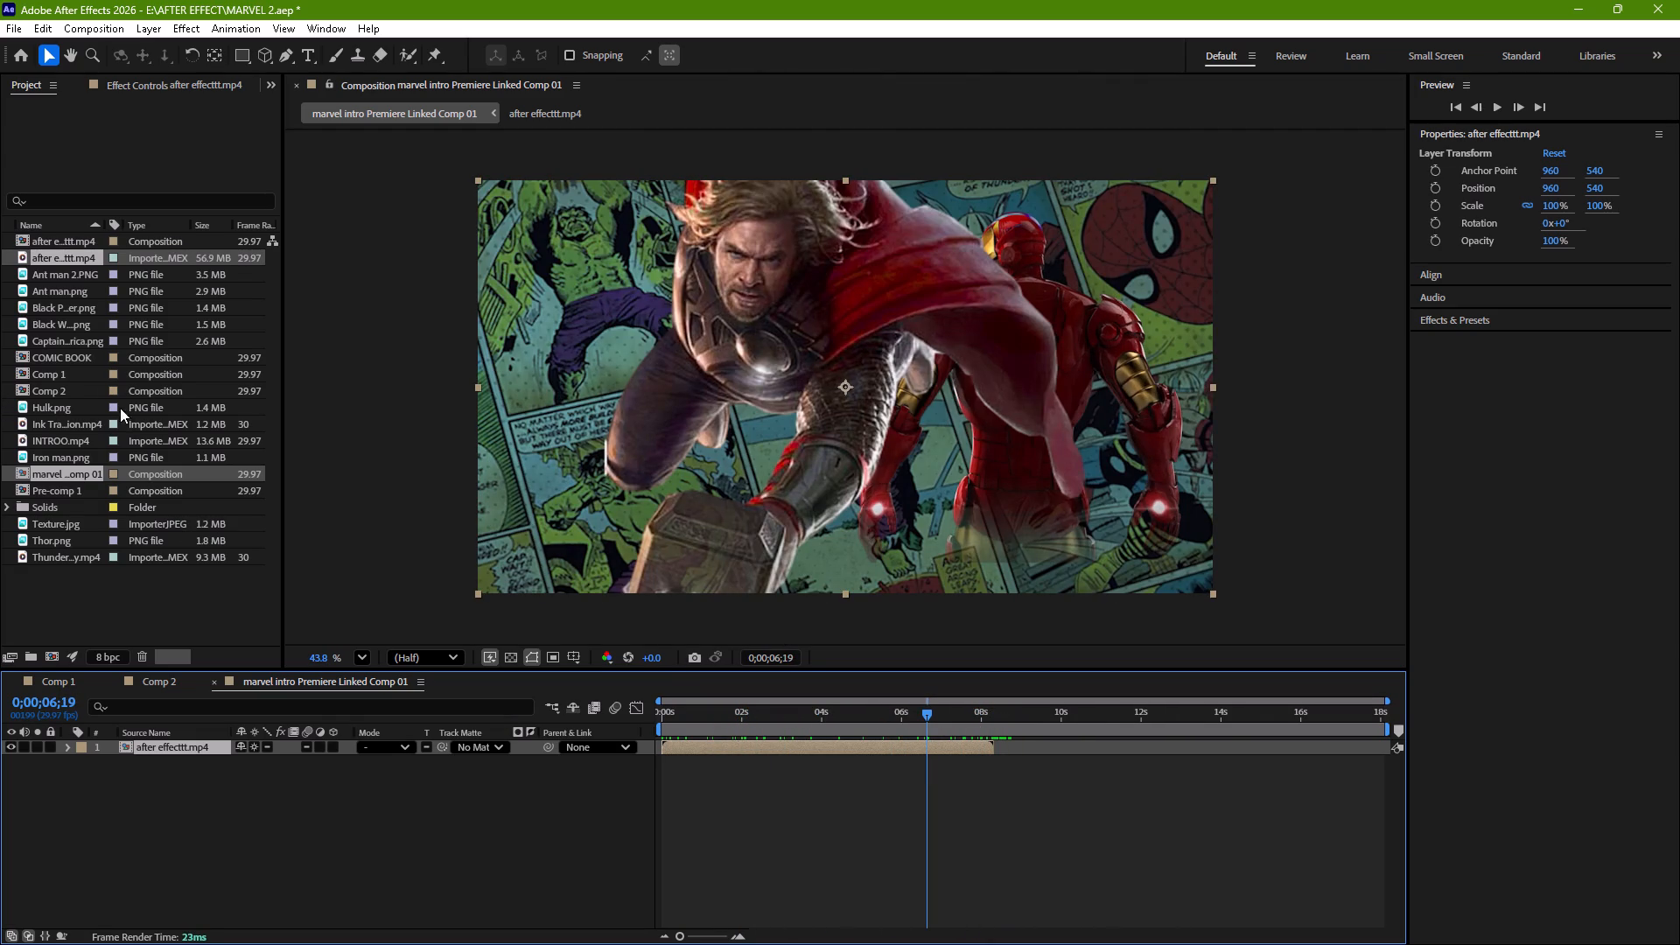
drag(72, 376, 201, 811)
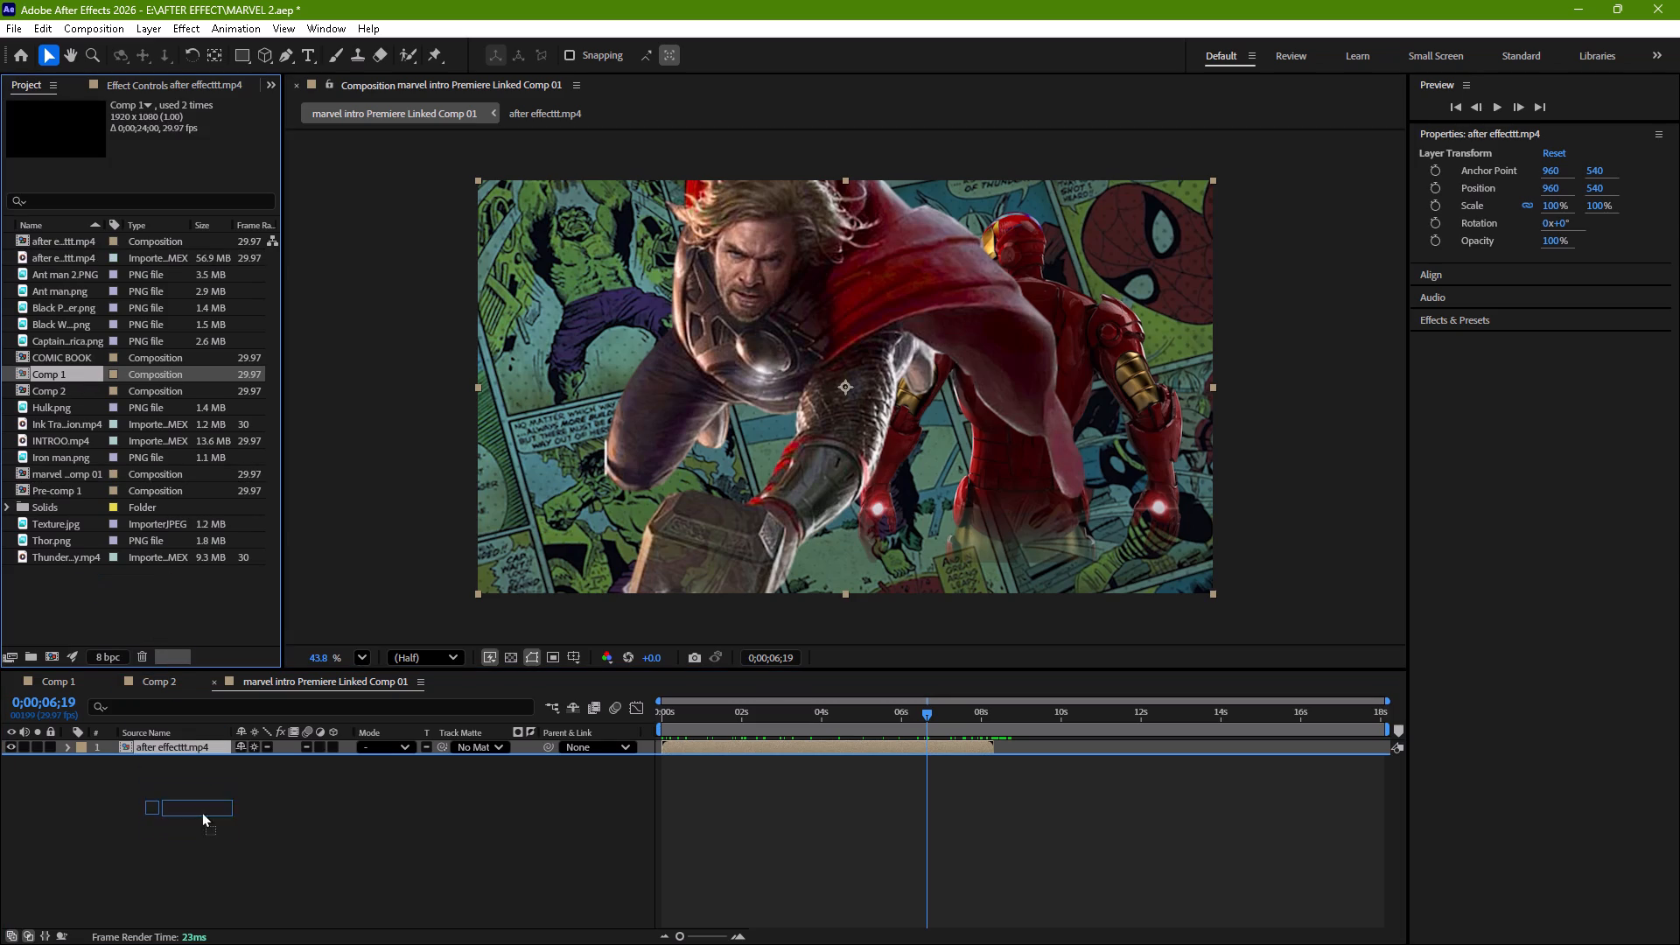
drag(201, 811, 201, 873)
click(696, 748)
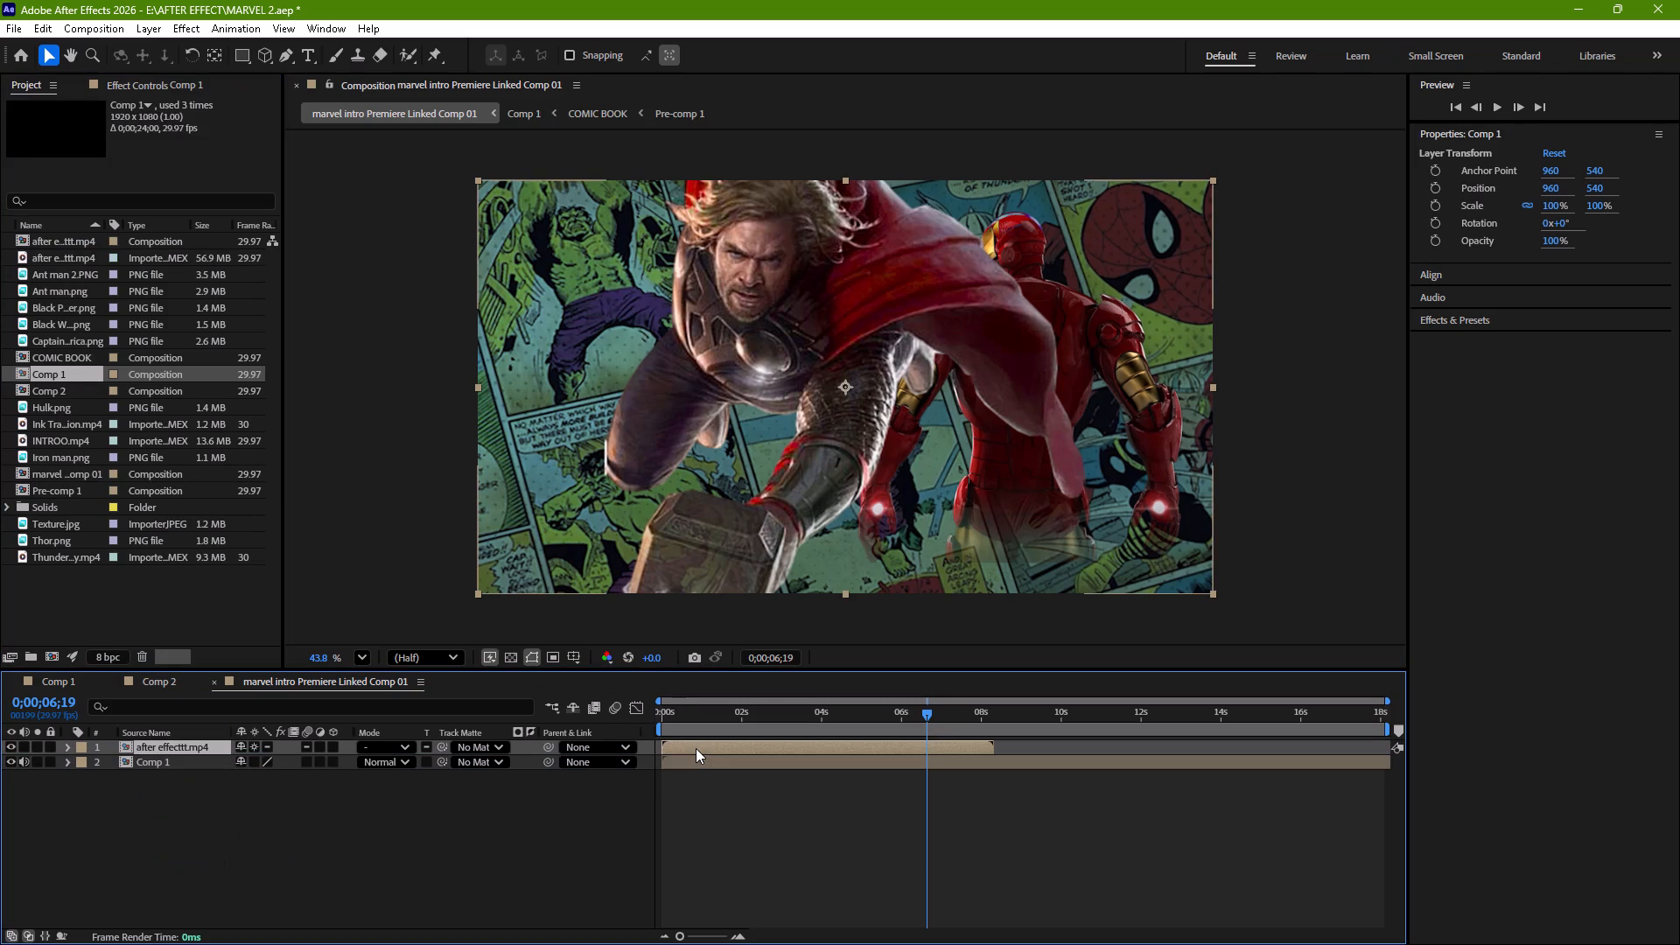
key(Delete)
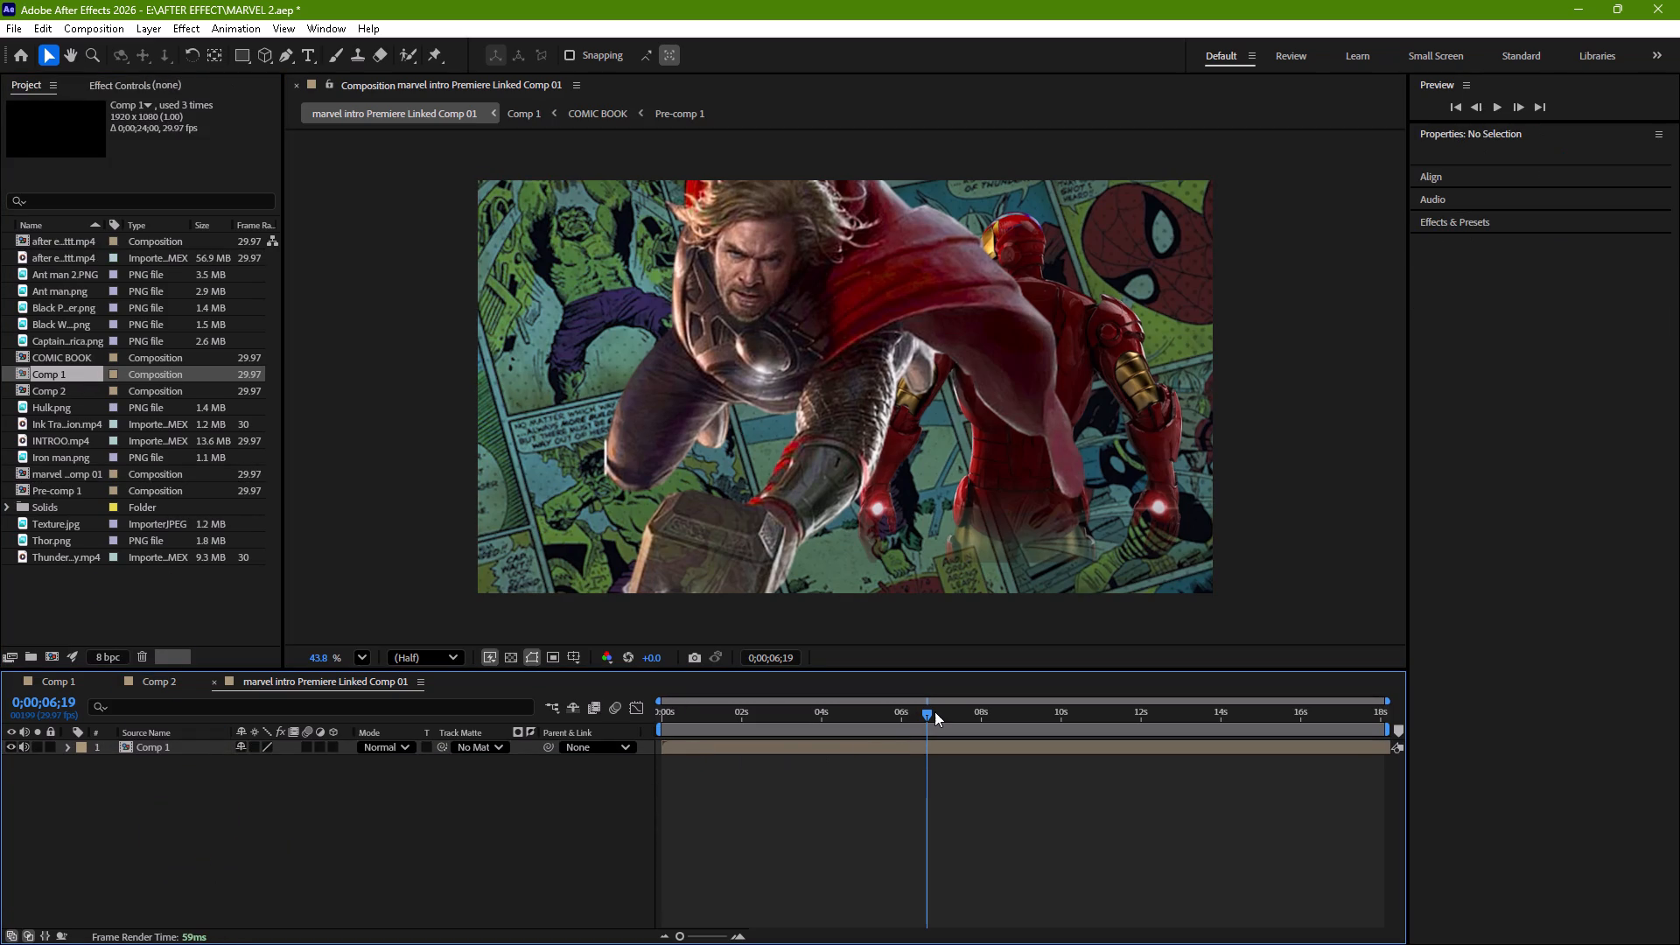
Scrub the linked composition through to its end to check Comp 1's coverage, return to the start and save the project.
drag(928, 712, 1042, 769)
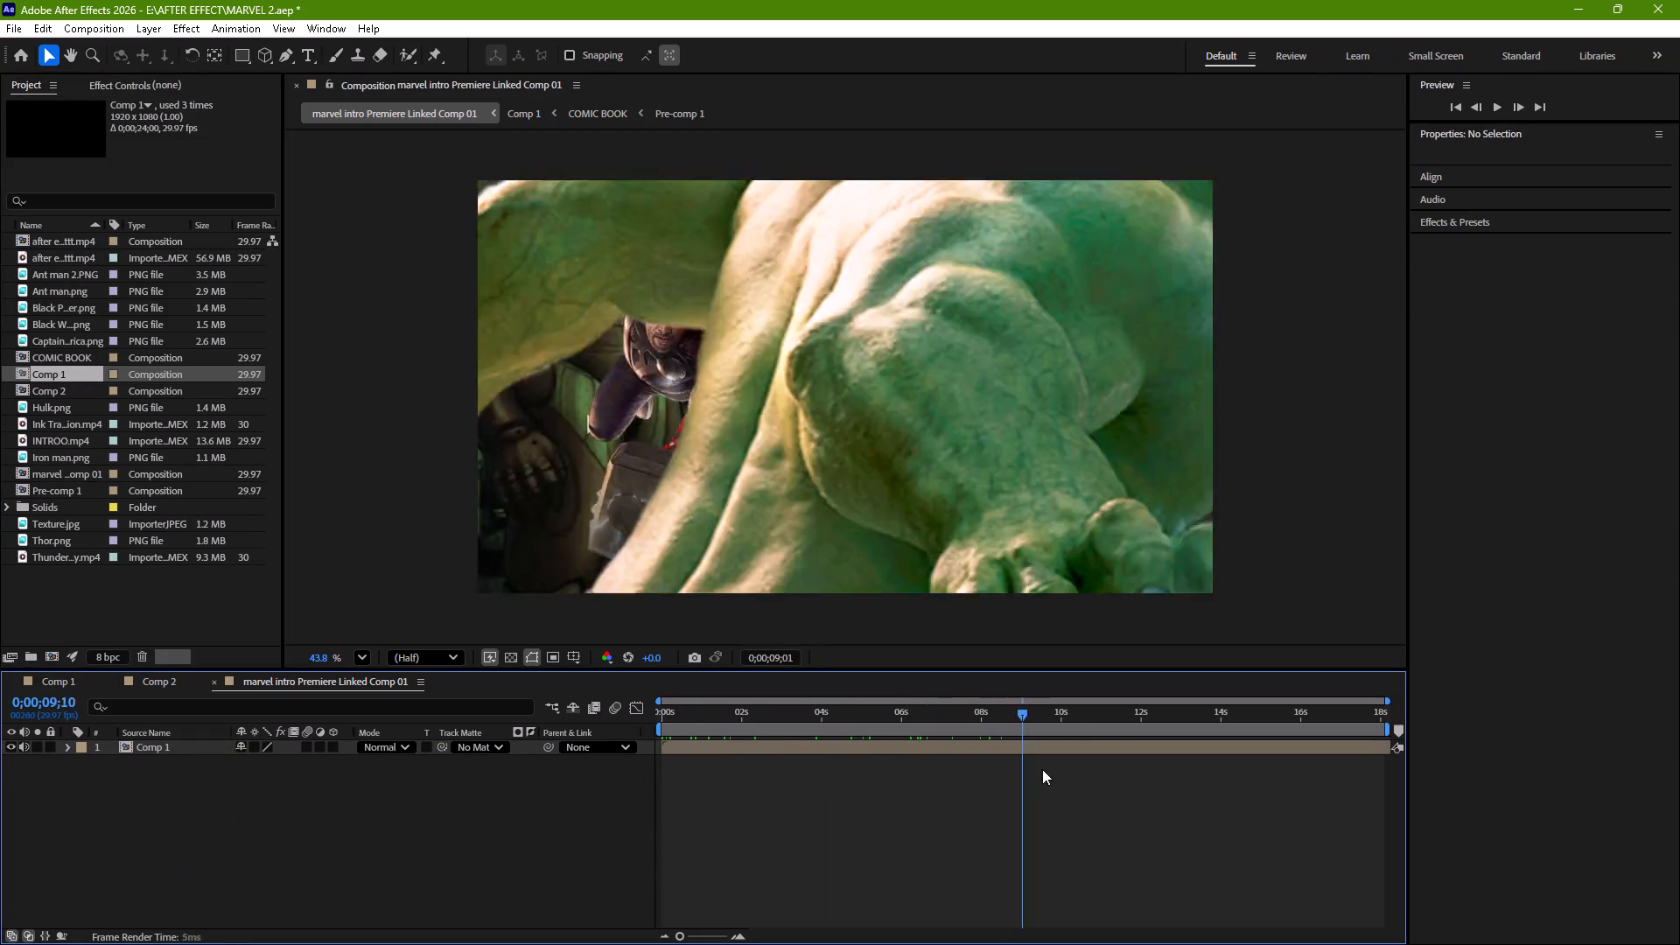
drag(1042, 769, 1345, 729)
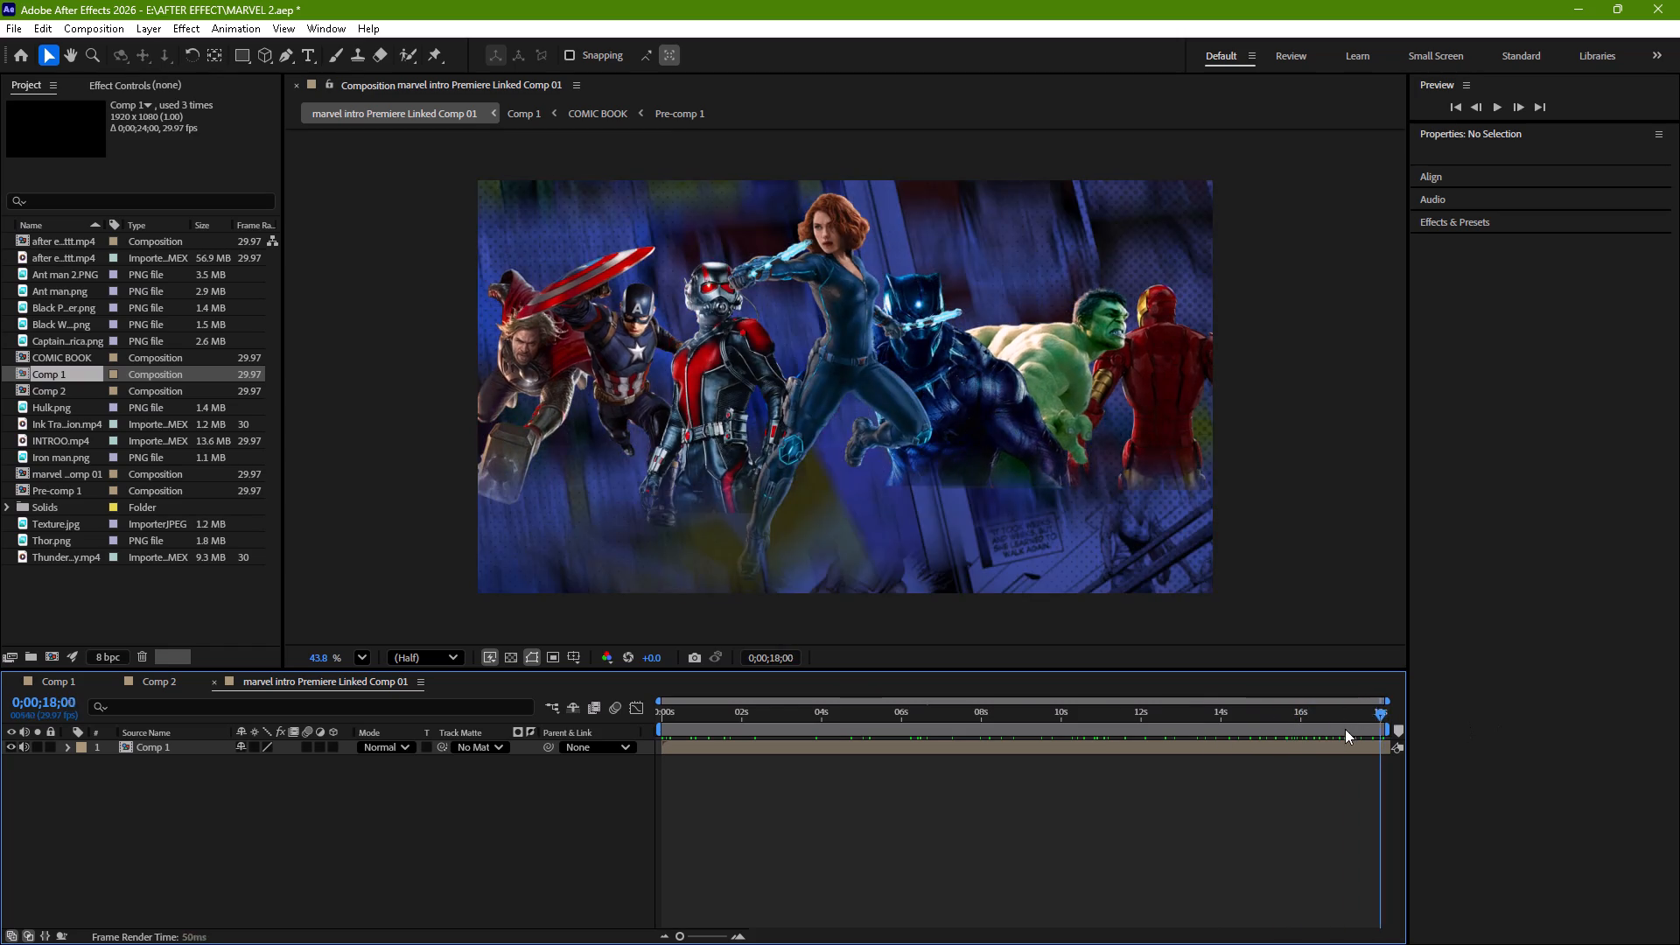
drag(1345, 729, 416, 731)
key(ctrl+s)
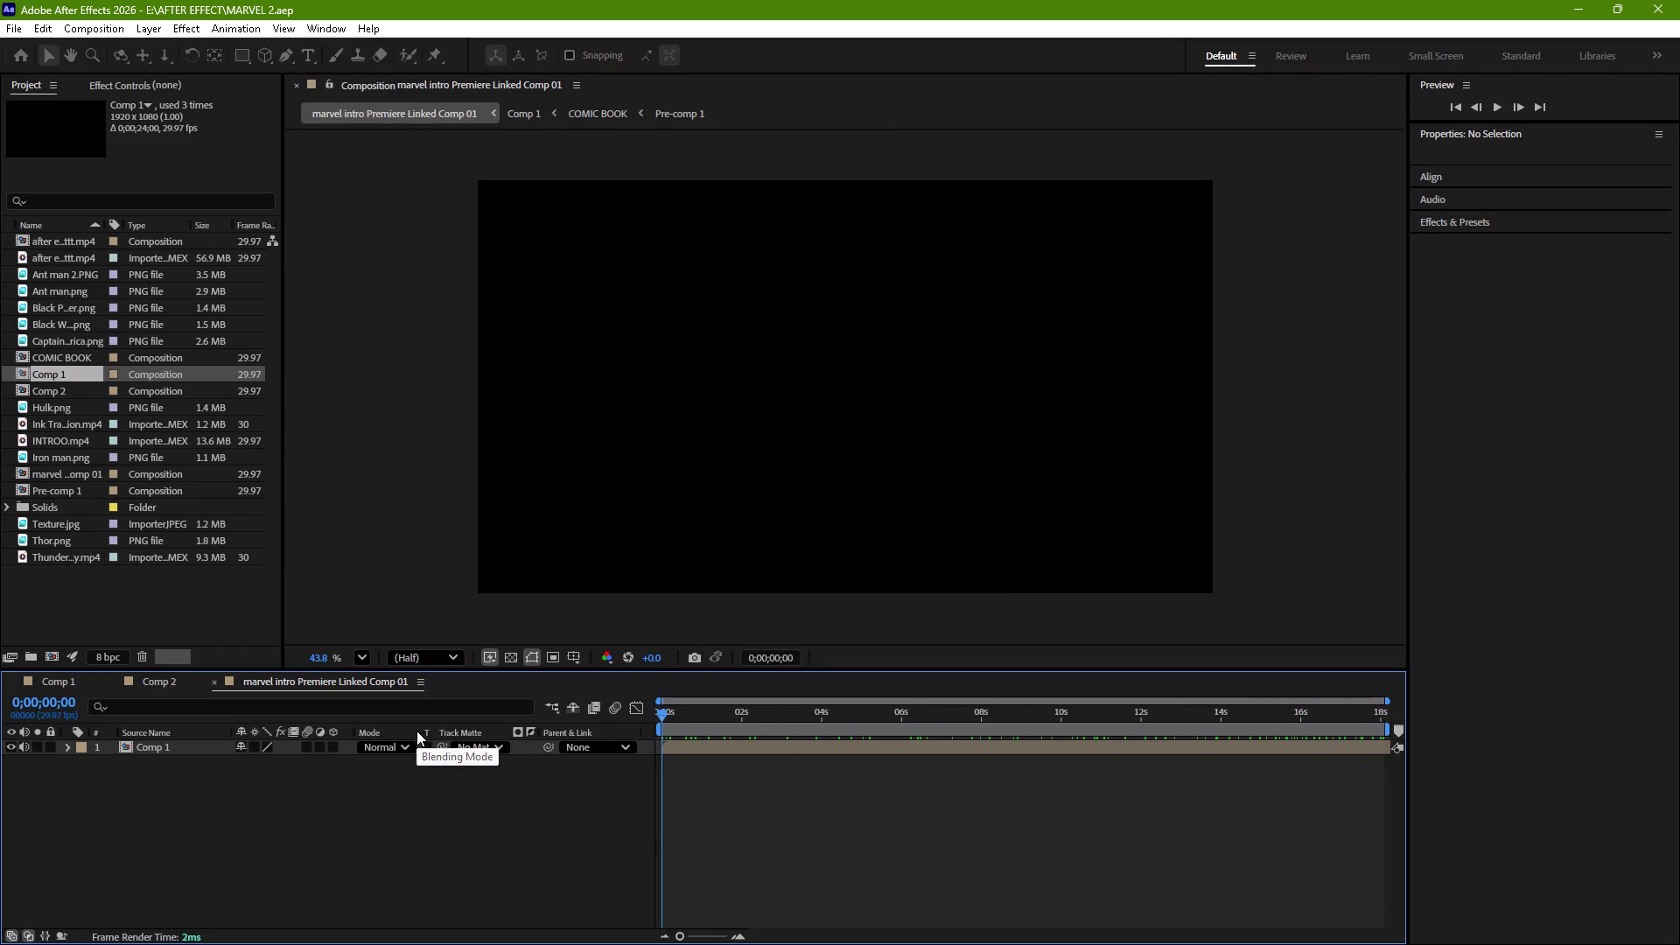
Switch to Premiere and play the sequence to review the linked composition on V1 and the MARVEL title section.
click(878, 303)
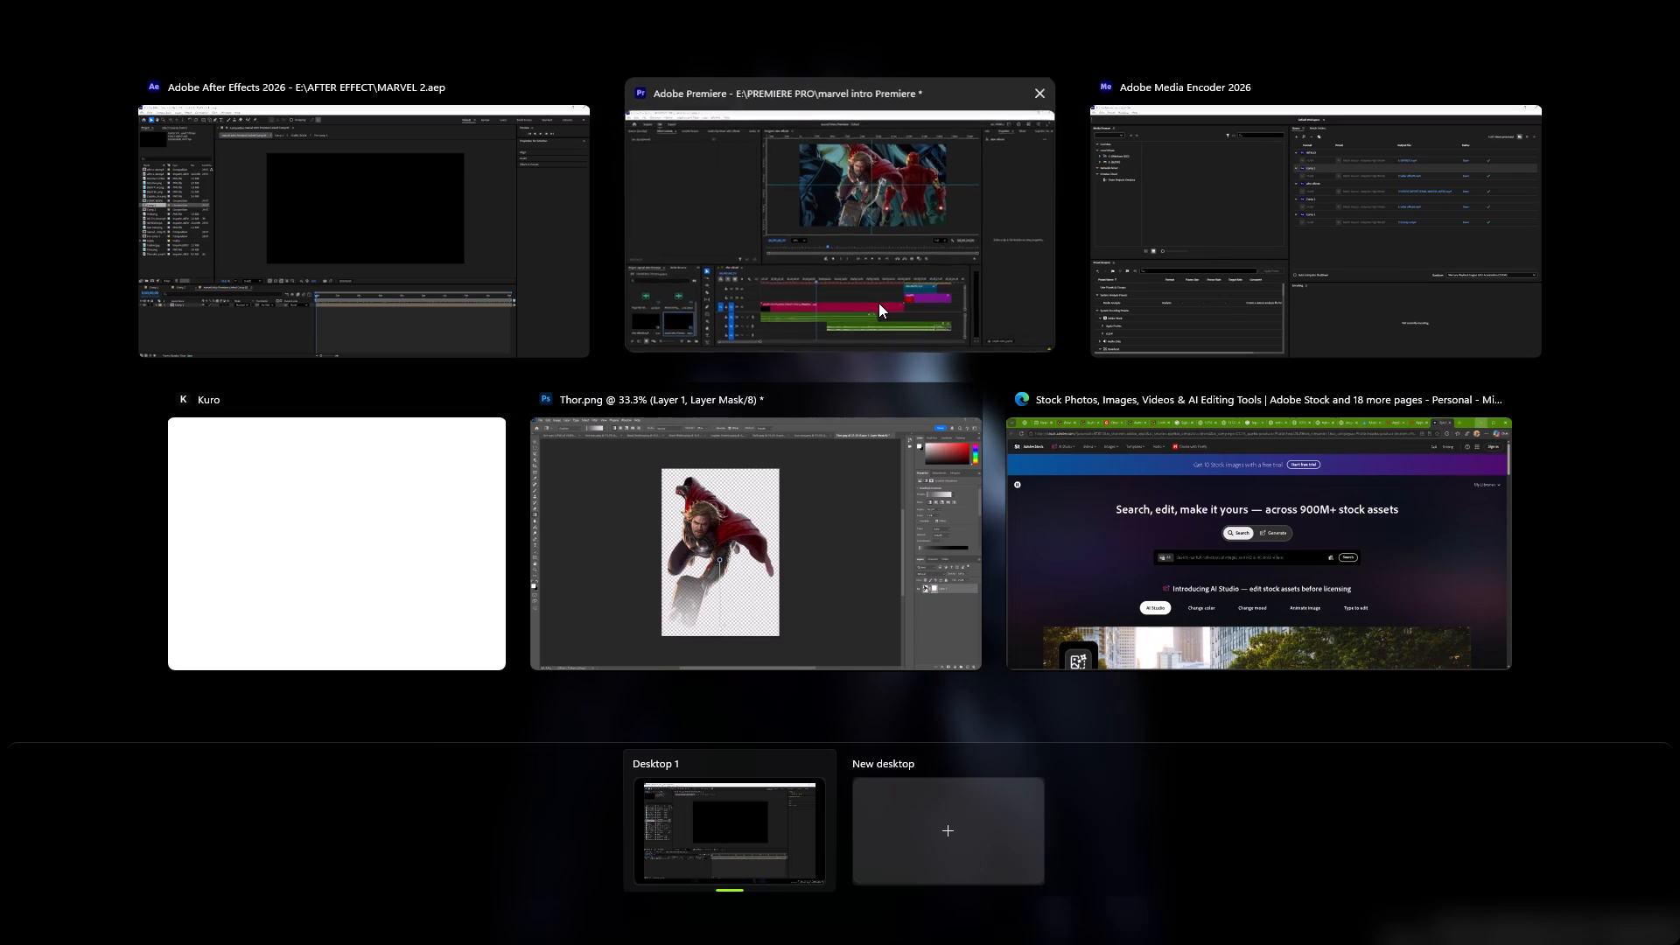
click(830, 766)
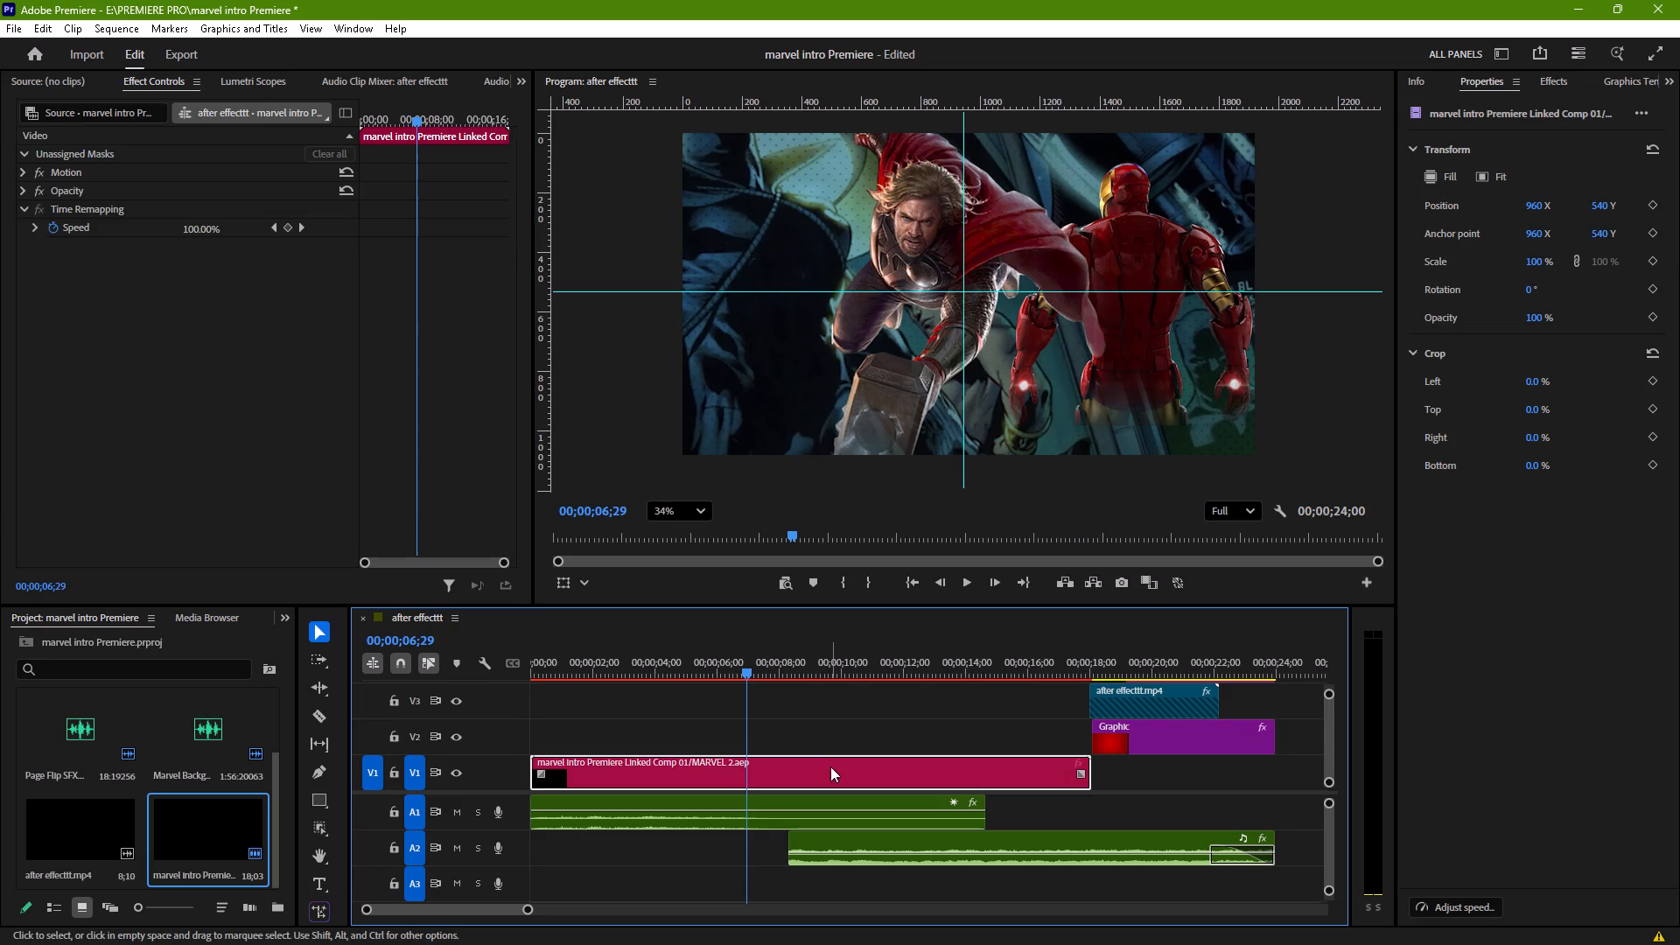
right_click(830, 766)
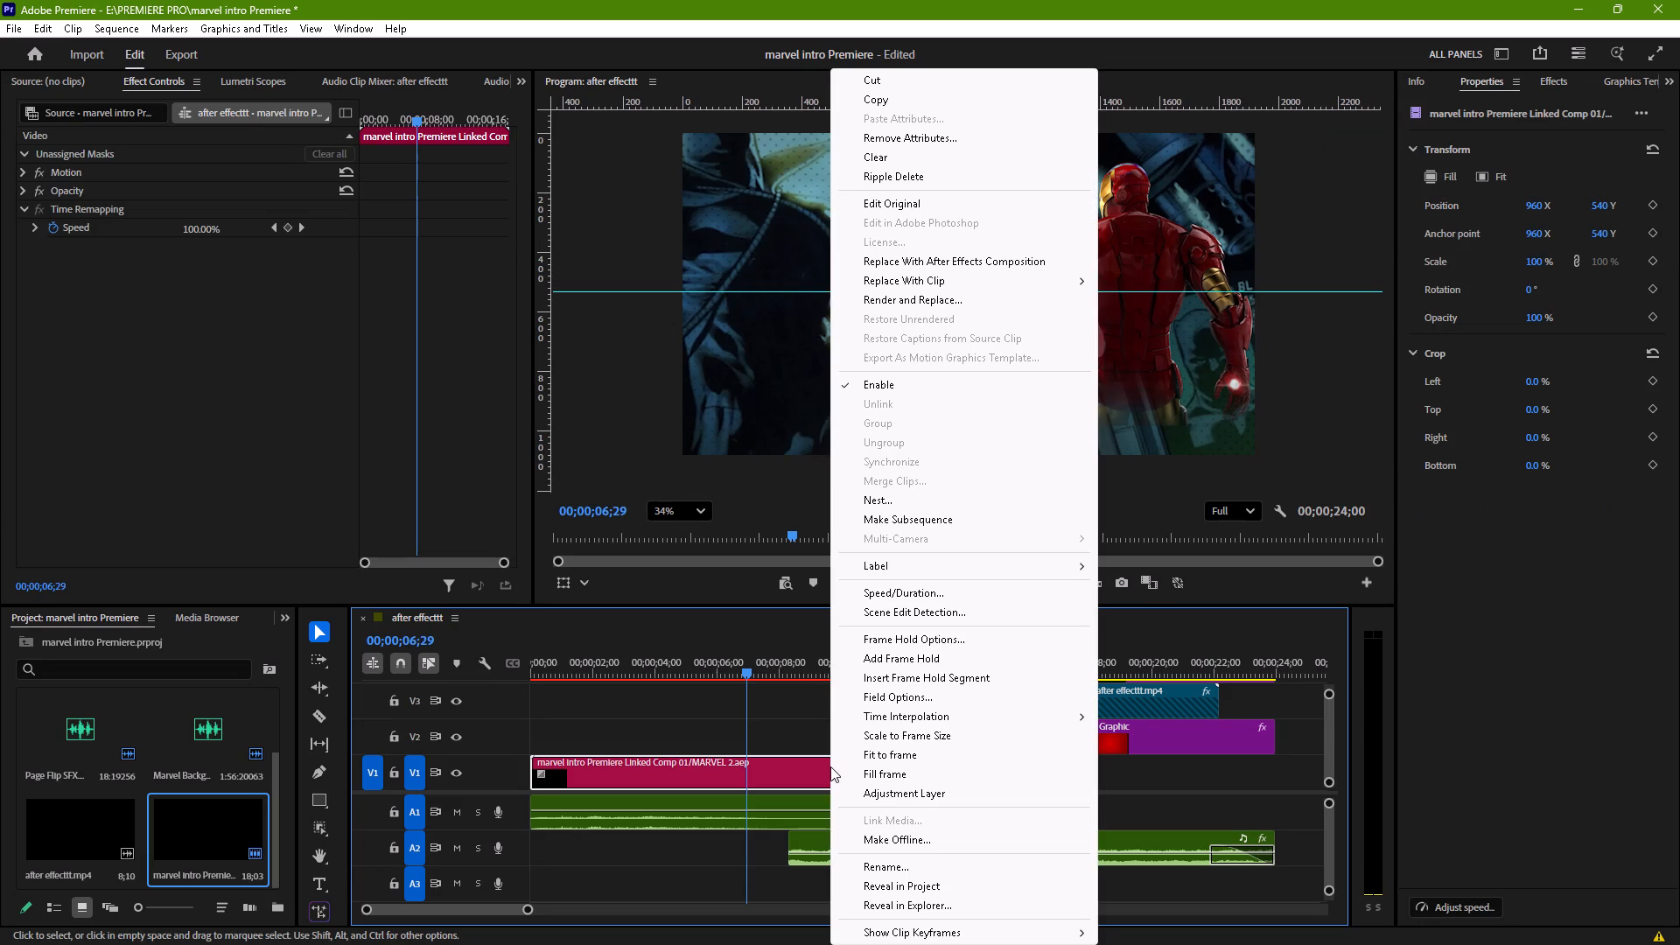
click(830, 766)
click(803, 730)
key(space)
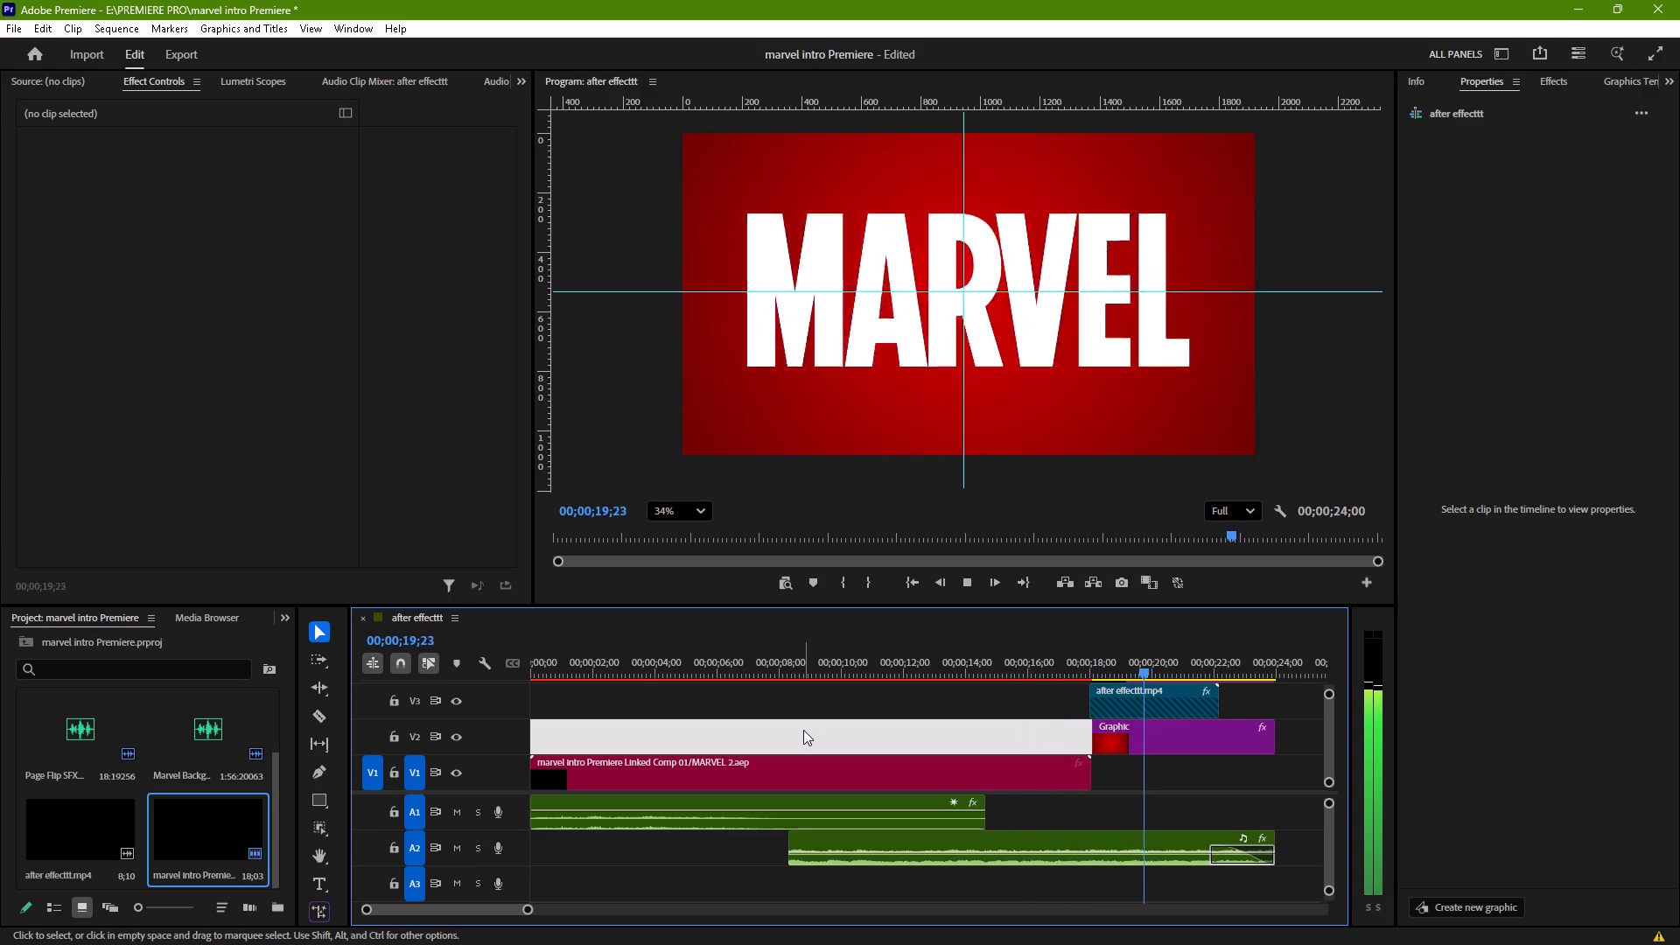
key(space)
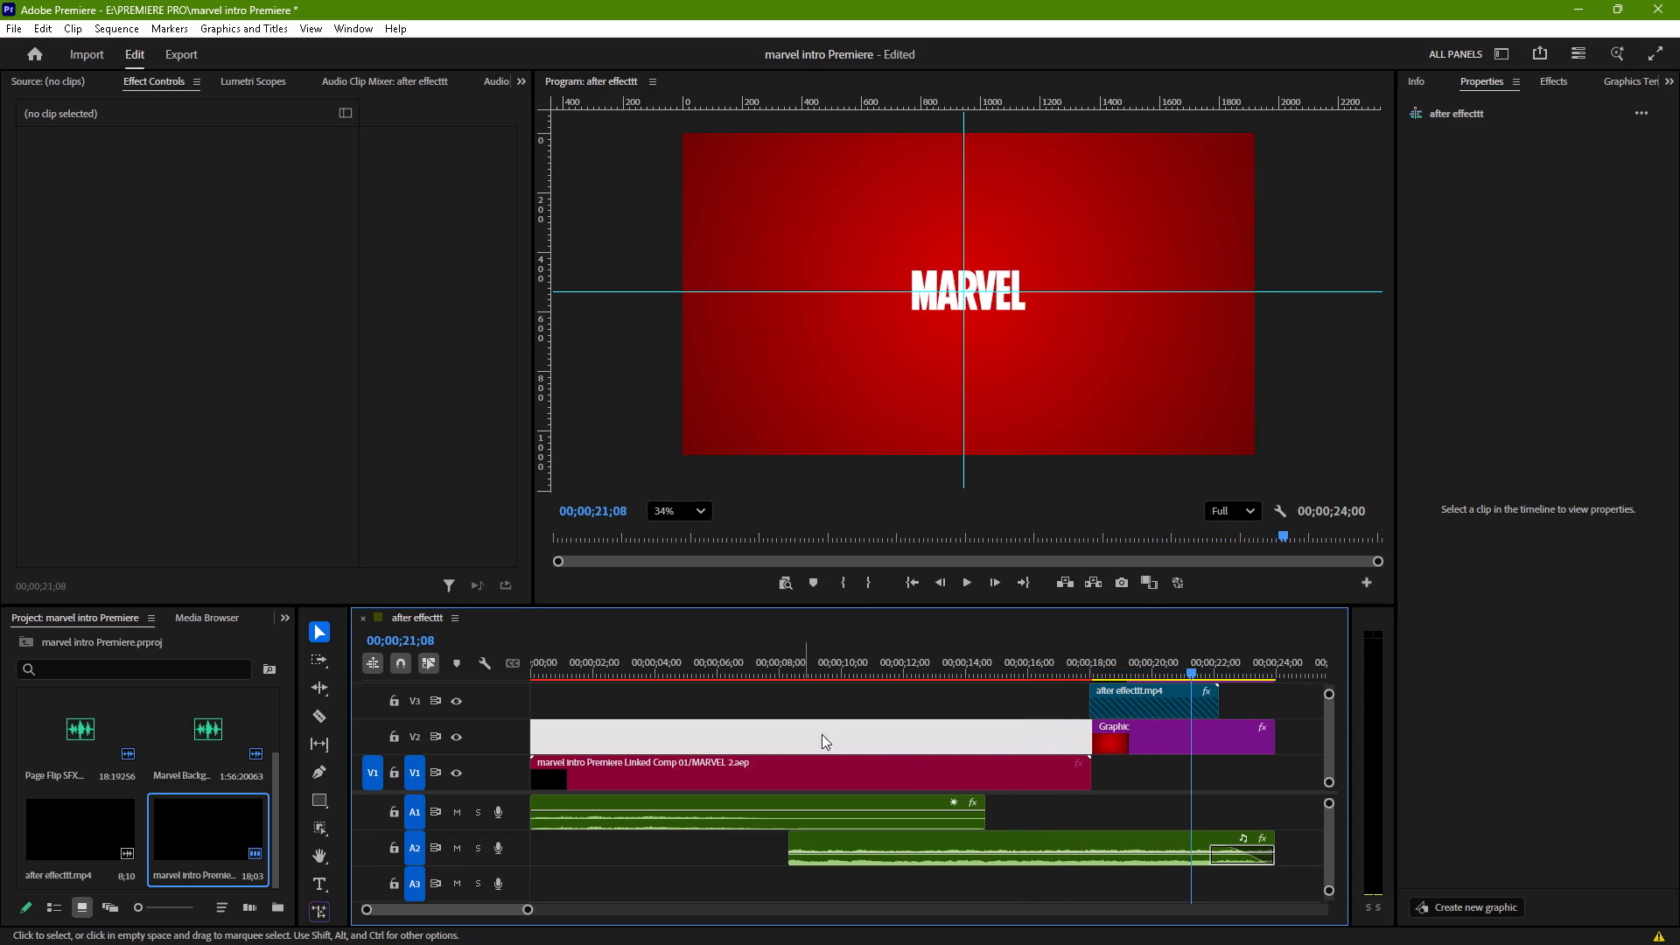
Replace the after effecttt.mp4 clip on V3 with an After Effects composition, then switch to After Effects and dismiss the colour management notice.
click(1125, 778)
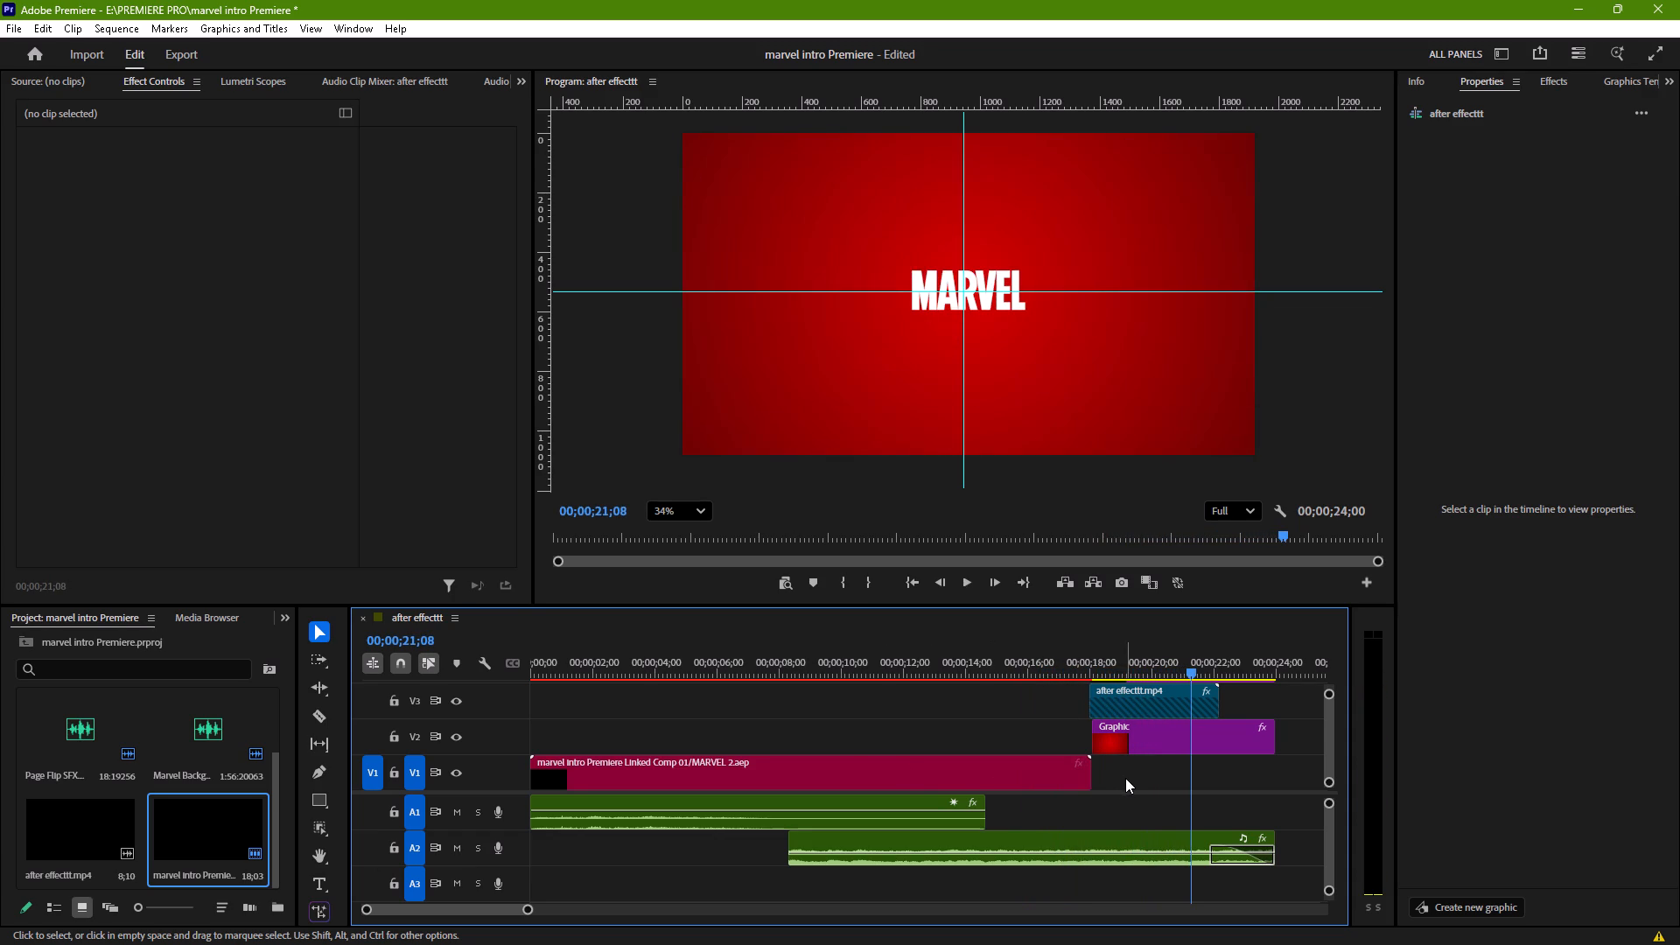
scroll(1125, 778, up, 1)
click(1144, 704)
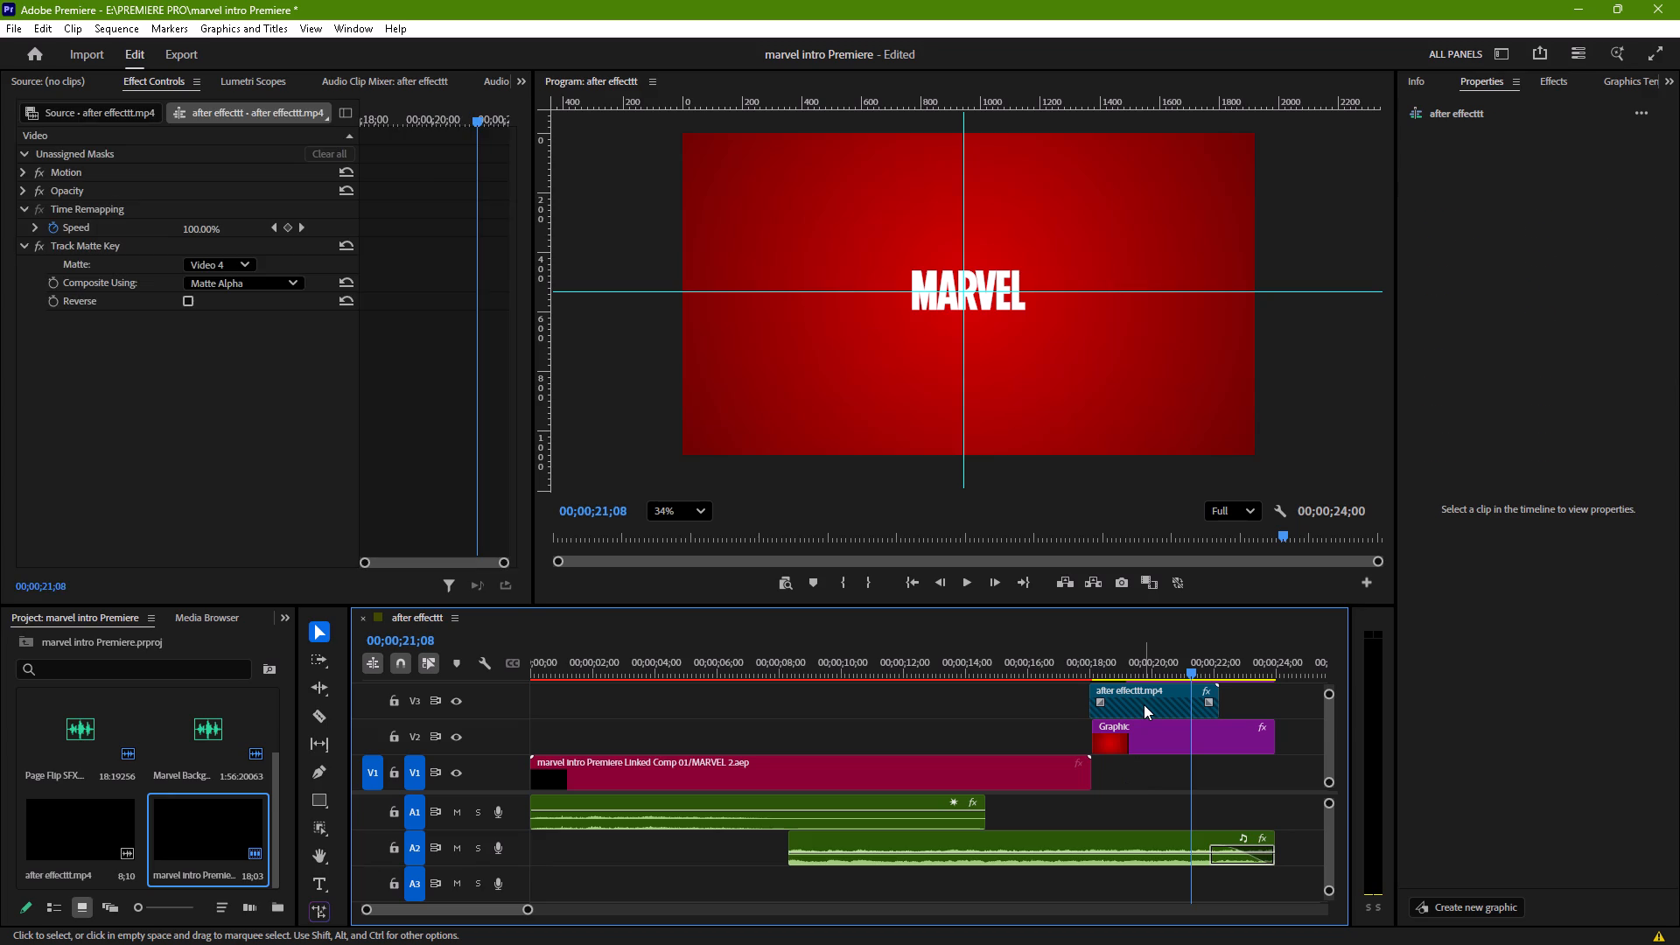
click(1144, 704)
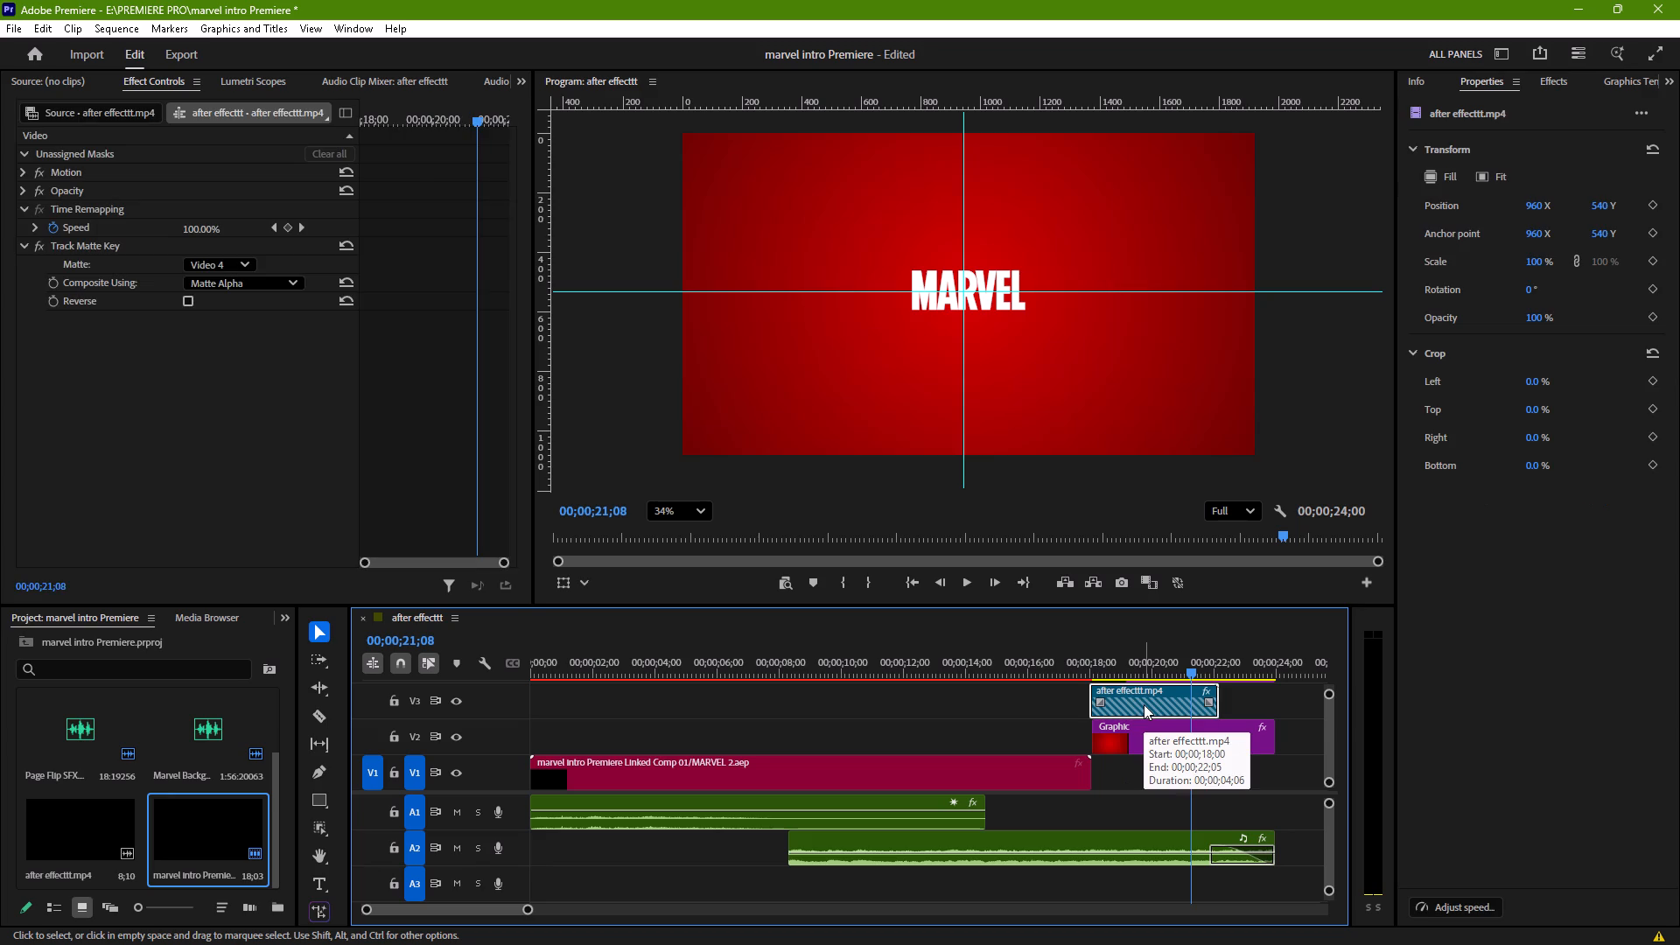
right_click(1144, 704)
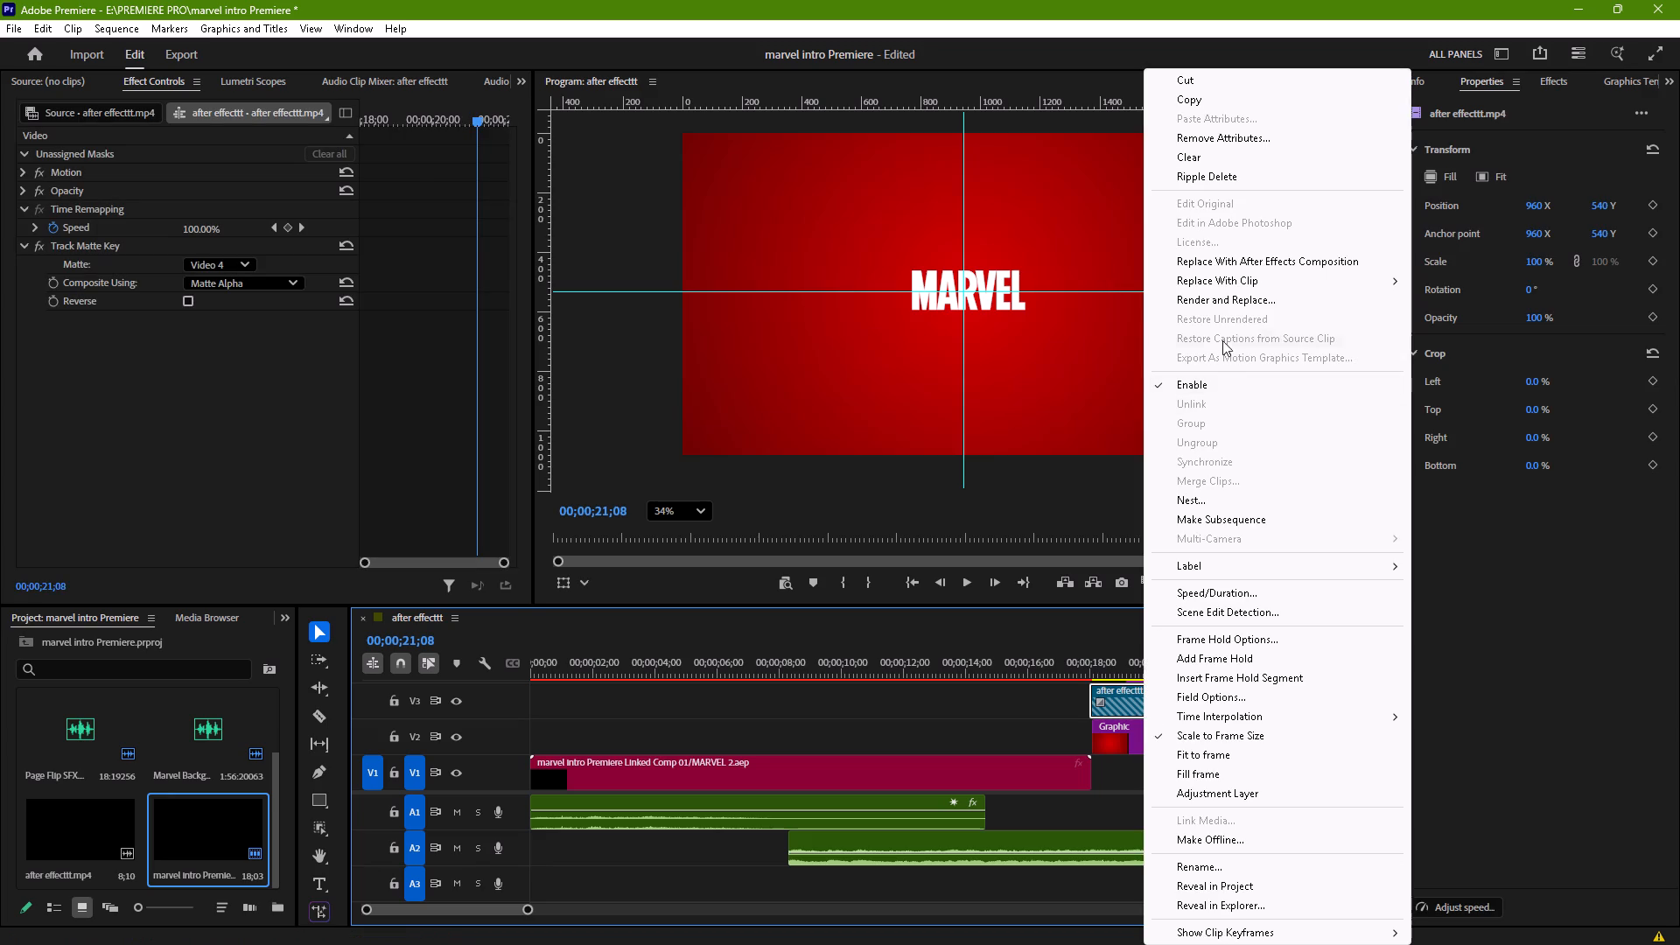
click(1238, 267)
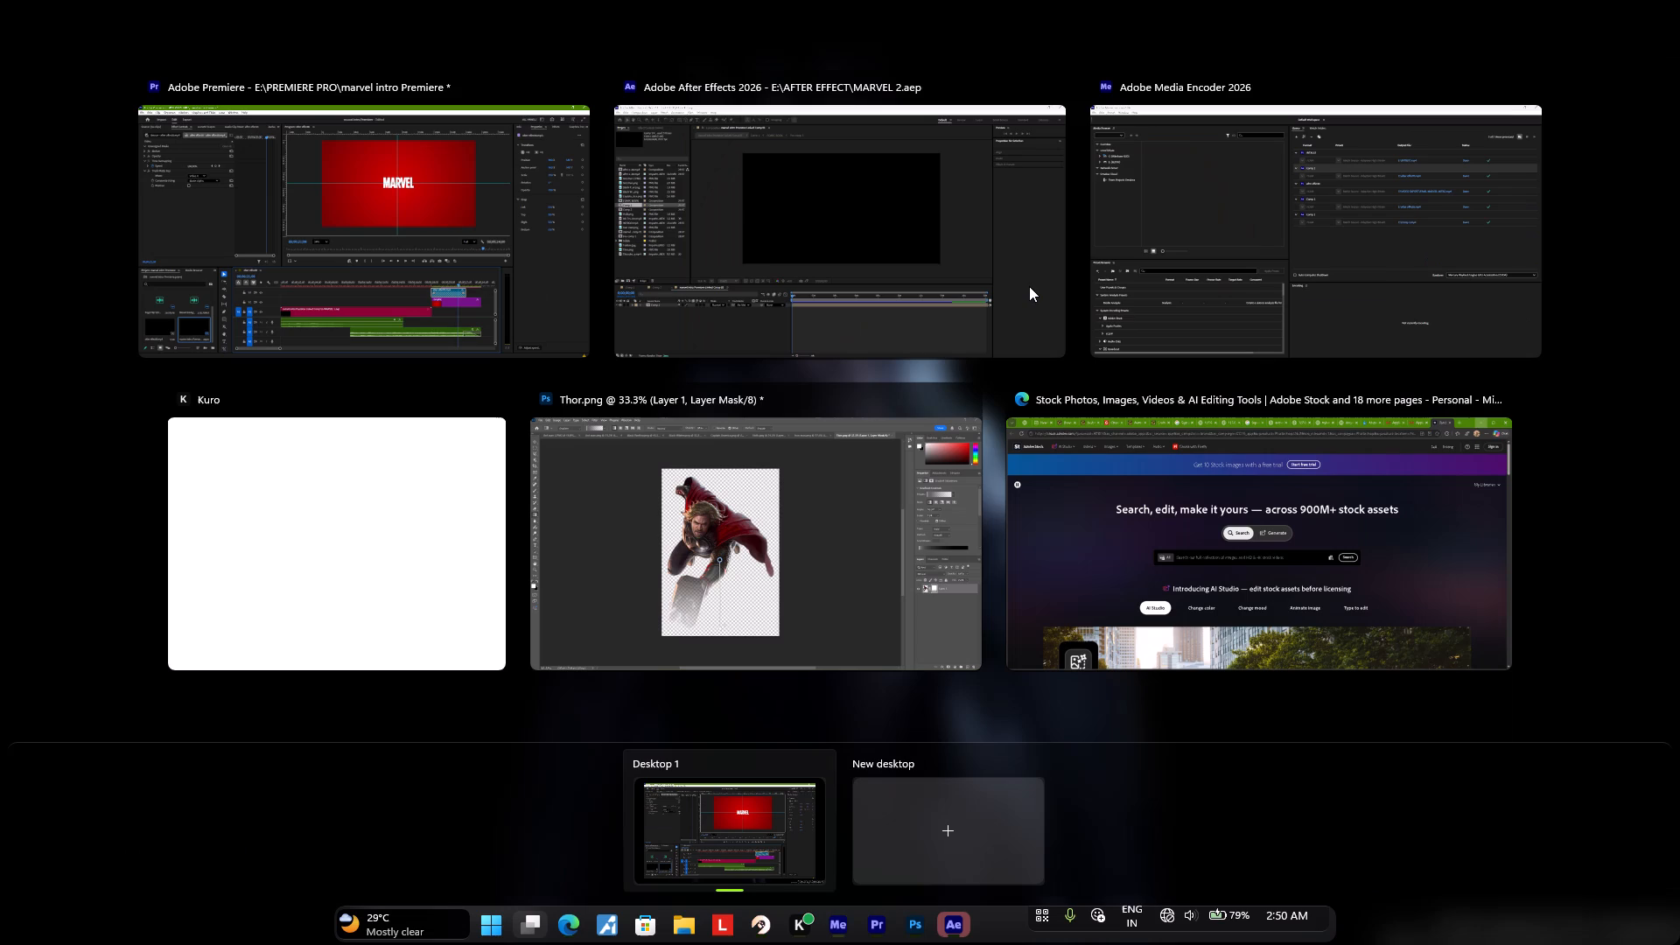
click(908, 273)
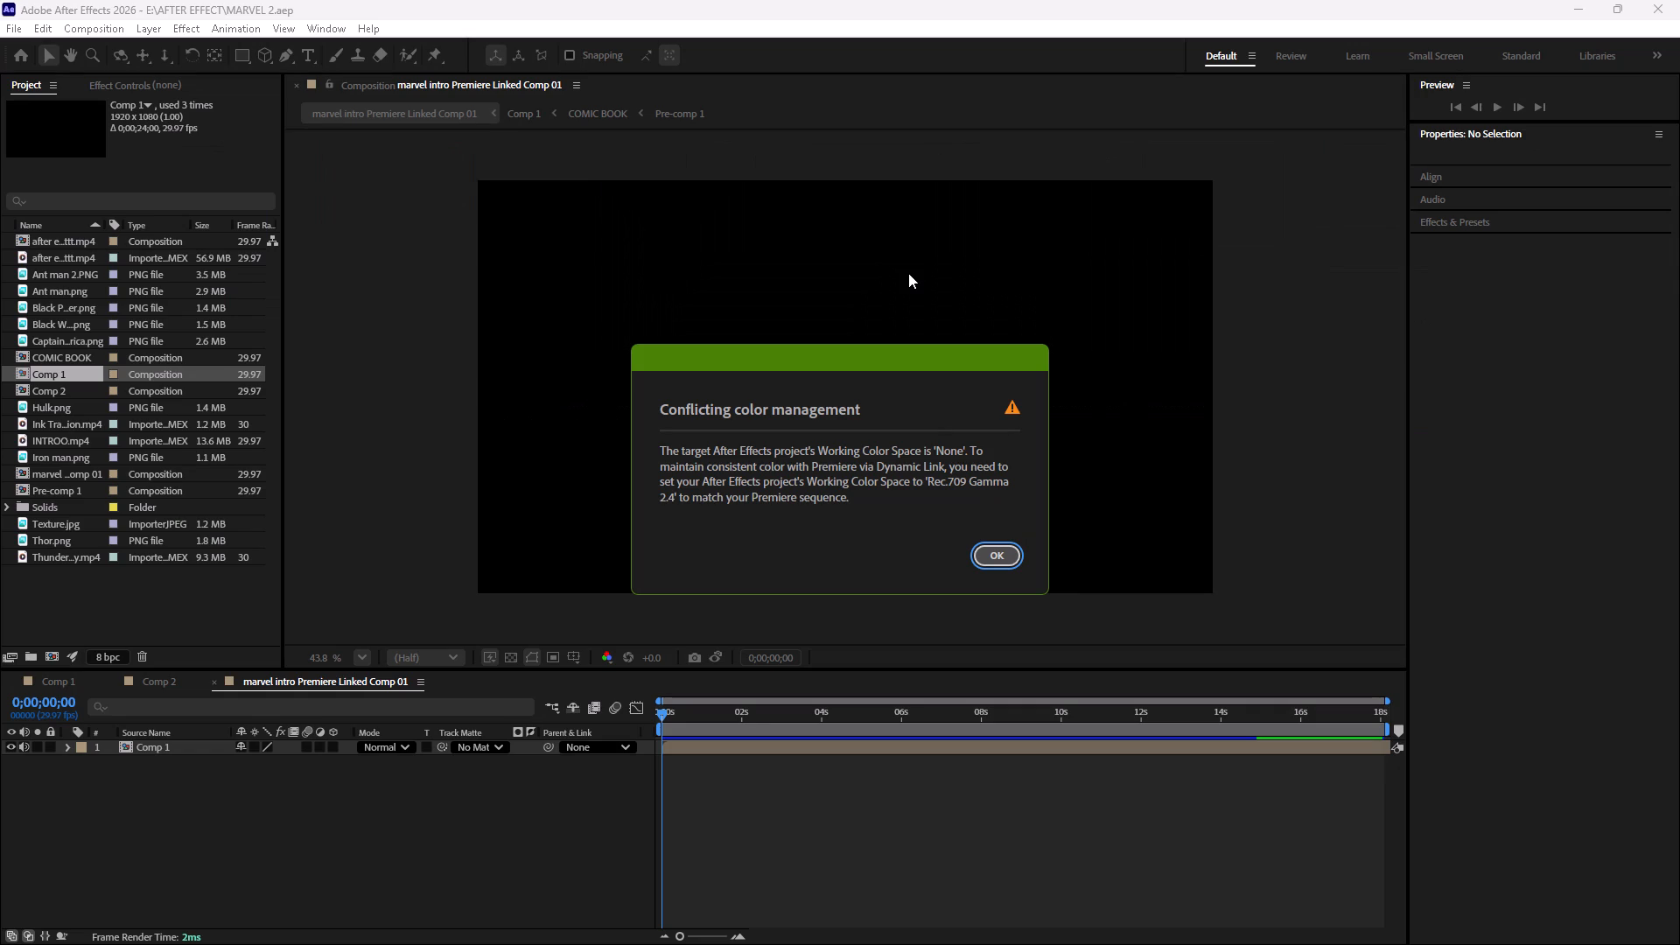
click(1011, 554)
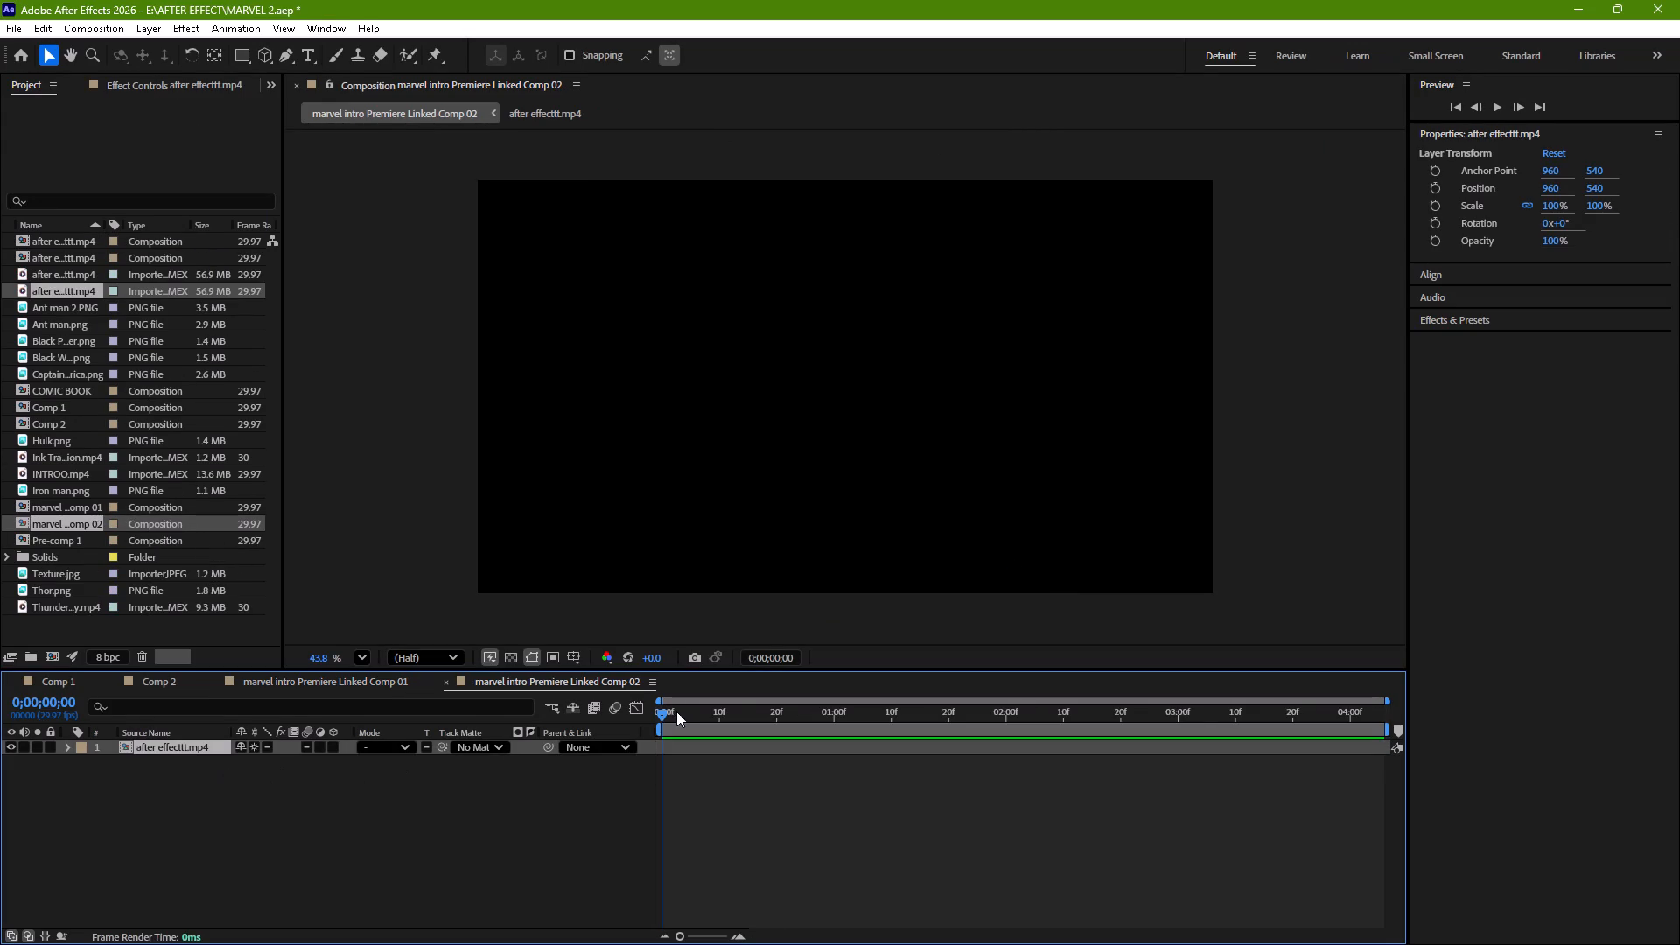
In the second linked composition, add Comp 1, delete the after effecttt.mp4 layer and save the project.
drag(660, 713, 550, 766)
click(70, 416)
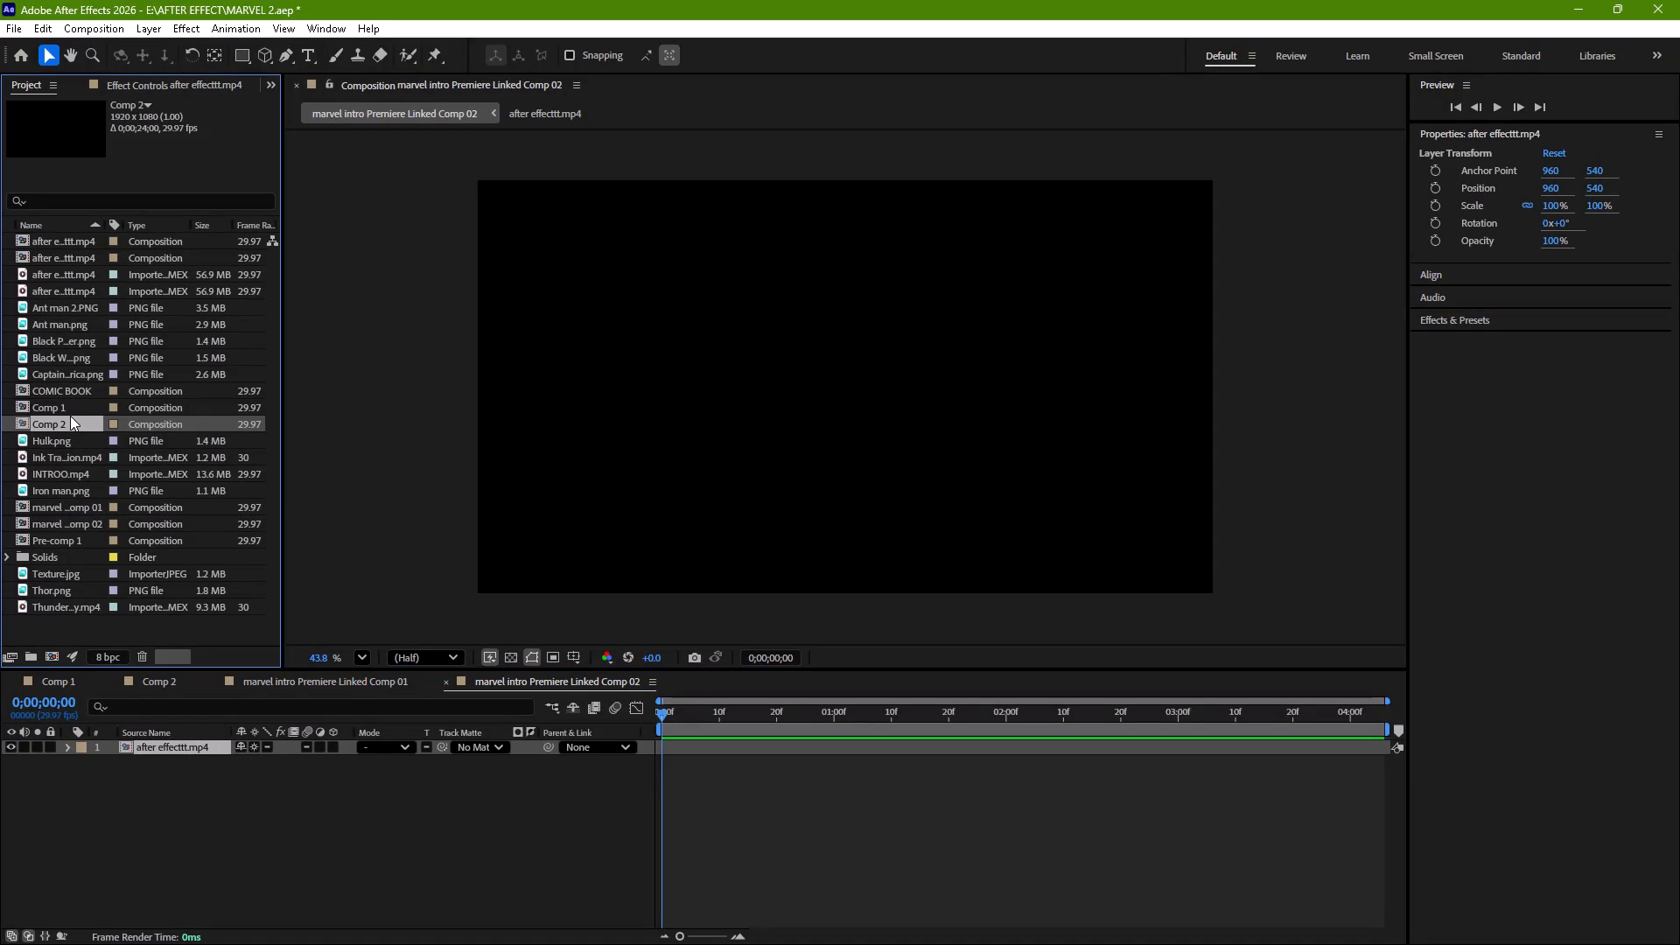
click(67, 412)
drag(64, 409, 189, 776)
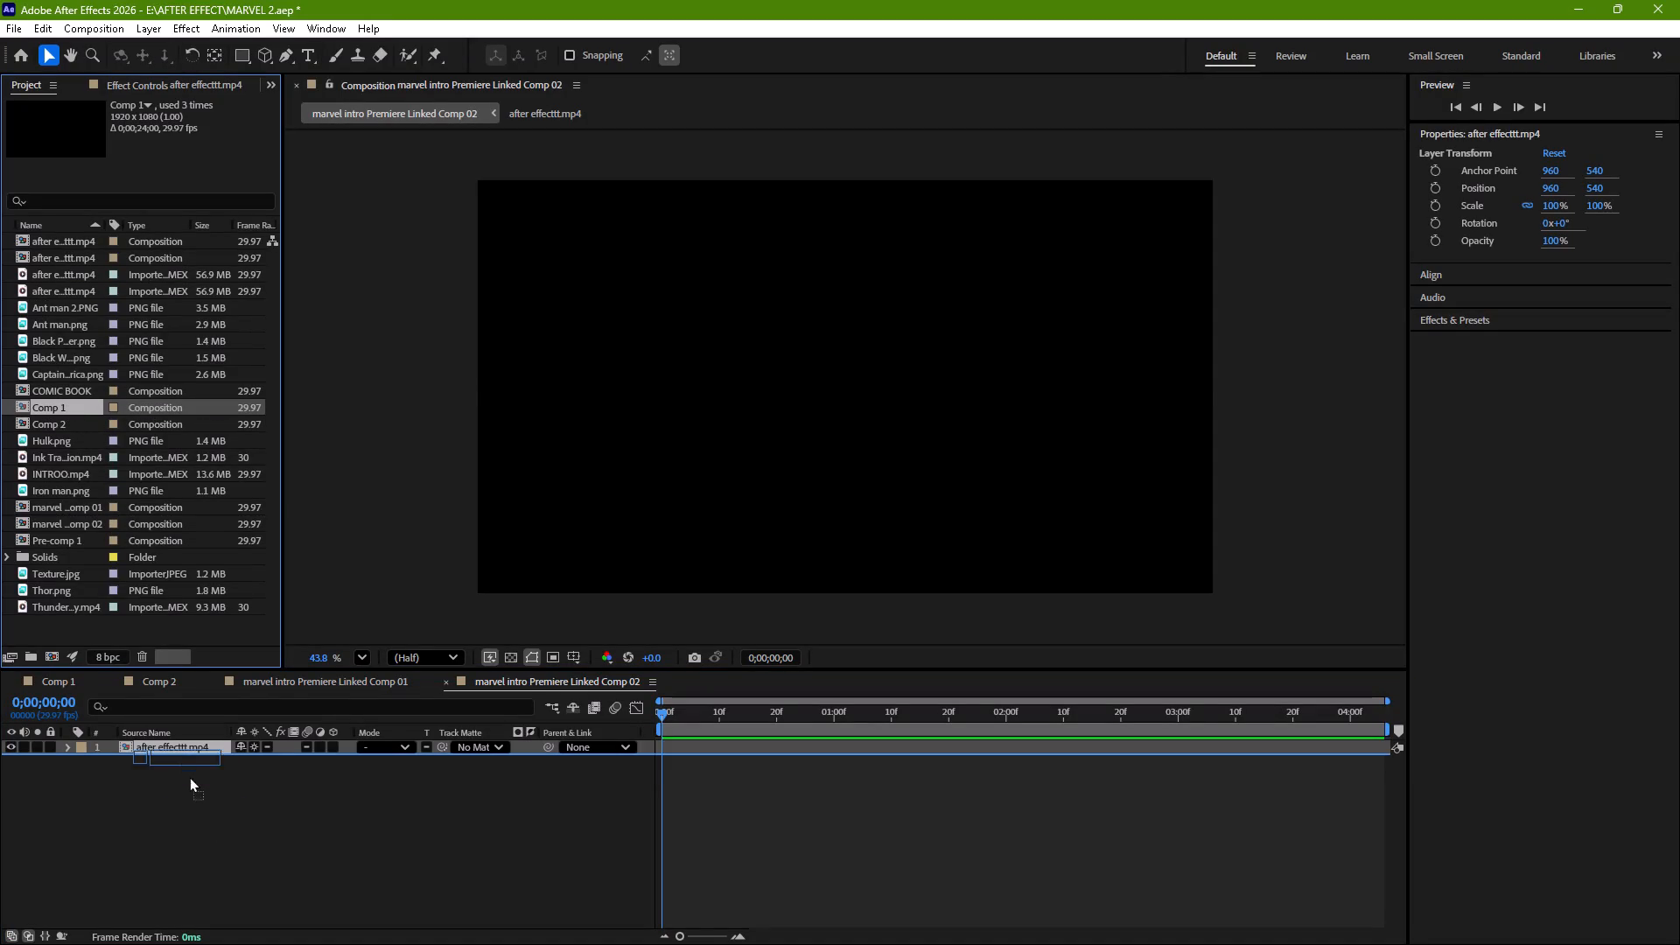
drag(189, 776, 210, 867)
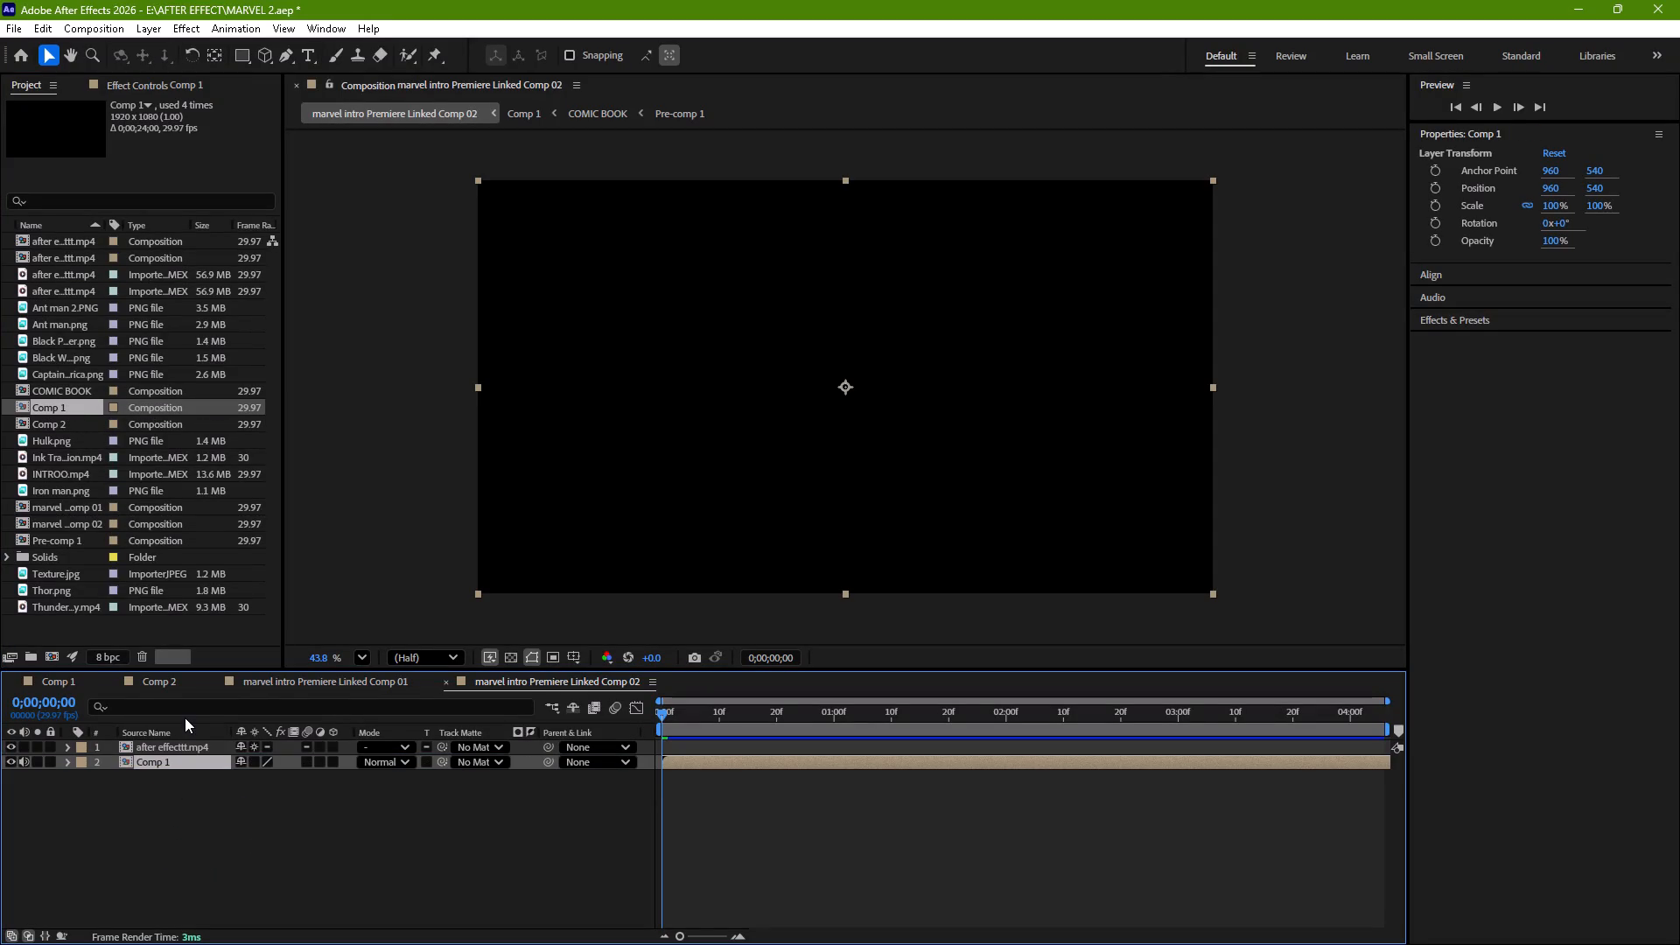
click(196, 747)
key(Delete)
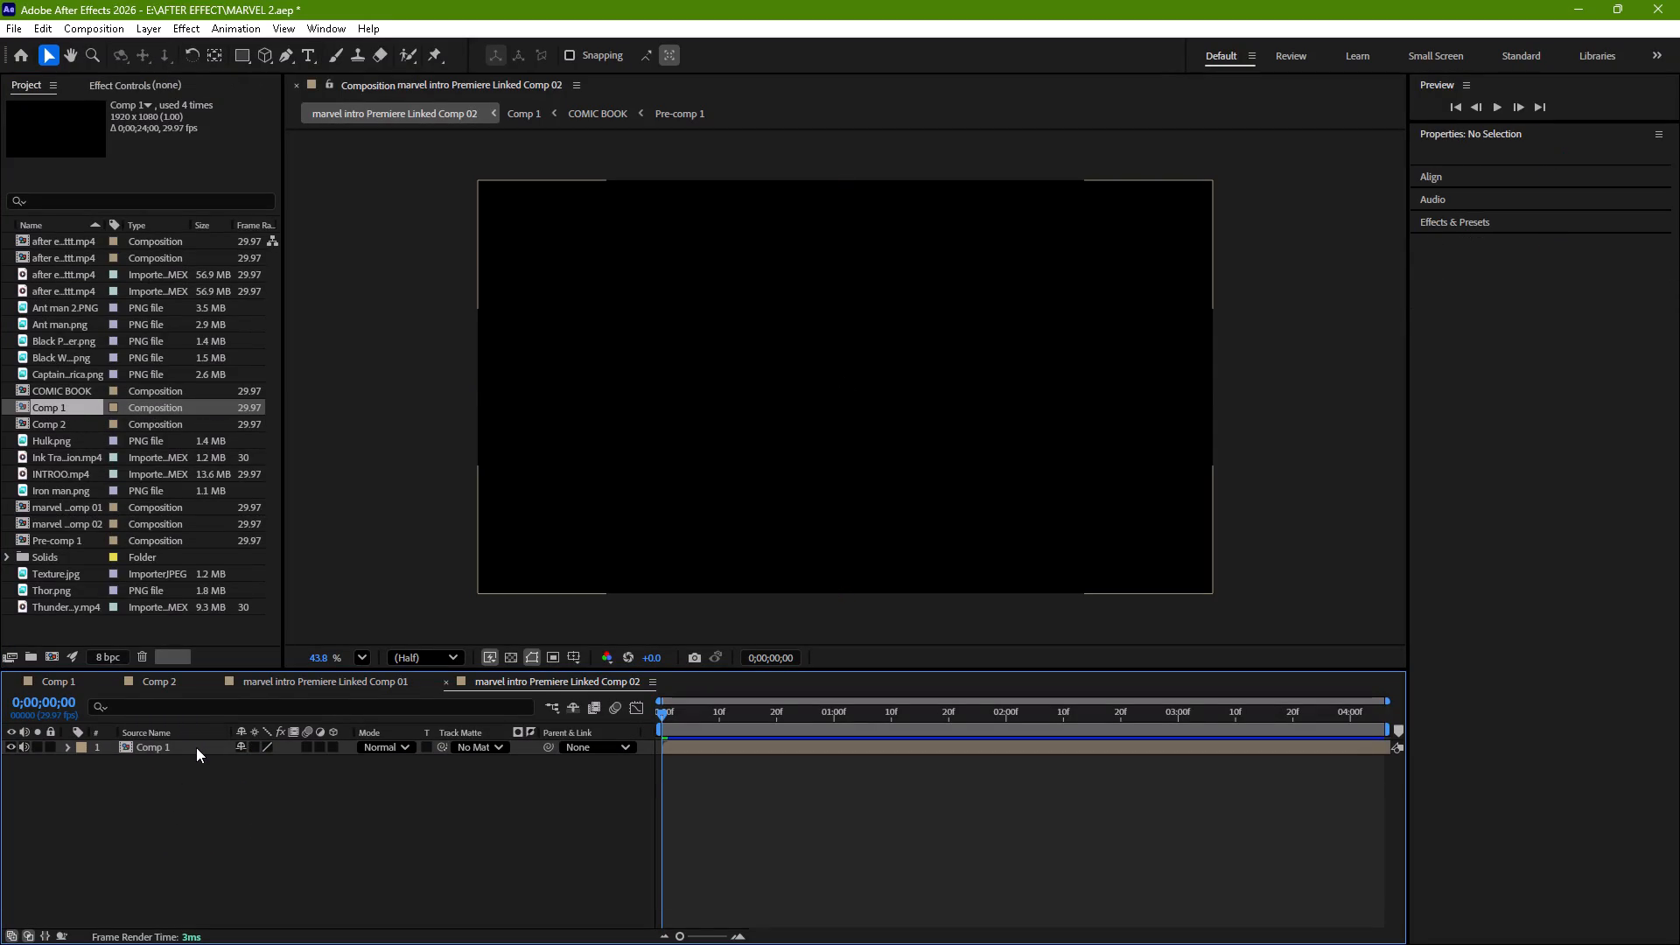
key(ctrl+s)
Switch to Premiere and scrub and play the V3 linked composition section around the MARVEL title to check the updated footage.
click(864, 227)
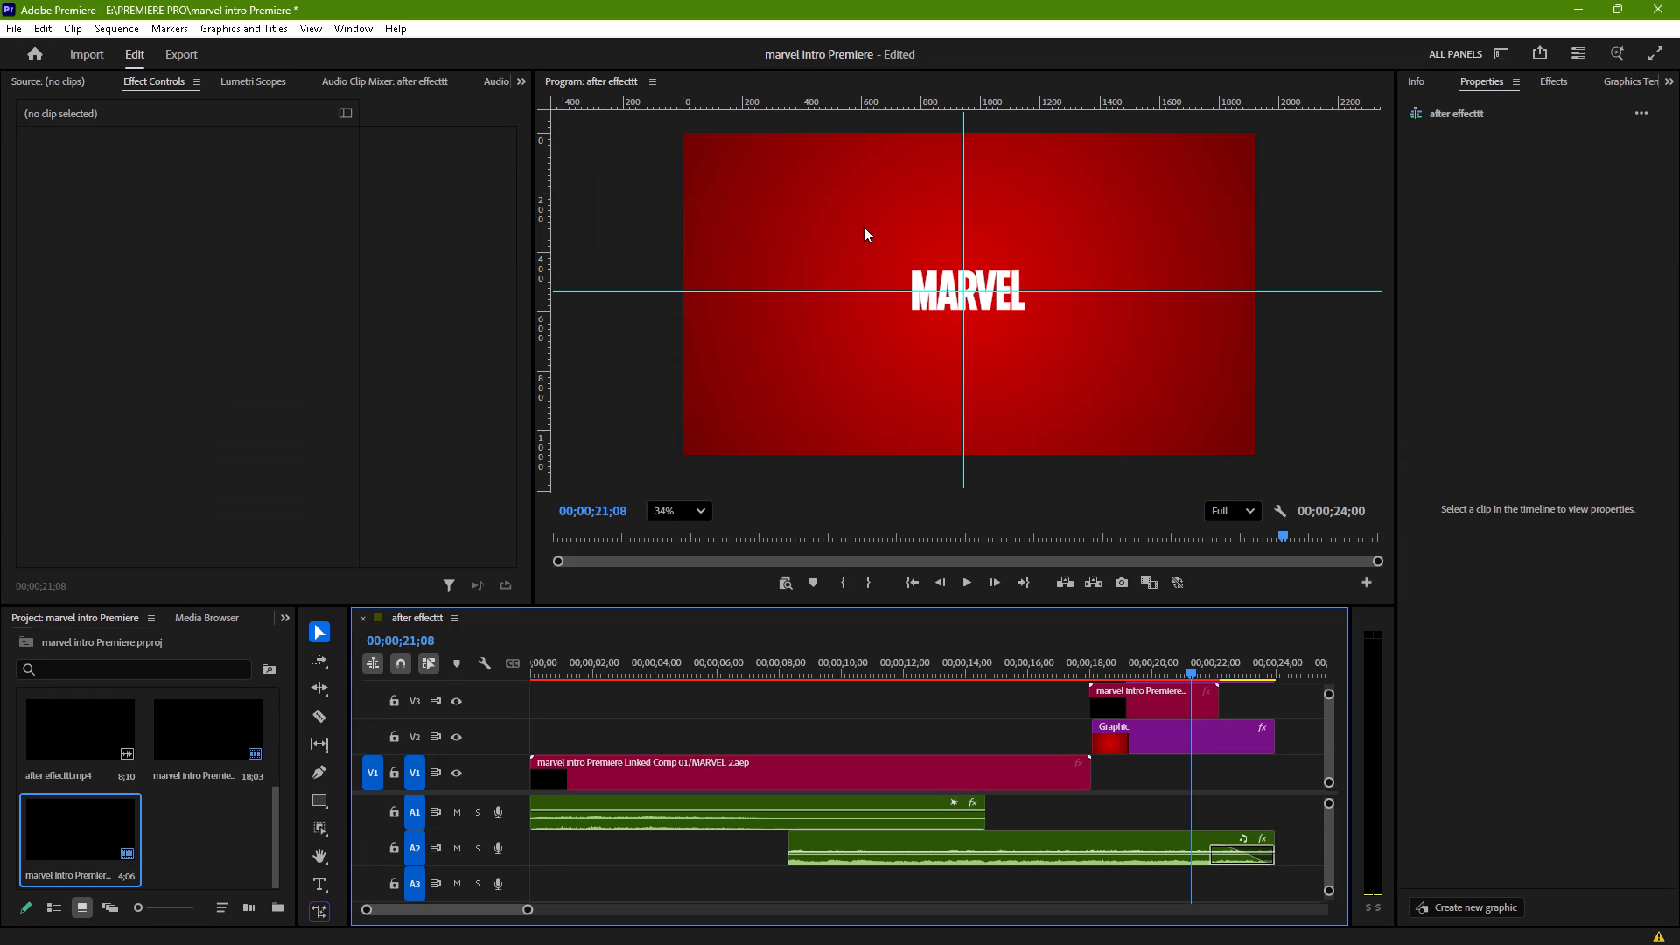
drag(1186, 671, 1115, 687)
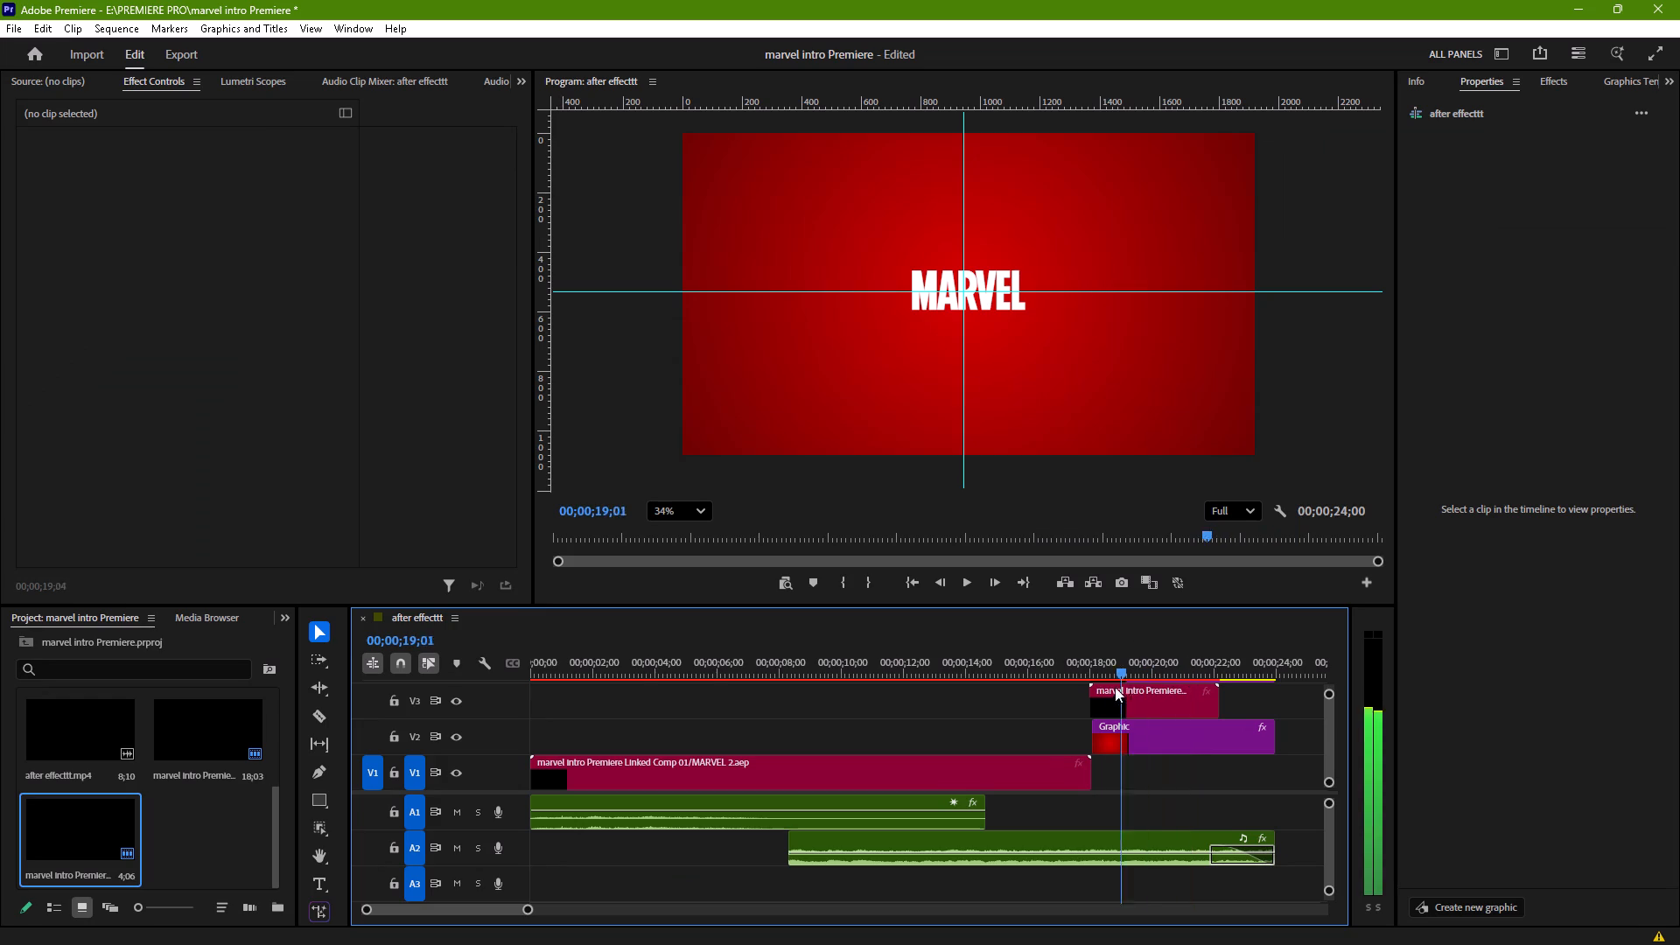
drag(1115, 687, 1080, 695)
key(space)
key(space)
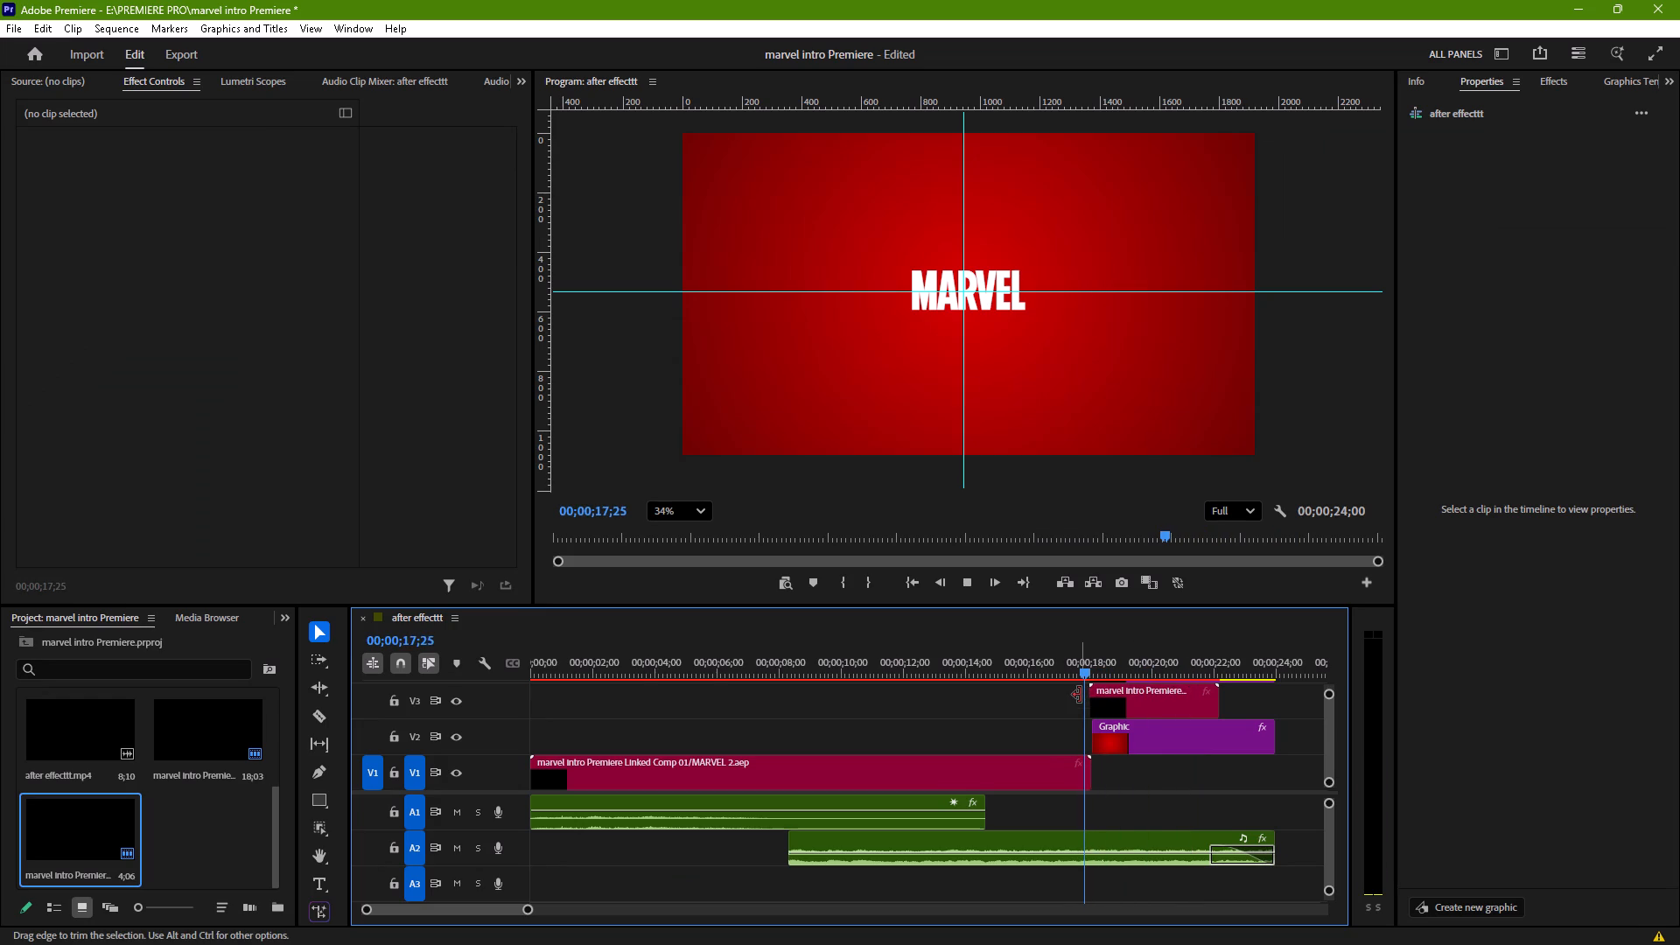
key(space)
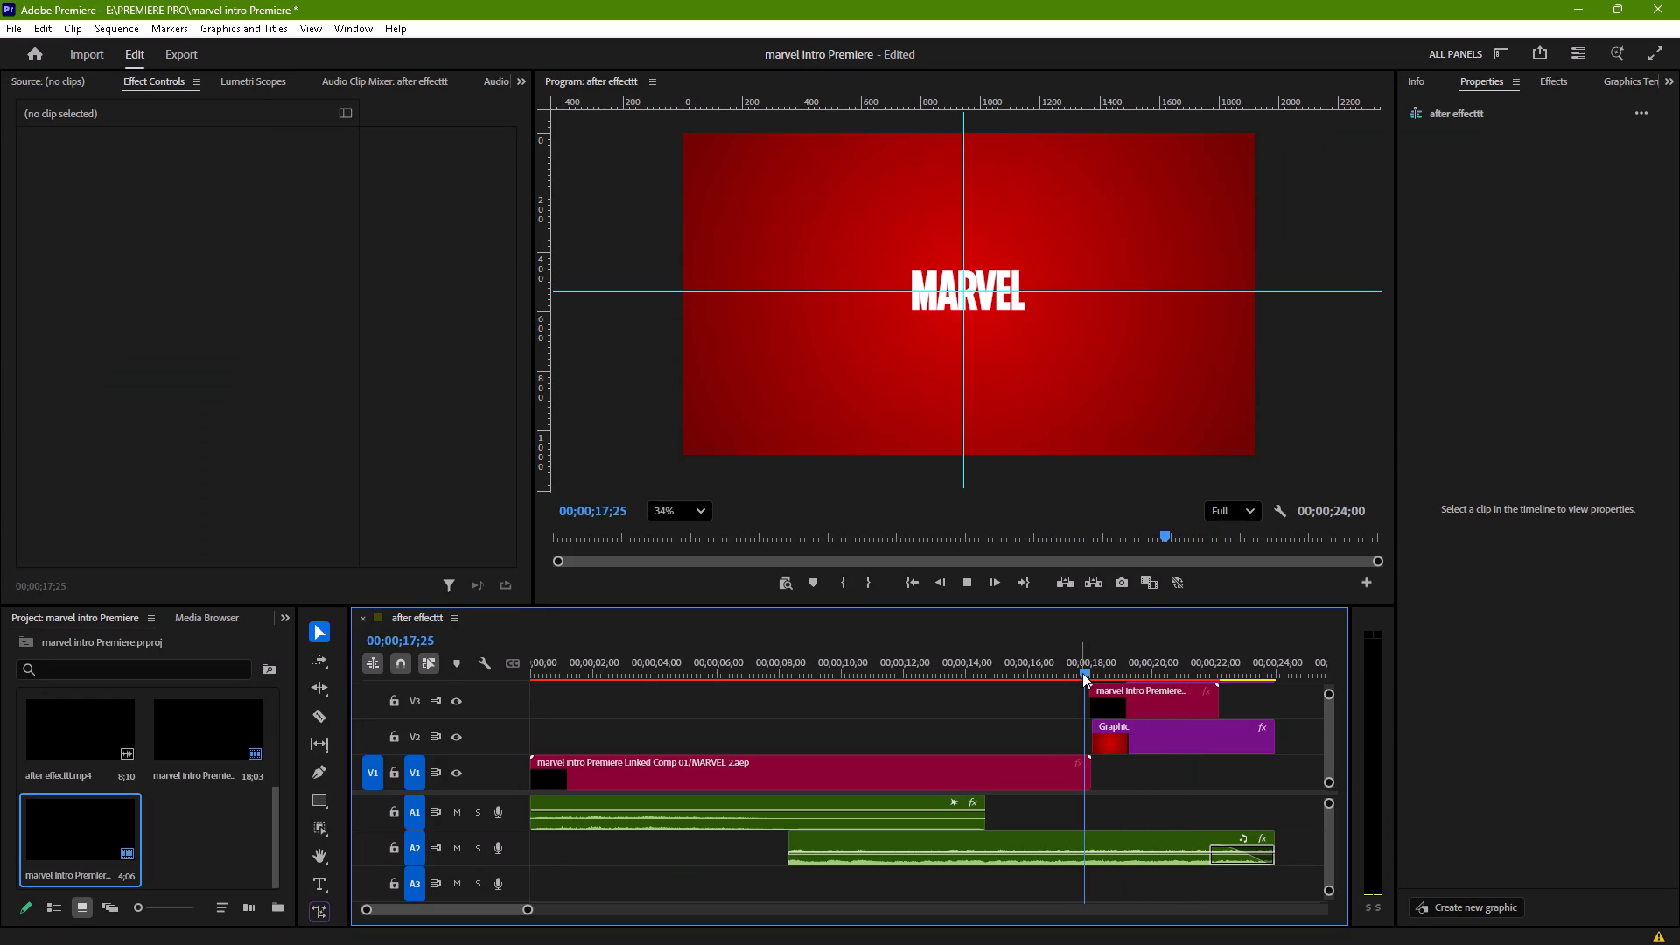
click(1082, 672)
key(space)
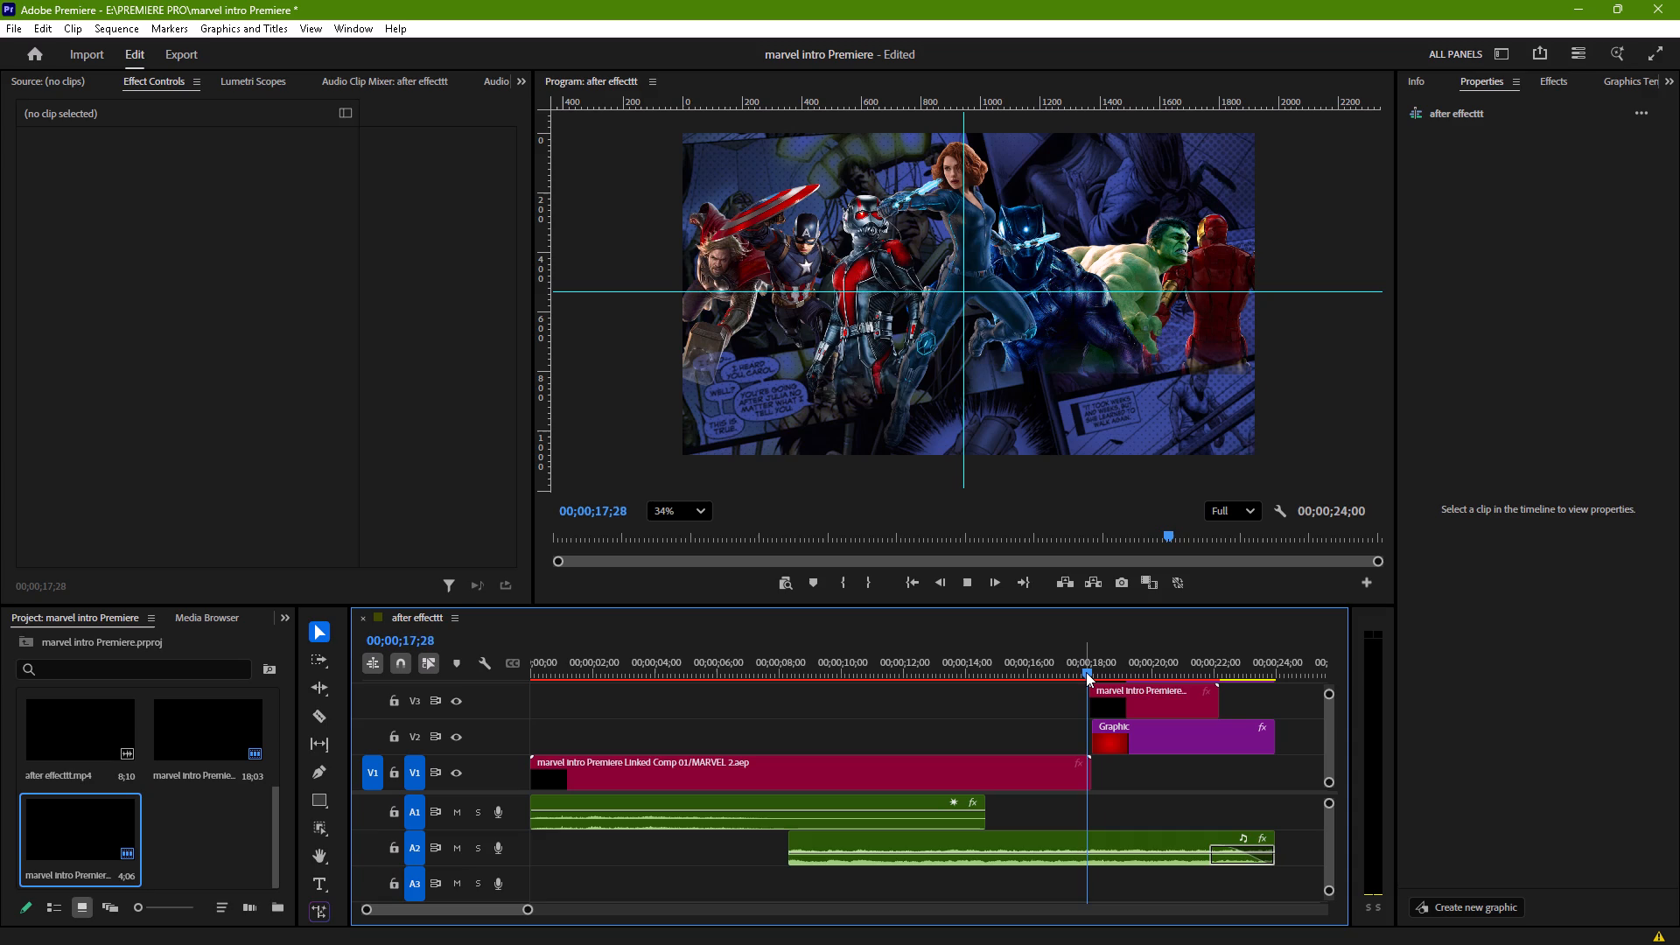
key(space)
drag(1086, 672, 1093, 673)
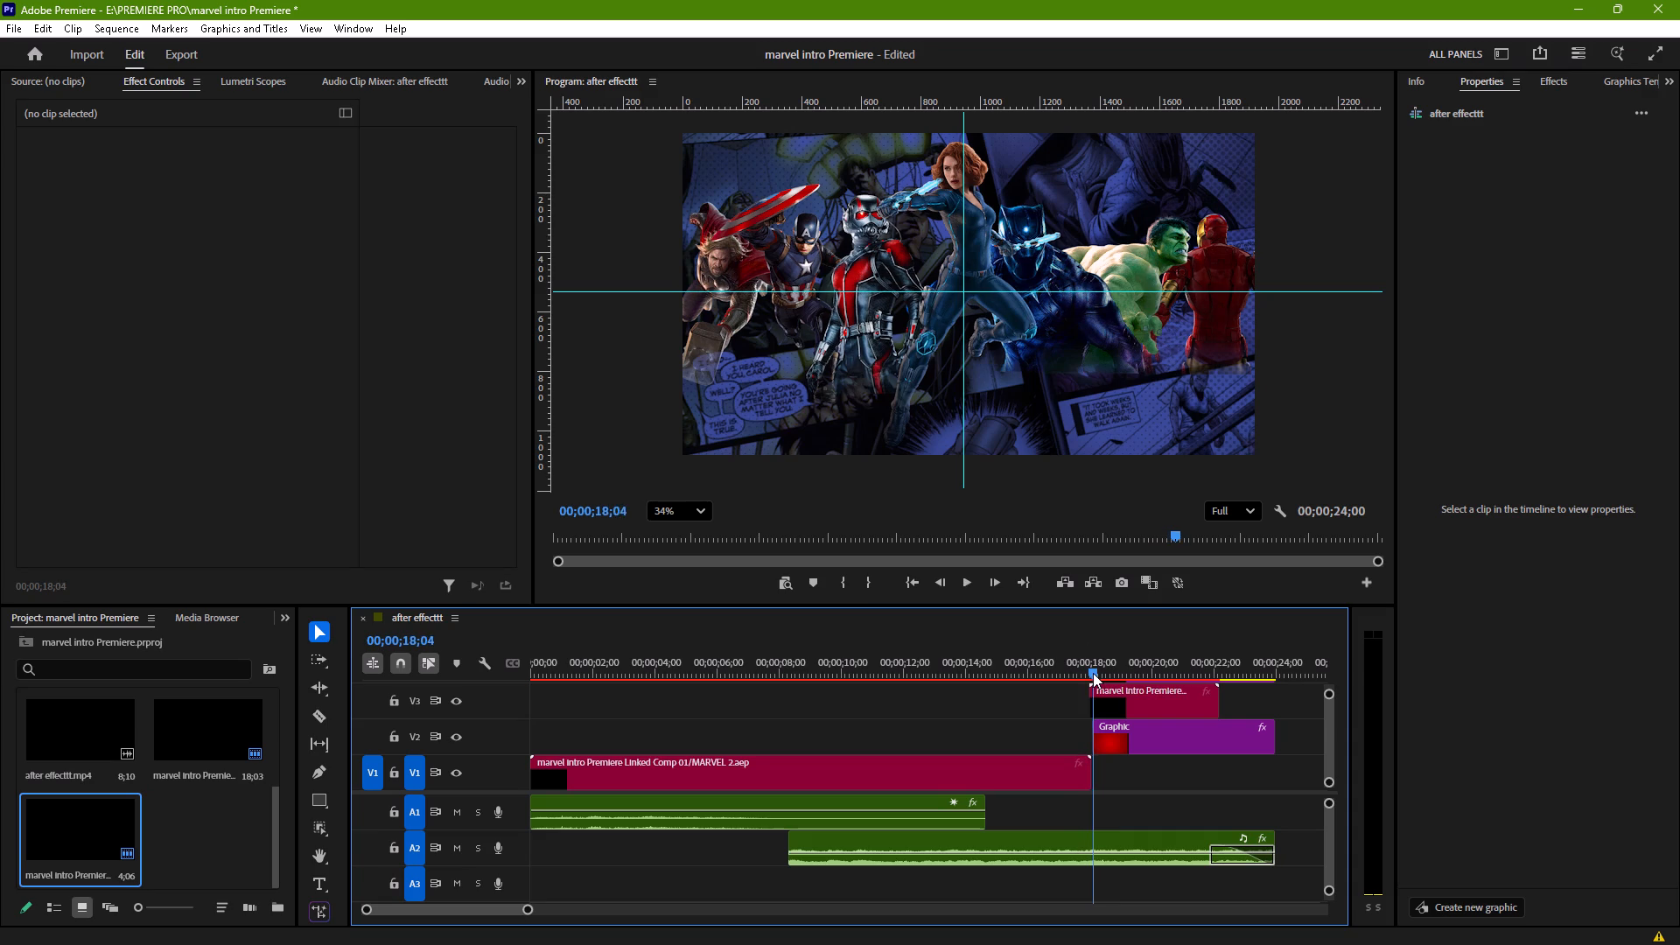
drag(1093, 673, 1177, 696)
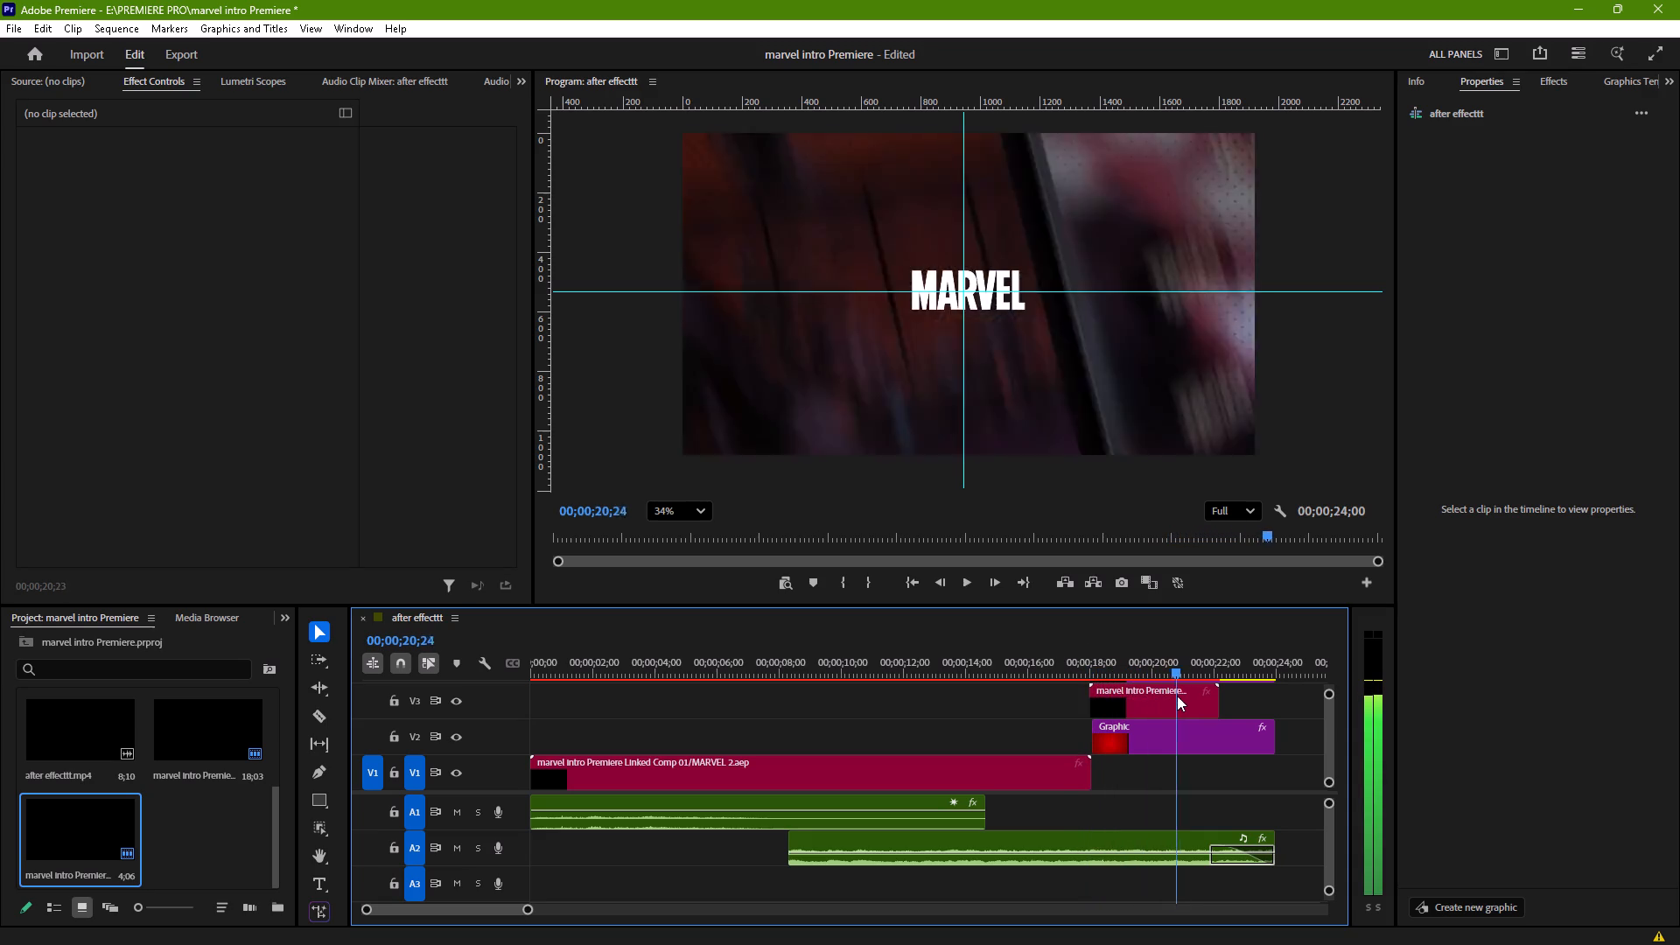
drag(1177, 696, 1185, 699)
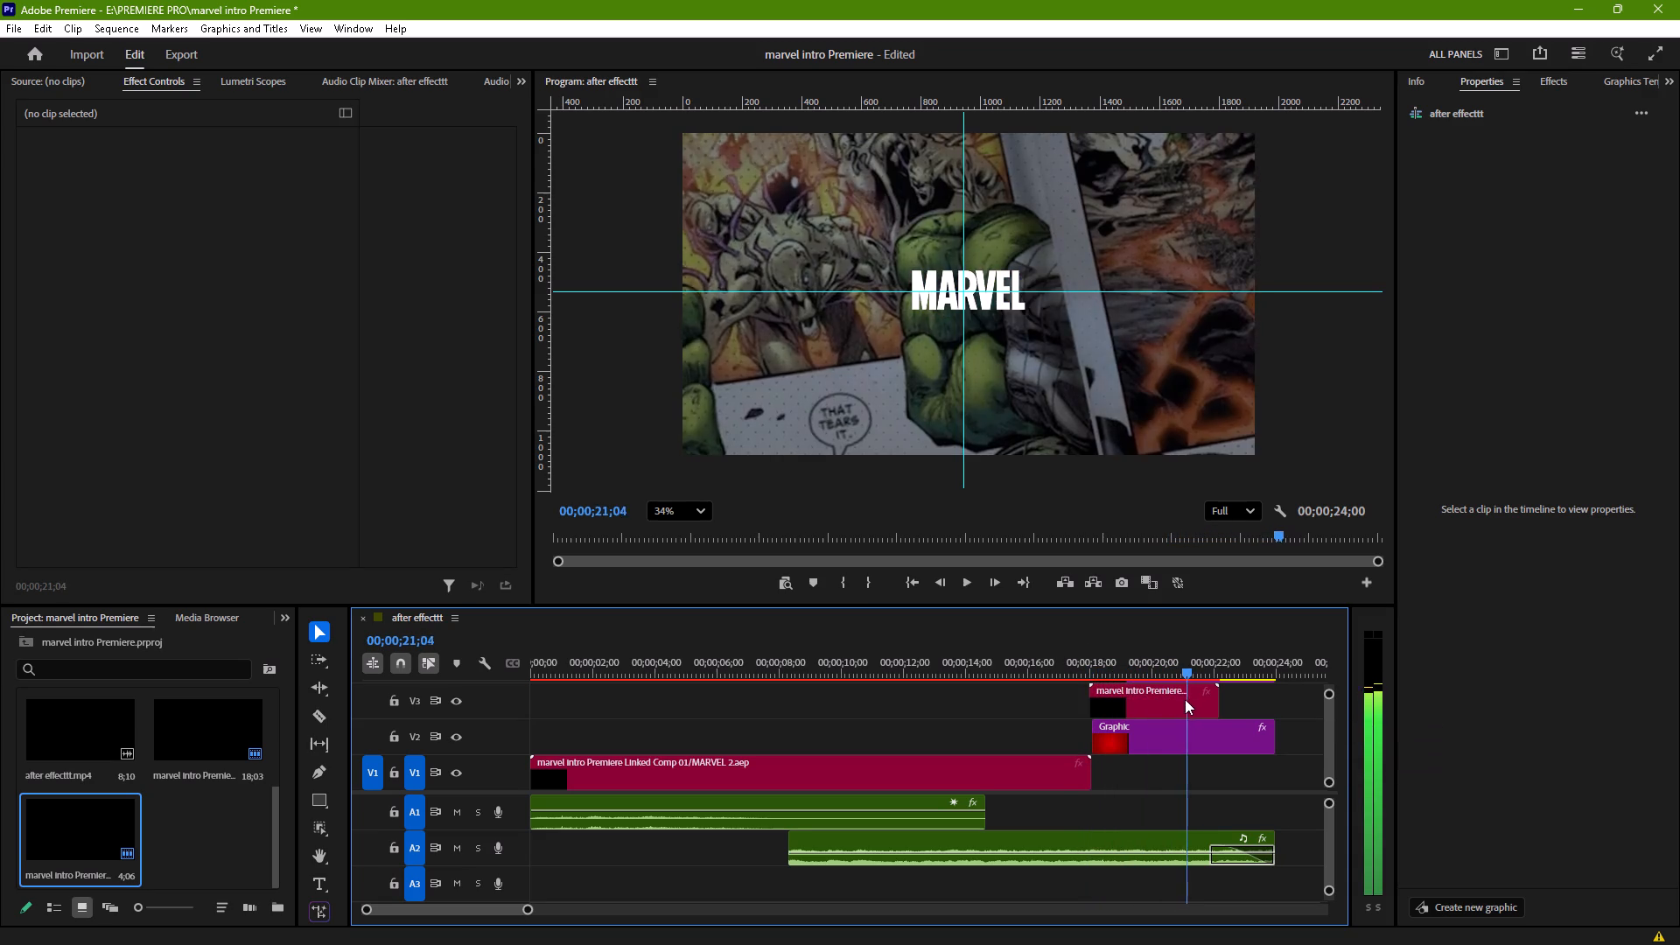
drag(1185, 699, 1131, 704)
Inspect the effect settings of the linked composition on V3 and the MARVEL title graphic on V4.
click(1150, 704)
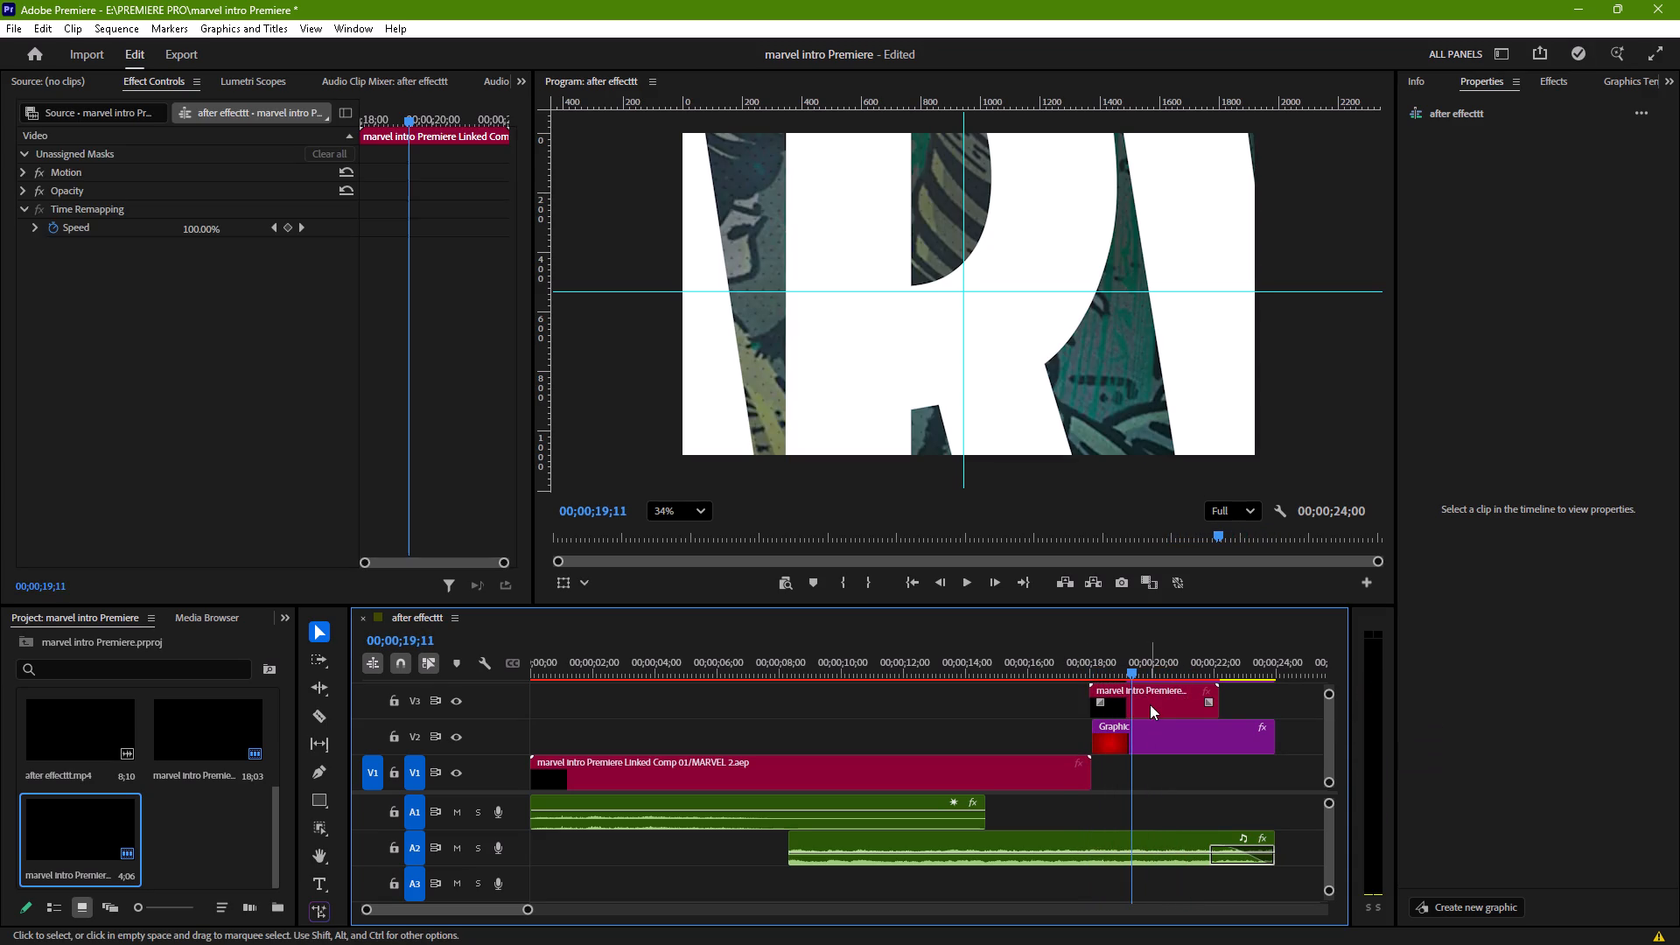
scroll(1158, 751, up, 1)
drag(1326, 741, 1326, 733)
click(1155, 768)
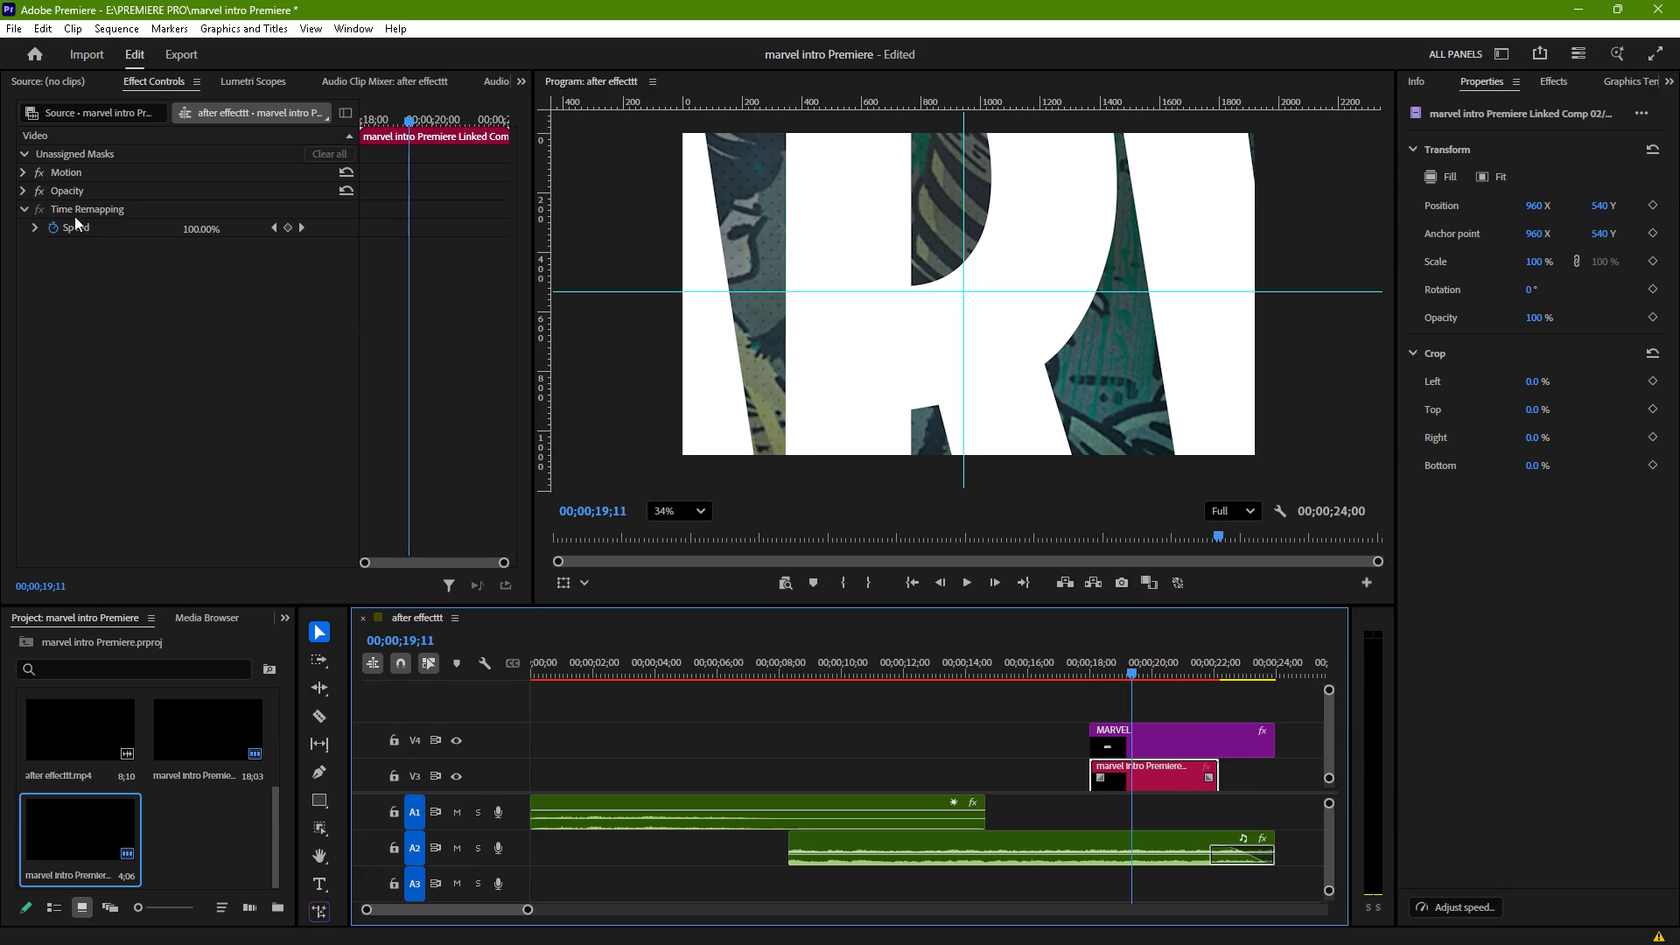
click(1147, 734)
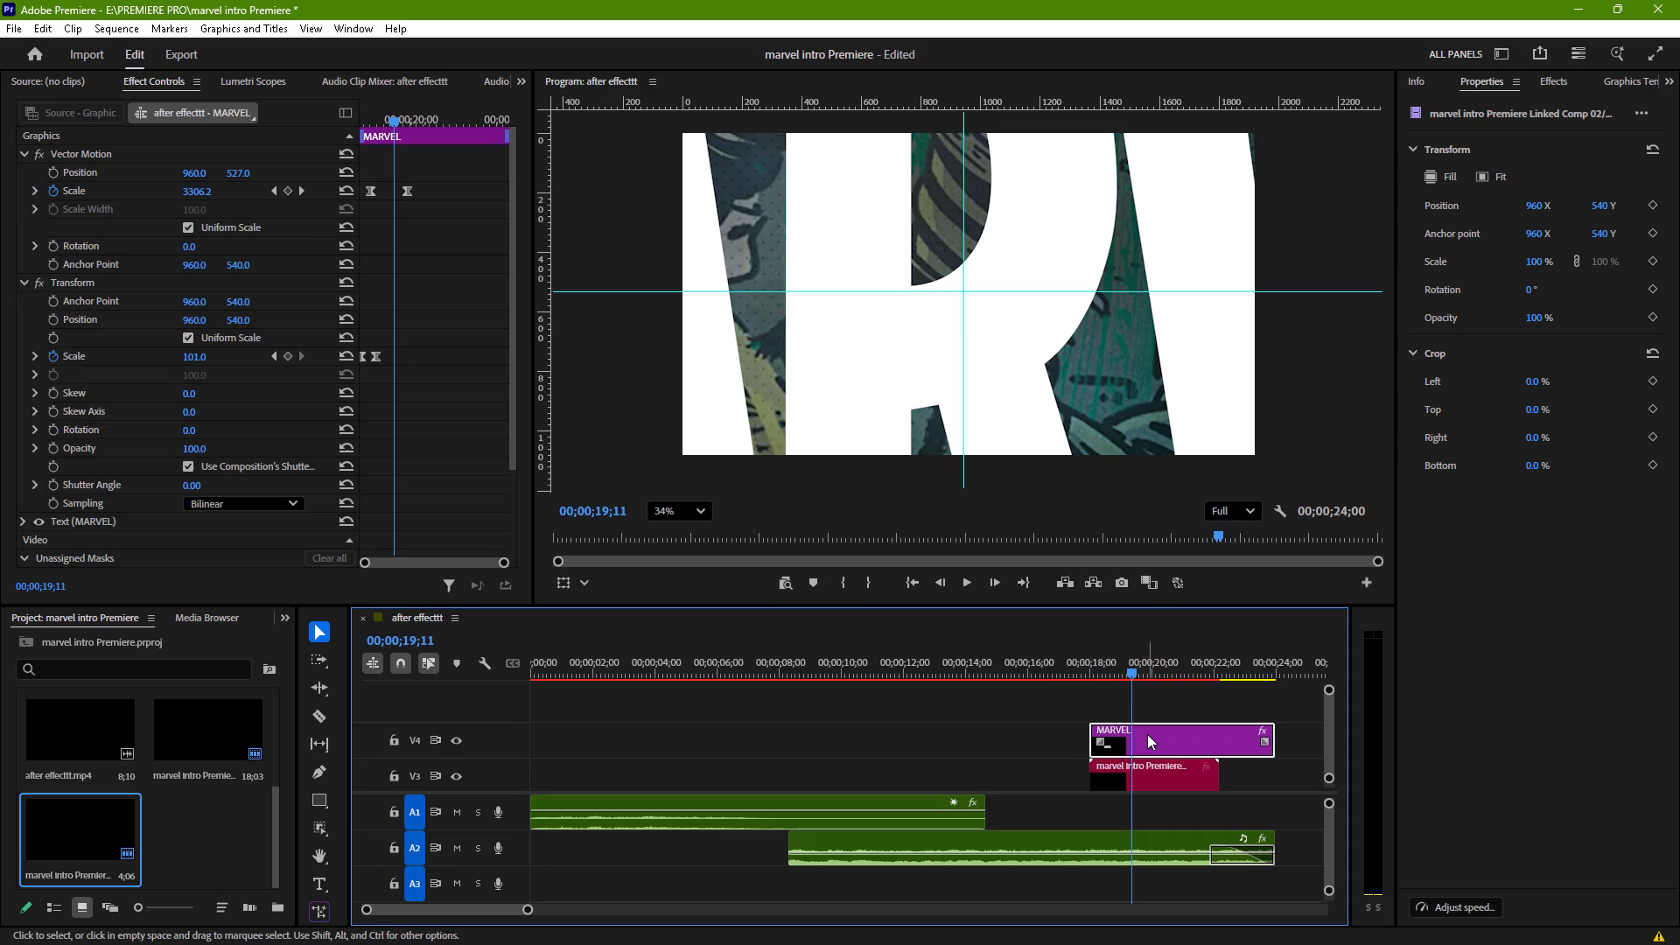
scroll(324, 311, down, 1)
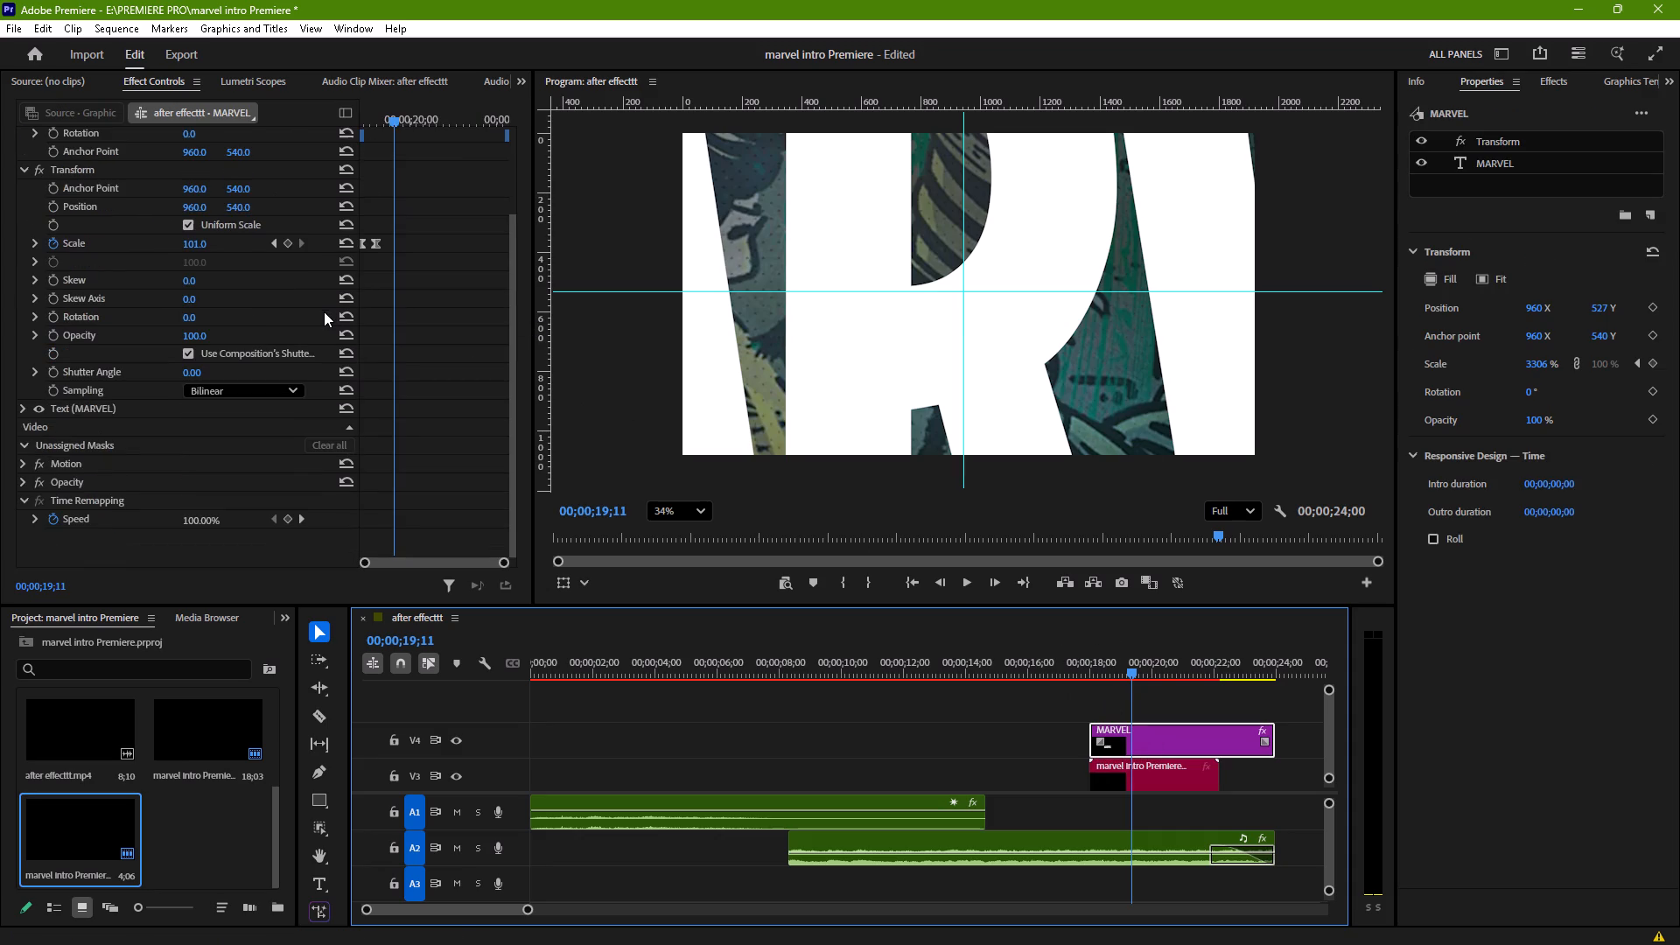
scroll(324, 311, down, 1)
scroll(293, 367, up, 3)
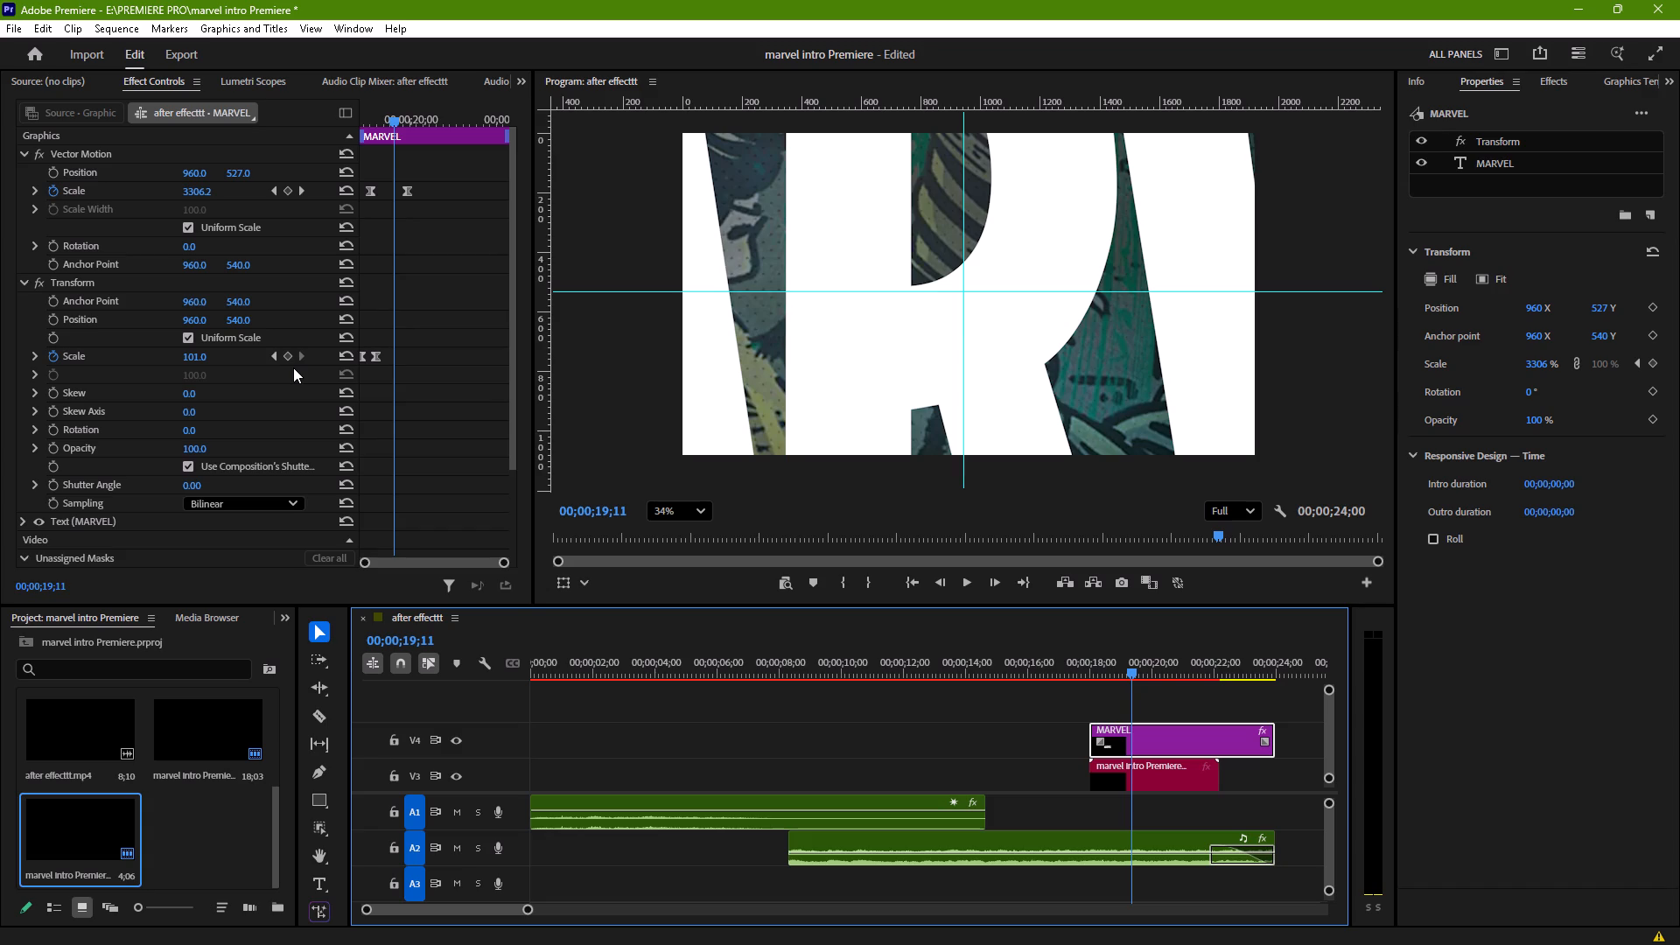
Find the Track Matte Key effect, apply it to the linked composition on V3 and set its matte to Video 4.
click(1167, 767)
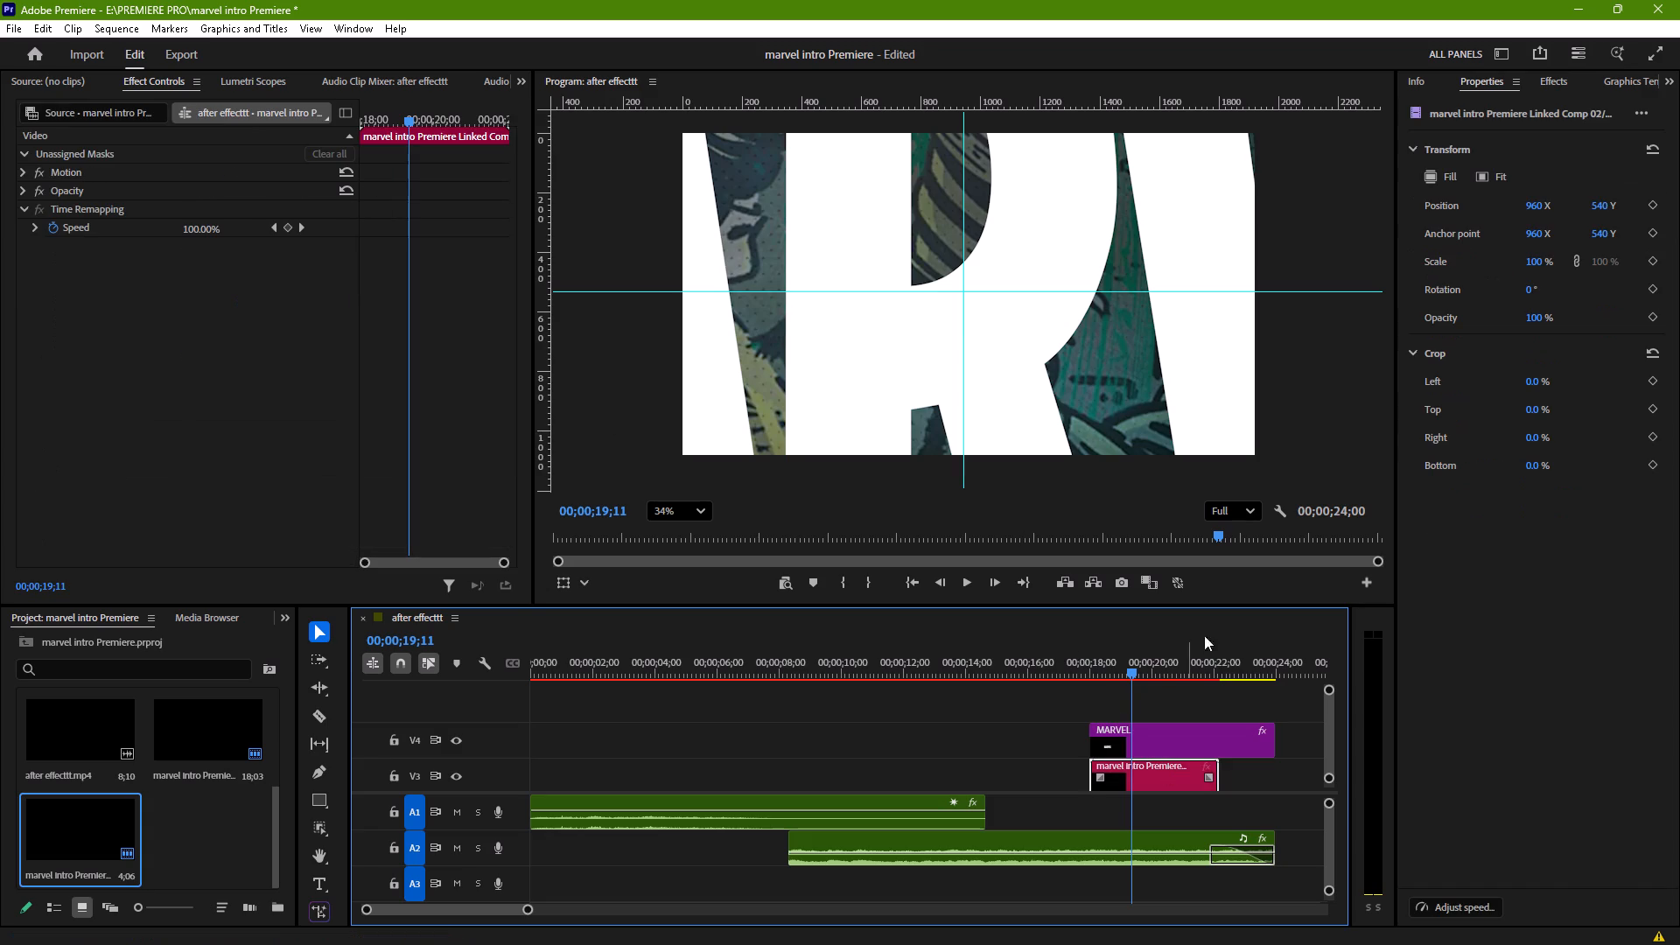
click(1549, 80)
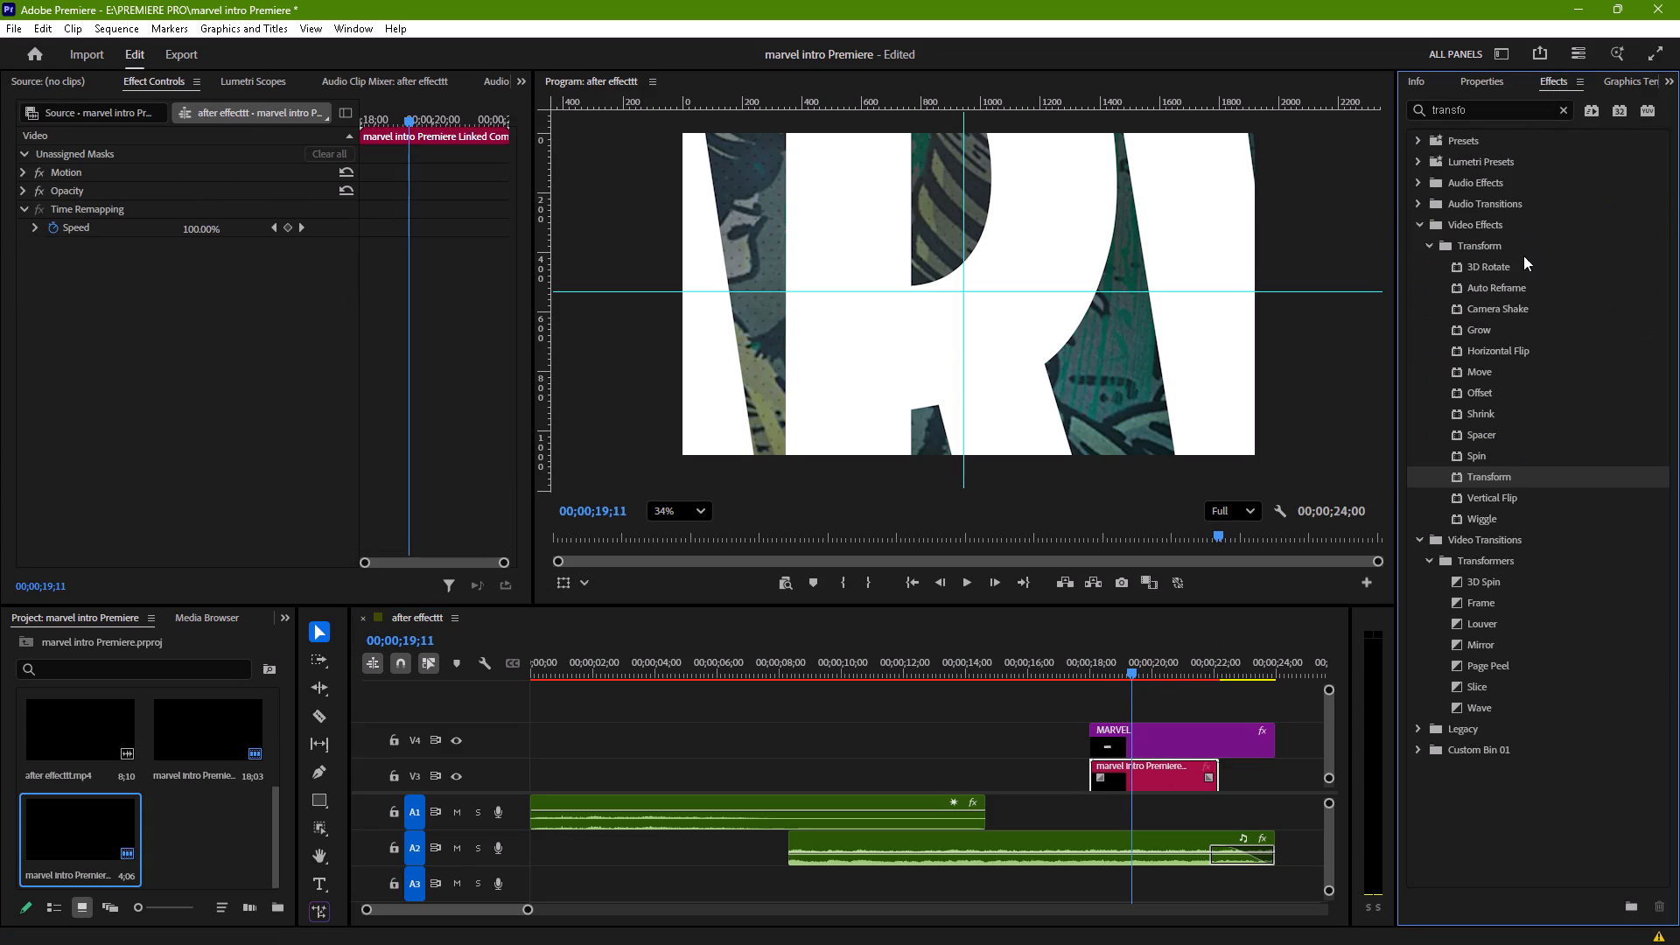
click(1478, 110)
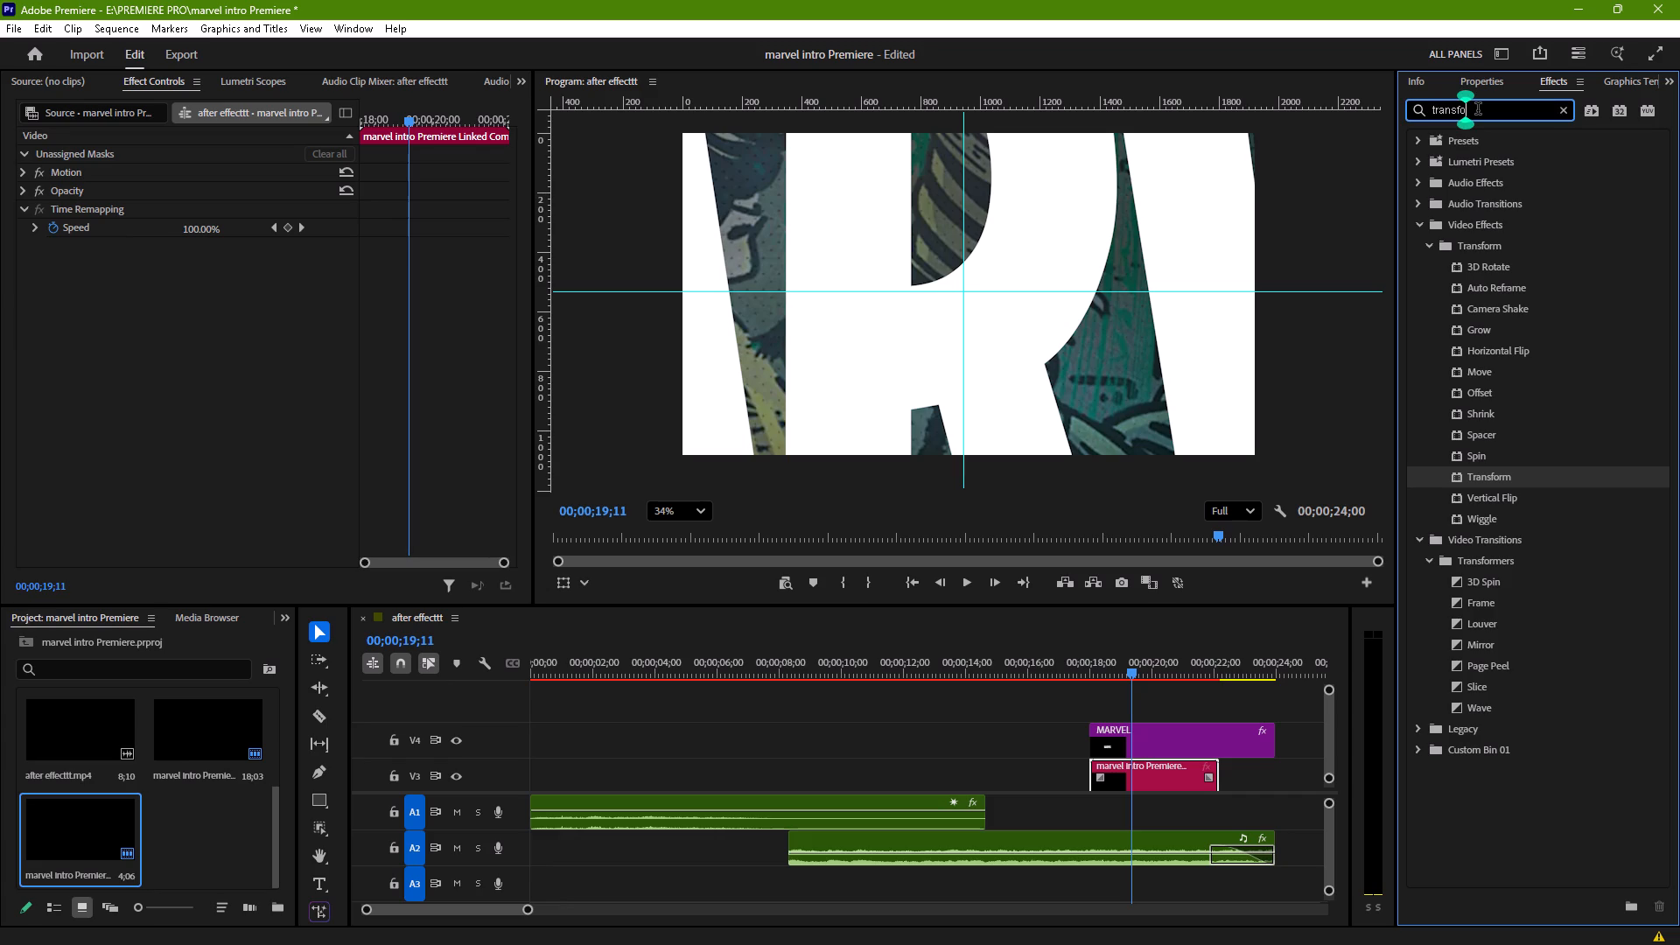
key(BackSpace)
key(BackSpace)
key(BackSpace)
key(BackSpace)
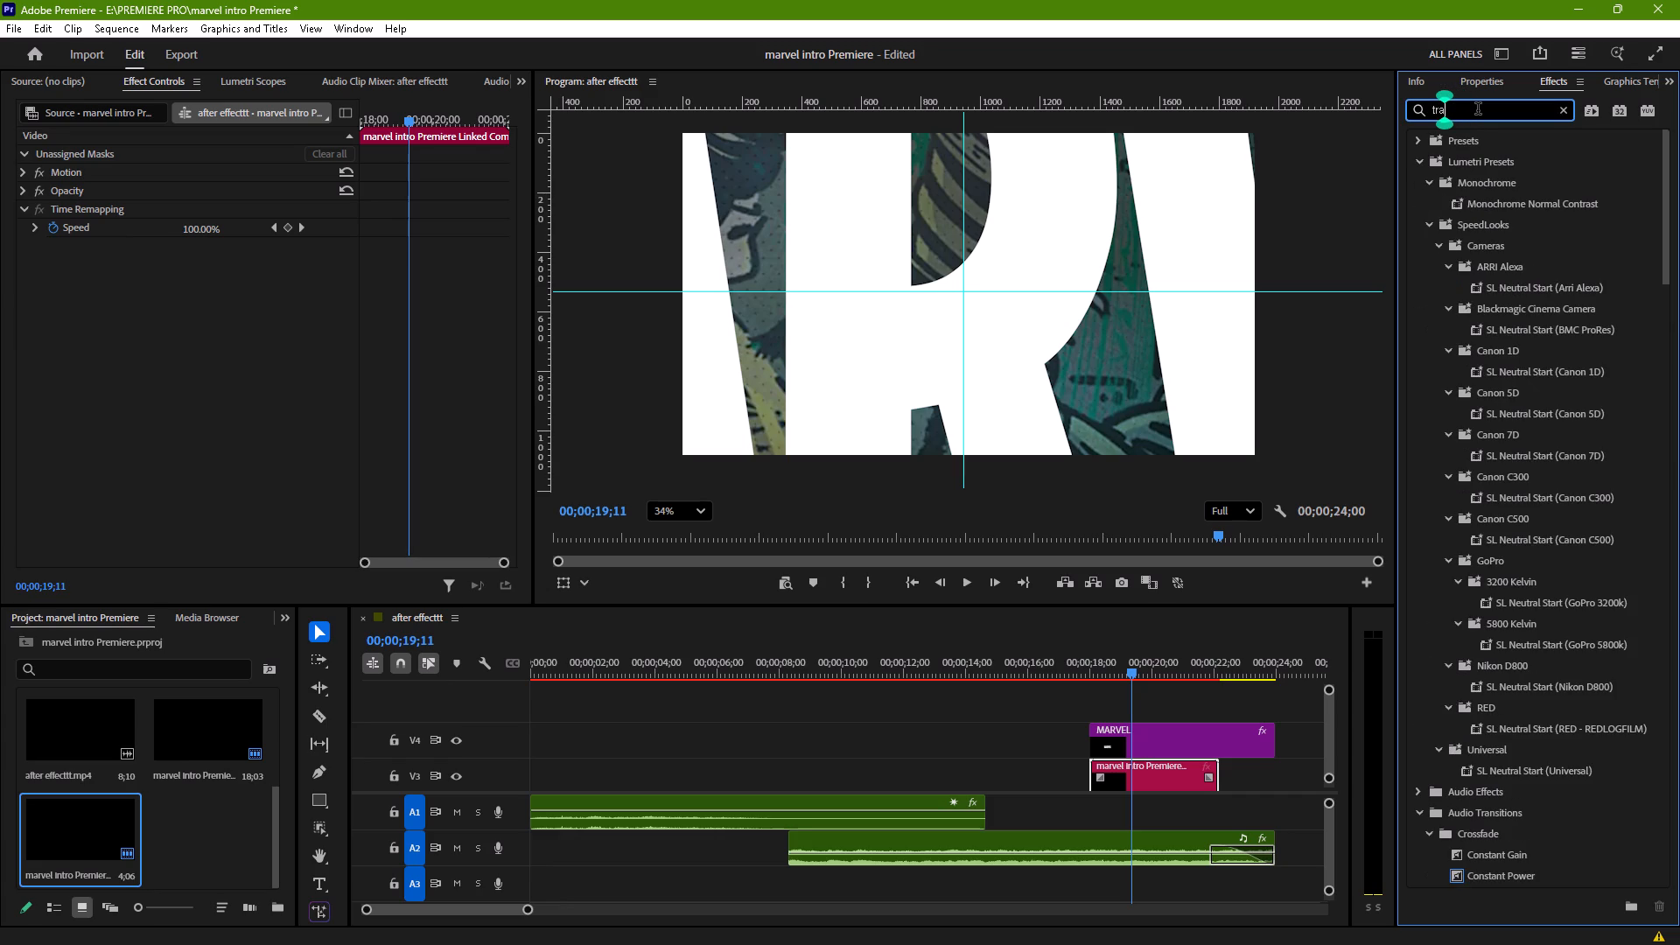
key(k)
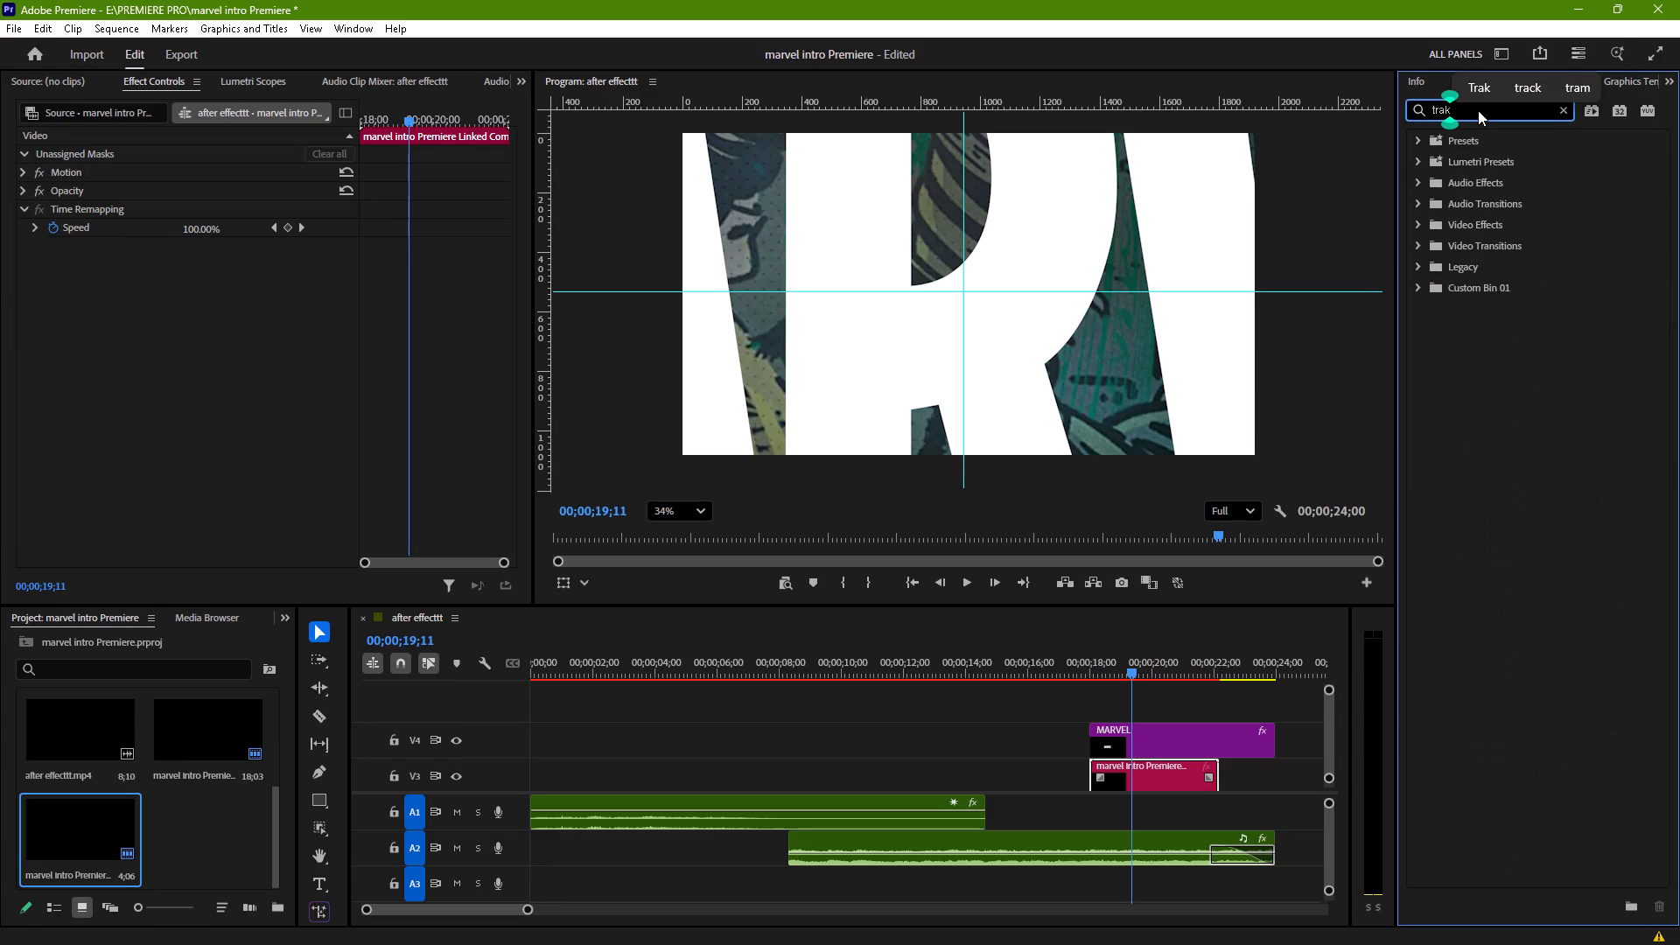
key(BackSpace)
text(ck)
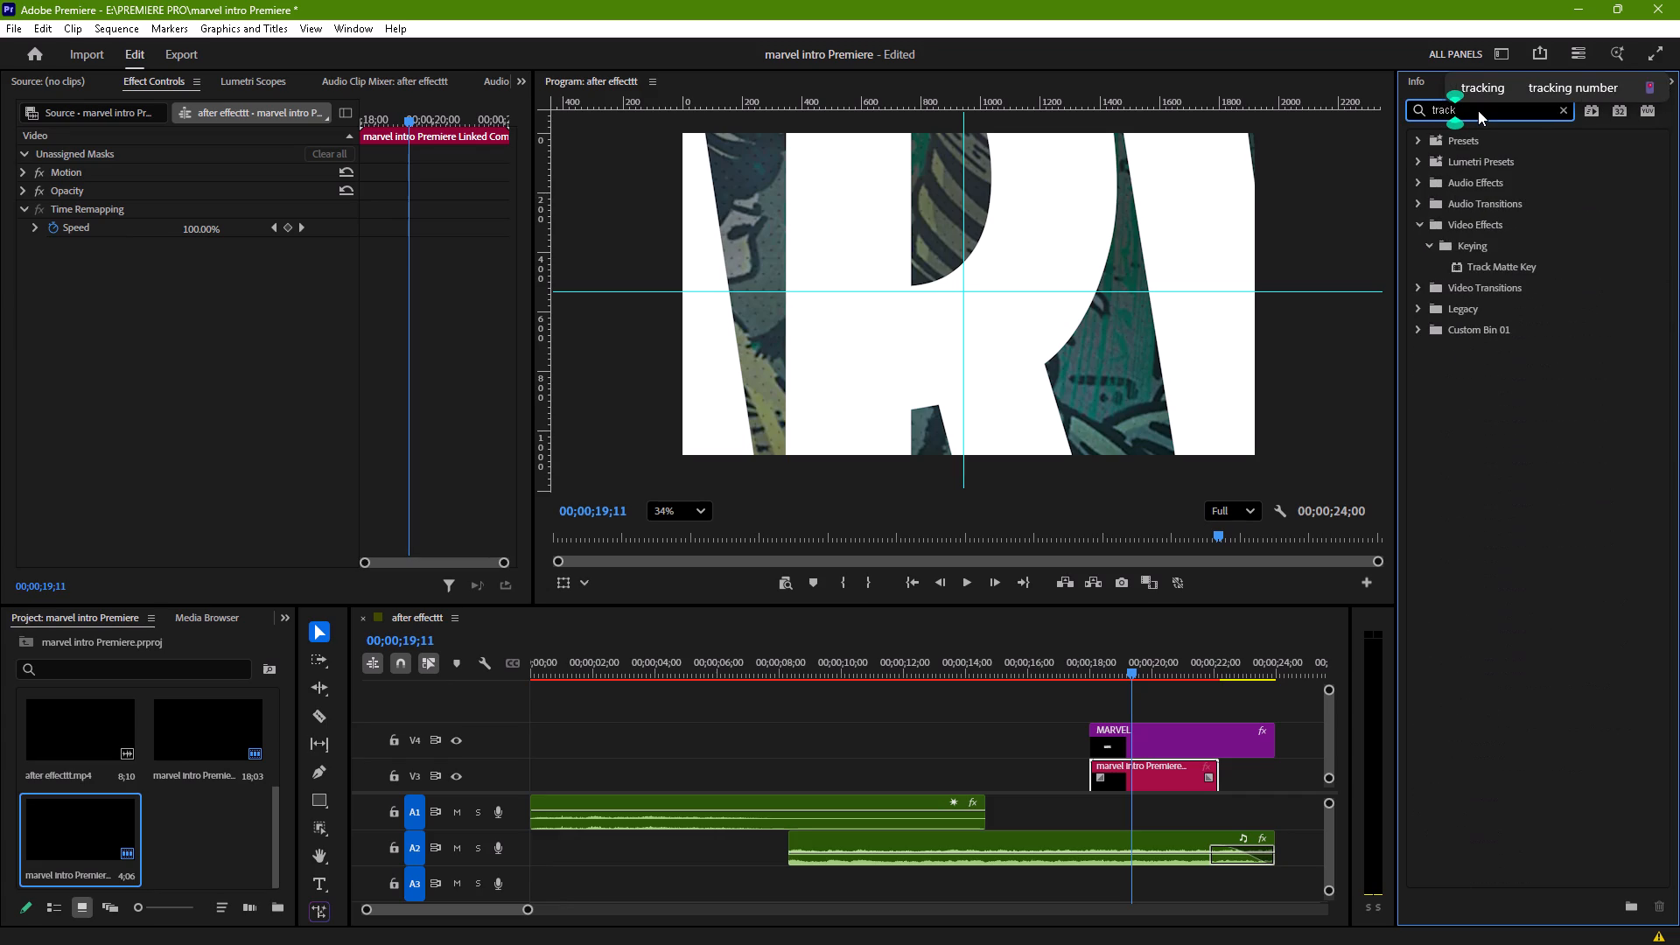
drag(1506, 264, 1263, 689)
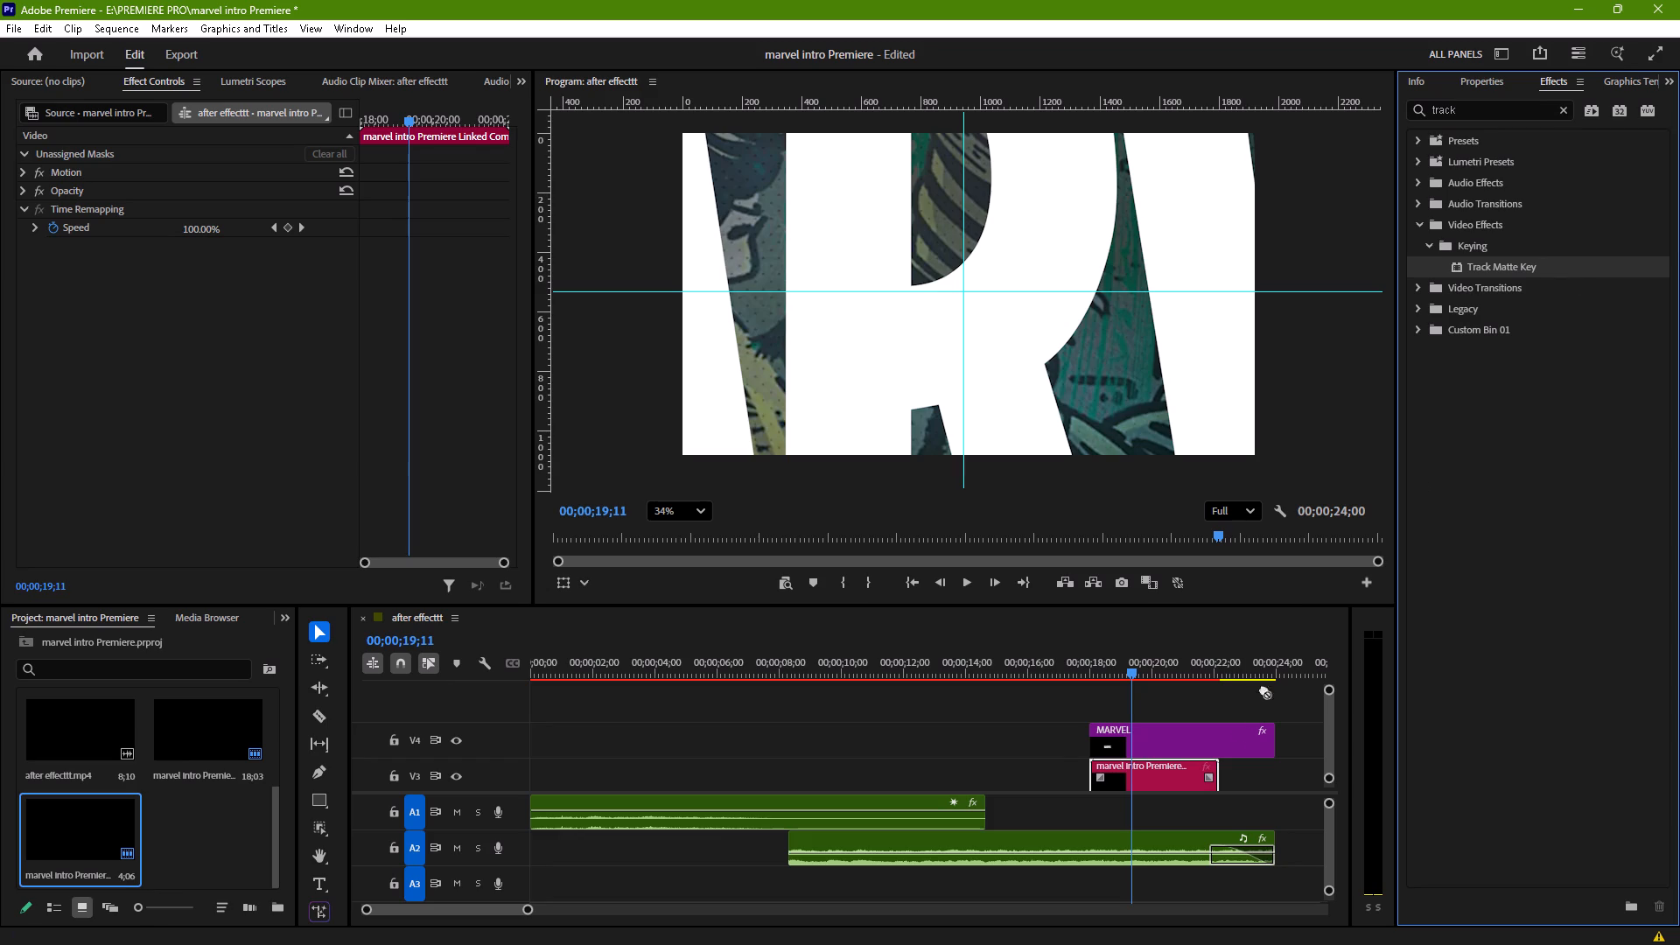
drag(1263, 689, 1180, 776)
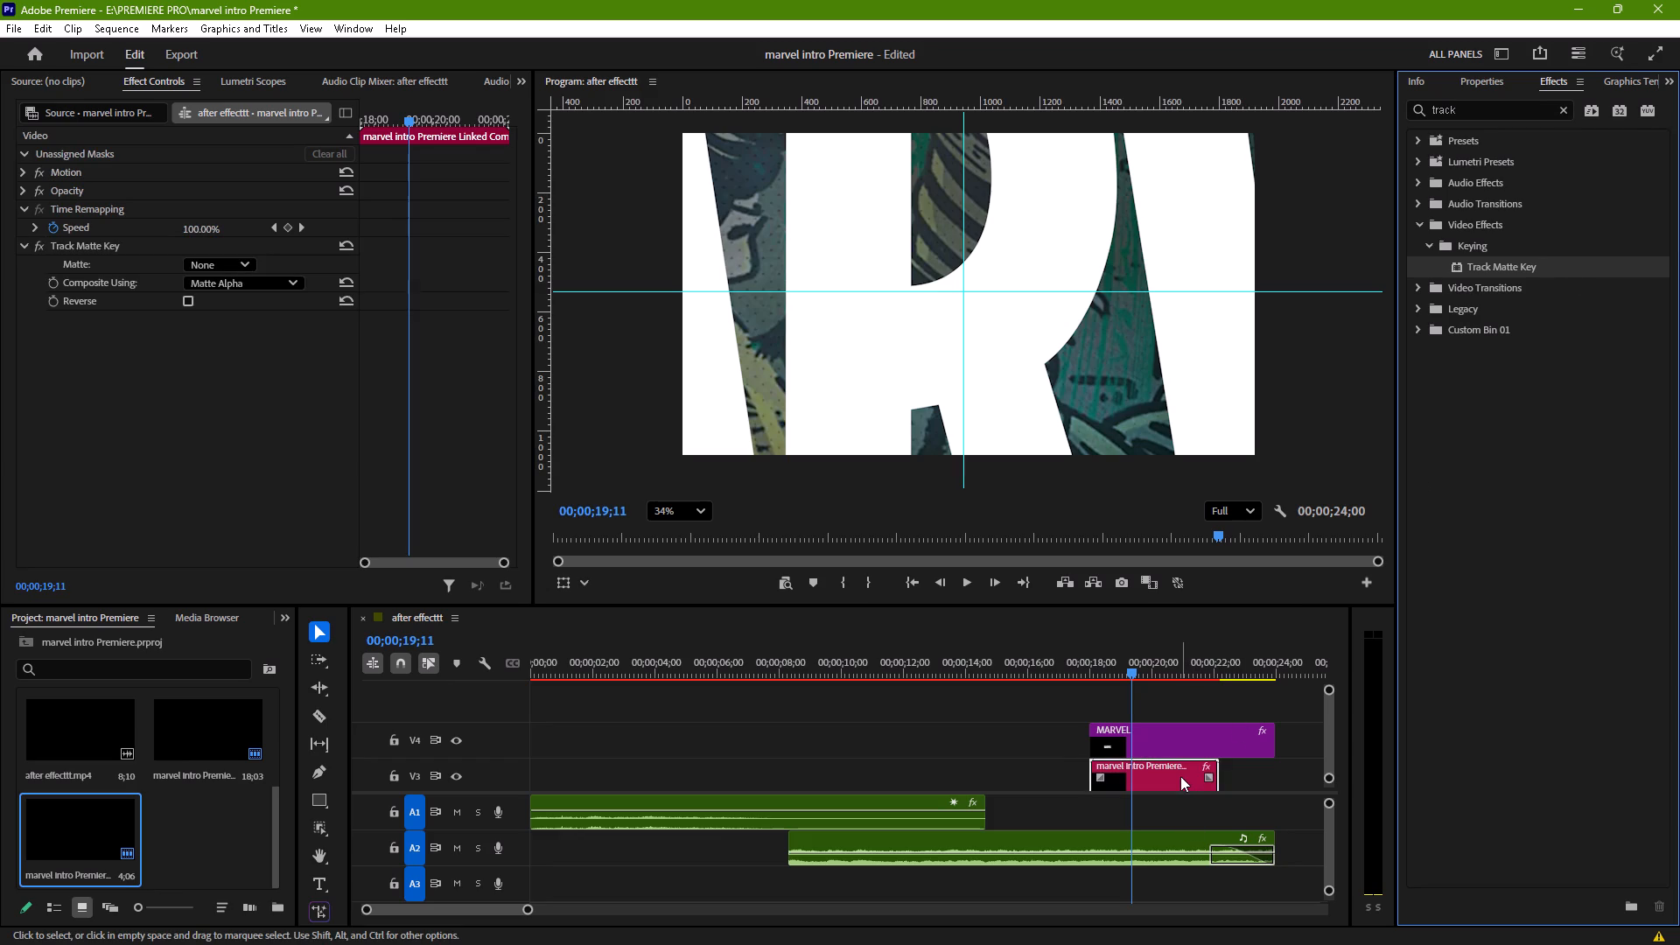
click(235, 262)
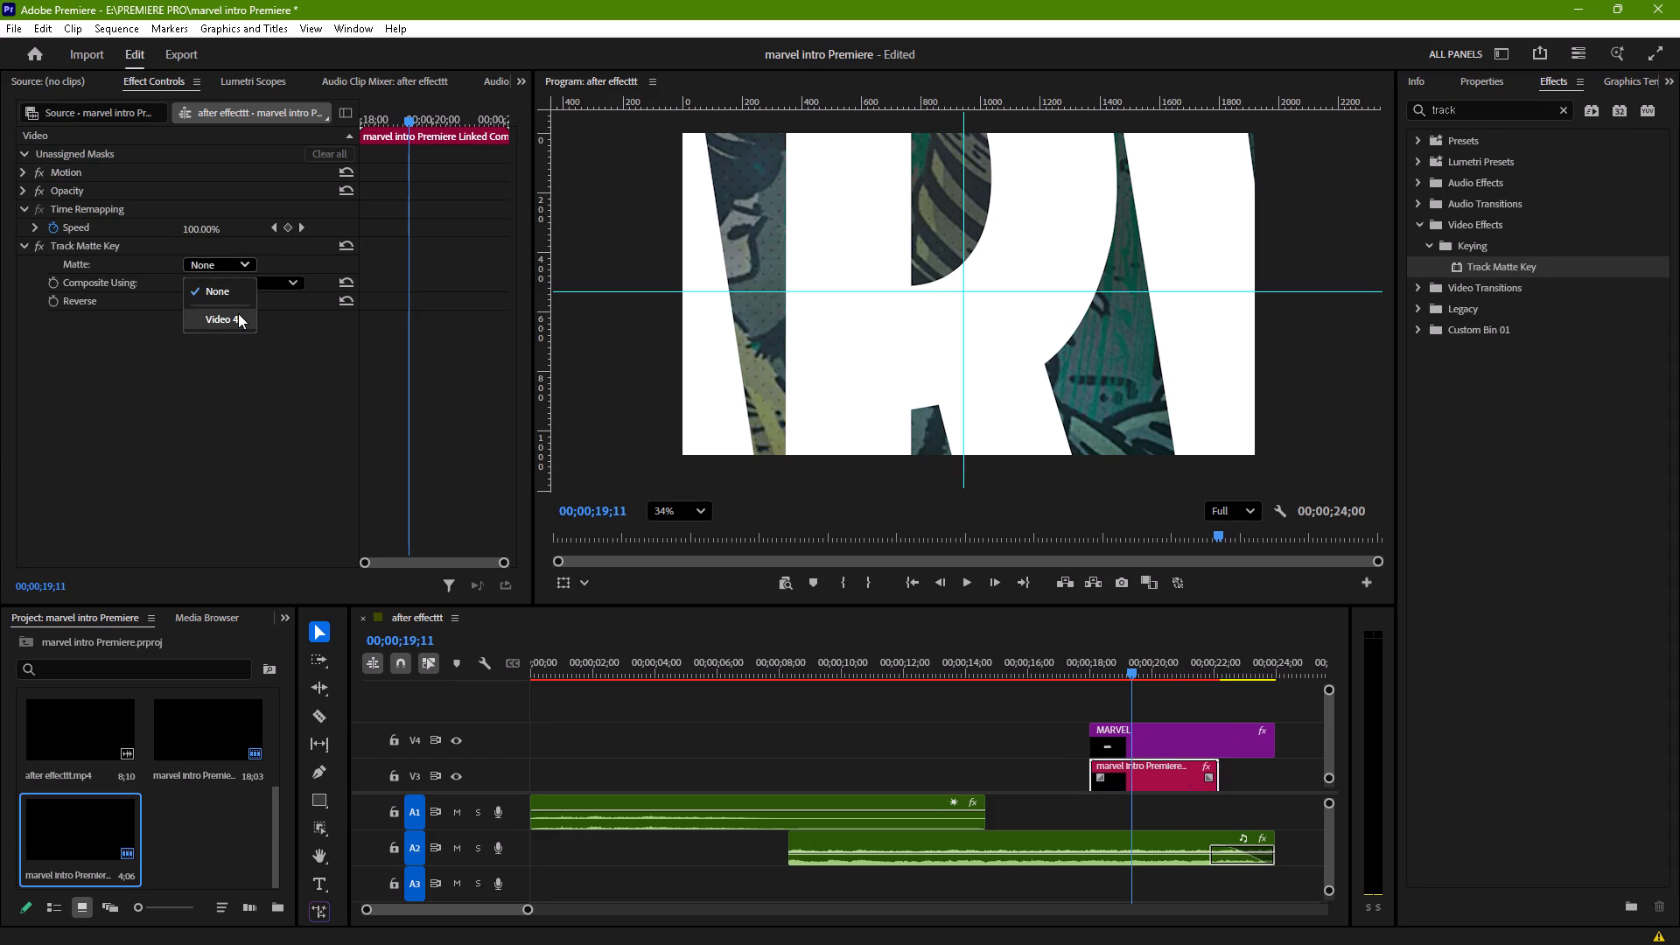
click(238, 313)
Play the masked MARVEL title, return to the sequence start and play through to review the full intro.
key(space)
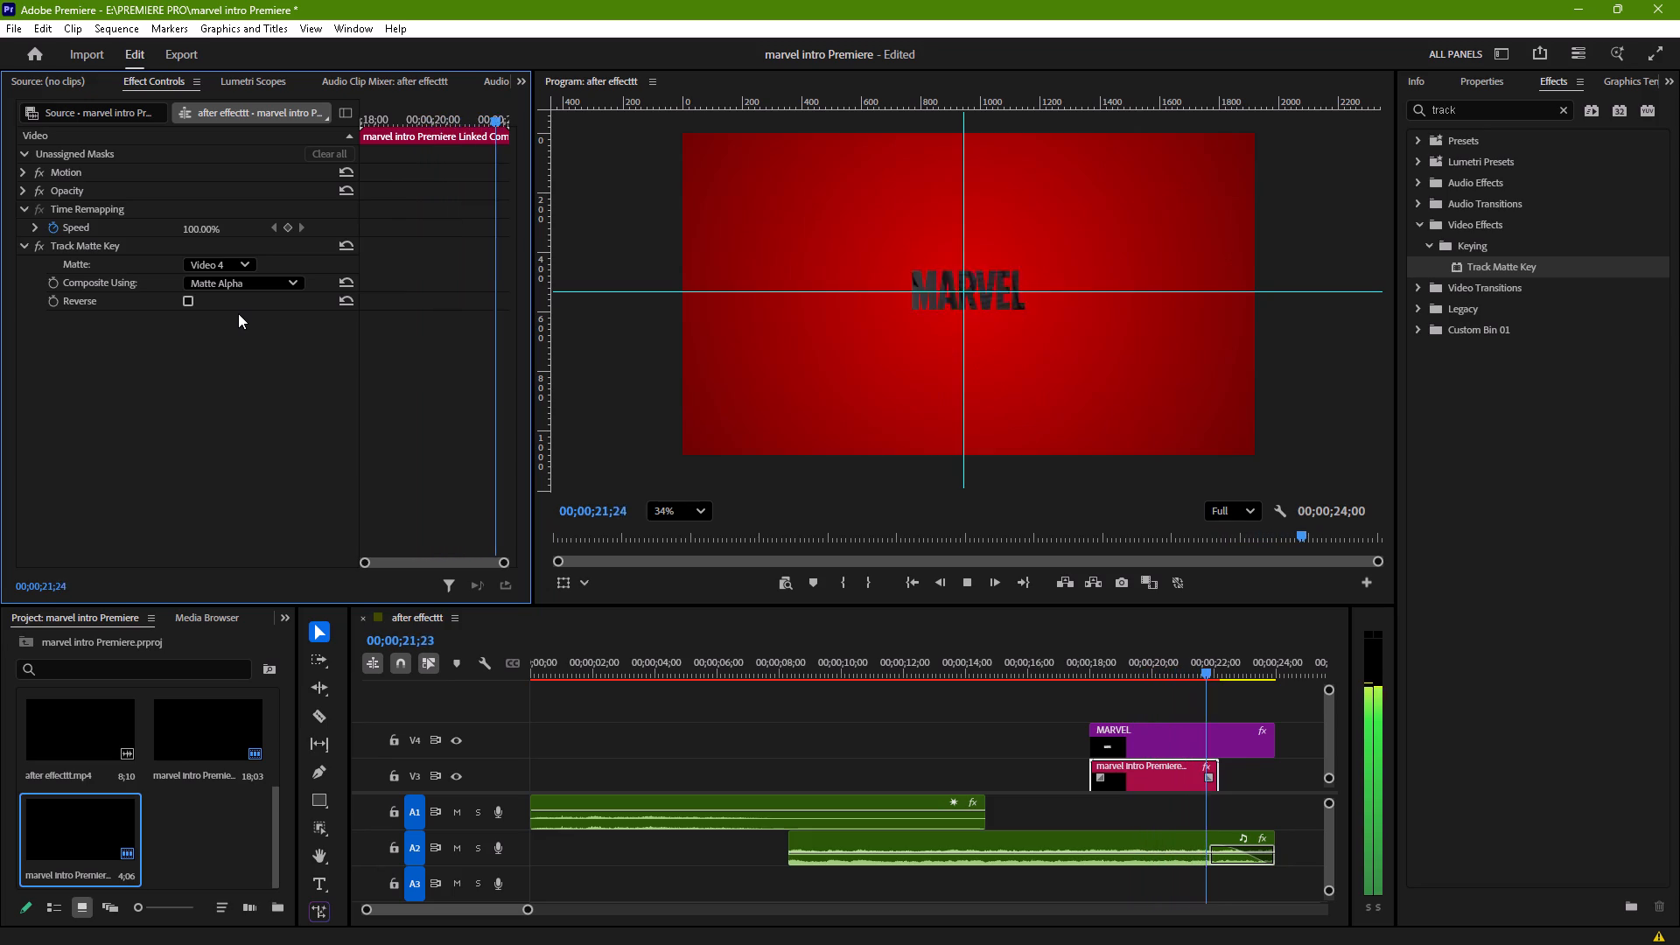
key(space)
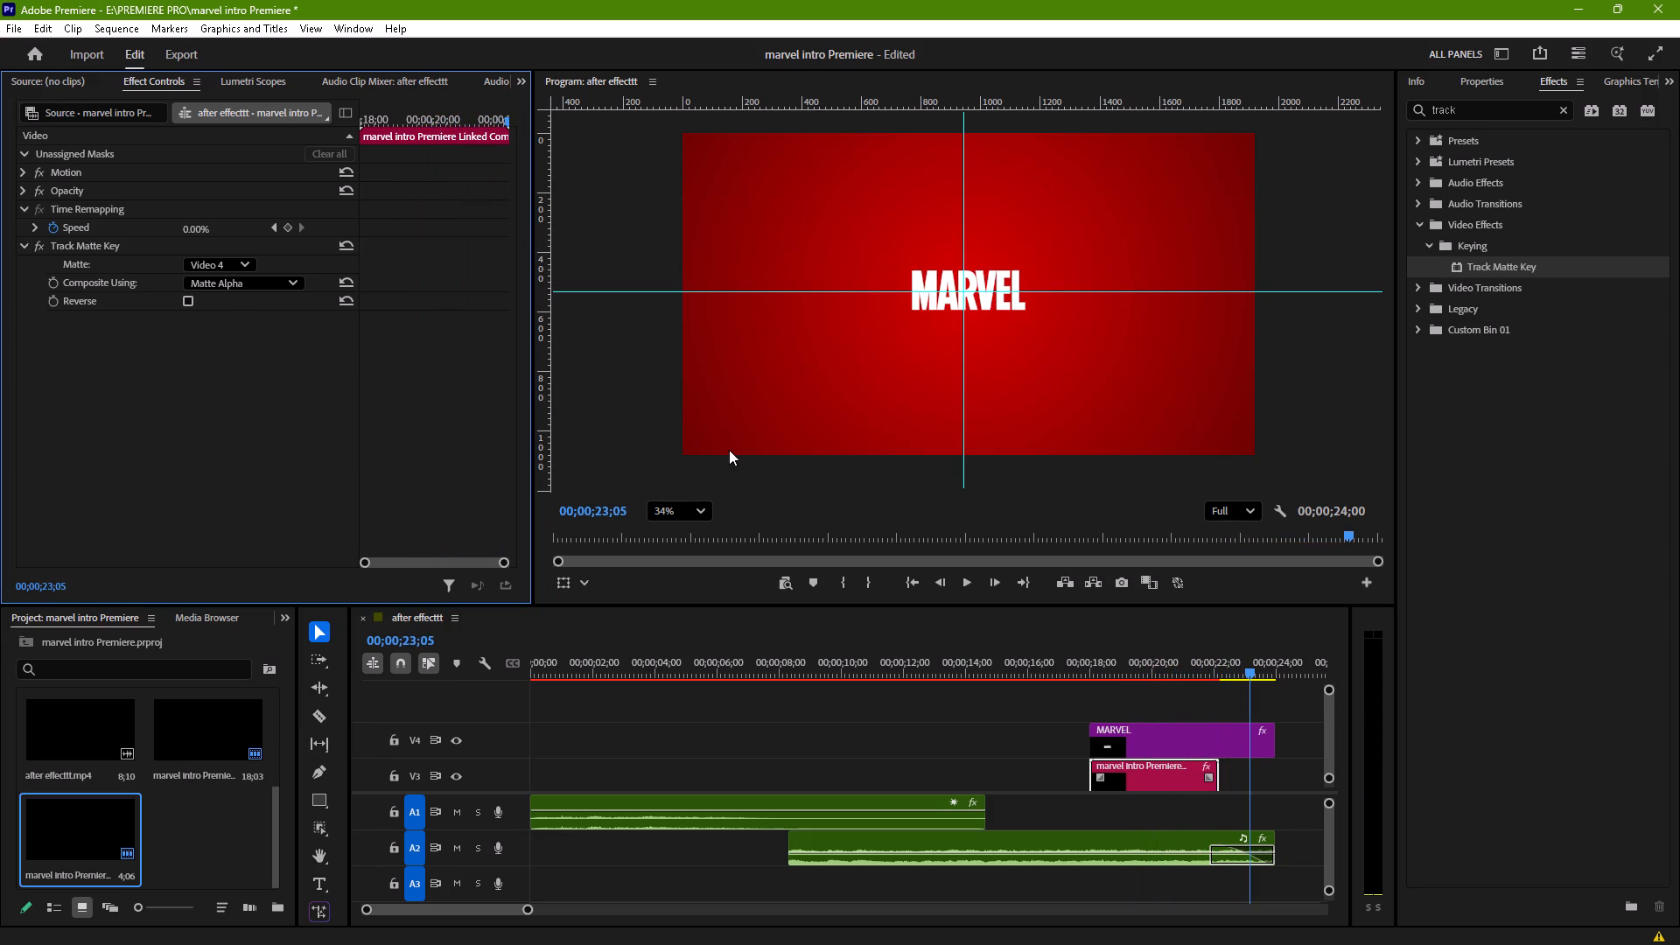
drag(1251, 673, 675, 689)
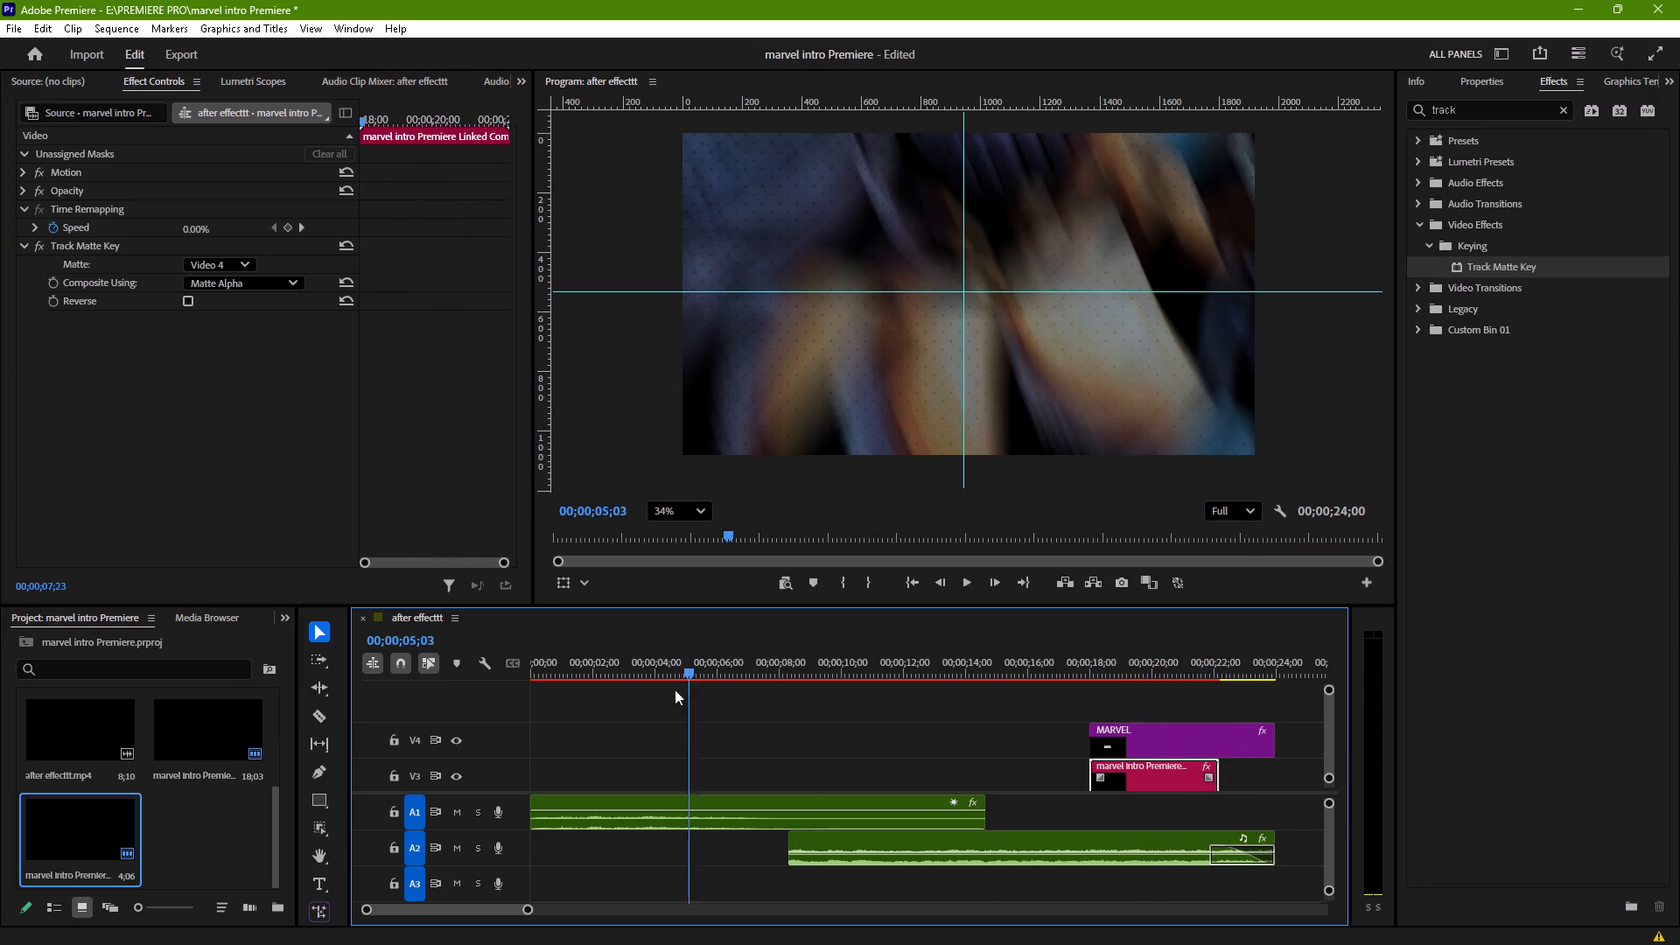
drag(675, 689, 374, 681)
key(space)
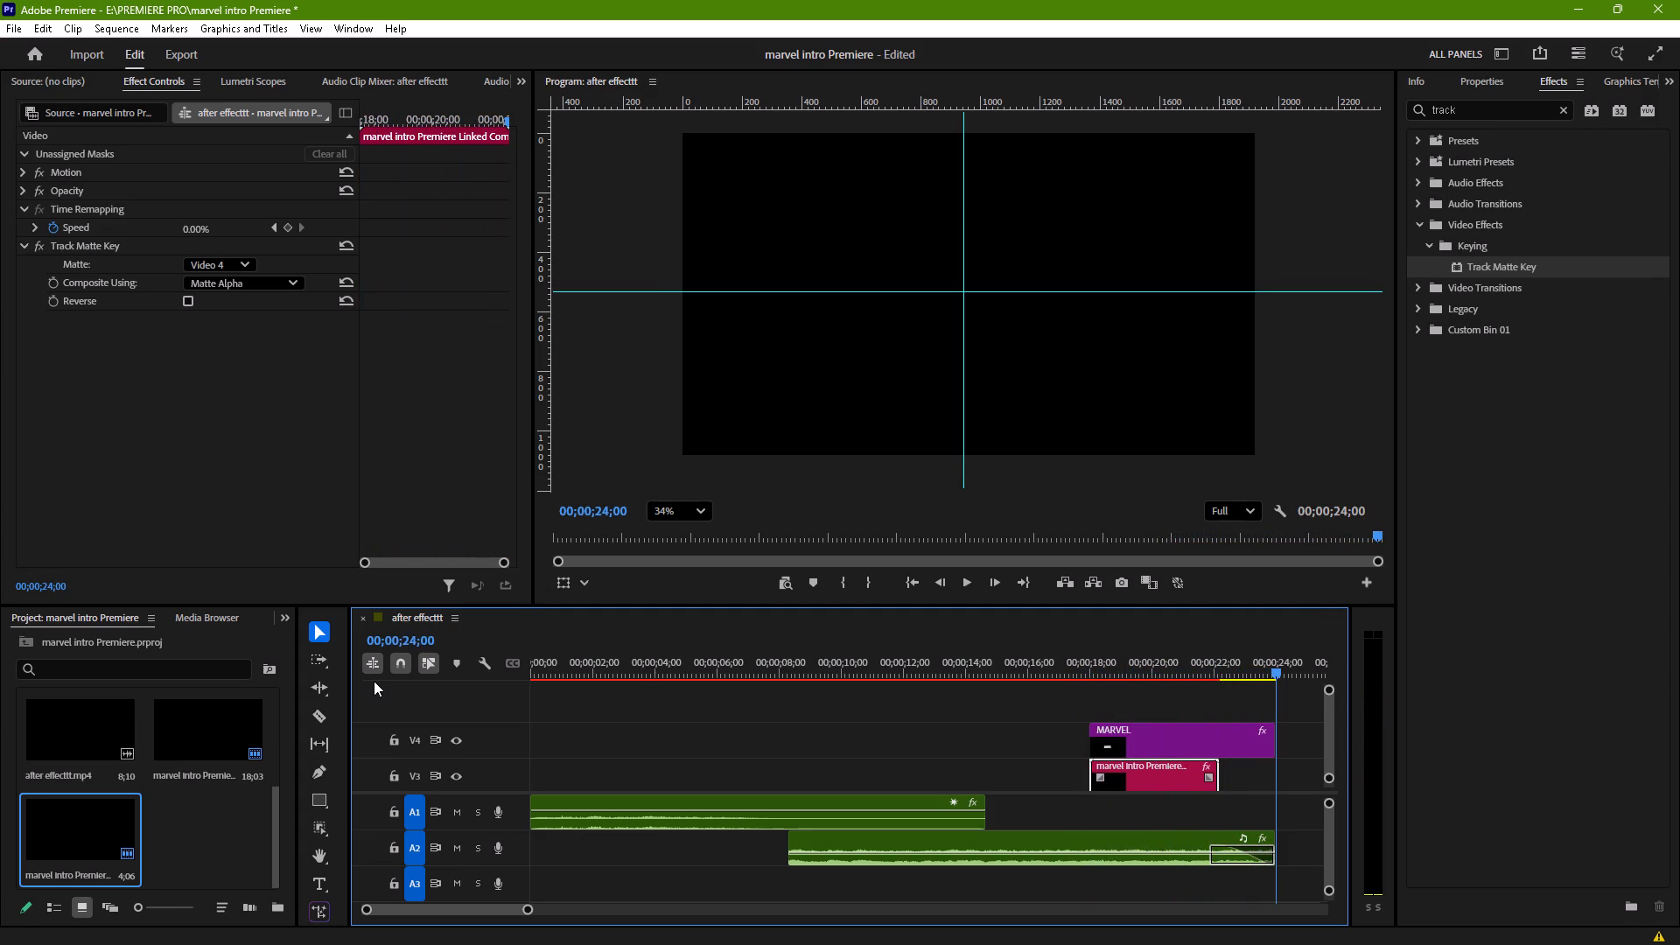
key(space)
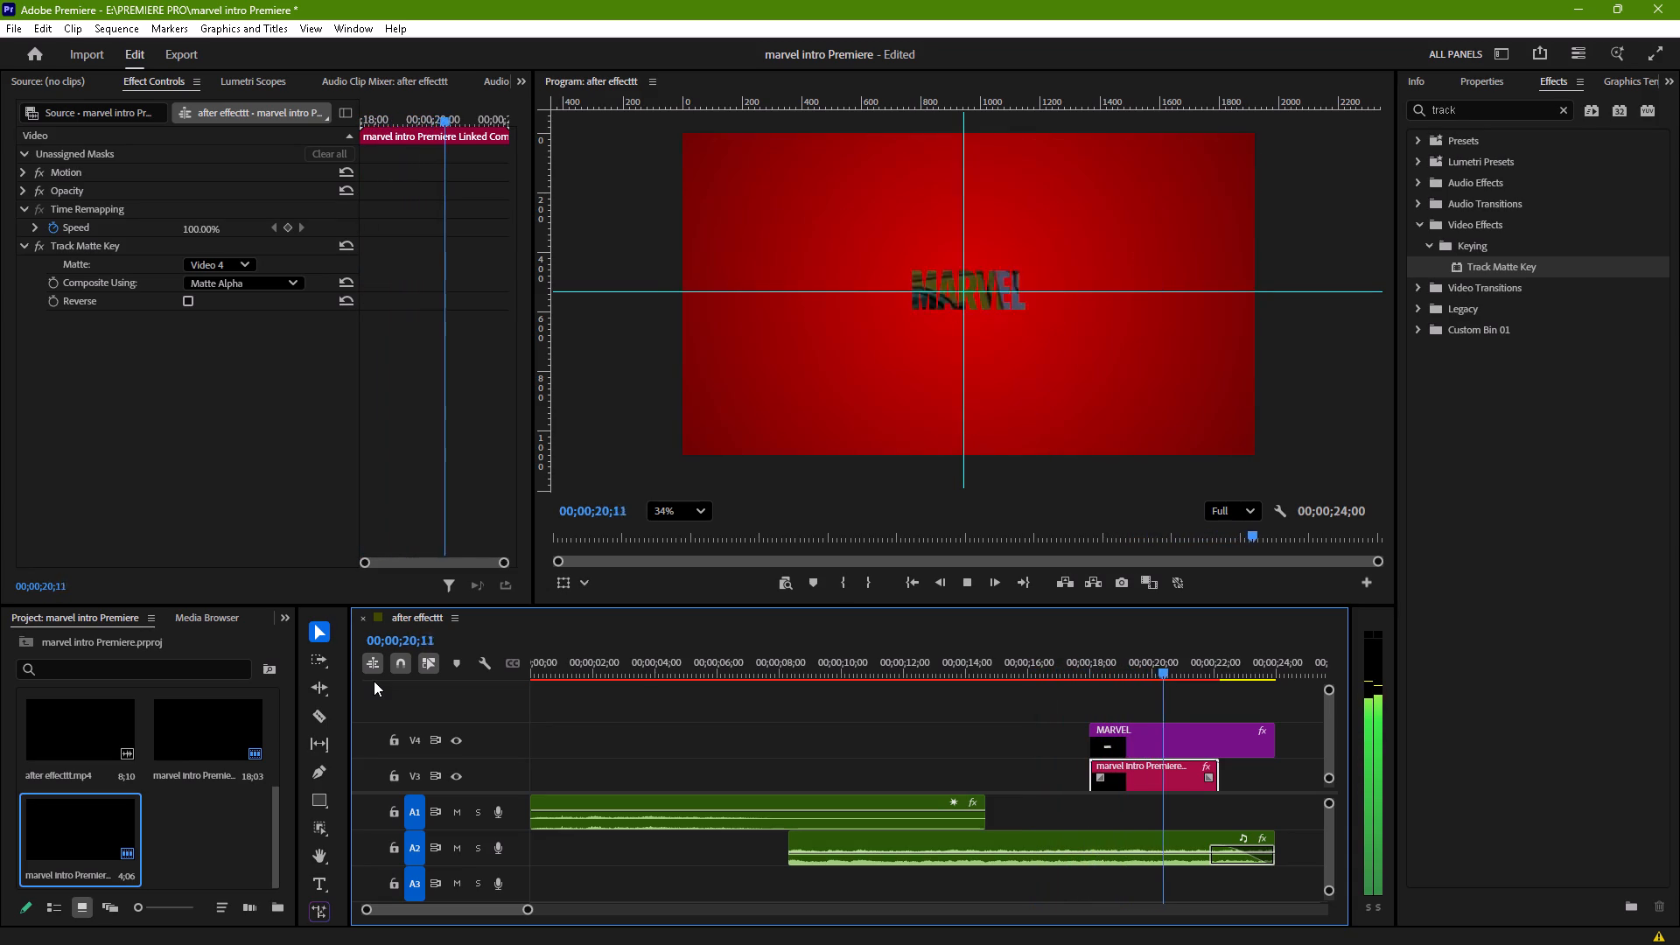
key(space)
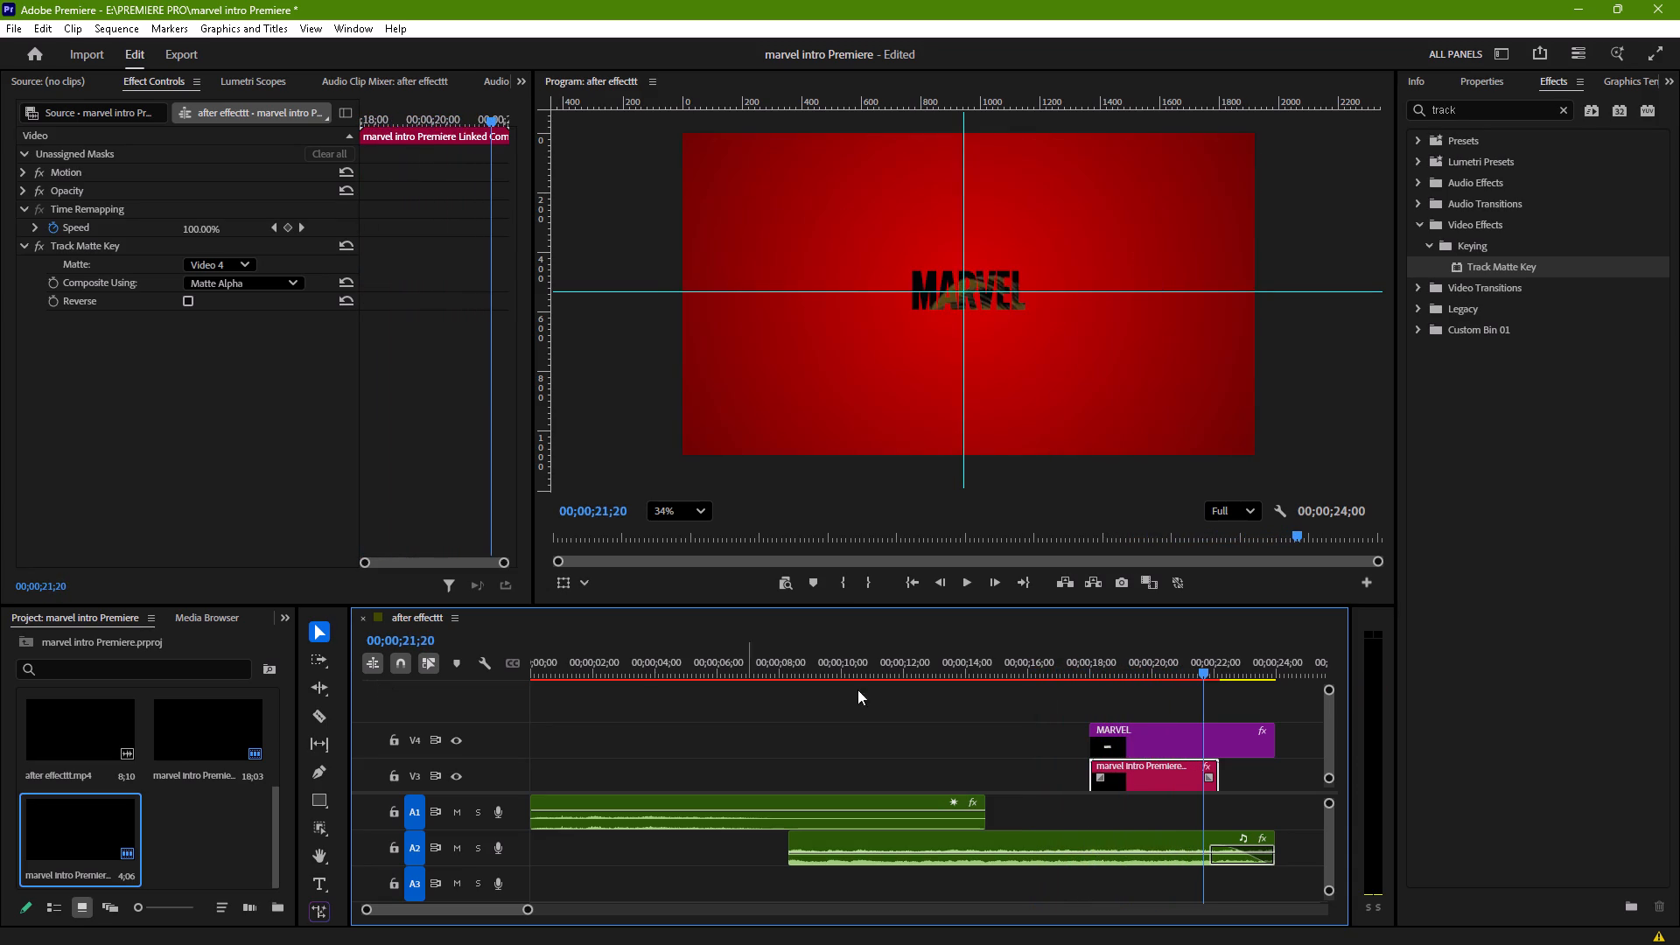
Select the linked composition on V1 and play the sequence from about 00;00;08;11 to review its character shots.
drag(1333, 738, 1333, 739)
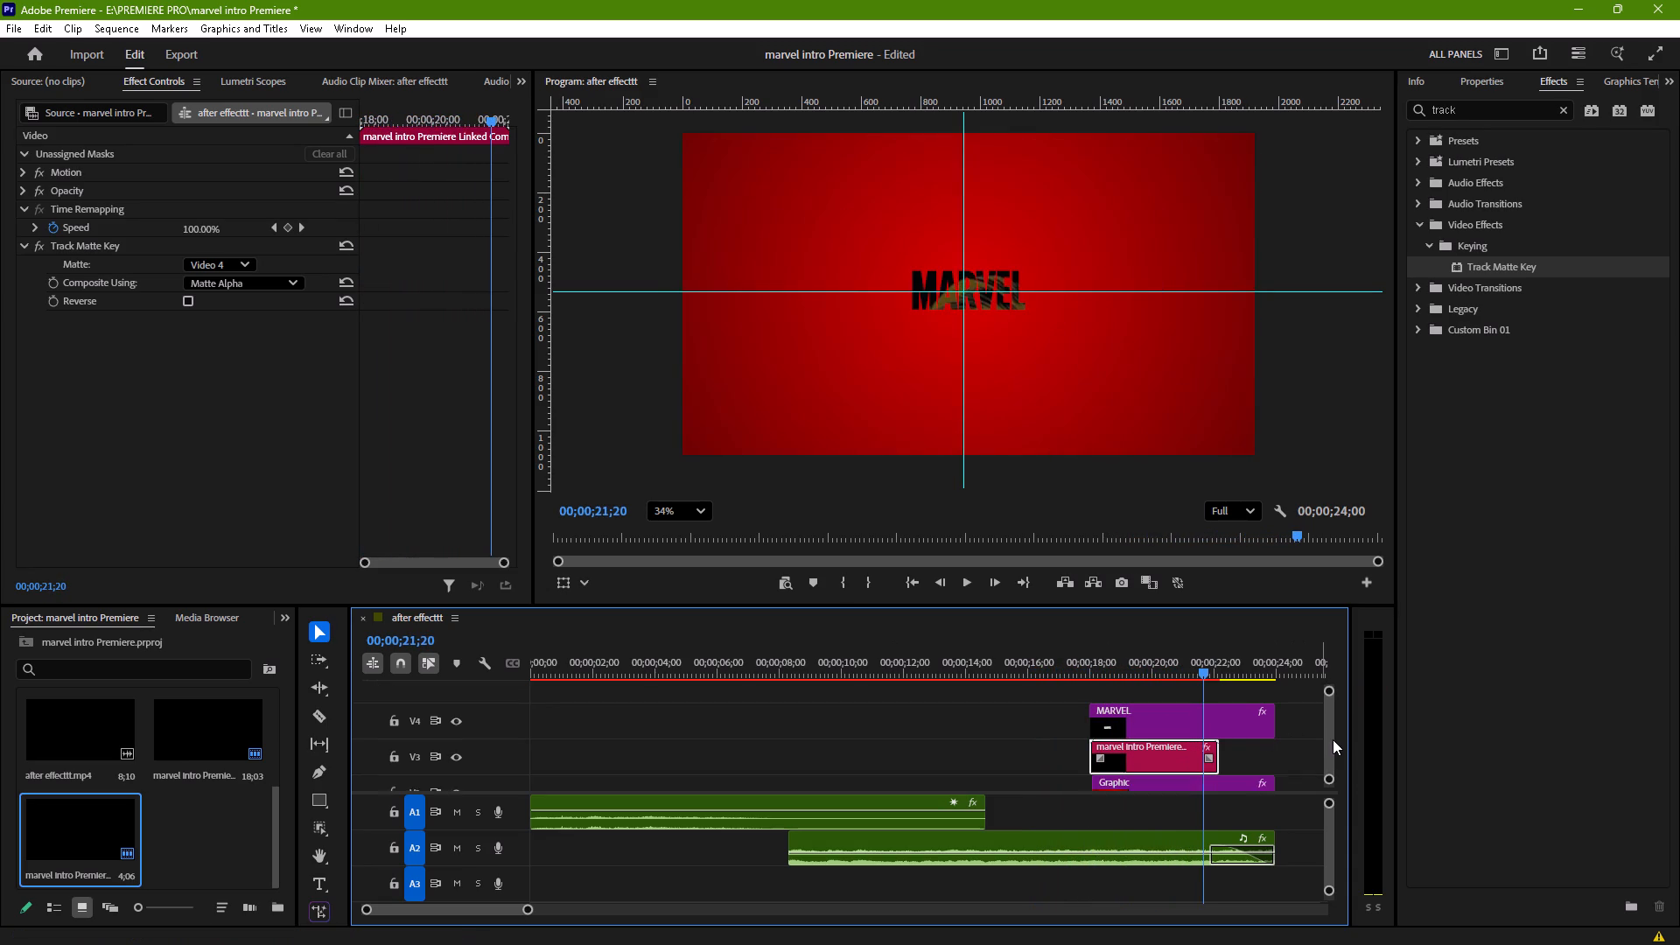
drag(1333, 739, 1331, 748)
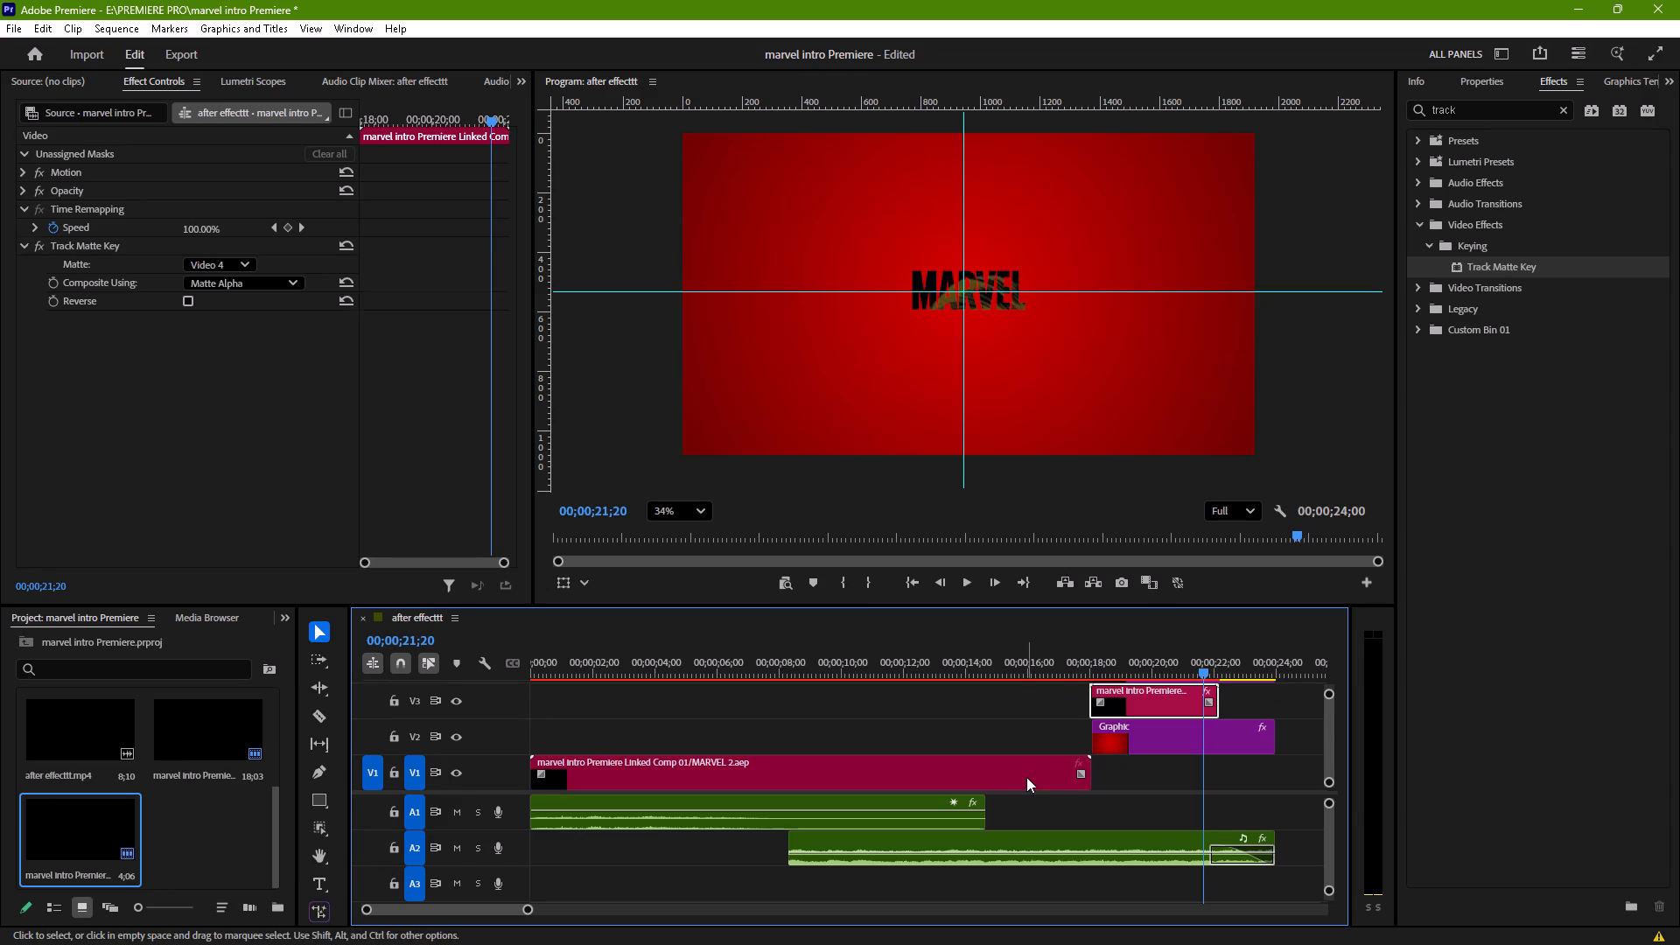
click(1026, 777)
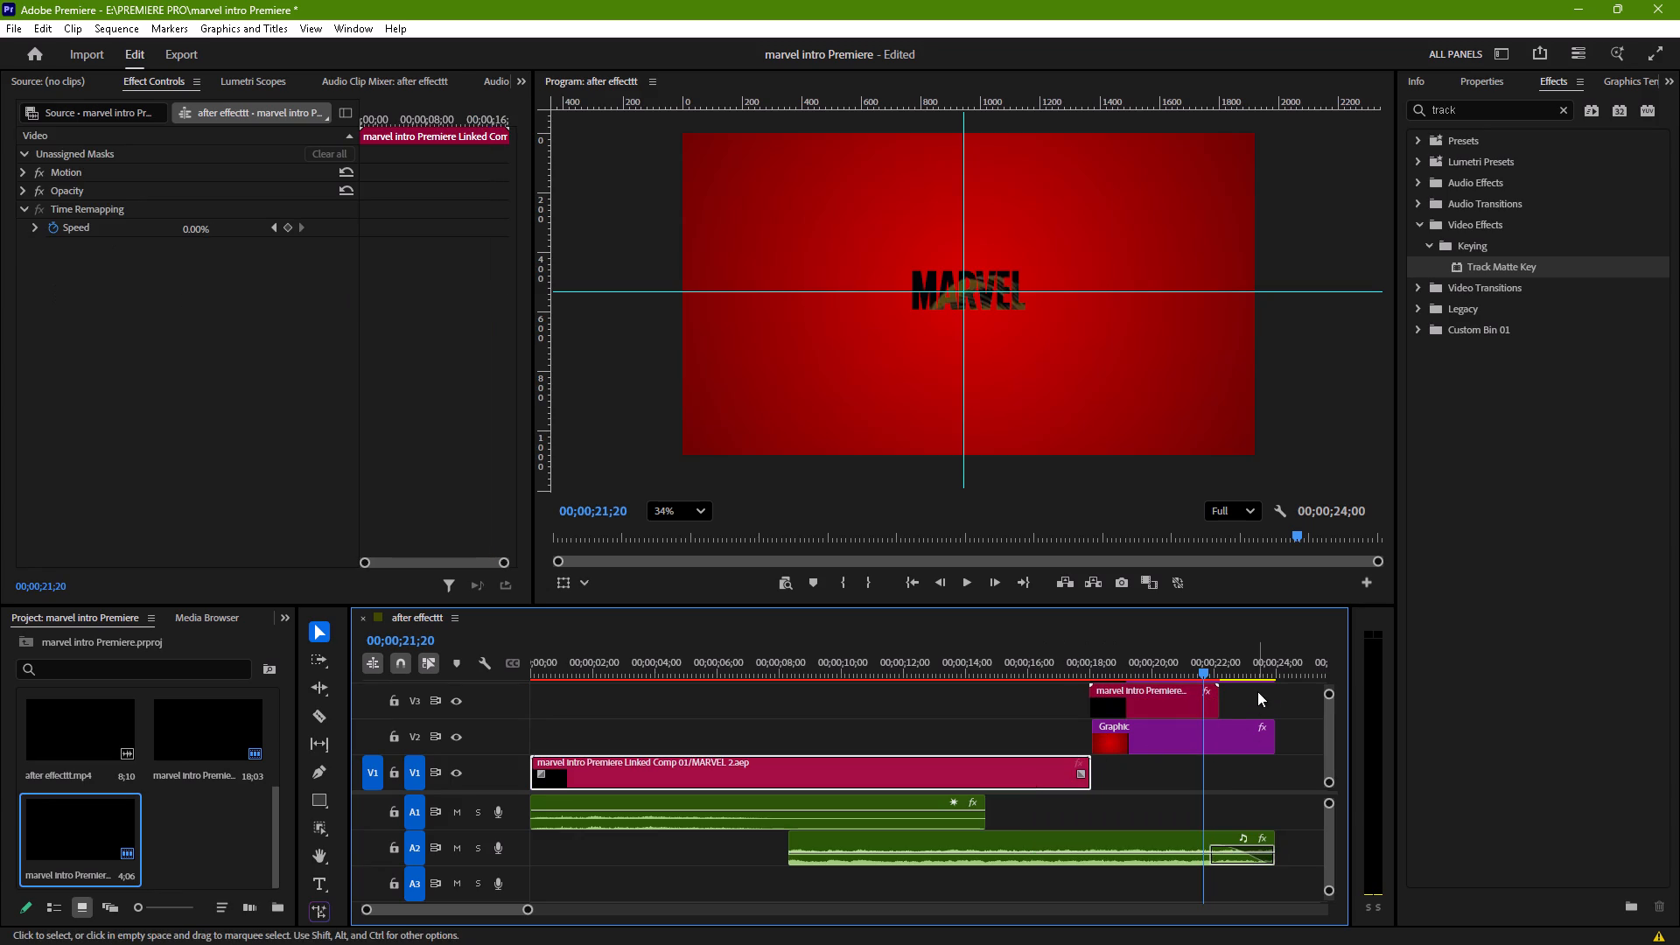
drag(1201, 677, 788, 689)
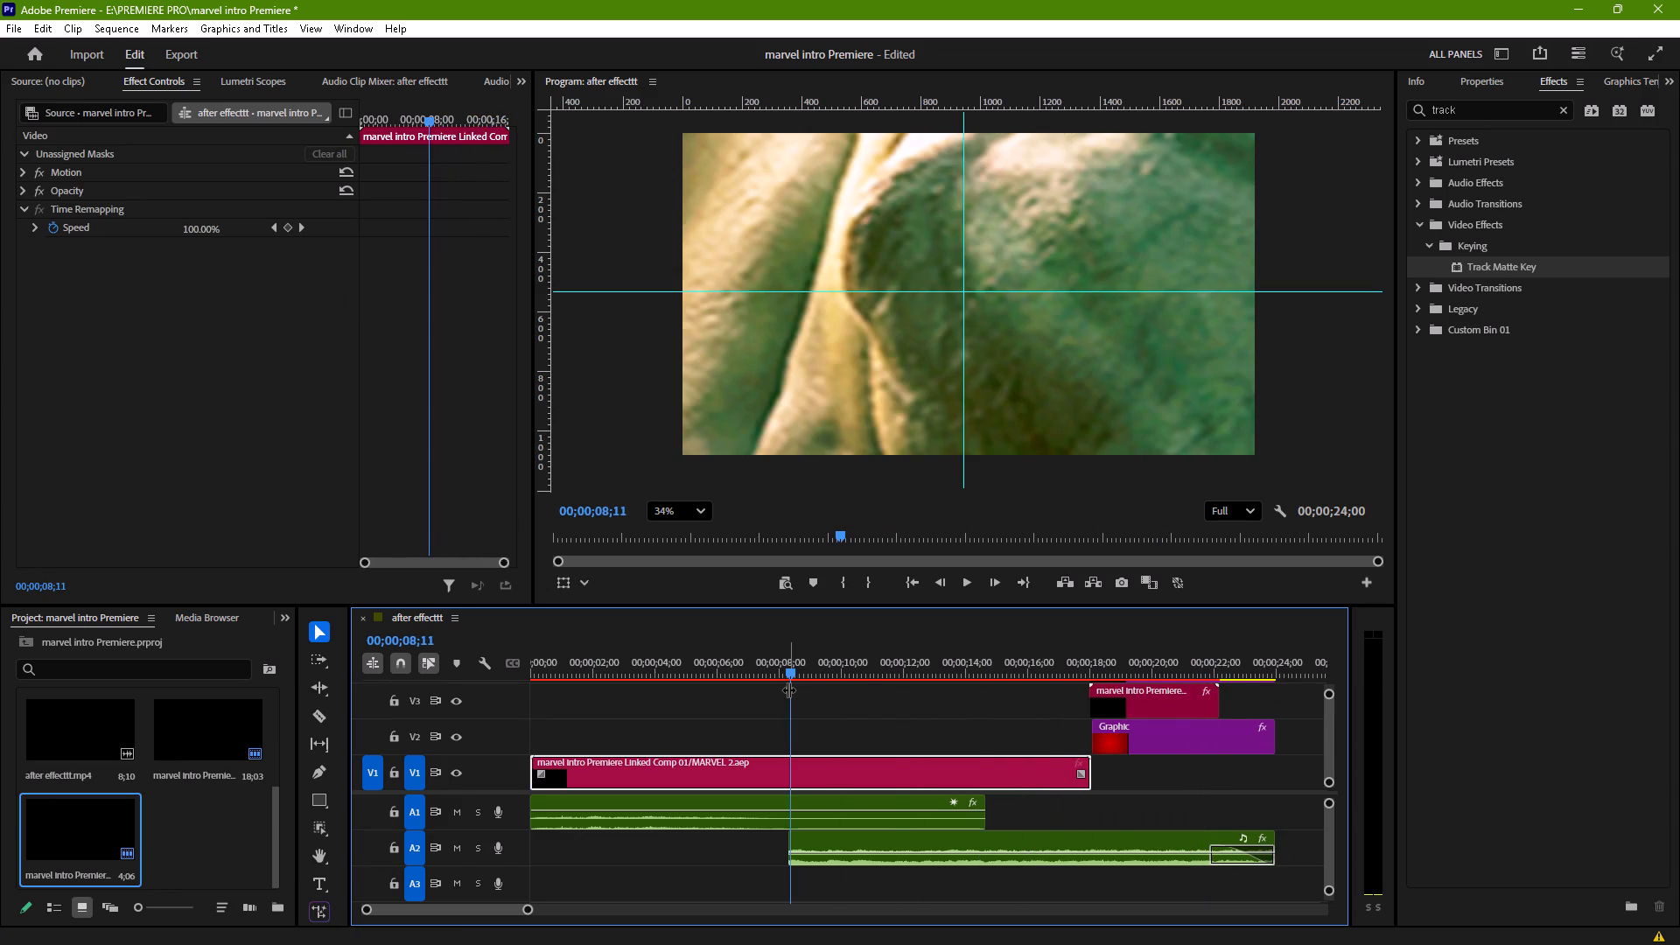
key(space)
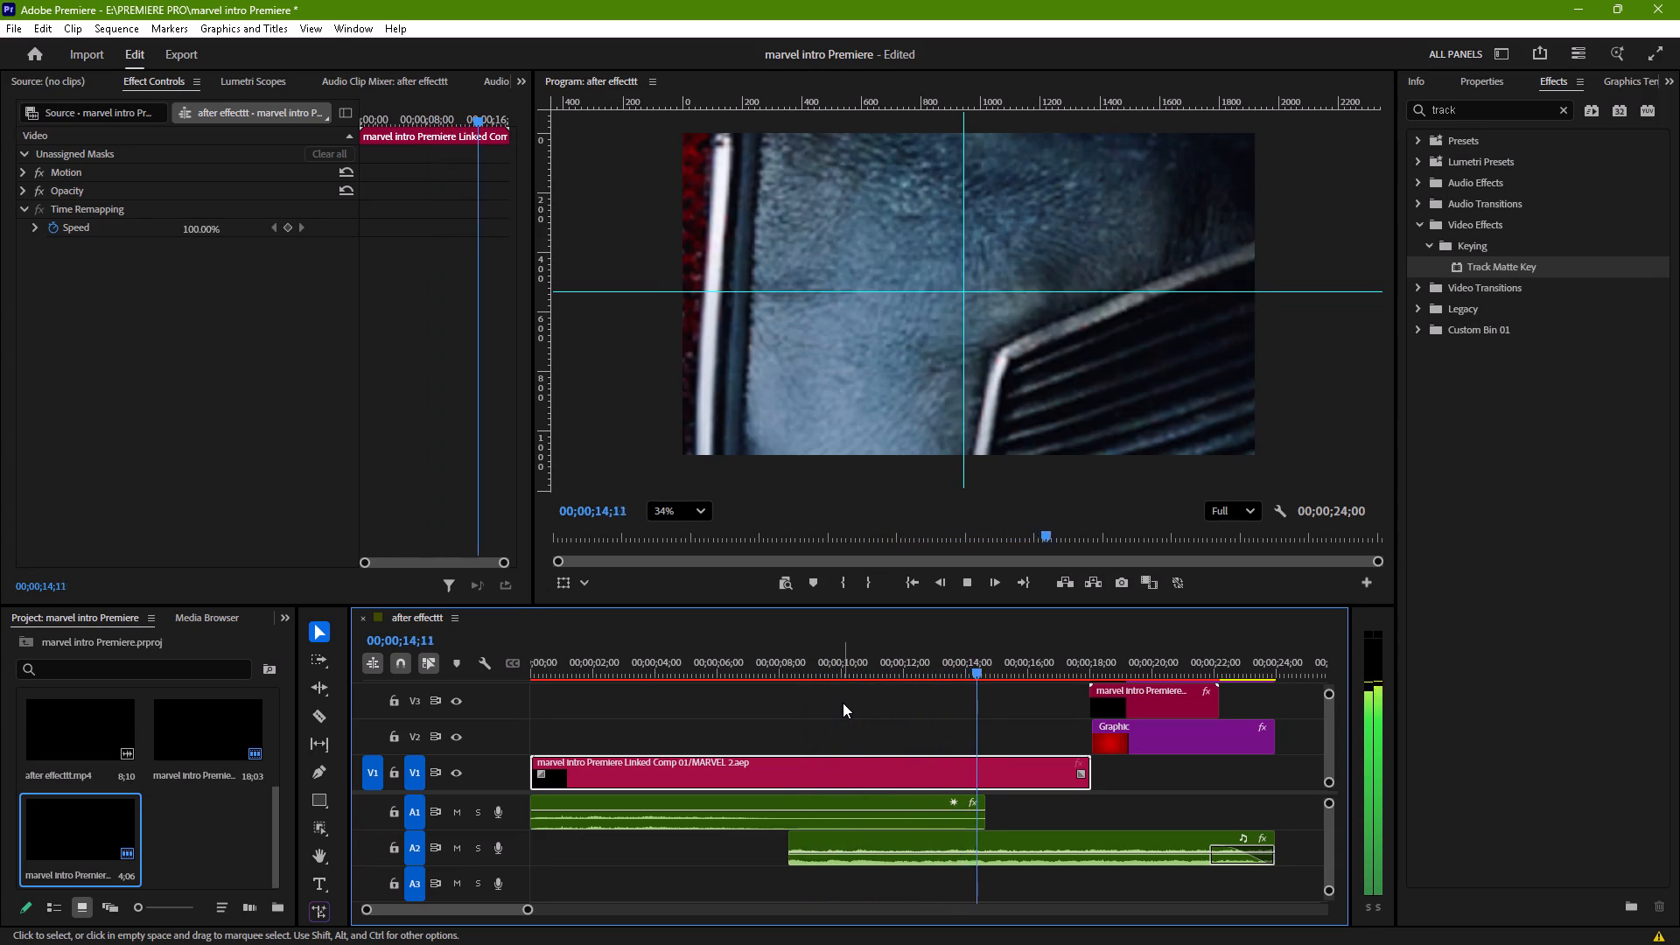
key(space)
click(864, 765)
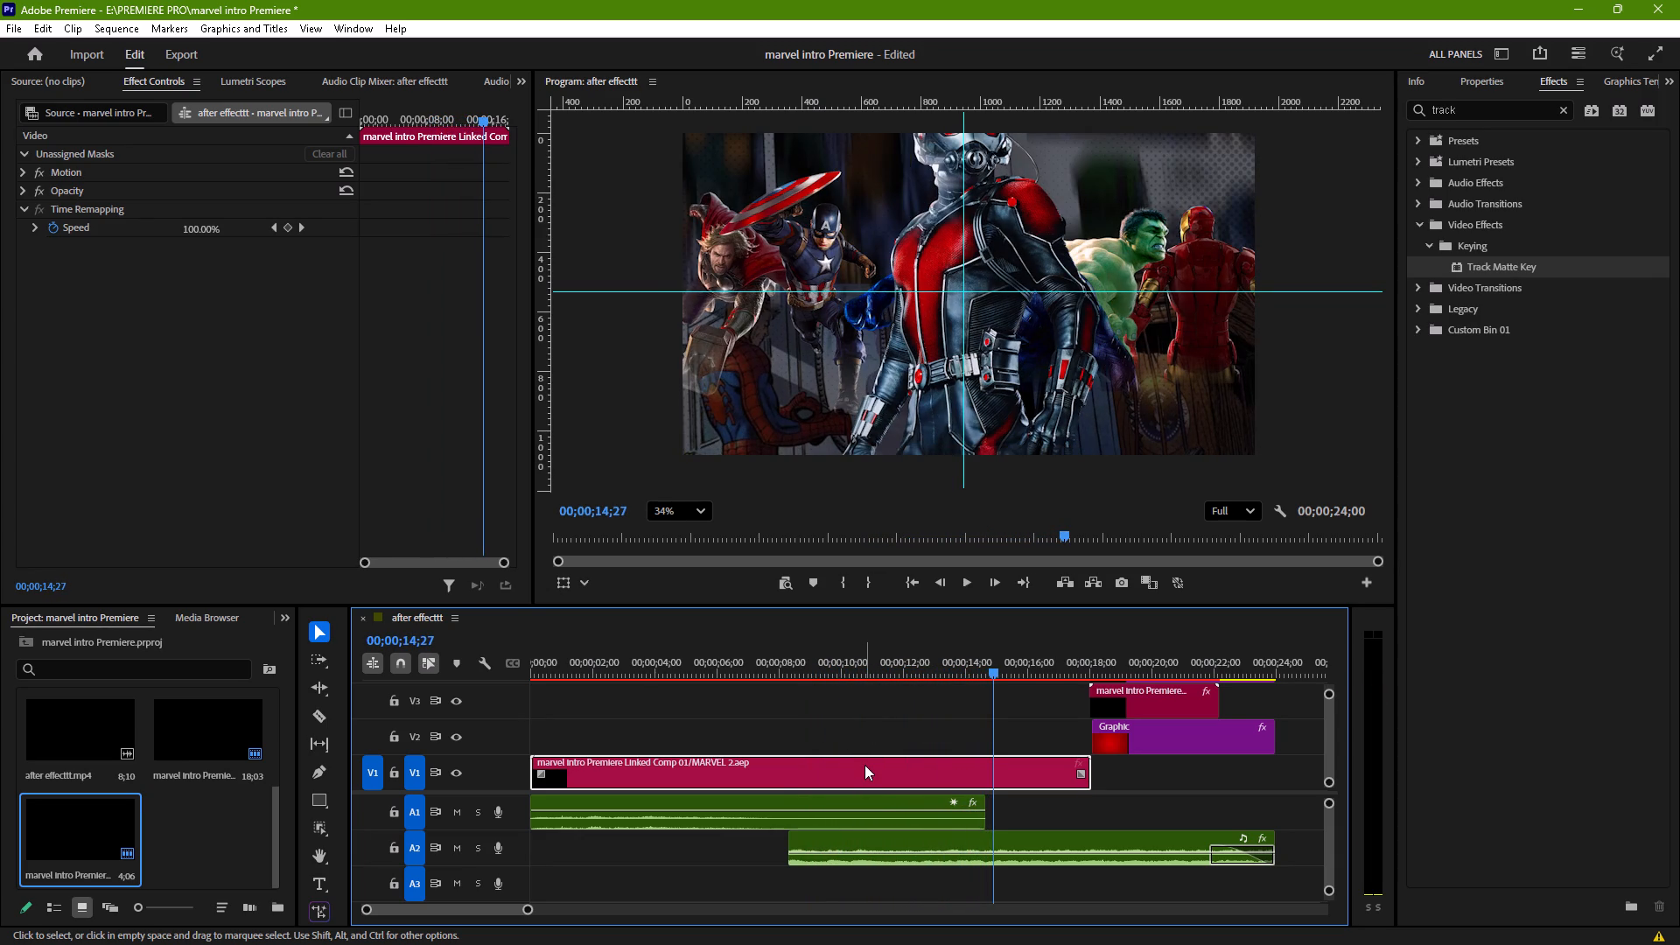
Delete the selected linked composition from V1.
key(Delete)
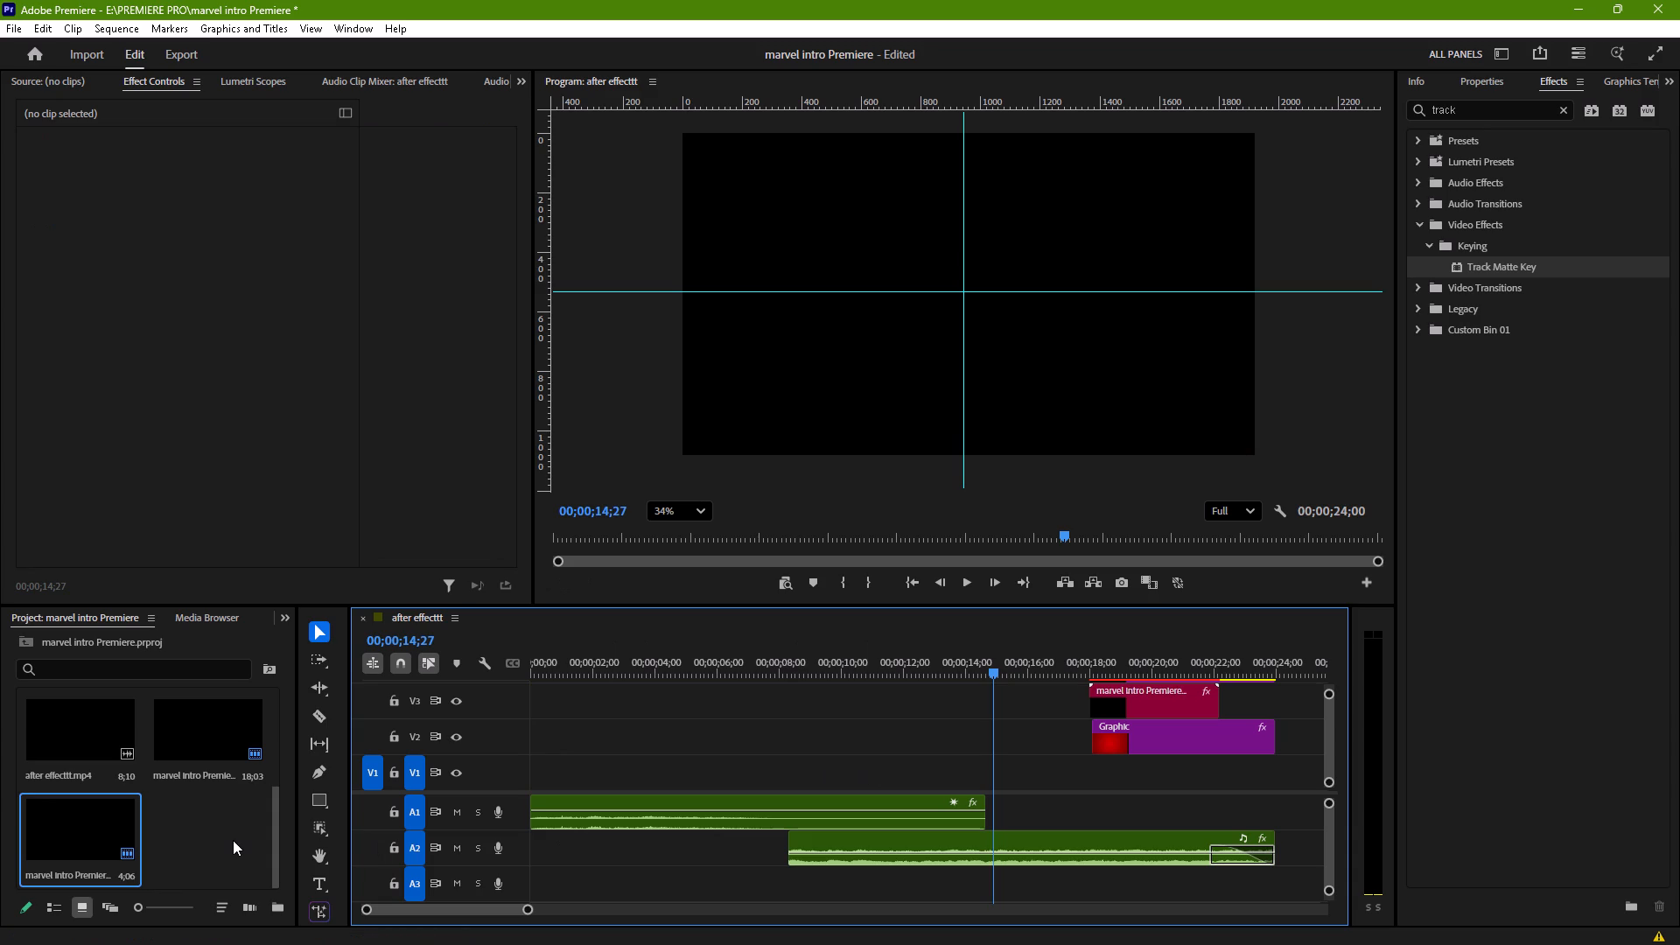
Import the Comp 1 video from the RUTIK (E:) drive into the project.
triple_click(233, 840)
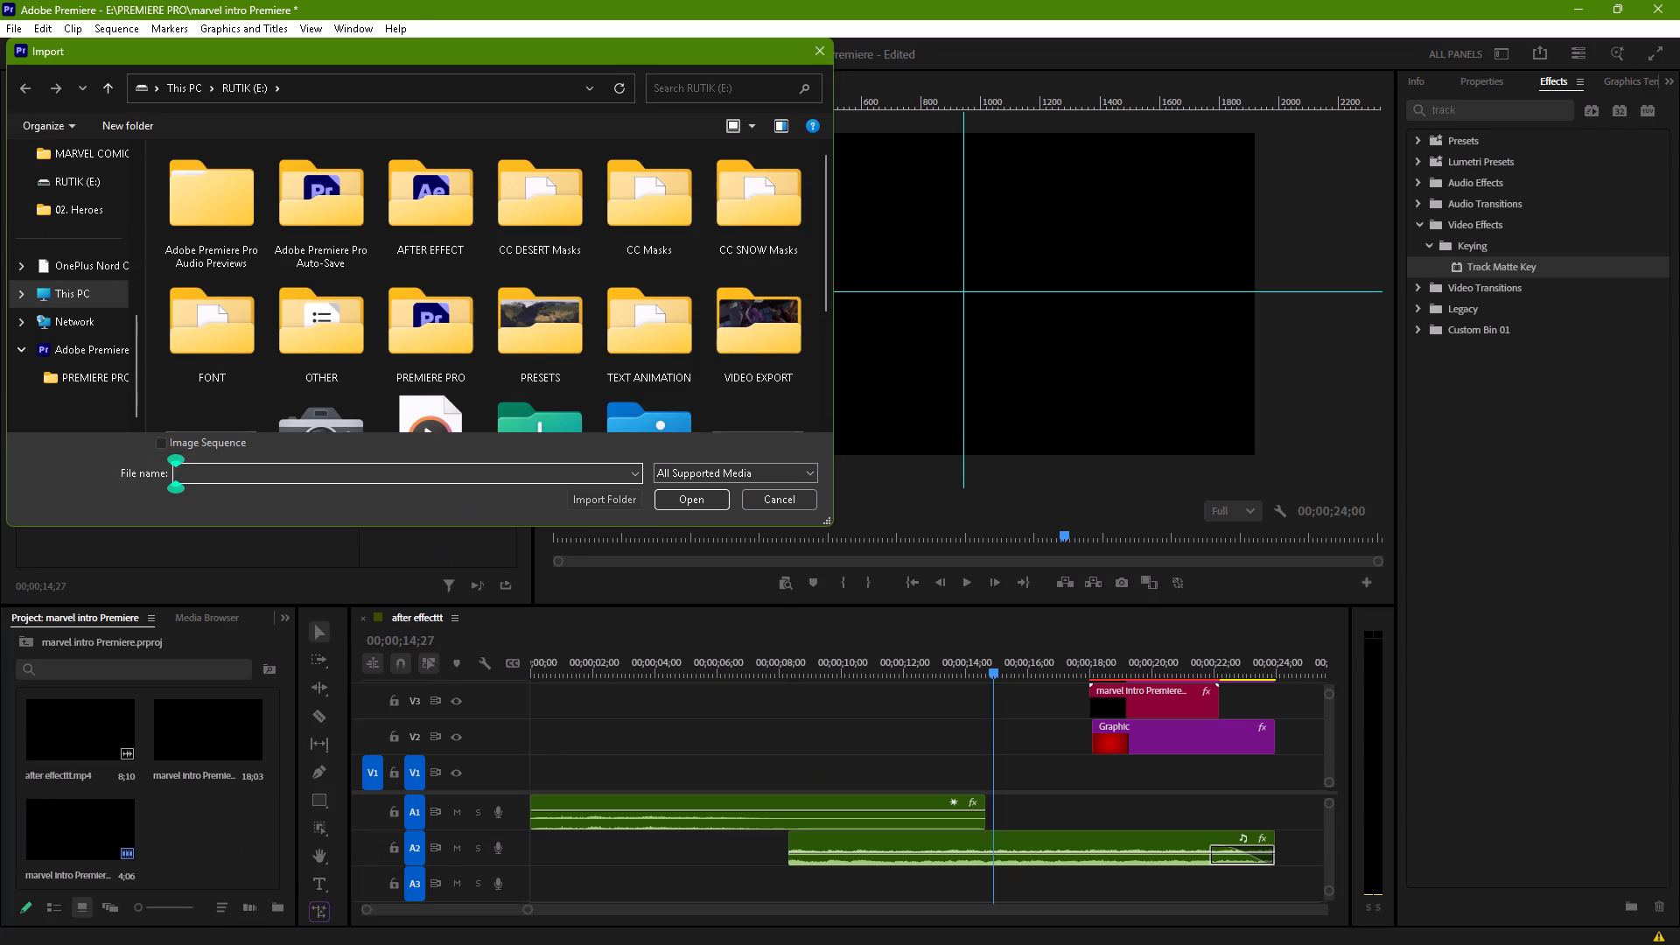
scroll(588, 330, down, 2)
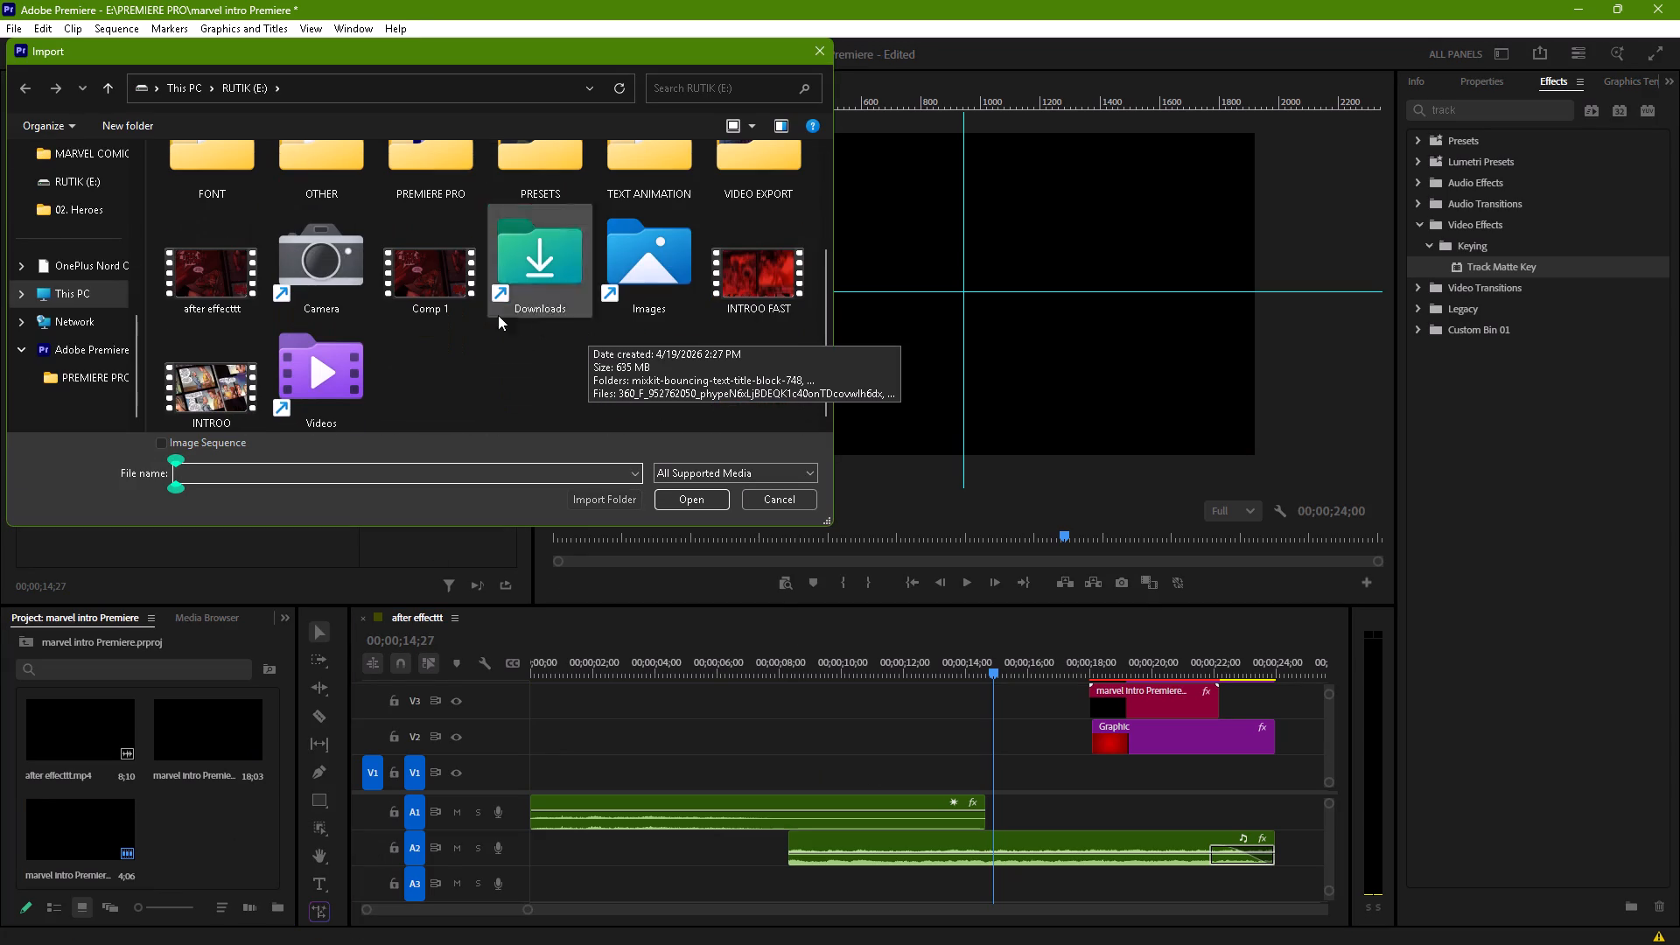
click(404, 281)
click(705, 500)
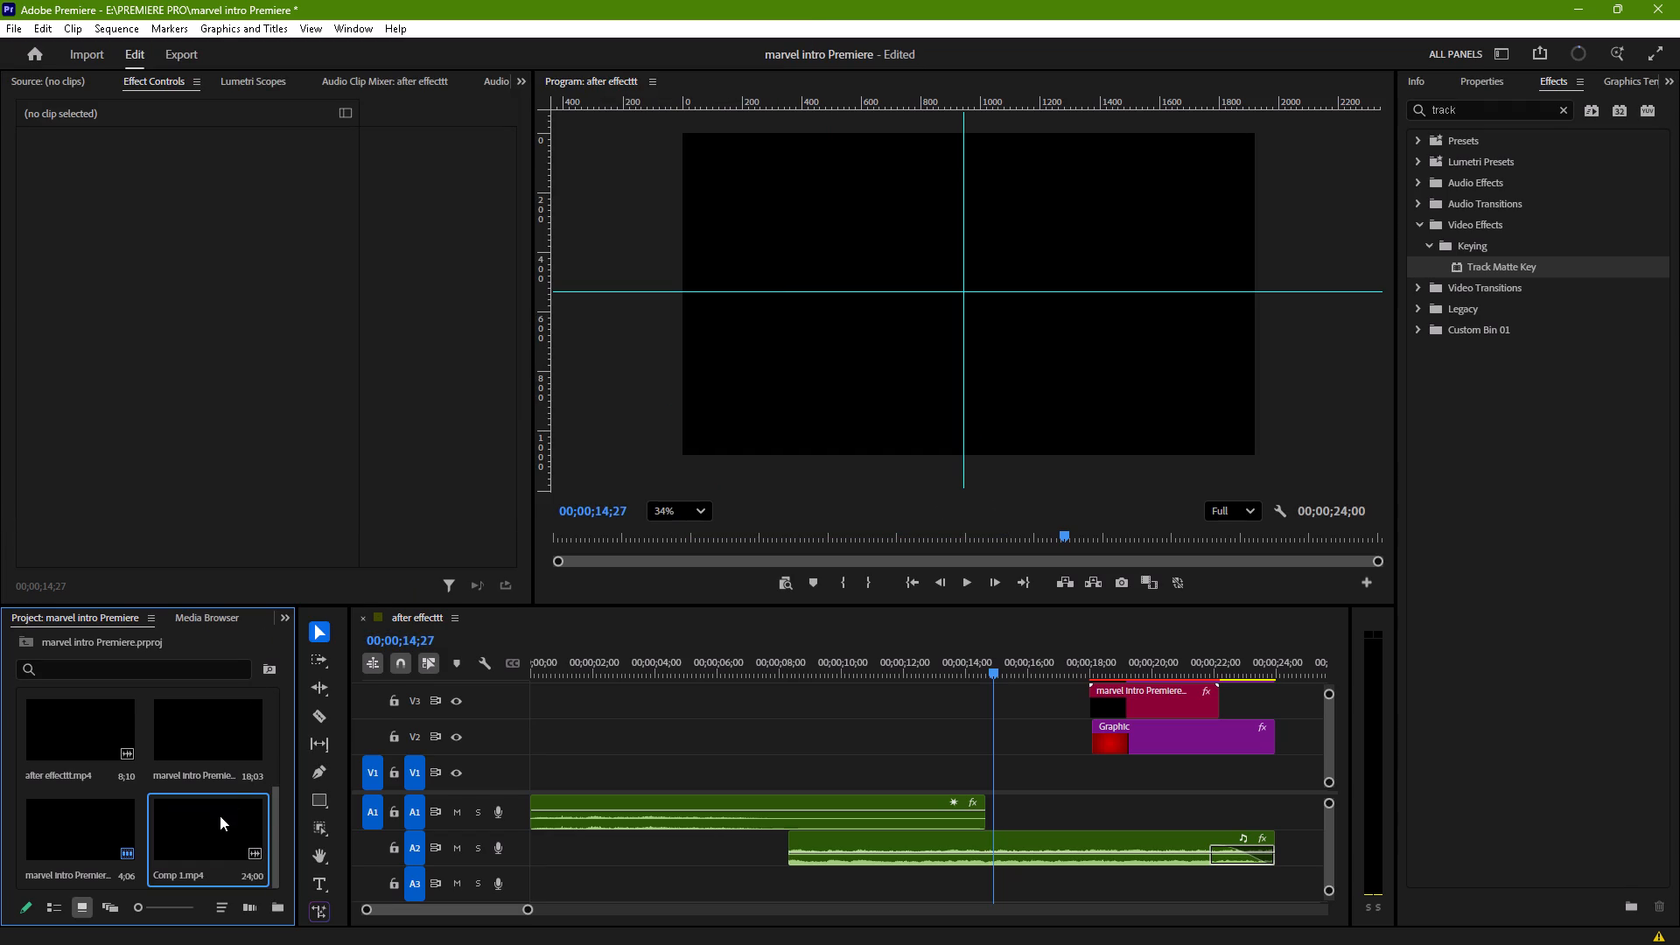
Place Comp 1.mp4 at the start of the sequence on V1, with its audio overwriting the clip on A1.
drag(220, 815, 561, 788)
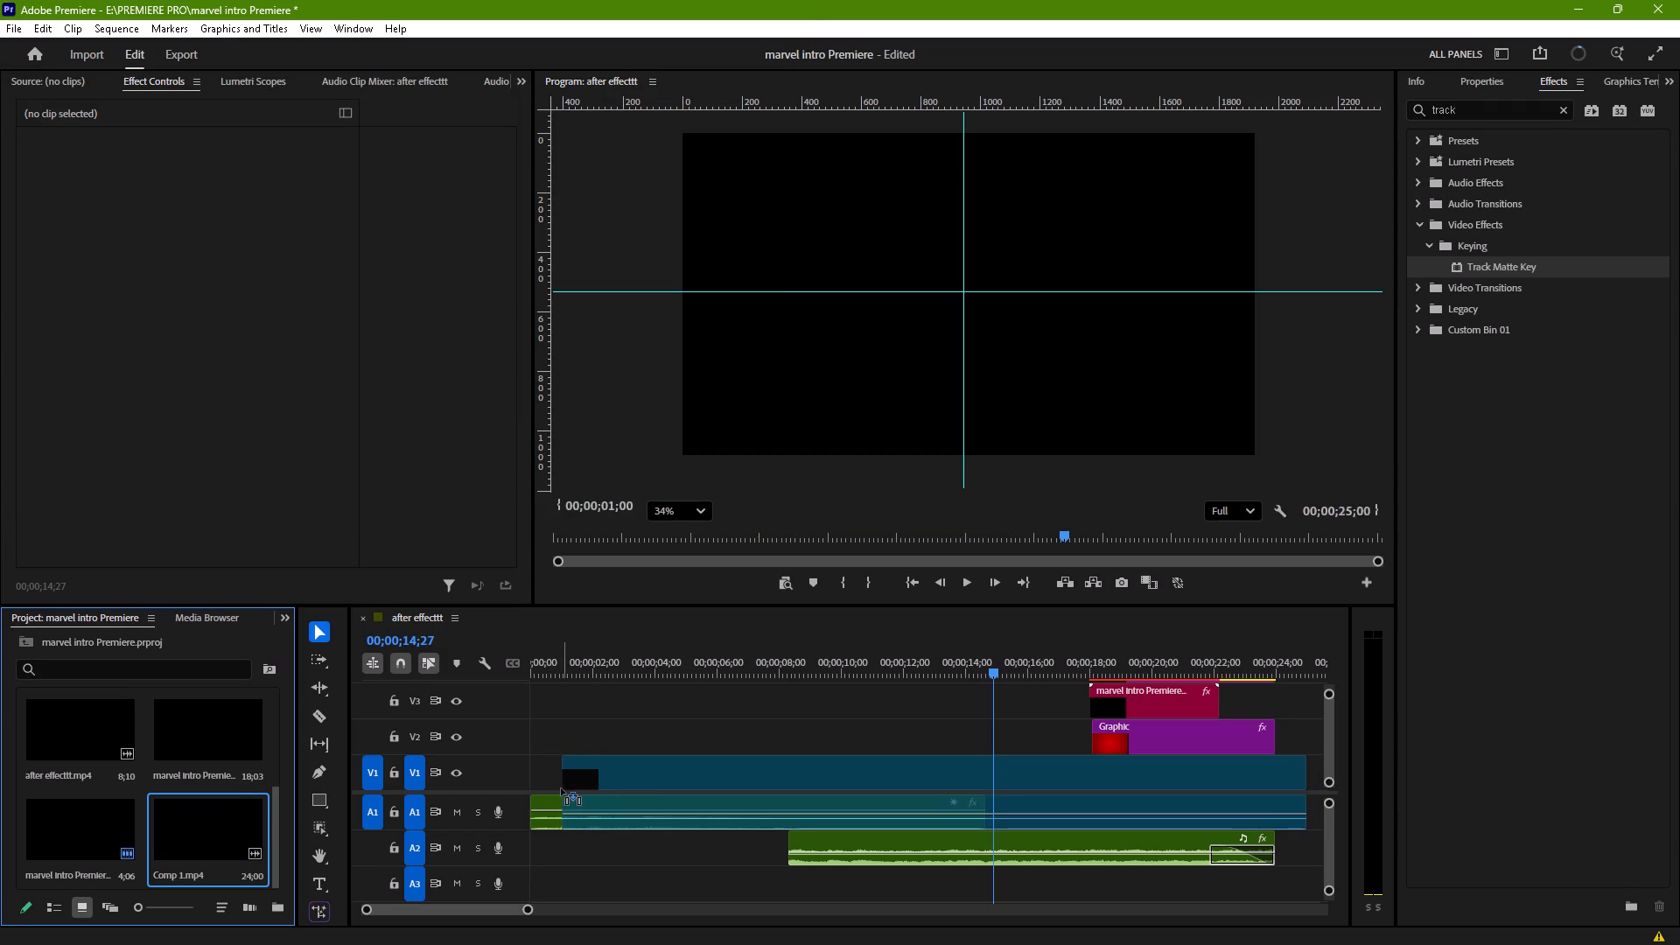
drag(561, 788, 533, 741)
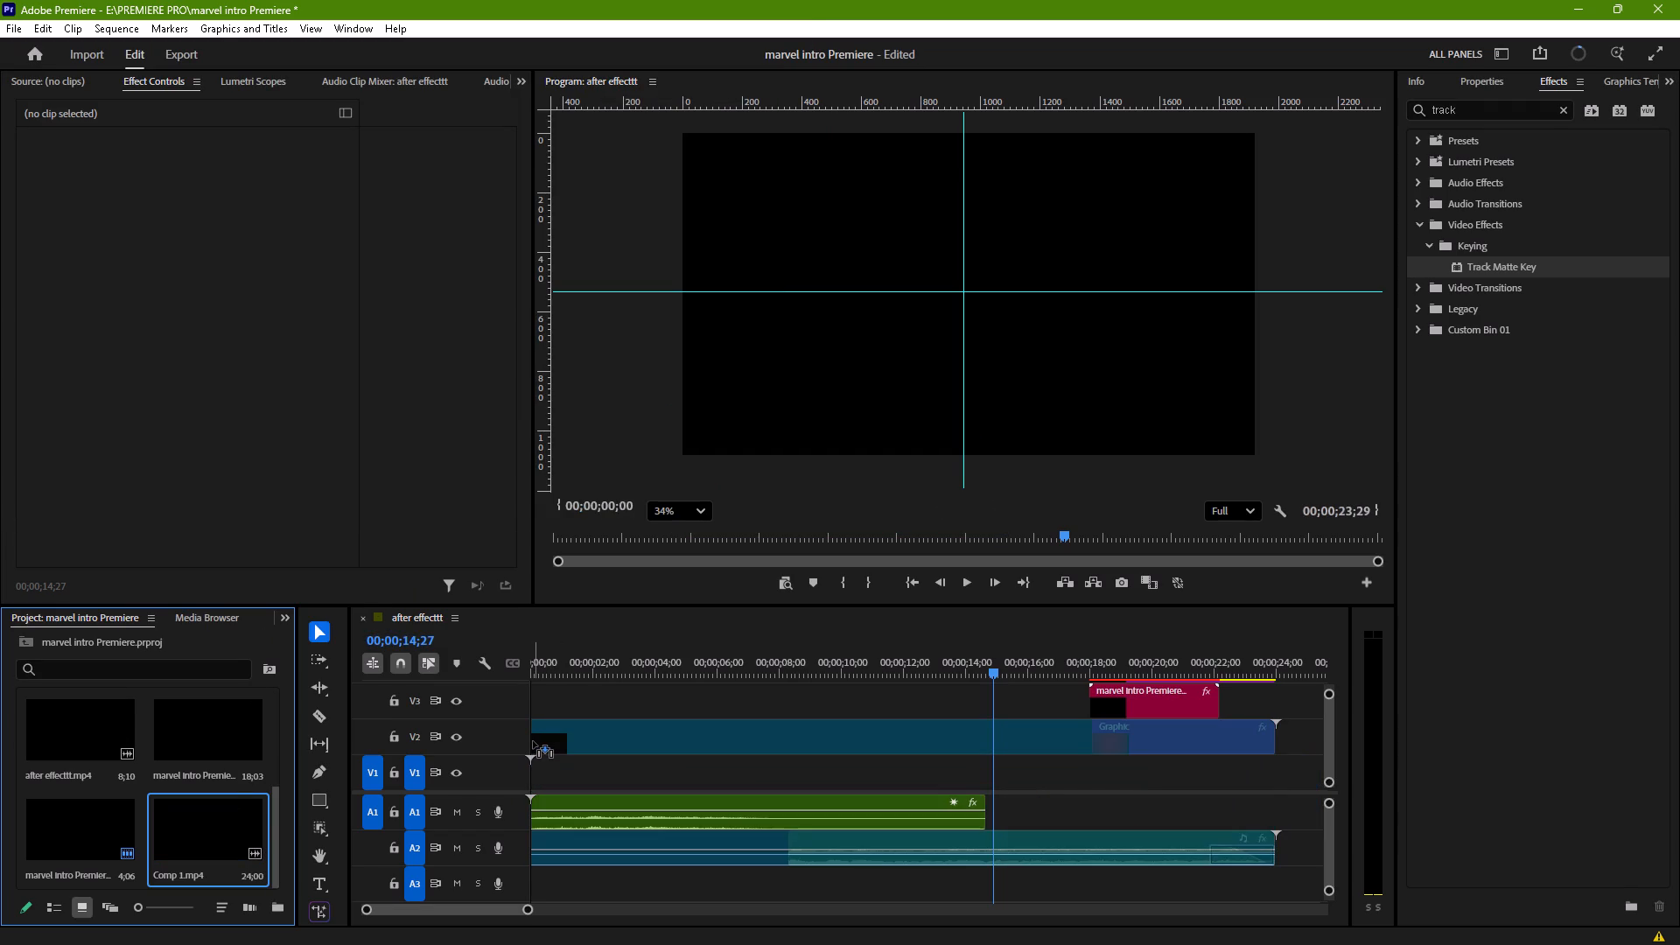
drag(533, 741, 552, 648)
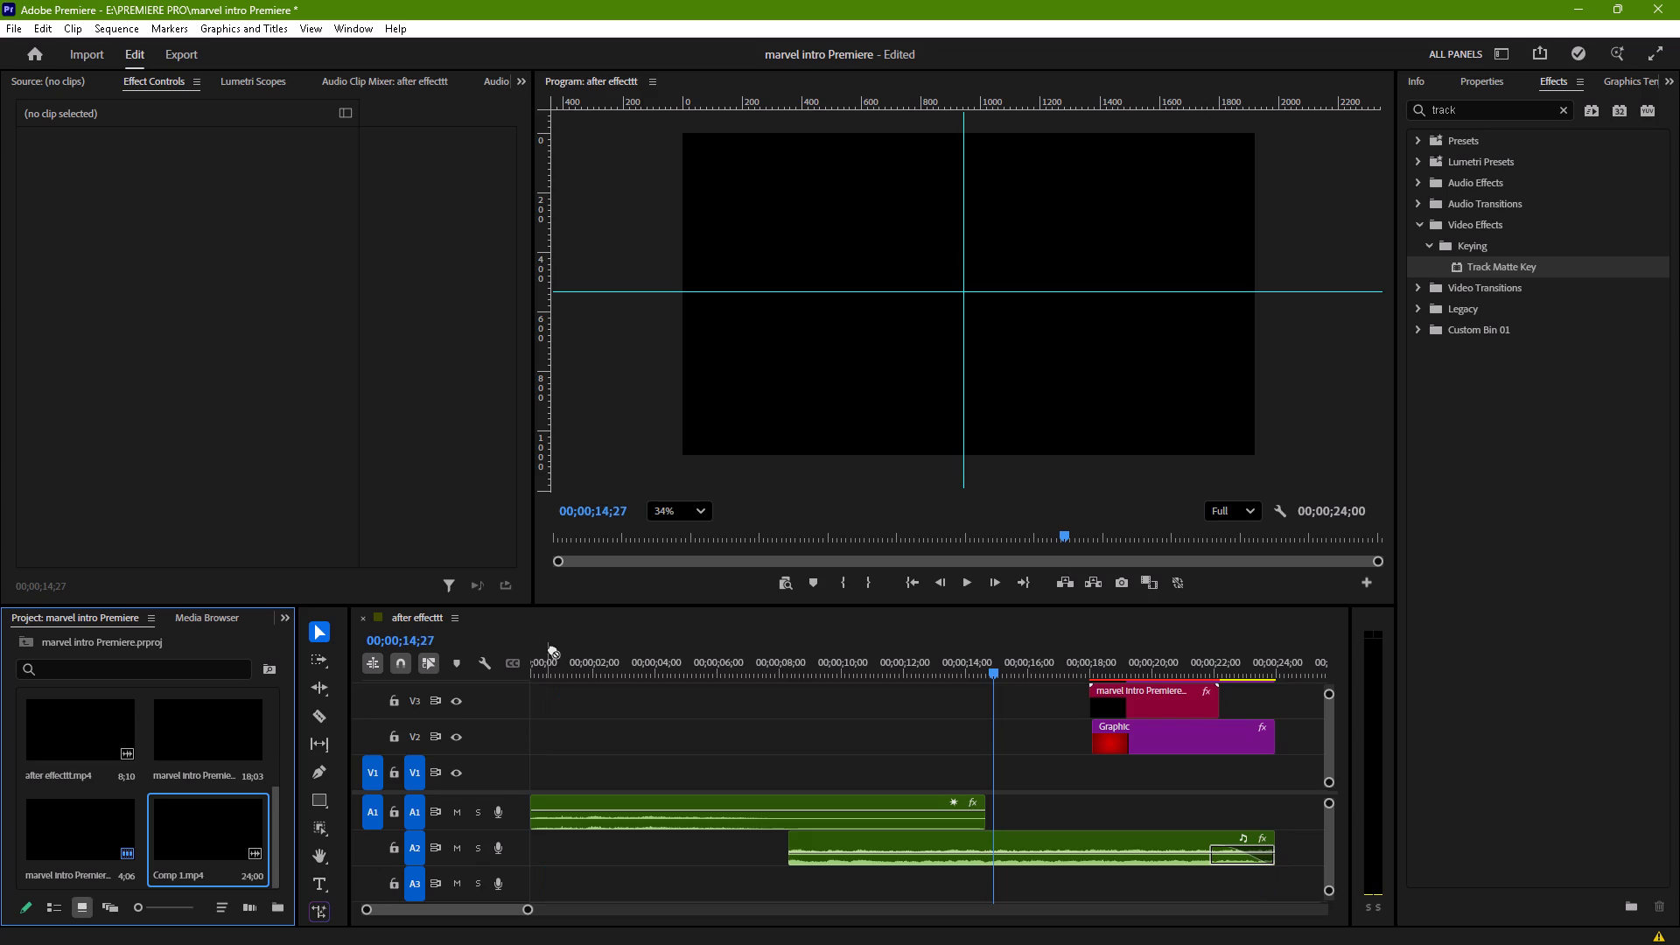
drag(552, 648, 554, 681)
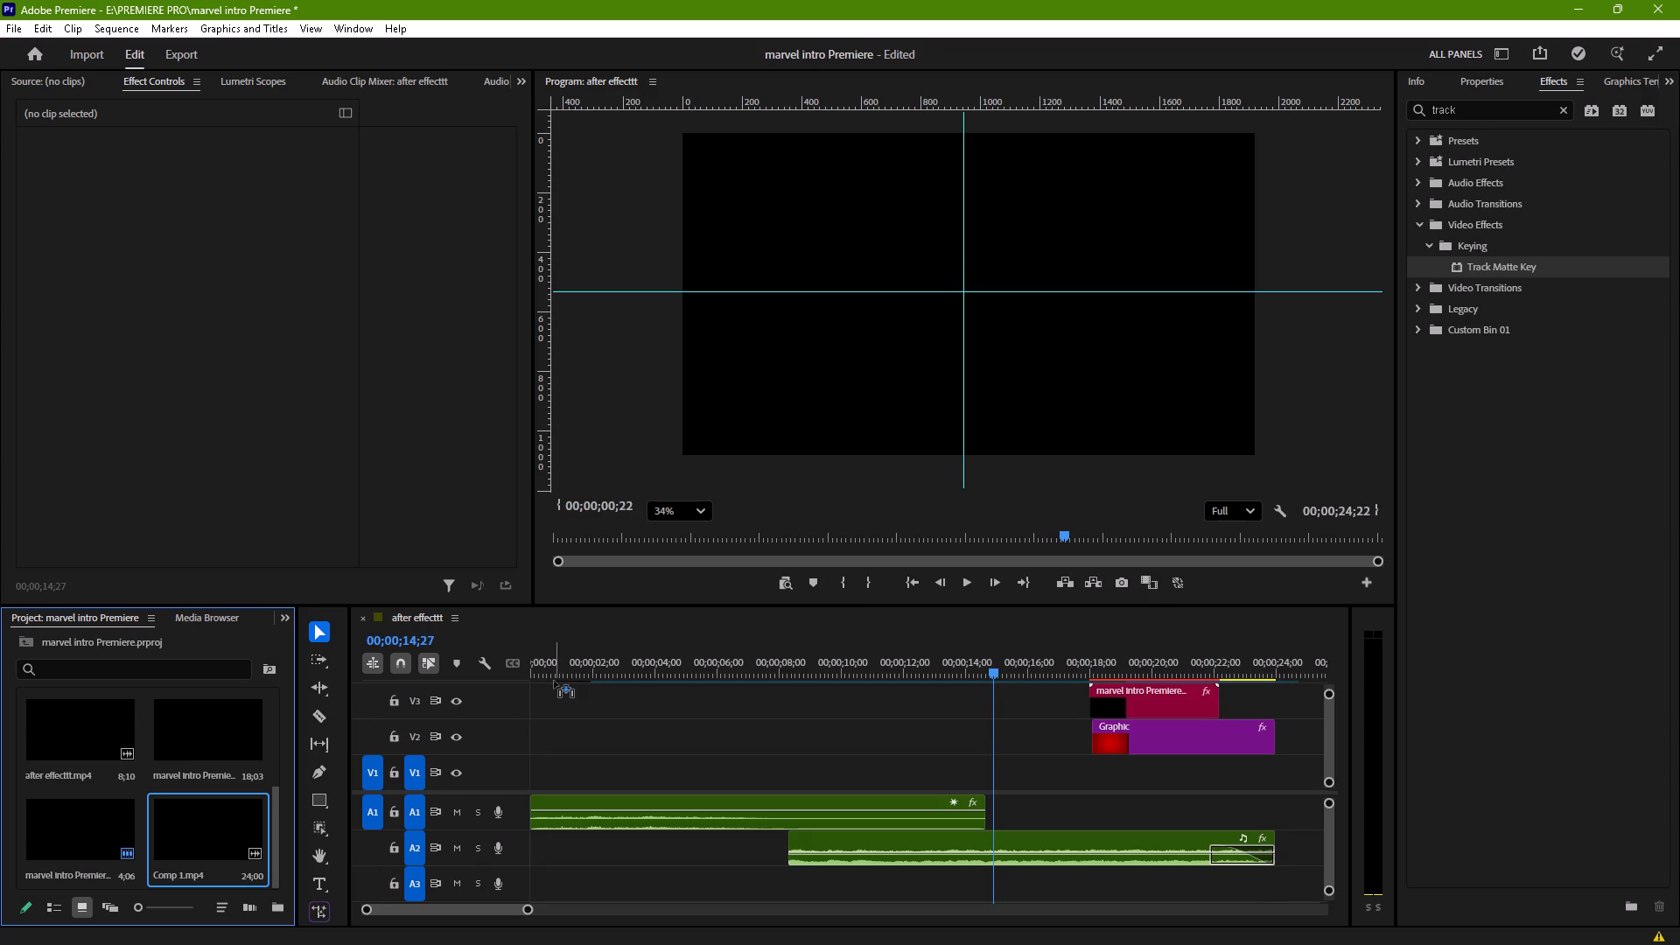
drag(554, 681, 534, 767)
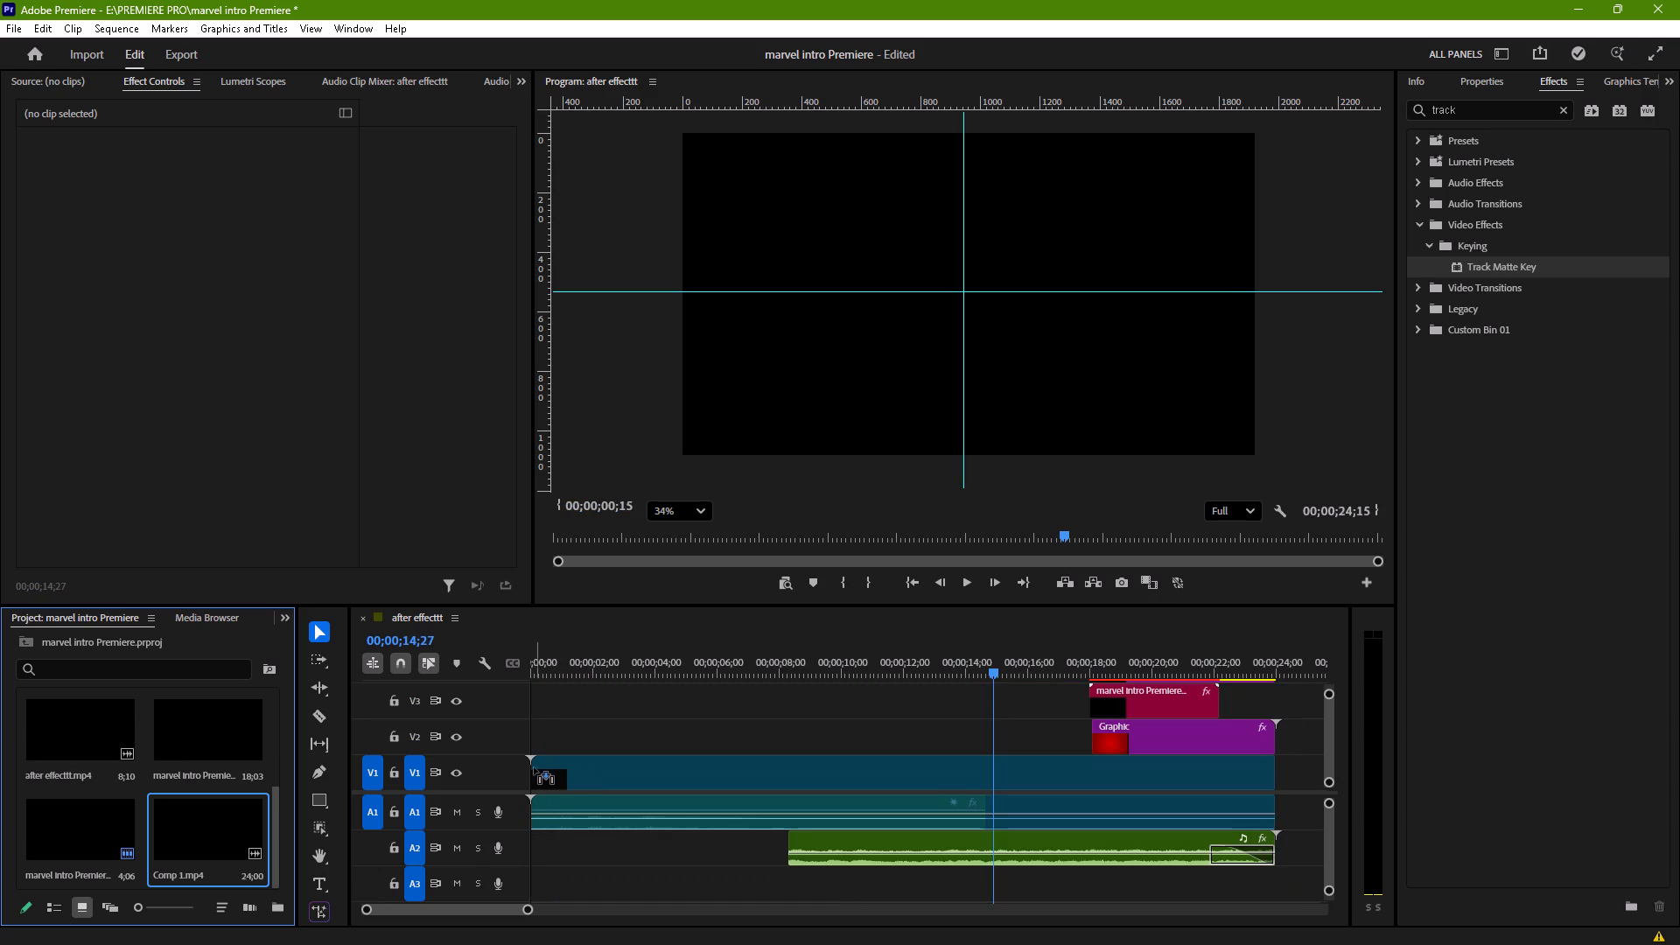
drag(534, 767, 526, 766)
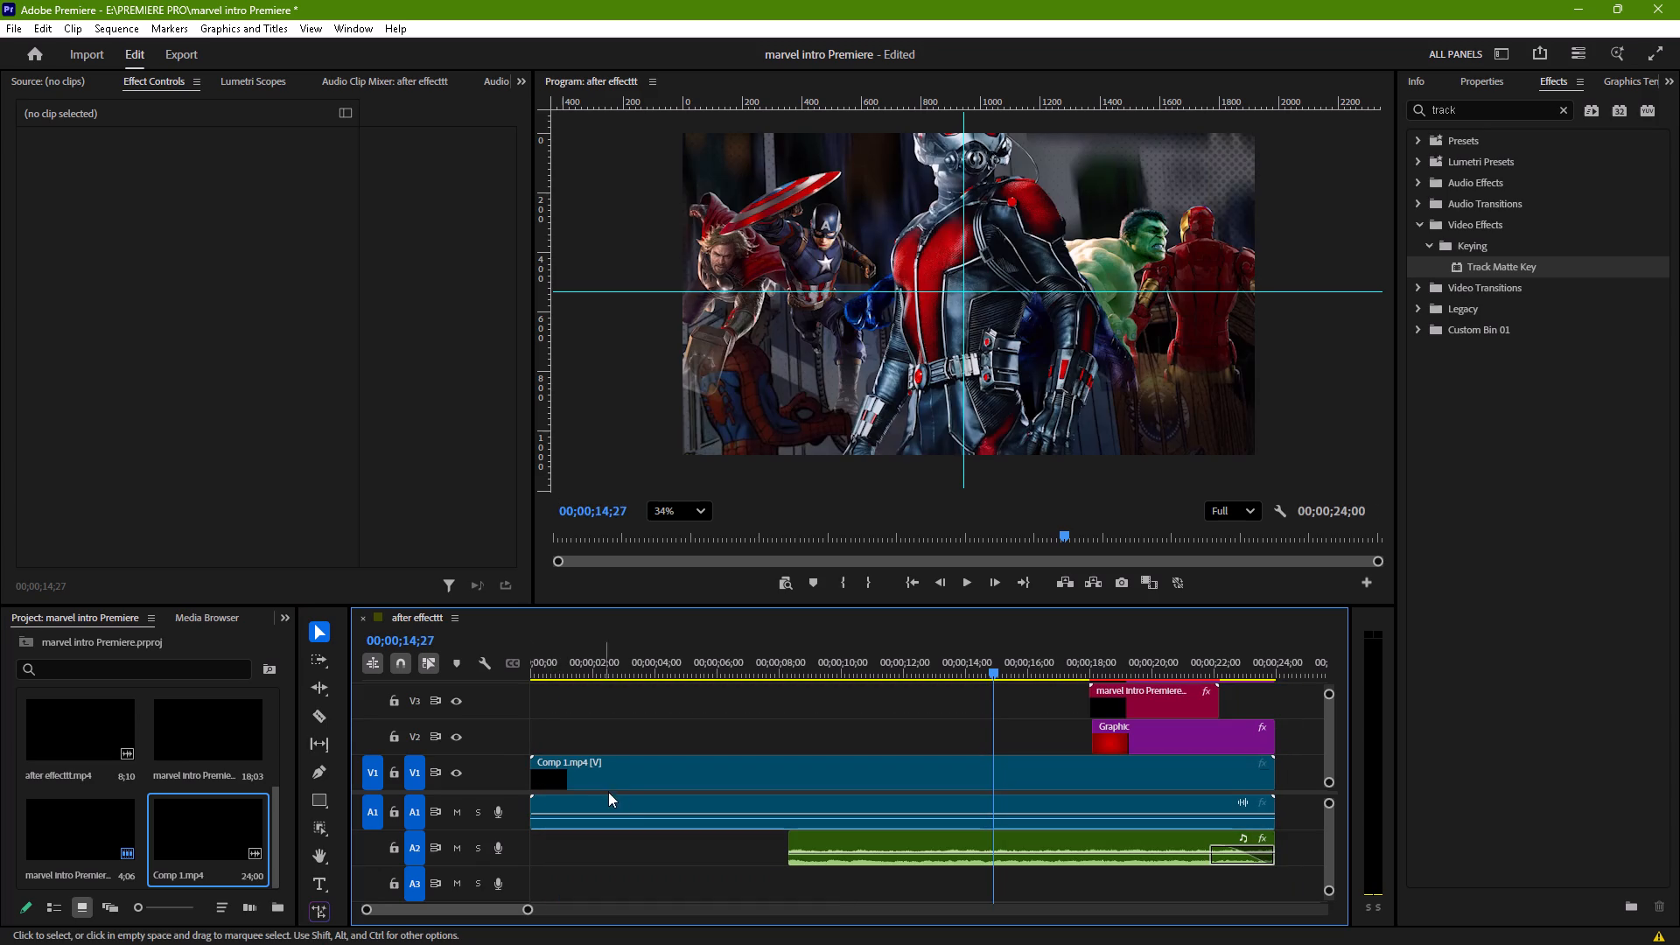
Unlink Comp 1.mp4's audio from its video and delete the audio clip from A1.
click(626, 800)
right_click(626, 800)
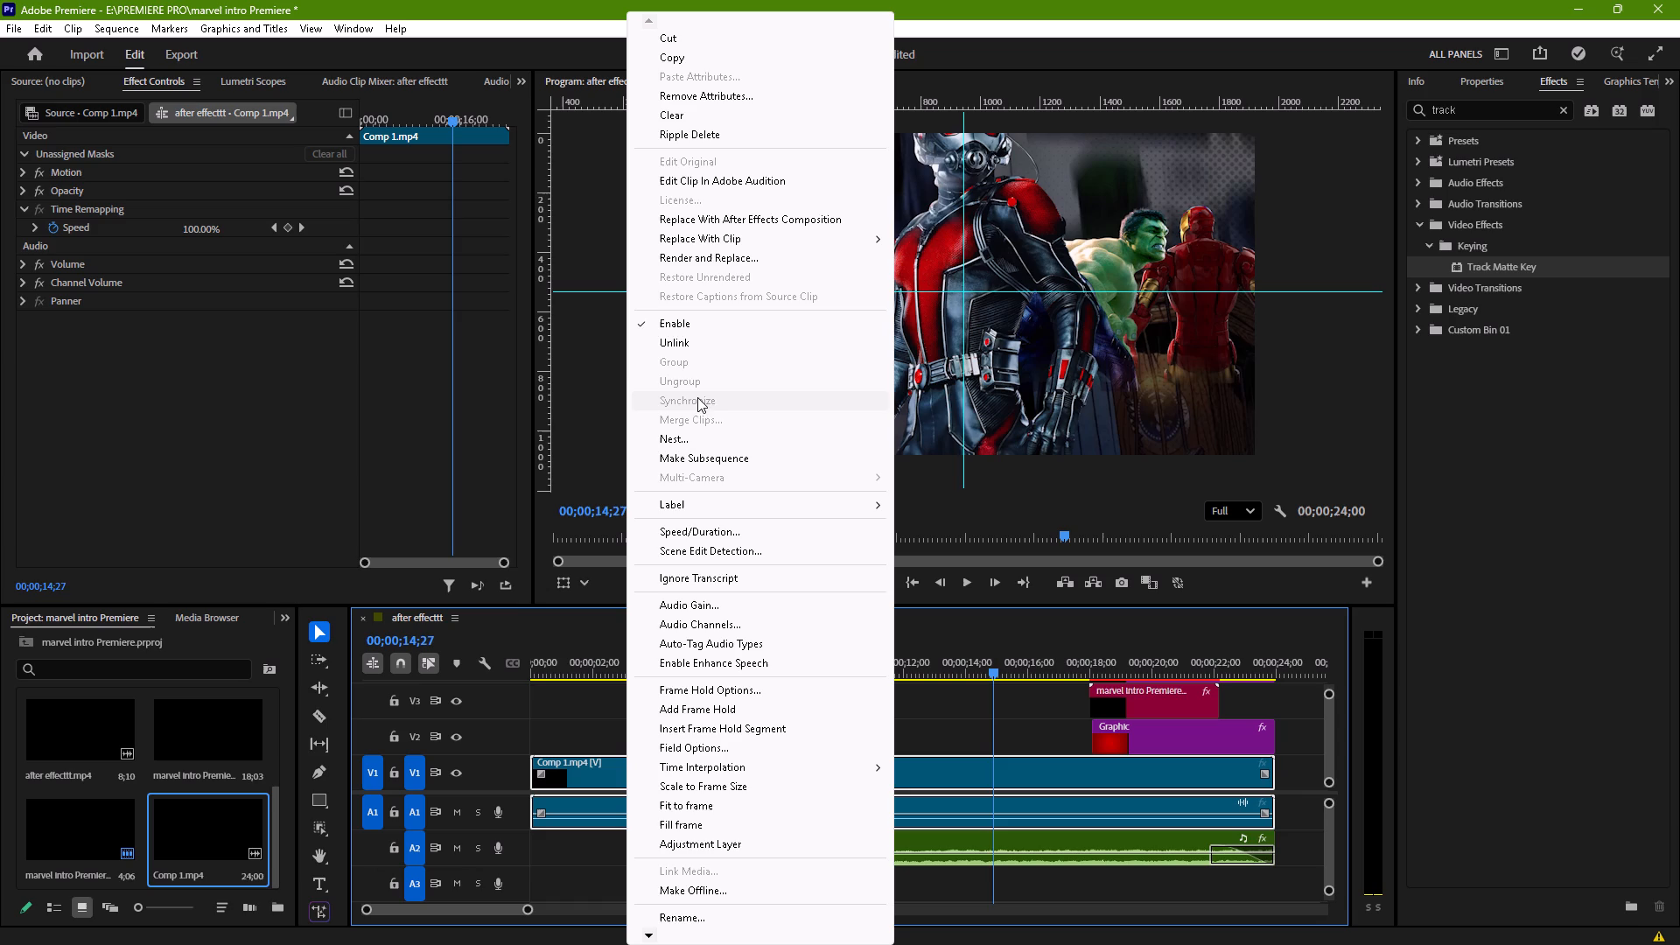
click(680, 350)
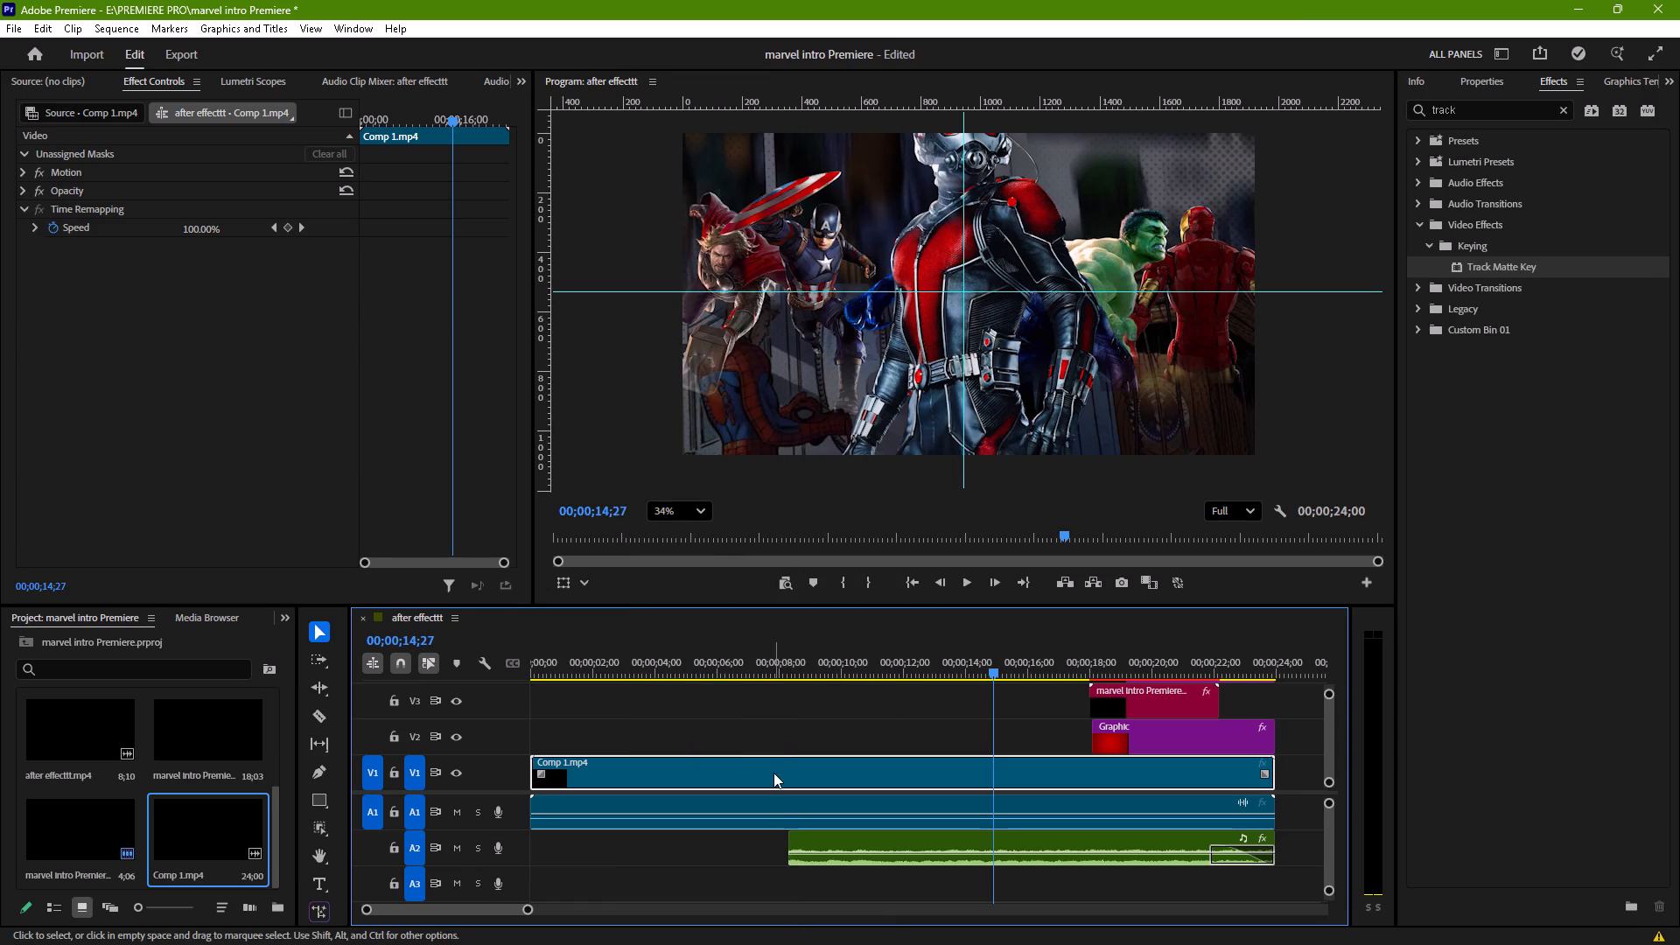
click(773, 793)
click(779, 801)
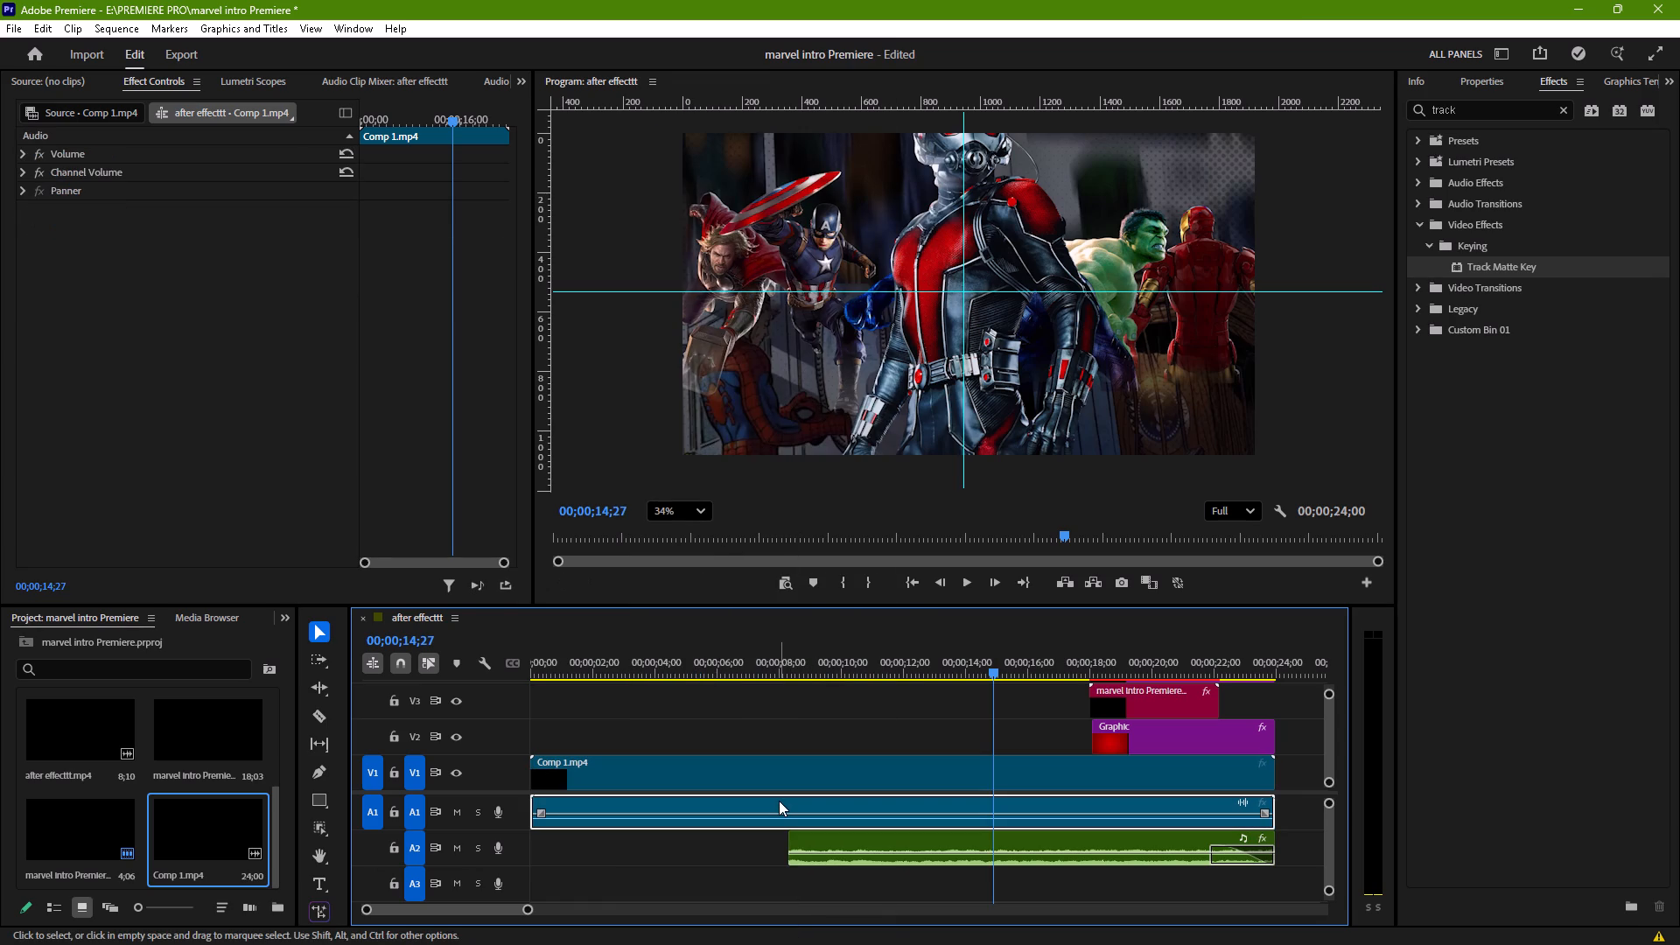
key(Delete)
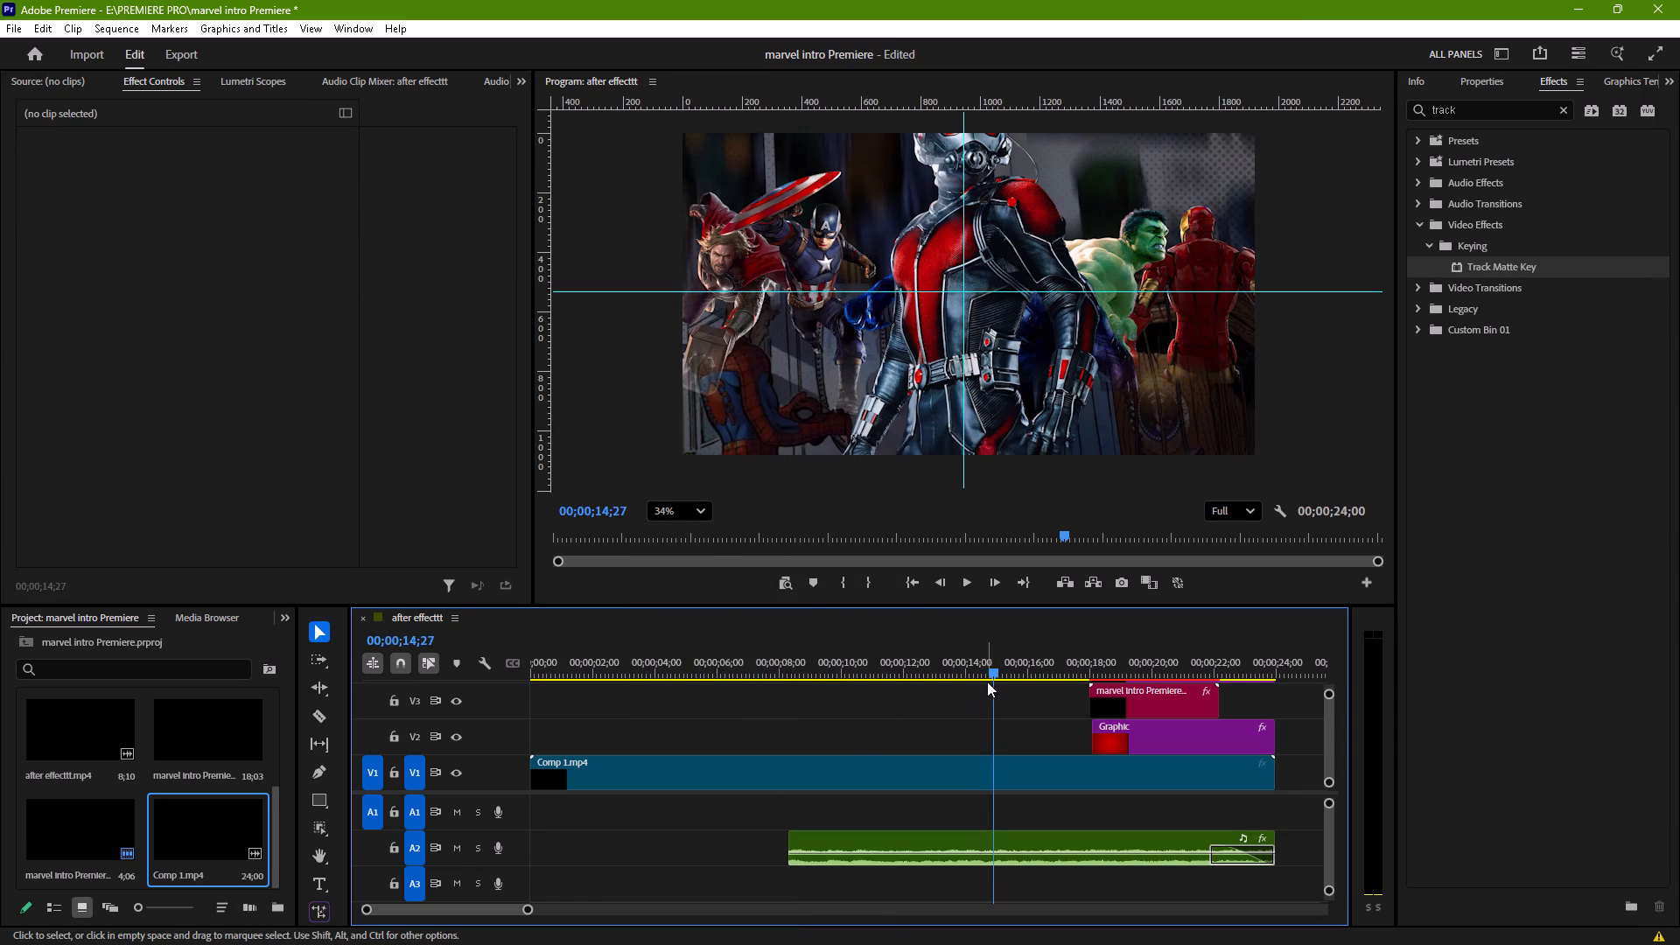
Play the sequence from the start and replay the transition into the MARVEL title to review the rendered Comp 1 footage.
drag(993, 674, 514, 744)
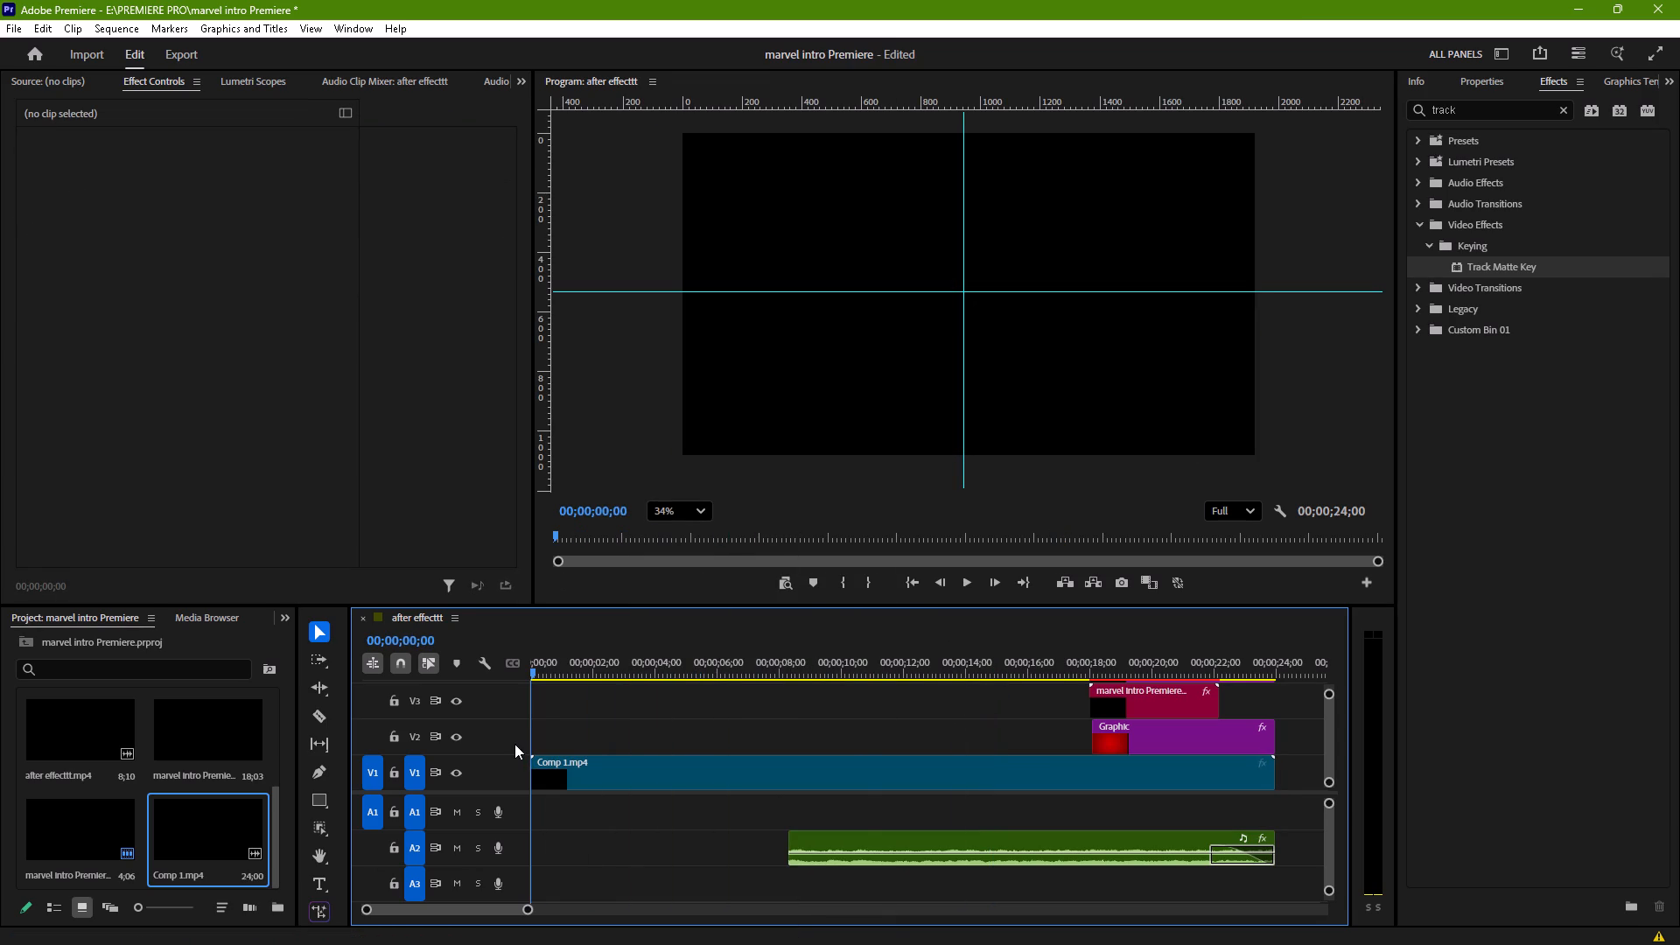
key(space)
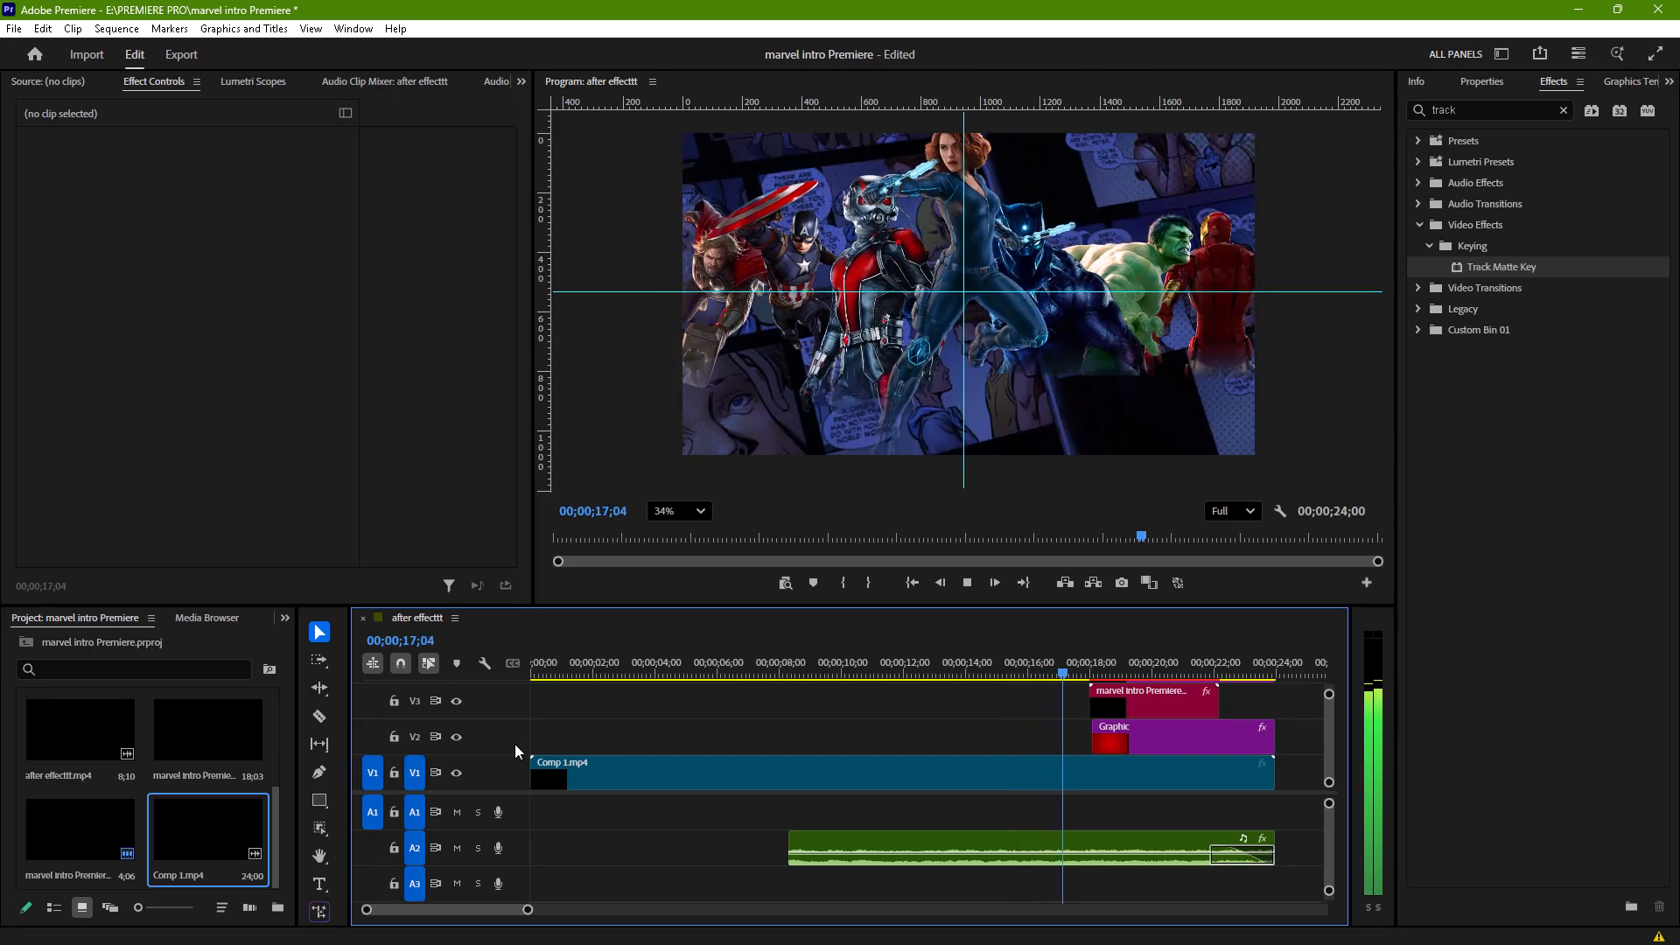
key(space)
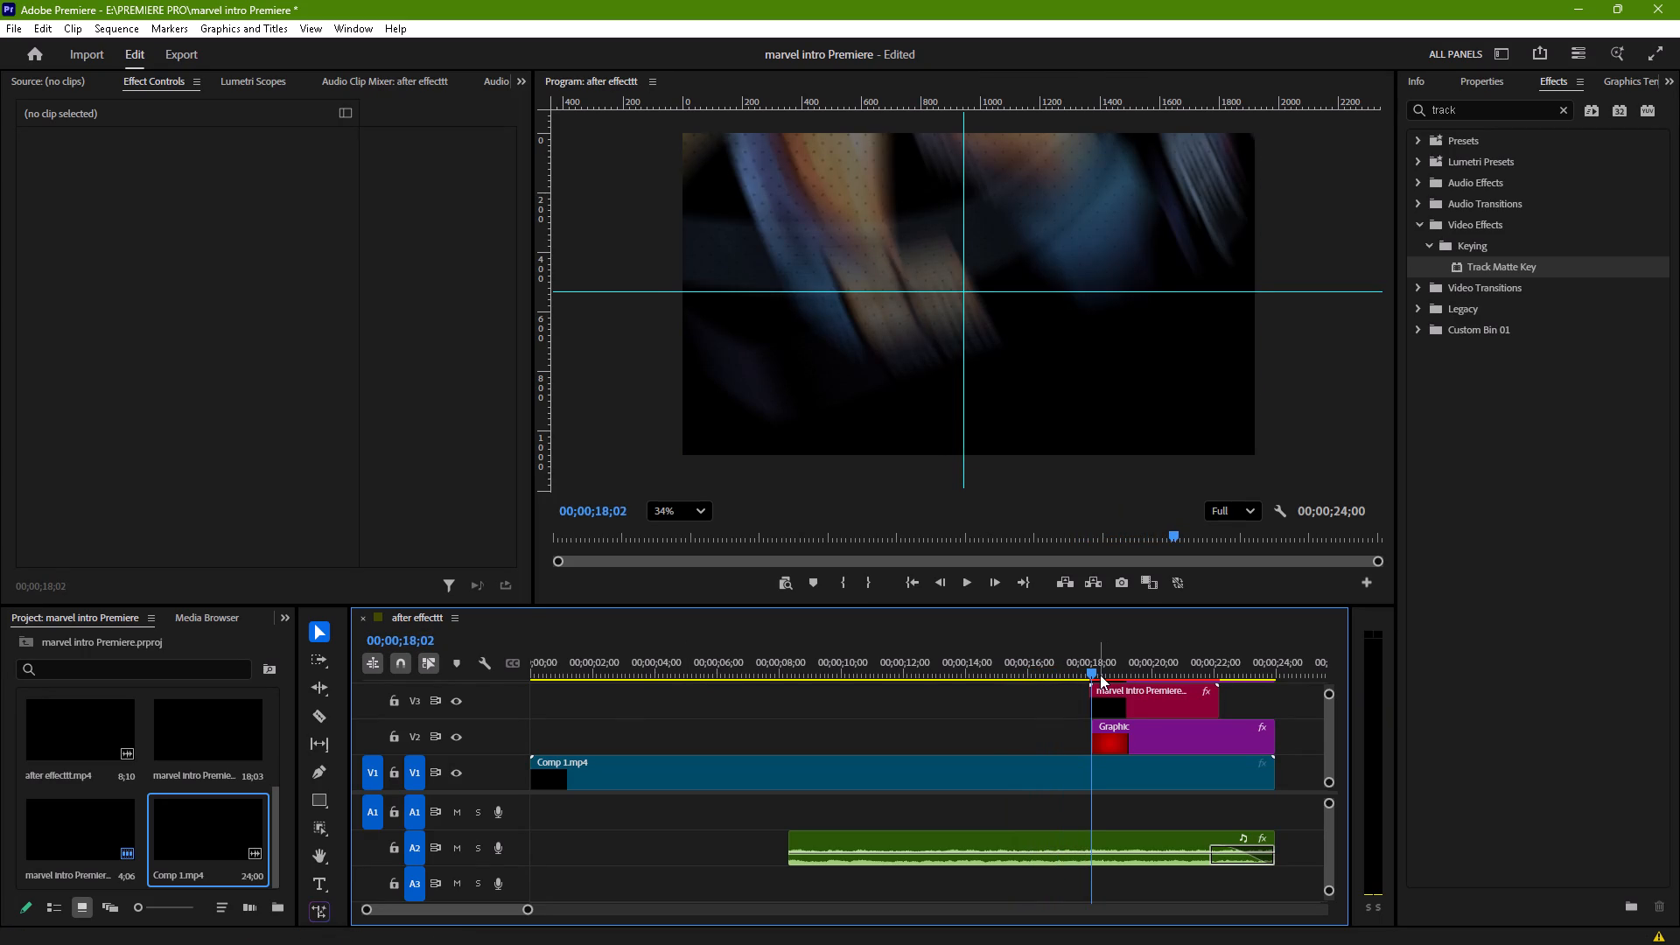
key(space)
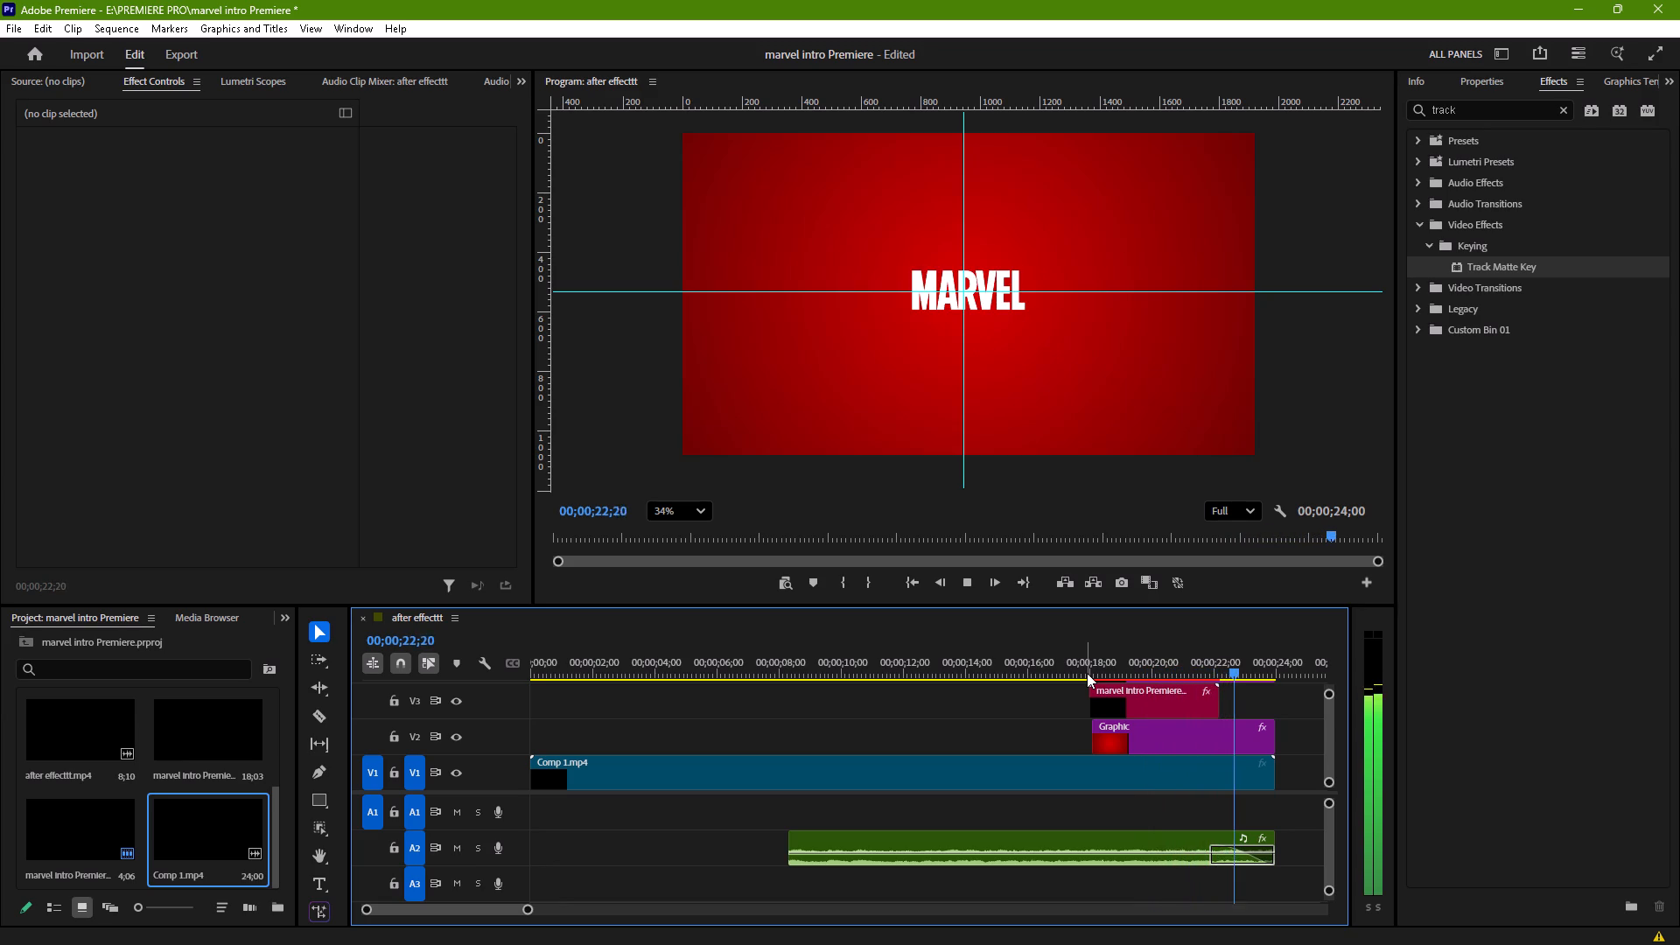
key(space)
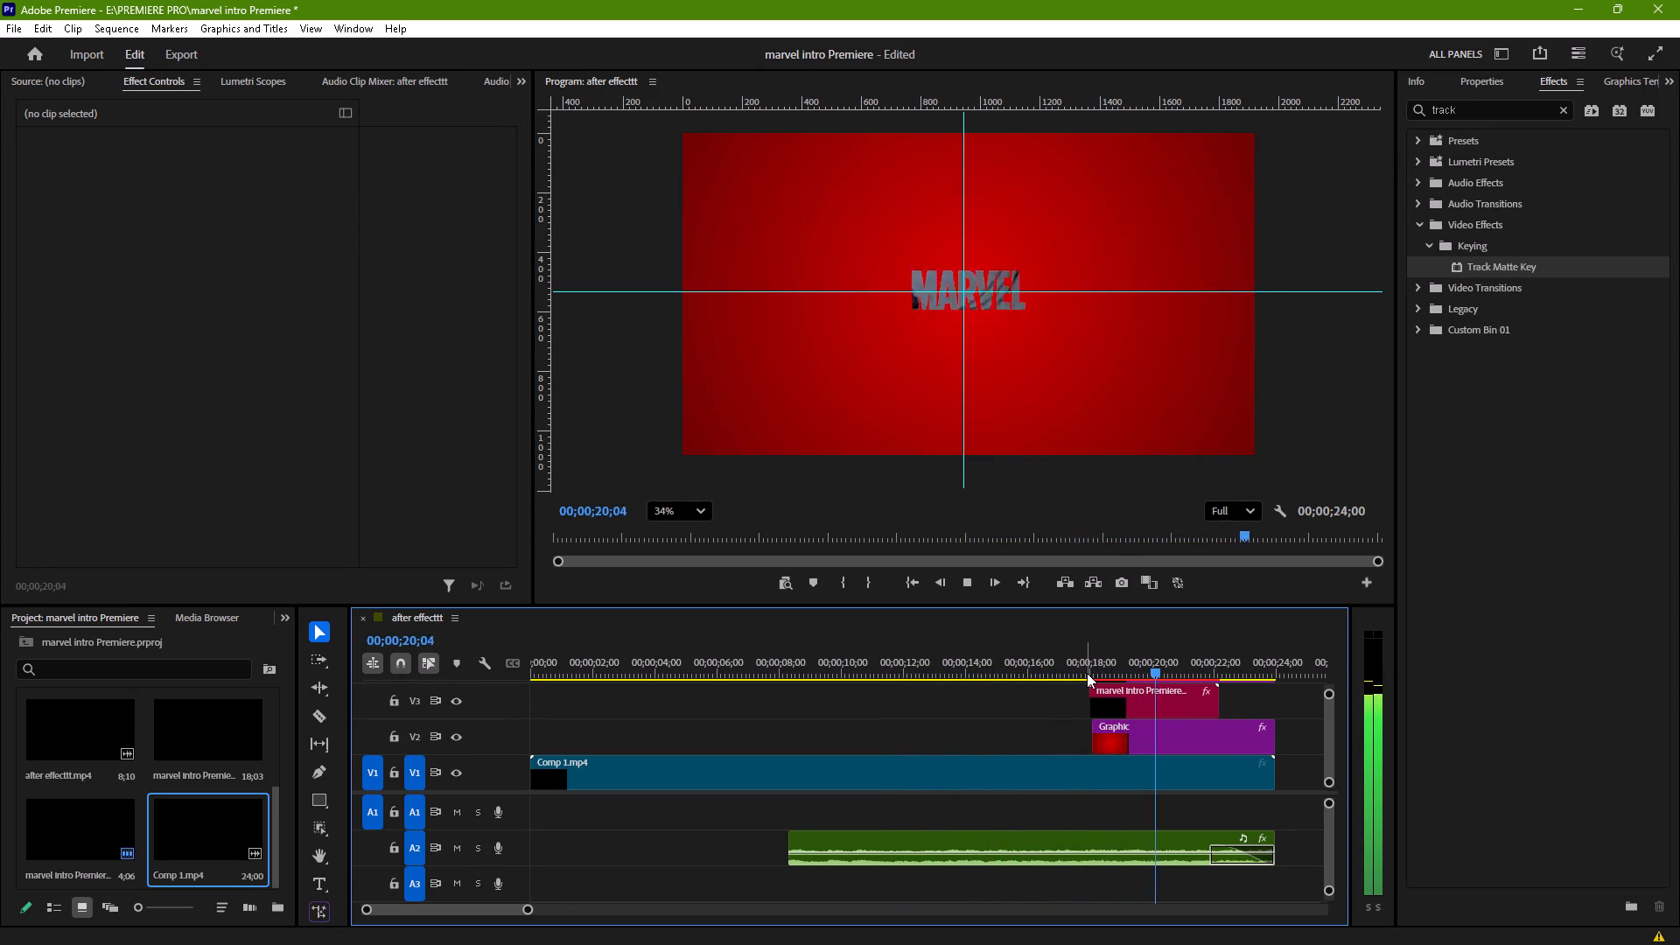
key(space)
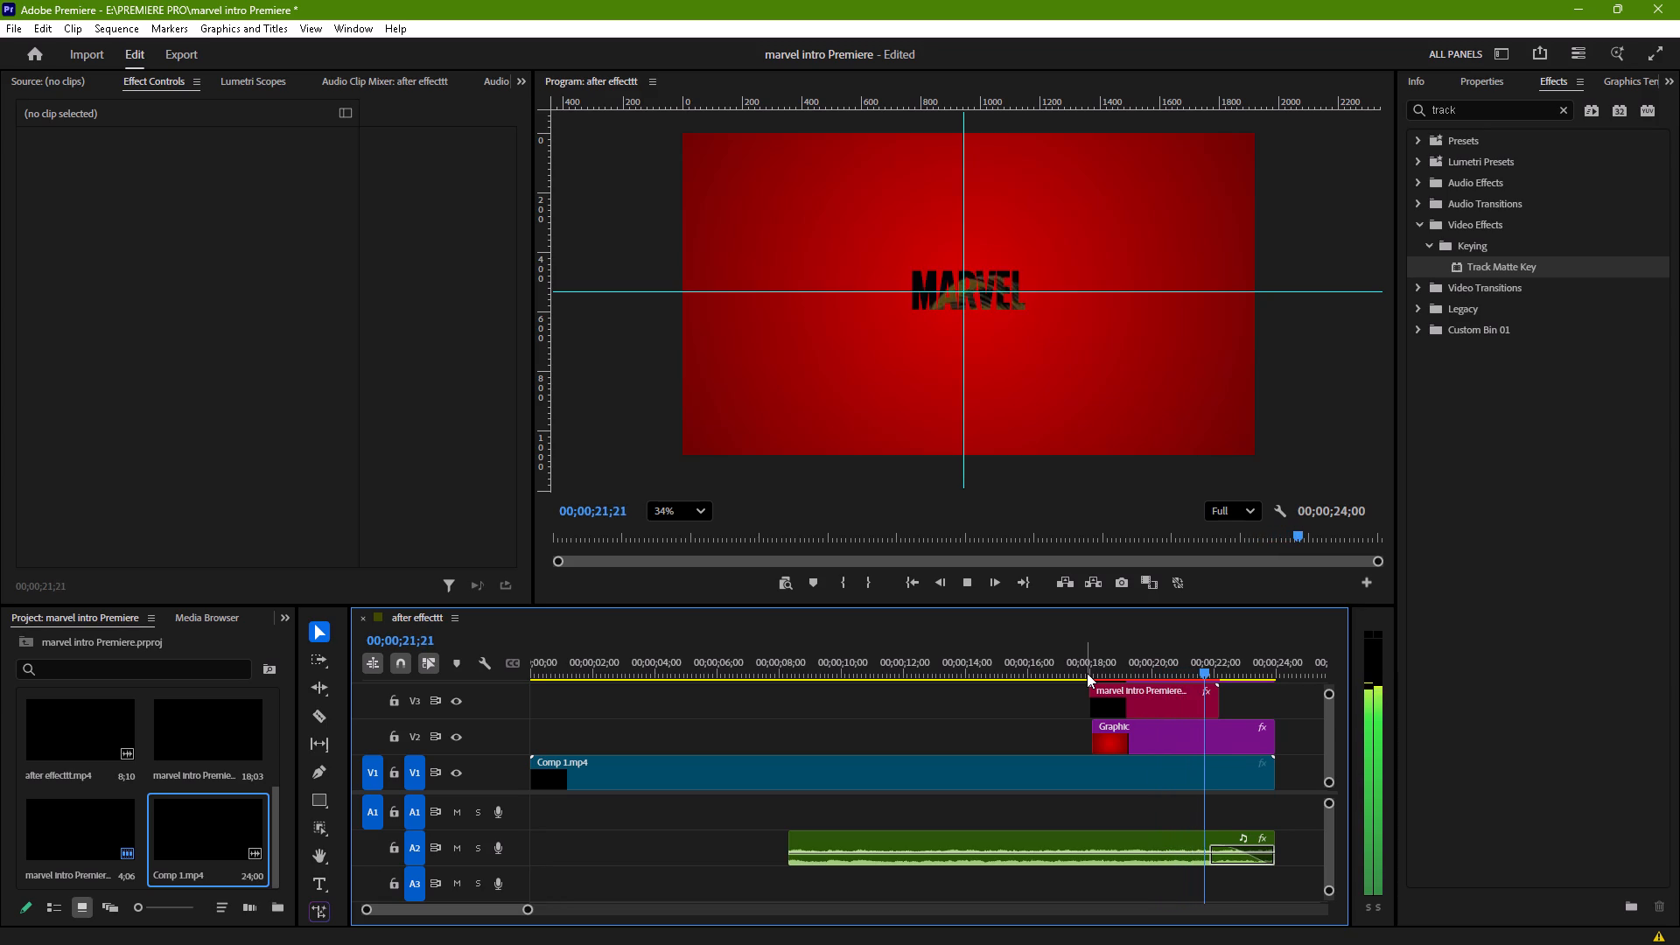
drag(1201, 676, 1044, 708)
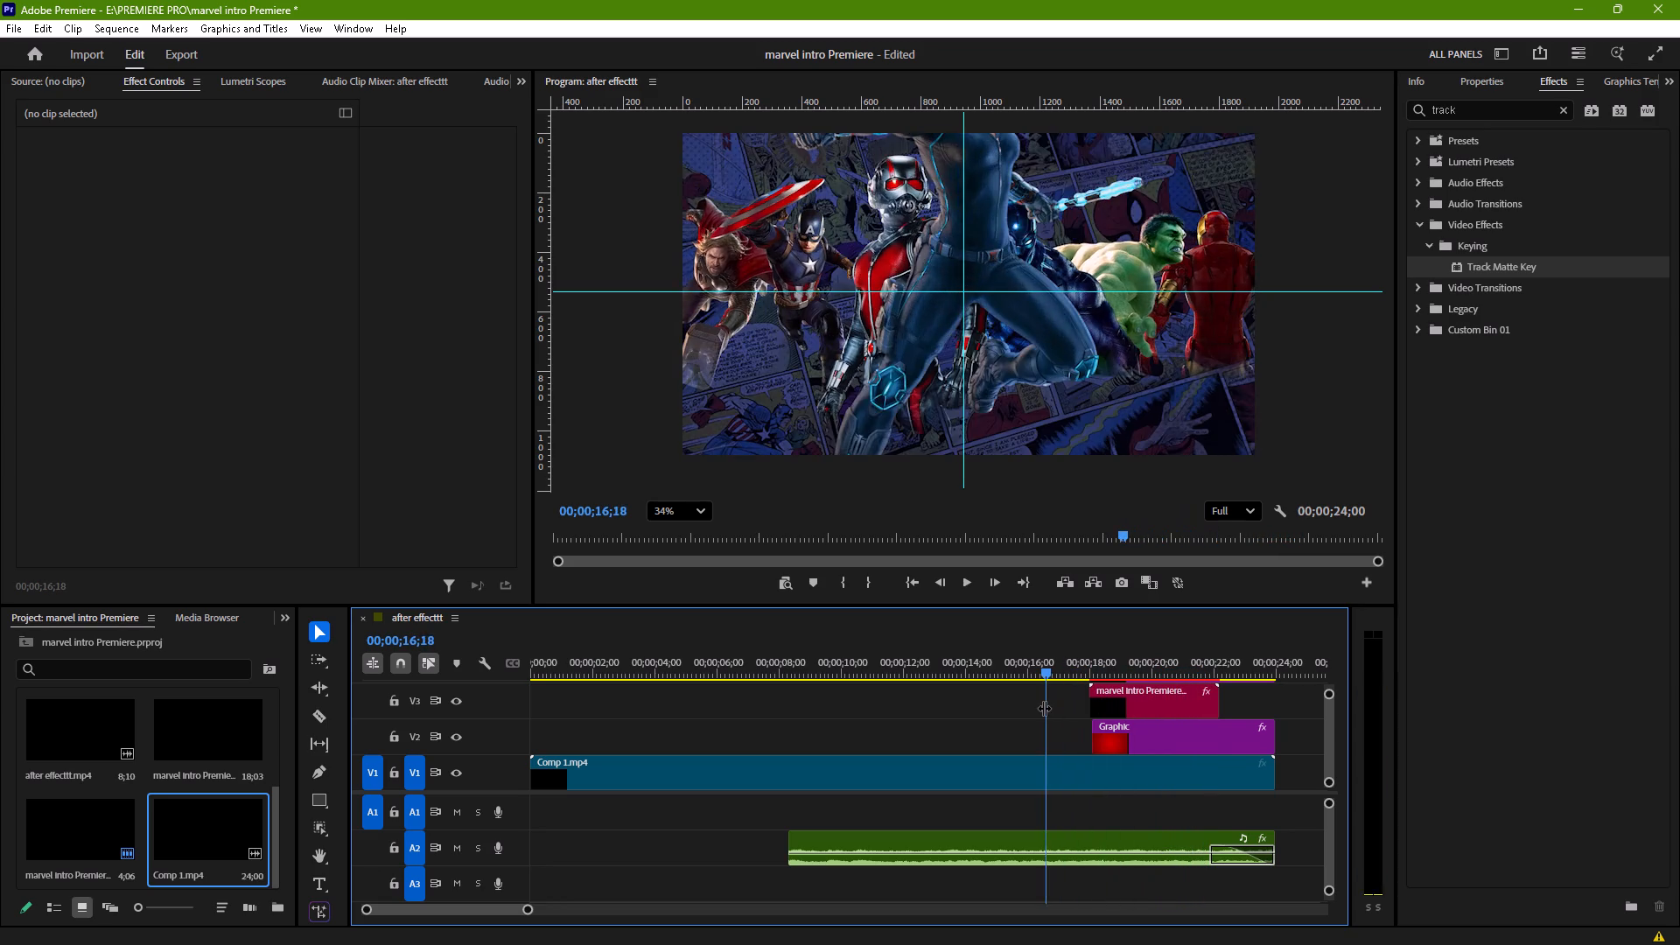
key(space)
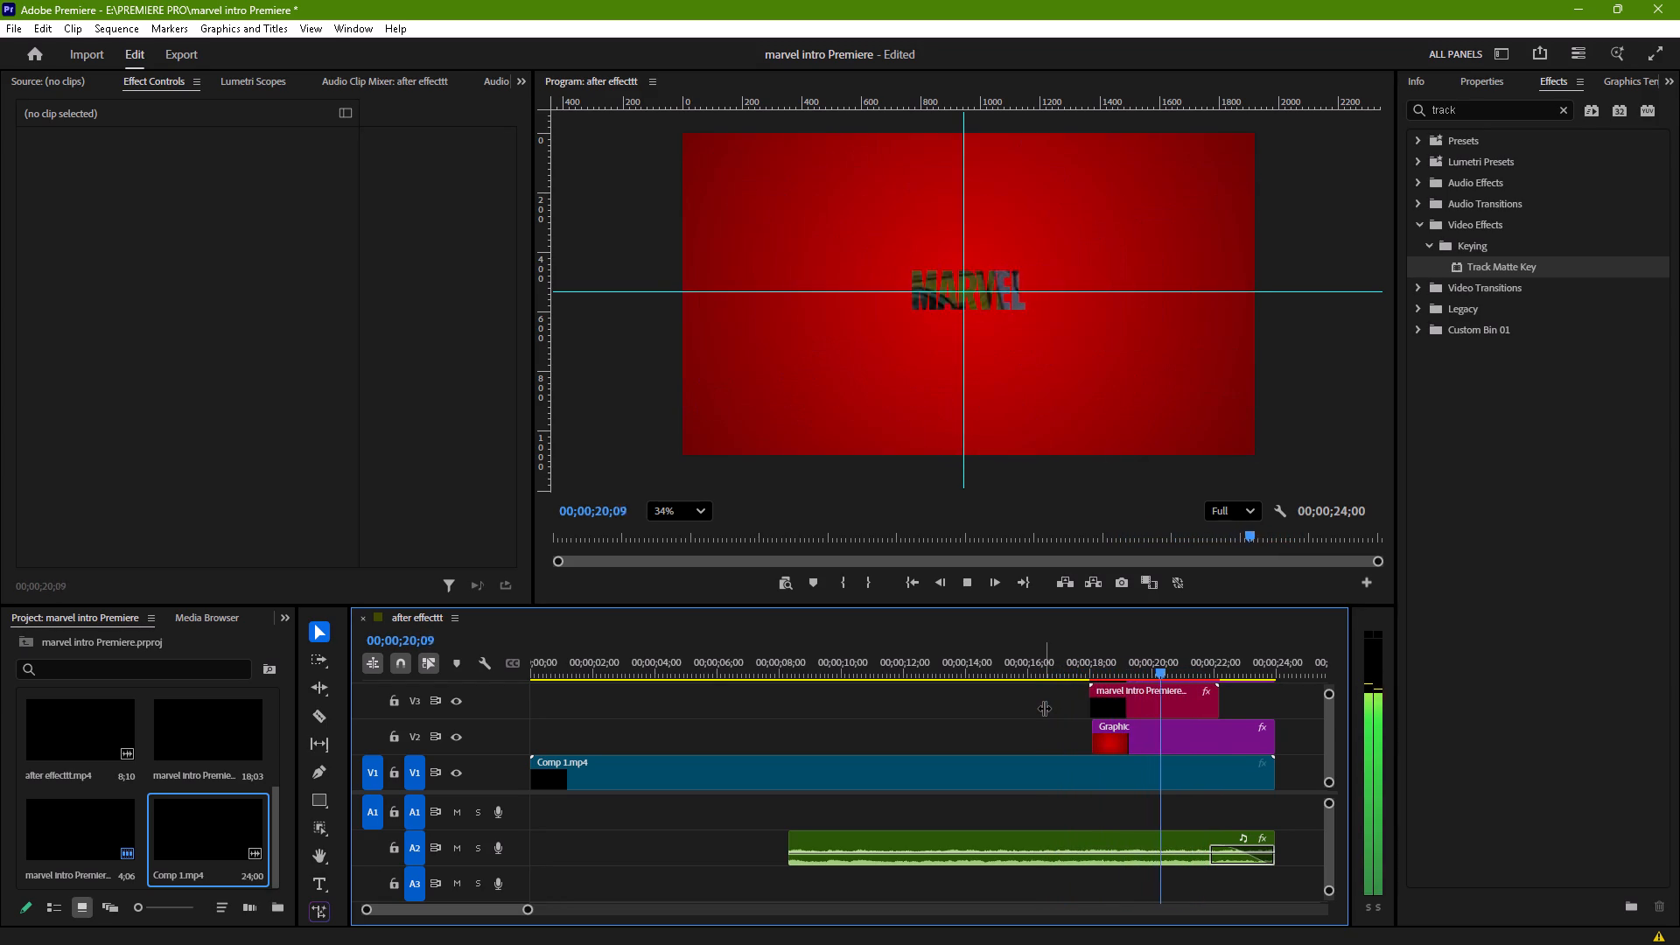
key(space)
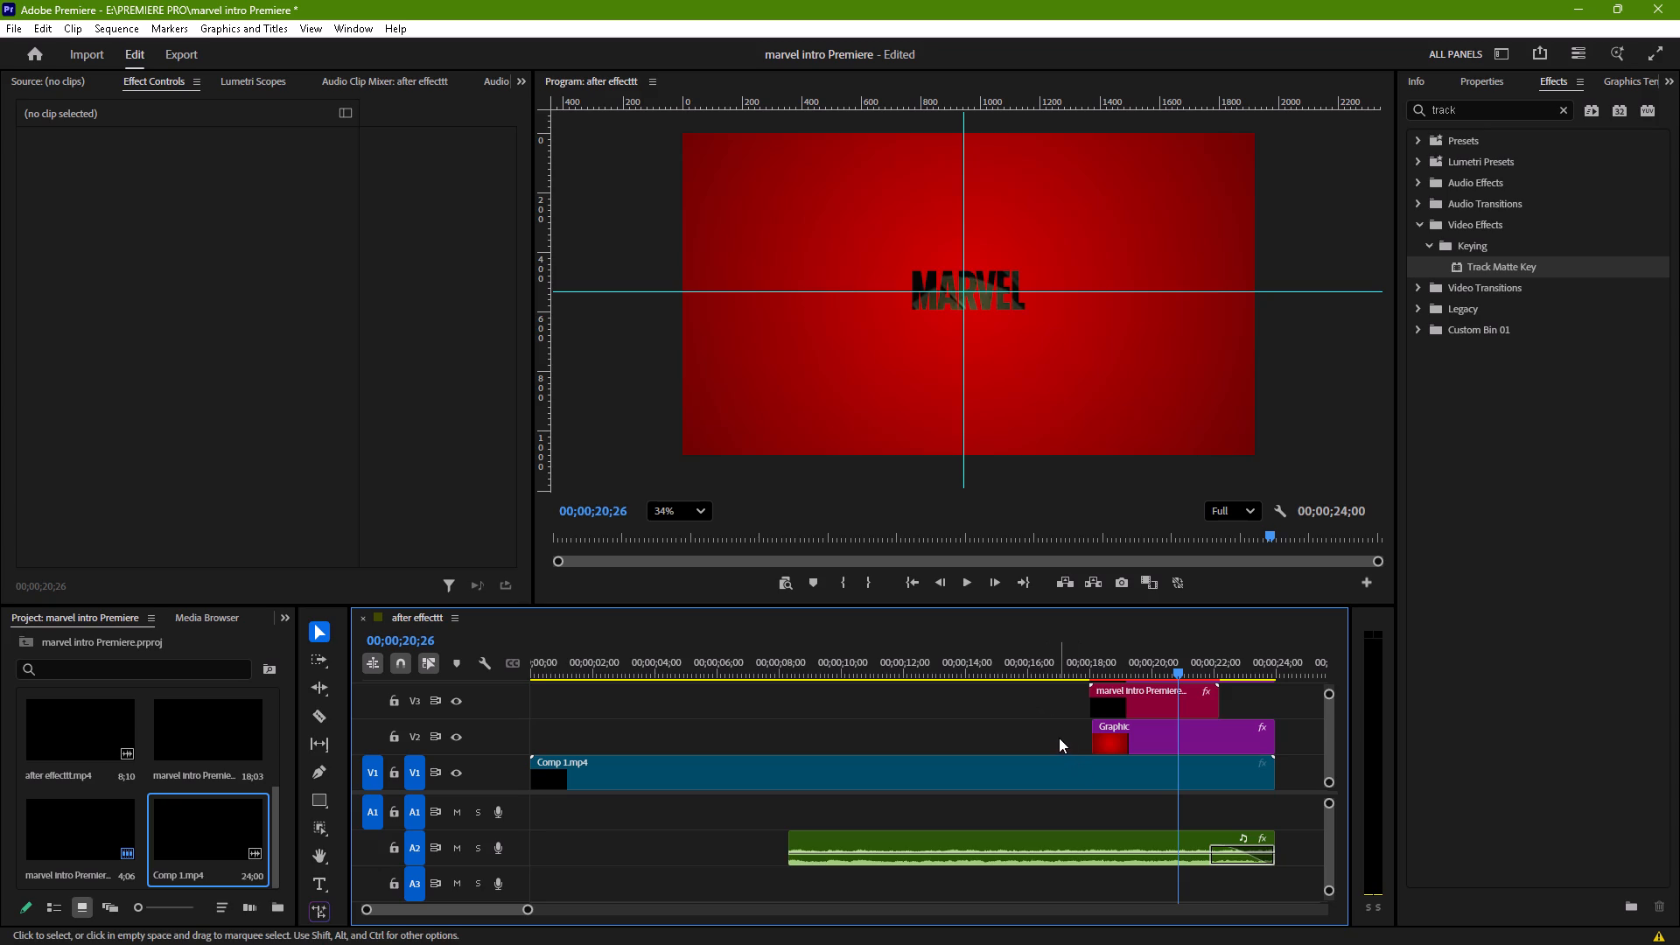
Find the Page Flip SFX audio in the project and place it at the start of A1.
scroll(1059, 738, up, 2)
click(1327, 756)
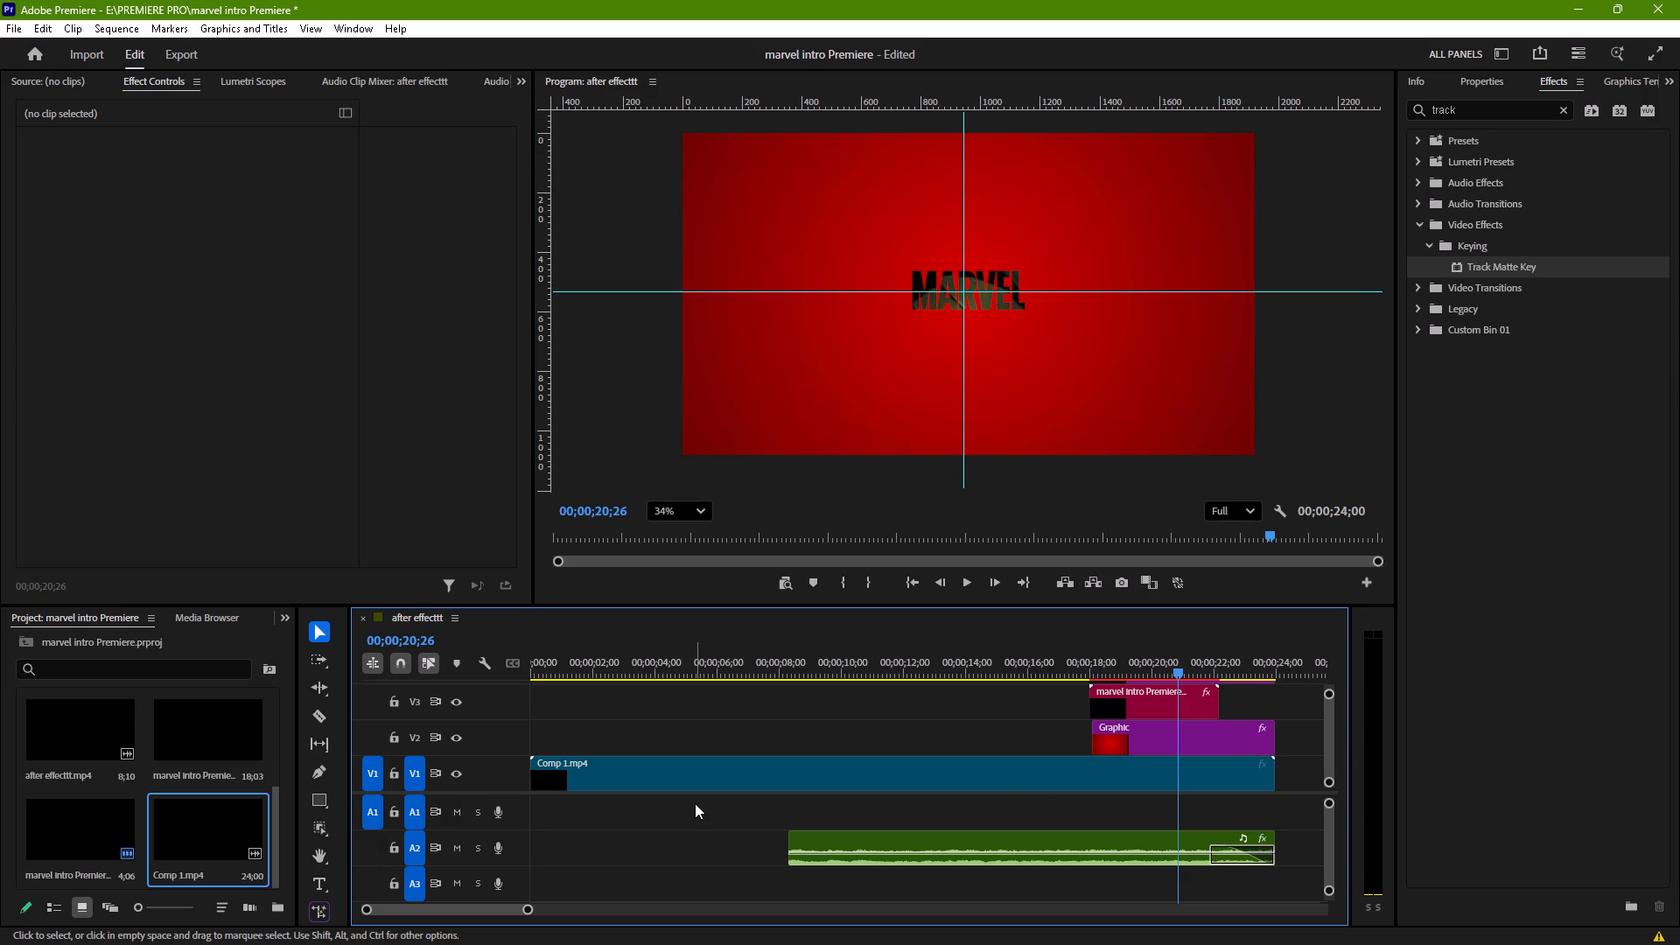
drag(274, 804, 274, 798)
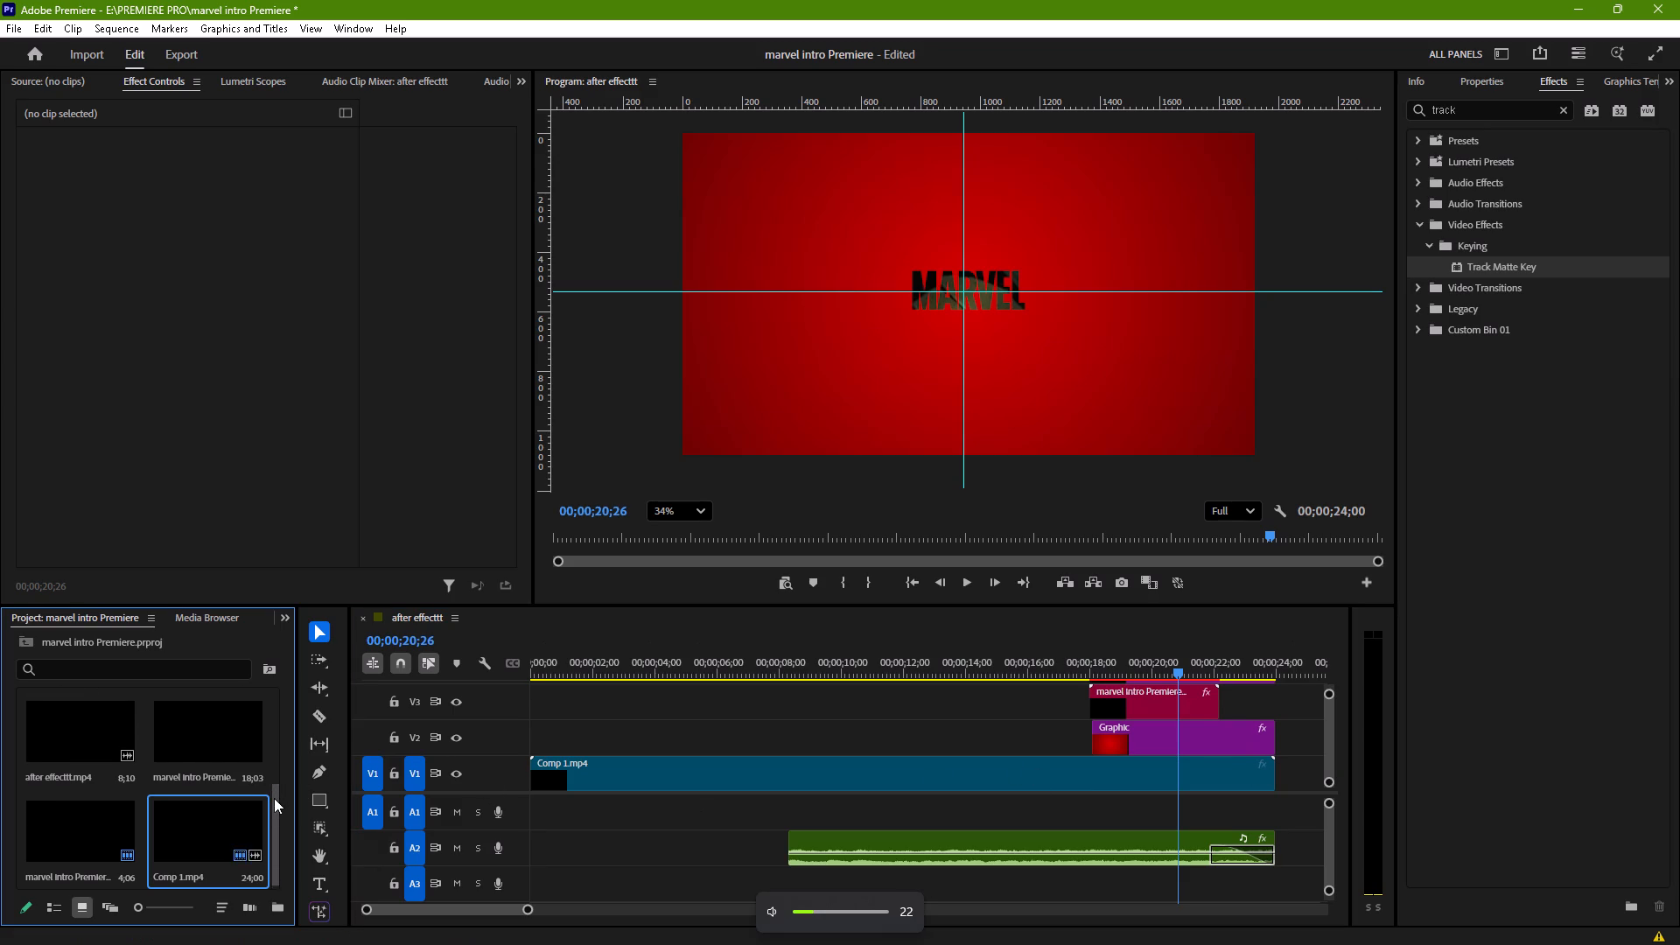
drag(274, 798, 281, 751)
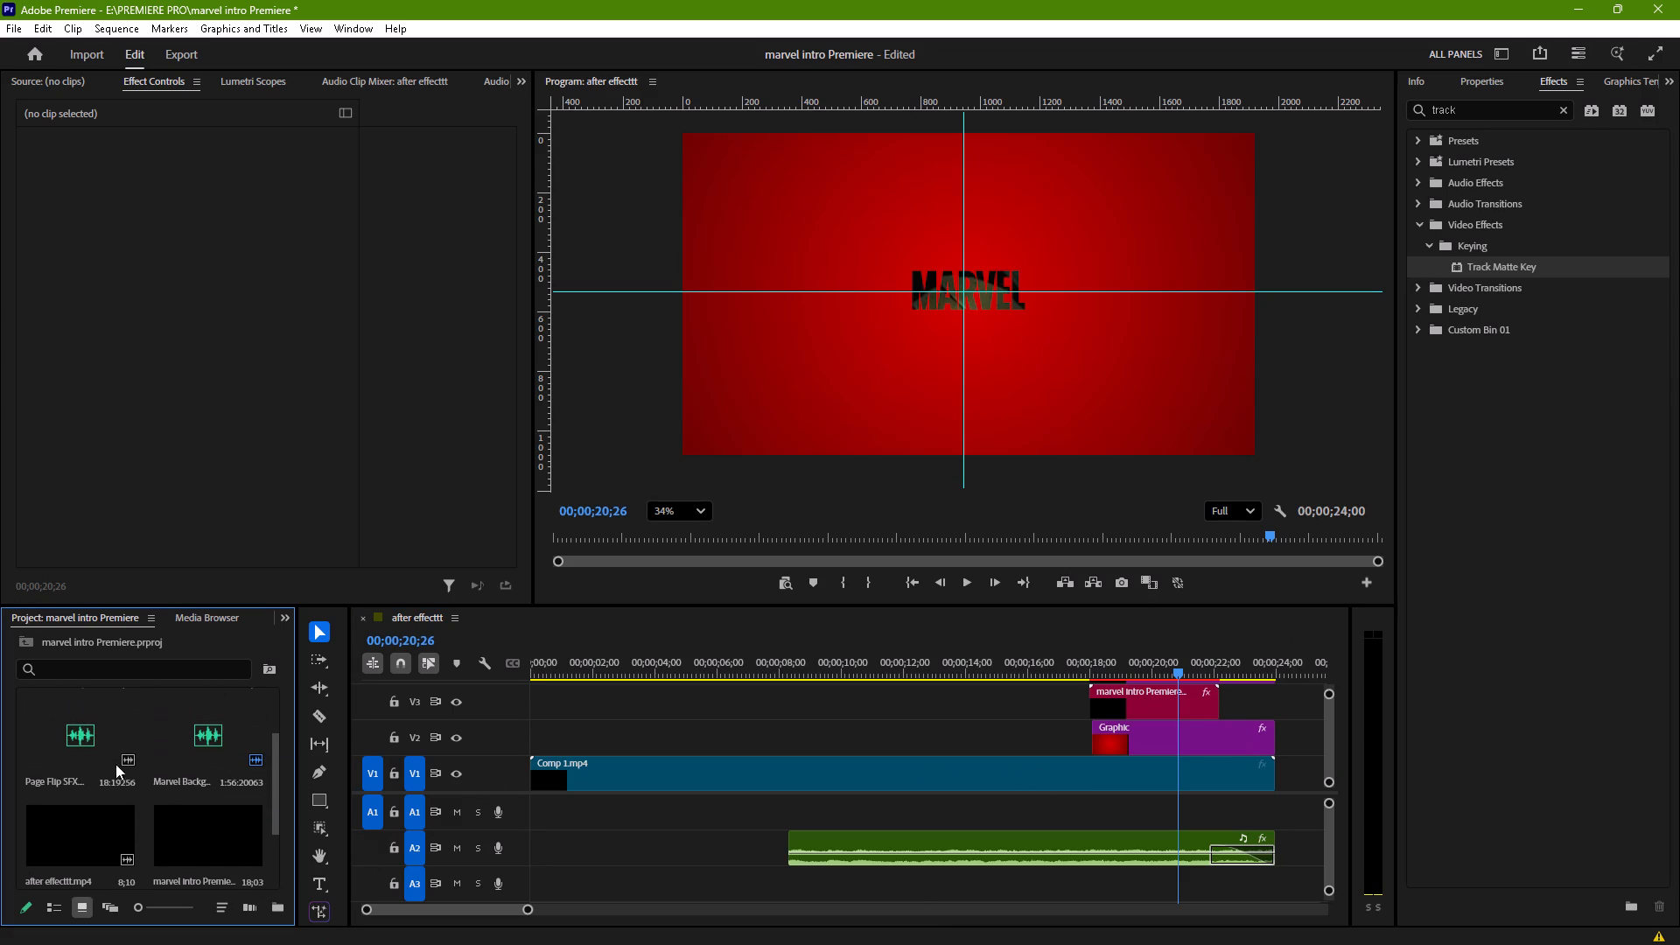
drag(77, 738, 548, 811)
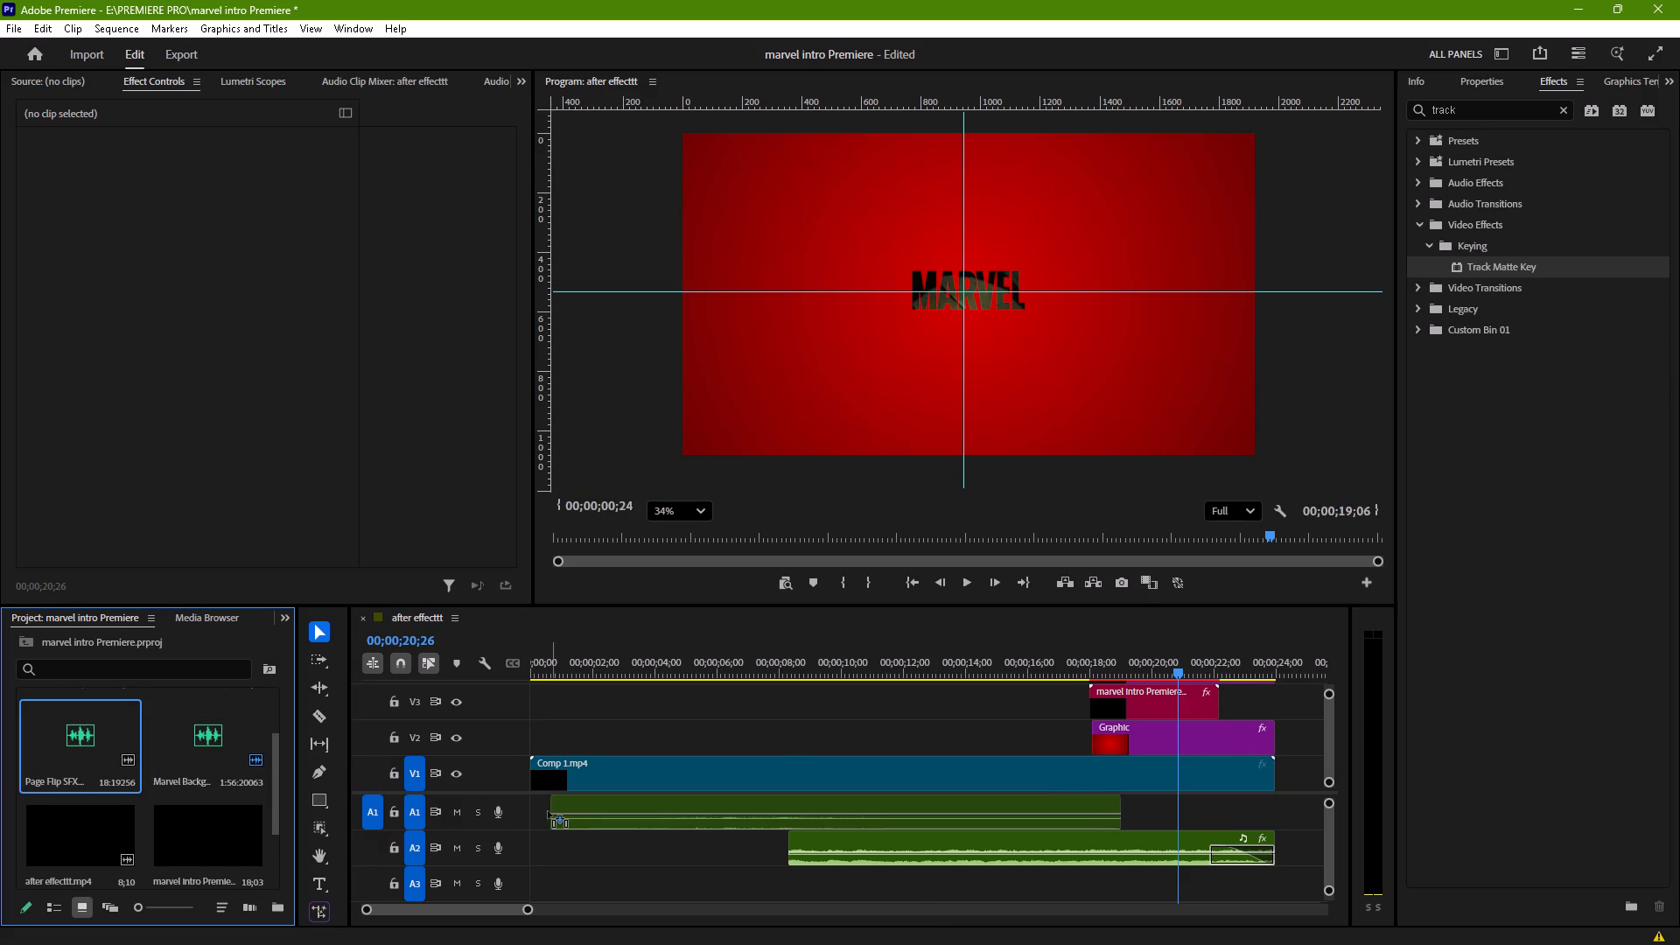
drag(548, 811, 529, 811)
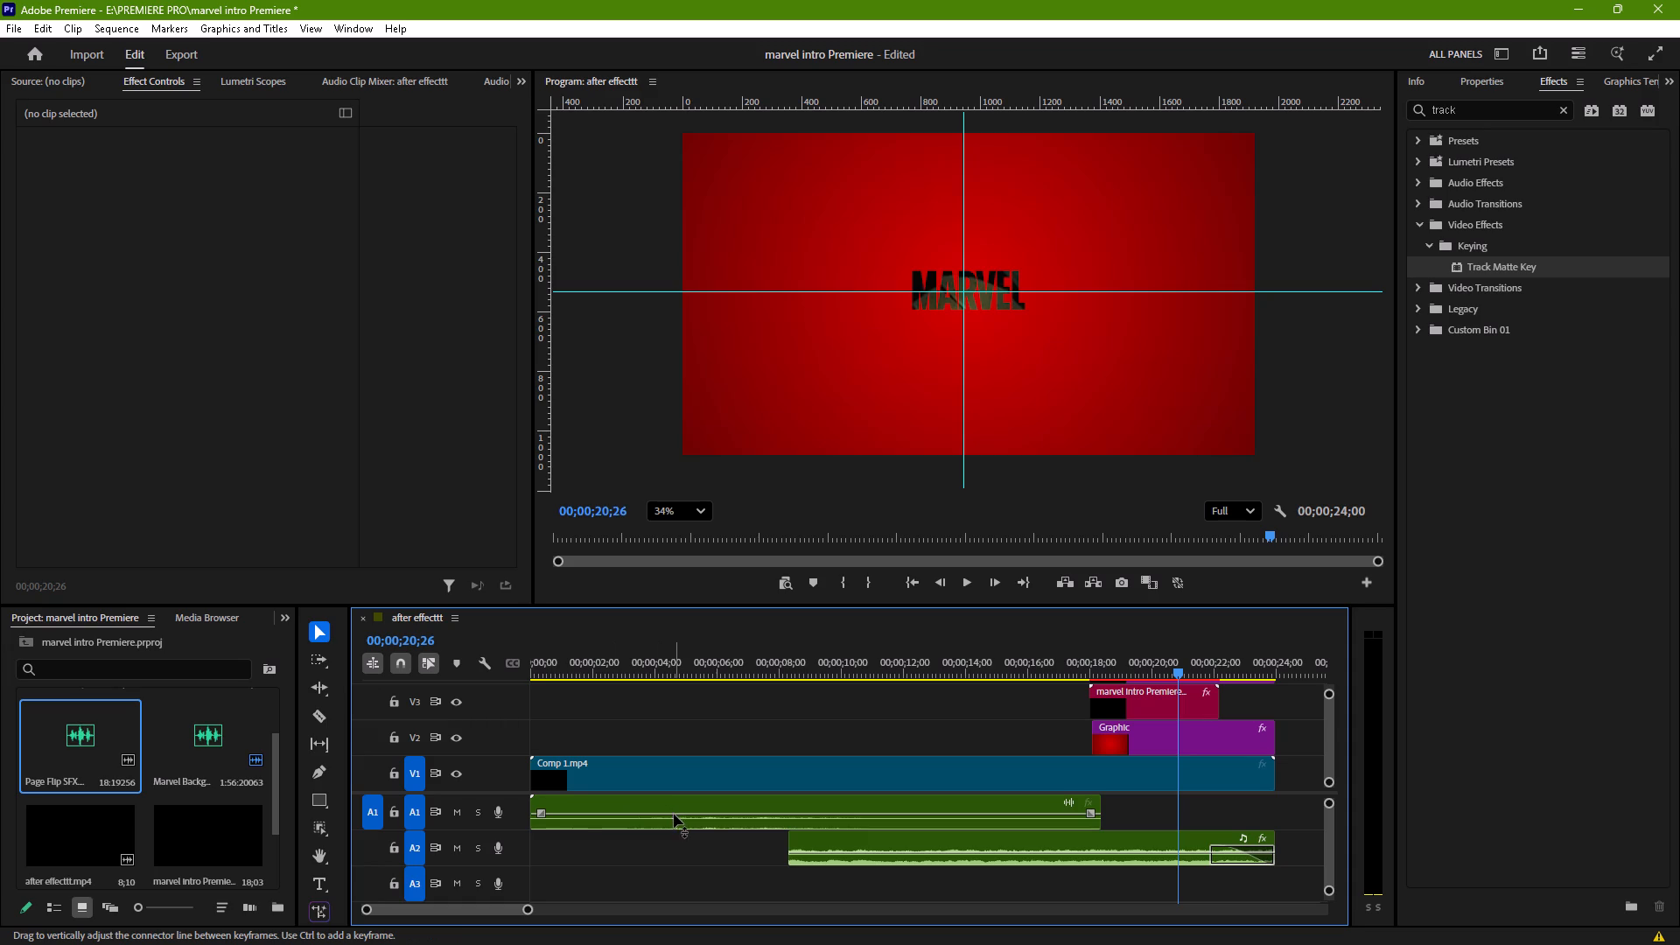
Raise the volume level of the Page Flip SFX clip on A1.
drag(675, 816, 679, 811)
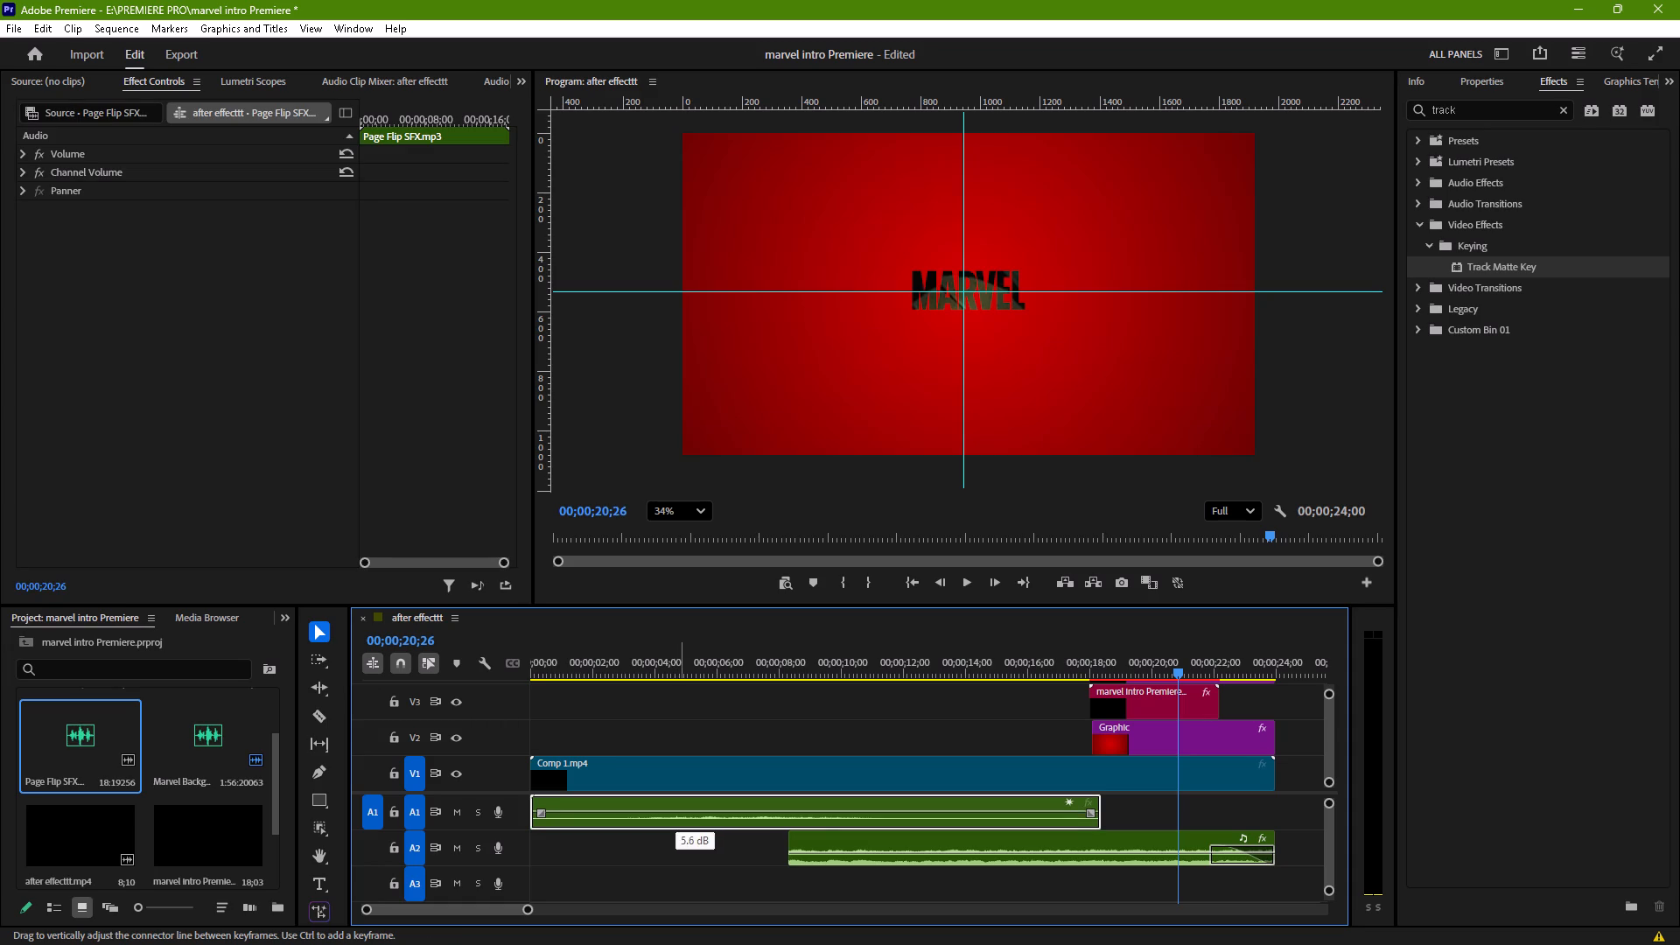
drag(679, 811, 679, 804)
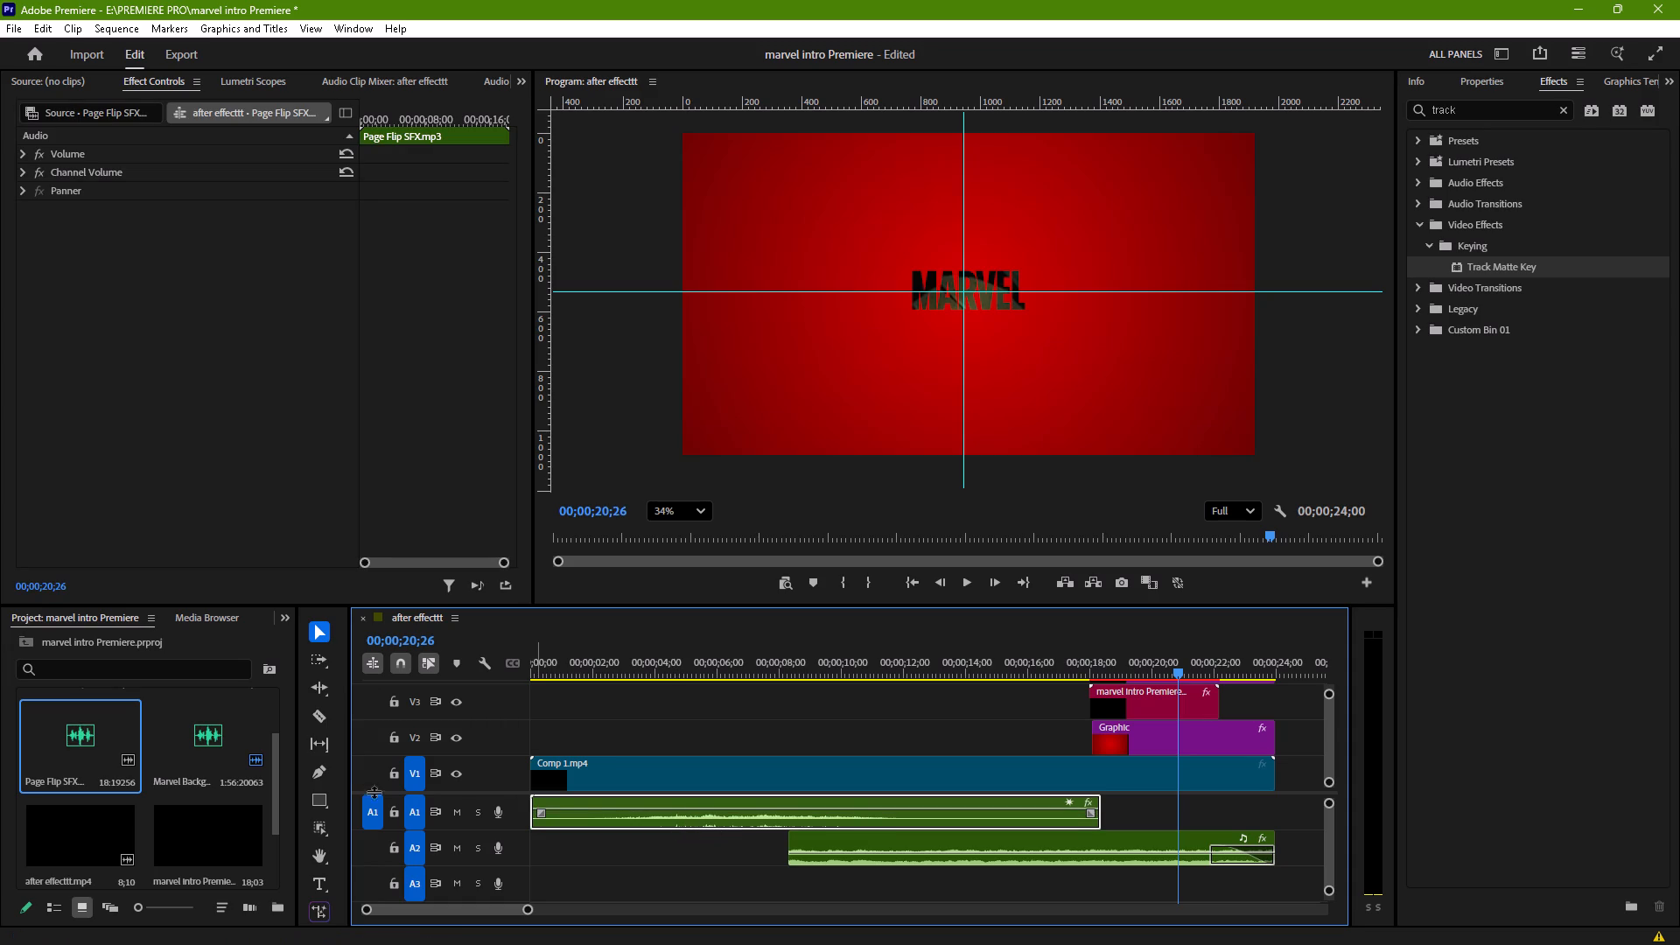
Split the Page Flip SFX clip on A1 shortly before 00;00;04;00 and delete its opening part.
drag(317, 706, 647, 814)
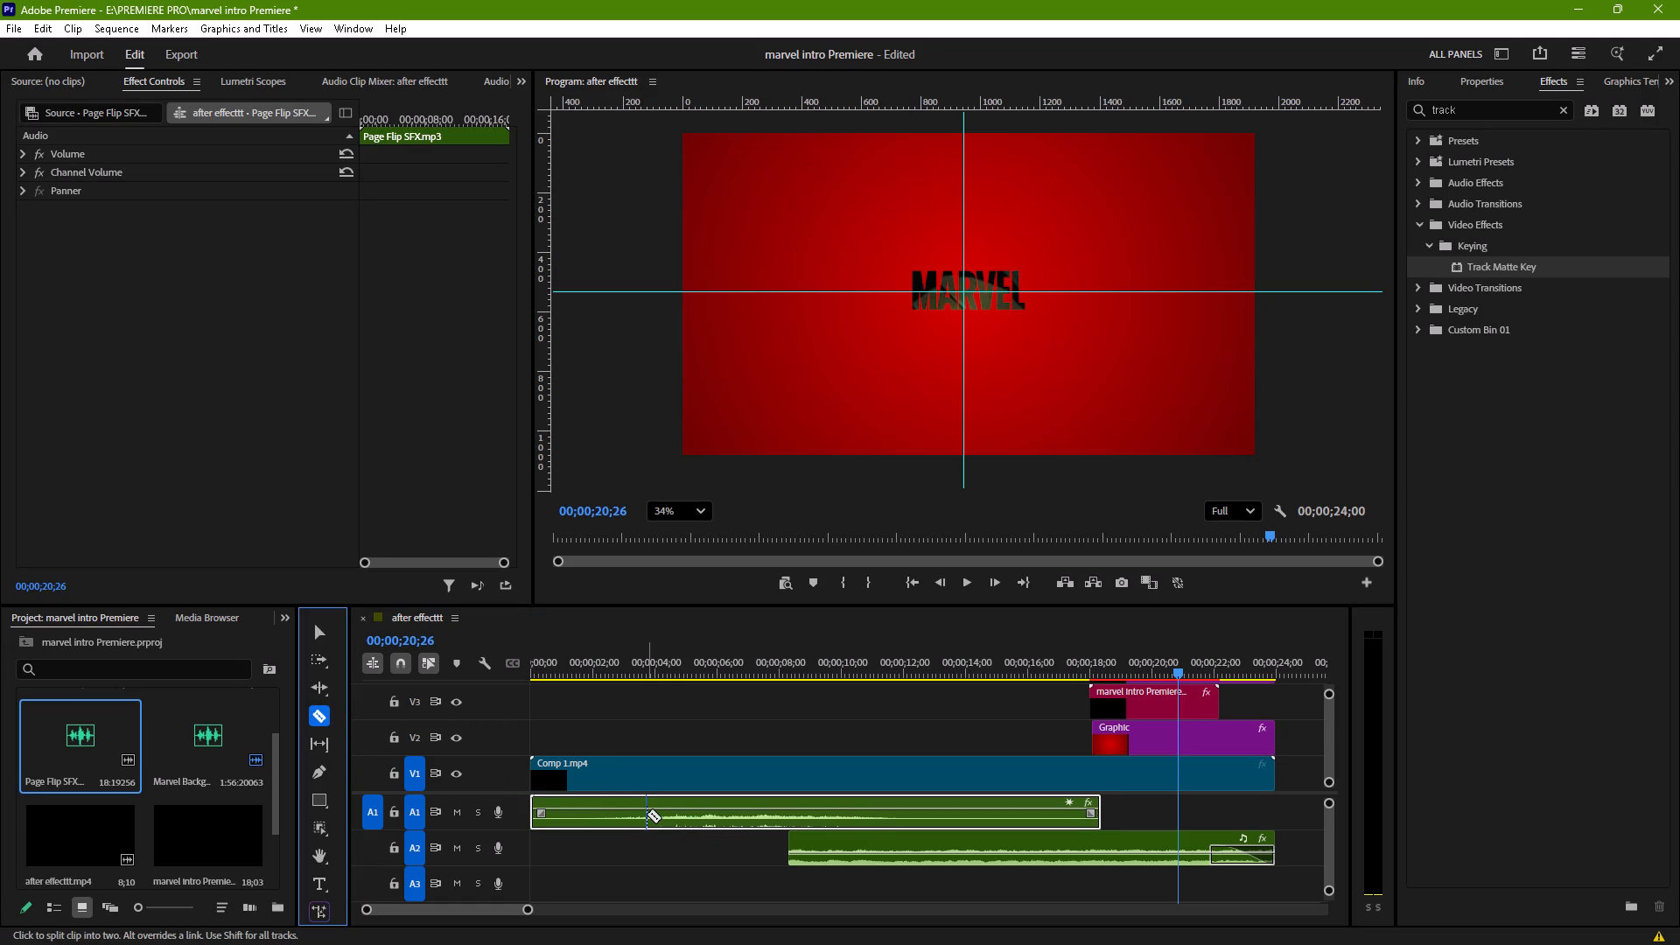
click(647, 814)
click(323, 631)
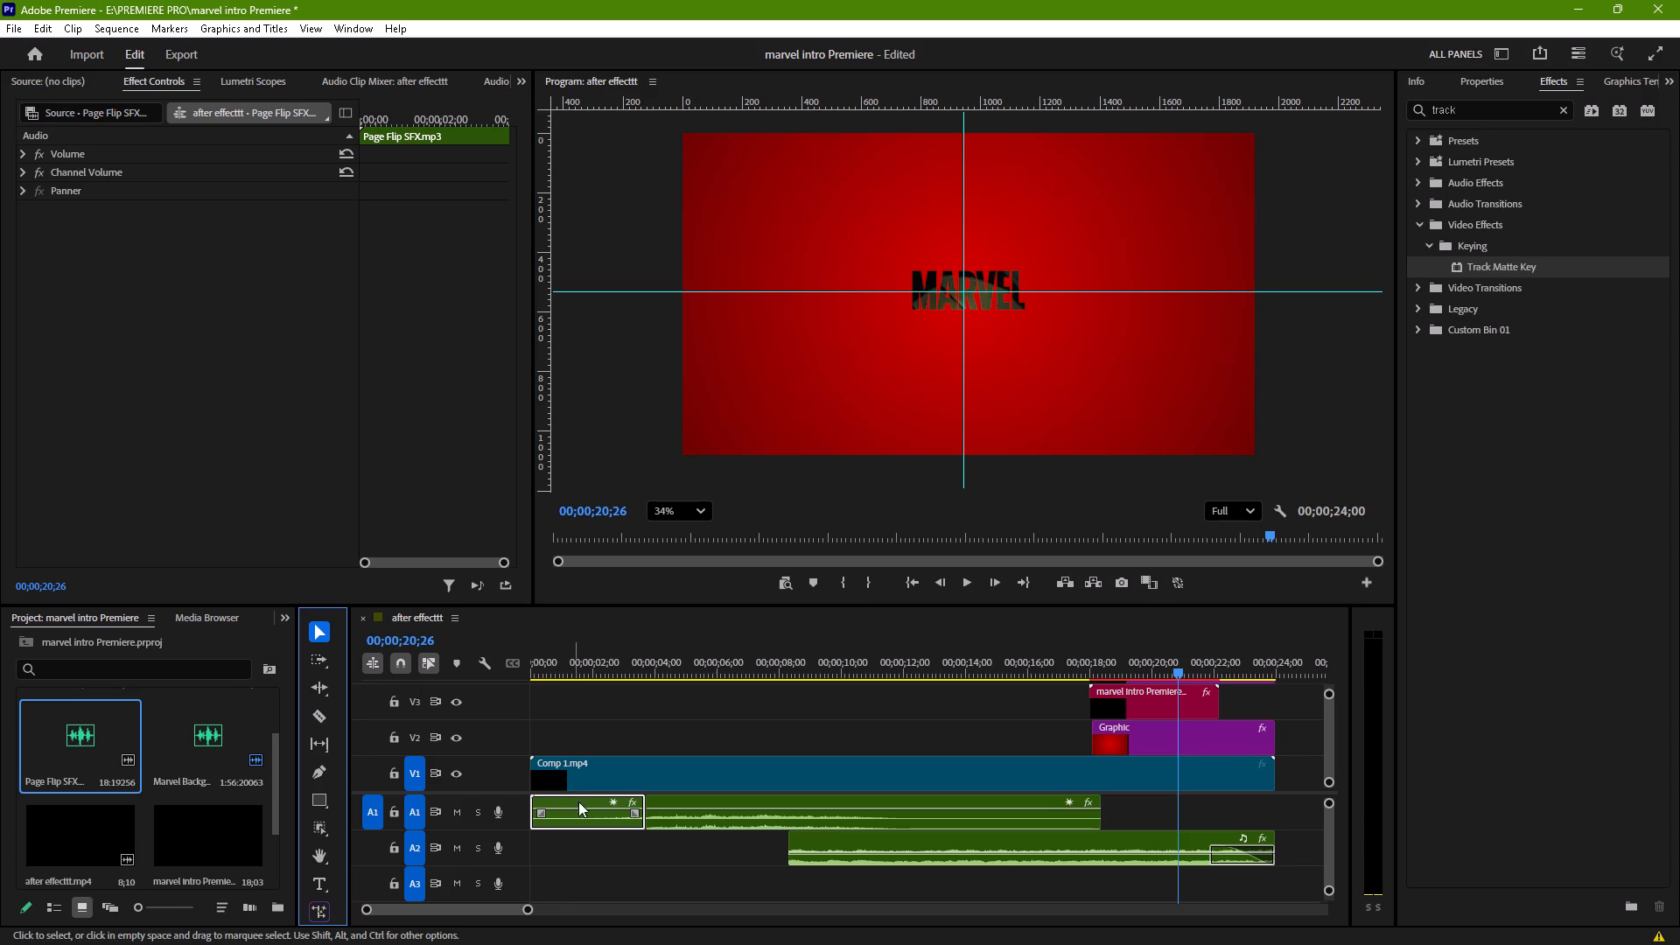
click(580, 805)
key(Delete)
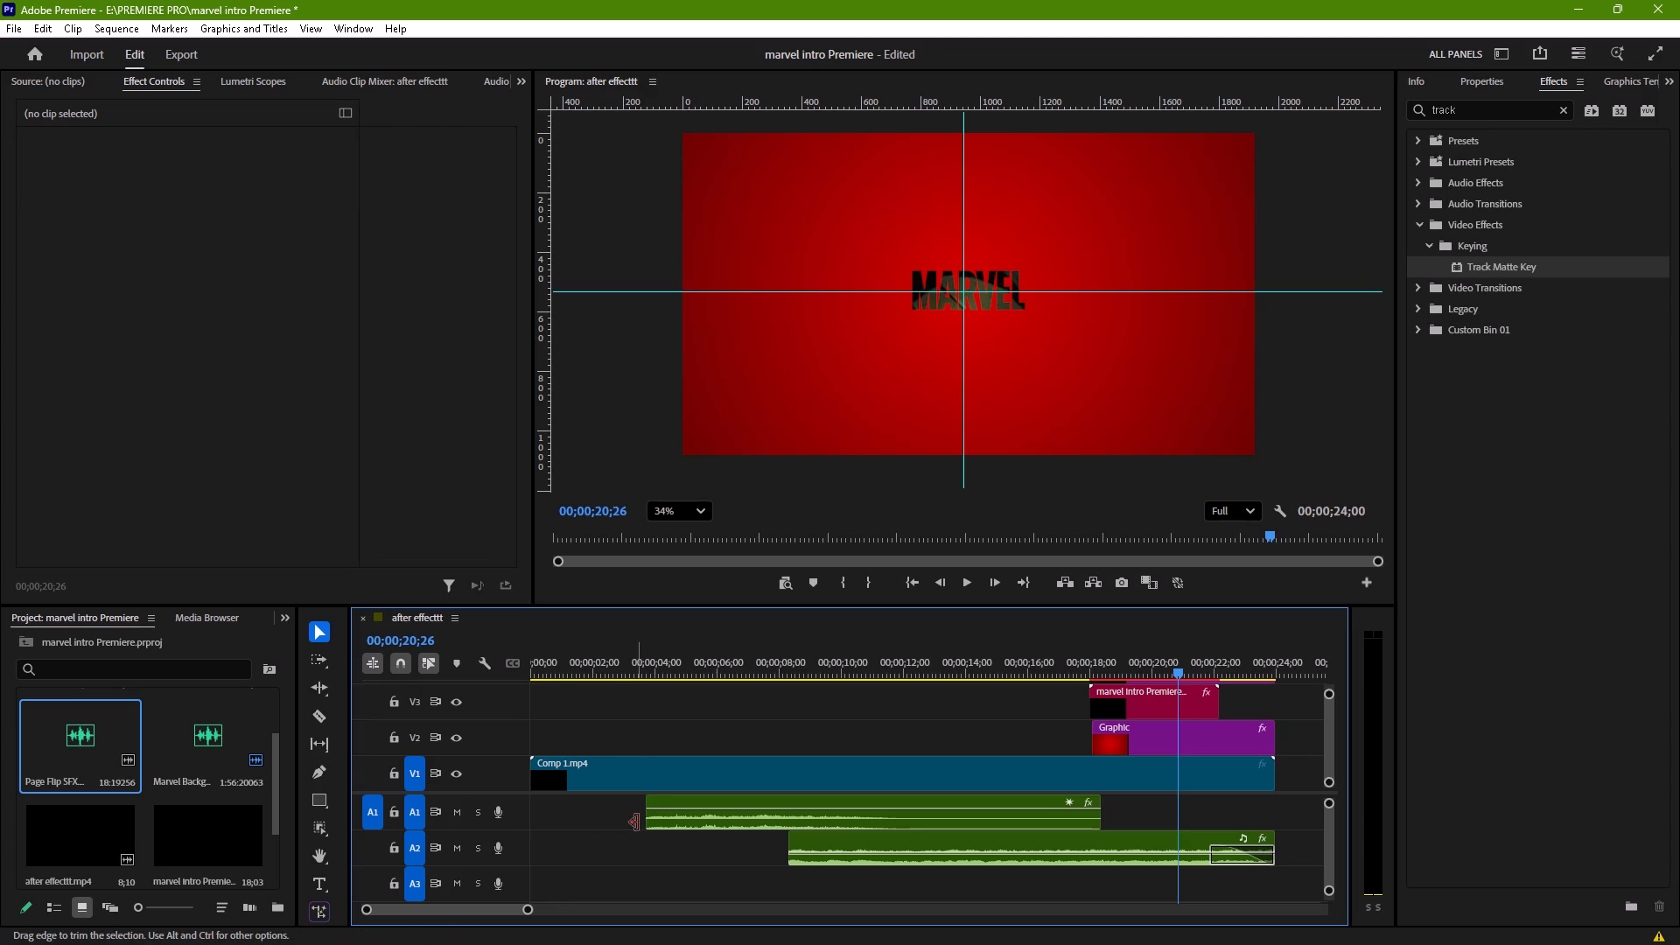
Ripple delete the empty gap before the Page Flip SFX clip on A1.
click(593, 815)
right_click(593, 815)
click(631, 839)
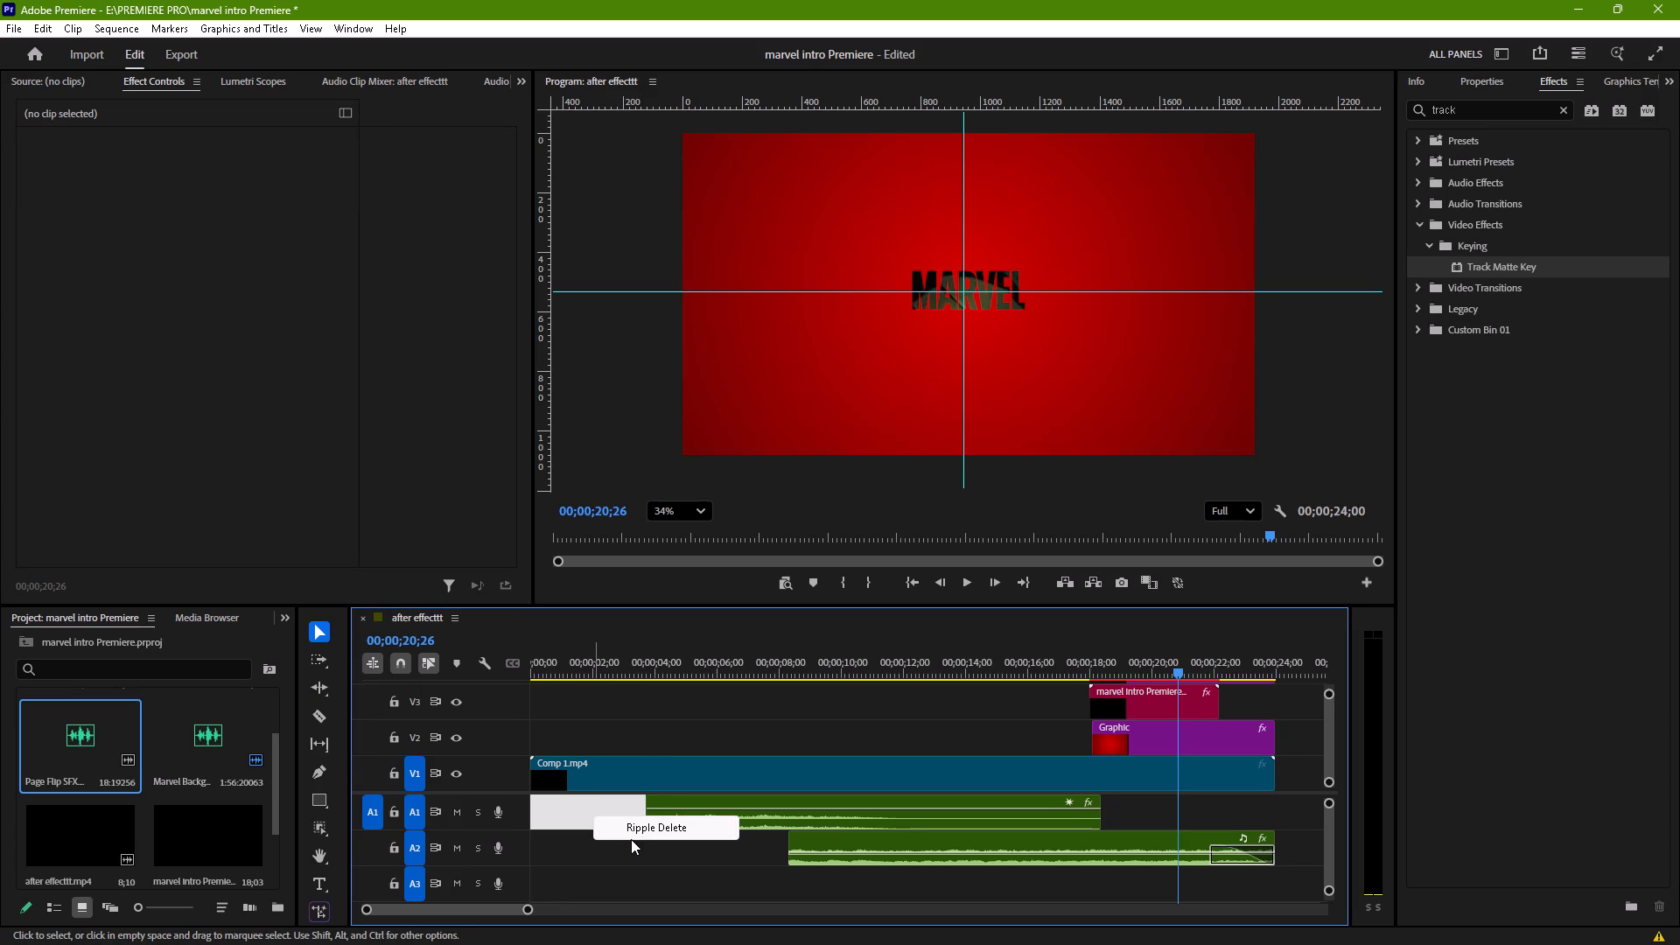
click(647, 829)
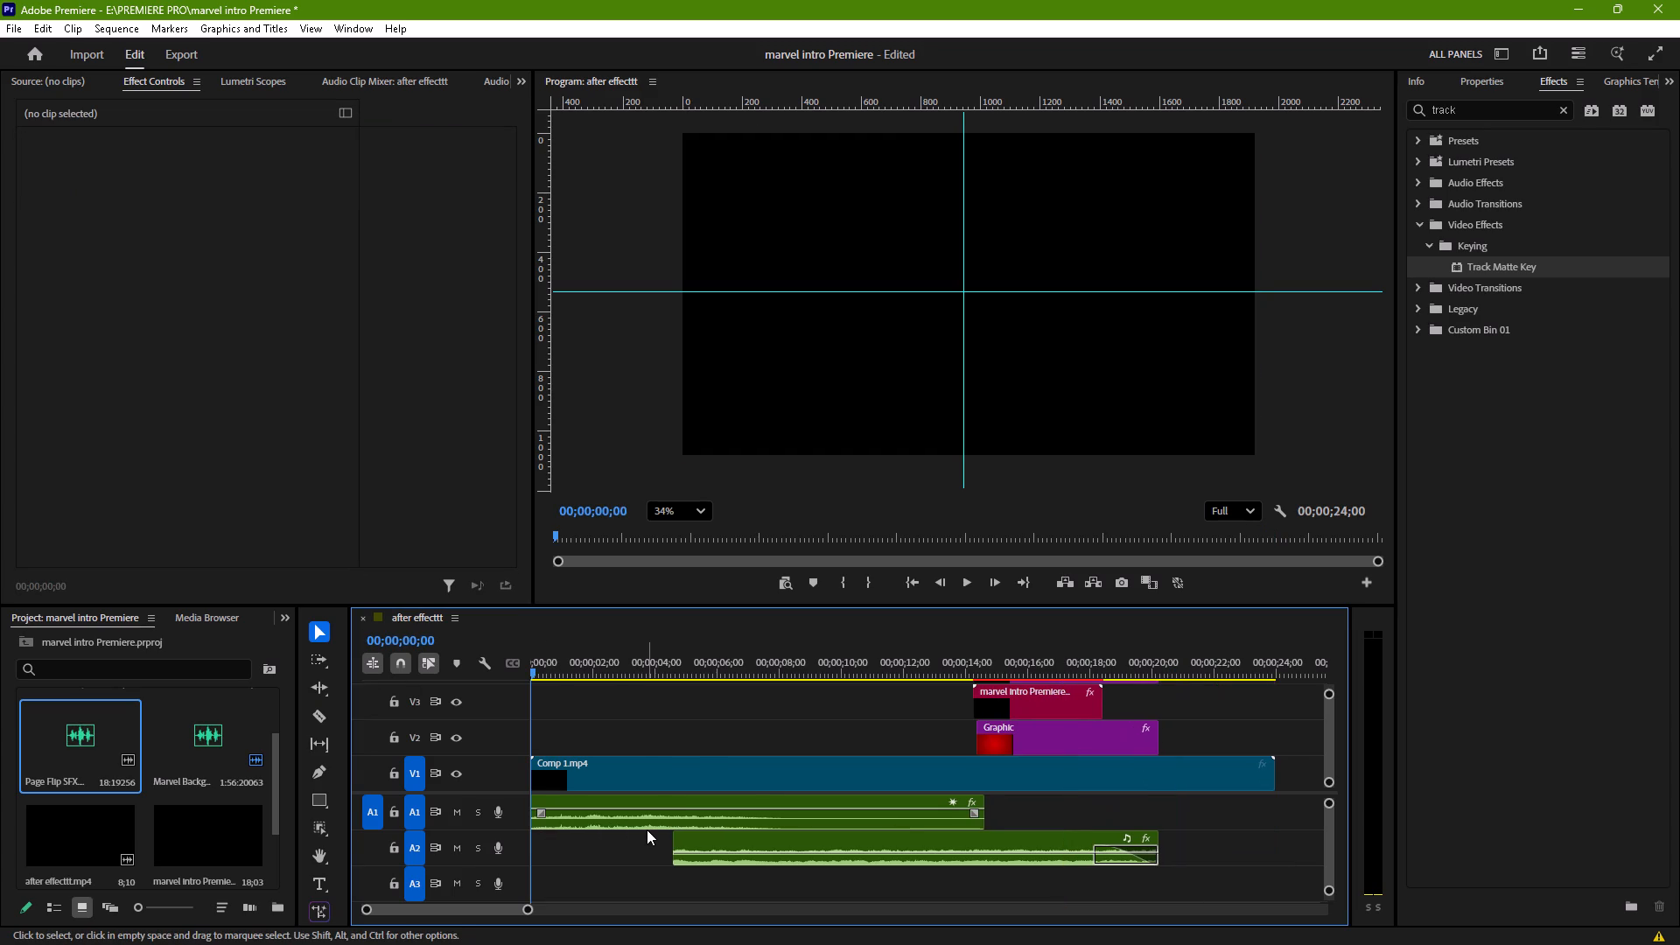
Add a fade-in of about 1.5 seconds at the start of the Marvel Background song clip on A2.
key(space)
key(space)
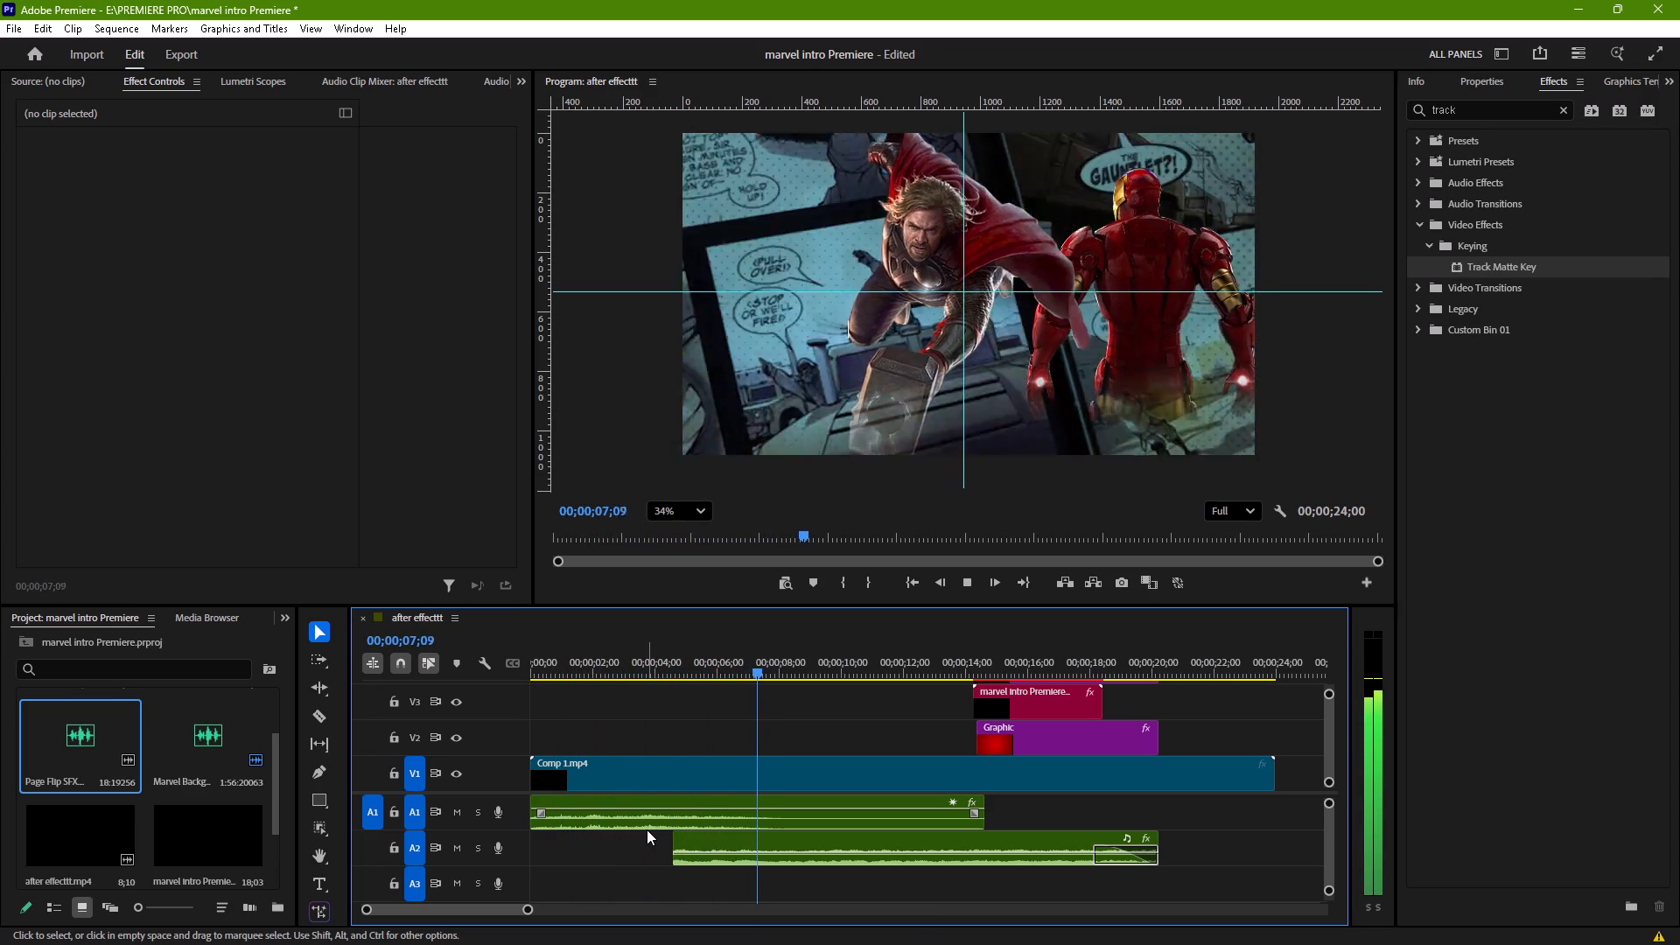
key(space)
right_click(664, 842)
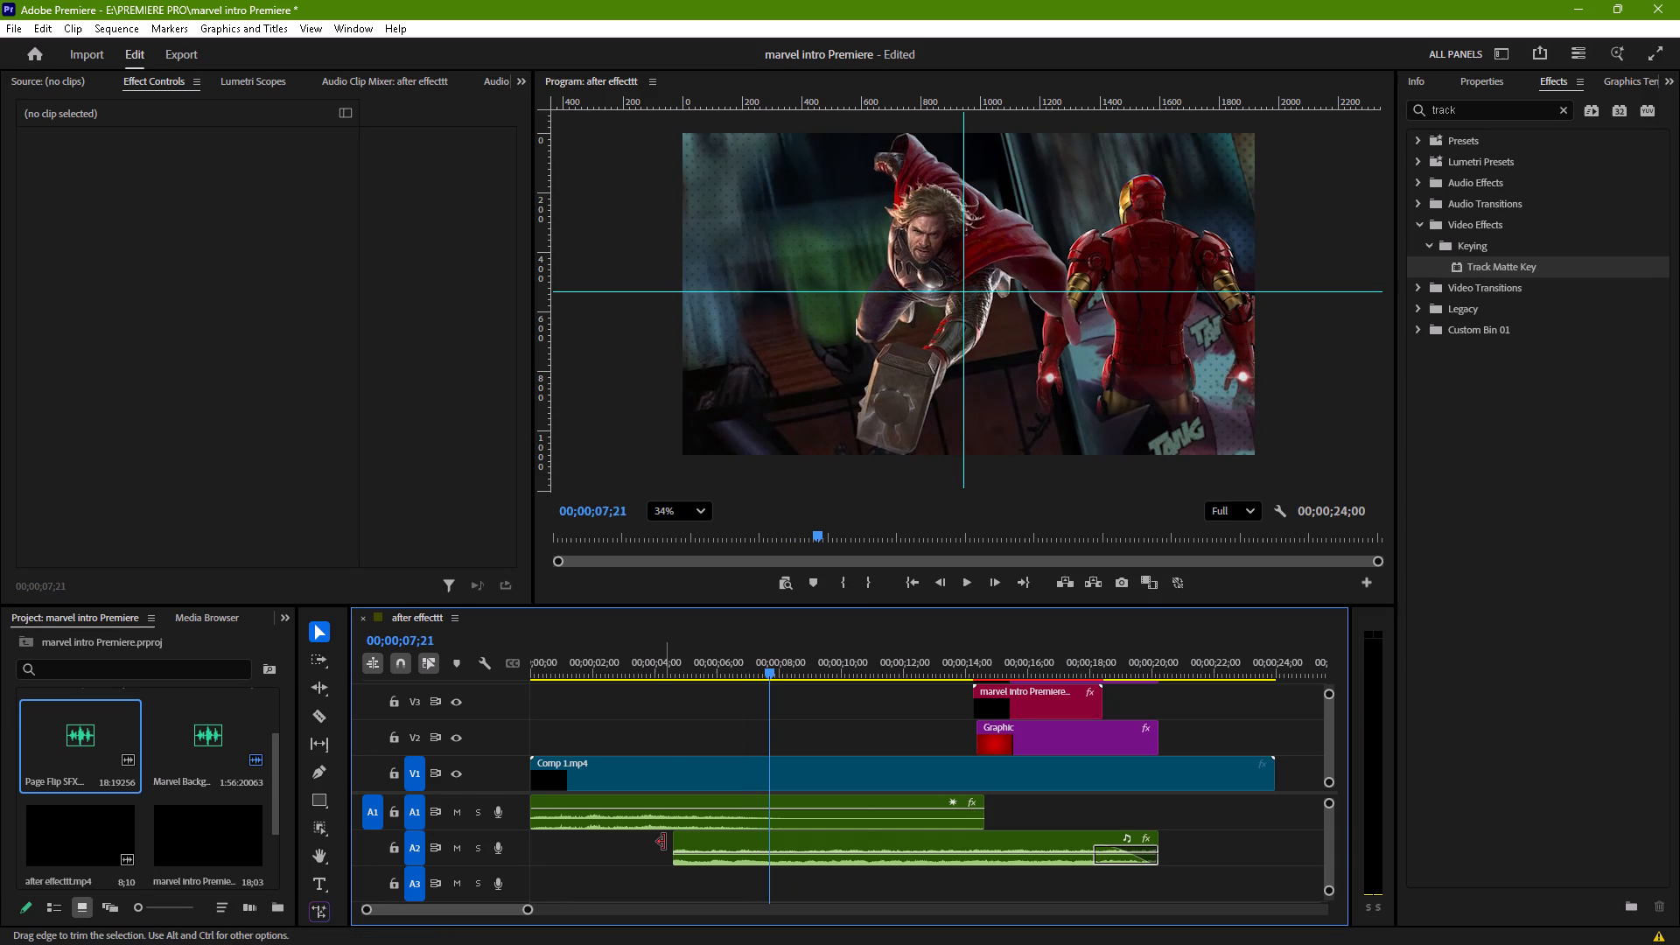
click(723, 808)
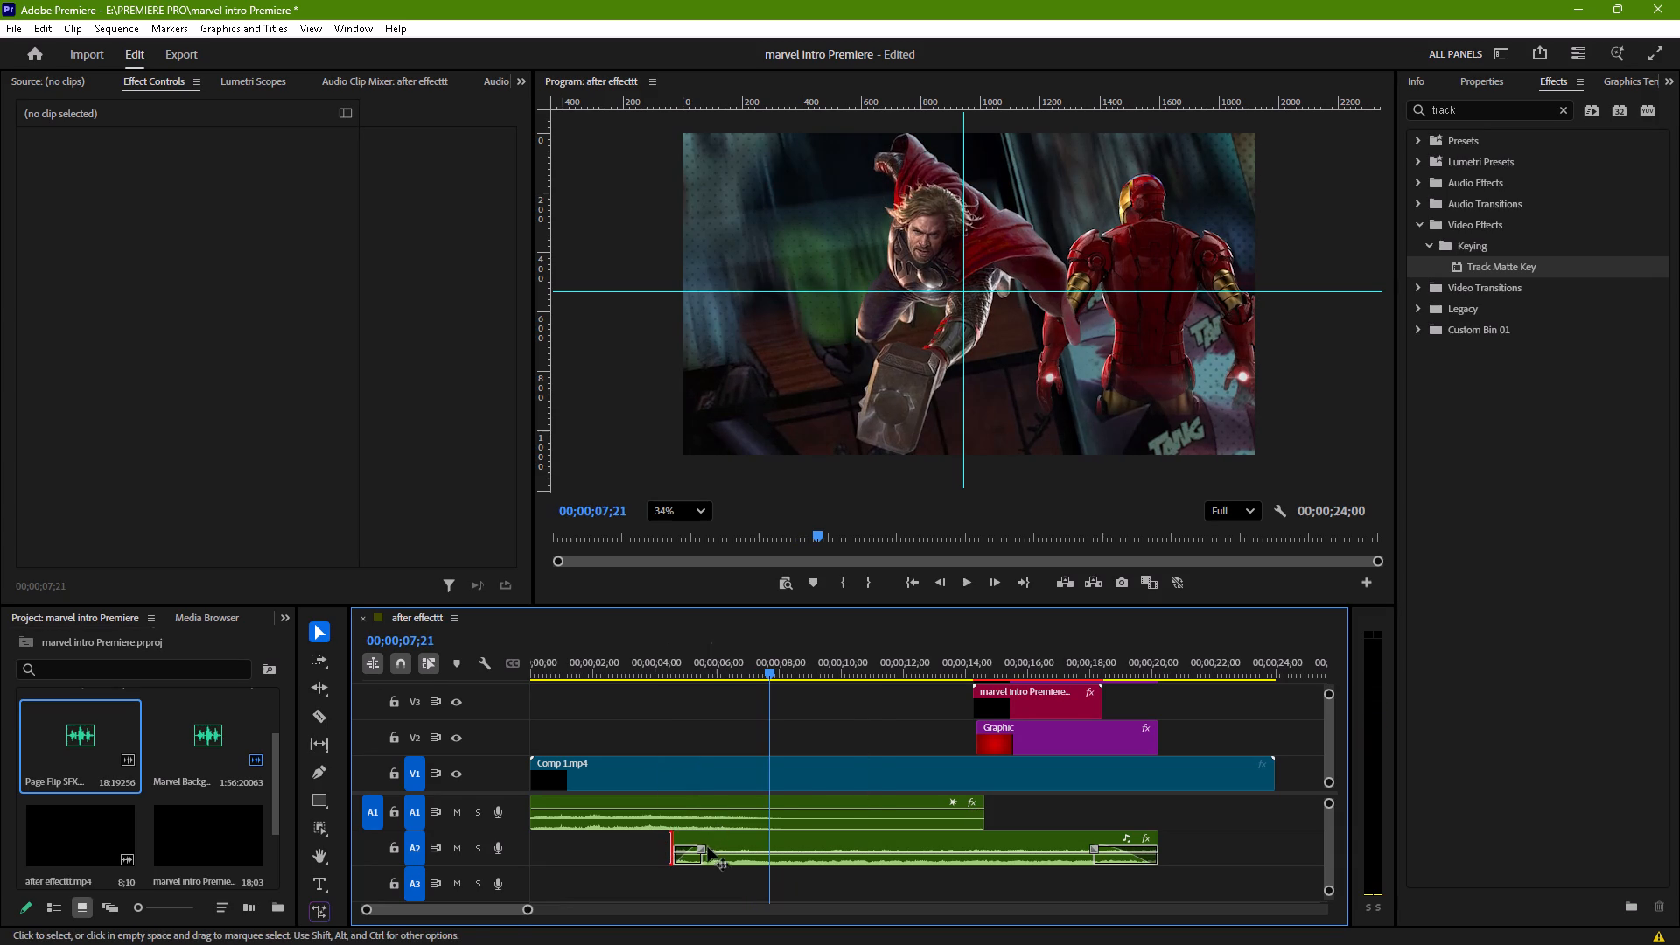
drag(703, 849, 721, 849)
Play the sequence from the background music's fade-in and replay the ending to check the sound and title timing.
drag(769, 672, 665, 700)
key(space)
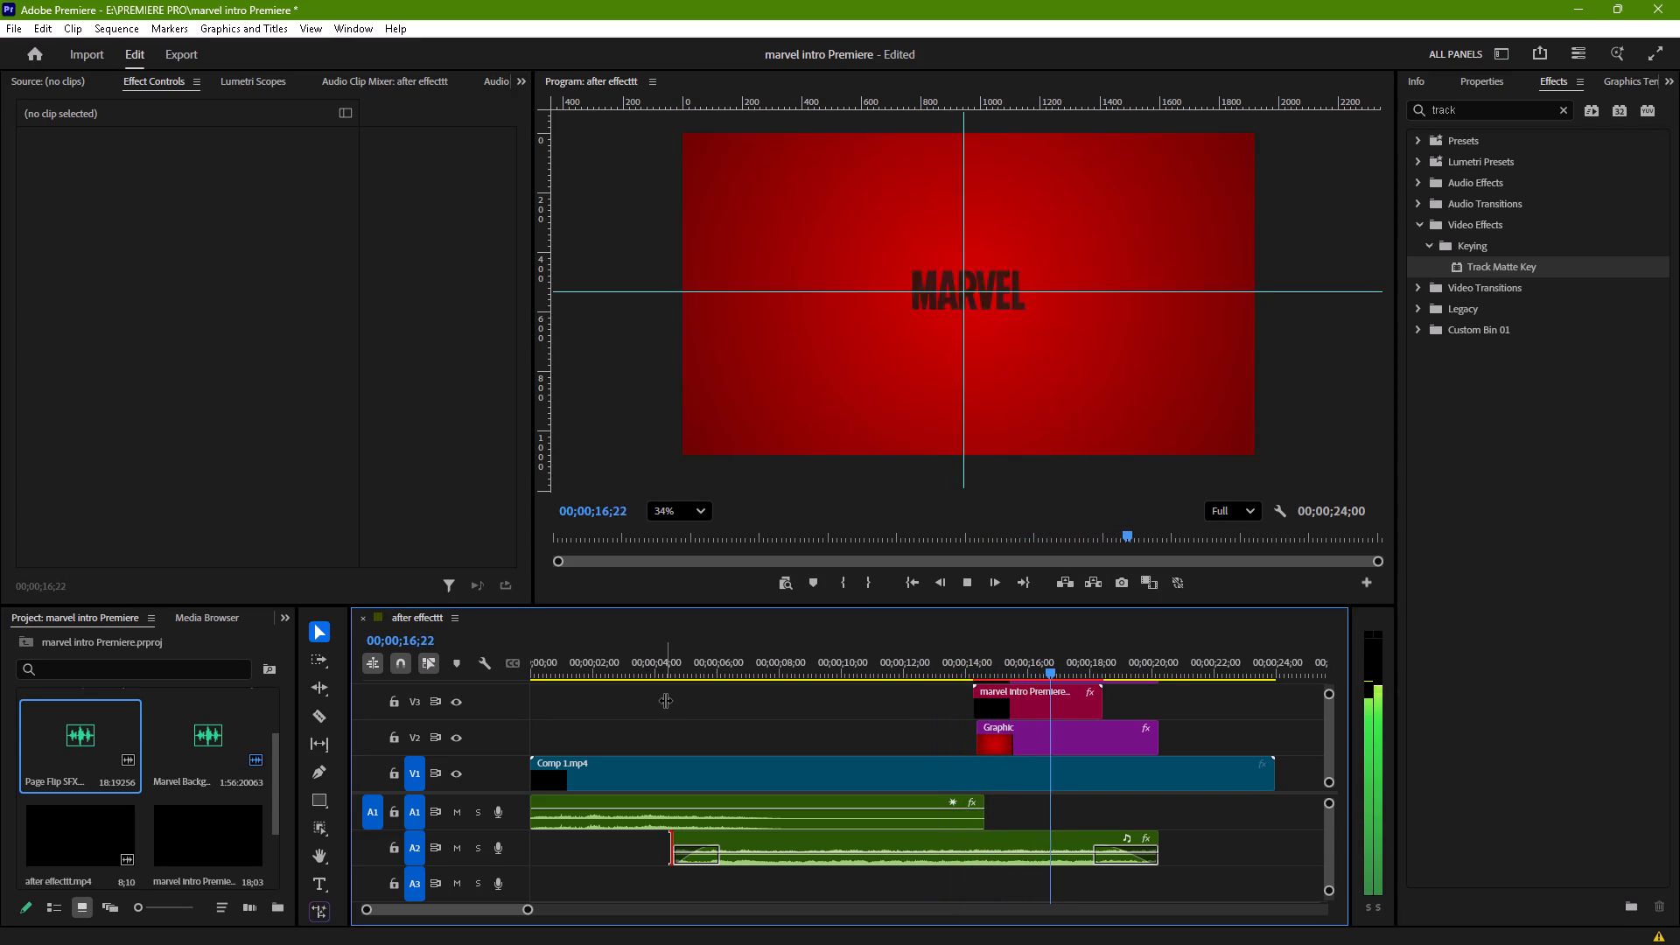
key(space)
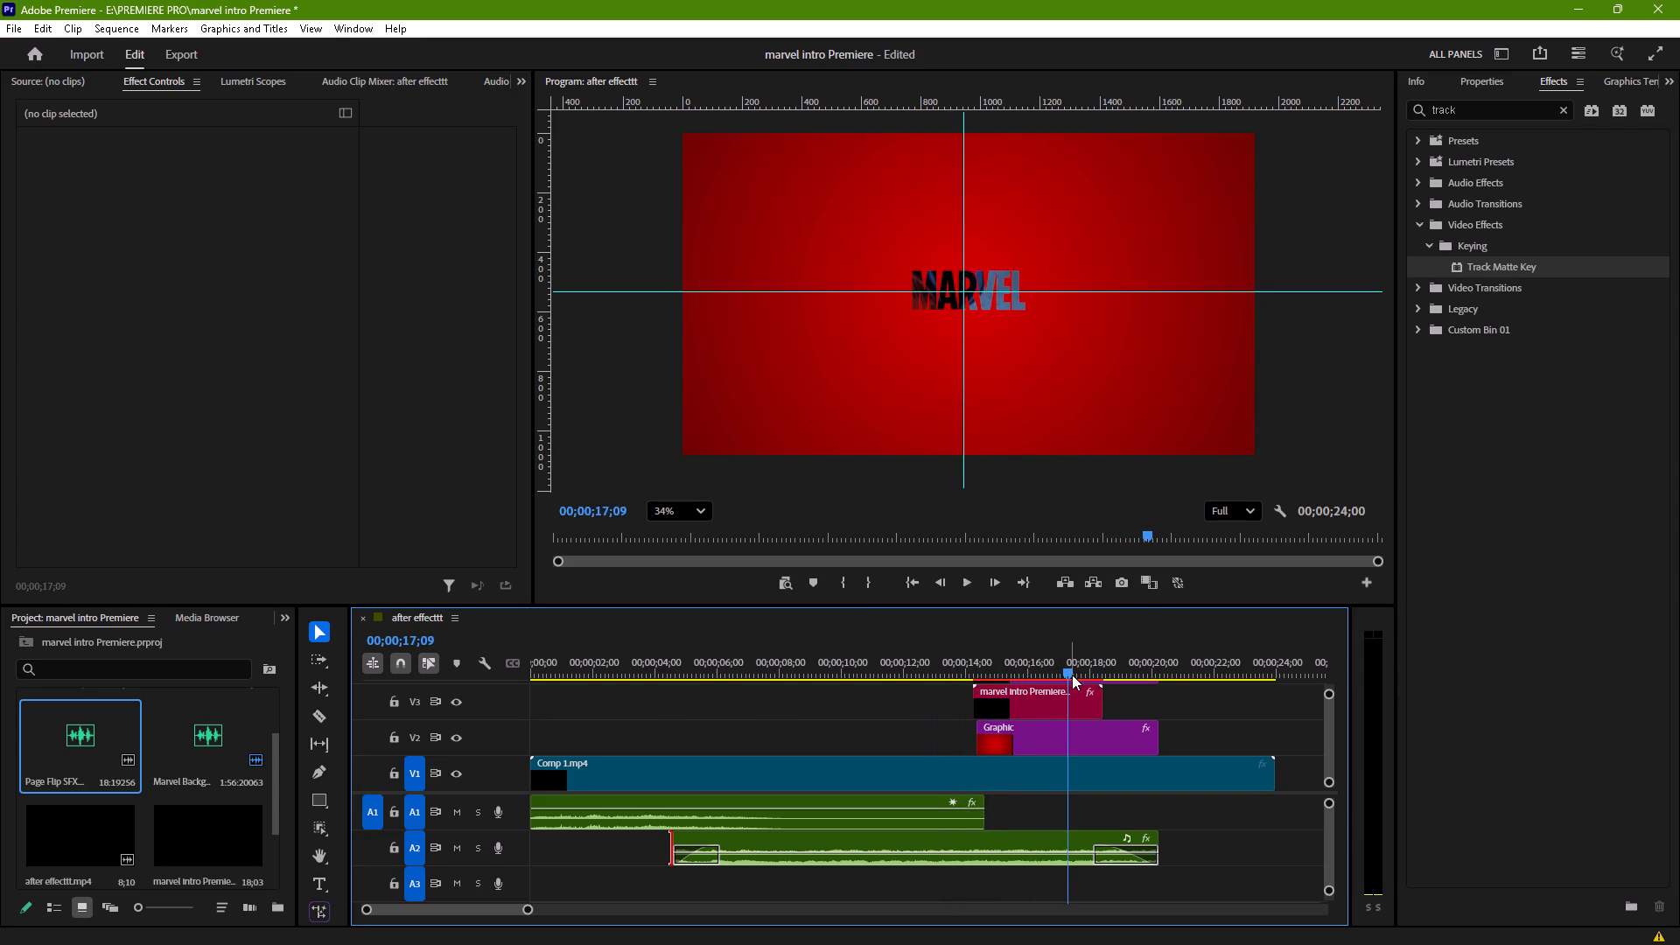
drag(1067, 674, 960, 689)
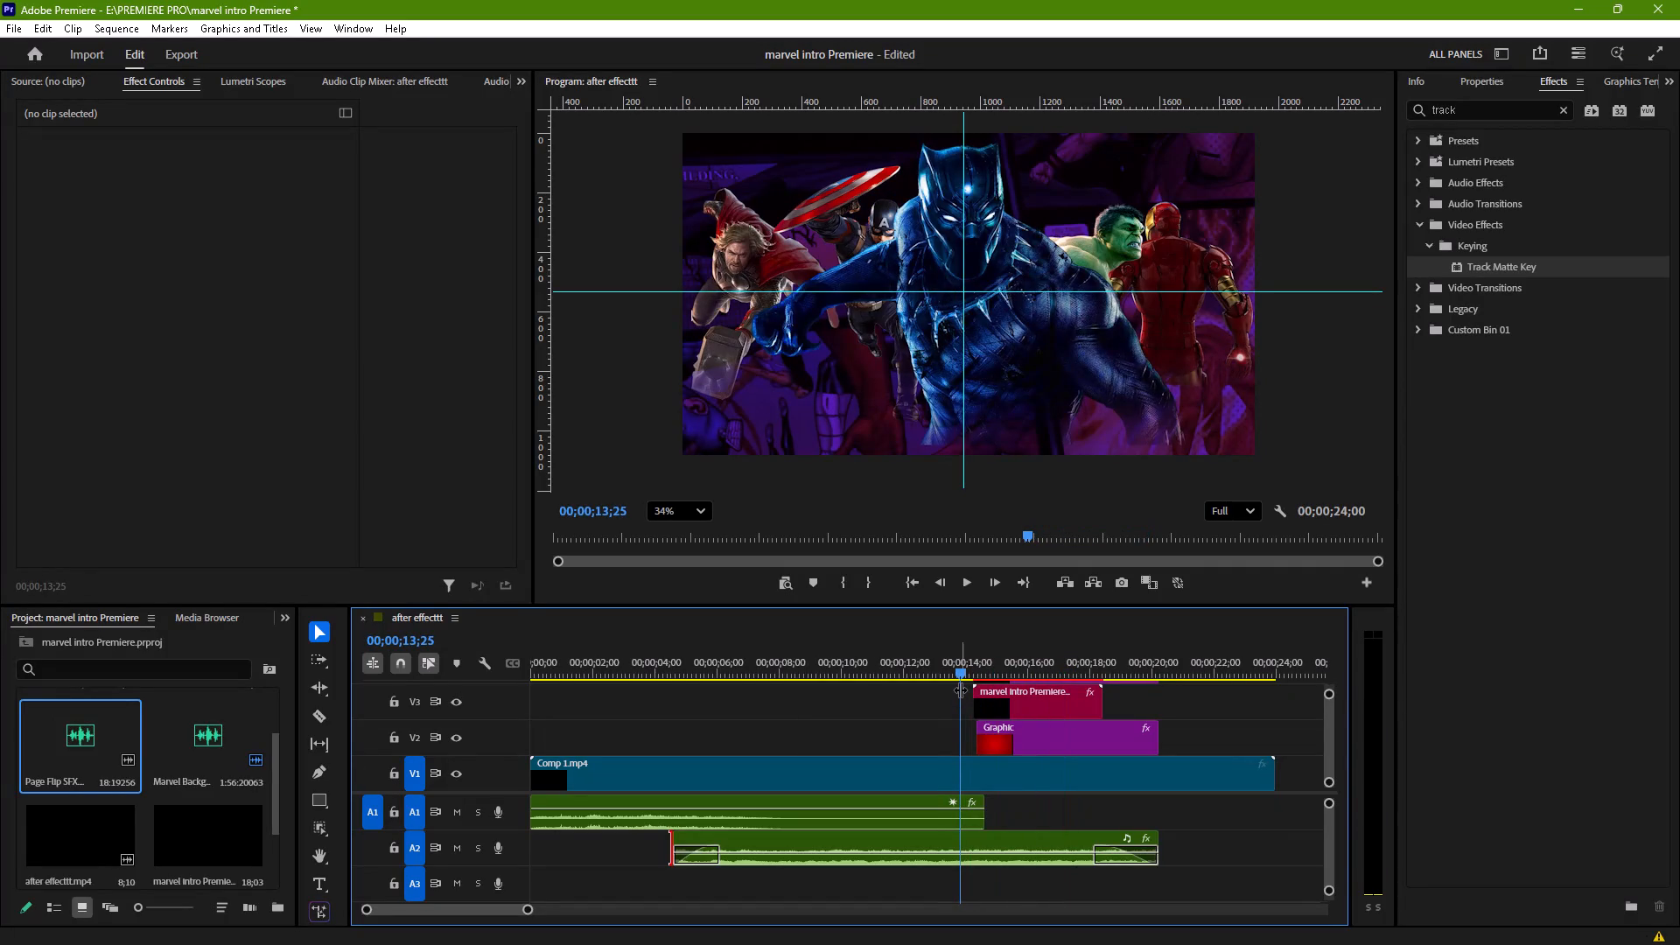
key(space)
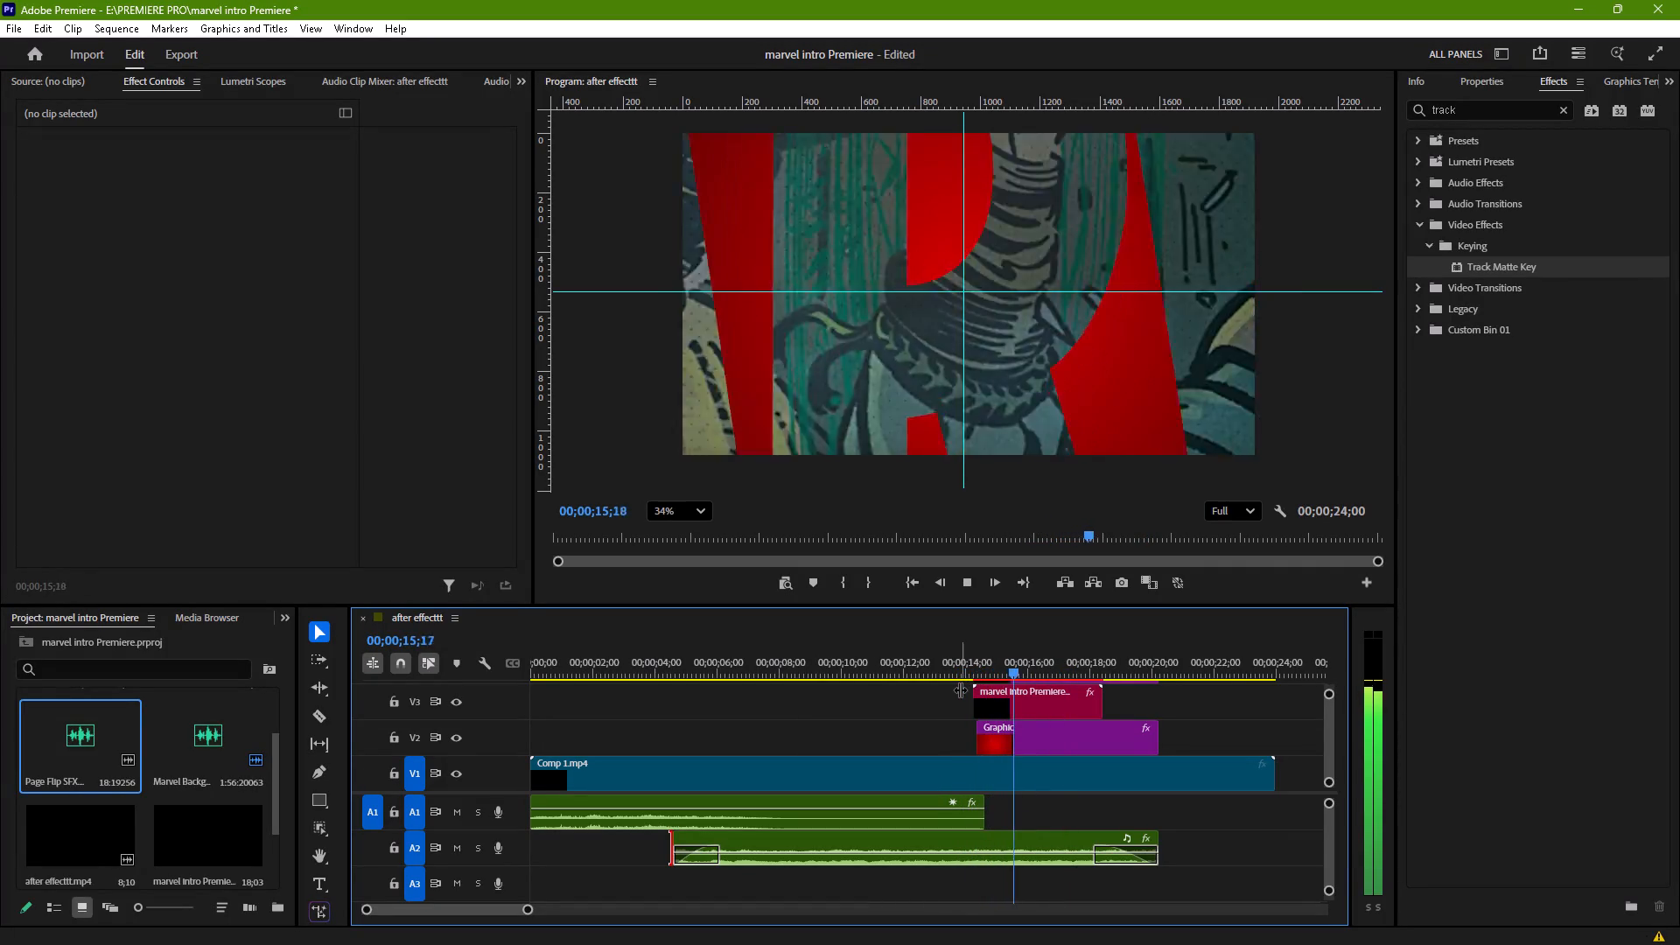
scroll(1233, 779, up, 2)
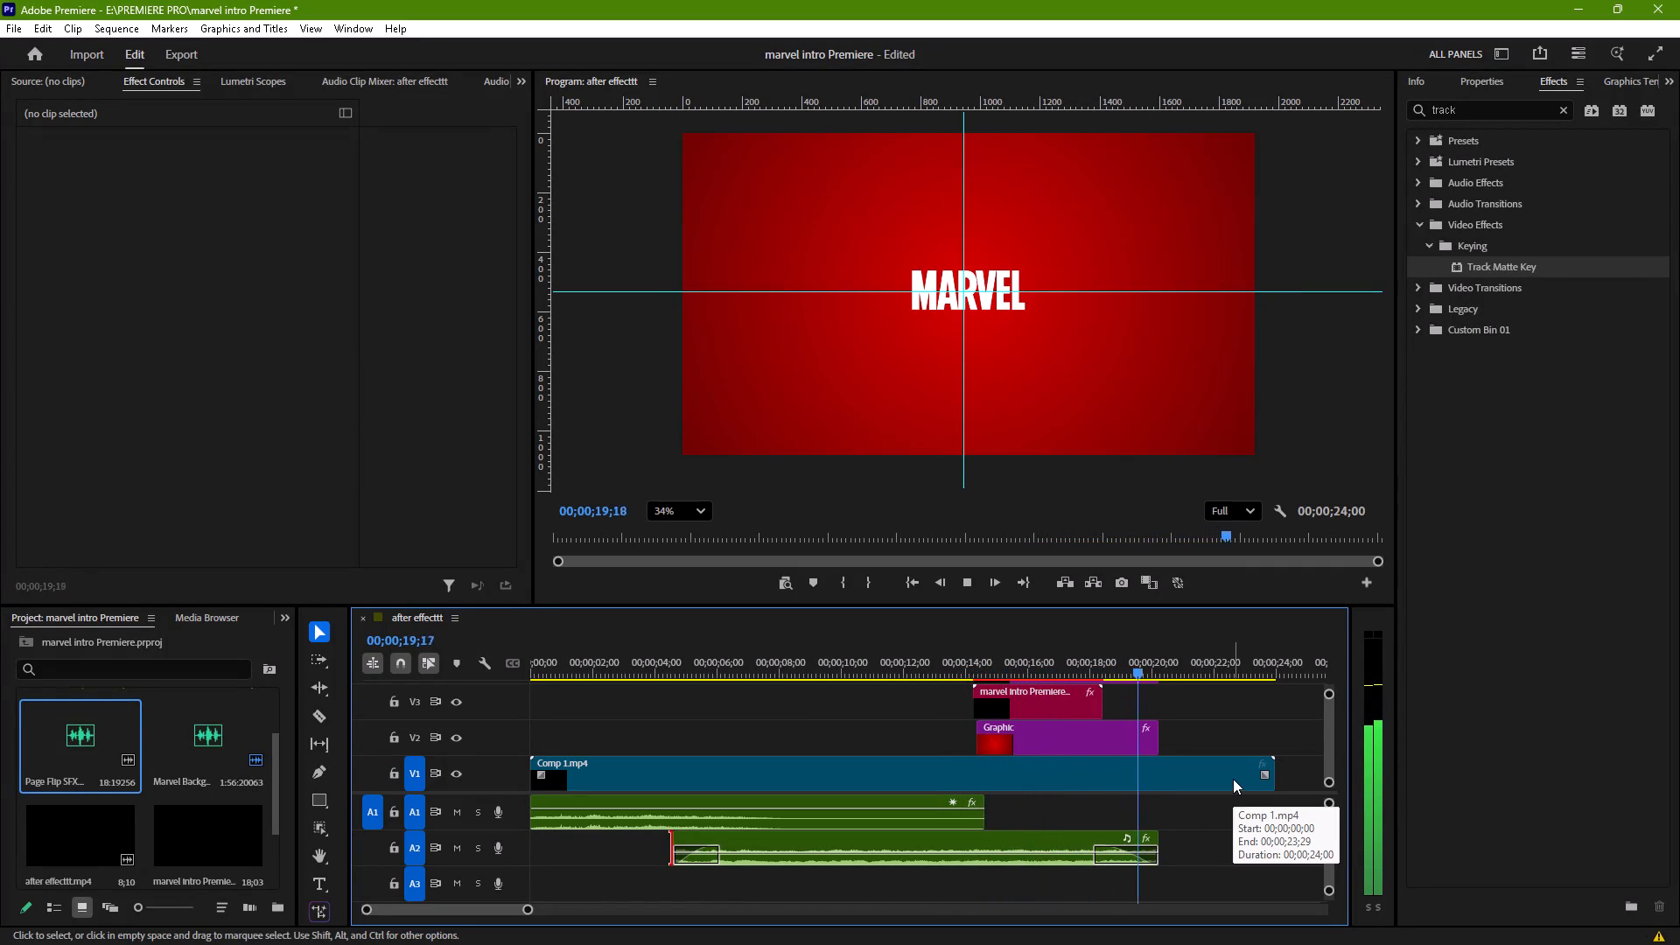
key(space)
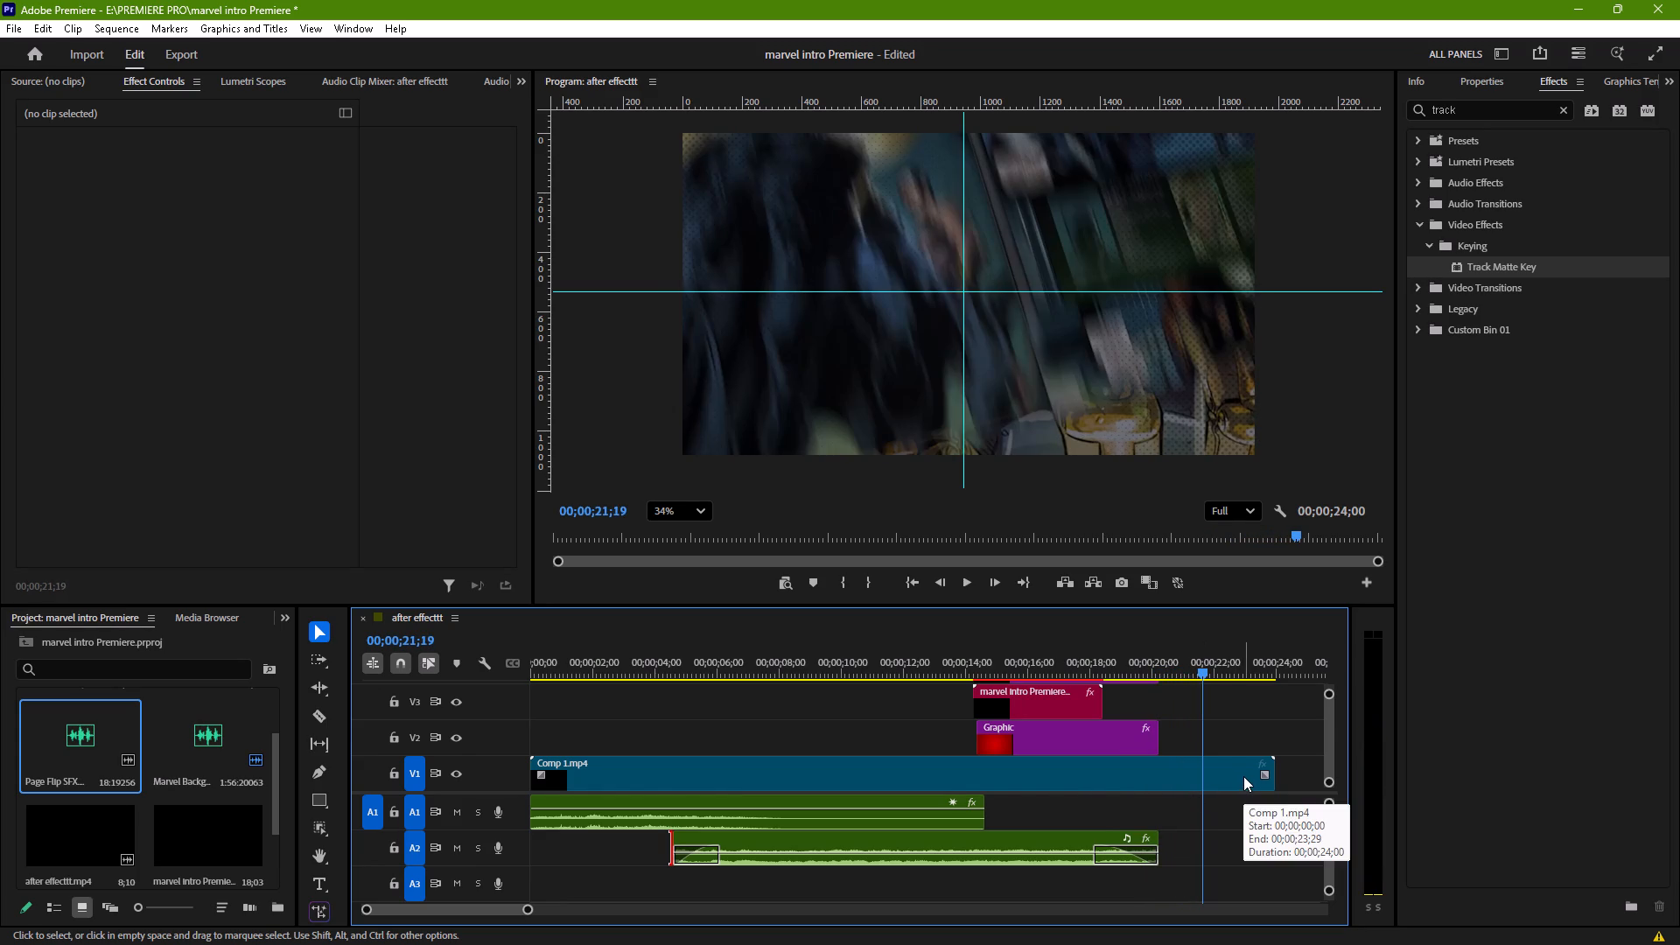
Move the red Graphic clip on V2 later so its end lines up with the end of Comp 1 on V1.
click(1103, 736)
click(1065, 730)
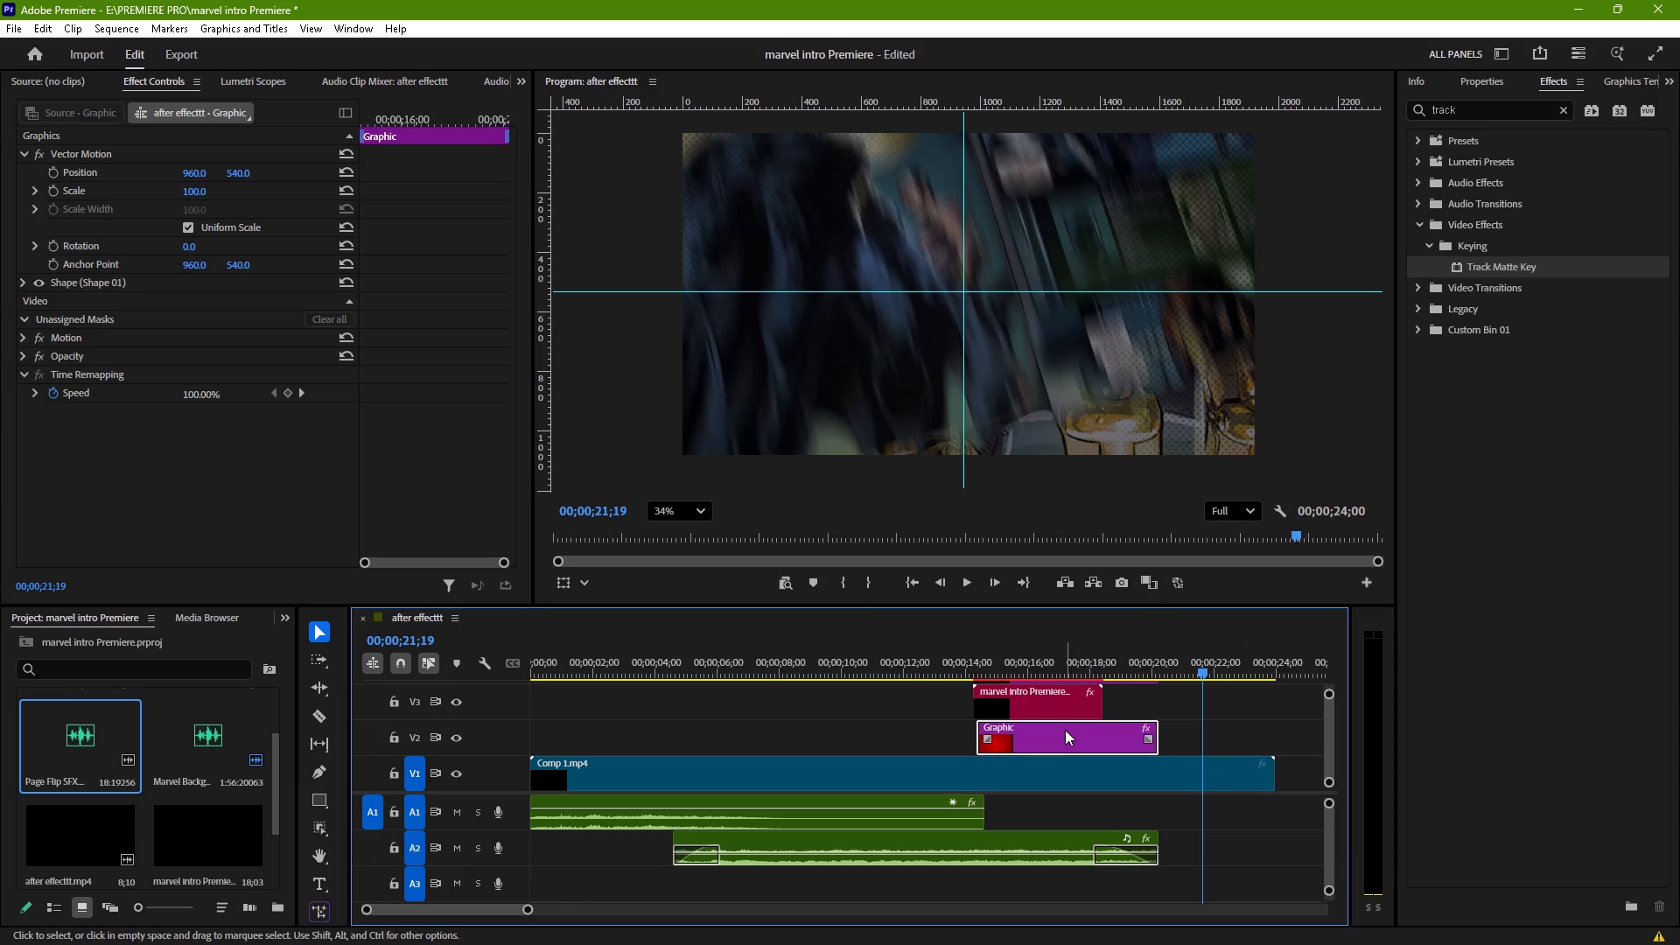
ctrl+click(1068, 715)
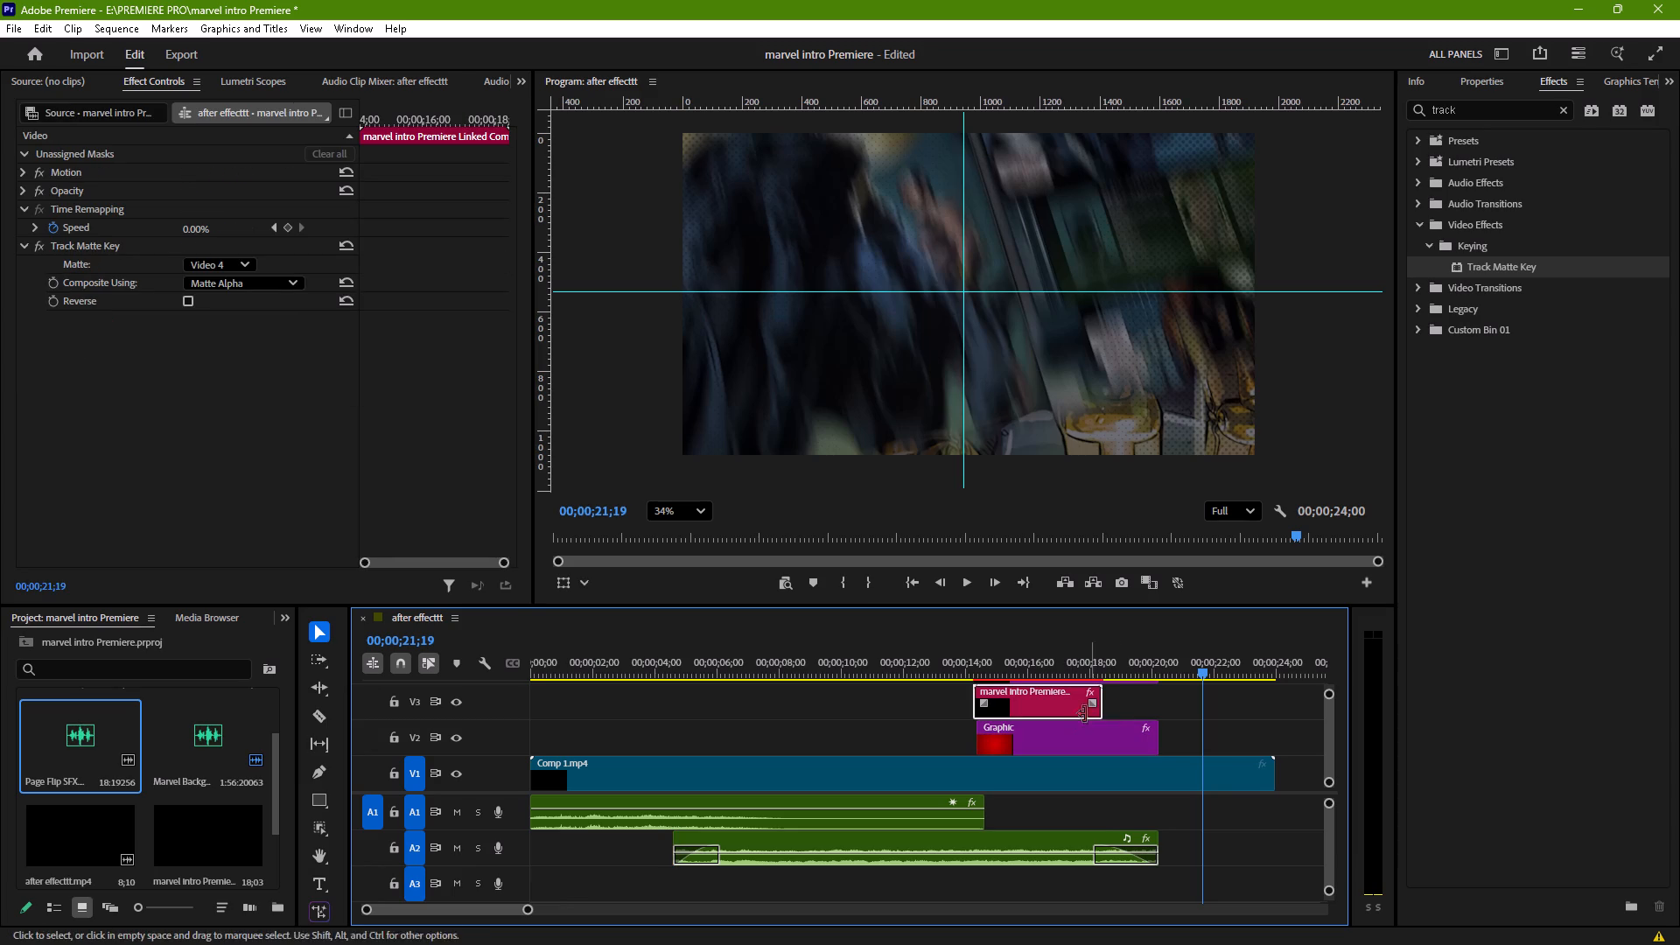
click(1116, 731)
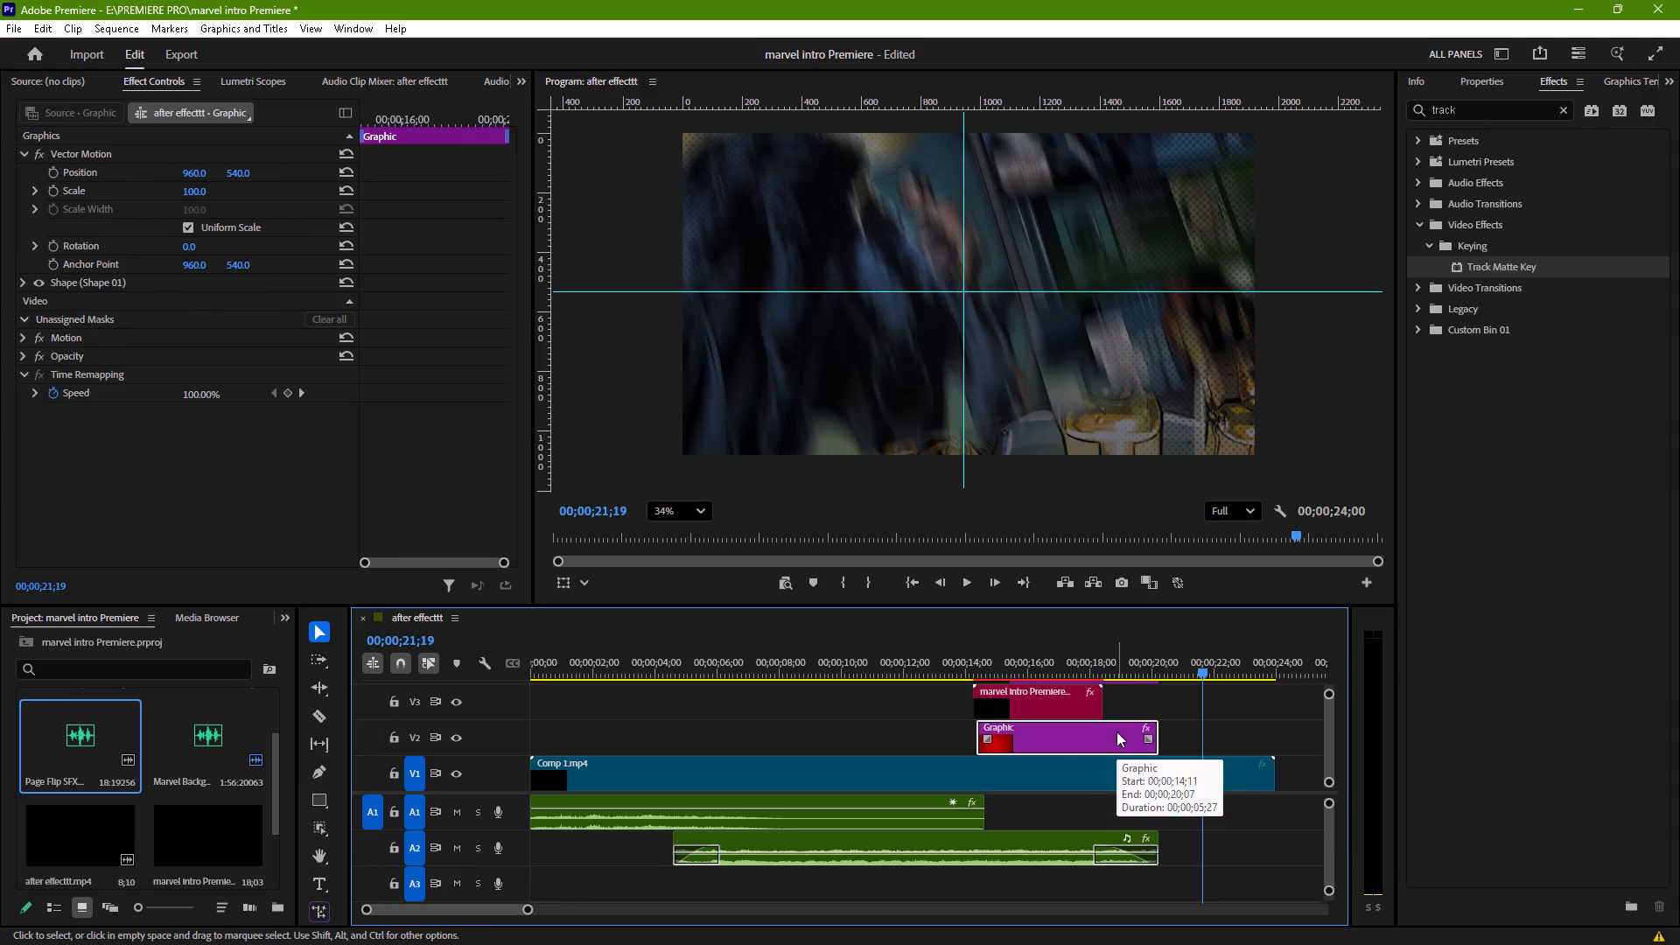
click(1116, 731)
drag(1116, 731, 1231, 736)
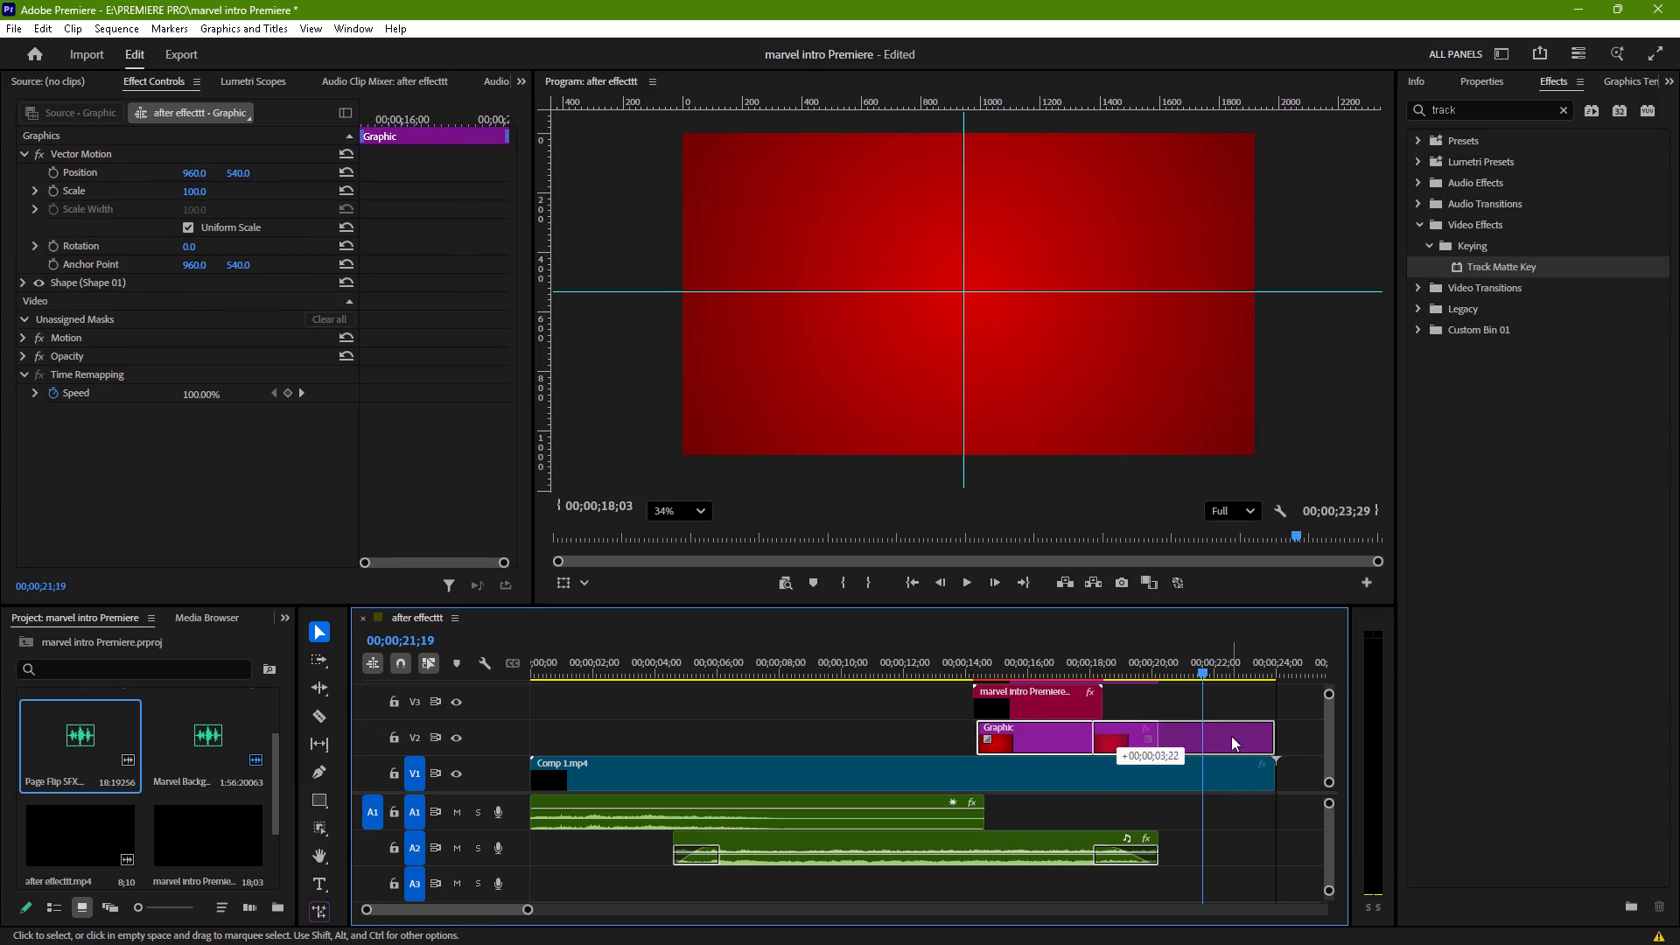
scroll(1213, 714, up, 1)
click(1333, 730)
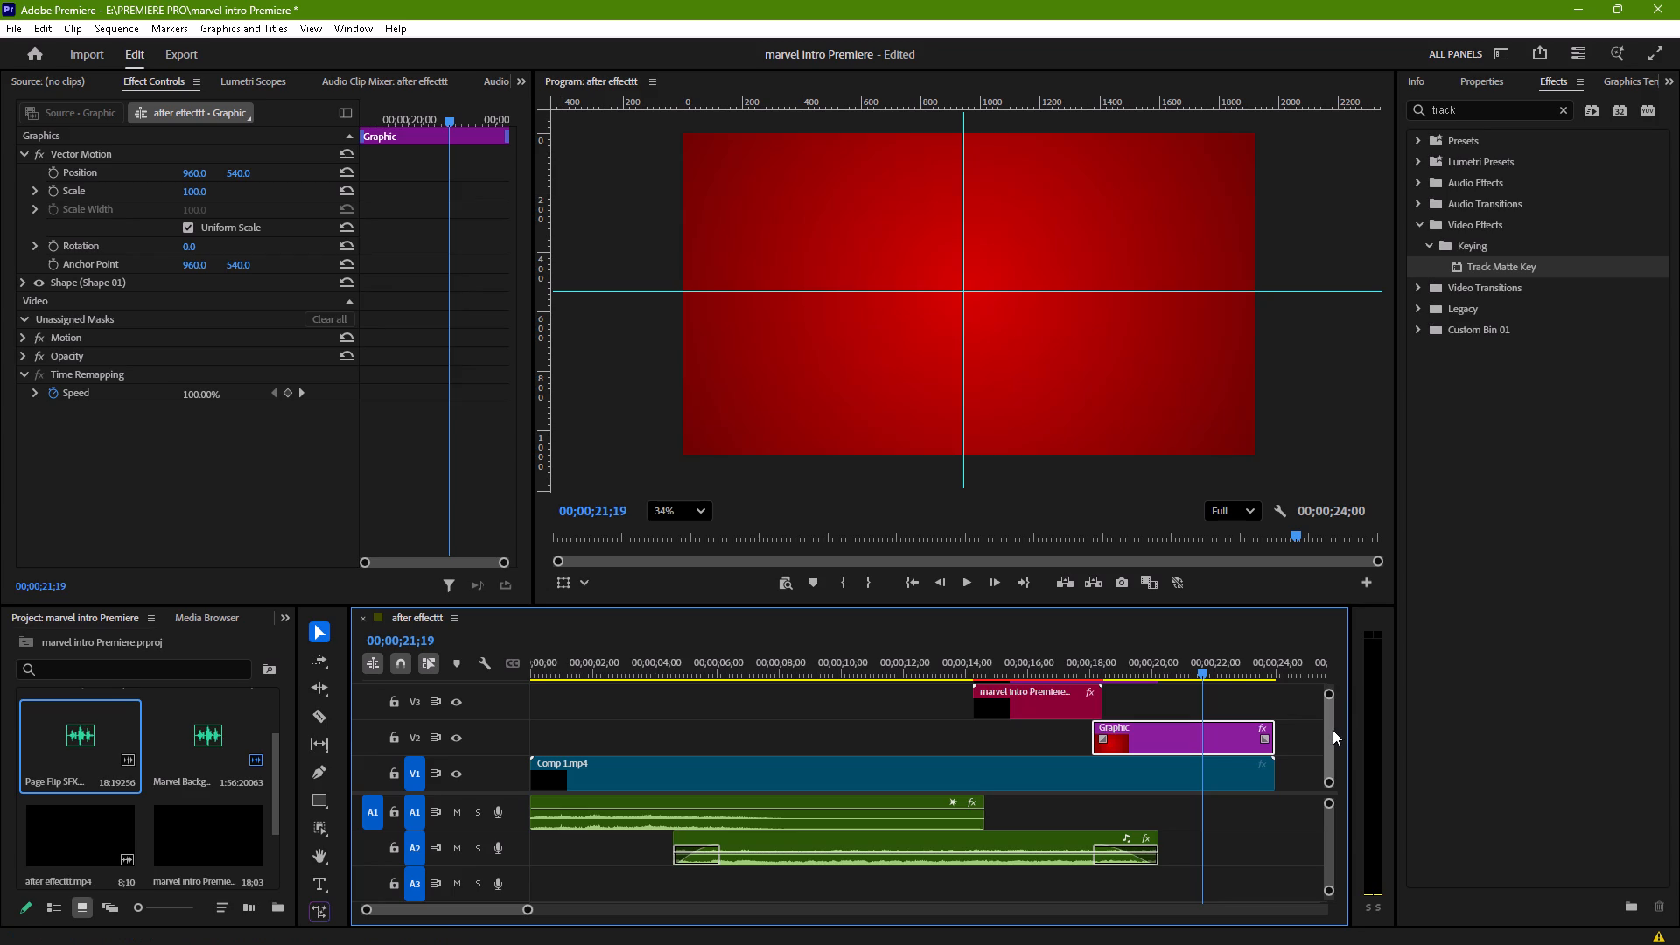
Shift the linked comp clip on V3 to end at 00;00;21;19 and align the start of the MARVEL title on V4 with it.
drag(1073, 746, 1123, 742)
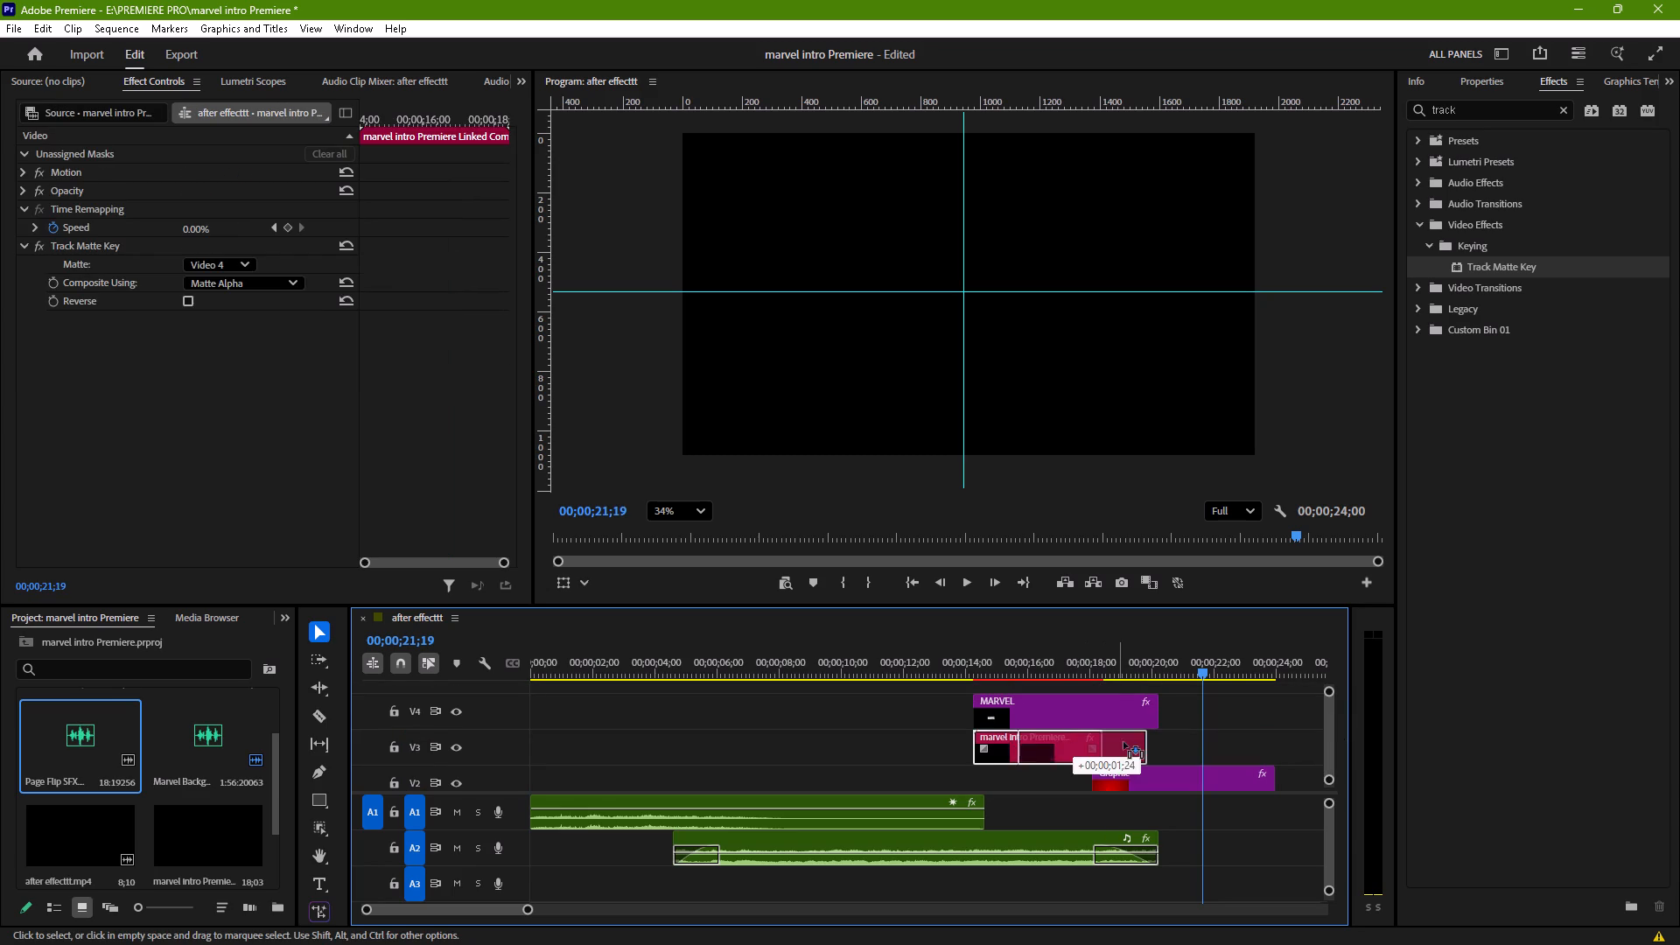
drag(1123, 742, 1170, 738)
drag(1109, 723, 1155, 719)
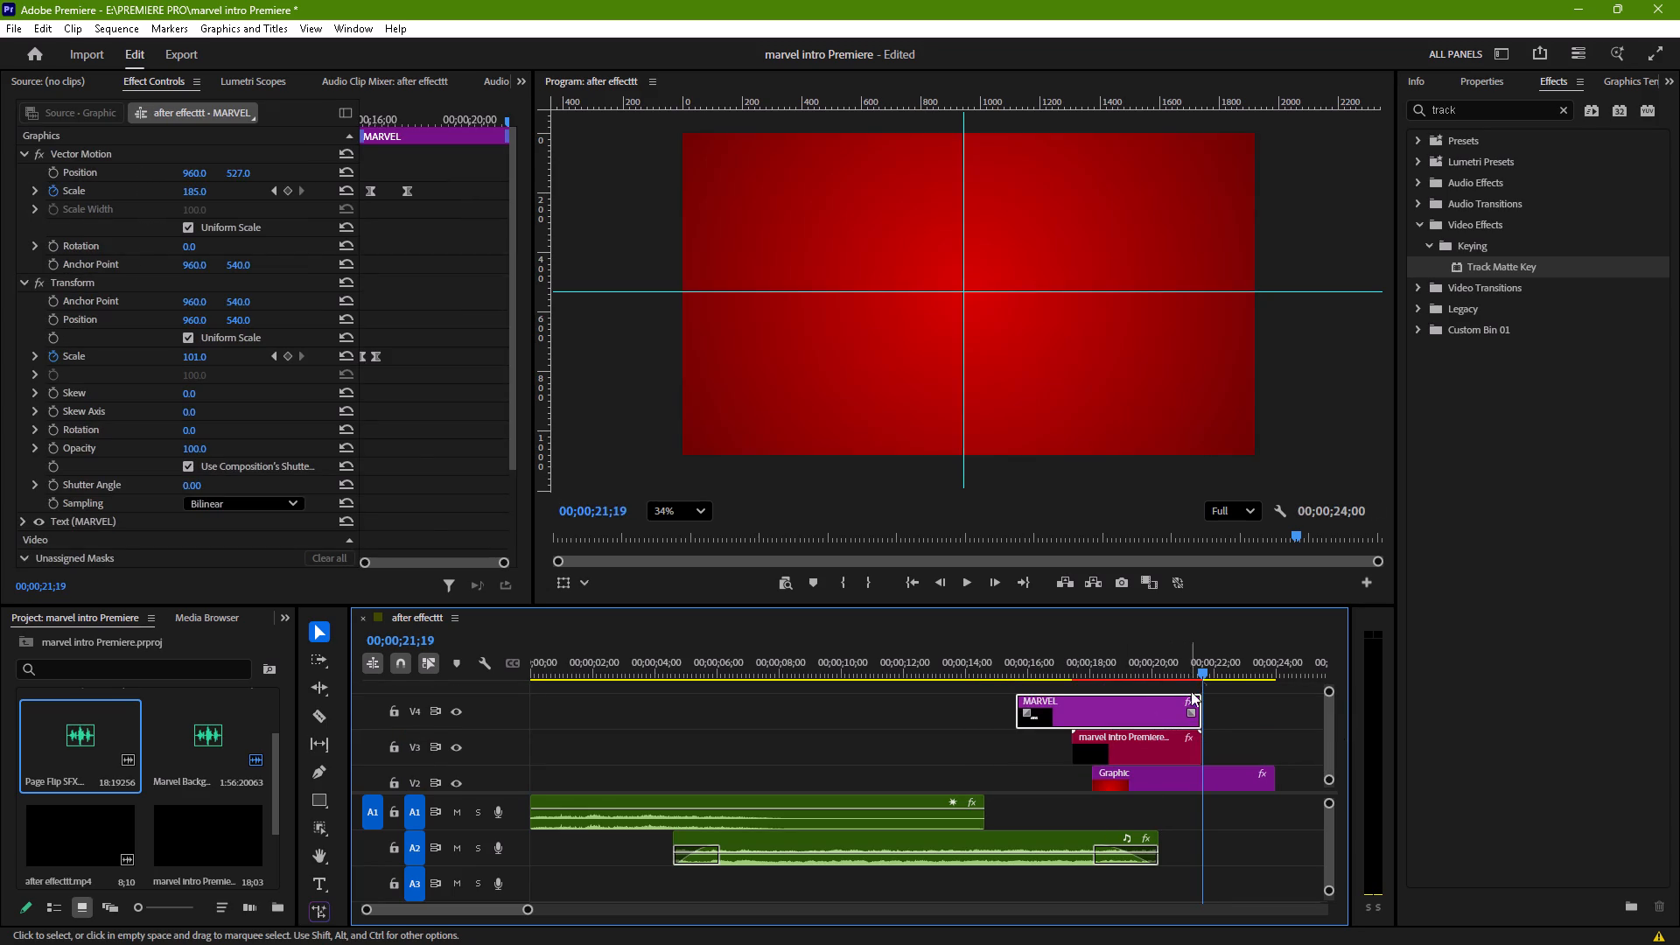
drag(1205, 675, 1022, 701)
key(space)
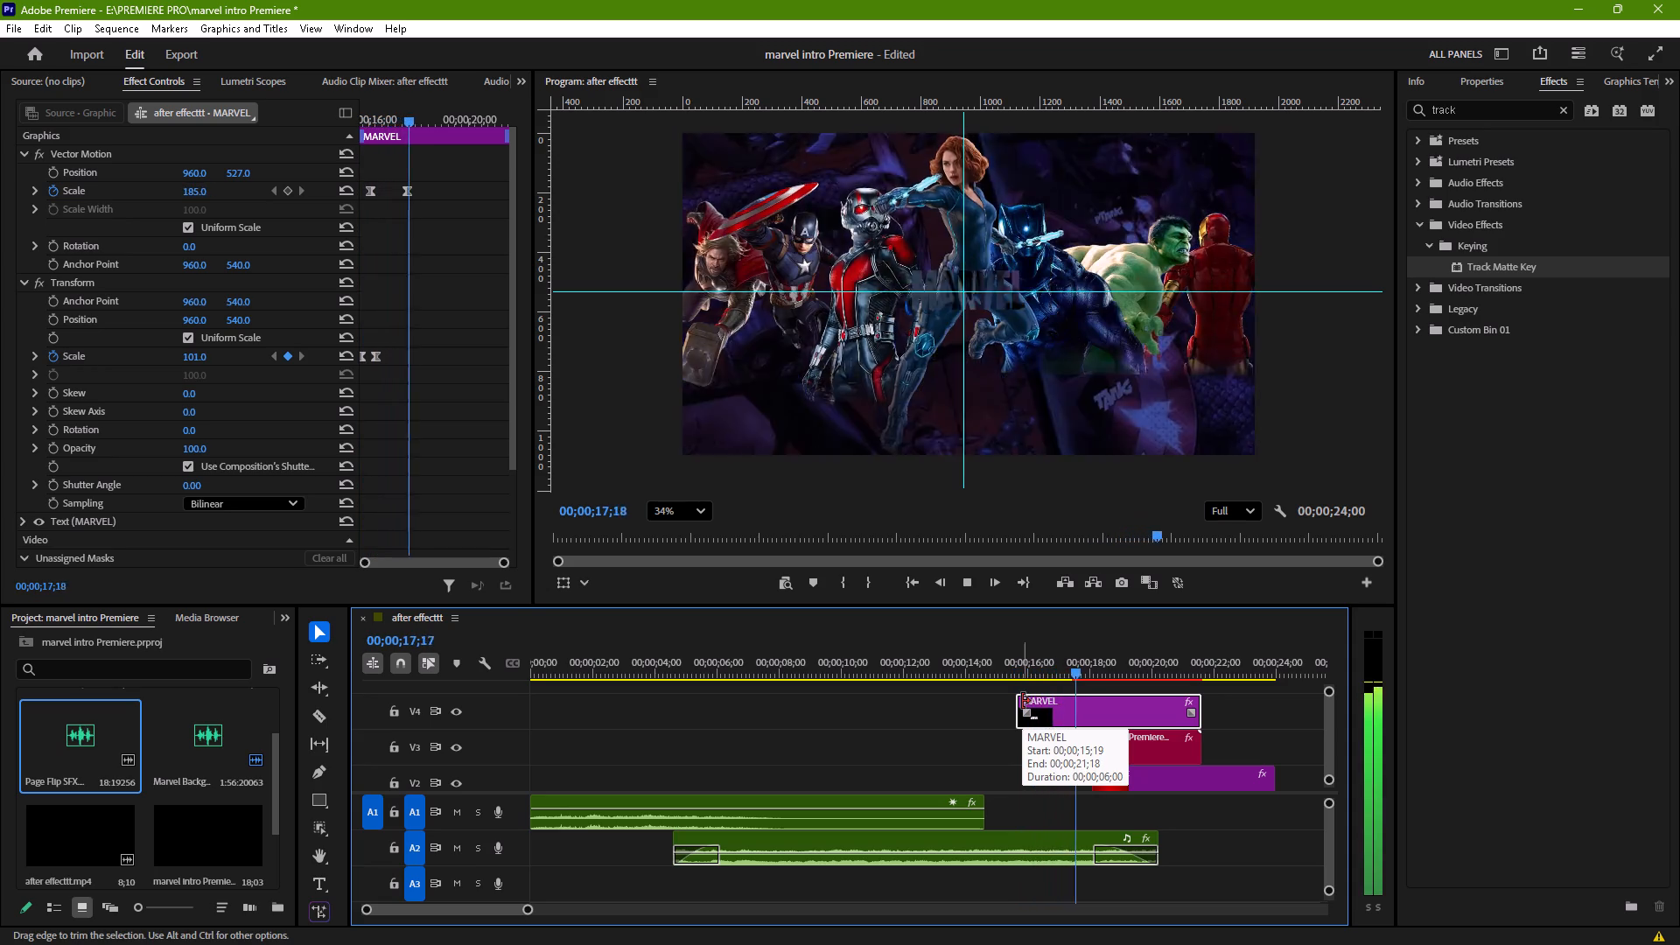
key(space)
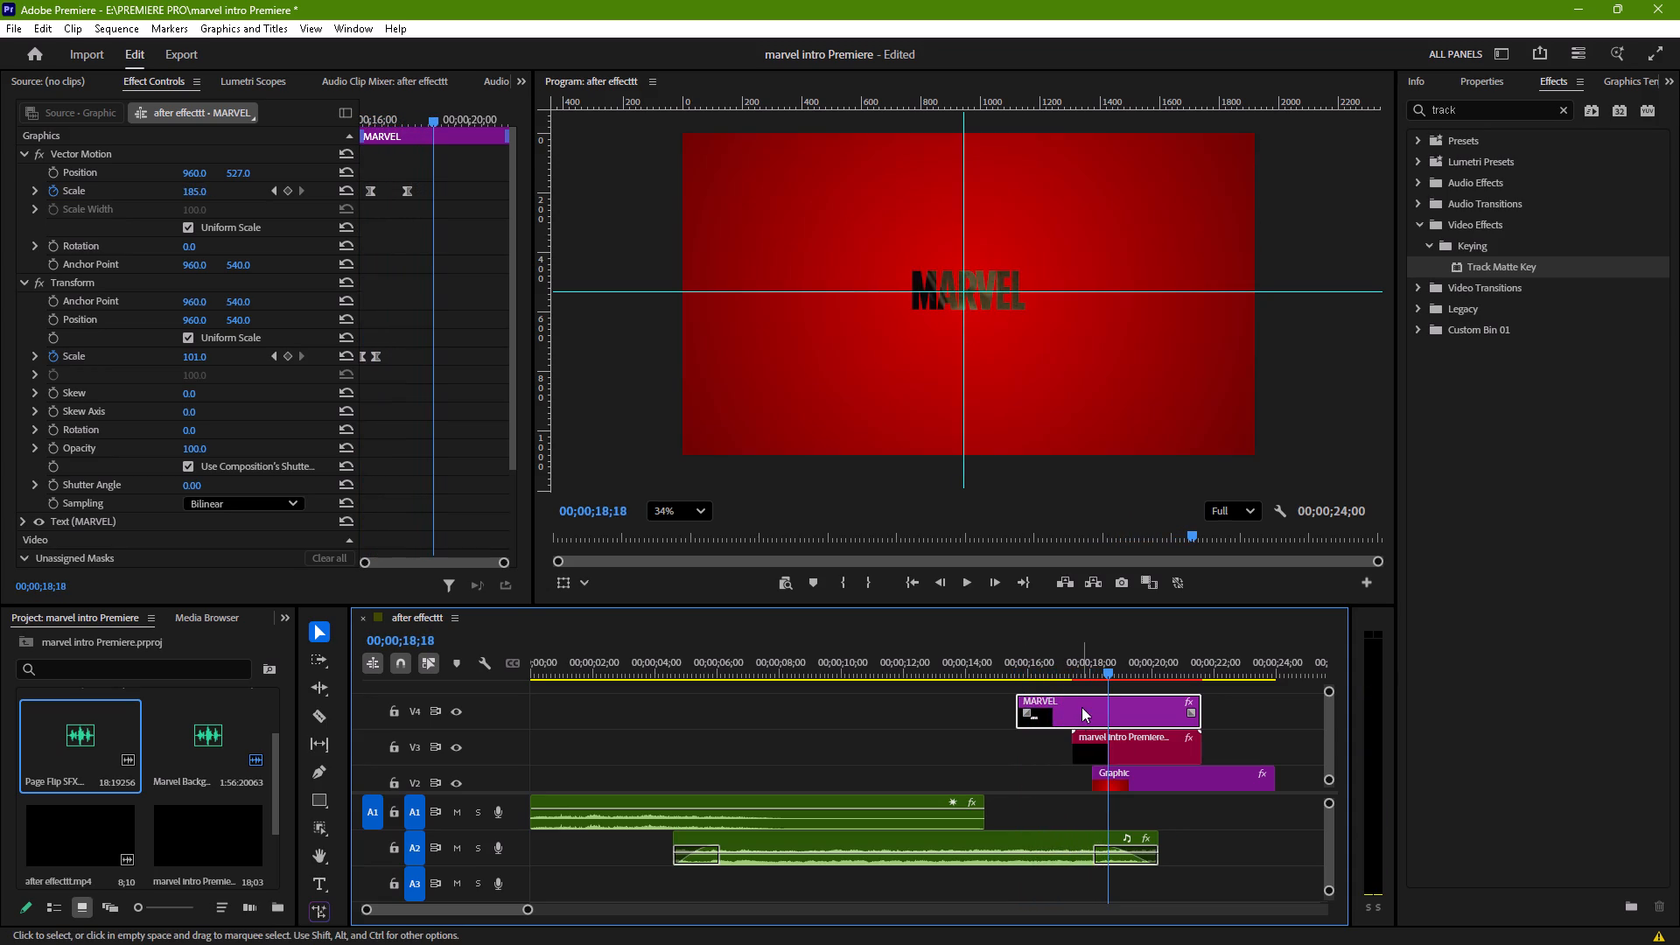
drag(1076, 703, 1140, 710)
Play back the MARVEL title reveal several times to check its timing against the footage and background music.
drag(1109, 668, 1058, 671)
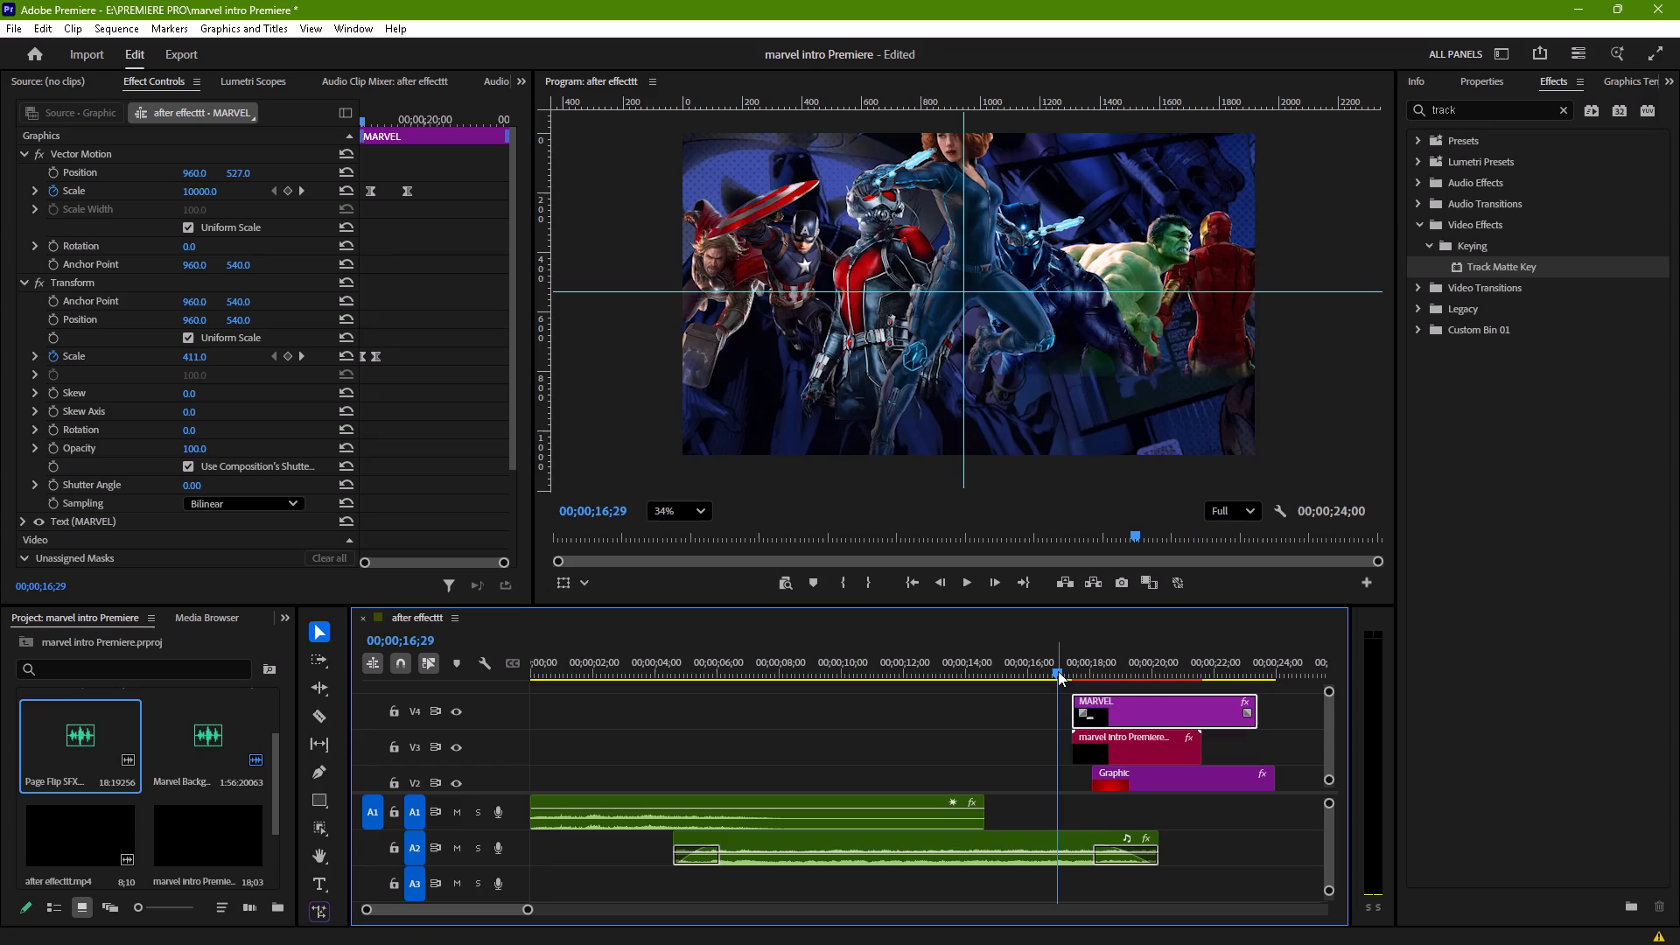
key(space)
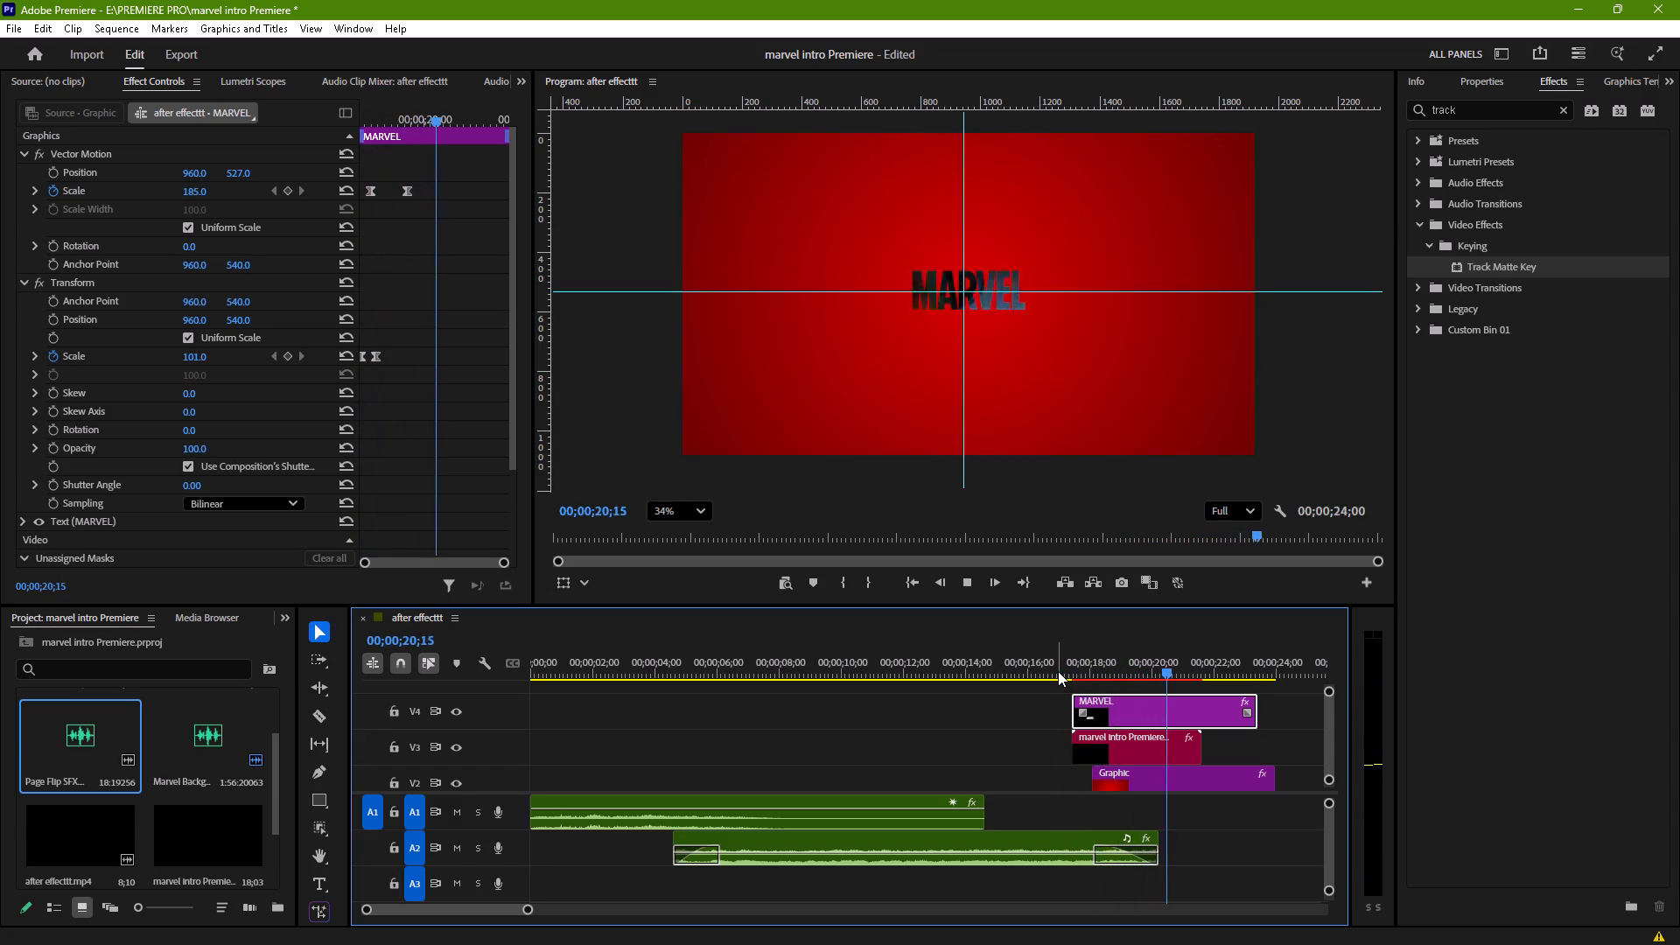
key(space)
key(space)
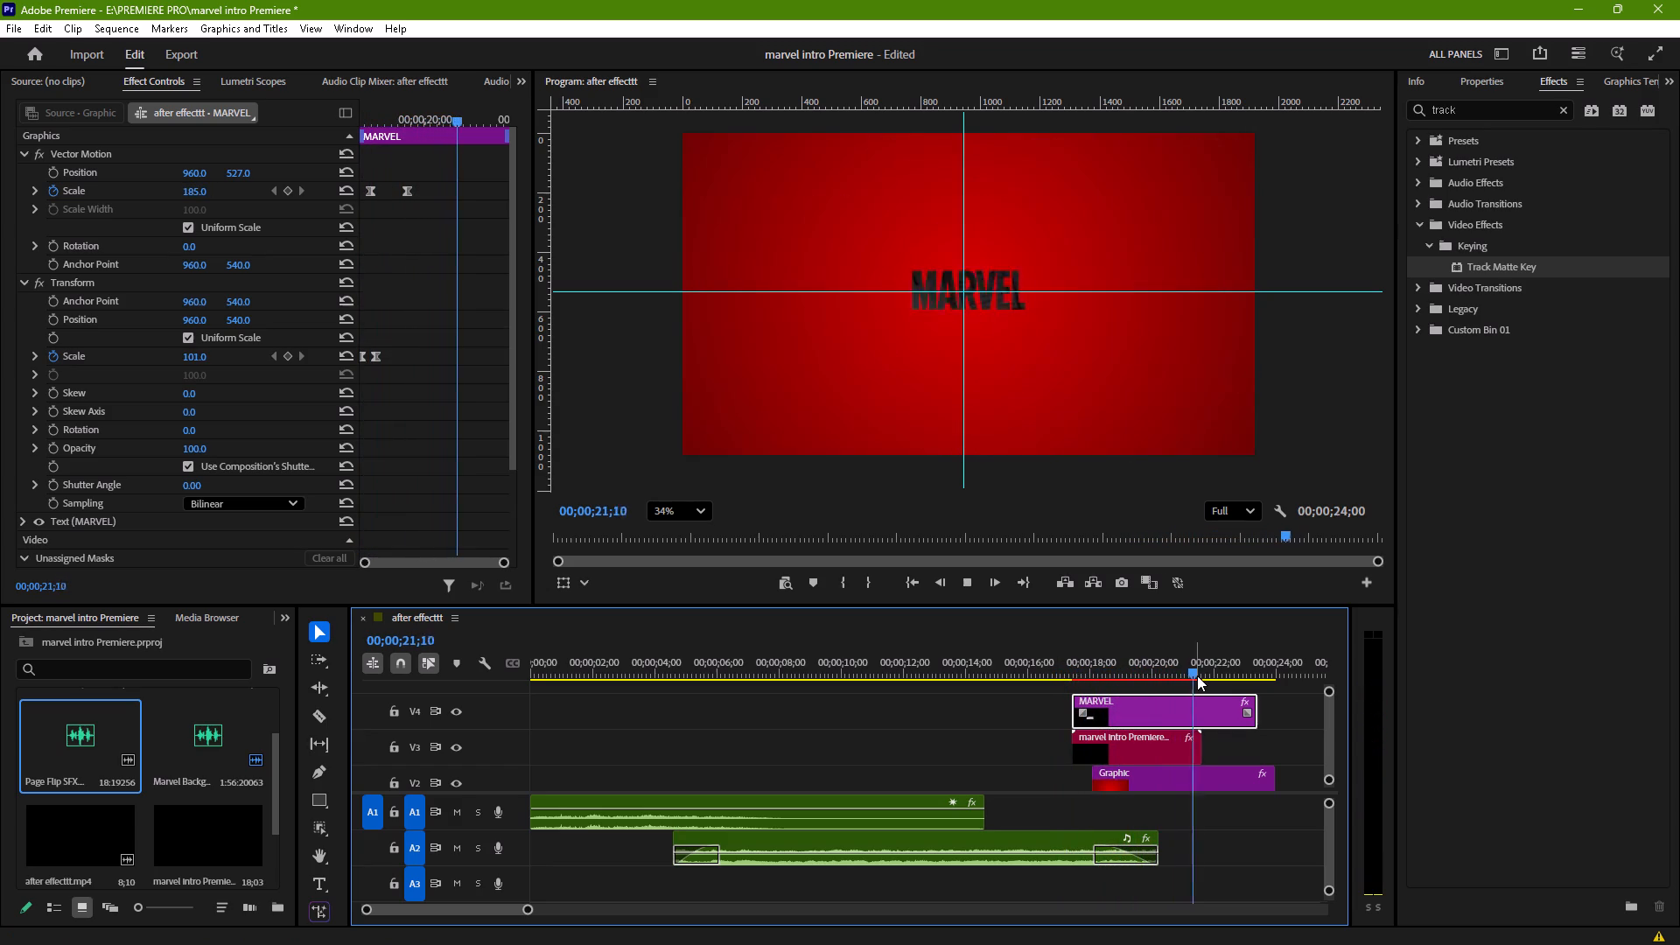
key(space)
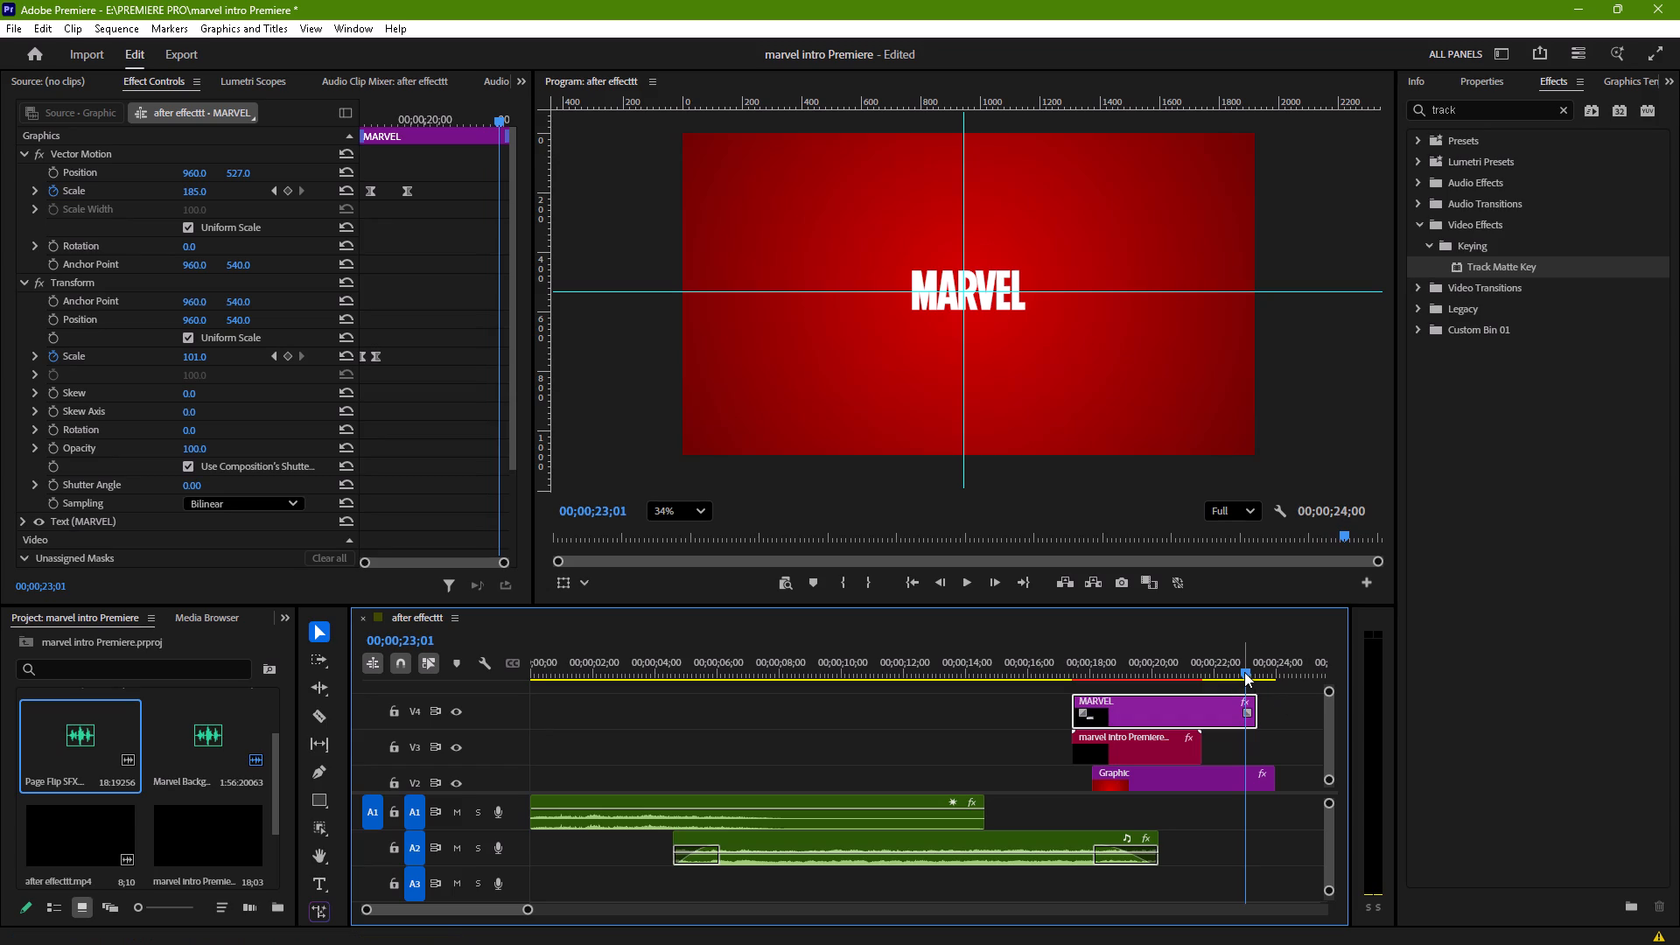
drag(1245, 672, 908, 724)
key(space)
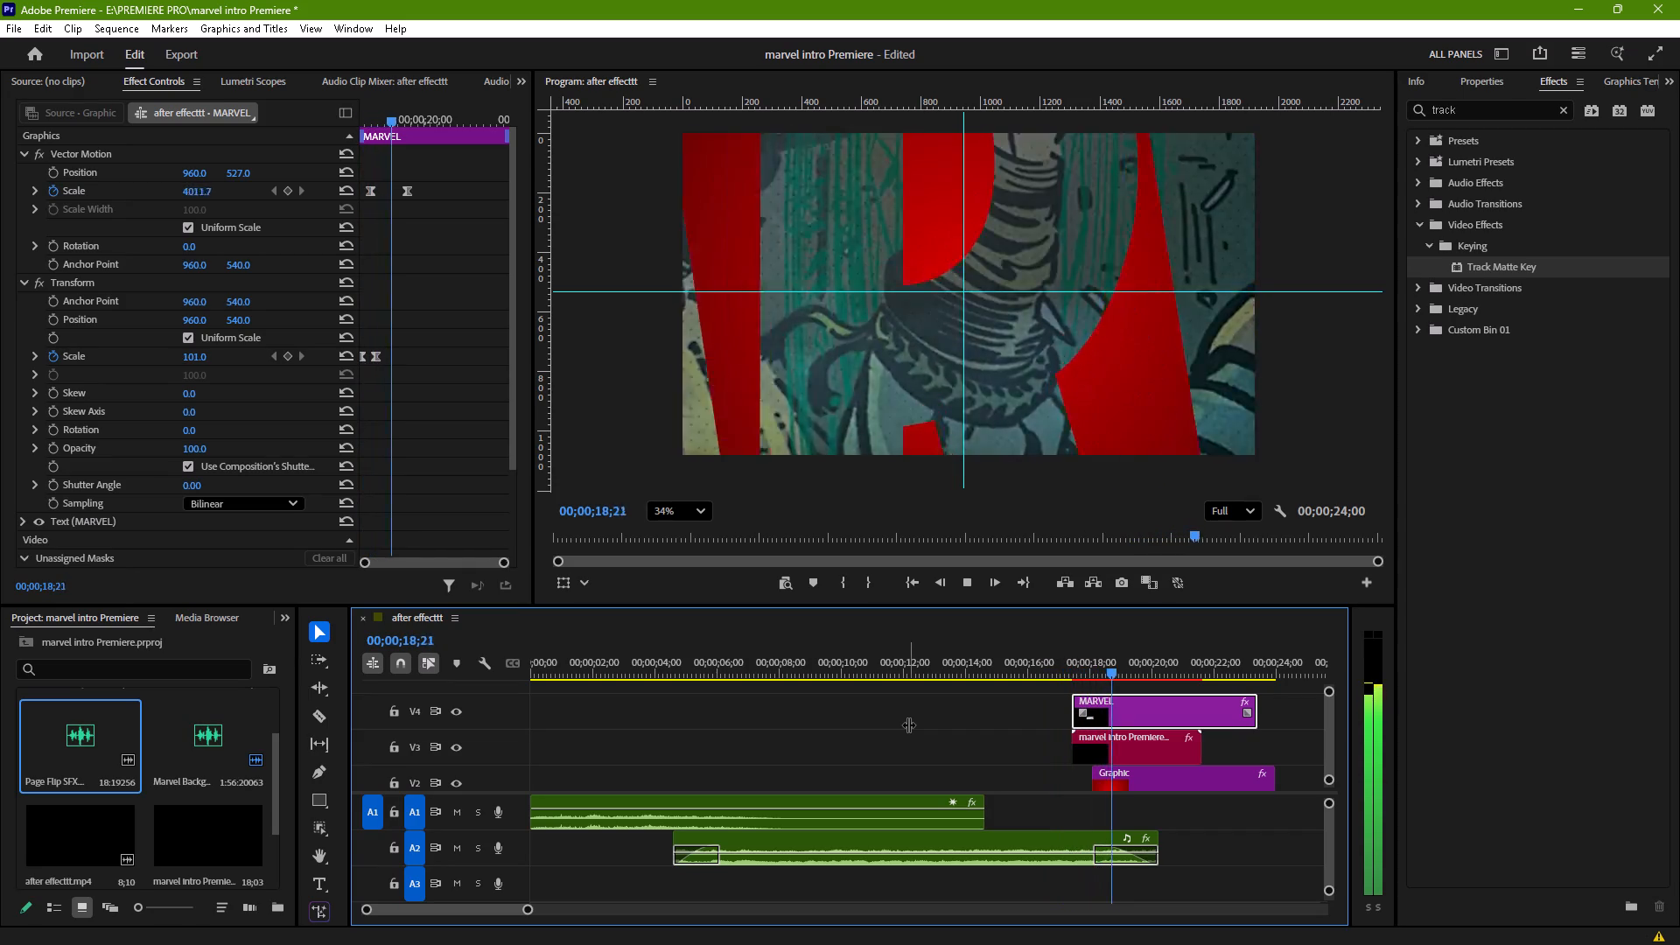
key(space)
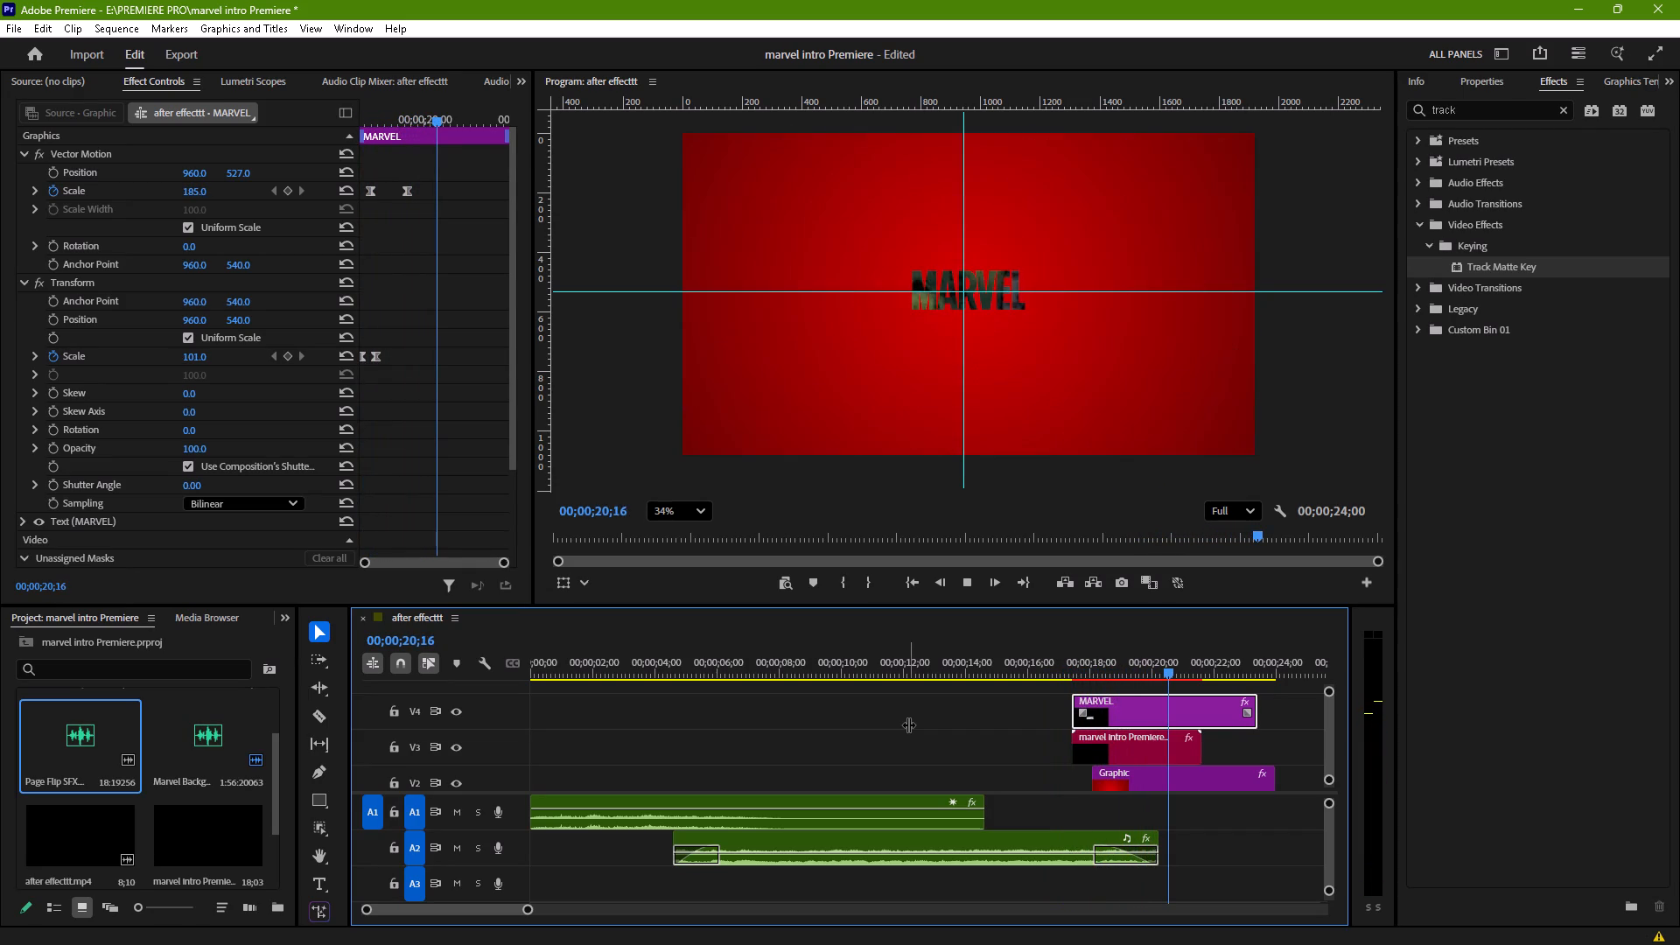
drag(1169, 671, 982, 689)
key(space)
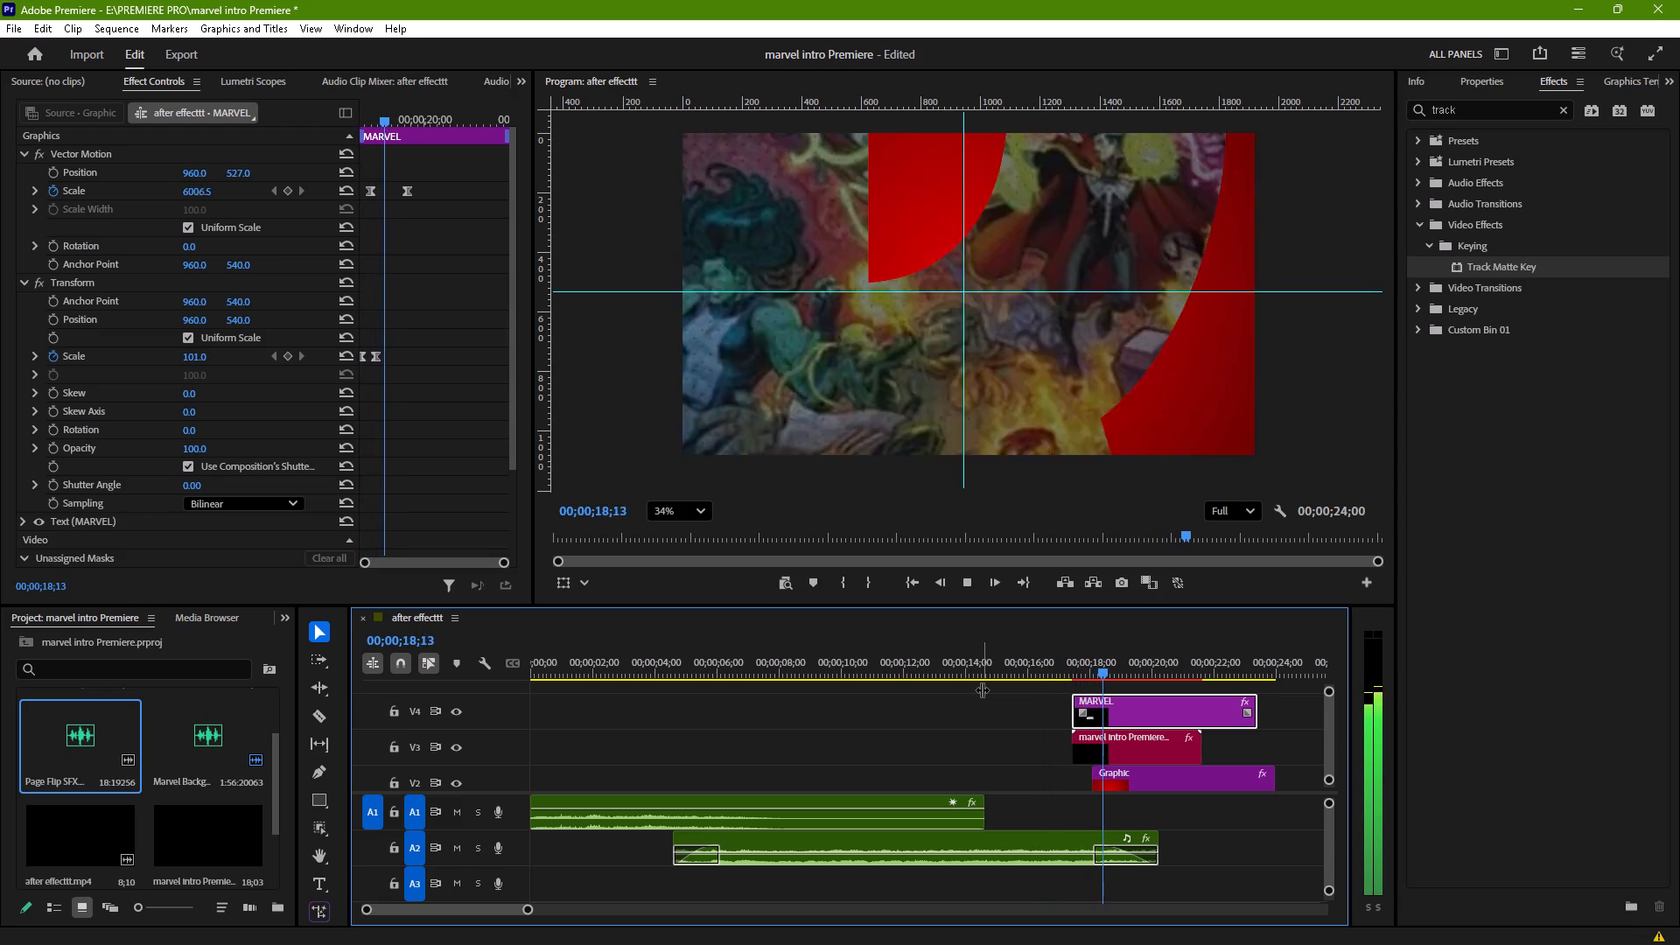
key(space)
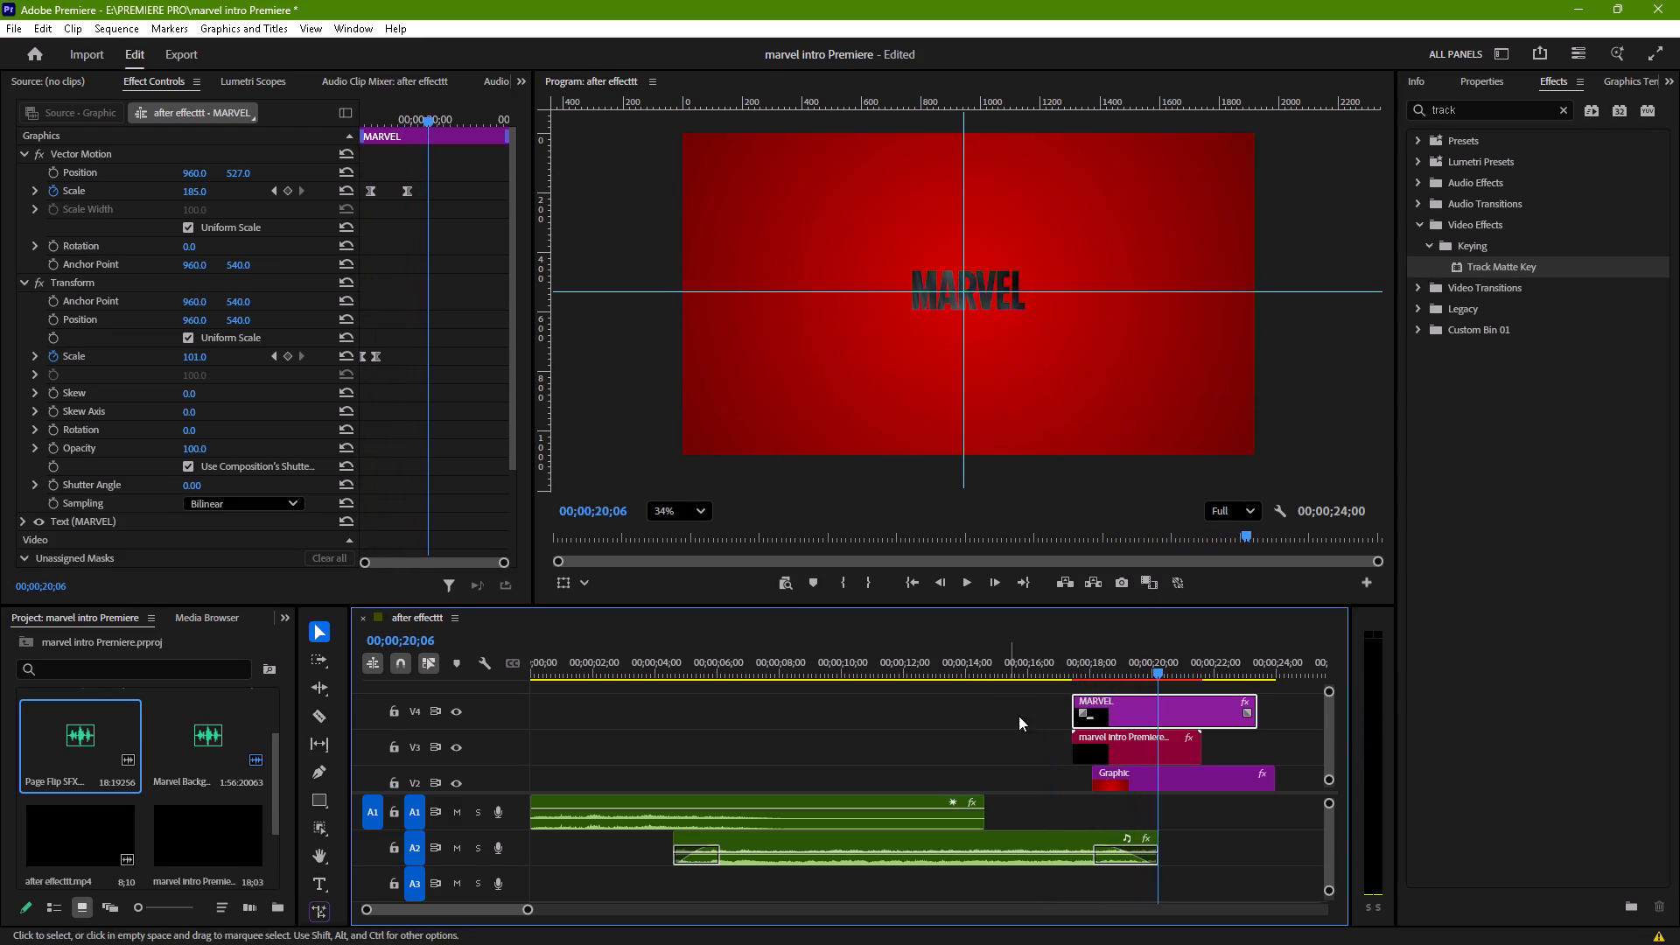
Extend the end of the Marvel Background song clip on A2 to 00;00;24;00.
click(1158, 849)
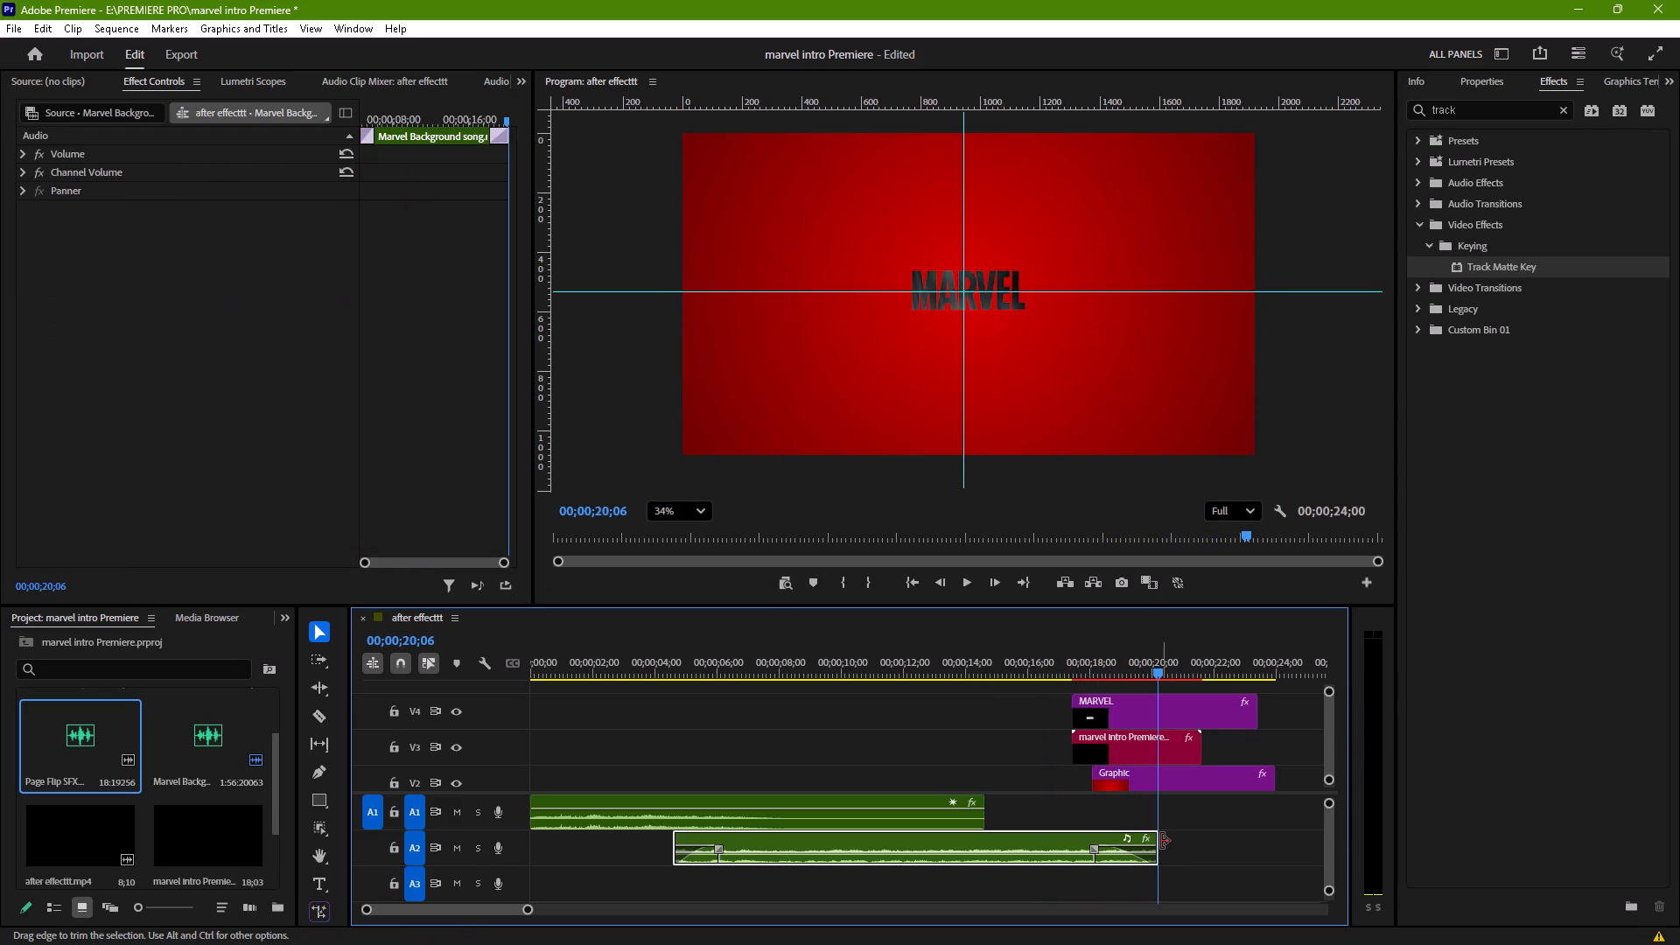
drag(1161, 841, 1281, 844)
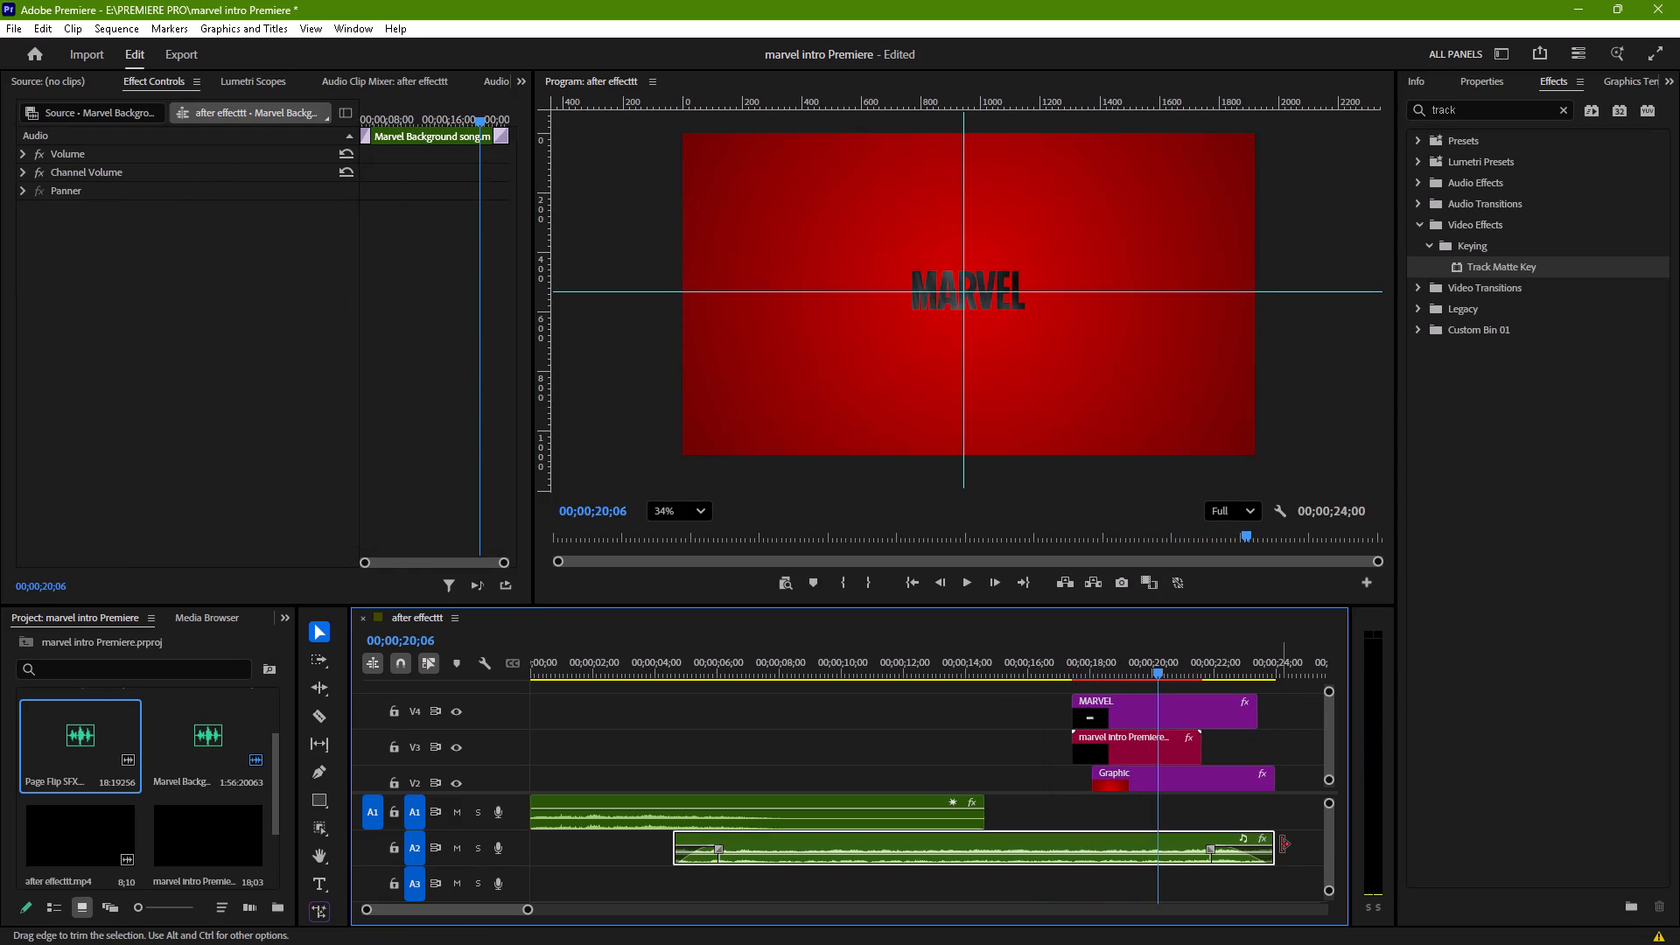
Extend the end of the MARVEL title on V4 to 00;00;24;00.
key(space)
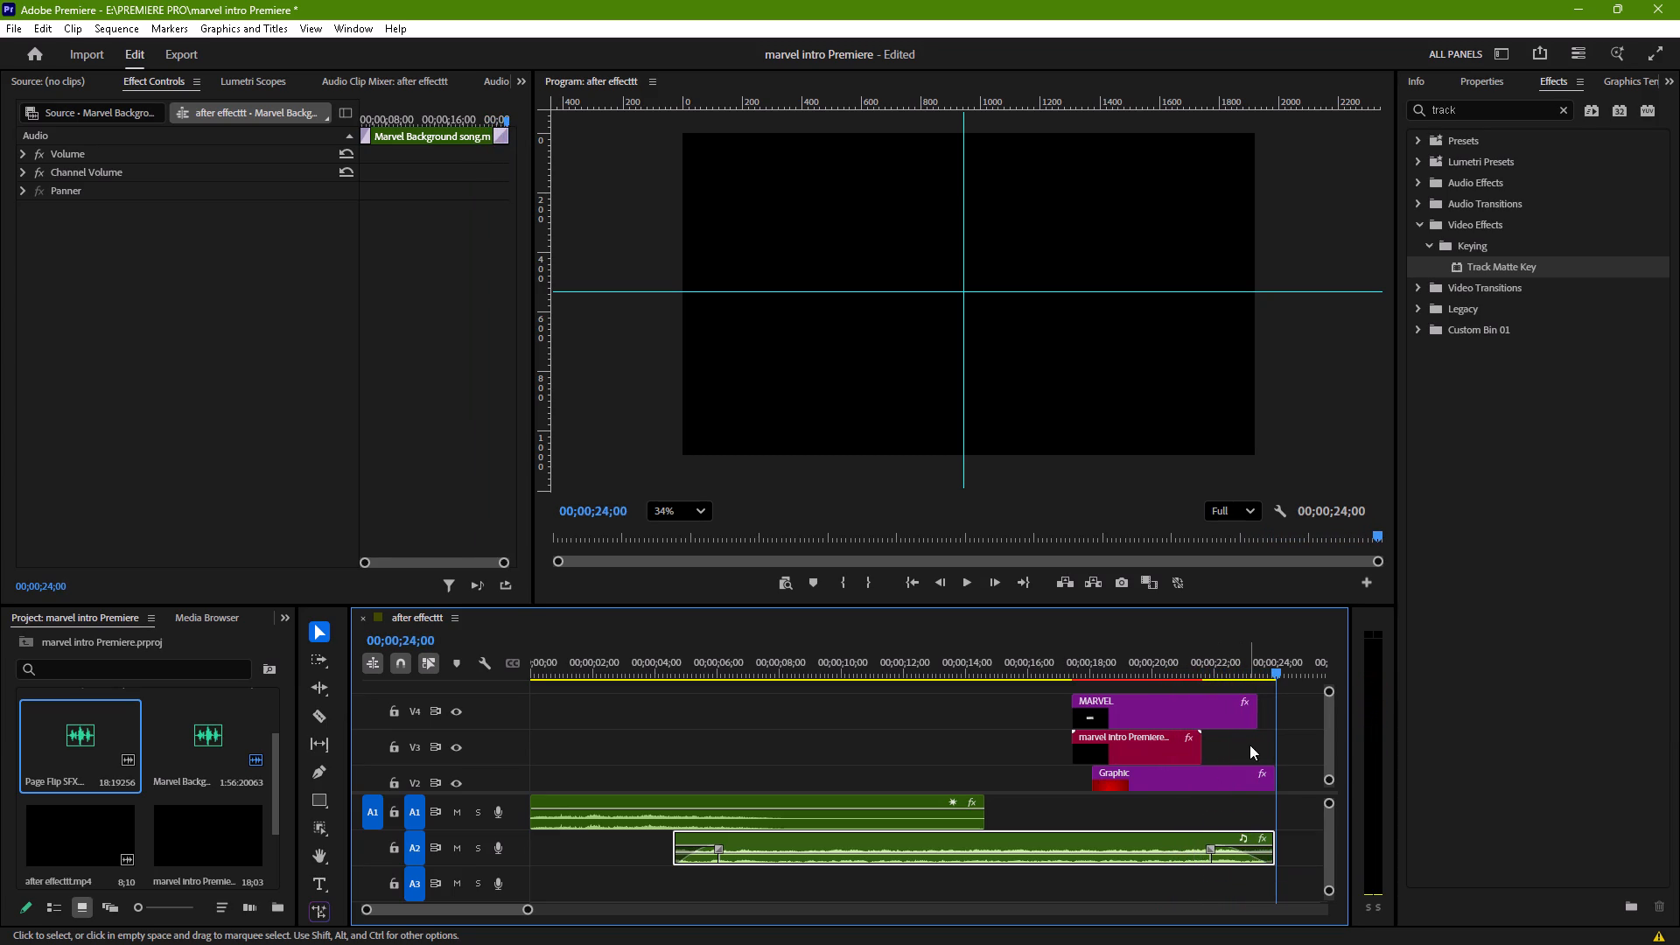
drag(1256, 716, 1270, 716)
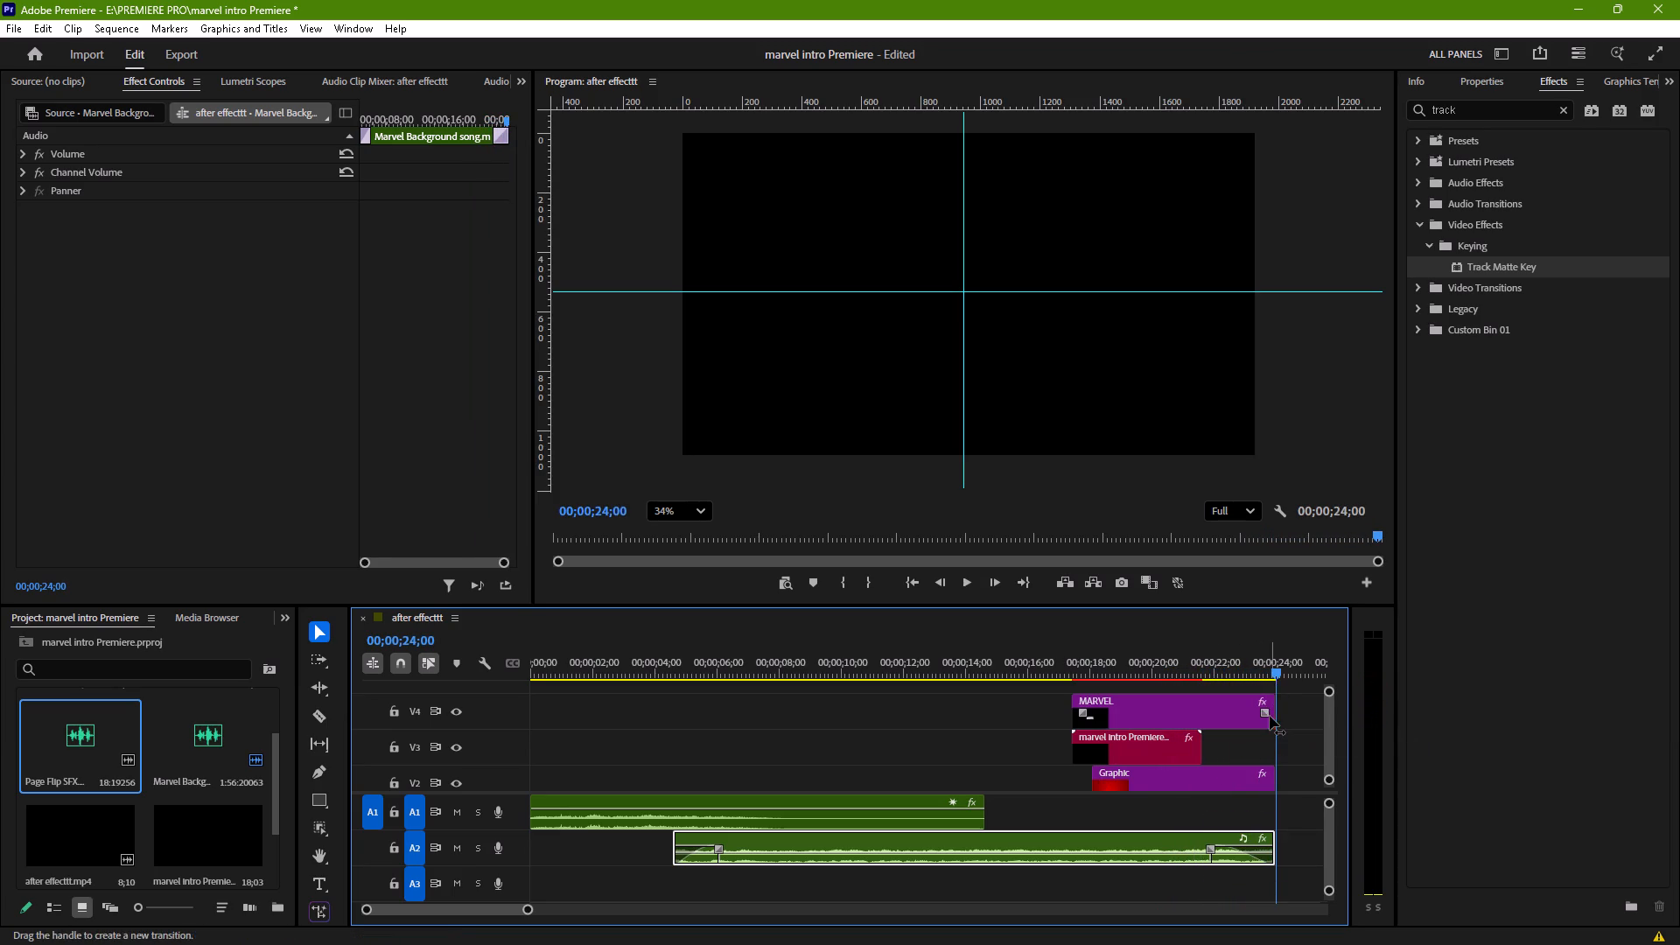
Scrub around the start of the MARVEL title on V4 to examine the change from the footage to the title.
drag(1278, 675, 1081, 709)
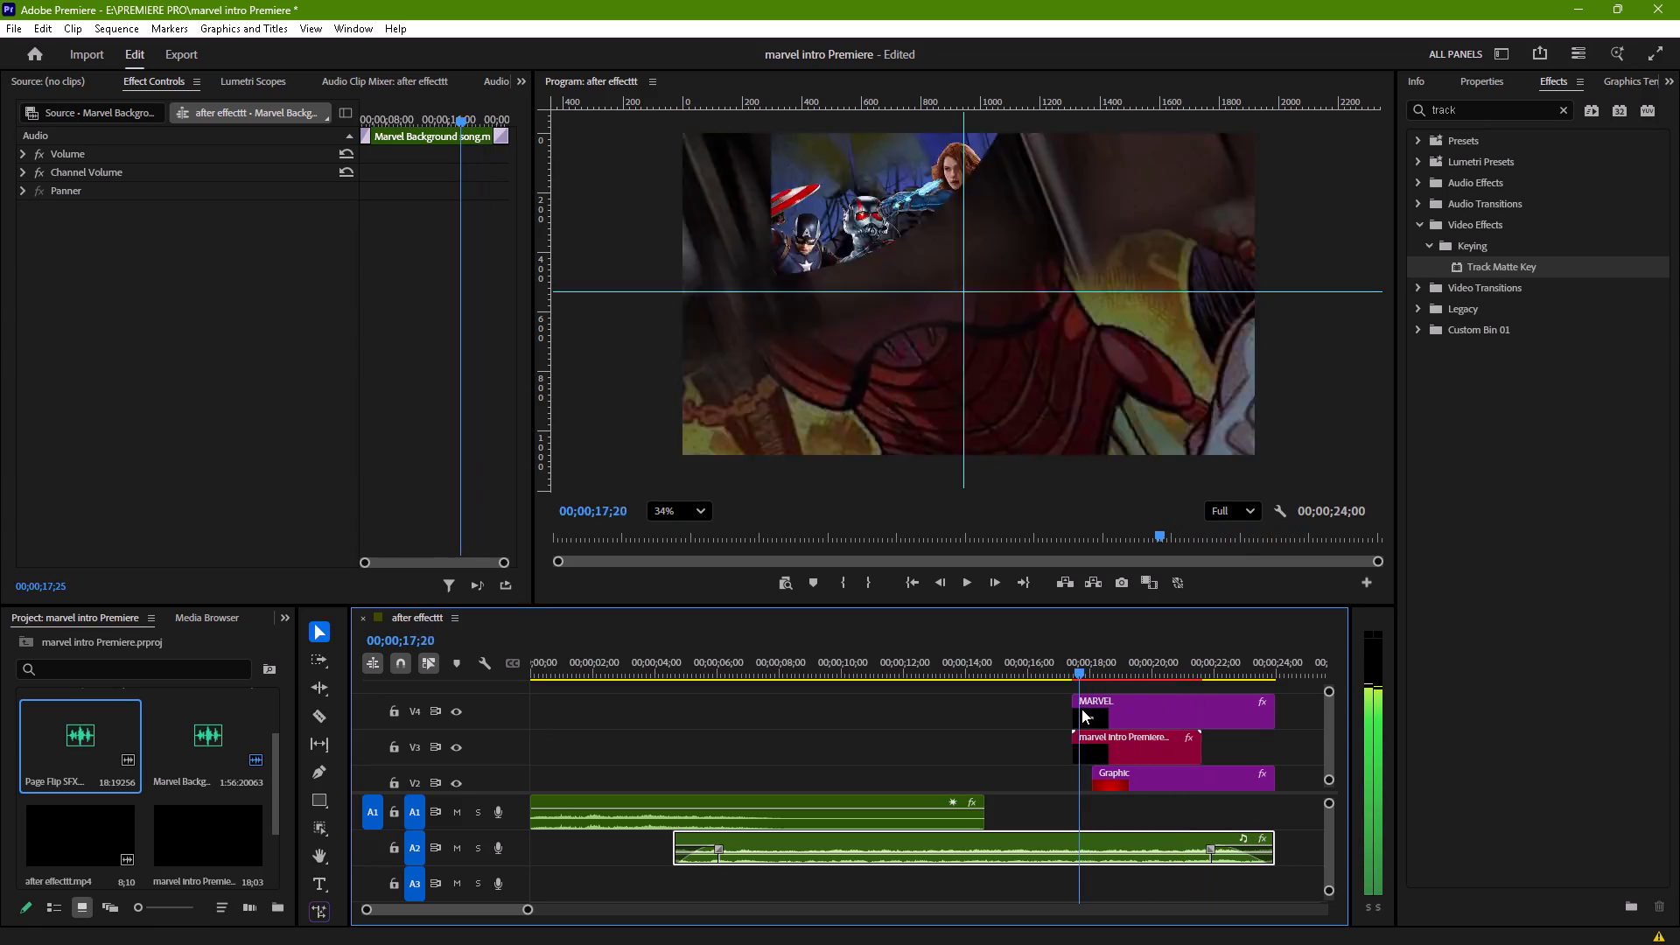
drag(1081, 709, 1080, 710)
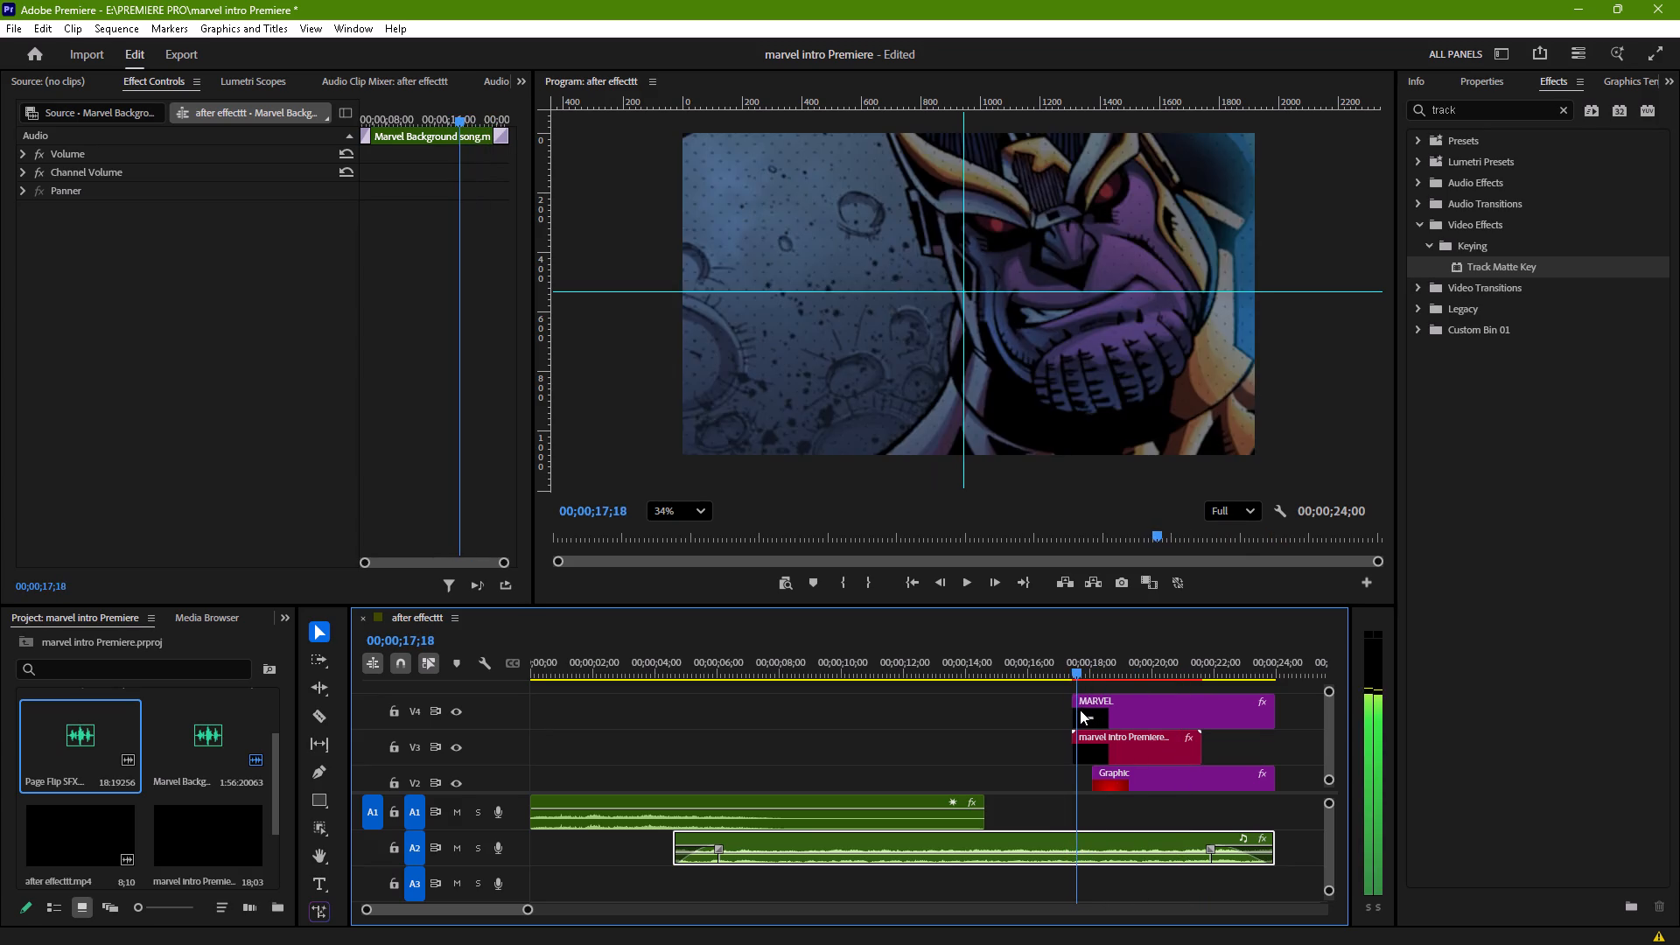
drag(1080, 710, 1067, 709)
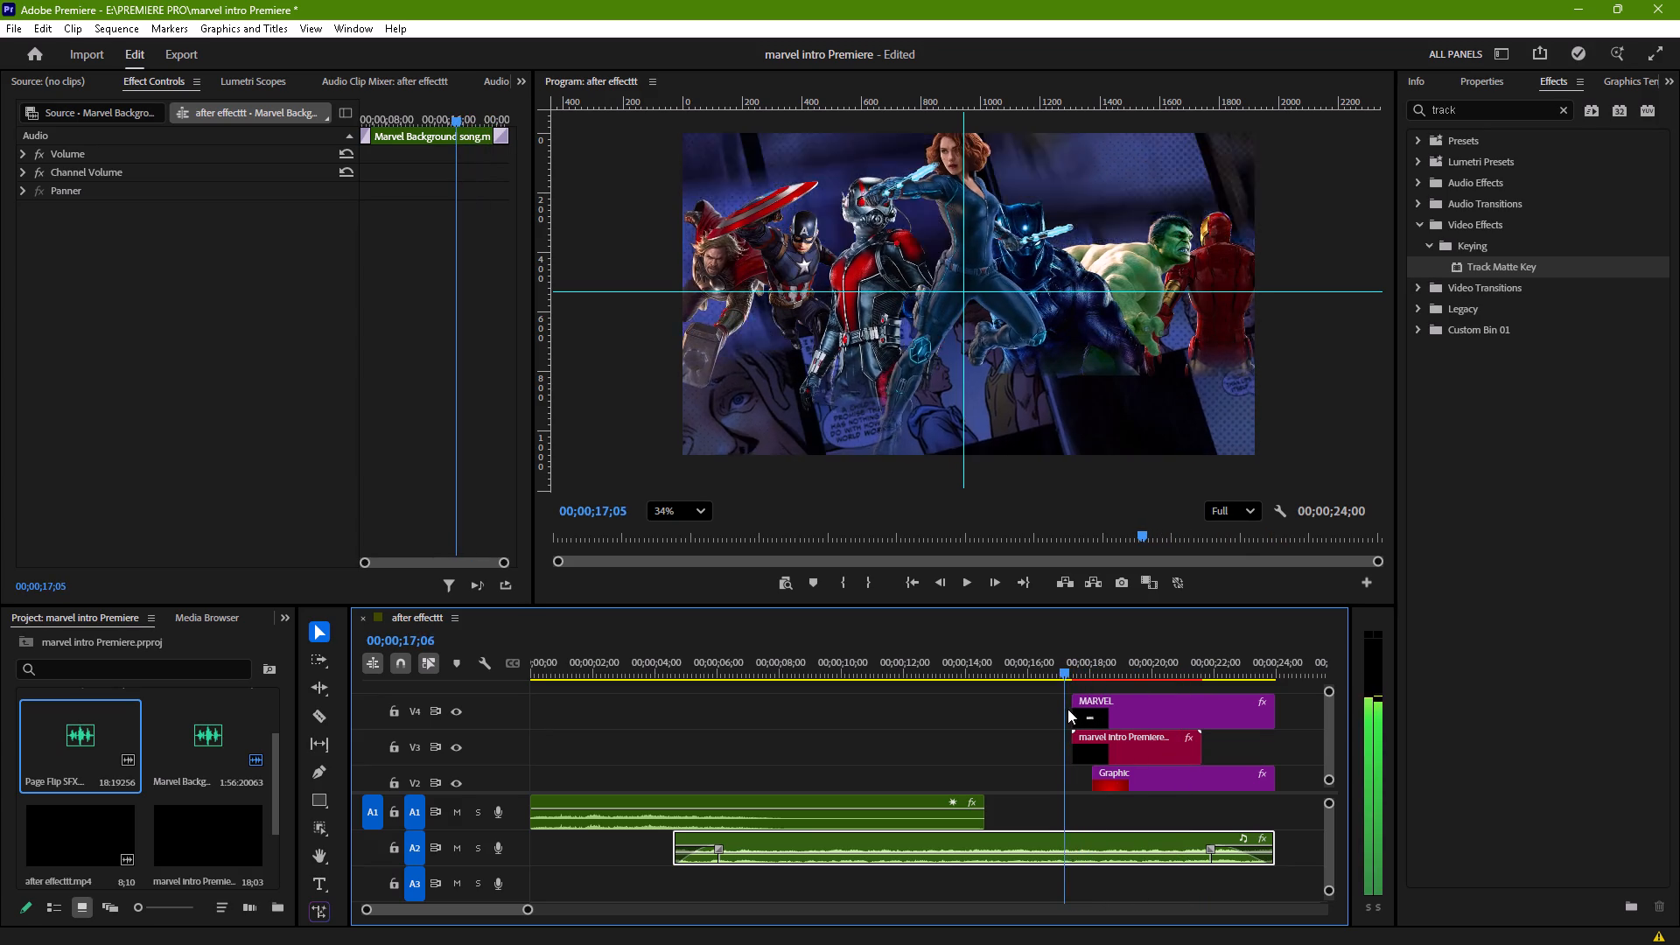
drag(1067, 709, 1070, 707)
scroll(1059, 769, down, 1)
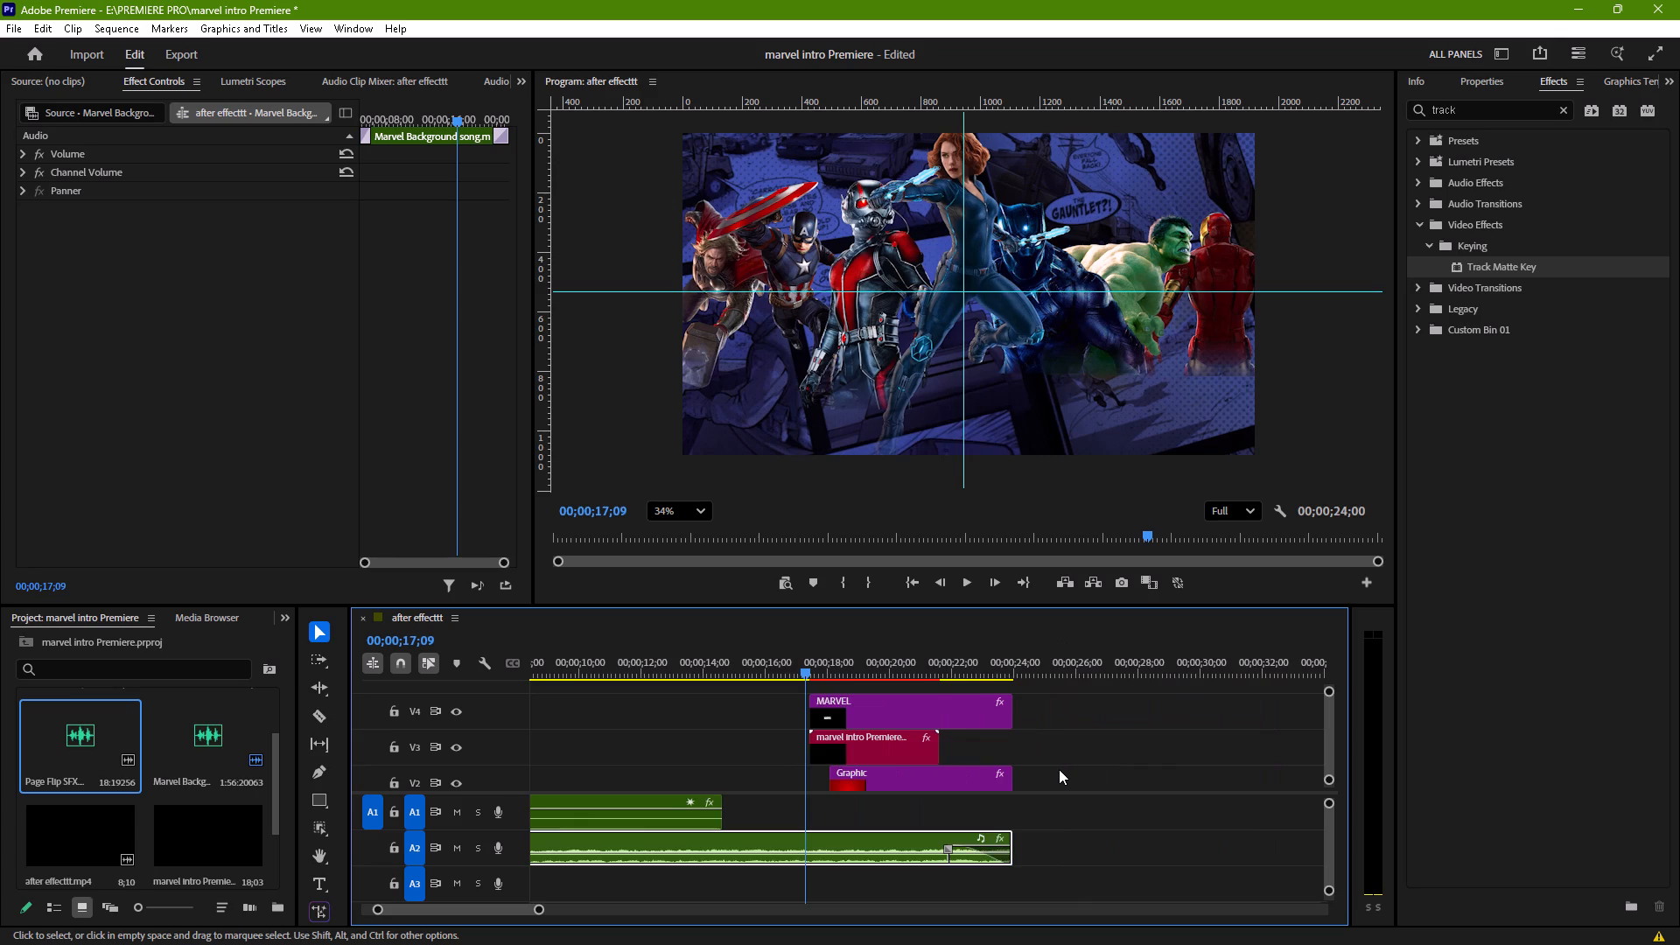
Delete the linked MARVEL 2 After Effects comp clip from V3.
scroll(1059, 769, up, 1)
click(1326, 710)
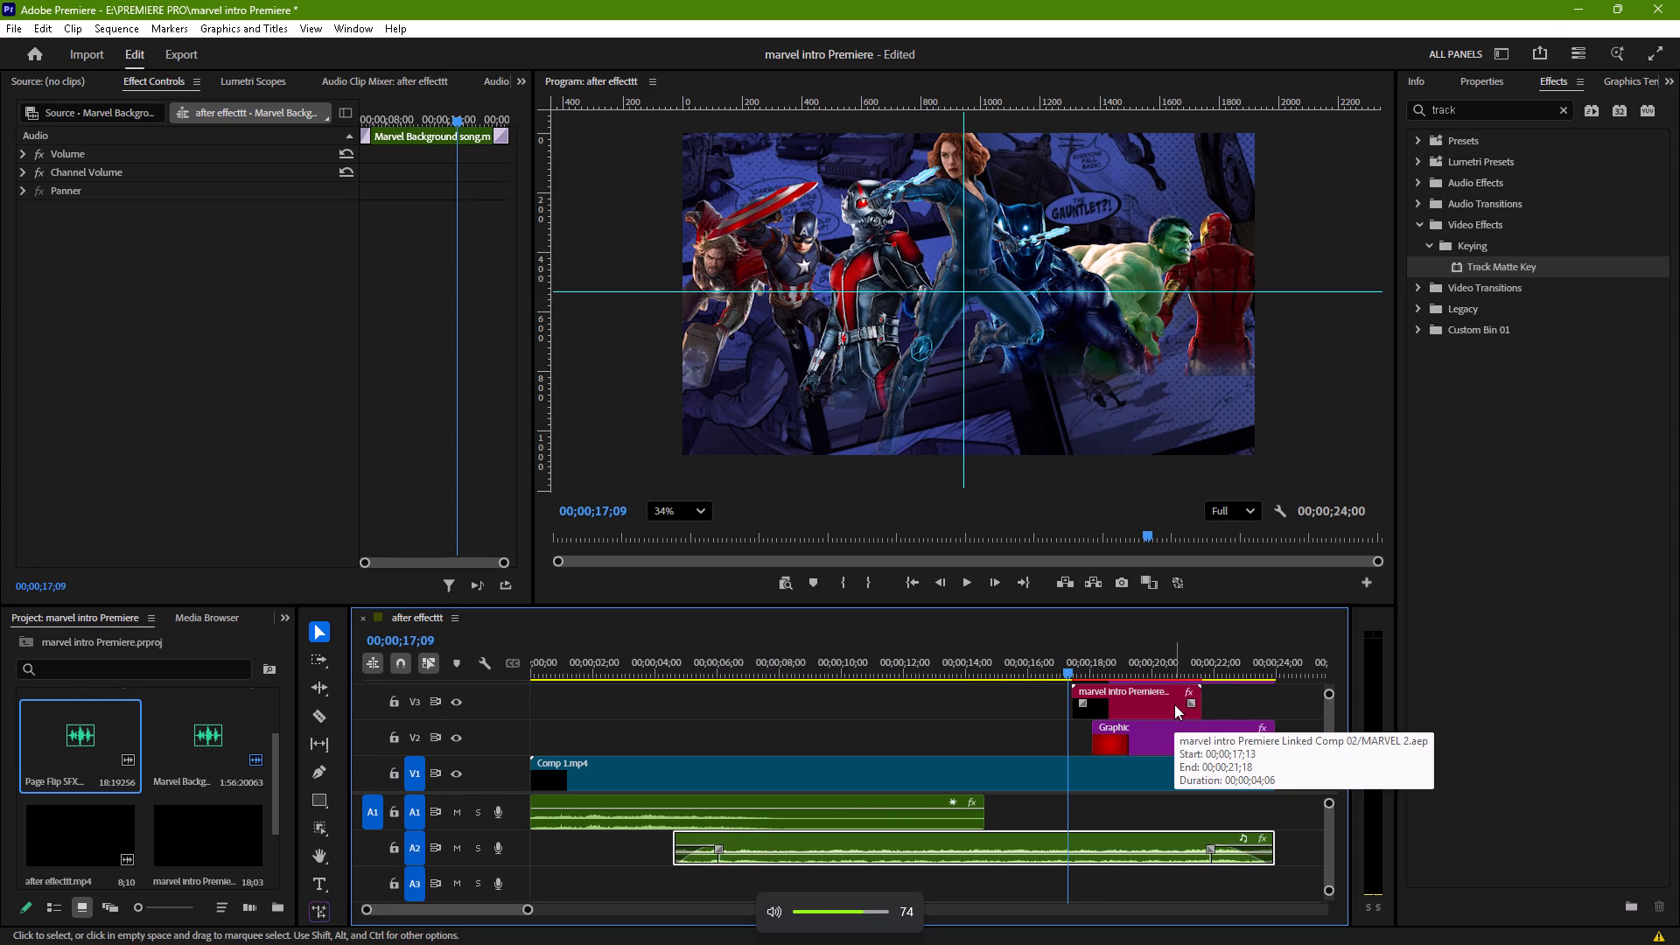
click(1174, 704)
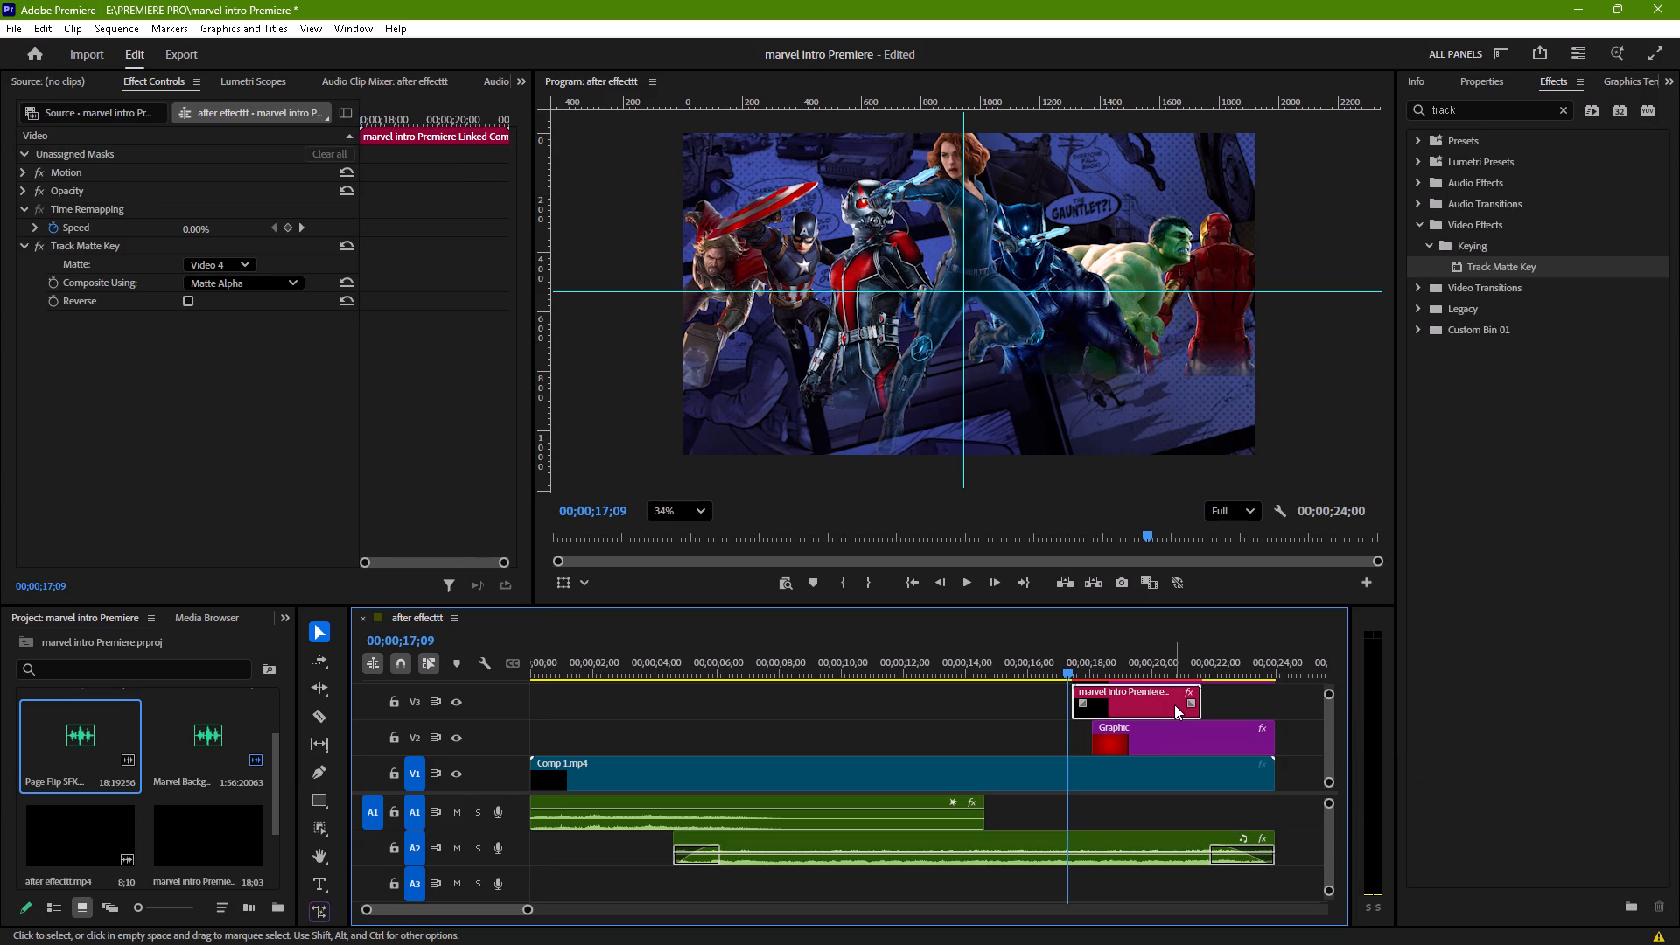
key(Delete)
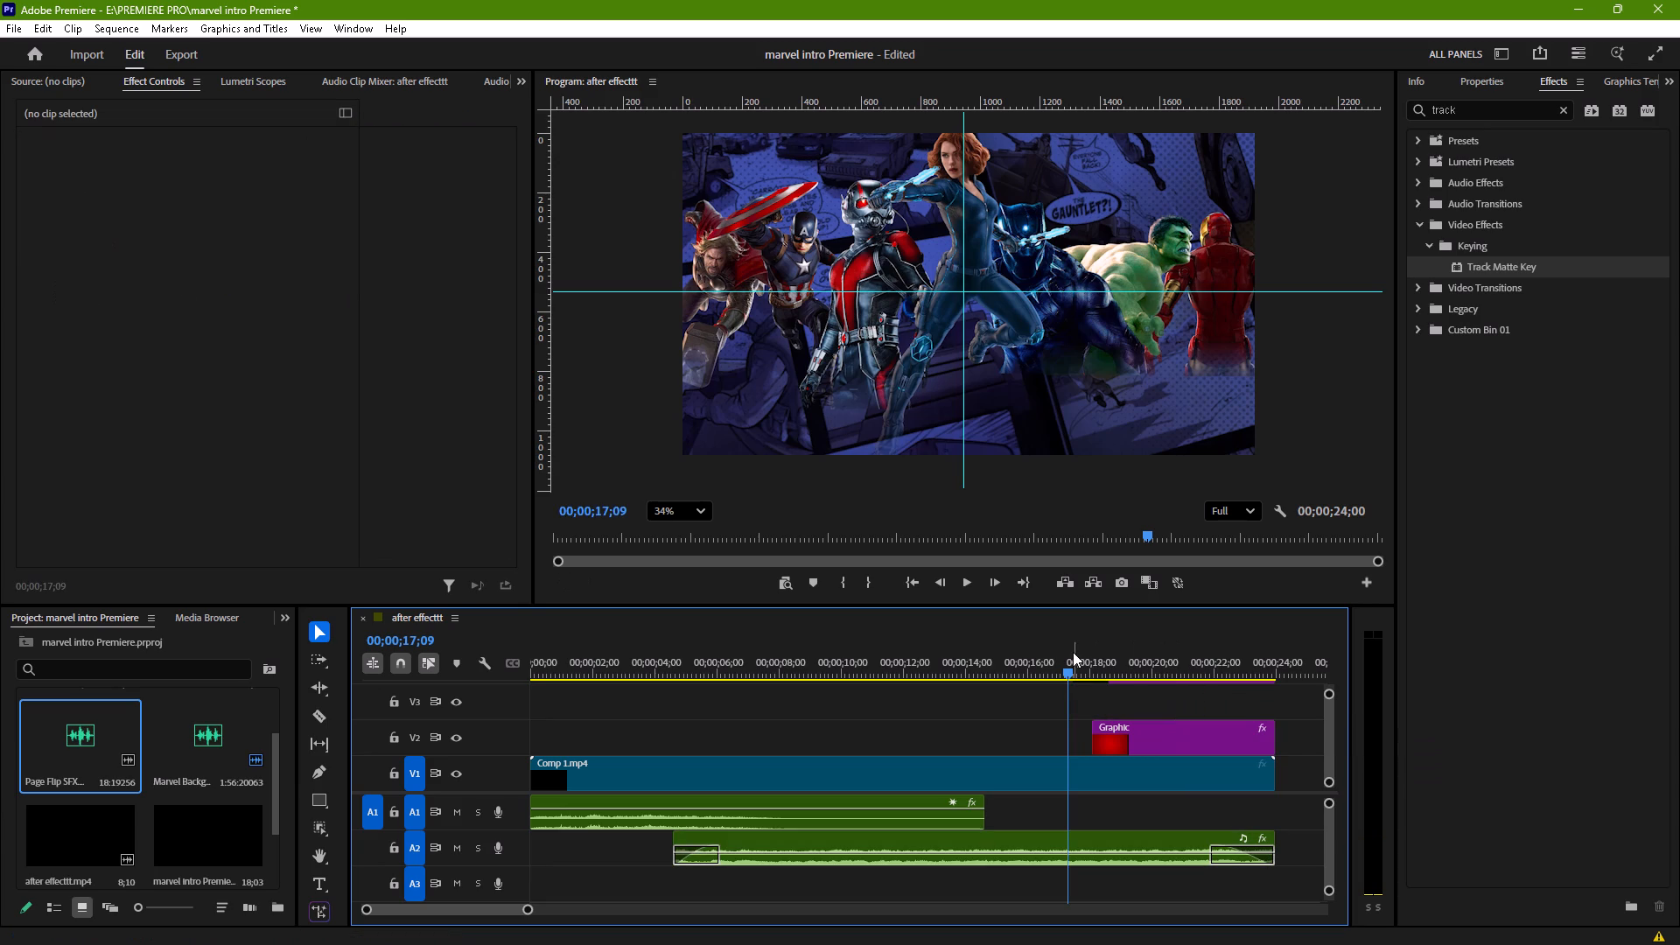
Split the Comp 1.mp4 clip on V1 at 00;00;17;13, where the MARVEL title on V4 starts.
drag(1067, 669, 1078, 669)
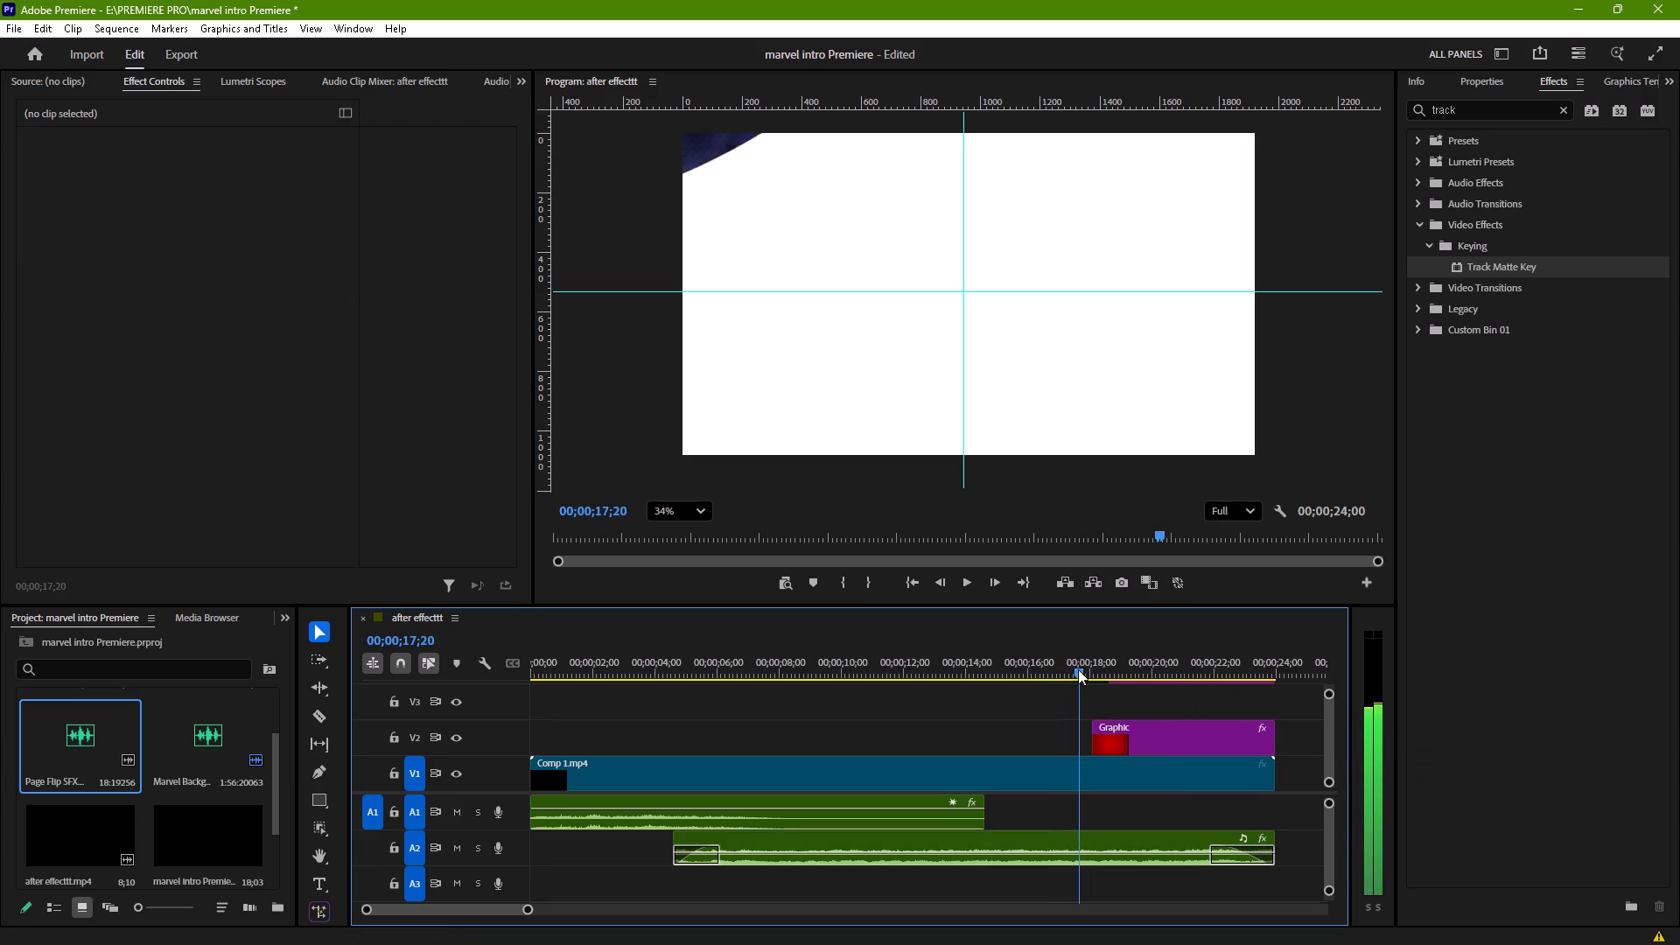
drag(1078, 669, 1100, 668)
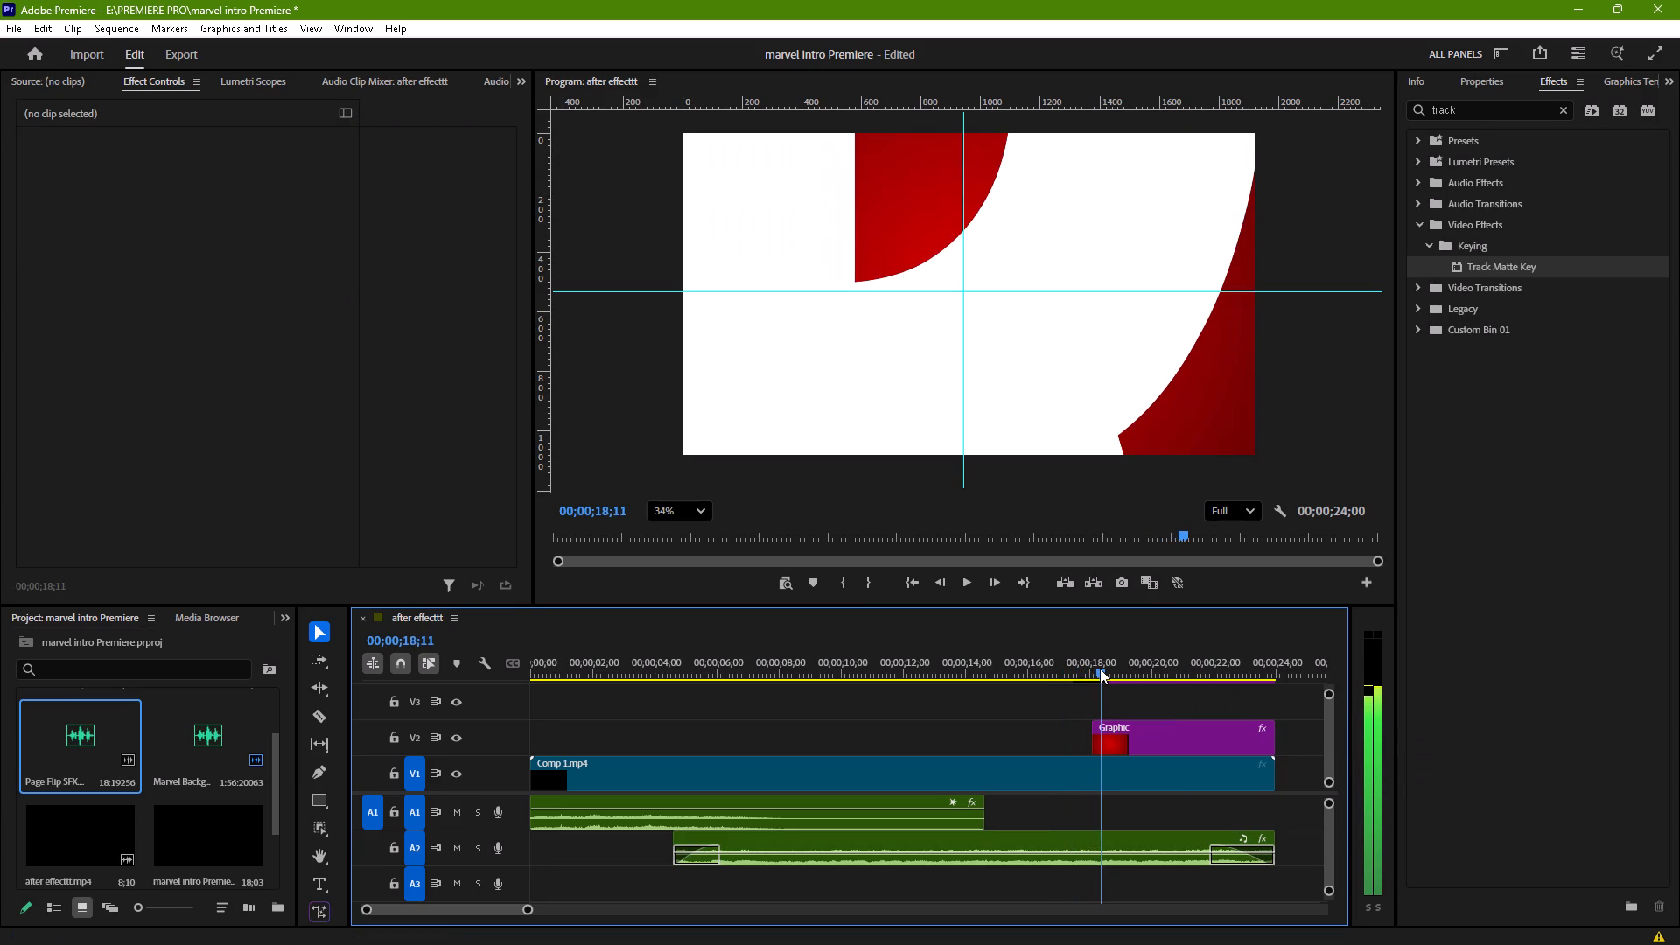
drag(1100, 668, 1084, 666)
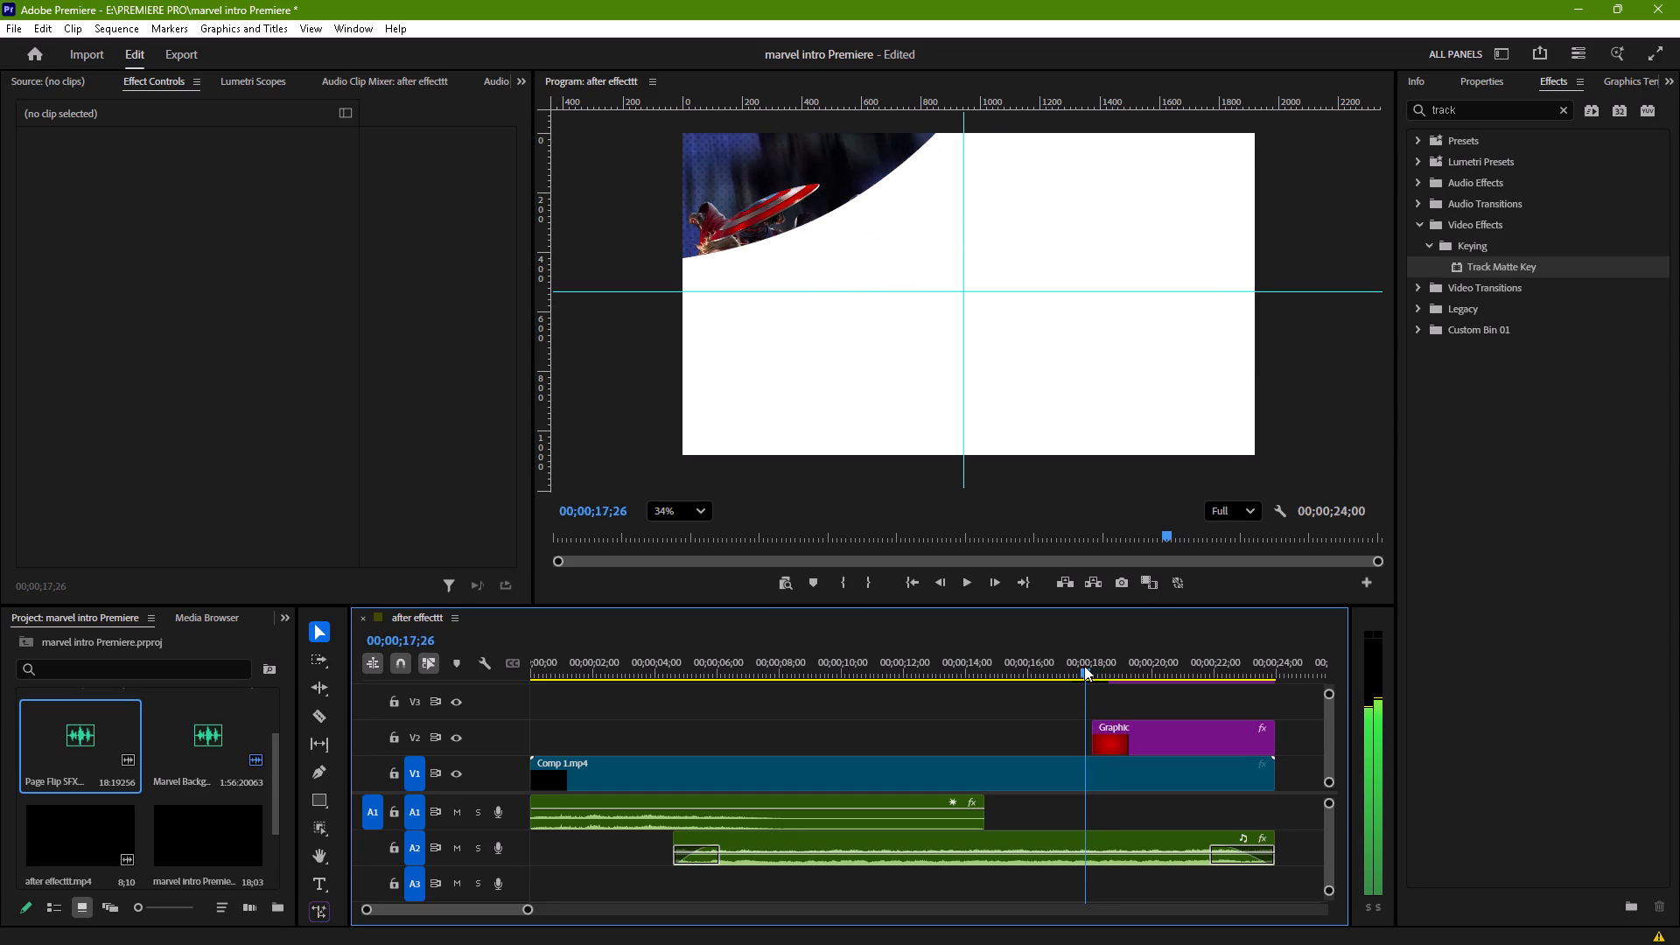
drag(1084, 666, 1089, 668)
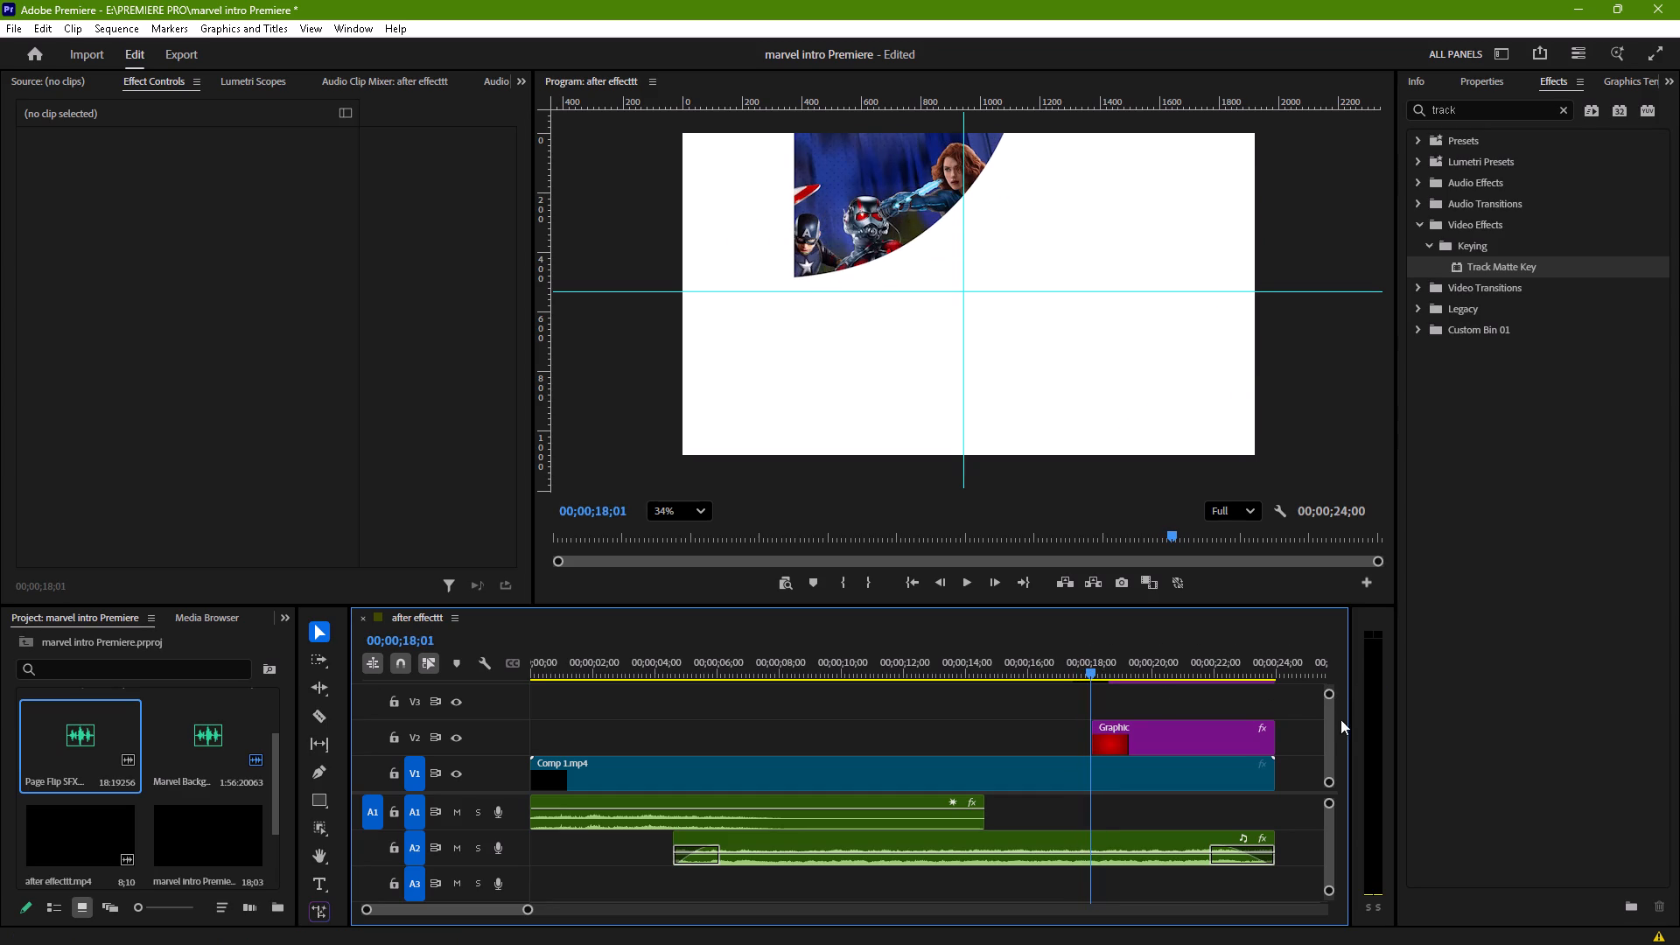
drag(1330, 732, 1326, 715)
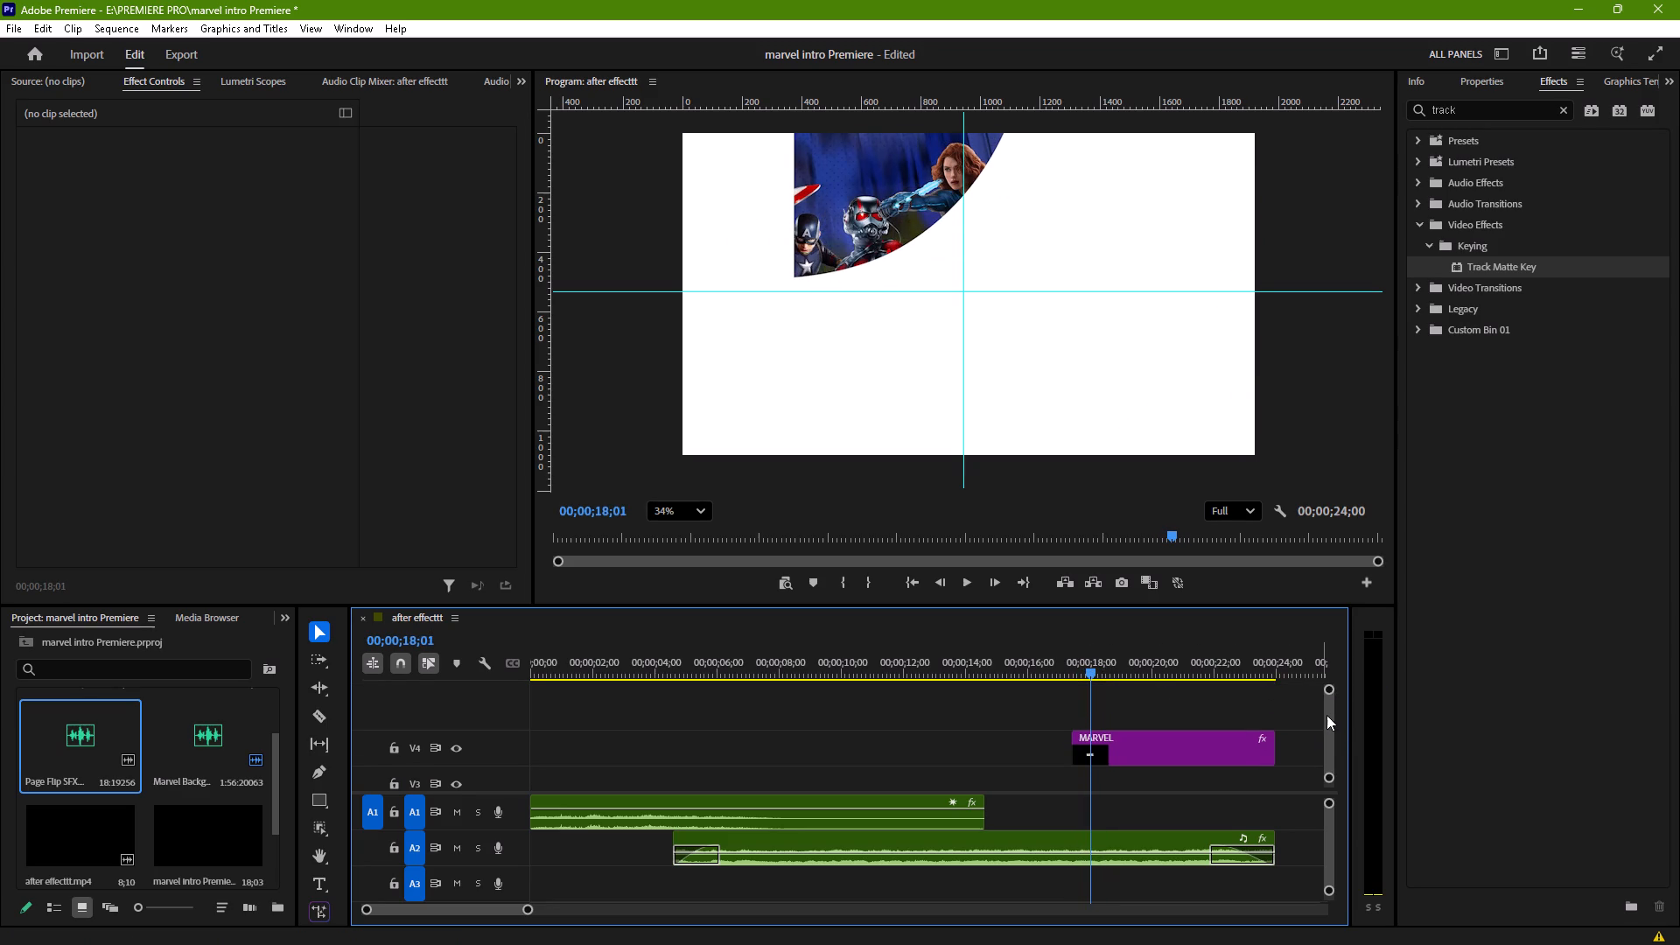
drag(1326, 715, 1326, 705)
drag(1091, 672, 1076, 674)
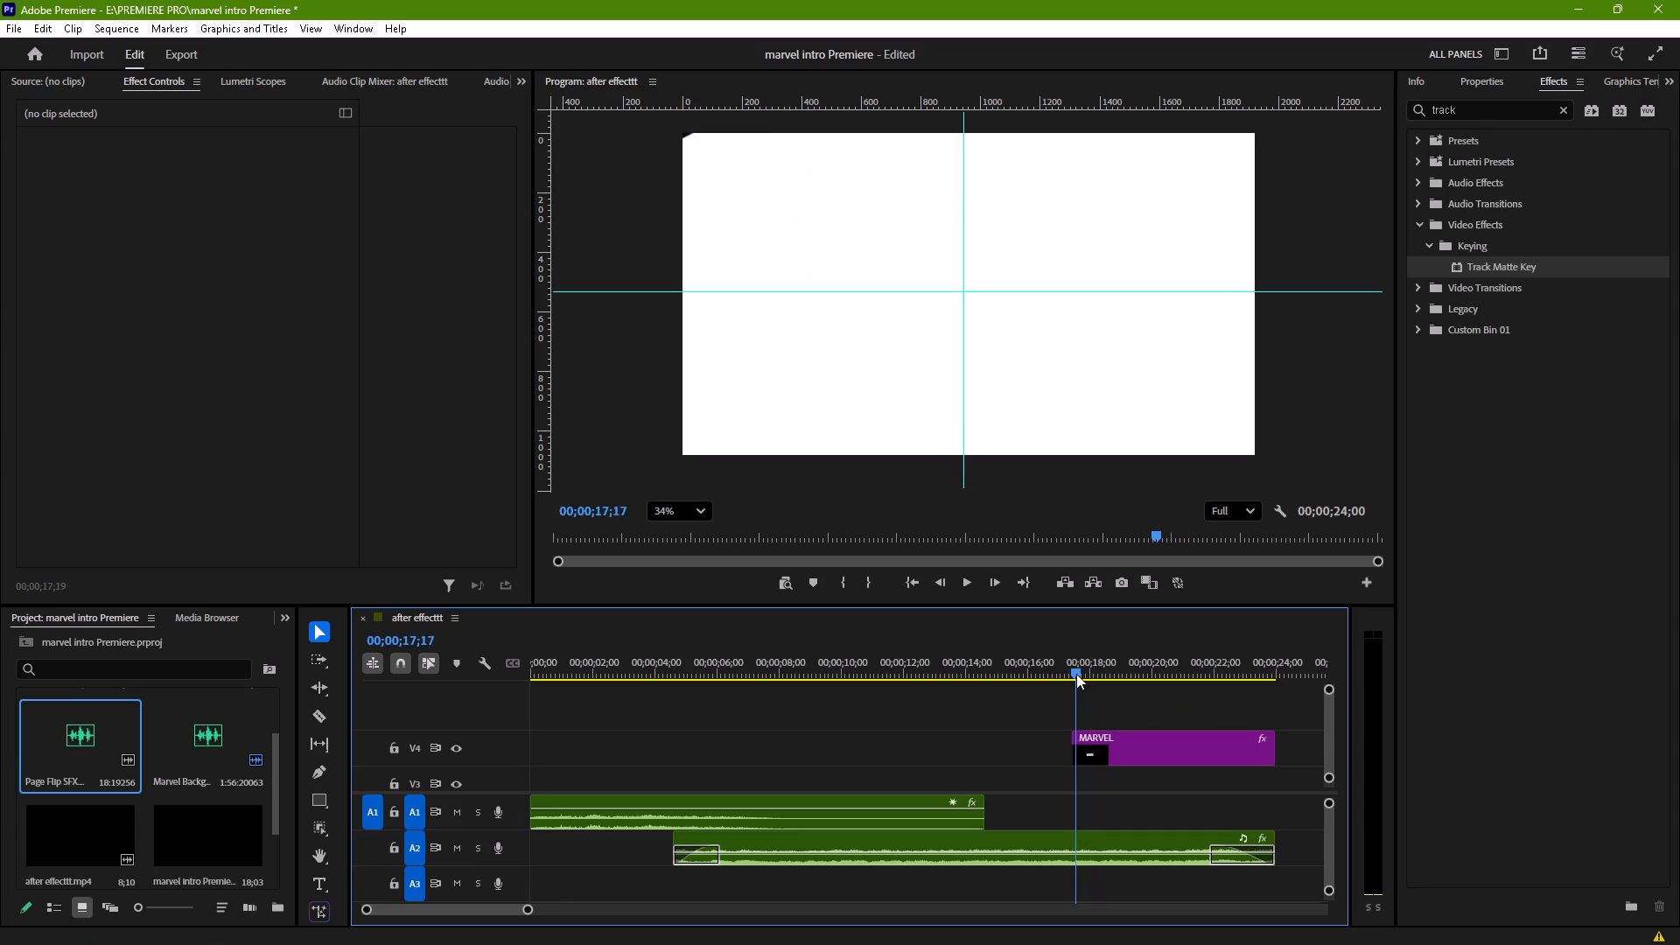
drag(1076, 674, 1072, 678)
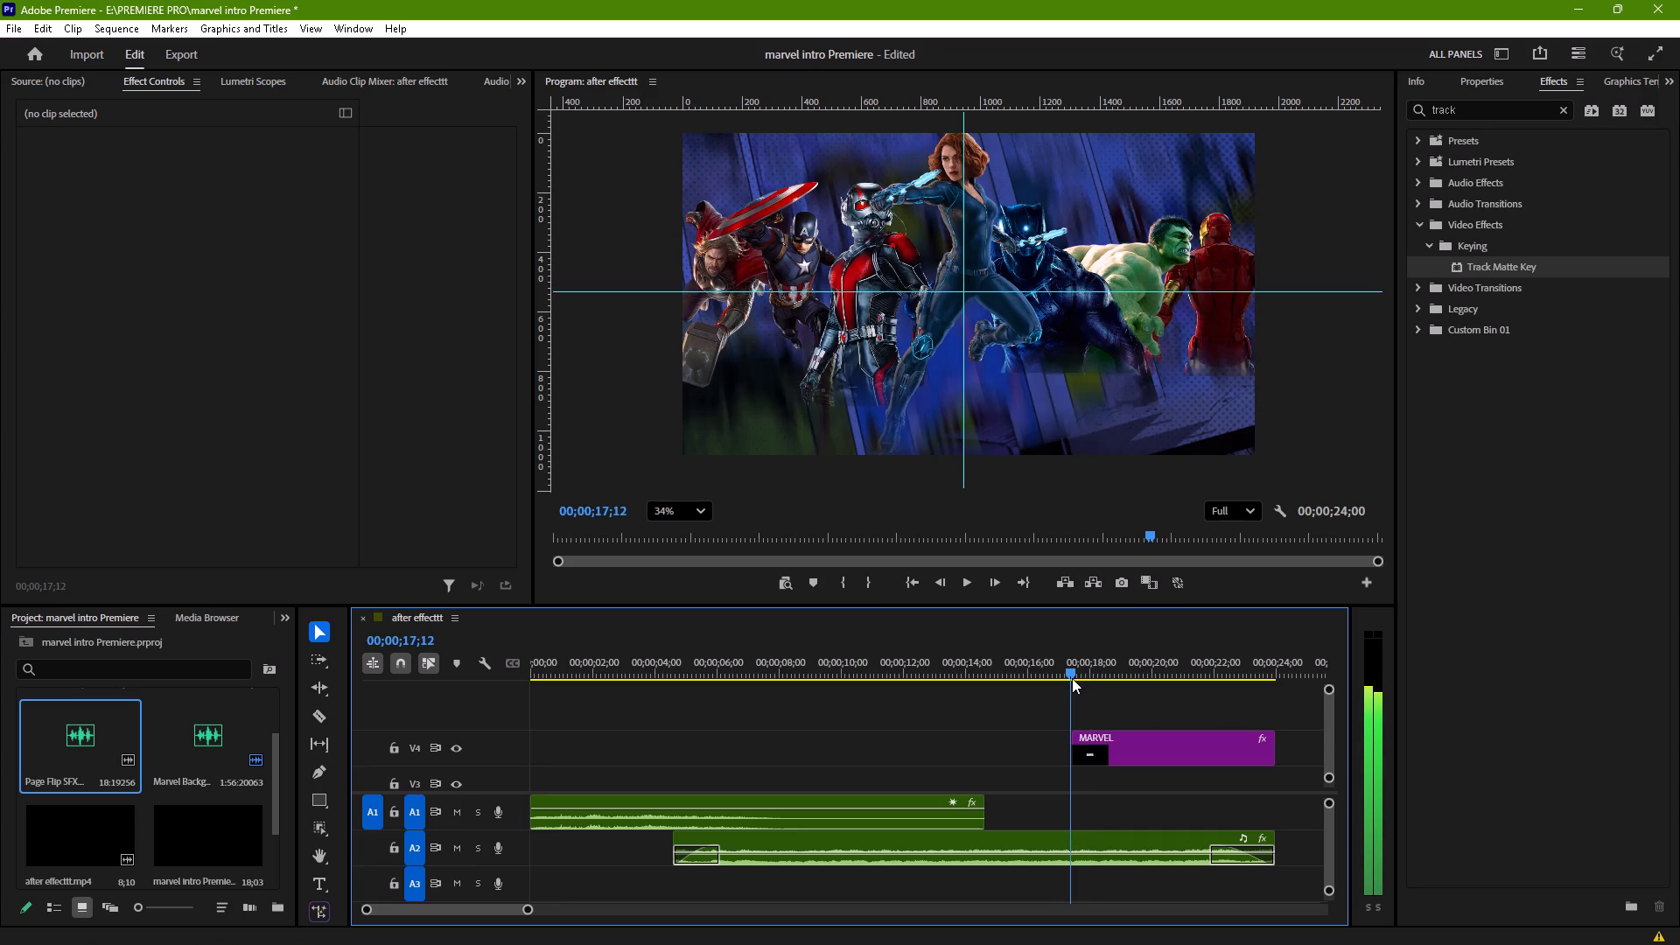
drag(1072, 678, 1073, 678)
key(Right)
key(Left)
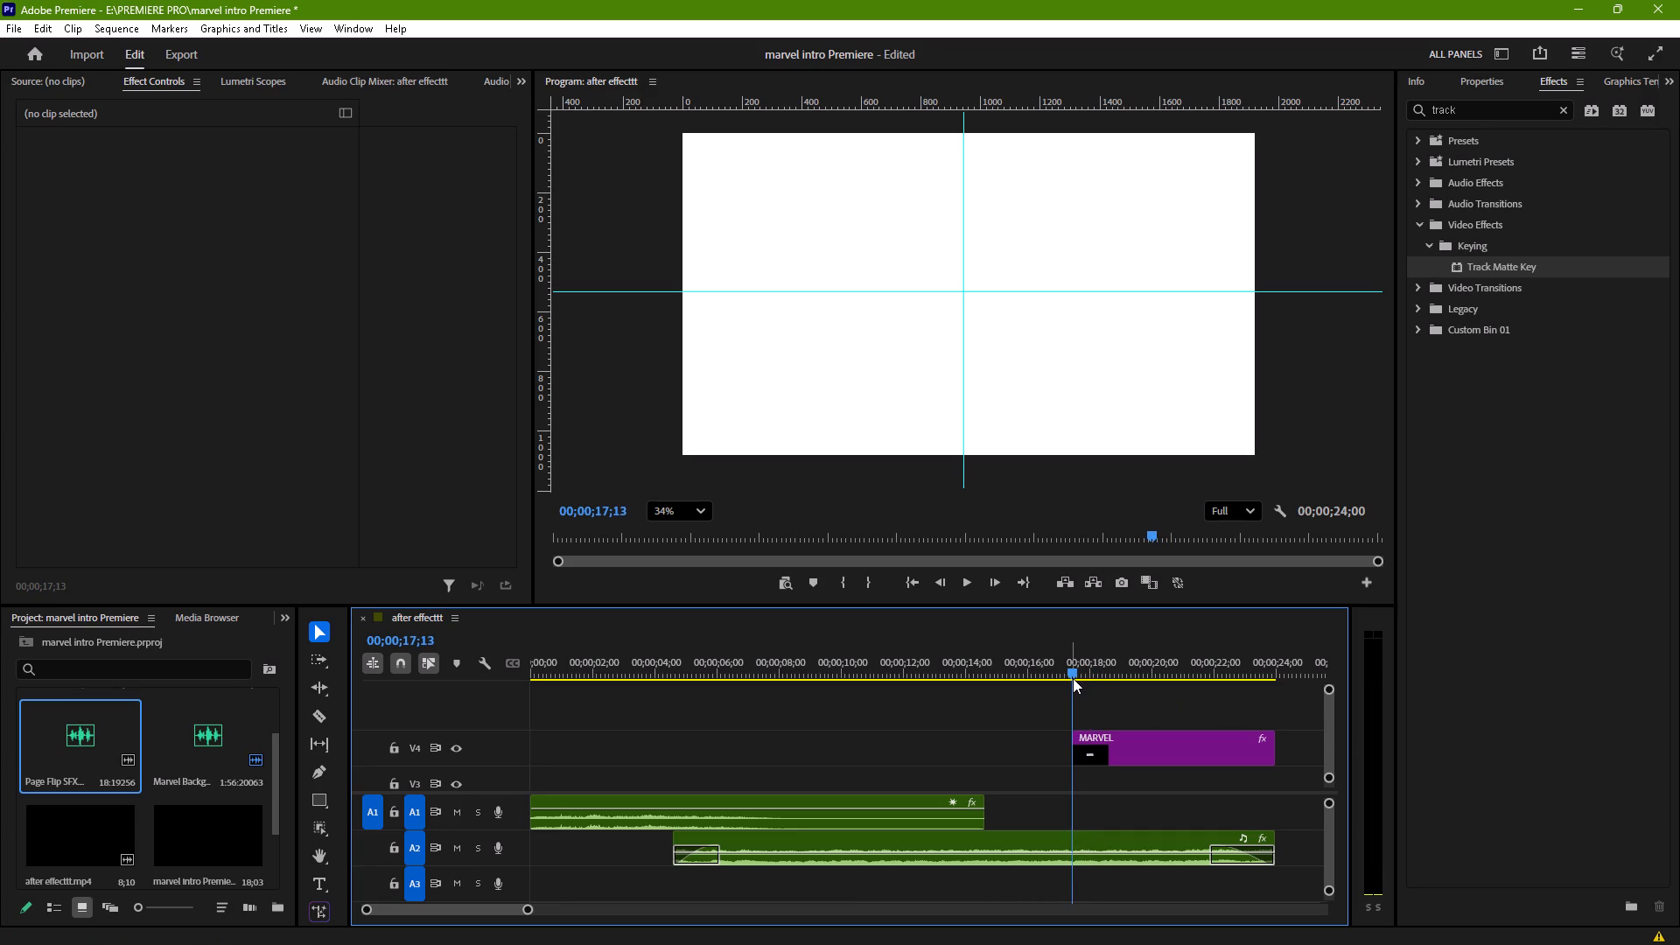
key(Left)
key(Right)
drag(1331, 720, 1337, 766)
click(320, 715)
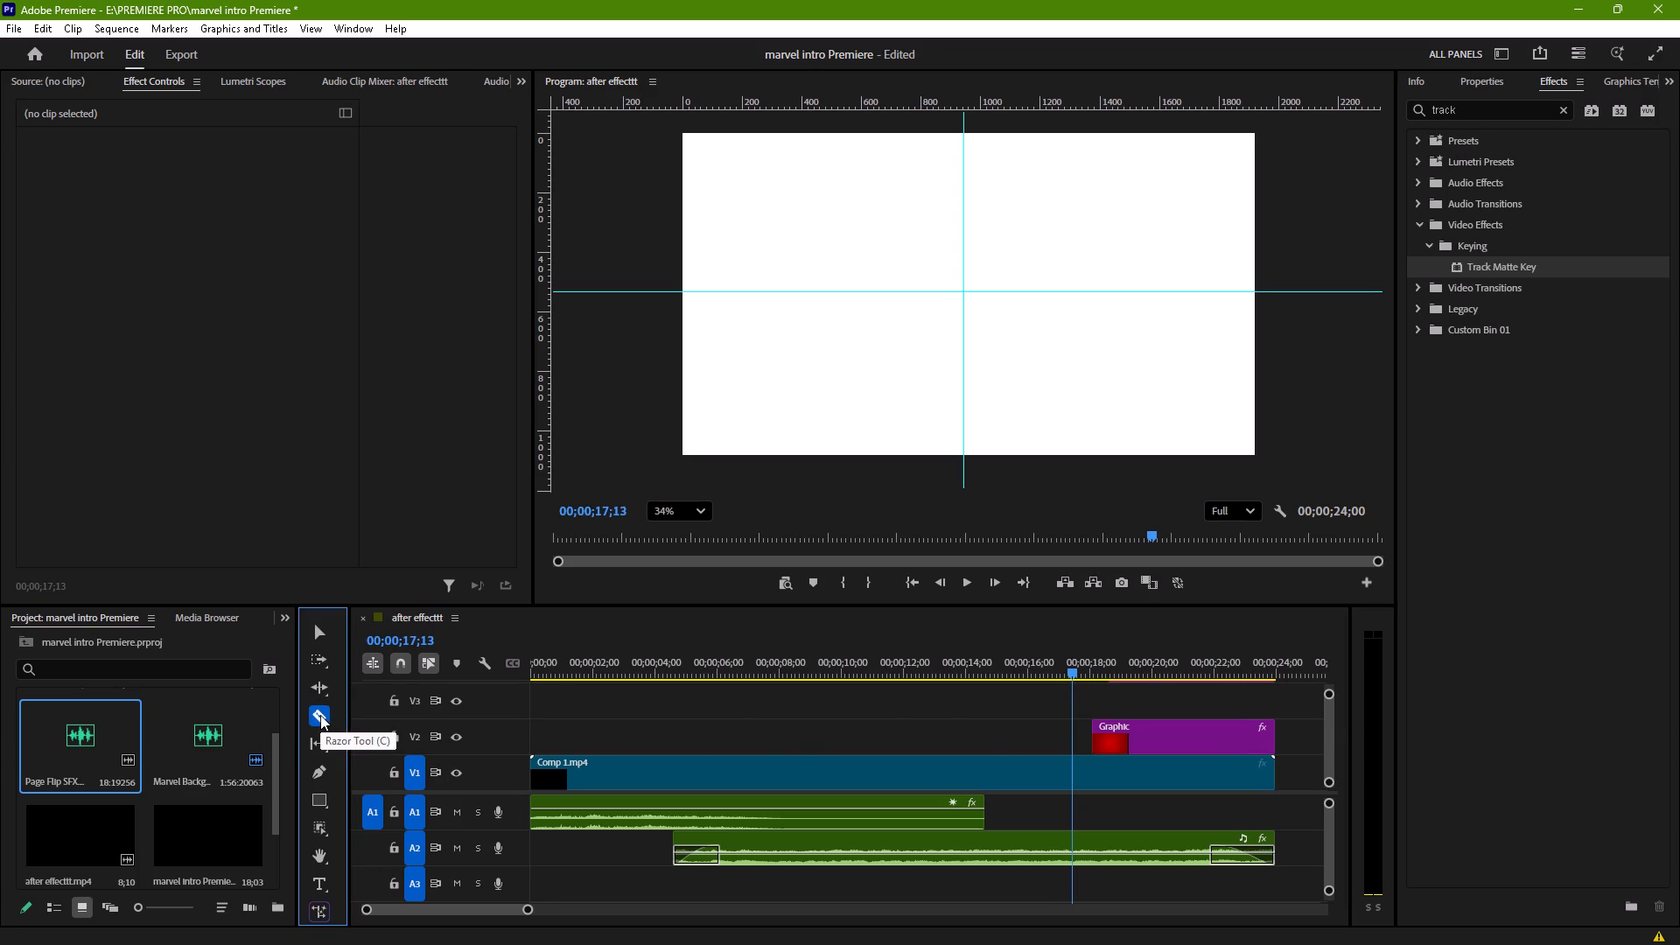
click(1076, 777)
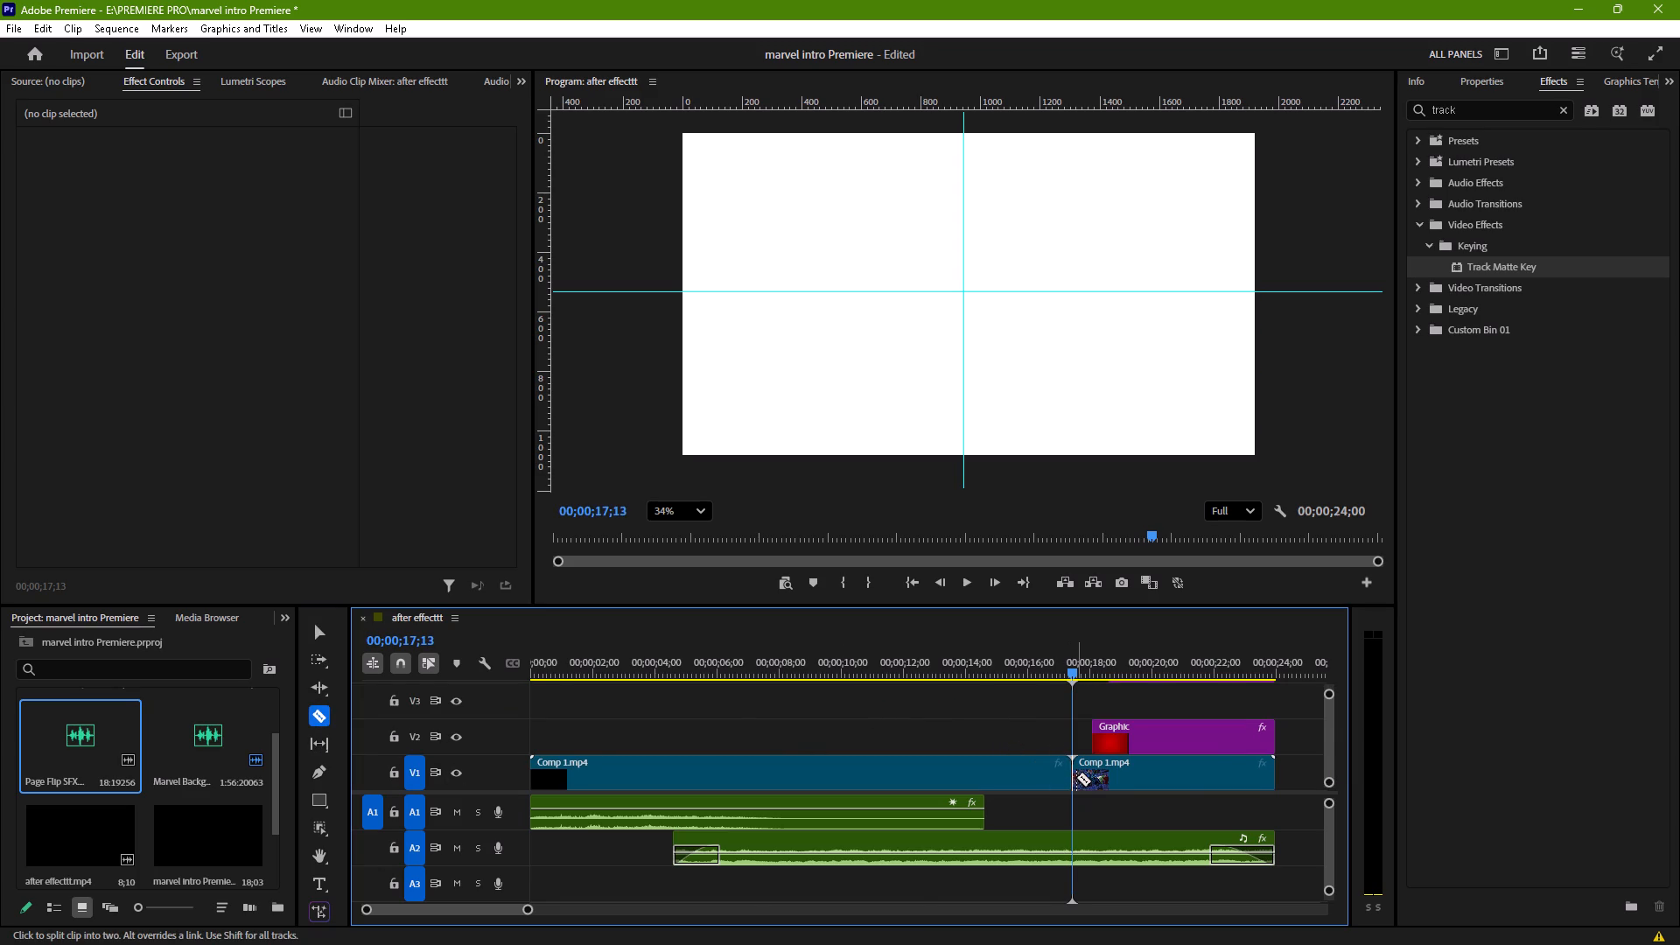
click(316, 633)
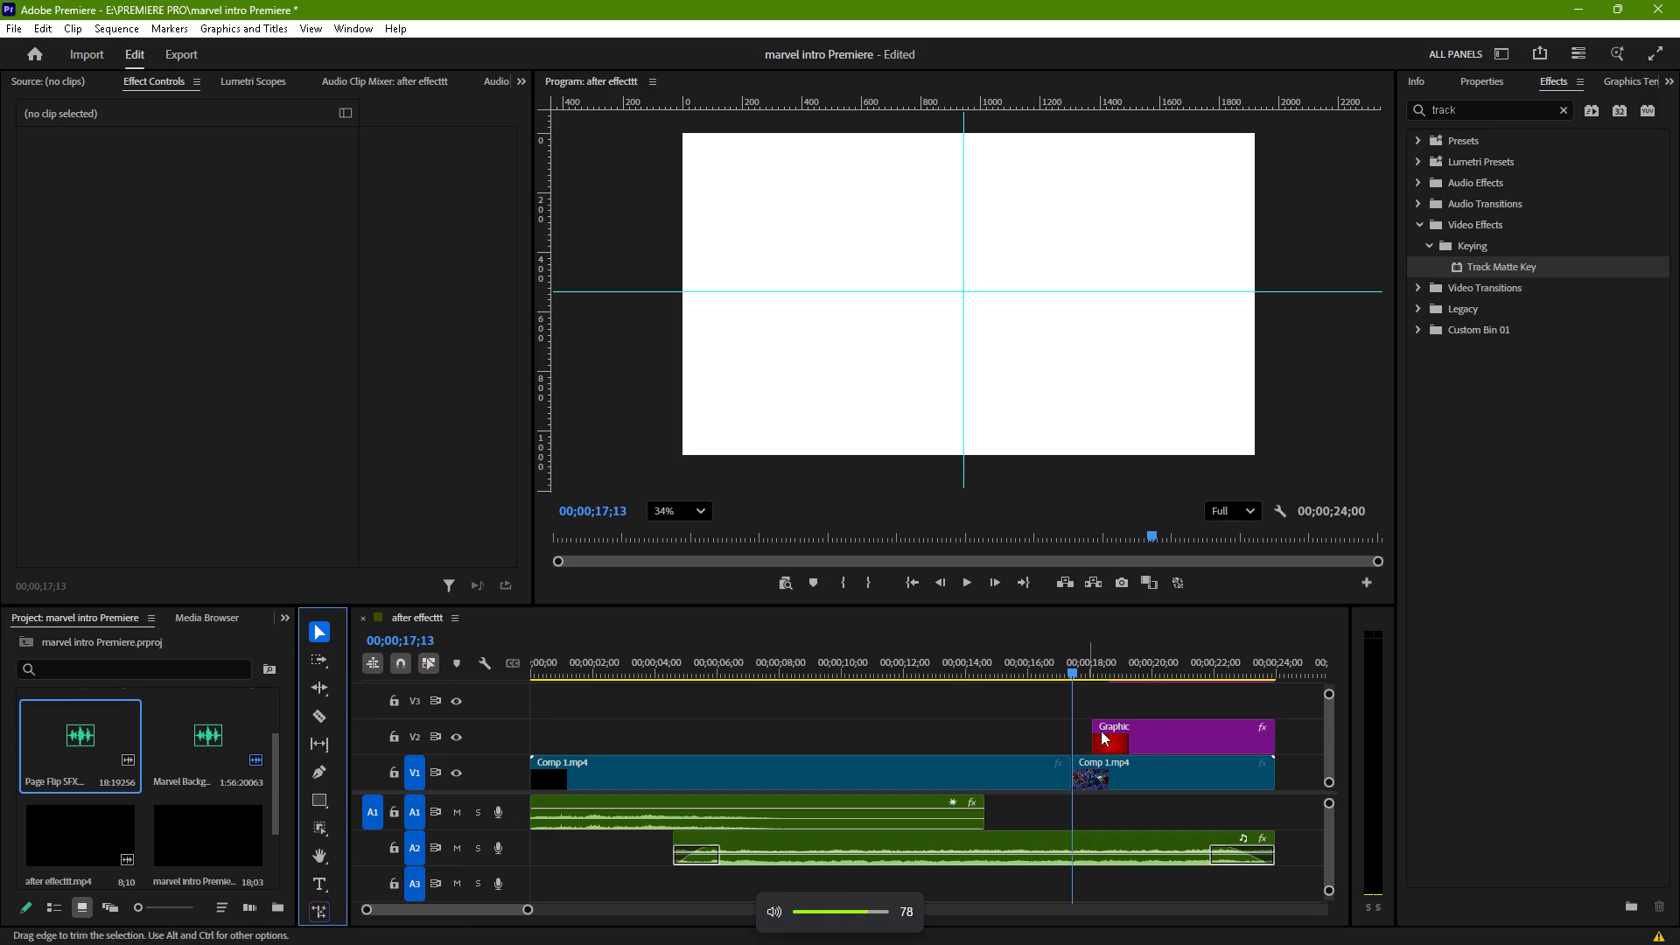
Move the split-off end segment of Comp 1.mp4 from V1 up to V3, keeping its timing.
click(1174, 776)
drag(1174, 776, 1173, 737)
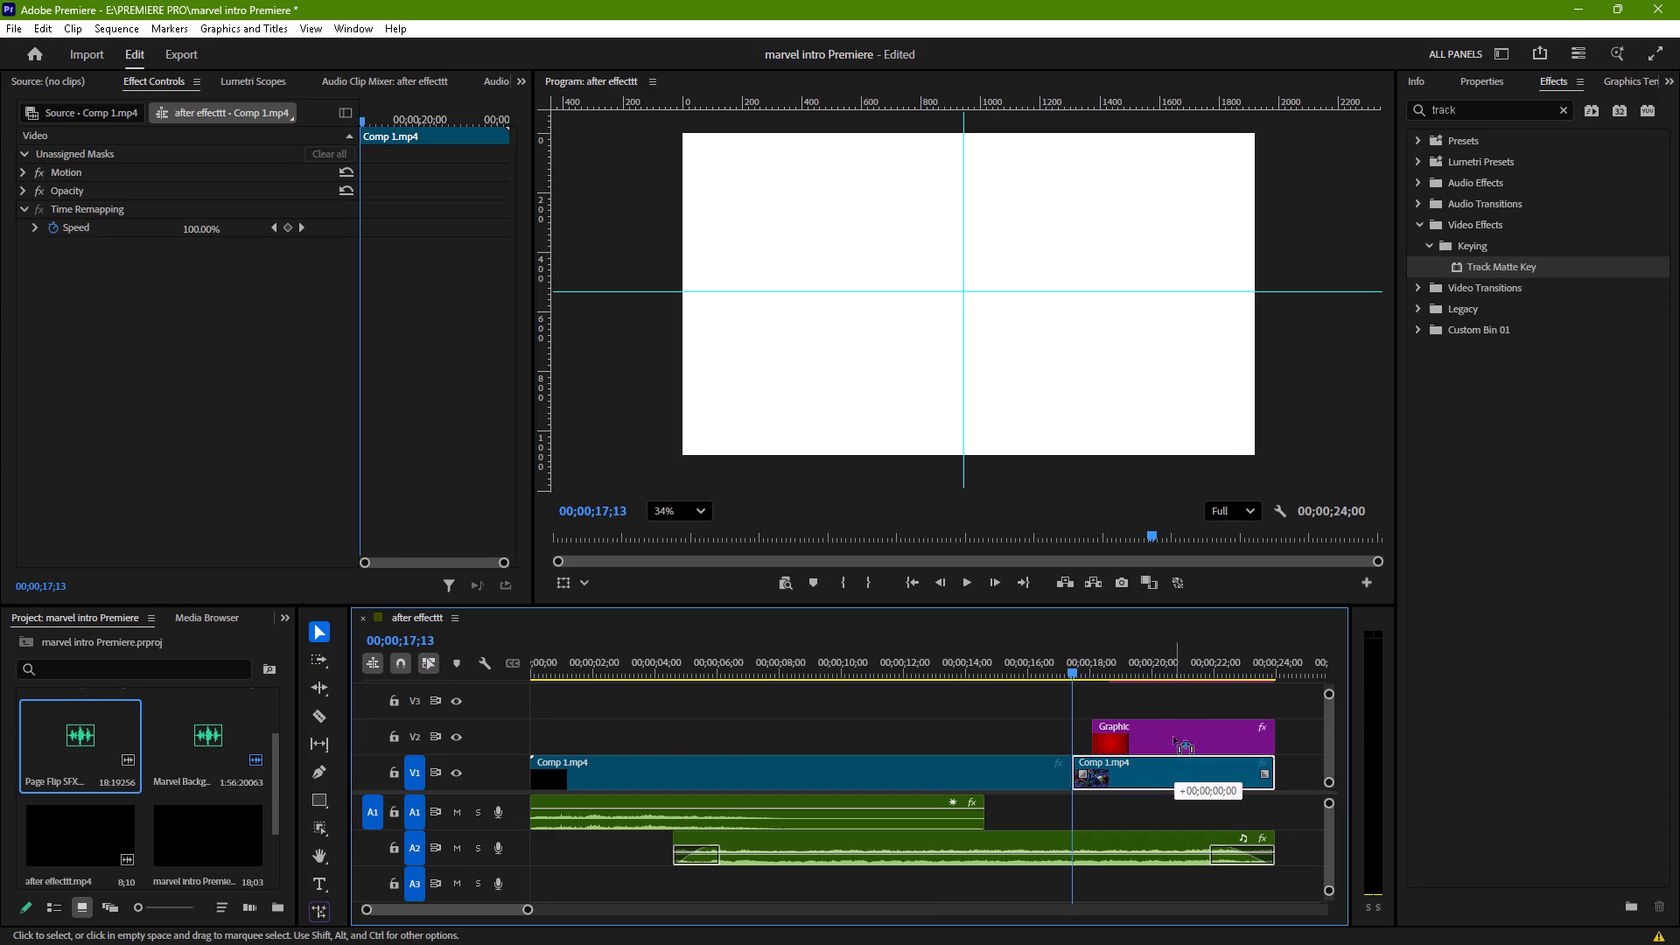
drag(1173, 737, 1175, 704)
click(1175, 704)
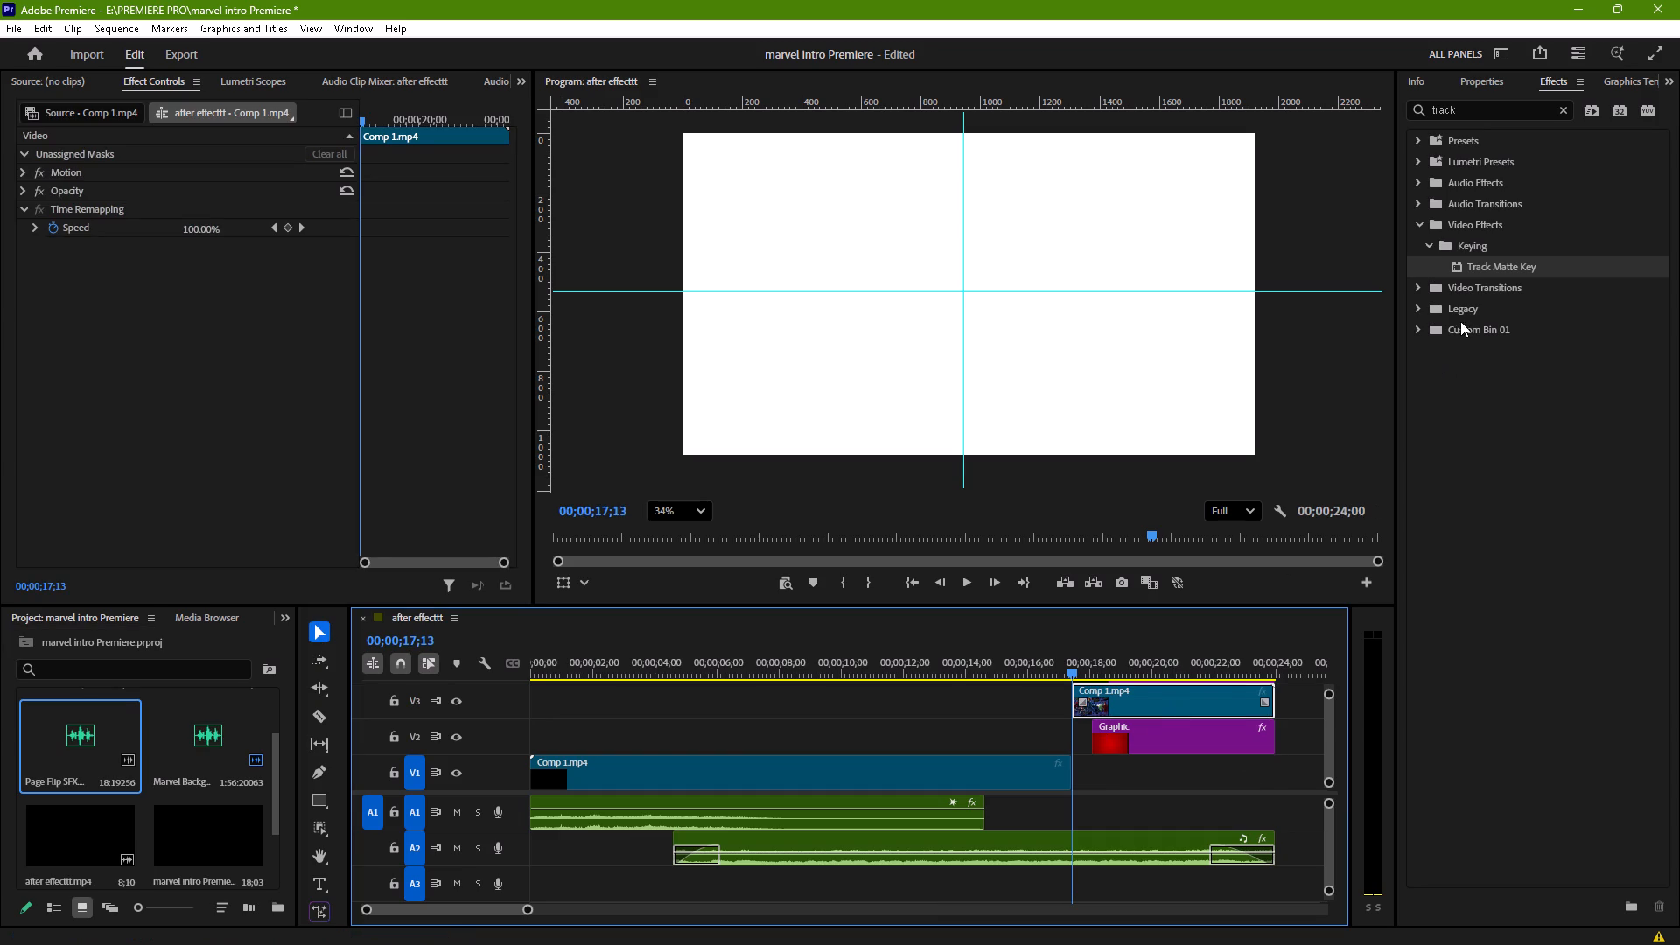
Apply Track Matte Key to the Comp 1.mp4 segment on V3 with Video 4 as the matte.
drag(1493, 261, 1233, 689)
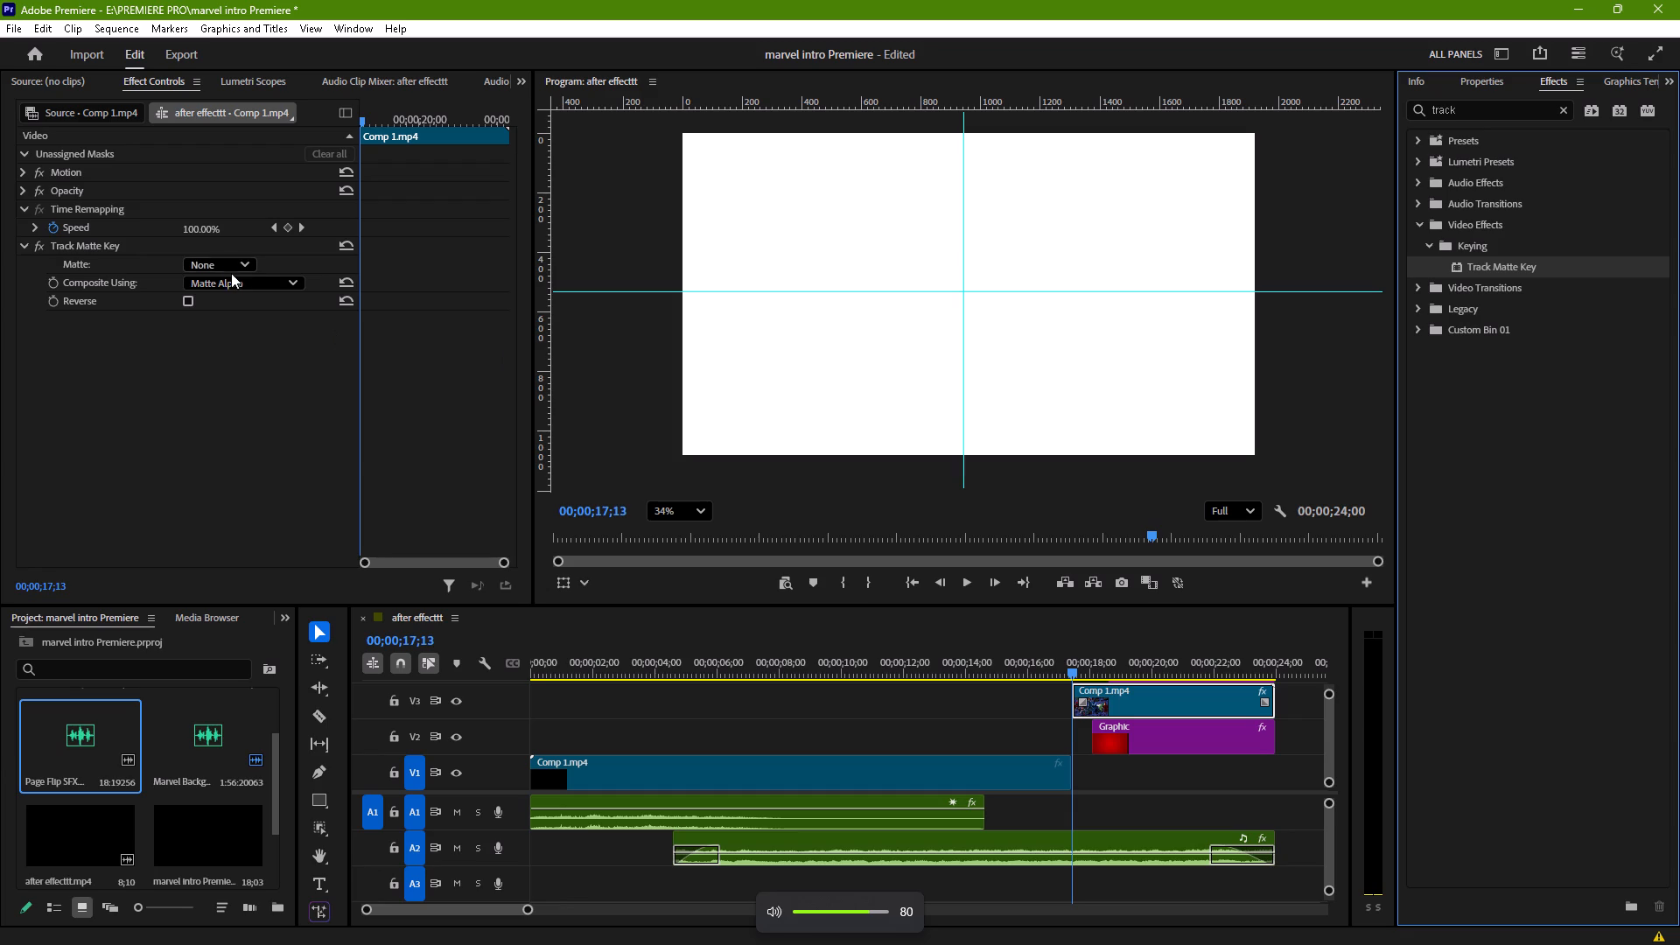
click(225, 264)
click(241, 313)
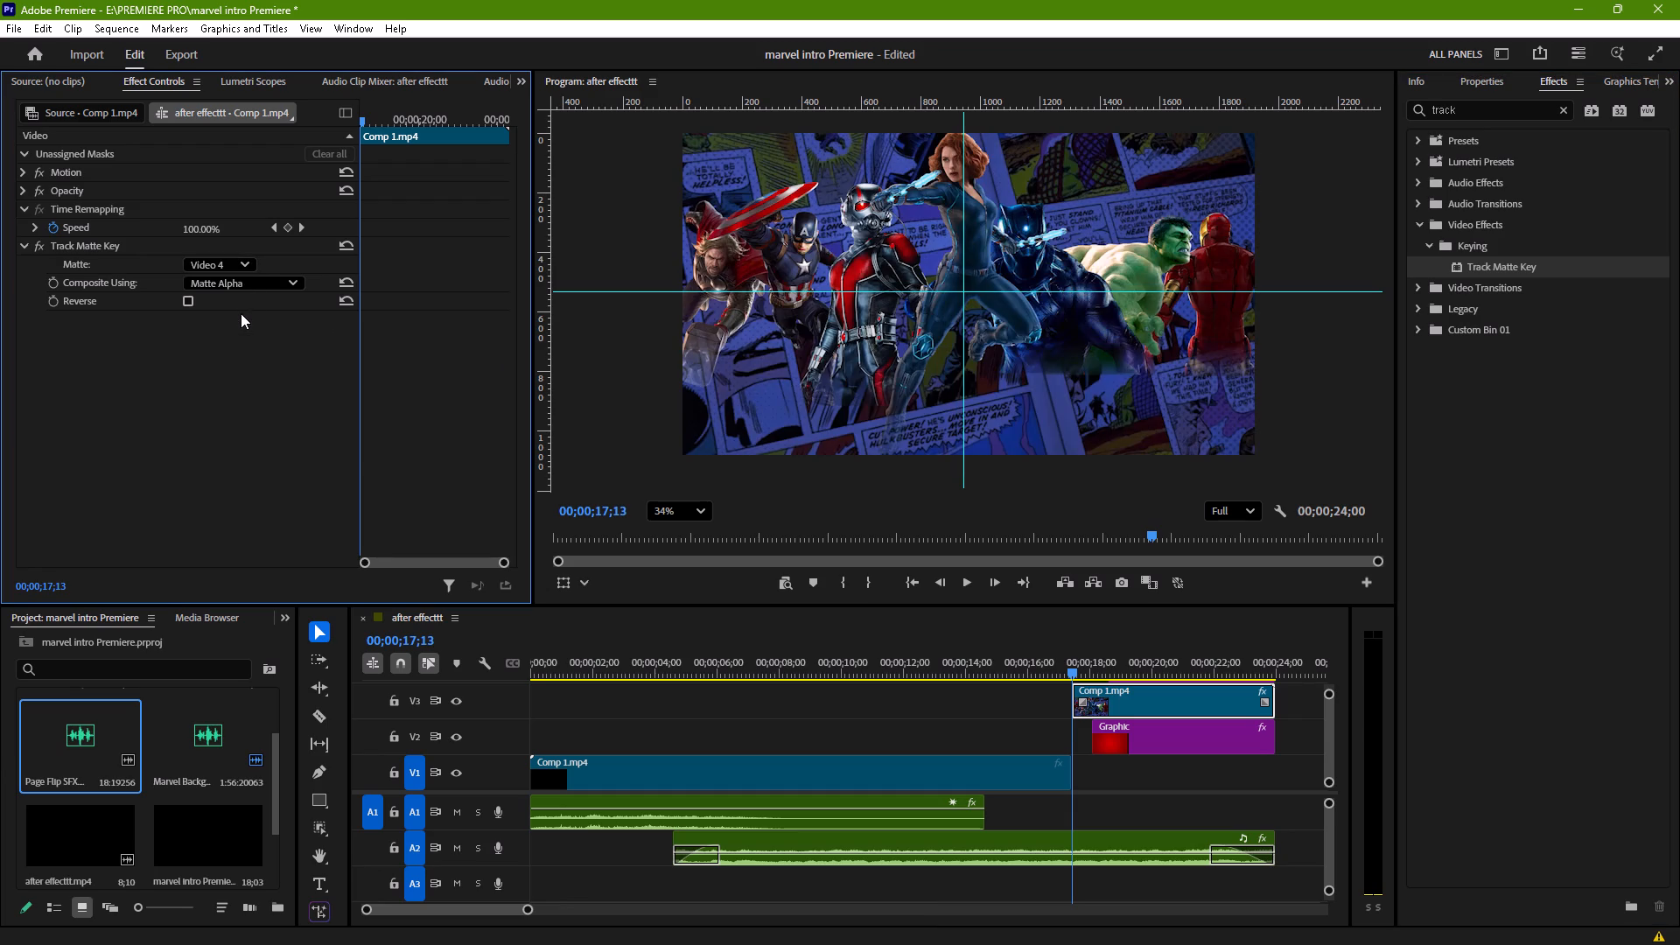
Play back the matted MARVEL title through the end of the sequence to check the reveal.
key(space)
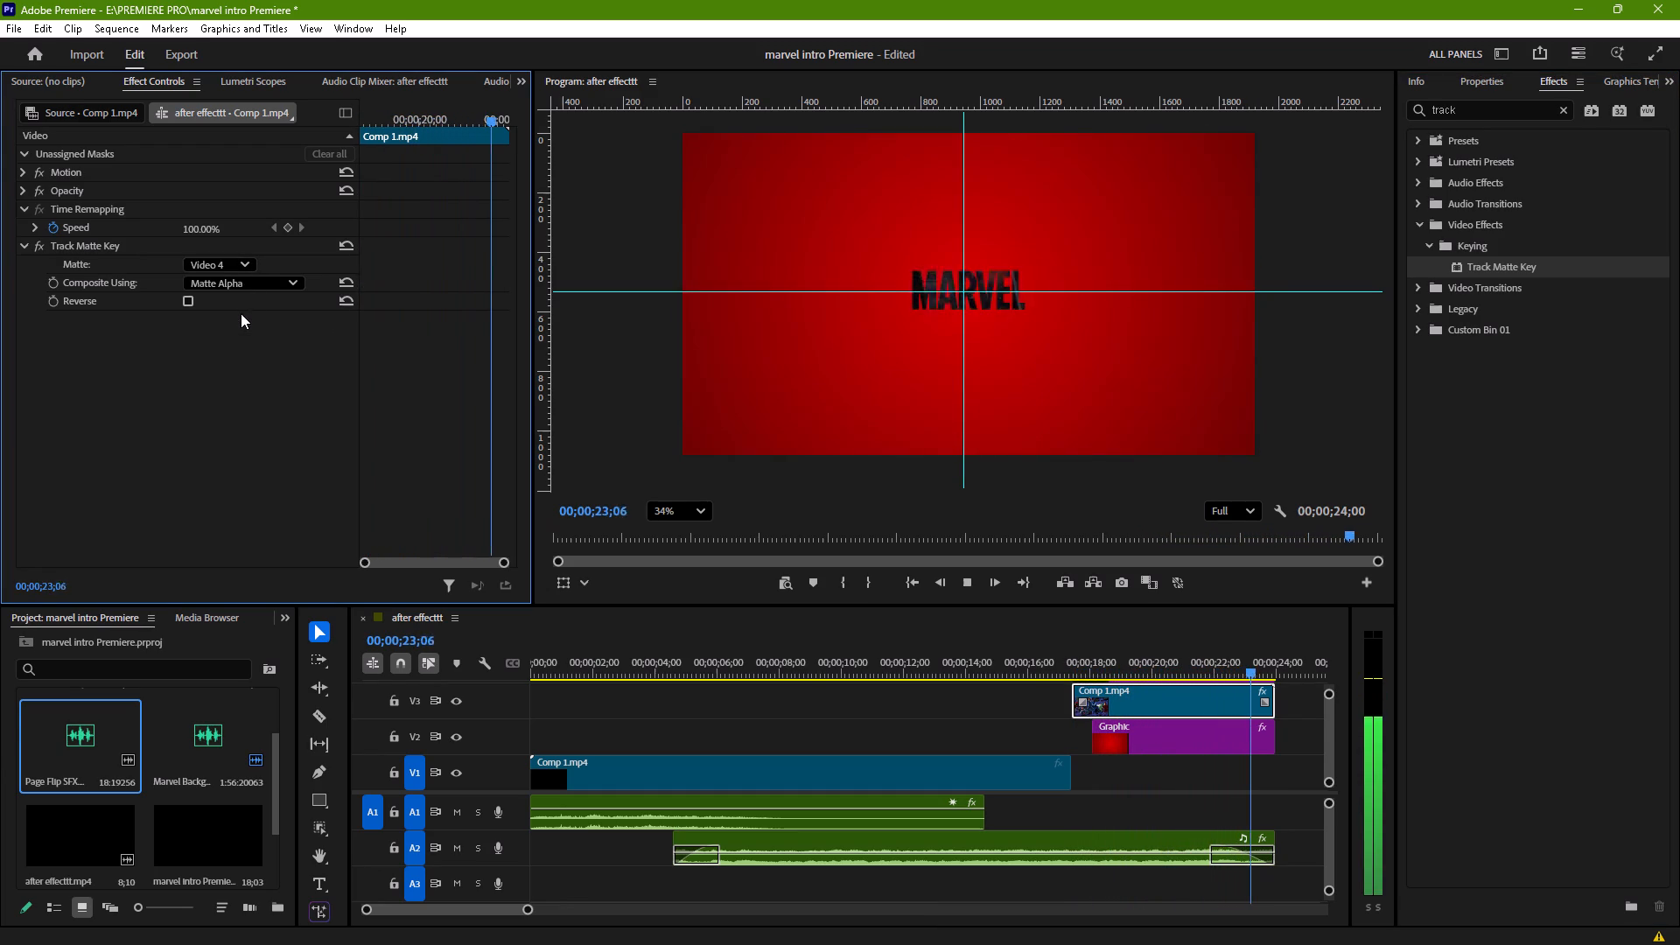
key(space)
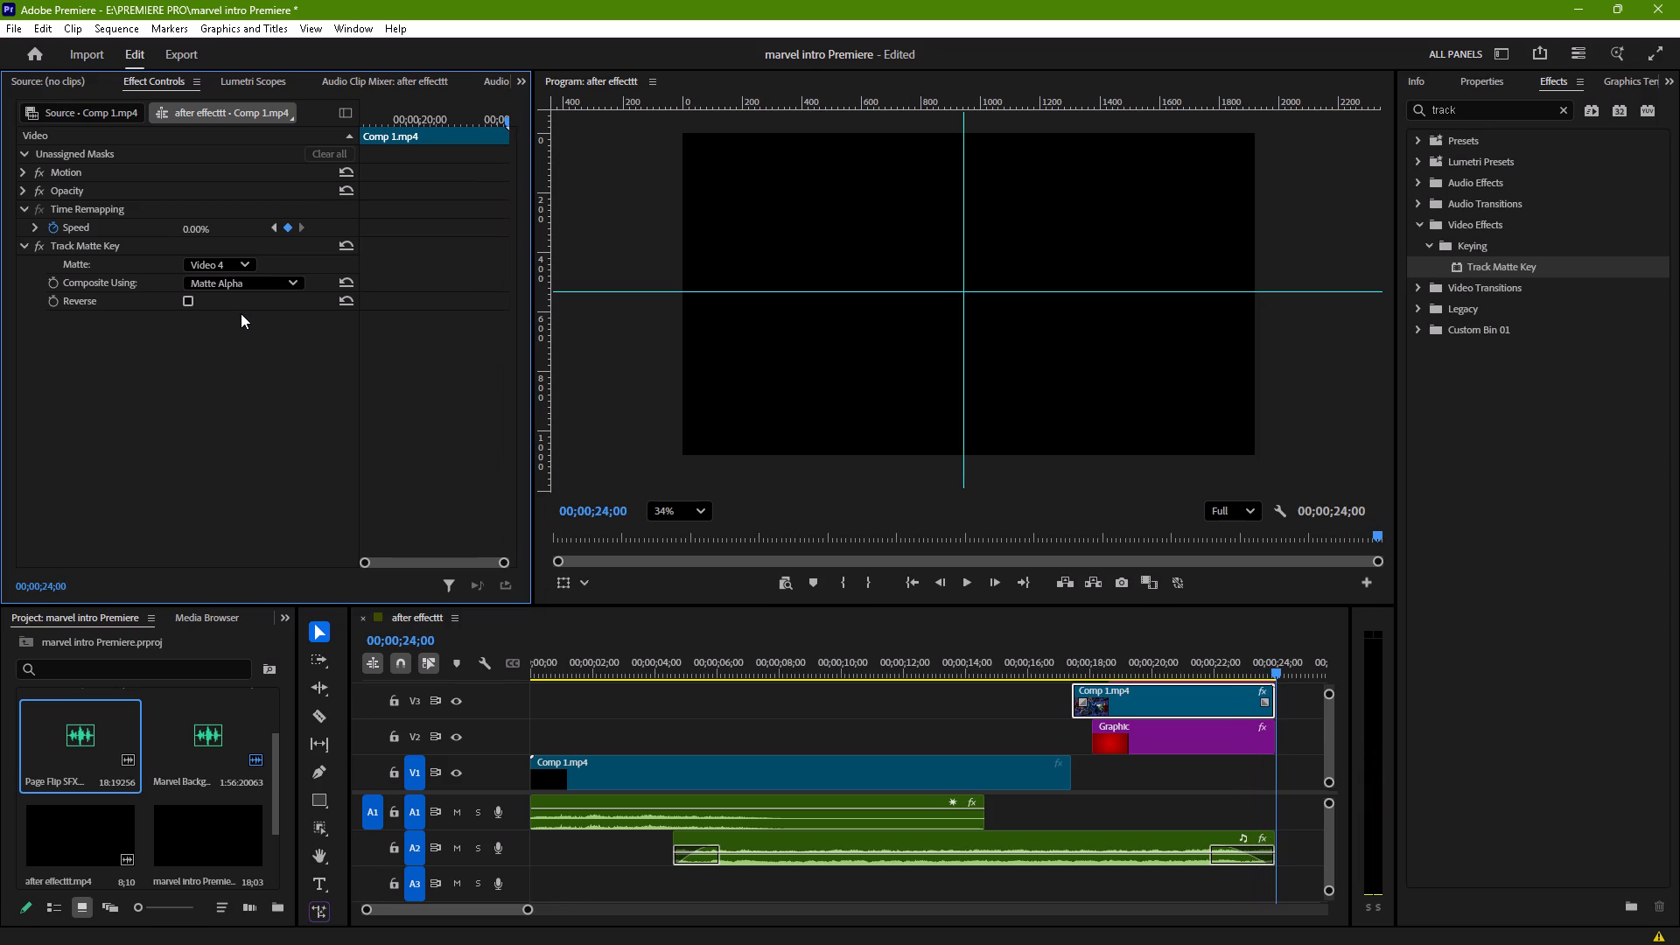
key(space)
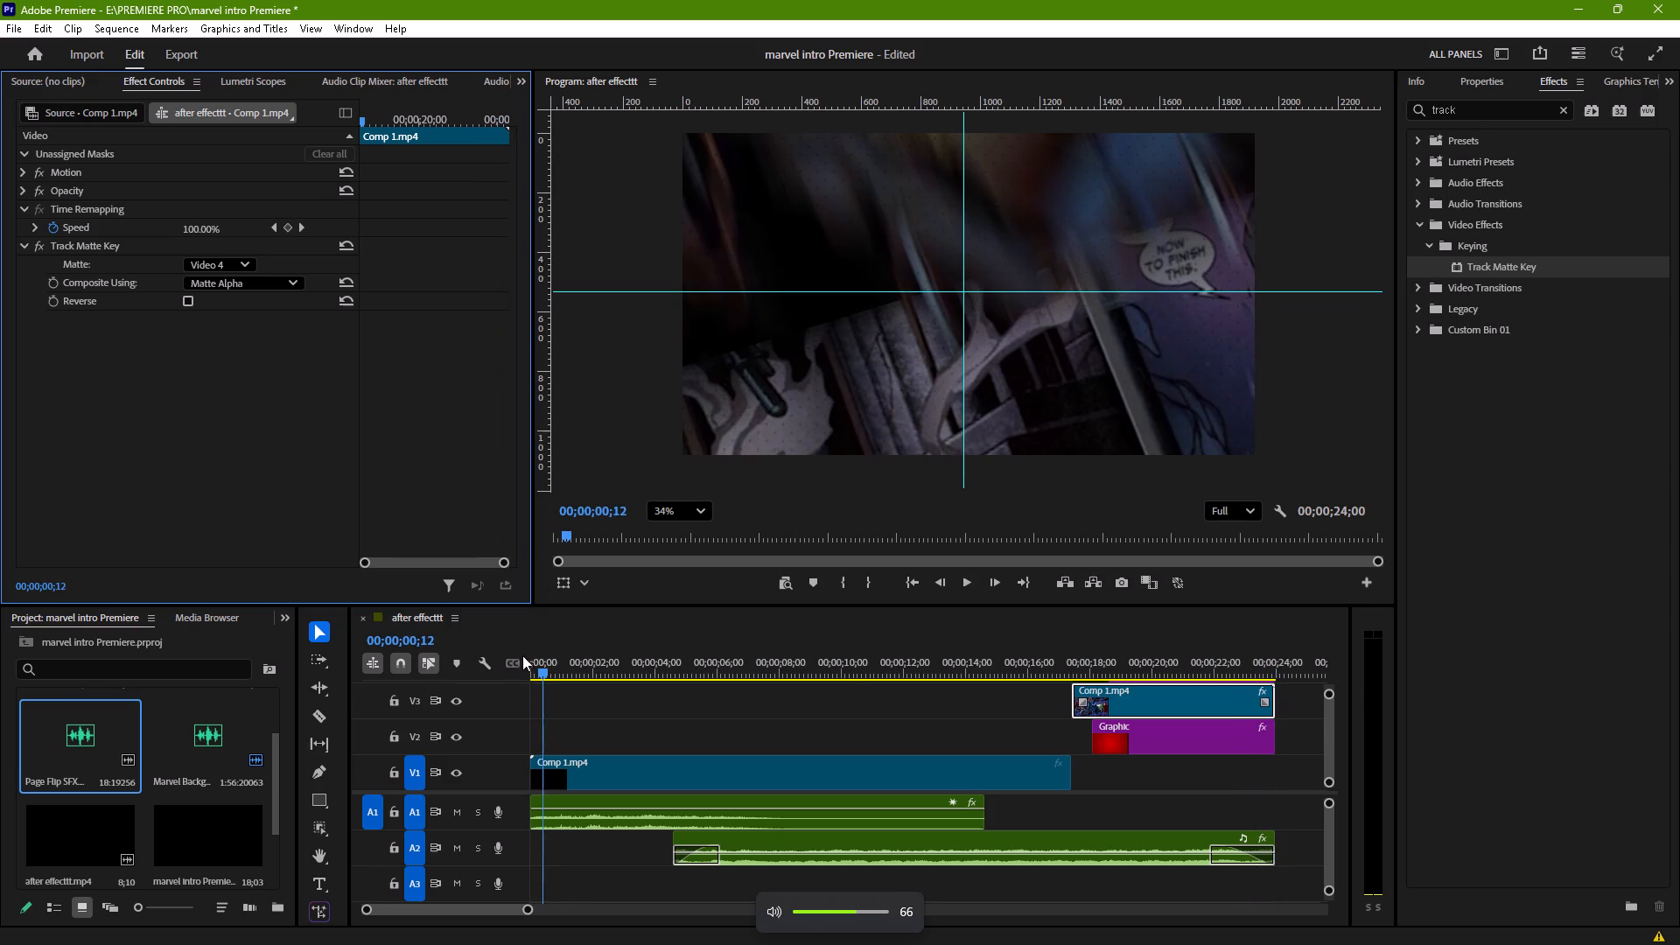
Trim the end of the Comp 1.mp4 segment on V3 back to just past 00;00;22;00.
drag(539, 668, 1183, 699)
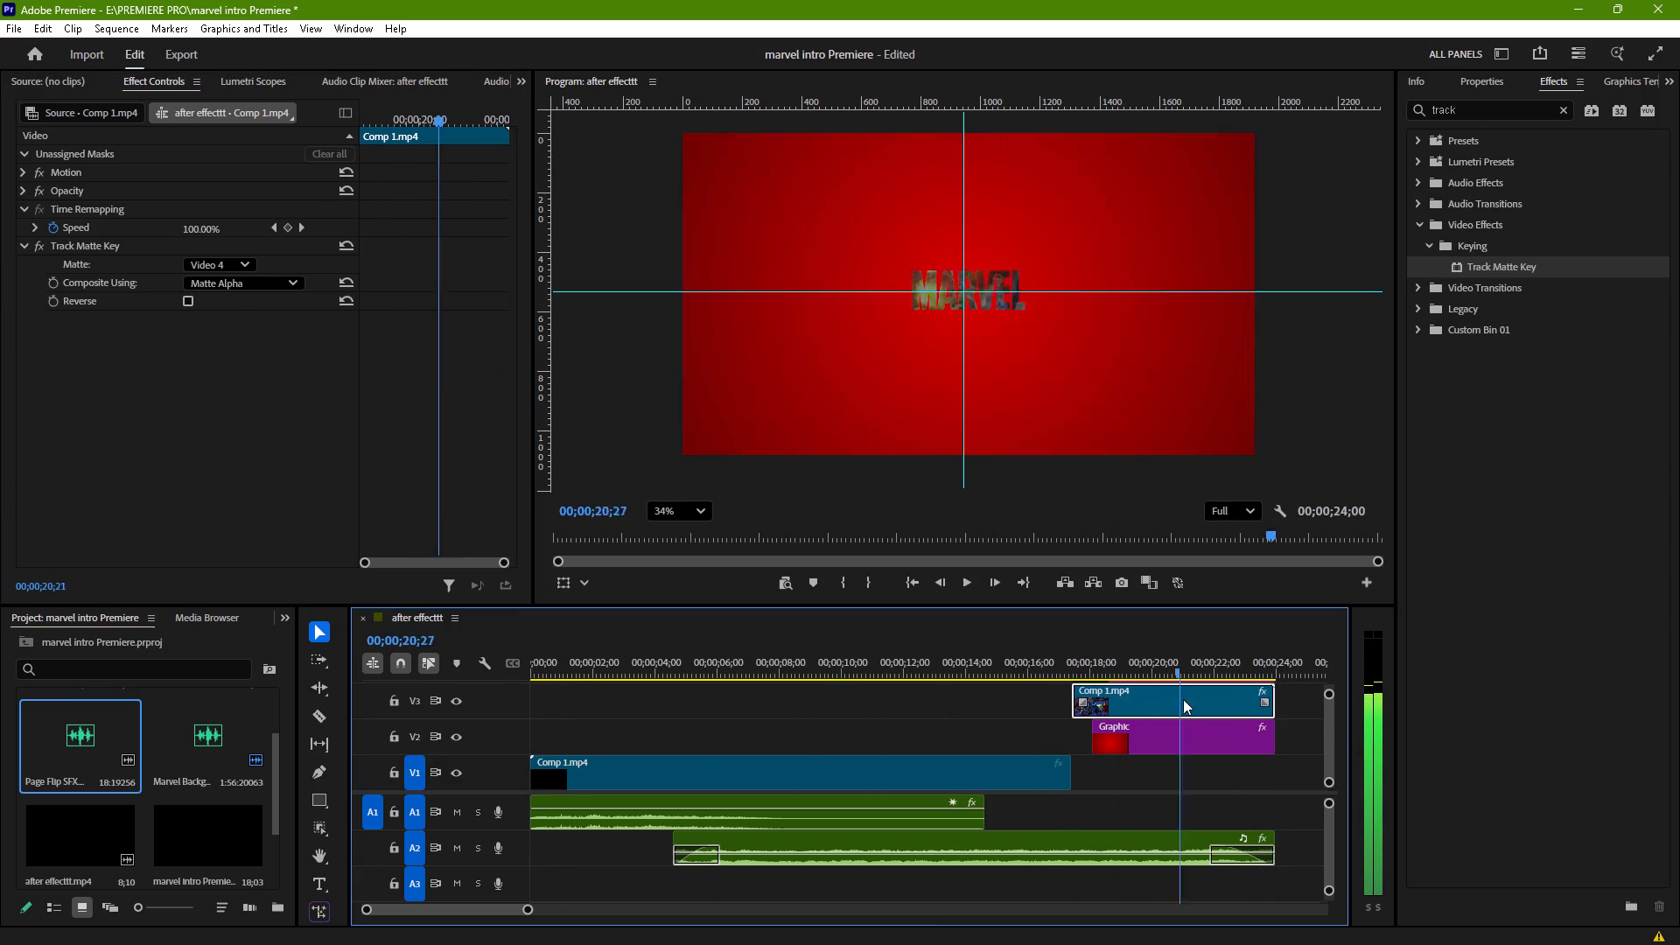
drag(1183, 699, 1207, 735)
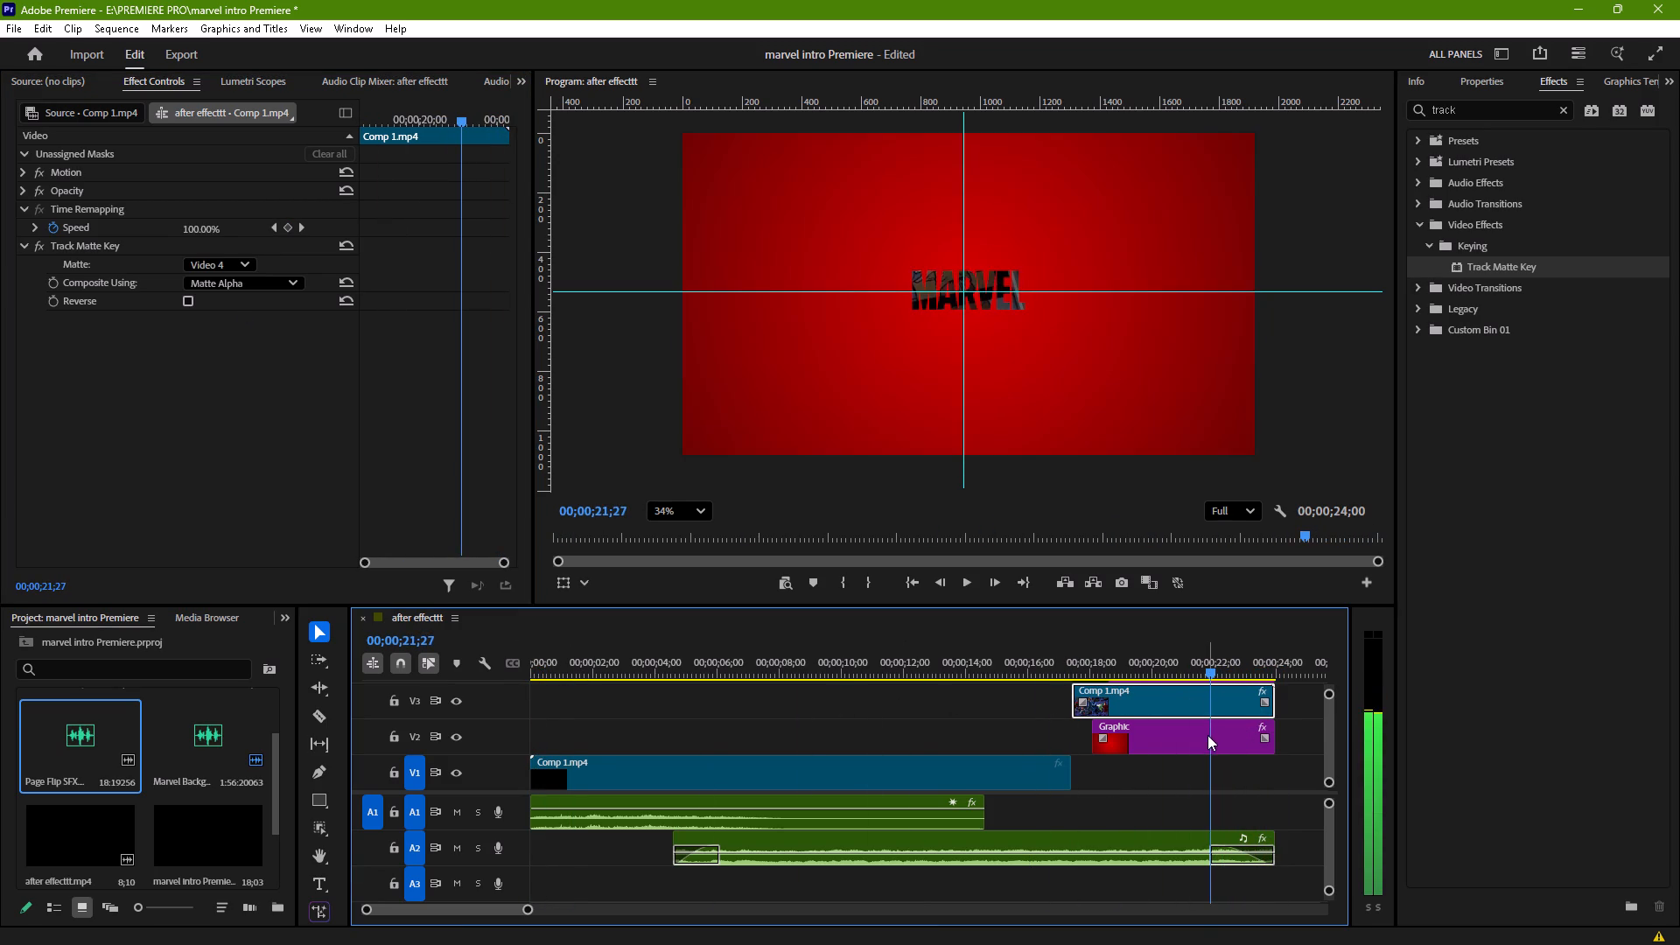
click(1332, 740)
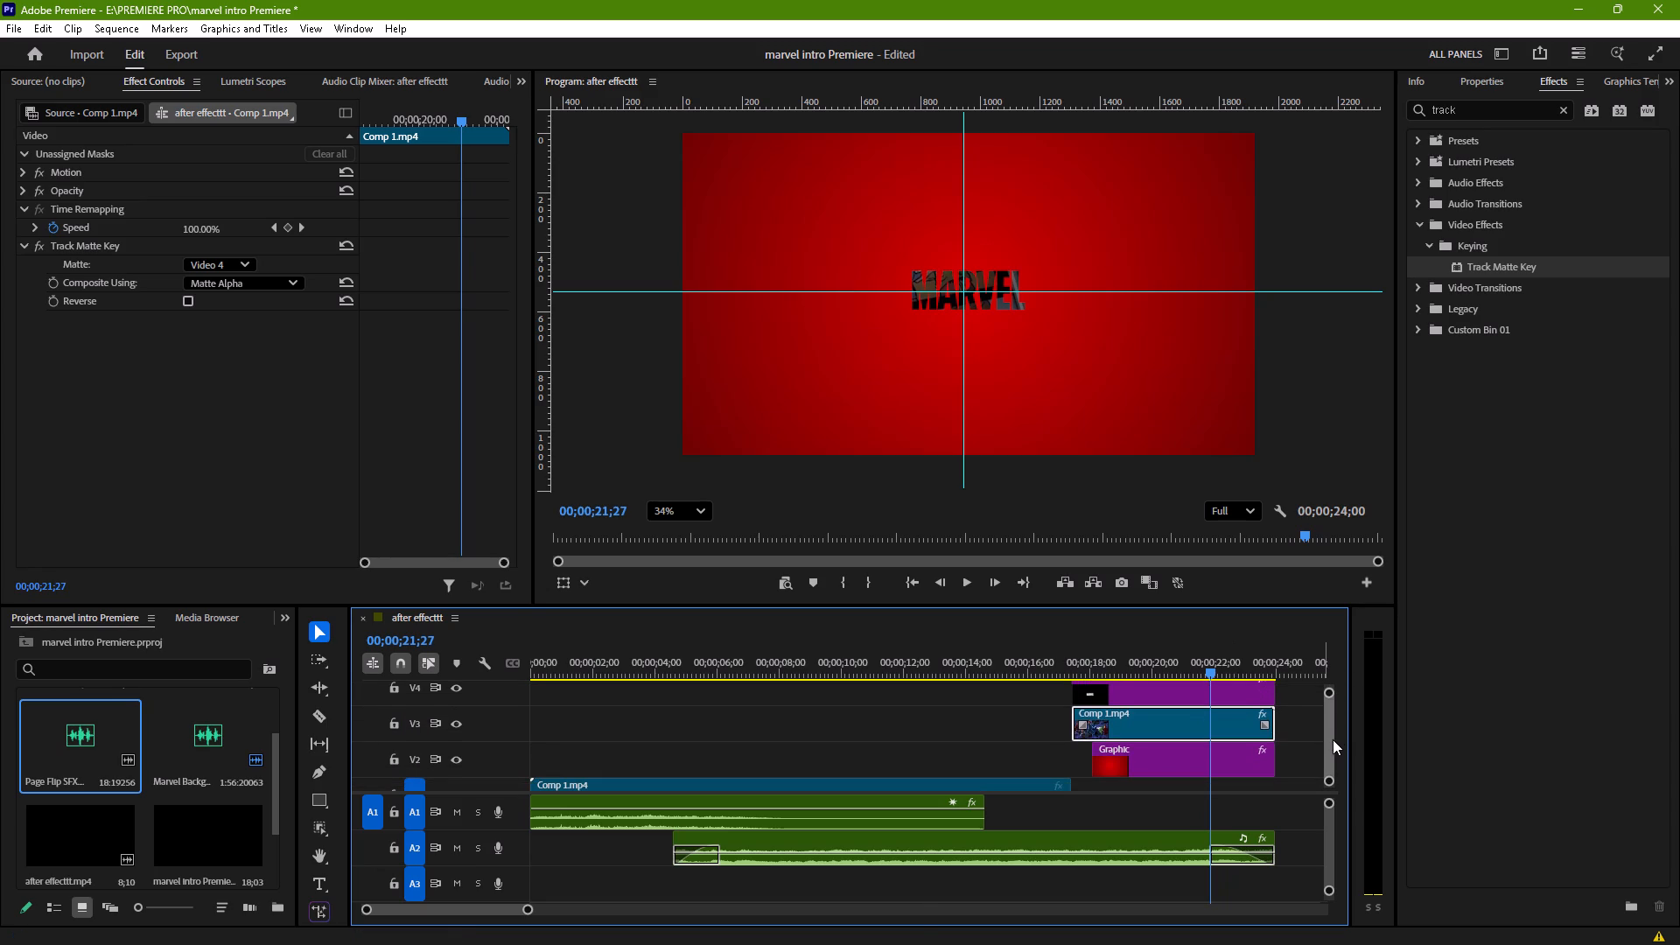
drag(1274, 722, 1222, 730)
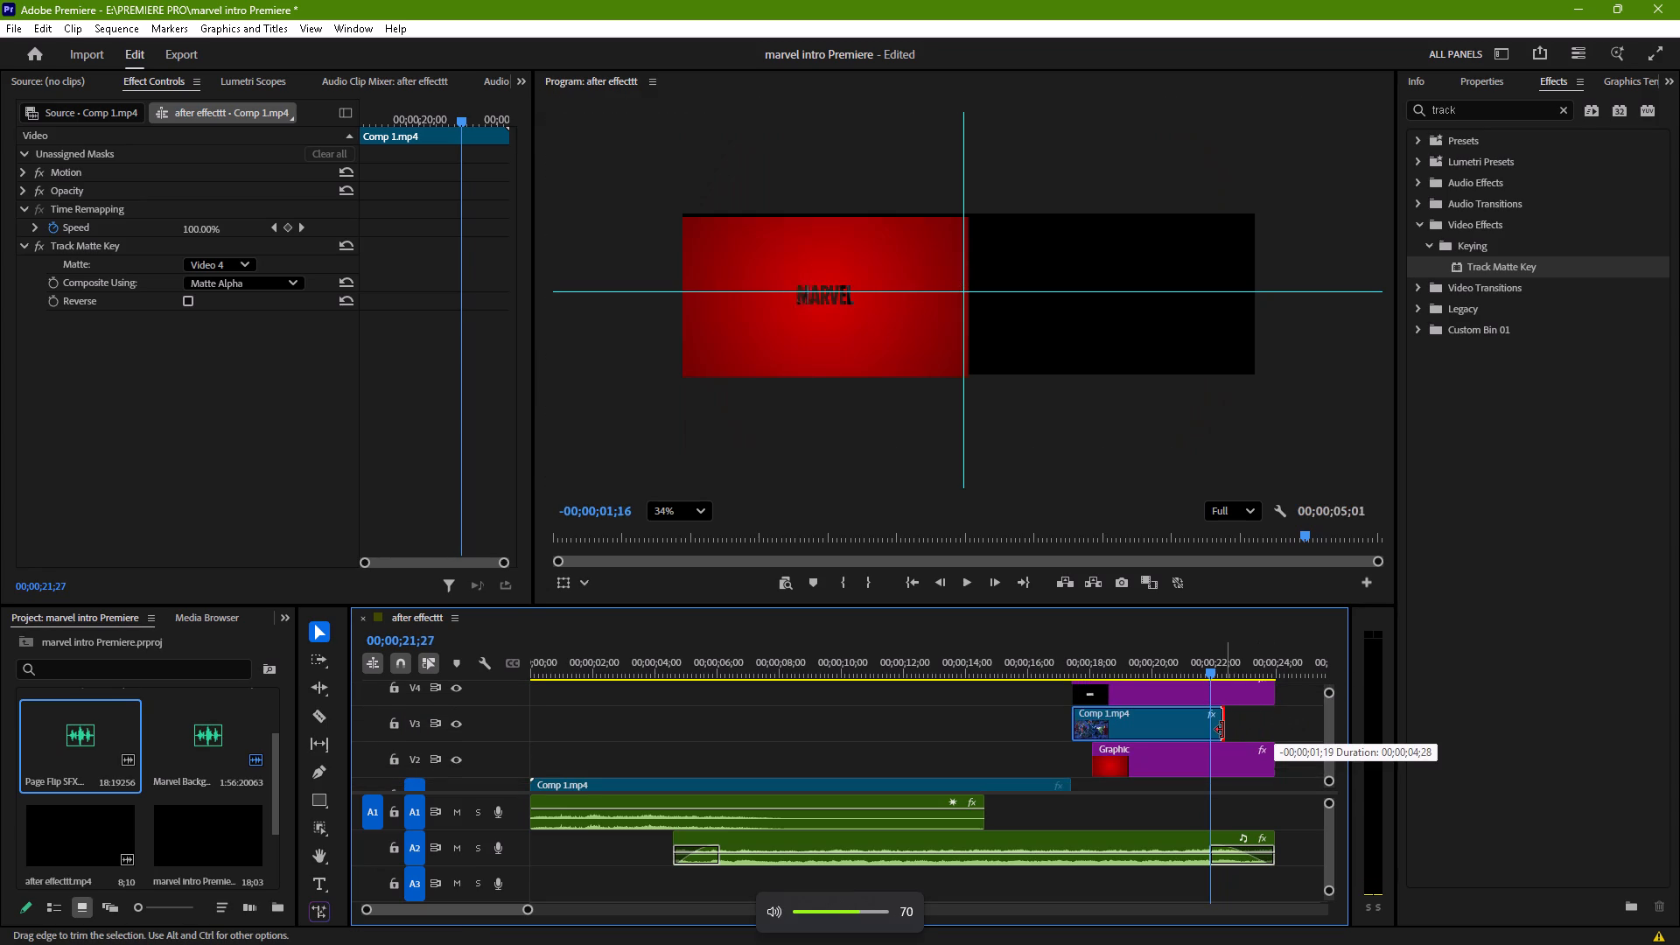
drag(1222, 730, 1220, 730)
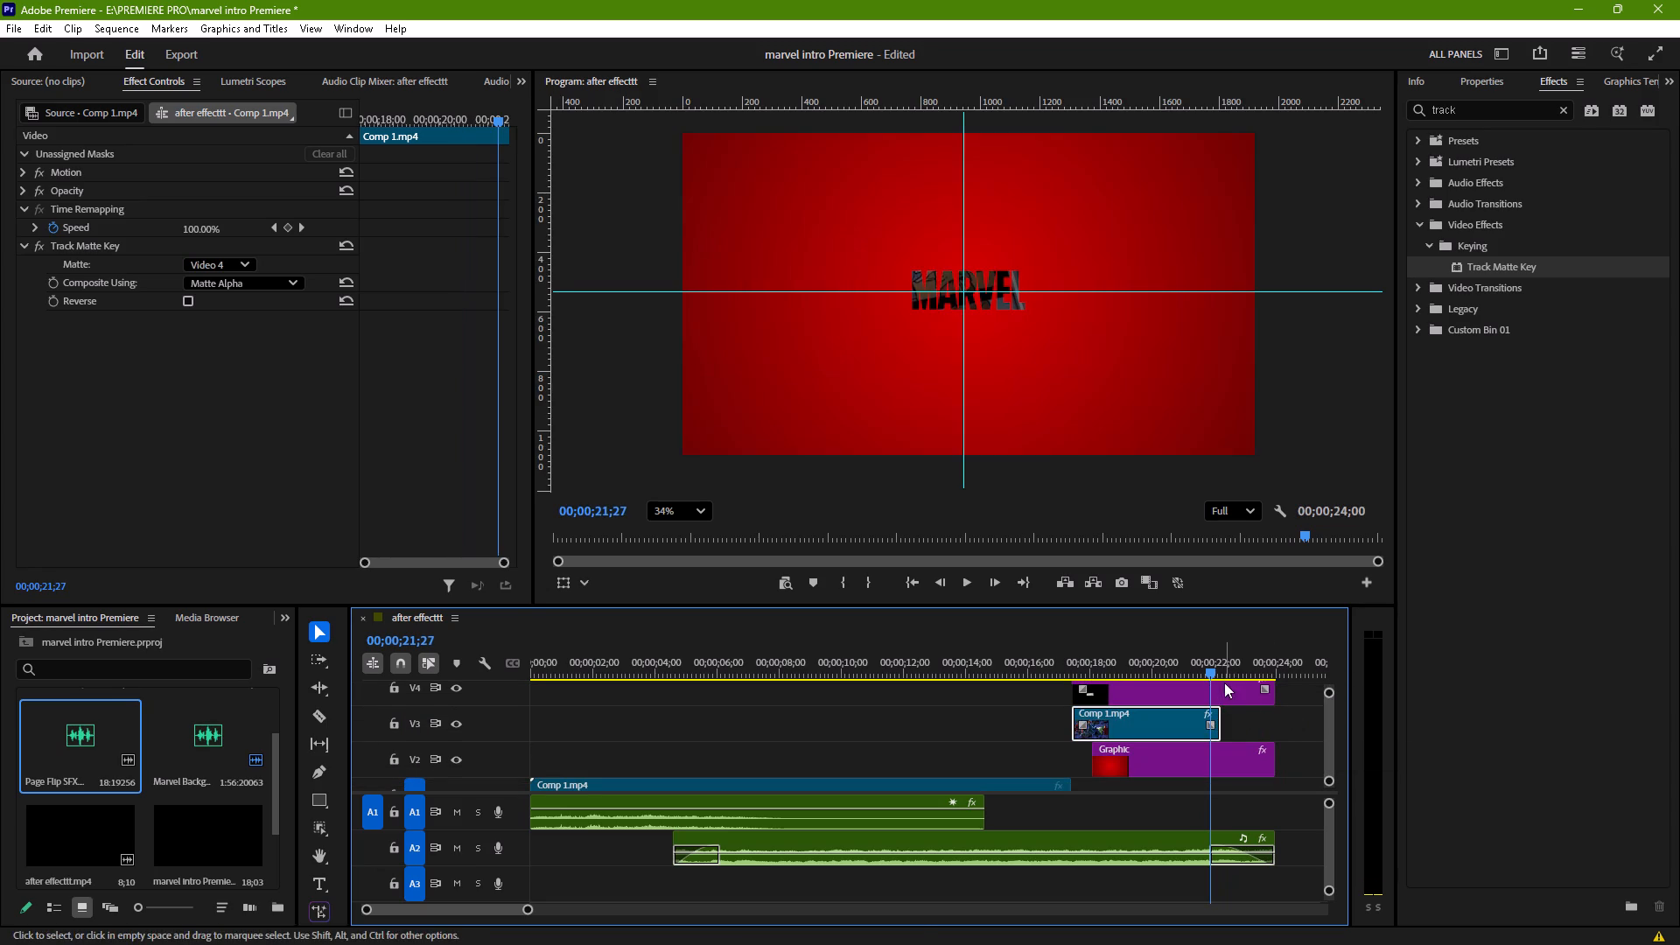
Play back the ending to check the MARVEL title around the trimmed end of the V3 clip.
click(1207, 670)
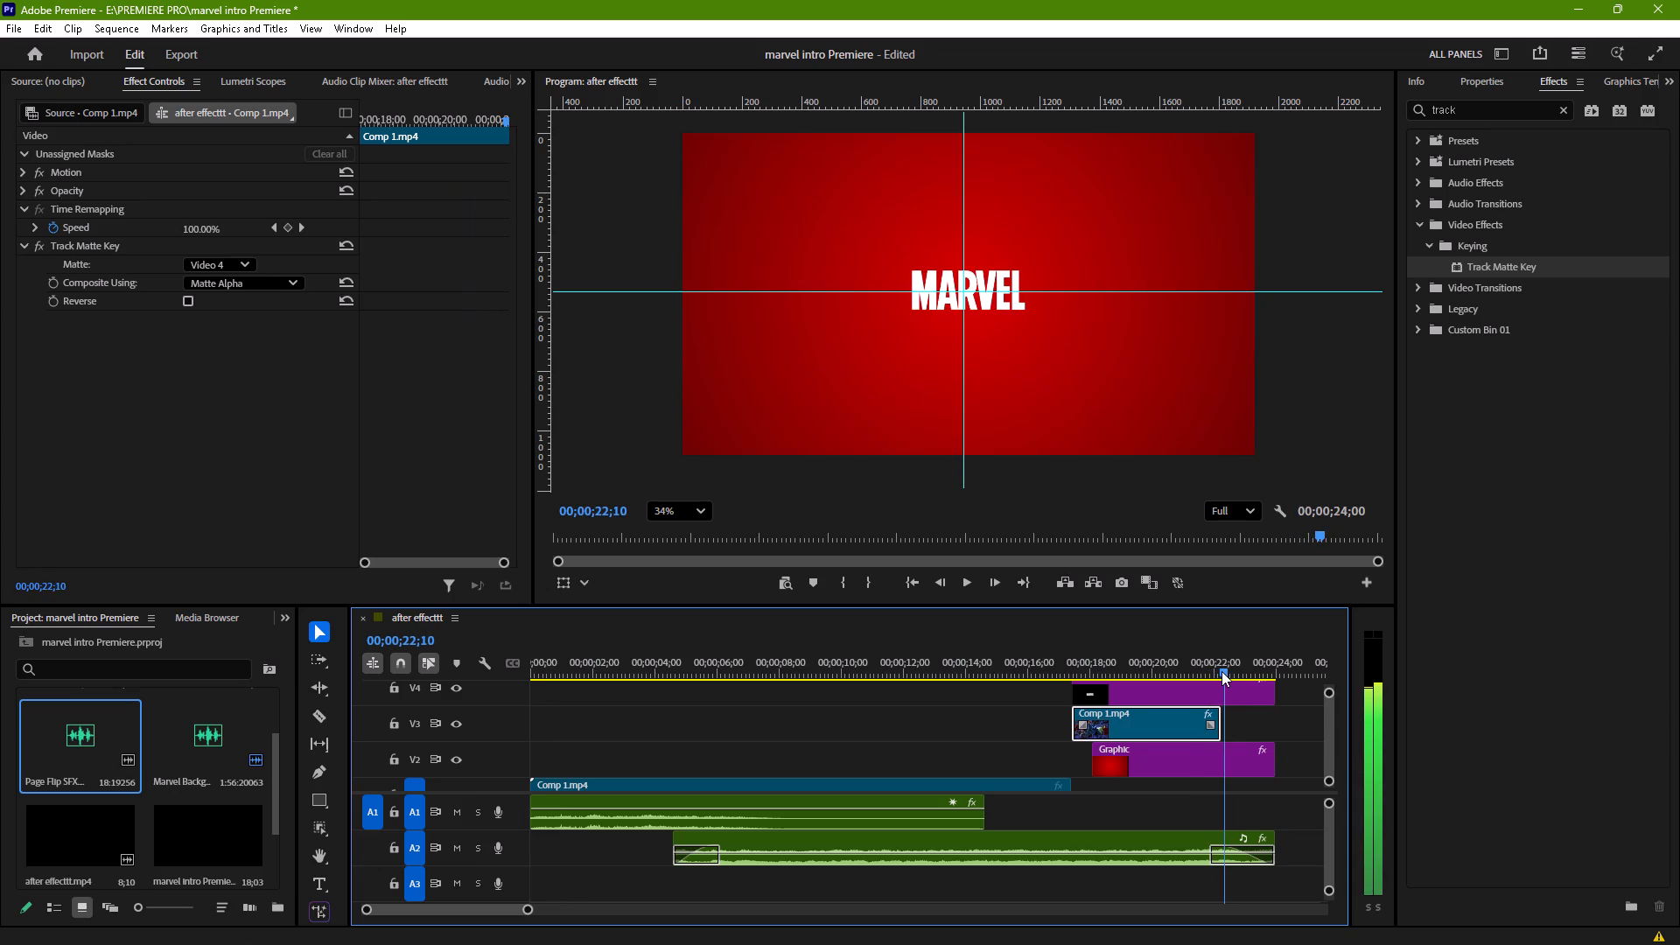
key(space)
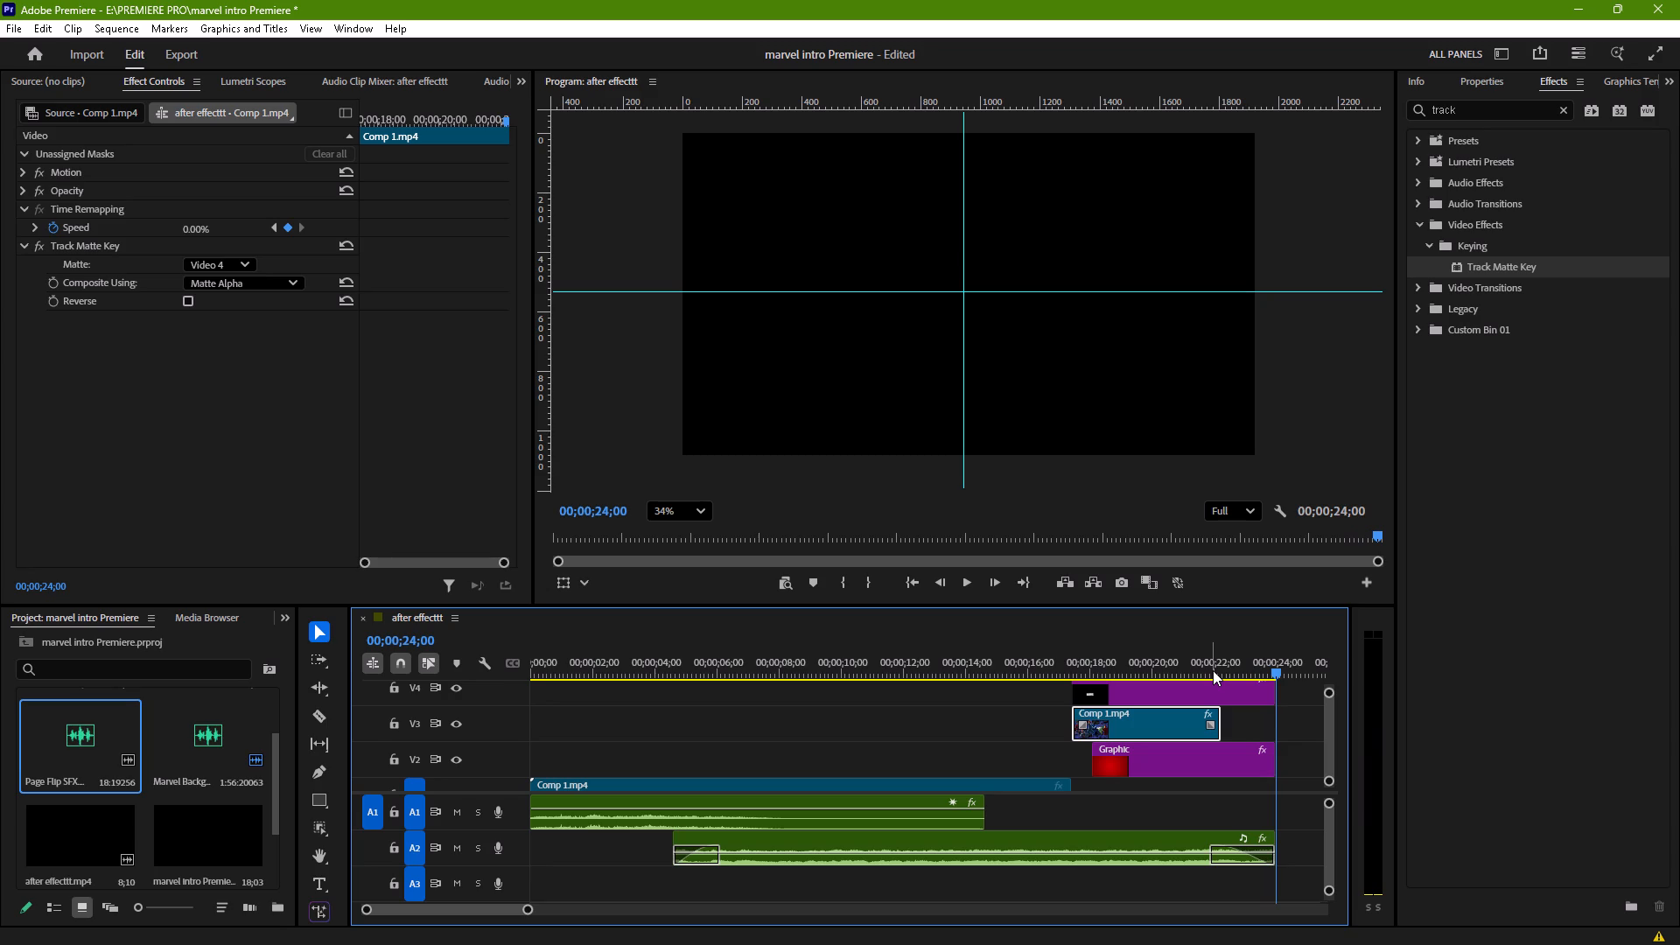
Save the marvel intro Premiere project.
key(ctrl+s)
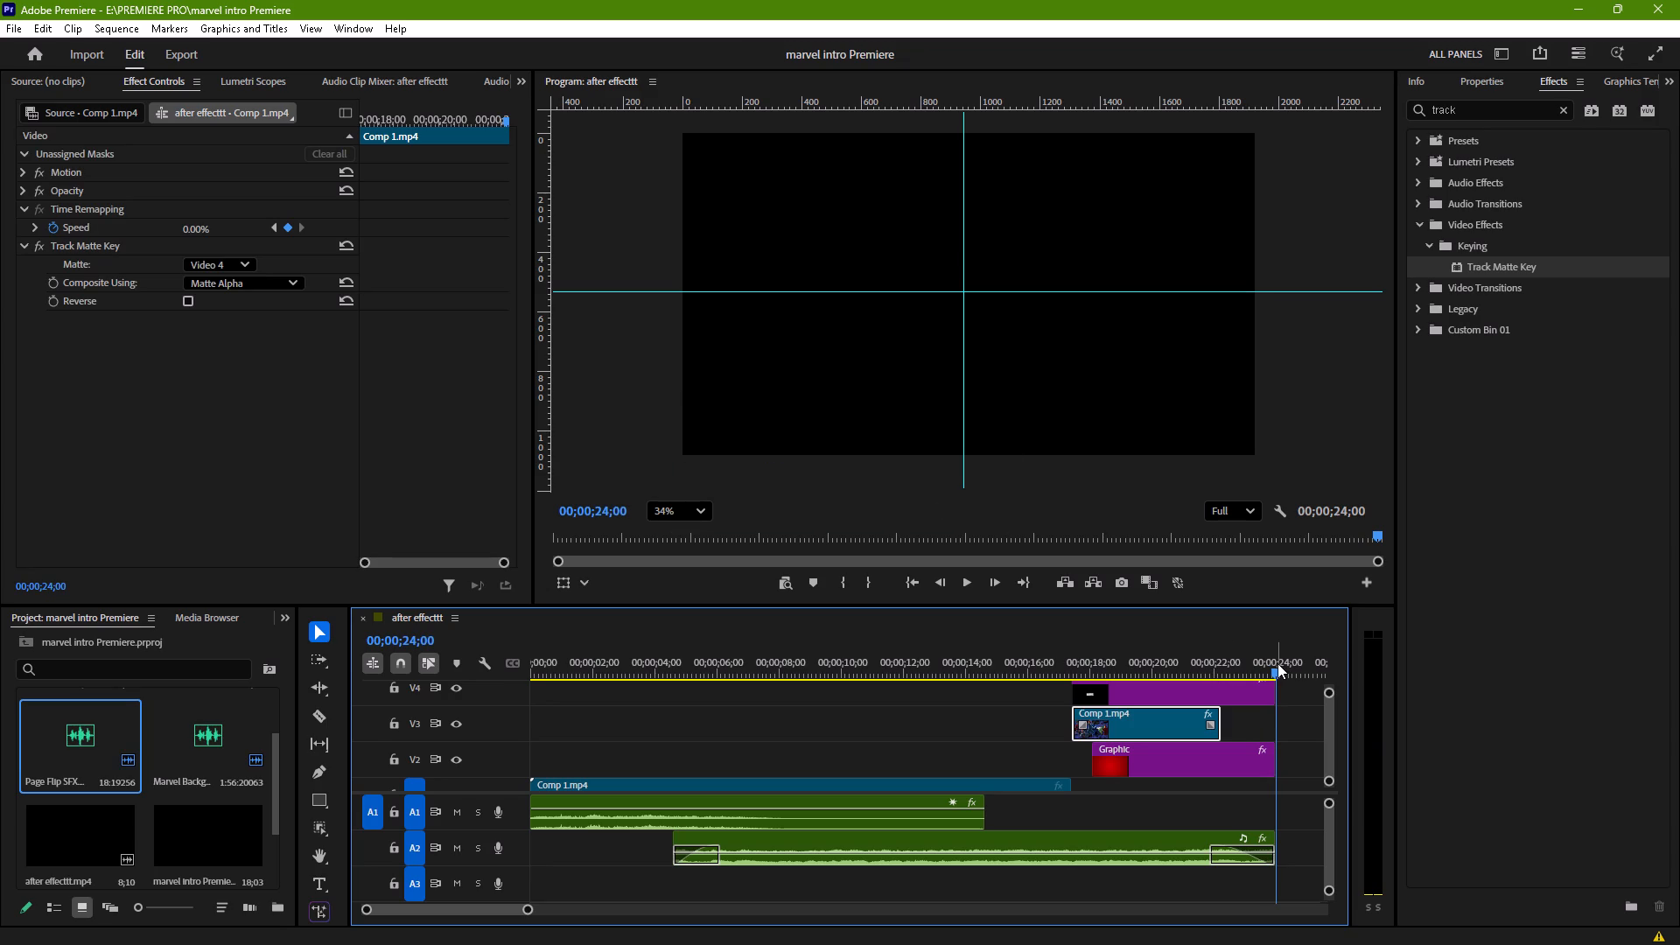
Send the after effecttt sequence from the export settings to the Media Encoder queue and switch to Adobe Media Encoder.
drag(1277, 665, 1150, 703)
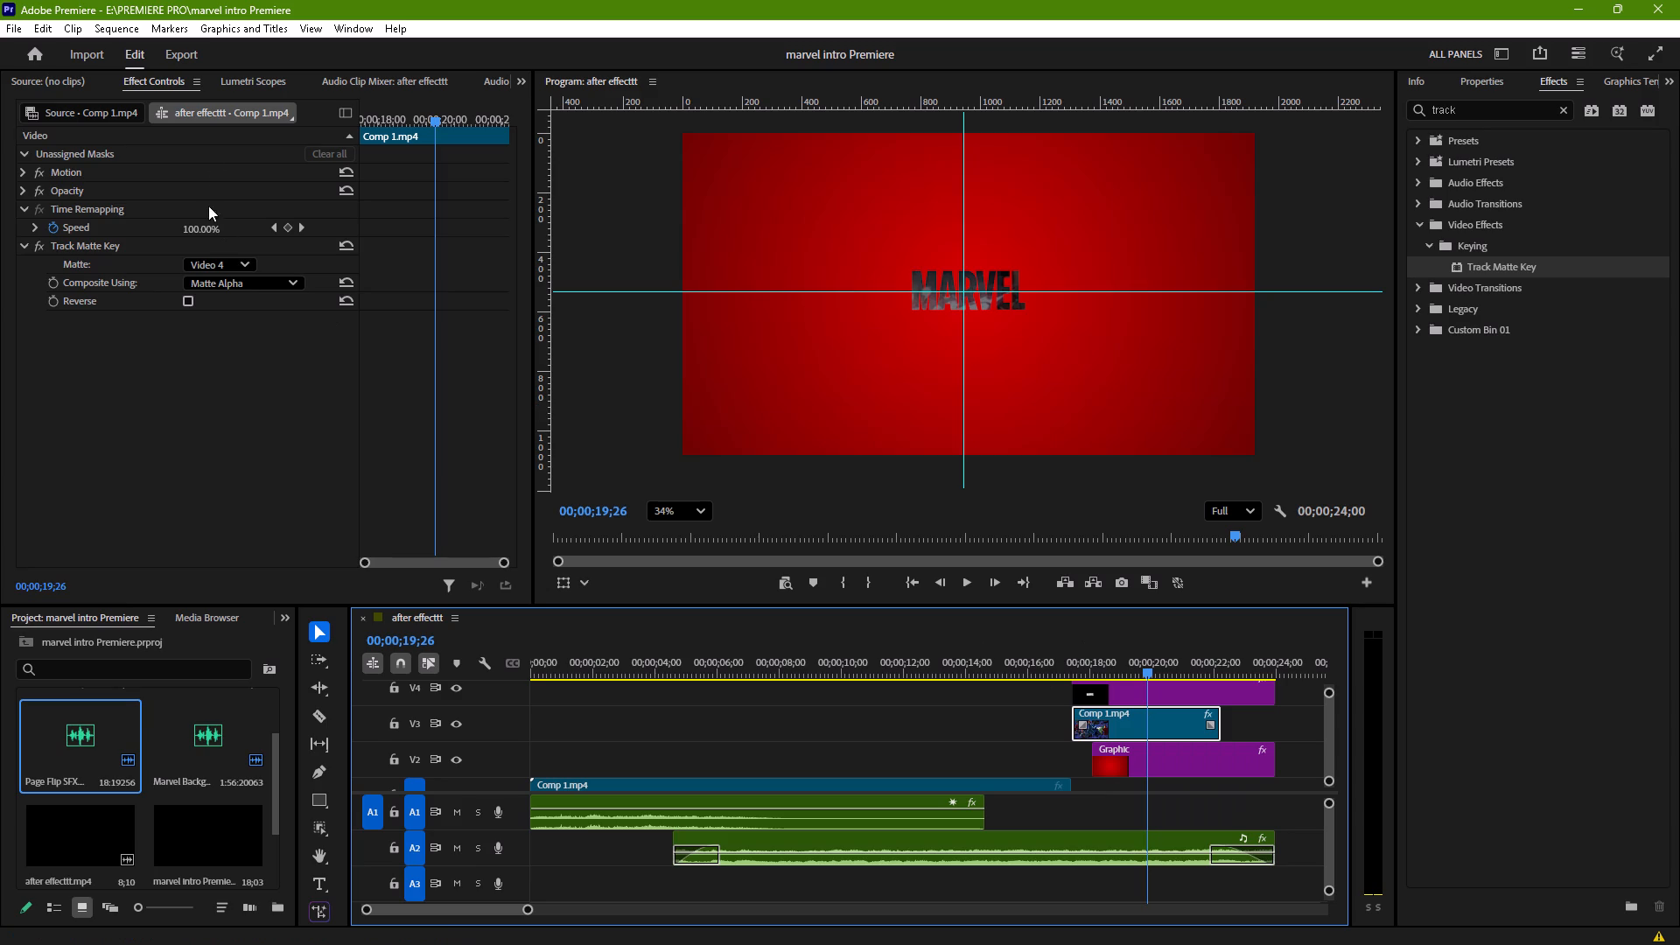
click(171, 50)
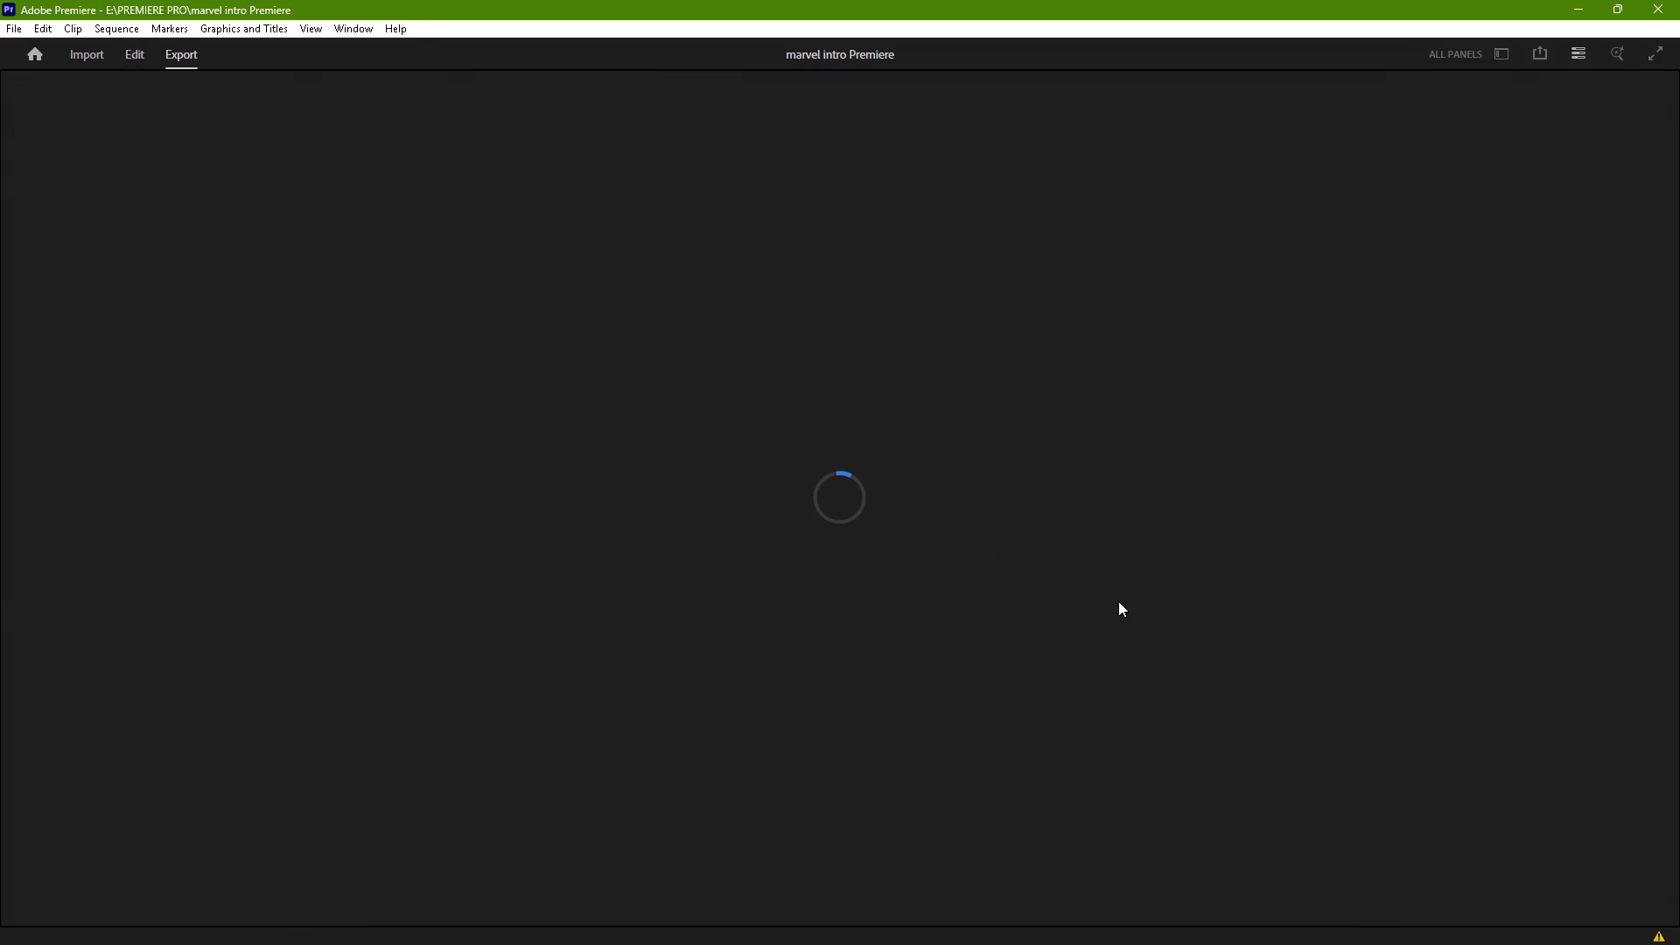
click(1498, 891)
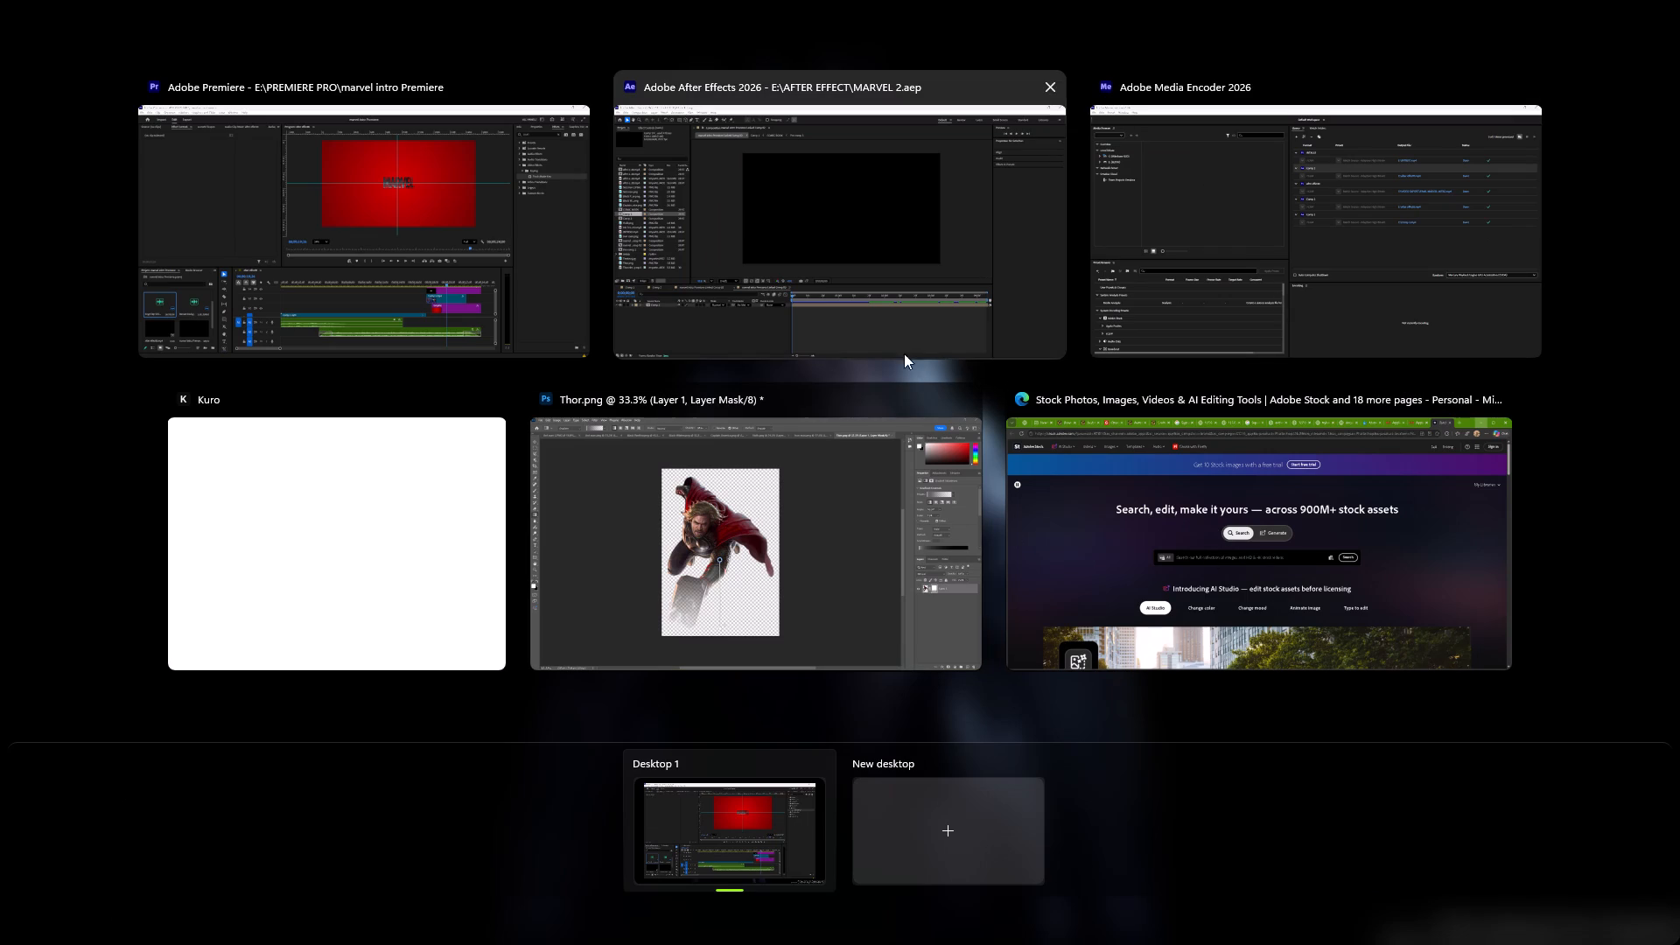
click(1190, 215)
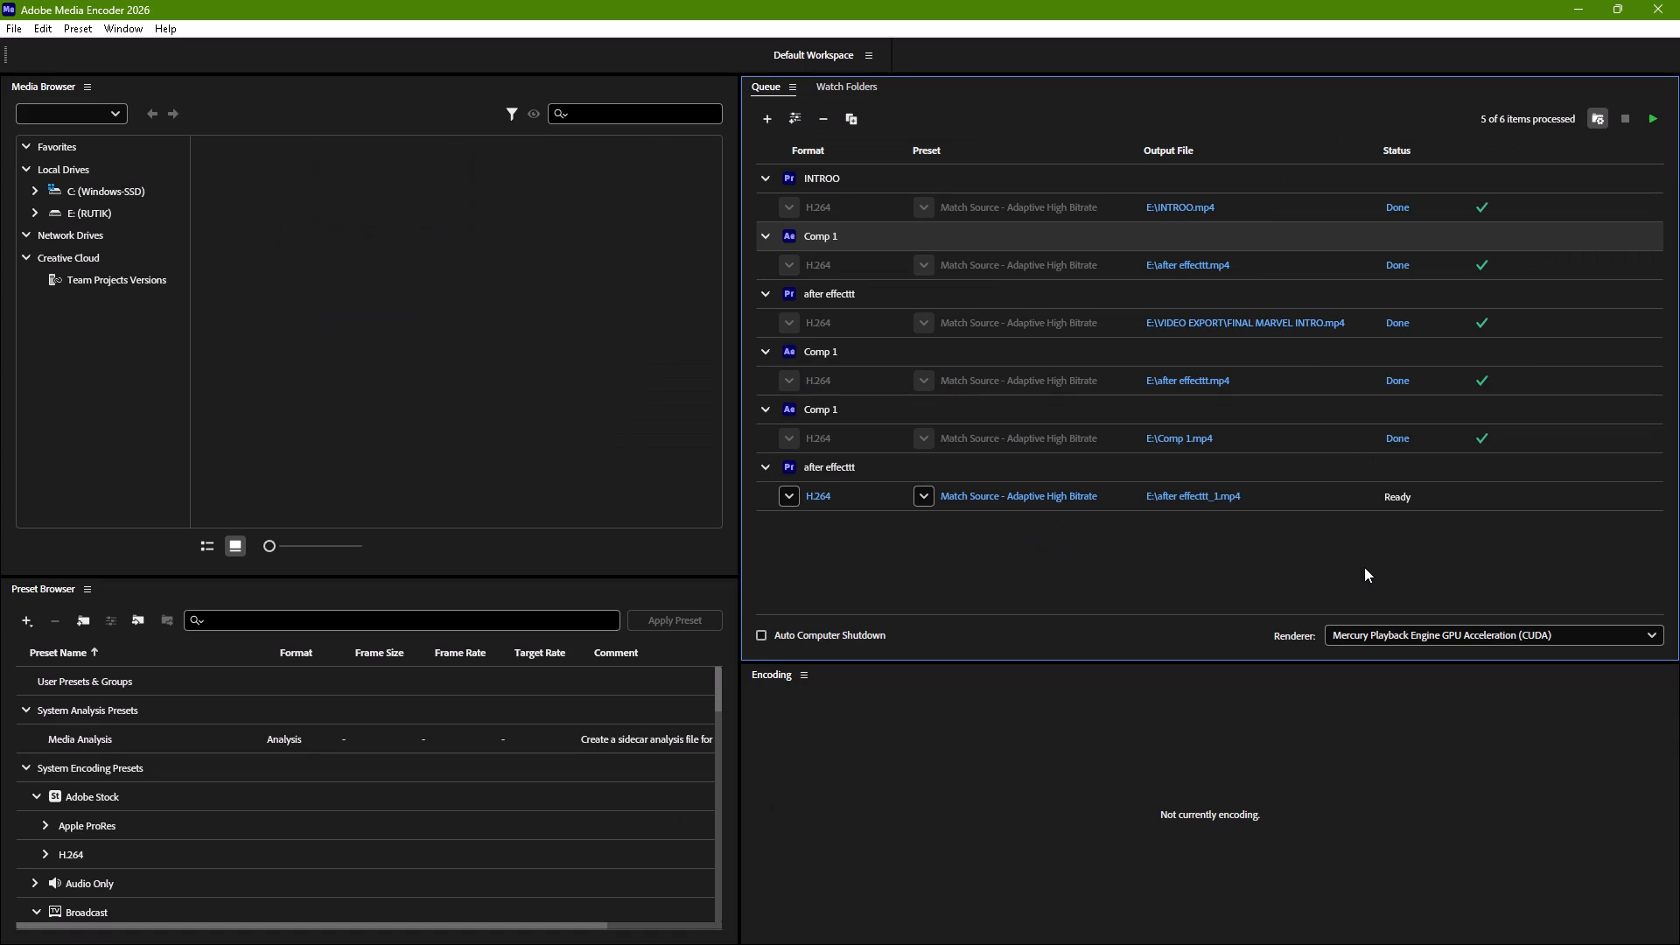
Switch to Premiere, send the after effecttt sequence to the Media Encoder queue again, and return to Adobe Media Encoder.
click(1219, 500)
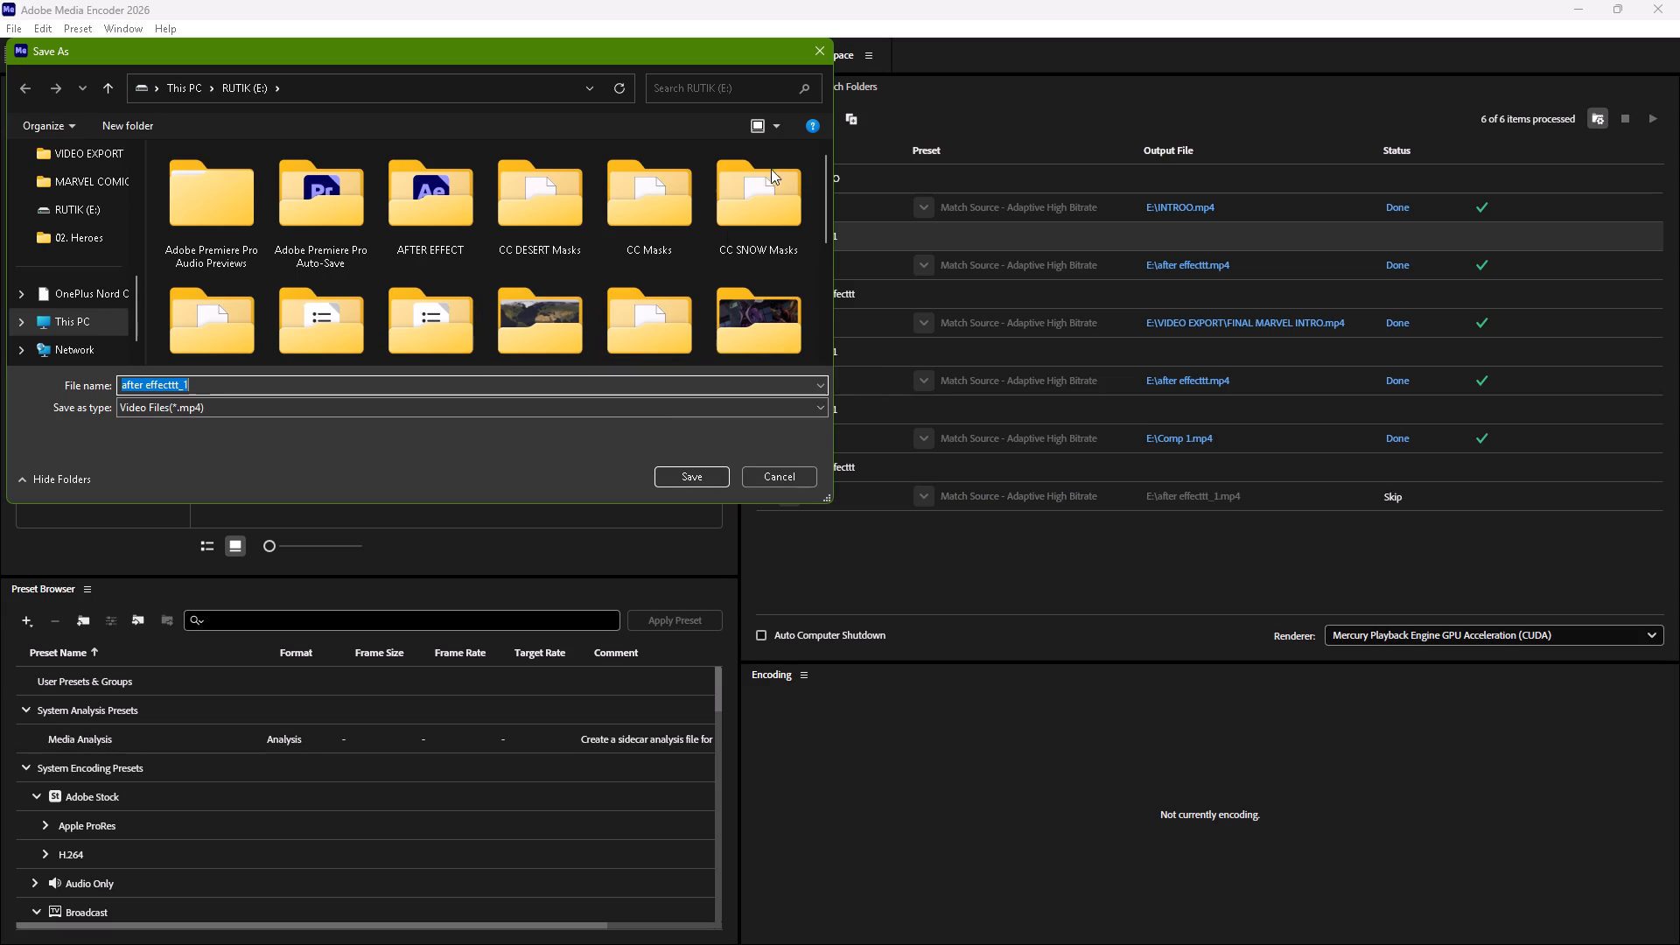
click(822, 40)
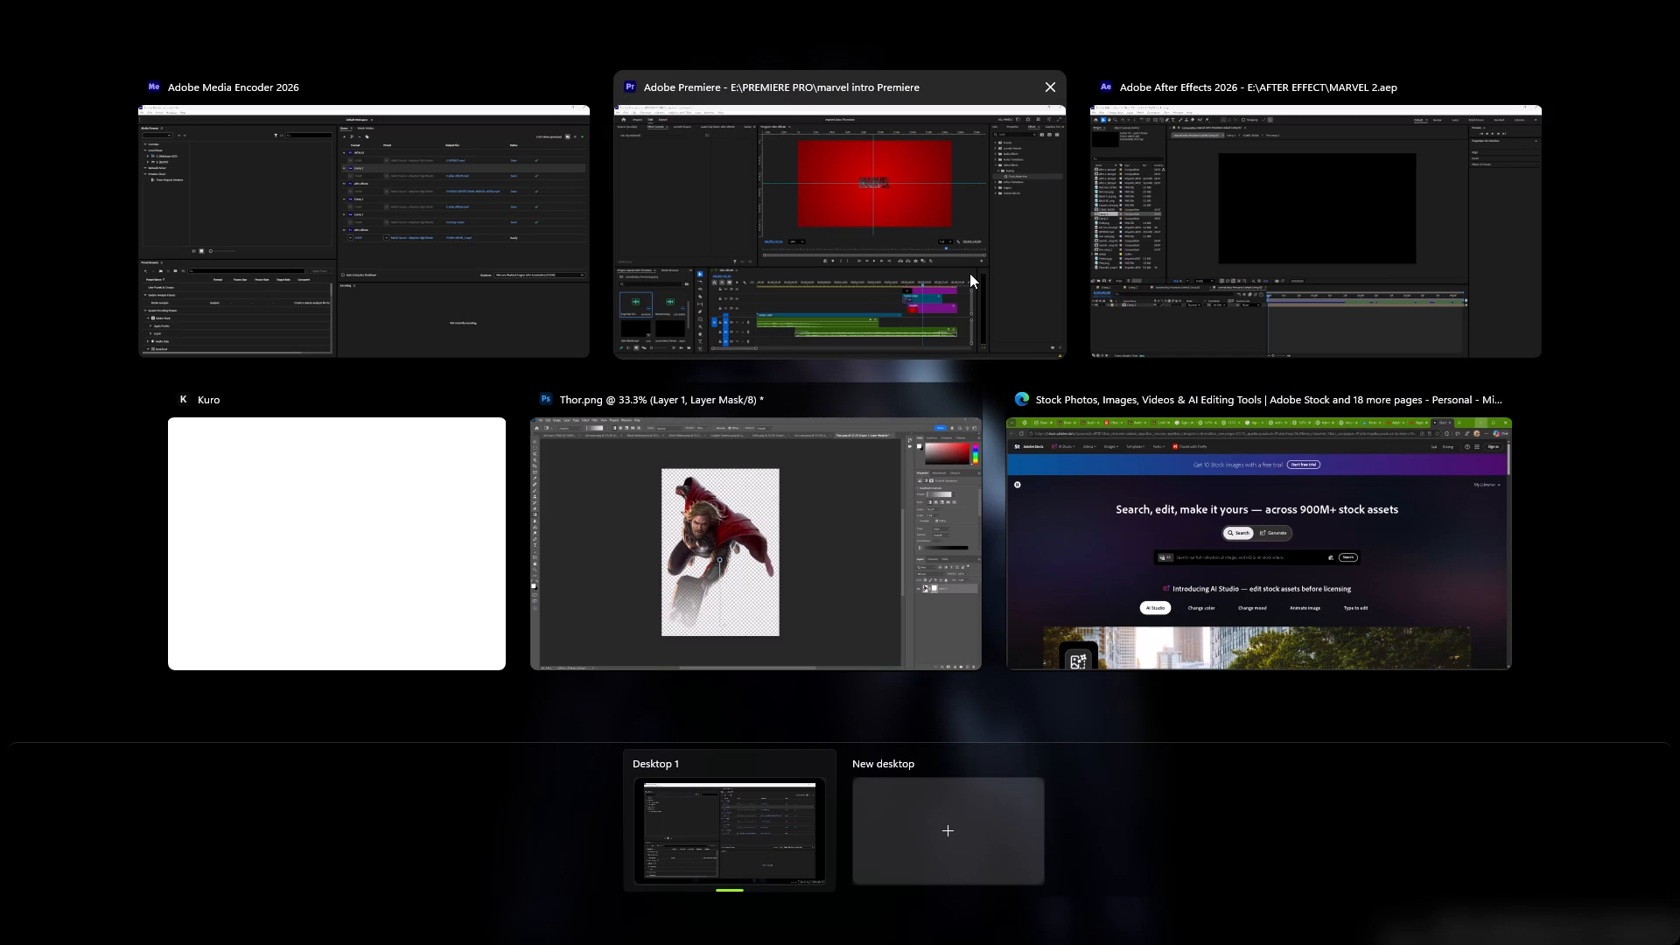
click(969, 273)
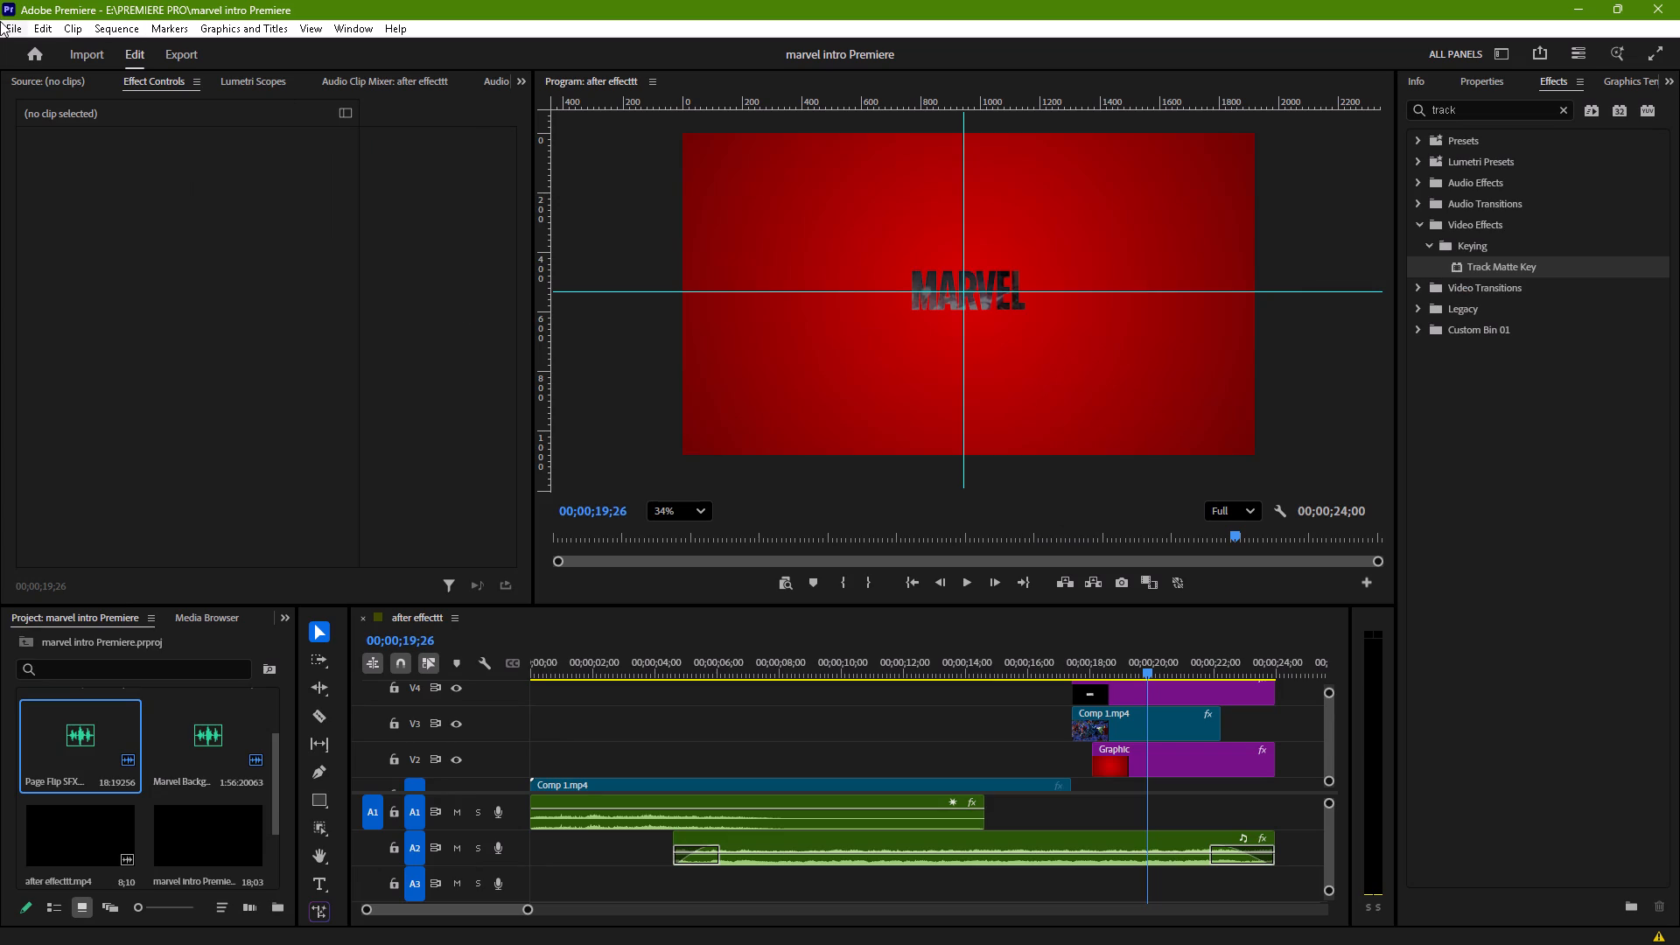
click(16, 27)
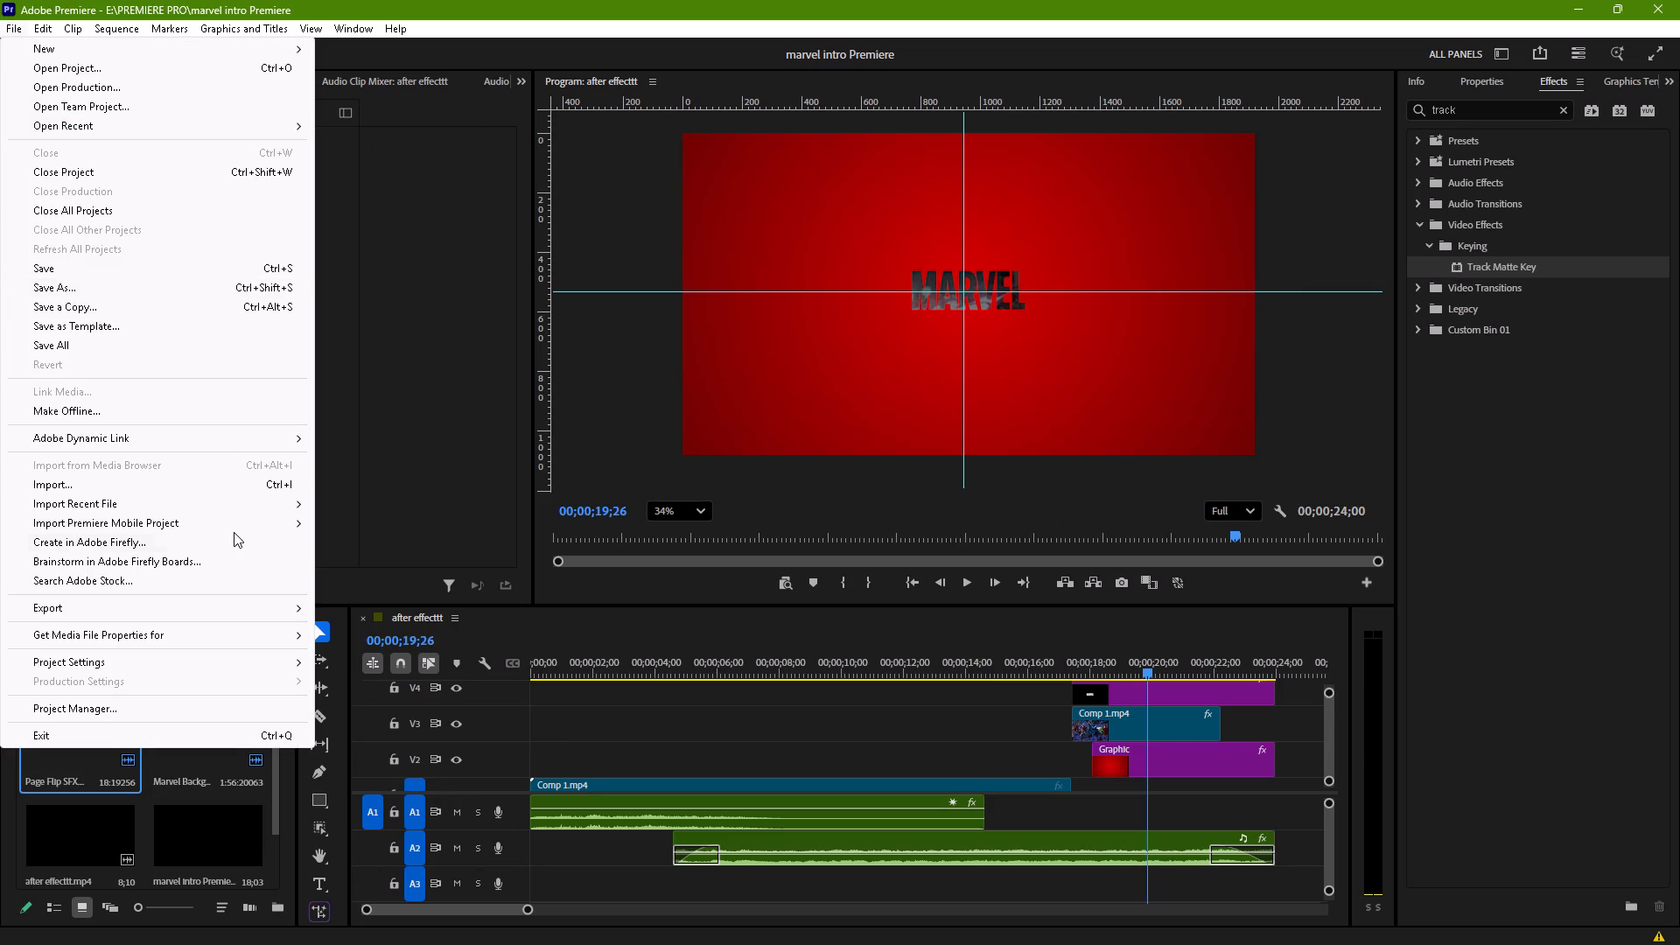
click(372, 618)
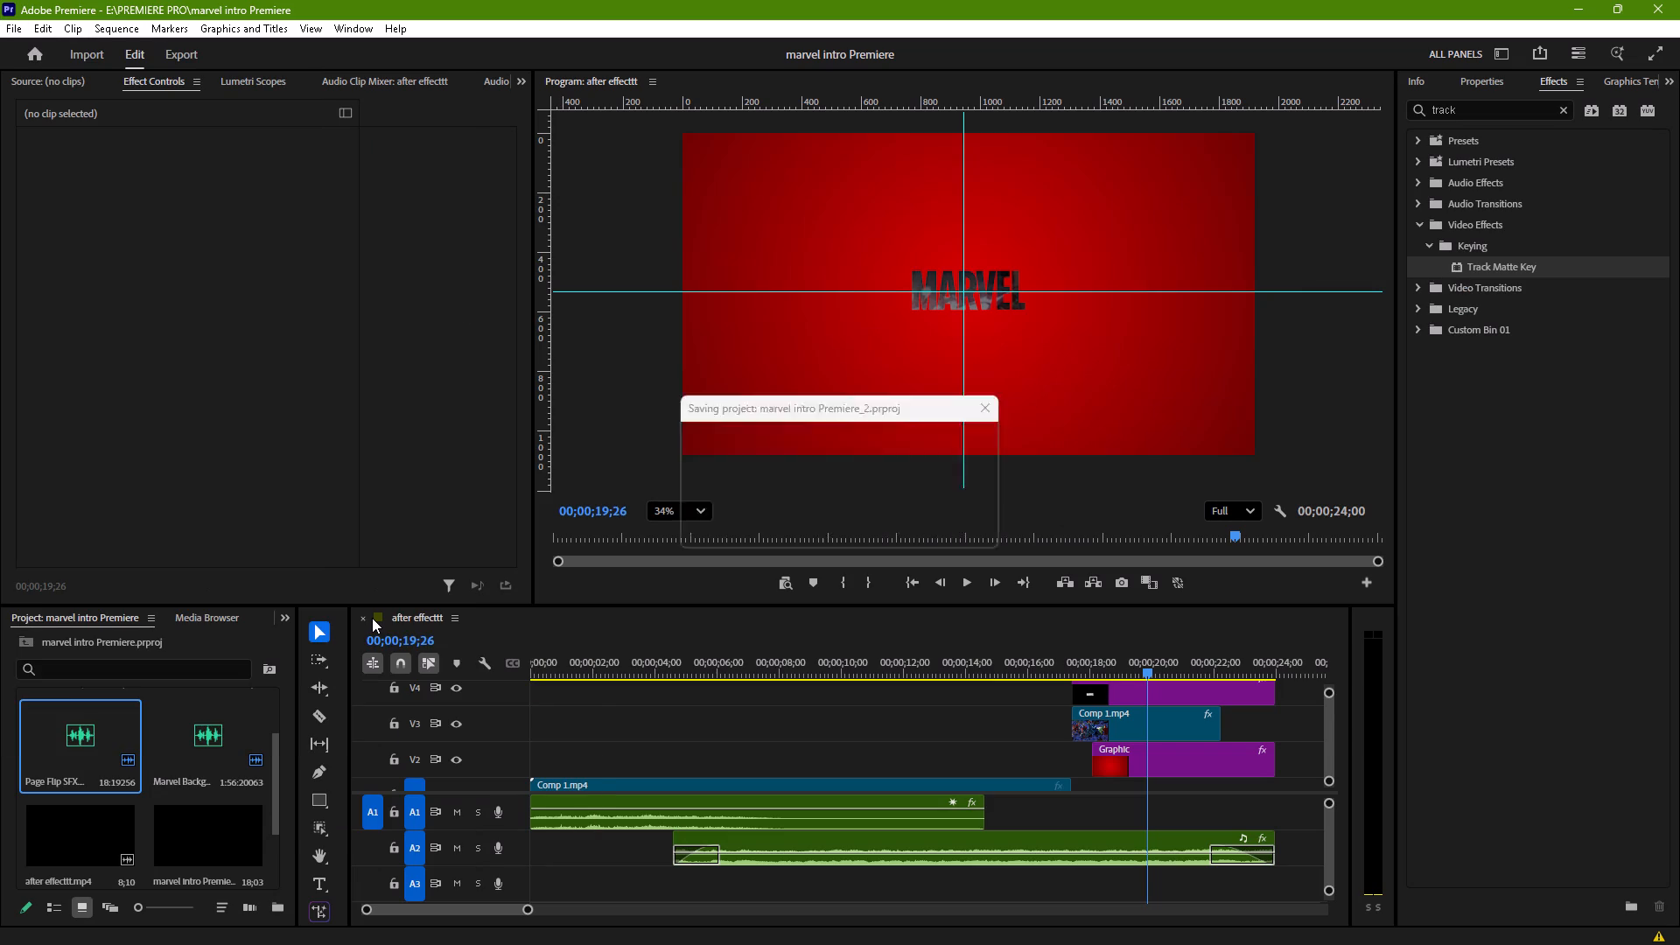
click(885, 290)
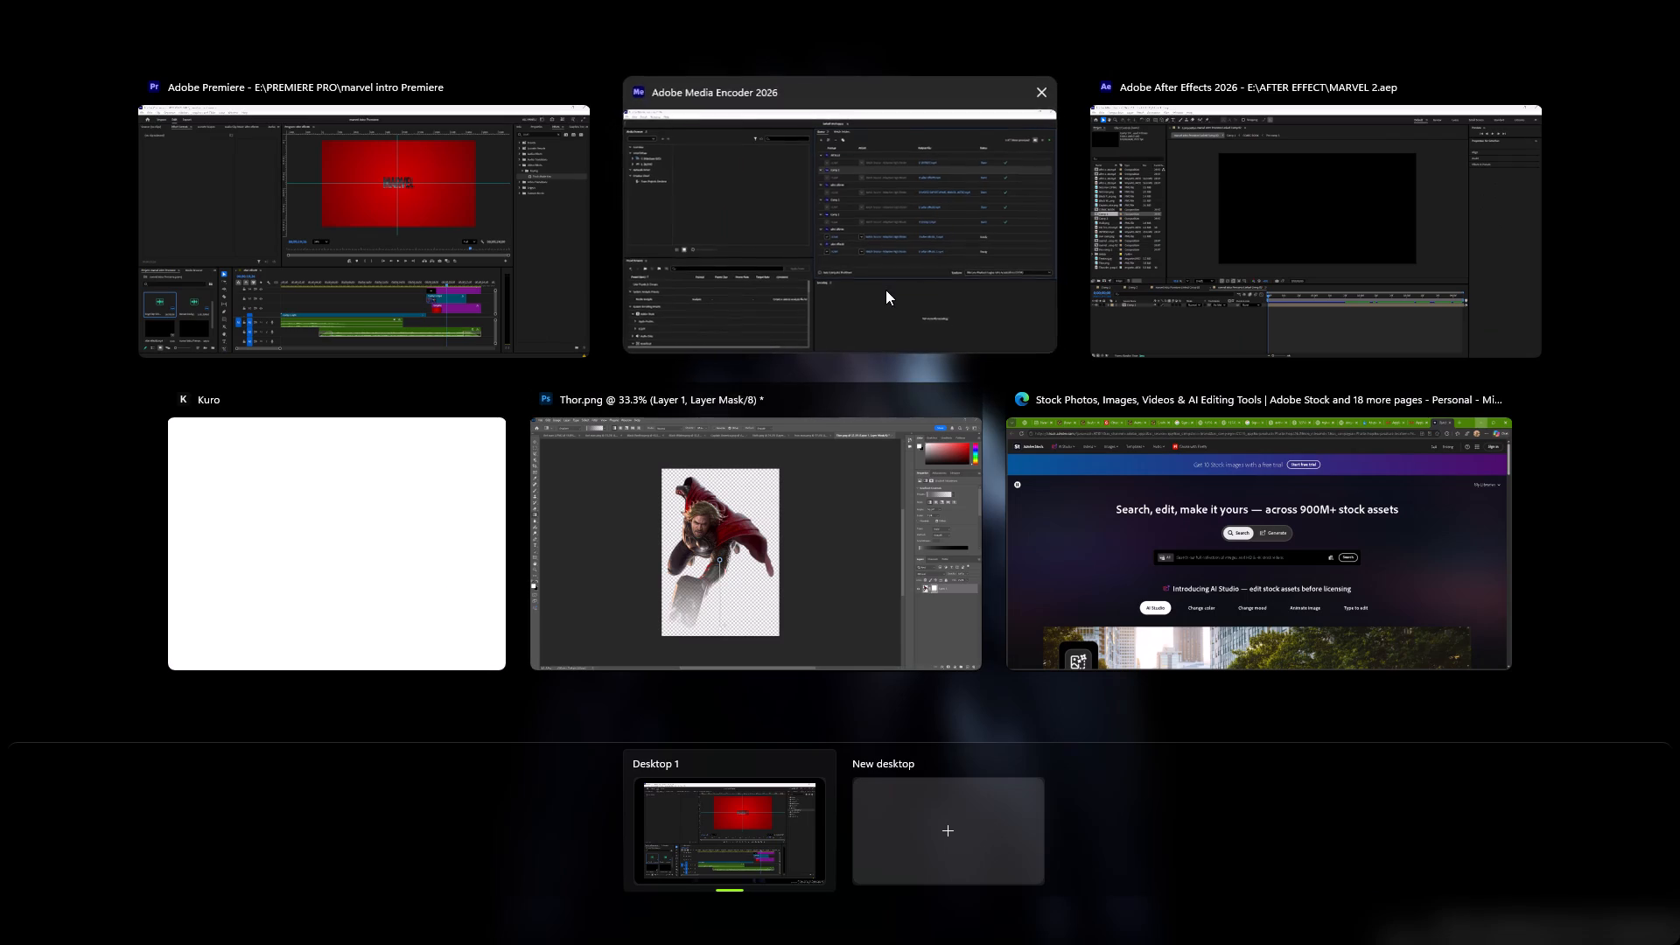
Set the newly queued after effecttt output to save in the VIDEO EXPORT folder as LAST MARVEL INTRO.
click(1221, 556)
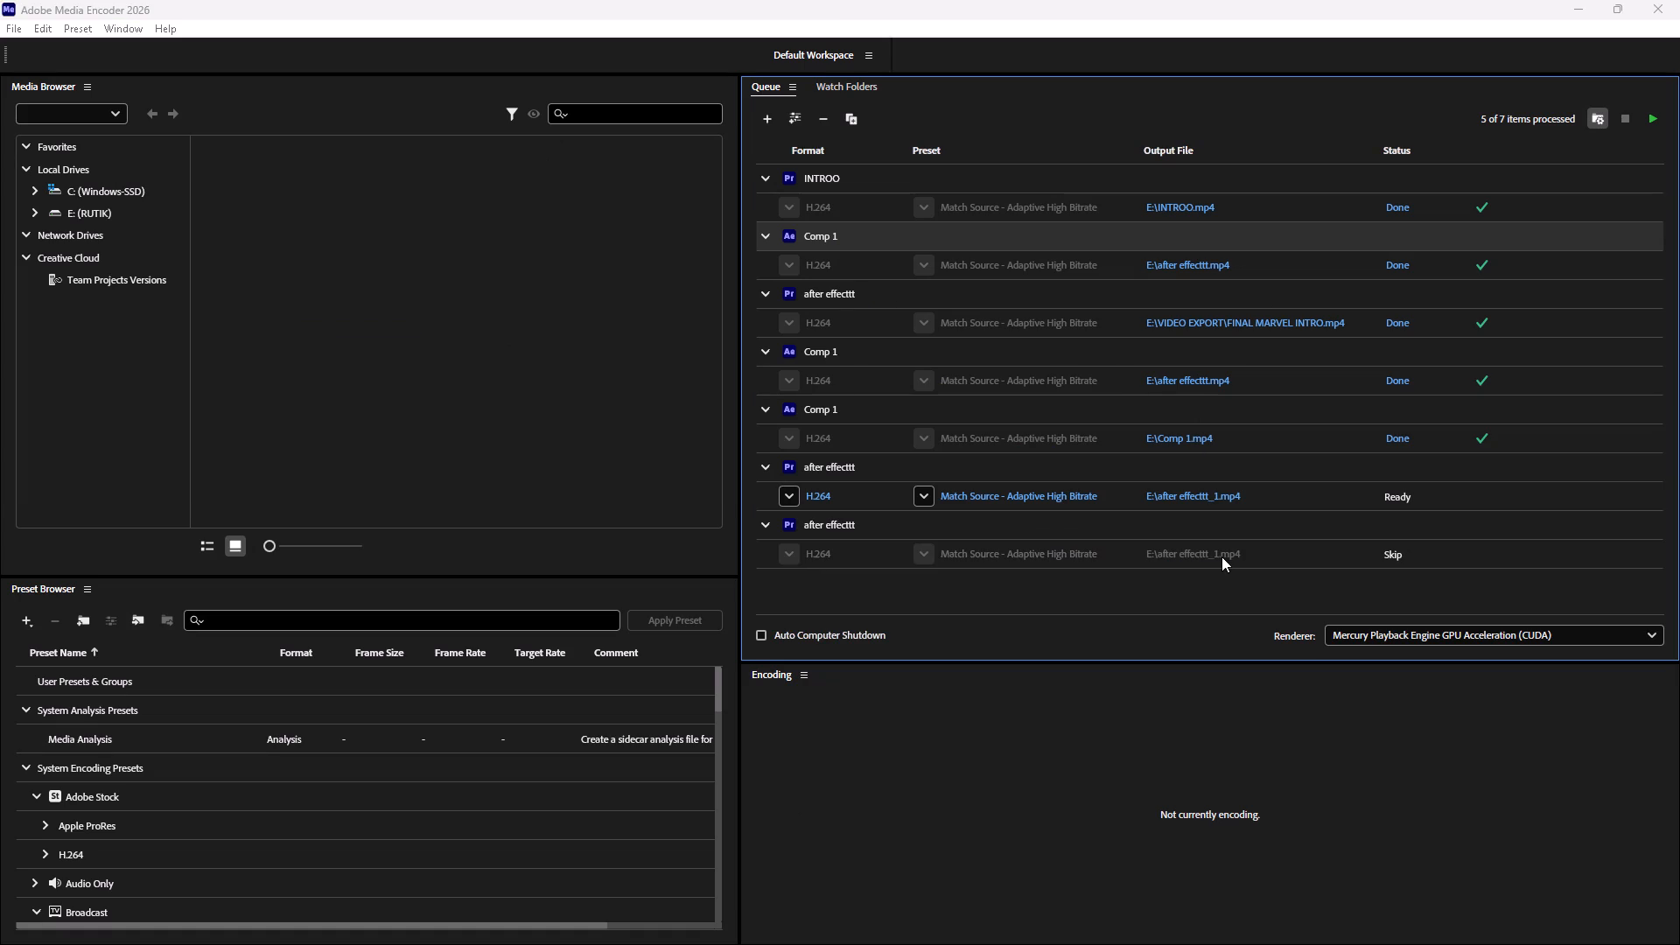
scroll(381, 297, down, 2)
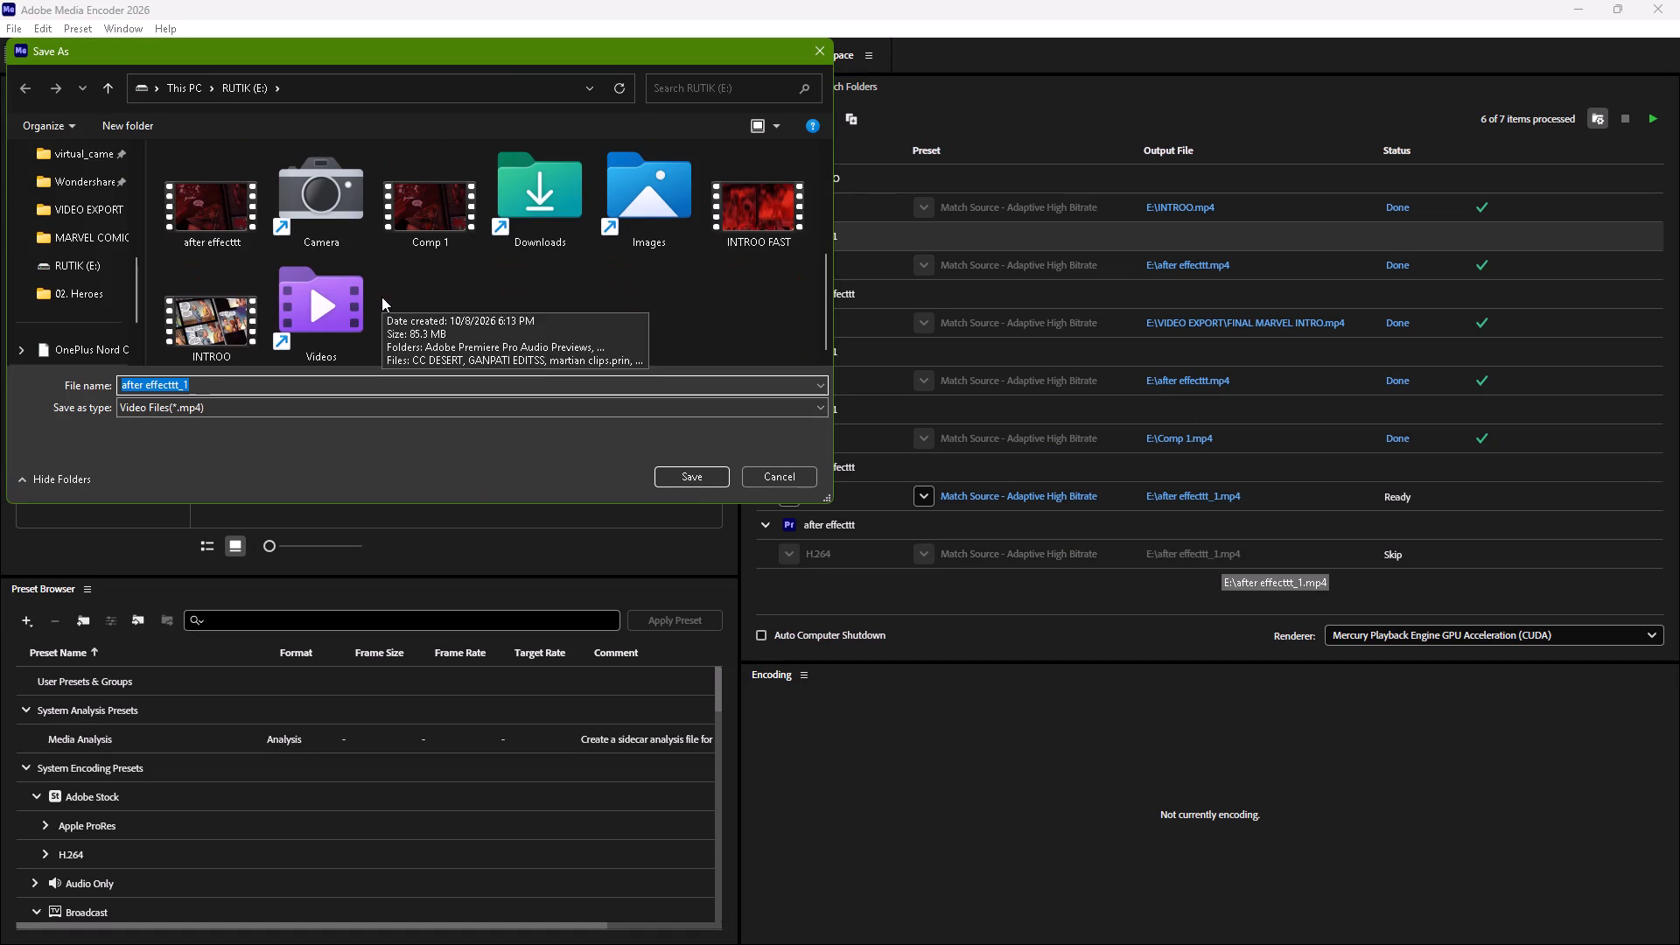
scroll(514, 256, up, 1)
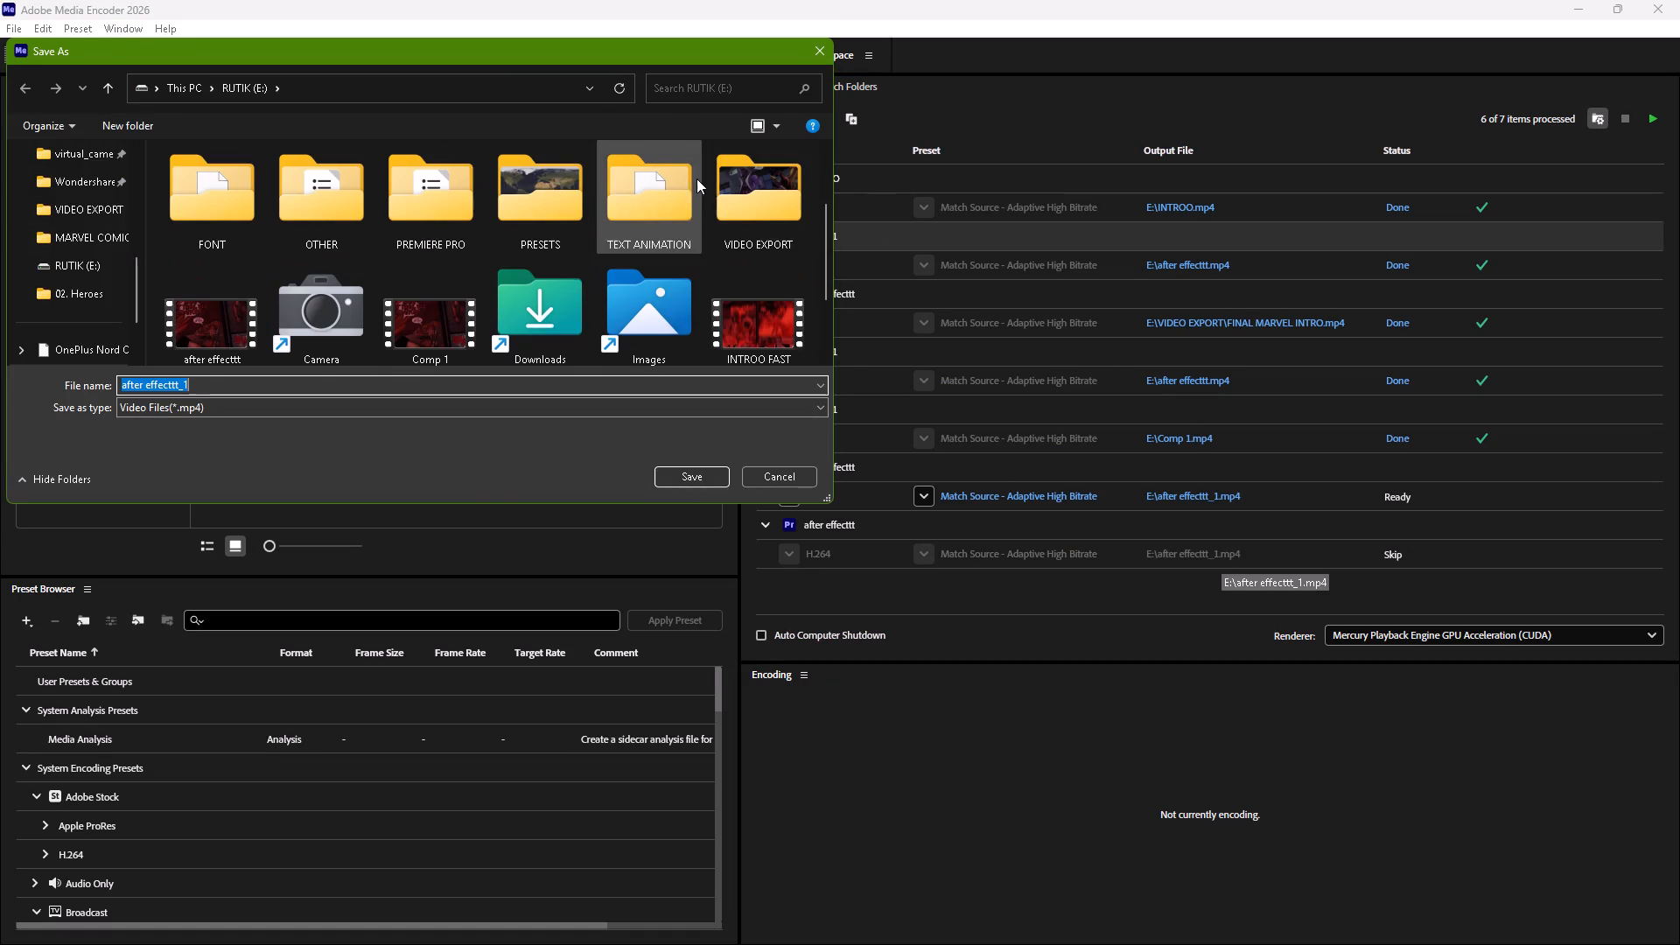
triple_click(767, 192)
scroll(767, 192, right, 1)
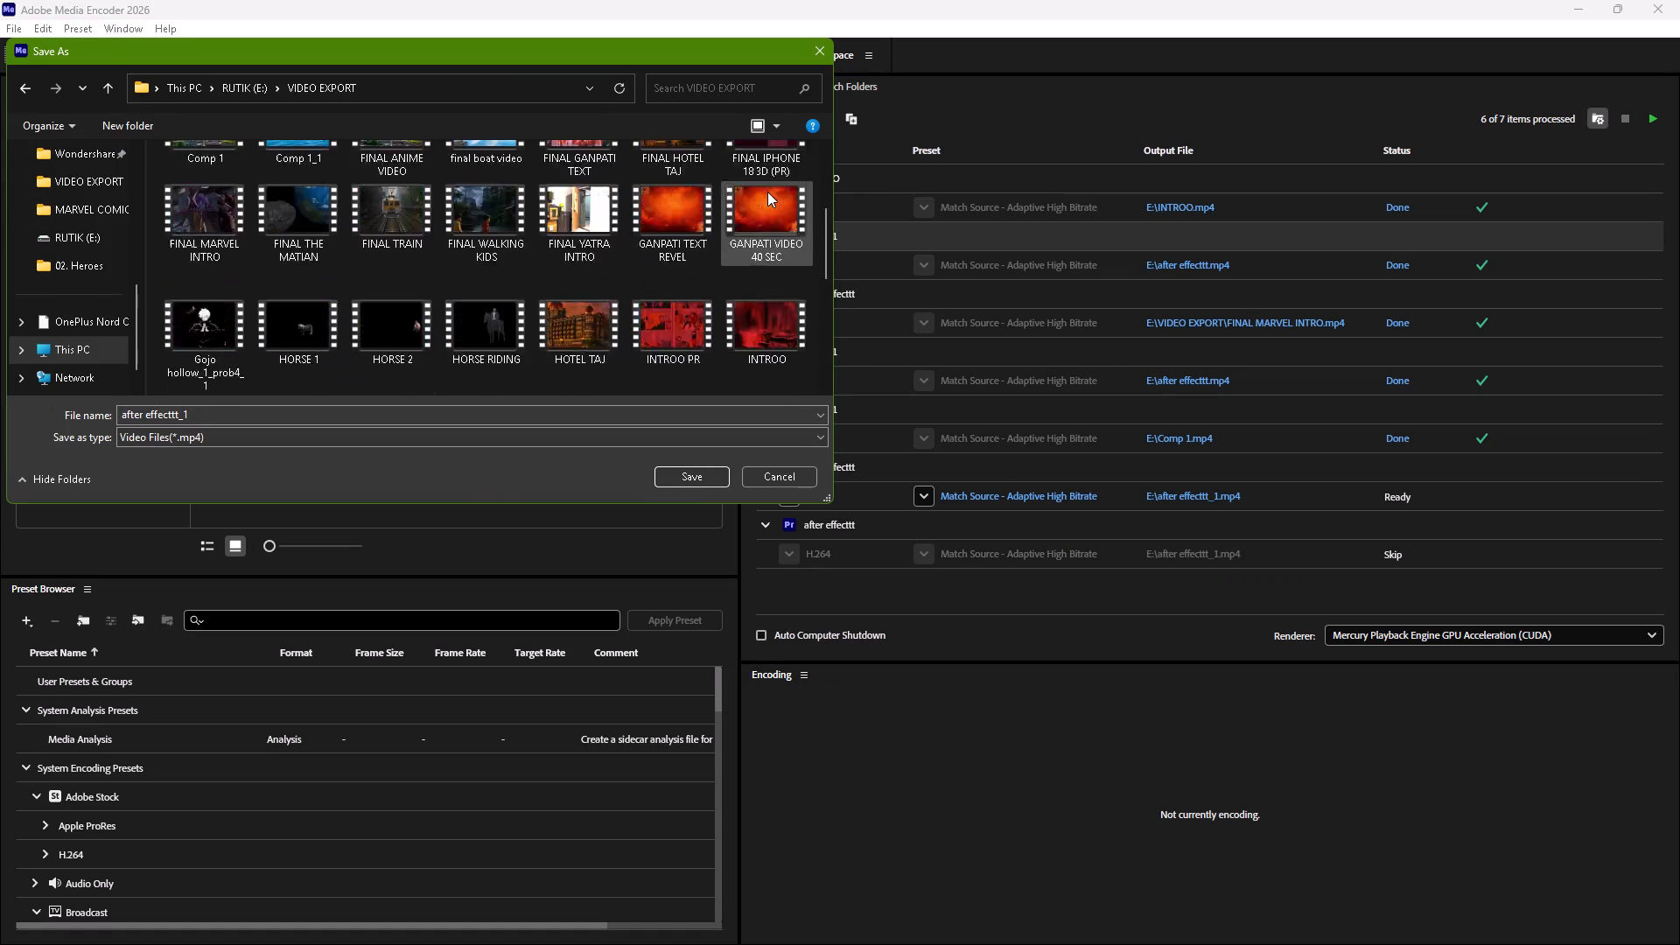
scroll(767, 192, right, 2)
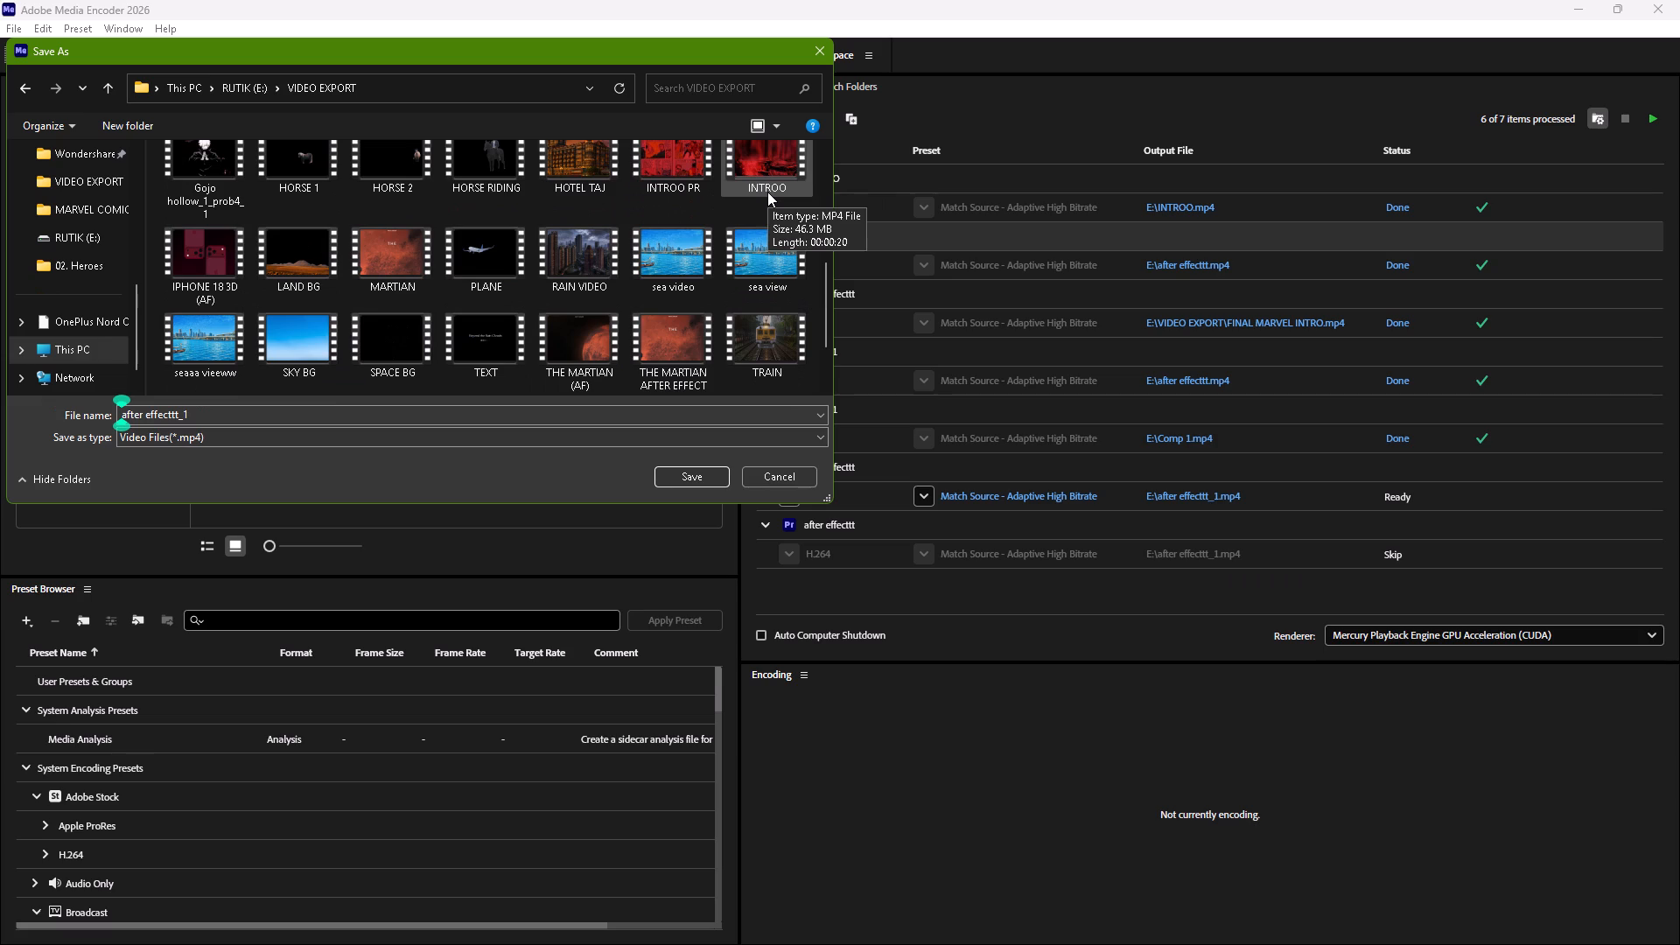
scroll(767, 192, right, 2)
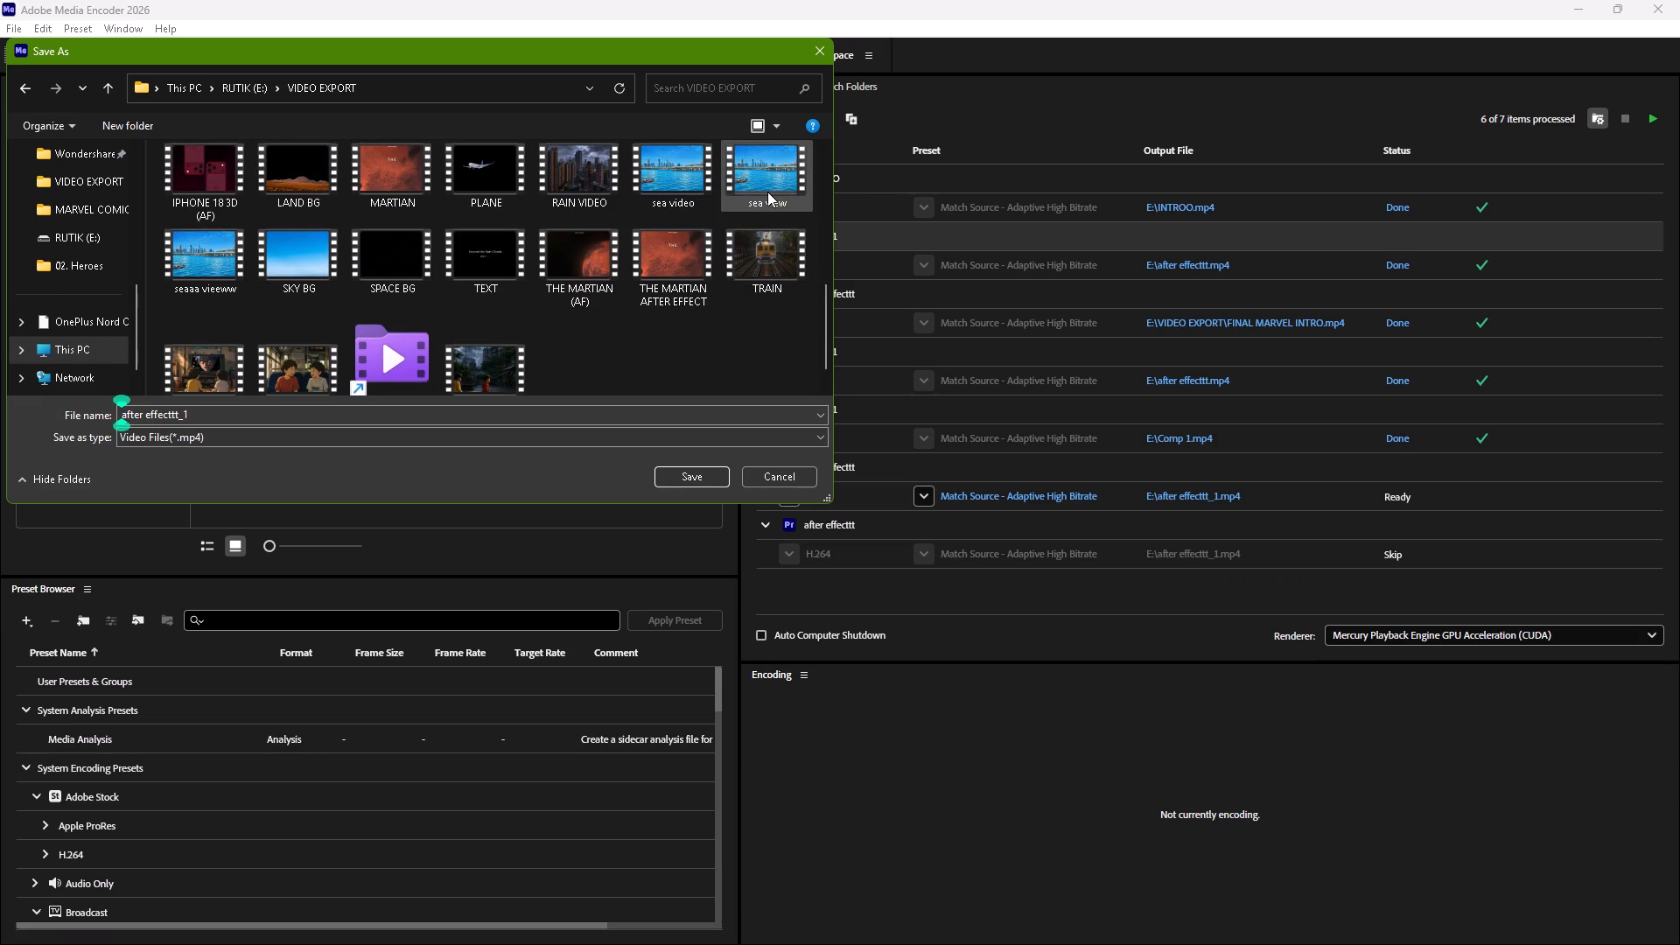
scroll(767, 192, right, 2)
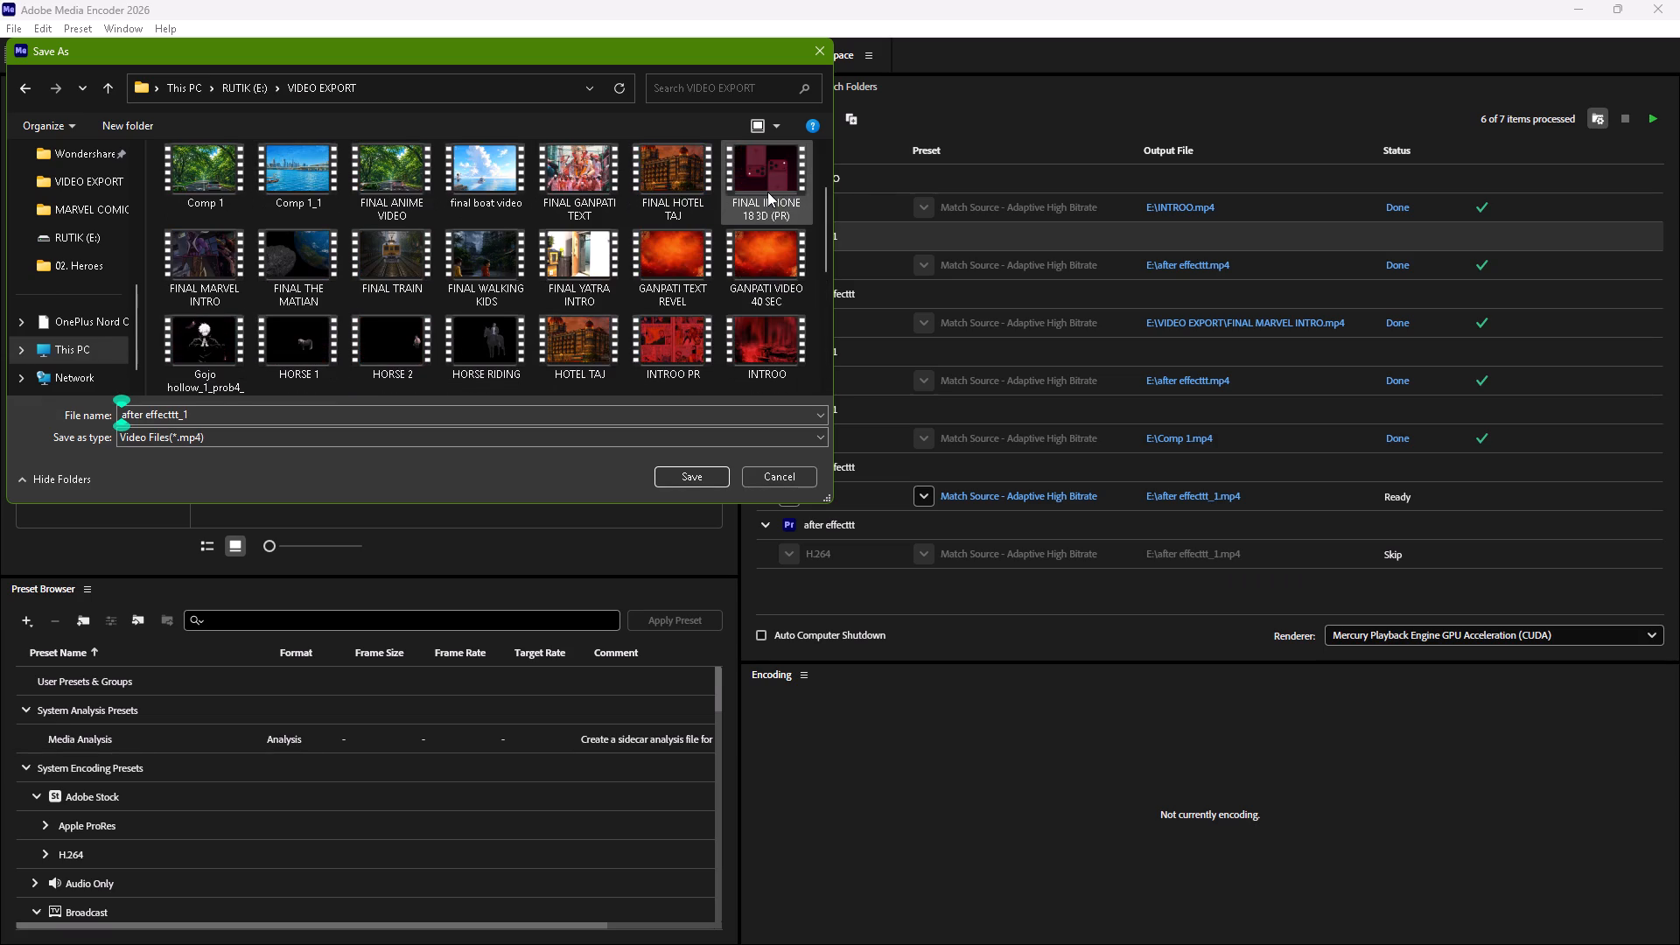
click(452, 419)
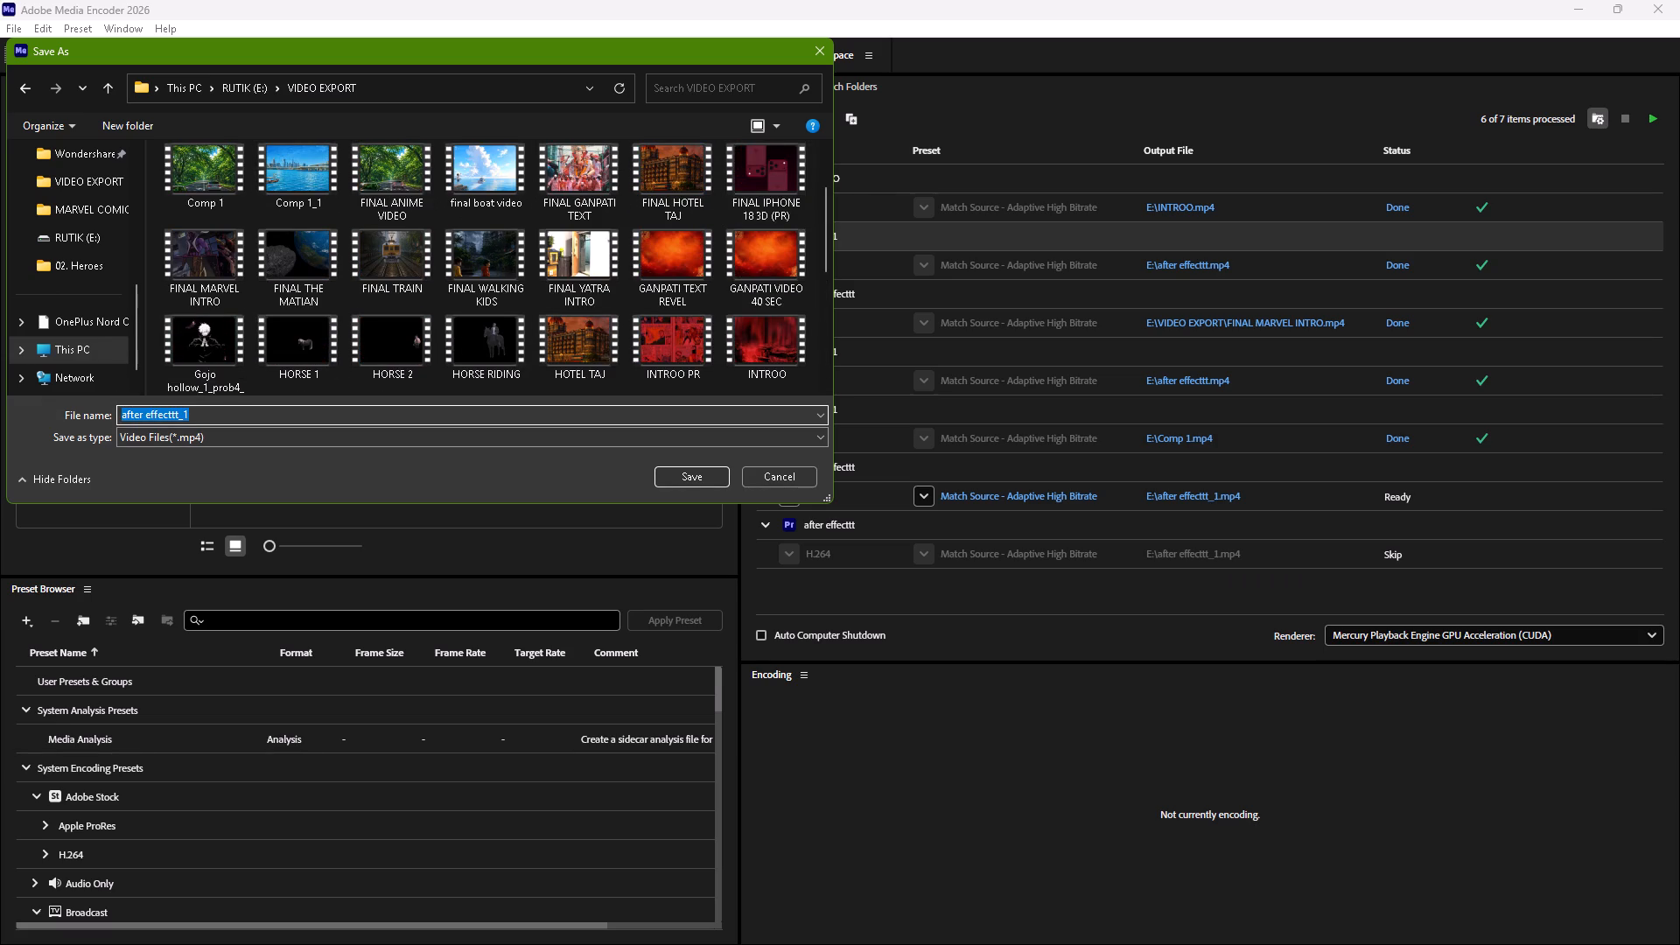
text(LAST MARVEL INTRO)
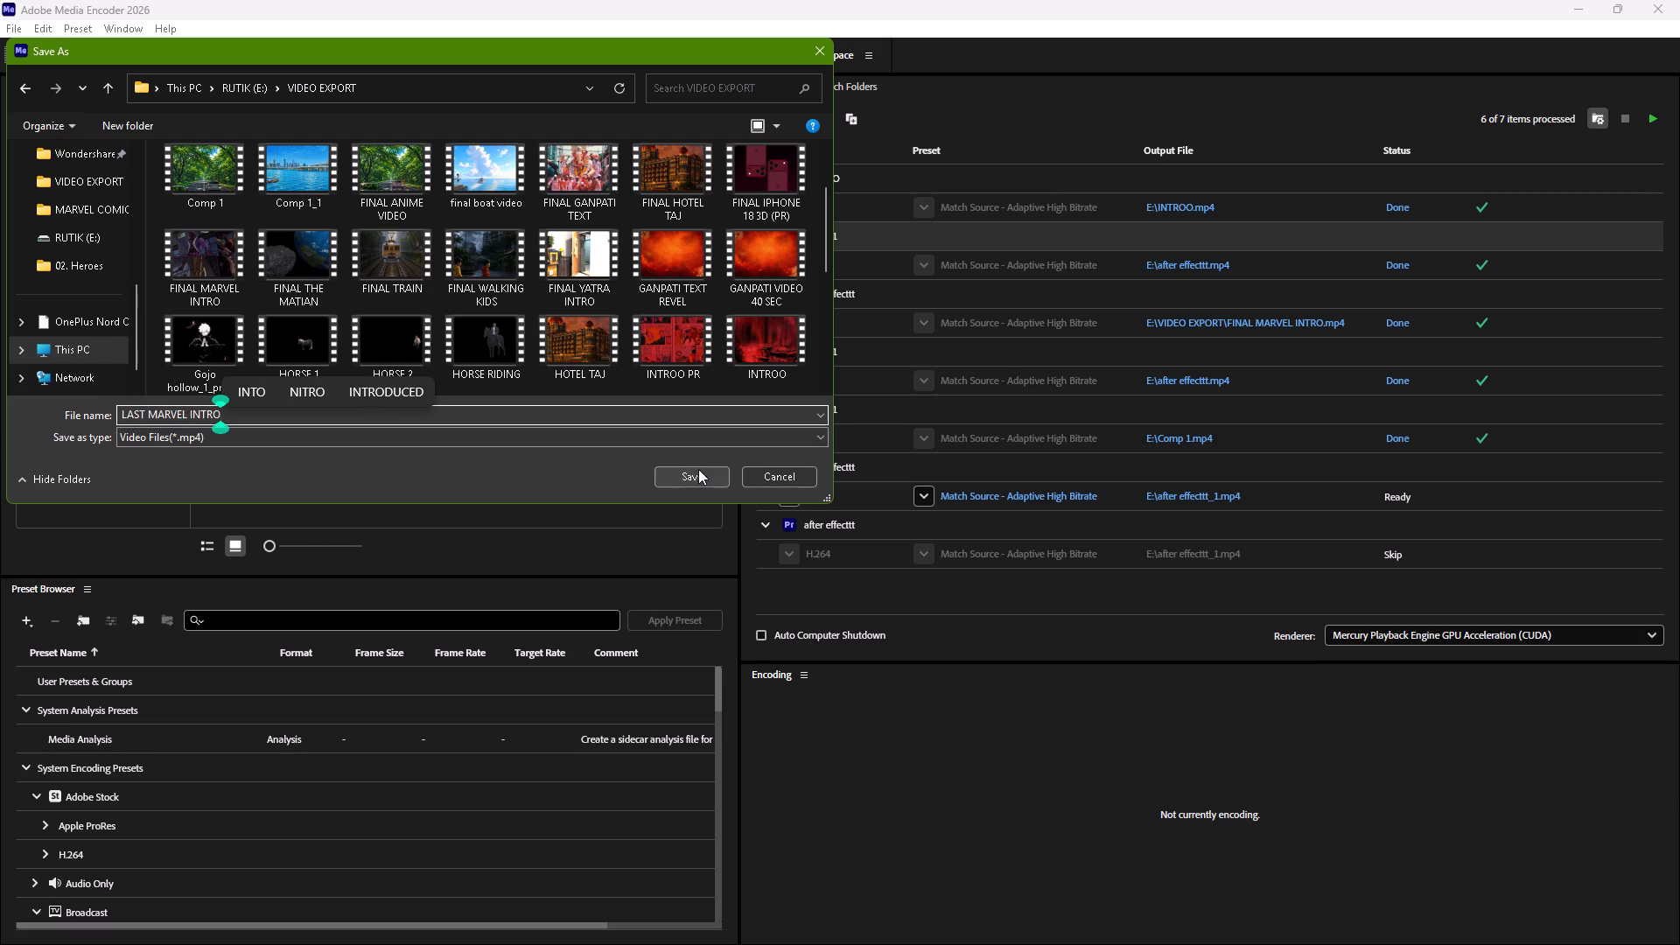
click(698, 469)
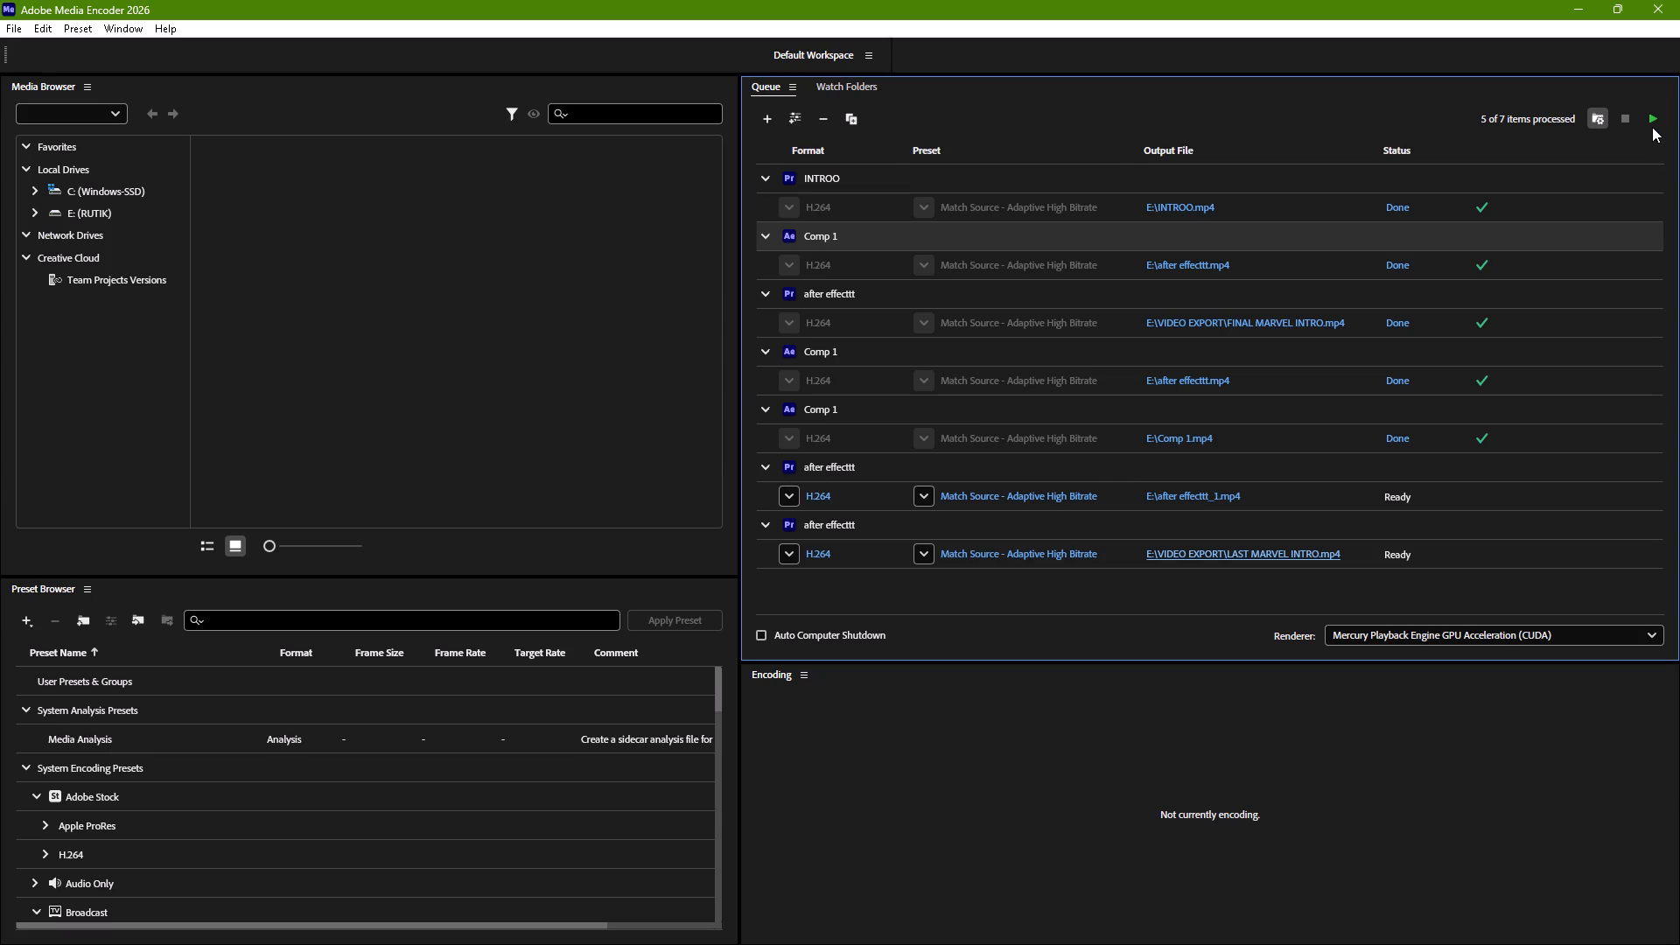
Start encoding the queue and pause it during the after effecttt_1.mp4 output.
click(1652, 127)
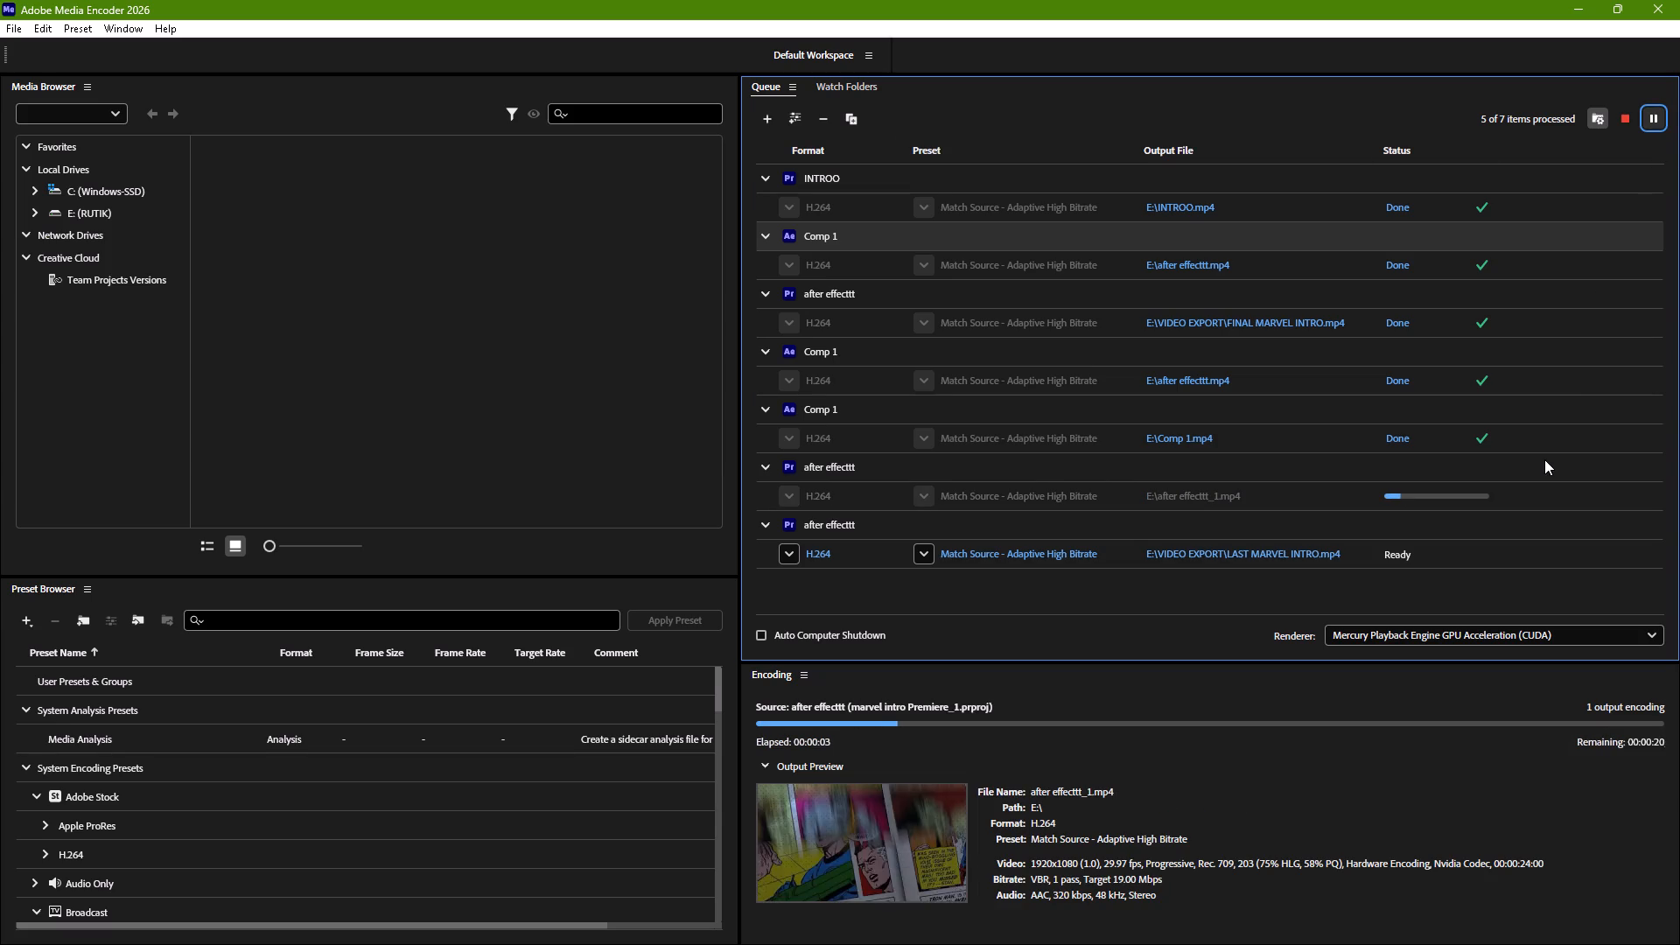
key(space)
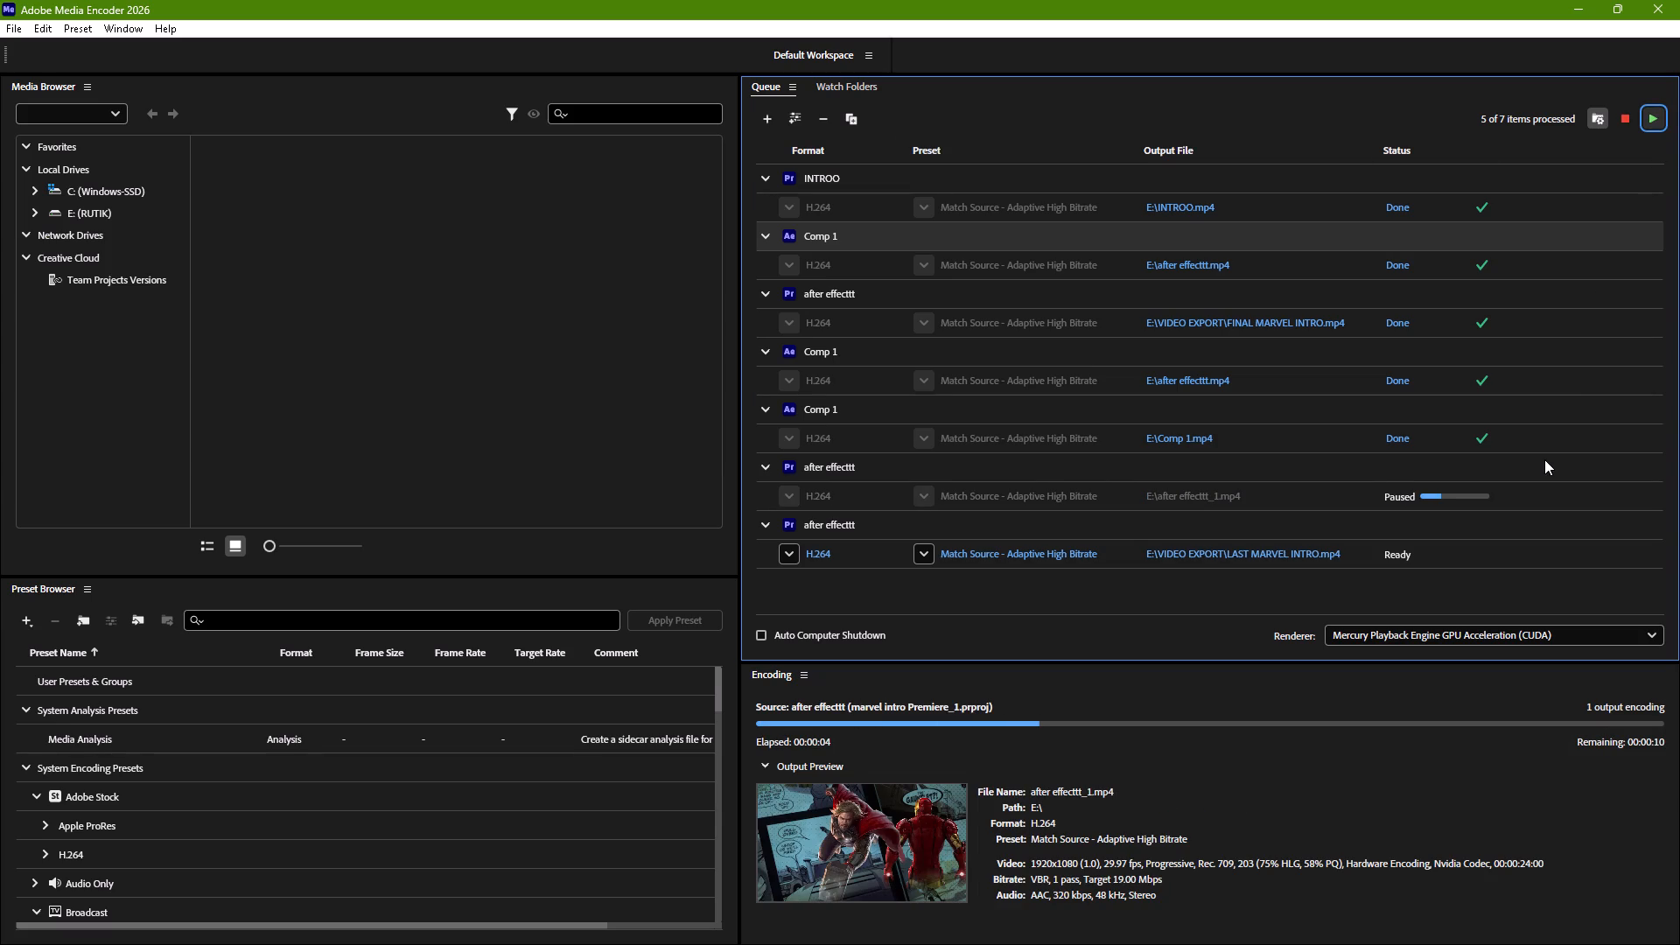
Check the queue commands offered for the paused after effecttt_1.mp4 output.
click(1353, 489)
right_click(1353, 489)
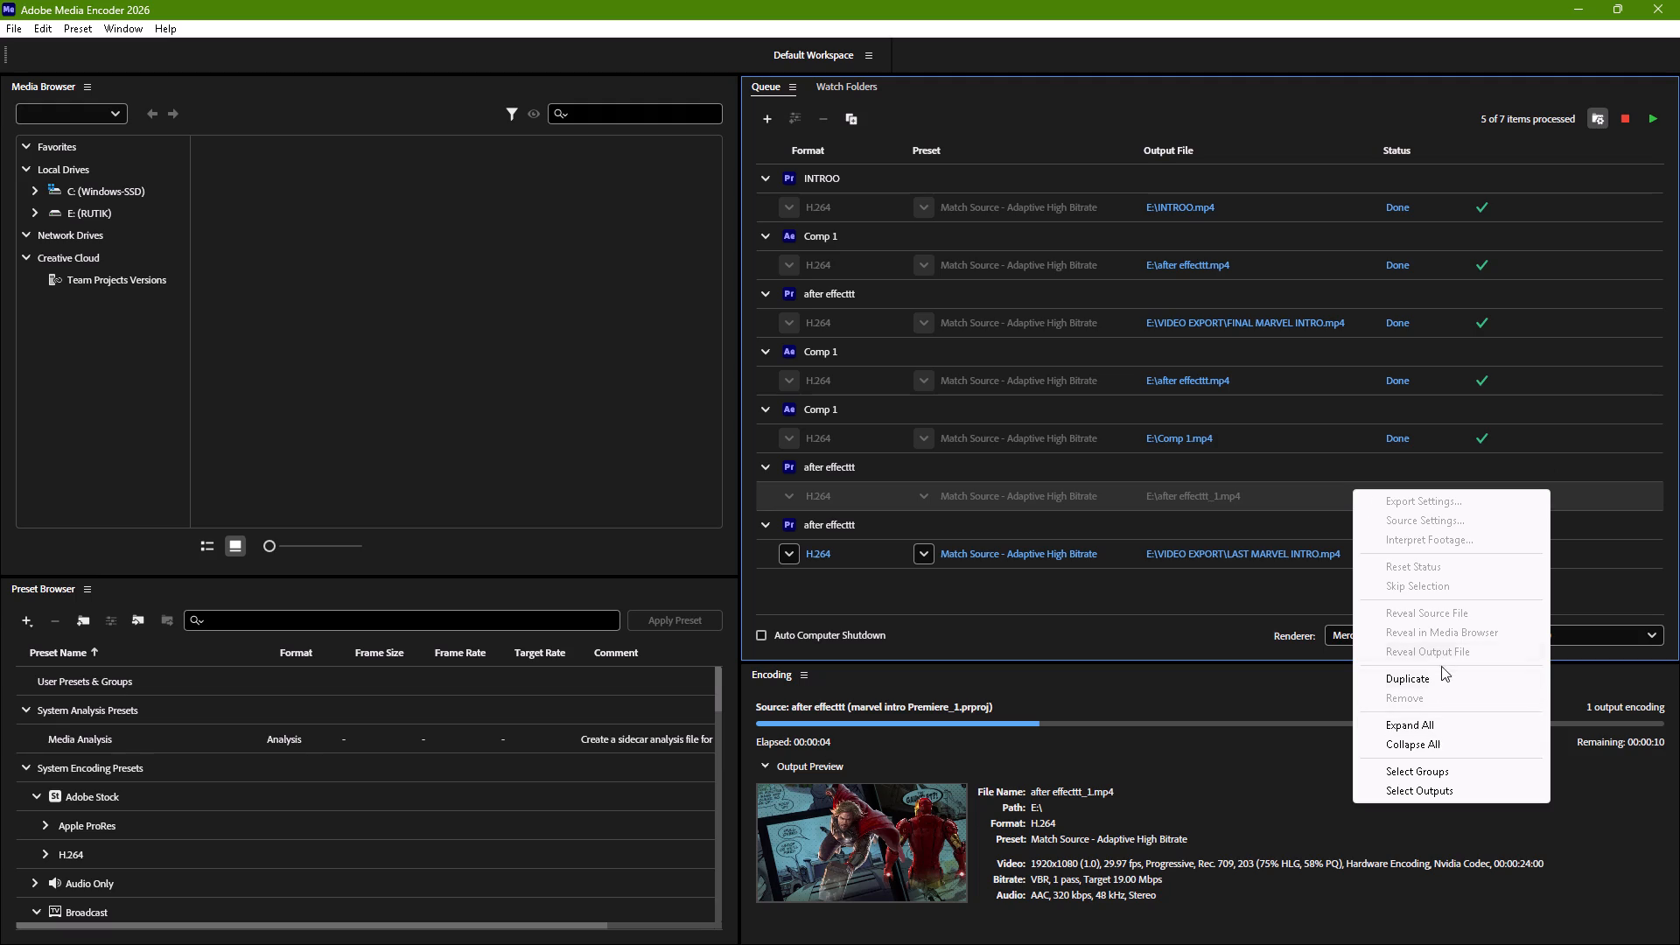
click(1594, 547)
click(1301, 491)
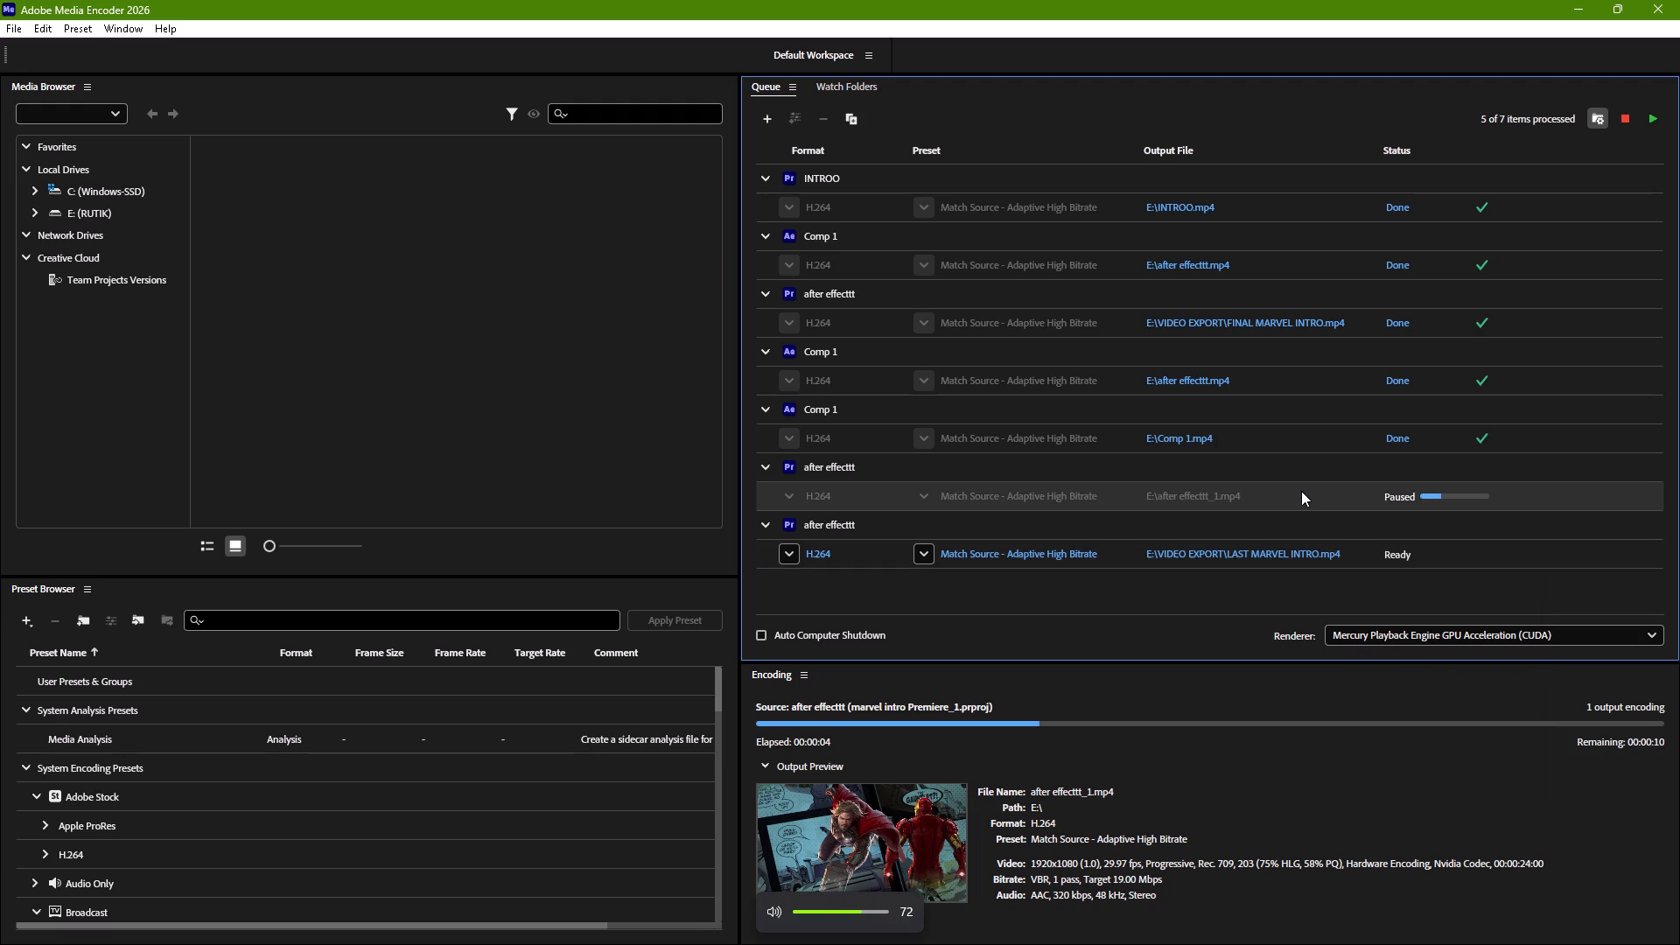
triple_click(1301, 491)
right_click(1301, 491)
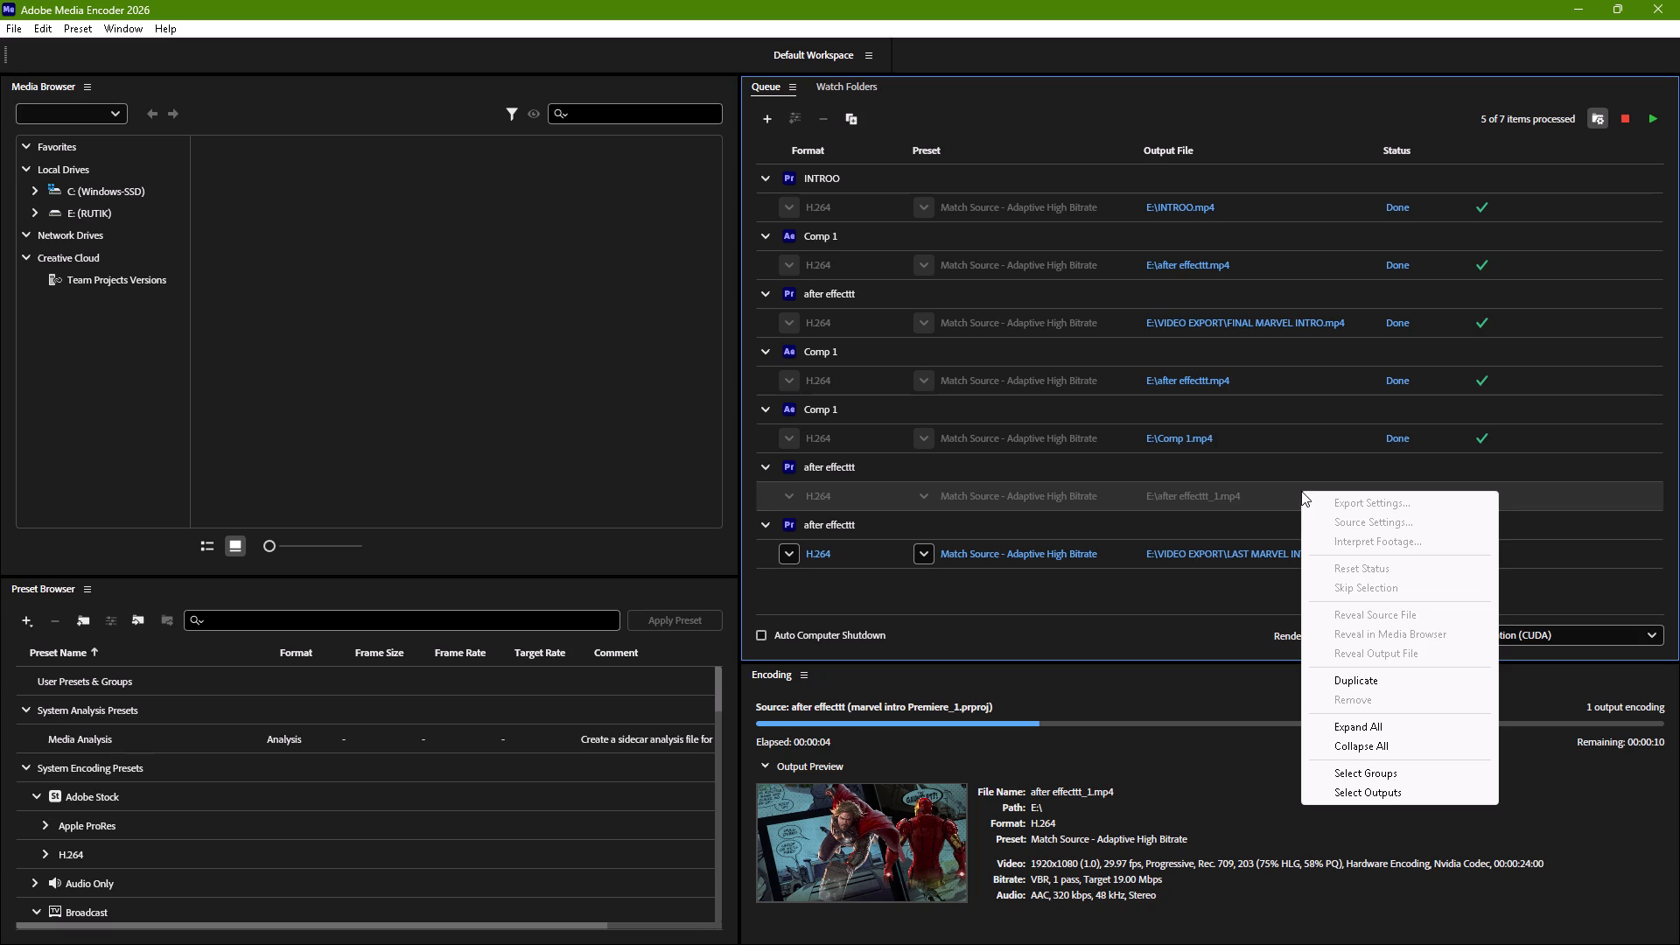
click(1256, 570)
Select the LAST MARVEL INTRO.mp4 output, resume the encoding queue, and pause it again.
click(1390, 553)
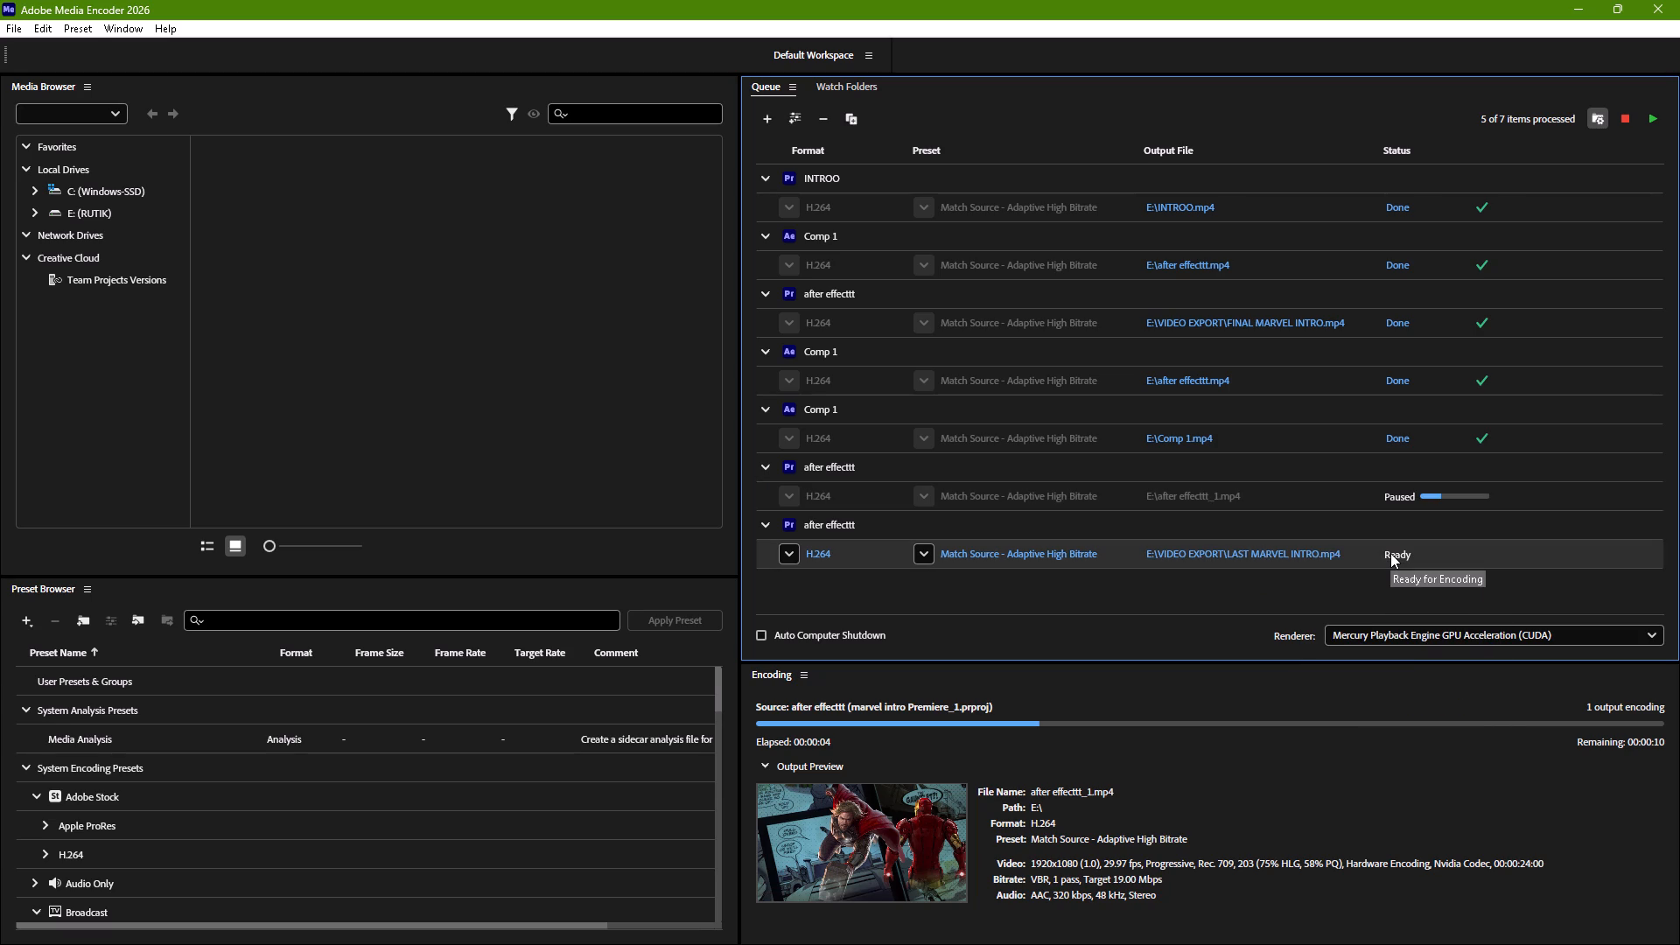
click(1390, 553)
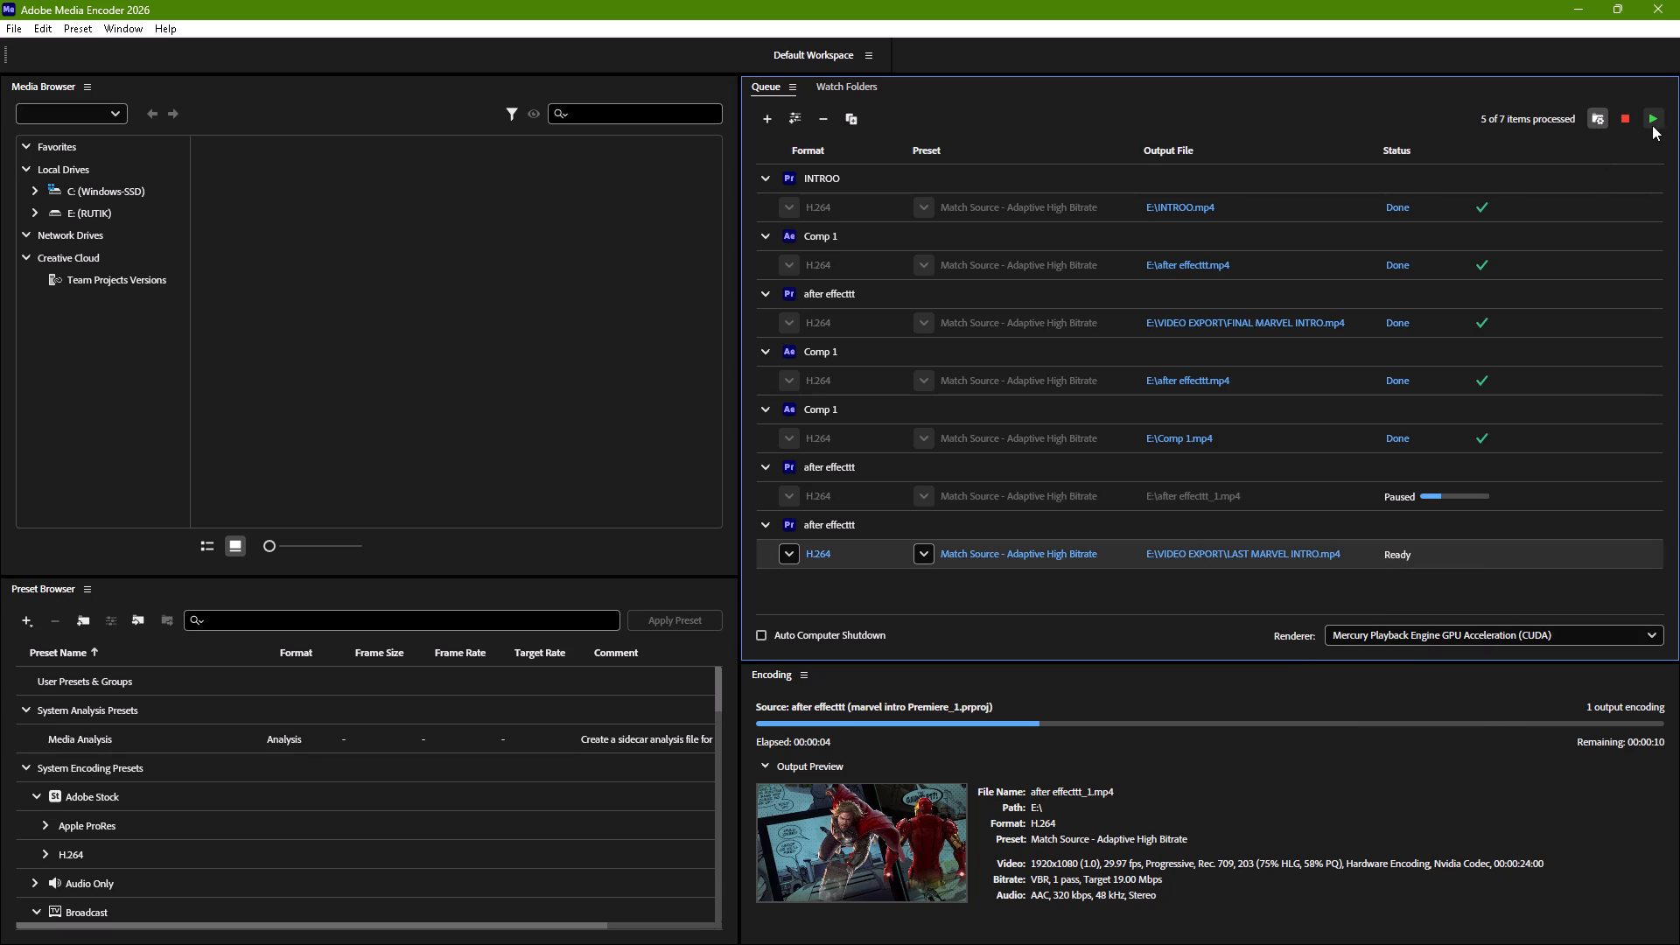
click(1662, 118)
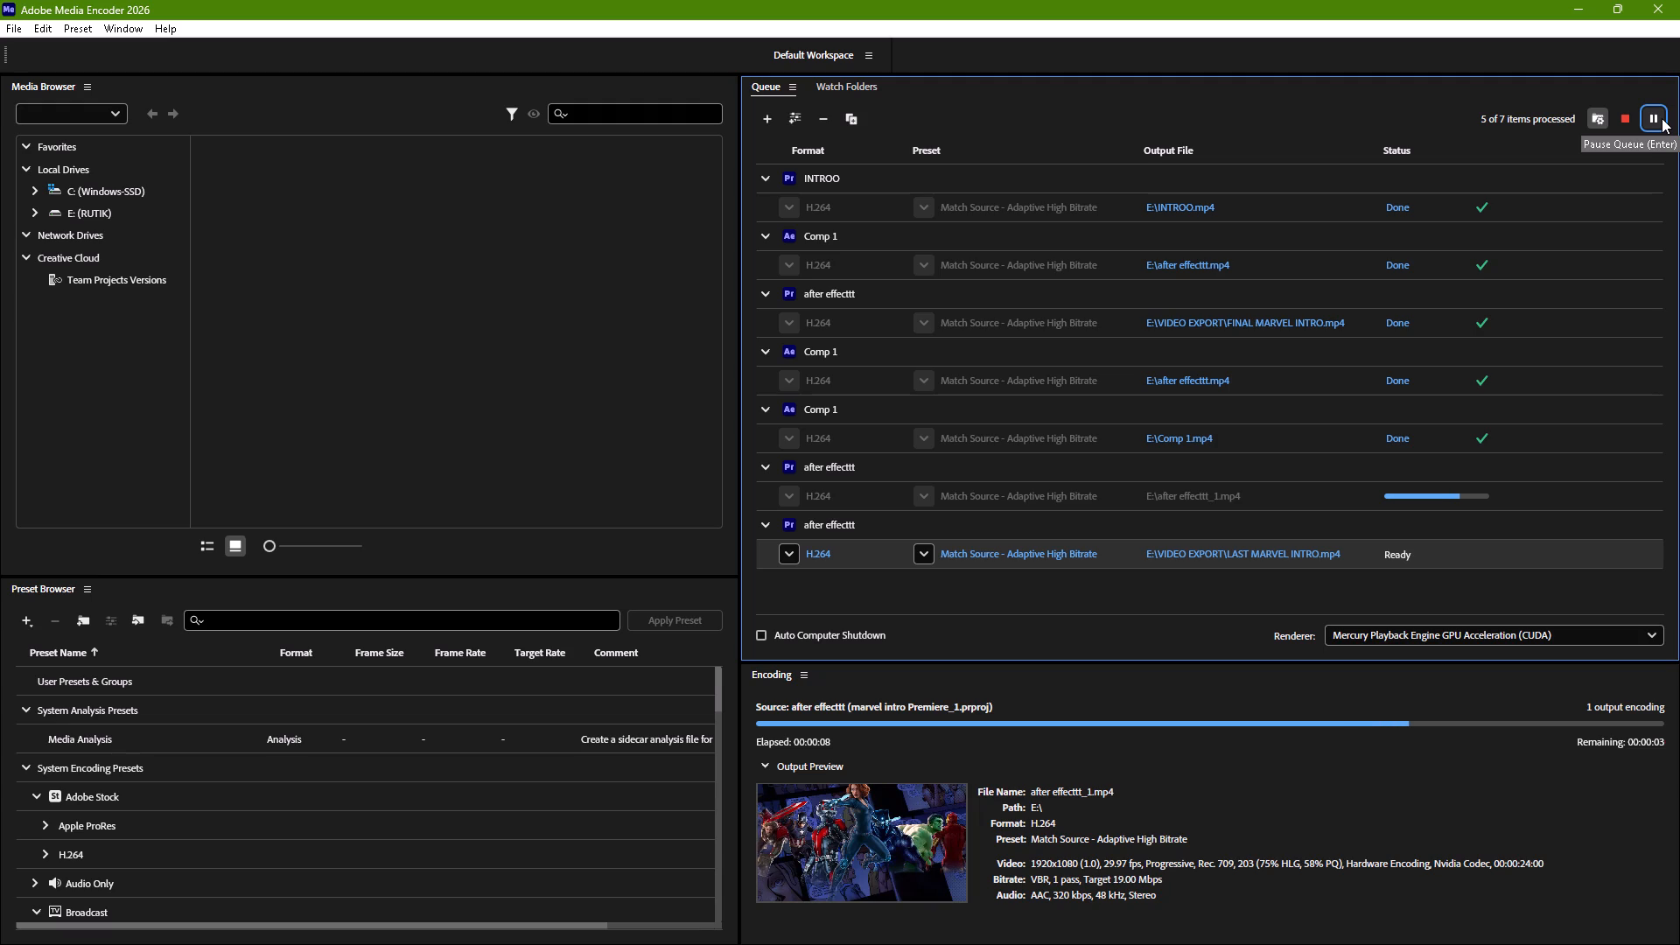
click(1662, 118)
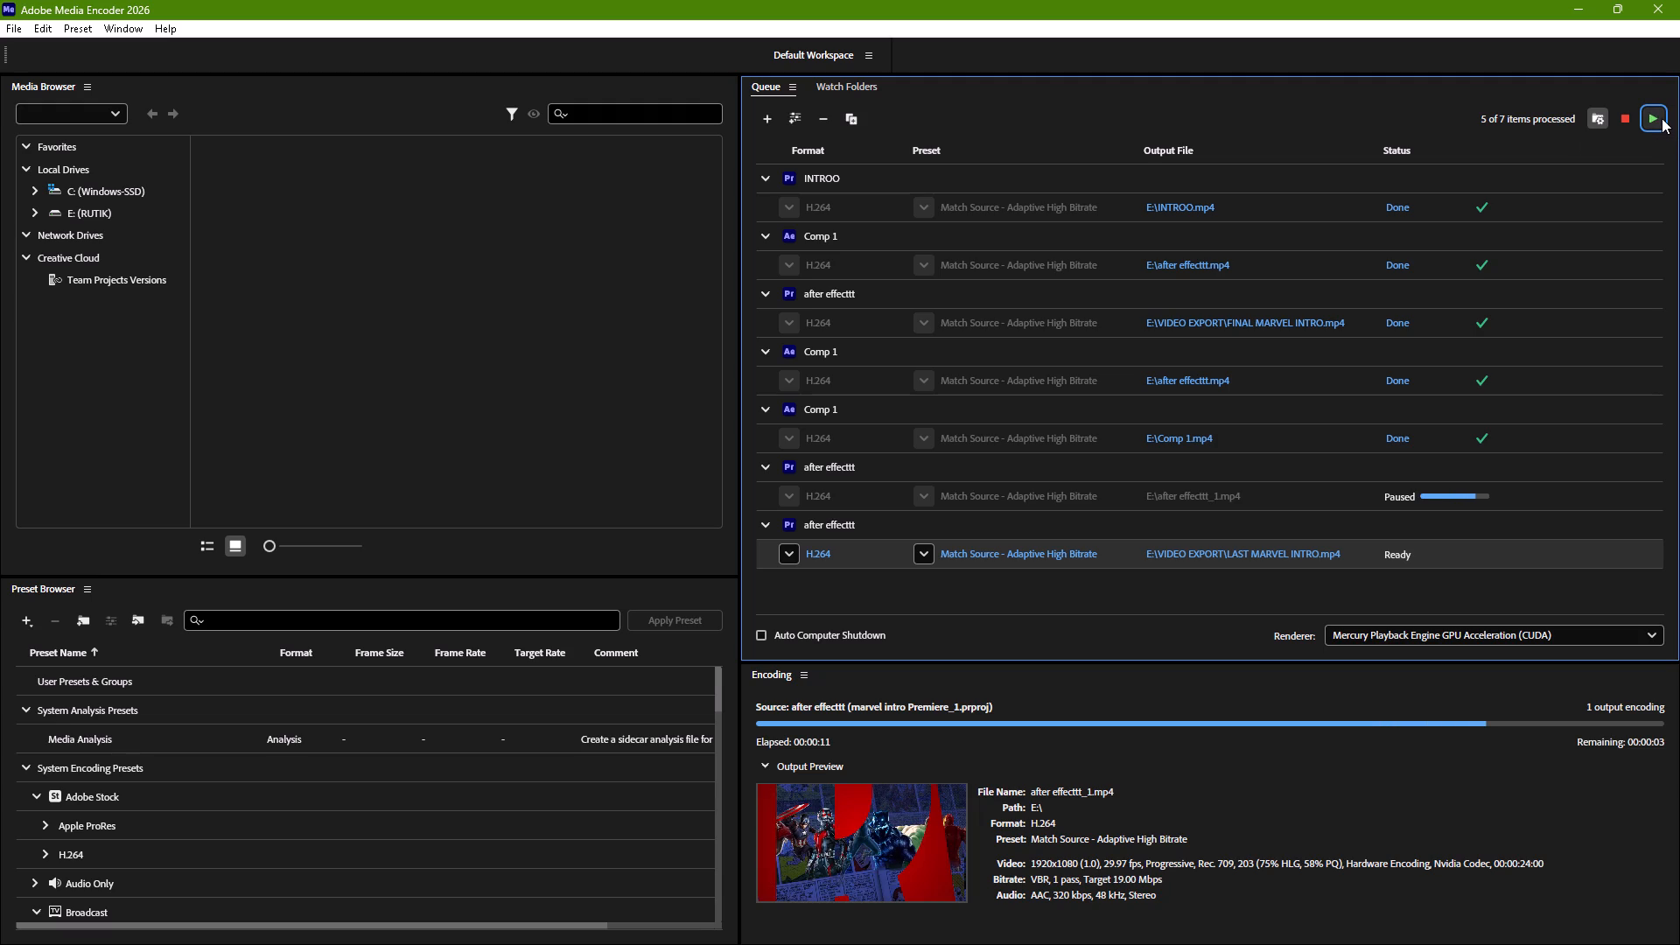
Stop the encoding queue, choosing to finish the current file first.
click(1630, 121)
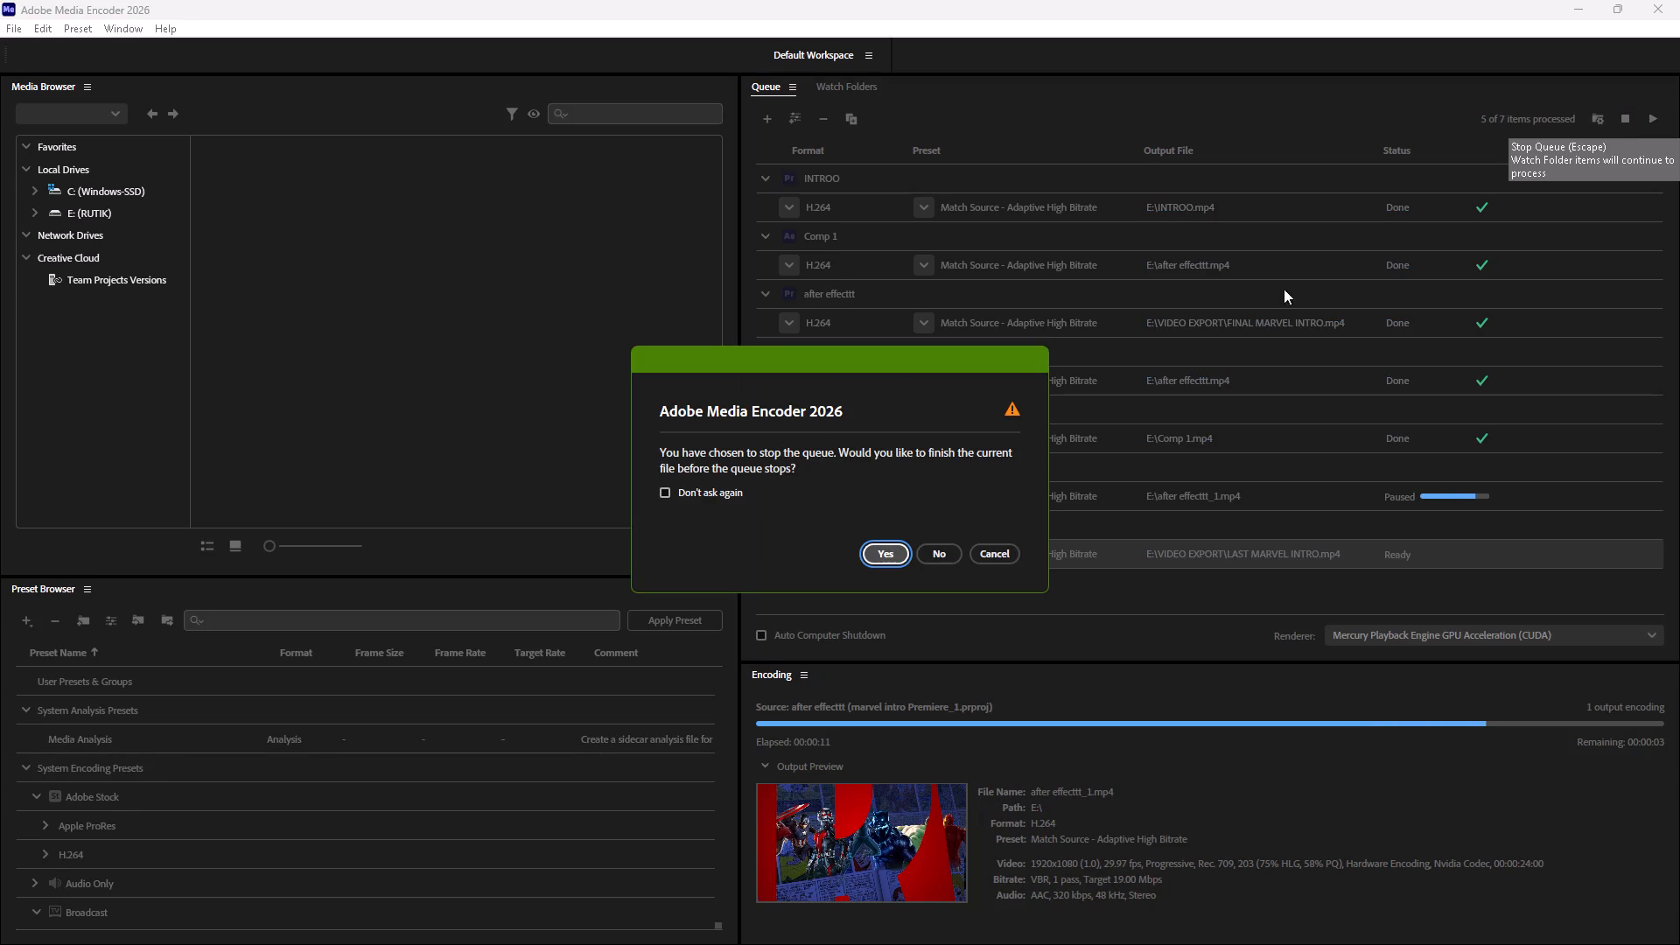
click(891, 551)
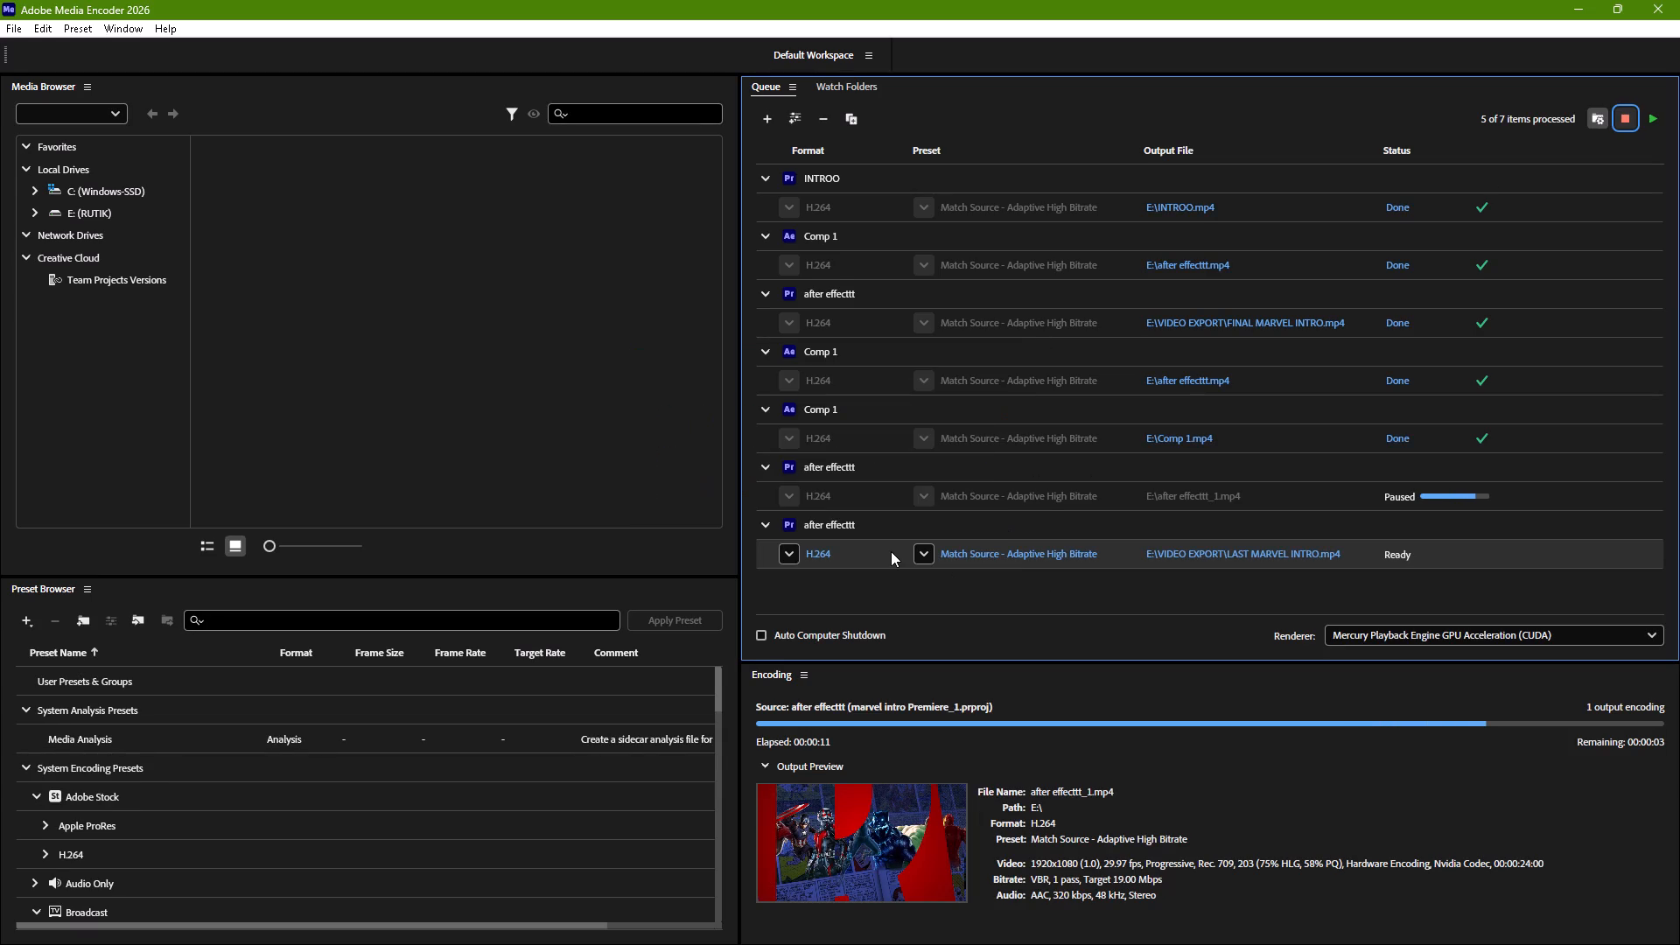
Check the commands for the paused after effecttt_1.mp4 output again.
drag(1242, 484, 1252, 491)
click(1252, 491)
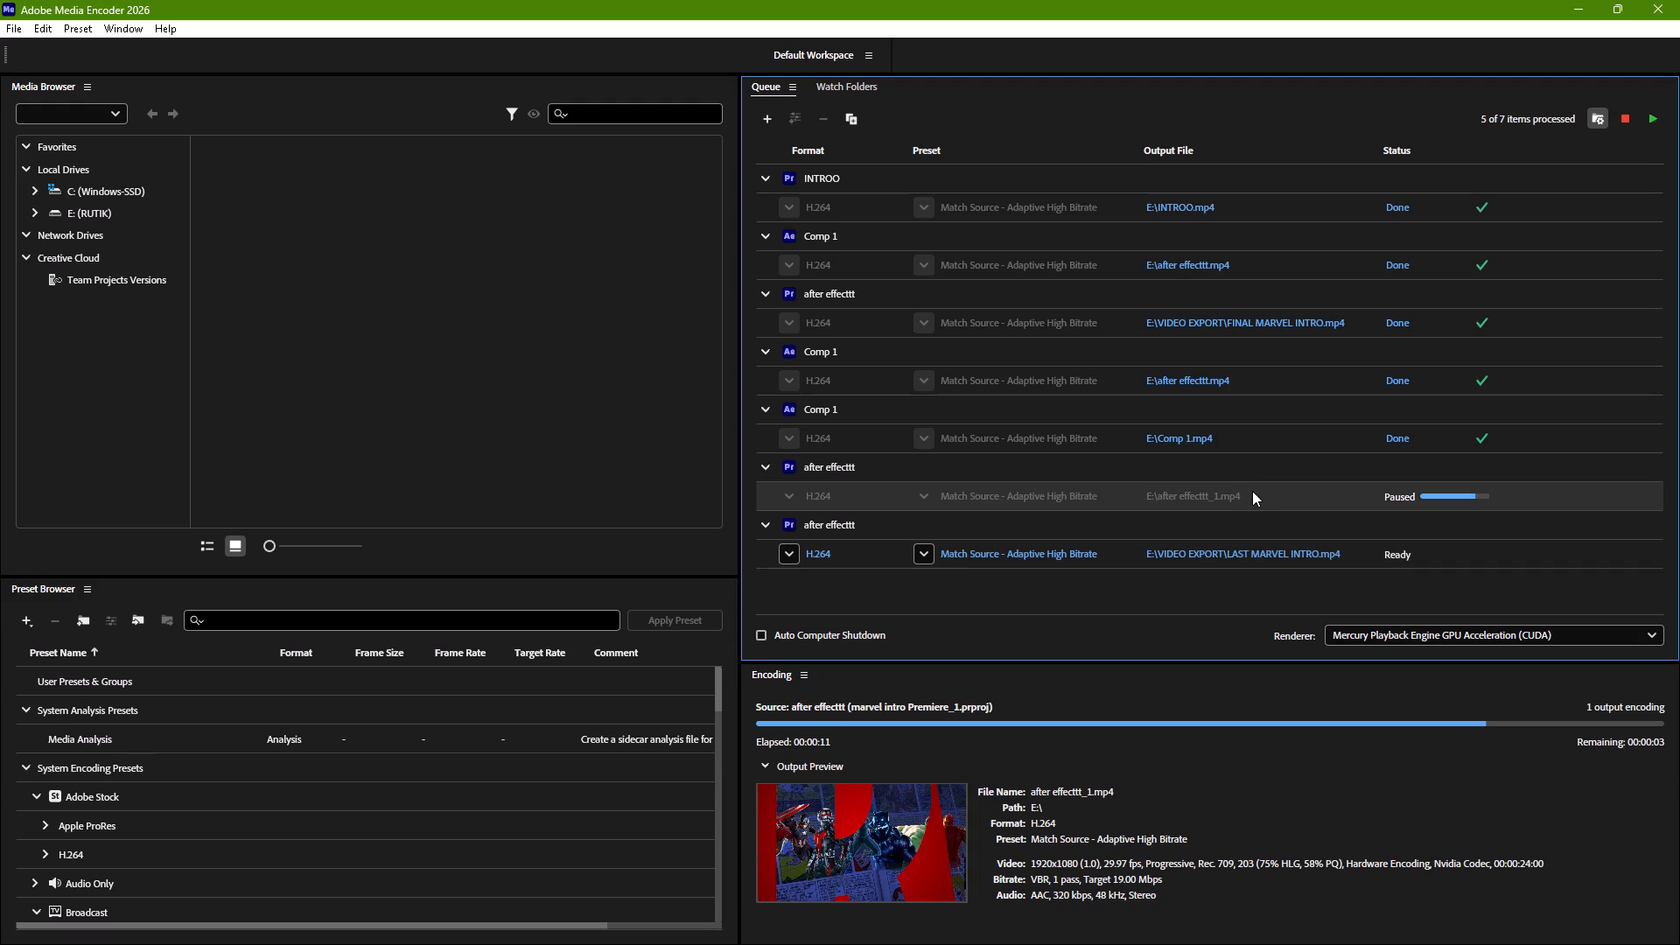
right_click(1252, 491)
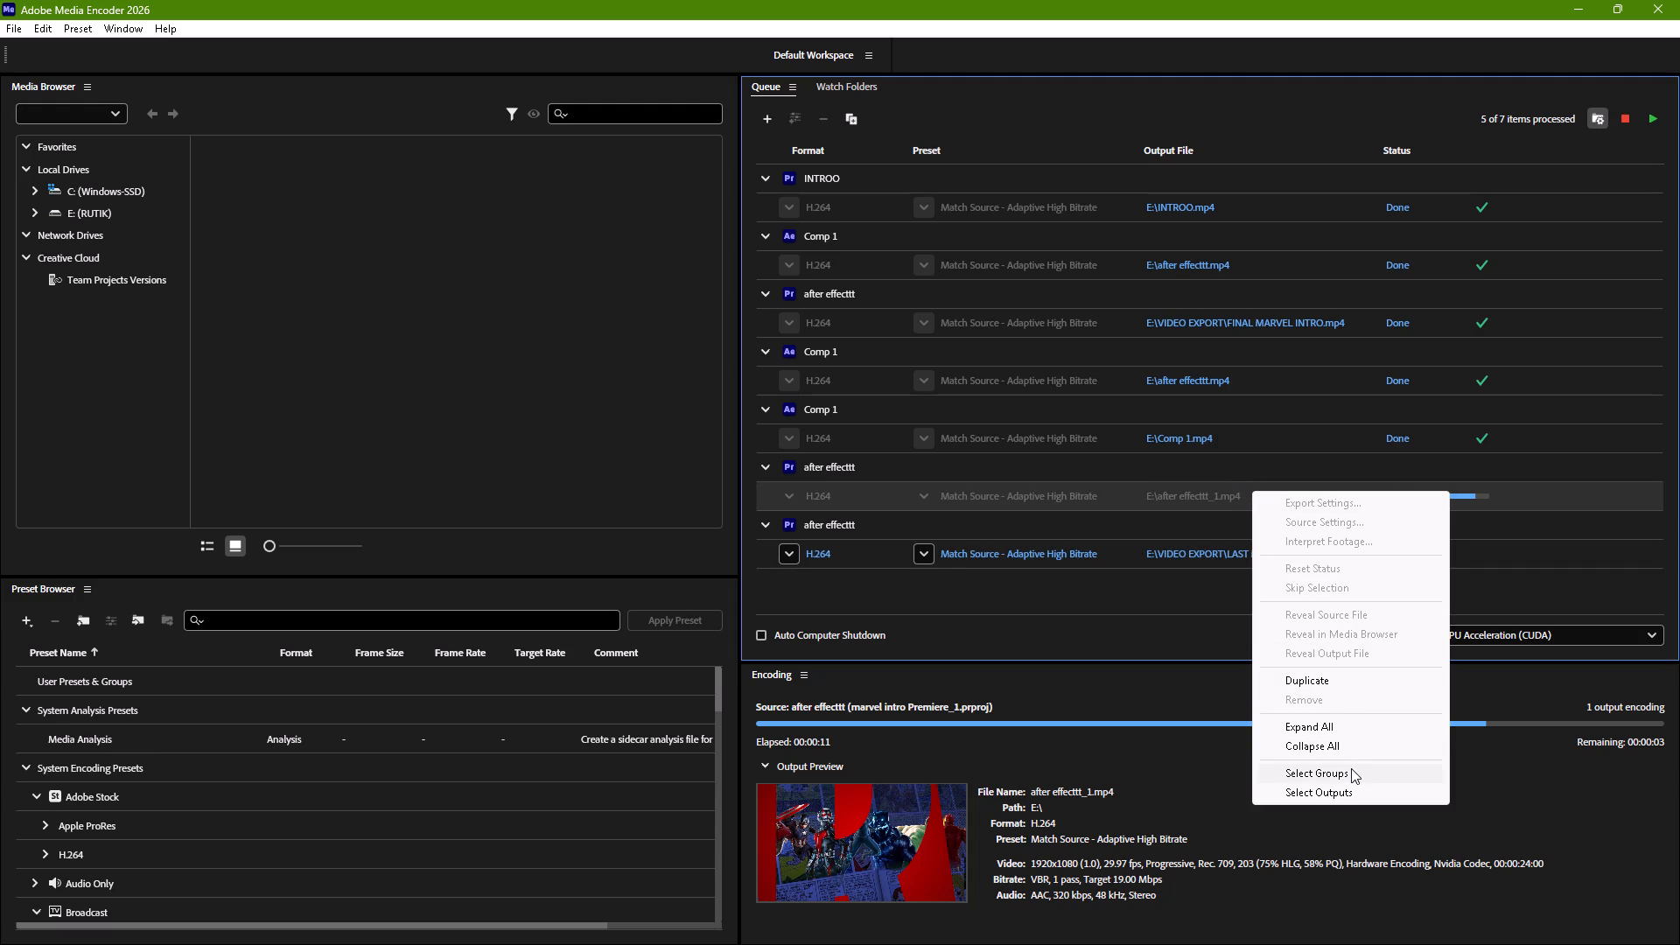
click(1014, 500)
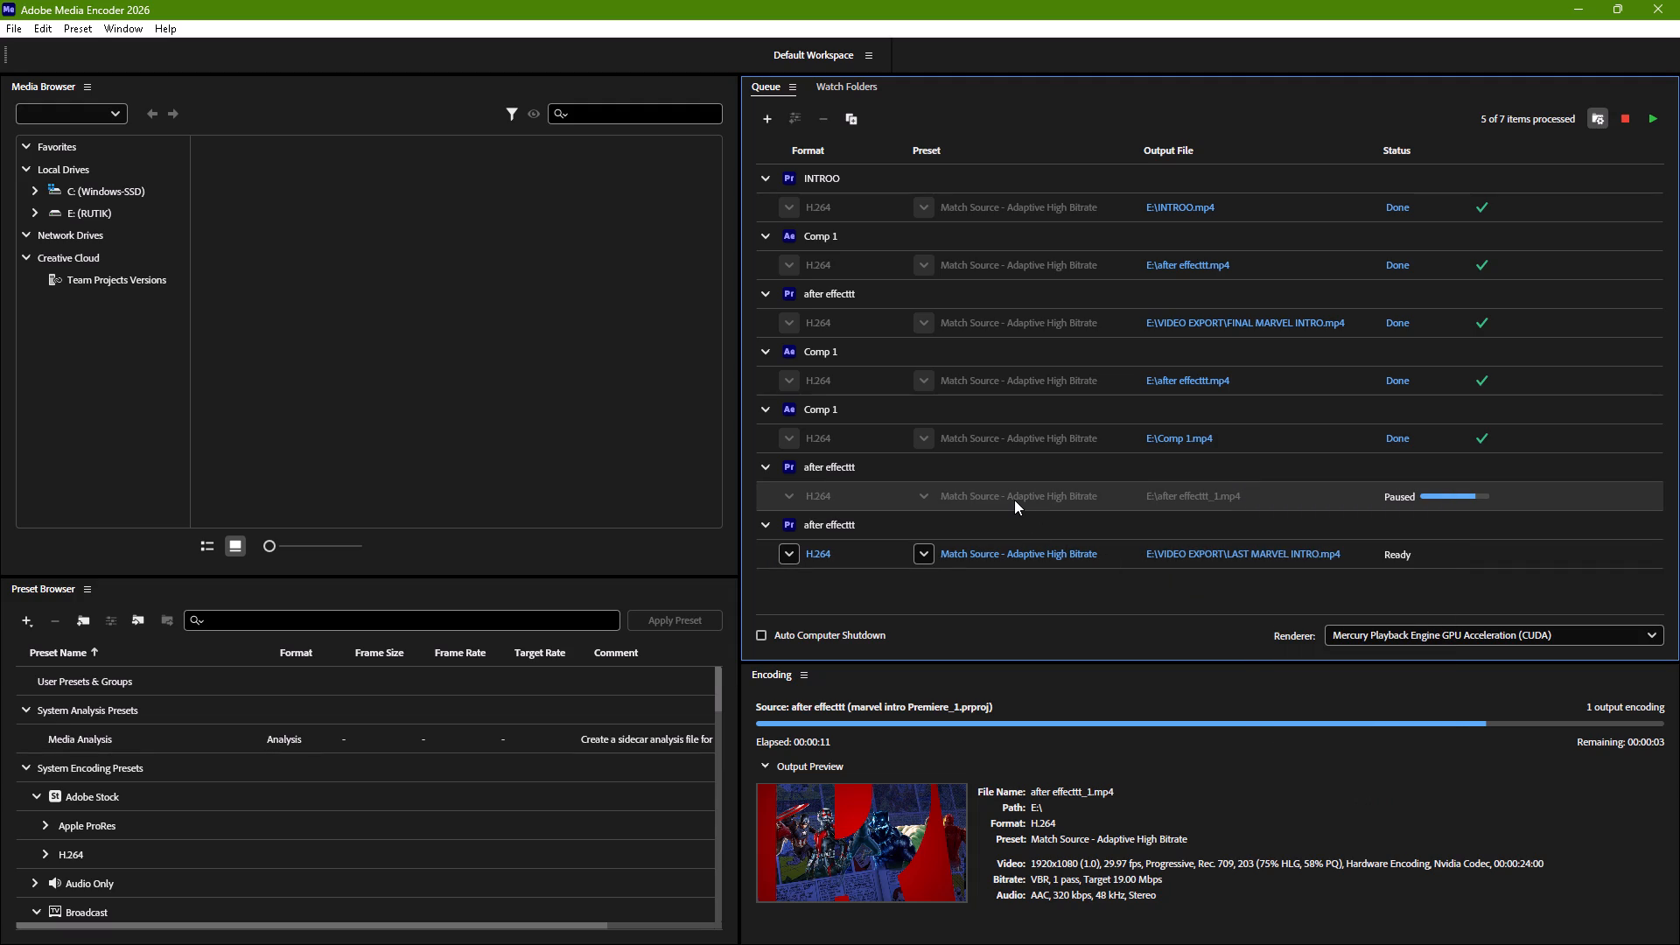
triple_click(1403, 491)
Collapse the paused after effecttt queue item, select all queue groups, and check the commands offered for the paused item.
click(771, 470)
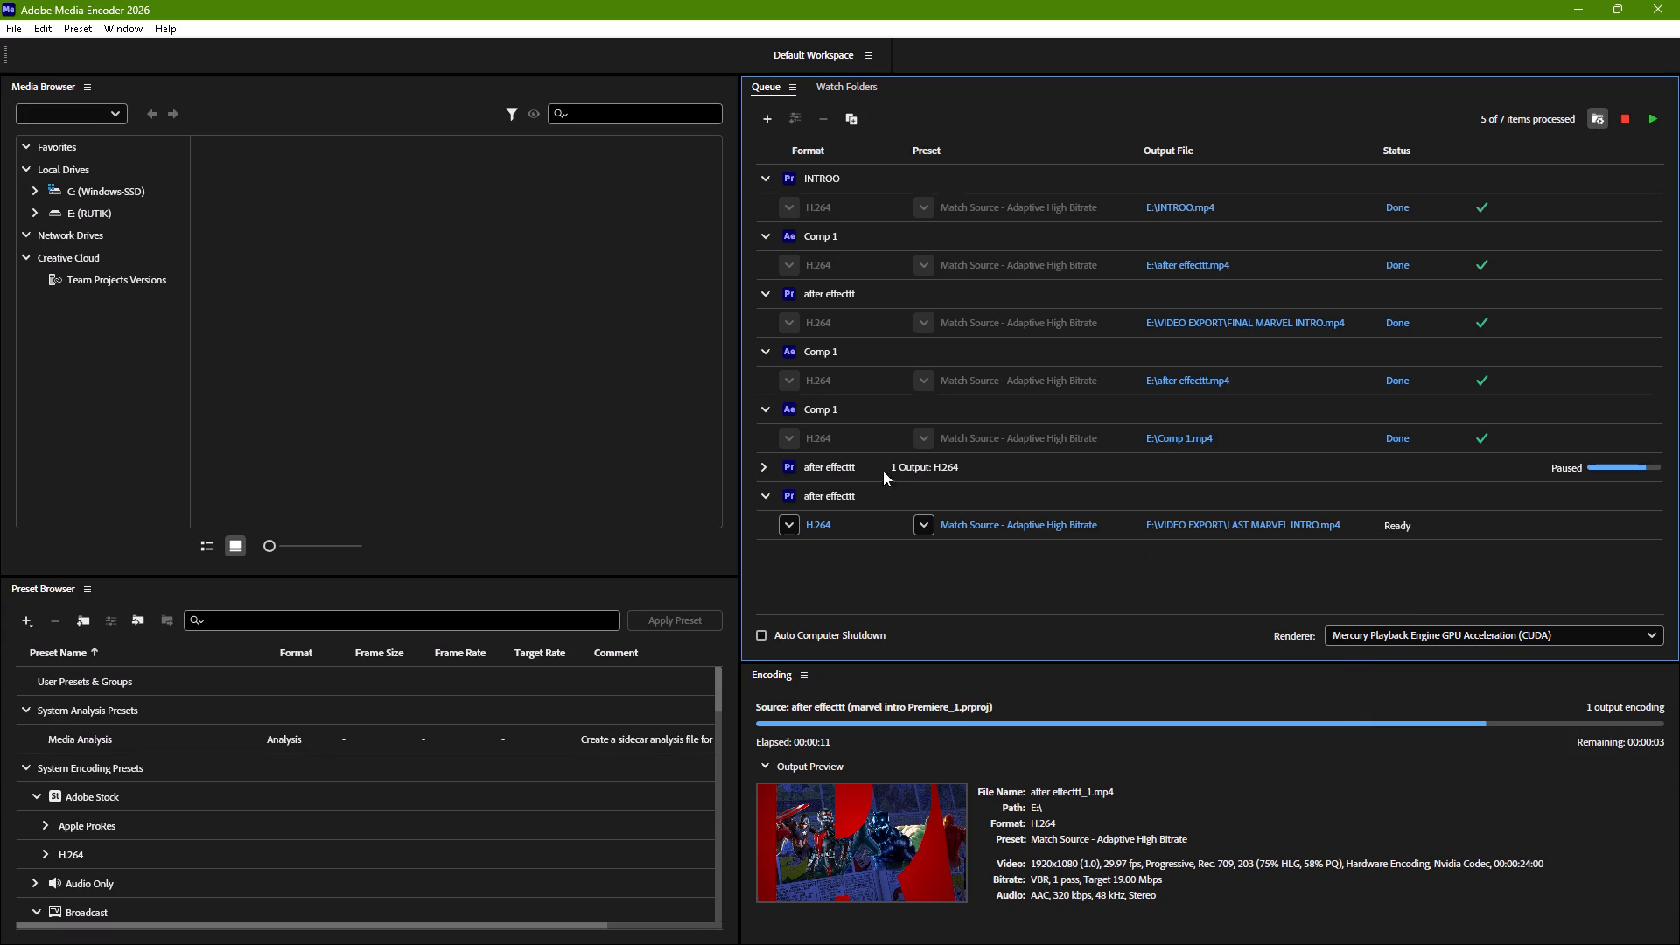
click(938, 465)
right_click(938, 465)
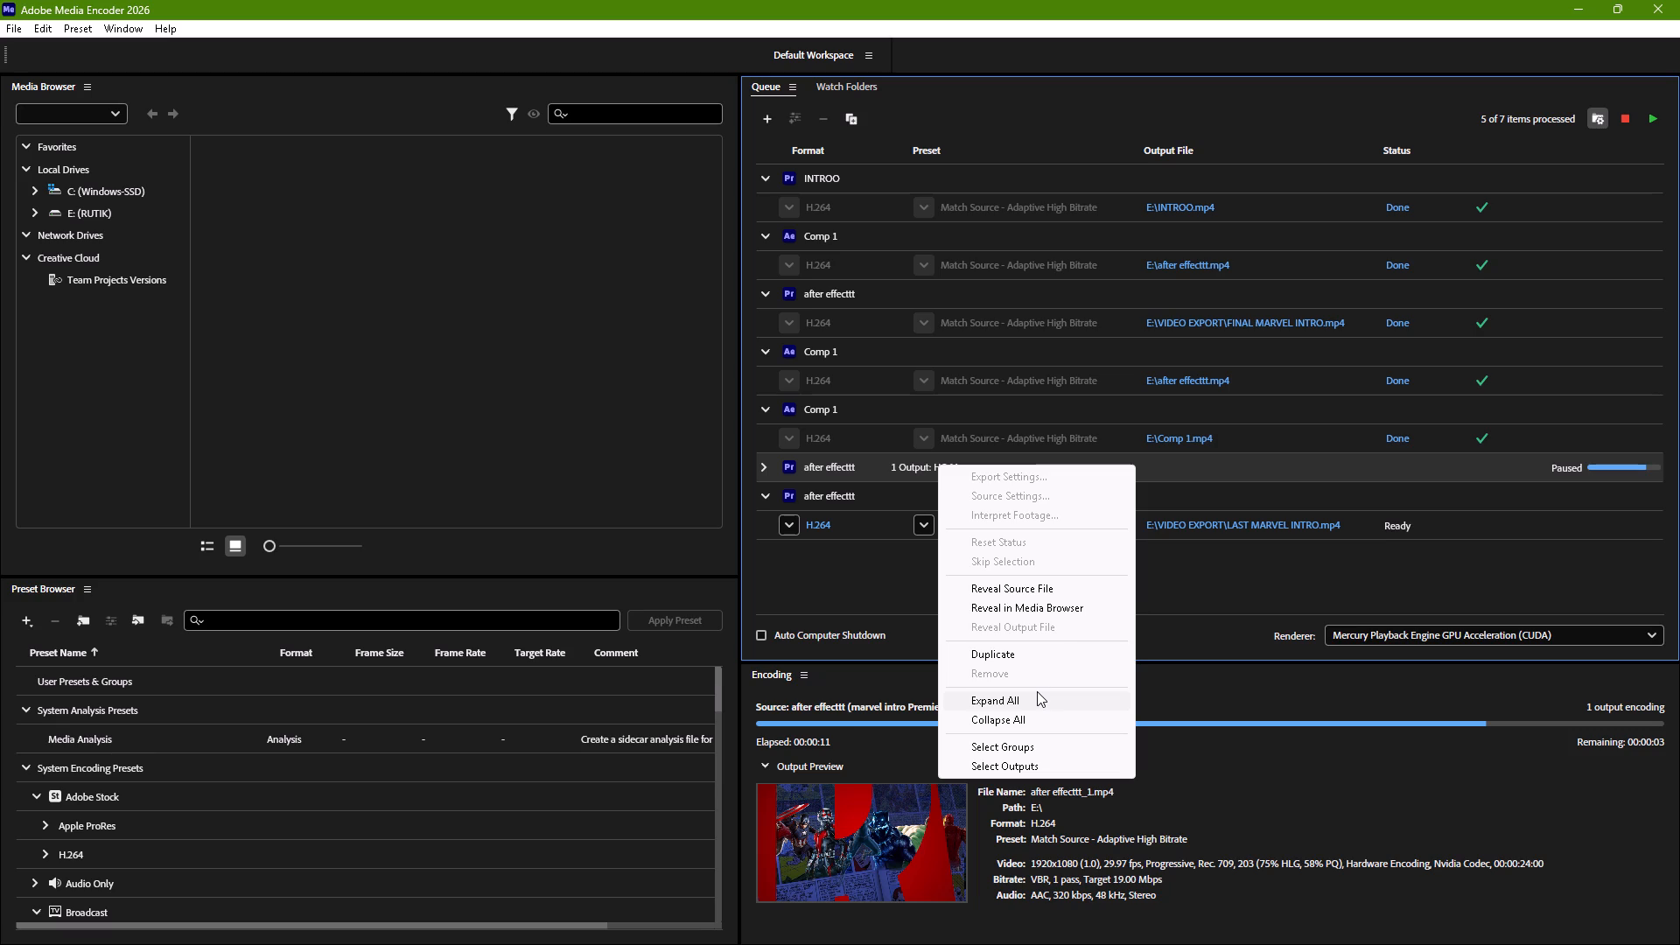
click(1033, 747)
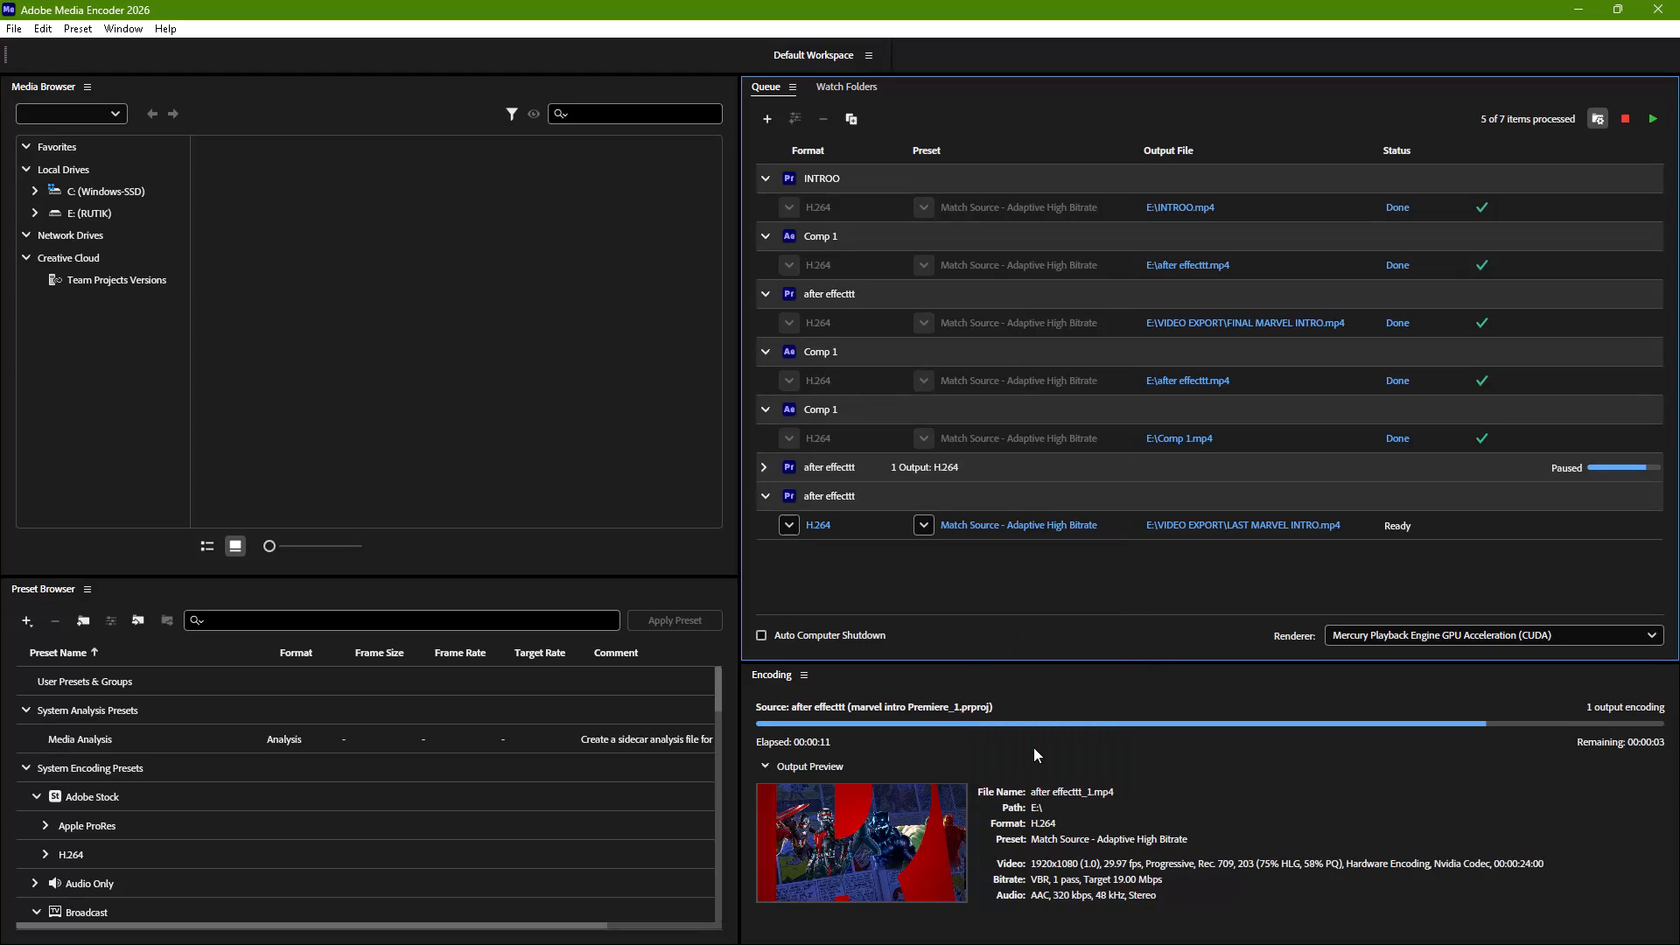
click(1280, 480)
right_click(1280, 480)
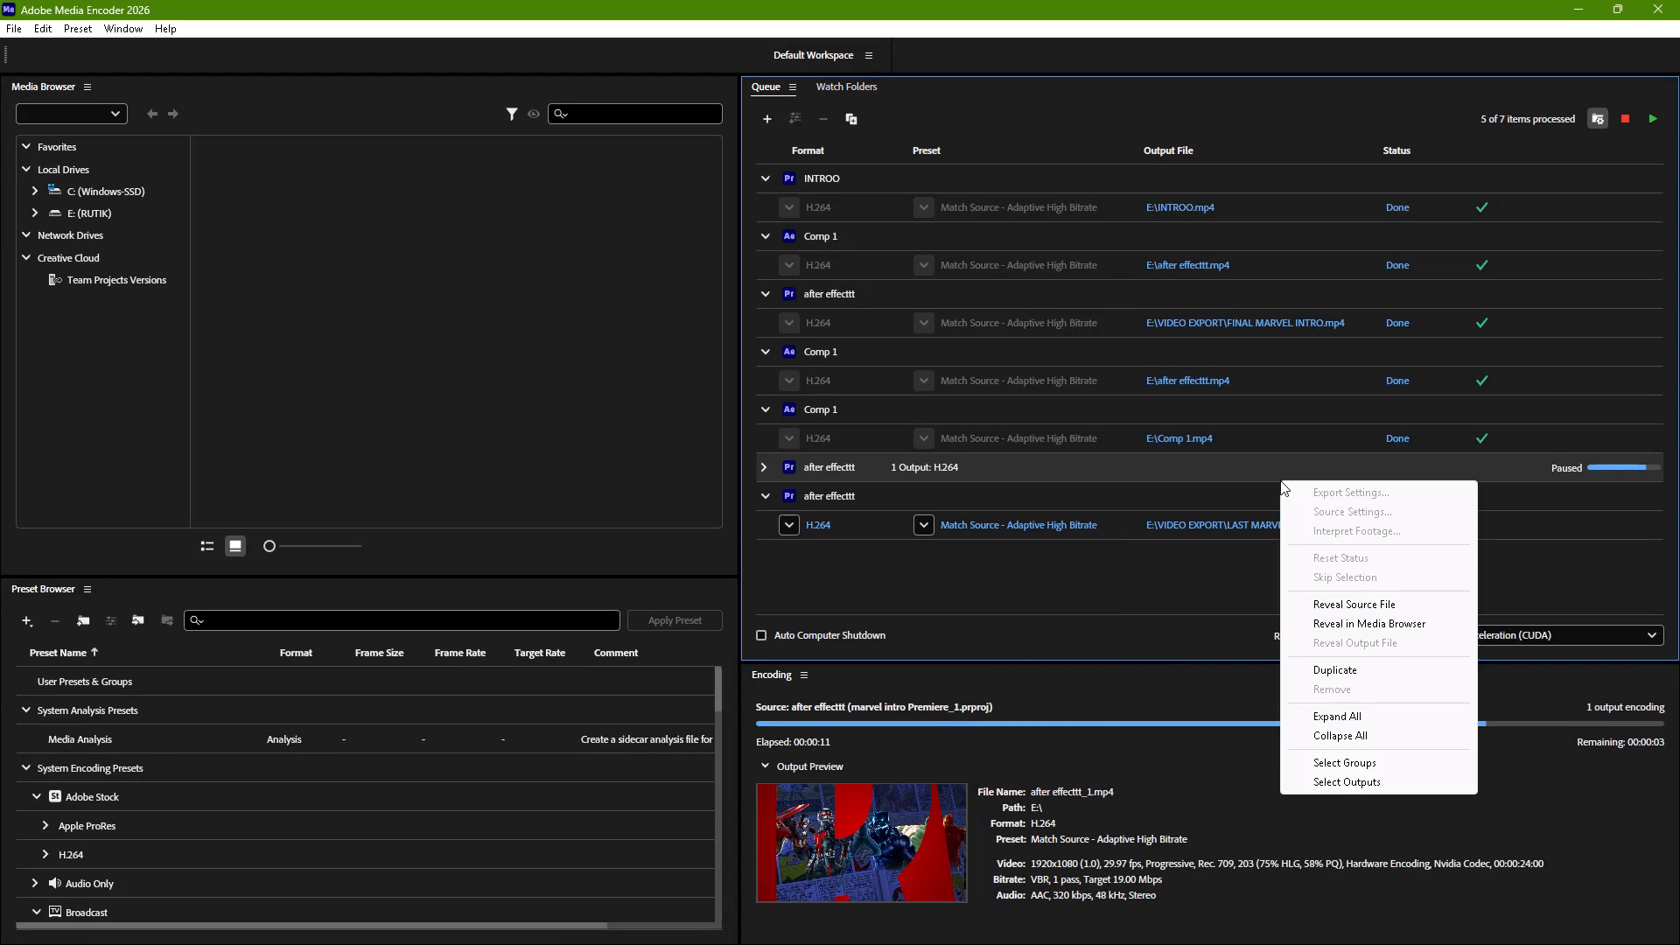
Reconfirm the last queue item's output as LAST MARVEL INTRO, an mp4 video file in the VIDEO EXPORT folder.
click(1229, 526)
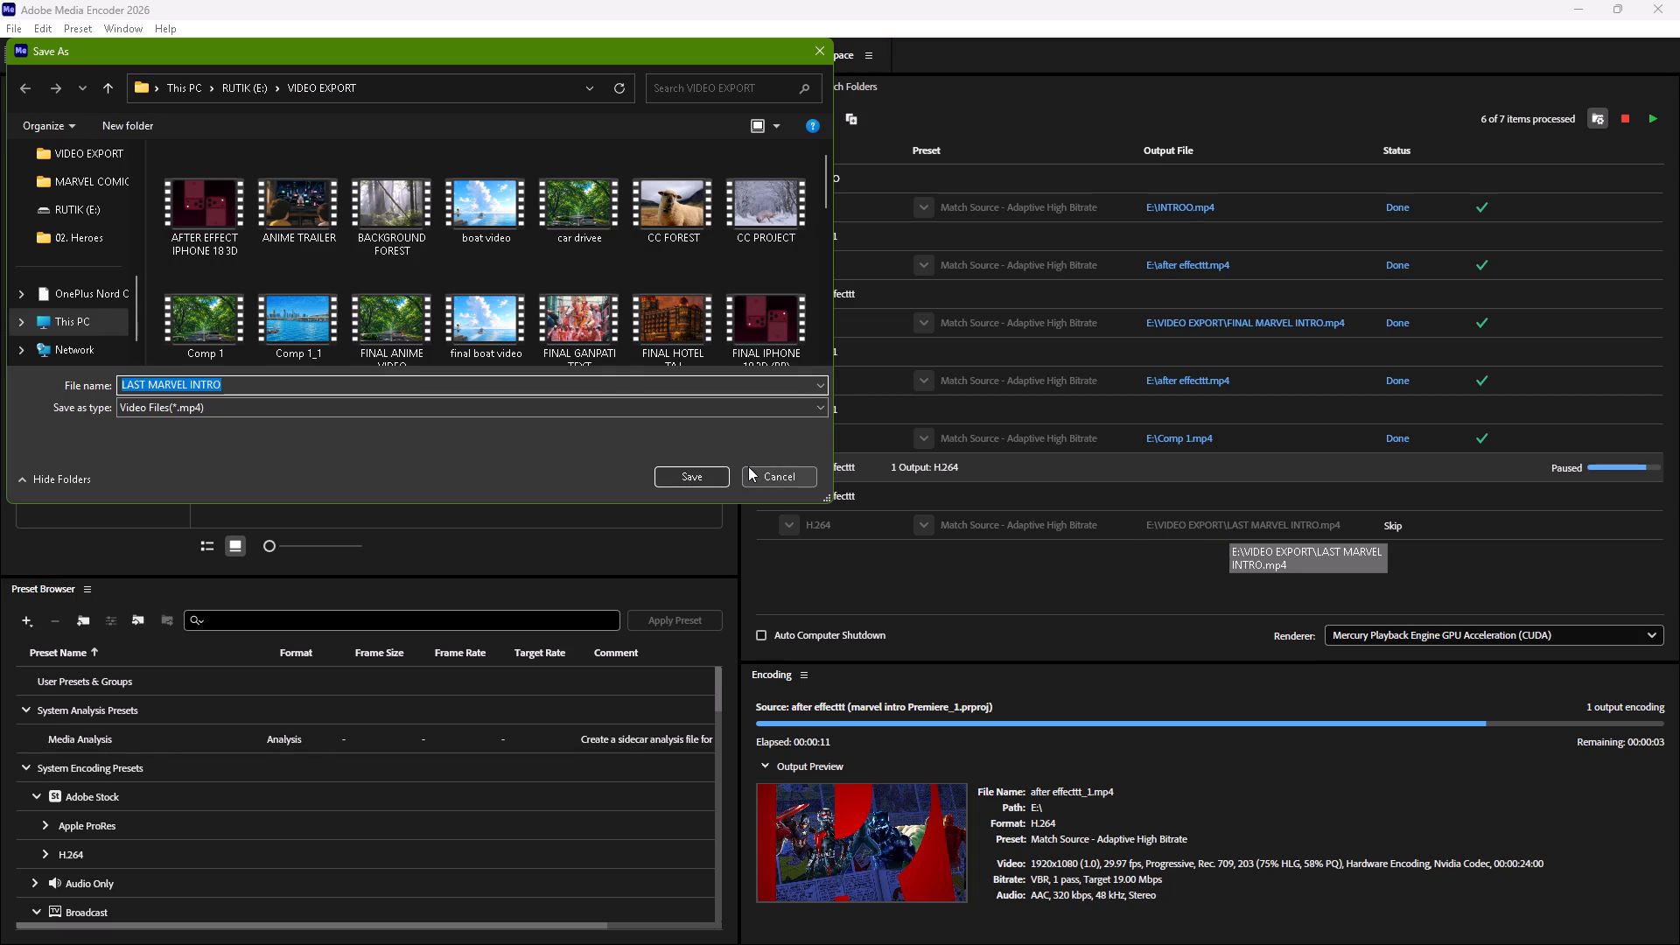
click(716, 478)
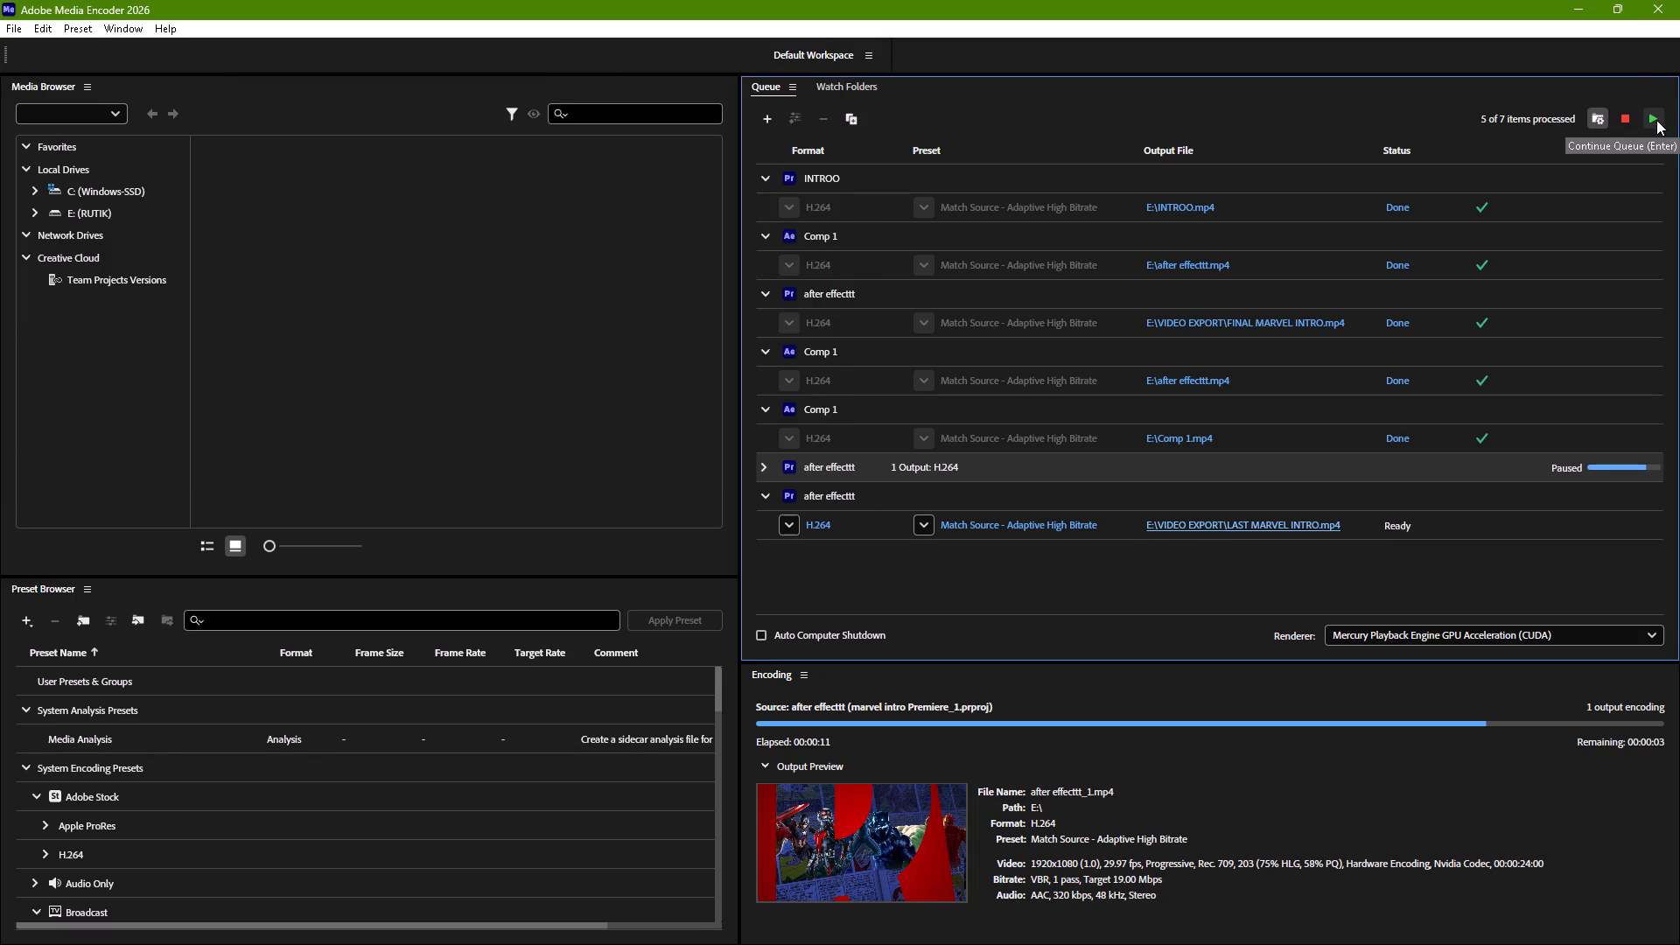
Continue the paused queue to finish the duplicate output and start it again to encode LAST MARVEL INTRO.mp4.
click(1599, 122)
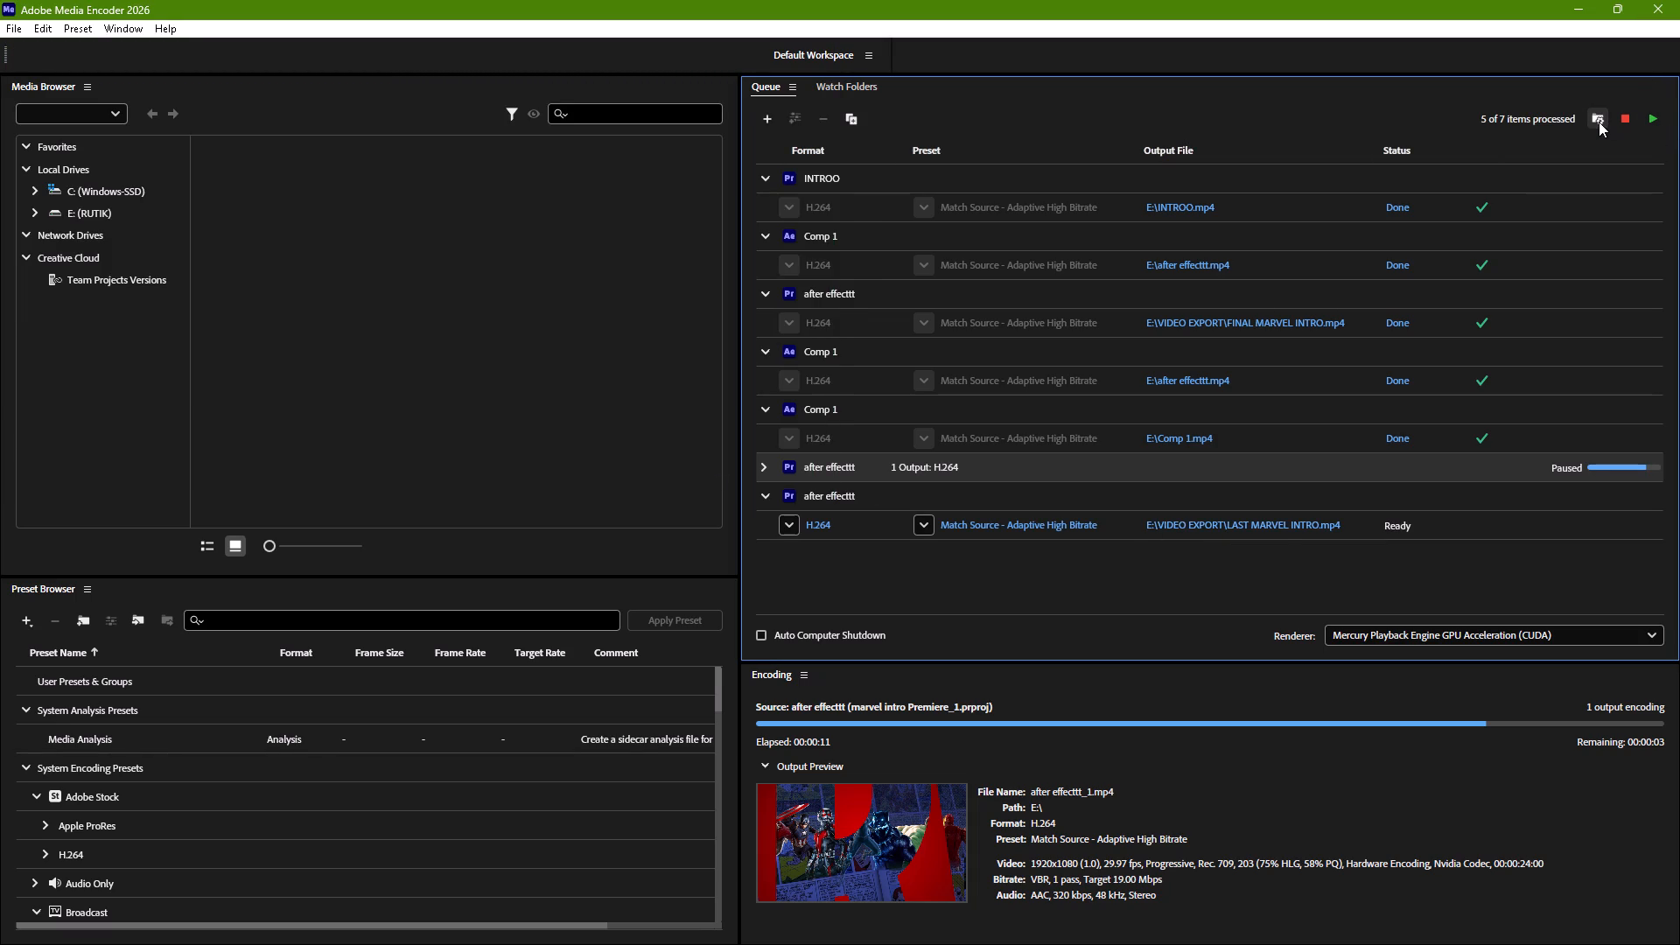
click(1599, 122)
click(1652, 118)
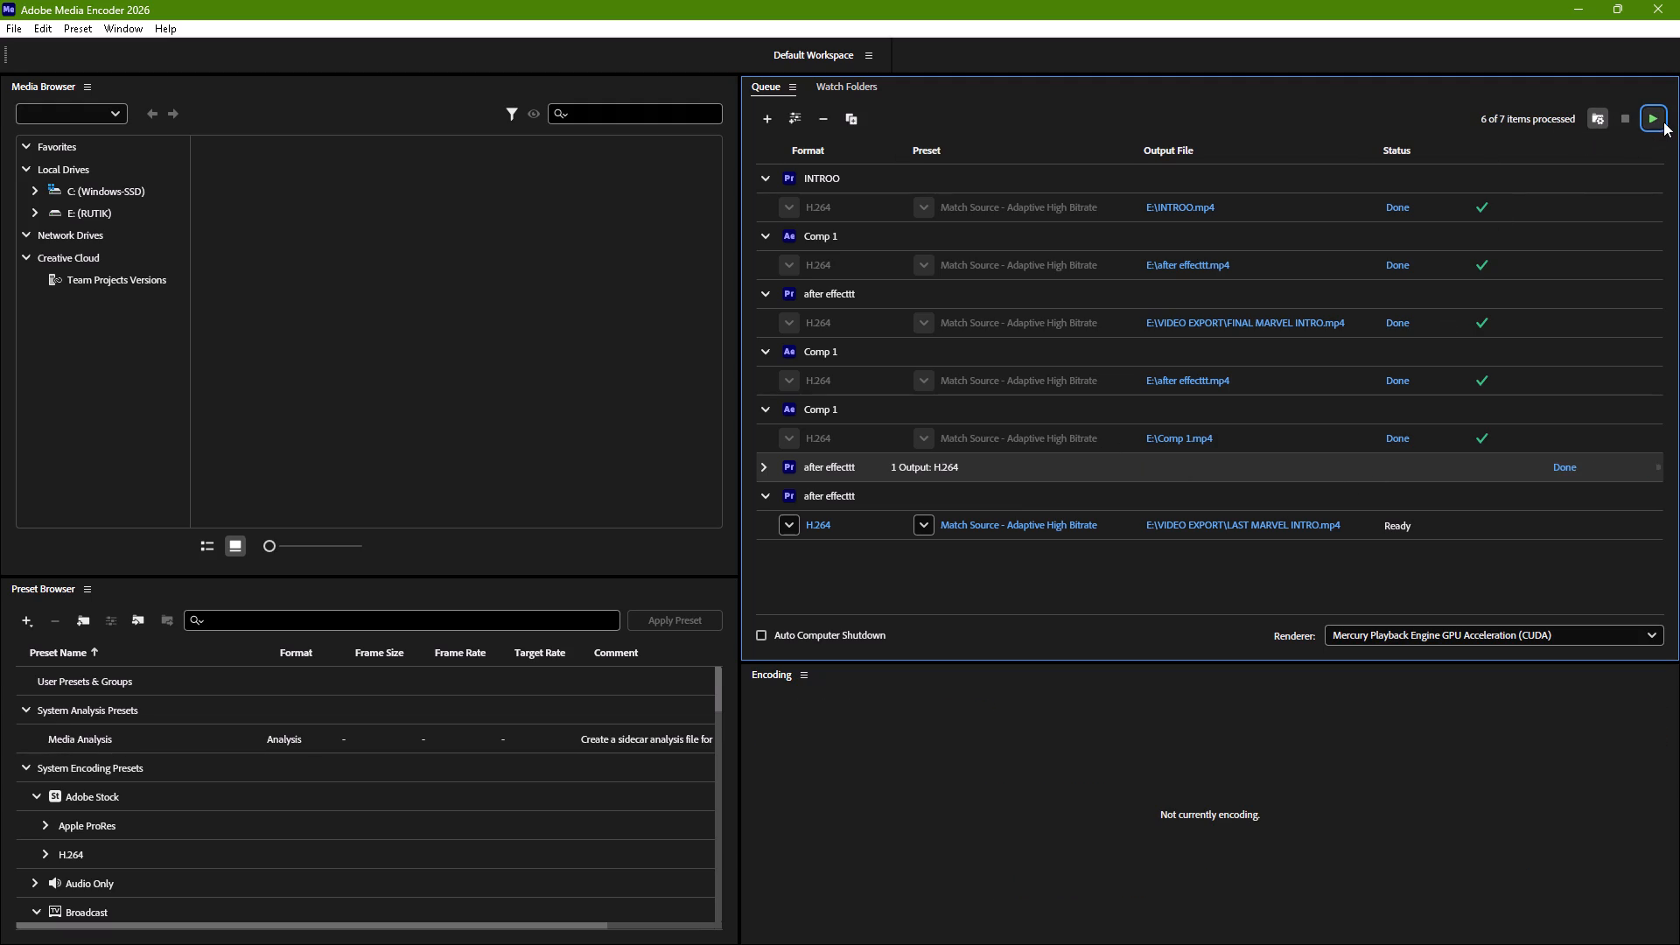
click(1655, 118)
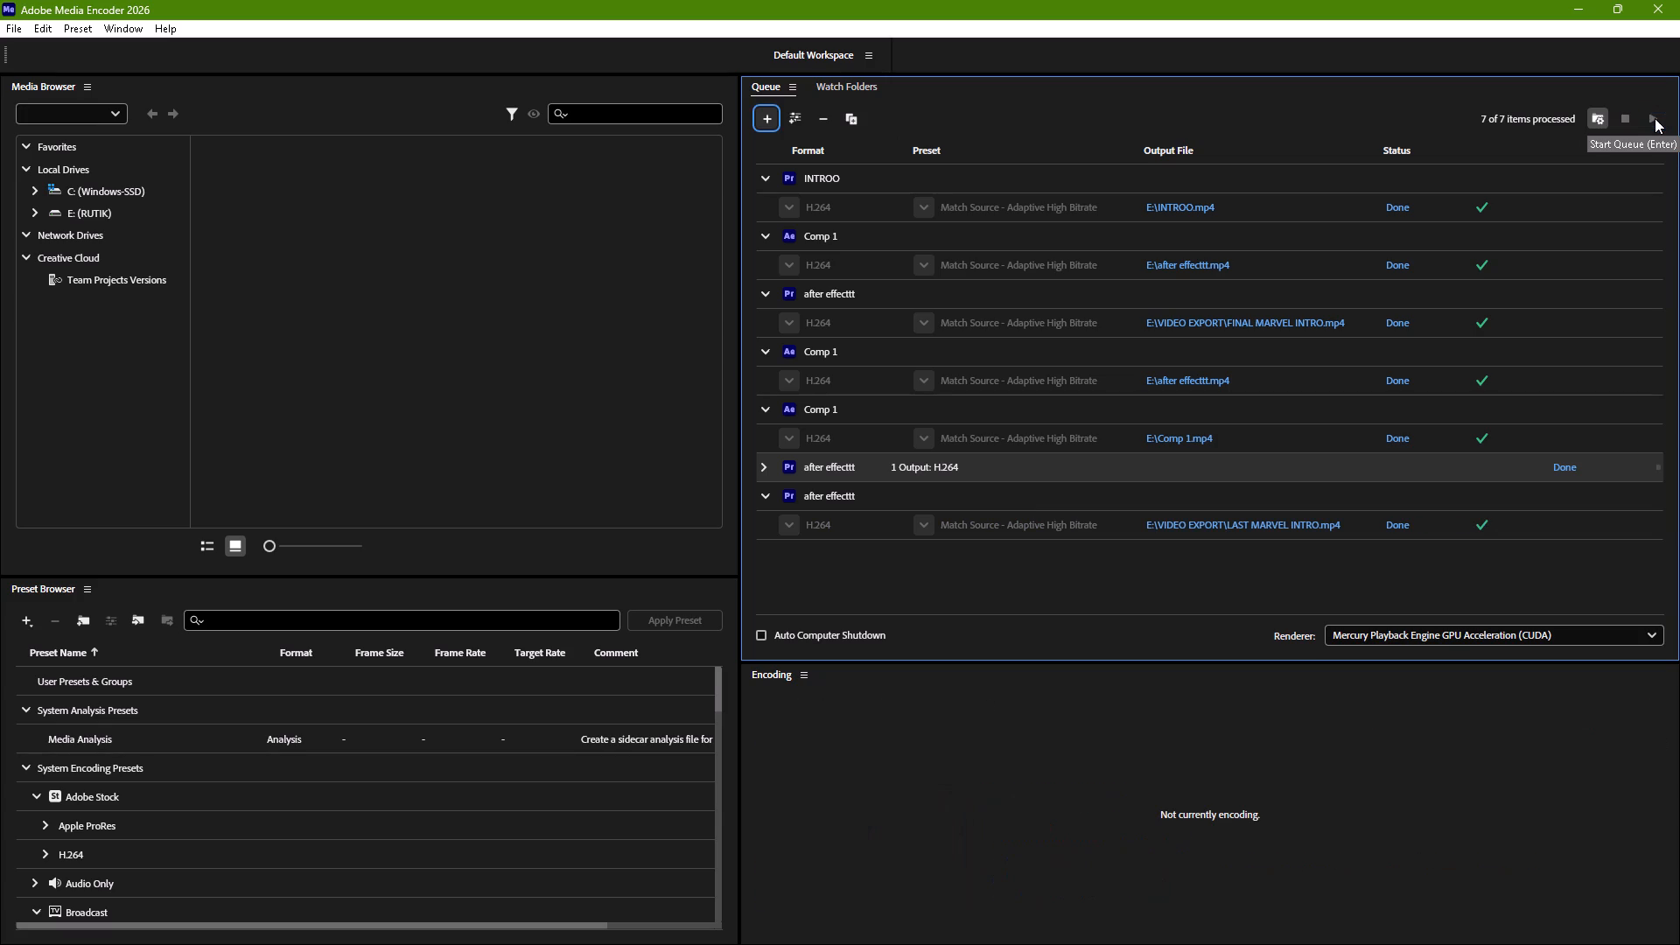
Minimize Media Encoder to return to Premiere, save the marvel intro Premiere project, and close Premiere.
click(1589, 0)
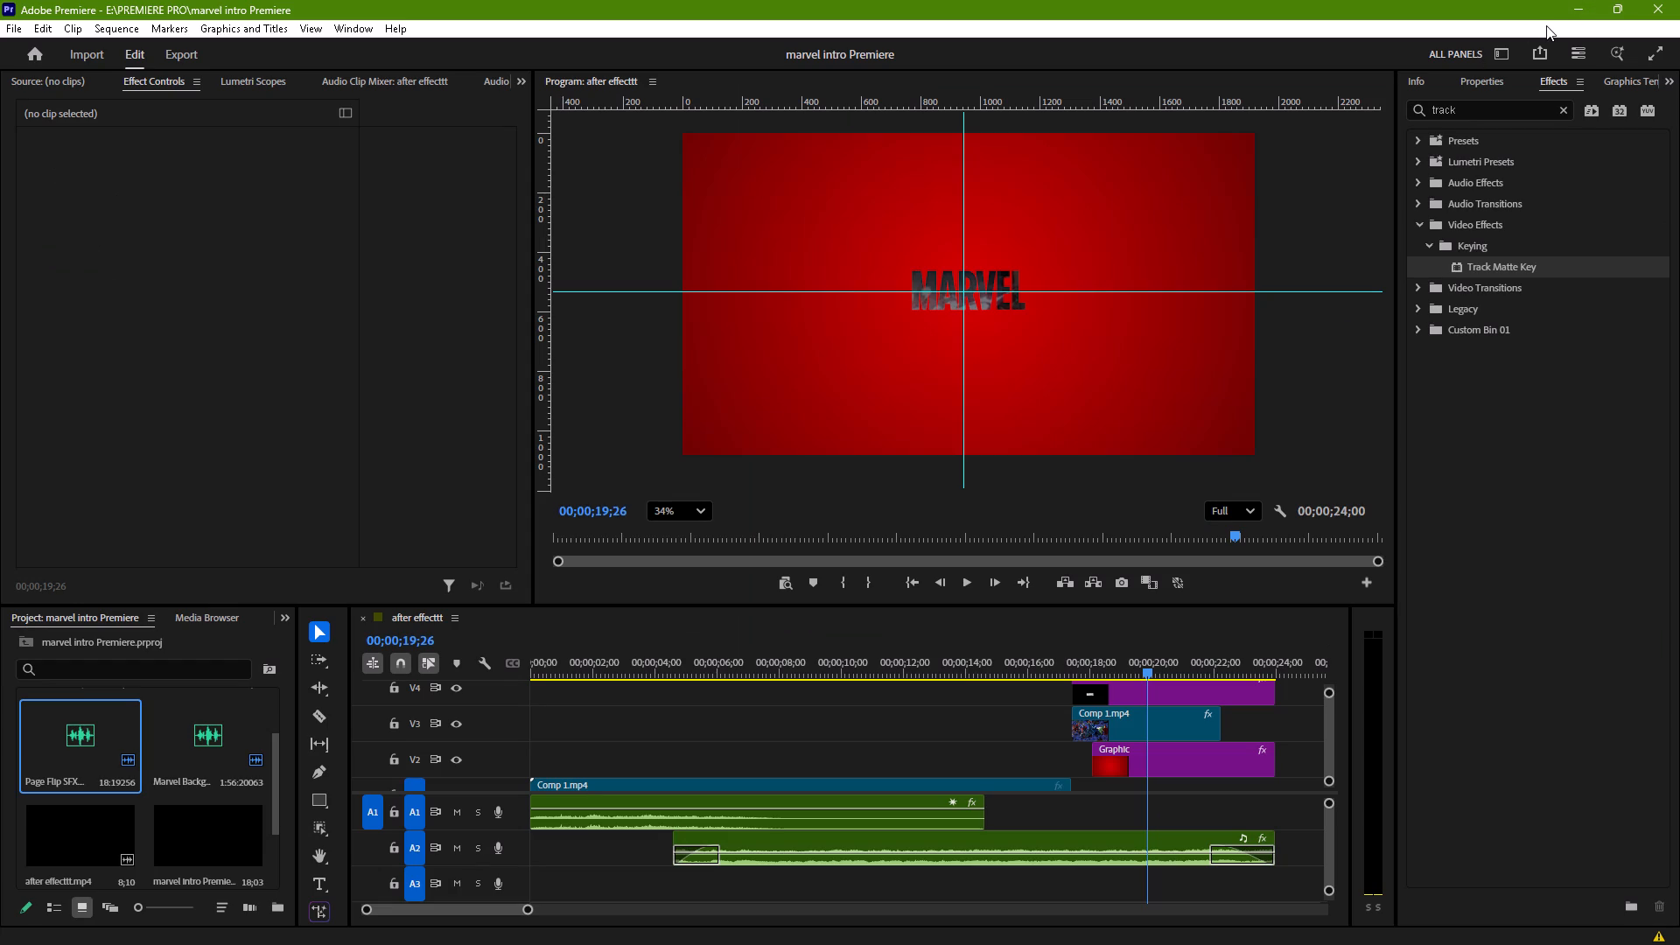
key(ctrl+s)
click(1648, 7)
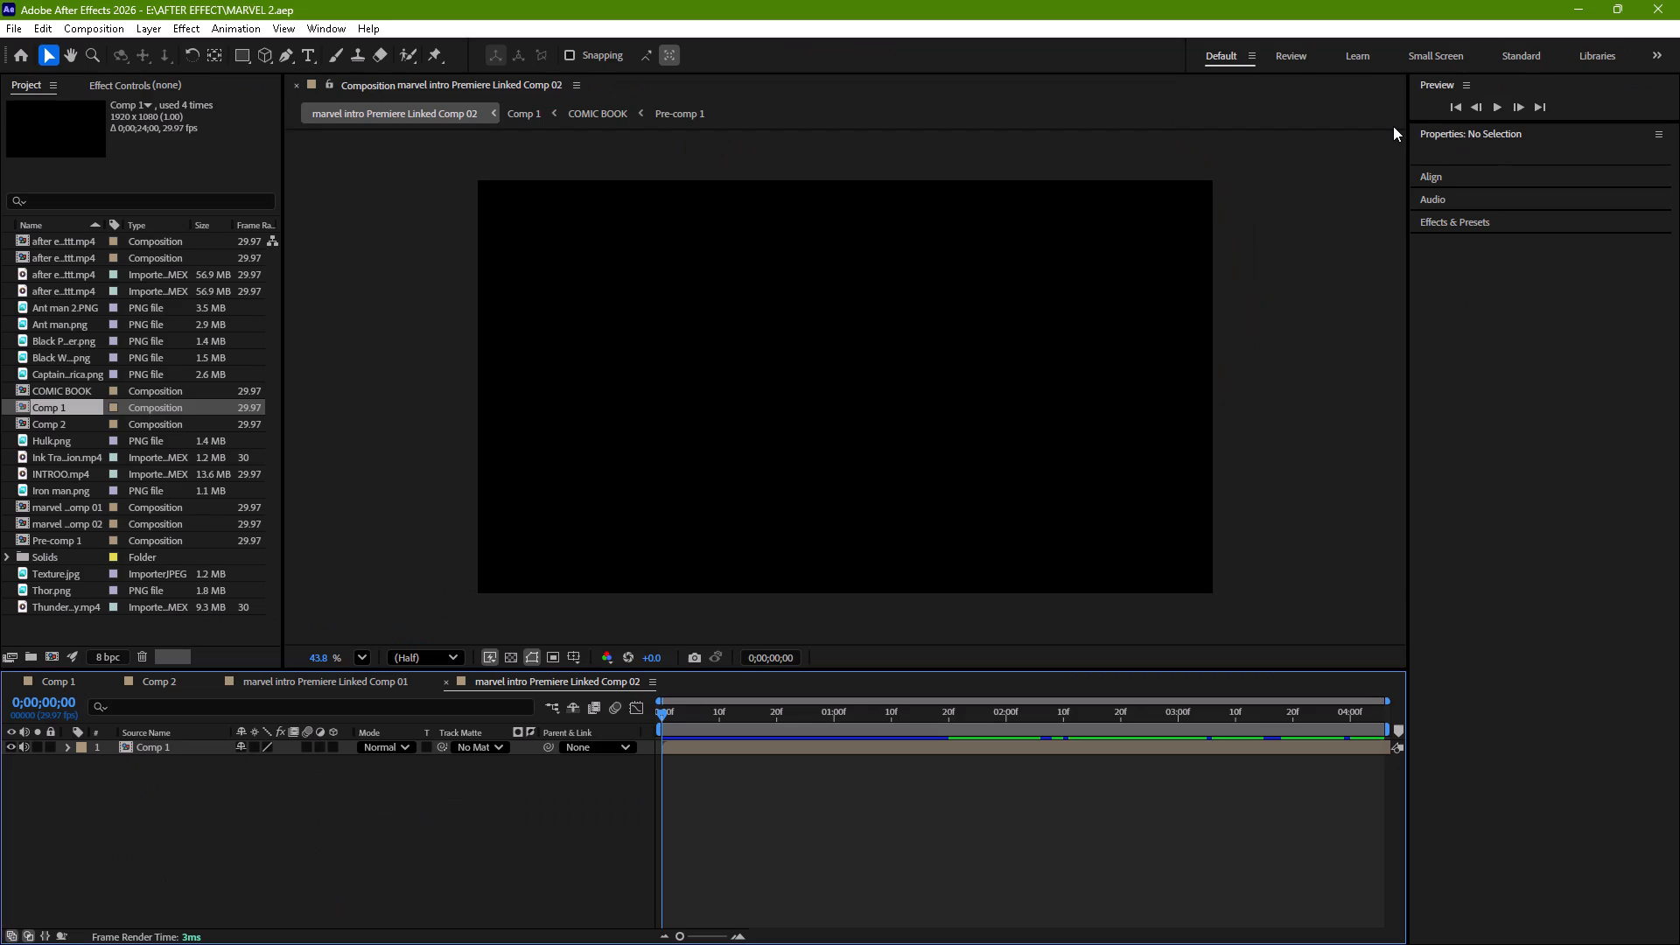
Save the MARVEL 2.aep project in After Effects and close the application.
key(ctrl+s)
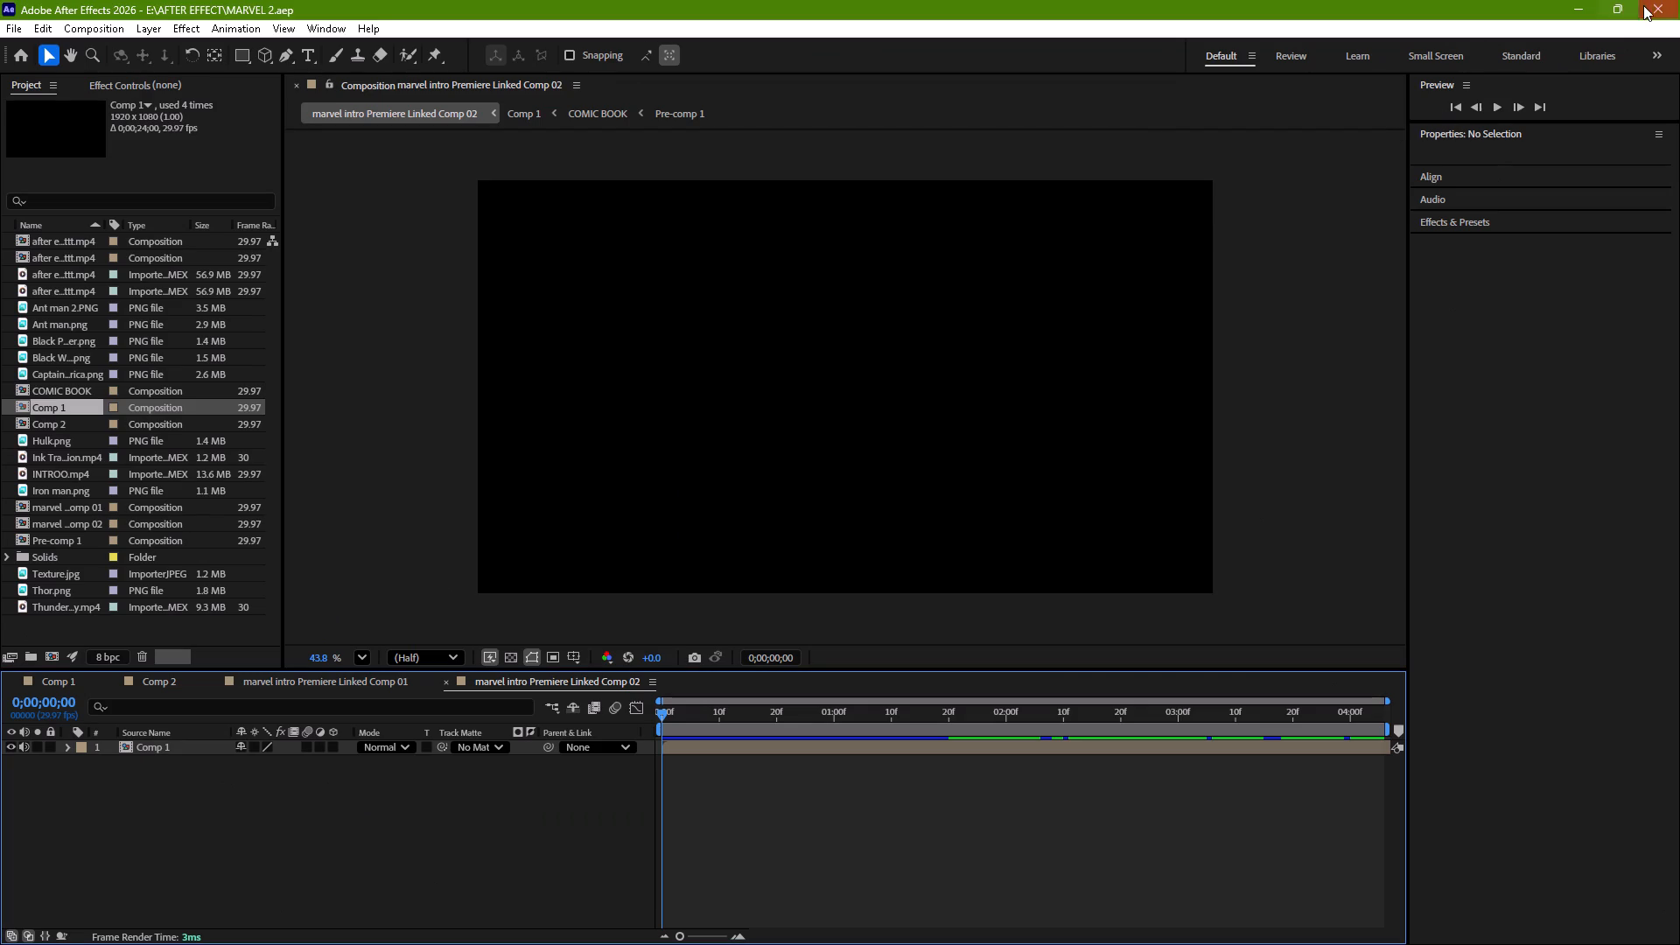
click(1645, 4)
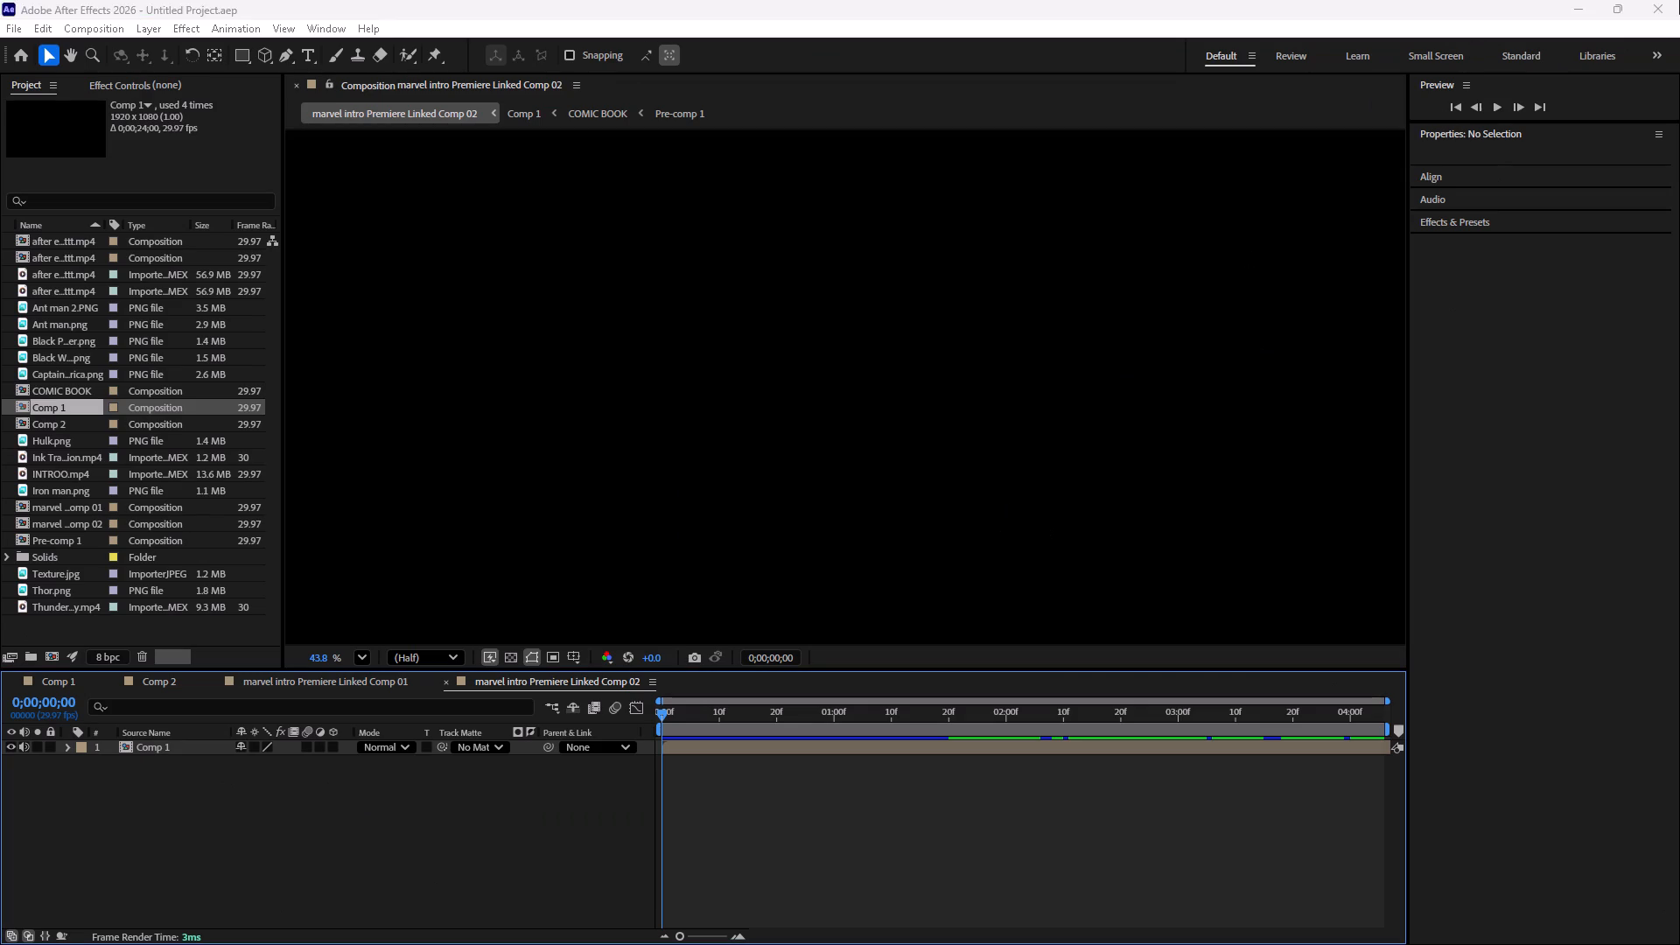